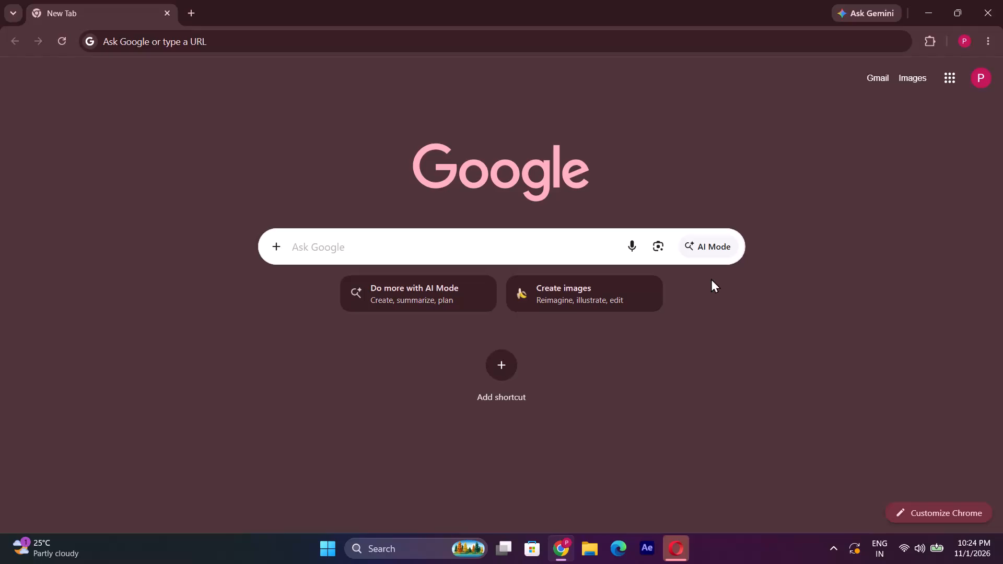
Clear the desktop by minimizing the Chrome window and closing the Opera browser.
{"action": "left_click", "coordinate": [936, 1]}
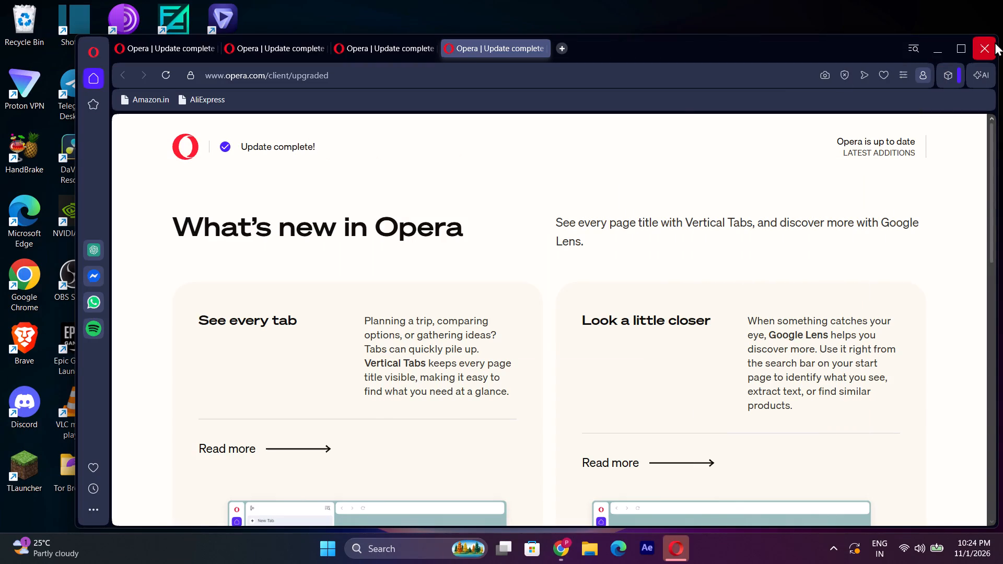
{"action": "left_click", "coordinate": [995, 42]}
Launch CapCut from the desktop.
{"action": "triple_click", "coordinate": [125, 148]}
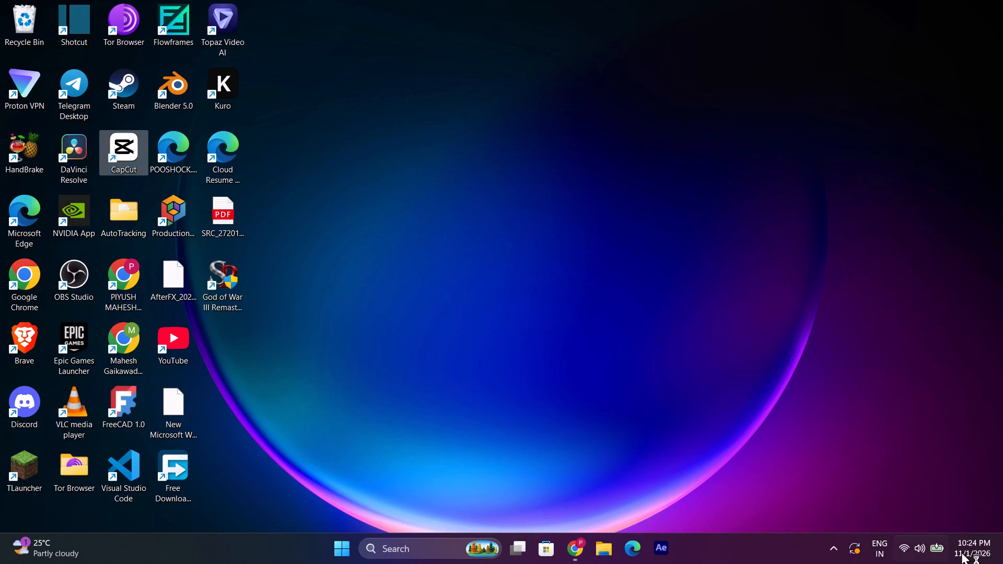
Turn on Bluetooth in the Windows quick settings and connect the Rockerz 425 headset.
{"action": "left_click", "coordinate": [927, 563]}
{"action": "left_click", "coordinate": [869, 297]}
{"action": "left_click", "coordinate": [893, 304]}
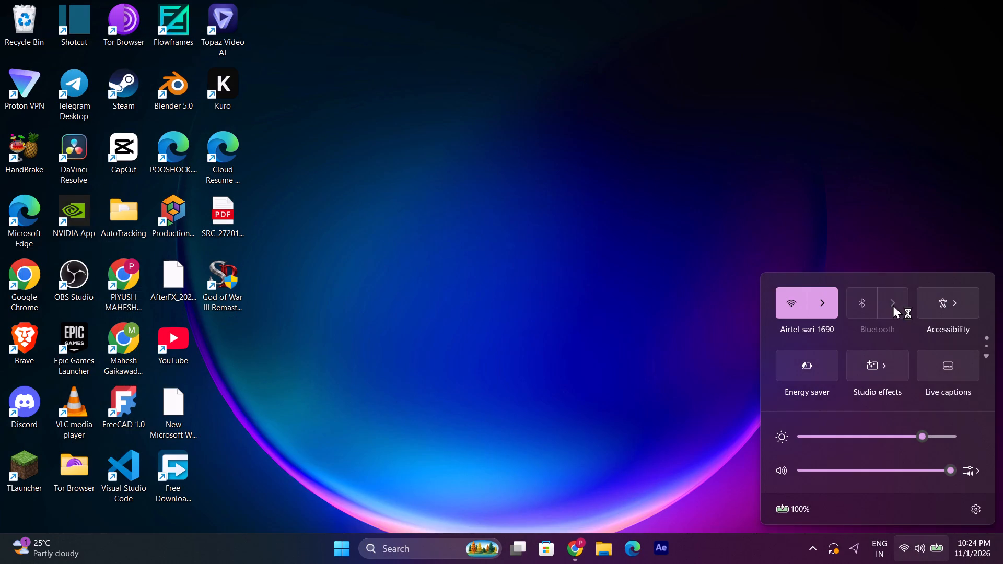
{"action": "left_click", "coordinate": [893, 305]}
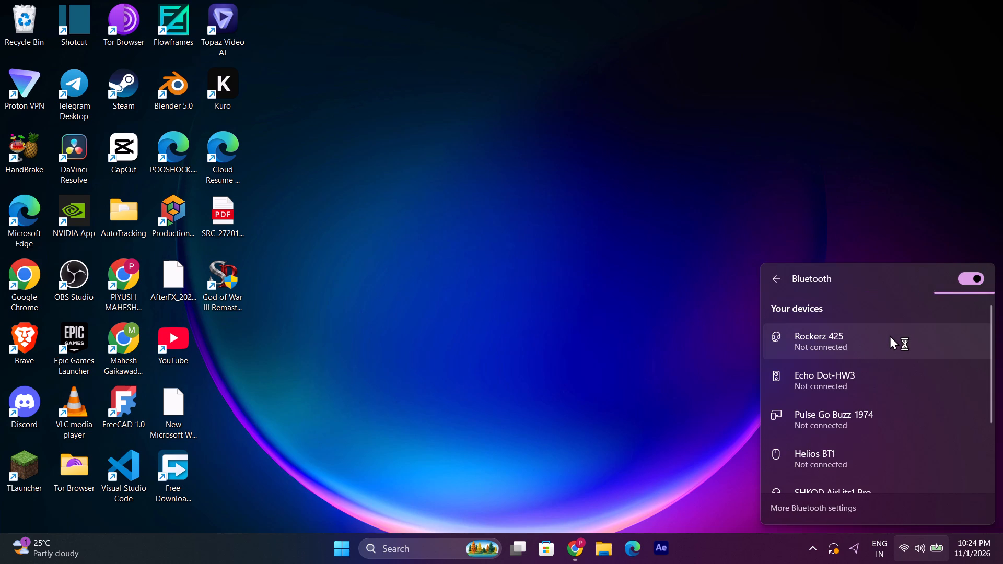
{"action": "left_click", "coordinate": [890, 337]}
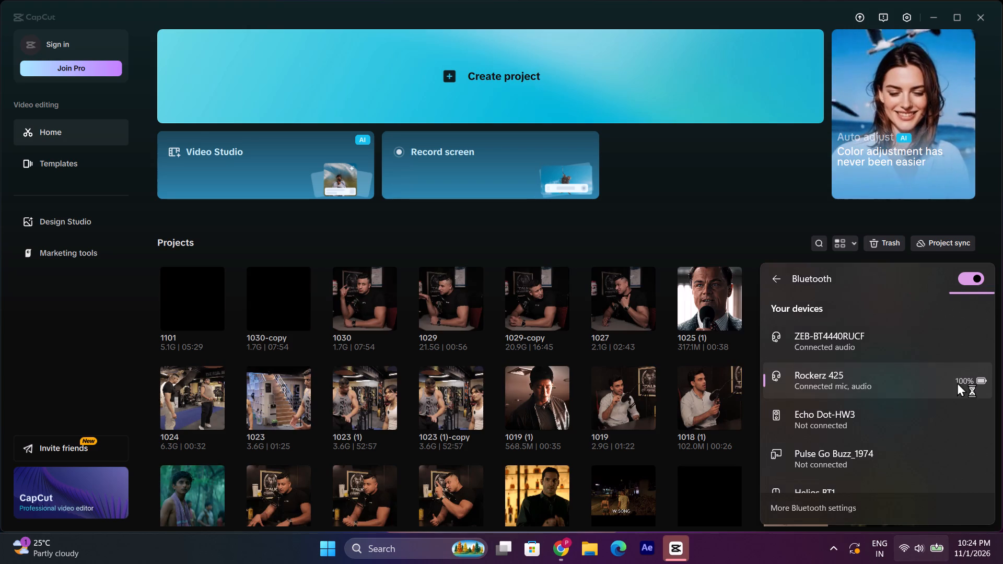
Disconnect the ZEB-BT4440RUCF audio device from Bluetooth and return to the CapCut home screen.
{"action": "left_click", "coordinate": [898, 357]}
{"action": "left_click", "coordinate": [930, 375]}
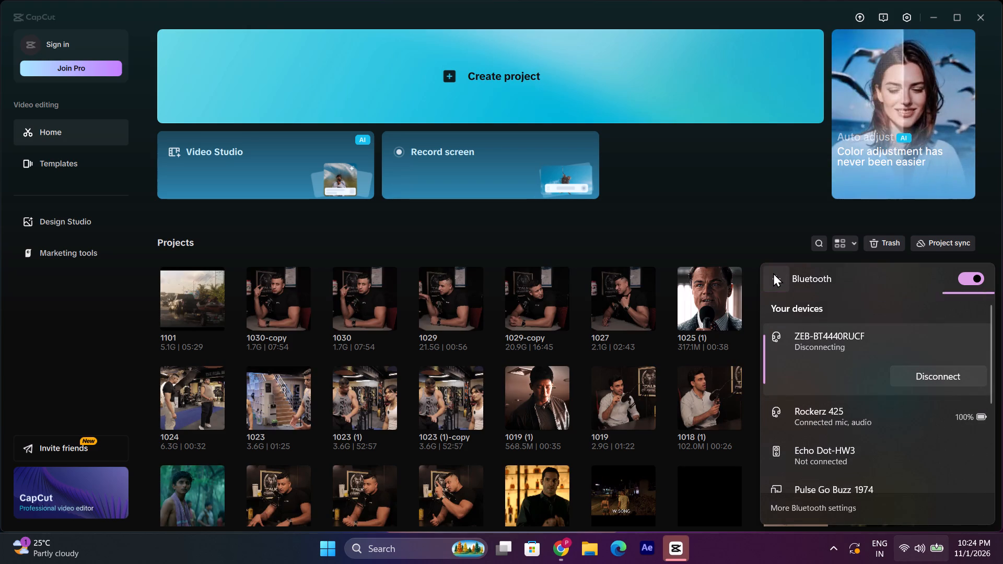
{"action": "left_click", "coordinate": [769, 556]}
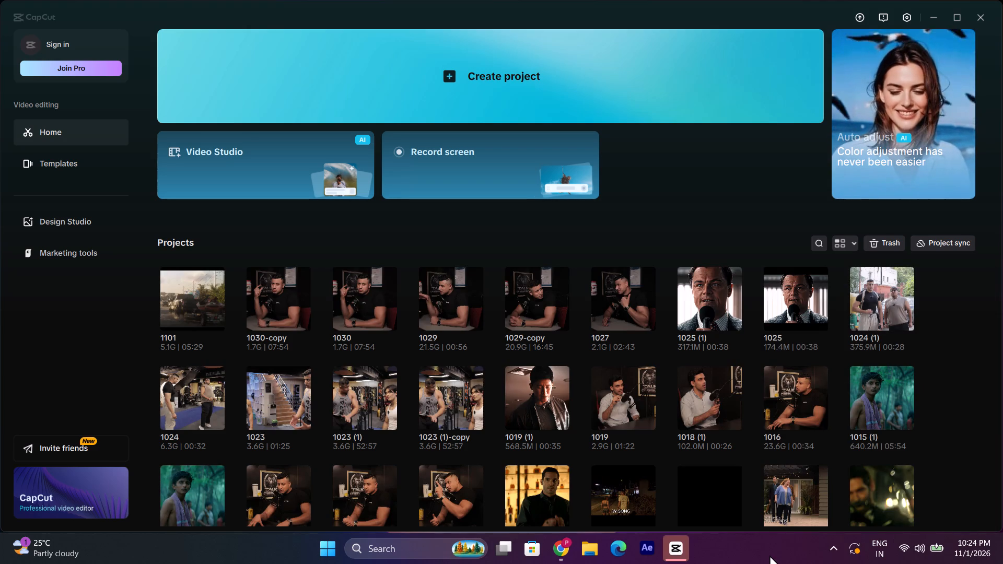
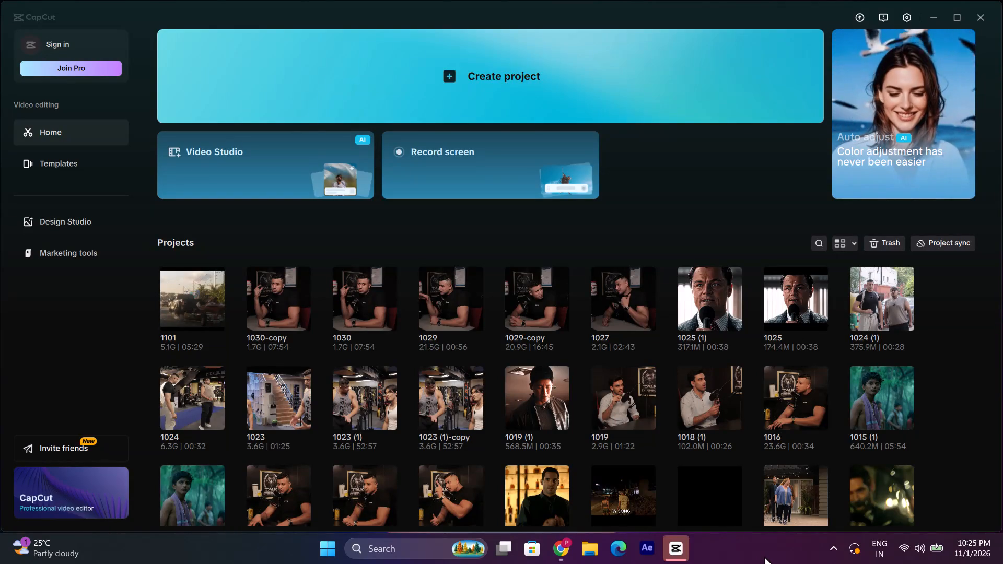
Open the existing project 1101.
{"action": "left_click", "coordinate": [208, 300]}
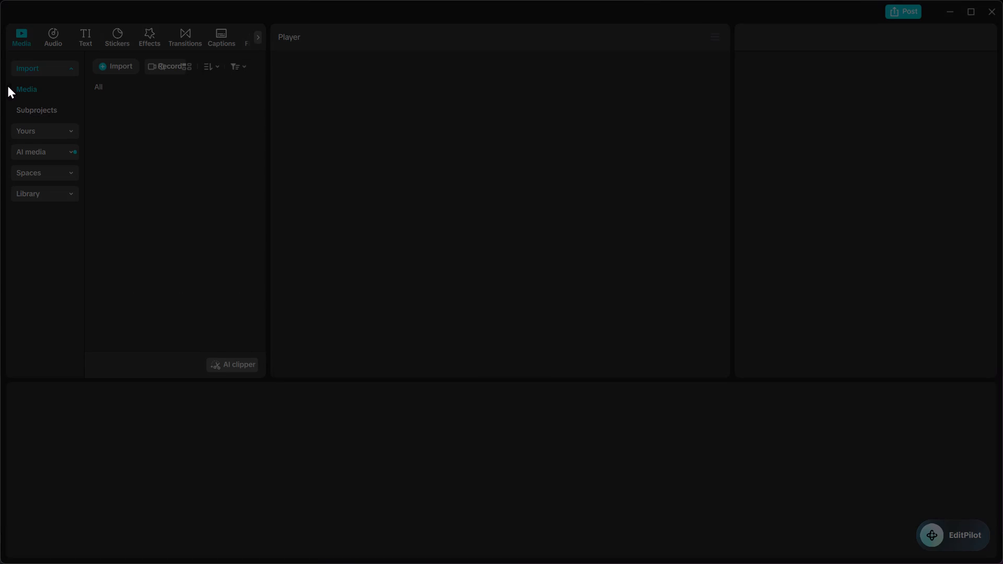
{"action": "scroll", "coordinate": [550, 439], "scroll_direction": "down", "scroll_amount": 1}
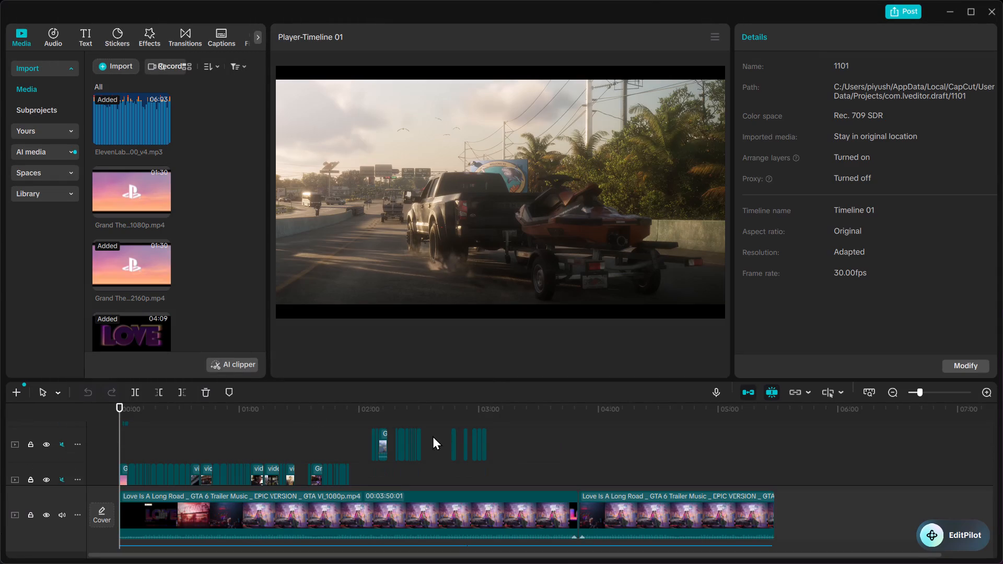
Play the timeline from the start to review the edit up to about 47 seconds.
{"action": "key", "text": "space"}
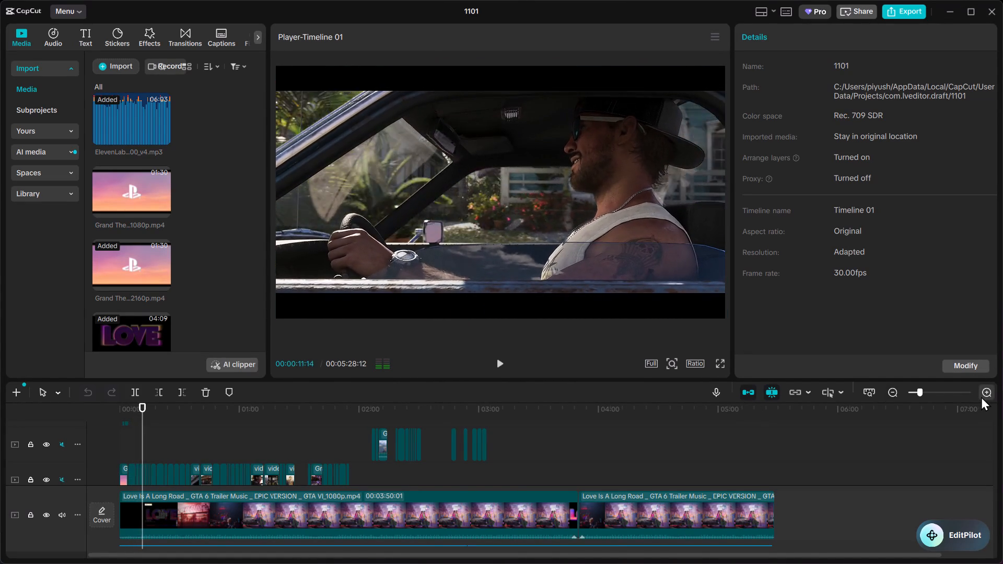
{"action": "left_click", "coordinate": [983, 393]}
{"action": "left_click", "coordinate": [983, 393]}
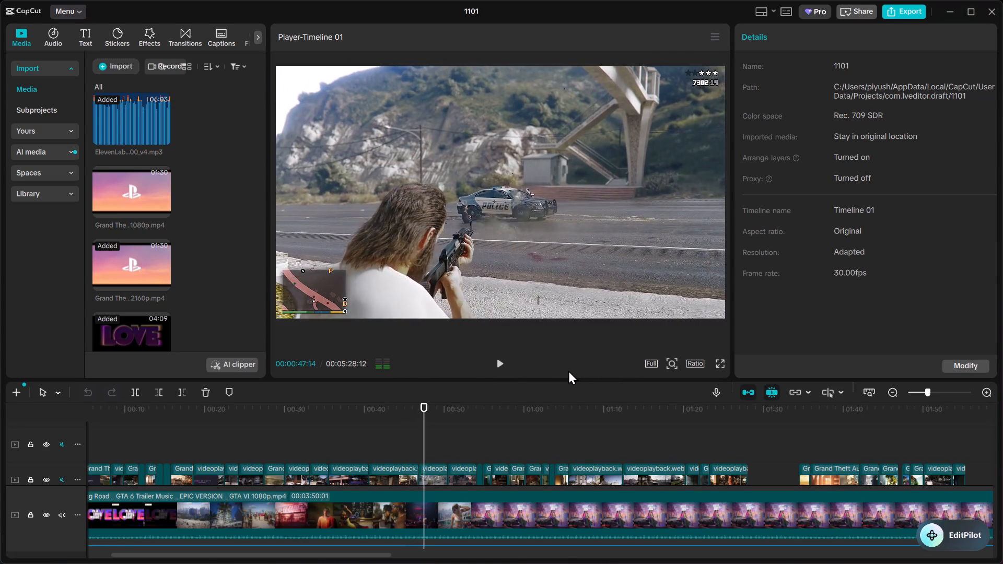
Trim off the end of the clip before the first videoplayback (1).webm clip, cutting it at 00:00:46:15.
{"action": "left_click", "coordinate": [414, 424]}
{"action": "left_click", "coordinate": [414, 422]}
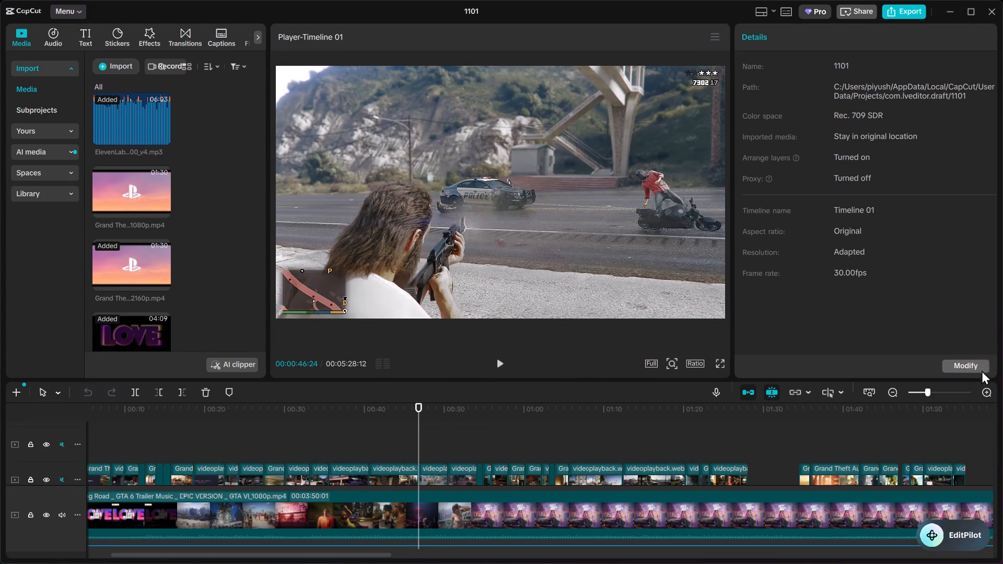
{"action": "left_click_drag", "start_coordinate": [979, 382], "coordinate": [983, 387]}
{"action": "triple_click", "coordinate": [987, 391]}
{"action": "scroll", "coordinate": [381, 452], "scroll_direction": "down", "scroll_amount": 1}
{"action": "left_click", "coordinate": [417, 415]}
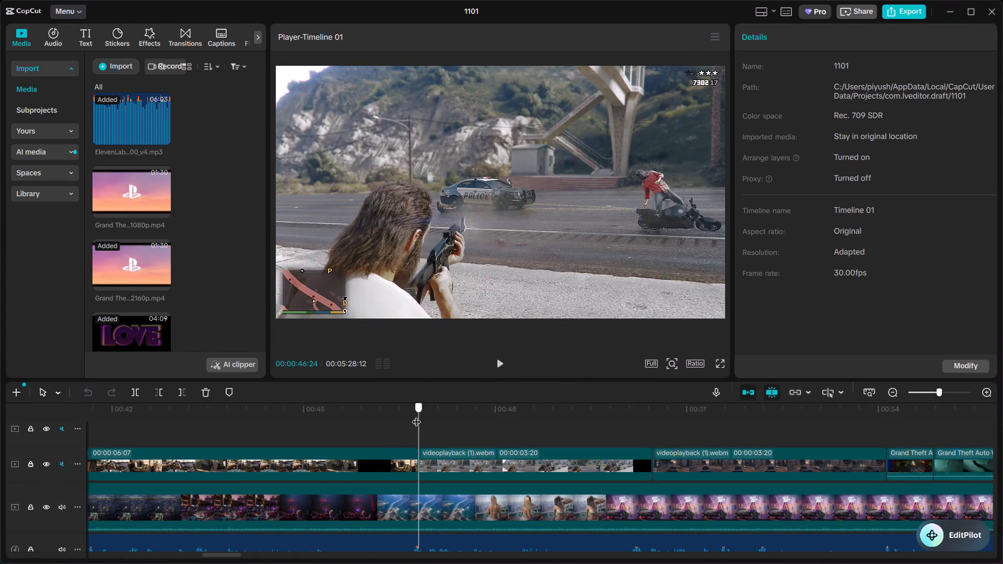
{"action": "left_click", "coordinate": [405, 459]}
{"action": "scroll", "coordinate": [410, 448], "scroll_direction": "down", "scroll_amount": 1}
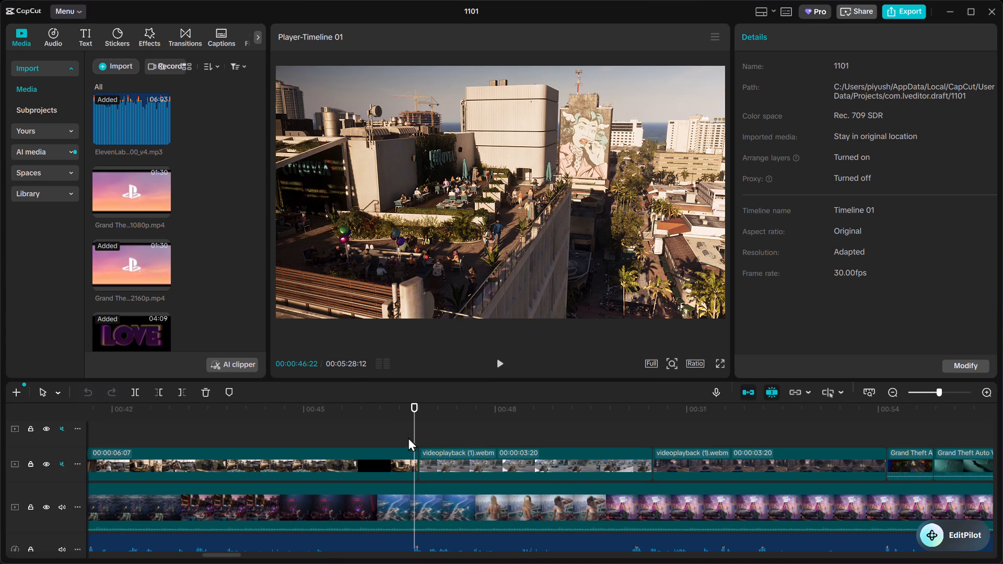
{"action": "left_click", "coordinate": [411, 410]}
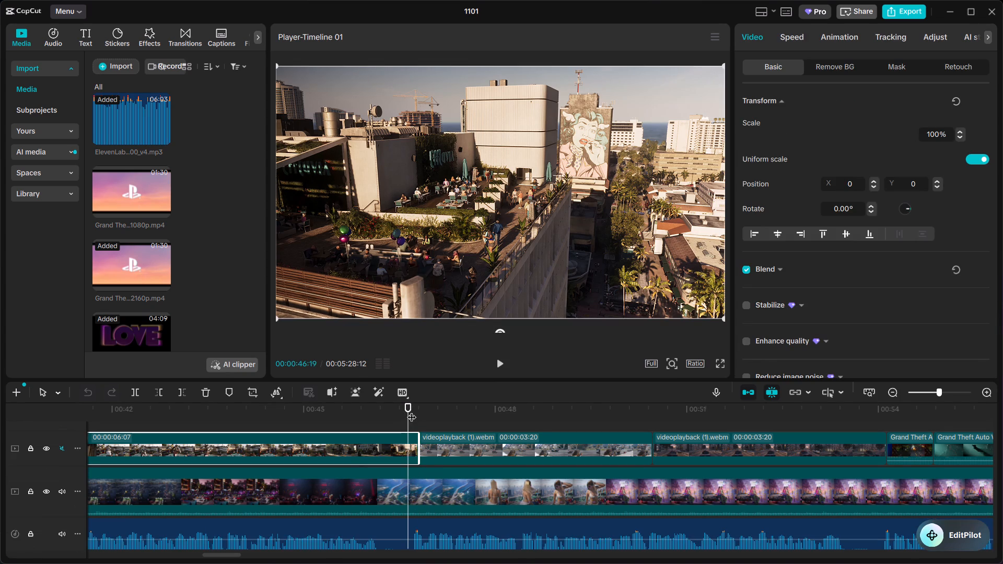
{"action": "triple_click", "coordinate": [989, 391]}
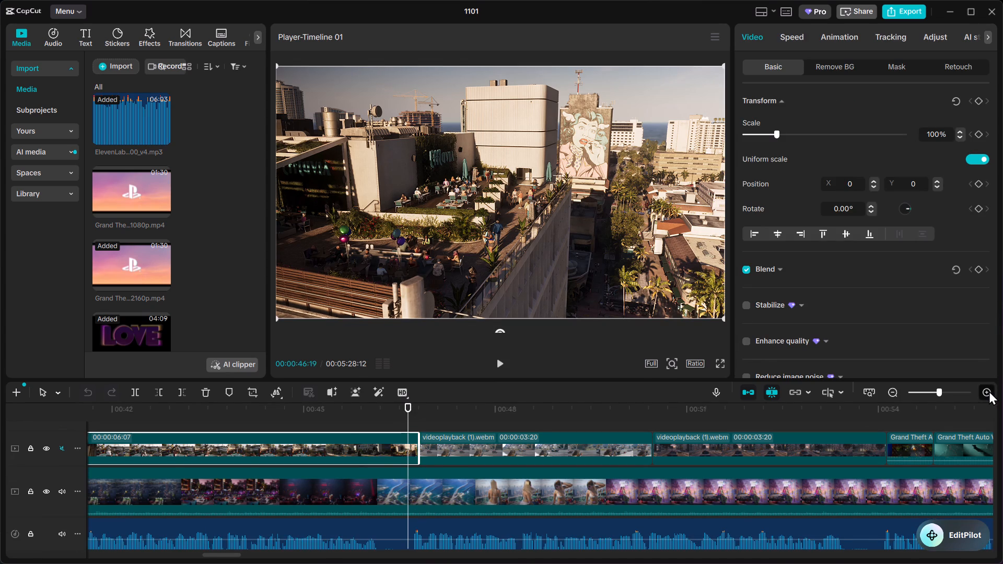
{"action": "scroll", "coordinate": [430, 438], "scroll_direction": "up", "scroll_amount": 1}
{"action": "left_click_drag", "start_coordinate": [413, 409], "coordinate": [413, 408]}
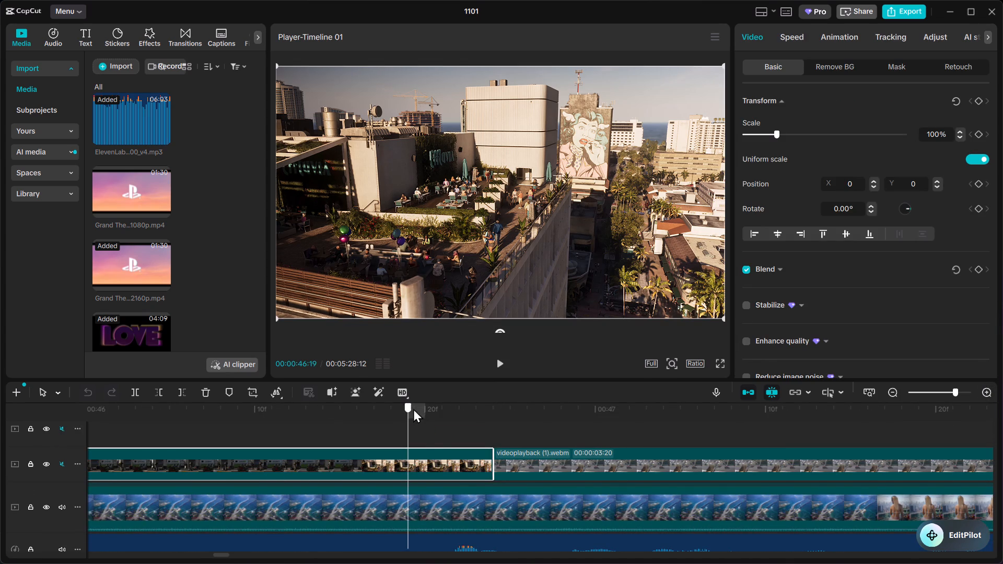
{"action": "left_click_drag", "start_coordinate": [413, 408], "coordinate": [310, 414]}
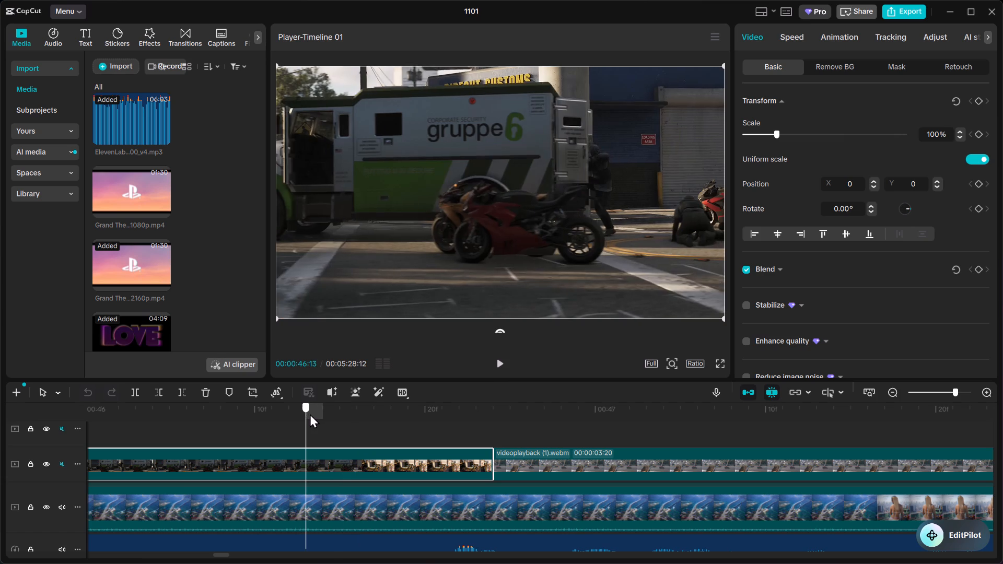
{"action": "left_click_drag", "start_coordinate": [310, 414], "coordinate": [336, 414]}
{"action": "left_click", "coordinate": [180, 389]}
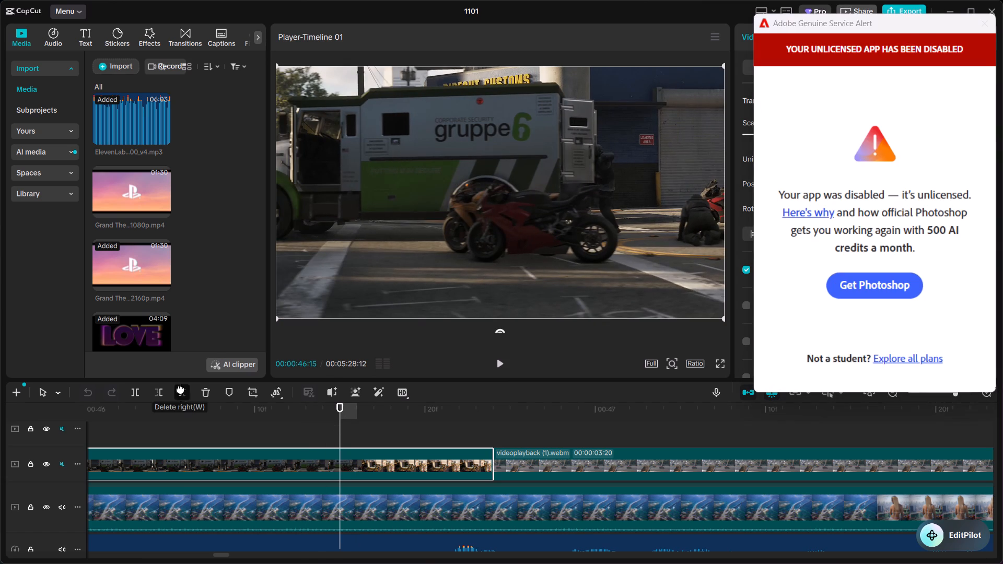
Extend the start of the following videoplayback (1).webm clip back to 00:00:46:15, closing the gap after the trimmed clip.
{"action": "left_click", "coordinate": [496, 461]}
{"action": "left_click_drag", "start_coordinate": [493, 461], "coordinate": [356, 454]}
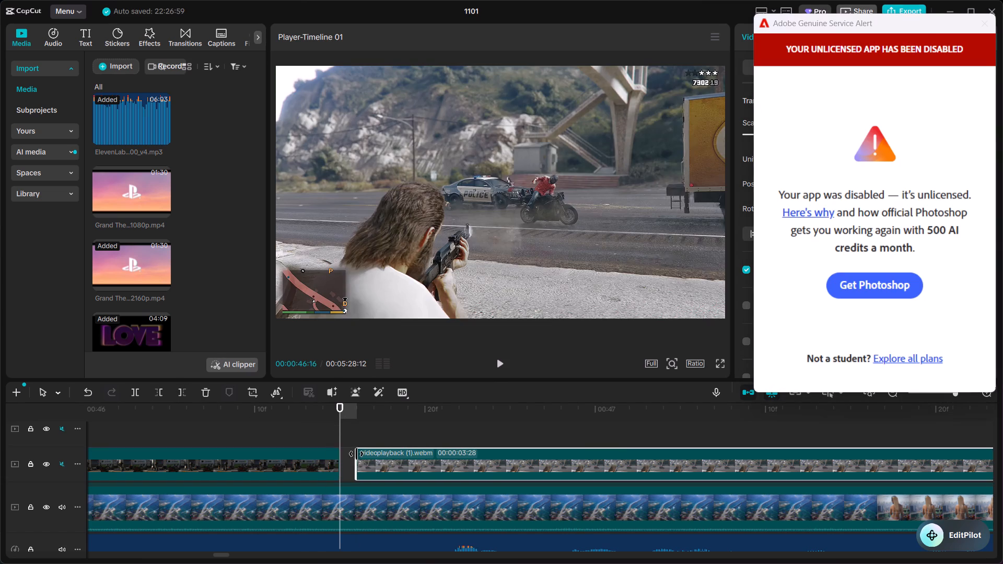
{"action": "left_click_drag", "start_coordinate": [356, 454], "coordinate": [320, 453]}
{"action": "key", "text": "space"}
{"action": "key", "text": "space"}
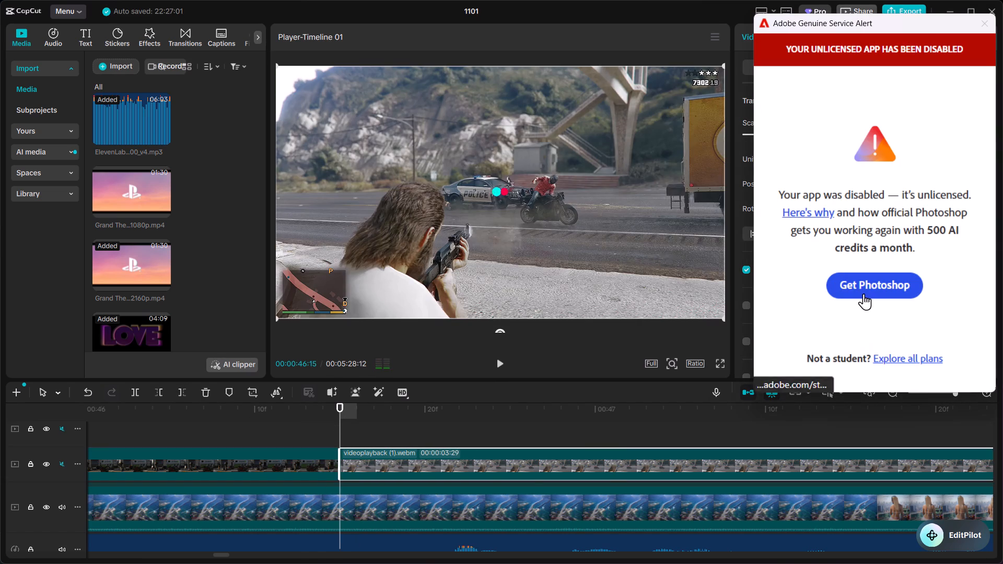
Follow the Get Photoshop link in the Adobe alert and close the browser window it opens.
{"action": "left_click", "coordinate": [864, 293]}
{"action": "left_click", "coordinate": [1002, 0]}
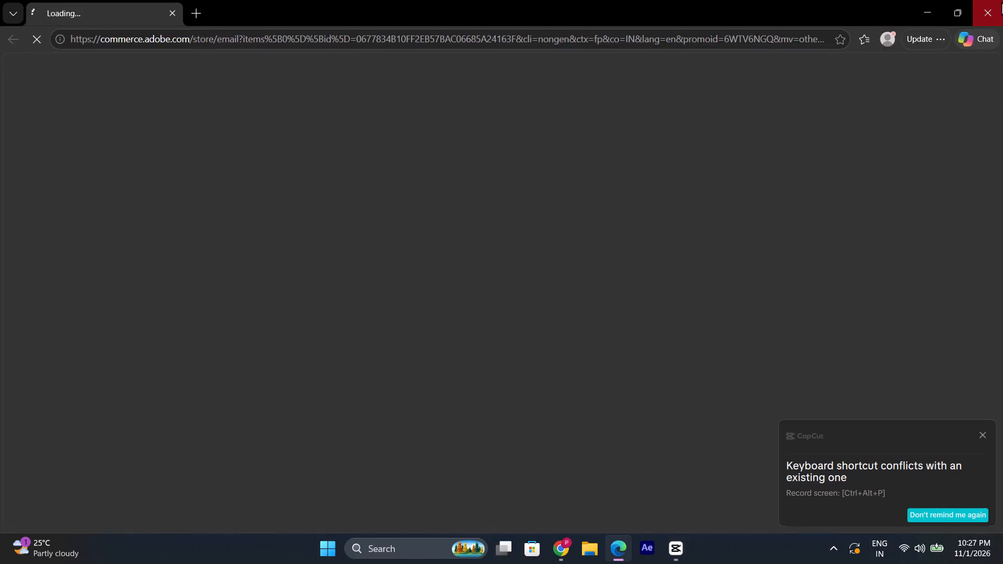
Play the timeline from the adjusted cut to review the following clips, dismissing the shortcut conflict notification.
{"action": "key", "text": "space"}
{"action": "left_click", "coordinate": [504, 357]}
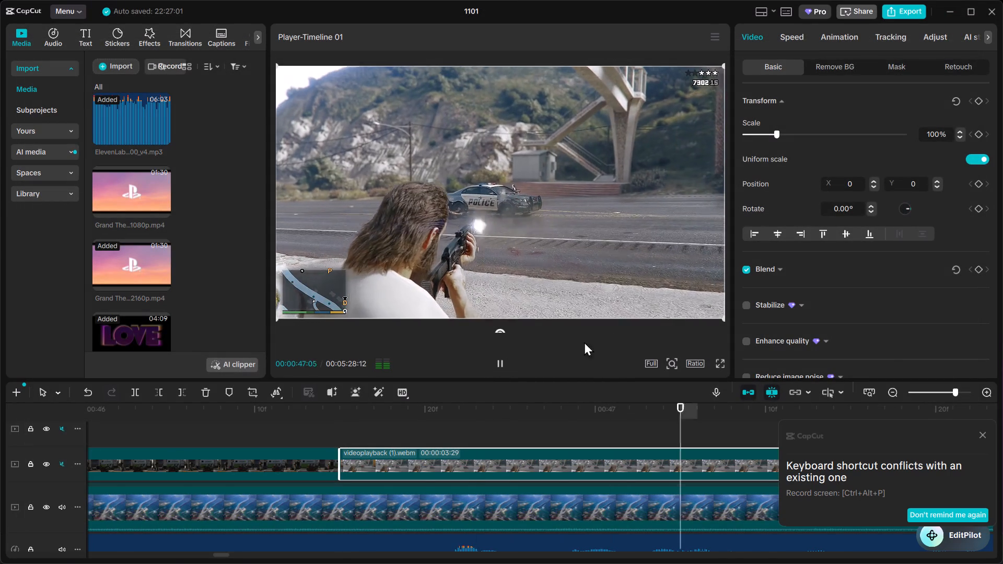
{"action": "left_click", "coordinate": [982, 436]}
{"action": "triple_click", "coordinate": [893, 390]}
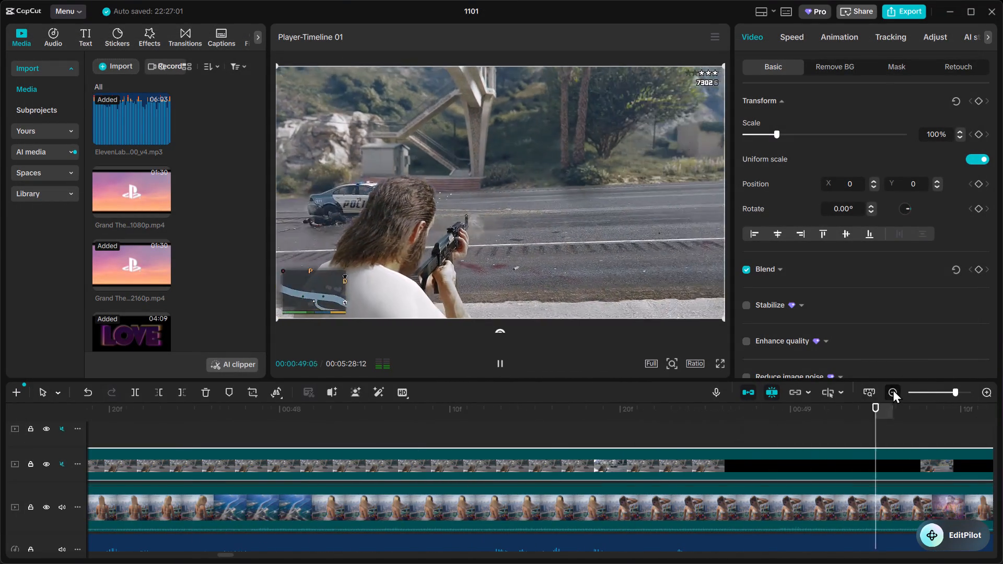
{"action": "left_click", "coordinate": [893, 389]}
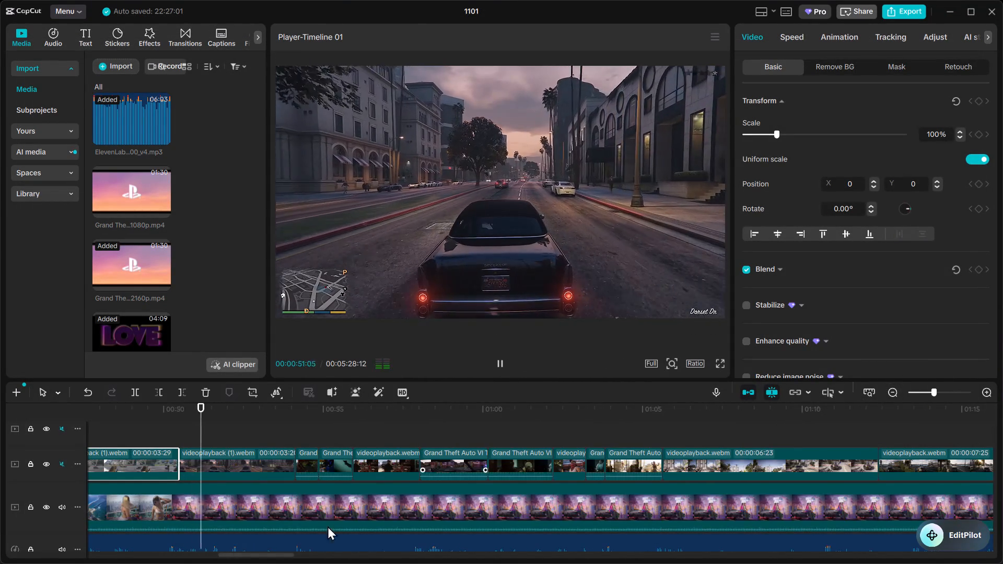
{"action": "left_click", "coordinate": [264, 553]}
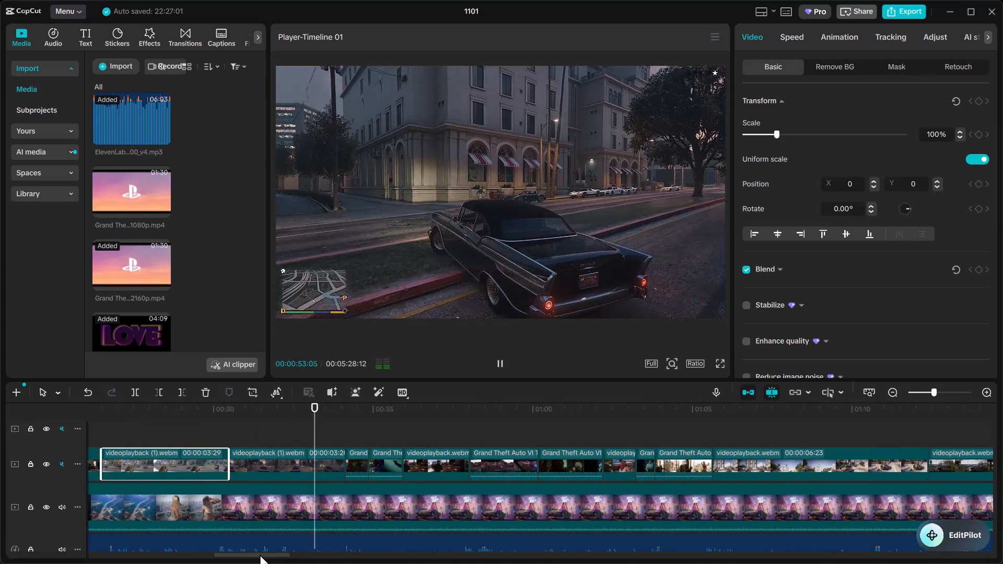
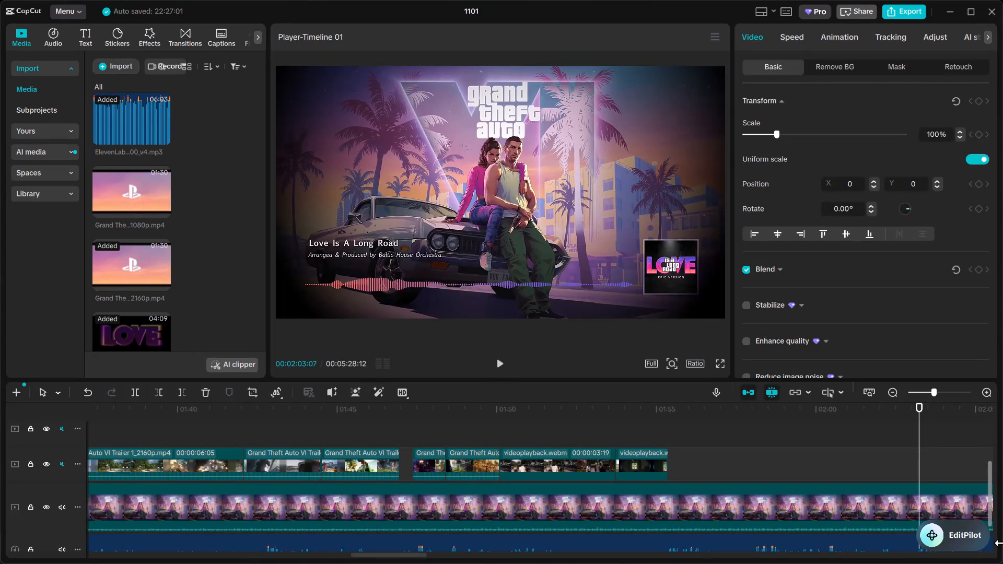
Place the Grand Theft Auto VI Launch Trailer_2160p clip on a new track above the existing clips, starting at about 00:01:43.
{"action": "left_click", "coordinate": [824, 423]}
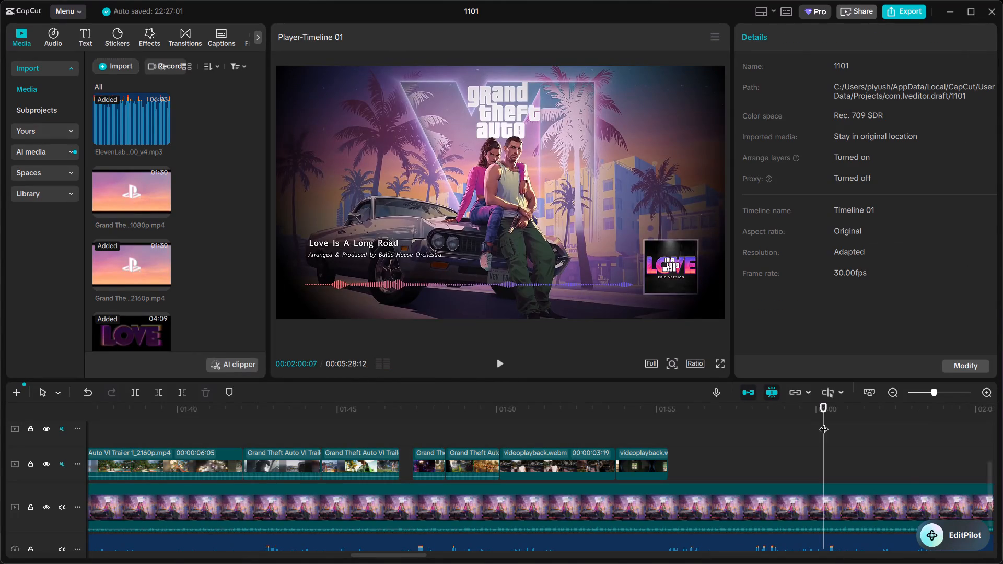
{"action": "left_click", "coordinate": [149, 257]}
{"action": "left_click_drag", "start_coordinate": [136, 262], "coordinate": [268, 378]}
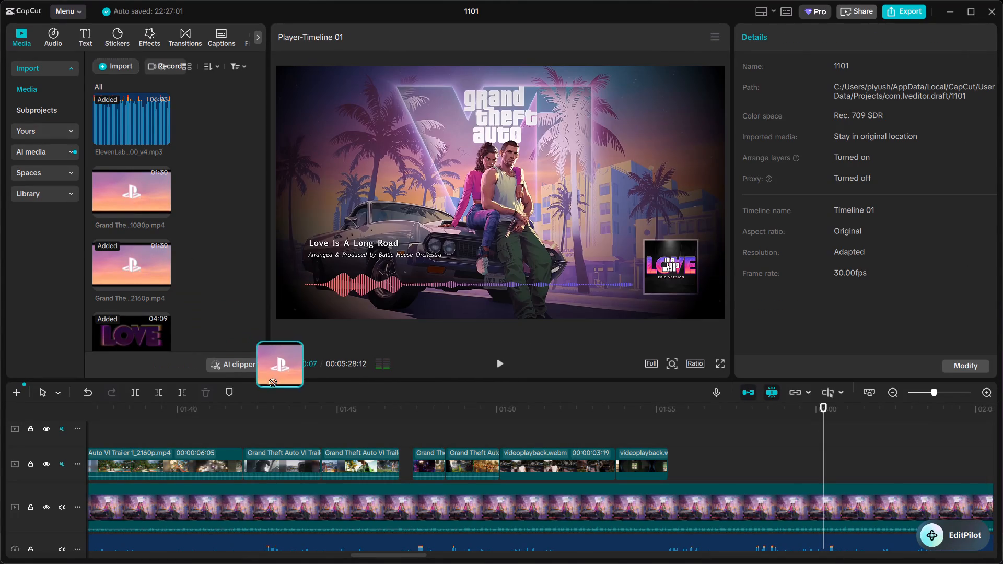
{"action": "left_click_drag", "start_coordinate": [268, 378], "coordinate": [275, 416]}
{"action": "scroll", "coordinate": [485, 430], "scroll_direction": "up", "scroll_amount": 1}
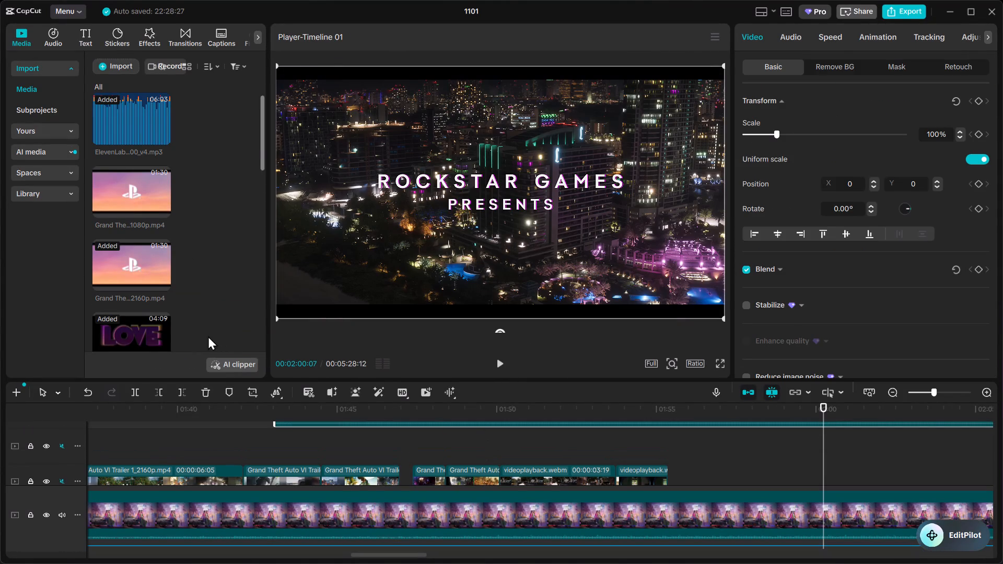
{"action": "scroll", "coordinate": [207, 336], "scroll_direction": "down", "scroll_amount": 3}
{"action": "scroll", "coordinate": [484, 434], "scroll_direction": "up", "scroll_amount": 3}
Preview the start of the launch trailer clip and move it earlier on its track to start at about 00:01:38.
{"action": "left_click", "coordinate": [466, 408]}
{"action": "left_click_drag", "start_coordinate": [466, 408], "coordinate": [592, 419]}
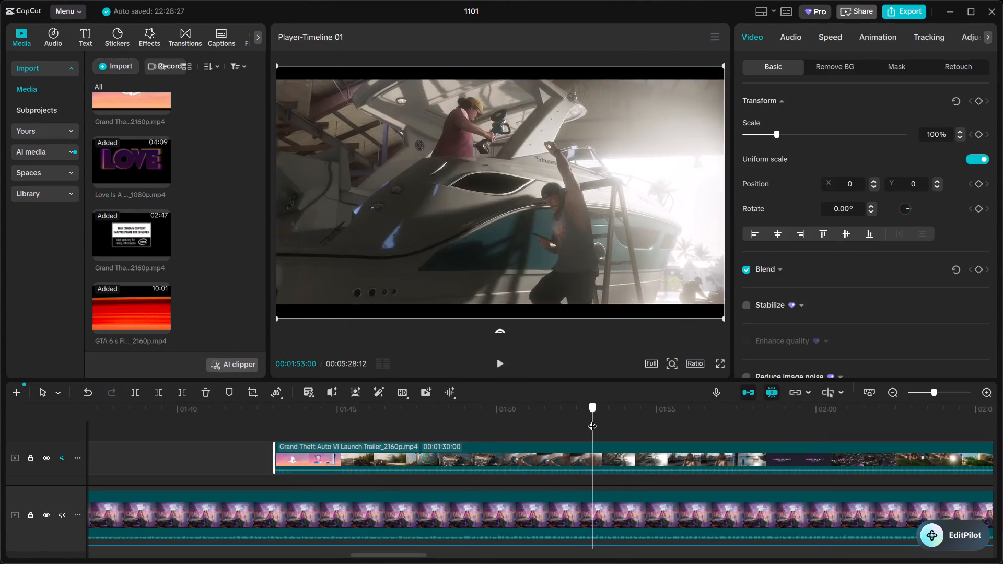
{"action": "left_click_drag", "start_coordinate": [592, 419], "coordinate": [602, 422]}
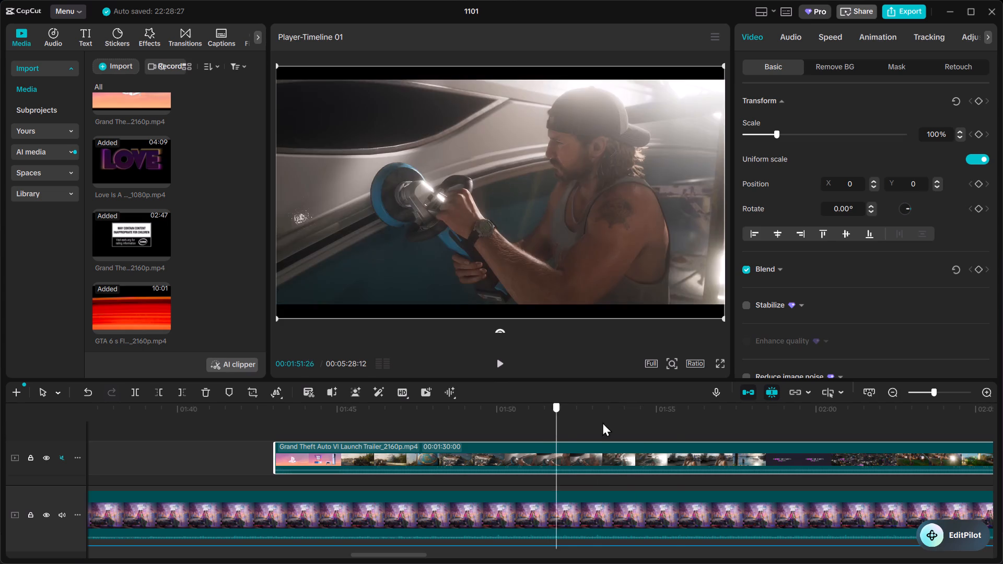
{"action": "left_click_drag", "start_coordinate": [602, 422], "coordinate": [676, 425]}
{"action": "left_click_drag", "start_coordinate": [800, 472], "coordinate": [649, 462]}
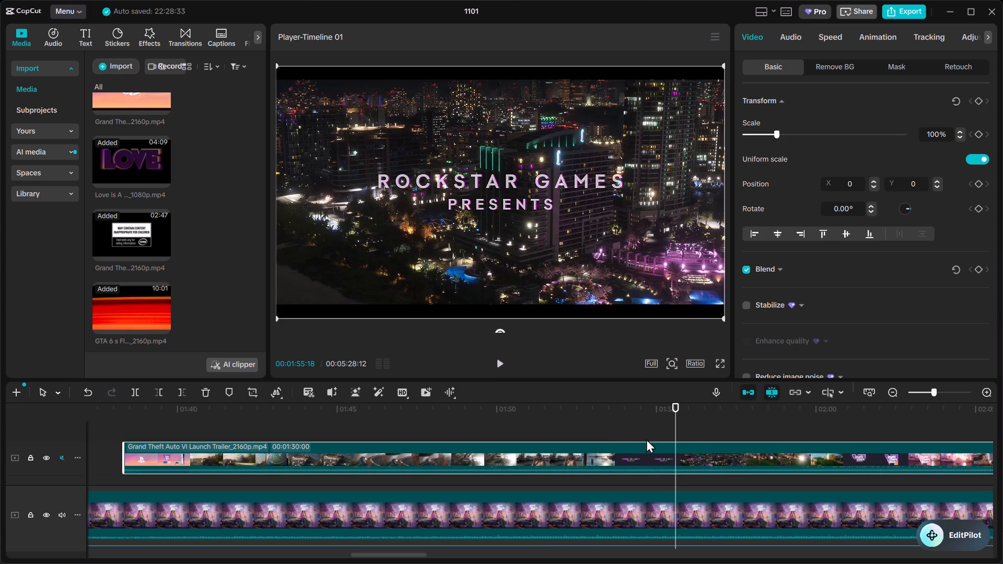
Scrub through the launch trailer clip up to about 00:02:25 and look for the start of the bar-counter shot near 00:02:20.
{"action": "left_click", "coordinate": [617, 436]}
{"action": "left_click_drag", "start_coordinate": [617, 436], "coordinate": [767, 440]}
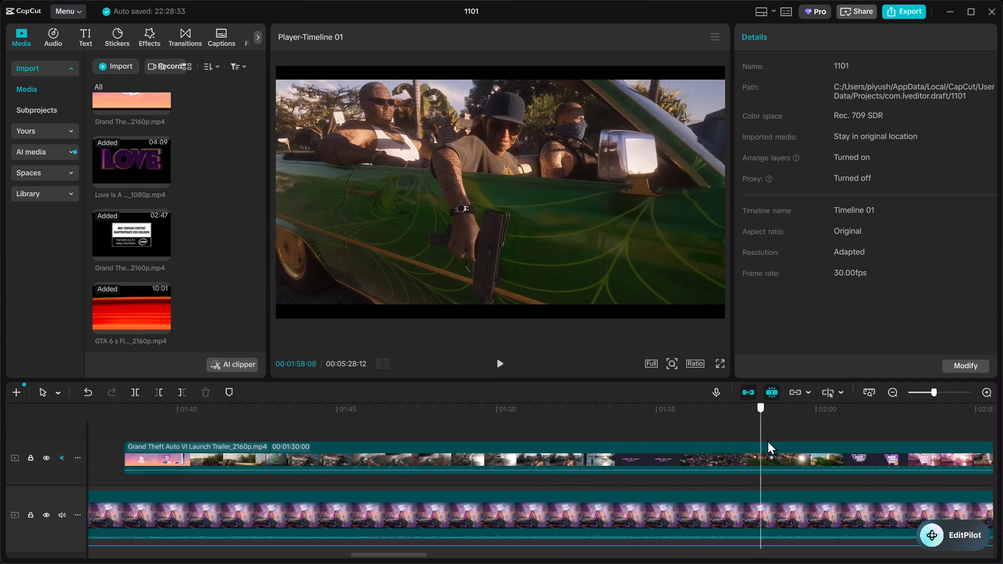
{"action": "left_click_drag", "start_coordinate": [767, 440], "coordinate": [962, 440]}
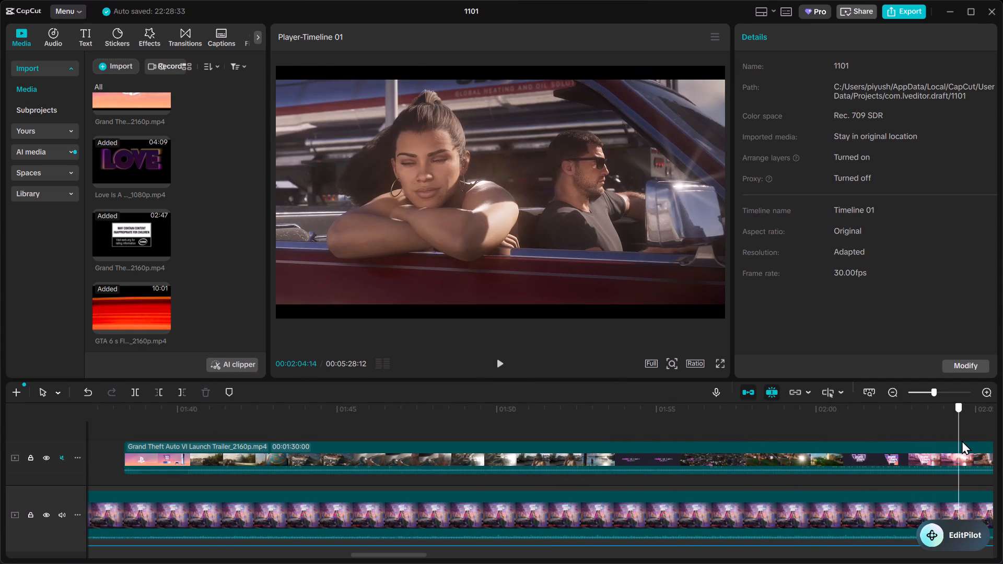
{"action": "left_click_drag", "start_coordinate": [962, 440], "coordinate": [720, 442]}
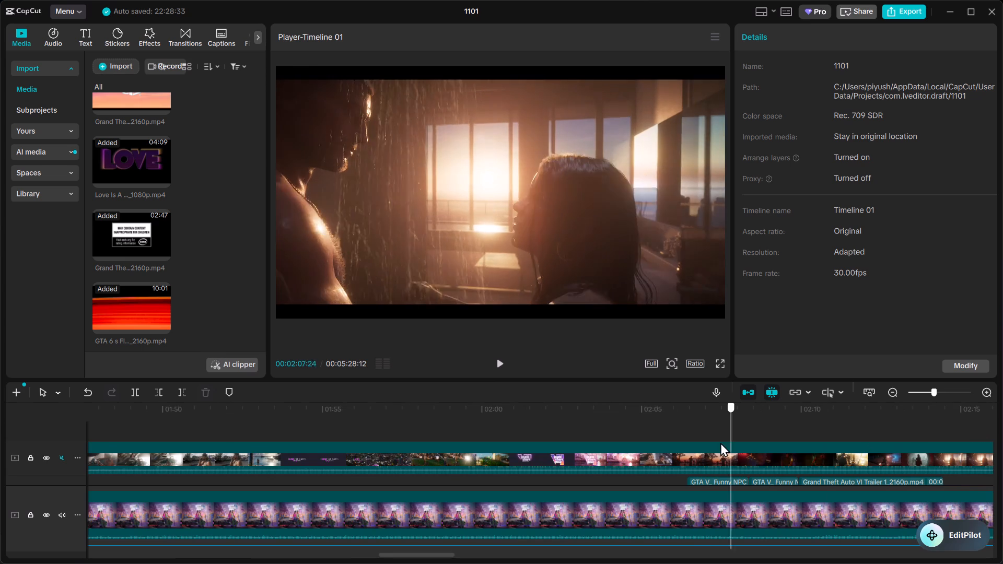
{"action": "left_click_drag", "start_coordinate": [720, 442], "coordinate": [754, 437]}
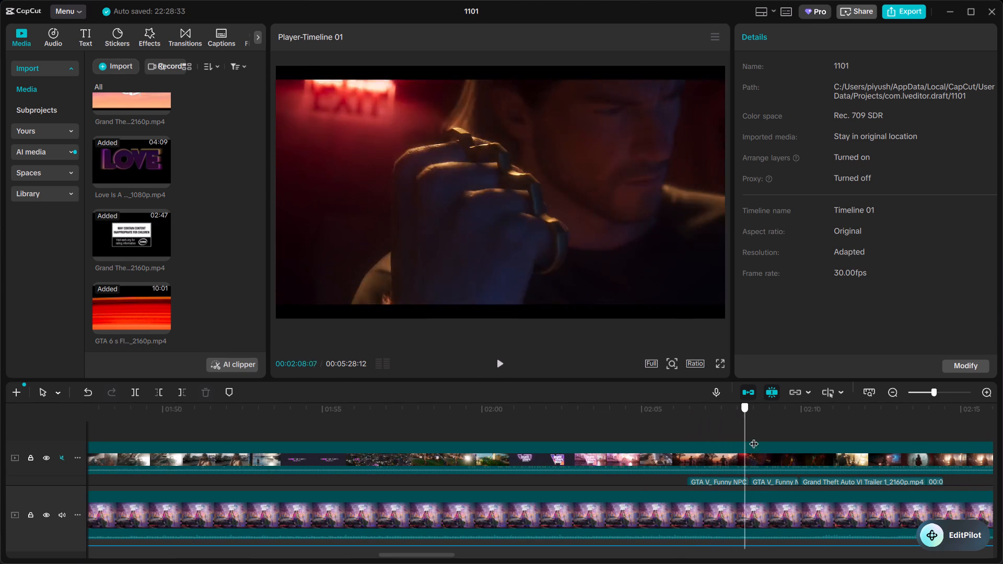
{"action": "left_click_drag", "start_coordinate": [754, 437], "coordinate": [886, 419]}
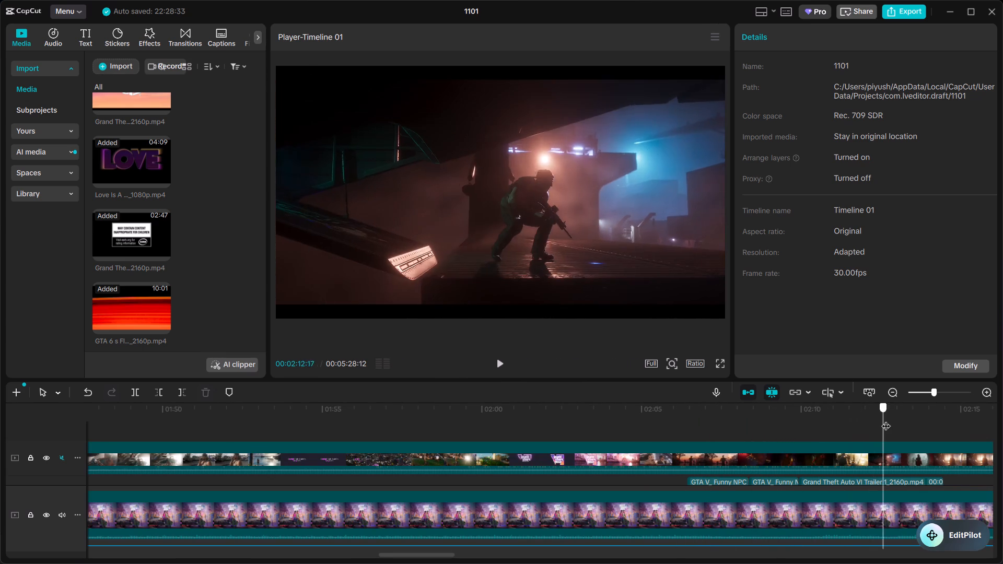
{"action": "left_click_drag", "start_coordinate": [886, 419], "coordinate": [978, 429]}
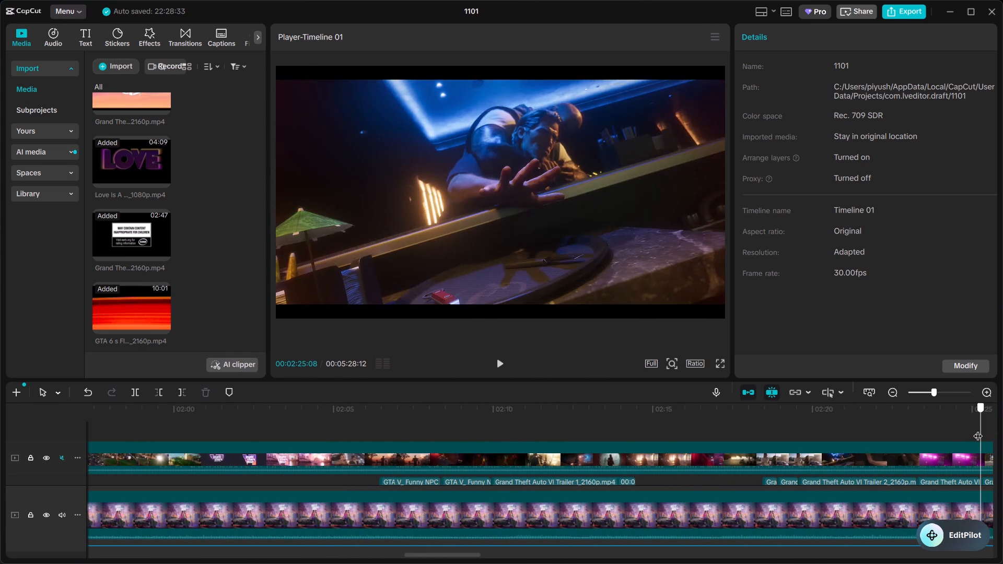
{"action": "left_click_drag", "start_coordinate": [978, 429], "coordinate": [811, 427]}
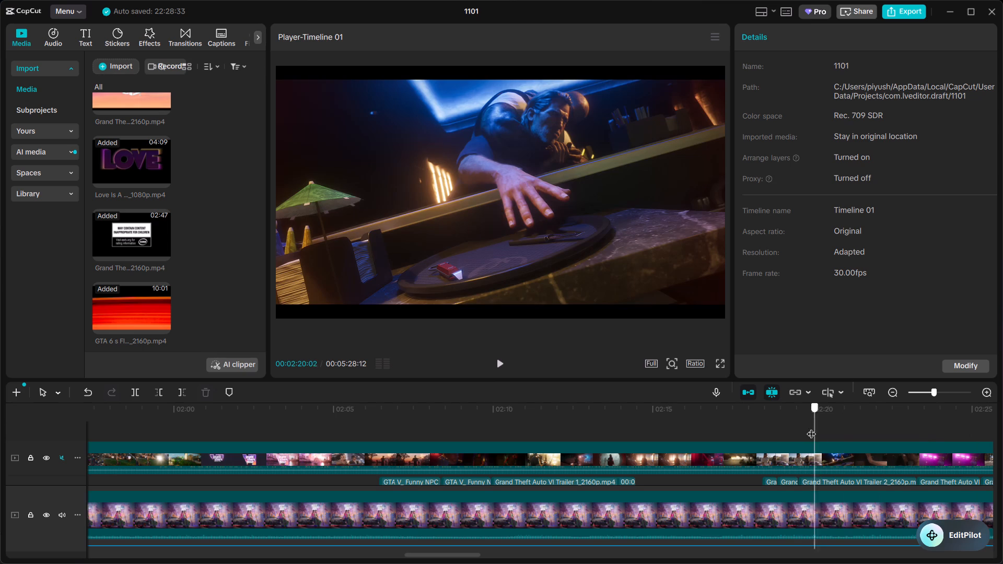
{"action": "left_click_drag", "start_coordinate": [811, 427], "coordinate": [812, 422]}
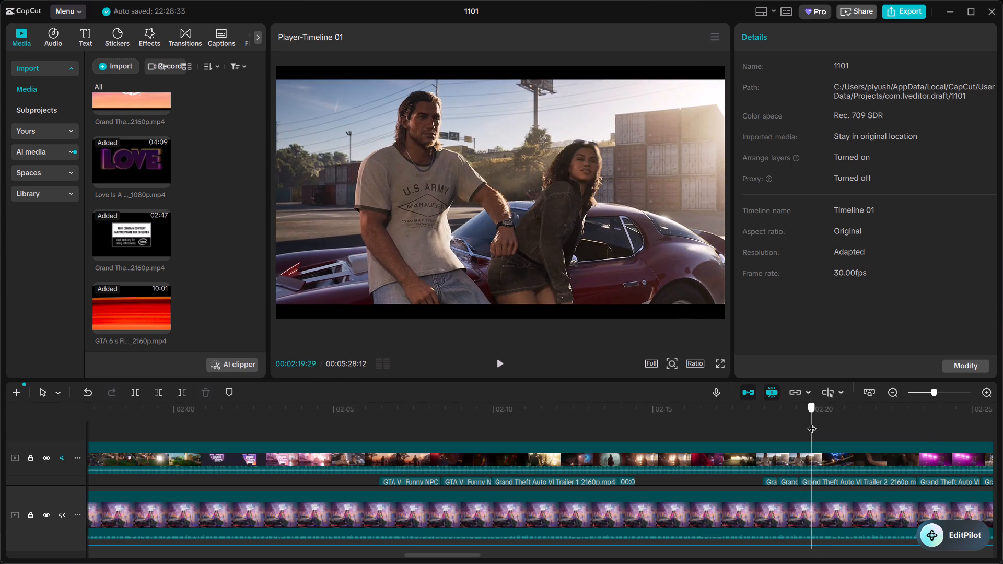
{"action": "left_click_drag", "start_coordinate": [812, 422], "coordinate": [817, 420]}
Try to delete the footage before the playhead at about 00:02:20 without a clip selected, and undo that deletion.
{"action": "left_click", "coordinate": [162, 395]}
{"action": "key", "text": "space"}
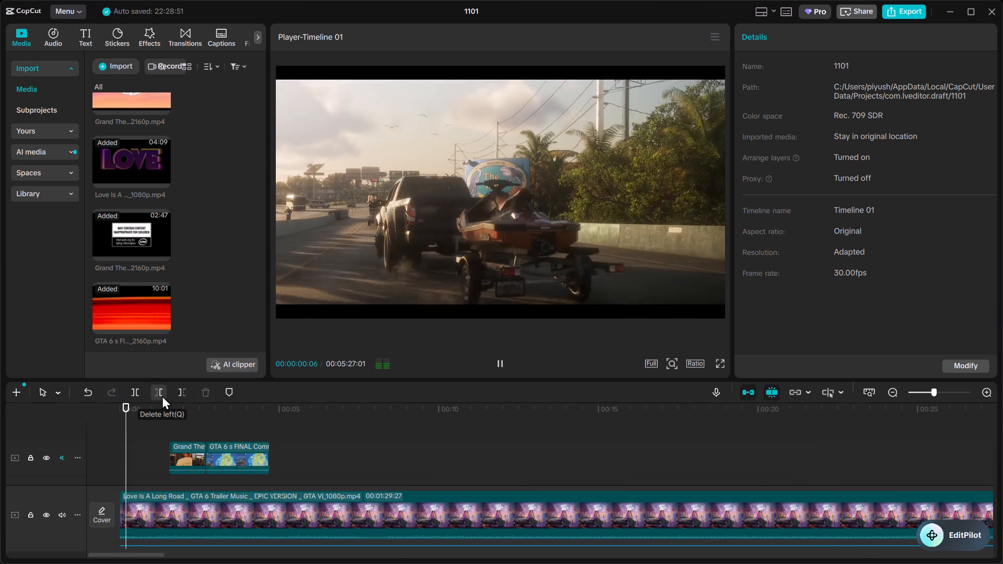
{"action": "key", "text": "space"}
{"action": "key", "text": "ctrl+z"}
Scan the timeline back to the launch trailer clip and find the start of the bar-counter shot again.
{"action": "scroll", "coordinate": [642, 455], "scroll_direction": "up", "scroll_amount": 7}
{"action": "scroll", "coordinate": [649, 453], "scroll_direction": "down", "scroll_amount": 5}
{"action": "left_click", "coordinate": [716, 433]}
{"action": "left_click_drag", "start_coordinate": [719, 431], "coordinate": [1002, 375]}
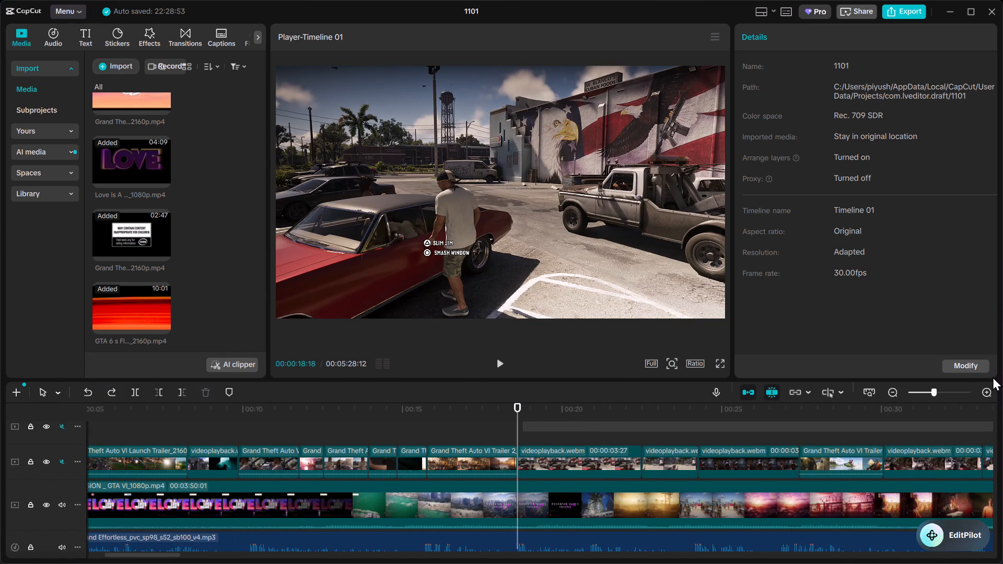
{"action": "left_click", "coordinate": [916, 380]}
{"action": "left_click", "coordinate": [906, 405]}
{"action": "left_click_drag", "start_coordinate": [906, 406], "coordinate": [1002, 410]}
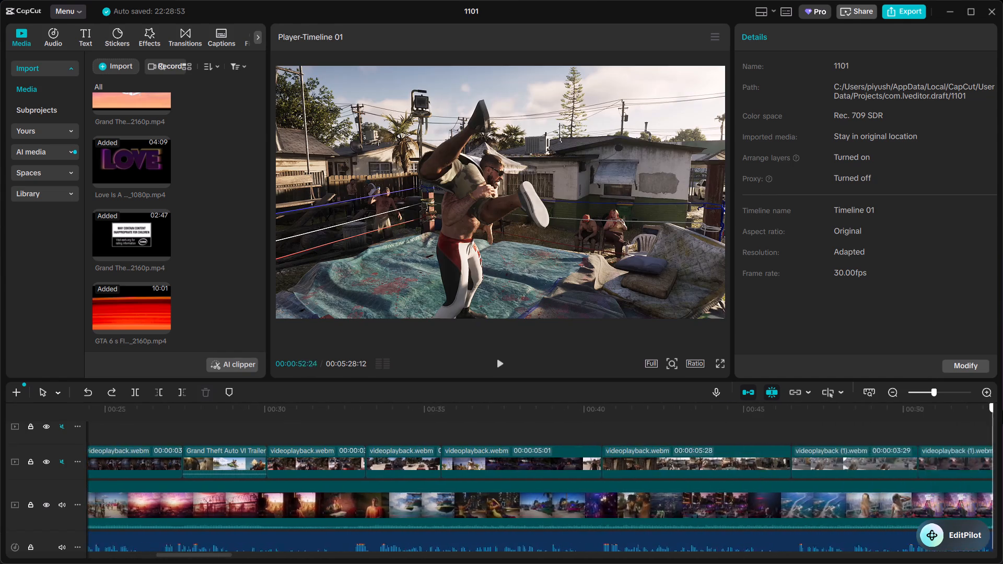
{"action": "left_click_drag", "start_coordinate": [1002, 410], "coordinate": [711, 469]}
{"action": "left_click", "coordinate": [898, 398]}
{"action": "left_click", "coordinate": [896, 394]}
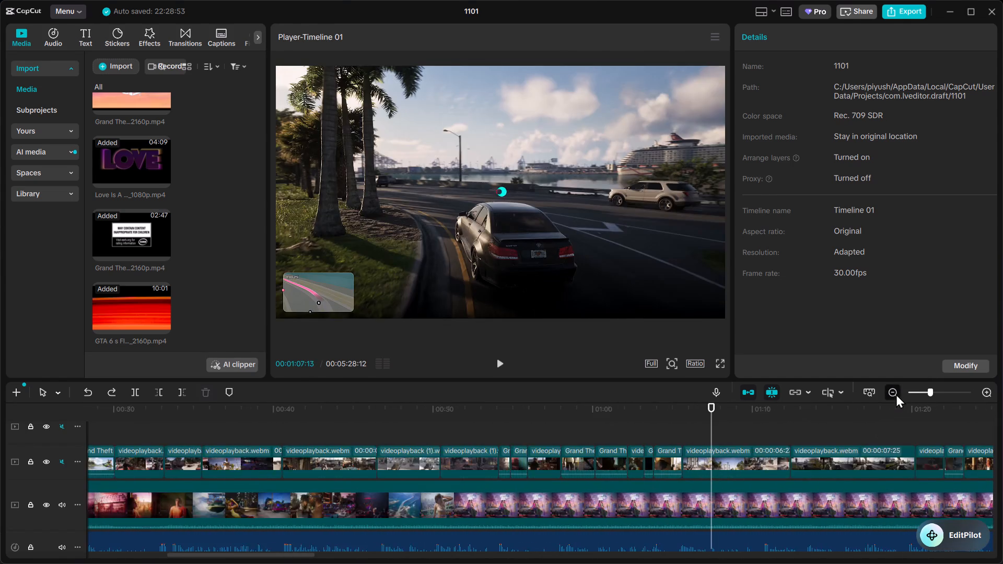
{"action": "scroll", "coordinate": [766, 451], "scroll_direction": "up", "scroll_amount": 3}
{"action": "left_click", "coordinate": [906, 410]}
{"action": "left_click_drag", "start_coordinate": [906, 409], "coordinate": [1002, 412]}
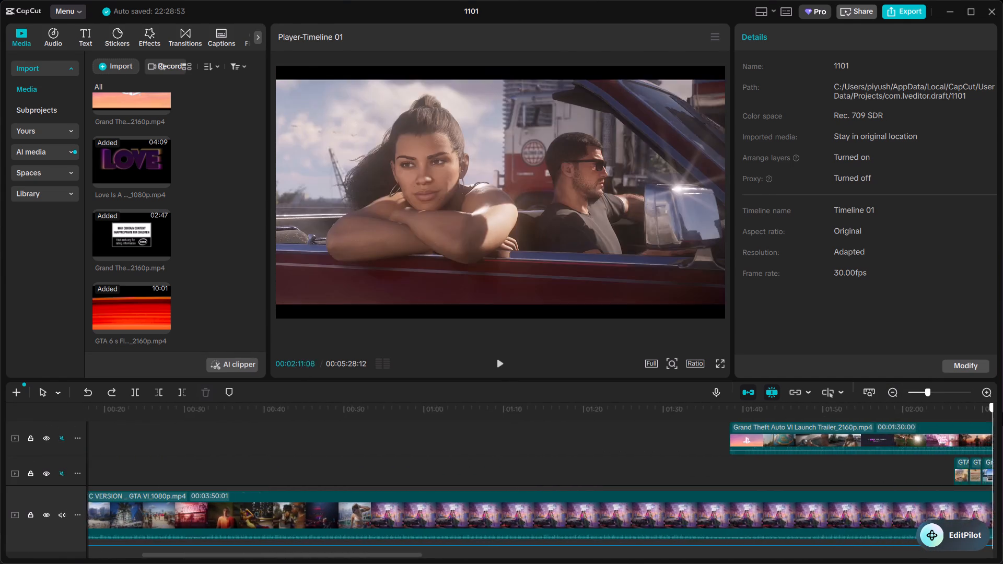
{"action": "left_click_drag", "start_coordinate": [1002, 412], "coordinate": [534, 408]}
{"action": "scroll", "coordinate": [515, 404], "scroll_direction": "down", "scroll_amount": 1}
{"action": "key", "text": "space"}
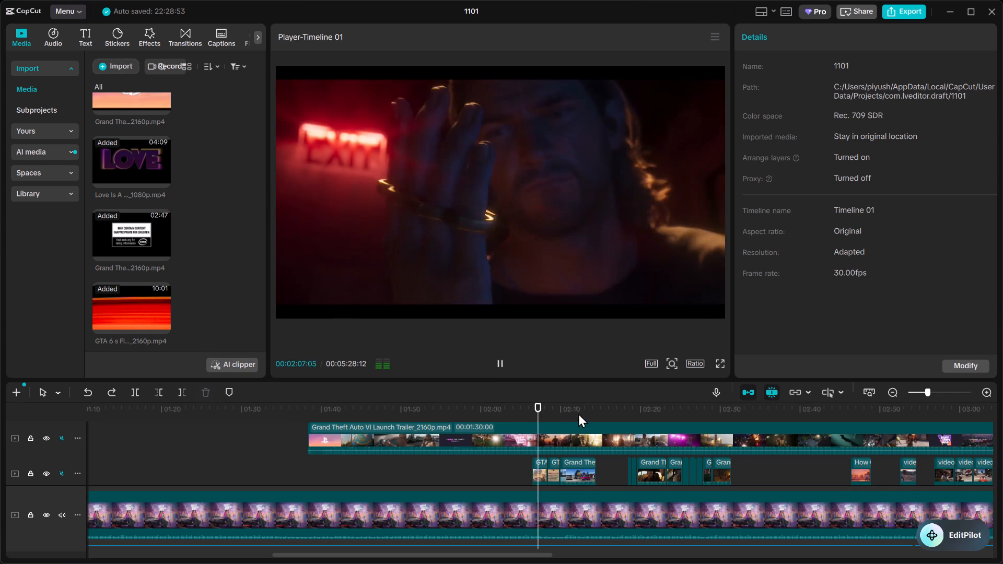
{"action": "left_click", "coordinate": [578, 413]}
{"action": "left_click_drag", "start_coordinate": [578, 412], "coordinate": [614, 411]}
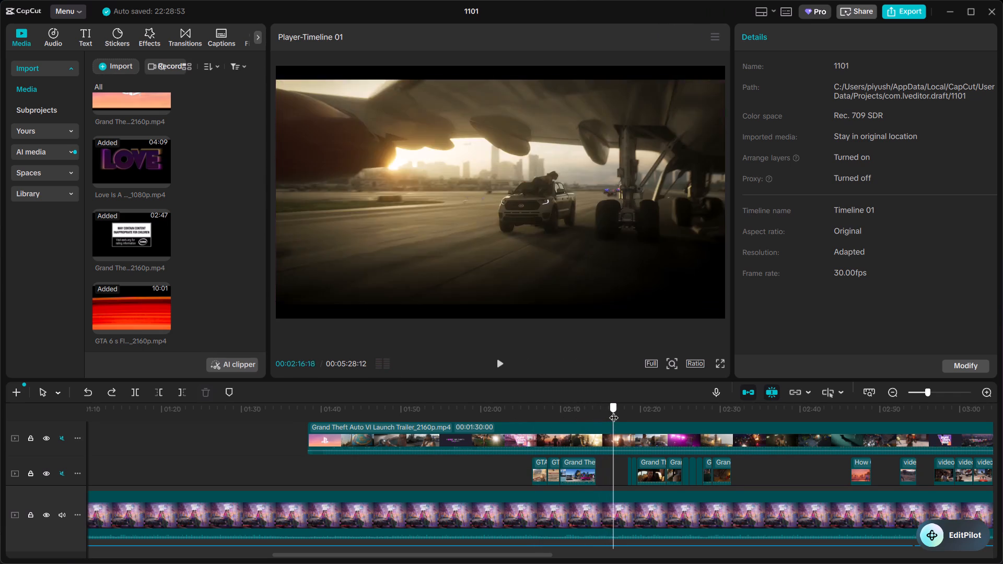
{"action": "left_click_drag", "start_coordinate": [614, 411], "coordinate": [648, 402]}
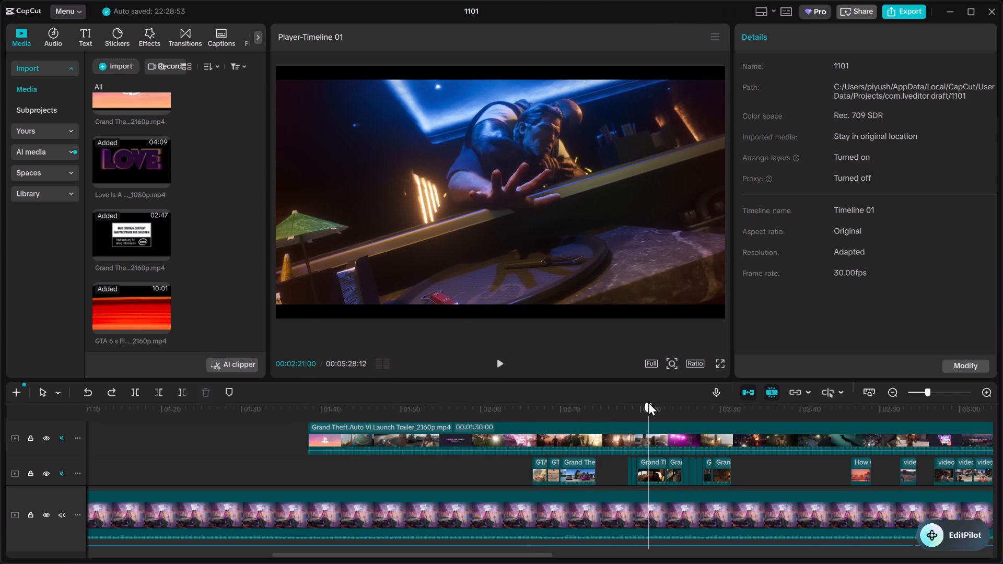
{"action": "left_click_drag", "start_coordinate": [648, 402], "coordinate": [640, 401]}
Trim off the launch trailer clip's beginning at the start of the bar-counter shot, at about 00:02:20:06.
{"action": "triple_click", "coordinate": [989, 393]}
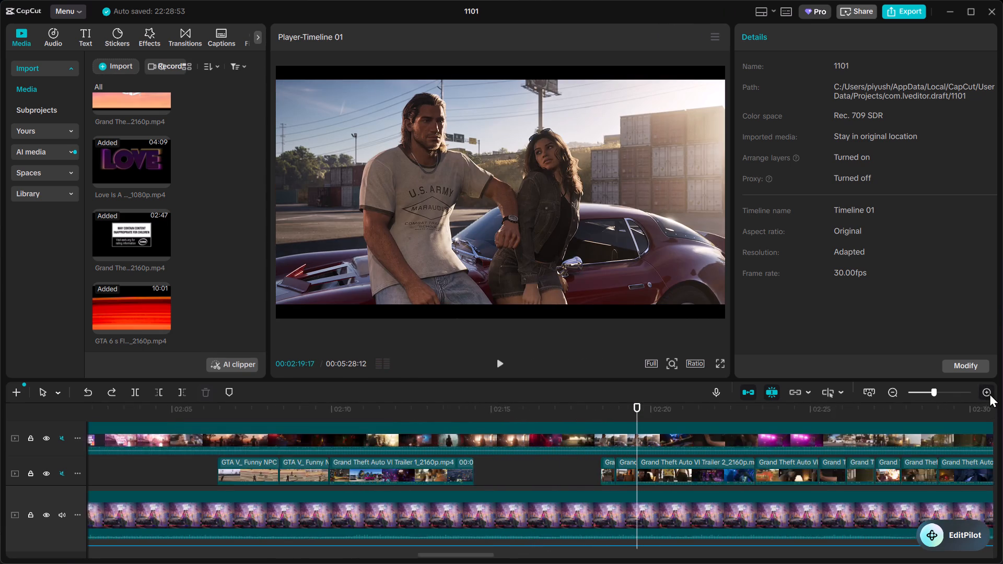
{"action": "left_click", "coordinate": [684, 442]}
{"action": "key", "text": "space"}
{"action": "key", "text": "space"}
{"action": "key", "text": "space"}
{"action": "key", "text": "space"}
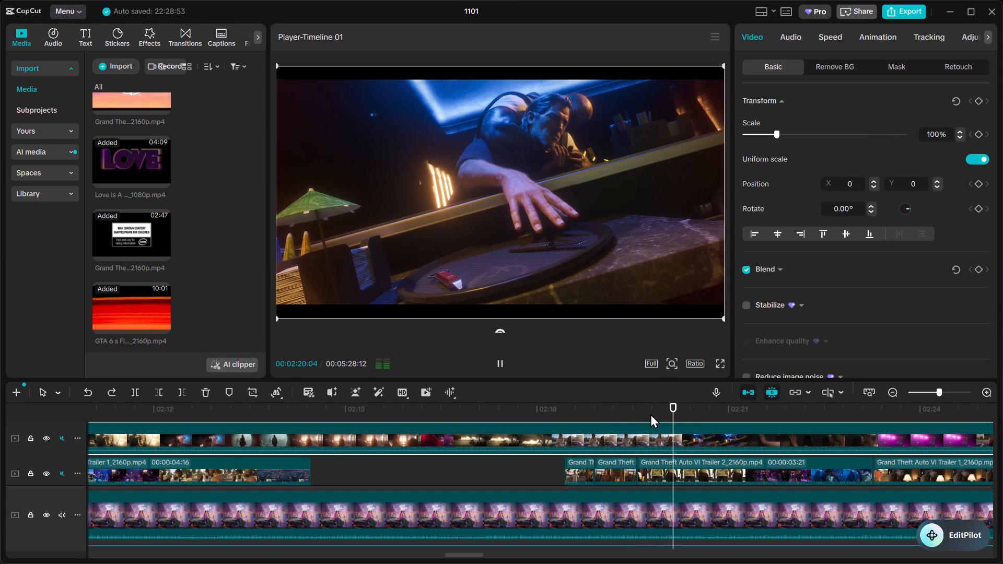
{"action": "left_click", "coordinate": [667, 410]}
{"action": "left_click", "coordinate": [661, 411]}
{"action": "key", "text": "space"}
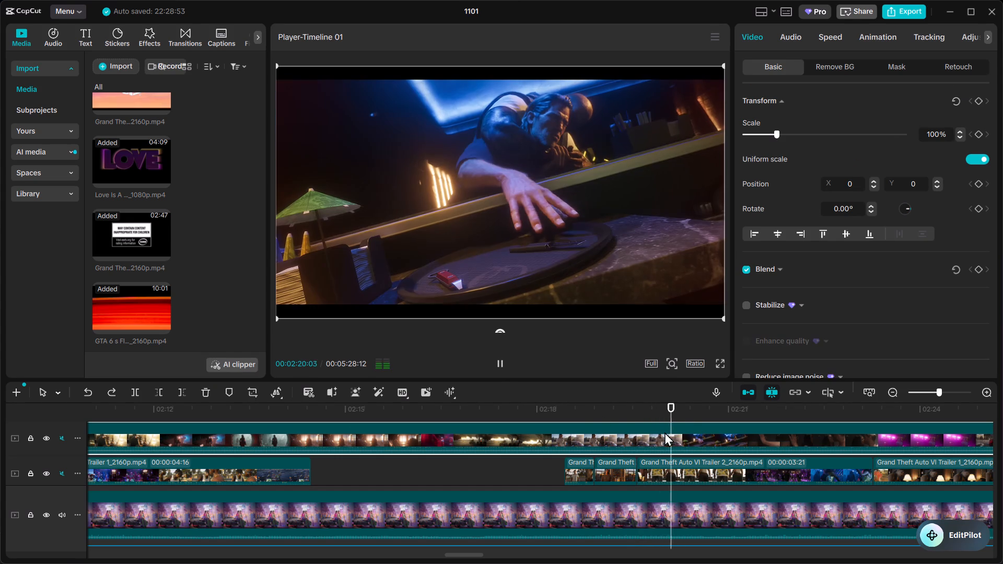
{"action": "key", "text": "space"}
{"action": "left_click", "coordinate": [665, 440]}
{"action": "left_click", "coordinate": [162, 392]}
Play the trimmed launch trailer clip to find the end of the wanted shots and split it at about 00:02:21:03.
{"action": "key", "text": "space"}
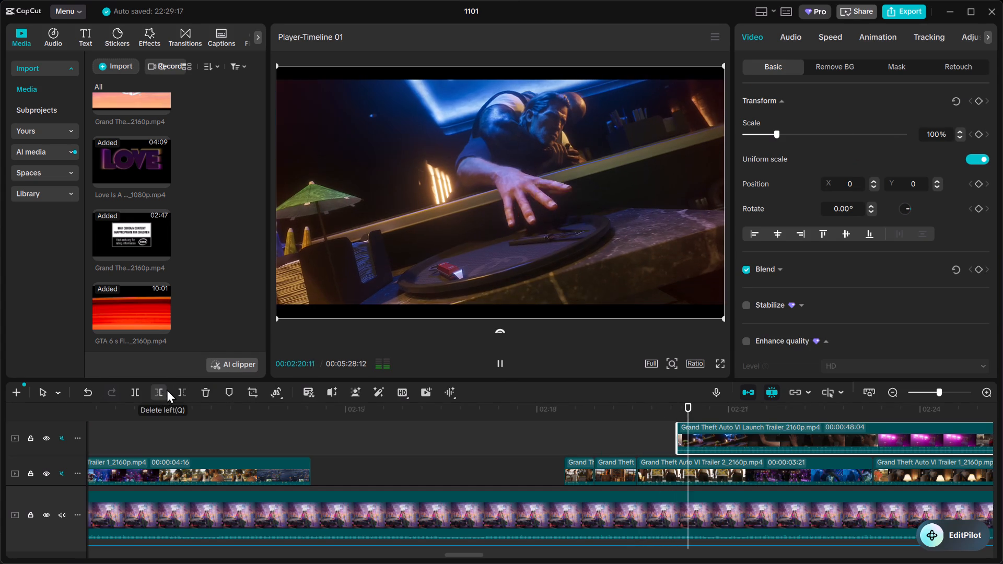
{"action": "key", "text": "space"}
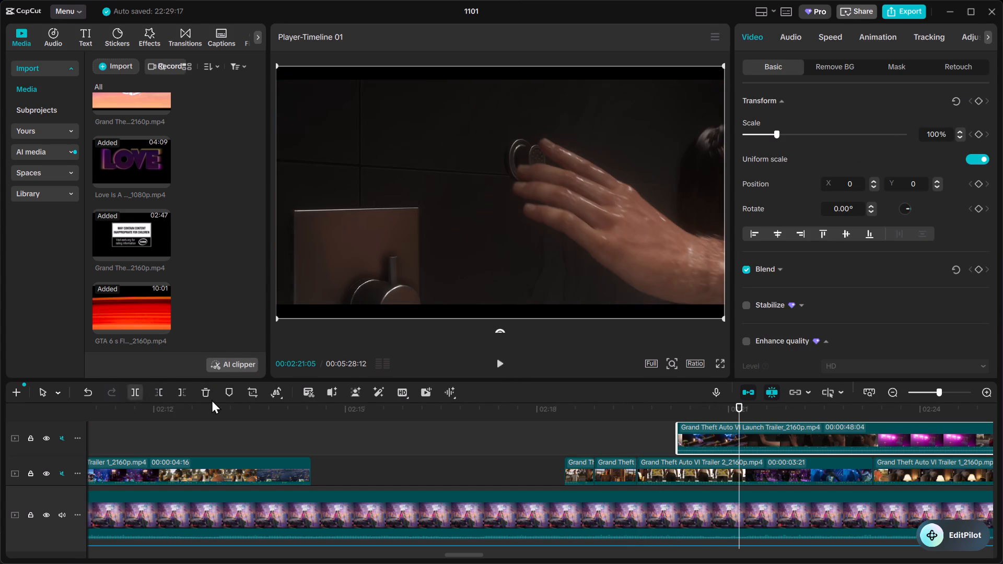
{"action": "left_click", "coordinate": [687, 408]}
{"action": "key", "text": "space"}
{"action": "key", "text": "space"}
{"action": "key", "text": "space"}
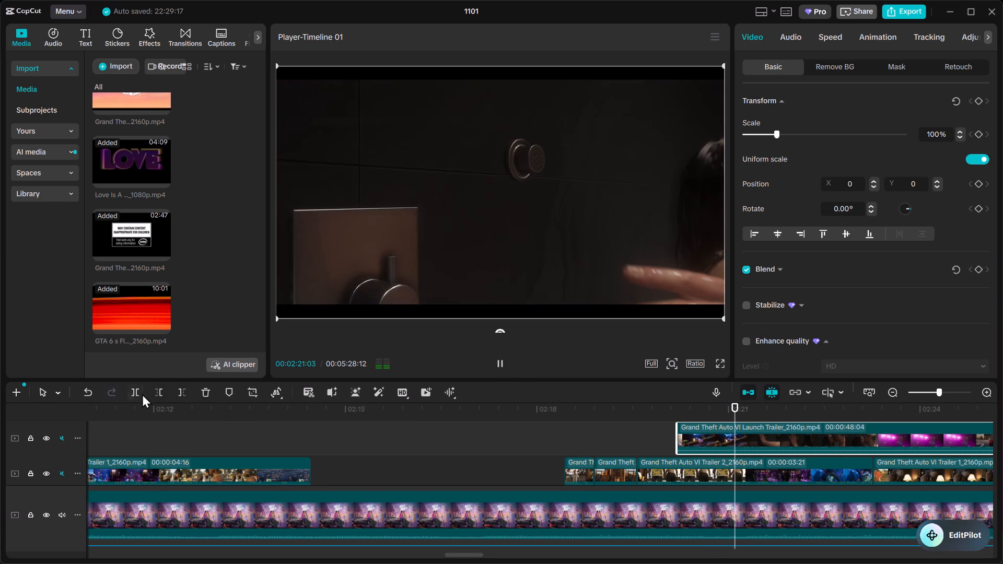
{"action": "key", "text": "space"}
{"action": "left_click", "coordinate": [140, 392]}
Move the short split-off launch trailer segment into the gap on the clip track below, starting at about 00:02:16.
{"action": "left_click_drag", "start_coordinate": [713, 433], "coordinate": [449, 452]}
{"action": "left_click", "coordinate": [309, 426]}
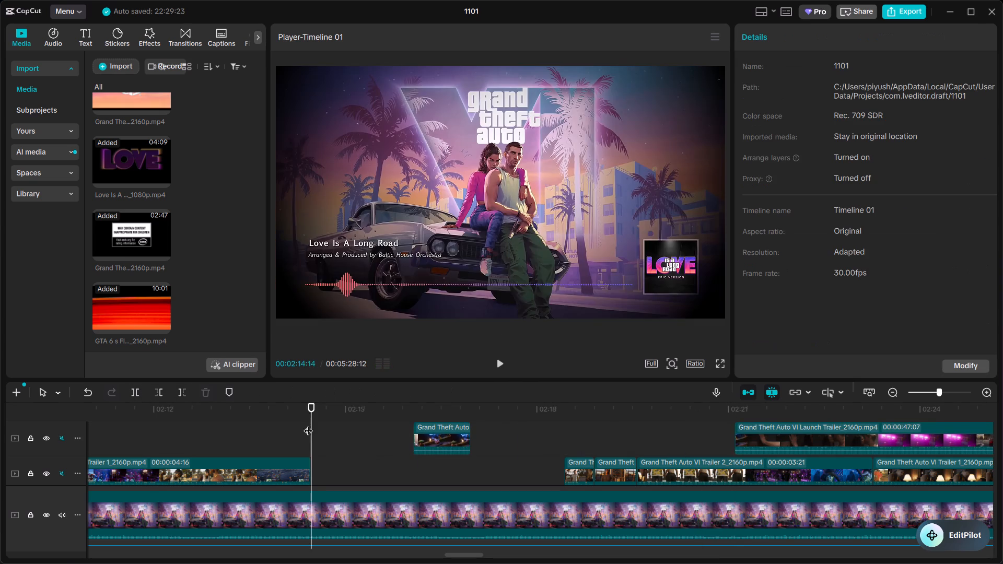
{"action": "key", "text": "space"}
{"action": "scroll", "coordinate": [377, 442], "scroll_direction": "down", "scroll_amount": 2}
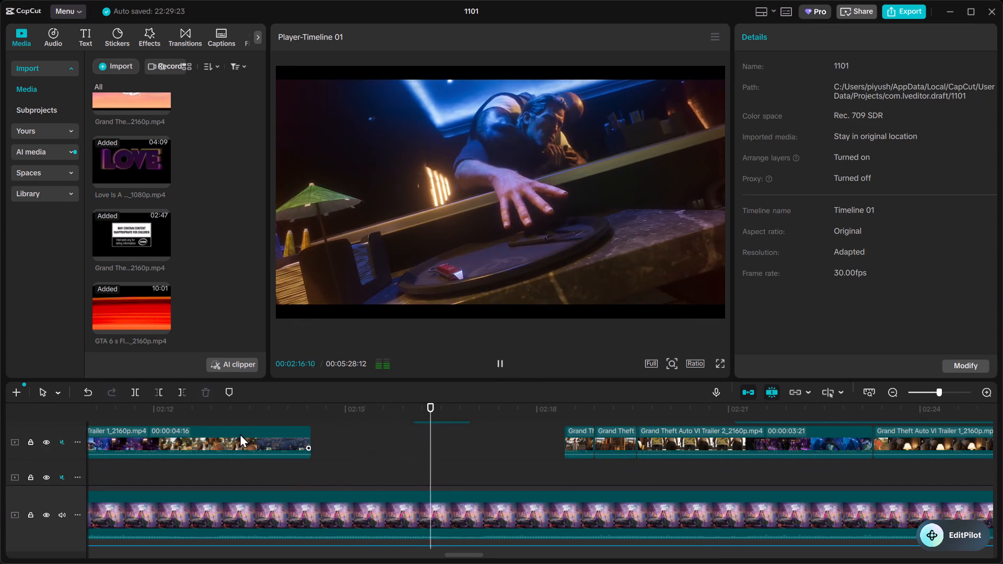
{"action": "scroll", "coordinate": [393, 445], "scroll_direction": "up", "scroll_amount": 2}
{"action": "left_click_drag", "start_coordinate": [437, 432], "coordinate": [615, 477]}
Play the timeline around the placed segment and again from about 00:01:52, examining the clips and the gaps between them.
{"action": "left_click", "coordinate": [331, 441]}
{"action": "key", "text": "space"}
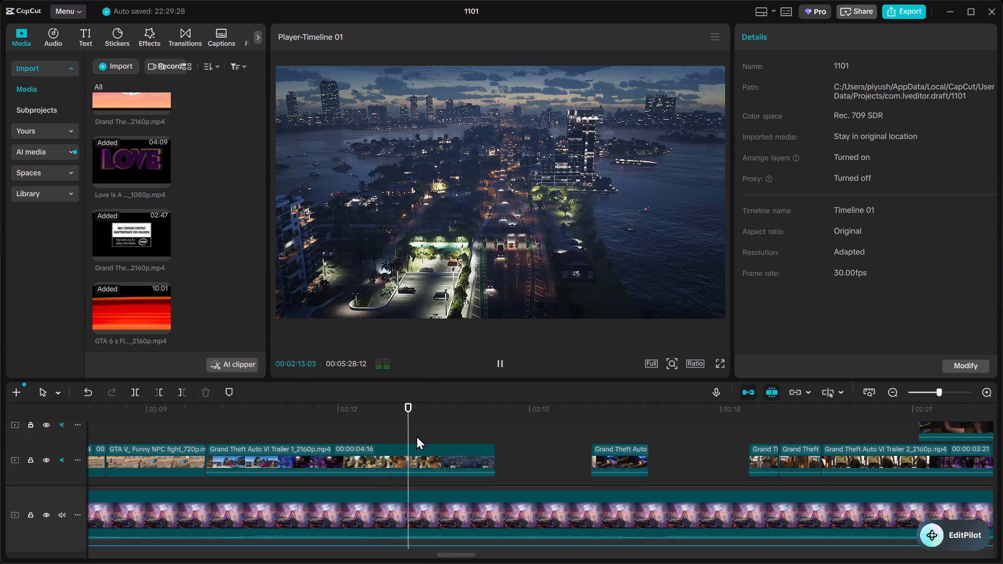
{"action": "left_click", "coordinate": [892, 393]}
{"action": "left_click", "coordinate": [224, 425]}
{"action": "left_click_drag", "start_coordinate": [224, 425], "coordinate": [203, 428]}
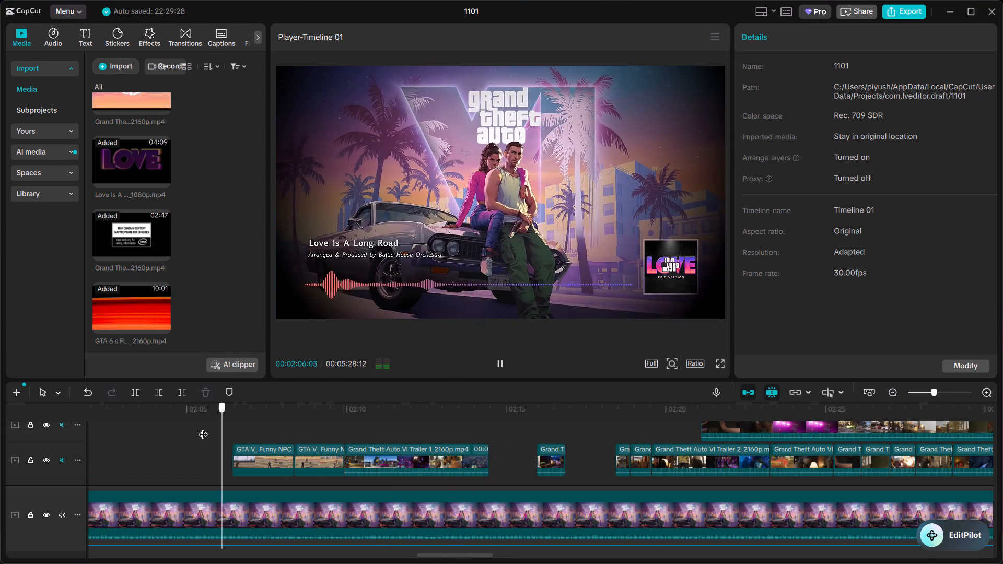
{"action": "left_click_drag", "start_coordinate": [203, 428], "coordinate": [337, 442]}
{"action": "key", "text": "space"}
{"action": "scroll", "coordinate": [412, 439], "scroll_direction": "down", "scroll_amount": 1}
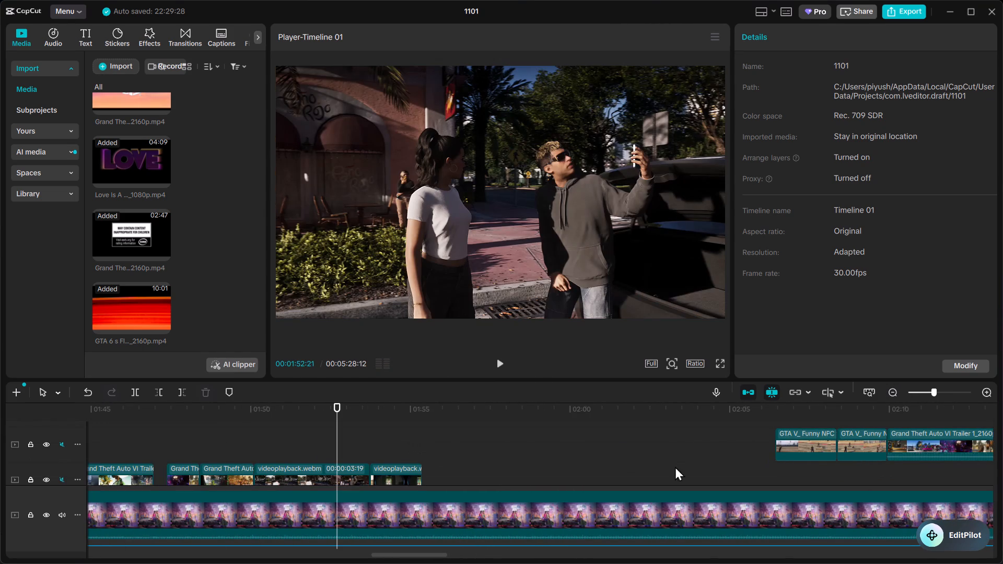
{"action": "scroll", "coordinate": [684, 467], "scroll_direction": "up", "scroll_amount": 1}
{"action": "key", "text": "space"}
{"action": "scroll", "coordinate": [453, 430], "scroll_direction": "down", "scroll_amount": 2}
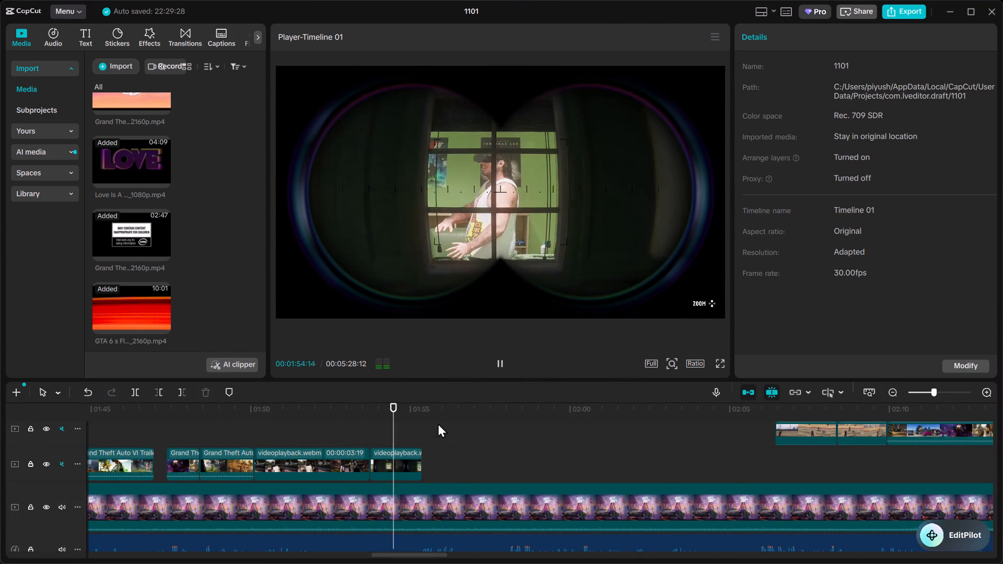
{"action": "left_click", "coordinate": [433, 403]}
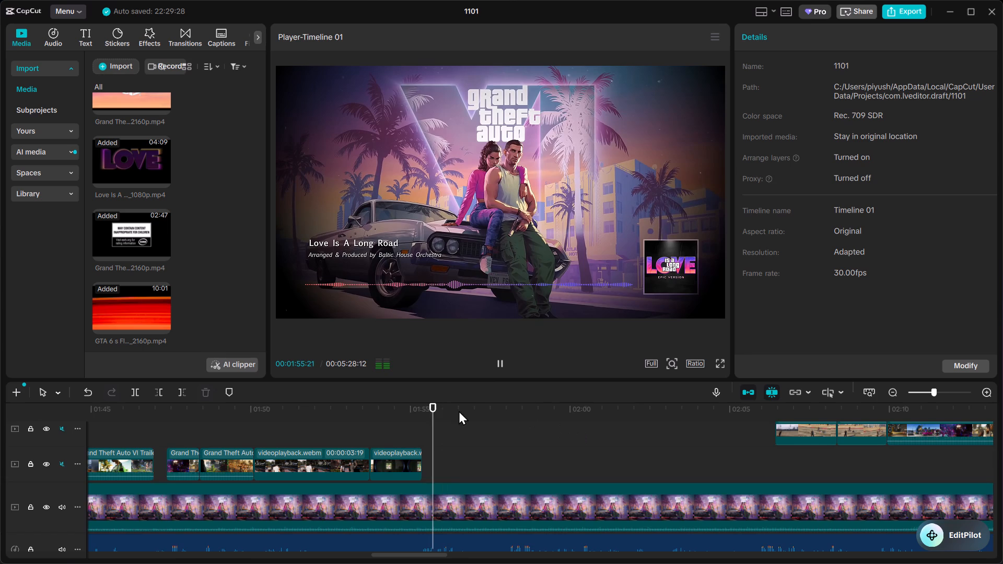
Move the short bar-counter segment to the lower clip track, starting at about 00:01:59:10, and play the timeline around it.
{"action": "left_click", "coordinate": [459, 410]}
{"action": "left_click_drag", "start_coordinate": [459, 410], "coordinate": [977, 437]}
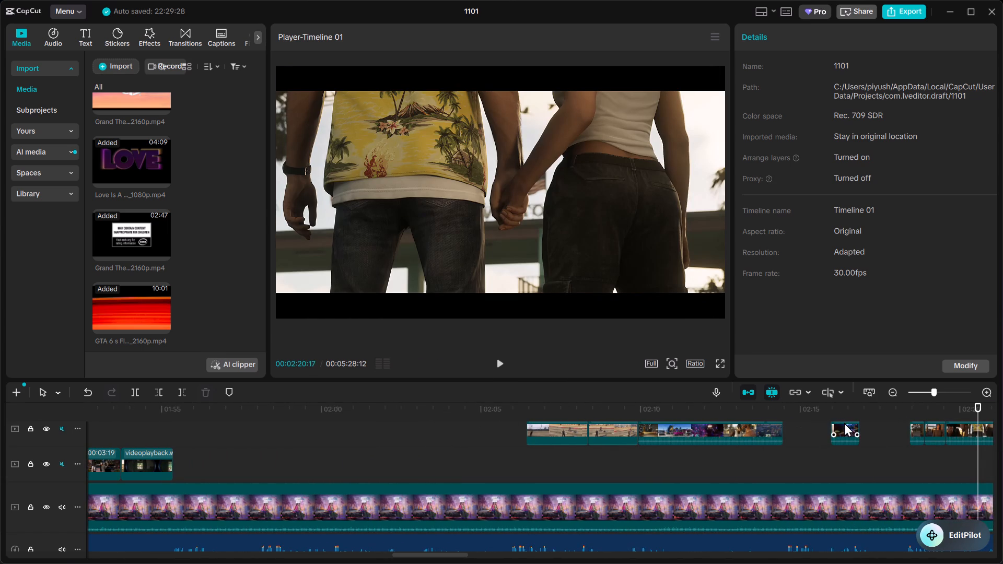
{"action": "left_click_drag", "start_coordinate": [848, 434], "coordinate": [352, 459]}
{"action": "left_click", "coordinate": [262, 439]}
{"action": "key", "text": "space"}
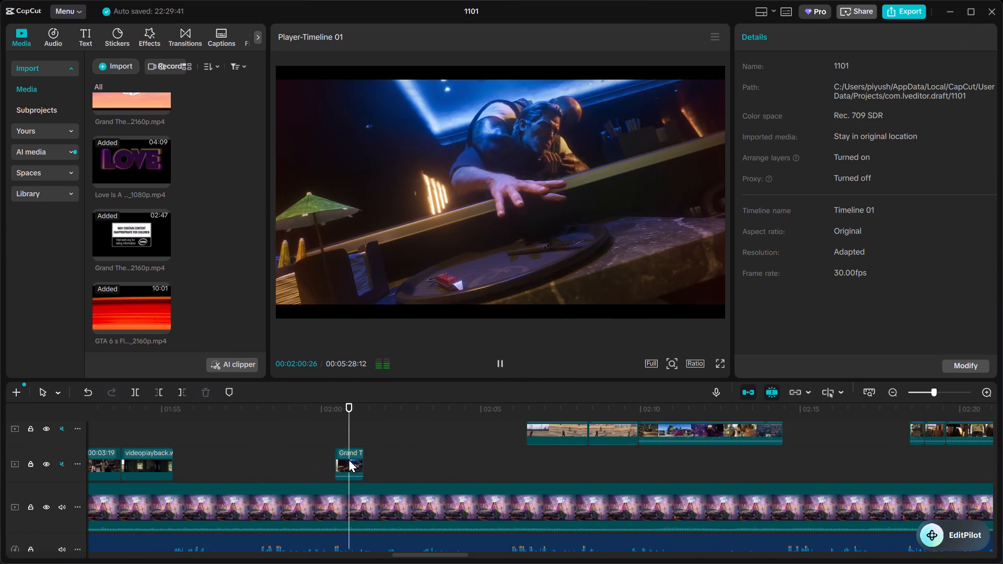
{"action": "left_click", "coordinate": [310, 433]}
{"action": "key", "text": "space"}
{"action": "key", "text": "space"}
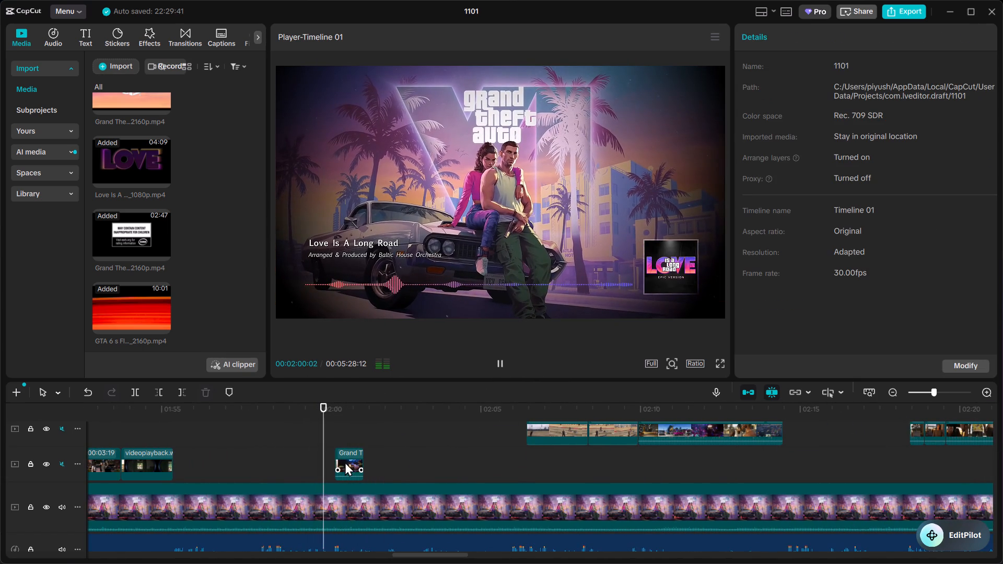
{"action": "left_click_drag", "start_coordinate": [346, 462], "coordinate": [311, 464]}
{"action": "key", "text": "space"}
{"action": "left_click", "coordinate": [281, 433]}
{"action": "key", "text": "space"}
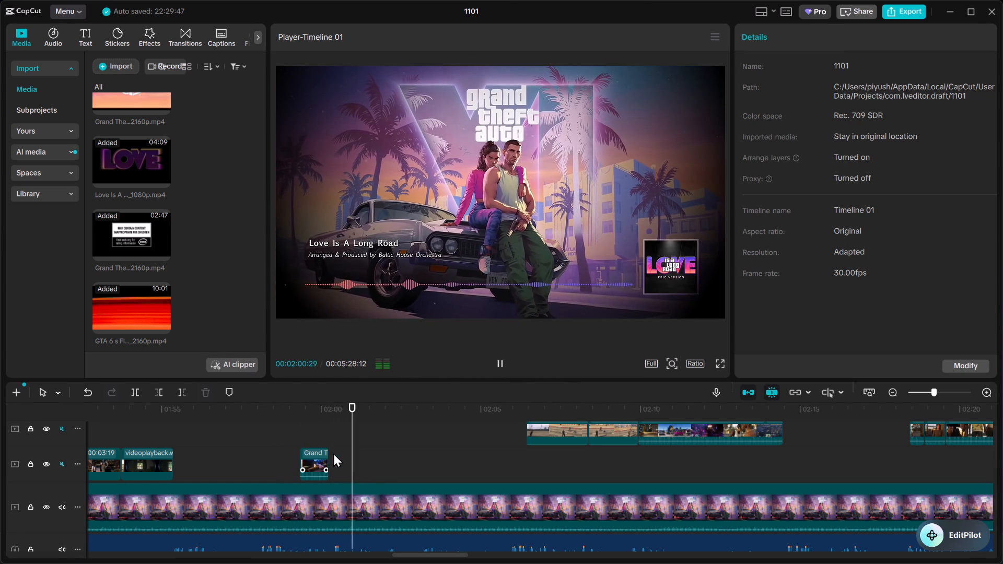
Find the green-car police chase shot in the remaining launch trailer clip and trim off everything before it at about 00:02:24:29.
{"action": "scroll", "coordinate": [778, 466], "scroll_direction": "up", "scroll_amount": 2}
{"action": "scroll", "coordinate": [874, 432], "scroll_direction": "up", "scroll_amount": 3}
{"action": "left_click", "coordinate": [885, 424]}
{"action": "left_click_drag", "start_coordinate": [885, 424], "coordinate": [1002, 415]}
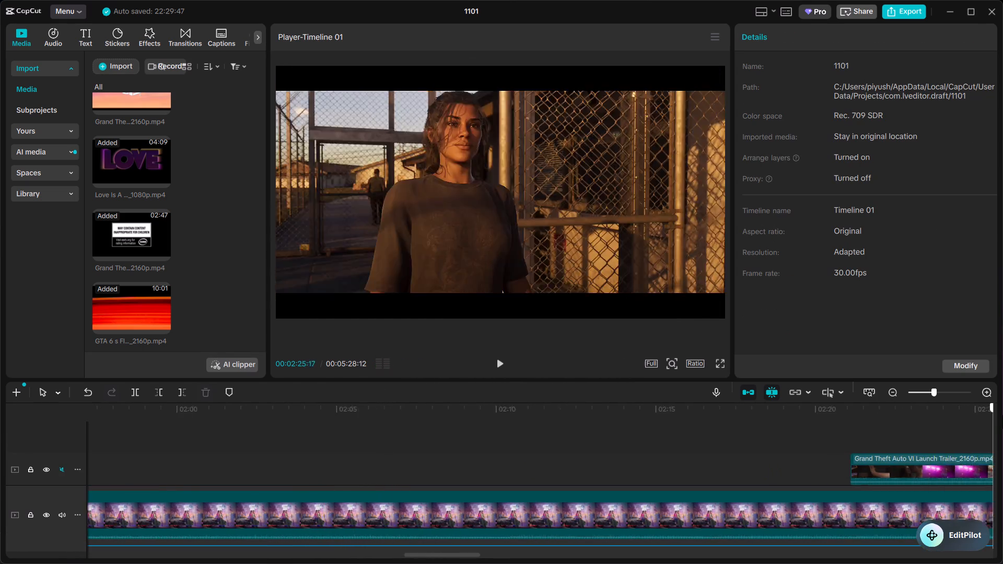
{"action": "left_click_drag", "start_coordinate": [1002, 415], "coordinate": [471, 430]}
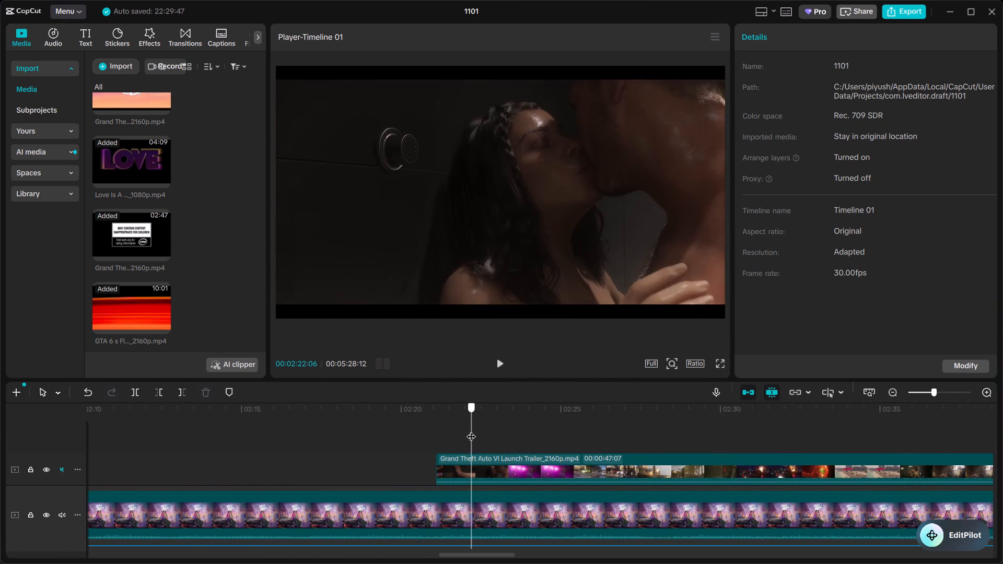
{"action": "left_click_drag", "start_coordinate": [471, 430], "coordinate": [526, 426]}
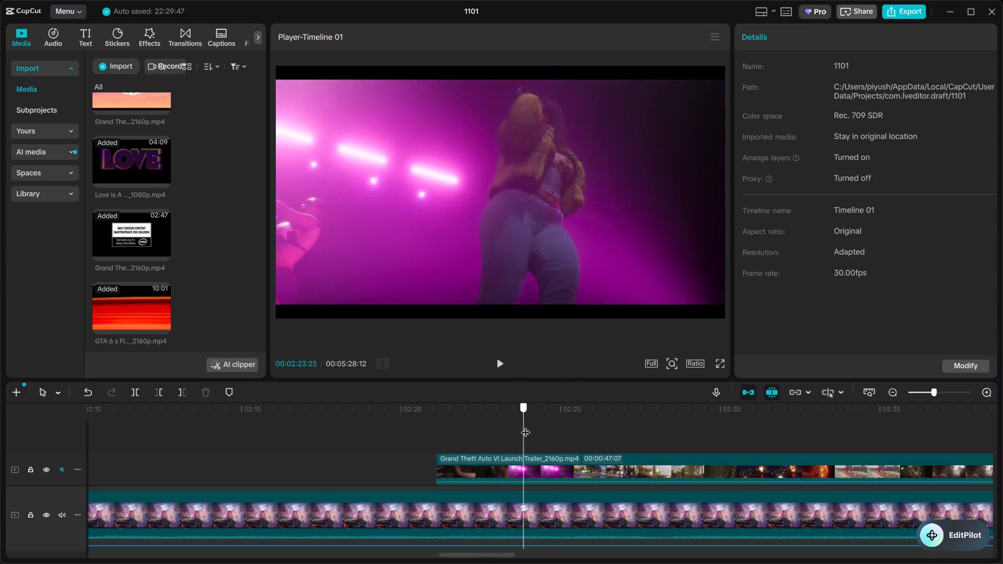
{"action": "left_click_drag", "start_coordinate": [526, 426], "coordinate": [576, 423]}
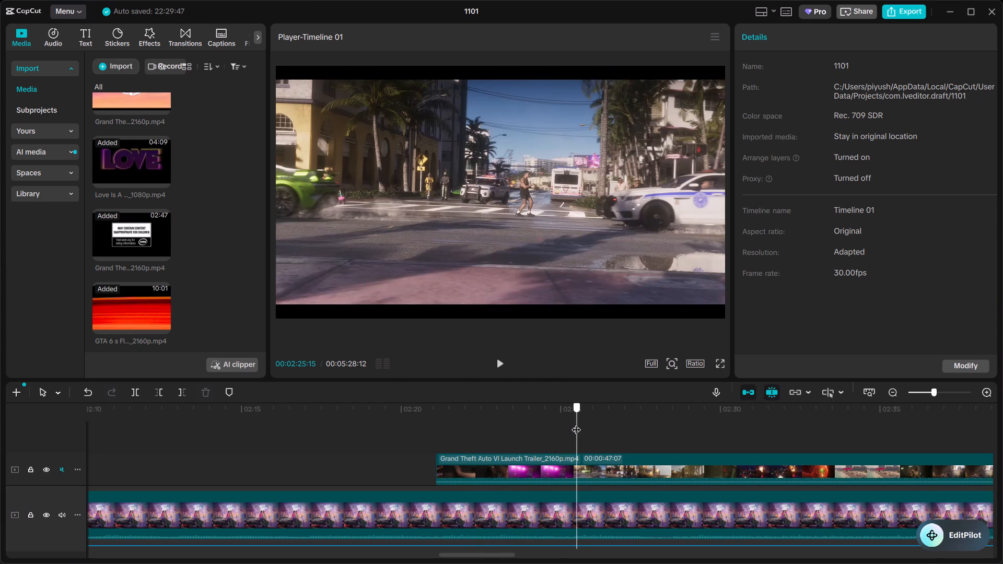
{"action": "left_click_drag", "start_coordinate": [576, 423], "coordinate": [564, 421]}
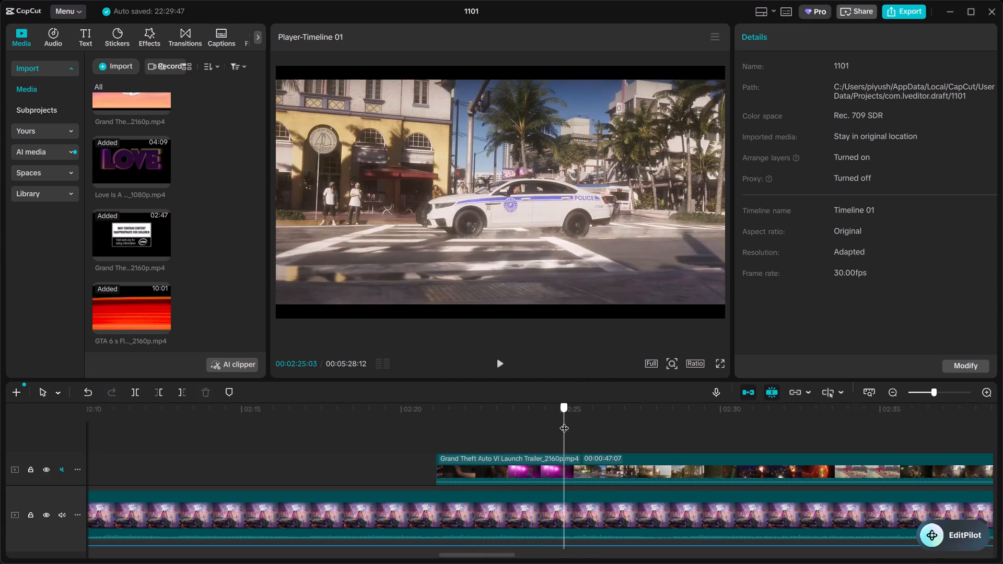
{"action": "left_click_drag", "start_coordinate": [564, 421], "coordinate": [560, 421]}
{"action": "key", "text": "space"}
{"action": "left_click", "coordinate": [579, 470]}
{"action": "key", "text": "space"}
{"action": "left_click", "coordinate": [559, 435]}
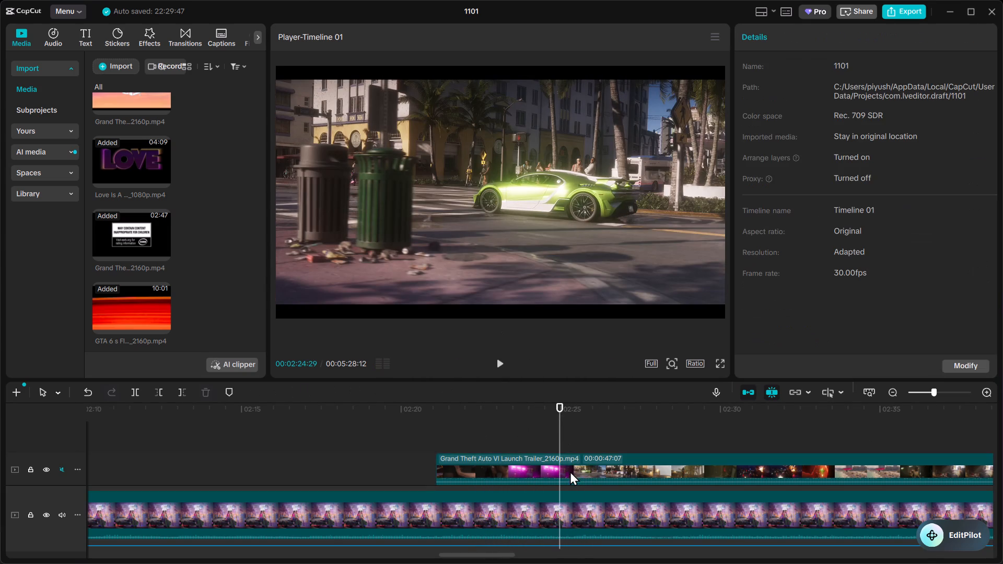
{"action": "left_click", "coordinate": [570, 471]}
{"action": "left_click", "coordinate": [146, 391]}
{"action": "left_click", "coordinate": [156, 390]}
Play the trimmed launch trailer clip to find the end of the police chase shot and split it at 00:02:26:10.
{"action": "key", "text": "space"}
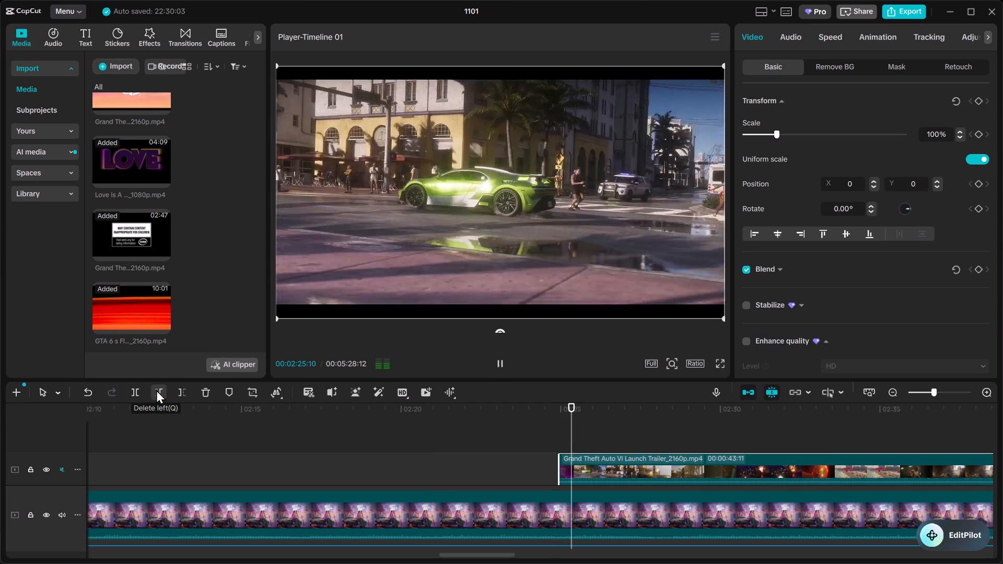
{"action": "key", "text": "space"}
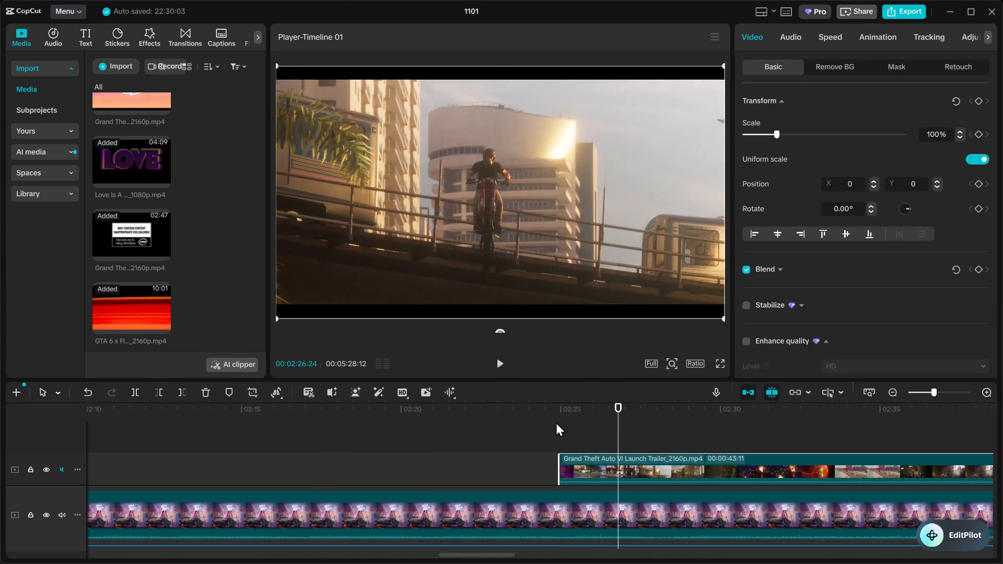
{"action": "double_click", "coordinate": [603, 422]}
{"action": "left_click", "coordinate": [610, 463]}
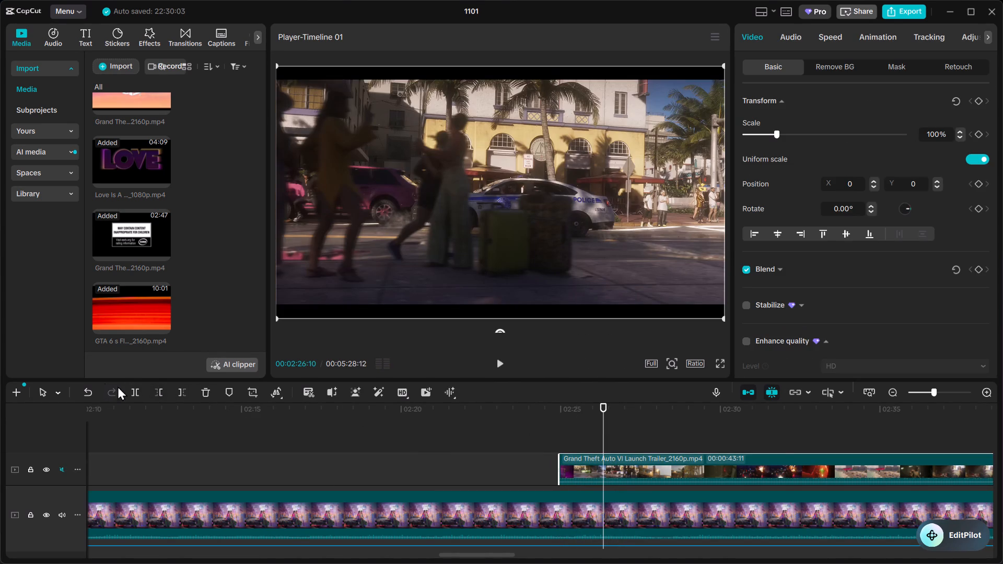
{"action": "left_click", "coordinate": [128, 388]}
Move the police chase segment to the lower clip track, directly before the bar-counter segment, and play both segments.
{"action": "scroll", "coordinate": [449, 440], "scroll_direction": "down", "scroll_amount": 1}
{"action": "left_click_drag", "start_coordinate": [574, 436], "coordinate": [384, 437]}
{"action": "scroll", "coordinate": [195, 446], "scroll_direction": "down", "scroll_amount": 3}
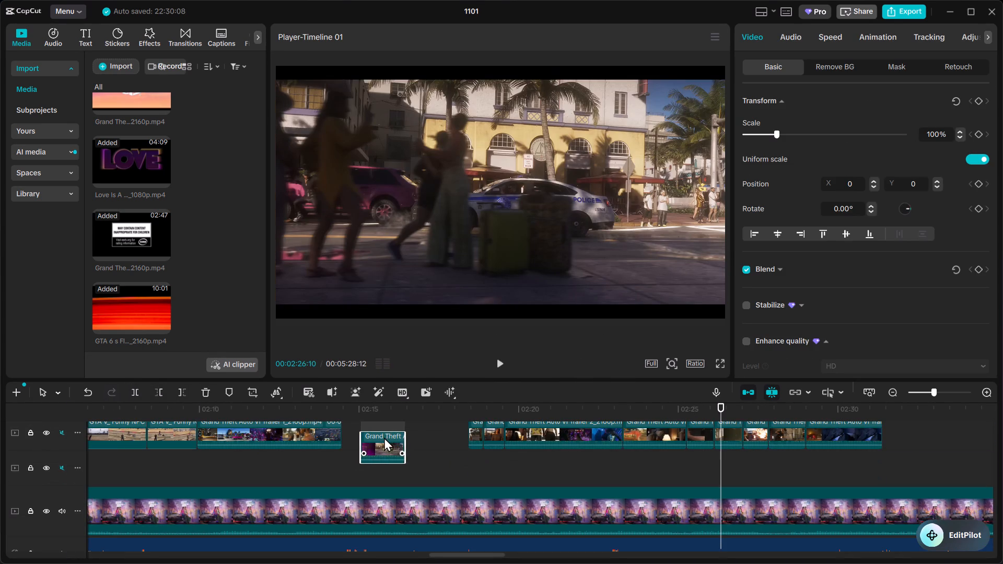
{"action": "left_click_drag", "start_coordinate": [384, 437], "coordinate": [0, 431]}
{"action": "scroll", "coordinate": [403, 433], "scroll_direction": "up", "scroll_amount": 2}
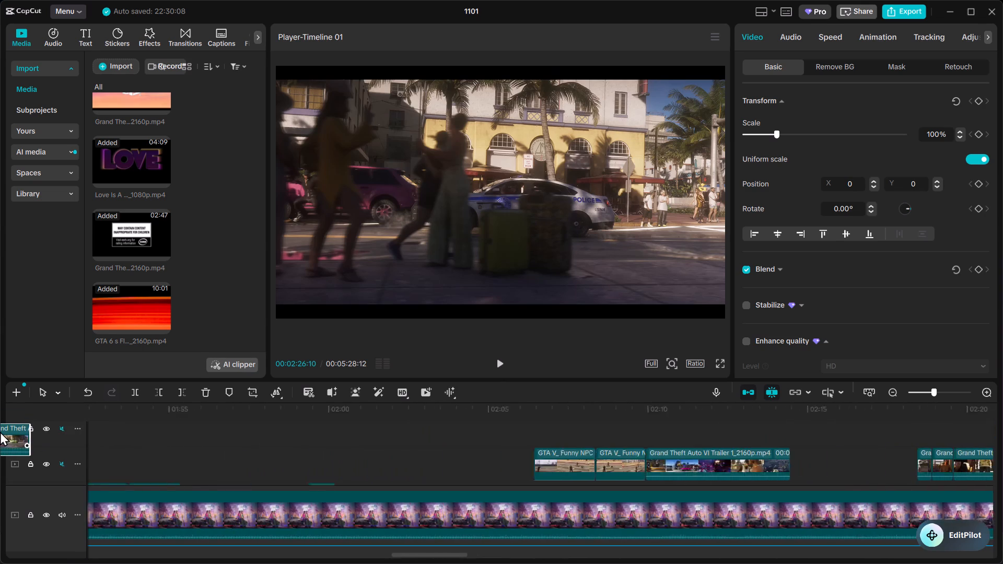
{"action": "left_click_drag", "start_coordinate": [0, 431], "coordinate": [447, 443]}
{"action": "scroll", "coordinate": [348, 438], "scroll_direction": "down", "scroll_amount": 3}
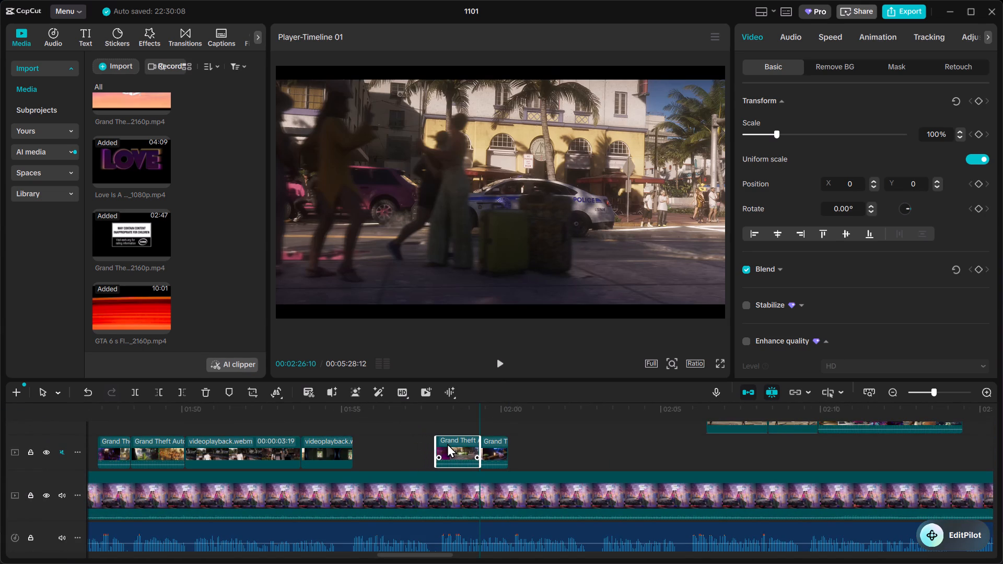
{"action": "left_click_drag", "start_coordinate": [447, 443], "coordinate": [447, 444]}
{"action": "left_click", "coordinate": [417, 412]}
{"action": "key", "text": "space"}
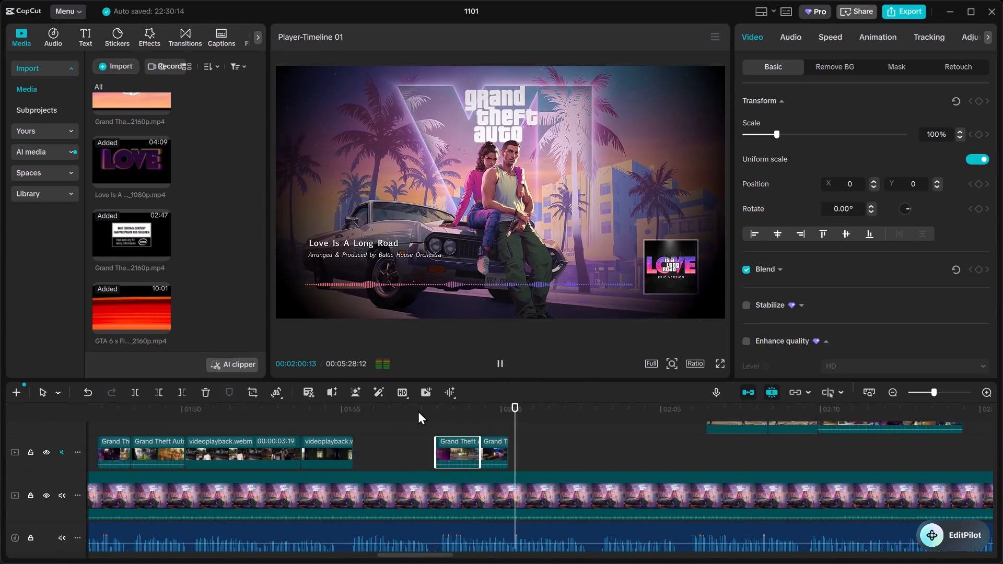
{"action": "left_click", "coordinate": [411, 420]}
{"action": "left_click", "coordinate": [376, 425]}
{"action": "key", "text": "space"}
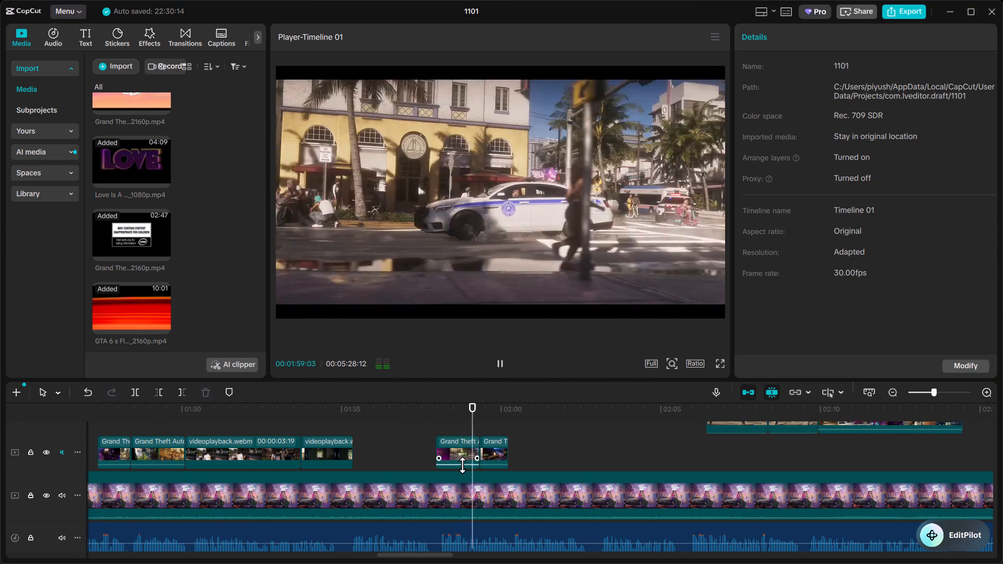
Scrub through the rest of the launch trailer clip up to about 00:03:03, examining its remaining shots.
{"action": "scroll", "coordinate": [670, 434], "scroll_direction": "up", "scroll_amount": 2}
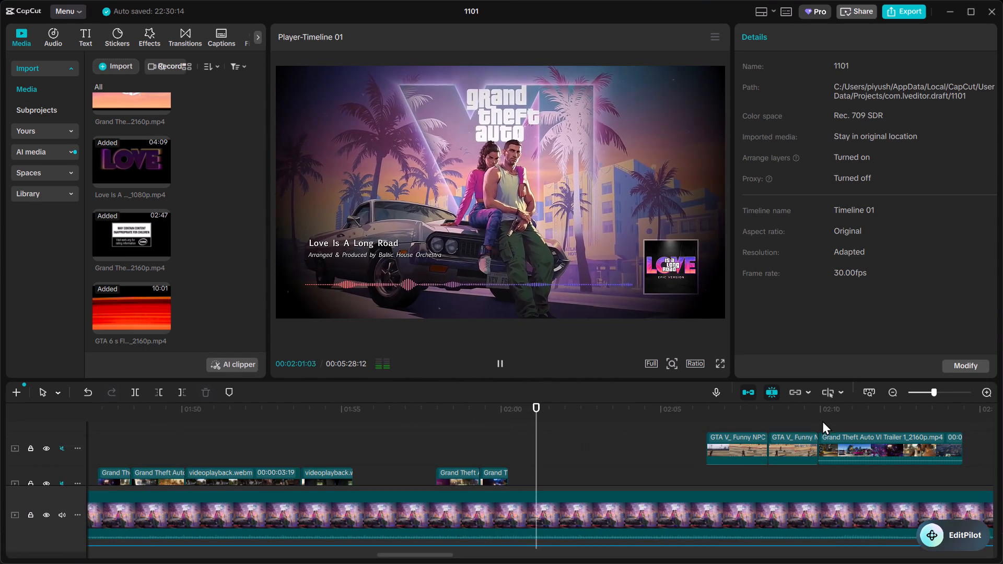
{"action": "left_click", "coordinate": [822, 420]}
{"action": "left_click_drag", "start_coordinate": [822, 419], "coordinate": [988, 438]}
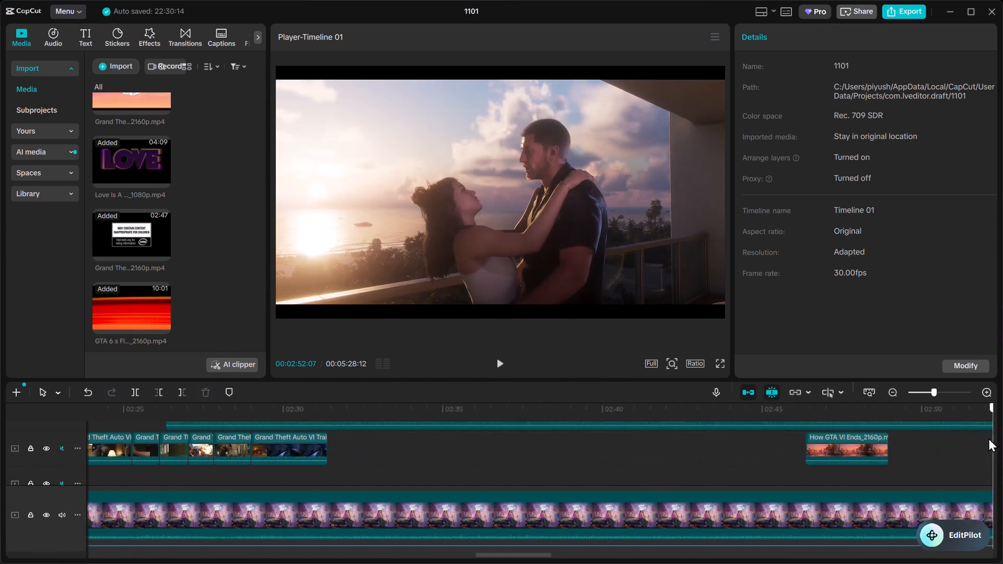
{"action": "left_click_drag", "start_coordinate": [988, 438], "coordinate": [659, 461]}
{"action": "scroll", "coordinate": [659, 461], "scroll_direction": "up", "scroll_amount": 5}
{"action": "left_click", "coordinate": [732, 425]}
{"action": "left_click_drag", "start_coordinate": [732, 425], "coordinate": [852, 435]}
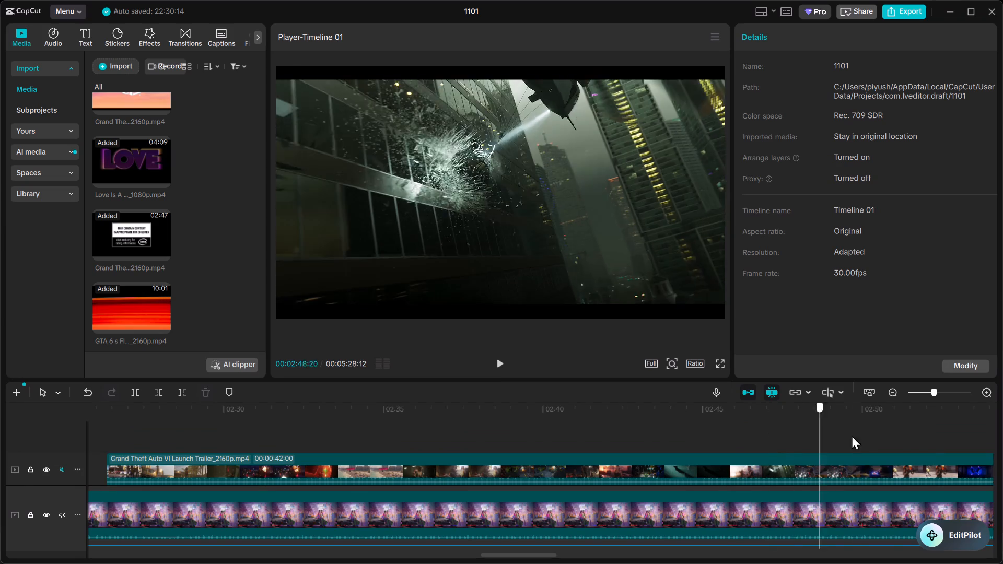
{"action": "left_click_drag", "start_coordinate": [852, 435], "coordinate": [970, 440]}
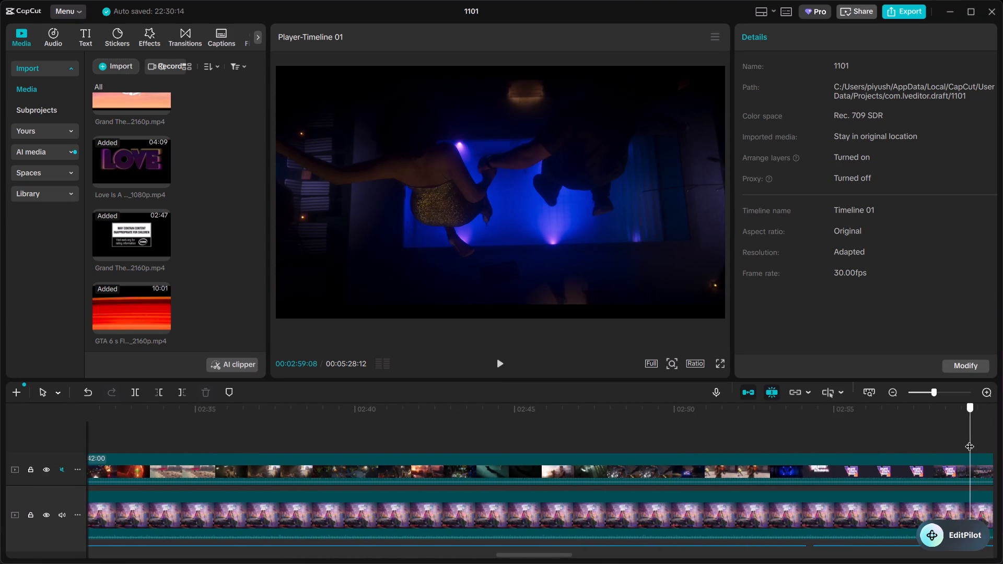
{"action": "left_click_drag", "start_coordinate": [970, 440], "coordinate": [879, 438]}
{"action": "left_click", "coordinate": [902, 438]}
{"action": "left_click", "coordinate": [884, 456]}
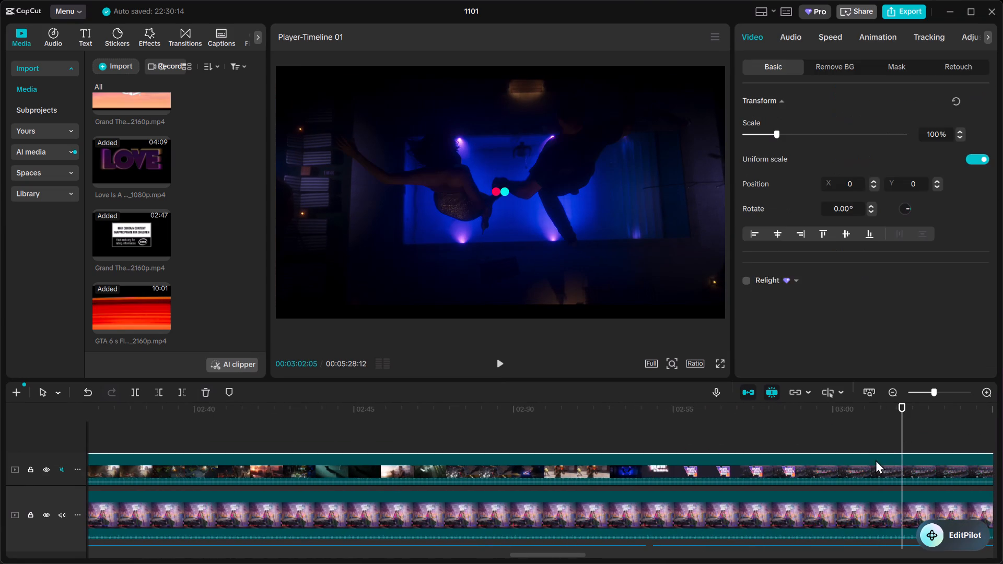
{"action": "key", "text": "space"}
{"action": "left_click", "coordinate": [928, 447]}
{"action": "key", "text": "space"}
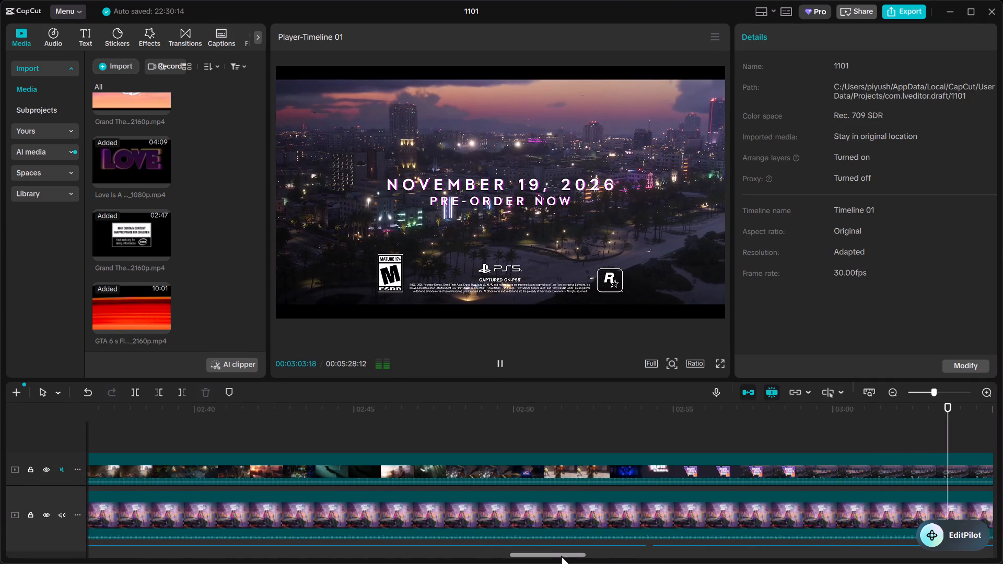
{"action": "key", "text": "space"}
Switch to Chrome, run the Google search for yt, and open the YouTube home page.
{"action": "left_click", "coordinate": [953, 19]}
{"action": "left_click_drag", "start_coordinate": [537, 563], "coordinate": [547, 556]}
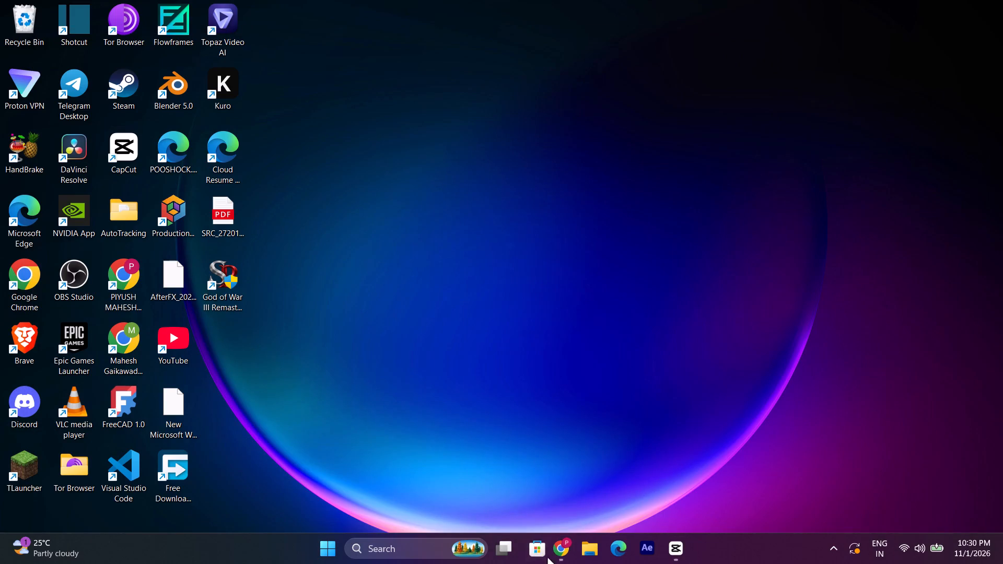
{"action": "left_click_drag", "start_coordinate": [547, 556], "coordinate": [525, 551]}
{"action": "left_click", "coordinate": [561, 549]}
{"action": "left_click", "coordinate": [377, 226]}
{"action": "left_click", "coordinate": [379, 245]}
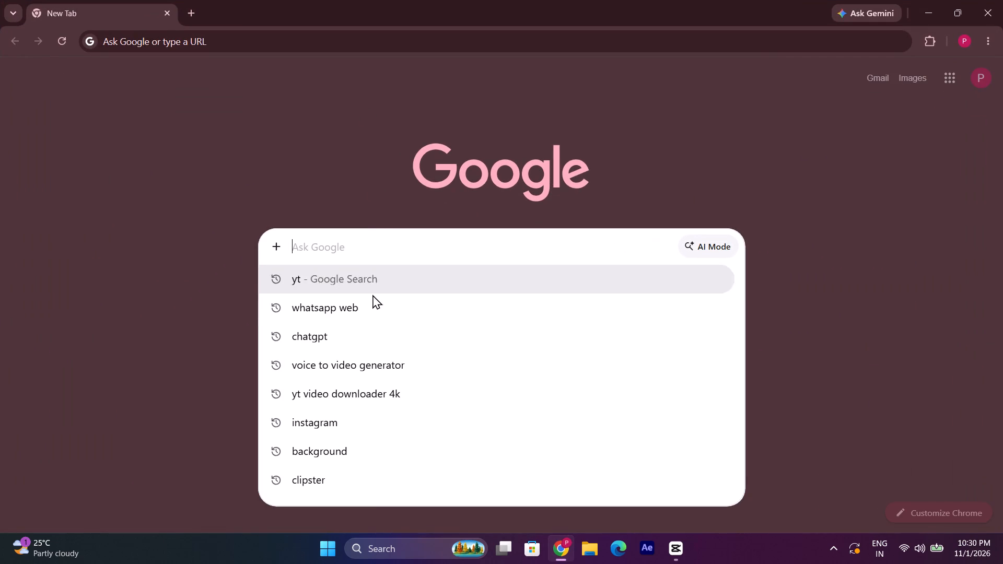
{"action": "left_click", "coordinate": [378, 284]}
{"action": "left_click", "coordinate": [159, 216]}
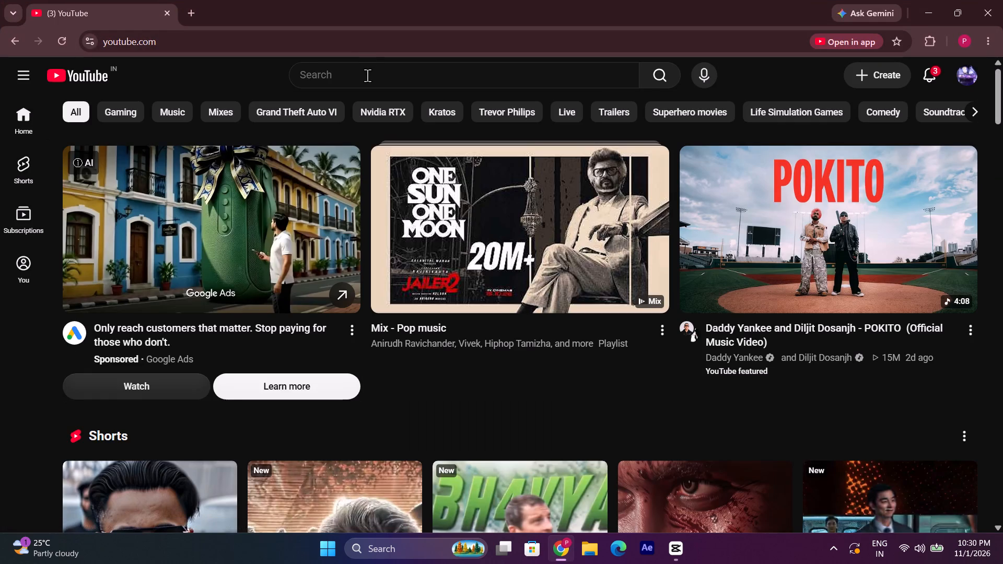
Open the POKITO official music video, skip its ad, and look over the comments and suggested videos.
{"action": "left_click", "coordinate": [367, 75]}
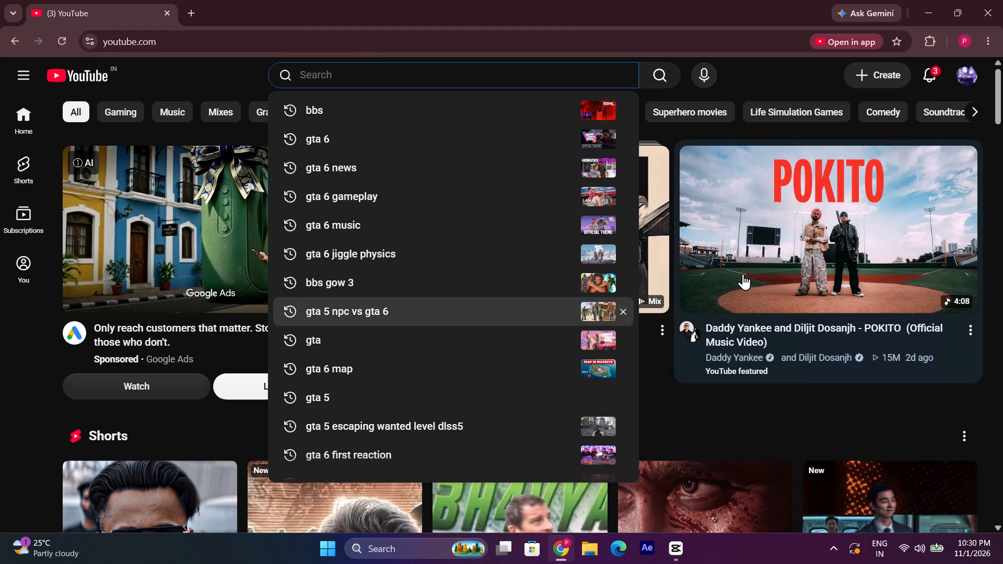
{"action": "left_click", "coordinate": [743, 274]}
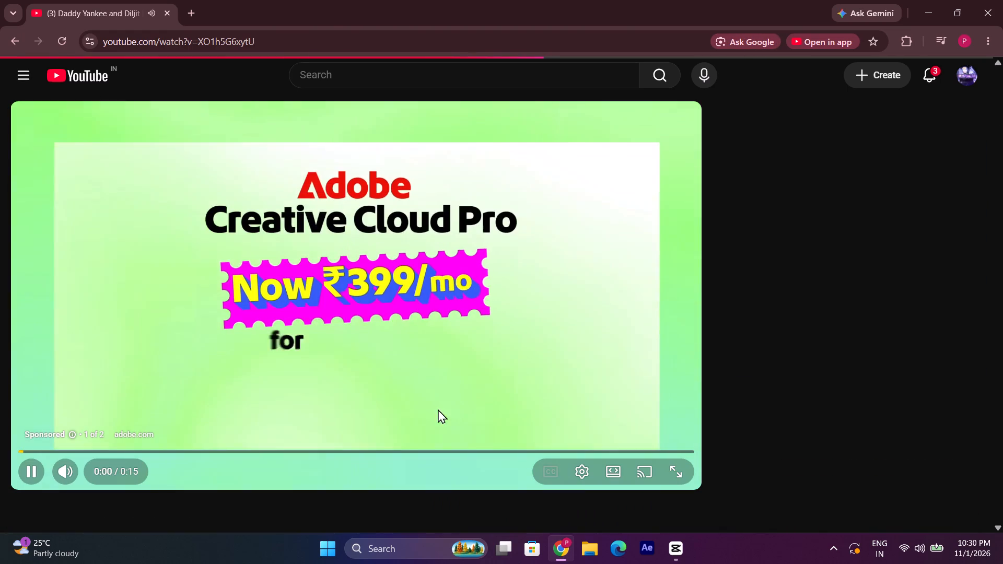
{"action": "scroll", "coordinate": [248, 452], "scroll_direction": "down", "scroll_amount": 4}
{"action": "scroll", "coordinate": [379, 468], "scroll_direction": "down", "scroll_amount": 1}
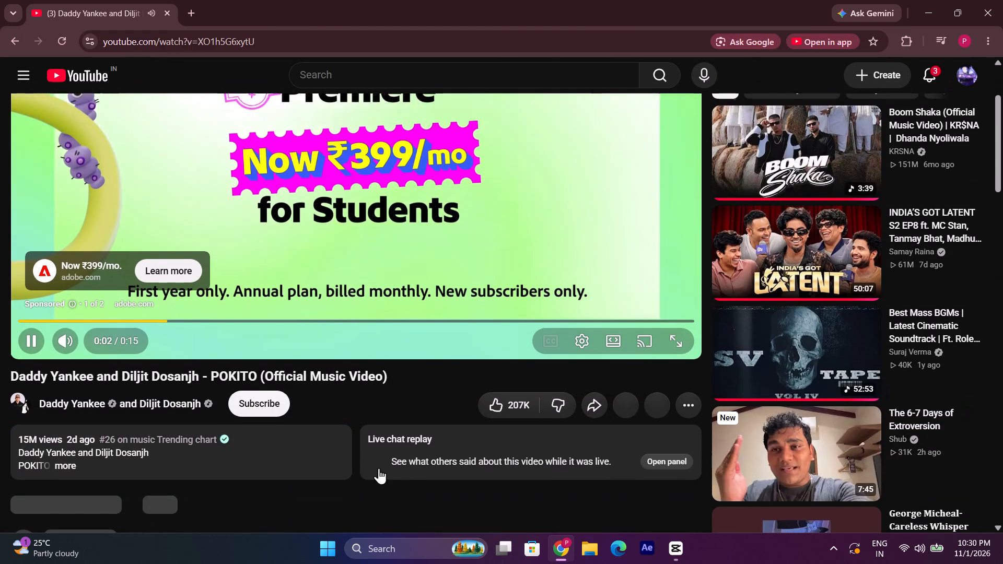
{"action": "scroll", "coordinate": [379, 468], "scroll_direction": "down", "scroll_amount": 1}
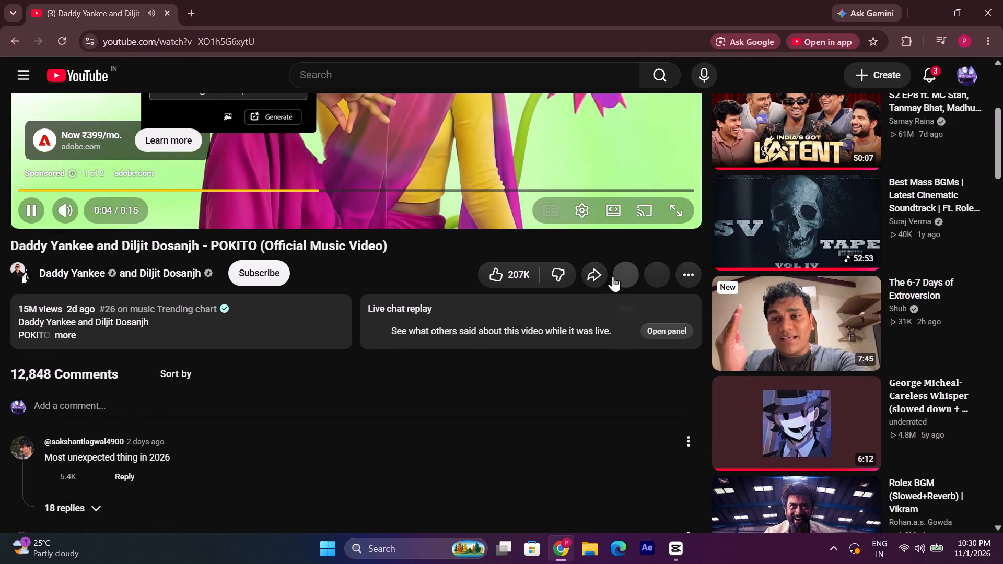
{"action": "scroll", "coordinate": [298, 385], "scroll_direction": "down", "scroll_amount": 1}
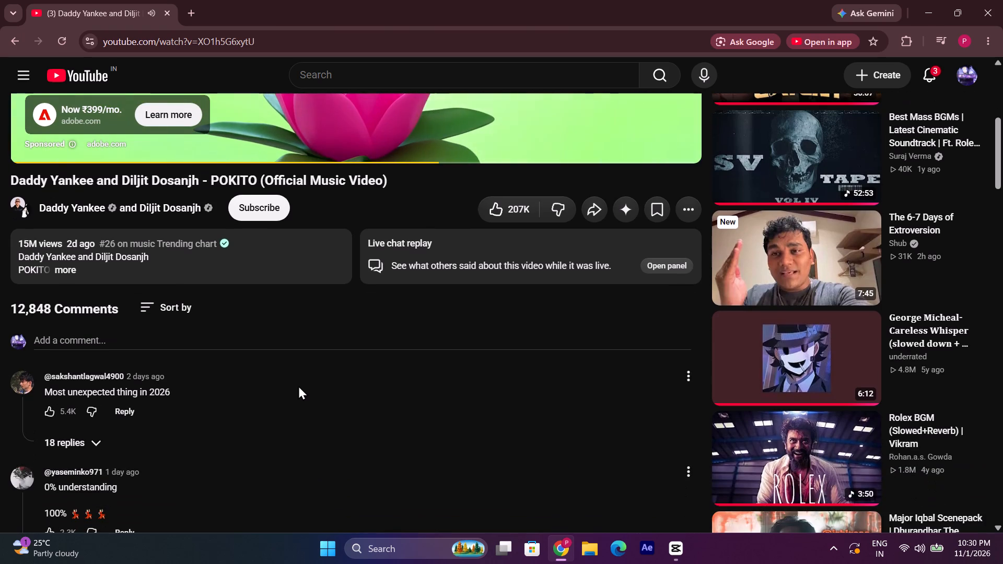
{"action": "scroll", "coordinate": [298, 385], "scroll_direction": "up", "scroll_amount": 2}
{"action": "scroll", "coordinate": [656, 300], "scroll_direction": "up", "scroll_amount": 2}
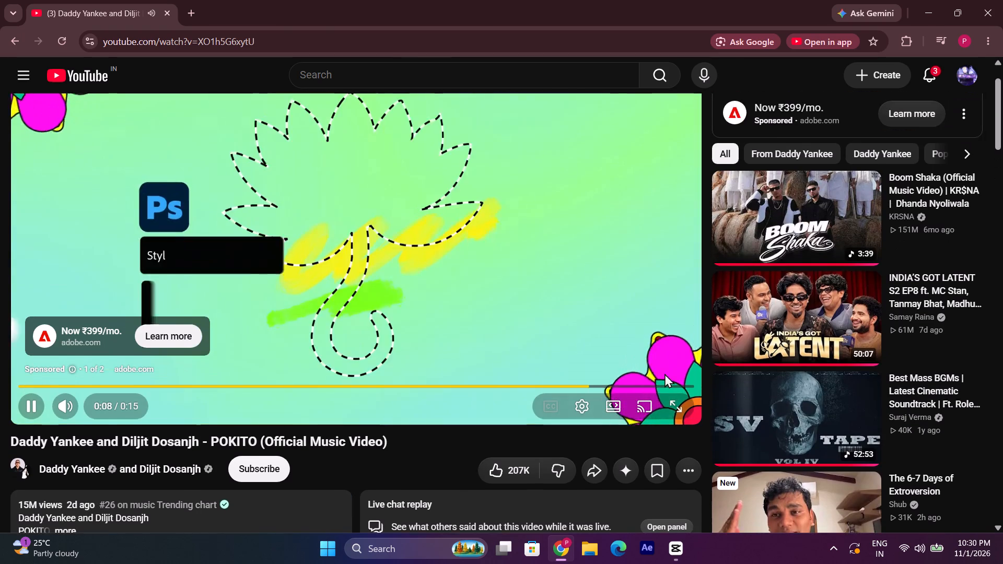
{"action": "scroll", "coordinate": [664, 395], "scroll_direction": "down", "scroll_amount": 4}
{"action": "scroll", "coordinate": [581, 360], "scroll_direction": "up", "scroll_amount": 2}
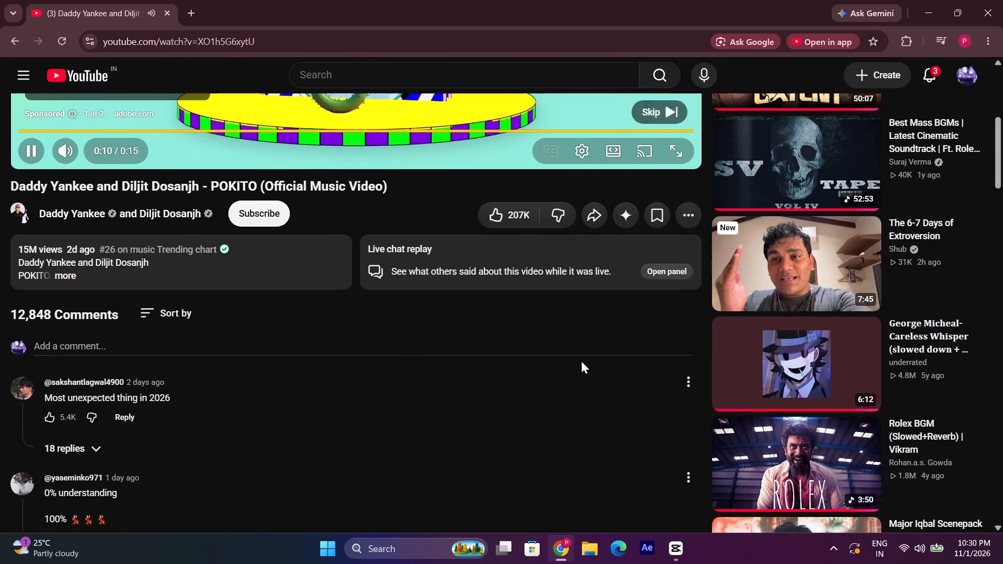
{"action": "left_click", "coordinate": [645, 239]}
{"action": "scroll", "coordinate": [428, 360], "scroll_direction": "up", "scroll_amount": 2}
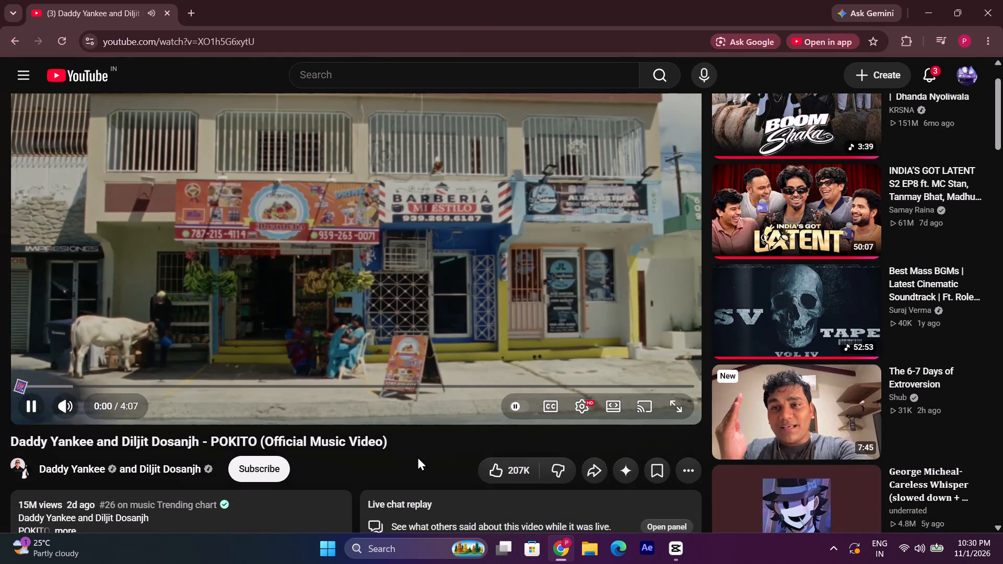
Skip ahead through the opening of the POKITO music video to about 0:28.
{"action": "key", "text": "Right"}
{"action": "key", "text": "Right"}
{"action": "key", "text": "Right"}
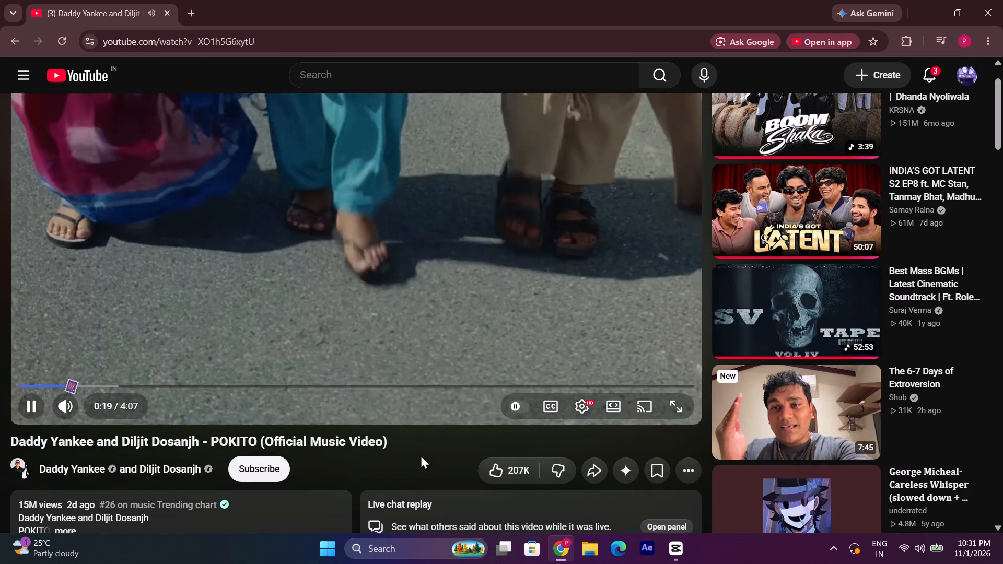
{"action": "key", "text": "Right"}
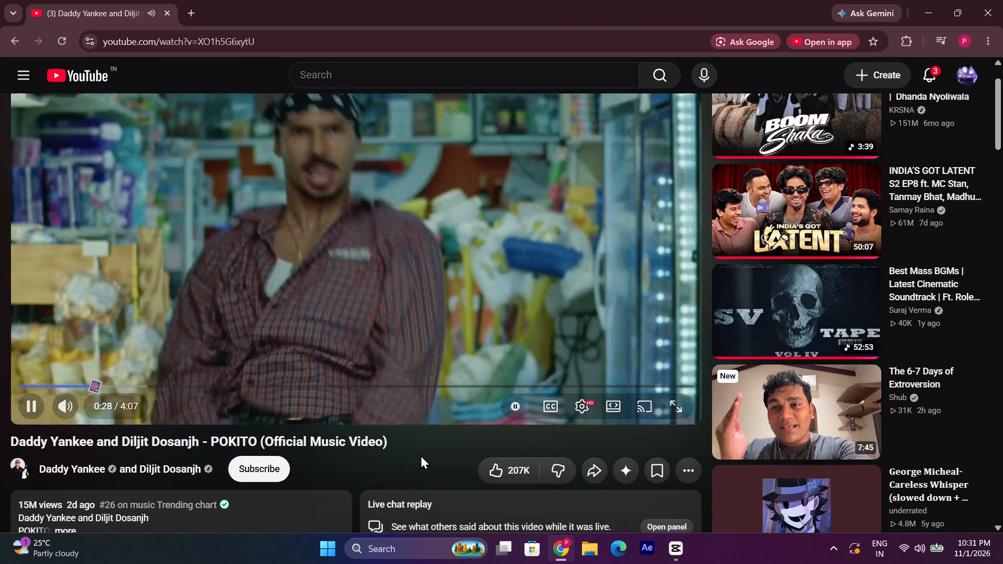
{"action": "scroll", "coordinate": [421, 455], "scroll_direction": "up", "scroll_amount": 1}
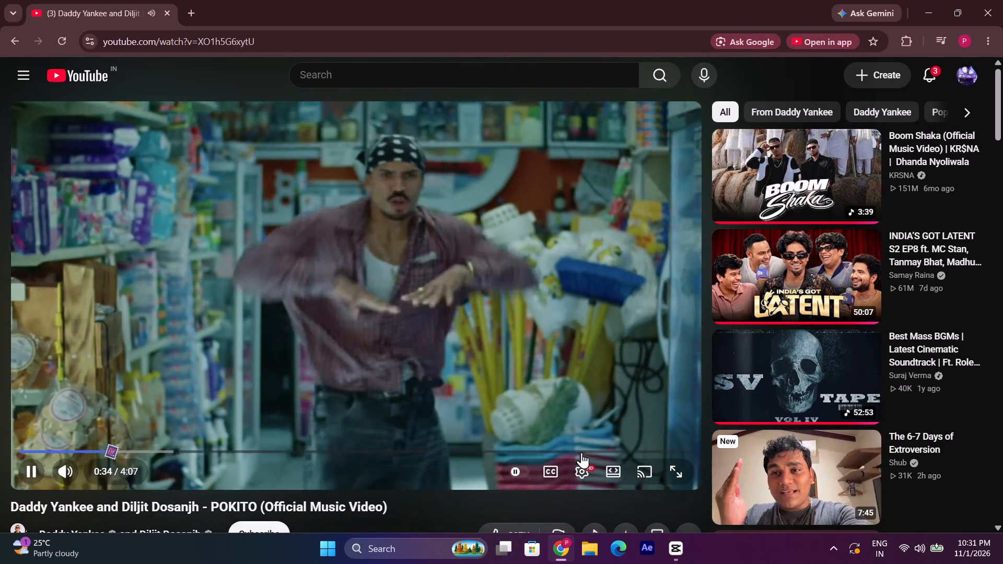
Set the POKITO video's playback quality to 1080p, toggle playback, and try out the full-screen view.
{"action": "left_click", "coordinate": [586, 468]}
{"action": "left_click", "coordinate": [598, 430]}
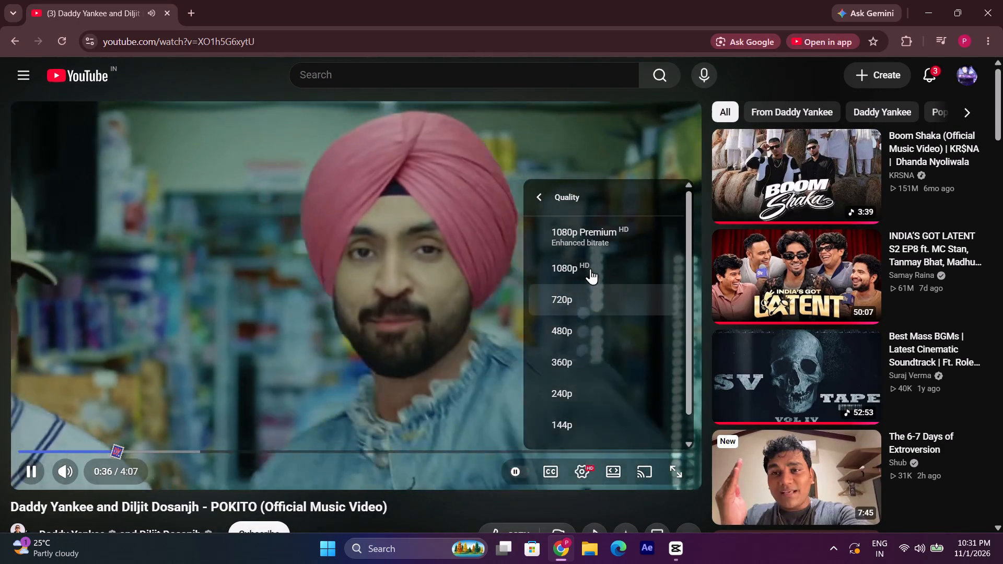
{"action": "left_click", "coordinate": [590, 268]}
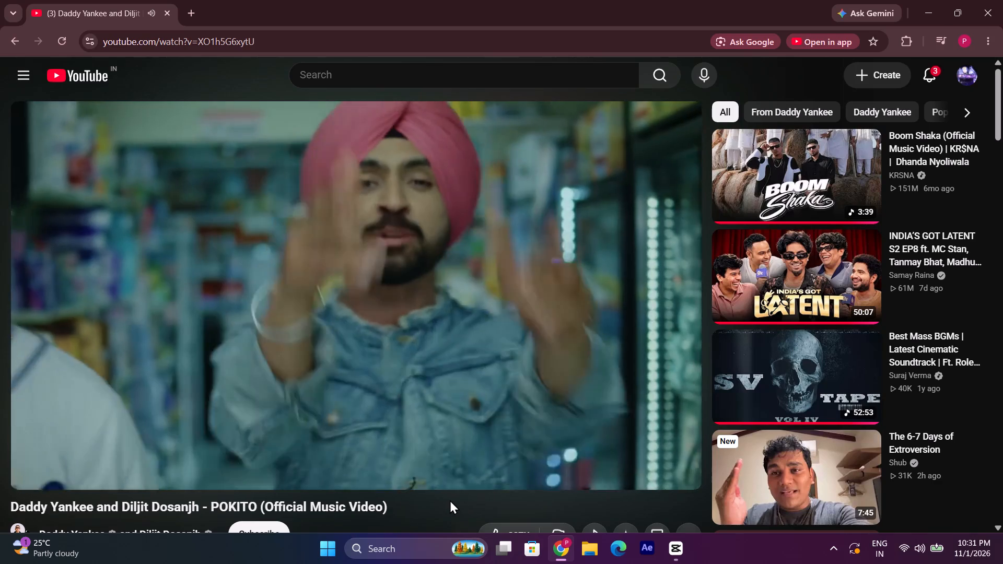
{"action": "left_click", "coordinate": [448, 365]}
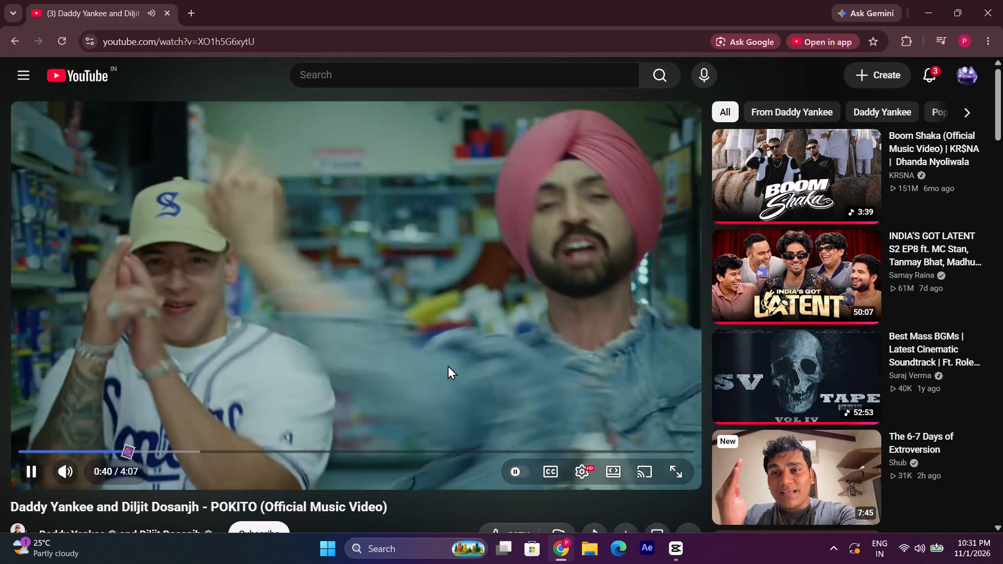
{"action": "left_click", "coordinate": [448, 366]}
{"action": "double_click", "coordinate": [473, 384]}
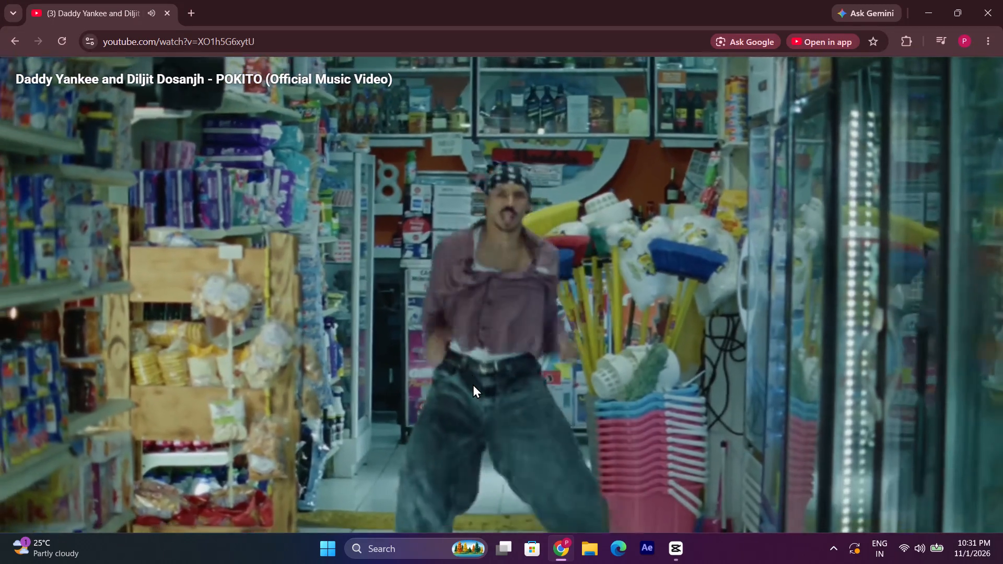
Open the %temp% folder through Run, delete all its items, minimize the folder window, and cancel the rest of the operation.
{"action": "key", "text": "super+r"}
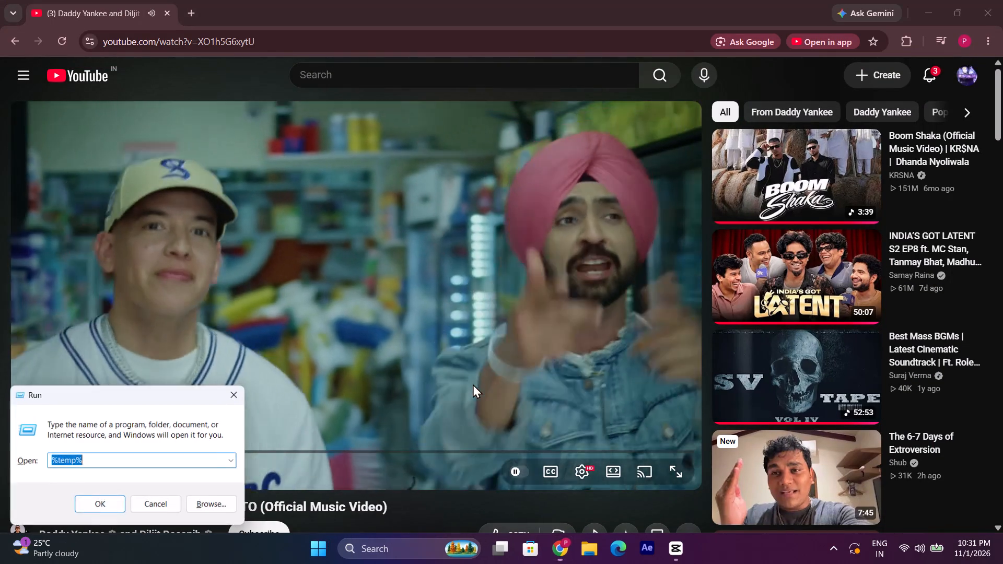
{"action": "left_click", "coordinate": [89, 503]}
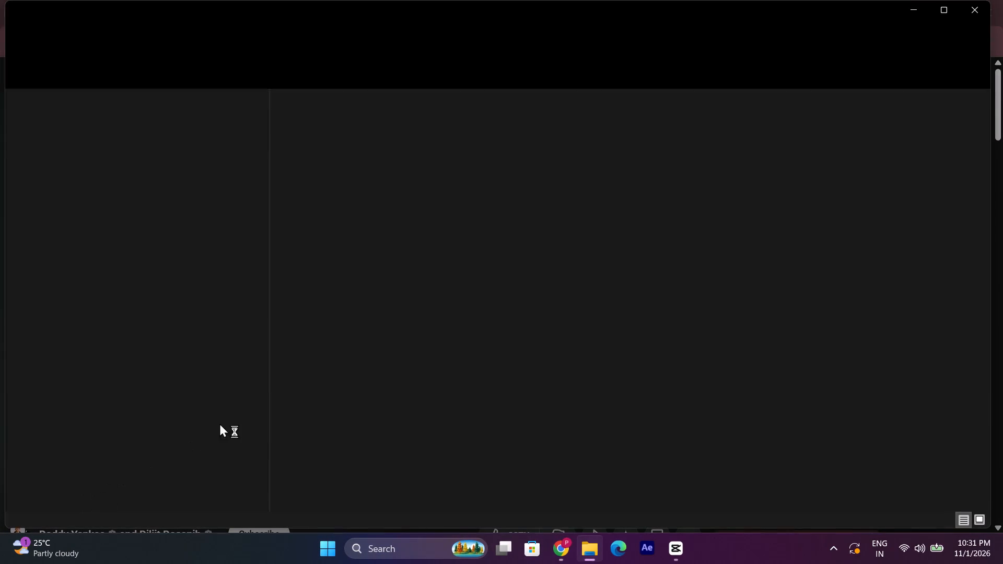
{"action": "key", "text": "ctrl+a"}
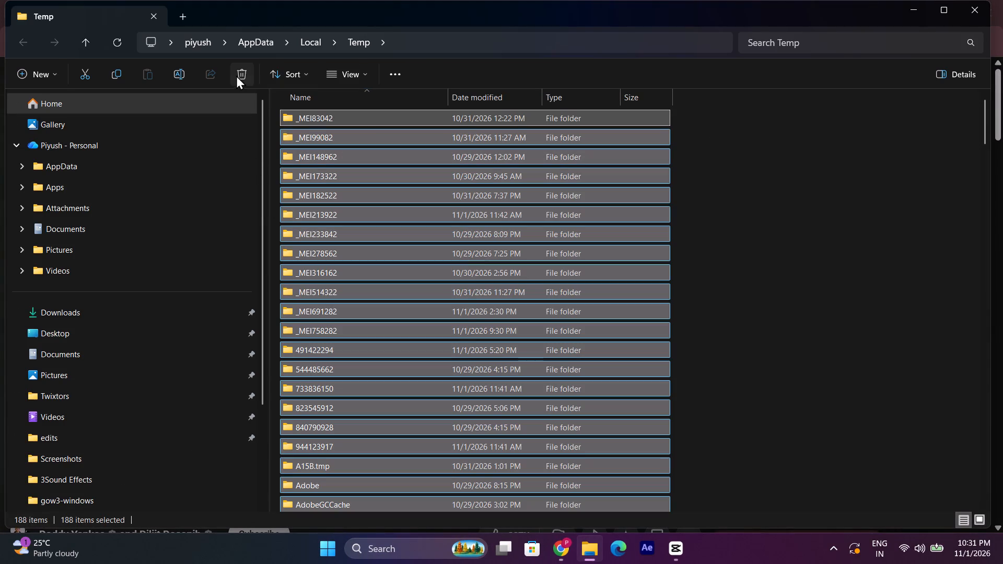
{"action": "left_click", "coordinate": [235, 76]}
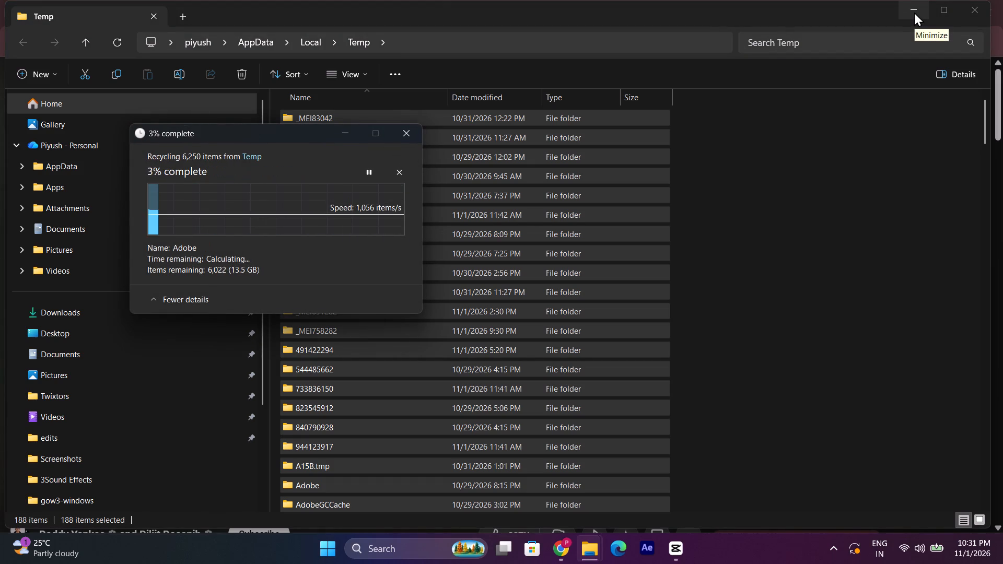
{"action": "left_click", "coordinate": [914, 12]}
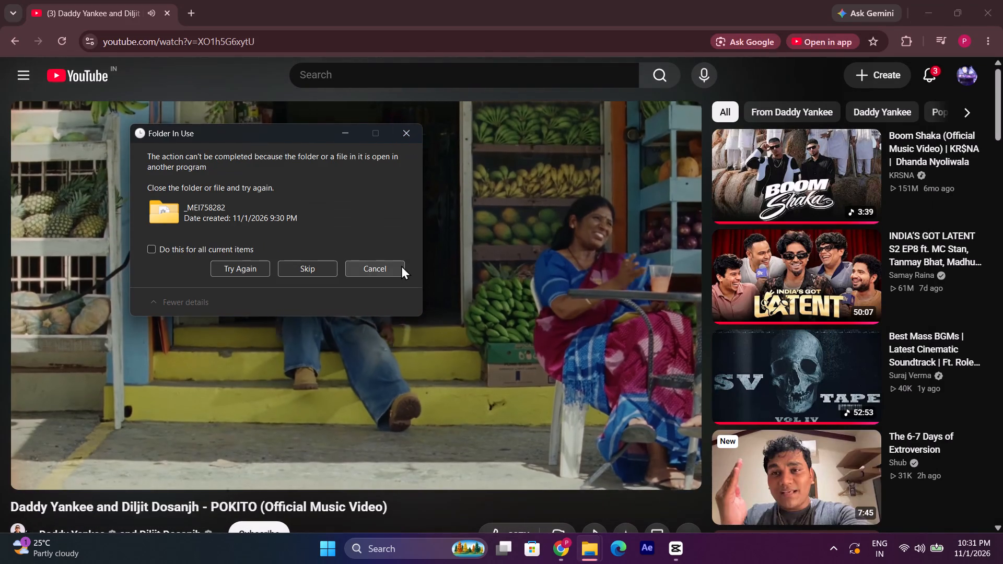
{"action": "left_click", "coordinate": [401, 269]}
{"action": "left_click", "coordinate": [404, 137]}
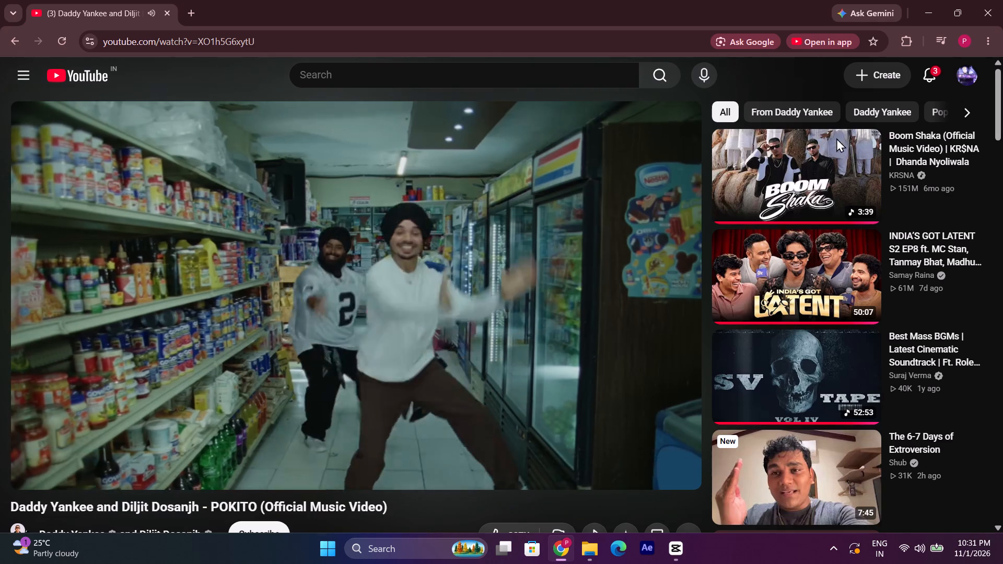
Open the Recycle Bin from the desktop and permanently delete all its items.
{"action": "left_click", "coordinate": [920, 17]}
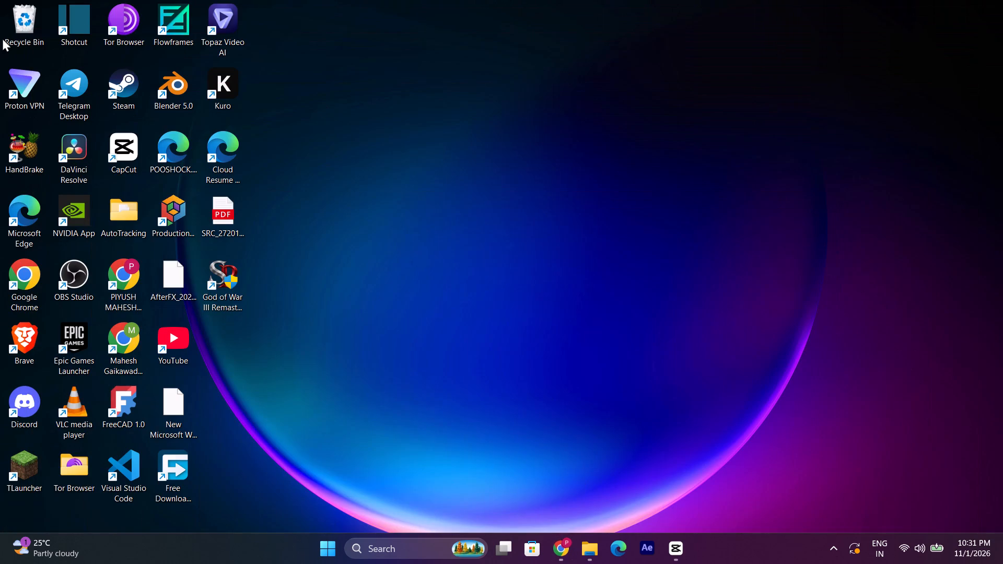
{"action": "double_click", "coordinate": [2, 36]}
{"action": "triple_click", "coordinate": [9, 30]}
{"action": "left_click", "coordinate": [9, 29]}
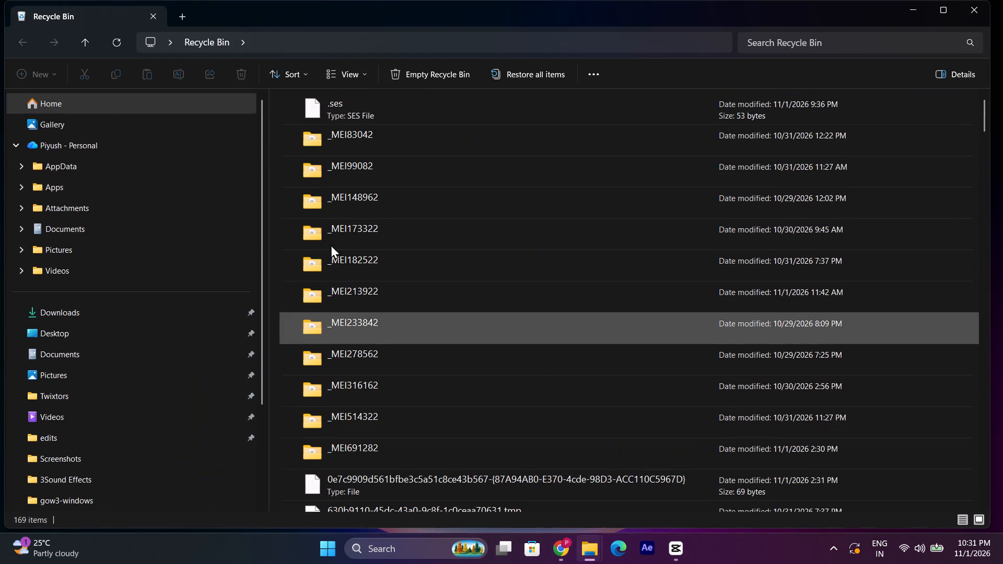
{"action": "key", "text": "ctrl+a"}
{"action": "left_click", "coordinate": [428, 72]}
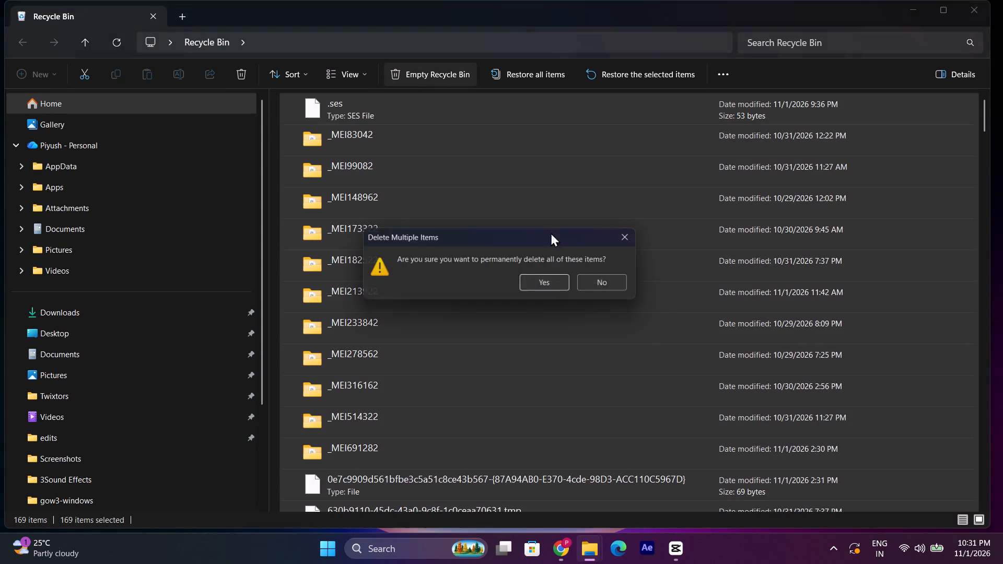
{"action": "left_click", "coordinate": [561, 288]}
Return to the YouTube video in Chrome, reposition the deletion progress window over it, and pause playback.
{"action": "left_click", "coordinate": [564, 554]}
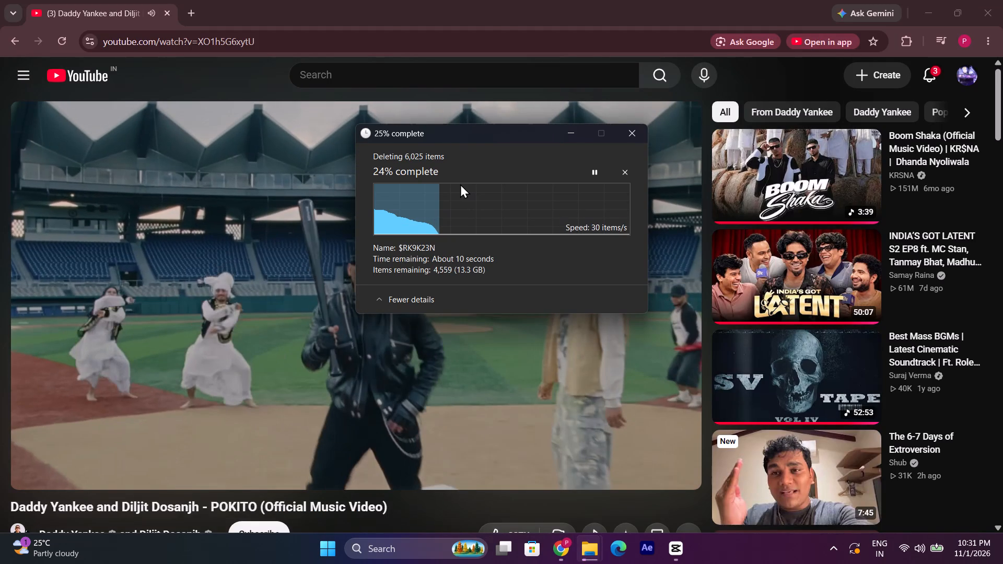
{"action": "left_click_drag", "start_coordinate": [458, 134], "coordinate": [590, 407]}
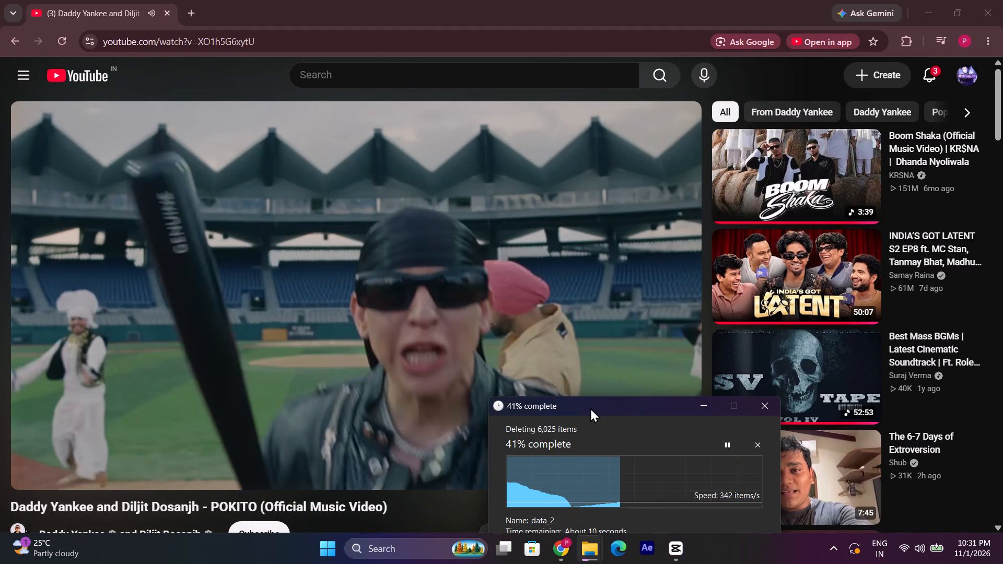
{"action": "left_click_drag", "start_coordinate": [590, 408], "coordinate": [441, 302]}
{"action": "left_click", "coordinate": [168, 268]}
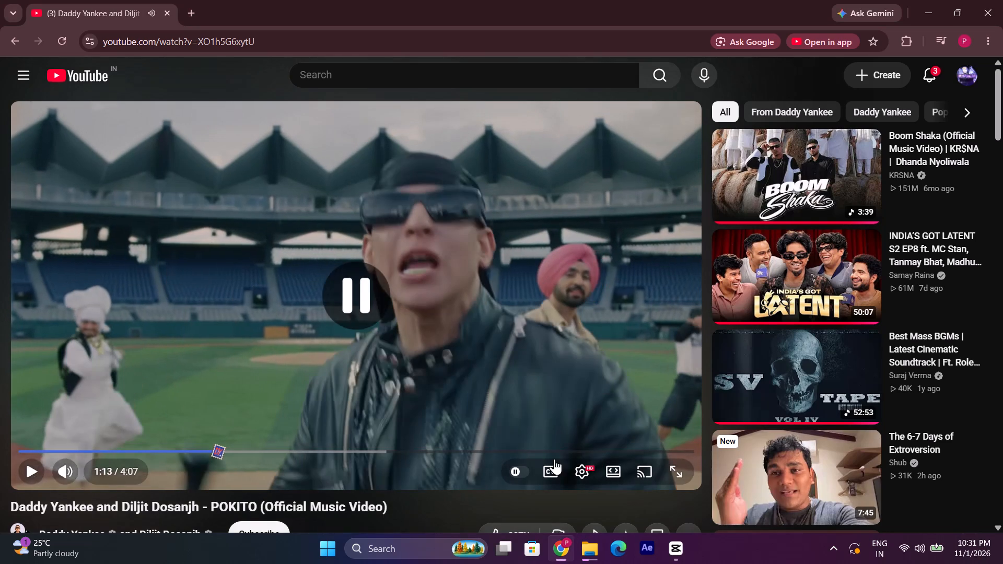
Check the deletion progress window and close the Recycle Bin and Temp folder windows.
{"action": "left_click", "coordinate": [589, 553]}
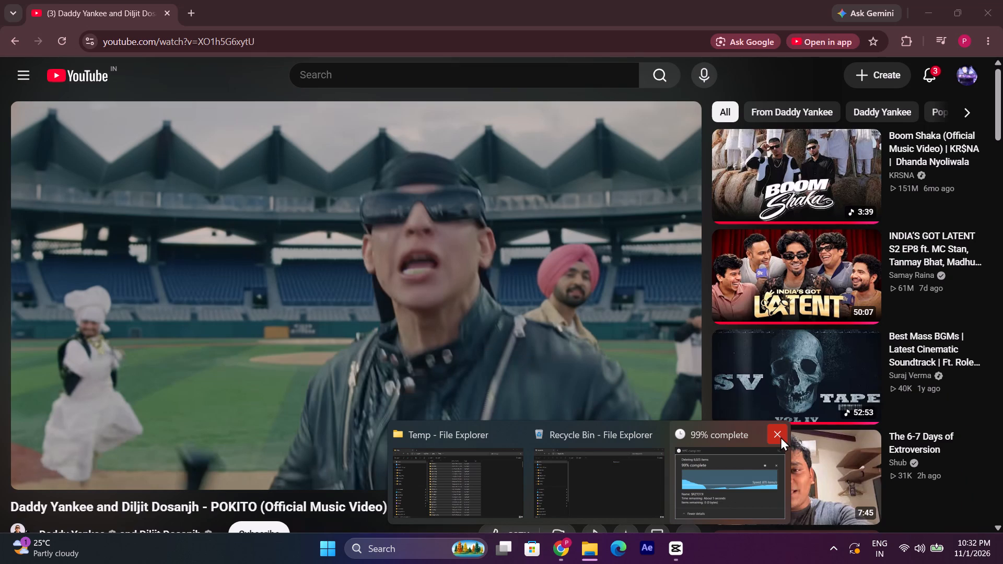
{"action": "left_click", "coordinate": [754, 474]}
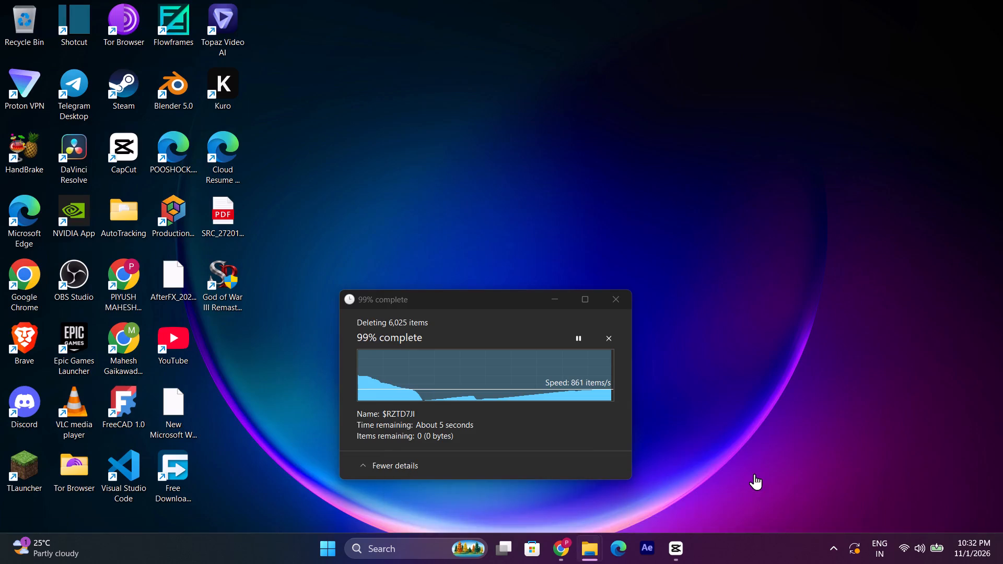
{"action": "left_click", "coordinate": [654, 436]}
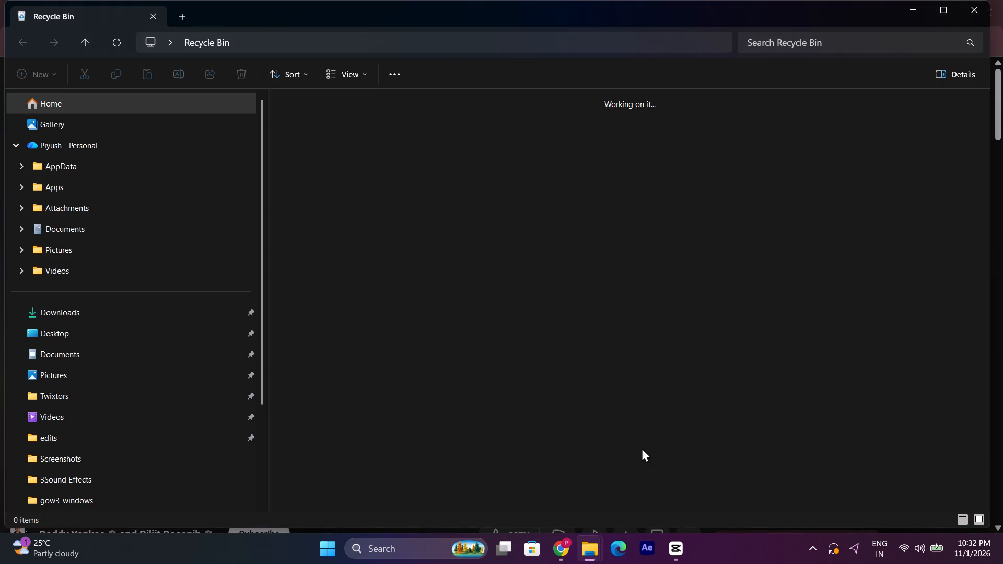
{"action": "left_click", "coordinate": [715, 432]}
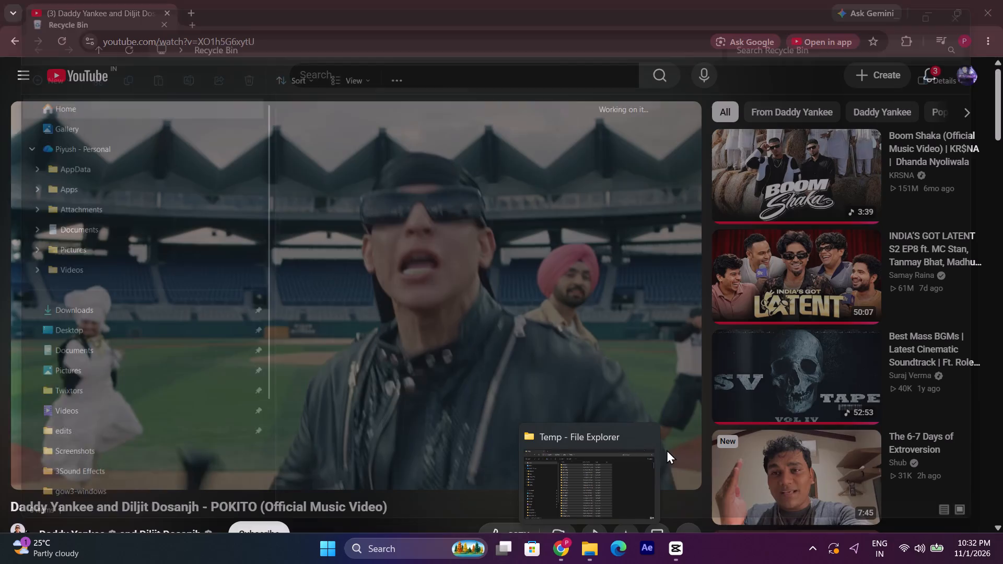
{"action": "left_click", "coordinate": [640, 438]}
Resume the POKITO video, turn on its captions, and watch the next part.
{"action": "left_click", "coordinate": [501, 380]}
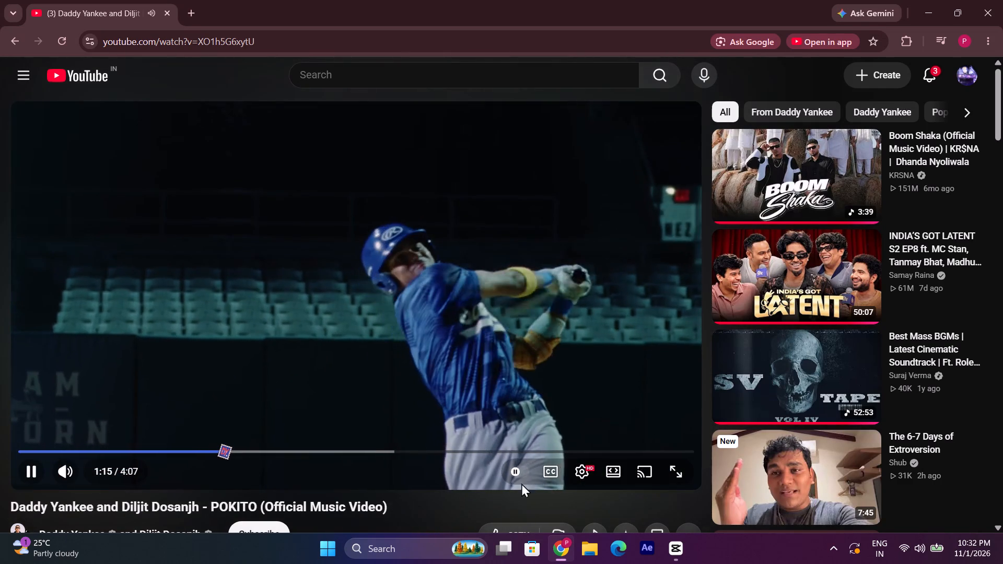
{"action": "left_click", "coordinate": [550, 473]}
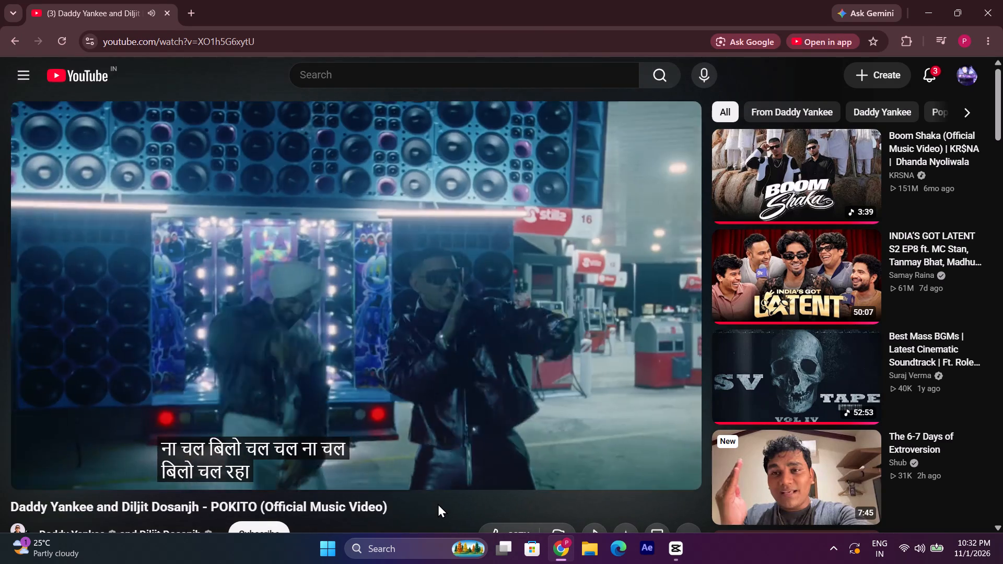
{"action": "left_click", "coordinate": [345, 450]}
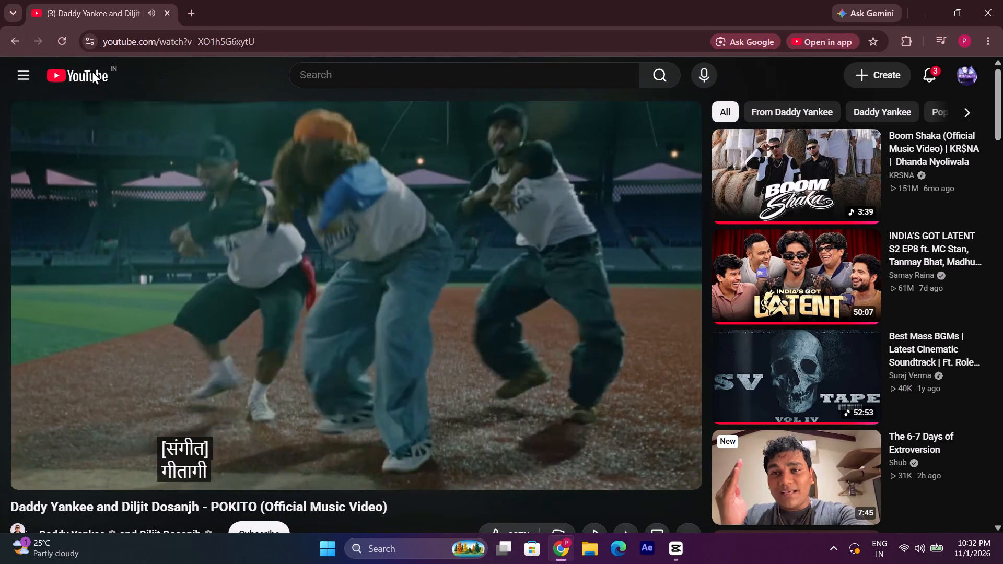
Go back to the YouTube home page, search for scooterbros, and look over the results.
{"action": "left_click", "coordinate": [13, 50]}
{"action": "scroll", "coordinate": [317, 345], "scroll_direction": "down", "scroll_amount": 3}
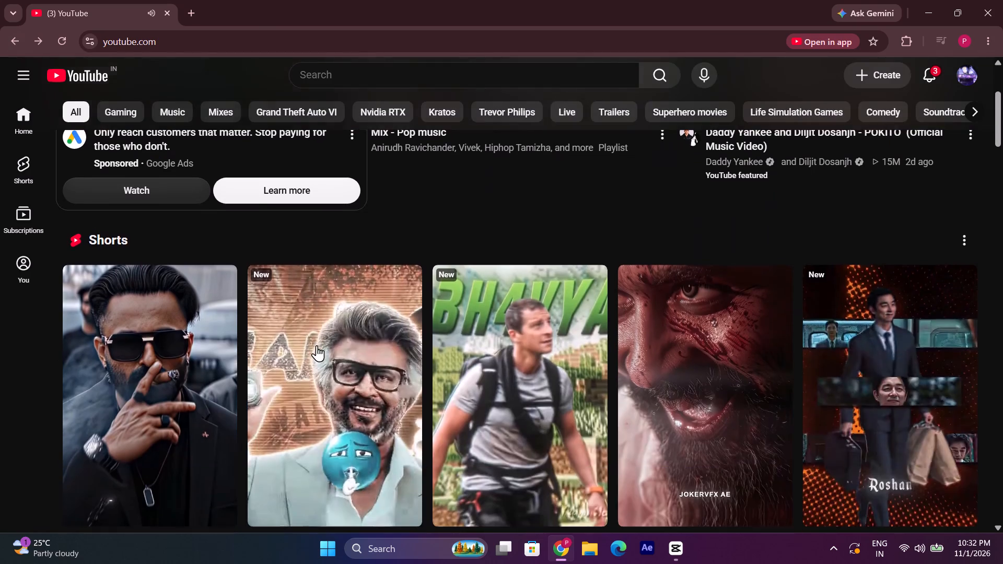
{"action": "scroll", "coordinate": [317, 347], "scroll_direction": "down", "scroll_amount": 2}
{"action": "left_click", "coordinate": [420, 76]}
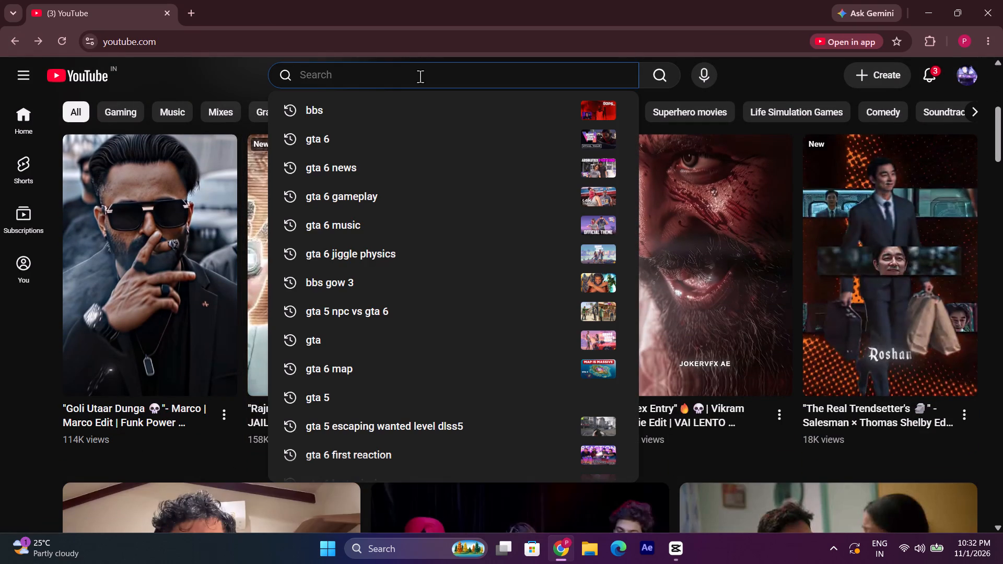
{"action": "type", "text": "scoo"}
{"action": "type", "text": "ter"}
{"action": "key", "text": "space"}
{"action": "key", "text": "BackSpace"}
{"action": "type", "text": "bros"}
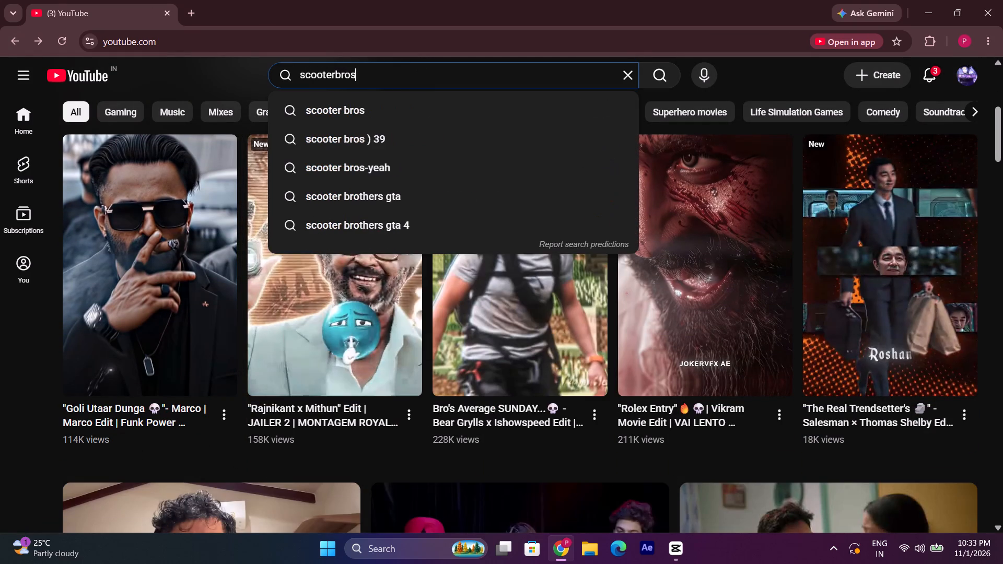
{"action": "key", "text": "Return"}
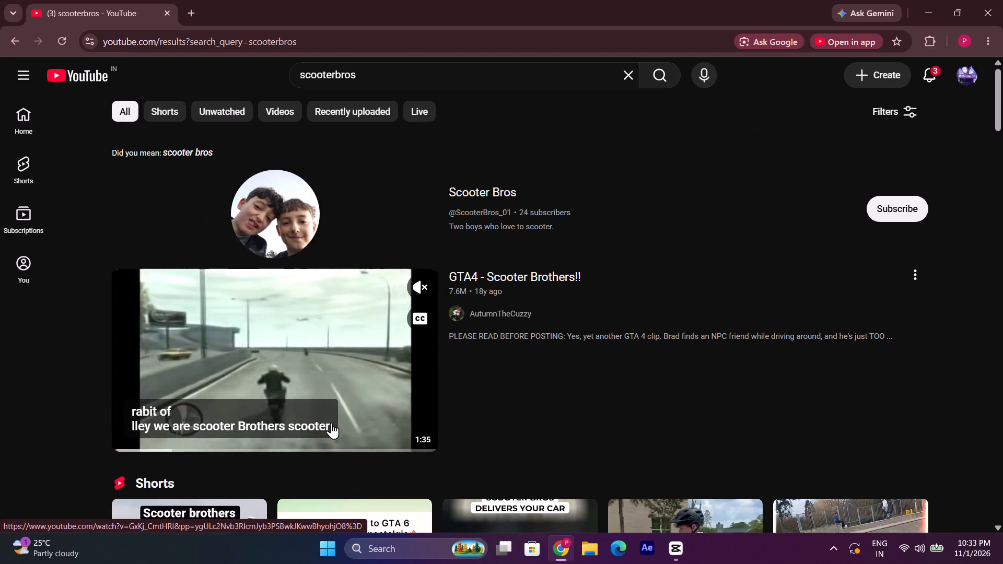
{"action": "scroll", "coordinate": [331, 422], "scroll_direction": "down", "scroll_amount": 8}
{"action": "scroll", "coordinate": [331, 422], "scroll_direction": "up", "scroll_amount": 5}
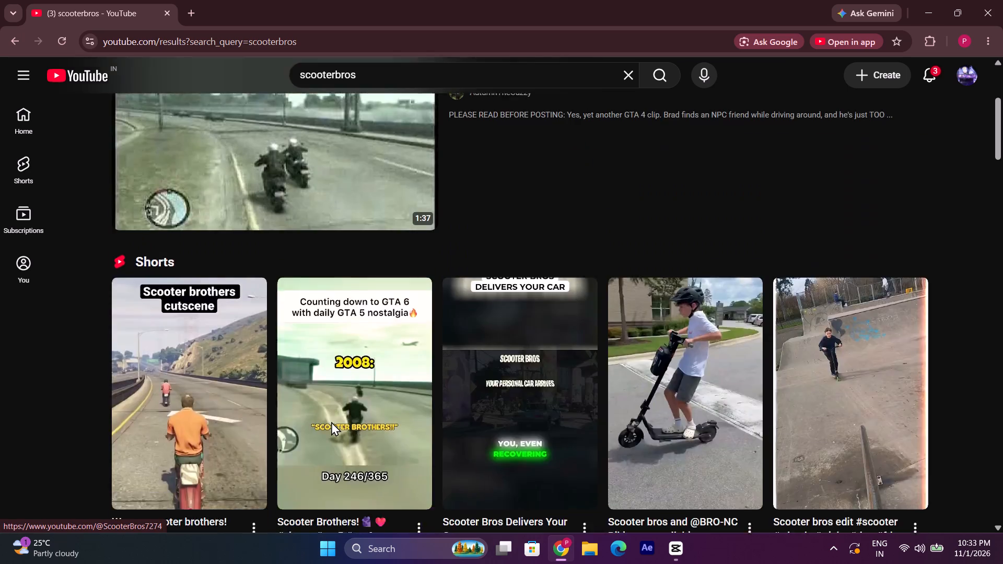
{"action": "scroll", "coordinate": [331, 421], "scroll_direction": "up", "scroll_amount": 5}
Replace the YouTube search query with the suggestion gta stealing cars and run the search.
{"action": "left_click", "coordinate": [370, 58]}
{"action": "left_click_drag", "start_coordinate": [391, 72], "coordinate": [357, 79]}
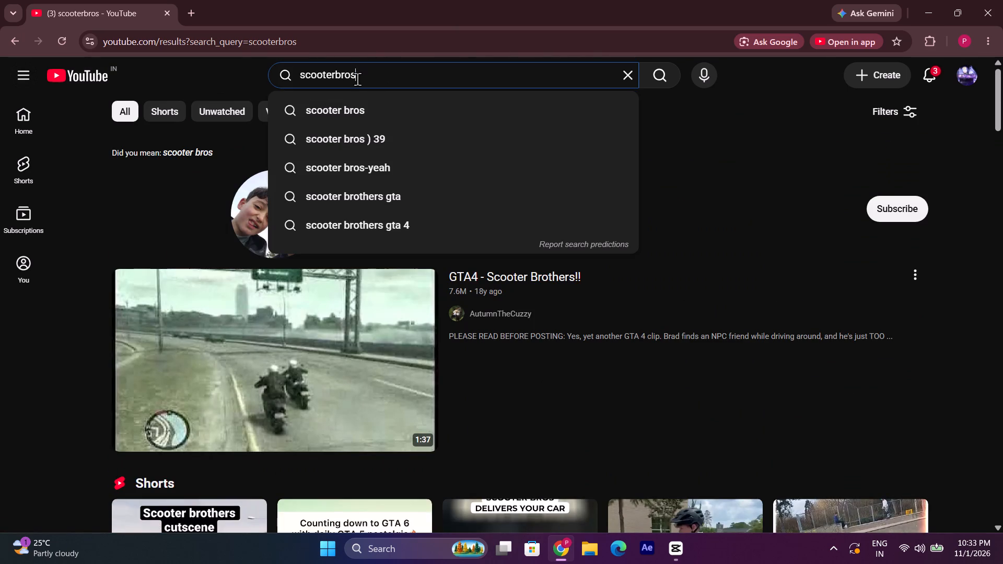
{"action": "left_click_drag", "start_coordinate": [357, 79], "coordinate": [227, 82]}
{"action": "type", "text": "gta"}
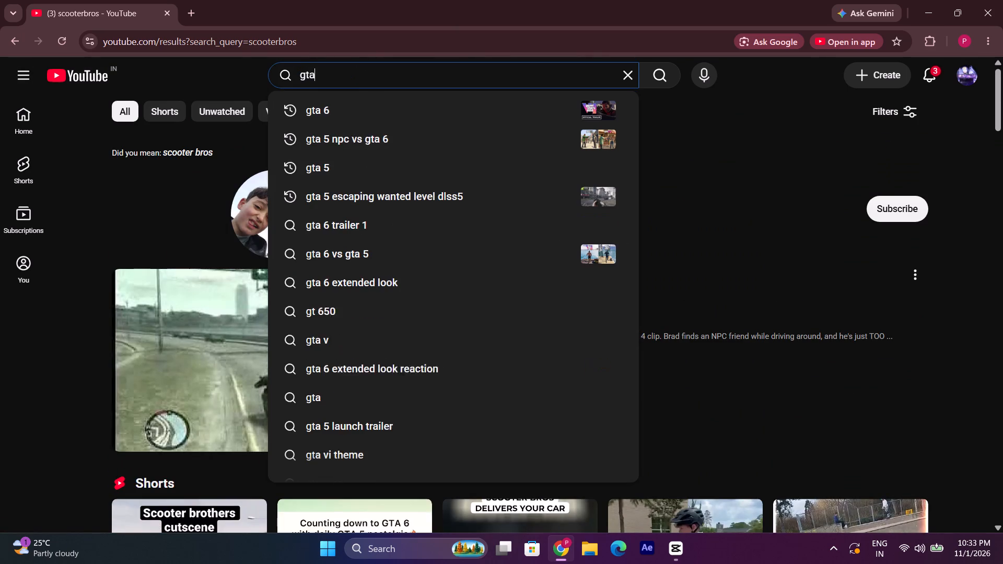
{"action": "key", "text": "space"}
{"action": "type", "text": "steal"}
{"action": "left_click", "coordinate": [344, 118]}
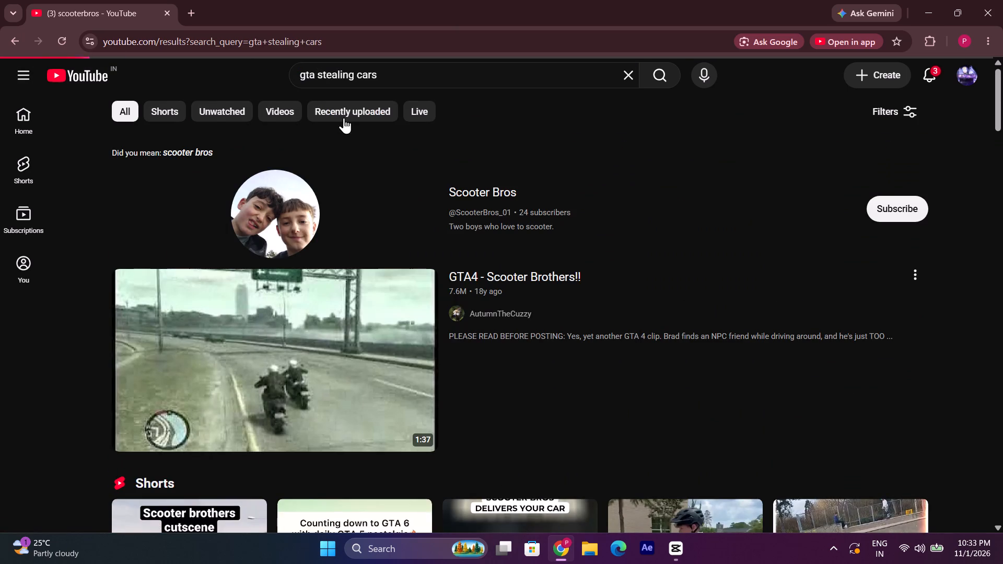
Refine the YouTube search to gta 5 stealing cars and look over the results.
{"action": "left_click", "coordinate": [319, 73]}
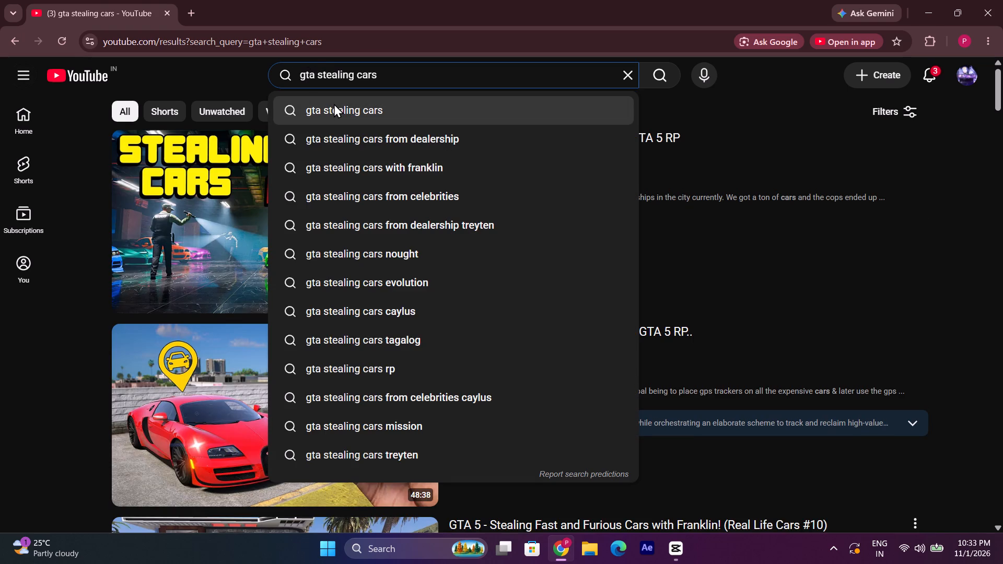
{"action": "type", "text": "5"}
{"action": "key", "text": "space"}
{"action": "key", "text": "Return"}
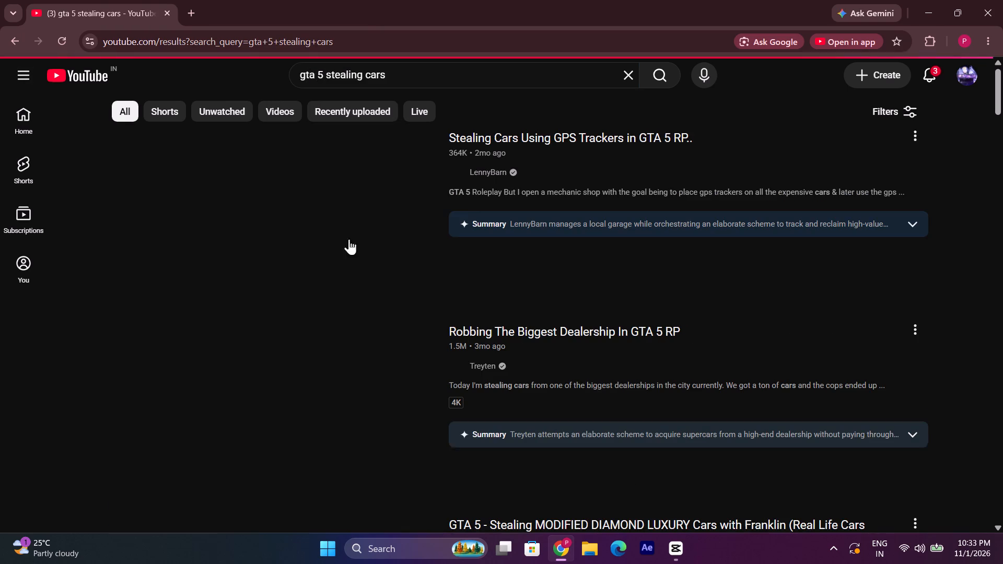
{"action": "scroll", "coordinate": [334, 233], "scroll_direction": "down", "scroll_amount": 5}
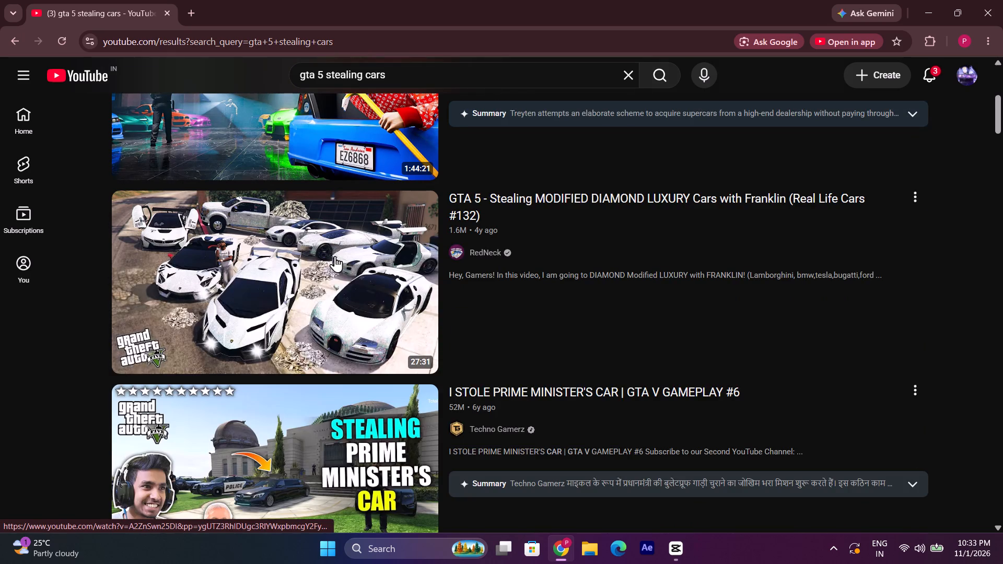
{"action": "scroll", "coordinate": [335, 260], "scroll_direction": "down", "scroll_amount": 4}
Shorten the YouTube search query to gta 5, run it, and look over the results.
{"action": "left_click_drag", "start_coordinate": [416, 72], "coordinate": [327, 77]}
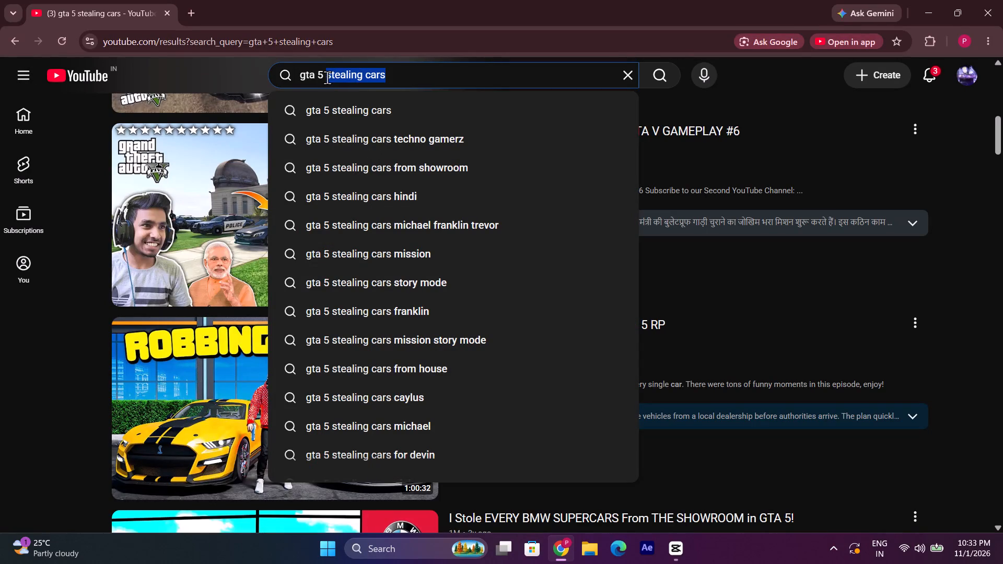
{"action": "left_click_drag", "start_coordinate": [327, 77], "coordinate": [329, 81]}
{"action": "key", "text": "BackSpace"}
{"action": "key", "text": "BackSpace"}
{"action": "key", "text": "backslash"}
{"action": "key", "text": "Return"}
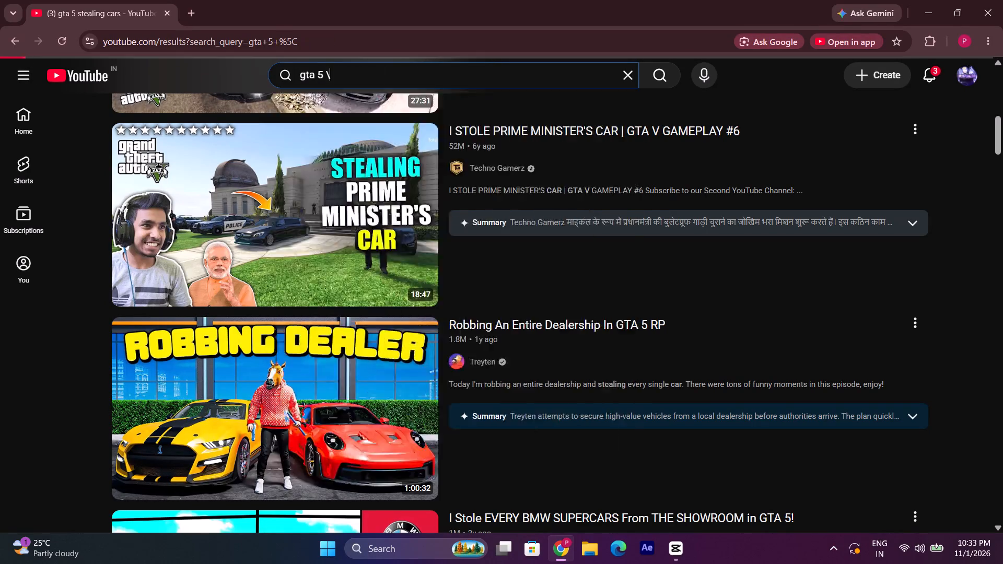
{"action": "key", "text": "BackSpace"}
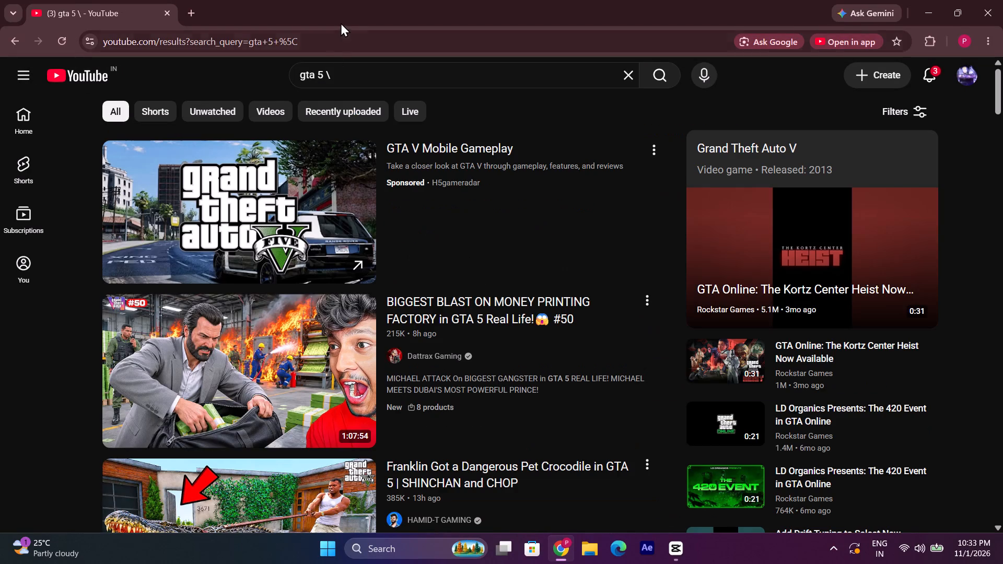
{"action": "left_click", "coordinate": [345, 68]}
{"action": "key", "text": "BackSpace"}
{"action": "key", "text": "Return"}
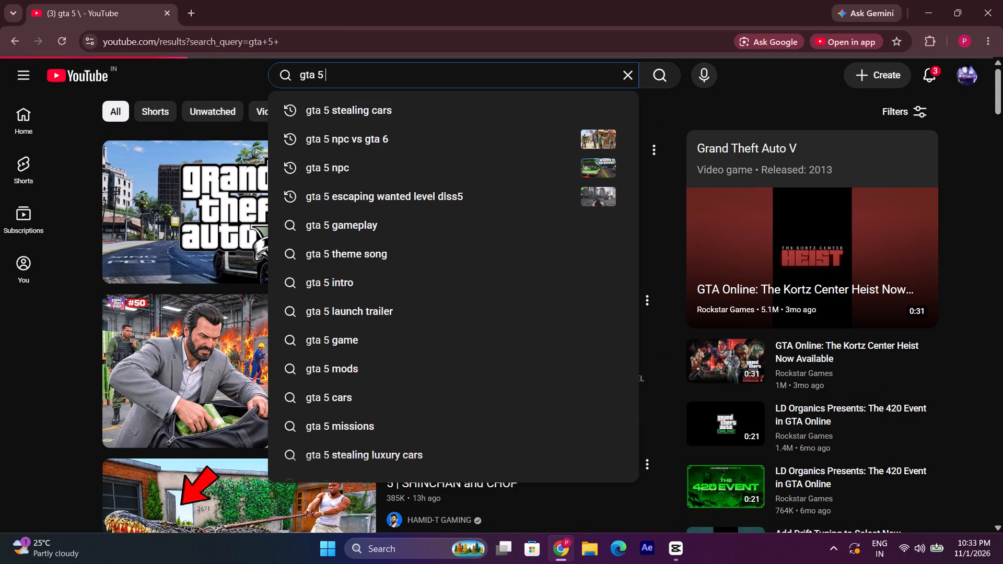
{"action": "scroll", "coordinate": [229, 315], "scroll_direction": "down", "scroll_amount": 3}
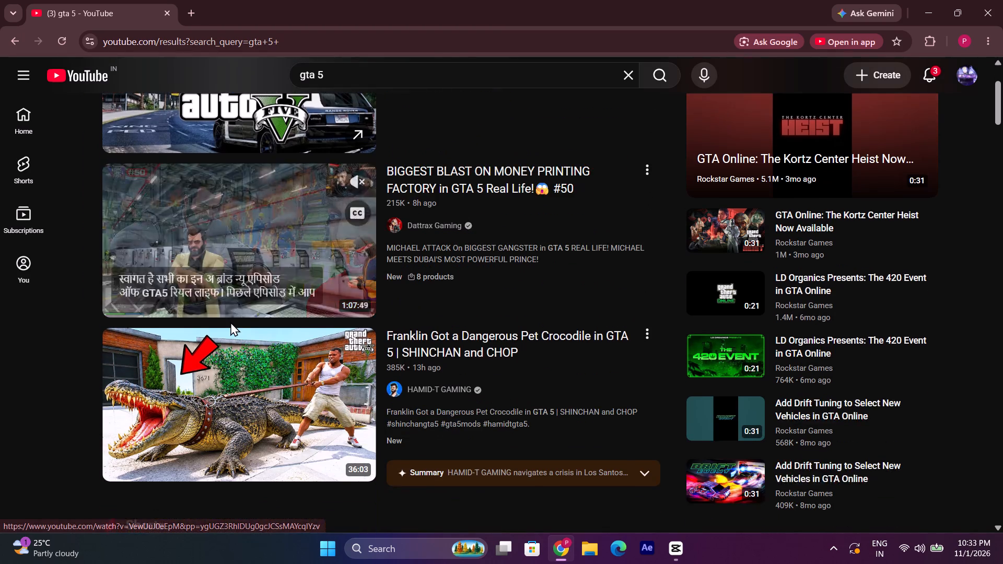
{"action": "scroll", "coordinate": [230, 322], "scroll_direction": "down", "scroll_amount": 12}
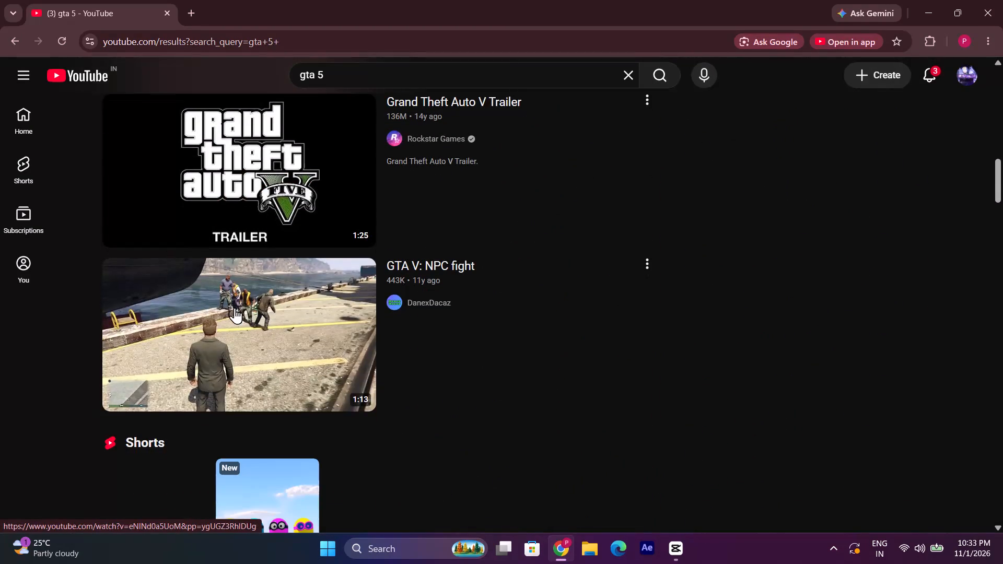
{"action": "scroll", "coordinate": [235, 308], "scroll_direction": "down", "scroll_amount": 3}
Search YouTube for gta 5 entering in npc's car.
{"action": "left_click", "coordinate": [352, 77]}
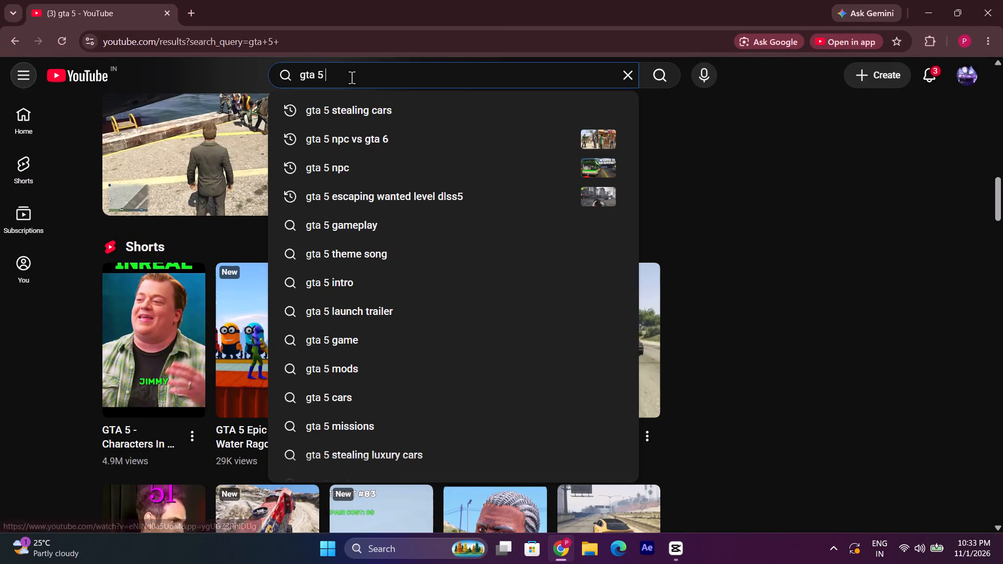
{"action": "key", "text": "e"}
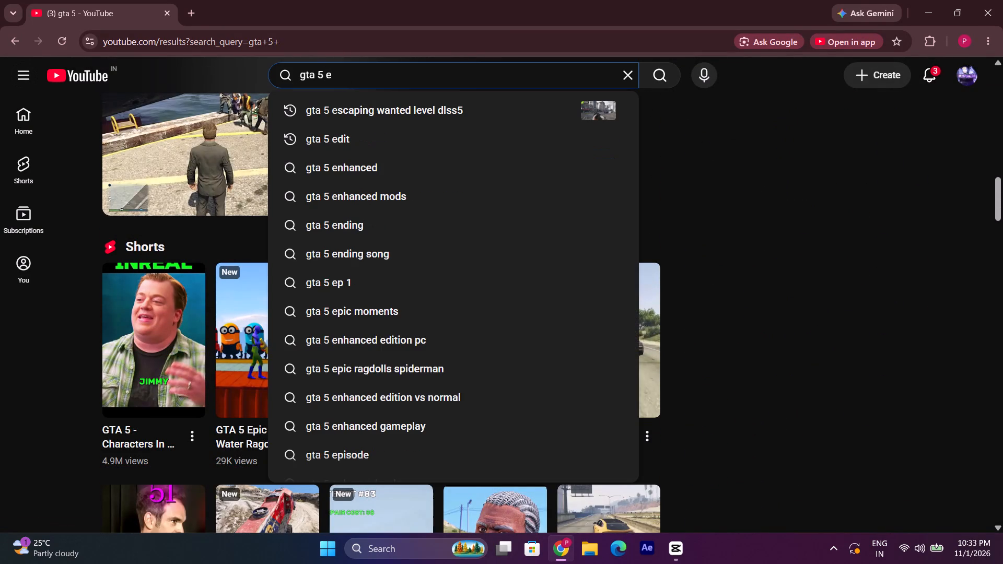
{"action": "type", "text": "ntering in n"}
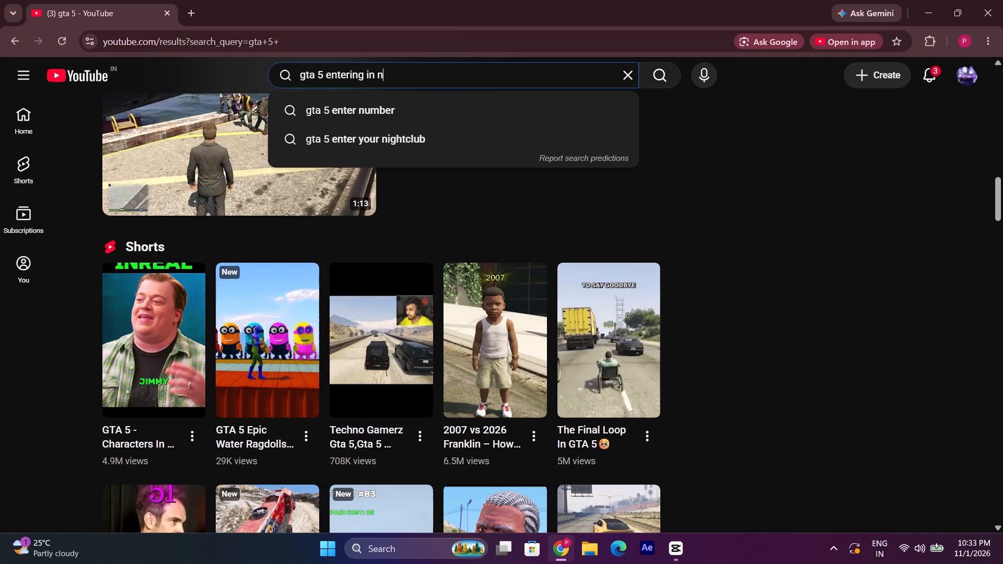
{"action": "type", "text": "pc's car"}
{"action": "key", "text": "Return"}
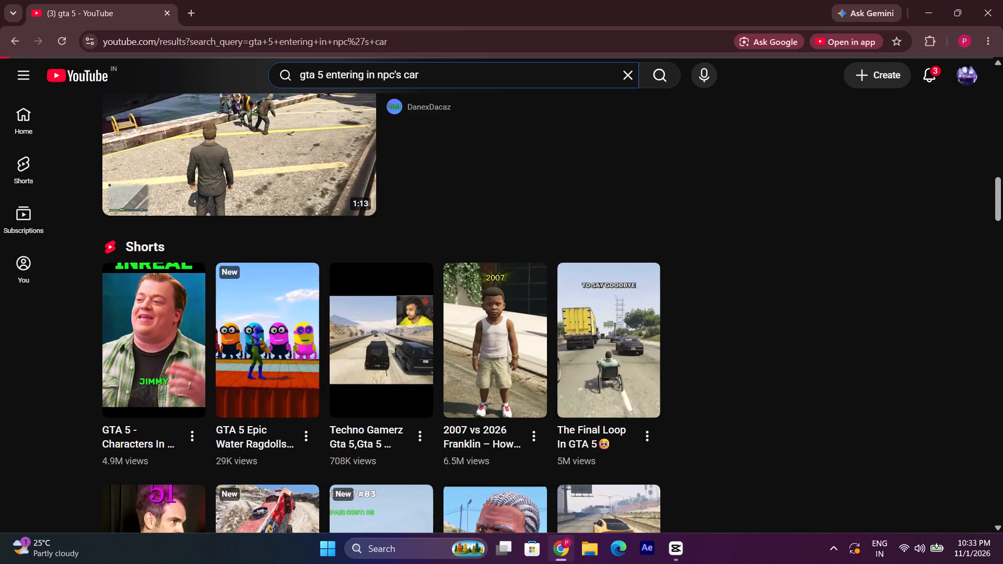
Skim through the inline preview of The Unluckiest NPC You'll Ever See at several points.
{"action": "scroll", "coordinate": [212, 257], "scroll_direction": "down", "scroll_amount": 4}
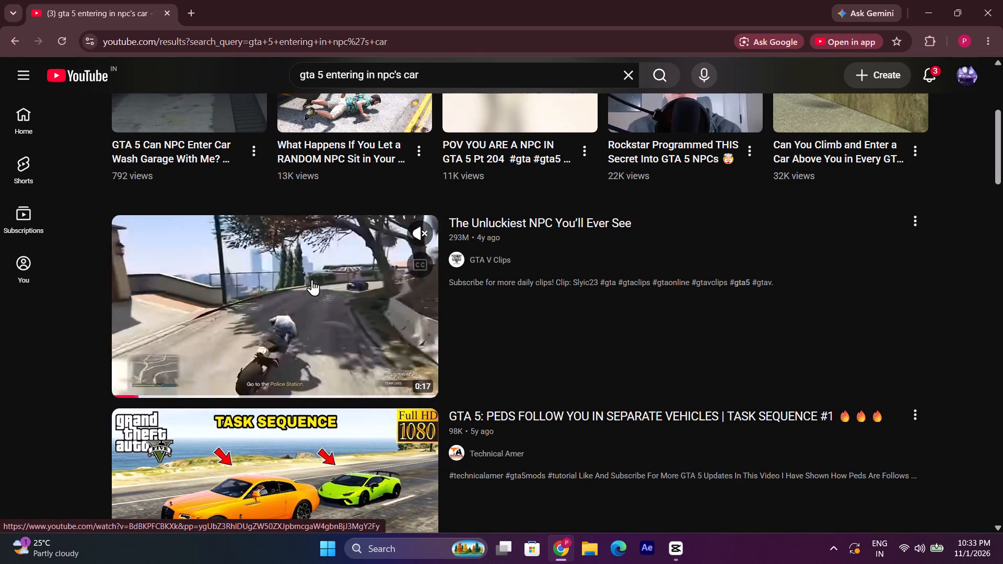
{"action": "left_click", "coordinate": [225, 389]}
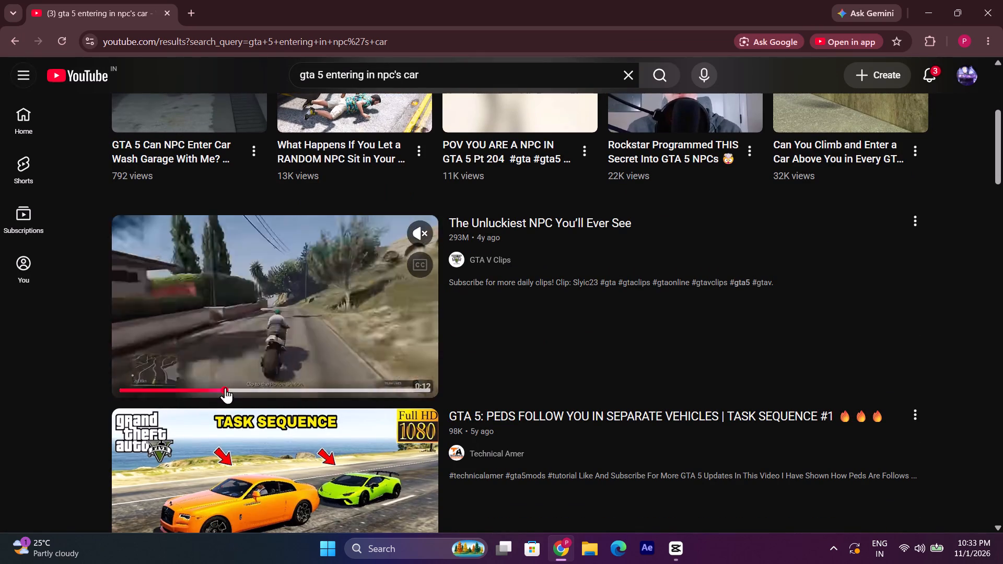
{"action": "left_click", "coordinate": [269, 387]}
{"action": "left_click", "coordinate": [311, 397]}
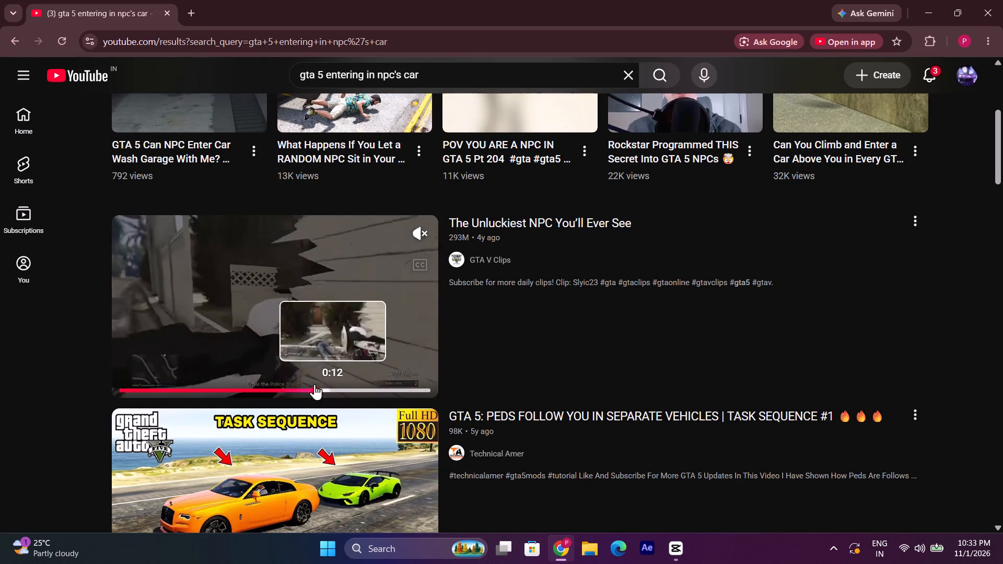
{"action": "left_click", "coordinate": [269, 384]}
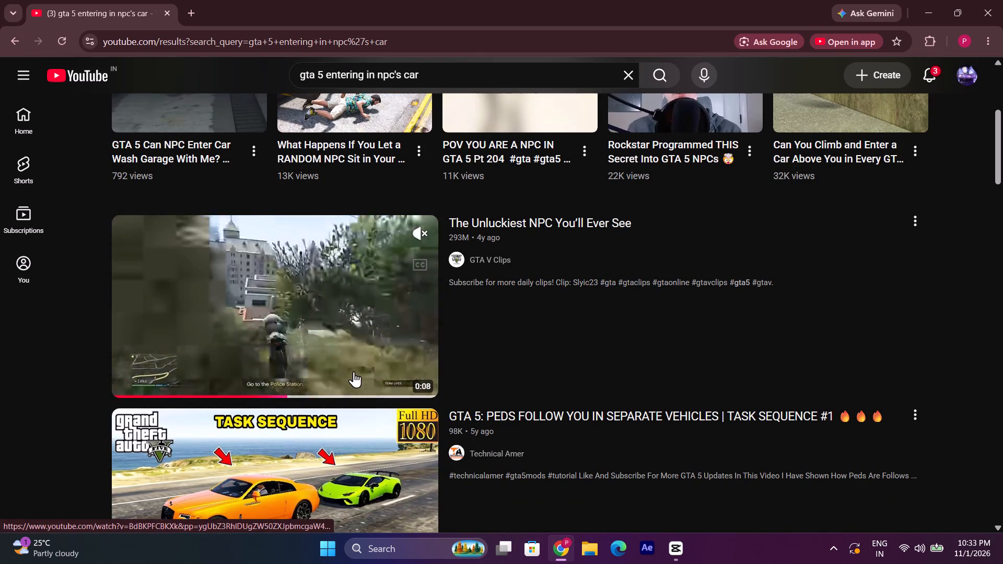
Browse further down the results and skim the inline preview of I Made GTA 5 Closer To GTA 6.
{"action": "scroll", "coordinate": [343, 317], "scroll_direction": "down", "scroll_amount": 3}
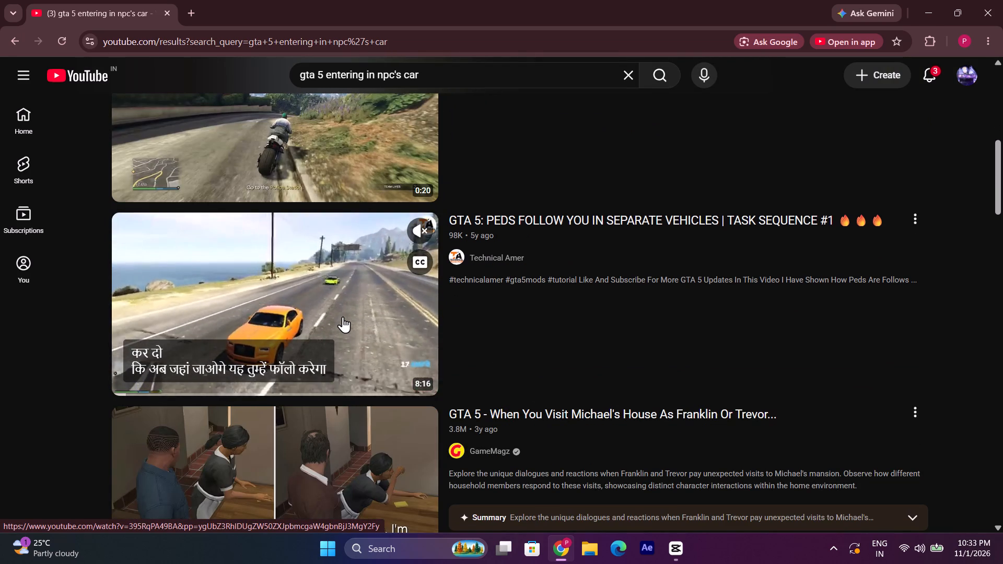
{"action": "scroll", "coordinate": [343, 316], "scroll_direction": "down", "scroll_amount": 3}
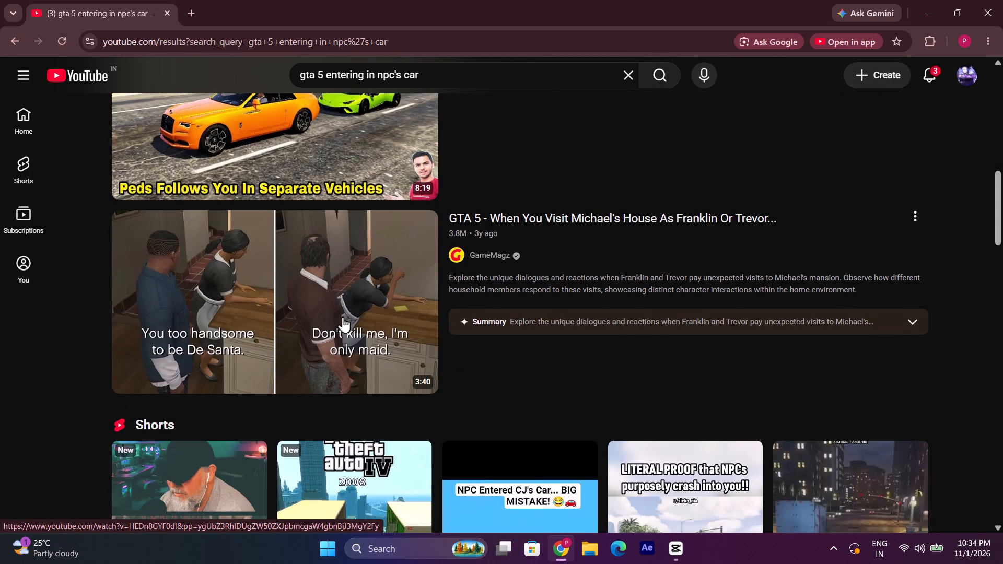
{"action": "scroll", "coordinate": [343, 316], "scroll_direction": "down", "scroll_amount": 9}
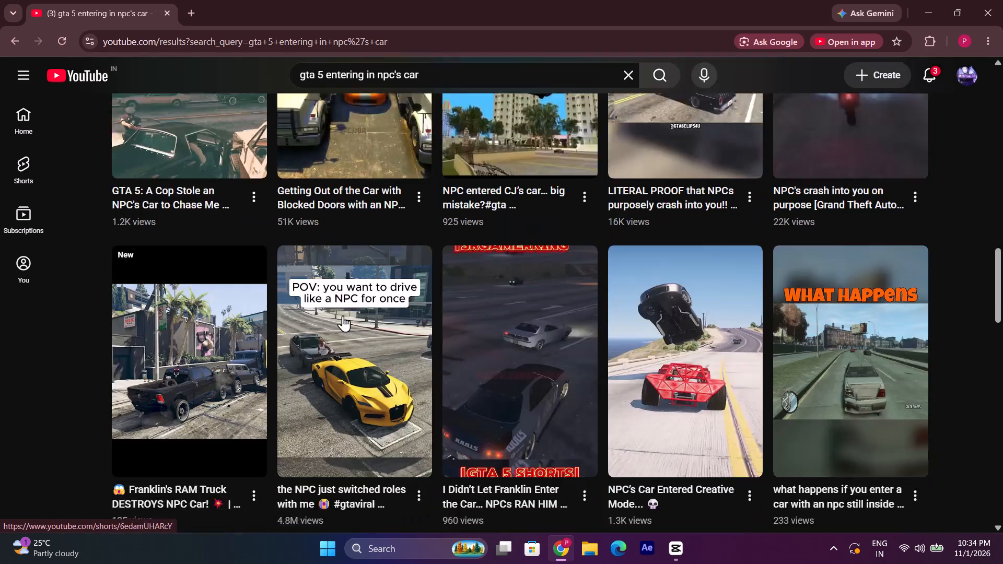
{"action": "scroll", "coordinate": [343, 315], "scroll_direction": "down", "scroll_amount": 6}
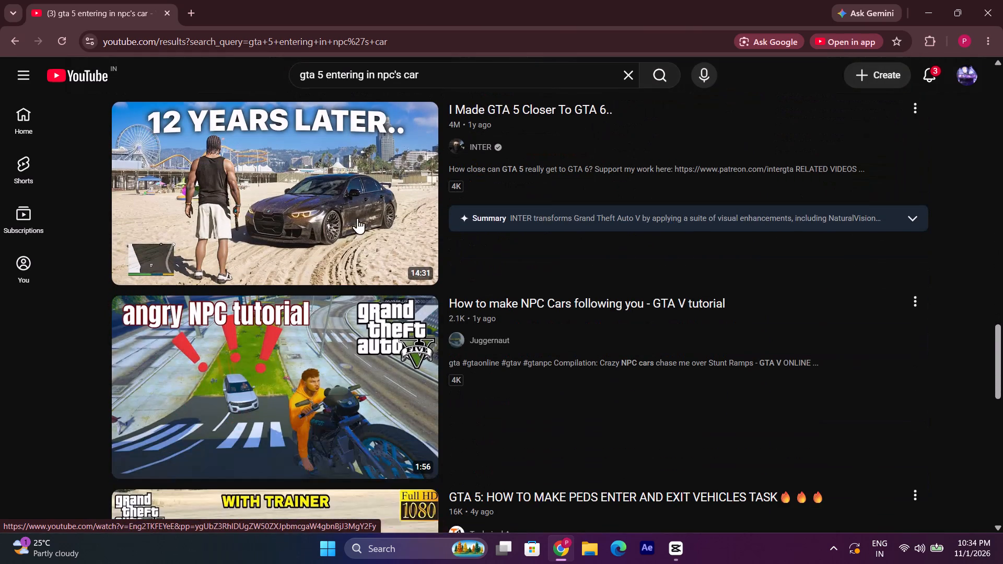
{"action": "left_click", "coordinate": [199, 284]}
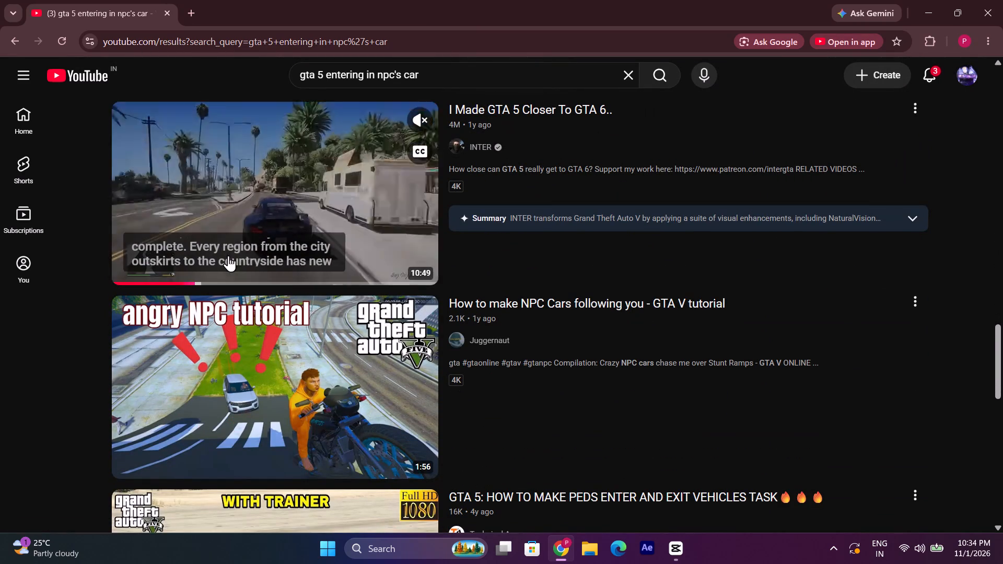
{"action": "left_click", "coordinate": [254, 277]}
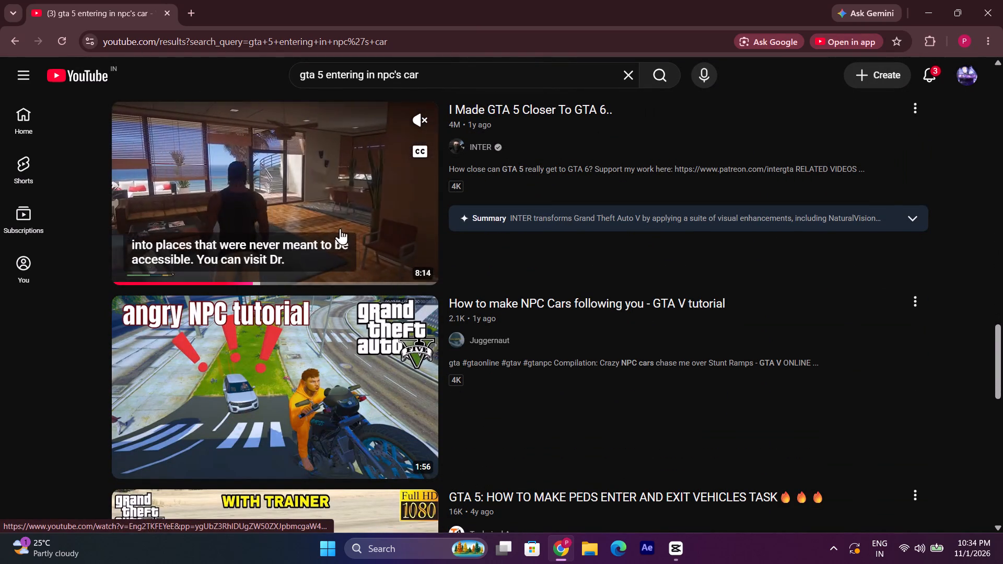
Continue through the results and skim the inline preview of I Tested 10 Most Realistic GTA 5 Mods In 2025.
{"action": "scroll", "coordinate": [327, 257], "scroll_direction": "down", "scroll_amount": 5}
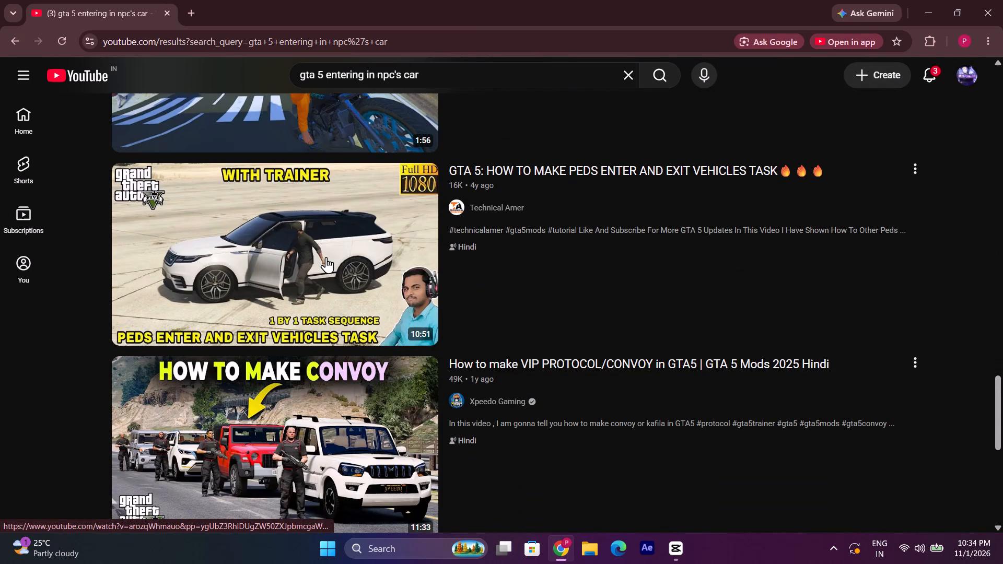
{"action": "scroll", "coordinate": [326, 256], "scroll_direction": "down", "scroll_amount": 7}
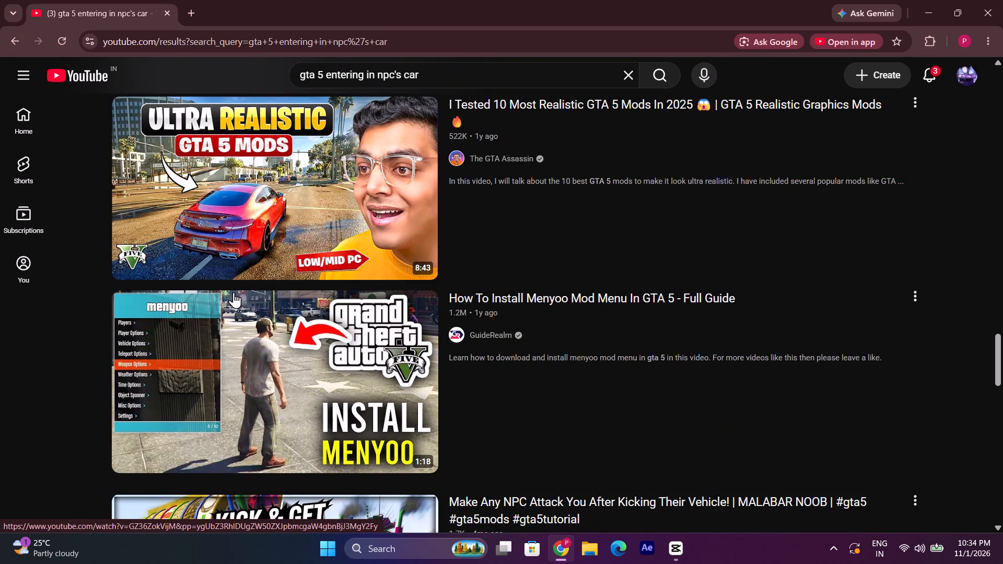
{"action": "left_click", "coordinate": [230, 267]}
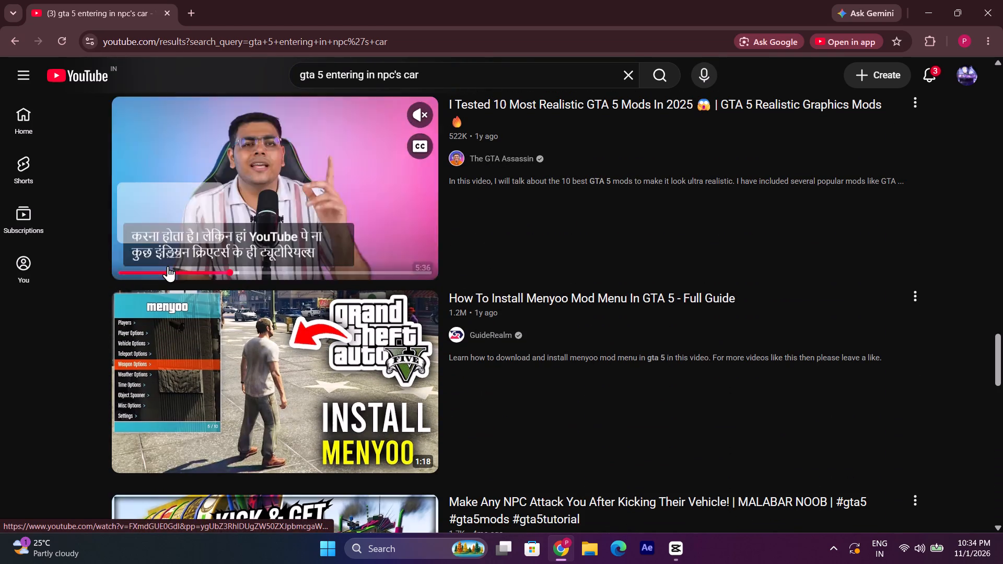
{"action": "left_click", "coordinate": [166, 270]}
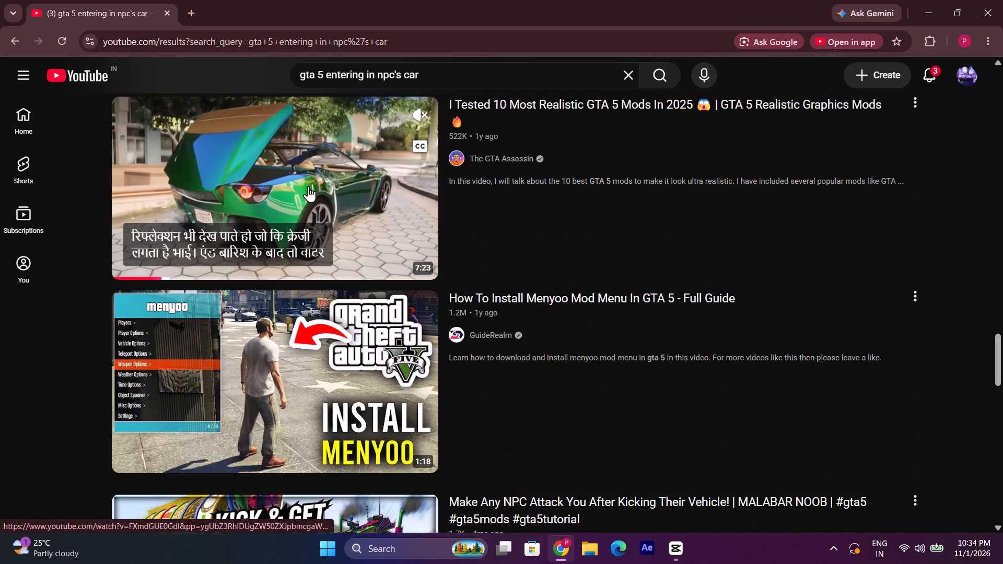
Look through the remaining videos and Shorts in the results for footage of entering NPC cars.
{"action": "scroll", "coordinate": [308, 186], "scroll_direction": "down", "scroll_amount": 2}
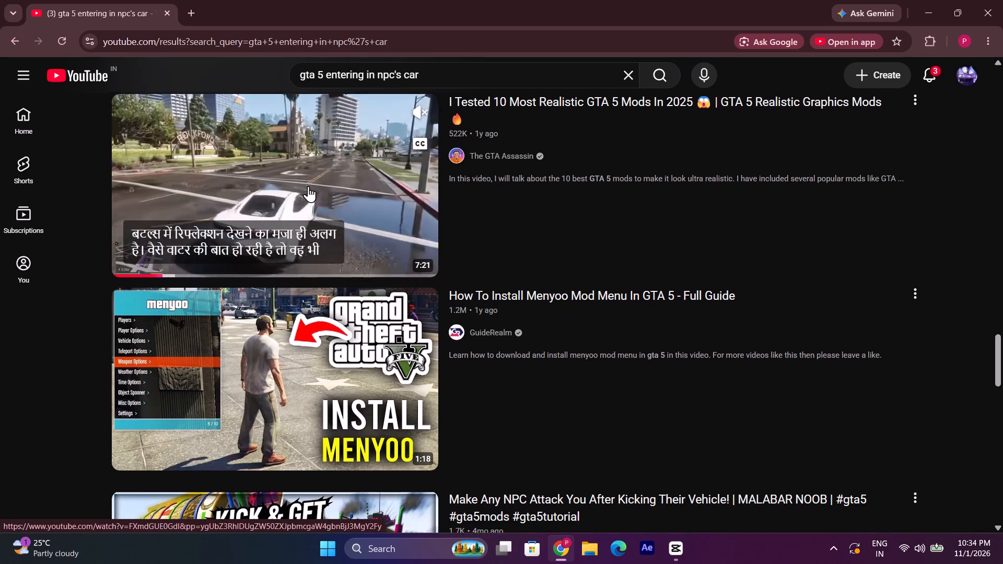
{"action": "scroll", "coordinate": [308, 186], "scroll_direction": "down", "scroll_amount": 2}
{"action": "scroll", "coordinate": [308, 186], "scroll_direction": "up", "scroll_amount": 1}
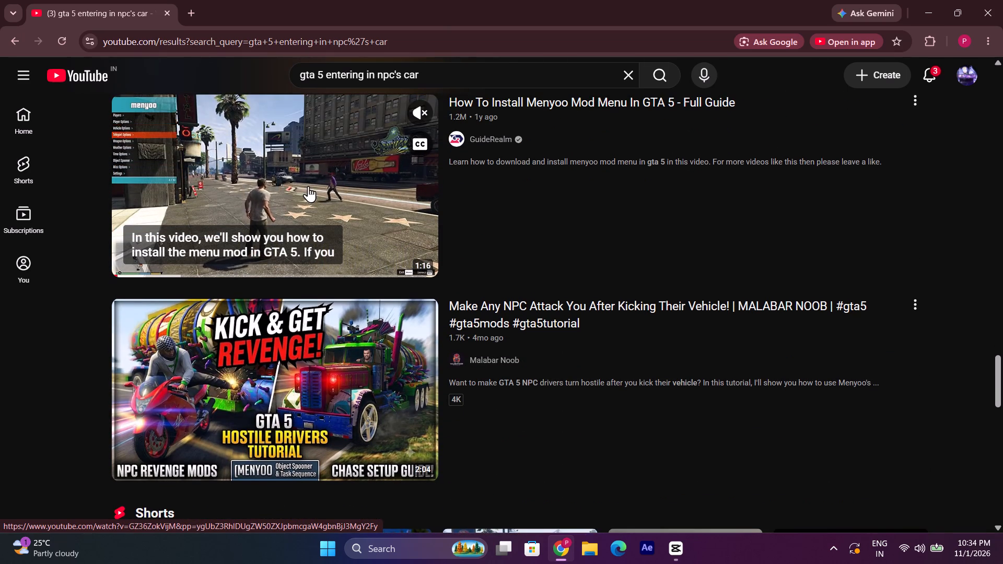
{"action": "scroll", "coordinate": [308, 186], "scroll_direction": "down", "scroll_amount": 3}
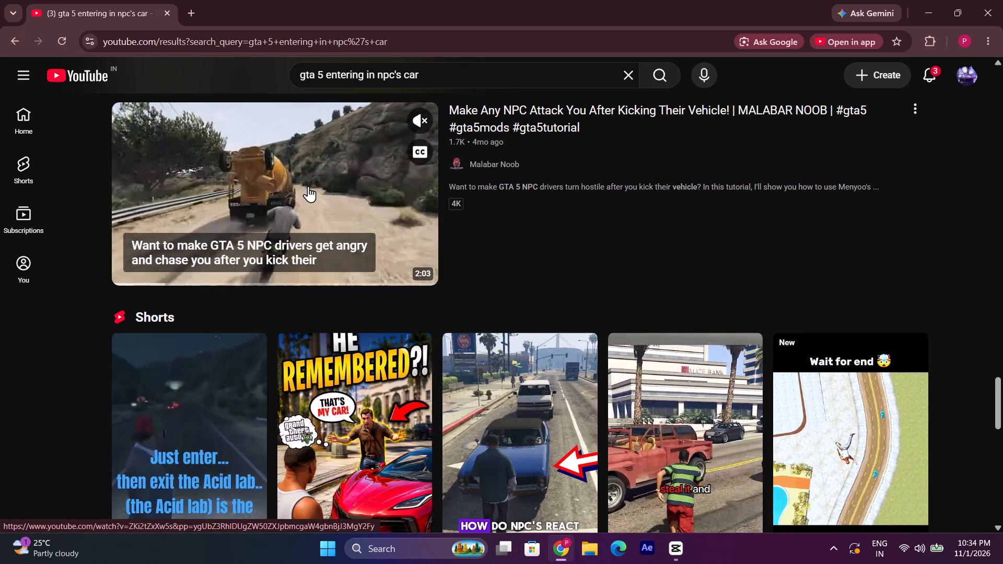
{"action": "scroll", "coordinate": [308, 186], "scroll_direction": "down", "scroll_amount": 4}
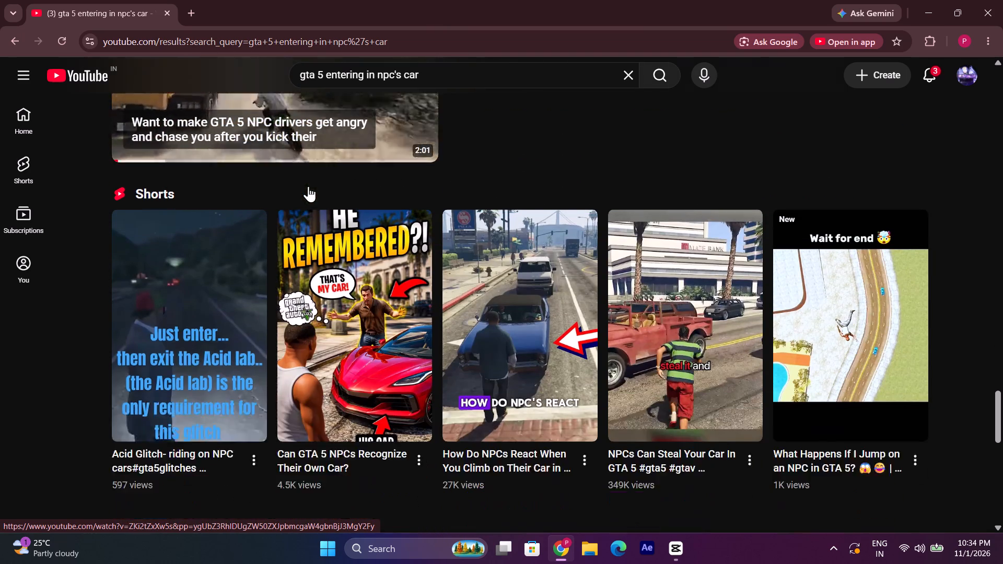
{"action": "scroll", "coordinate": [308, 186], "scroll_direction": "down", "scroll_amount": 16}
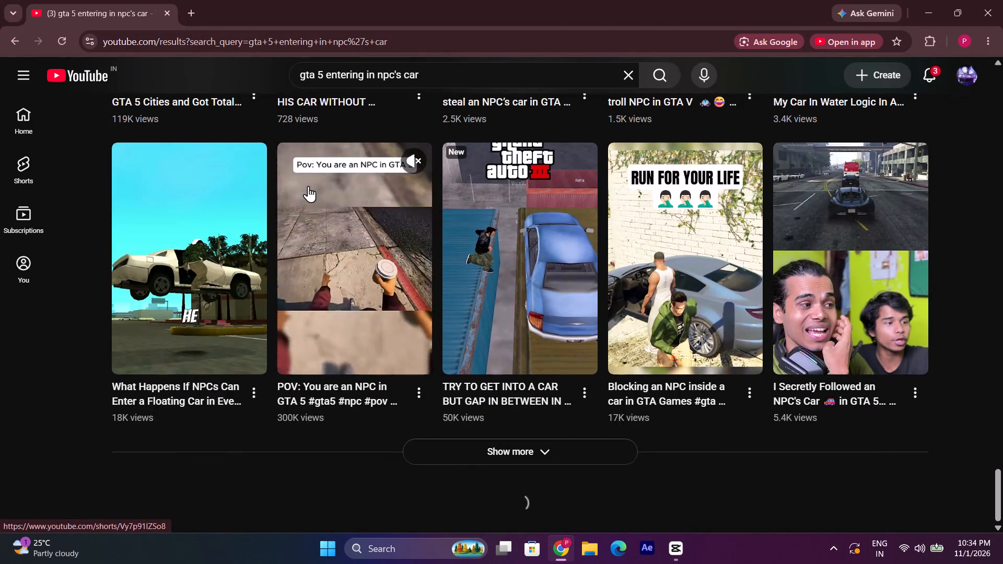
{"action": "scroll", "coordinate": [308, 186], "scroll_direction": "down", "scroll_amount": 2}
{"action": "scroll", "coordinate": [483, 230], "scroll_direction": "down", "scroll_amount": 4}
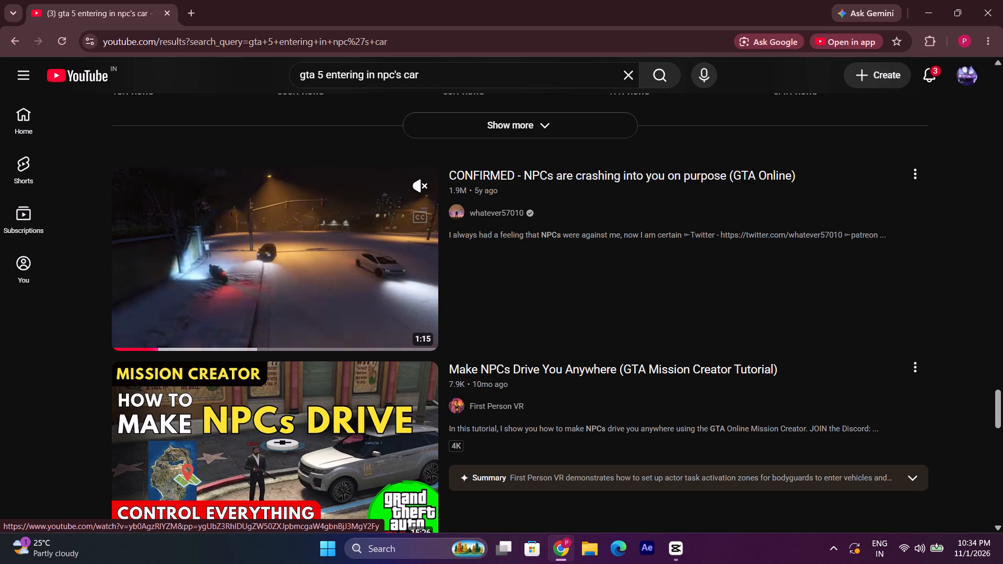
{"action": "scroll", "coordinate": [345, 252], "scroll_direction": "down", "scroll_amount": 2}
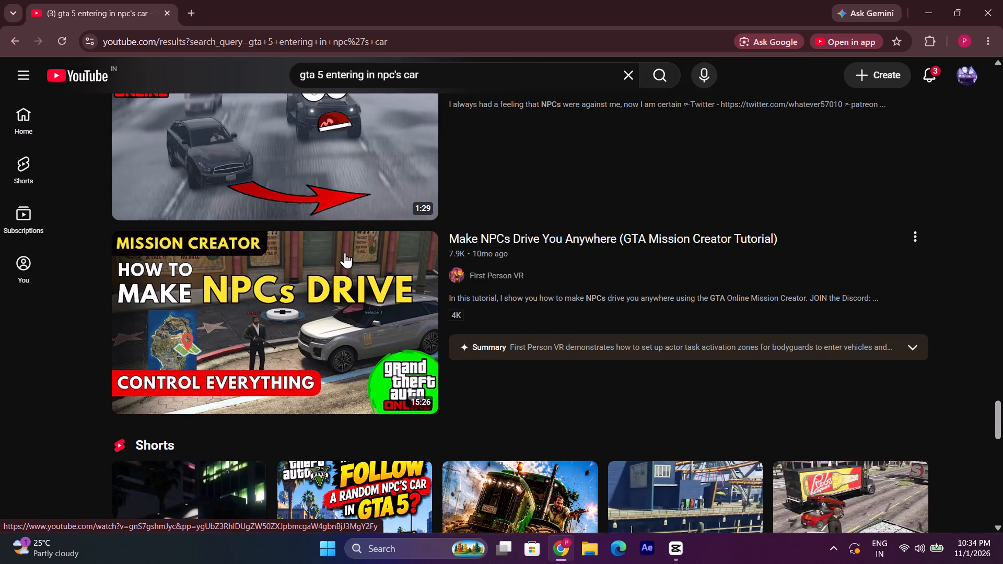
{"action": "scroll", "coordinate": [345, 252], "scroll_direction": "down", "scroll_amount": 5}
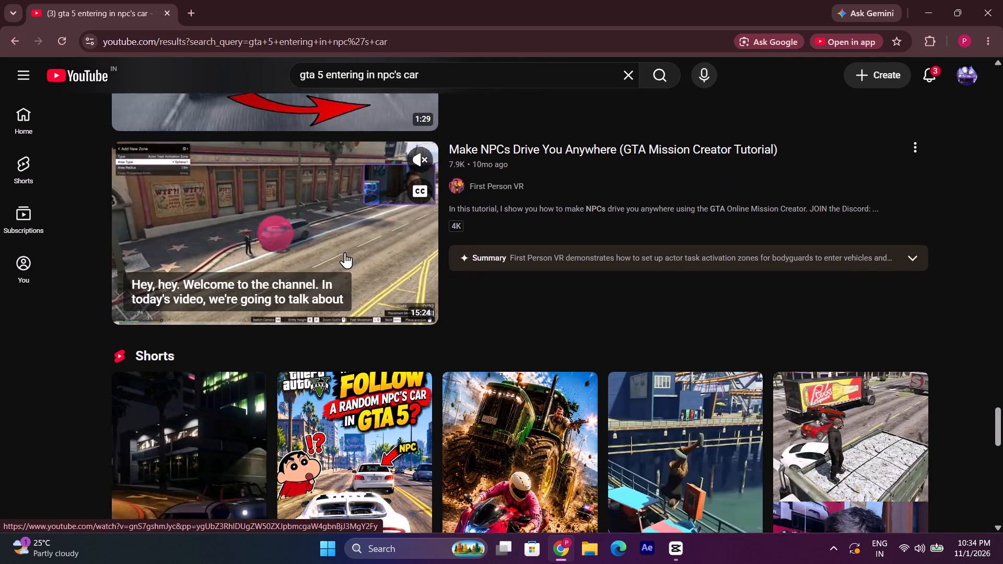
Look through the remaining videos and Shorts in the results for footage of entering NPC cars, and return to the start.
{"action": "scroll", "coordinate": [345, 252], "scroll_direction": "down", "scroll_amount": 17}
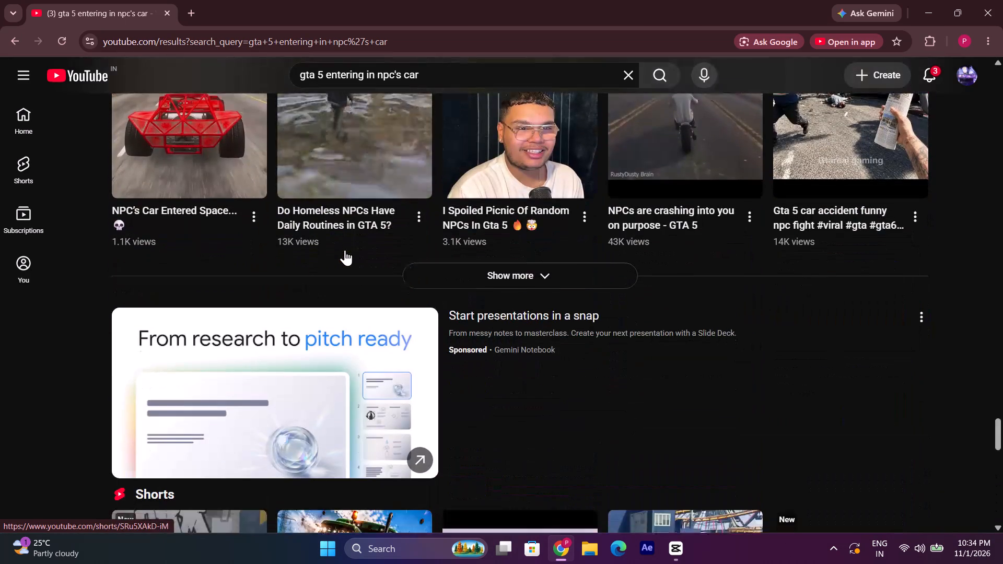
{"action": "scroll", "coordinate": [345, 250], "scroll_direction": "down", "scroll_amount": 17}
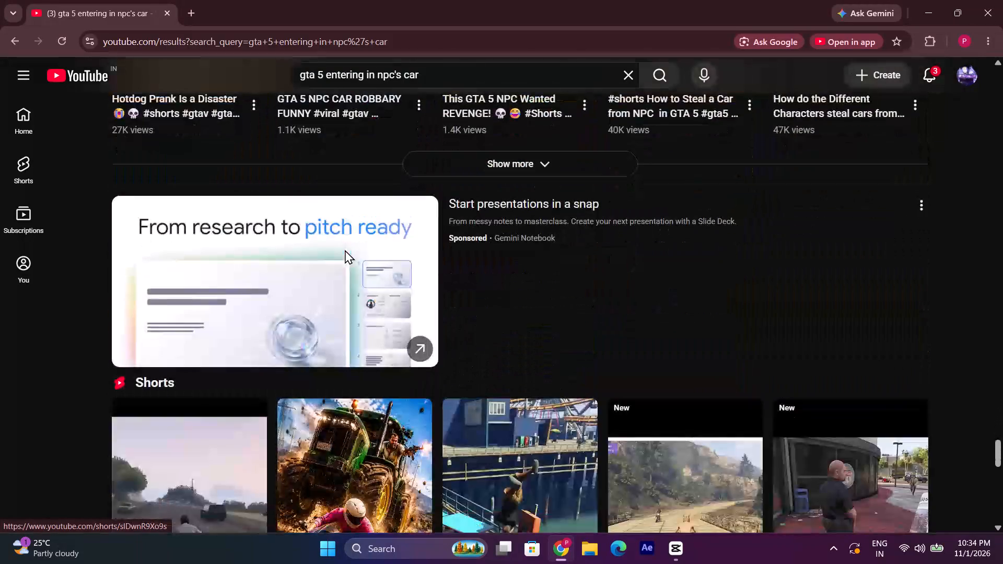
{"action": "scroll", "coordinate": [345, 250], "scroll_direction": "down", "scroll_amount": 19}
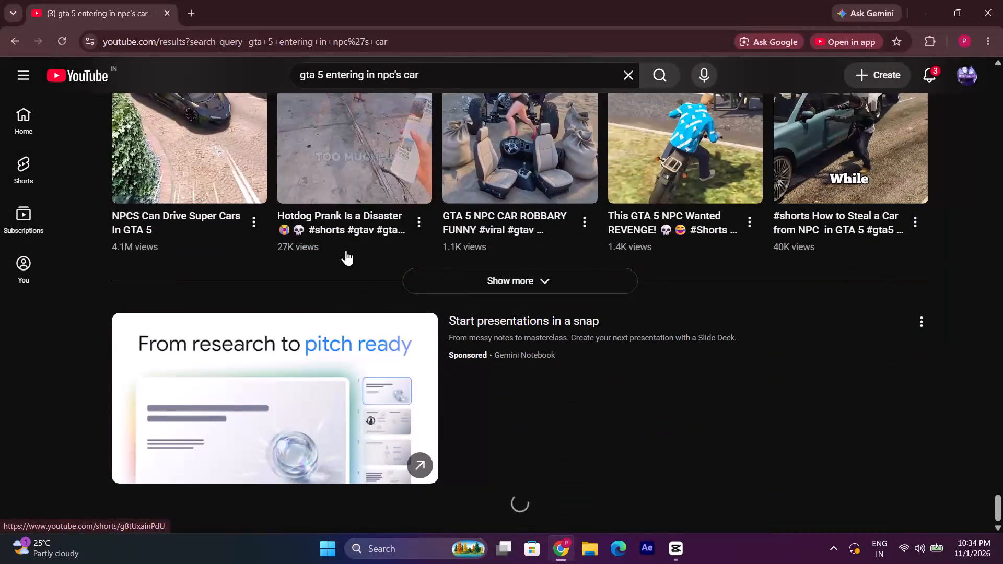
{"action": "scroll", "coordinate": [346, 250], "scroll_direction": "down", "scroll_amount": 10}
{"action": "scroll", "coordinate": [348, 252], "scroll_direction": "up", "scroll_amount": 19}
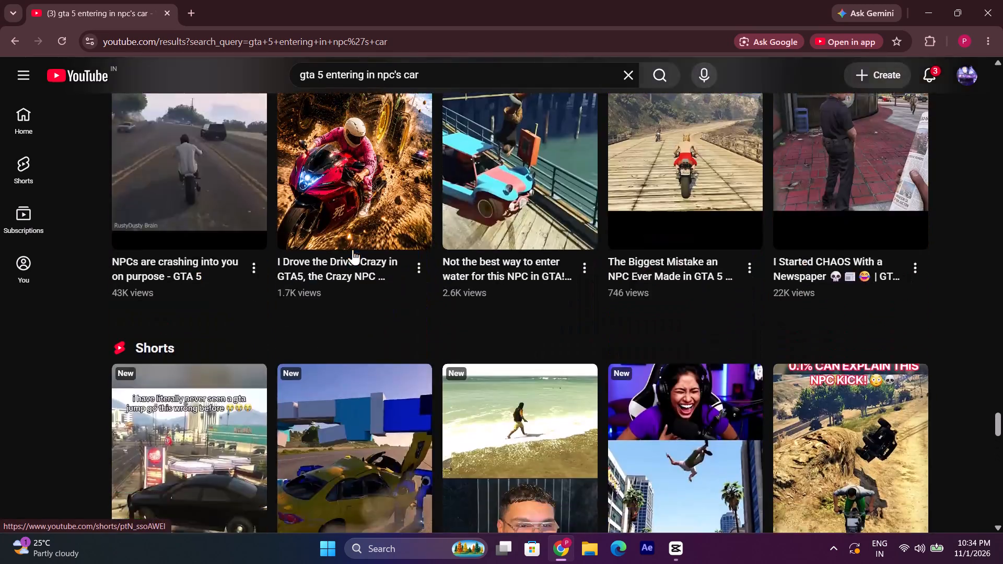
{"action": "scroll", "coordinate": [353, 249], "scroll_direction": "up", "scroll_amount": 20}
{"action": "scroll", "coordinate": [353, 249], "scroll_direction": "up", "scroll_amount": 20}
{"action": "scroll", "coordinate": [353, 249], "scroll_direction": "up", "scroll_amount": 12}
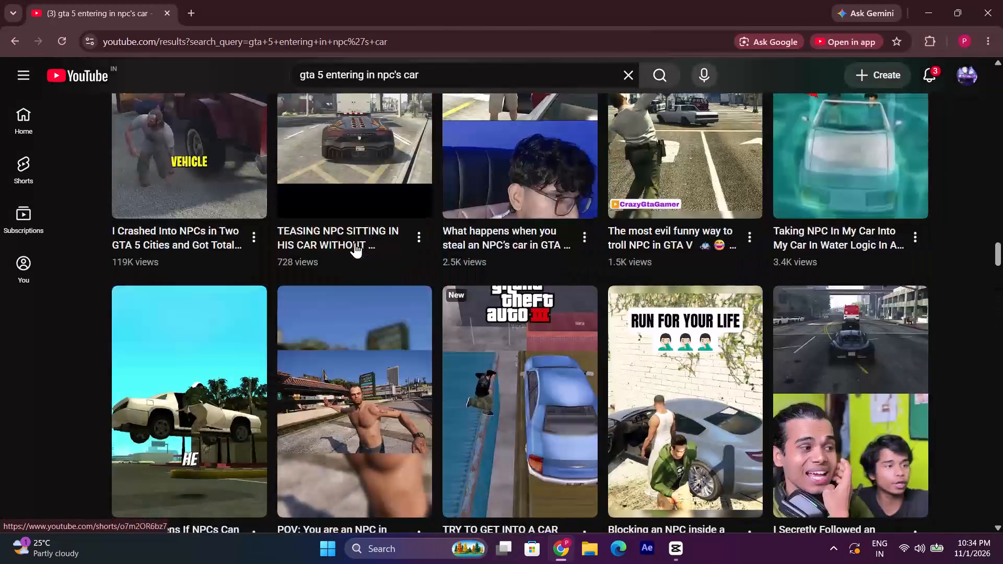
{"action": "scroll", "coordinate": [355, 242], "scroll_direction": "up", "scroll_amount": 20}
{"action": "scroll", "coordinate": [355, 242], "scroll_direction": "up", "scroll_amount": 5}
{"action": "scroll", "coordinate": [356, 243], "scroll_direction": "up", "scroll_amount": 17}
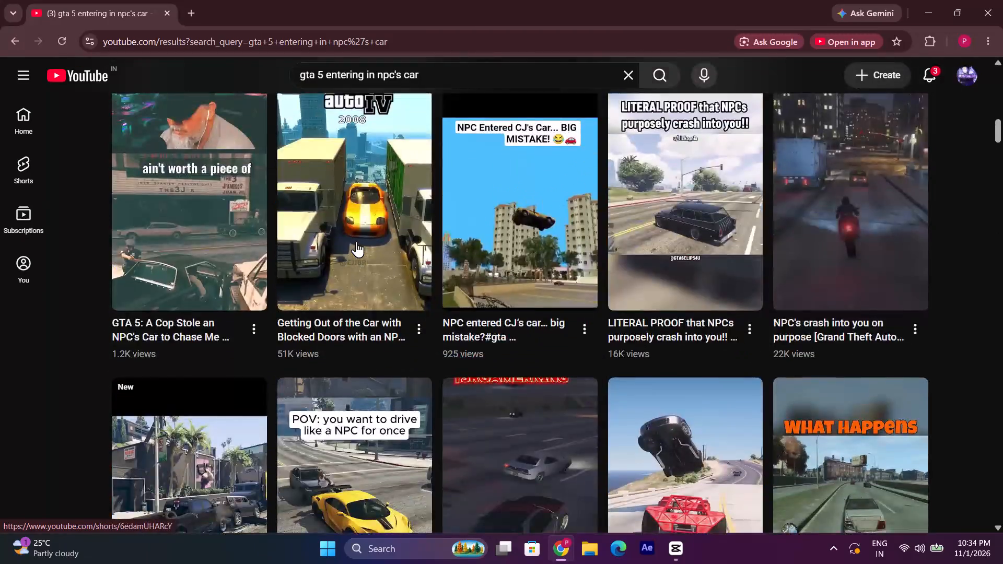
{"action": "scroll", "coordinate": [356, 241], "scroll_direction": "up", "scroll_amount": 20}
{"action": "scroll", "coordinate": [356, 241], "scroll_direction": "up", "scroll_amount": 2}
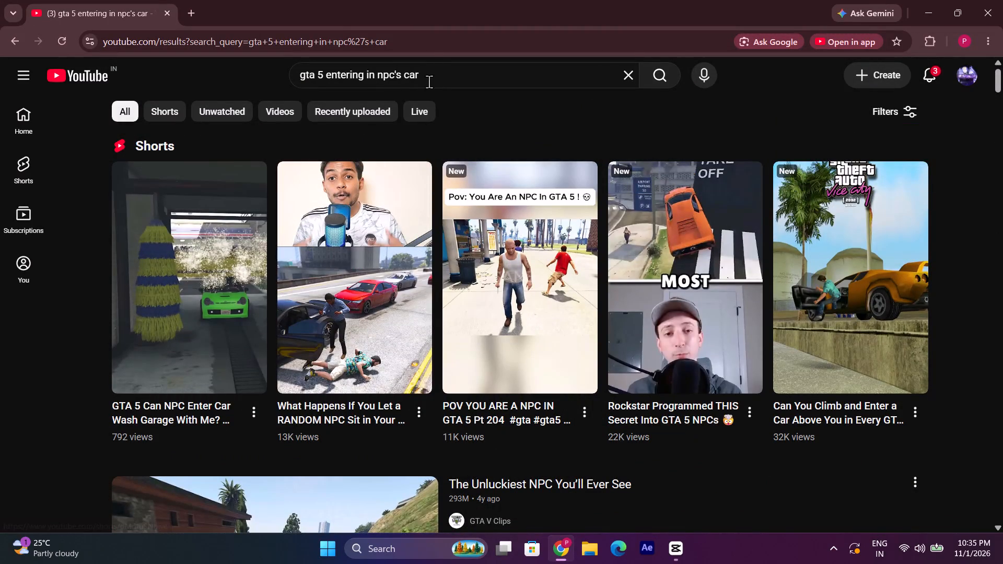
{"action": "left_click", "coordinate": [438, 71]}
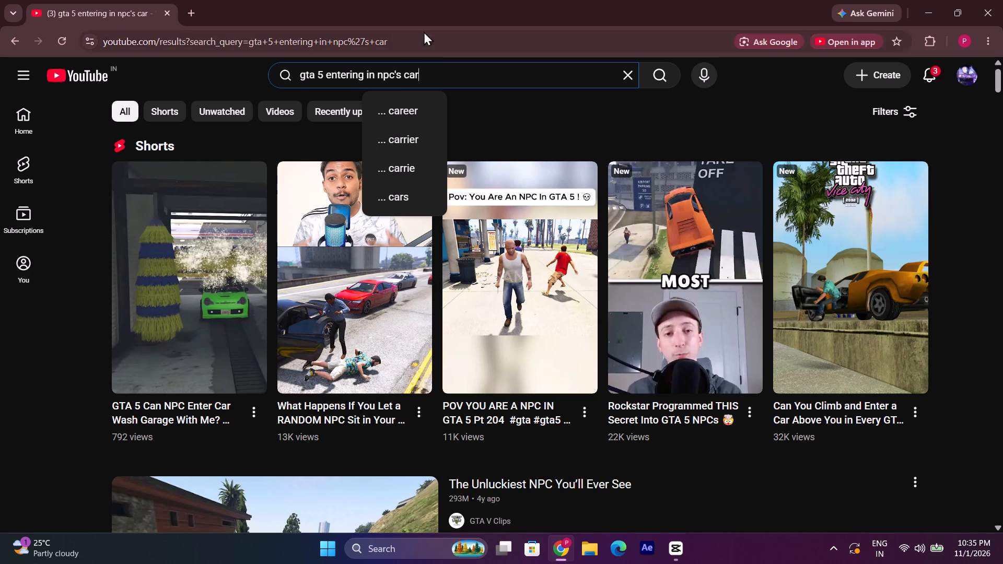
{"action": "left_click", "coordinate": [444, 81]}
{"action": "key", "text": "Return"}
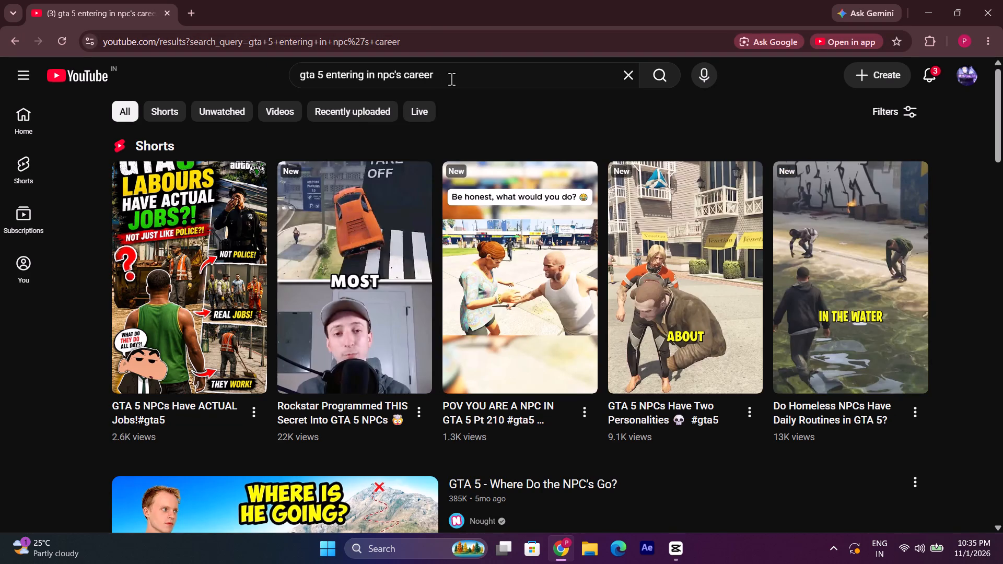
Search YouTube again for "gta 5 entering in npc's car".
{"action": "left_click_drag", "start_coordinate": [470, 77], "coordinate": [421, 84]}
{"action": "key", "text": "BackSpace"}
{"action": "key", "text": "Return"}
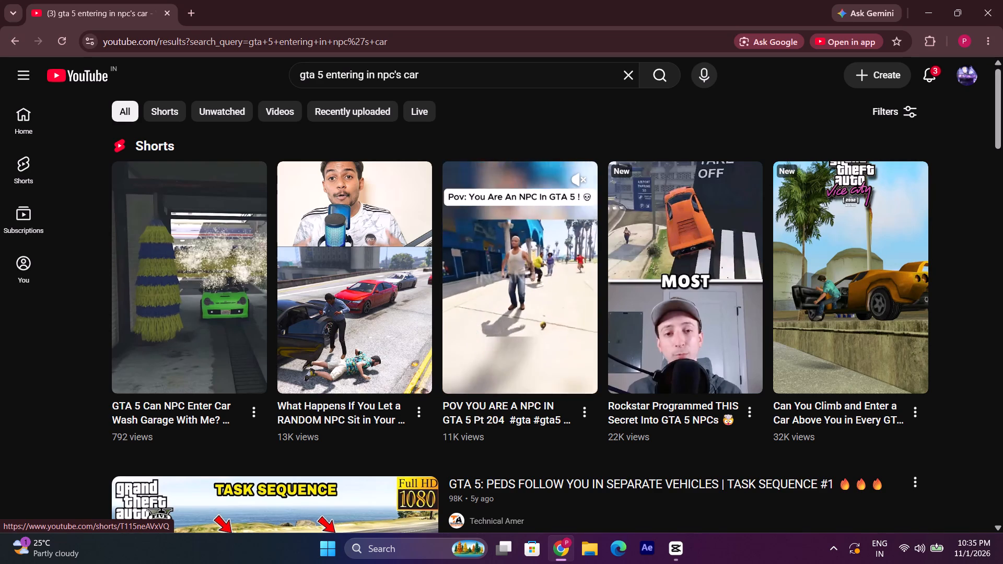
Skim the inline previews of the peds-follow-you, peds enter and exit vehicles, and VIP convoy videos for car-entering footage.
{"action": "scroll", "coordinate": [492, 305], "scroll_direction": "down", "scroll_amount": 5}
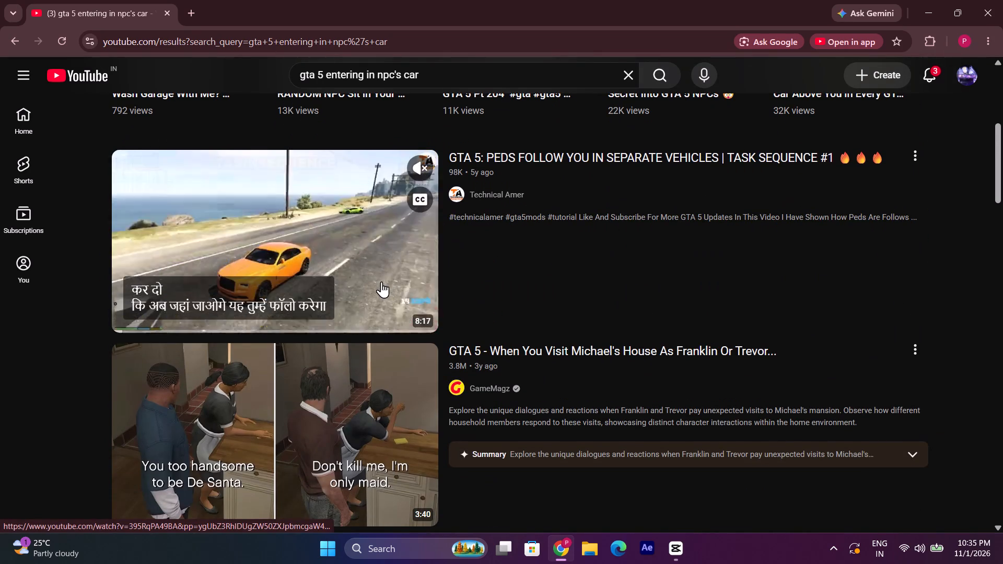
{"action": "left_click", "coordinate": [209, 322]}
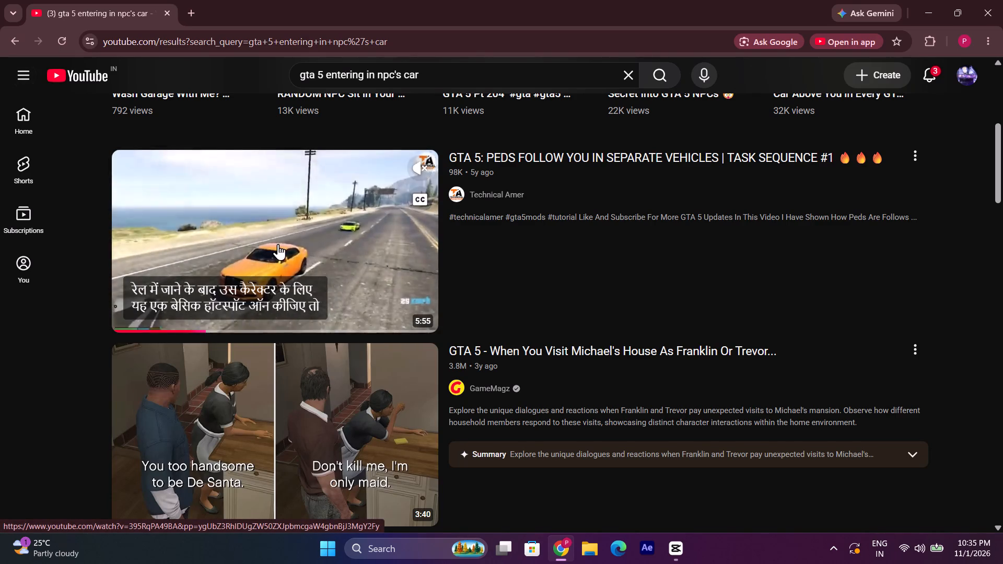
{"action": "scroll", "coordinate": [282, 274], "scroll_direction": "down", "scroll_amount": 16}
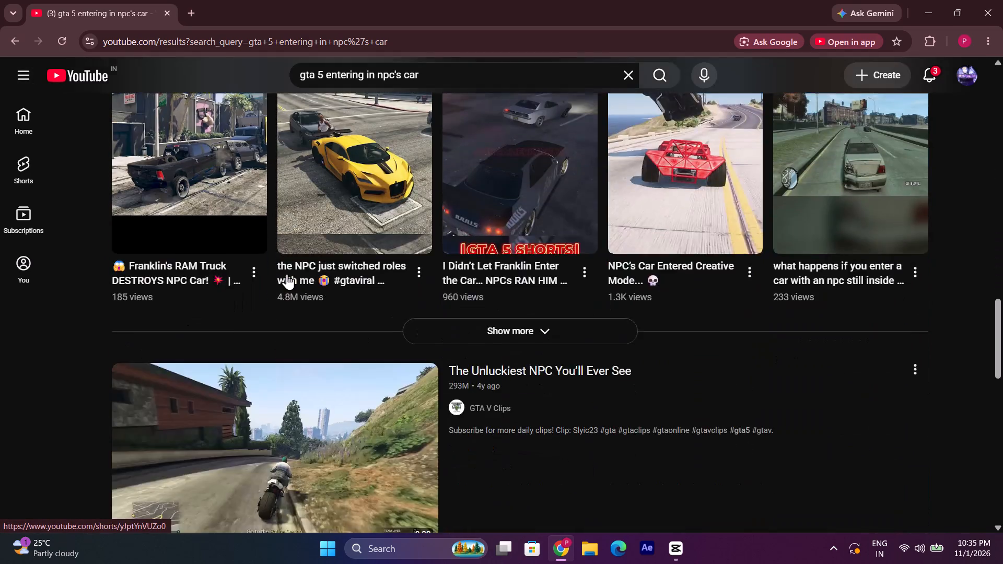
{"action": "scroll", "coordinate": [287, 273], "scroll_direction": "down", "scroll_amount": 8}
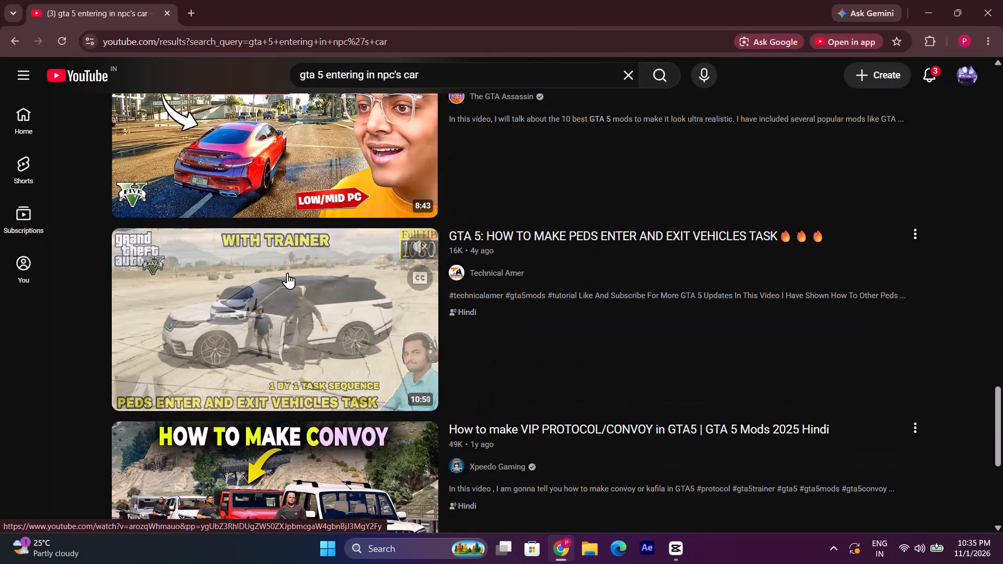
{"action": "left_click", "coordinate": [223, 403]}
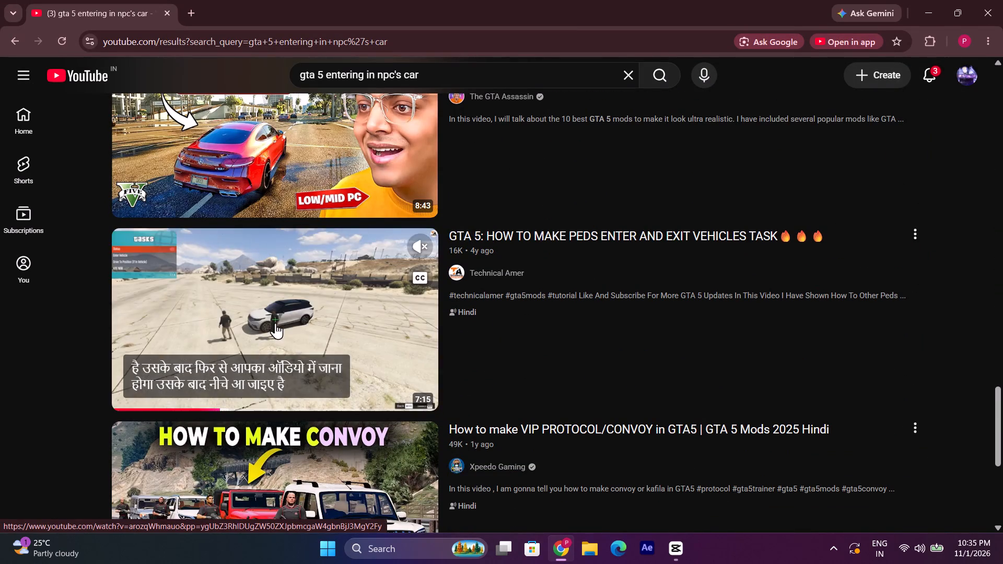
{"action": "left_click", "coordinate": [306, 403]}
{"action": "scroll", "coordinate": [330, 325], "scroll_direction": "down", "scroll_amount": 3}
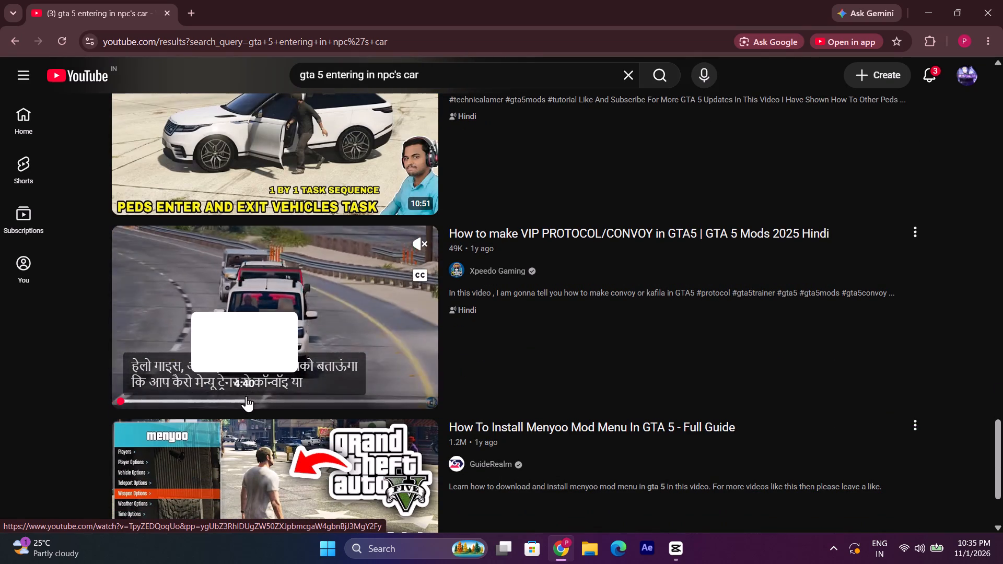
{"action": "left_click", "coordinate": [246, 396]}
Continue through the results and skim the inline preview of proof that the gta NPCs purposly crash into you at several points.
{"action": "scroll", "coordinate": [357, 284], "scroll_direction": "down", "scroll_amount": 3}
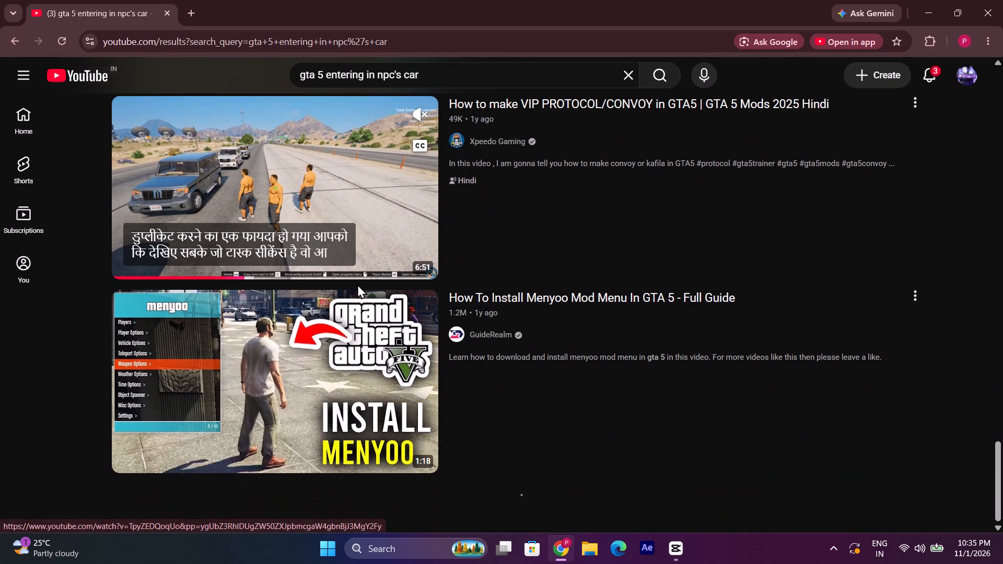
{"action": "scroll", "coordinate": [357, 284], "scroll_direction": "down", "scroll_amount": 11}
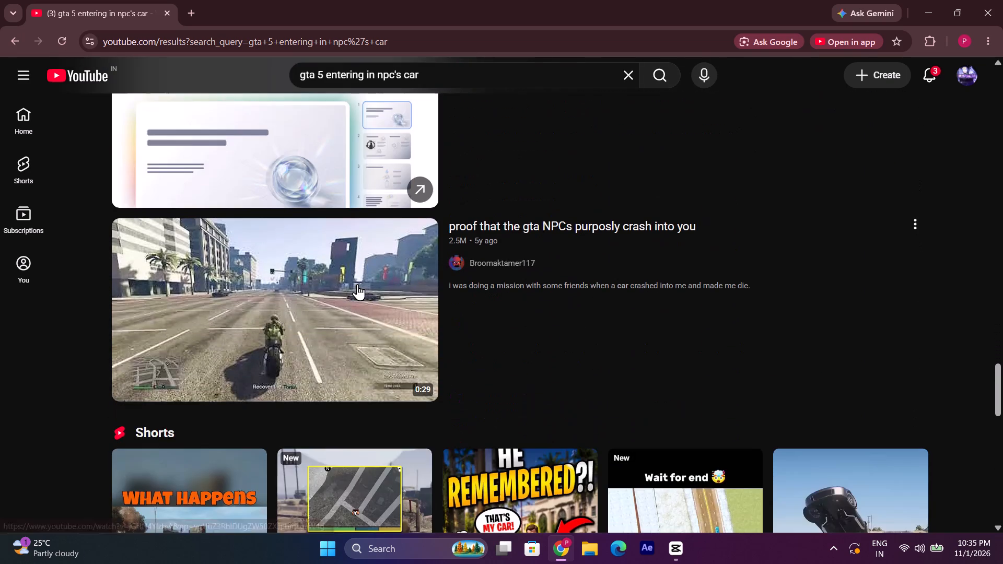
{"action": "left_click", "coordinate": [266, 385]}
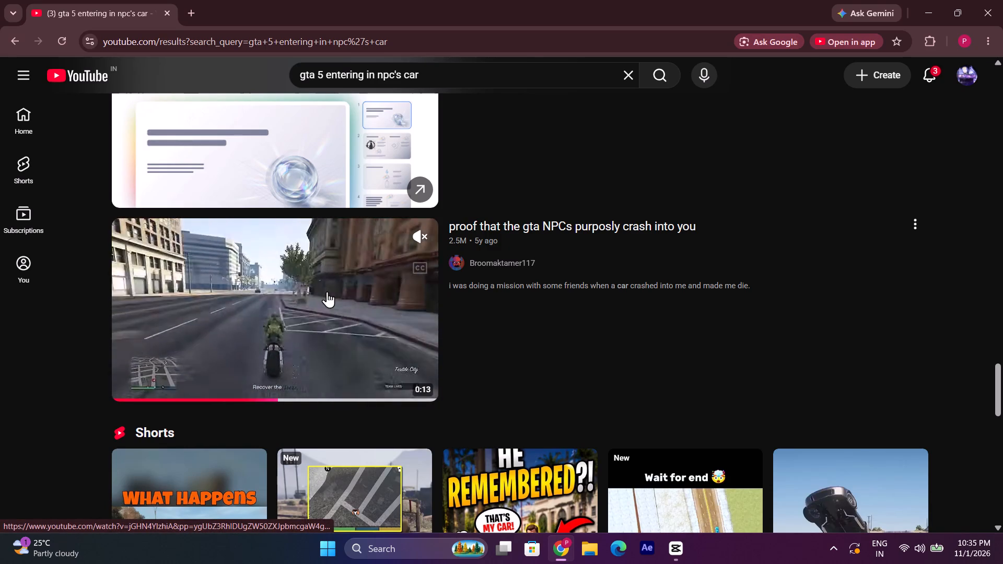
{"action": "left_click", "coordinate": [336, 390]}
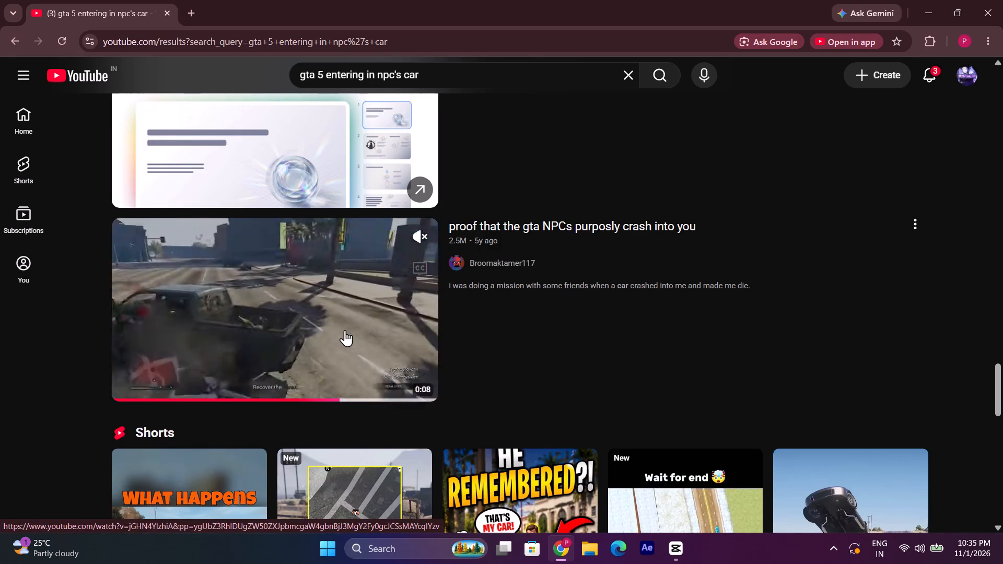
{"action": "left_click", "coordinate": [356, 393]}
{"action": "left_click", "coordinate": [371, 389]}
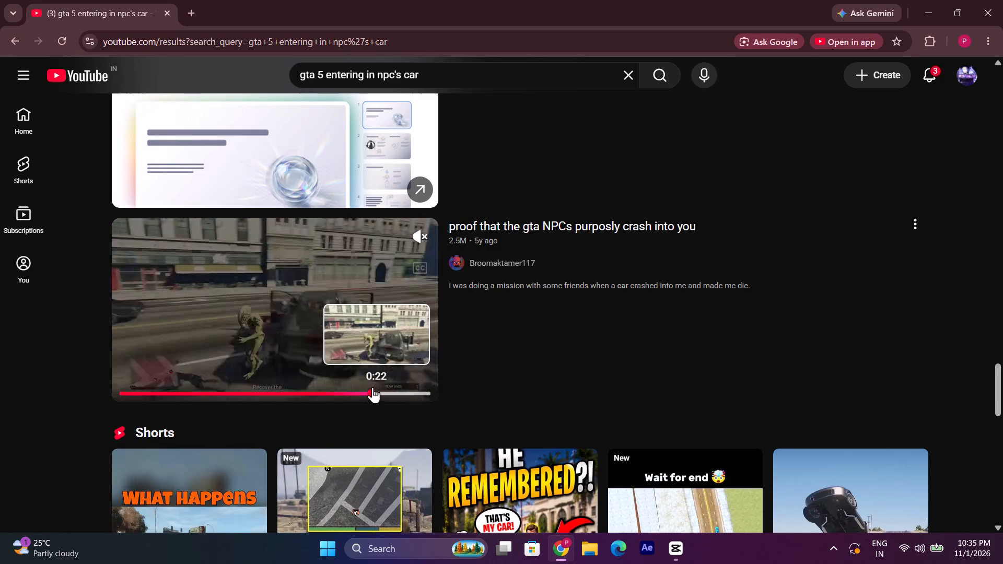
{"action": "left_click", "coordinate": [396, 390]}
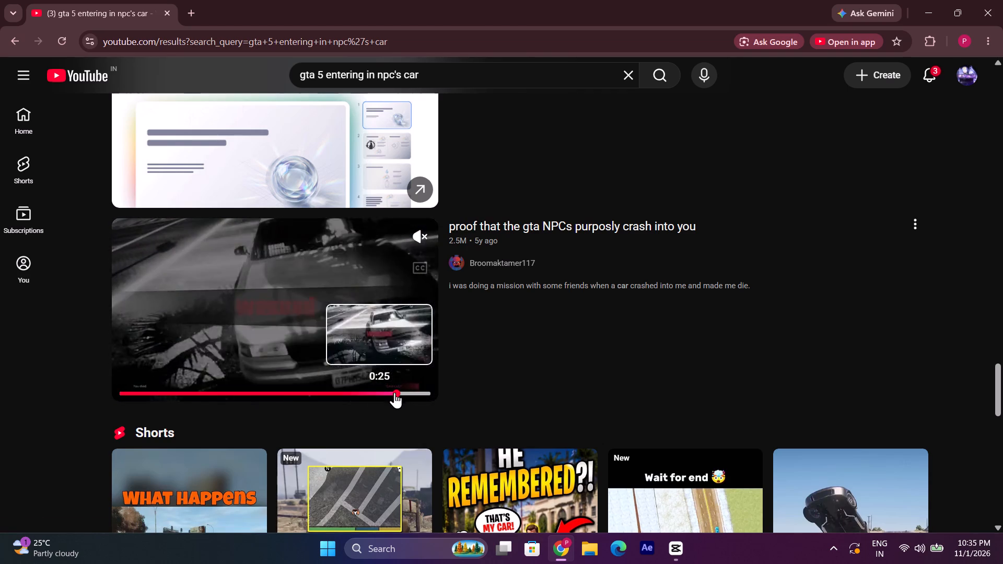
{"action": "left_click", "coordinate": [359, 397]}
{"action": "left_click", "coordinate": [321, 400]}
{"action": "left_click", "coordinate": [269, 404]}
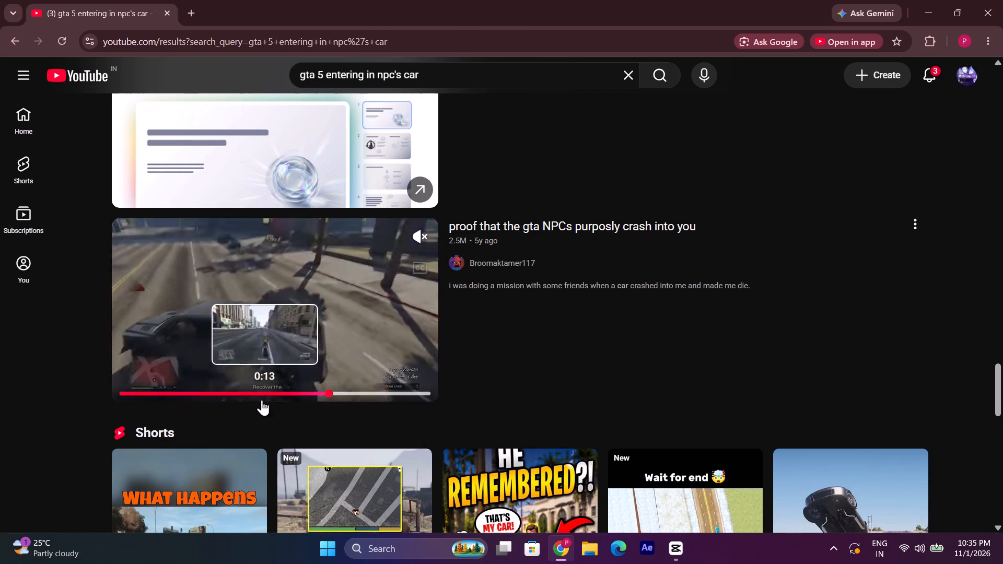
{"action": "left_click", "coordinate": [262, 399]}
{"action": "left_click", "coordinate": [222, 392]}
Look through the Shorts further down the results for clips of stealing or entering NPC cars.
{"action": "scroll", "coordinate": [304, 321], "scroll_direction": "down", "scroll_amount": 11}
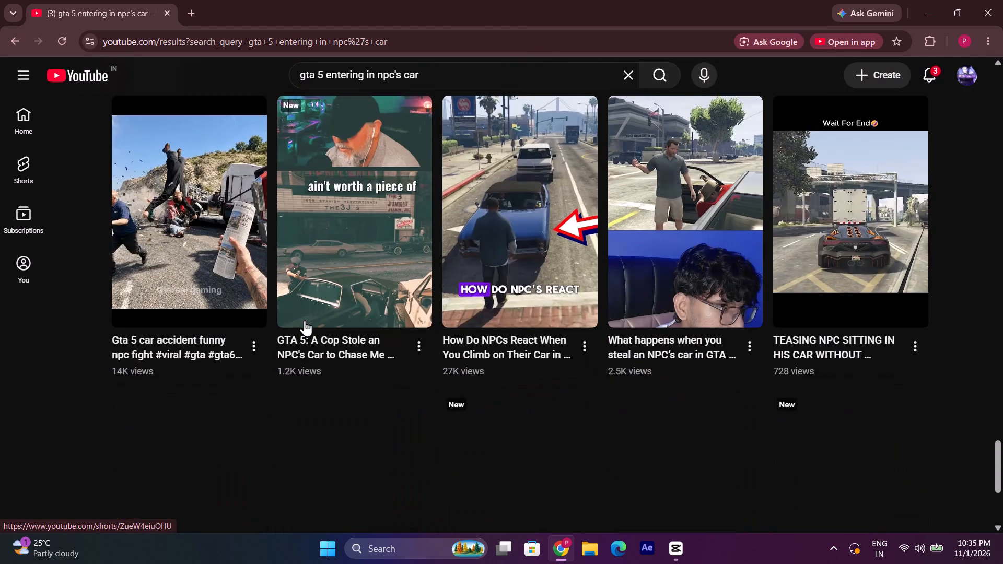
{"action": "scroll", "coordinate": [305, 320], "scroll_direction": "down", "scroll_amount": 15}
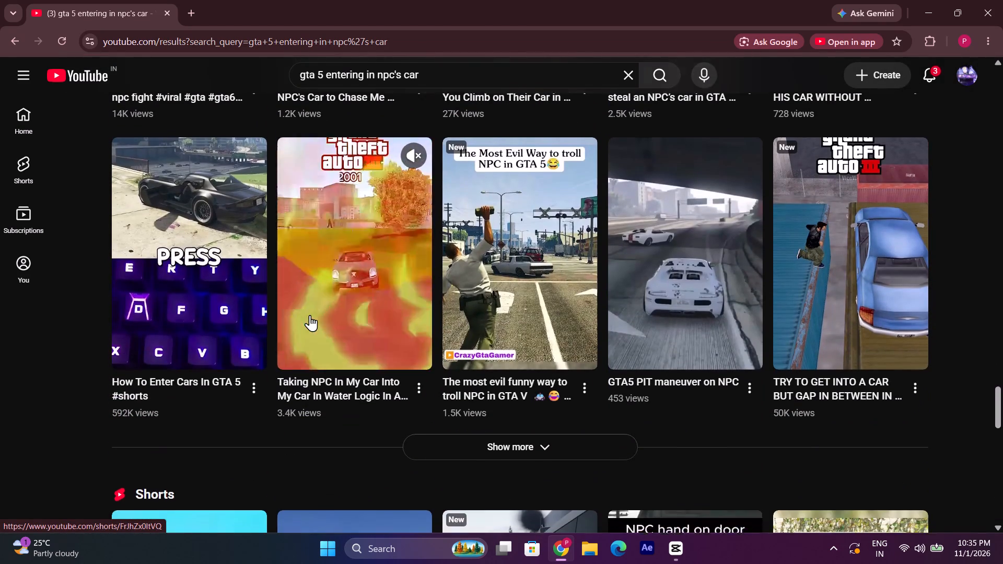
{"action": "scroll", "coordinate": [310, 315], "scroll_direction": "down", "scroll_amount": 6}
Search YouTube for "gta 5 dlss 5".
{"action": "left_click_drag", "start_coordinate": [453, 73], "coordinate": [327, 73]}
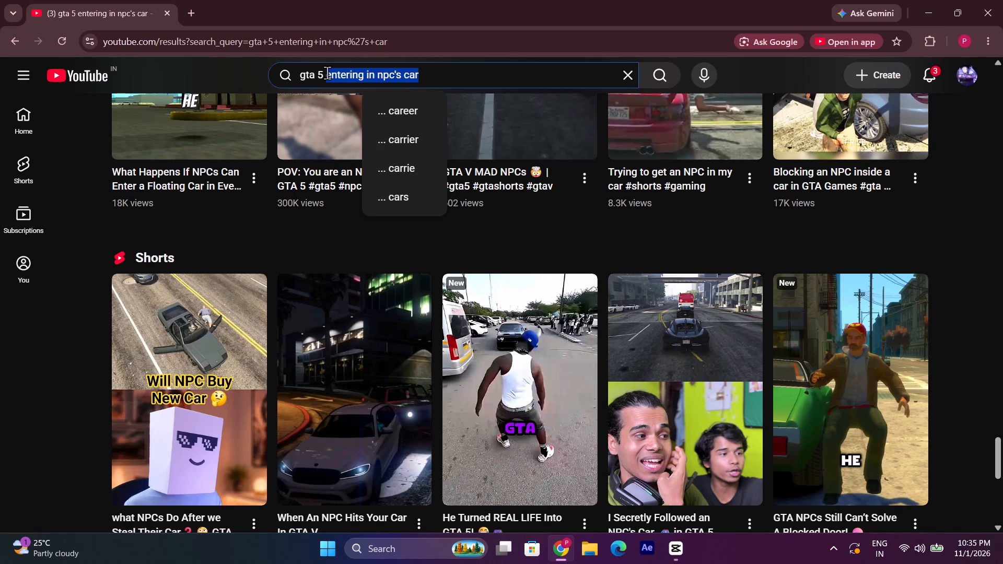
{"action": "type", "text": "dlss"}
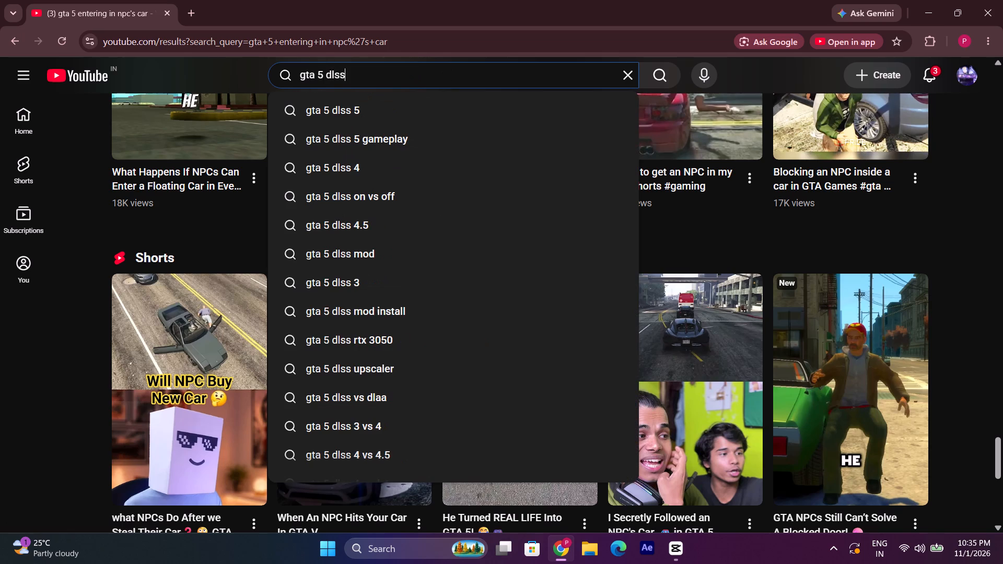
{"action": "key", "text": "space"}
{"action": "type", "text": "5"}
{"action": "key", "text": "Return"}
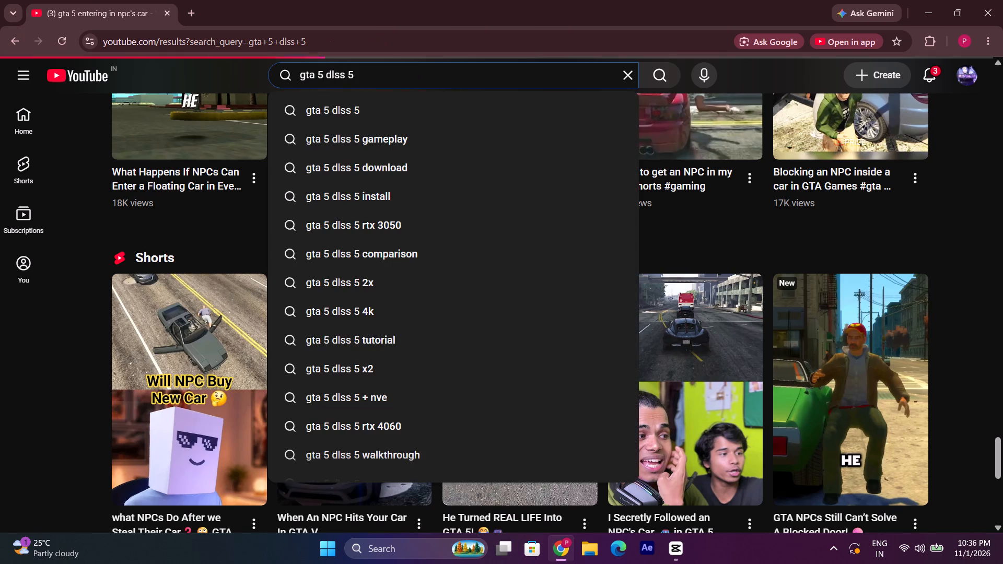
Skim the inline preview of So I Played GTA 5 In DLSS 5 & It's Unreal.. for footage of entering a car.
{"action": "scroll", "coordinate": [314, 333], "scroll_direction": "down", "scroll_amount": 1}
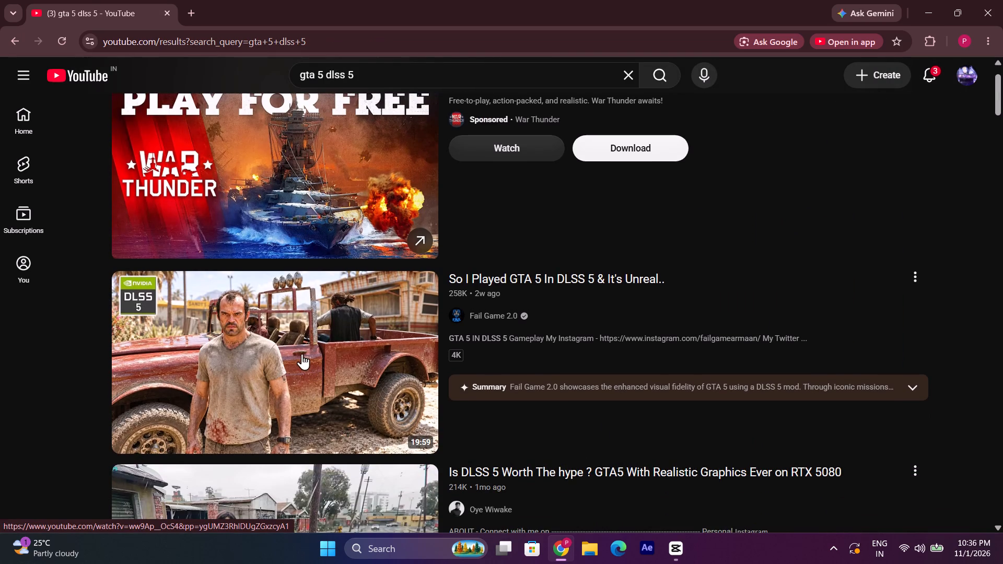
{"action": "left_click", "coordinate": [172, 439]}
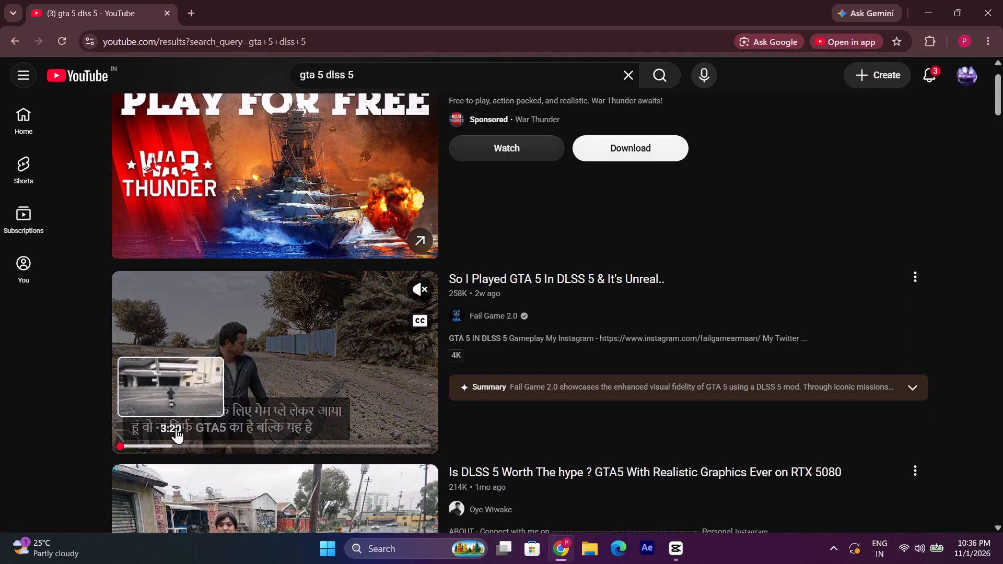
{"action": "left_click", "coordinate": [201, 438]}
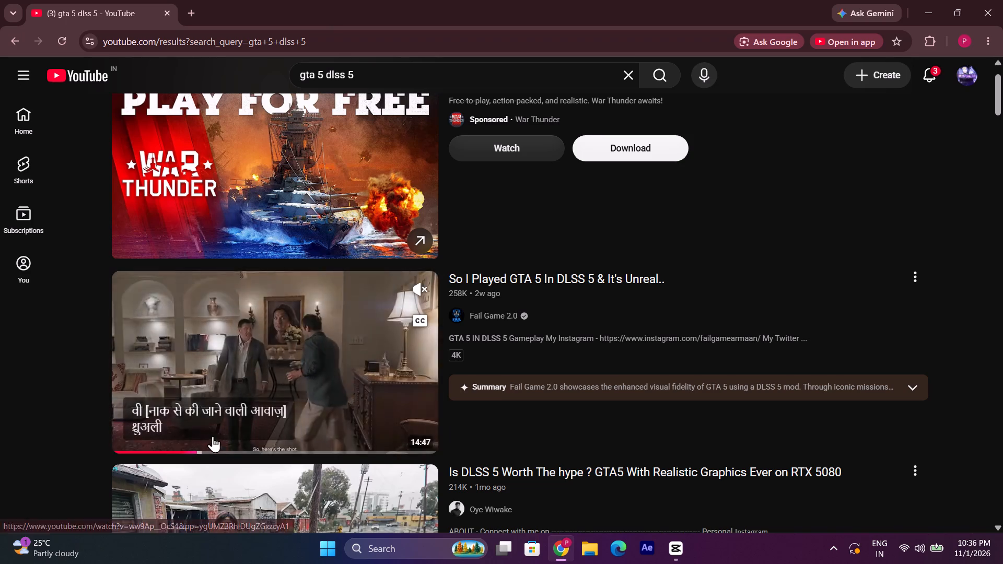
{"action": "left_click", "coordinate": [165, 438]}
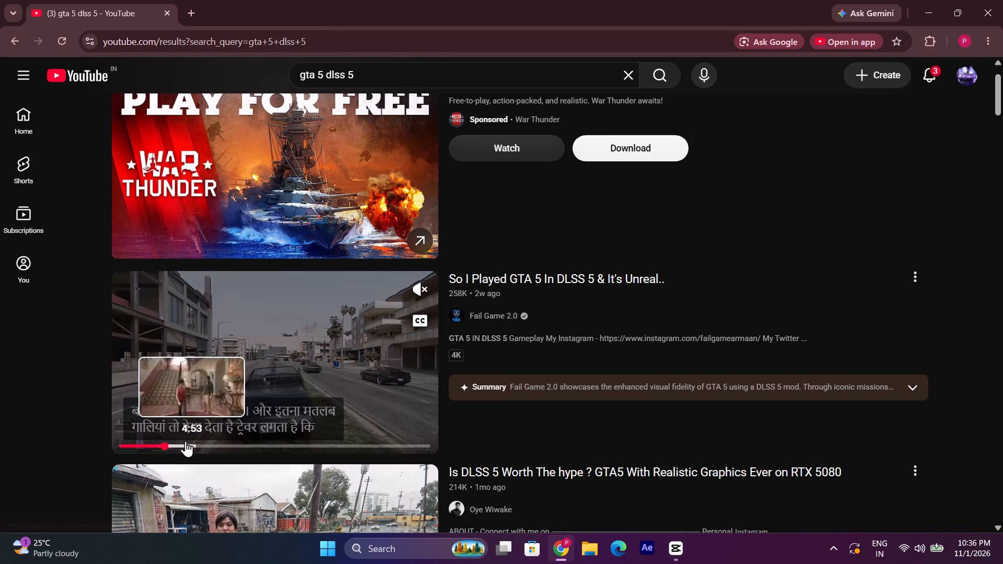
{"action": "left_click", "coordinate": [148, 439]}
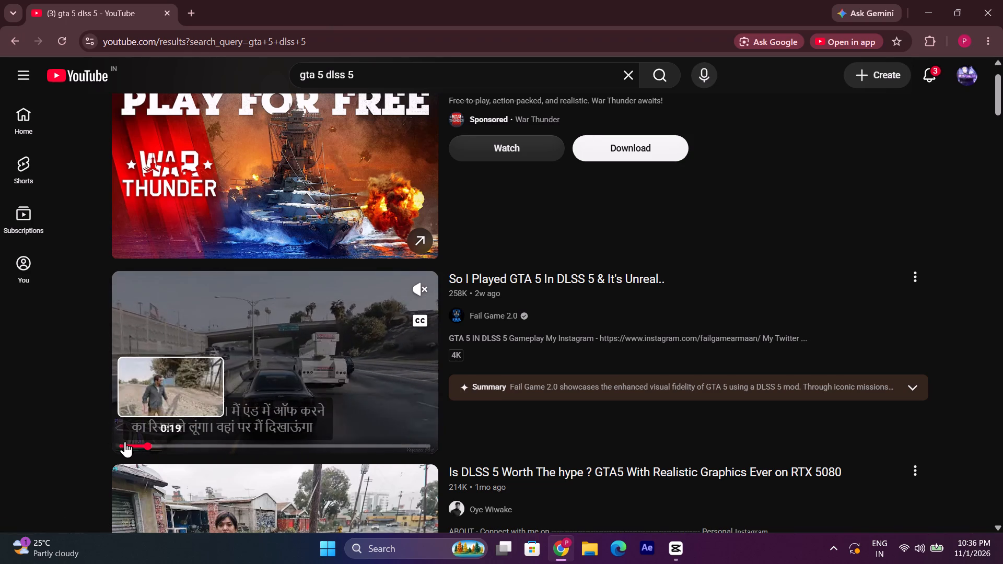
{"action": "left_click", "coordinate": [125, 441]}
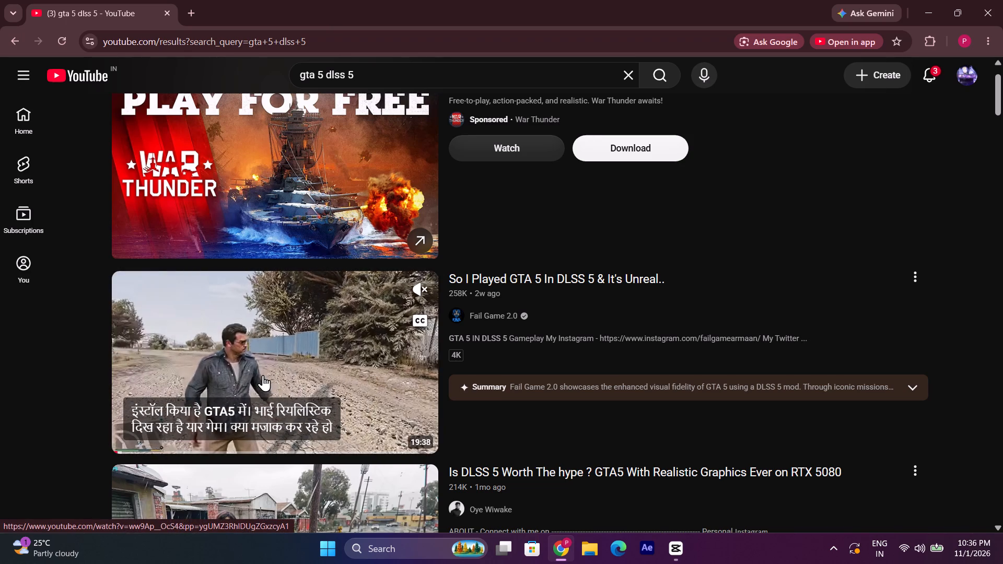
{"action": "key", "text": "Right"}
{"action": "key", "text": "Right"}
{"action": "key", "text": "Right"}
{"action": "key", "text": "Right"}
{"action": "key", "text": "Right"}
{"action": "key", "text": "Right"}
{"action": "key", "text": "Right"}
{"action": "key", "text": "Right"}
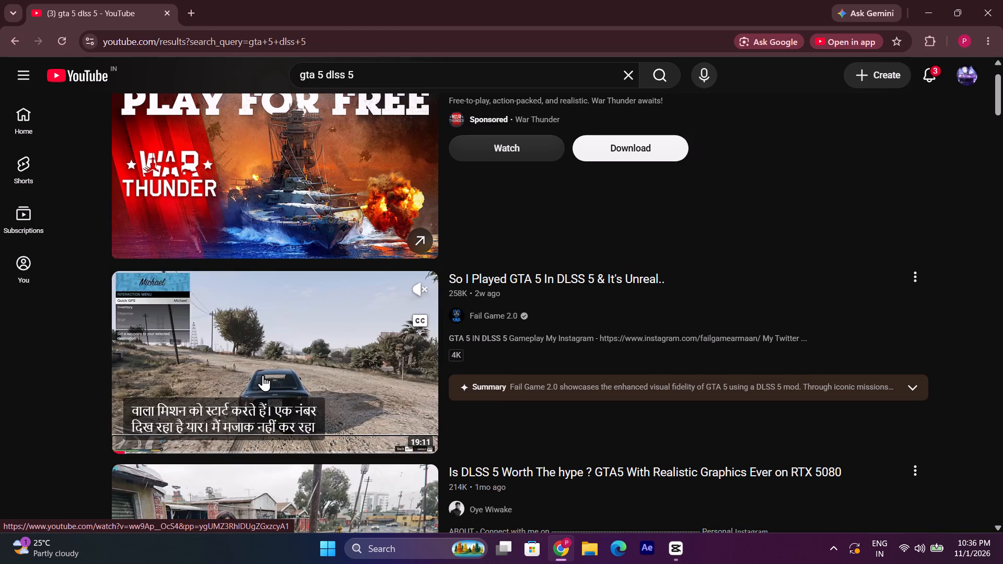
{"action": "key", "text": "Right"}
{"action": "key", "text": "Right"}
{"action": "key", "text": "Right"}
{"action": "key", "text": "Right"}
{"action": "key", "text": "Right"}
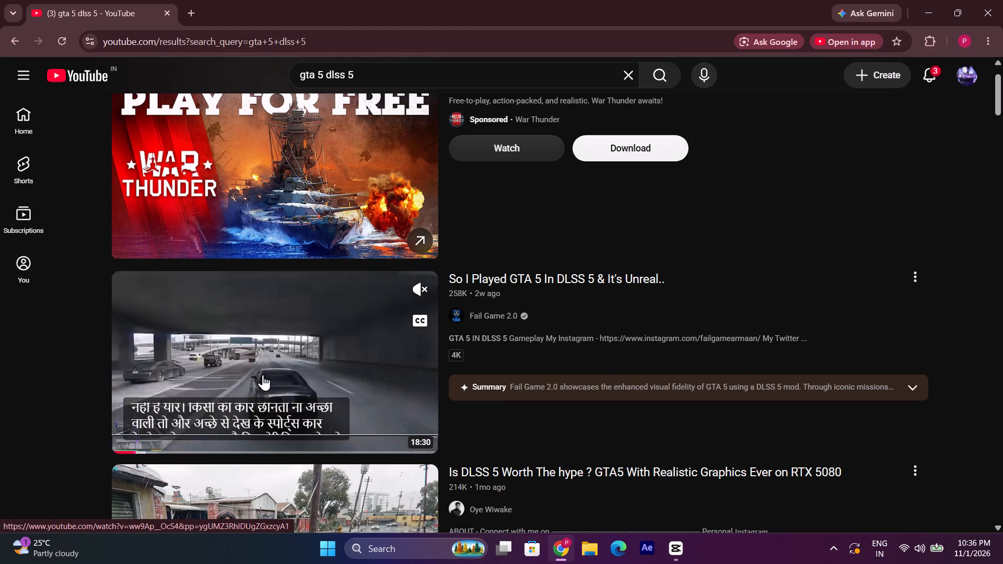
{"action": "key", "text": "Right"}
{"action": "key", "text": "Right"}
{"action": "key", "text": "Right"}
{"action": "key", "text": "Down"}
{"action": "key", "text": "Down"}
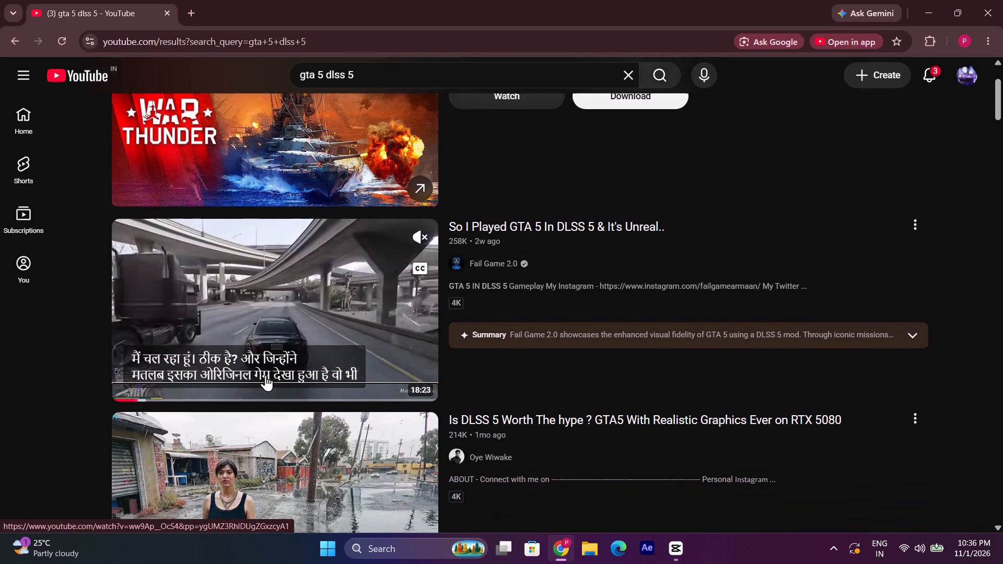
{"action": "key", "text": "Down"}
{"action": "key", "text": "Down"}
{"action": "key", "text": "Down"}
{"action": "key", "text": "Left"}
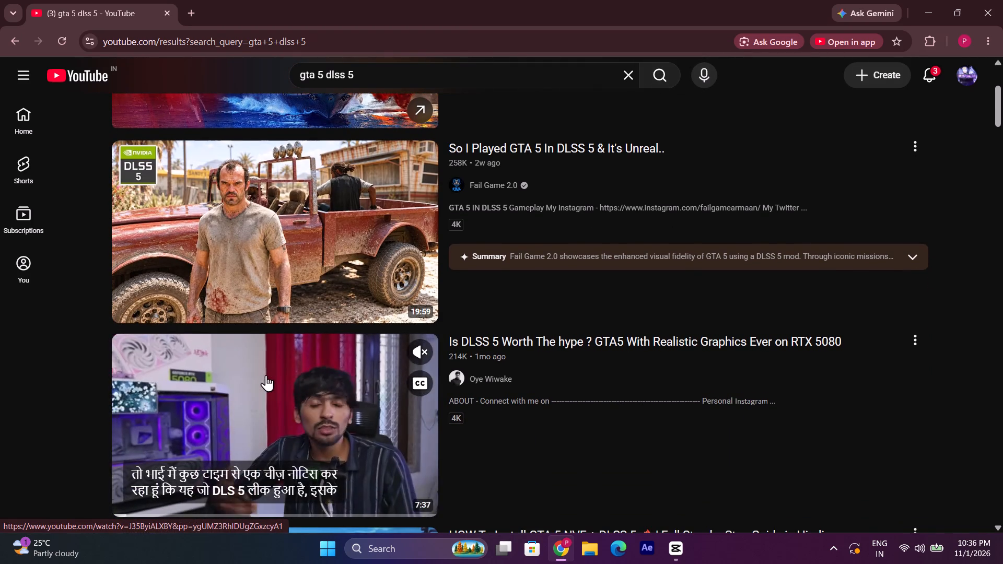
Open So I Played GTA 5 In DLSS 5 & It's Unreal.. and leave and reopen it to get past the opening ads.
{"action": "left_click", "coordinate": [323, 237]}
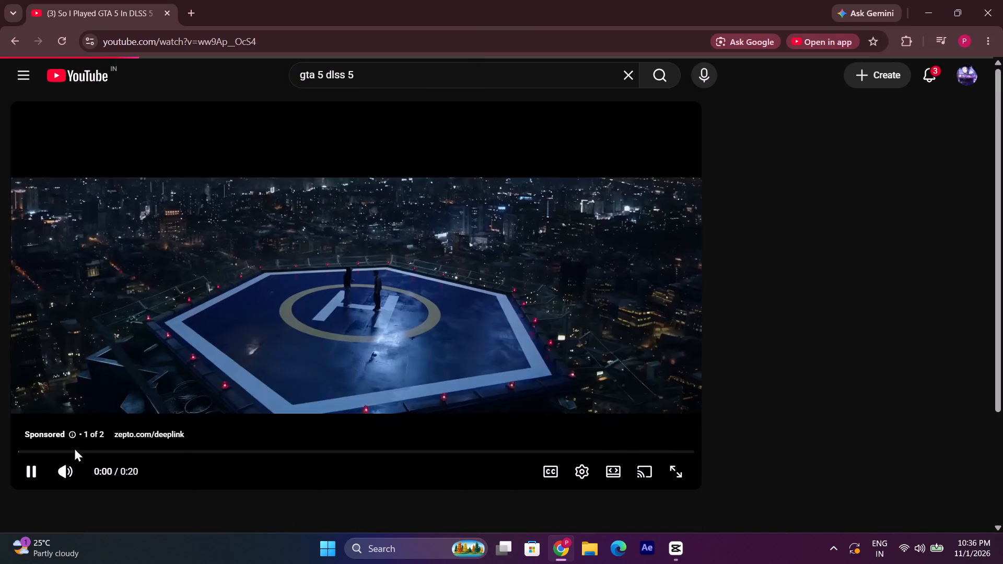
{"action": "left_click_drag", "start_coordinate": [575, 363], "coordinate": [572, 357]}
{"action": "key", "text": "super+bracketleft"}
{"action": "key", "text": "super+bracketright"}
{"action": "left_click_drag", "start_coordinate": [562, 363], "coordinate": [570, 369]}
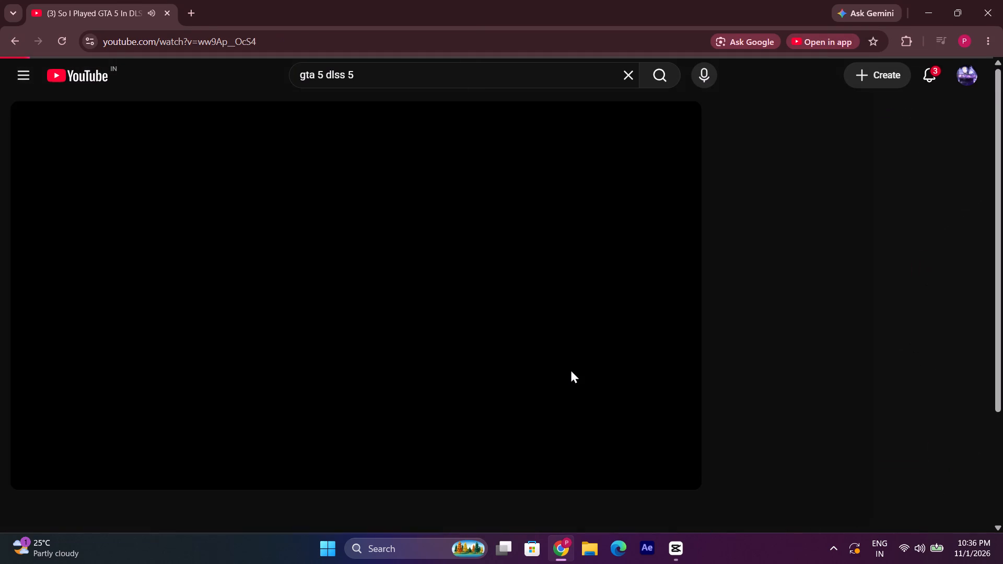
{"action": "key", "text": "super+bracketleft"}
{"action": "left_click_drag", "start_coordinate": [569, 368], "coordinate": [563, 356]}
{"action": "left_click", "coordinate": [562, 357]}
{"action": "key", "text": "super+bracketright"}
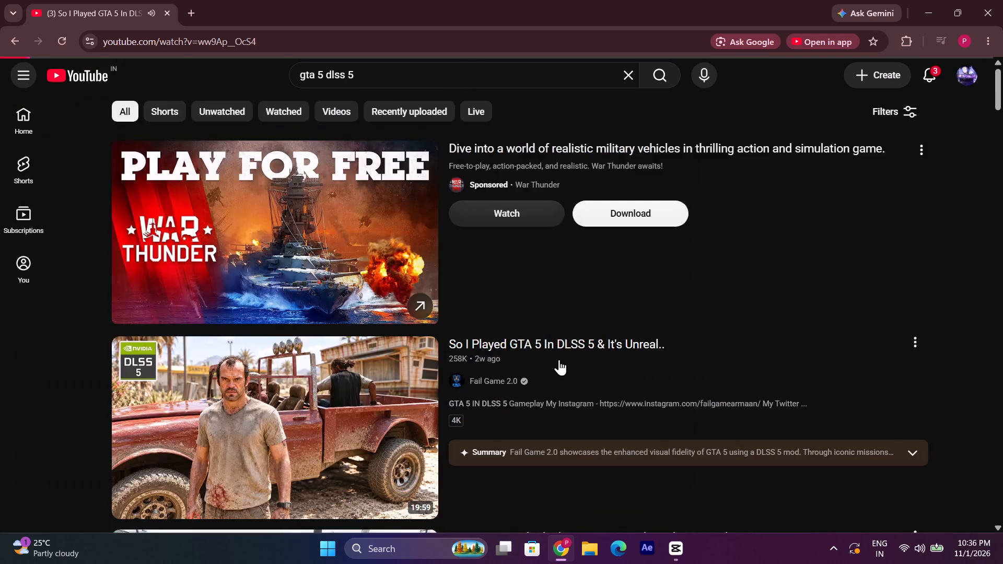
{"action": "left_click", "coordinate": [557, 357]}
{"action": "key", "text": "super+bracketleft"}
{"action": "left_click", "coordinate": [556, 357]}
{"action": "key", "text": "super+bracketright"}
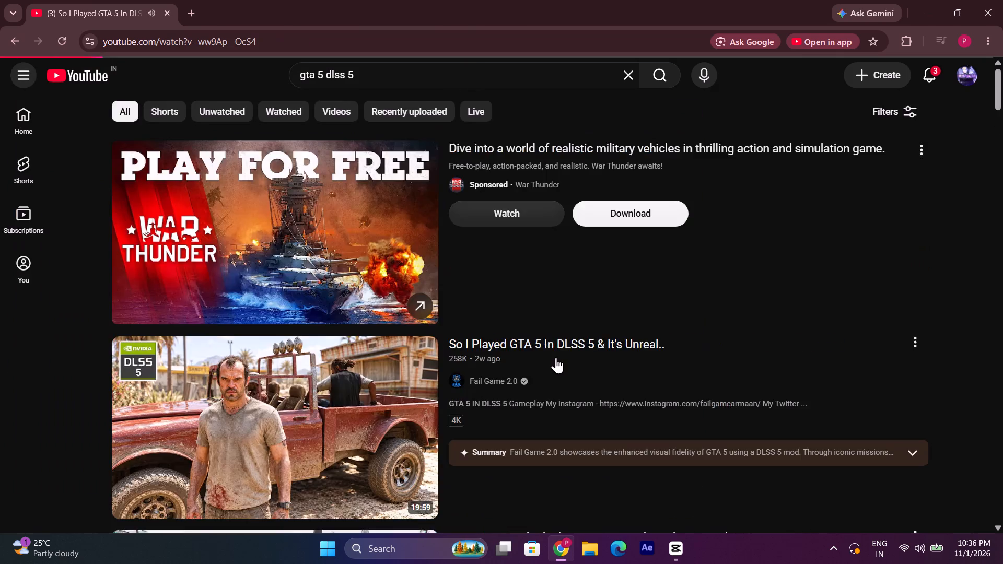
Skip ahead through the DLSS 5 video from about 1:25 and watch for a moment of switching or entering cars.
{"action": "key", "text": "Right"}
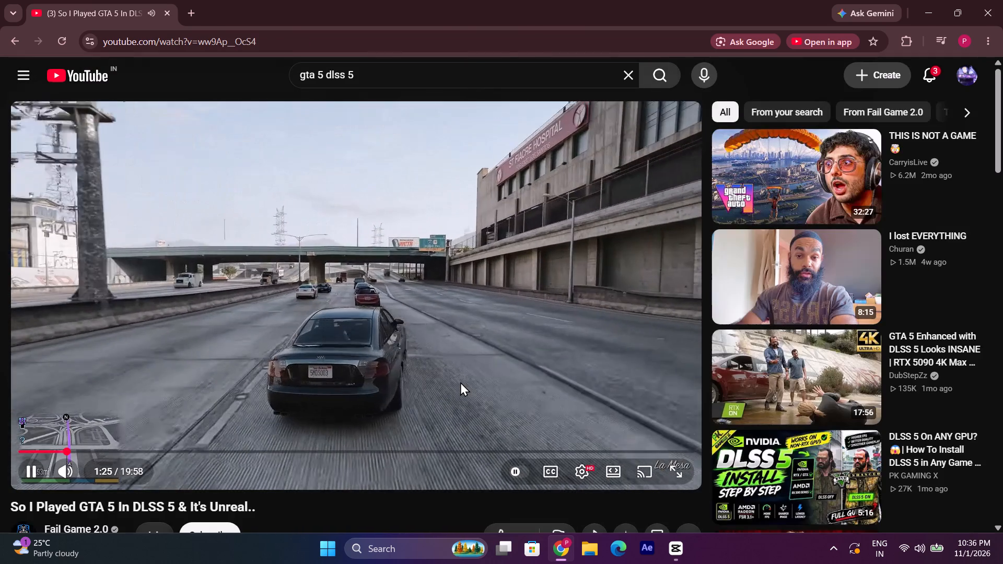
{"action": "key", "text": "Right"}
{"action": "key", "text": "Right"}
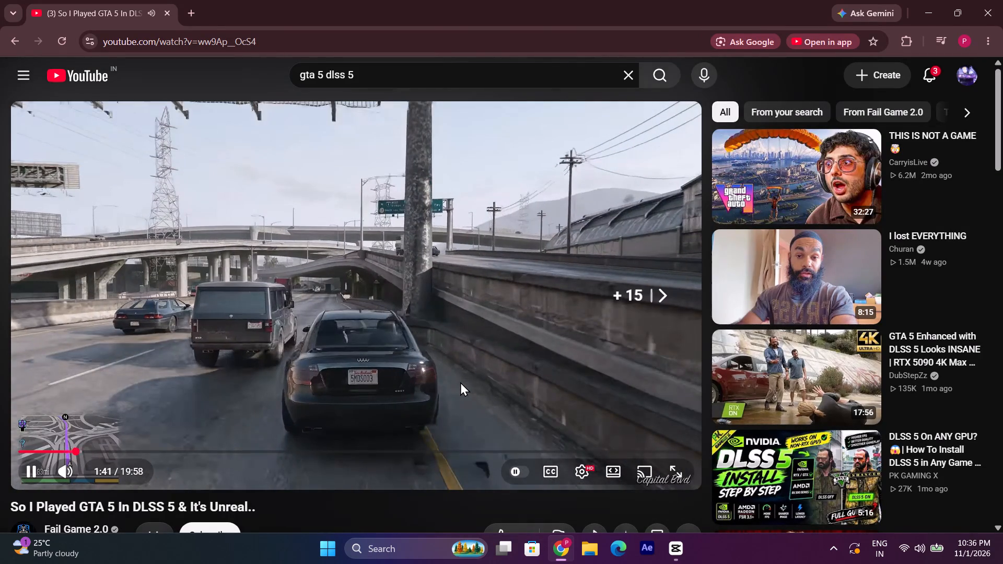
{"action": "key", "text": "Right"}
{"action": "key", "text": "Right"}
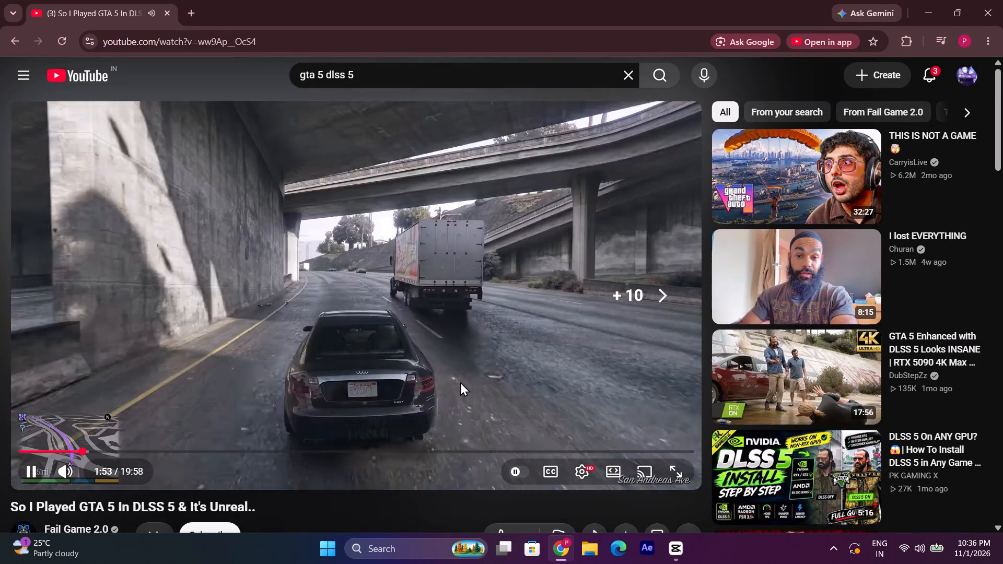
{"action": "key", "text": "Right"}
{"action": "key", "text": "Right"}
{"action": "key", "text": "Right"}
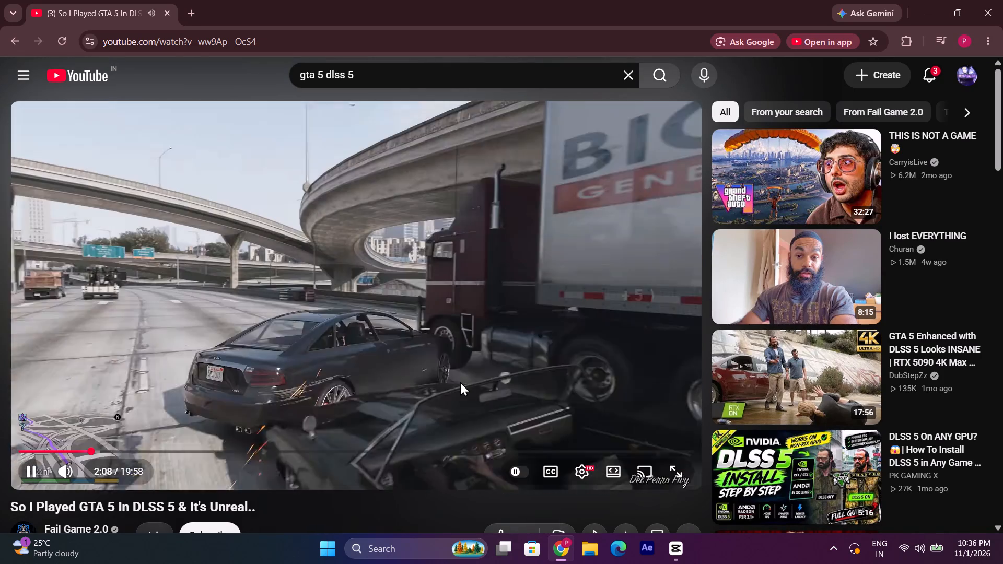
{"action": "key", "text": "Right"}
{"action": "key", "text": "Left"}
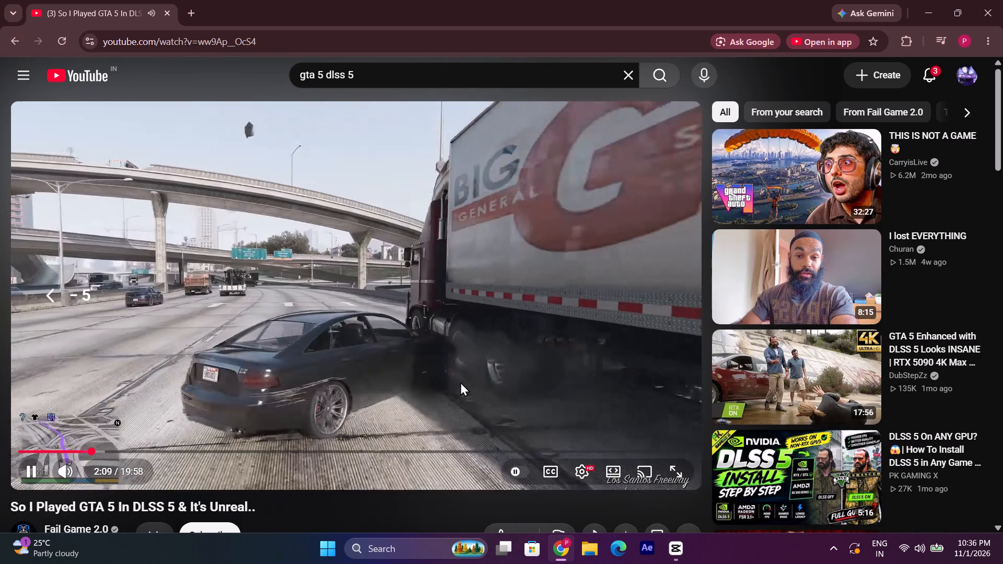
{"action": "key", "text": "Right"}
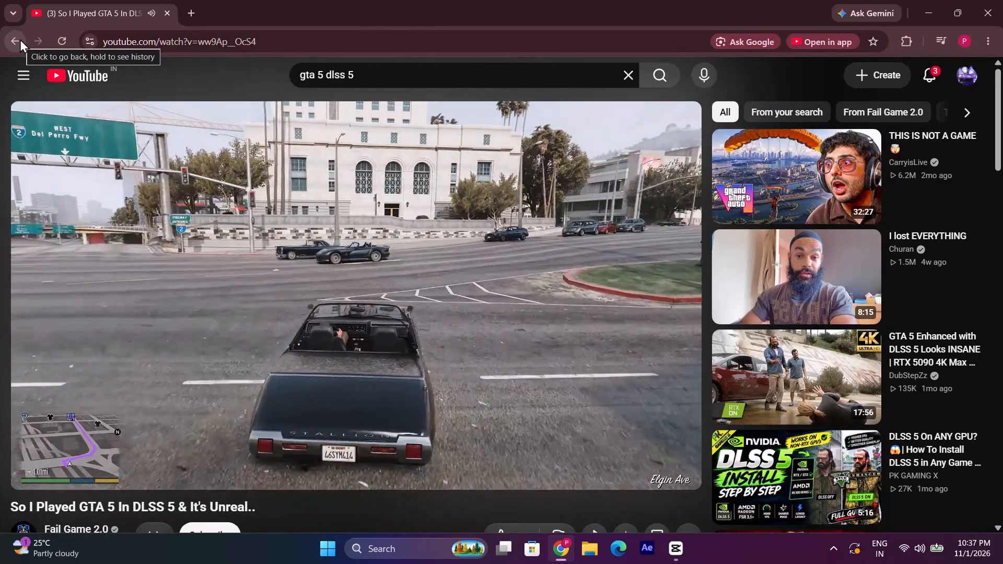
Return to the DLSS 5 results, check GTA 5 Enhanced with DLSS 5 Is INSANE!, and look further down the results.
{"action": "left_click", "coordinate": [20, 39]}
{"action": "scroll", "coordinate": [342, 279], "scroll_direction": "down", "scroll_amount": 4}
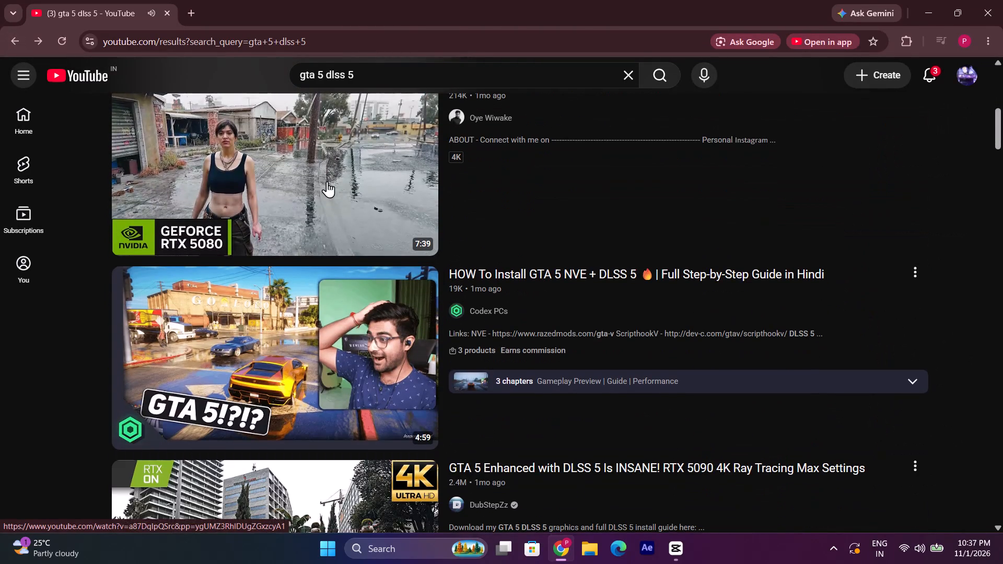
{"action": "scroll", "coordinate": [327, 181], "scroll_direction": "up", "scroll_amount": 1}
{"action": "scroll", "coordinate": [185, 306], "scroll_direction": "down", "scroll_amount": 3}
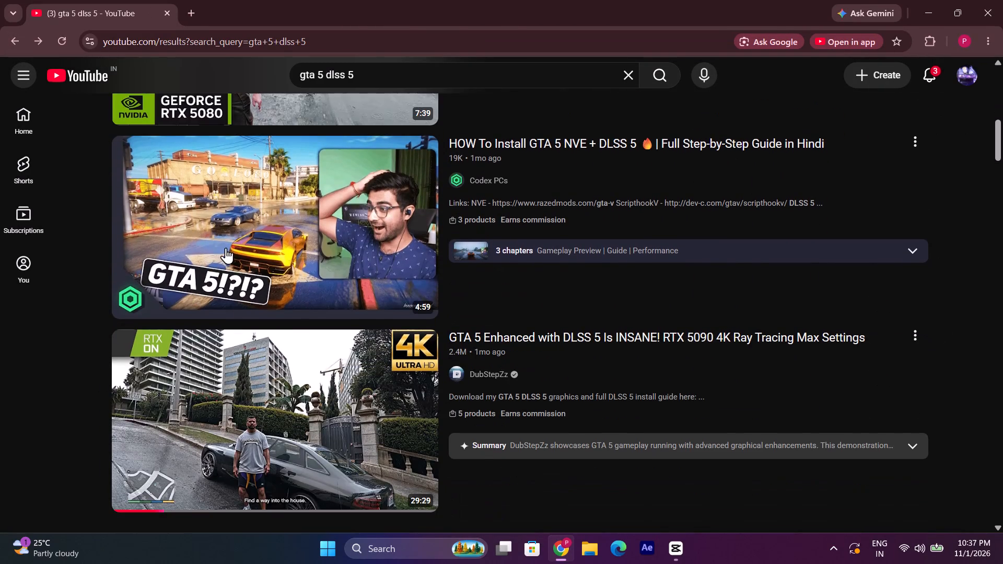
{"action": "scroll", "coordinate": [232, 271], "scroll_direction": "down", "scroll_amount": 2}
{"action": "left_click", "coordinate": [235, 287]}
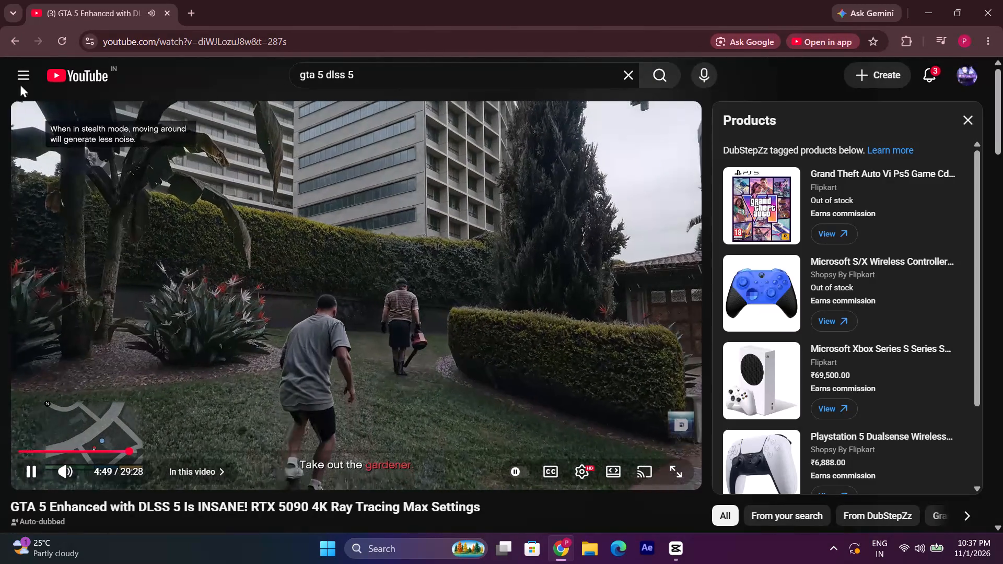
{"action": "left_click", "coordinate": [20, 47]}
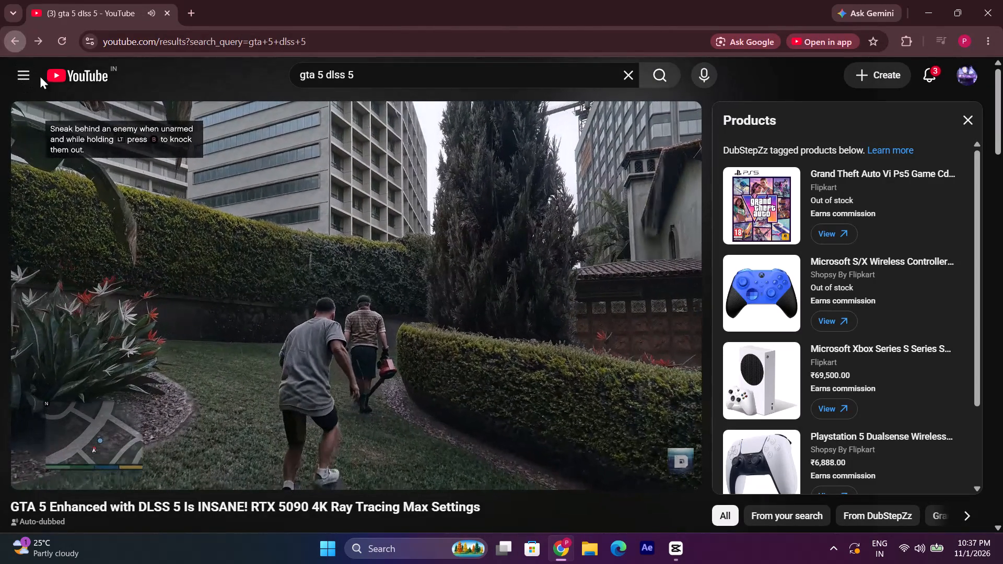
{"action": "scroll", "coordinate": [291, 323], "scroll_direction": "down", "scroll_amount": 8}
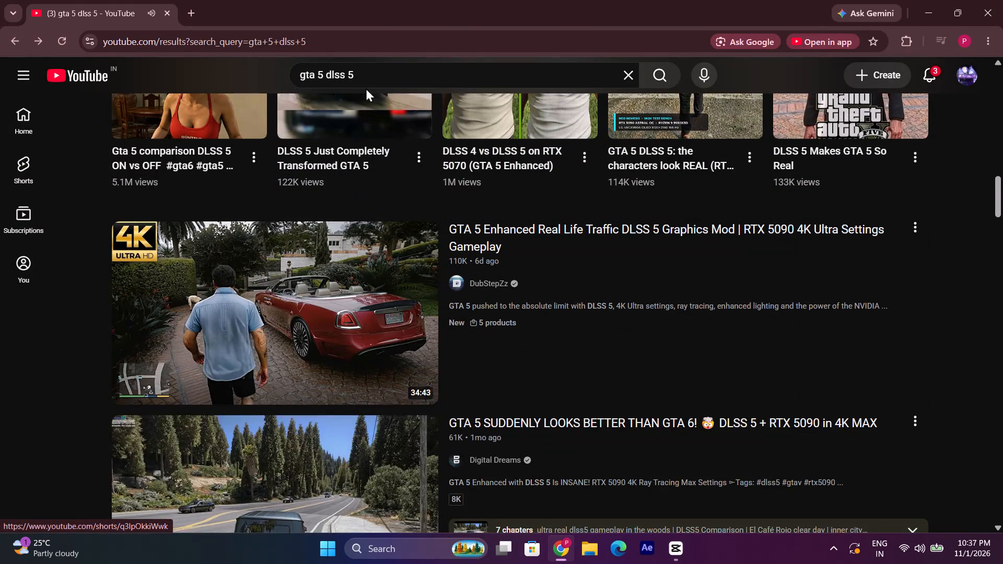
Search YouTube for "gta 5 gameplay".
{"action": "left_click_drag", "start_coordinate": [379, 71], "coordinate": [326, 77]}
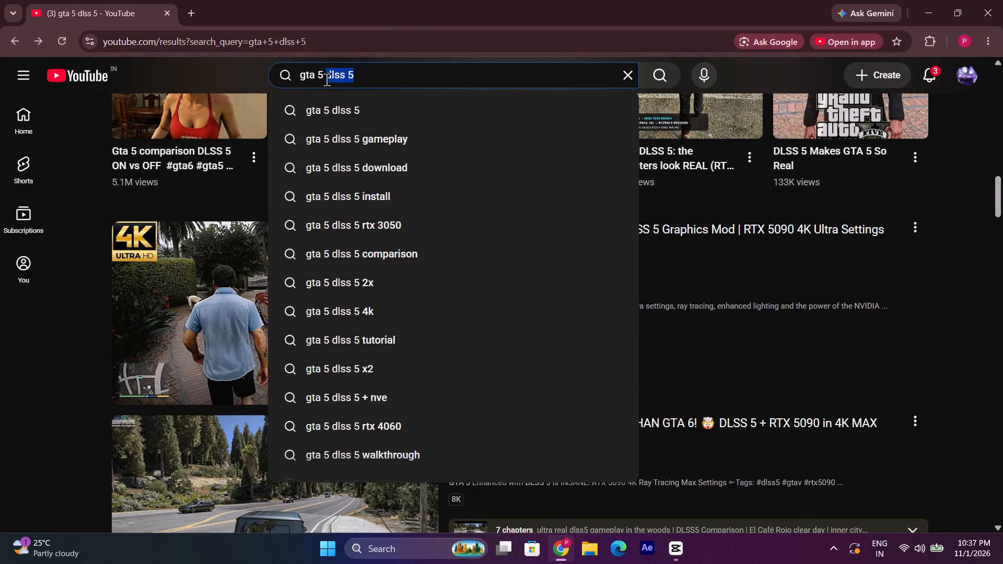
{"action": "type", "text": "ga"}
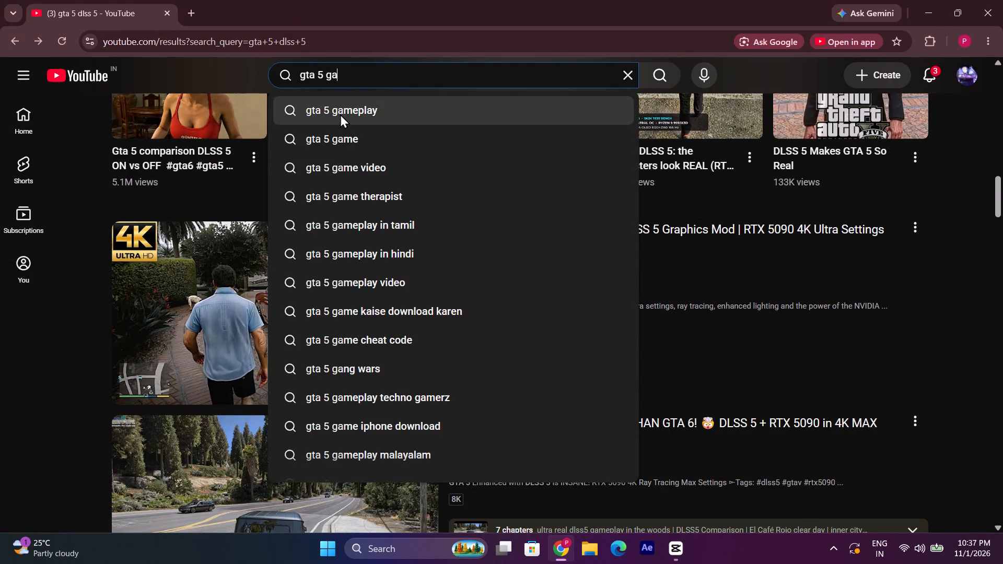
{"action": "left_click", "coordinate": [340, 114]}
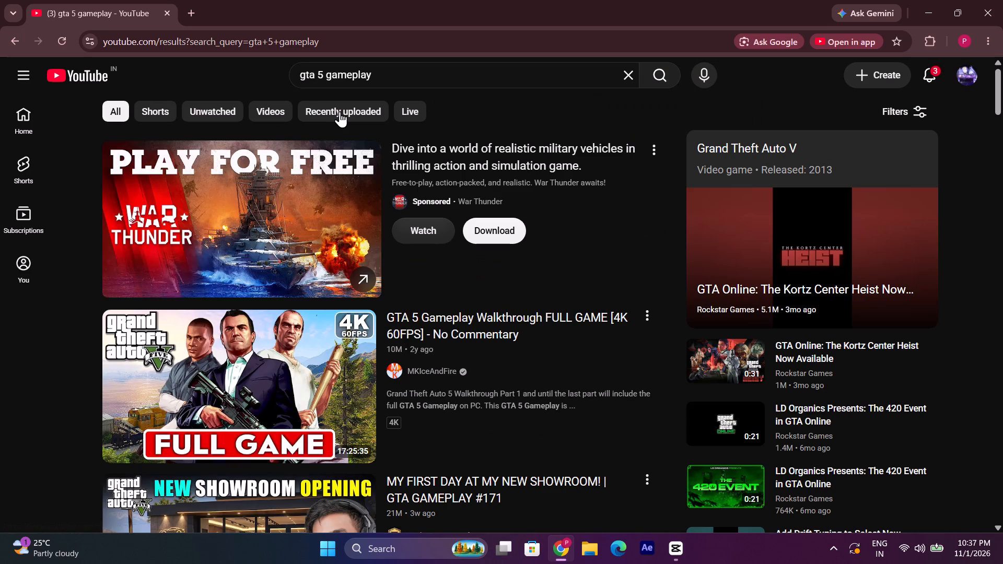
Look through the gameplay results and skim the inline preview of GTA 5 (Grand Theft Auto V) - PS5 Gameplay.
{"action": "scroll", "coordinate": [355, 138], "scroll_direction": "down", "scroll_amount": 2}
{"action": "scroll", "coordinate": [354, 205], "scroll_direction": "down", "scroll_amount": 8}
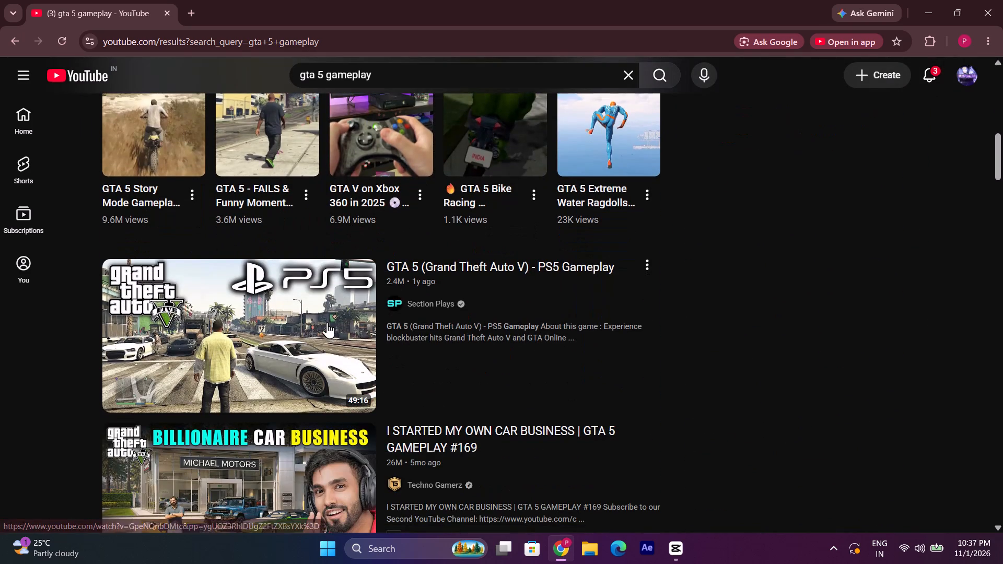
{"action": "left_click", "coordinate": [167, 400]}
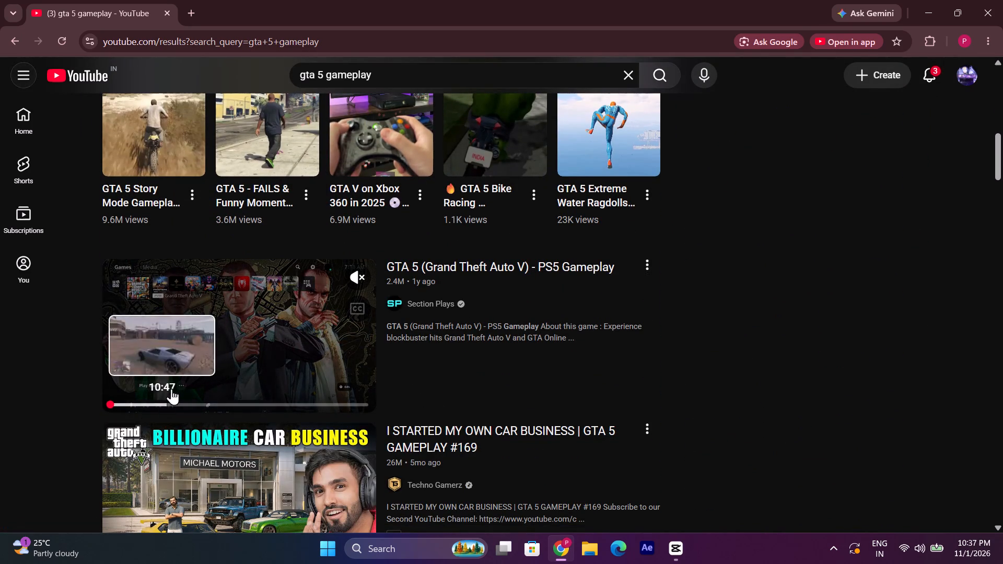
{"action": "left_click", "coordinate": [183, 404]}
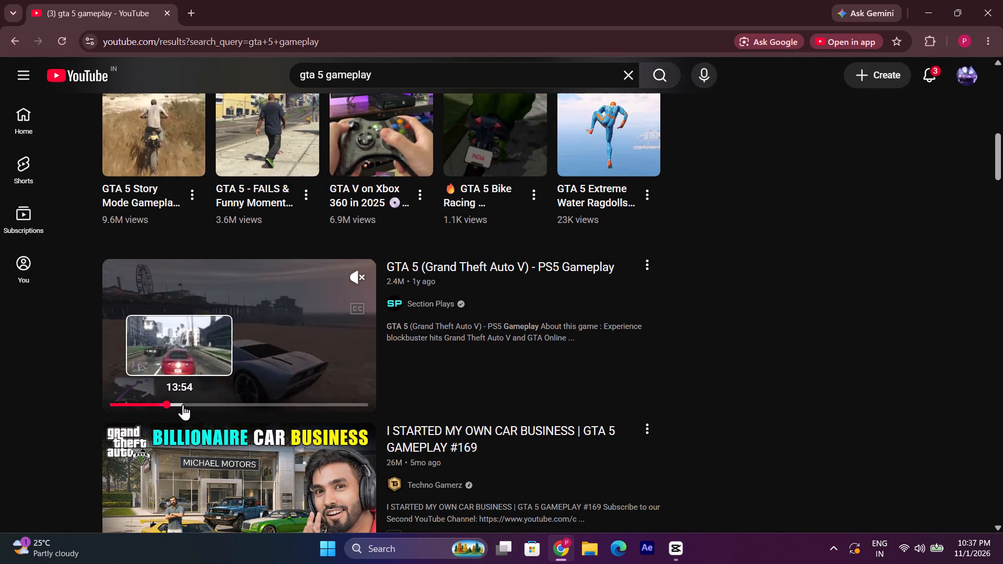
Open the PS5 Gameplay video and examine the moment around 14:10 for the character getting into the red convertible.
{"action": "left_click", "coordinate": [245, 340]}
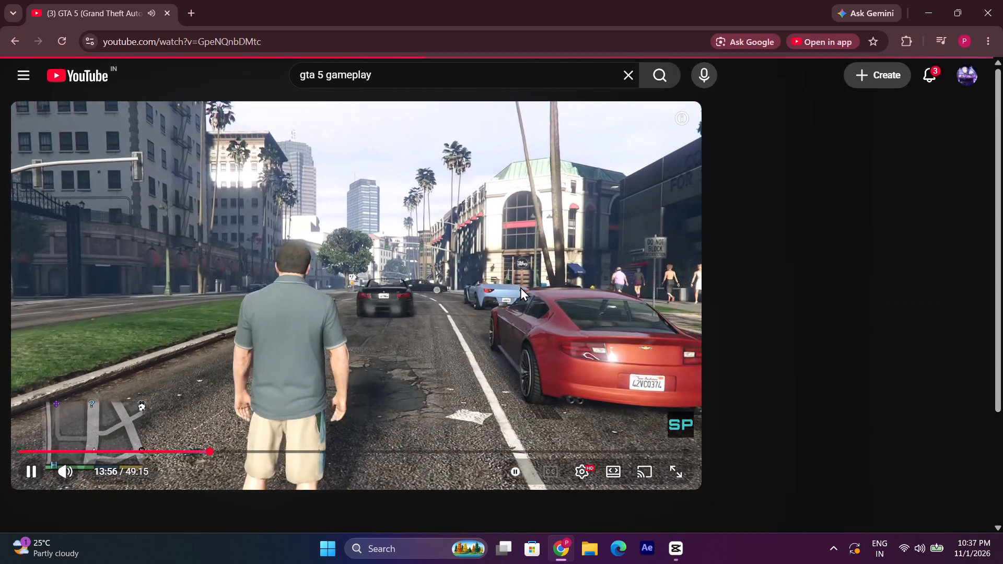
{"action": "key", "text": "Right"}
{"action": "key", "text": "Right"}
{"action": "key", "text": "Right"}
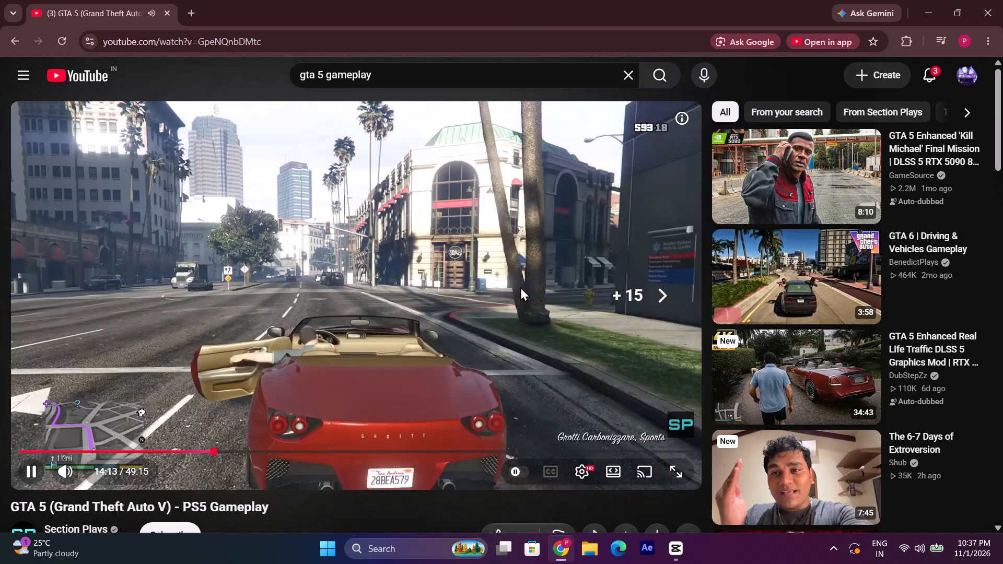
{"action": "key", "text": "Left"}
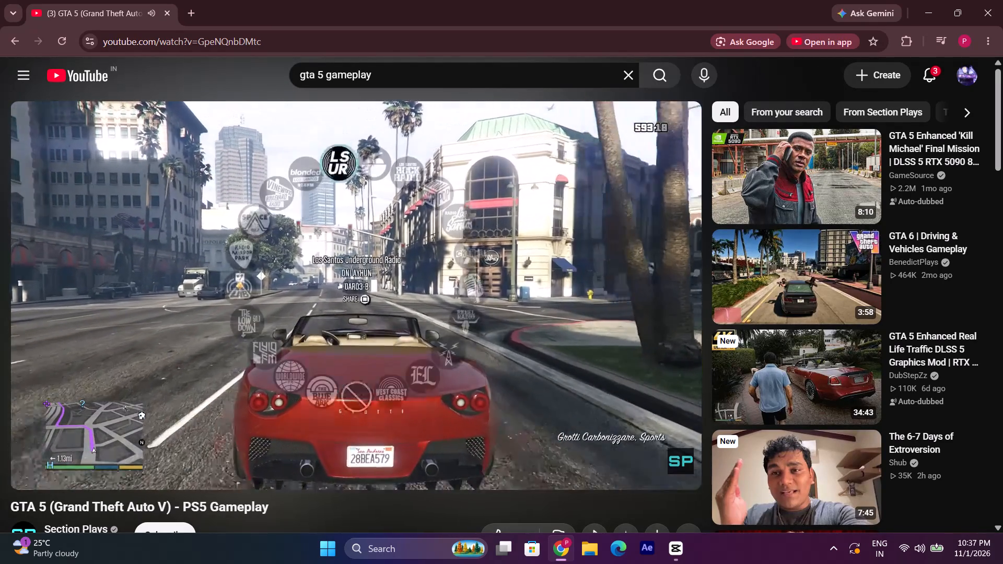
{"action": "key", "text": "space"}
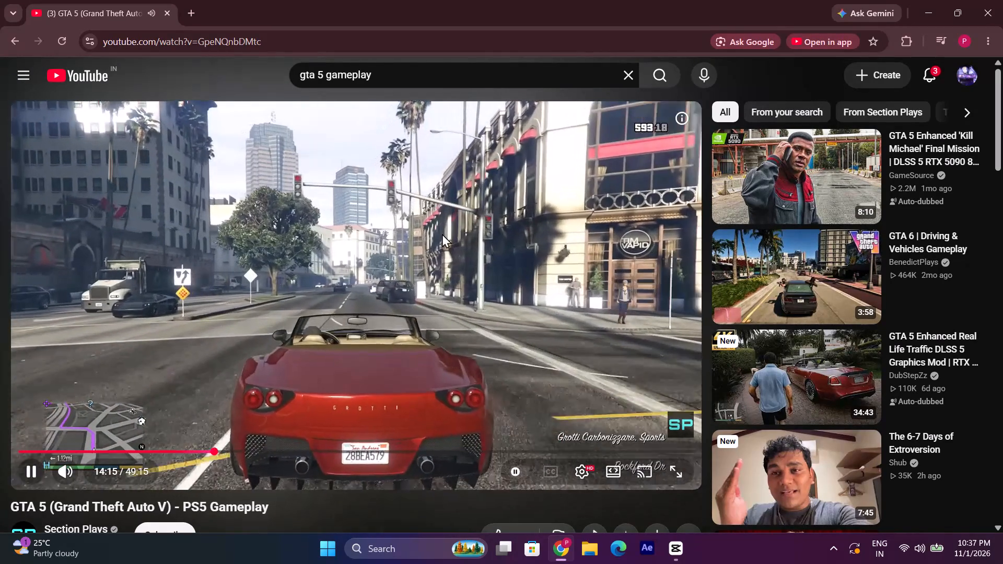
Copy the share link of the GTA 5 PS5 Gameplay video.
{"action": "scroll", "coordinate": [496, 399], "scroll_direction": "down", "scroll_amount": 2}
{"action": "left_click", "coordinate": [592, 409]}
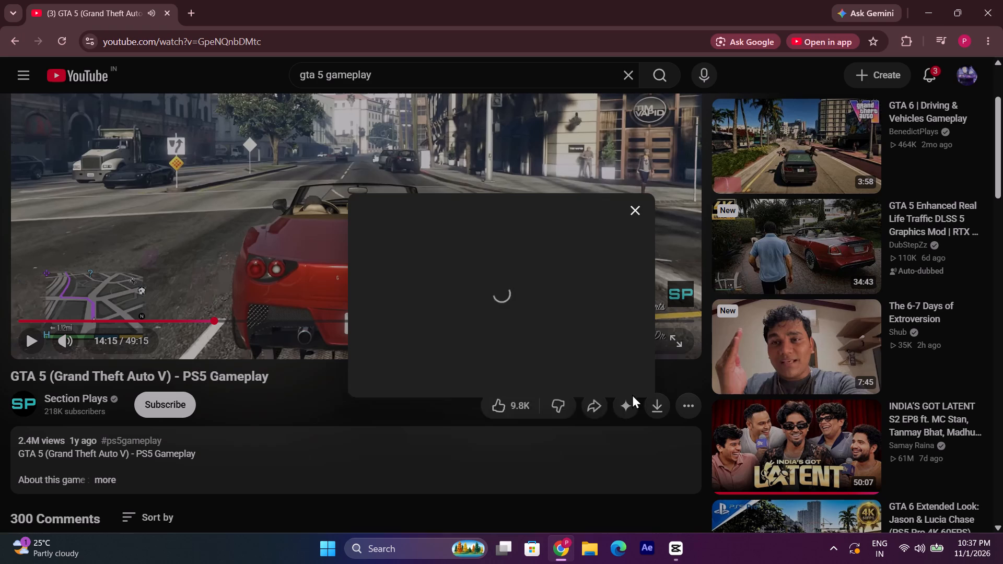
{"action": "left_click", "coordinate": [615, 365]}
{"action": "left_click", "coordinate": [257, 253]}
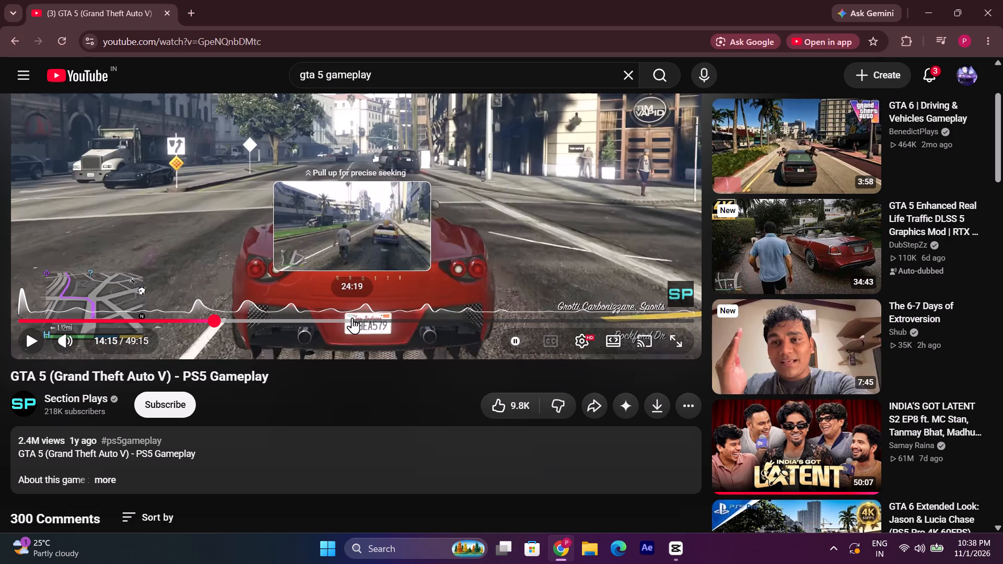
Examine the gameplay around 24:19 for the character getting into the yellow taxi.
{"action": "left_click", "coordinate": [353, 318]}
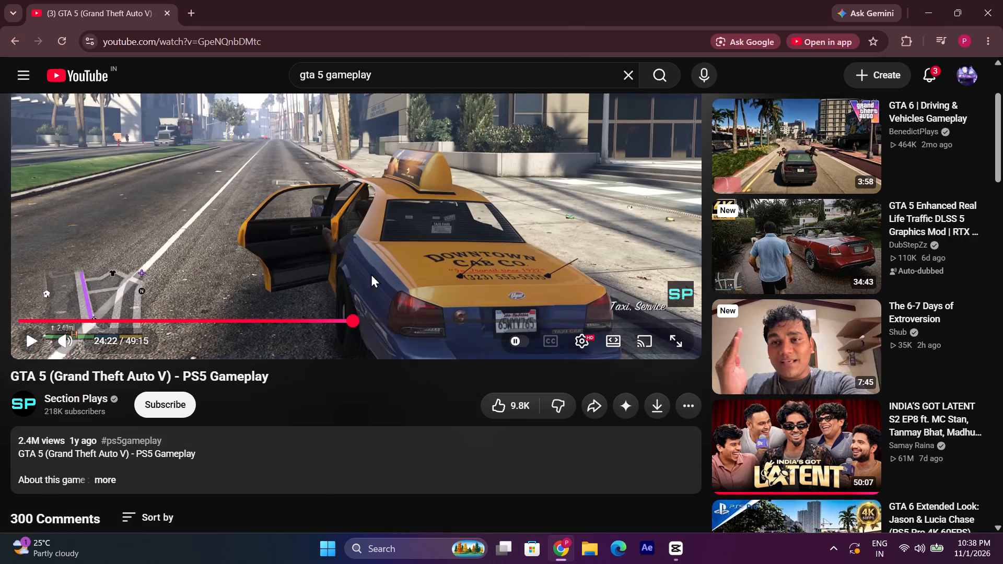
{"action": "left_click", "coordinate": [378, 236]}
{"action": "key", "text": "Left"}
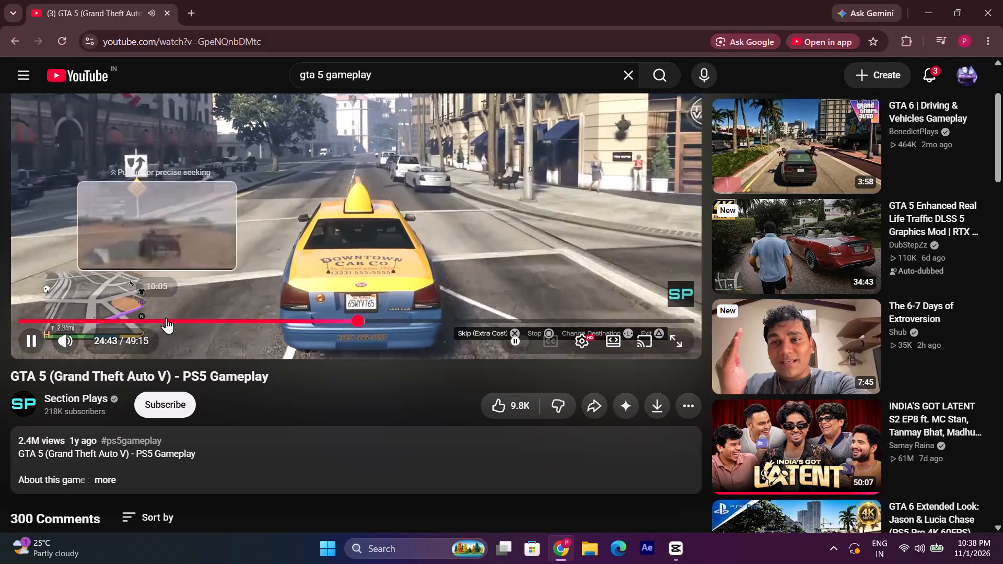
Copy the share link of the PS5 Gameplay video and pause playback.
{"action": "left_click", "coordinate": [601, 408]}
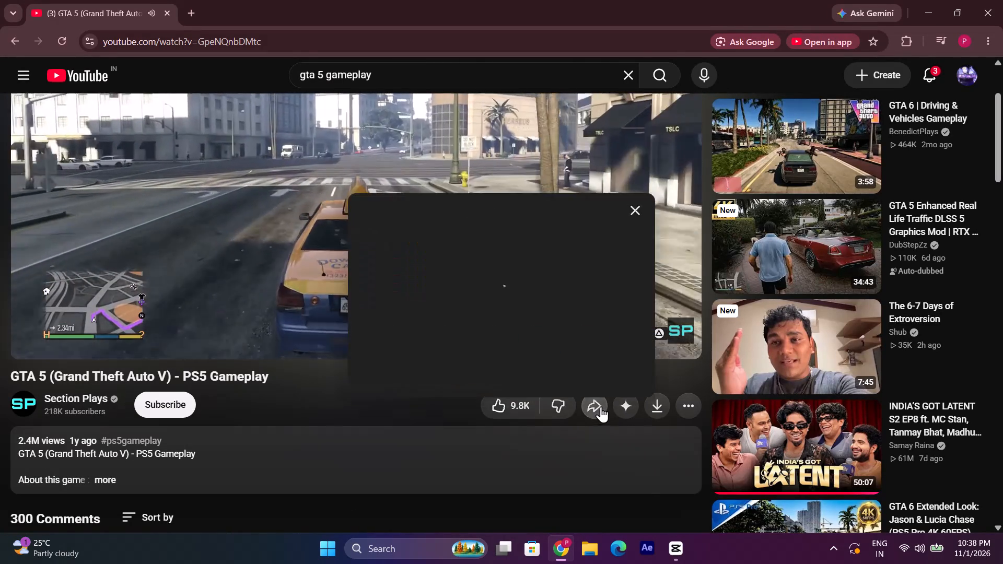
{"action": "left_click", "coordinate": [628, 358]}
{"action": "left_click", "coordinate": [141, 222]}
{"action": "left_click", "coordinate": [145, 222]}
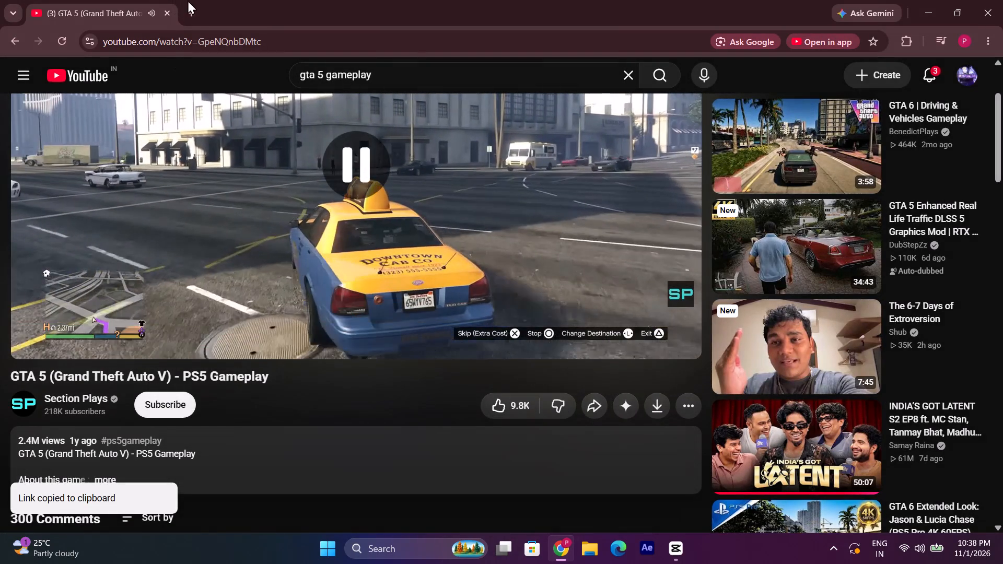
In a new tab, search Google for "yt video downloader 4k" and open the vd6s.net YouTube Video Downloader.
{"action": "left_click", "coordinate": [189, 1]}
{"action": "left_click", "coordinate": [302, 273]}
{"action": "left_click", "coordinate": [320, 241]}
{"action": "left_click", "coordinate": [346, 384]}
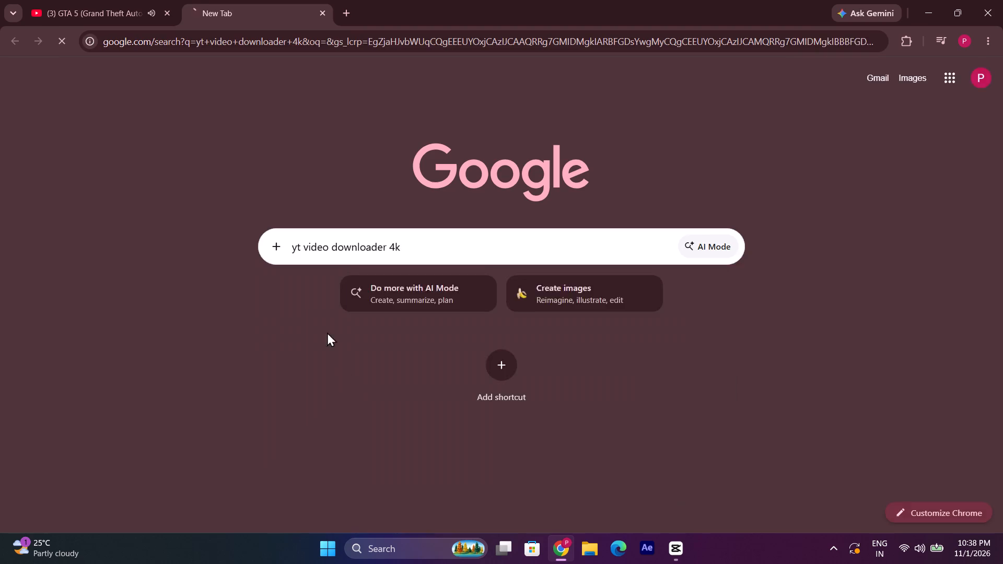
{"action": "left_click", "coordinate": [229, 235]}
{"action": "left_click", "coordinate": [236, 215]}
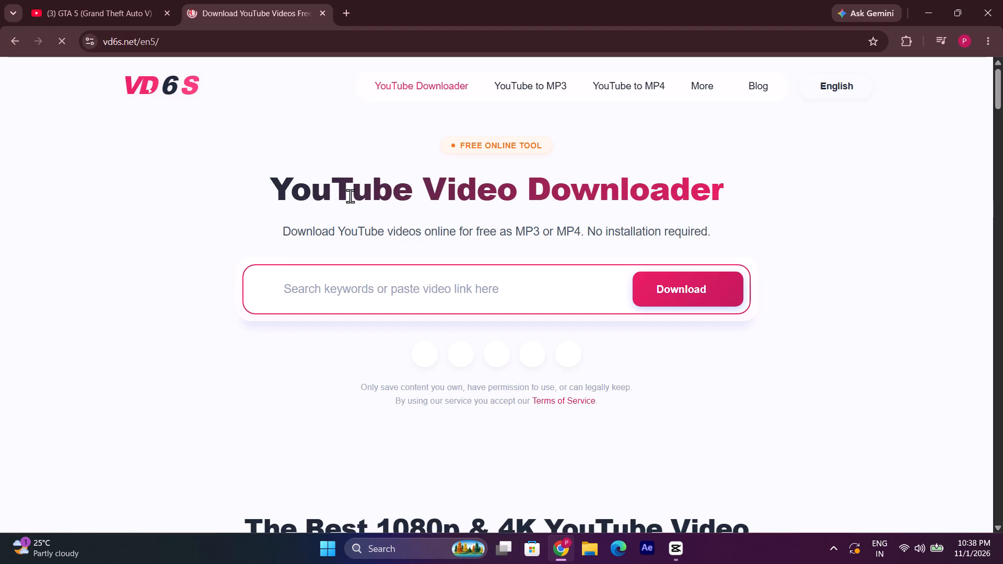
Paste the copied video link into the downloader's link field to load its formats.
{"action": "left_click", "coordinate": [378, 287]}
{"action": "right_click", "coordinate": [378, 287]}
{"action": "left_click", "coordinate": [425, 373]}
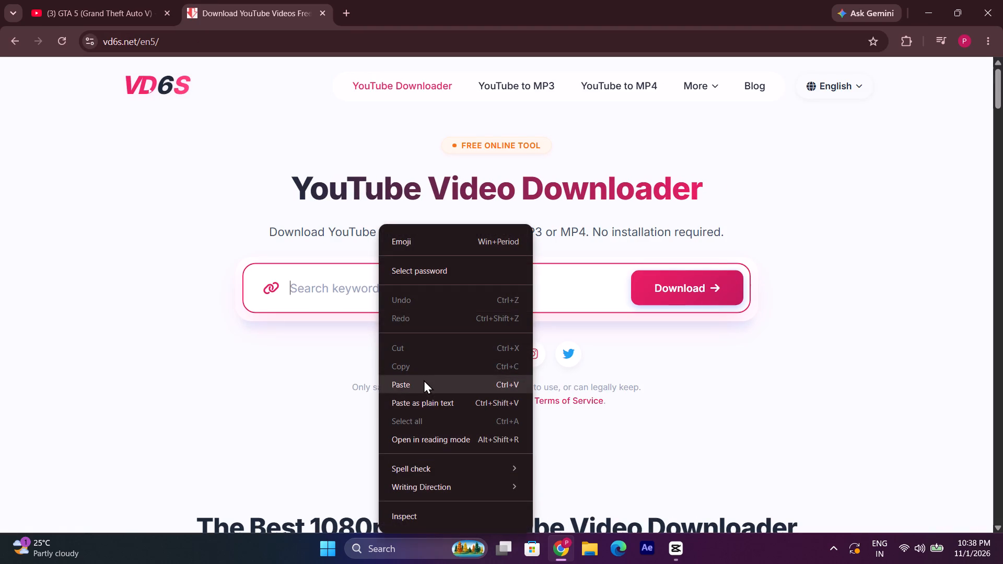
{"action": "left_click", "coordinate": [424, 380]}
Check which playback qualities YouTube offers for the PS5 Gameplay video, and return to the downloader page.
{"action": "left_click", "coordinate": [94, 0]}
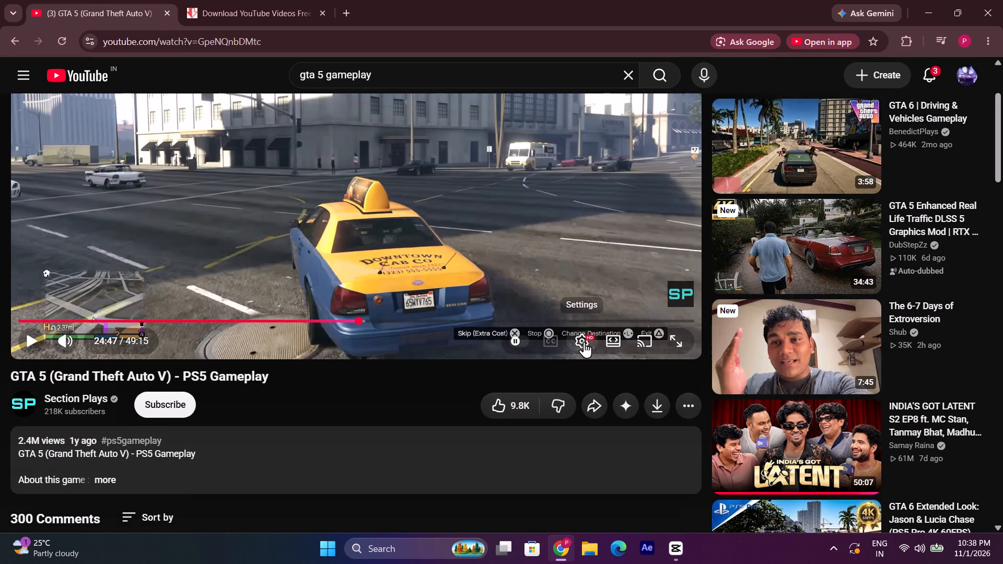
{"action": "left_click", "coordinate": [584, 342]}
{"action": "left_click", "coordinate": [592, 305]}
{"action": "scroll", "coordinate": [580, 235], "scroll_direction": "up", "scroll_amount": 5}
{"action": "scroll", "coordinate": [482, 440], "scroll_direction": "up", "scroll_amount": 2}
{"action": "left_click", "coordinate": [333, 0]}
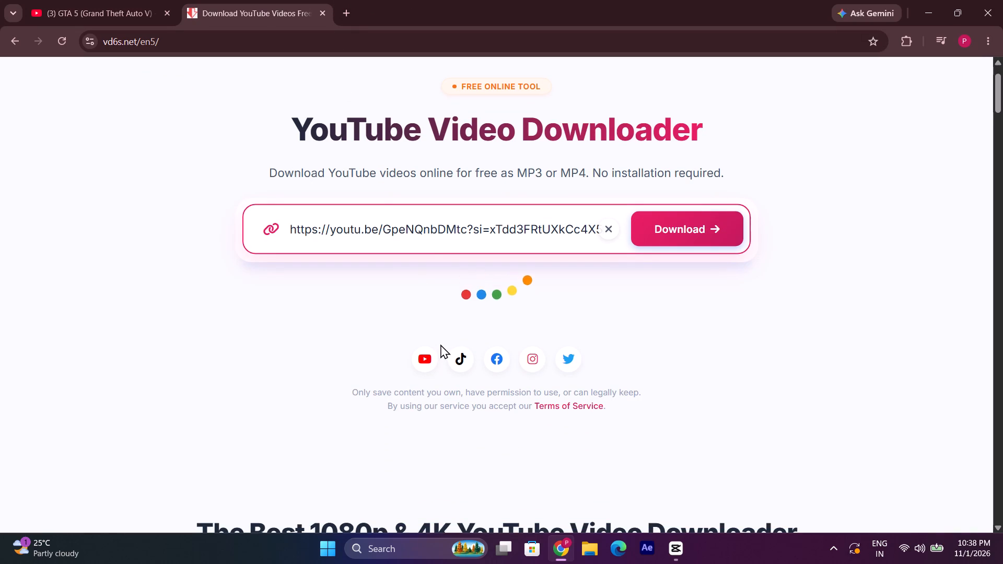
Expand the full list of formats and request the 1080p60 webm (vp9) download without audio.
{"action": "scroll", "coordinate": [440, 347], "scroll_direction": "down", "scroll_amount": 8}
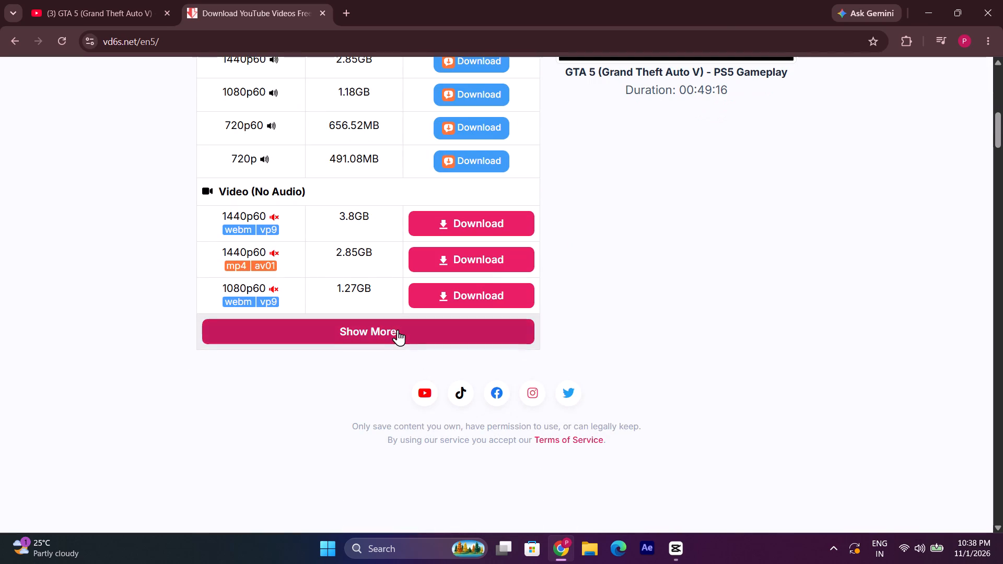
{"action": "left_click", "coordinate": [398, 330]}
{"action": "scroll", "coordinate": [410, 449], "scroll_direction": "down", "scroll_amount": 4}
{"action": "scroll", "coordinate": [409, 442], "scroll_direction": "up", "scroll_amount": 4}
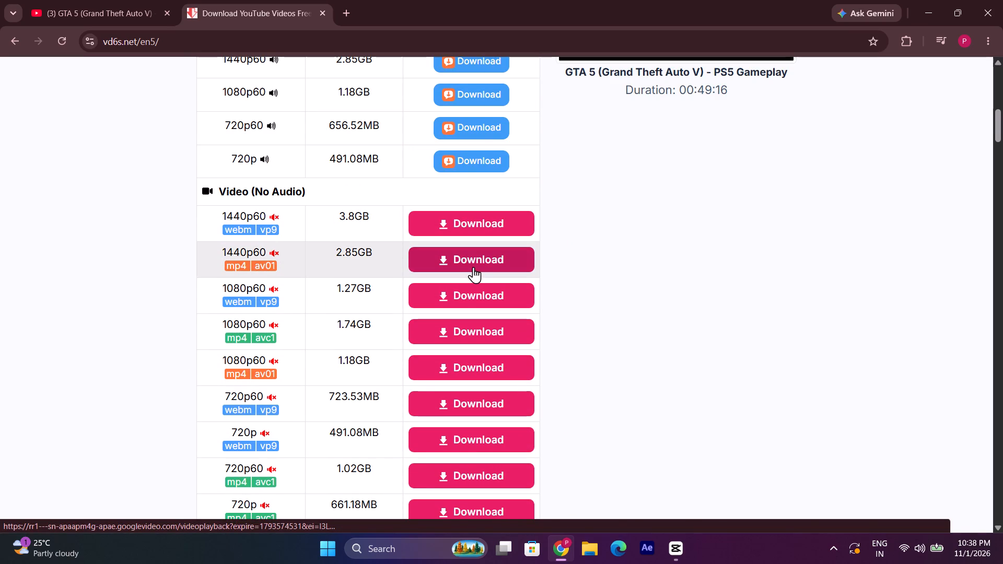
{"action": "left_click", "coordinate": [463, 294]}
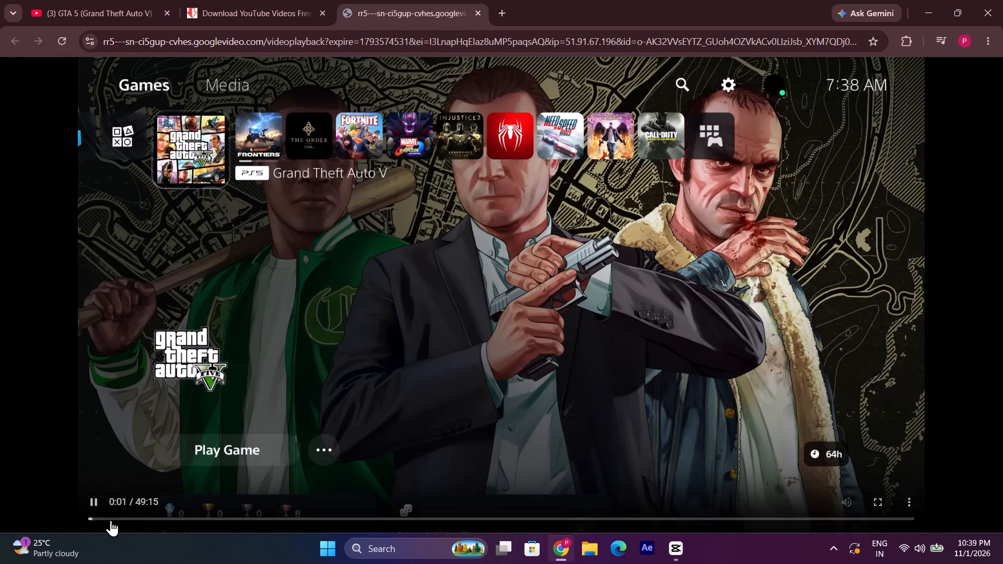
Skim the opened video stream for the red convertible scene, locating it around 14:08 in the YouTube video for reference.
{"action": "left_click", "coordinate": [114, 519]}
{"action": "left_click", "coordinate": [142, 516]}
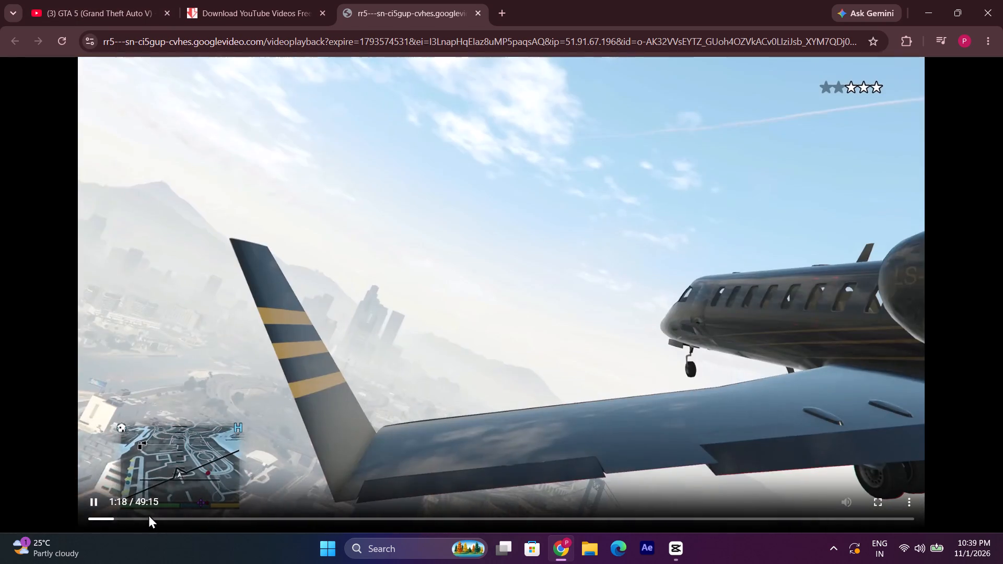
{"action": "left_click", "coordinate": [176, 514]}
{"action": "left_click", "coordinate": [176, 521]}
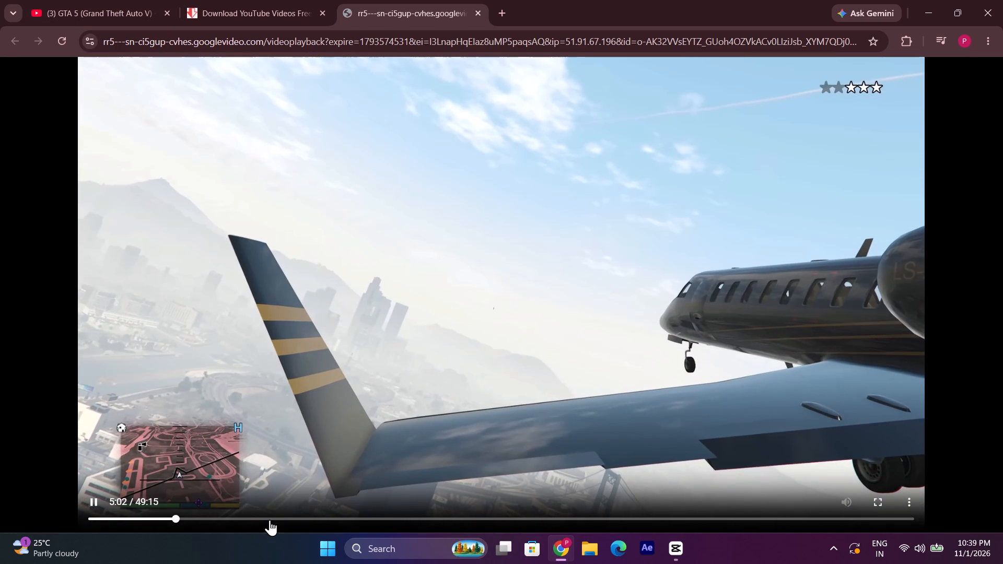
{"action": "left_click", "coordinate": [211, 0]}
{"action": "left_click", "coordinate": [141, 0]}
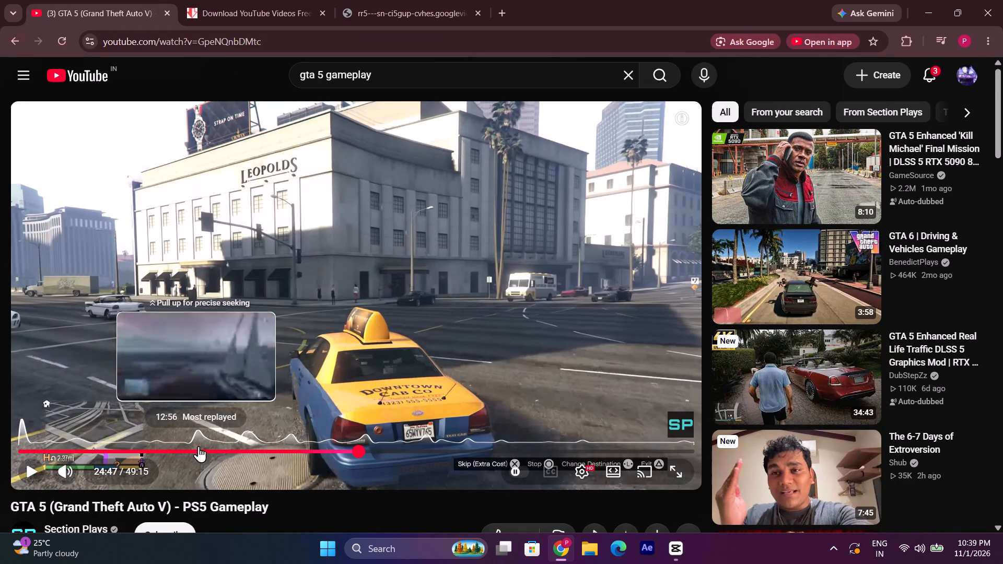
{"action": "left_click", "coordinate": [213, 450]}
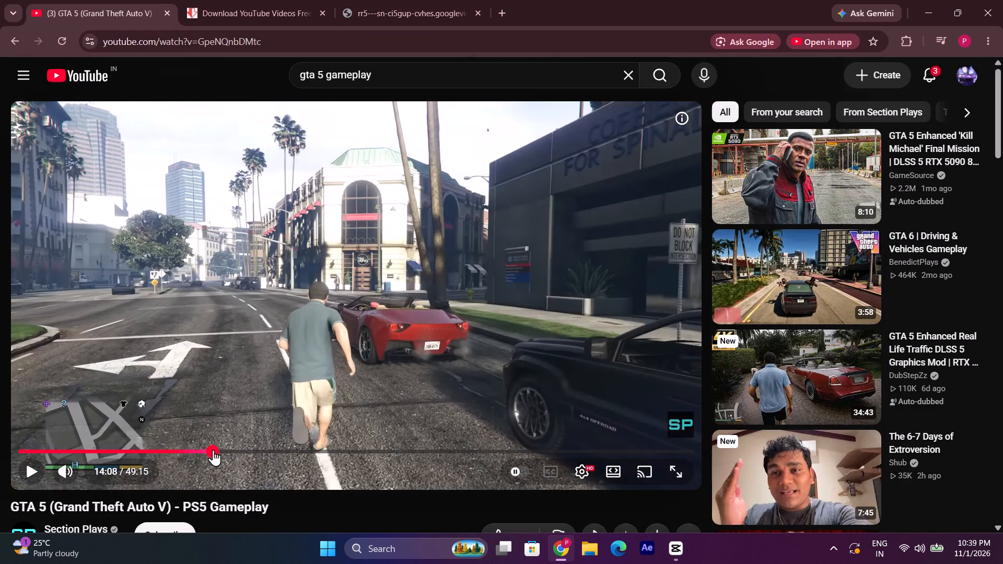
{"action": "left_click", "coordinate": [408, 11]}
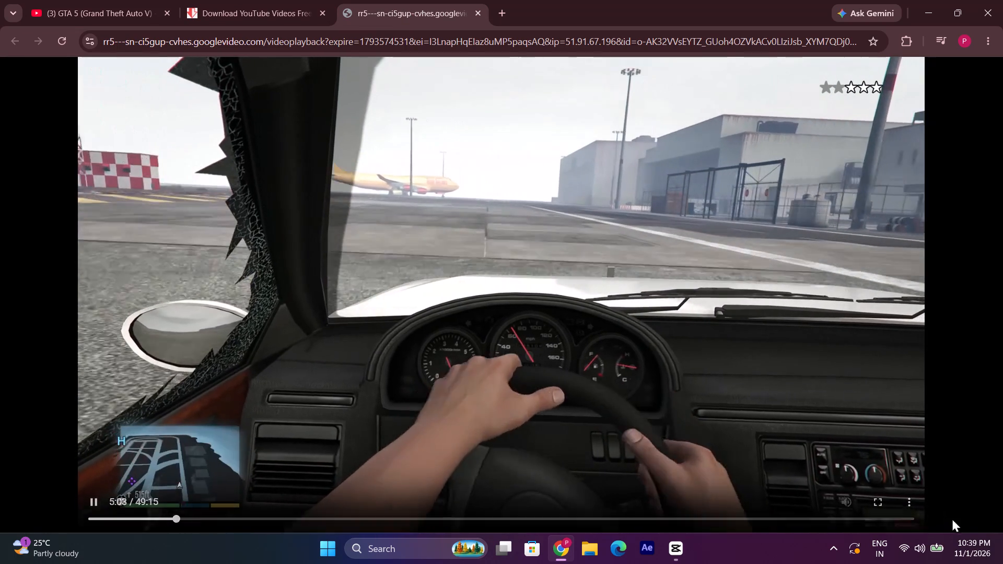
{"action": "left_click", "coordinate": [195, 521]}
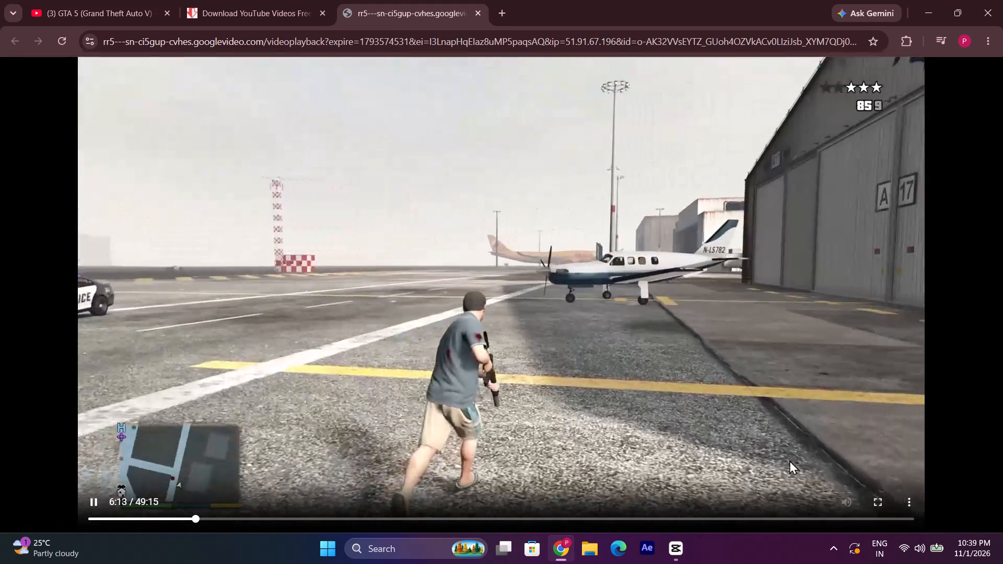
Return to the YouTube video and change its playback quality from Auto to a high-definition resolution.
{"action": "left_click", "coordinate": [100, 0]}
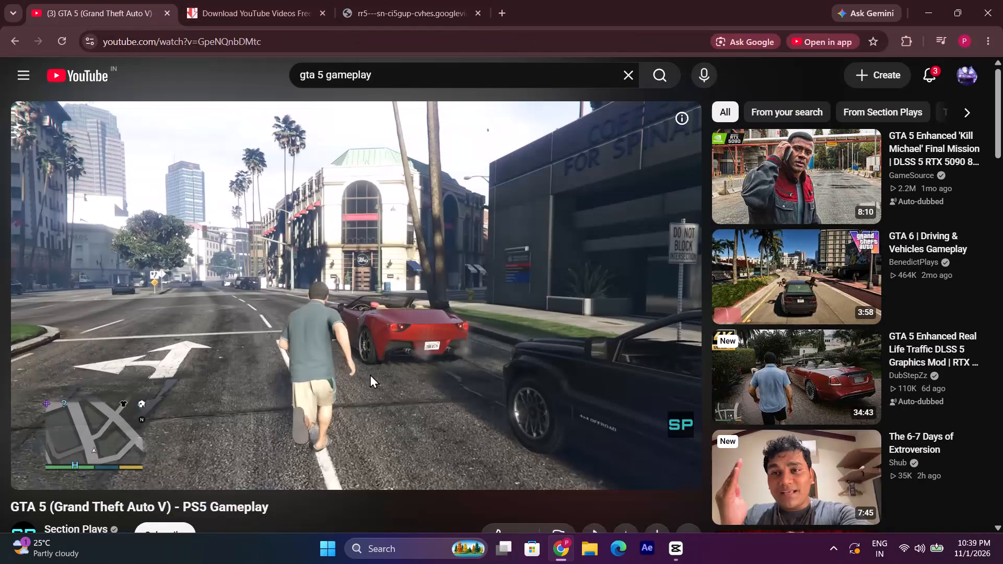
{"action": "left_click", "coordinate": [593, 471]}
{"action": "left_click", "coordinate": [593, 420]}
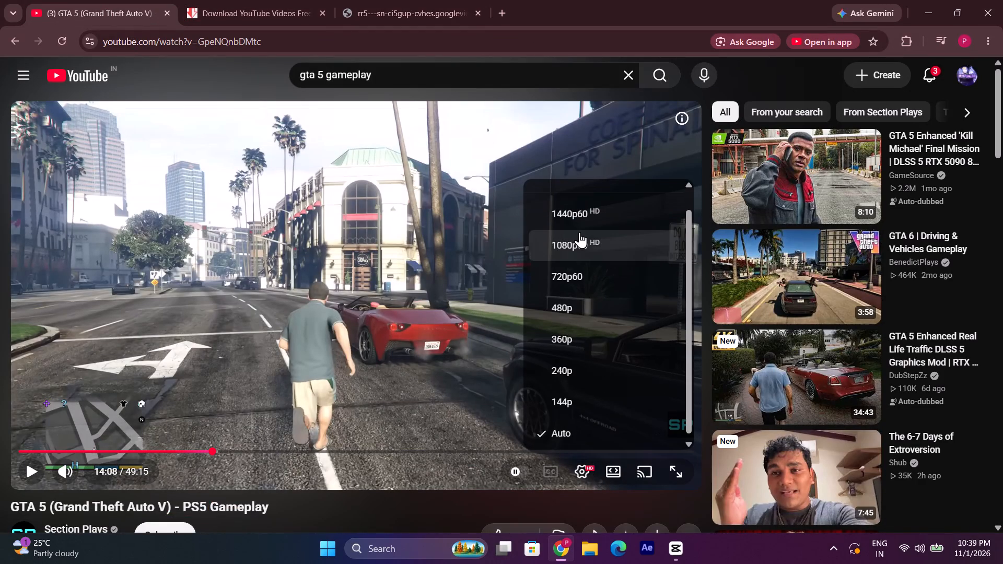
{"action": "scroll", "coordinate": [578, 230], "scroll_direction": "up", "scroll_amount": 1}
{"action": "left_click", "coordinate": [578, 228]}
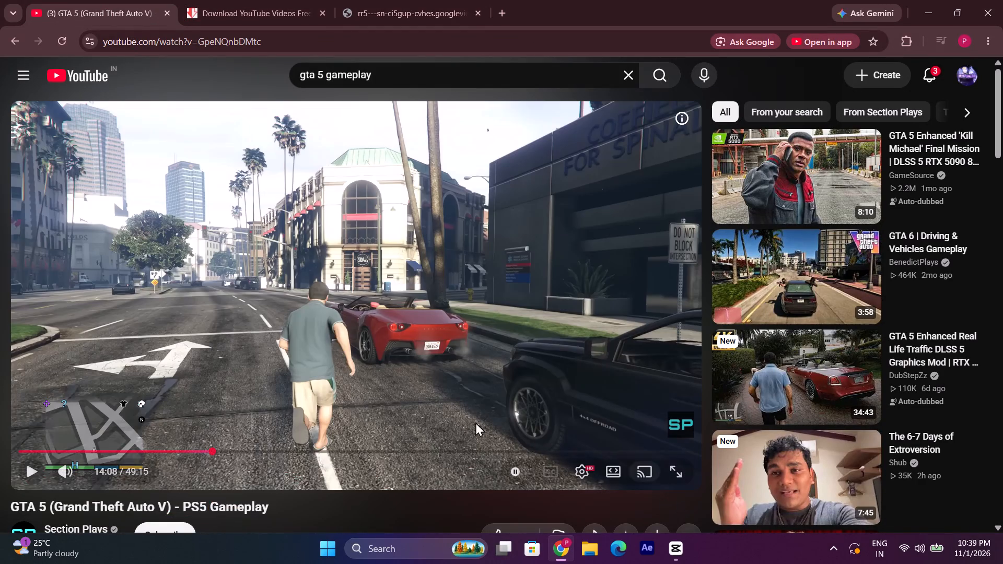
Cue the video to about 13:57, before the character reaches the red convertible, checking and pausing it in full screen.
{"action": "left_click", "coordinate": [397, 390]}
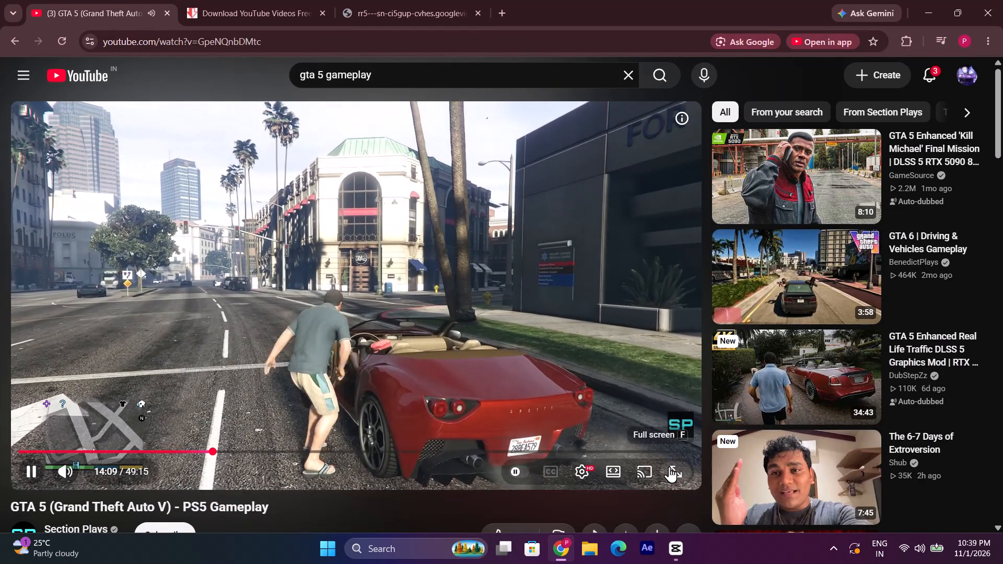
{"action": "key", "text": "Left"}
{"action": "key", "text": "Left"}
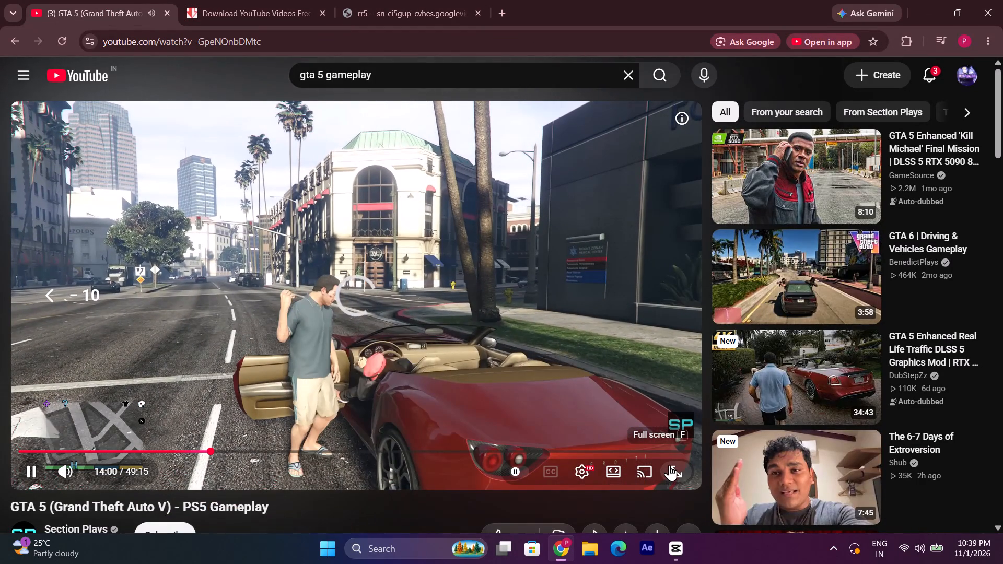
{"action": "key", "text": "Left"}
{"action": "left_click", "coordinate": [669, 465]}
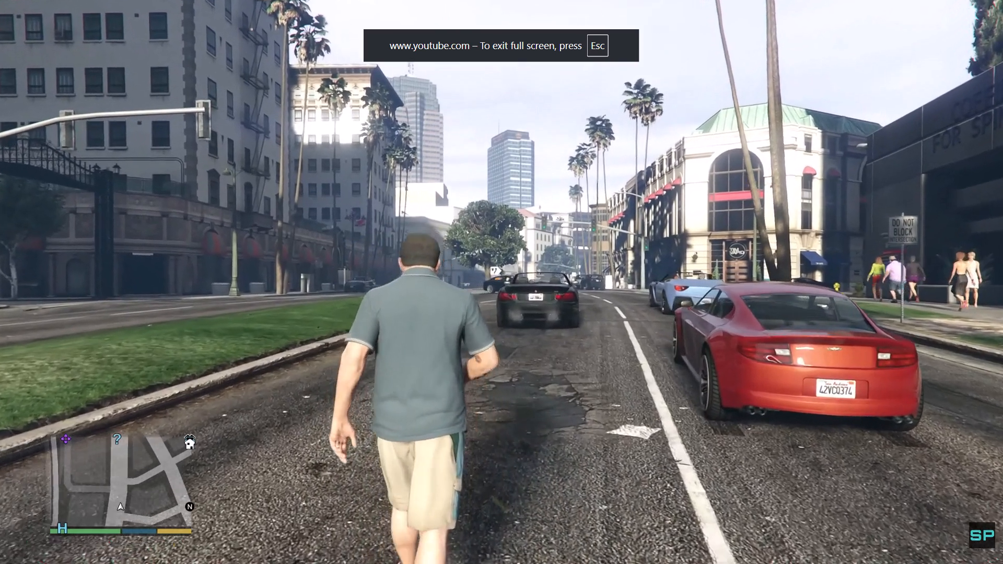
{"action": "key", "text": "space"}
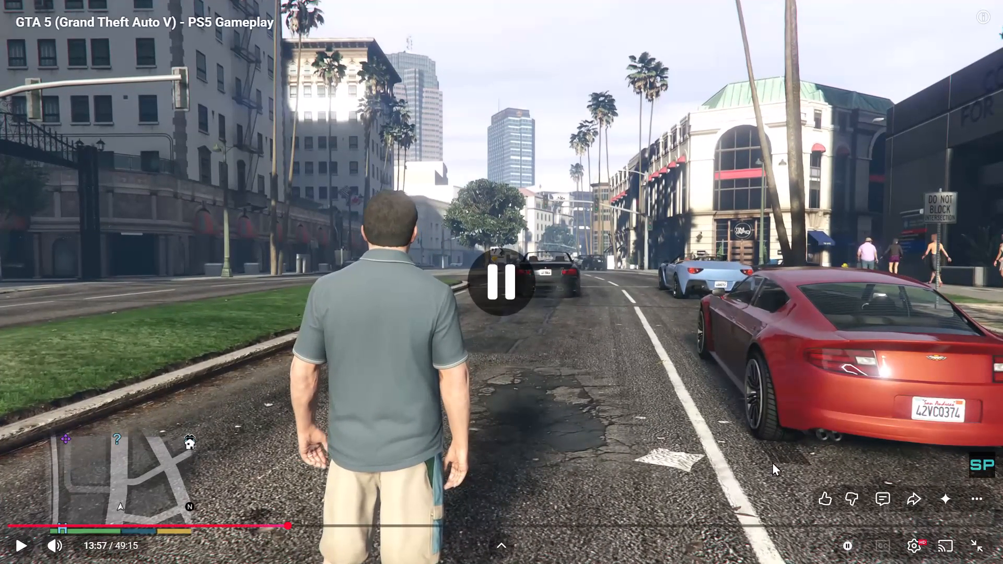
{"action": "left_click", "coordinate": [974, 538]}
Minimize the browser, launch OBS Studio from the desktop, and dismiss its update notice.
{"action": "left_click", "coordinate": [938, 0]}
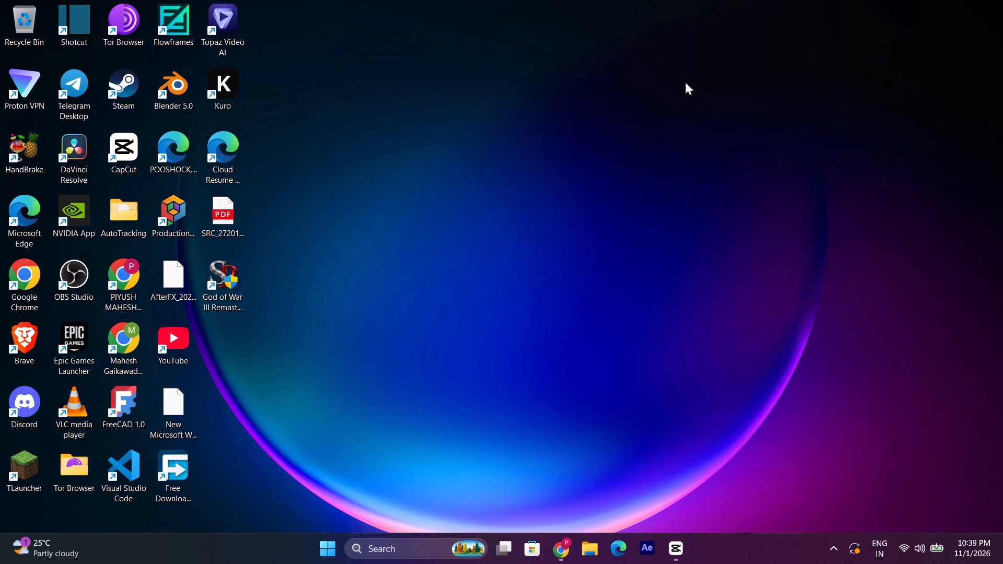
{"action": "double_click", "coordinate": [76, 286]}
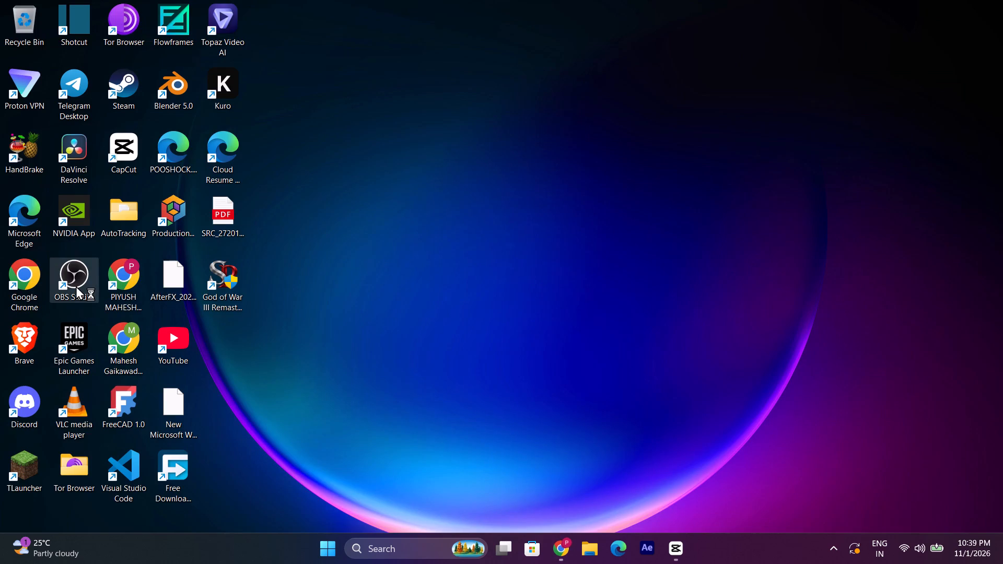
{"action": "right_click_drag", "start_coordinate": [479, 219], "coordinate": [428, 362]}
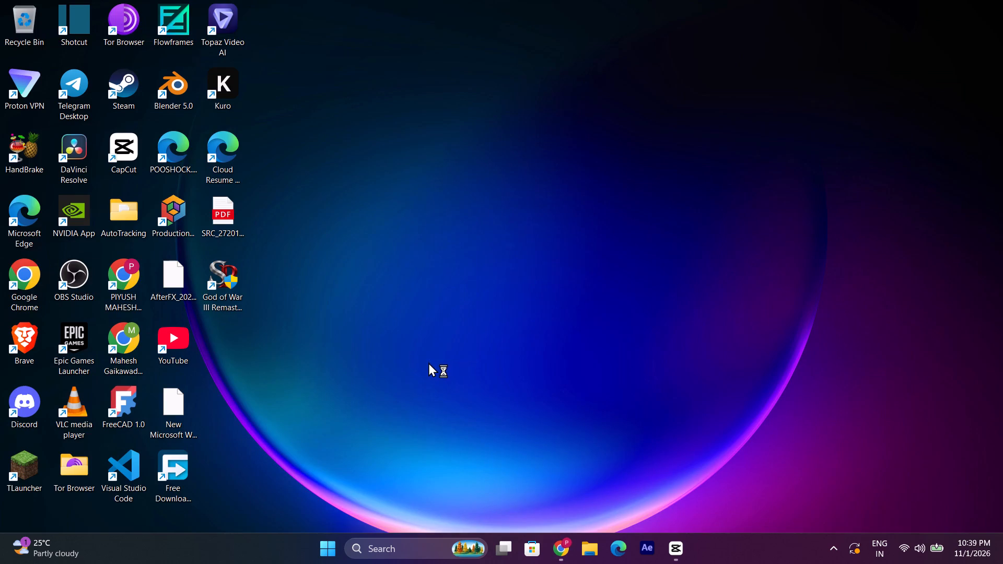
{"action": "left_click", "coordinate": [524, 250]}
{"action": "triple_click", "coordinate": [92, 289]}
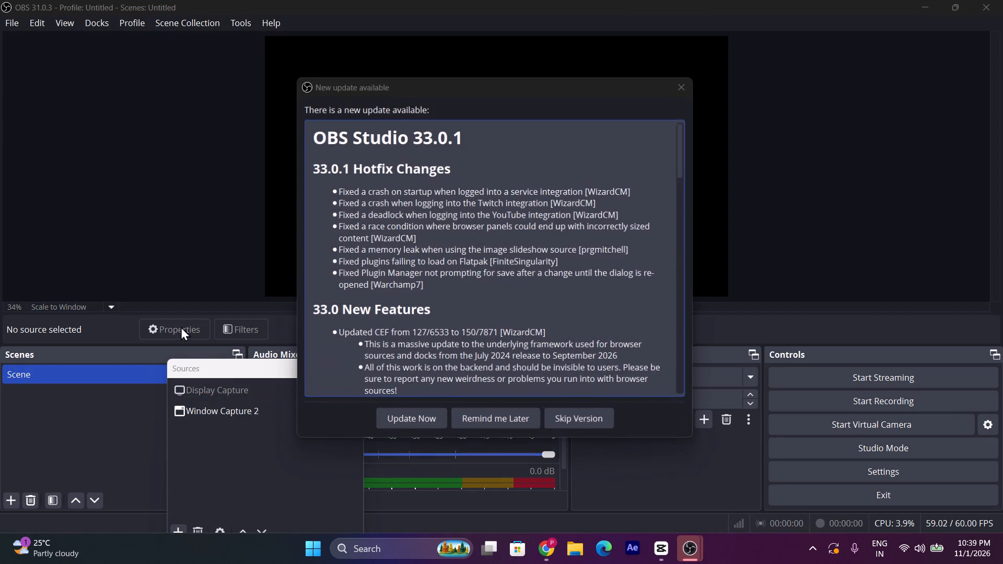
{"action": "left_click", "coordinate": [680, 84]}
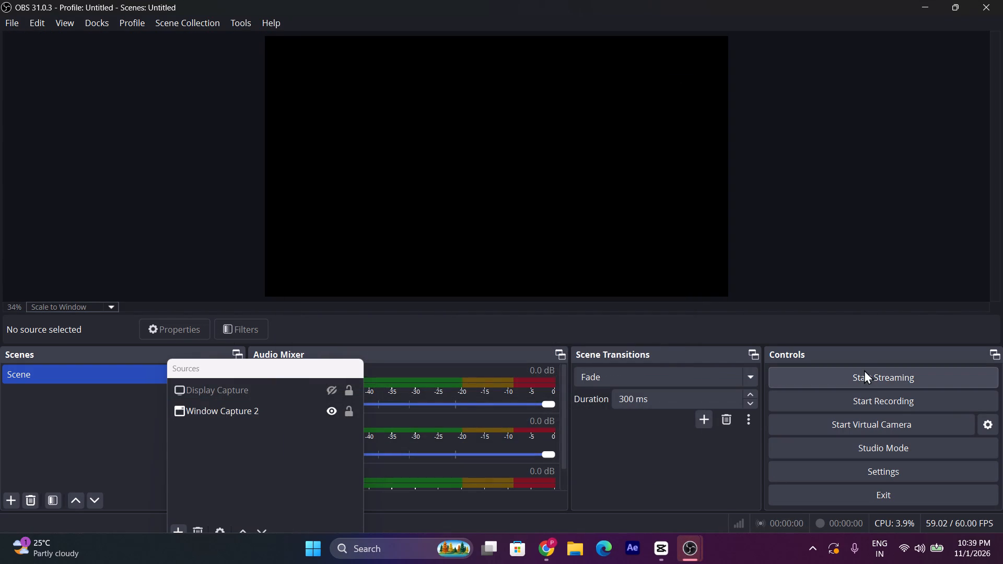
Add a new Display Capture source for the 1920x1080 primary monitor, keeping the capture method on Automatic.
{"action": "left_click", "coordinate": [218, 408]}
{"action": "left_click", "coordinate": [295, 396]}
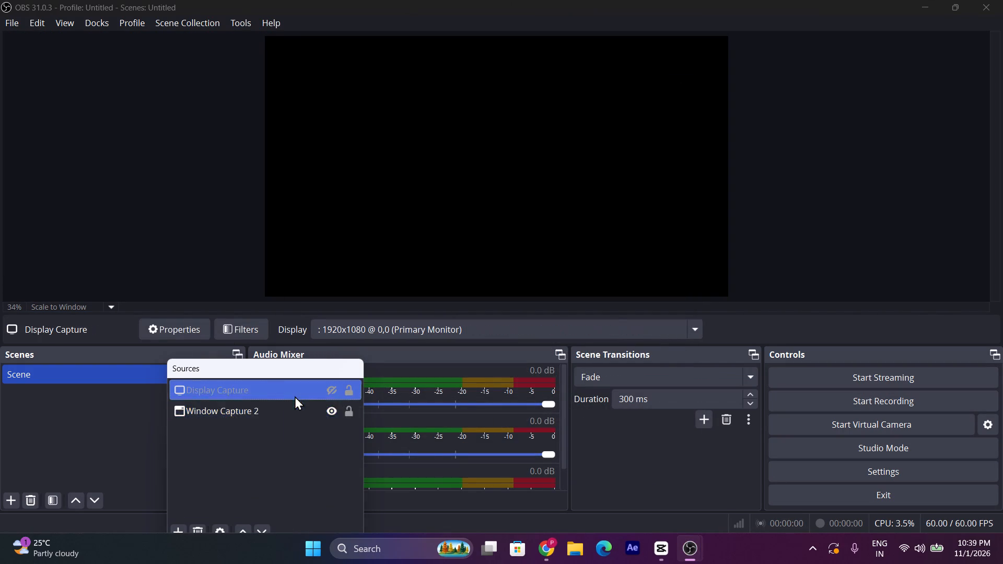
{"action": "right_click", "coordinate": [311, 417]}
{"action": "left_click", "coordinate": [182, 530]}
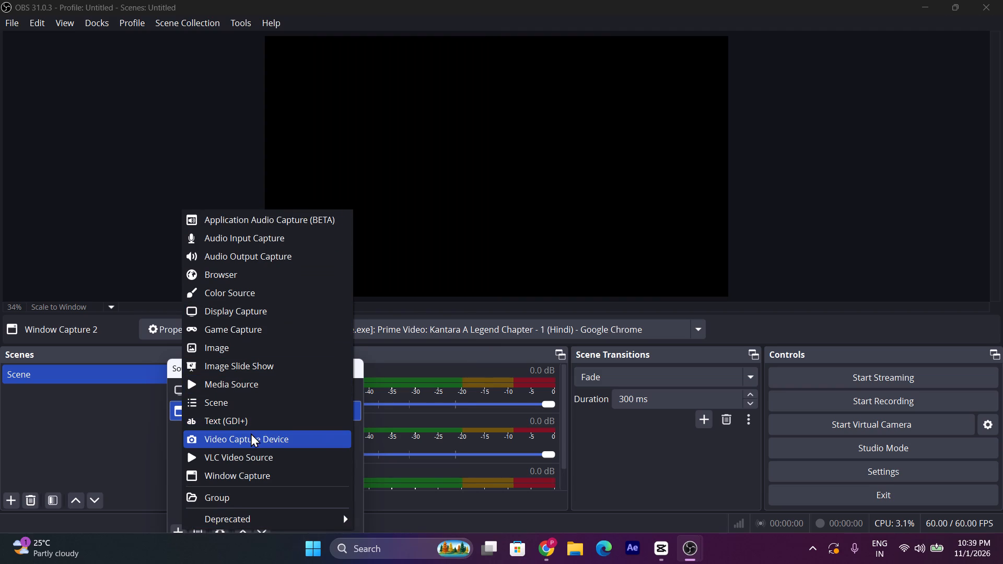
{"action": "left_click_drag", "start_coordinate": [251, 434], "coordinate": [255, 327]}
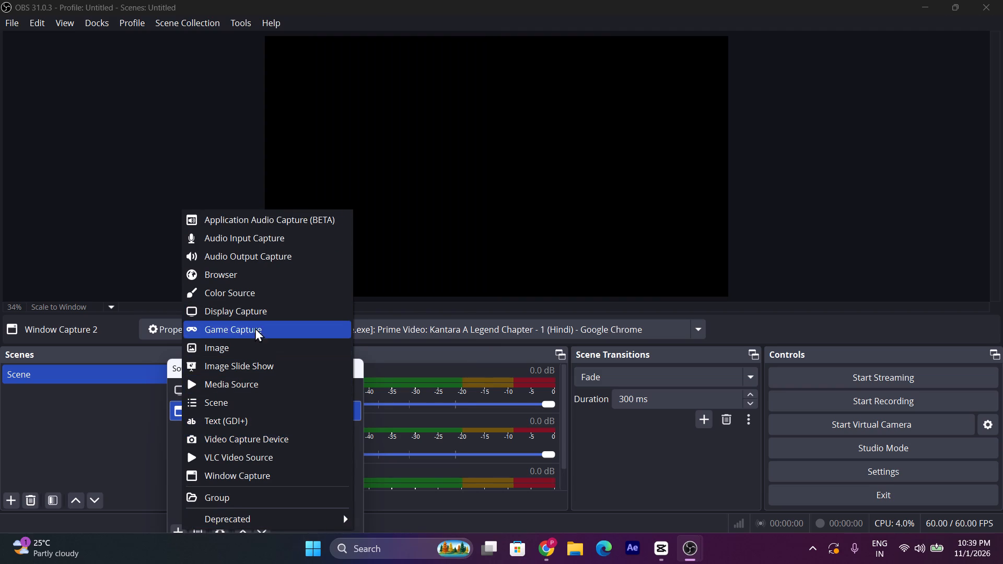
{"action": "left_click_drag", "start_coordinate": [255, 327], "coordinate": [254, 315]}
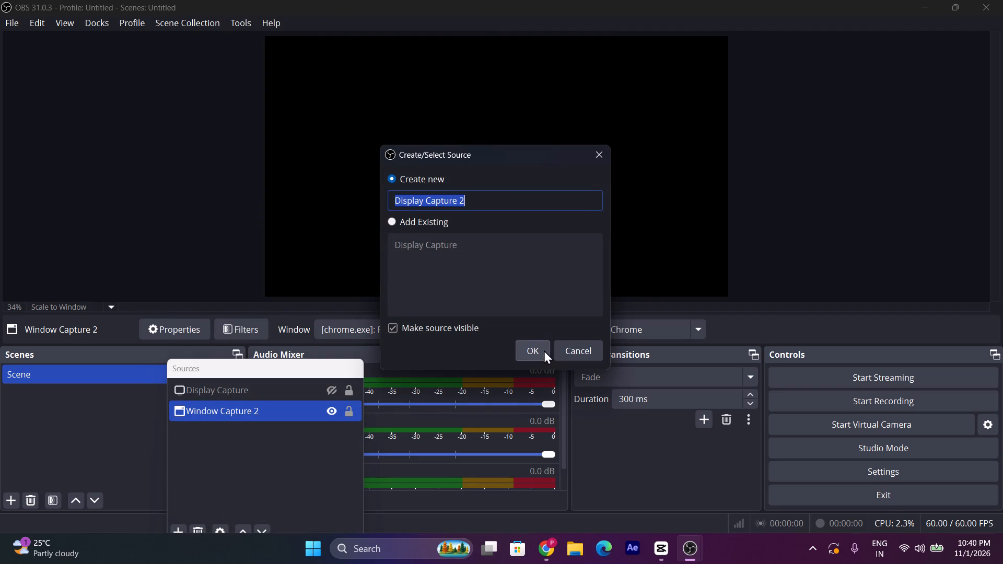
{"action": "left_click", "coordinate": [544, 350]}
{"action": "left_click", "coordinate": [436, 307]}
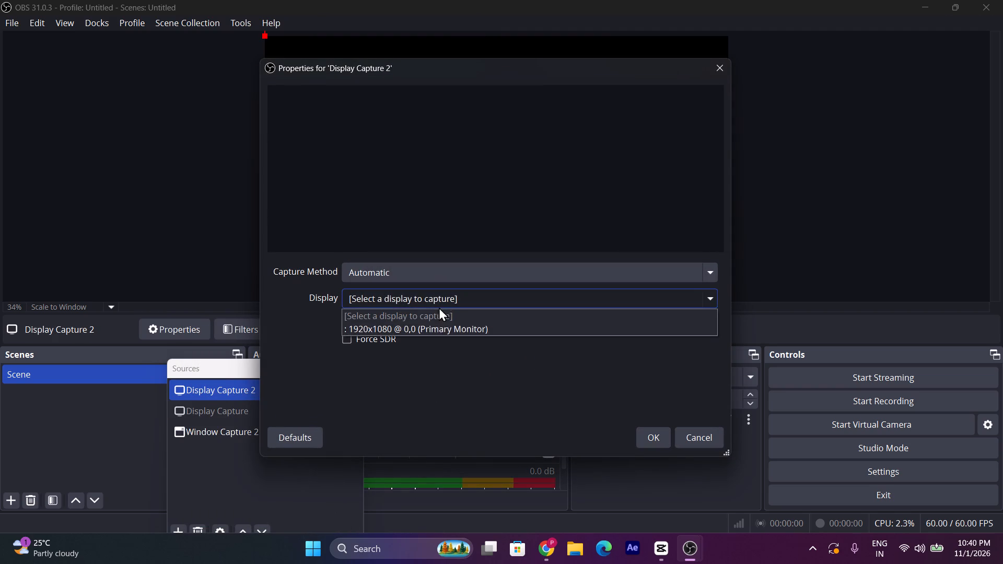
{"action": "left_click", "coordinate": [439, 331]}
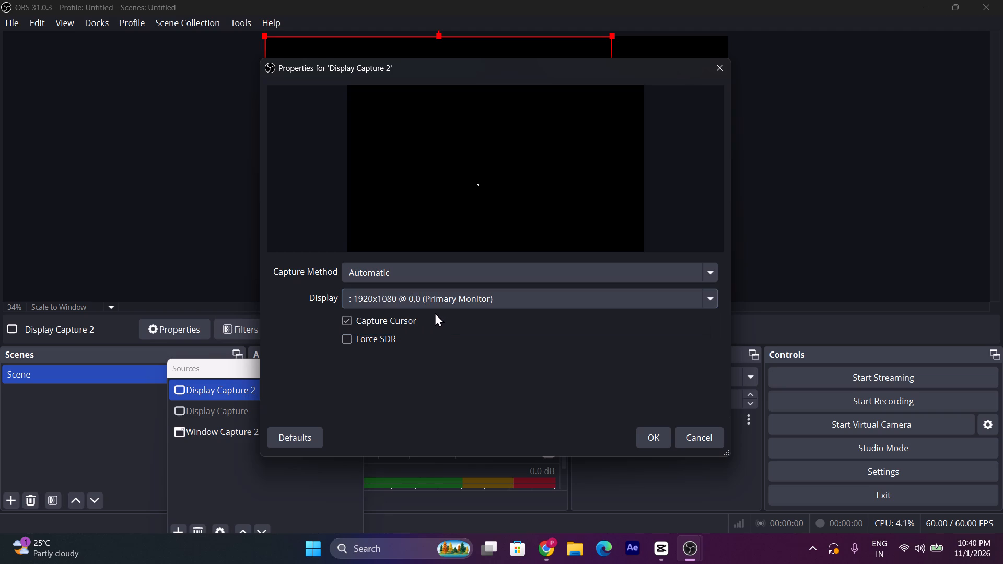
{"action": "left_click", "coordinate": [421, 304]}
{"action": "left_click", "coordinate": [425, 267]}
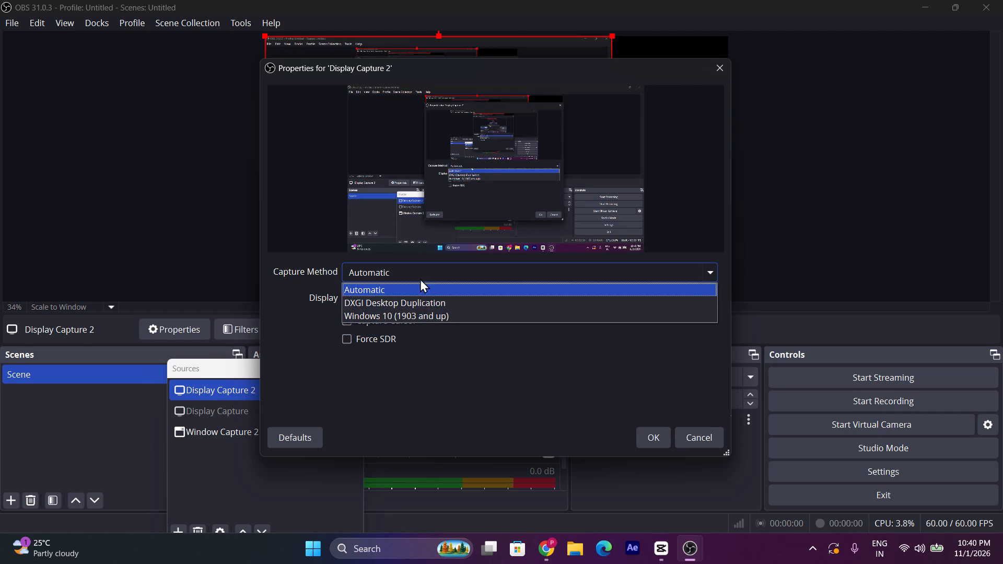
{"action": "left_click", "coordinate": [420, 278]}
{"action": "left_click", "coordinate": [420, 305]}
{"action": "left_click", "coordinate": [412, 330]}
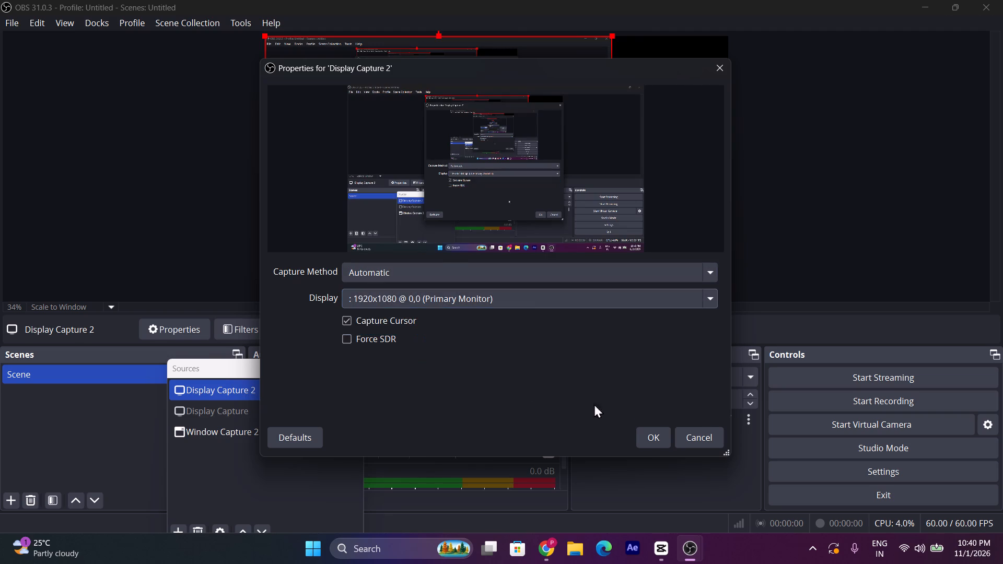
{"action": "left_click", "coordinate": [644, 434]}
Enlarge the new display capture in the preview until it fills the whole canvas.
{"action": "left_click_drag", "start_coordinate": [610, 233], "coordinate": [625, 243]}
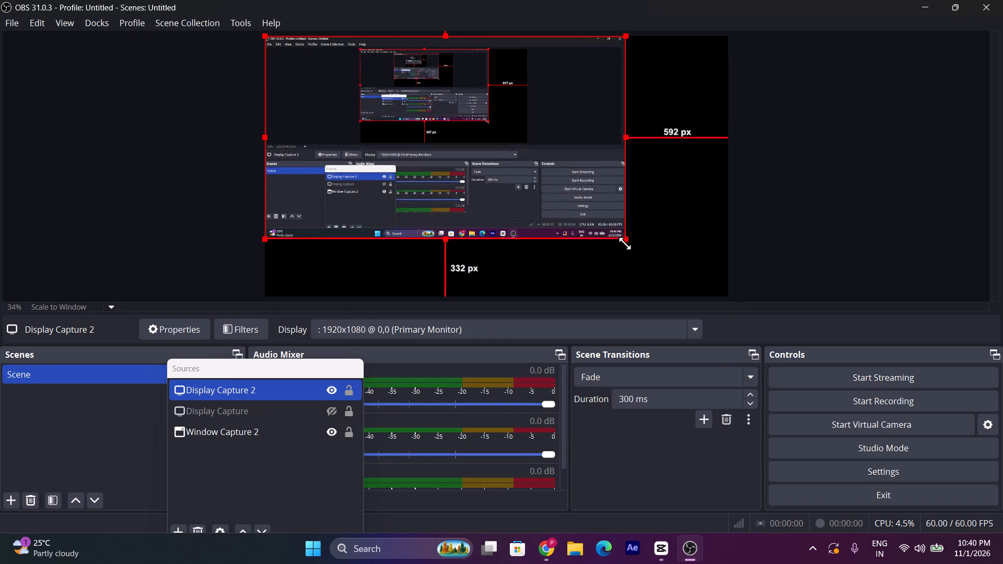
{"action": "left_click_drag", "start_coordinate": [625, 243], "coordinate": [698, 292]}
Record the YouTube GTA 5 video playing in full screen until the red convertible drives off, and stop the recording.
{"action": "left_click", "coordinate": [542, 549]}
{"action": "left_click", "coordinate": [542, 549]}
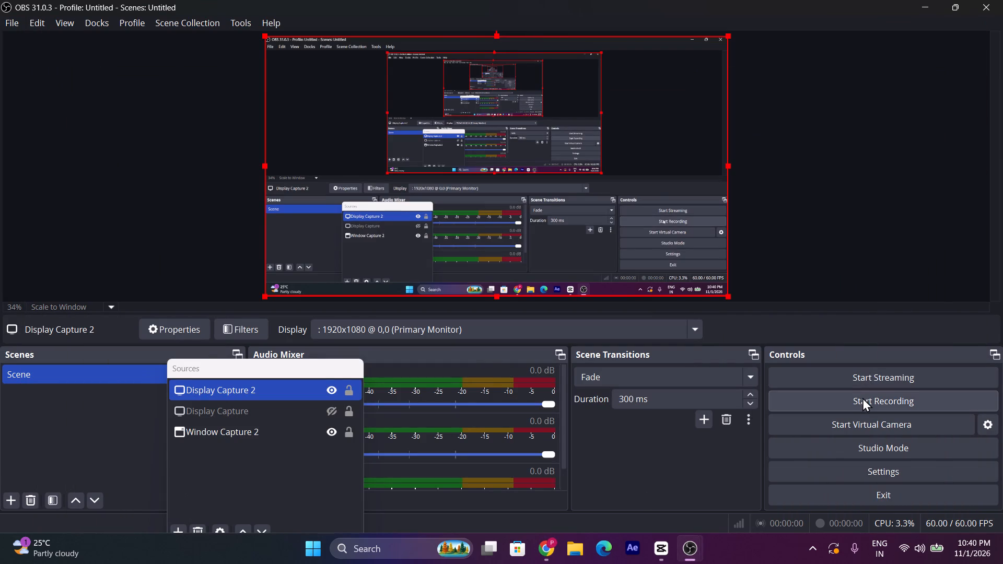
{"action": "left_click", "coordinate": [862, 396]}
{"action": "left_click", "coordinate": [552, 550]}
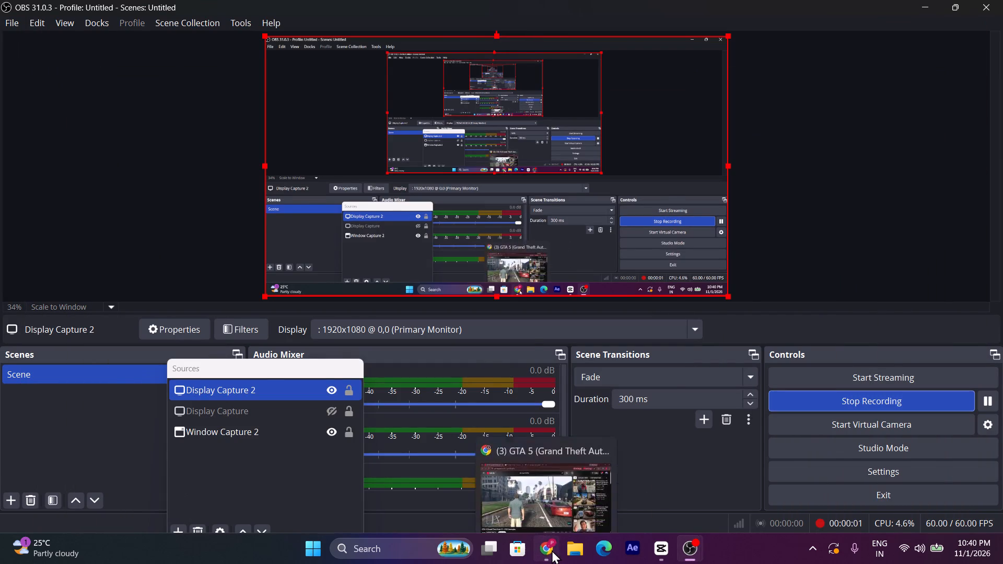
{"action": "key", "text": "space"}
{"action": "left_click", "coordinate": [671, 475]}
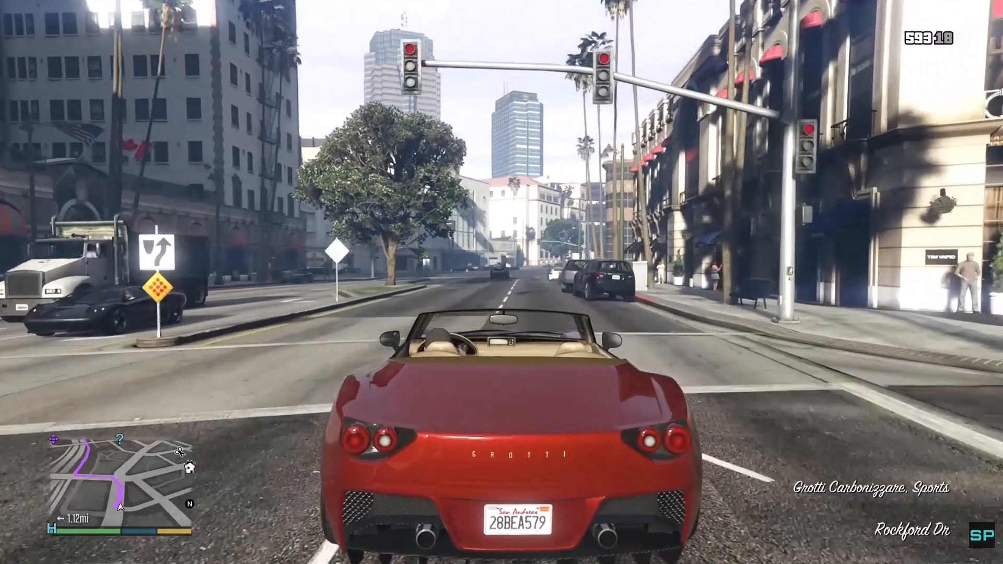
{"action": "key", "text": "space"}
{"action": "left_click", "coordinate": [986, 547]}
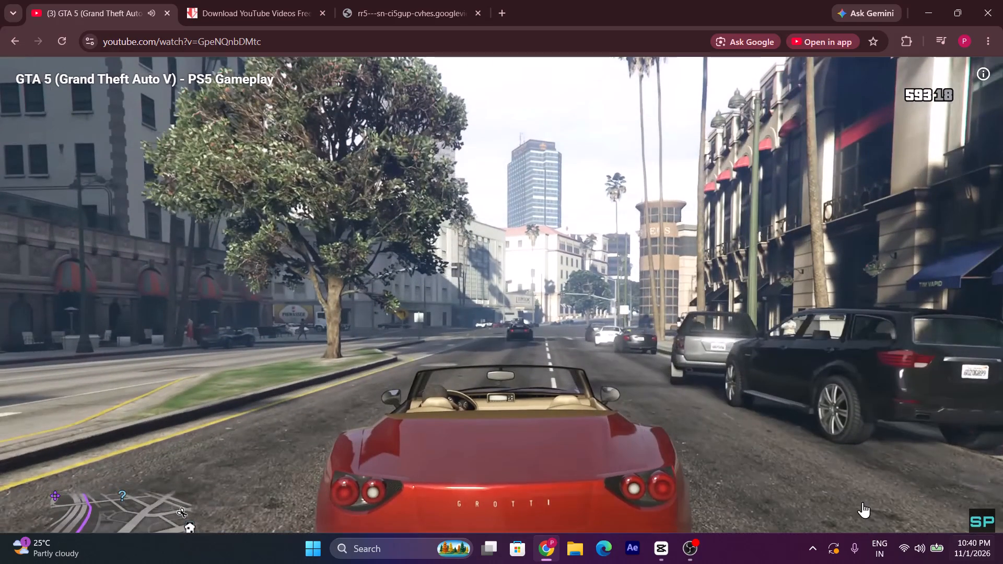
{"action": "left_click", "coordinate": [695, 549]}
{"action": "left_click", "coordinate": [631, 475]}
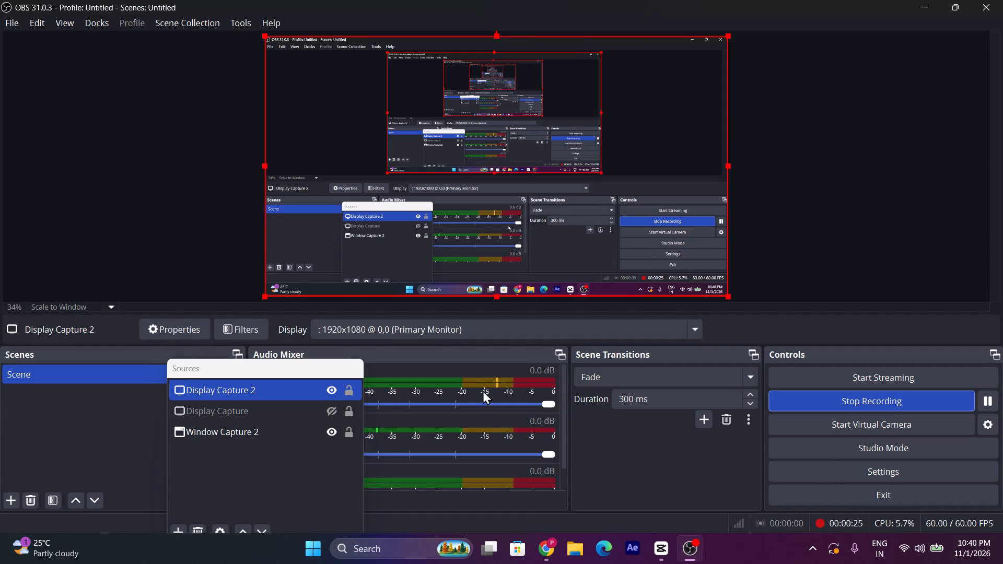
{"action": "left_click", "coordinate": [888, 399]}
{"action": "left_click", "coordinate": [651, 546]}
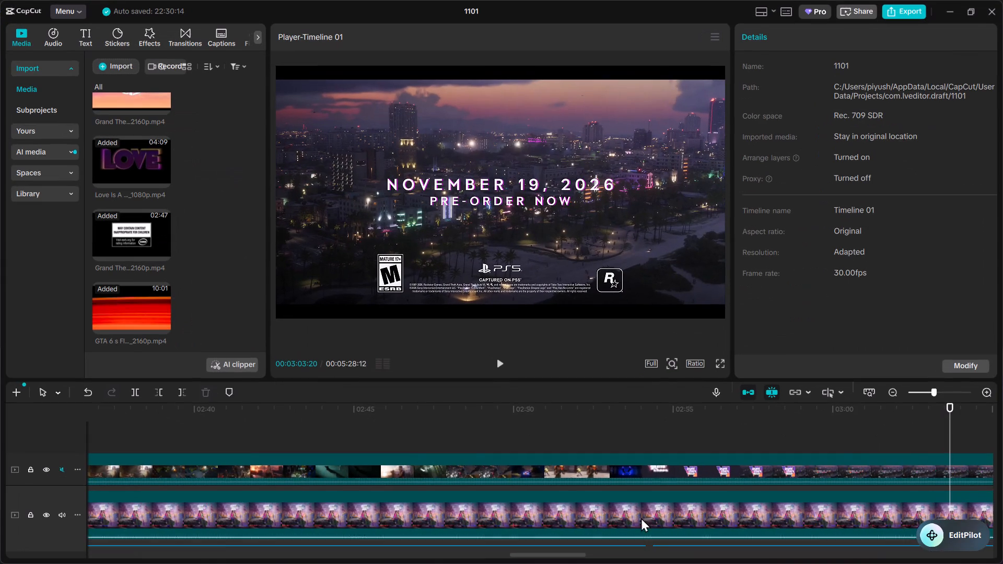
{"action": "left_click", "coordinate": [116, 63]}
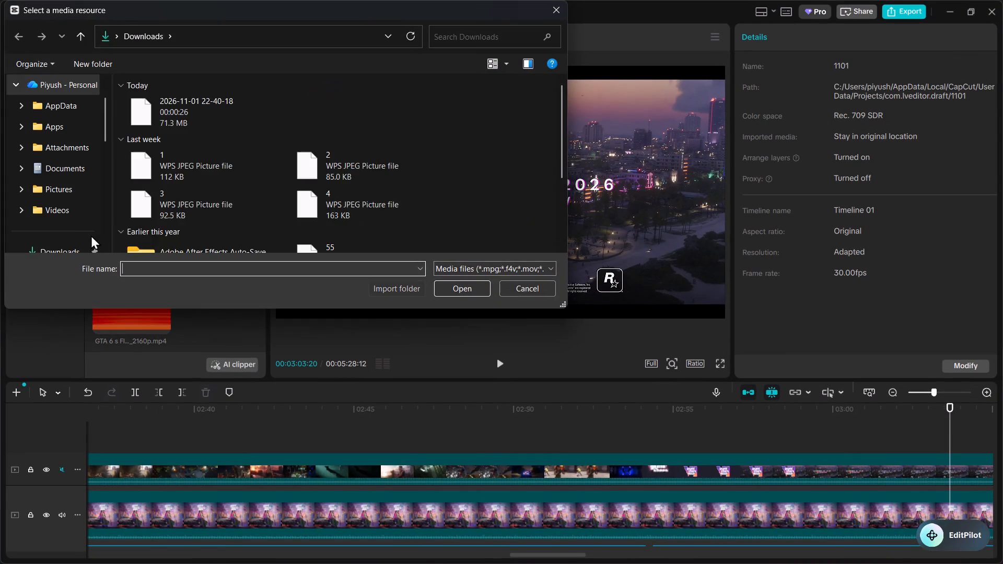
{"action": "left_click", "coordinate": [52, 245]}
{"action": "double_click", "coordinate": [334, 116]}
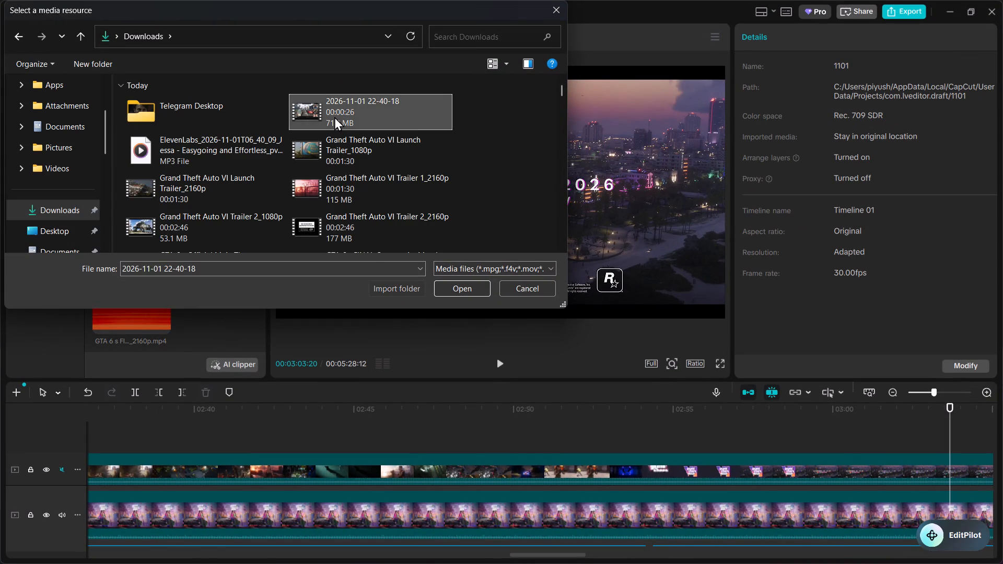
{"action": "left_click_drag", "start_coordinate": [131, 305], "coordinate": [281, 453]}
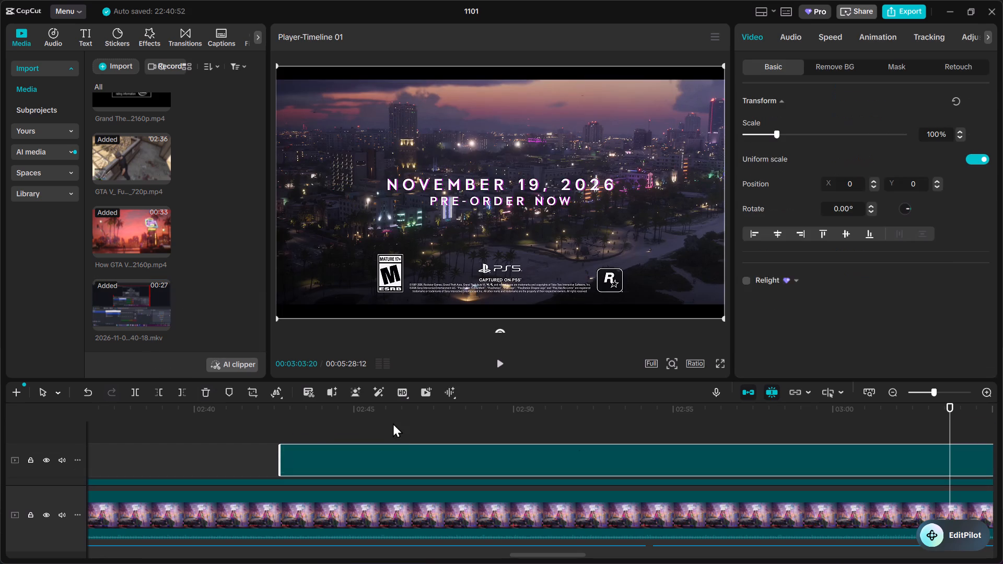
Preview the timeline around the two-minute mark to find the gap, and move the recording clip to start at about 1:55.
{"action": "triple_click", "coordinate": [893, 395]}
{"action": "left_click", "coordinate": [893, 396]}
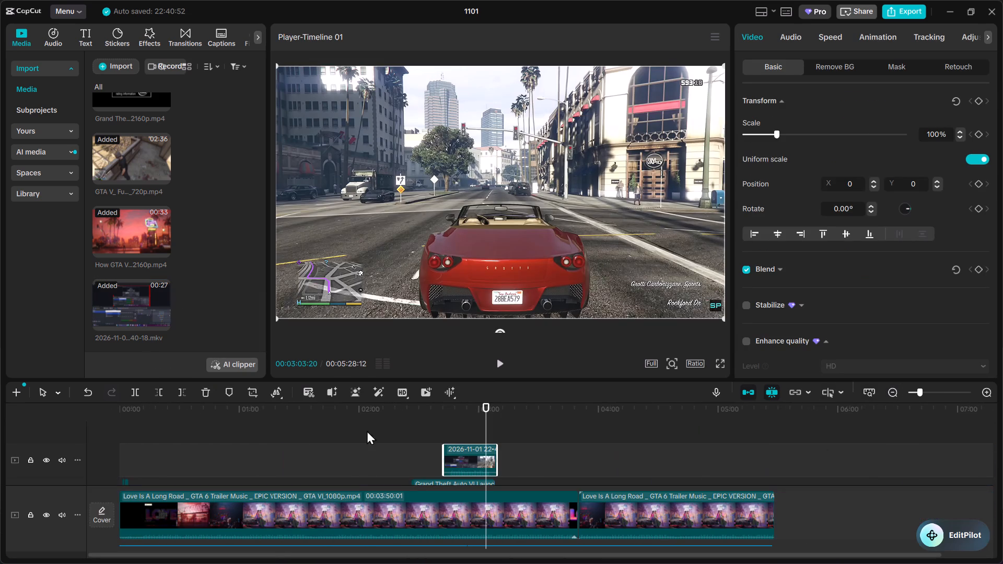
{"action": "scroll", "coordinate": [398, 436], "scroll_direction": "down", "scroll_amount": 7}
{"action": "scroll", "coordinate": [397, 434], "scroll_direction": "up", "scroll_amount": 2}
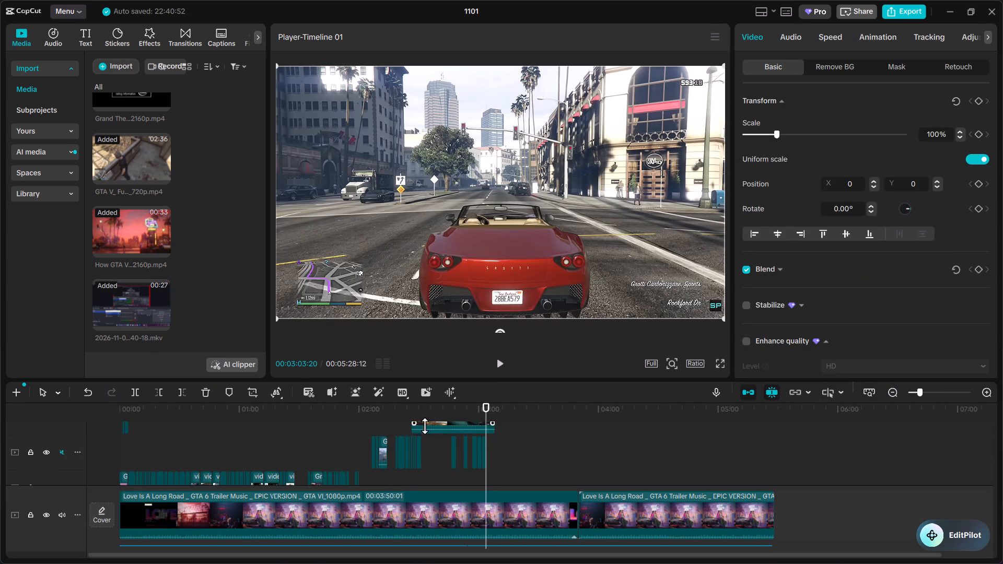
{"action": "scroll", "coordinate": [425, 426], "scroll_direction": "up", "scroll_amount": 2}
{"action": "left_click", "coordinate": [402, 432]}
{"action": "key", "text": "space"}
{"action": "left_click", "coordinate": [371, 429]}
{"action": "left_click", "coordinate": [380, 429]}
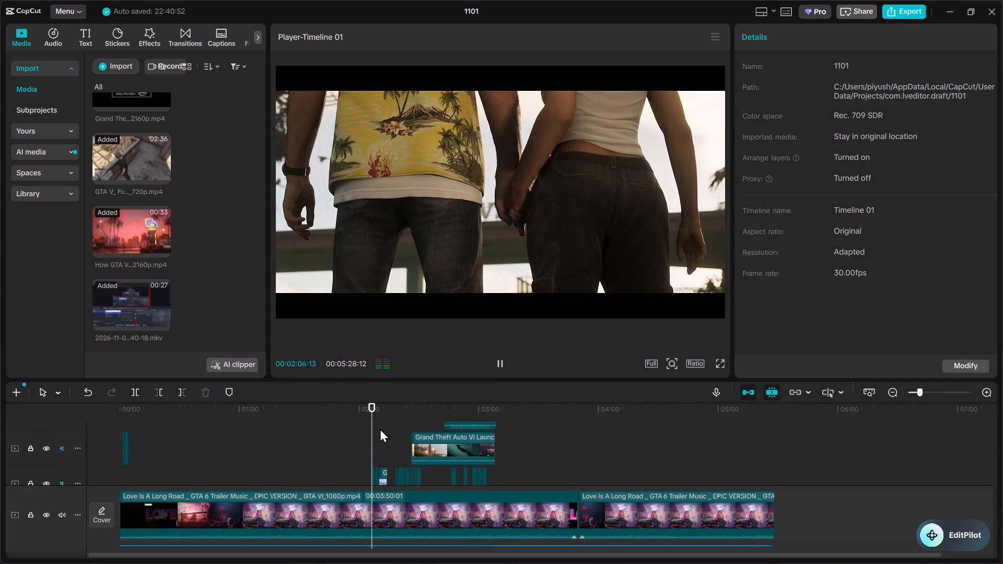
{"action": "key", "text": "space"}
{"action": "scroll", "coordinate": [495, 413], "scroll_direction": "down", "scroll_amount": 4}
{"action": "scroll", "coordinate": [352, 423], "scroll_direction": "down", "scroll_amount": 2}
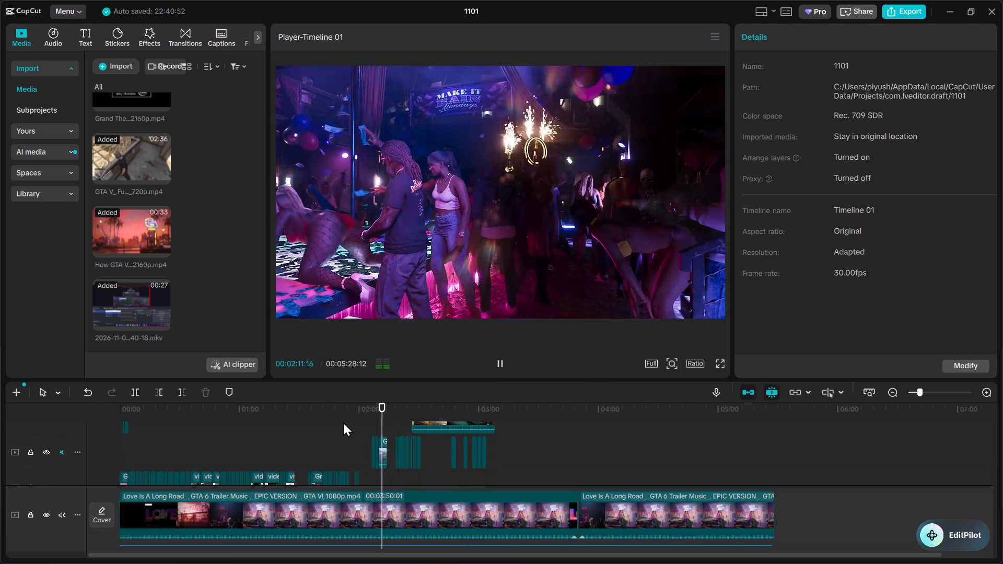
{"action": "scroll", "coordinate": [343, 422], "scroll_direction": "down", "scroll_amount": 3}
{"action": "left_click", "coordinate": [358, 394]}
{"action": "left_click", "coordinate": [347, 408]}
{"action": "key", "text": "space"}
{"action": "scroll", "coordinate": [412, 427], "scroll_direction": "up", "scroll_amount": 3}
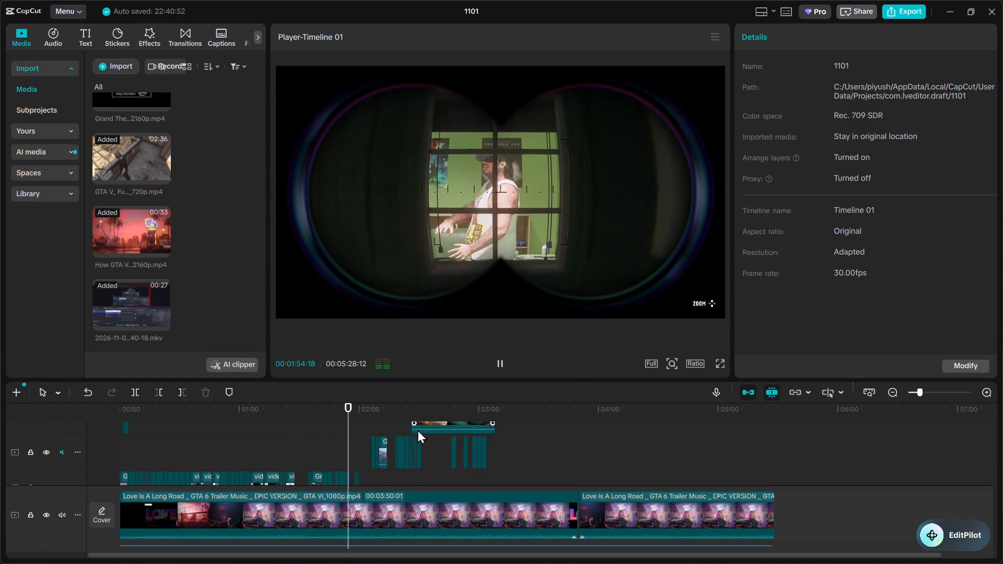
{"action": "scroll", "coordinate": [423, 430], "scroll_direction": "up", "scroll_amount": 3}
{"action": "left_click_drag", "start_coordinate": [464, 434], "coordinate": [368, 442]}
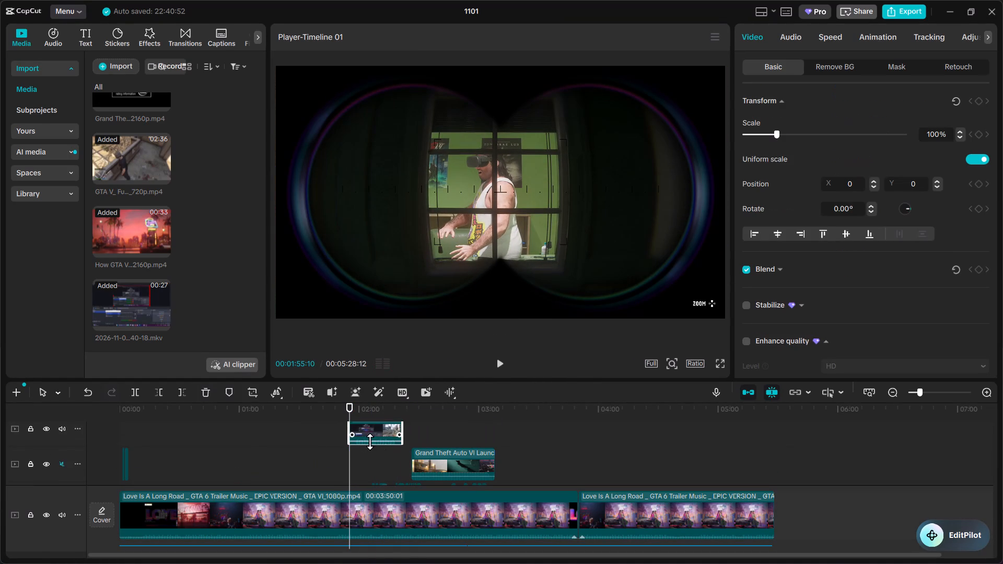
Trim away the recording's beginning up to about 2:09:28, where the character reaches the red convertible's door.
{"action": "key", "text": "space"}
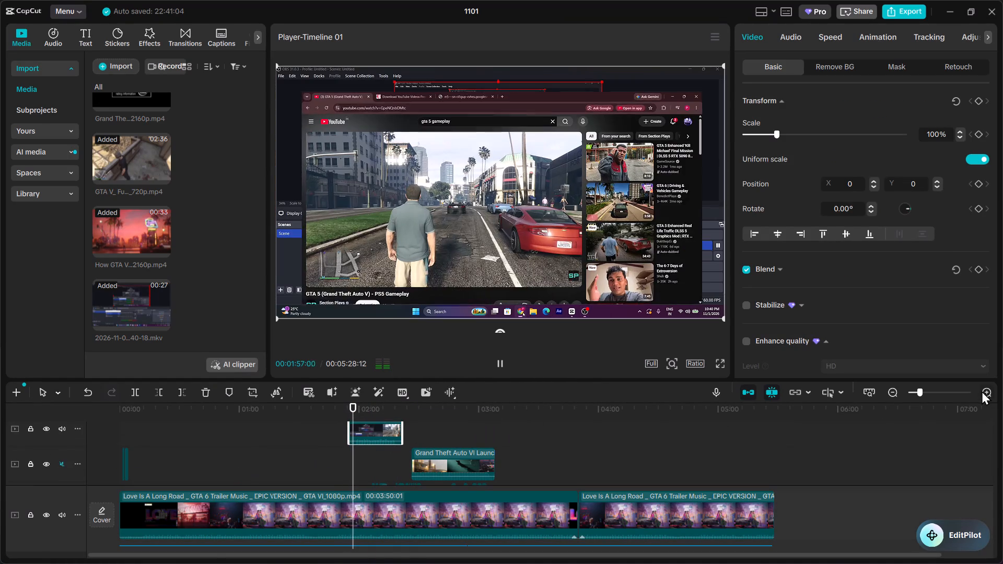
{"action": "double_click", "coordinate": [982, 391]}
{"action": "left_click", "coordinate": [985, 391]}
{"action": "scroll", "coordinate": [379, 442], "scroll_direction": "up", "scroll_amount": 2}
{"action": "left_click", "coordinate": [419, 421]}
{"action": "left_click_drag", "start_coordinate": [419, 421], "coordinate": [450, 421]}
{"action": "left_click", "coordinate": [459, 420]}
{"action": "key", "text": "space"}
{"action": "left_click", "coordinate": [473, 453]}
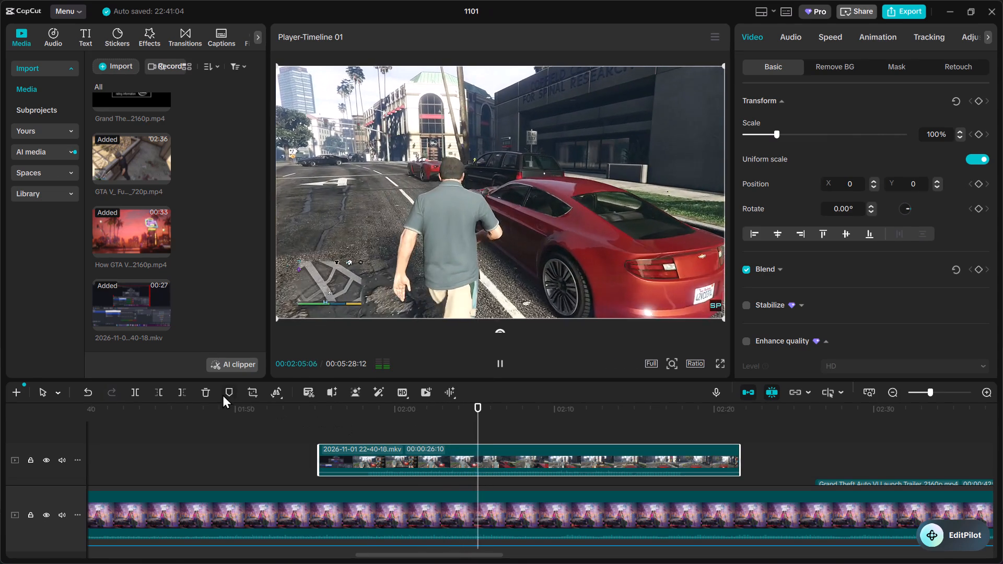
{"action": "left_click", "coordinate": [527, 424]}
{"action": "key", "text": "space"}
{"action": "key", "text": "space"}
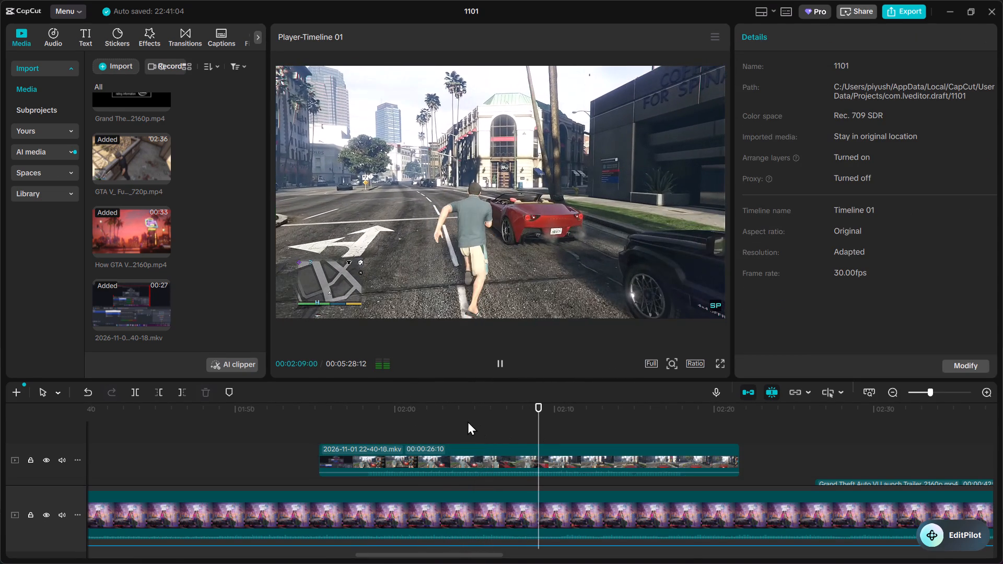
{"action": "left_click", "coordinate": [487, 422]}
{"action": "key", "text": "space"}
{"action": "left_click", "coordinate": [556, 427]}
{"action": "left_click", "coordinate": [559, 466]}
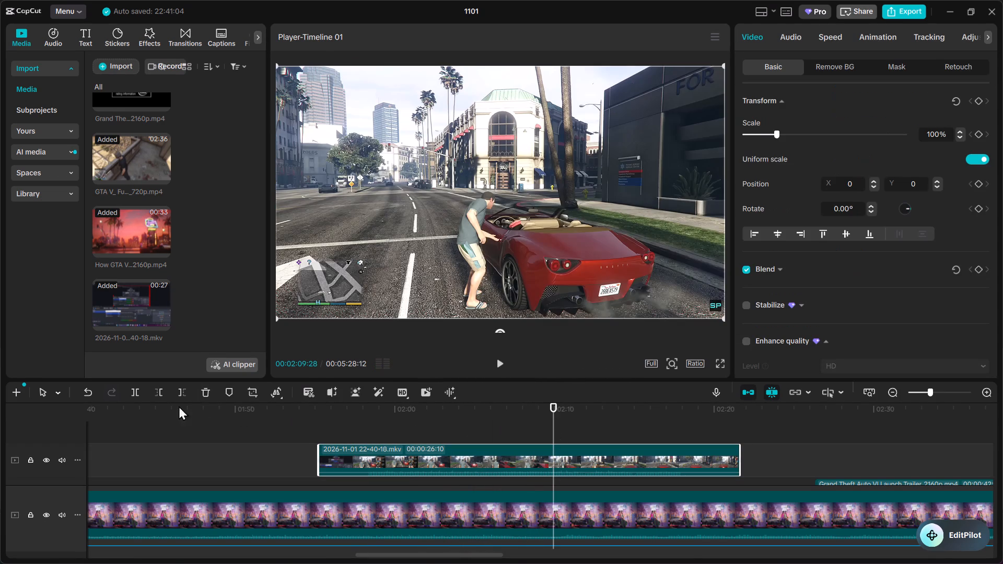
{"action": "left_click", "coordinate": [163, 391]}
Trim away the recording's end after about 2:12, keeping about two seconds of the character entering the car.
{"action": "key", "text": "space"}
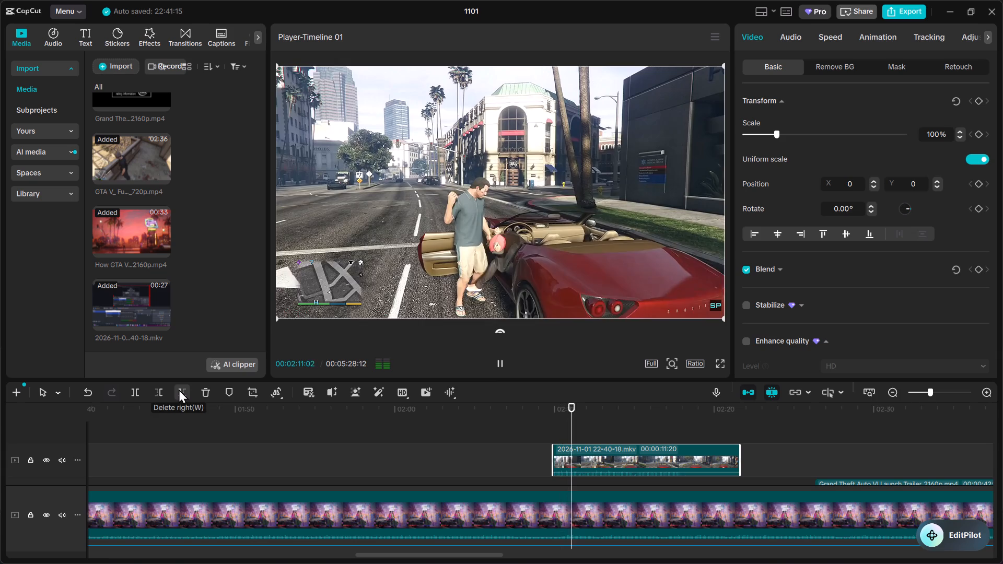
{"action": "left_click", "coordinate": [181, 389]}
Move the trimmed recording down to the trailer clips' track, directly against the end of the Launch Trailer clip at about 2:00:07.
{"action": "scroll", "coordinate": [900, 427], "scroll_direction": "down", "scroll_amount": 4}
{"action": "scroll", "coordinate": [567, 430], "scroll_direction": "up", "scroll_amount": 2}
{"action": "left_click_drag", "start_coordinate": [569, 429], "coordinate": [424, 467]}
{"action": "scroll", "coordinate": [407, 454], "scroll_direction": "down", "scroll_amount": 4}
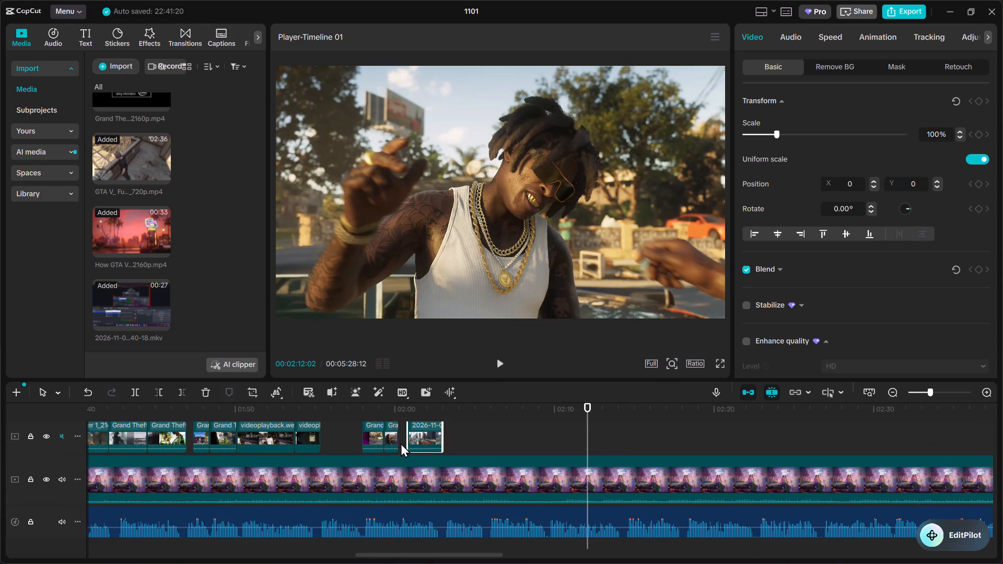
{"action": "left_click", "coordinate": [394, 413]}
{"action": "key", "text": "space"}
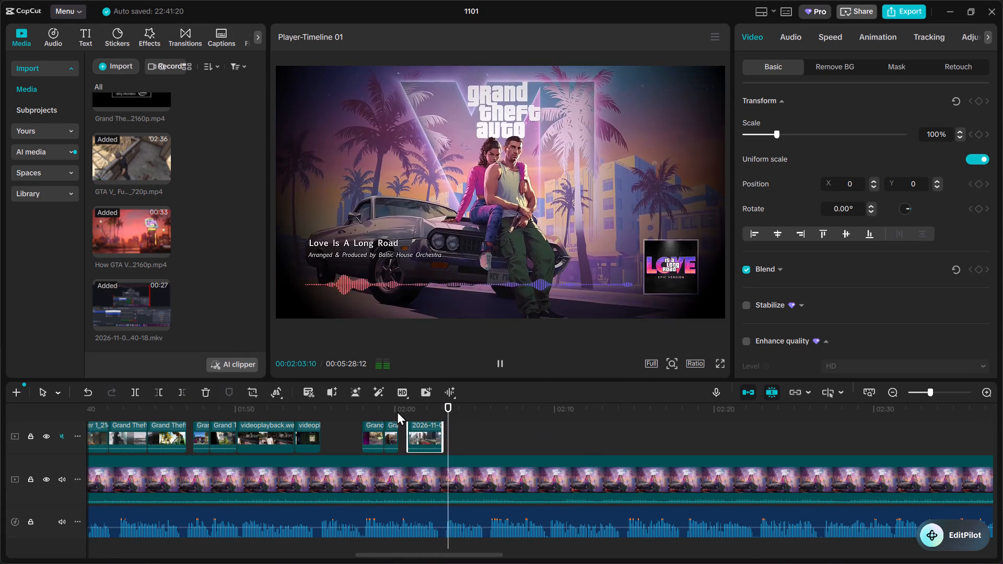
{"action": "left_click", "coordinate": [401, 412]}
{"action": "triple_click", "coordinate": [981, 389]}
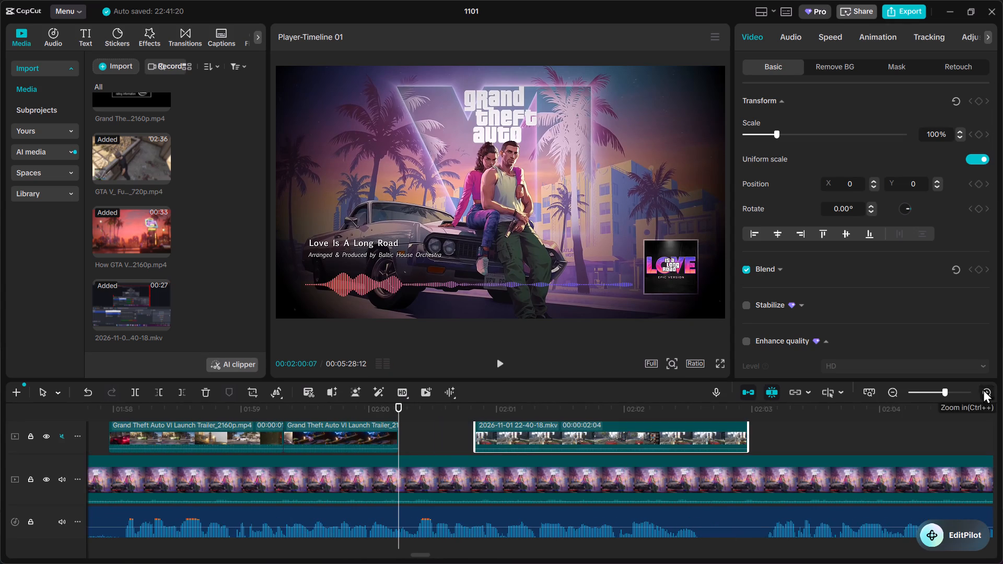
{"action": "left_click_drag", "start_coordinate": [983, 389], "coordinate": [974, 397]}
{"action": "left_click_drag", "start_coordinate": [530, 432], "coordinate": [455, 437]}
Split the recording clip at 2:01:09, while the character stands at the convertible's open door.
{"action": "key", "text": "space"}
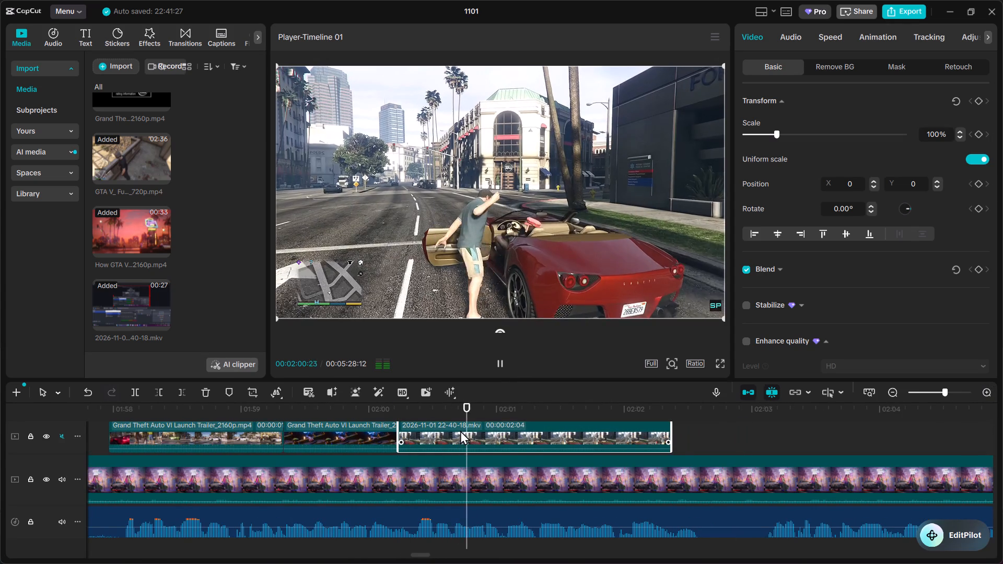
{"action": "key", "text": "space"}
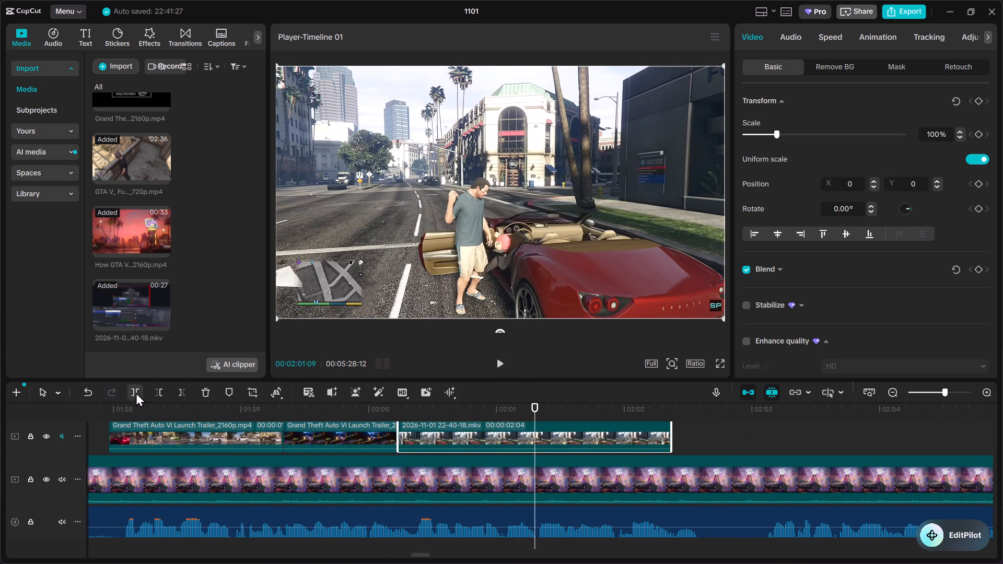
{"action": "left_click", "coordinate": [136, 393]}
Scale the recording piece after the 2:01:09 split to 500% and shift it to X 608, Y 145.
{"action": "left_click_drag", "start_coordinate": [788, 130], "coordinate": [937, 138]}
{"action": "left_click_drag", "start_coordinate": [444, 194], "coordinate": [483, 189]}
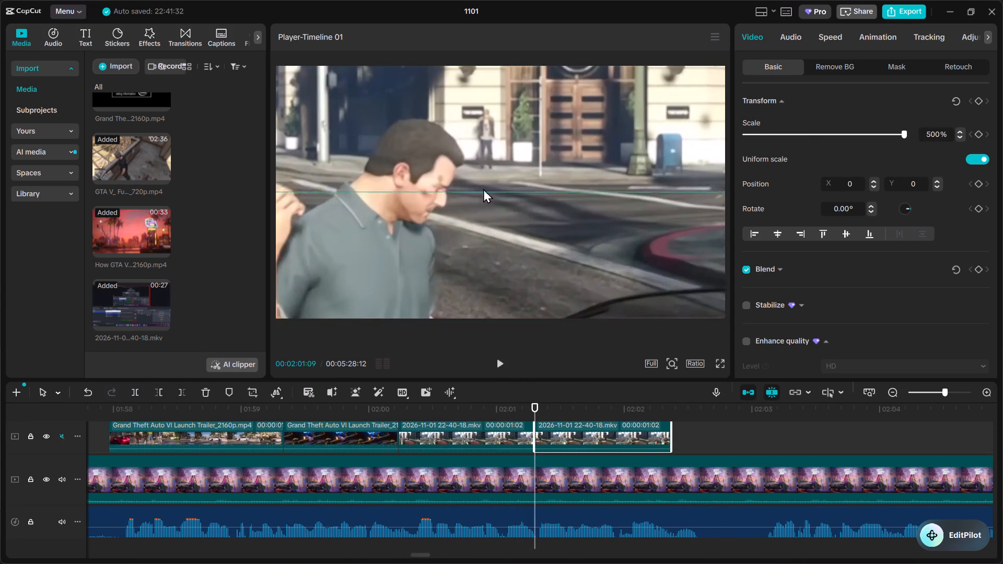
{"action": "left_click_drag", "start_coordinate": [483, 189], "coordinate": [515, 178]}
{"action": "key", "text": "space"}
{"action": "key", "text": "space"}
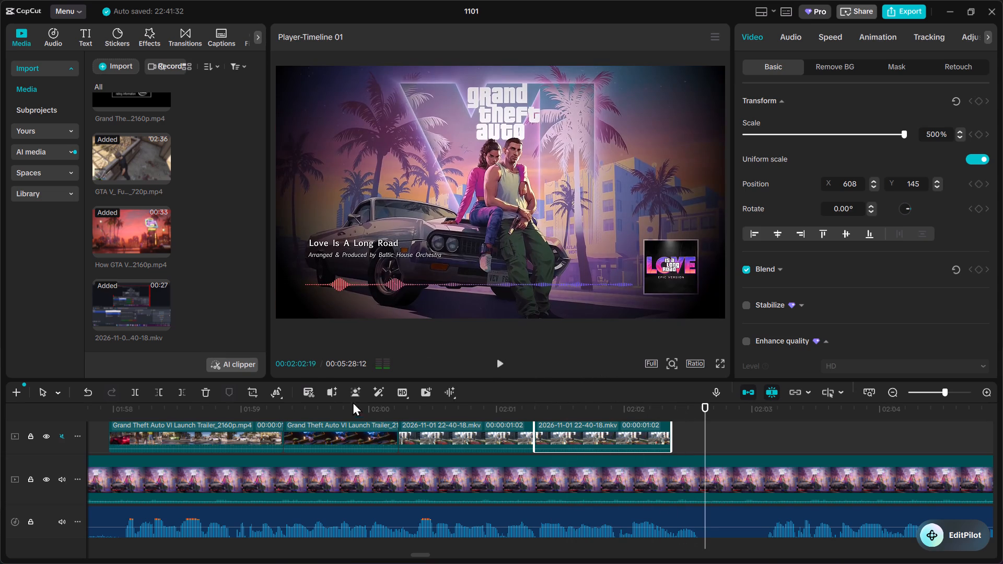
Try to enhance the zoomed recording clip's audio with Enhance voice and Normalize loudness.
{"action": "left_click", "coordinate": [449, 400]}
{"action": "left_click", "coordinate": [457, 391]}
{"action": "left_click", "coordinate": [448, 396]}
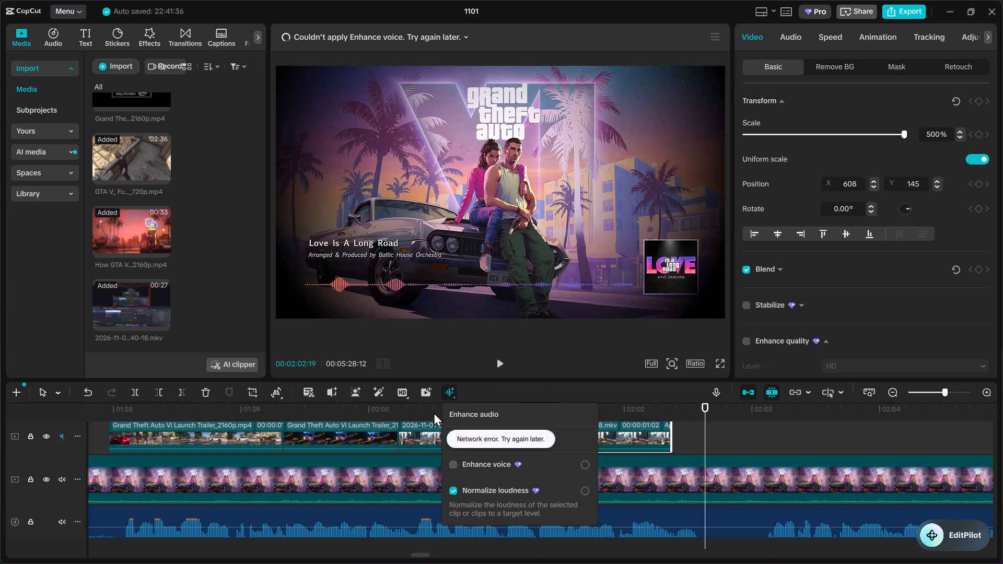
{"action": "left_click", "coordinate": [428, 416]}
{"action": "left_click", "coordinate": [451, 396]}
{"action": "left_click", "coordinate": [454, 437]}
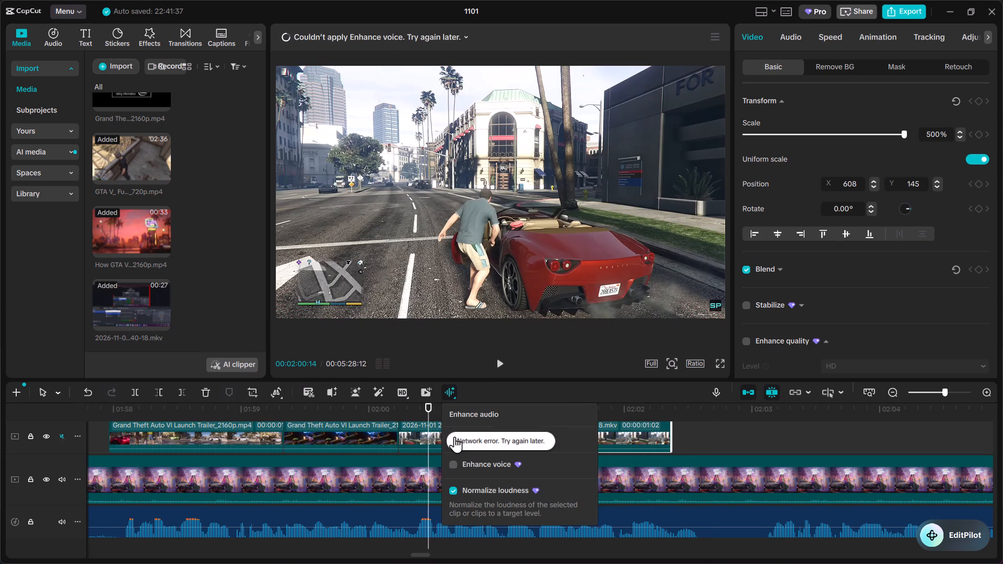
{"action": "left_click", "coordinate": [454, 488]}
Reposition the 500% recording clip to X 0, Y 2521, framing the car's interior and steering wheel at 2:01:21.
{"action": "key", "text": "space"}
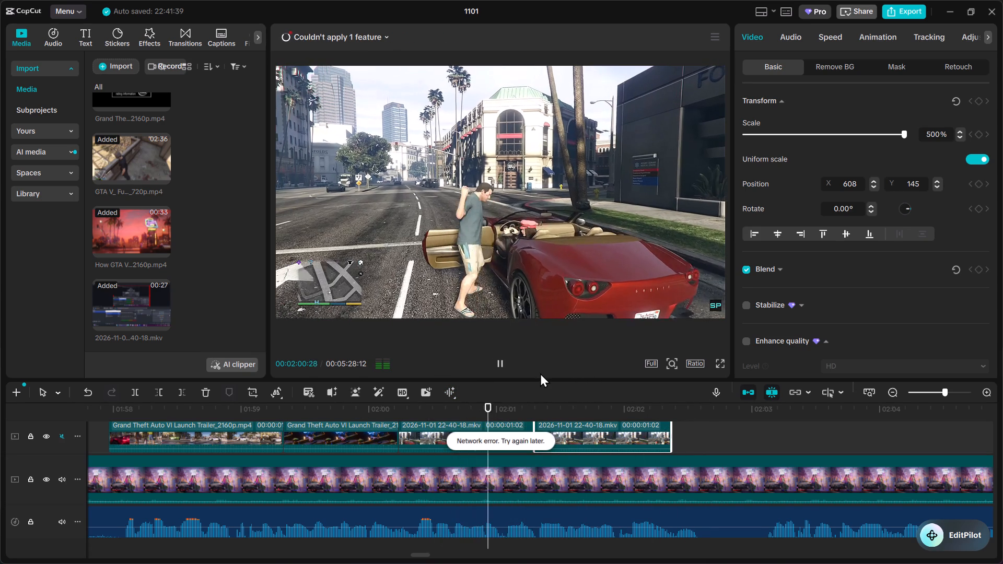
{"action": "left_click", "coordinate": [478, 405]}
{"action": "left_click_drag", "start_coordinate": [586, 412], "coordinate": [583, 412]}
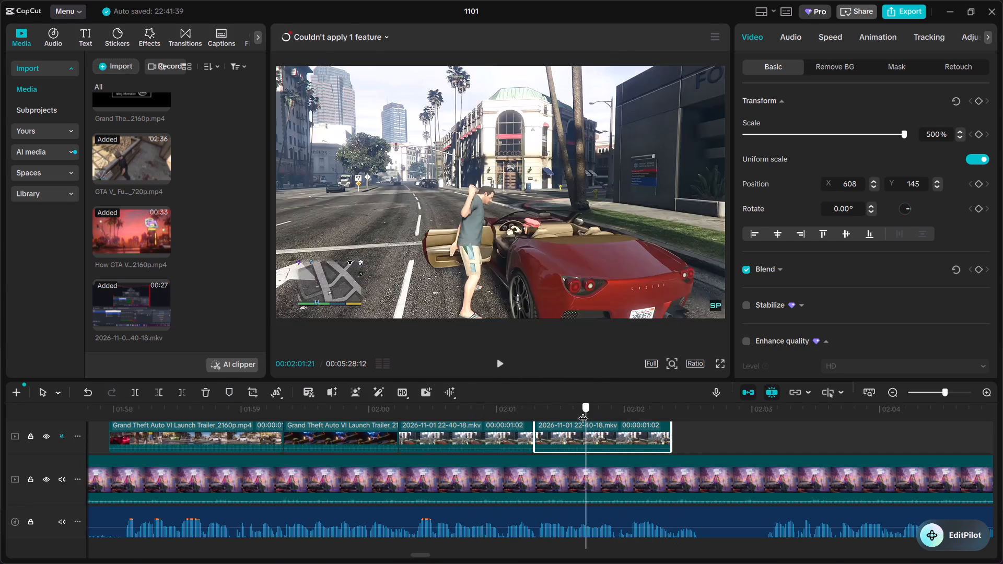
{"action": "left_click_drag", "start_coordinate": [583, 412], "coordinate": [580, 412]}
{"action": "left_click", "coordinate": [543, 412]}
{"action": "left_click_drag", "start_coordinate": [493, 278], "coordinate": [419, 0]}
Play through the zoomed recording and split it at 2:02:00.
{"action": "key", "text": "space"}
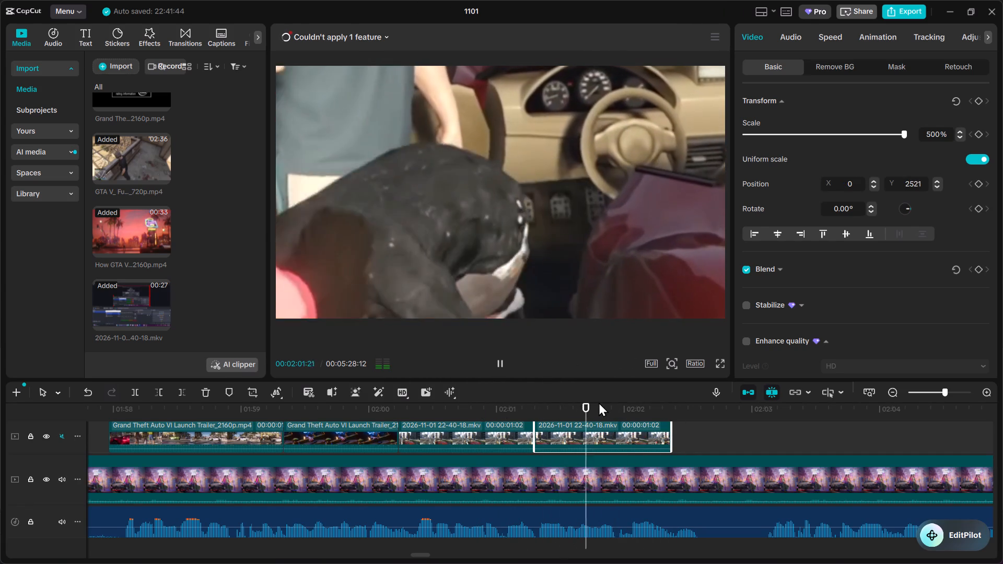
{"action": "left_click", "coordinate": [388, 417]}
{"action": "key", "text": "space"}
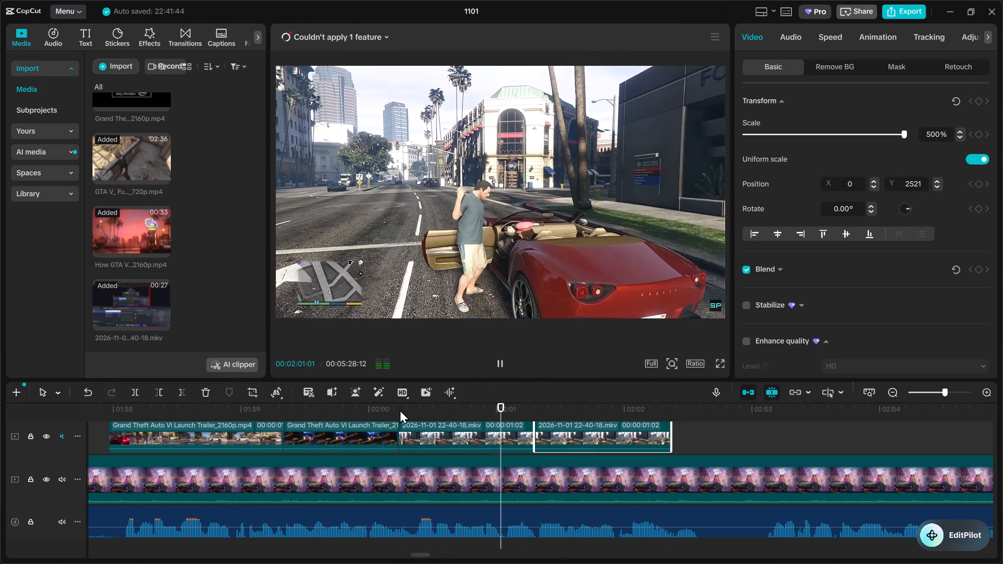
{"action": "key", "text": "space"}
{"action": "left_click", "coordinate": [587, 405]}
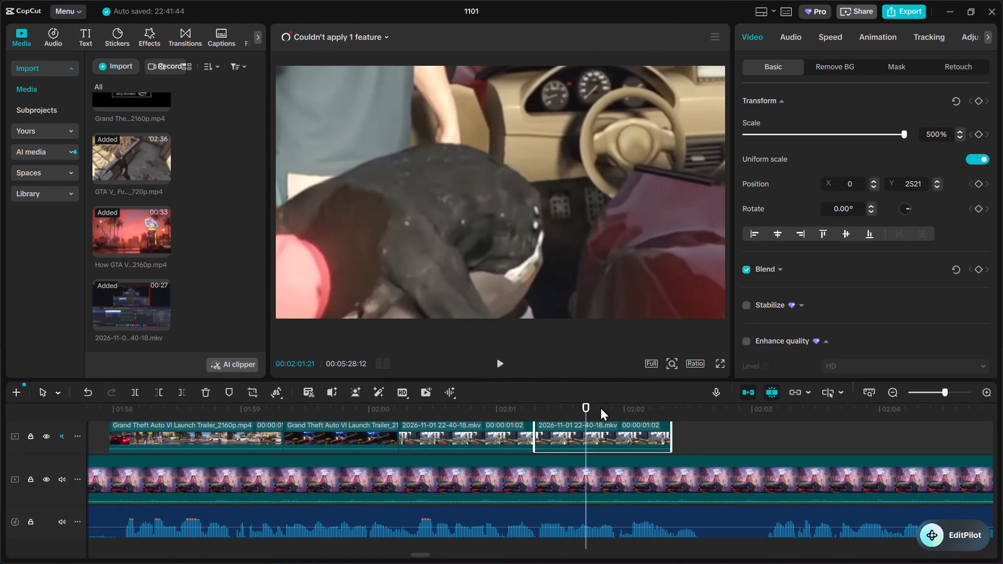
{"action": "key", "text": "space"}
{"action": "key", "text": "space"}
{"action": "left_click", "coordinate": [137, 387]}
Reposition the last recording piece to X 915, Y -84 and extend its end to about 2:02:25.
{"action": "left_click_drag", "start_coordinate": [544, 174], "coordinate": [664, 273]}
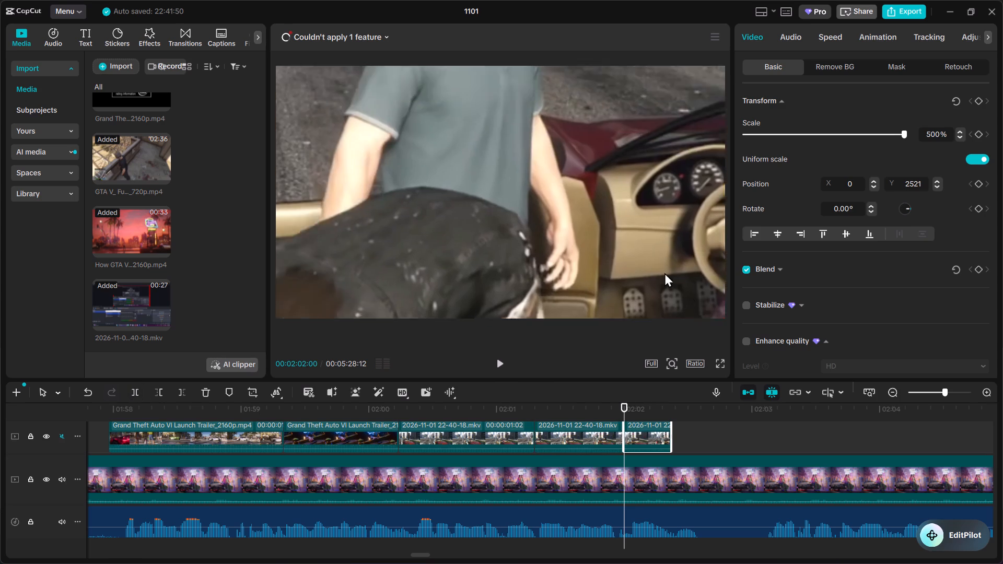
{"action": "left_click_drag", "start_coordinate": [664, 273], "coordinate": [651, 479]}
{"action": "left_click_drag", "start_coordinate": [670, 439], "coordinate": [729, 445]}
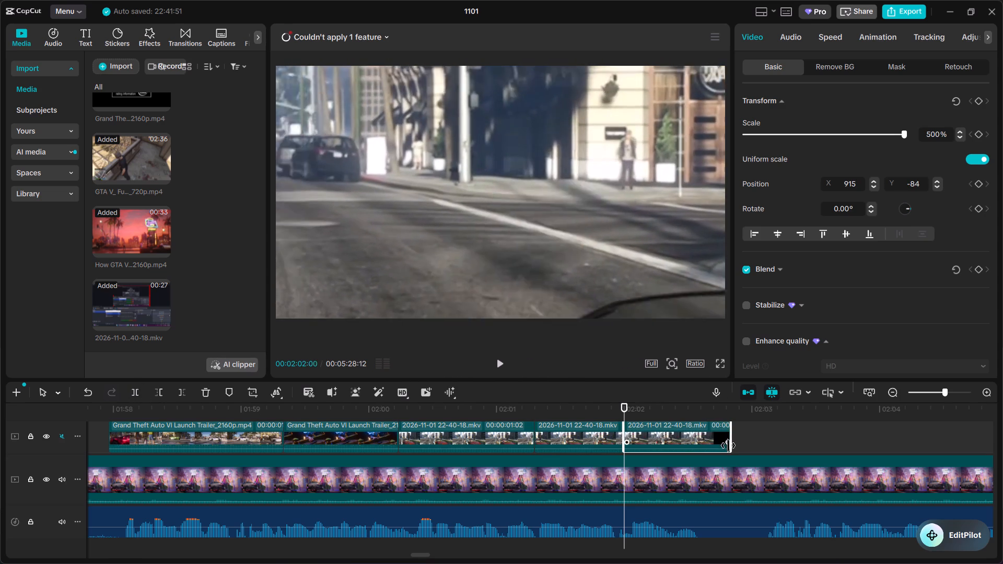
Play back the three recording pieces from about 2:00:07 to check the zoomed framing and cuts.
{"action": "key", "text": "space"}
{"action": "left_click", "coordinate": [409, 416]}
{"action": "key", "text": "space"}
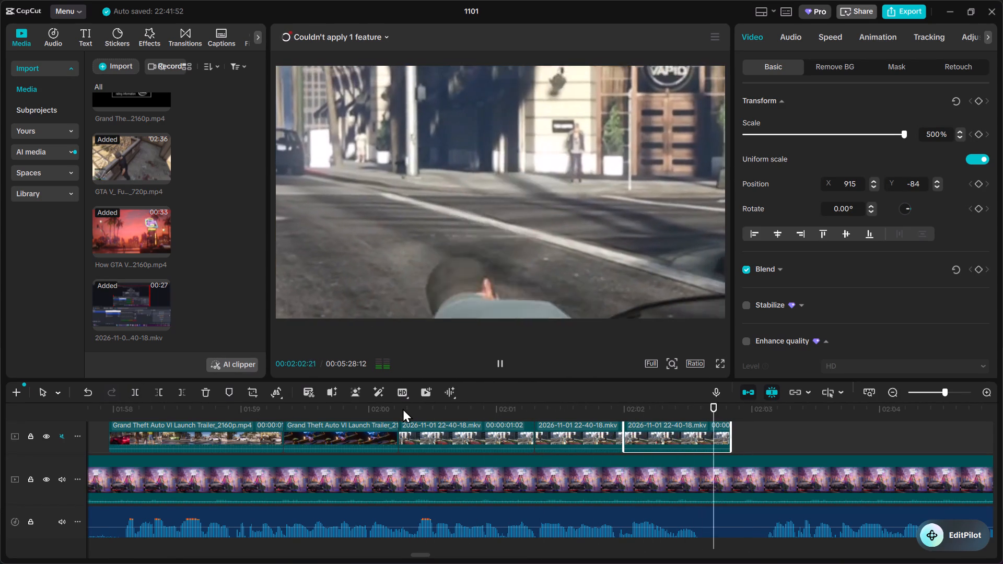
{"action": "left_click", "coordinate": [413, 415]}
{"action": "key", "text": "space"}
{"action": "key", "text": "space"}
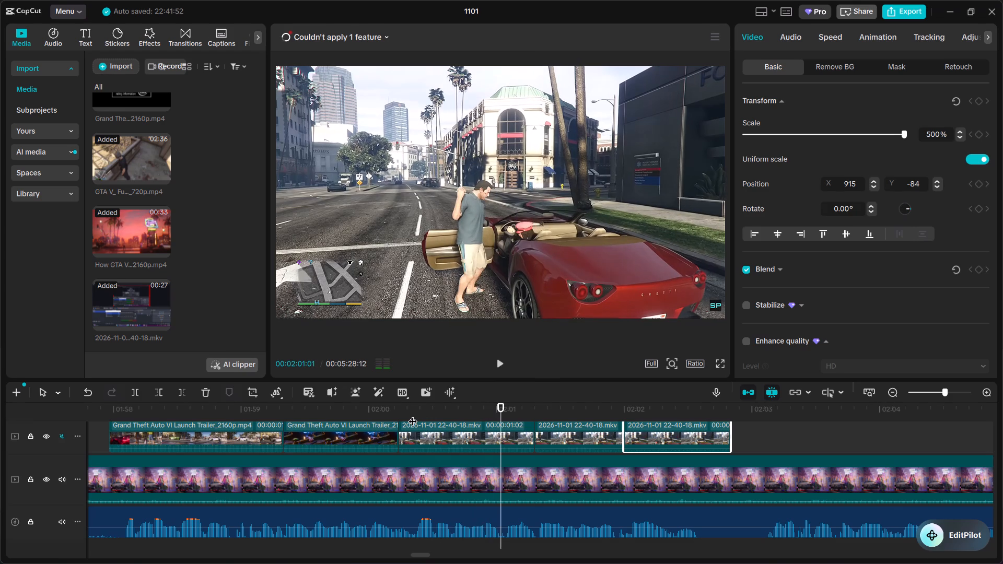
{"action": "key", "text": "space"}
{"action": "key", "text": "space"}
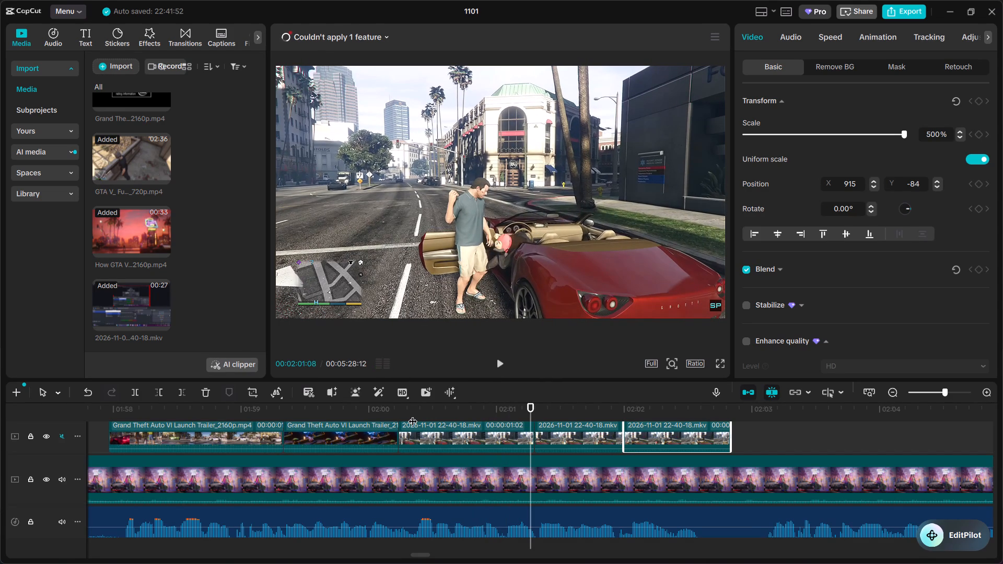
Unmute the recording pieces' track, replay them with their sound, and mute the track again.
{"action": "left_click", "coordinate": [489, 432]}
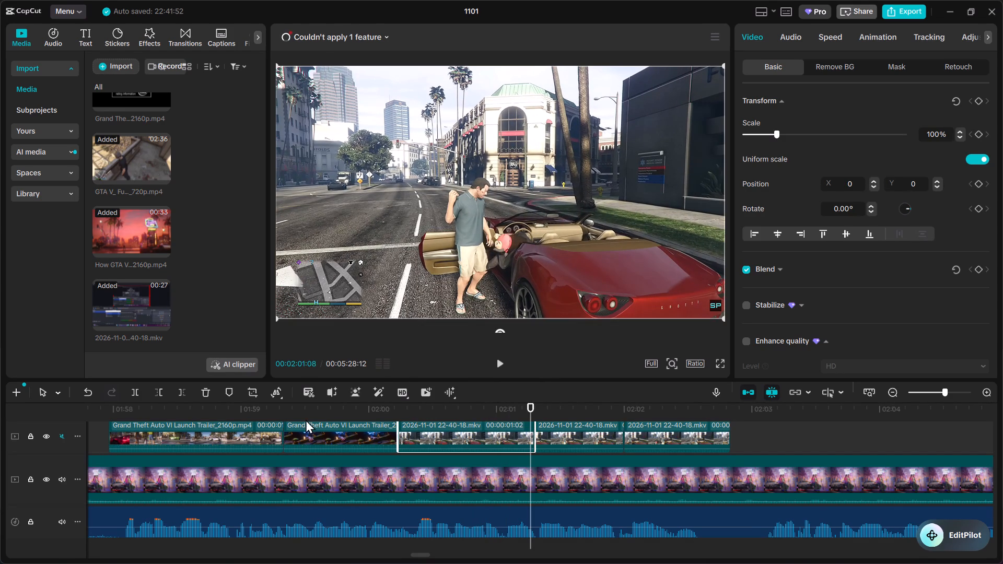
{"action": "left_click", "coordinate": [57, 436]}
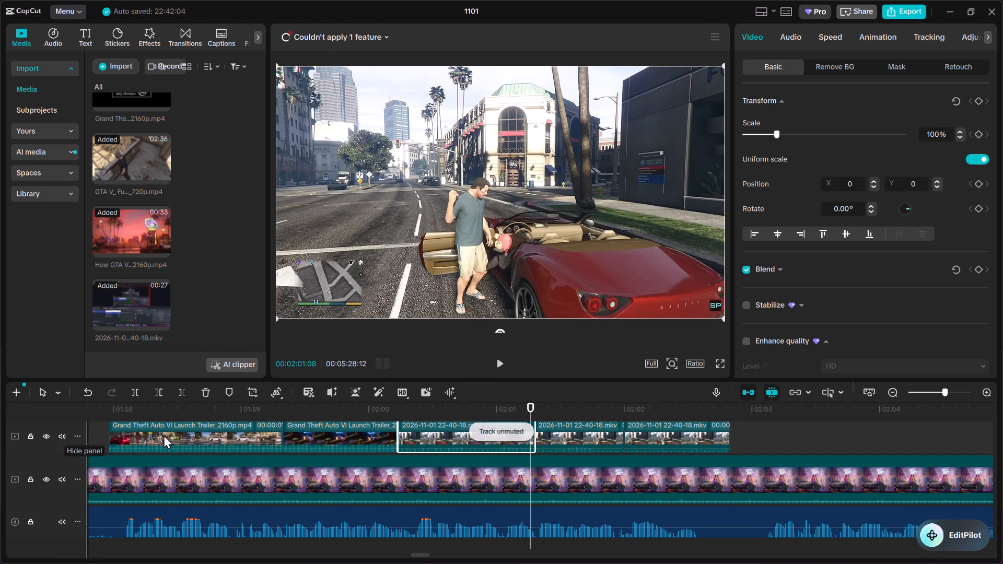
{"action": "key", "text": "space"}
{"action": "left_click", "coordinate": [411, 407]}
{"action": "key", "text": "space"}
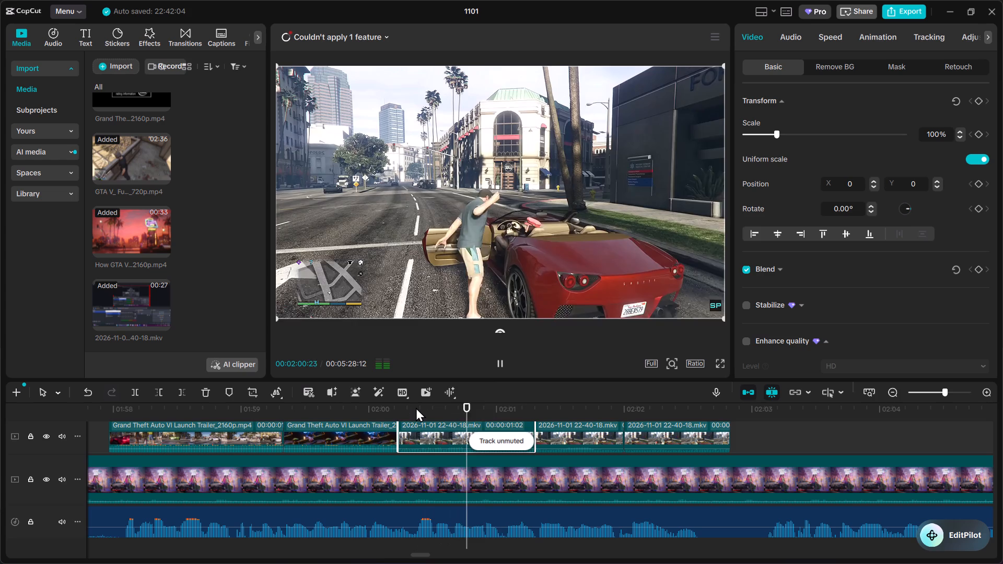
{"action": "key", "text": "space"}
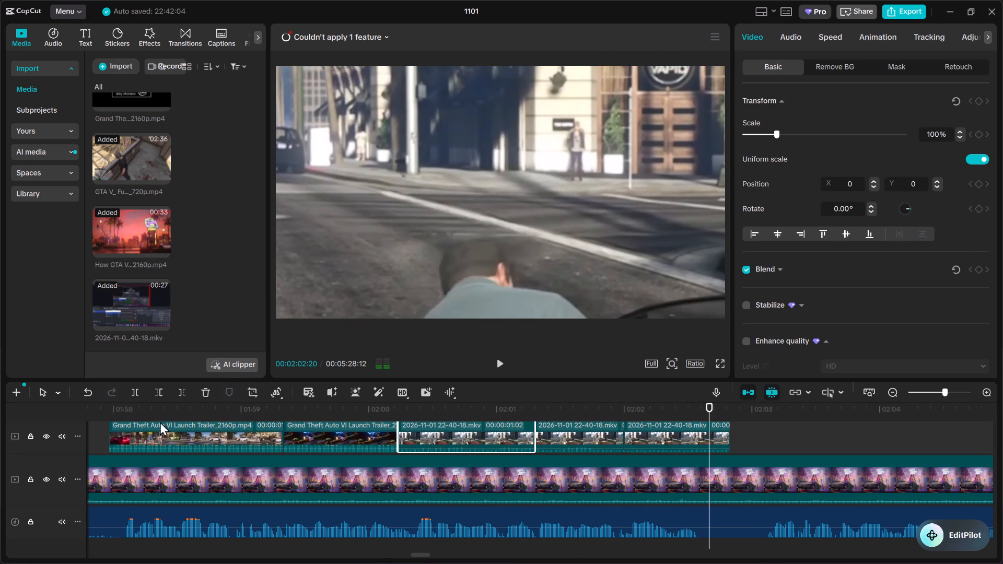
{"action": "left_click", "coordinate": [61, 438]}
Play back and inspect the remaining gaps on the clip tracks between about 1:55 and 2:25.
{"action": "key", "text": "space"}
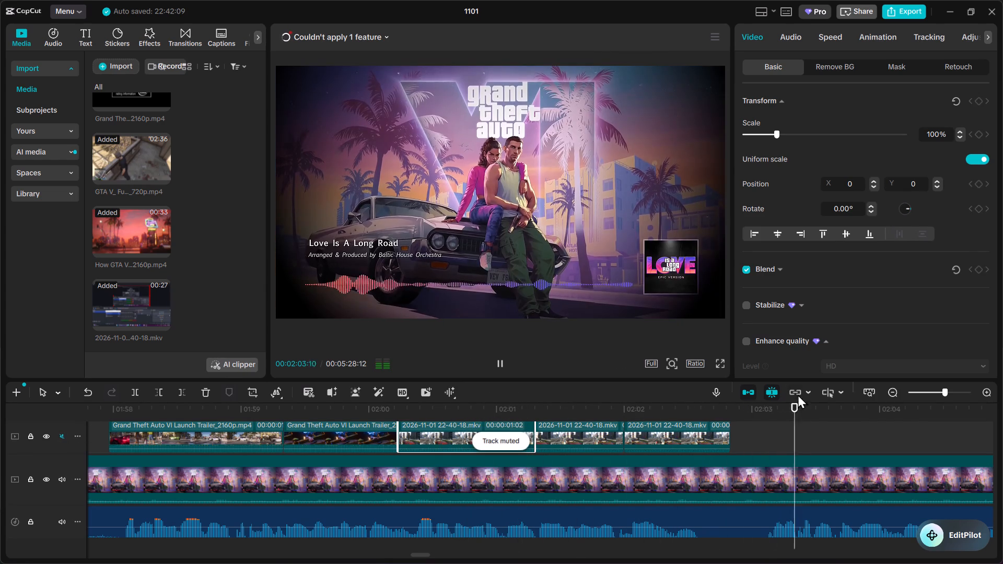
{"action": "left_click", "coordinate": [889, 395]}
{"action": "scroll", "coordinate": [801, 449], "scroll_direction": "up", "scroll_amount": 1}
{"action": "left_click", "coordinate": [844, 420]}
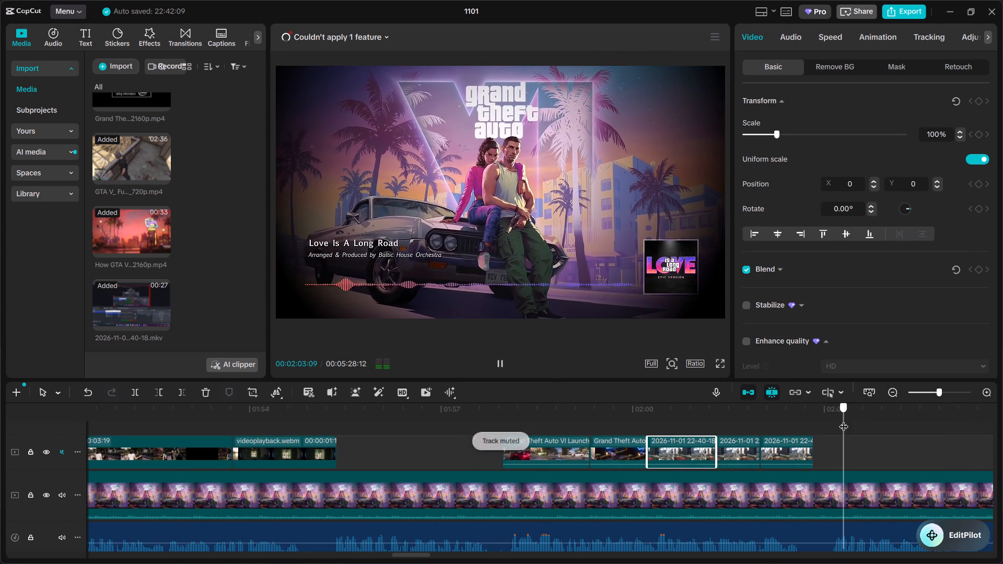
{"action": "left_click_drag", "start_coordinate": [844, 420], "coordinate": [509, 456]}
{"action": "key", "text": "space"}
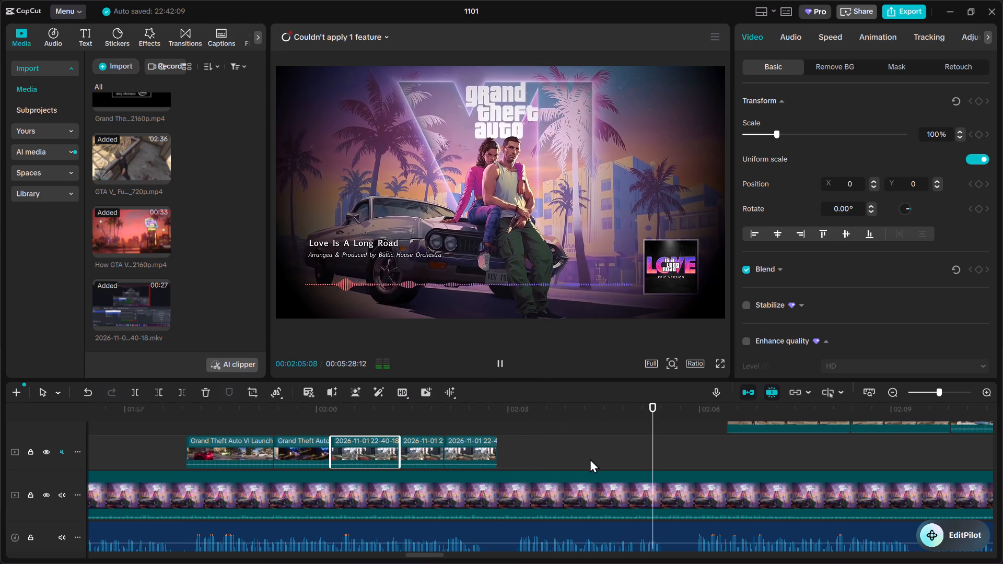
{"action": "scroll", "coordinate": [590, 459], "scroll_direction": "up", "scroll_amount": 1}
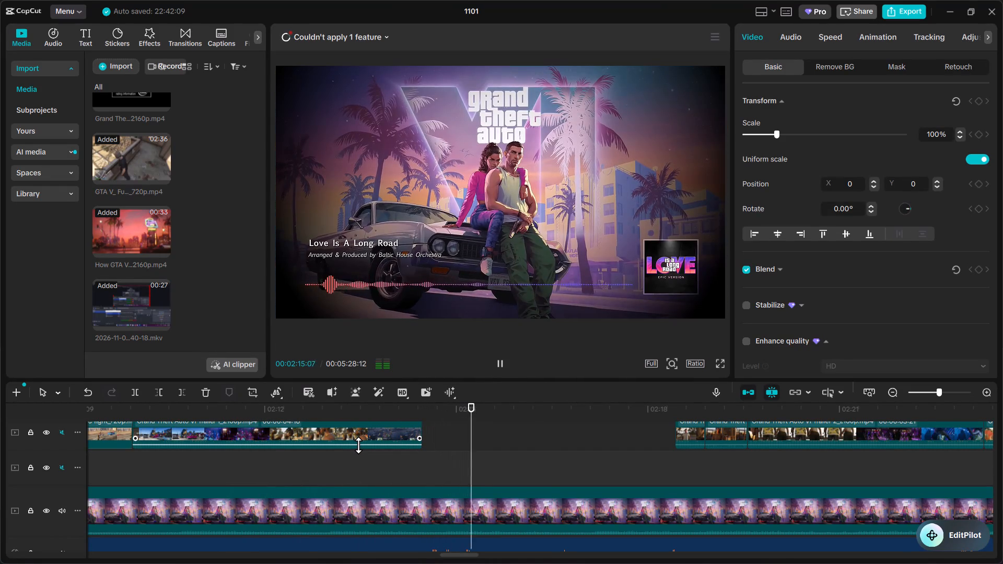
{"action": "double_click", "coordinate": [889, 392]}
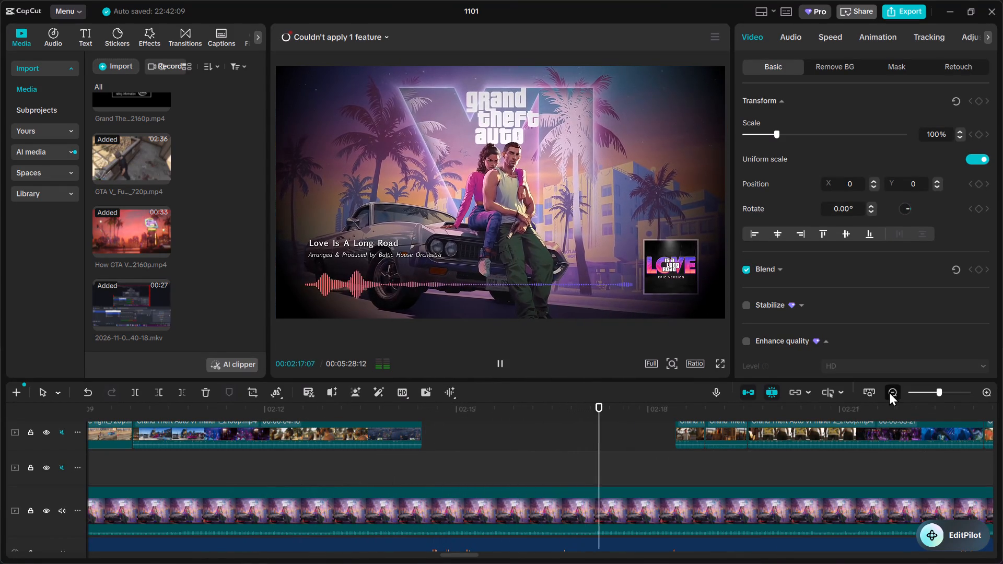
{"action": "left_click", "coordinate": [244, 437]}
{"action": "left_click", "coordinate": [253, 429]}
{"action": "key", "text": "space"}
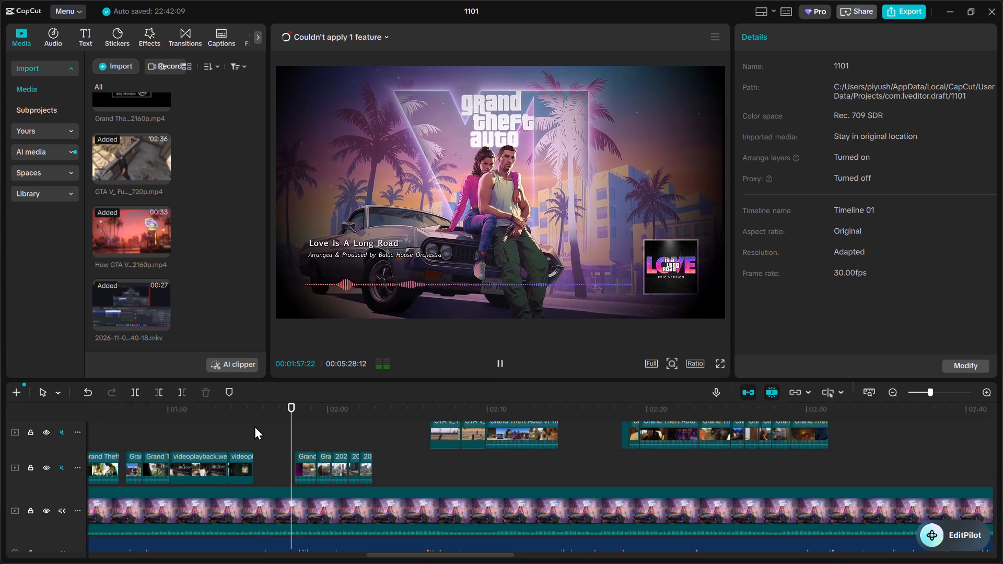
{"action": "left_click", "coordinate": [254, 426]}
{"action": "key", "text": "space"}
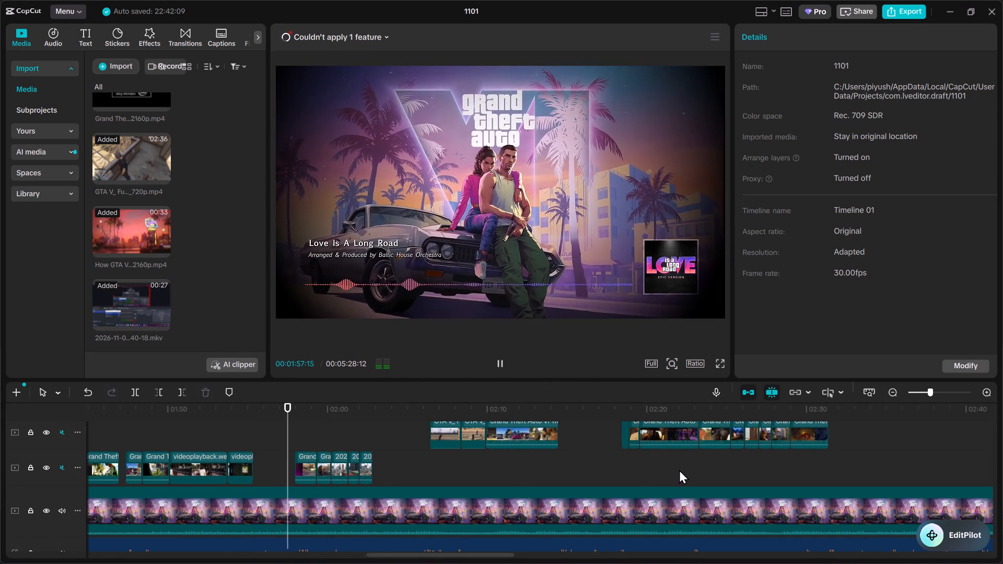
{"action": "scroll", "coordinate": [679, 469], "scroll_direction": "up", "scroll_amount": 2}
{"action": "left_click", "coordinate": [679, 423]}
{"action": "key", "text": "space"}
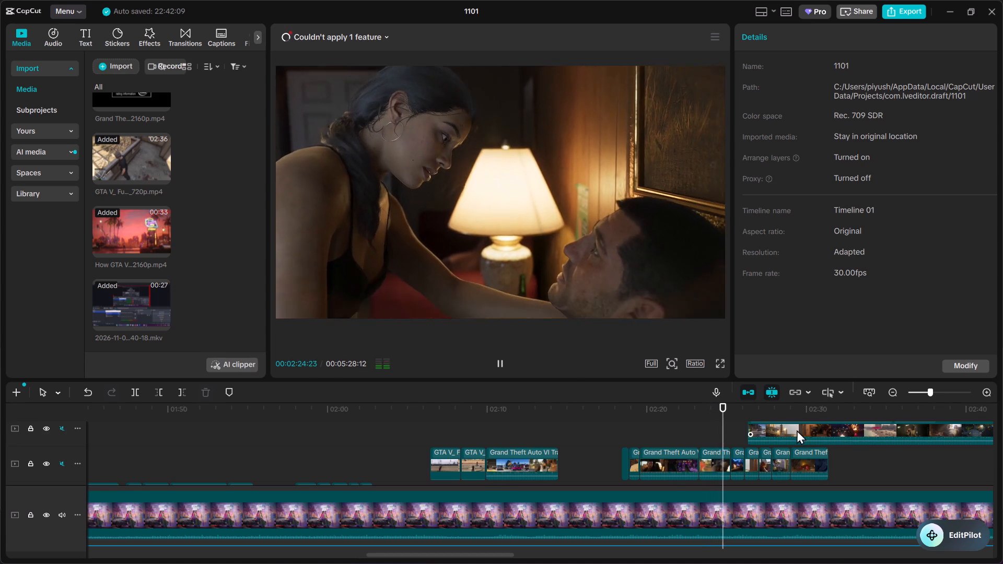
Delete the long leftover clip starting at about 2:26 on the track above the trailer clips.
{"action": "scroll", "coordinate": [784, 437], "scroll_direction": "up", "scroll_amount": 1}
{"action": "left_click", "coordinate": [775, 433]}
{"action": "left_click", "coordinate": [198, 391]}
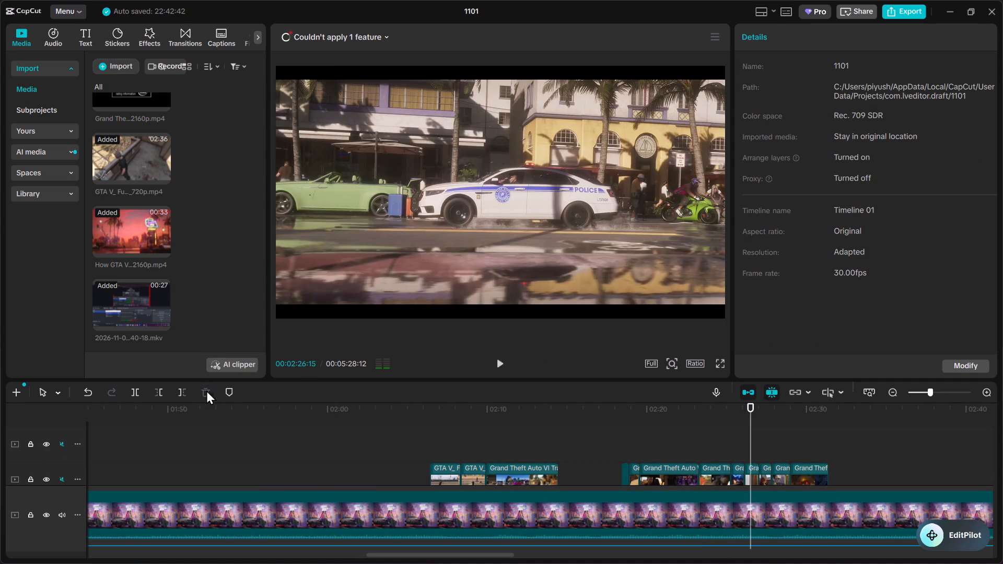
Examine the gap after the trailer clips end at about 2:31, up to the How GTA VI clip.
{"action": "key", "text": "space"}
{"action": "scroll", "coordinate": [875, 424], "scroll_direction": "down", "scroll_amount": 1}
{"action": "left_click", "coordinate": [828, 427]}
{"action": "key", "text": "space"}
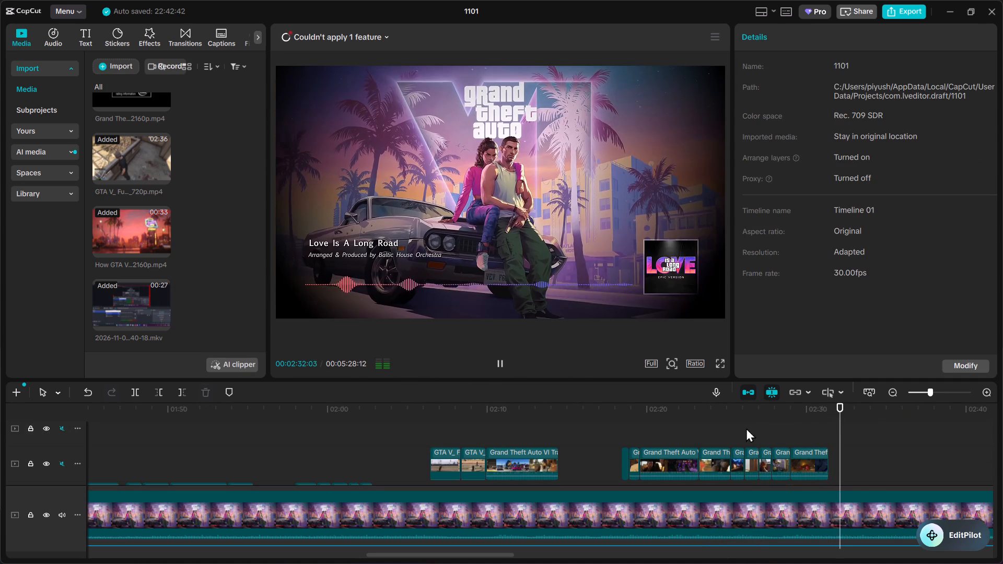
{"action": "left_click_drag", "start_coordinate": [485, 554], "coordinate": [561, 553]}
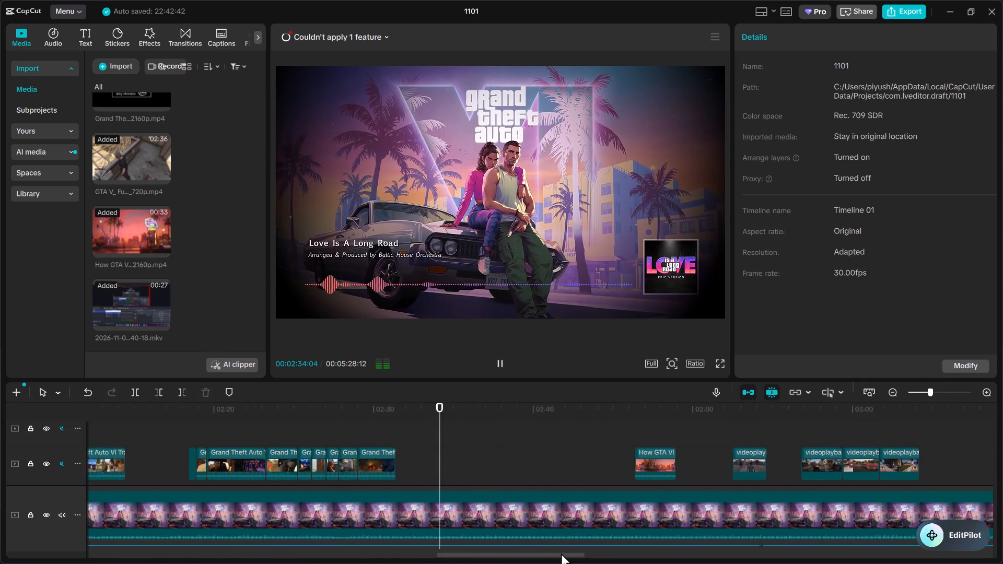
{"action": "left_click_drag", "start_coordinate": [561, 553], "coordinate": [562, 553]}
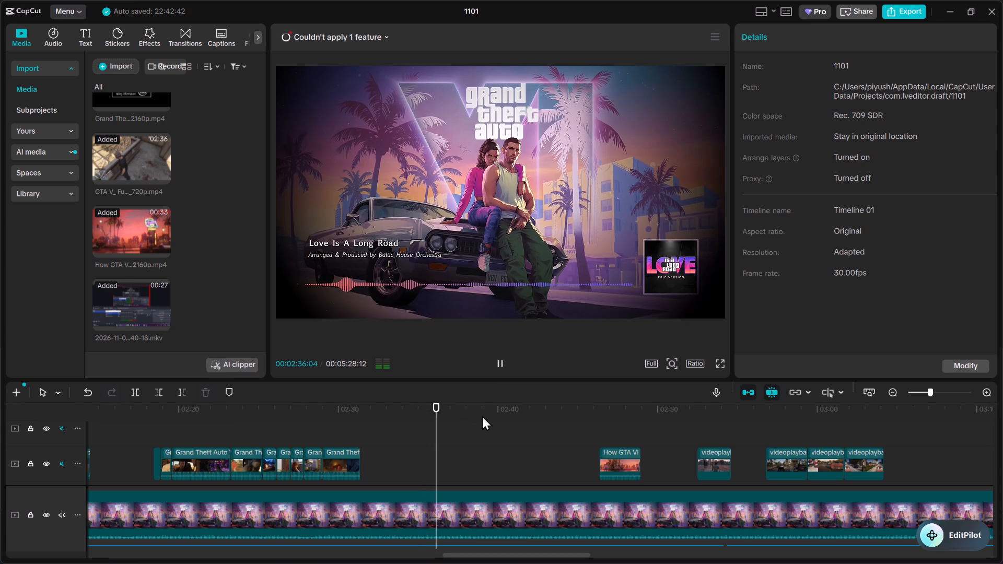
{"action": "key", "text": "space"}
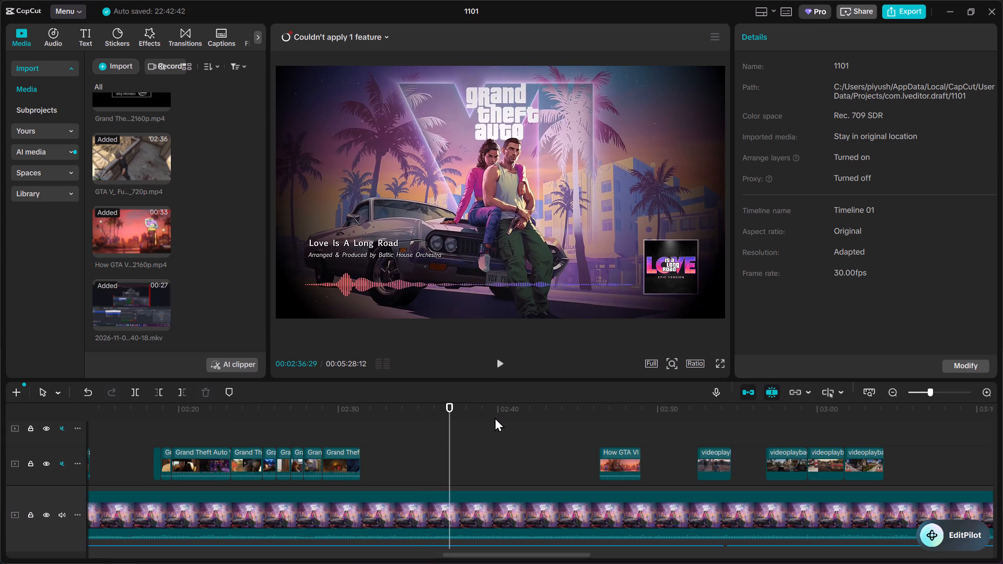
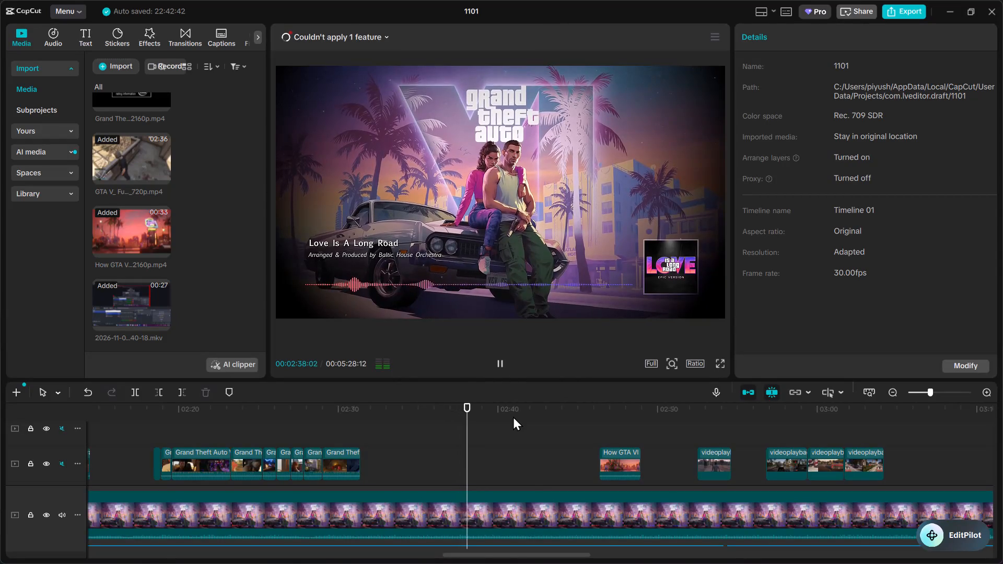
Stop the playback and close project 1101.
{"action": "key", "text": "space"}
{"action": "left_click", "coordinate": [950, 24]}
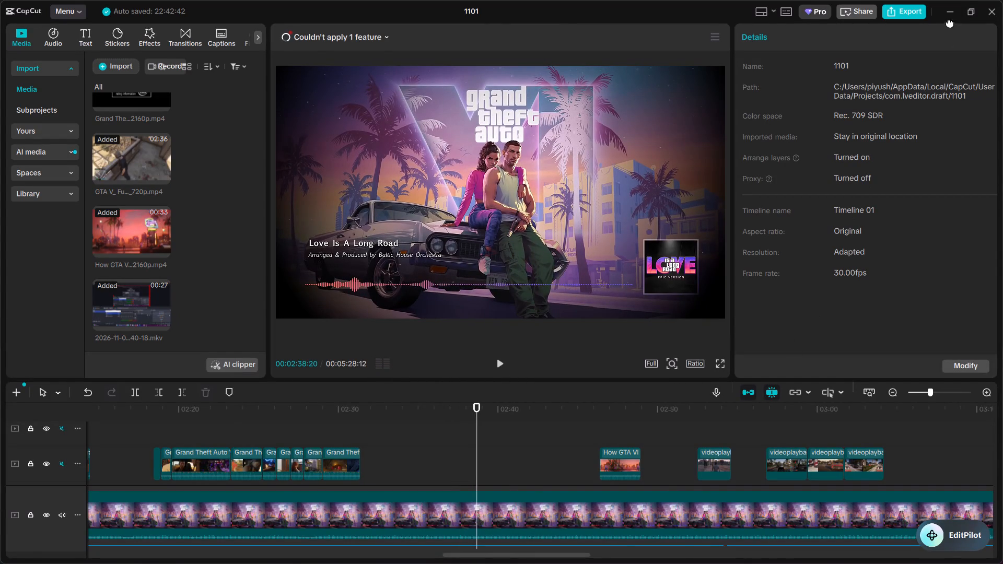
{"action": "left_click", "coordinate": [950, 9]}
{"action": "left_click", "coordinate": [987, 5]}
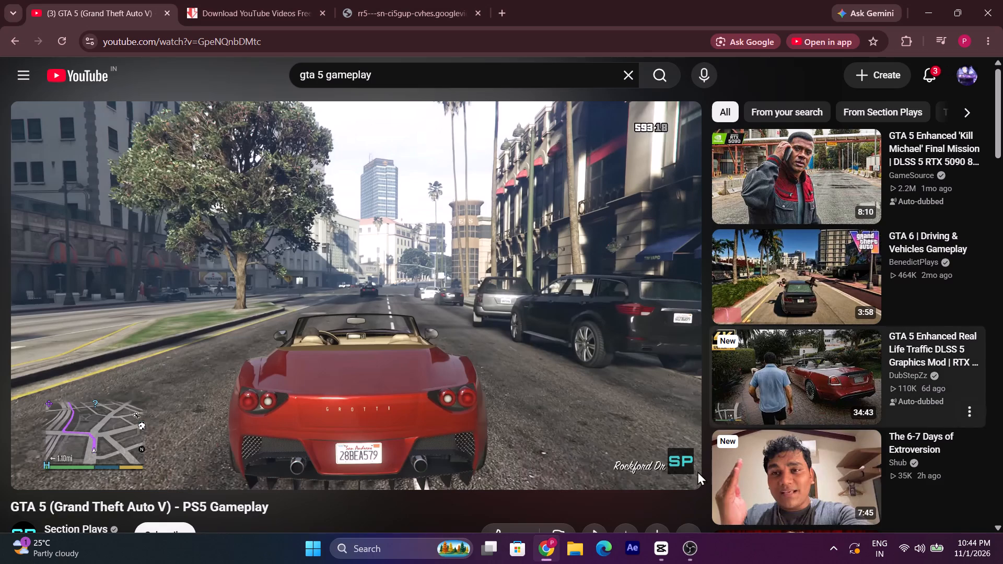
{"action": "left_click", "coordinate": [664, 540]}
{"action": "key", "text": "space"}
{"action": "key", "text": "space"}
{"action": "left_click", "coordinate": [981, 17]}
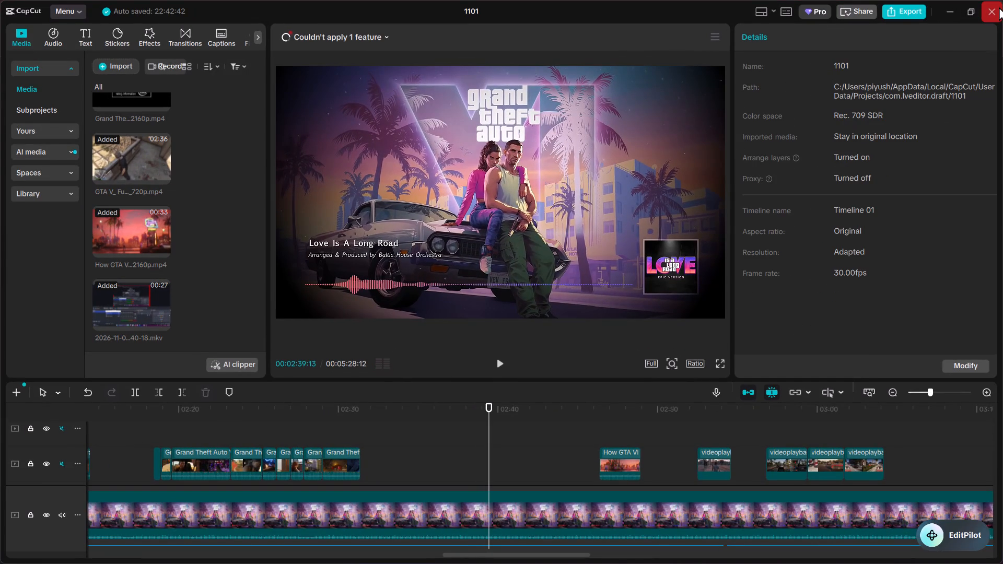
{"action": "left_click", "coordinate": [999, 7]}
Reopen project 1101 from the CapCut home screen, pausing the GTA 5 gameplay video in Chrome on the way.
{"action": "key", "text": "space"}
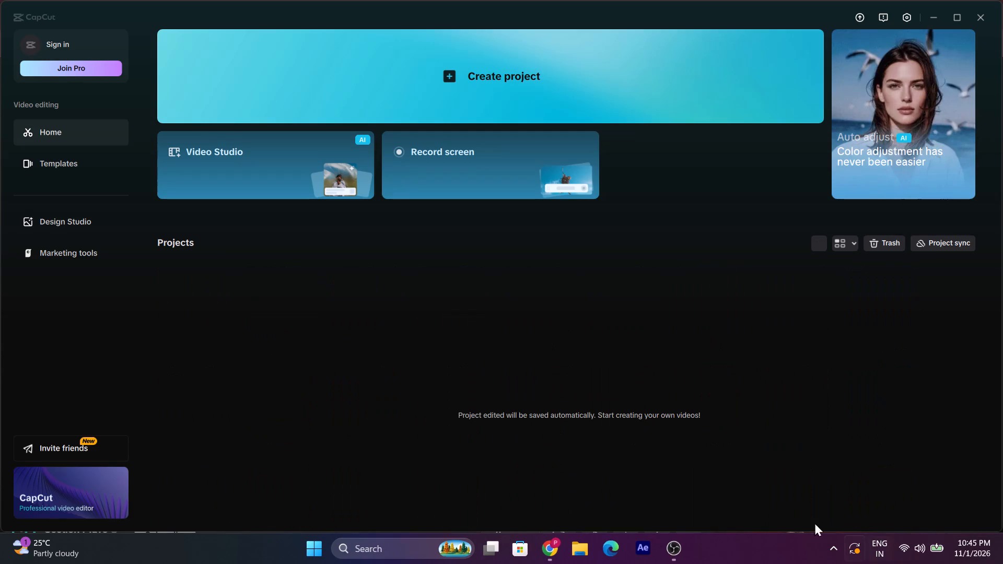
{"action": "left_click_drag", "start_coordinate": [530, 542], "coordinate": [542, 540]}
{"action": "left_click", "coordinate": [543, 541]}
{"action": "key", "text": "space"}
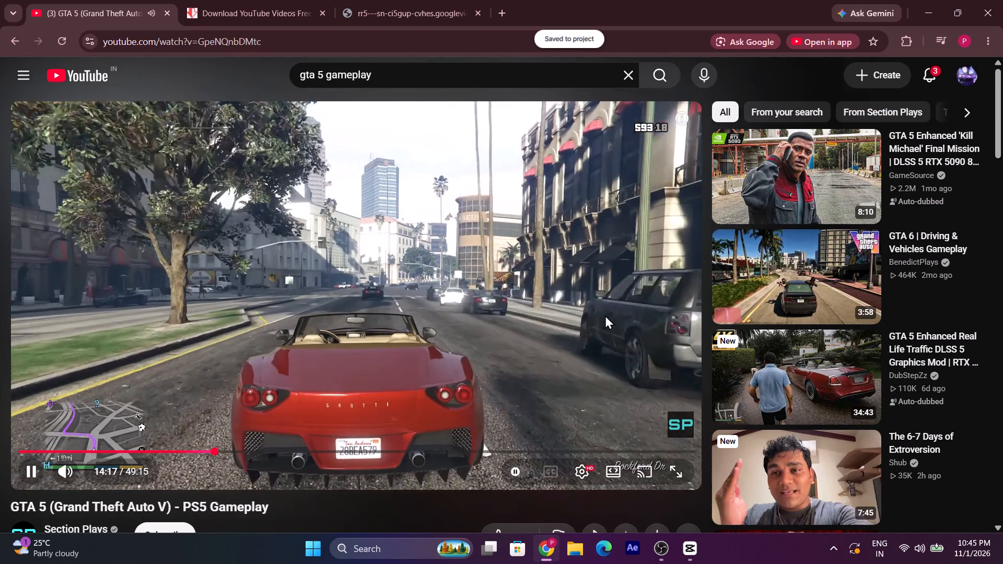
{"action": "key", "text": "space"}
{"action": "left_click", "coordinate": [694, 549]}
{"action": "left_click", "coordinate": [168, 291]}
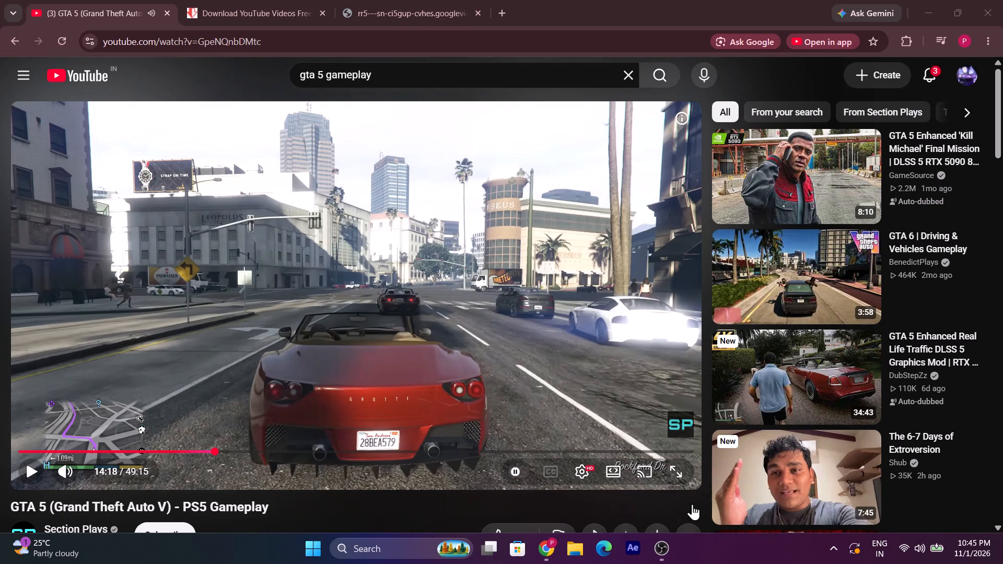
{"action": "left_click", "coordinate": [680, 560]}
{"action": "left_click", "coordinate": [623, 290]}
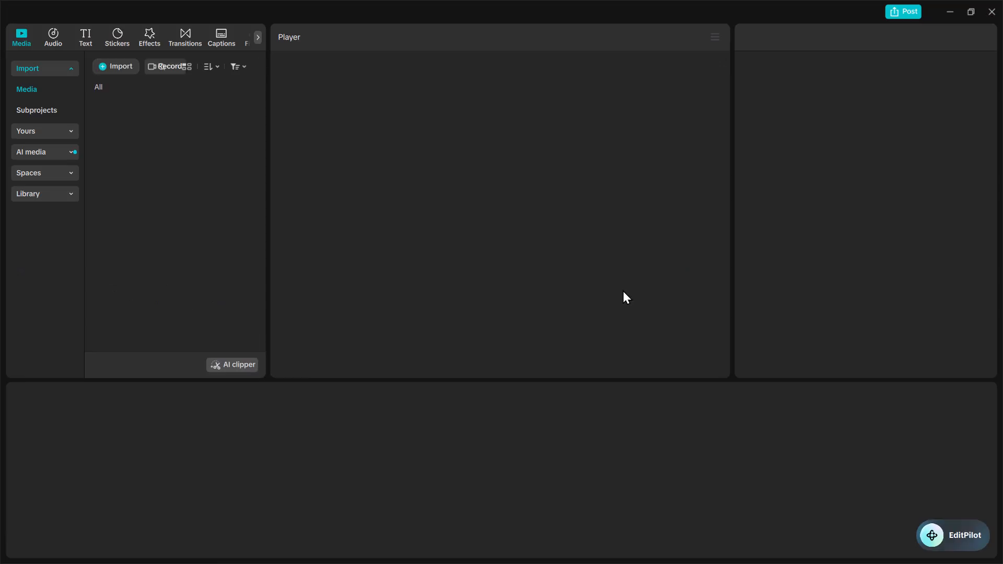
Dismiss the OBS is already running window and return to the CapCut project.
{"action": "left_click", "coordinate": [658, 547]}
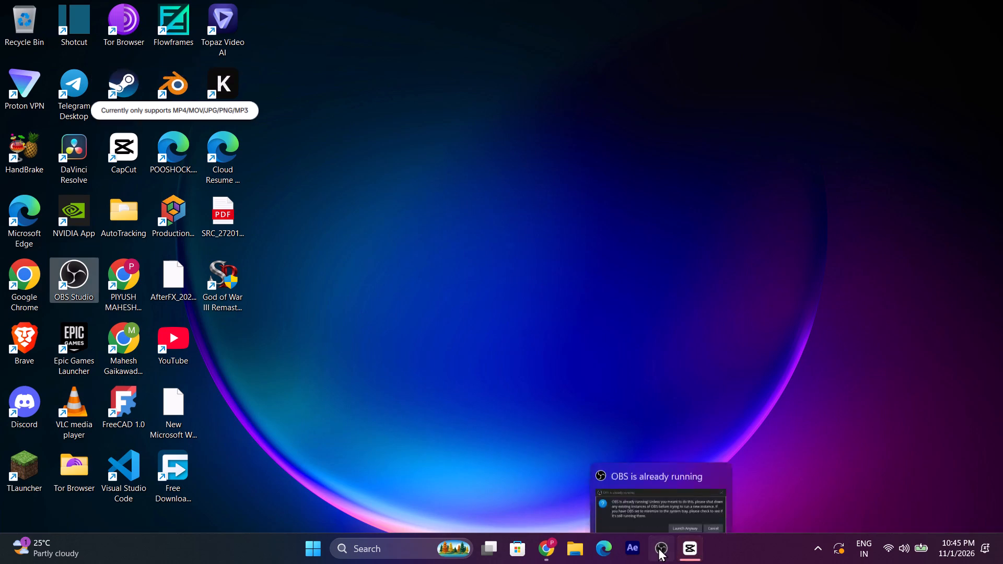
{"action": "left_click", "coordinate": [628, 295]}
{"action": "scroll", "coordinate": [652, 498], "scroll_direction": "up", "scroll_amount": 3}
{"action": "left_click", "coordinate": [674, 559]}
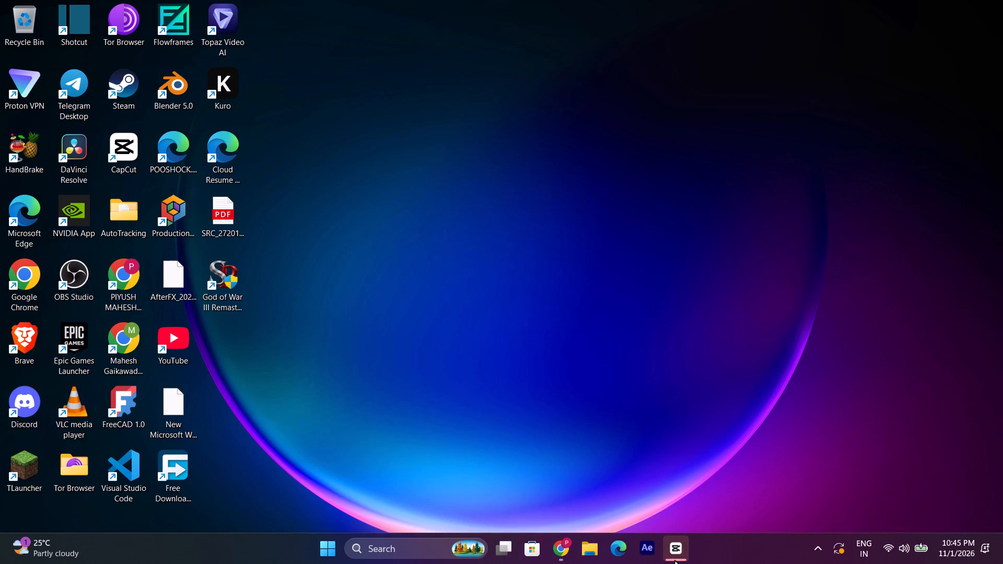
Play back and examine the gap on the clip track between about 1:28 and 1:34.
{"action": "key", "text": "space"}
{"action": "left_click", "coordinate": [297, 406]}
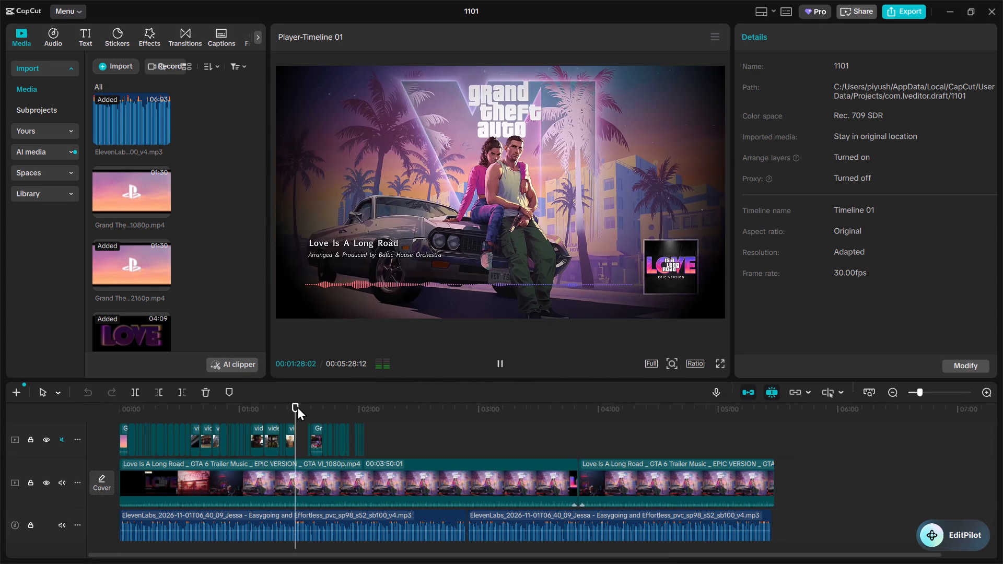
{"action": "key", "text": "space"}
{"action": "key", "text": "space"}
{"action": "triple_click", "coordinate": [984, 394]}
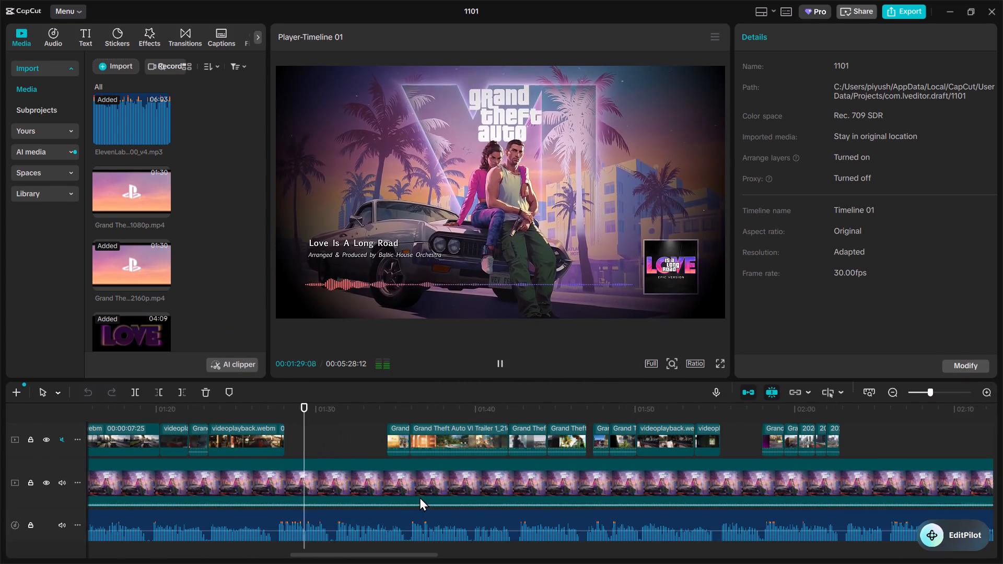
{"action": "scroll", "coordinate": [419, 497], "scroll_direction": "up", "scroll_amount": 2}
{"action": "scroll", "coordinate": [366, 441], "scroll_direction": "down", "scroll_amount": 2}
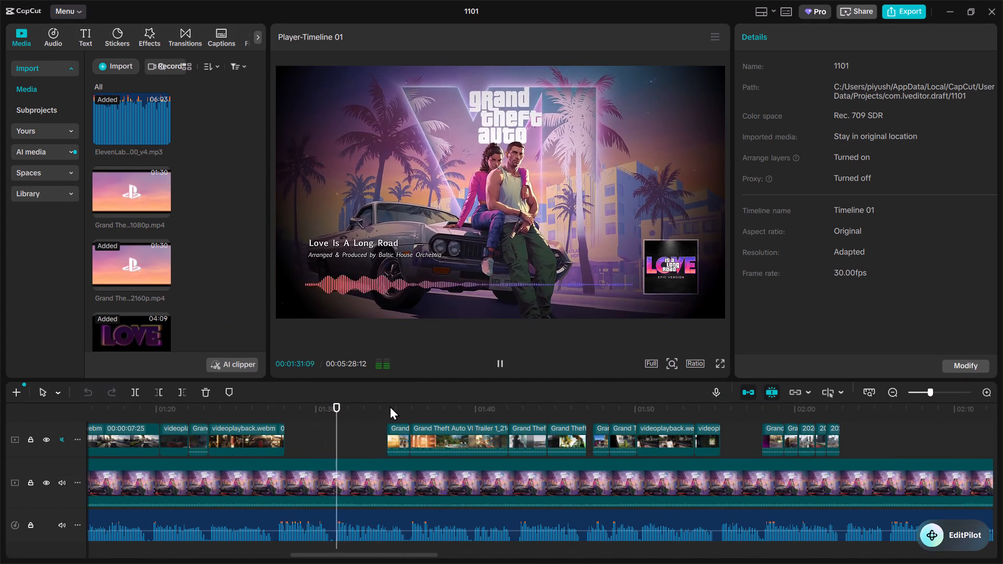
{"action": "left_click", "coordinate": [390, 406]}
{"action": "key", "text": "space"}
{"action": "key", "text": "space"}
{"action": "left_click", "coordinate": [360, 419]}
{"action": "key", "text": "space"}
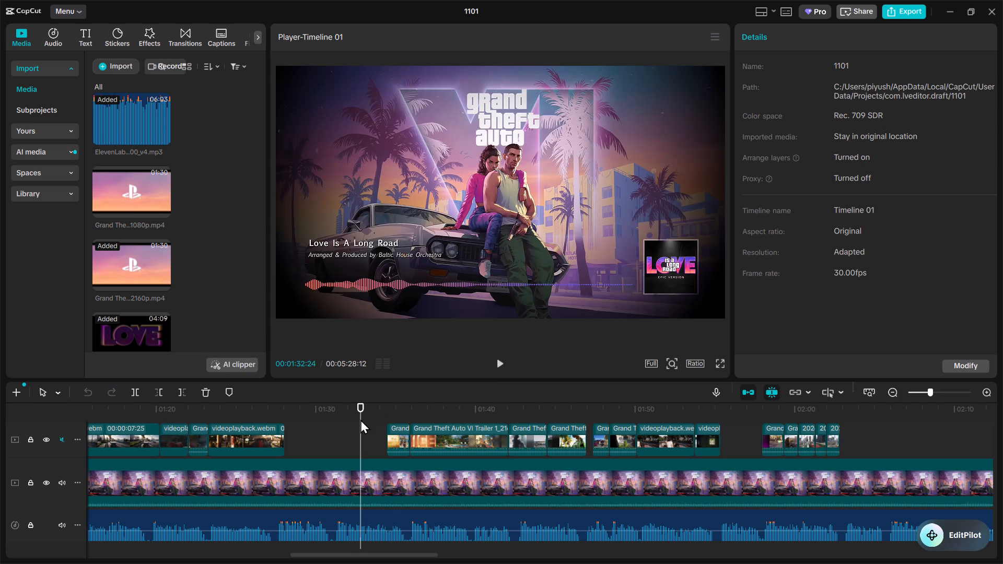
{"action": "key", "text": "space"}
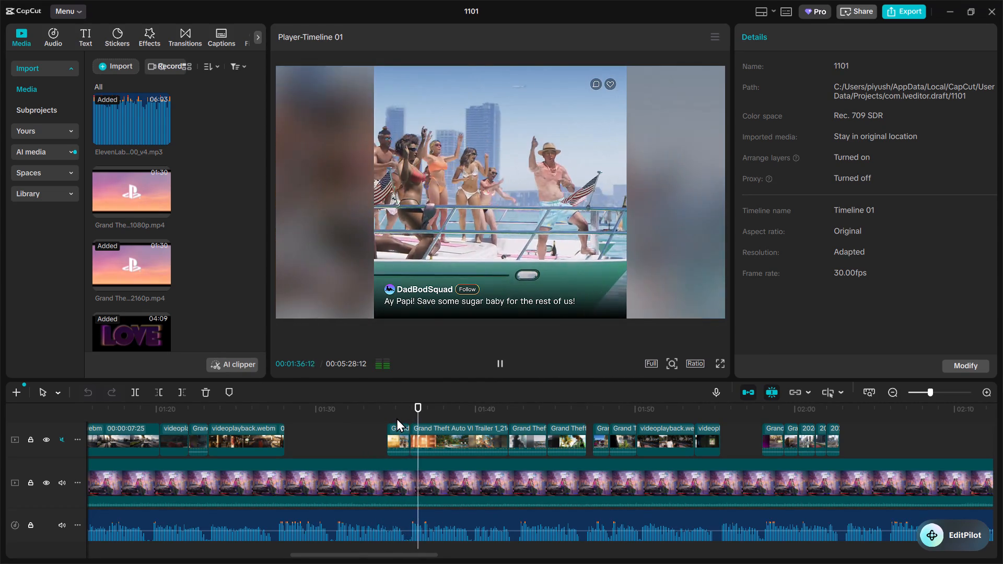
Play back the upper clip track between about 2:11 and 2:19 to check its clips and gaps.
{"action": "left_click", "coordinate": [887, 381]}
{"action": "double_click", "coordinate": [892, 394]}
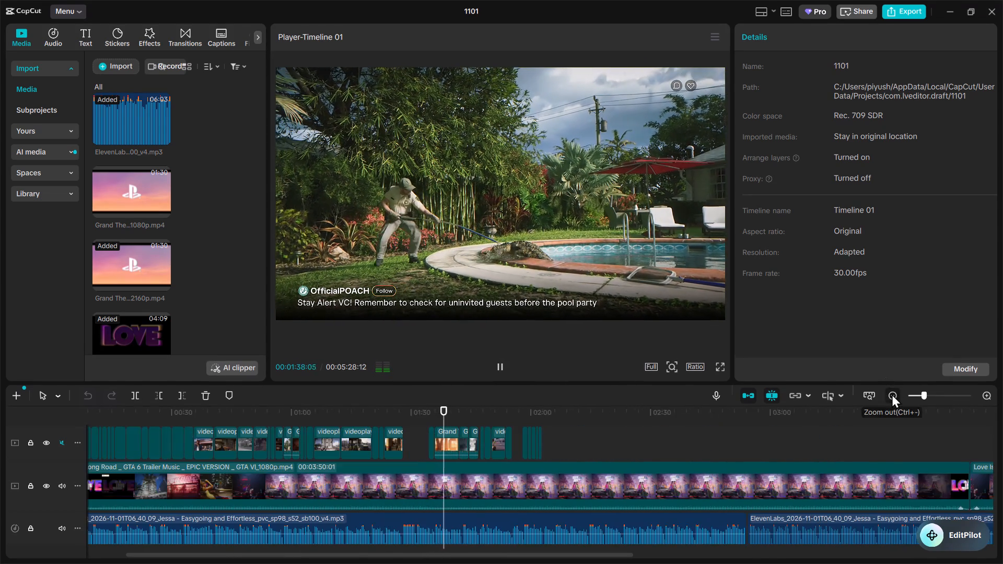
{"action": "scroll", "coordinate": [491, 440], "scroll_direction": "up", "scroll_amount": 2}
{"action": "left_click", "coordinate": [573, 411]}
{"action": "key", "text": "space"}
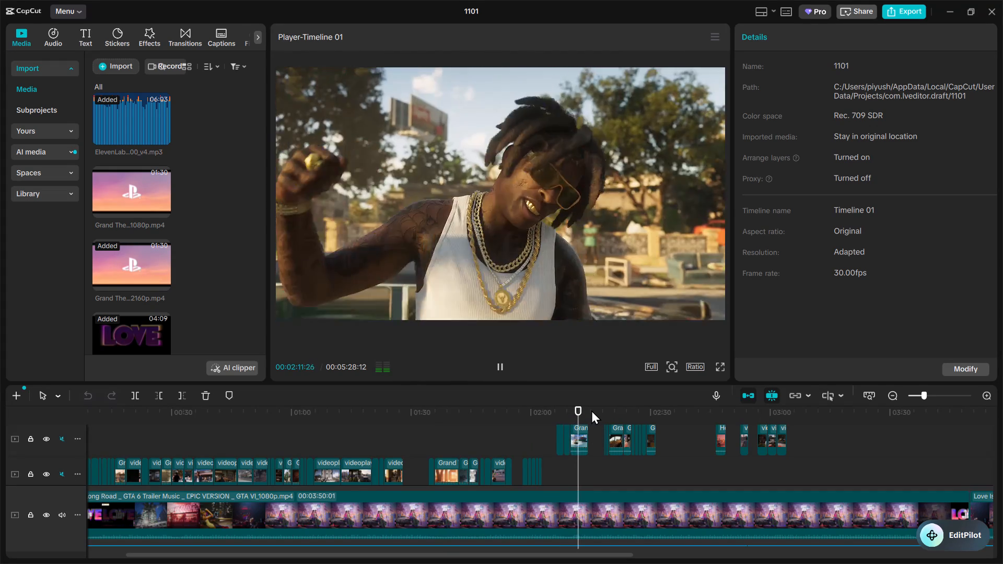
{"action": "left_click", "coordinate": [591, 410]}
{"action": "key", "text": "space"}
{"action": "key", "text": "space"}
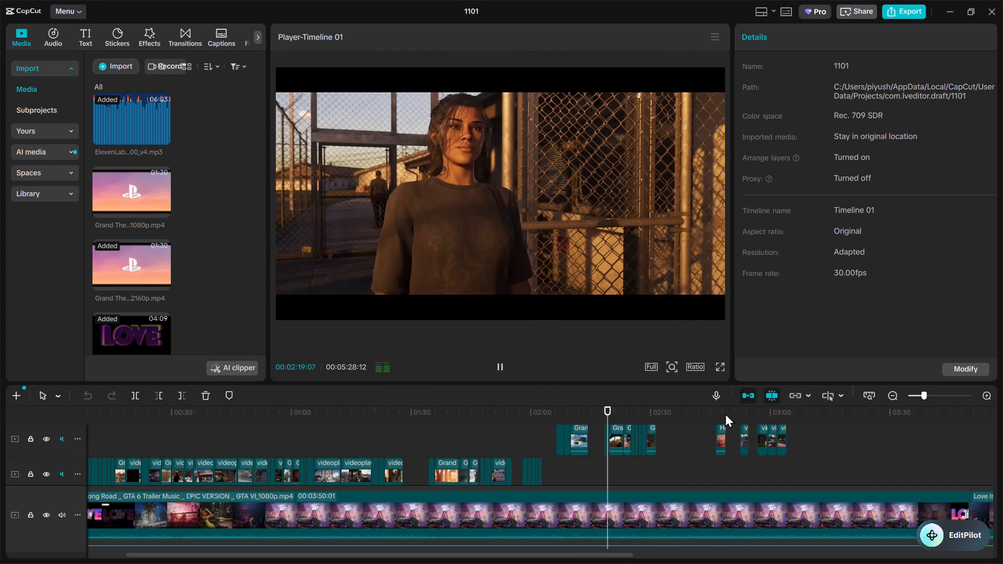
Play back from about 2:33 to the end of the last videoplayback clip near 3:04, examining the gaps between clips.
{"action": "left_click", "coordinate": [664, 409]}
{"action": "key", "text": "space"}
{"action": "key", "text": "space"}
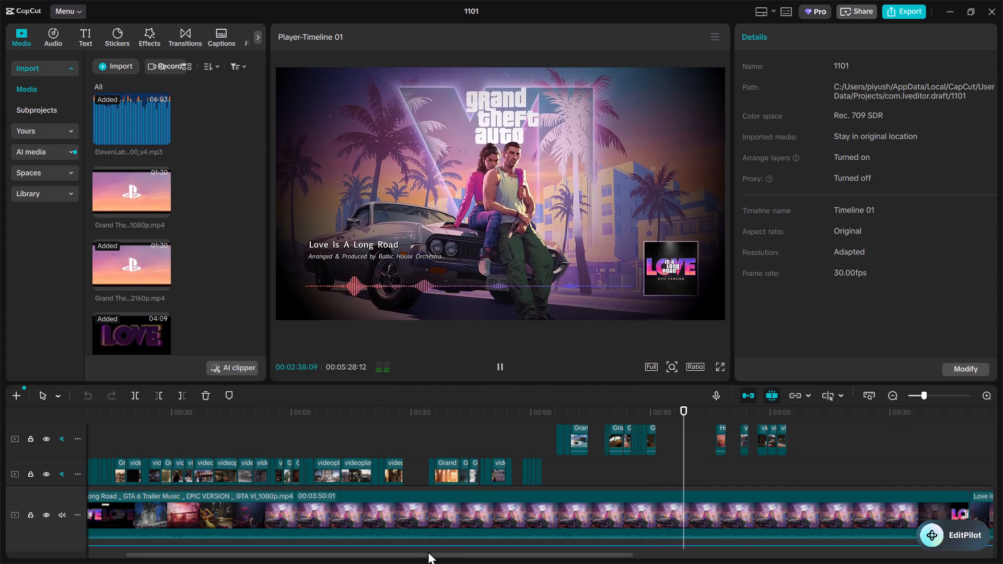
{"action": "left_click_drag", "start_coordinate": [427, 554], "coordinate": [549, 549]}
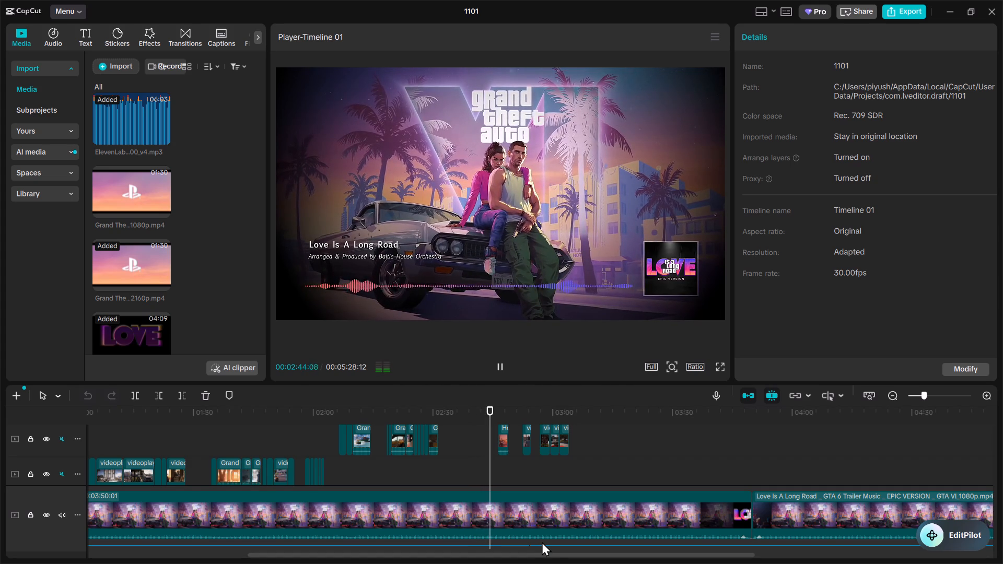
{"action": "double_click", "coordinate": [983, 394]}
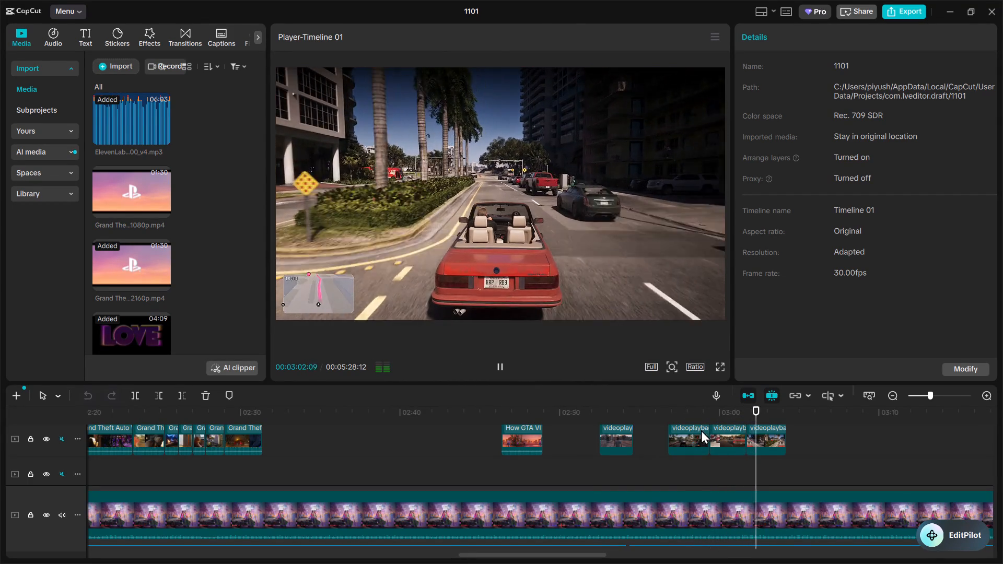
{"action": "key", "text": "space"}
{"action": "left_click_drag", "start_coordinate": [577, 554], "coordinate": [590, 554]}
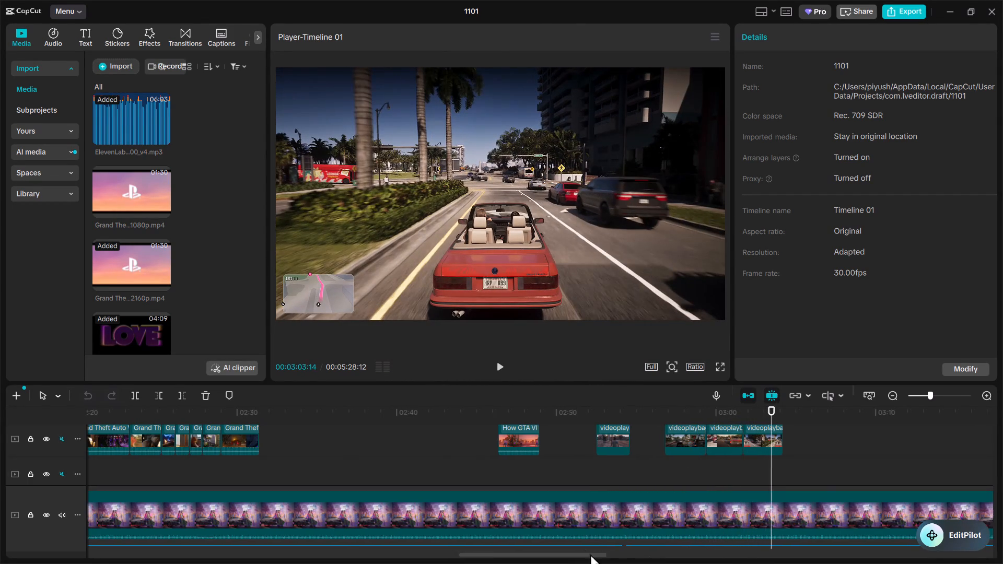
{"action": "left_click_drag", "start_coordinate": [590, 554], "coordinate": [621, 555]}
{"action": "key", "text": "space"}
{"action": "key", "text": "space"}
Switch to Chrome and search YouTube for gta6 scooter bros.
{"action": "left_click", "coordinate": [936, 13]}
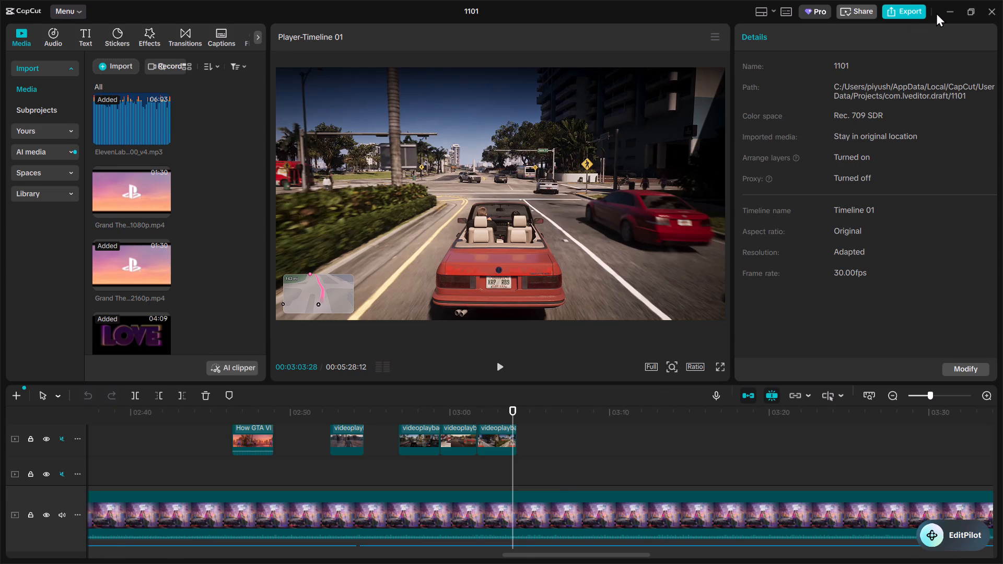
{"action": "left_click", "coordinate": [940, 10]}
{"action": "left_click", "coordinate": [553, 549]}
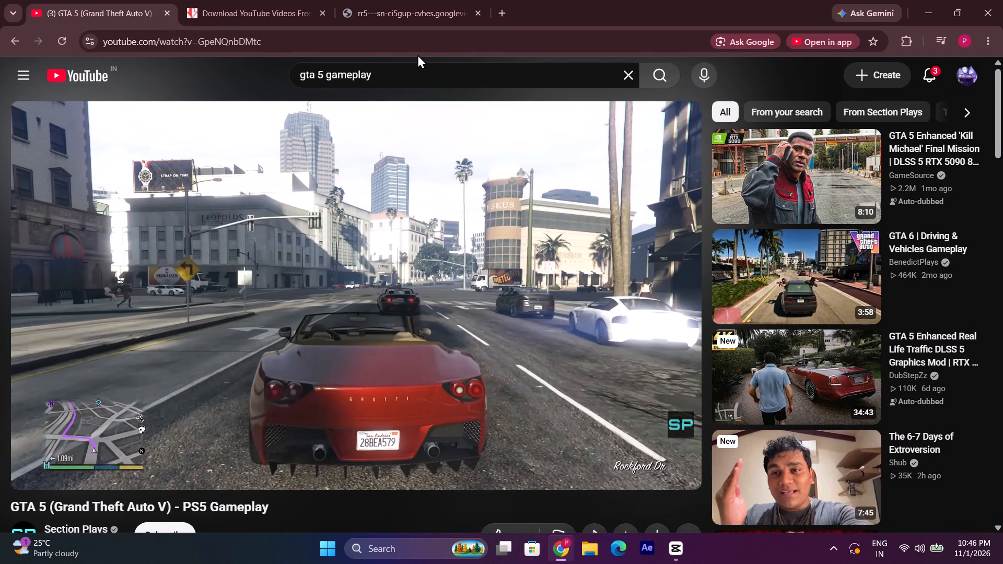
{"action": "left_click_drag", "start_coordinate": [409, 72], "coordinate": [313, 68]}
{"action": "type", "text": "6 scoo"}
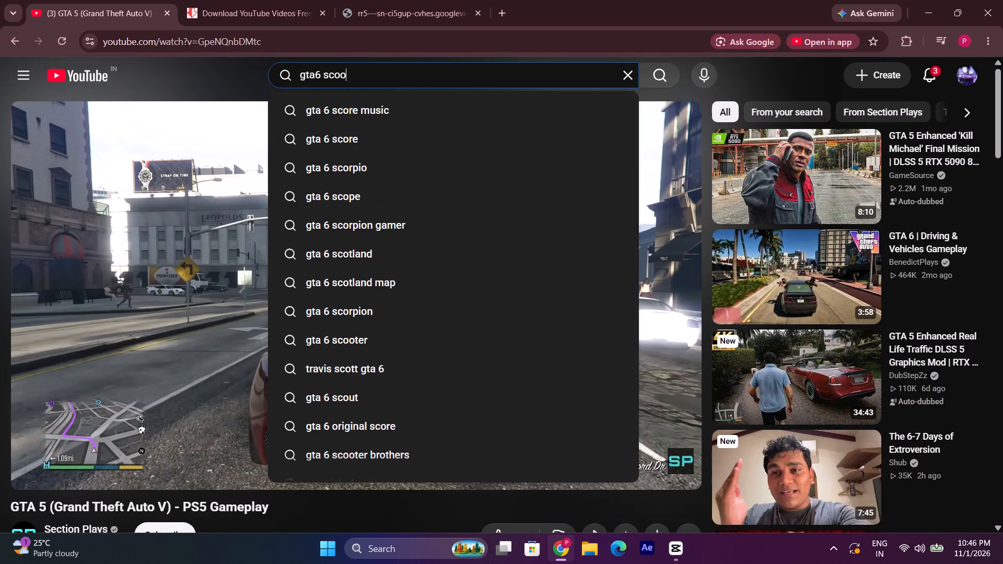
{"action": "left_click", "coordinate": [667, 554]}
{"action": "key", "text": "space"}
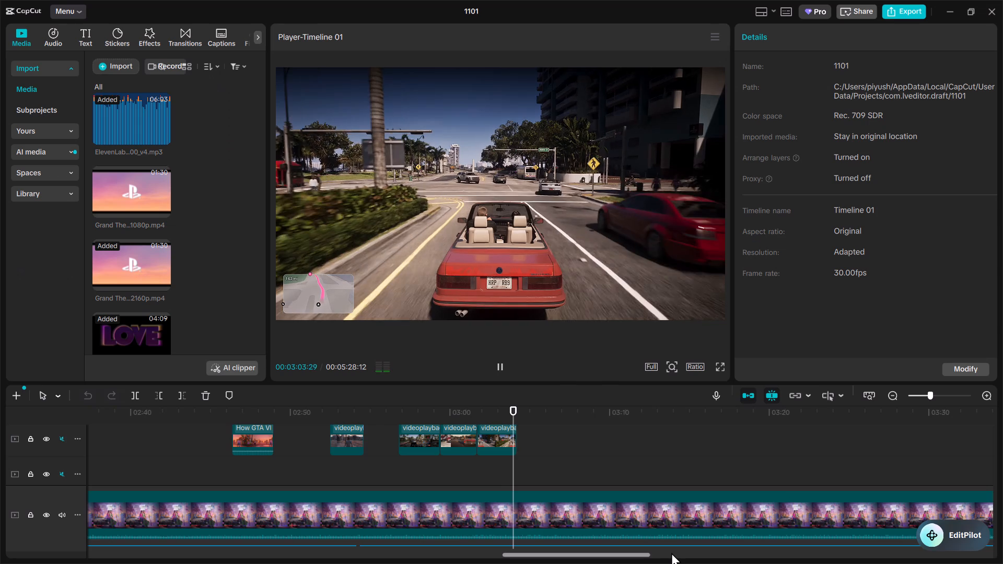
{"action": "key", "text": "space"}
{"action": "key", "text": "space"}
{"action": "key", "text": "space"}
{"action": "left_click", "coordinate": [958, 13]}
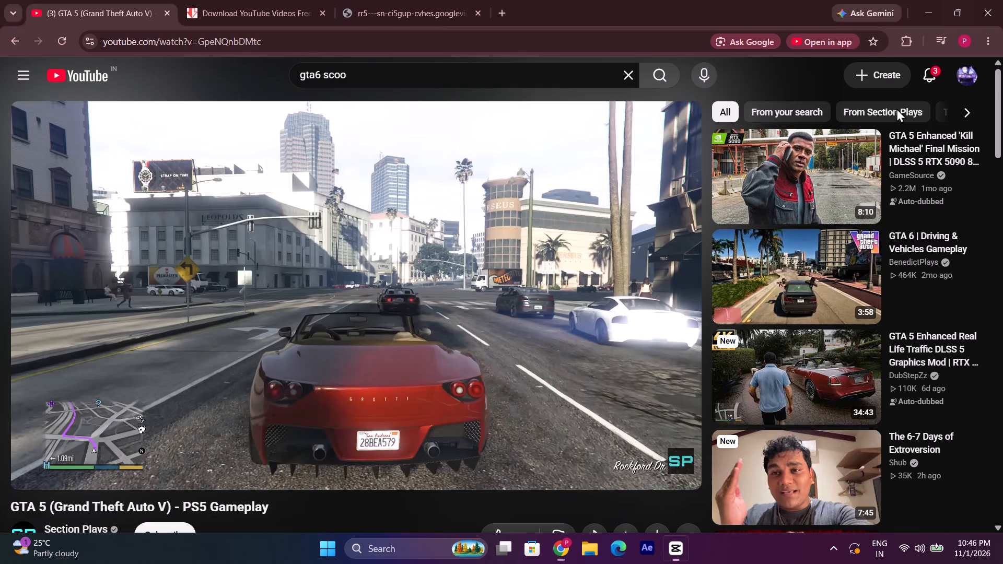
{"action": "left_click", "coordinate": [558, 555]}
{"action": "type", "text": "ter bros"}
{"action": "key", "text": "Return"}
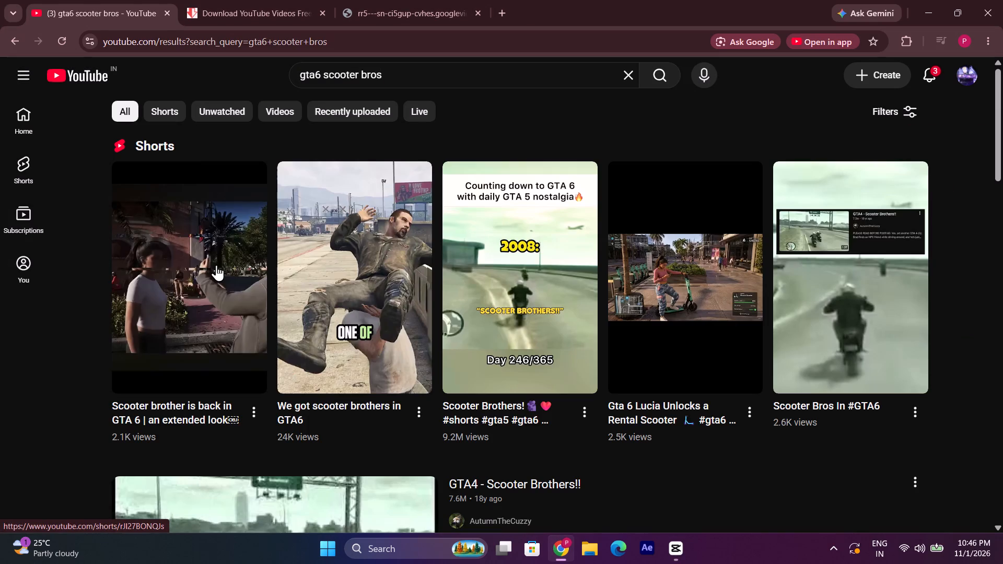
Skim through the Short about the scooter brother being back in GTA 6 and return to the search results.
{"action": "left_click", "coordinate": [216, 264]}
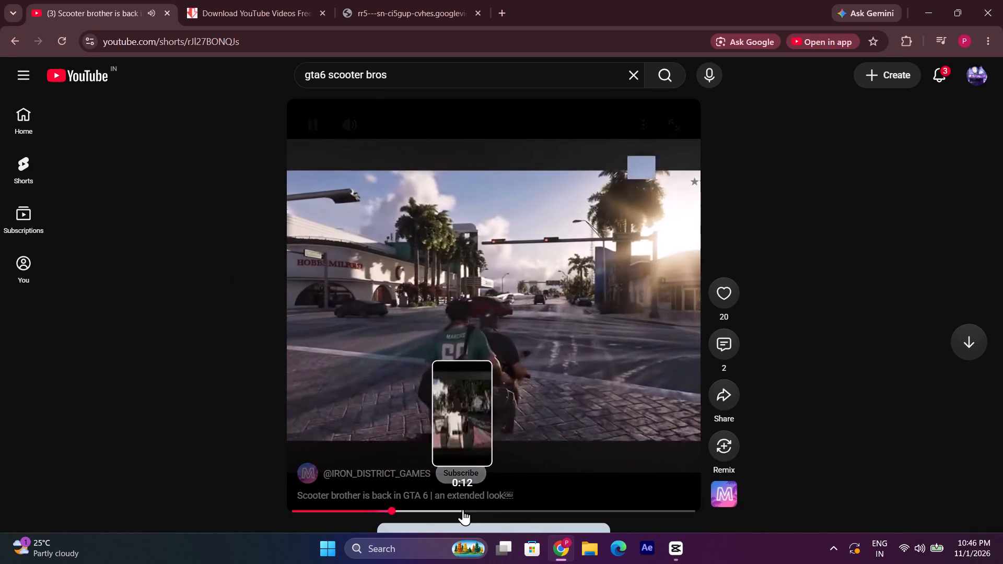
{"action": "left_click", "coordinate": [463, 509]}
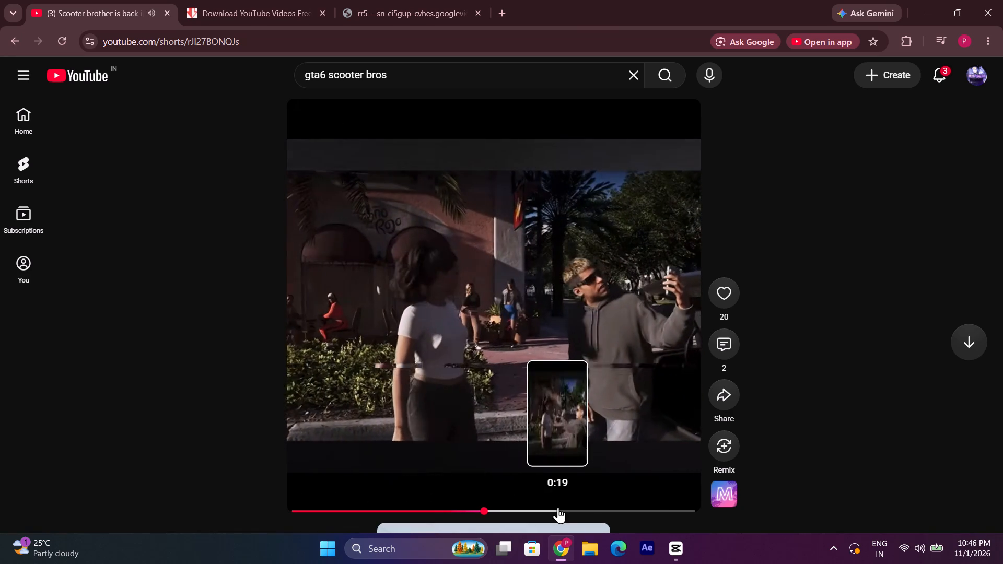
{"action": "left_click", "coordinate": [558, 507]}
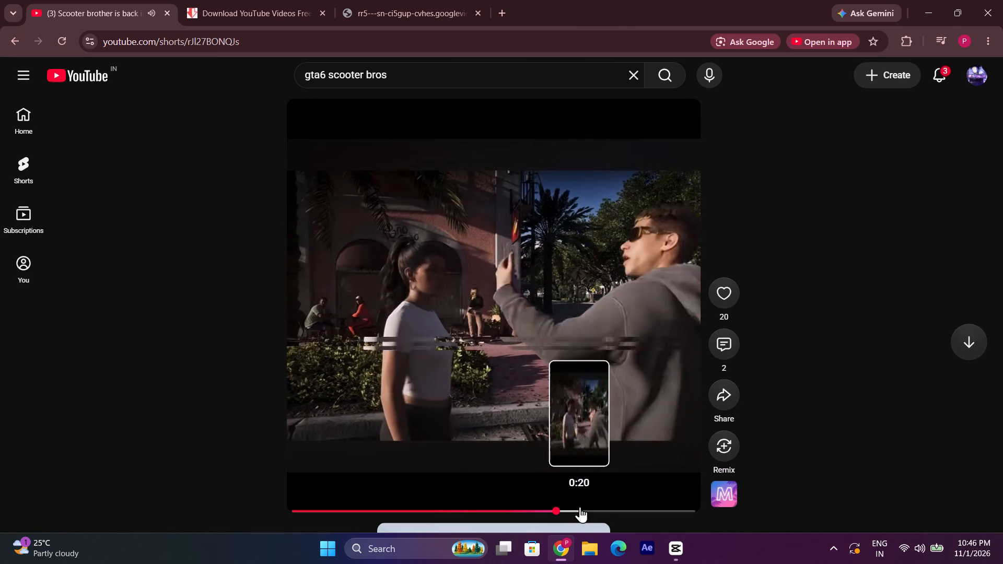
{"action": "left_click", "coordinate": [607, 507]}
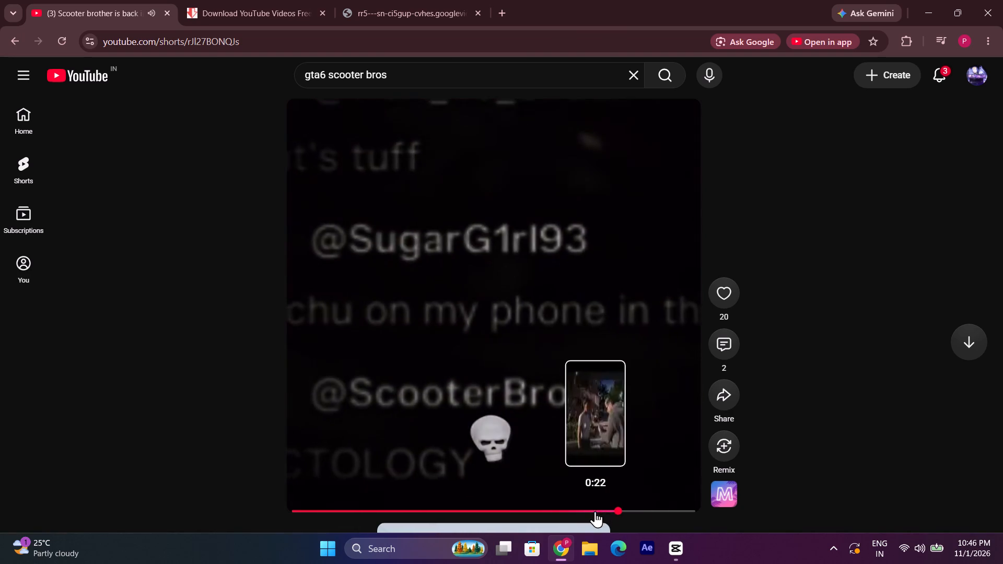
{"action": "left_click", "coordinate": [588, 321]}
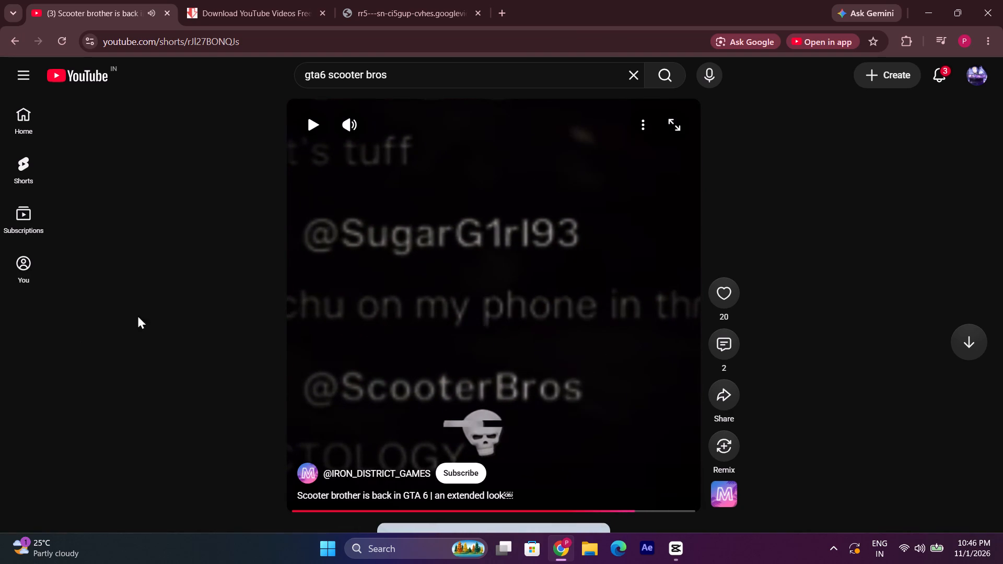
{"action": "left_click", "coordinate": [393, 323]}
{"action": "left_click", "coordinate": [9, 34]}
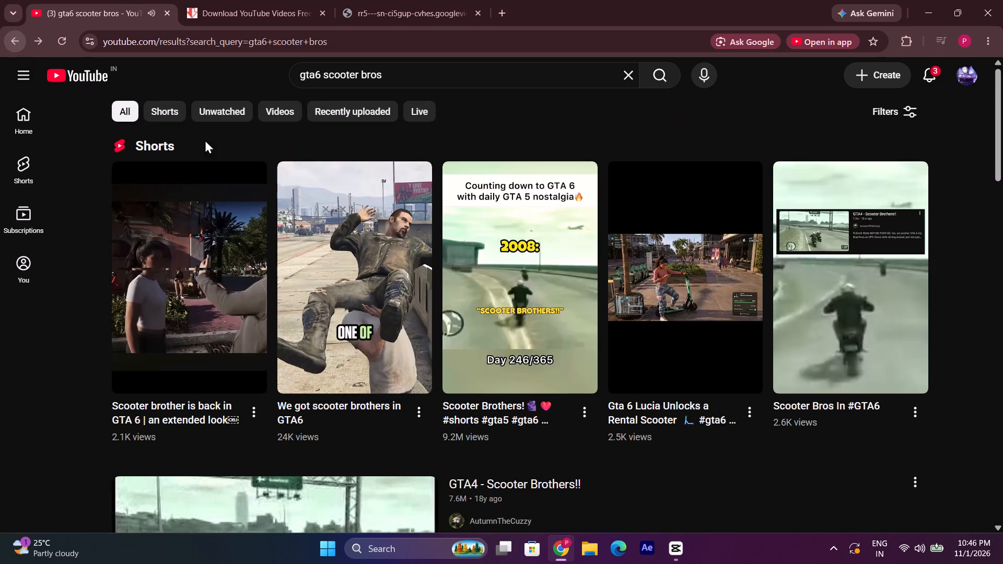
Look through the search results and watch the Short We got scooter brothers in GTA6.
{"action": "scroll", "coordinate": [390, 353], "scroll_direction": "down", "scroll_amount": 3}
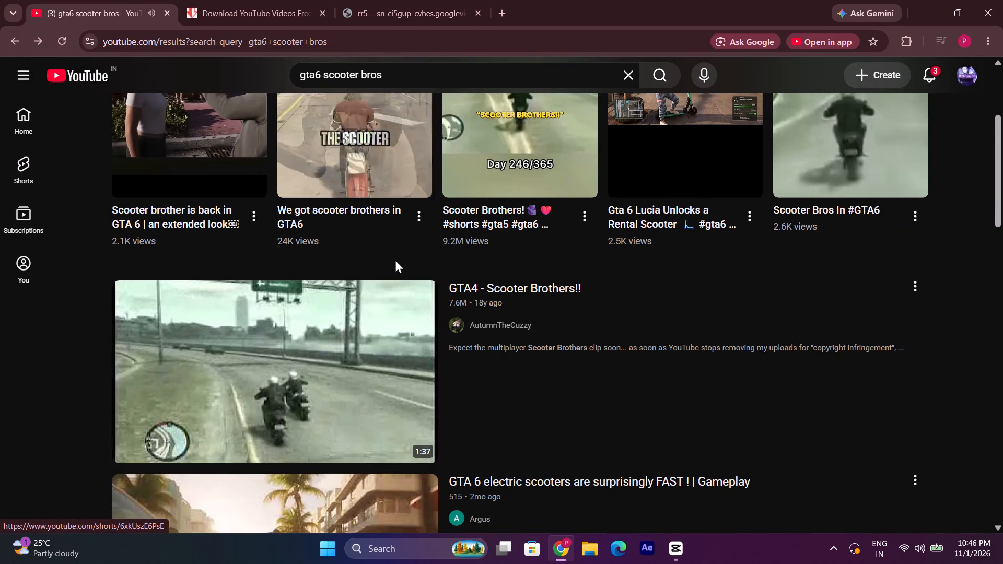
{"action": "scroll", "coordinate": [398, 269], "scroll_direction": "up", "scroll_amount": 3}
{"action": "left_click", "coordinate": [385, 229]}
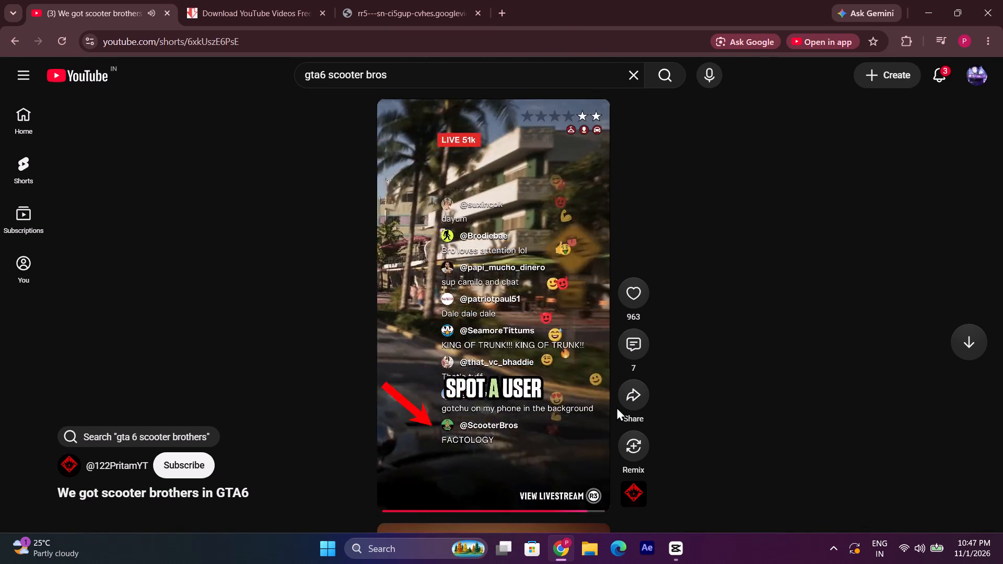
Watch the rest of the scooter brothers Short, return to the search results and look further down the list for usable footage.
{"action": "key", "text": "space"}
{"action": "key", "text": "space"}
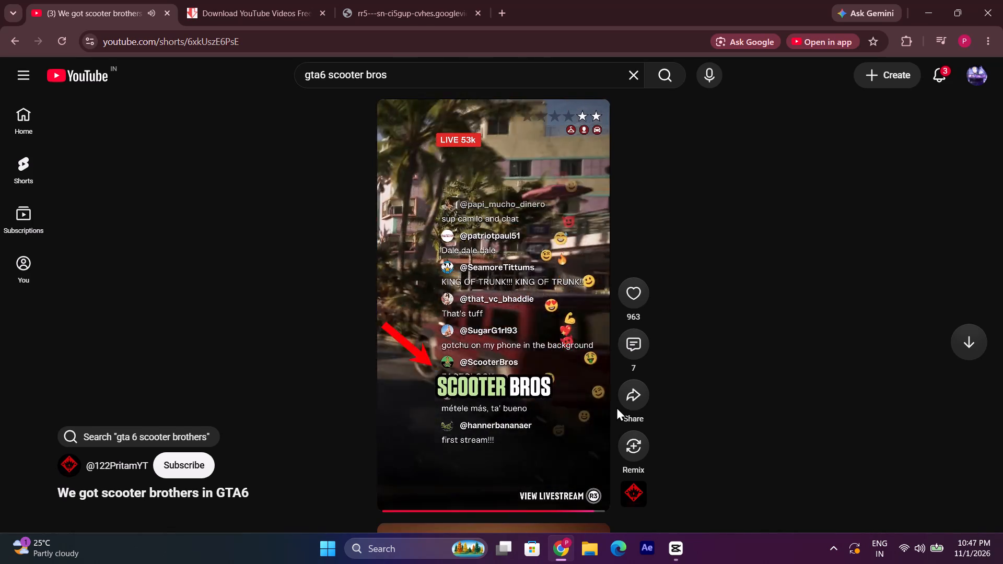
{"action": "key", "text": "space"}
{"action": "key", "text": "space"}
{"action": "key", "text": "space"}
{"action": "key", "text": "space"}
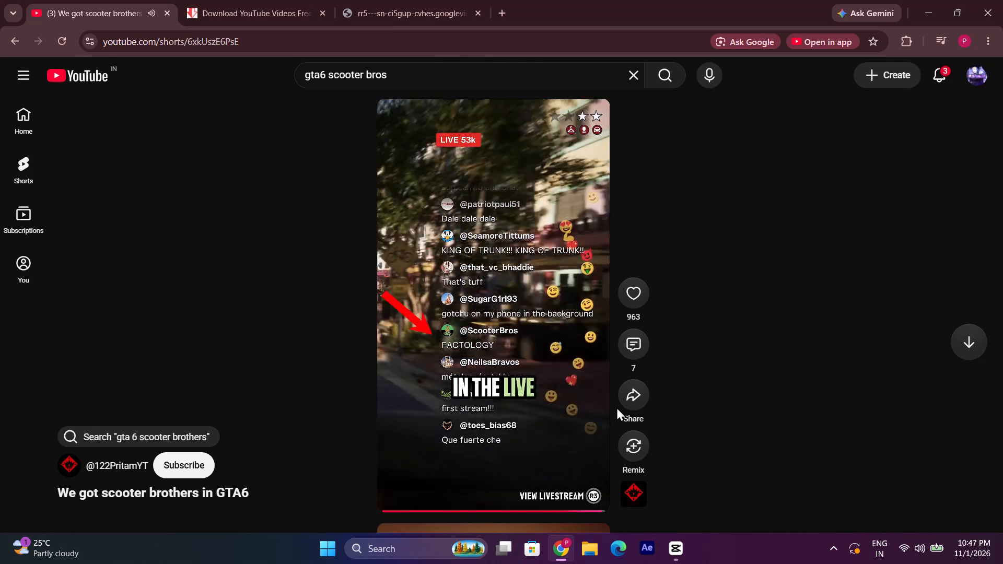
{"action": "key", "text": "space"}
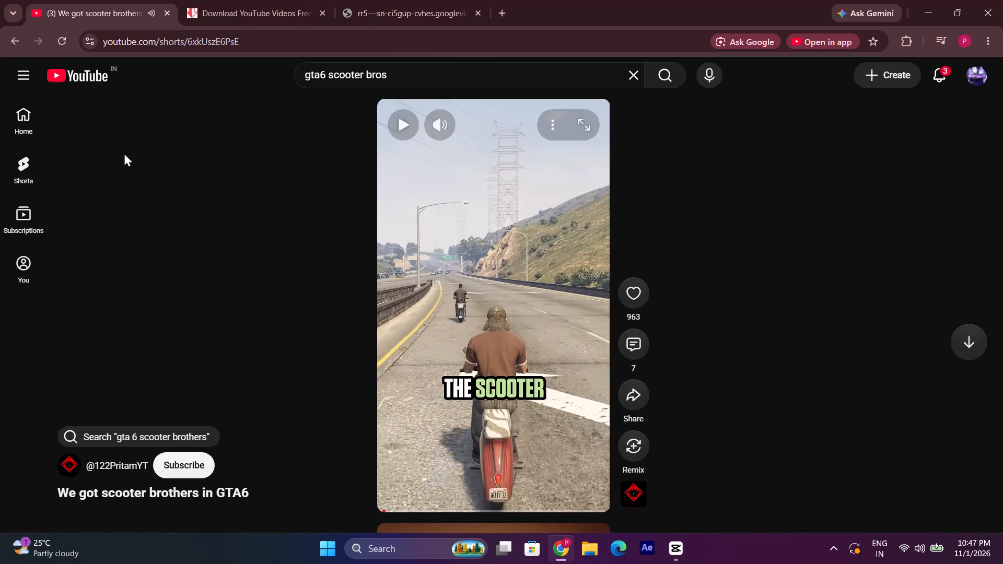
{"action": "left_click", "coordinate": [8, 46]}
{"action": "scroll", "coordinate": [269, 207], "scroll_direction": "down", "scroll_amount": 5}
{"action": "scroll", "coordinate": [328, 272], "scroll_direction": "down", "scroll_amount": 3}
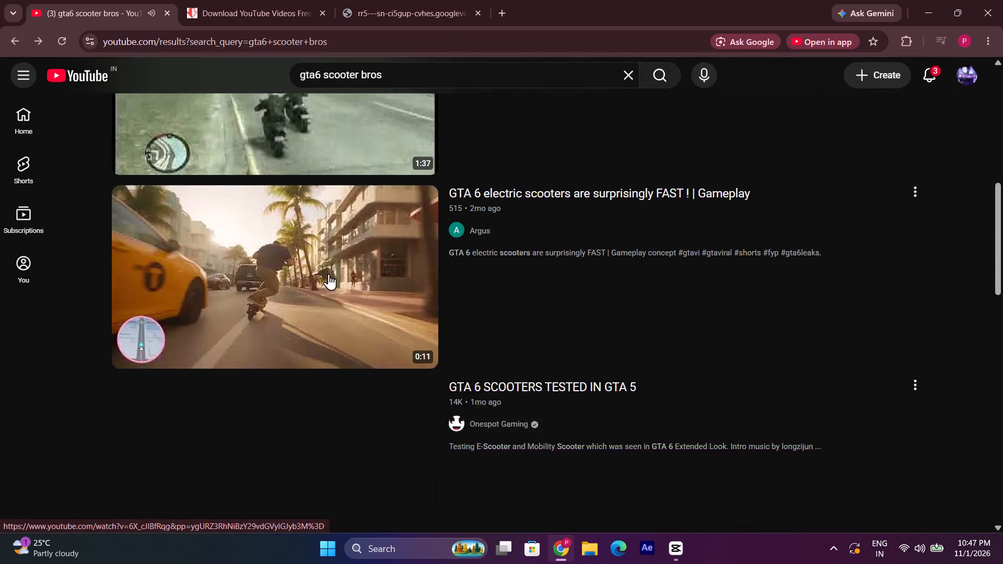
{"action": "scroll", "coordinate": [329, 274], "scroll_direction": "down", "scroll_amount": 3}
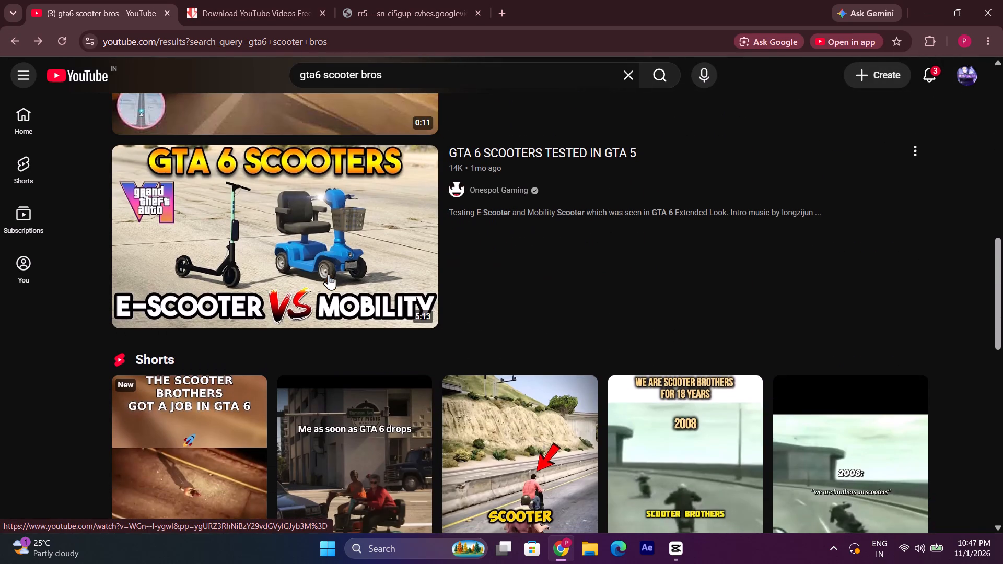
Switch to CapCut and play back the empty section from about 3:07 to 3:10.
{"action": "left_click", "coordinate": [675, 552]}
{"action": "key", "text": "space"}
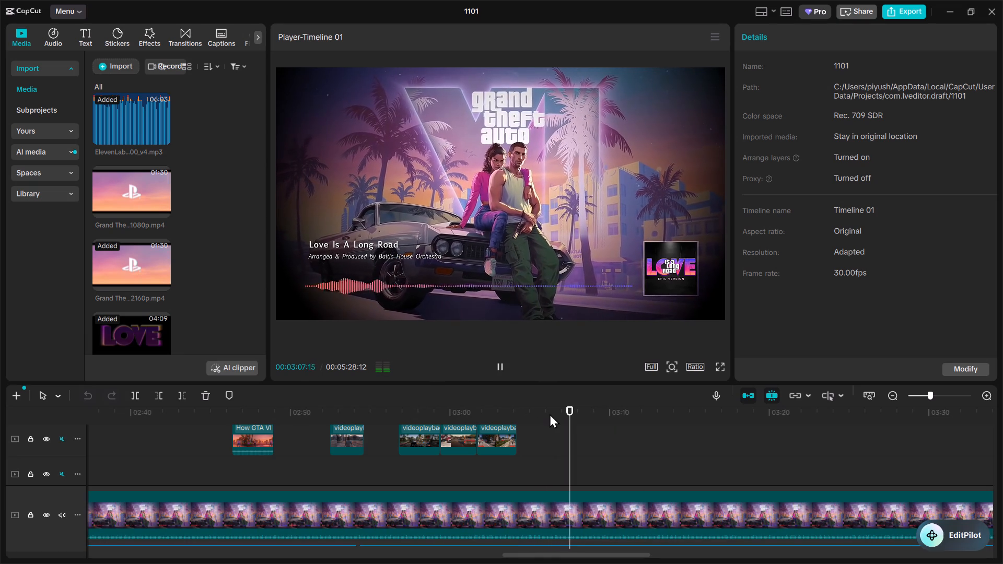
{"action": "left_click", "coordinate": [564, 410]}
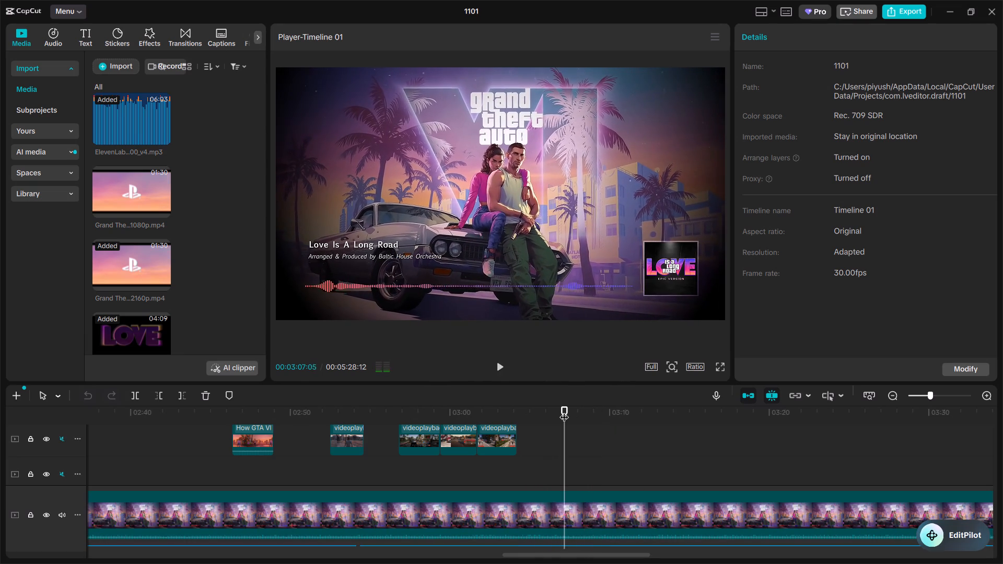
{"action": "key", "text": "space"}
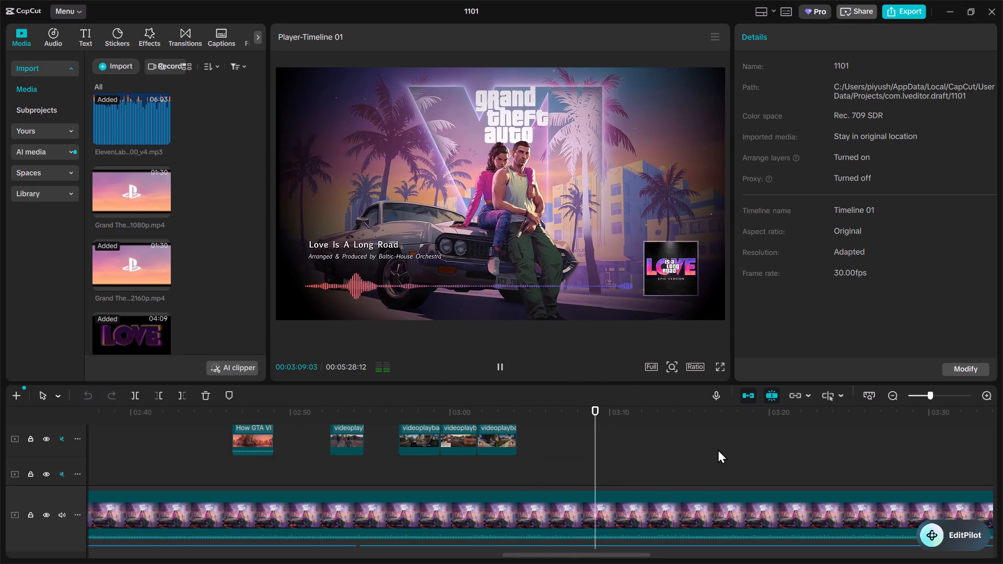
{"action": "key", "text": "space"}
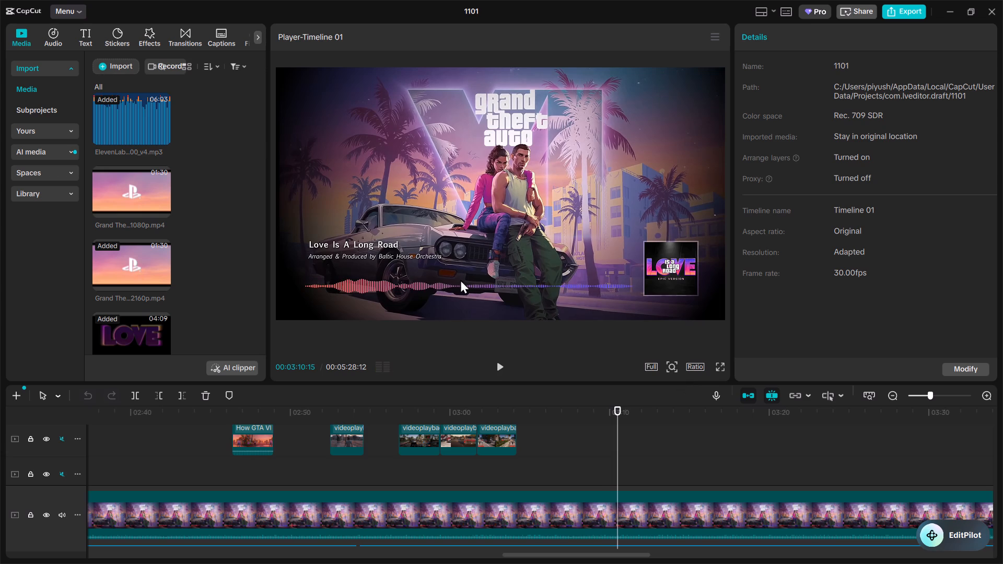
Preview candidate clips in the imported media and place the 26:49 videoplayback.webm on the overlay track from about 3:07.
{"action": "scroll", "coordinate": [149, 302], "scroll_direction": "down", "scroll_amount": 2}
{"action": "scroll", "coordinate": [149, 262], "scroll_direction": "up", "scroll_amount": 3}
{"action": "scroll", "coordinate": [149, 262], "scroll_direction": "down", "scroll_amount": 4}
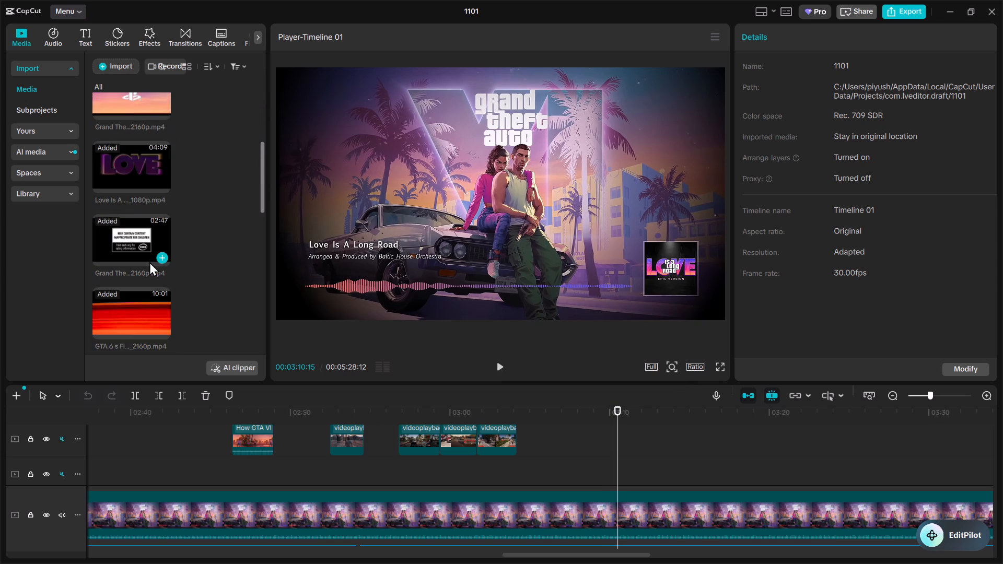
{"action": "left_click", "coordinate": [124, 191]}
{"action": "scroll", "coordinate": [136, 286], "scroll_direction": "down", "scroll_amount": 3}
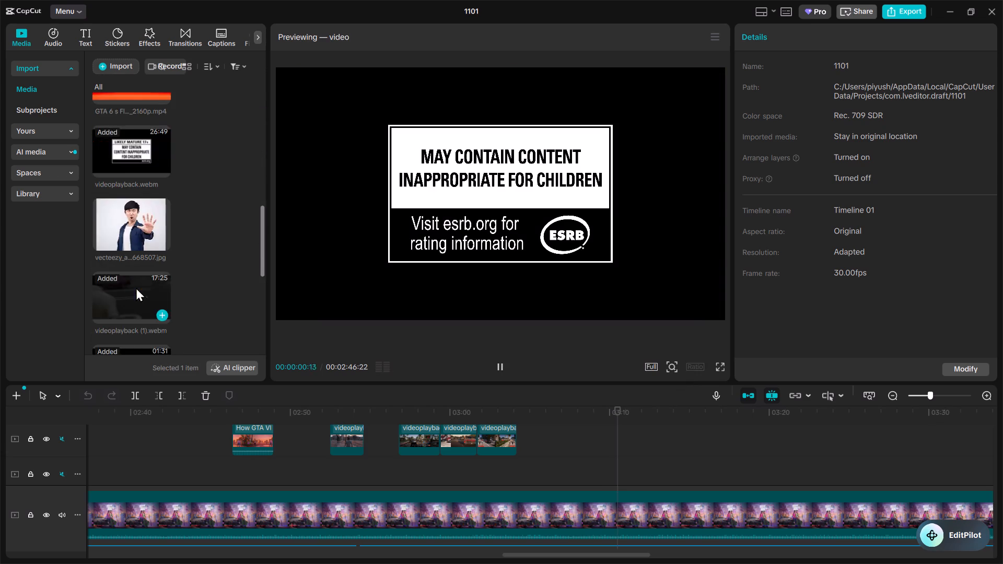
{"action": "scroll", "coordinate": [136, 287], "scroll_direction": "down", "scroll_amount": 1}
{"action": "left_click", "coordinate": [130, 254]}
{"action": "scroll", "coordinate": [127, 267], "scroll_direction": "down", "scroll_amount": 1}
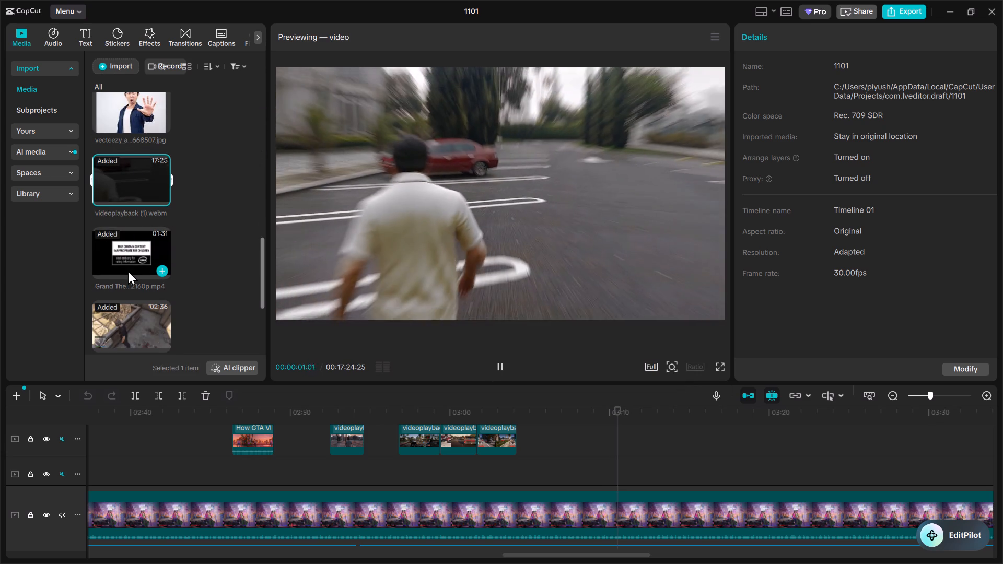
{"action": "left_click", "coordinate": [128, 271]}
{"action": "scroll", "coordinate": [129, 267], "scroll_direction": "up", "scroll_amount": 10}
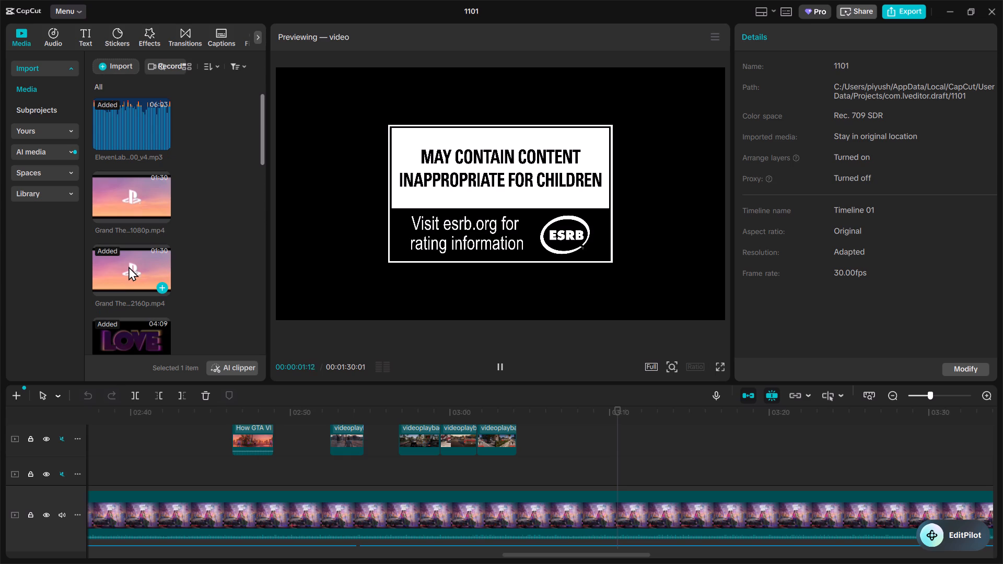
{"action": "scroll", "coordinate": [129, 266], "scroll_direction": "down", "scroll_amount": 7}
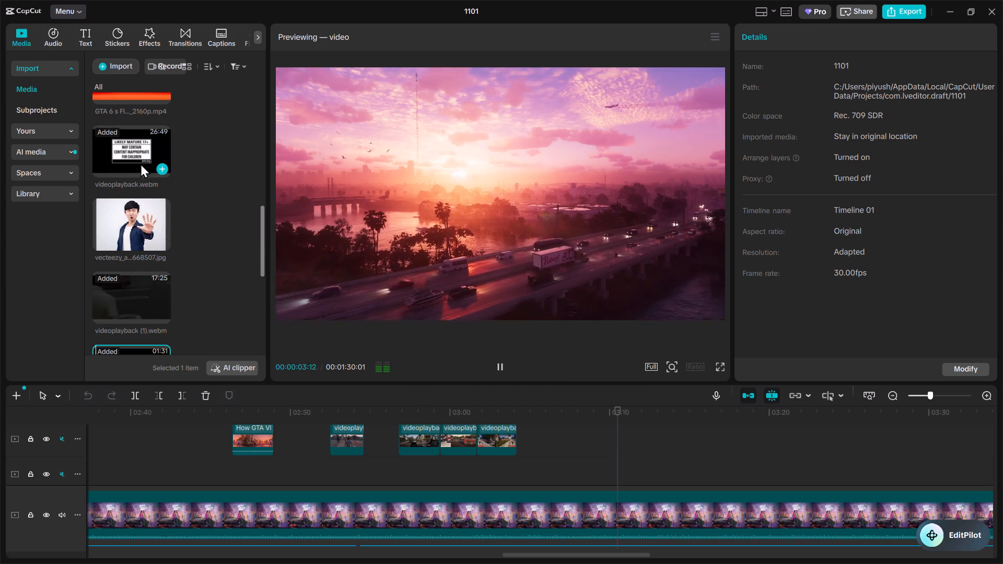
{"action": "left_click", "coordinate": [139, 160]}
{"action": "left_click_drag", "start_coordinate": [123, 157], "coordinate": [572, 425]}
{"action": "scroll", "coordinate": [624, 438], "scroll_direction": "up", "scroll_amount": 2}
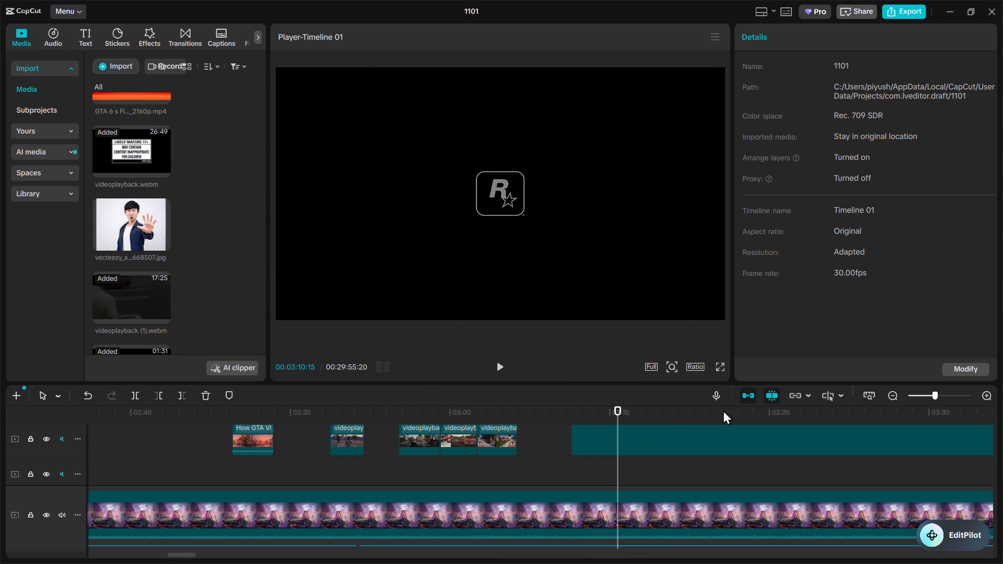
Scrub through the placed videoplayback.webm to about 14:09, and examine the dark office scene around 13:32 to 13:37.
{"action": "key", "text": "space"}
{"action": "left_click", "coordinate": [721, 416]}
{"action": "left_click", "coordinate": [721, 416]}
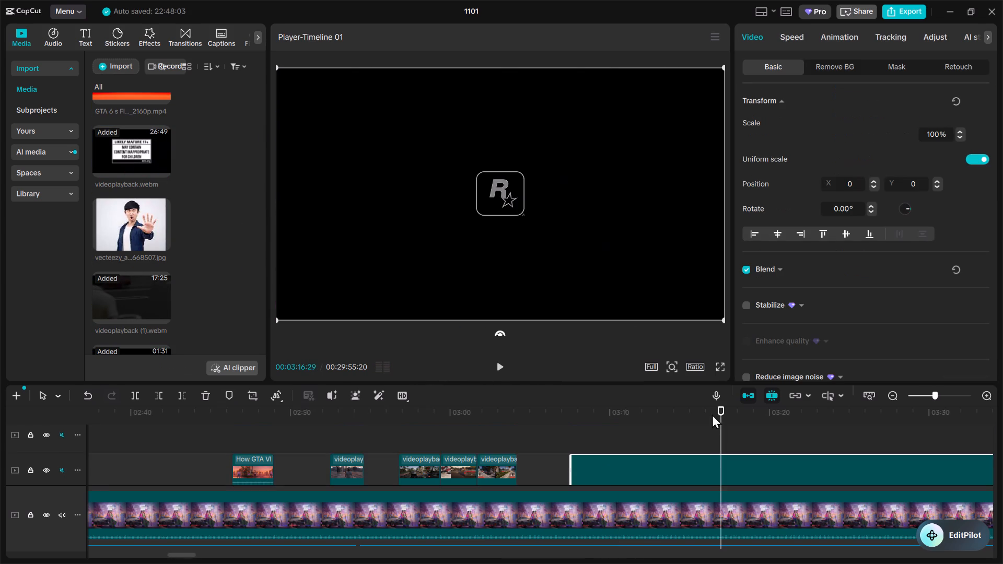
{"action": "left_click", "coordinate": [720, 419]}
{"action": "left_click_drag", "start_coordinate": [721, 419], "coordinate": [1002, 446]}
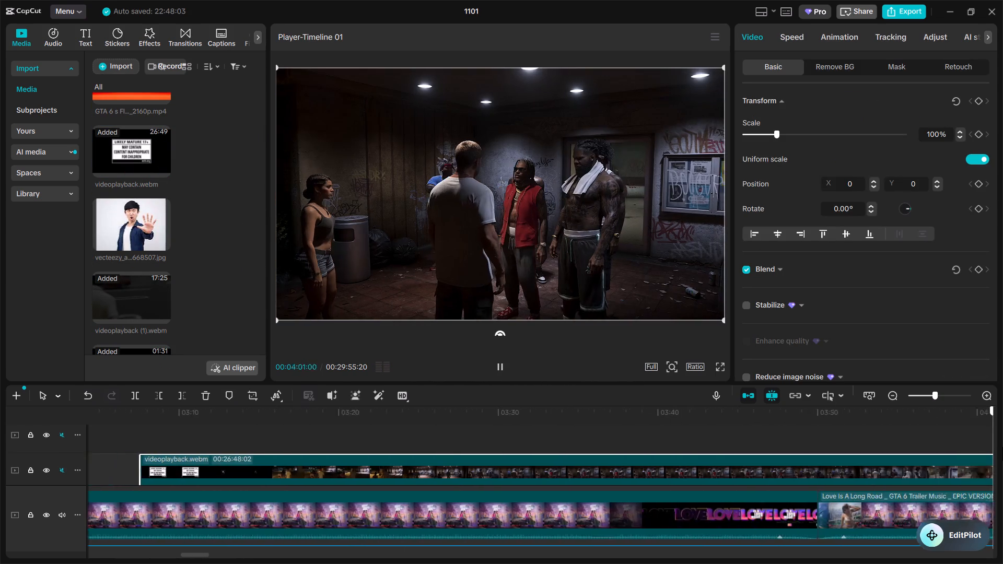
{"action": "left_click_drag", "start_coordinate": [1002, 446], "coordinate": [1000, 448]}
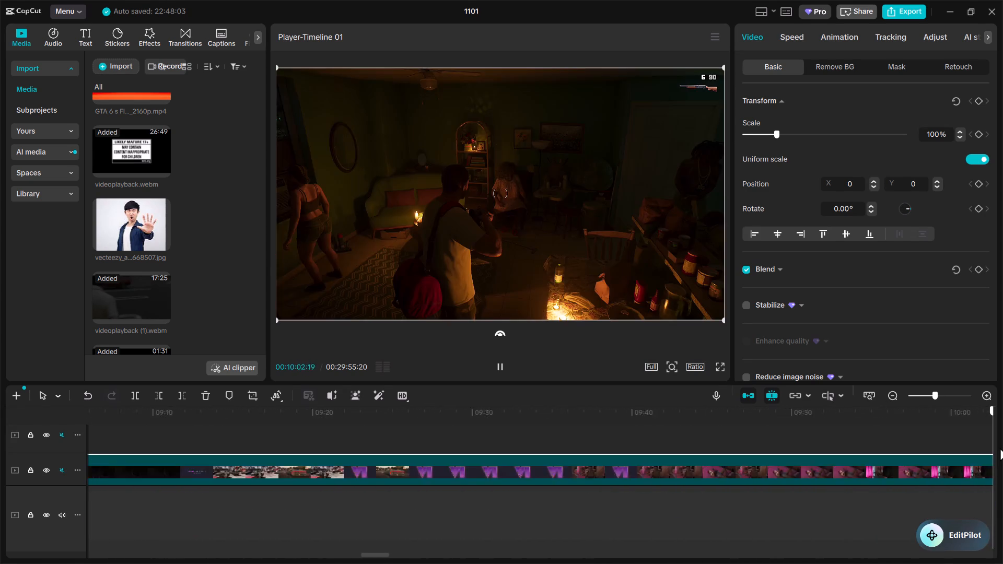
{"action": "left_click_drag", "start_coordinate": [1000, 448], "coordinate": [854, 445]}
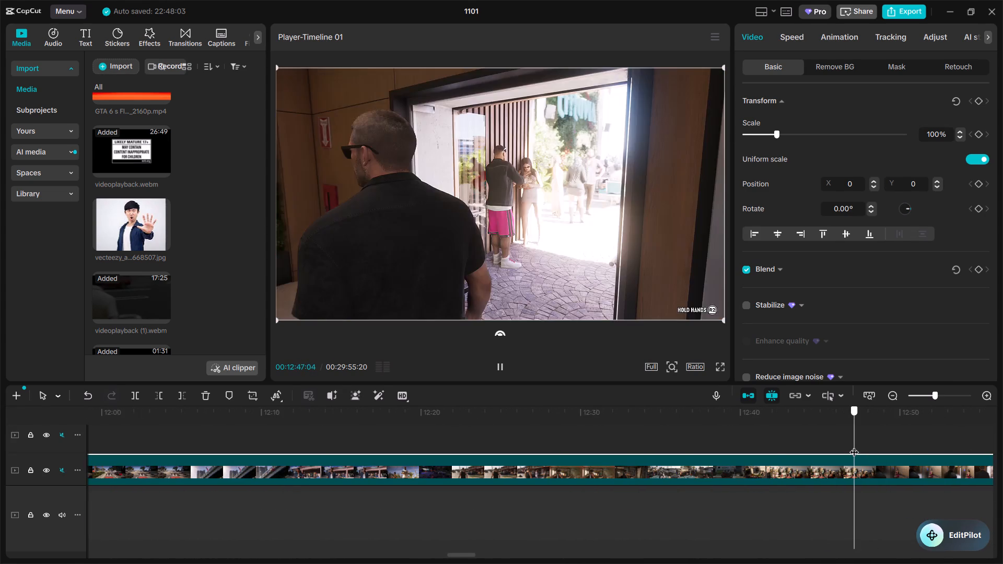
{"action": "left_click_drag", "start_coordinate": [854, 445], "coordinate": [836, 401]}
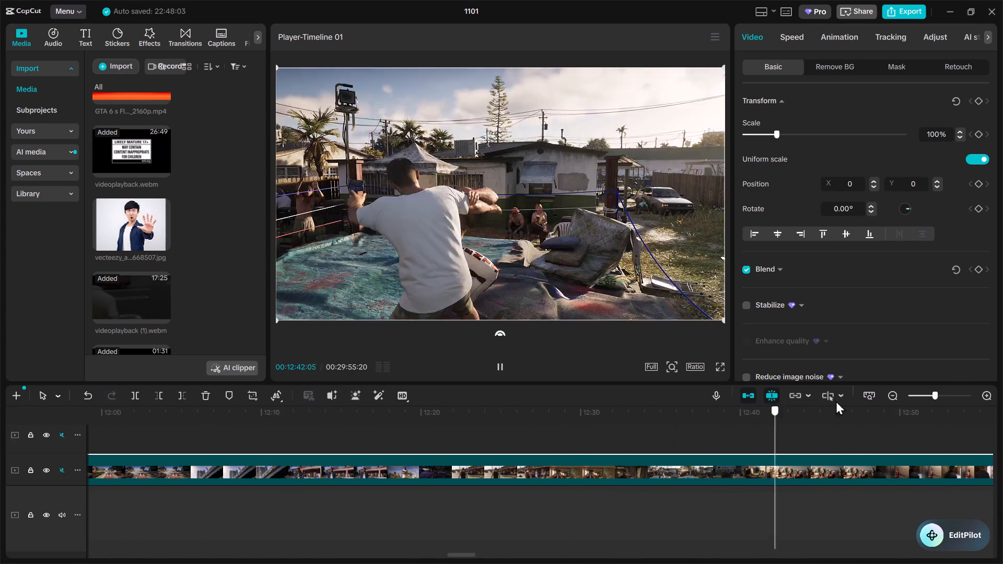
{"action": "left_click_drag", "start_coordinate": [836, 401], "coordinate": [1002, 416]}
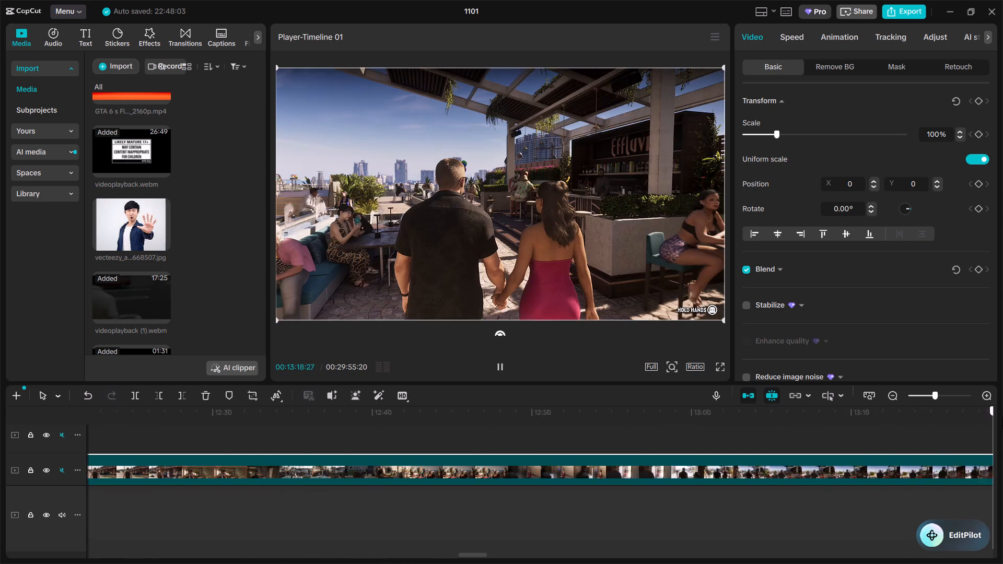
{"action": "left_click_drag", "start_coordinate": [1002, 416], "coordinate": [950, 418]}
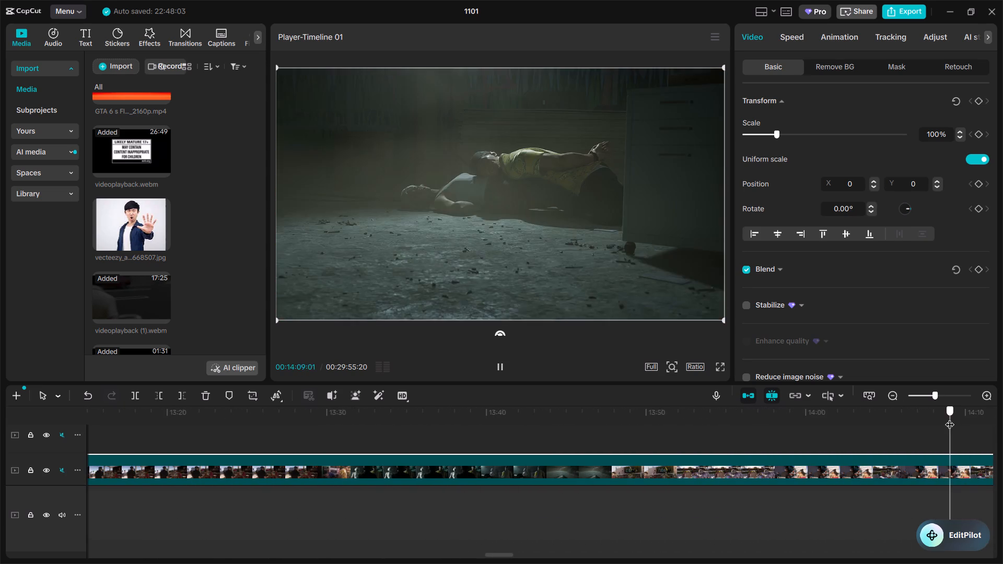
{"action": "left_click_drag", "start_coordinate": [950, 418], "coordinate": [418, 394]}
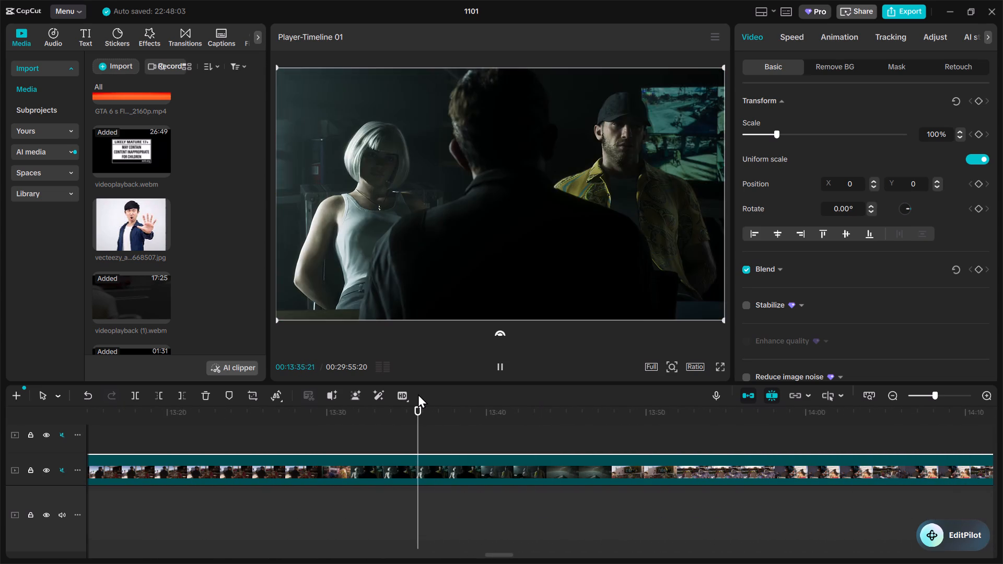
{"action": "key", "text": "space"}
{"action": "left_click", "coordinate": [417, 399]}
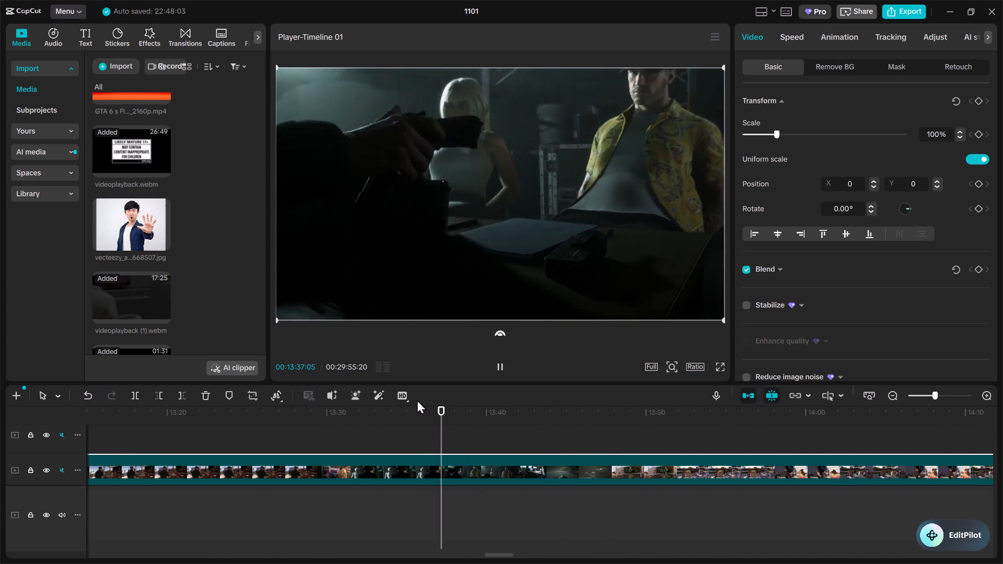
{"action": "left_click", "coordinate": [383, 401]}
{"action": "left_click", "coordinate": [375, 391]}
{"action": "left_click", "coordinate": [365, 433]}
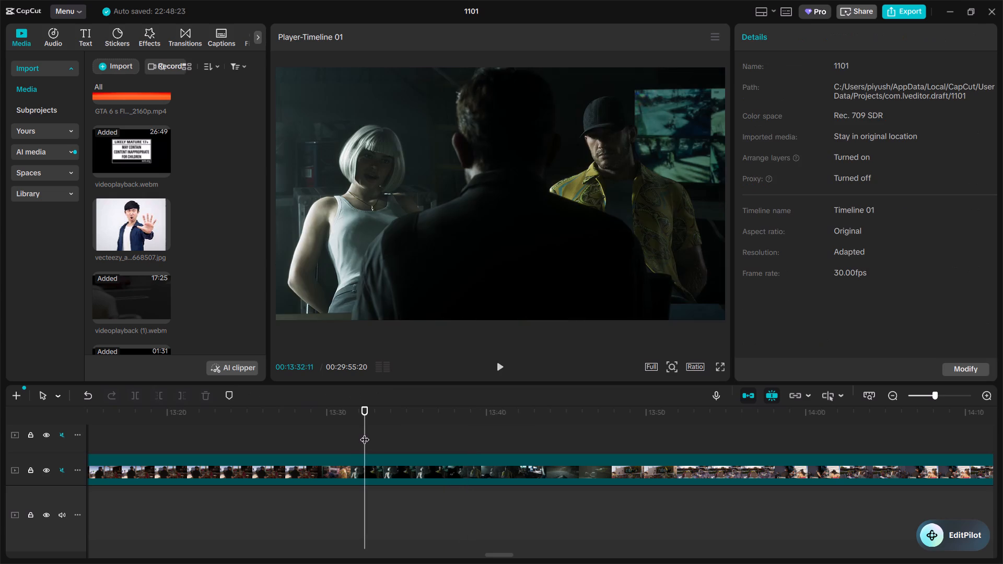
Scrub through the placed videoplayback.webm from about 13:32 to 19:18, looking for footage that suits the gap.
{"action": "key", "text": "space"}
{"action": "left_click", "coordinate": [532, 431]}
{"action": "left_click_drag", "start_coordinate": [532, 431], "coordinate": [1002, 436]}
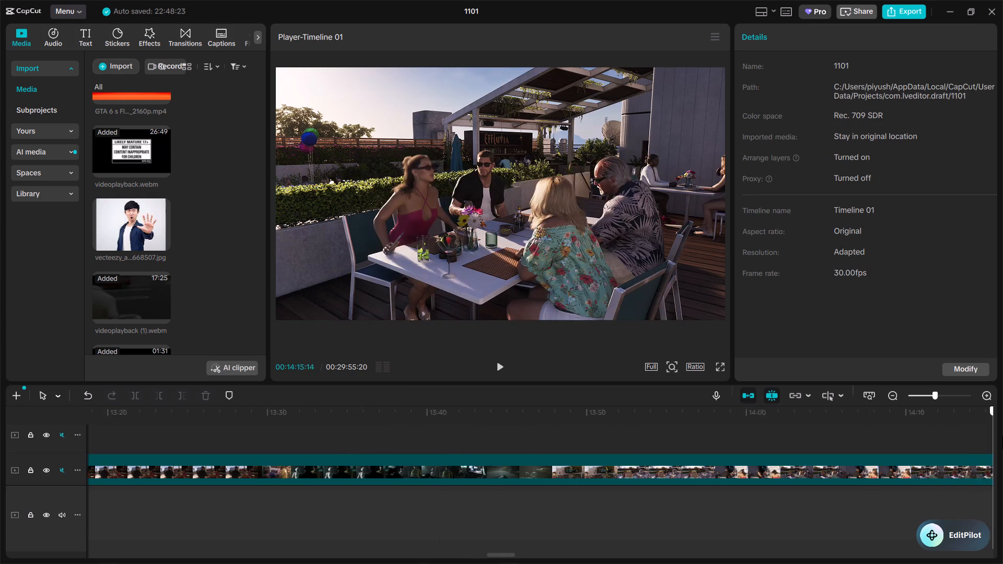
{"action": "left_click_drag", "start_coordinate": [1002, 436], "coordinate": [934, 444]}
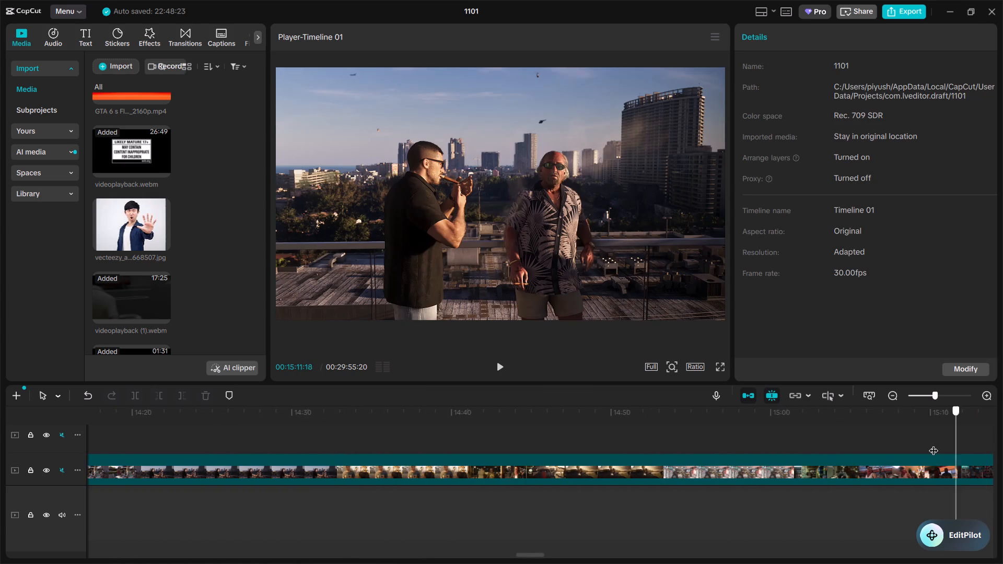
{"action": "left_click_drag", "start_coordinate": [934, 444], "coordinate": [972, 443]}
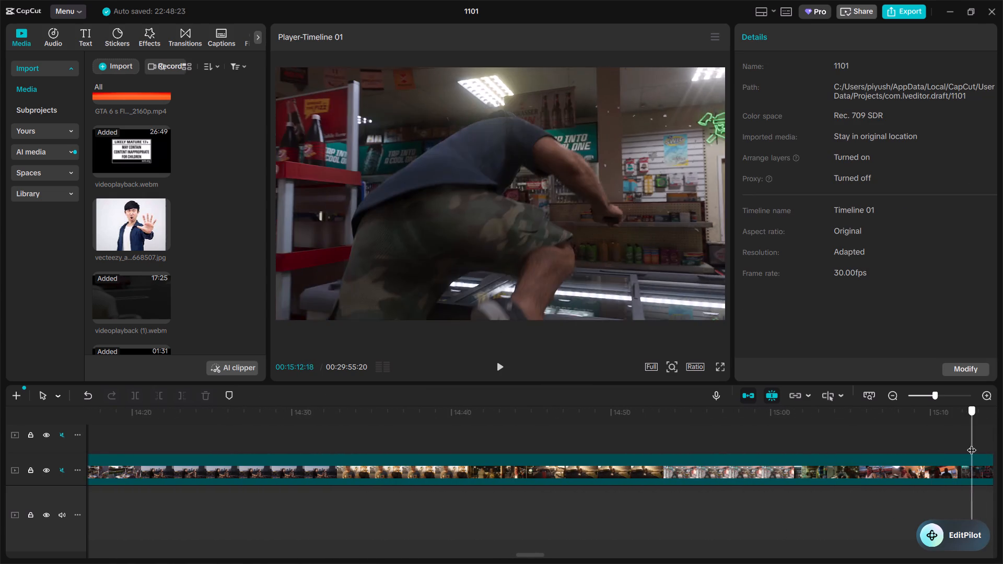
{"action": "left_click_drag", "start_coordinate": [972, 443], "coordinate": [978, 440]}
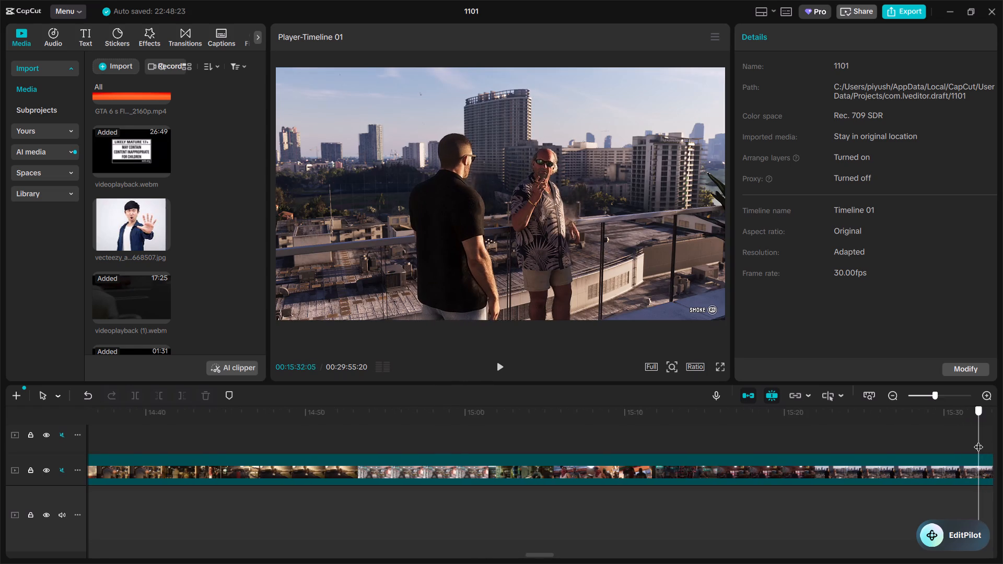
{"action": "left_click_drag", "start_coordinate": [978, 440], "coordinate": [978, 443]}
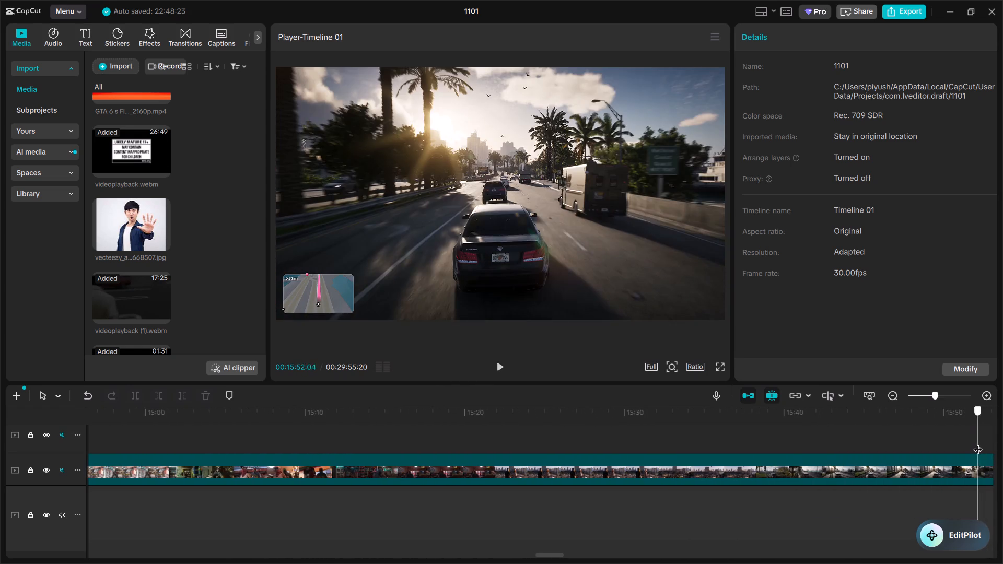
{"action": "left_click_drag", "start_coordinate": [978, 443], "coordinate": [977, 444]}
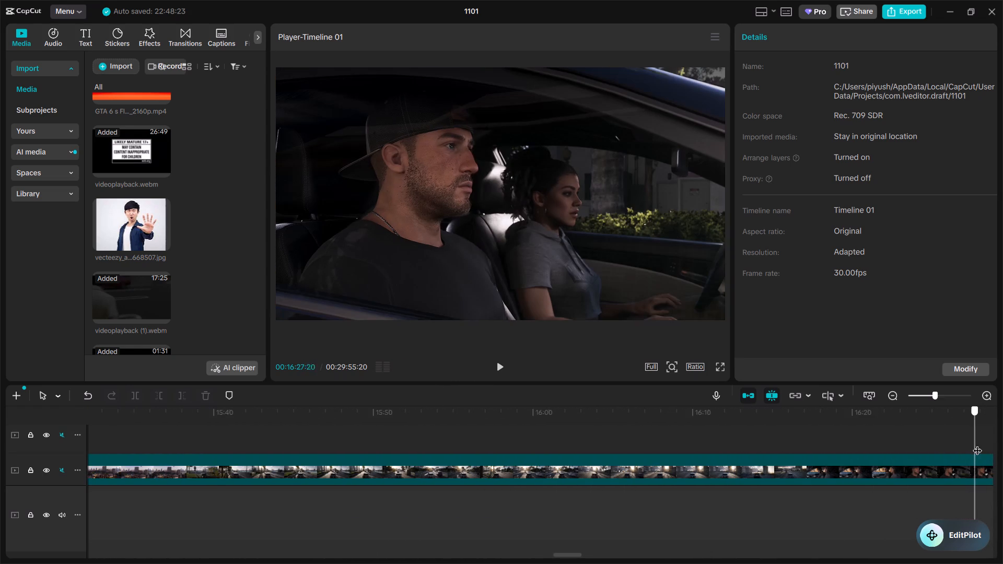
{"action": "left_click_drag", "start_coordinate": [977, 444], "coordinate": [952, 439]}
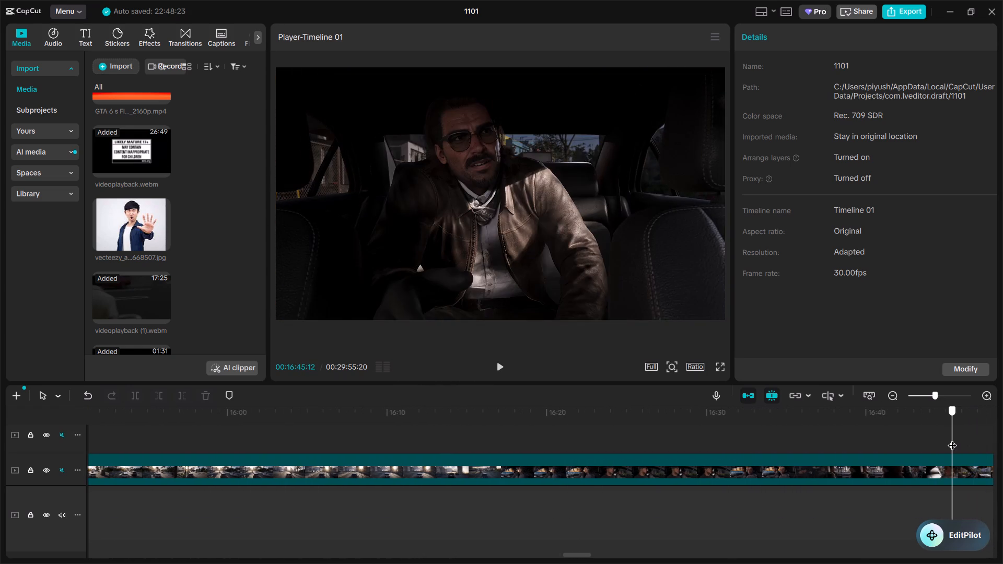
{"action": "left_click_drag", "start_coordinate": [952, 439], "coordinate": [976, 439]}
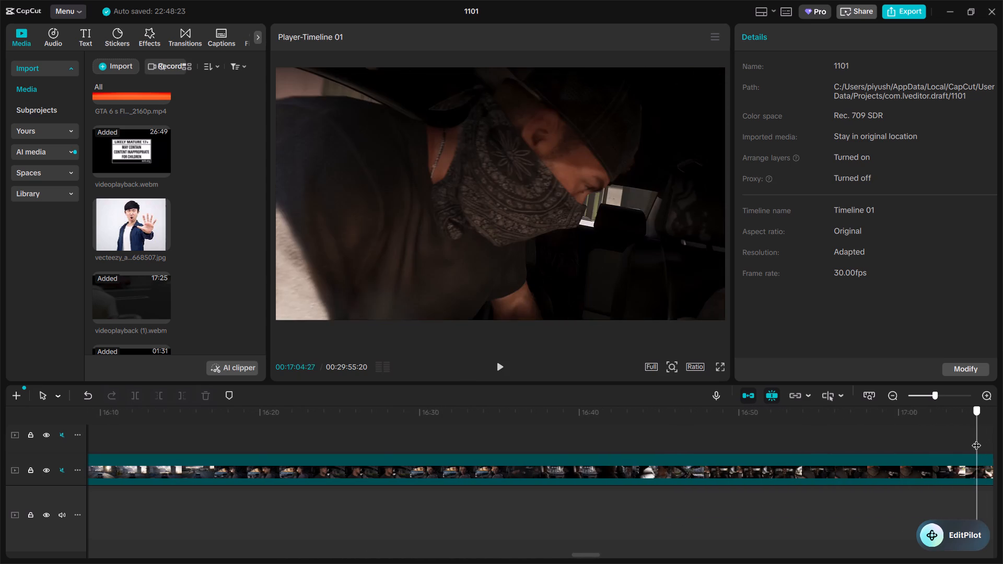
{"action": "left_click_drag", "start_coordinate": [976, 439], "coordinate": [964, 441]}
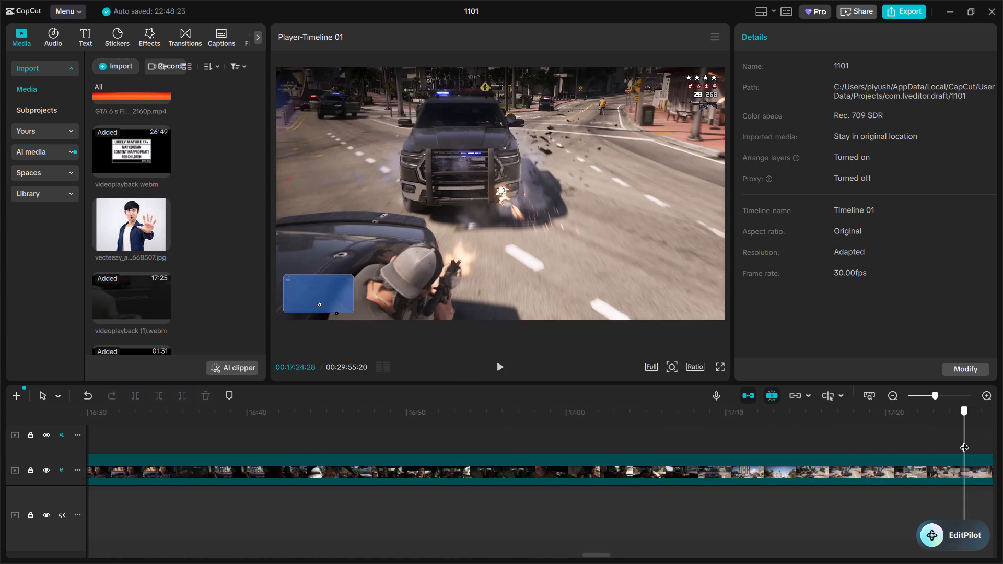
{"action": "left_click_drag", "start_coordinate": [964, 441], "coordinate": [997, 451]}
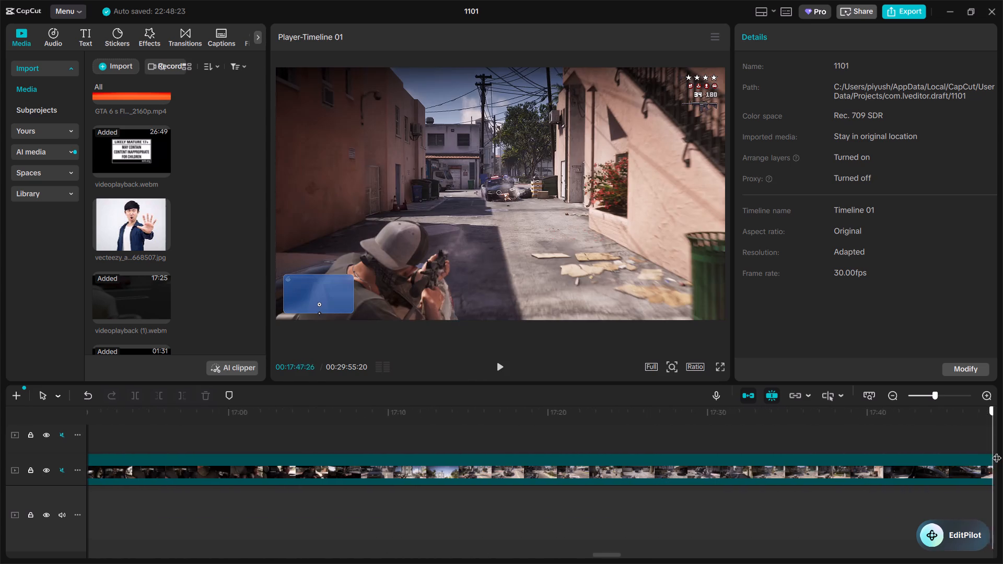
{"action": "left_click_drag", "start_coordinate": [997, 451], "coordinate": [1002, 449]}
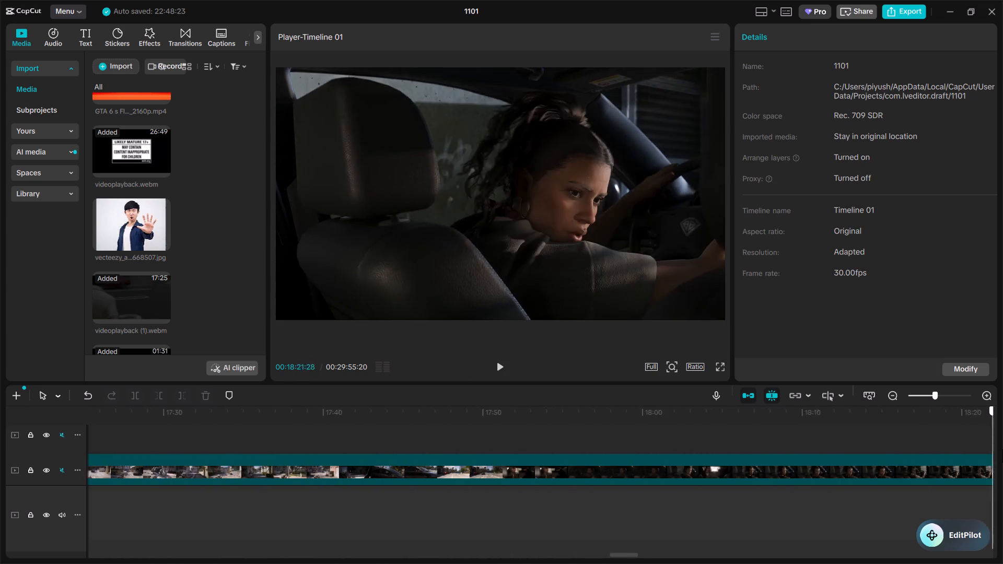
{"action": "left_click_drag", "start_coordinate": [1002, 449], "coordinate": [1002, 438]}
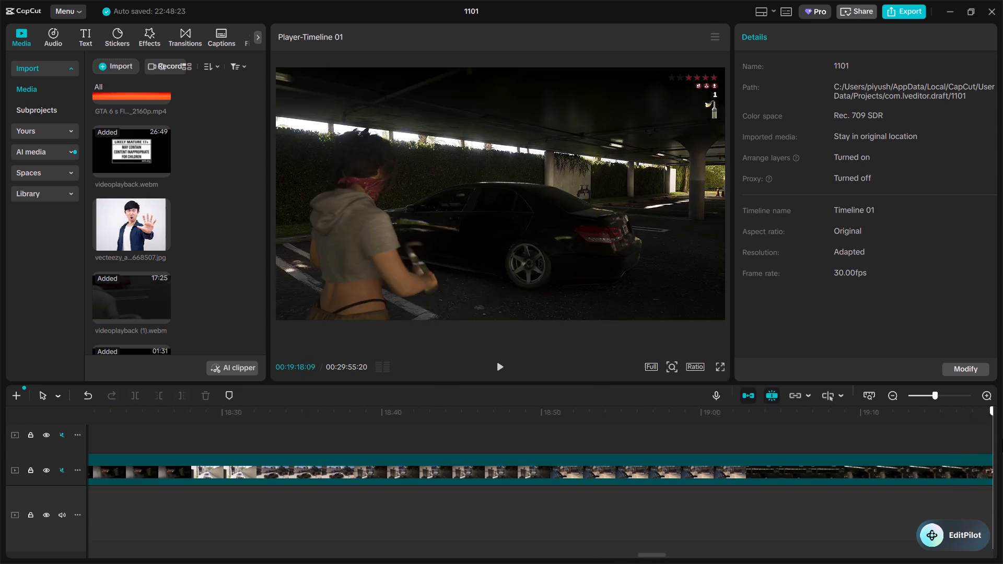
Continue scanning videoplayback.webm from about 19:18 to 22:04 for usable scenes.
{"action": "left_click_drag", "start_coordinate": [1002, 438], "coordinate": [953, 446]}
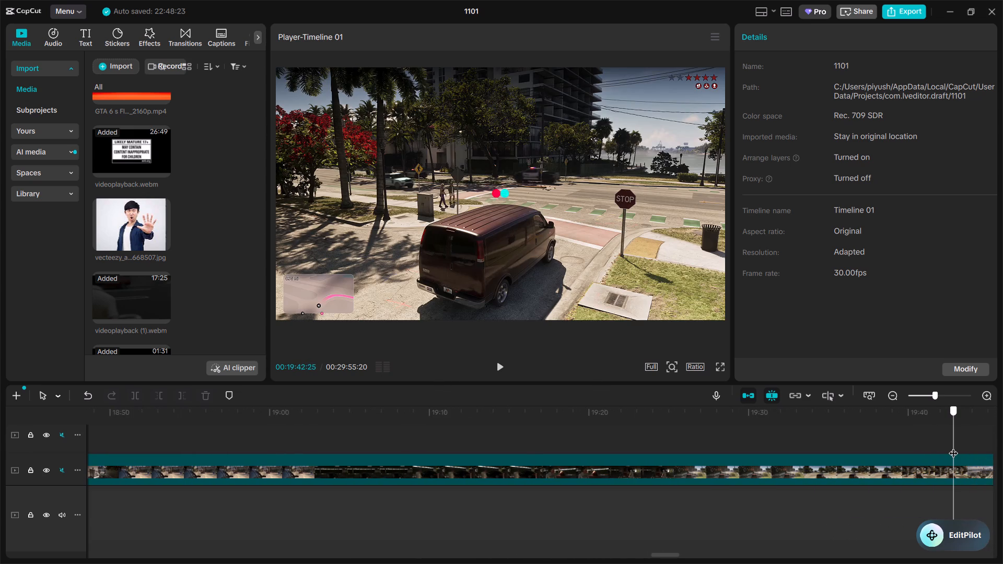
{"action": "left_click_drag", "start_coordinate": [953, 446], "coordinate": [965, 440]}
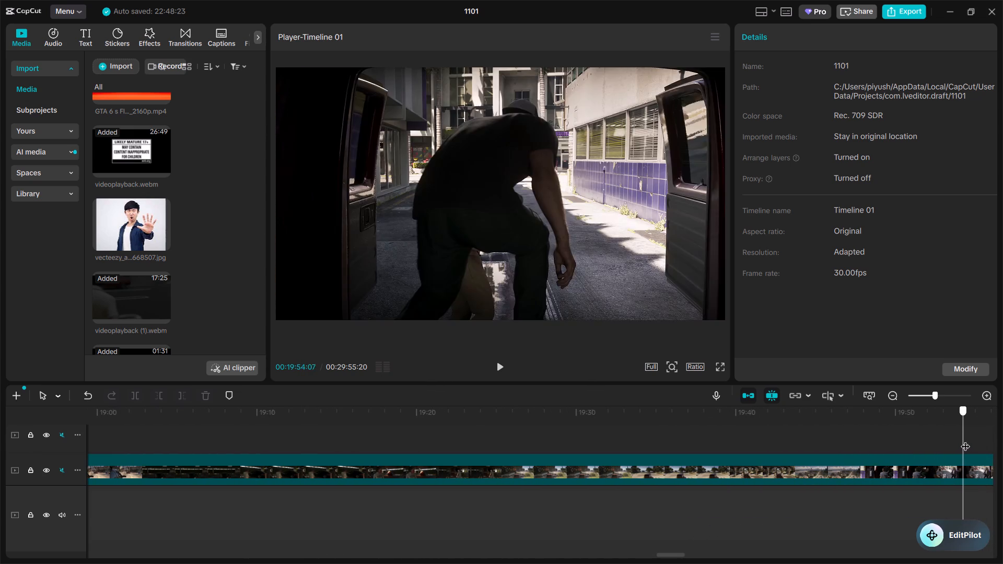
{"action": "left_click_drag", "start_coordinate": [965, 440], "coordinate": [973, 442]}
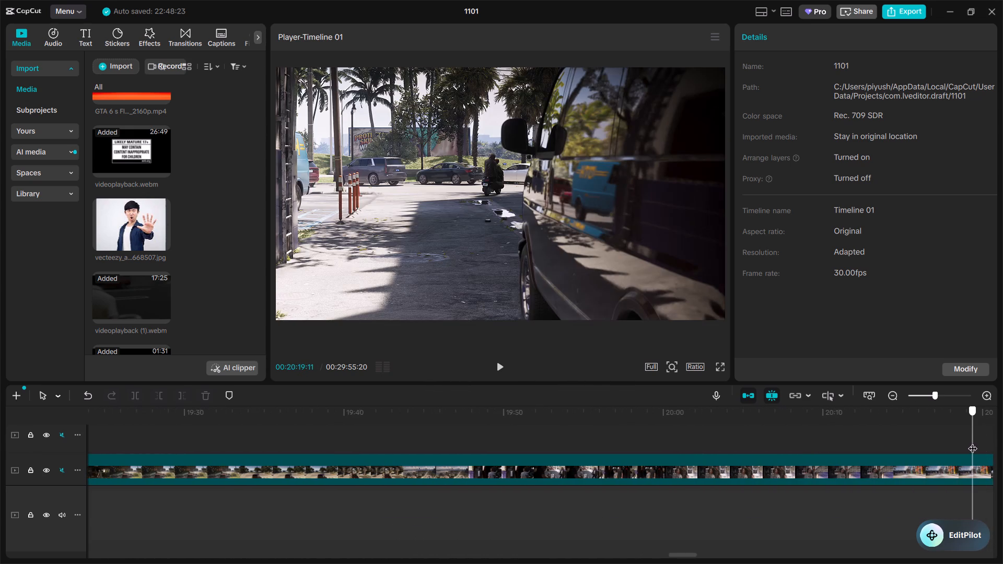
{"action": "left_click_drag", "start_coordinate": [973, 442], "coordinate": [986, 438]}
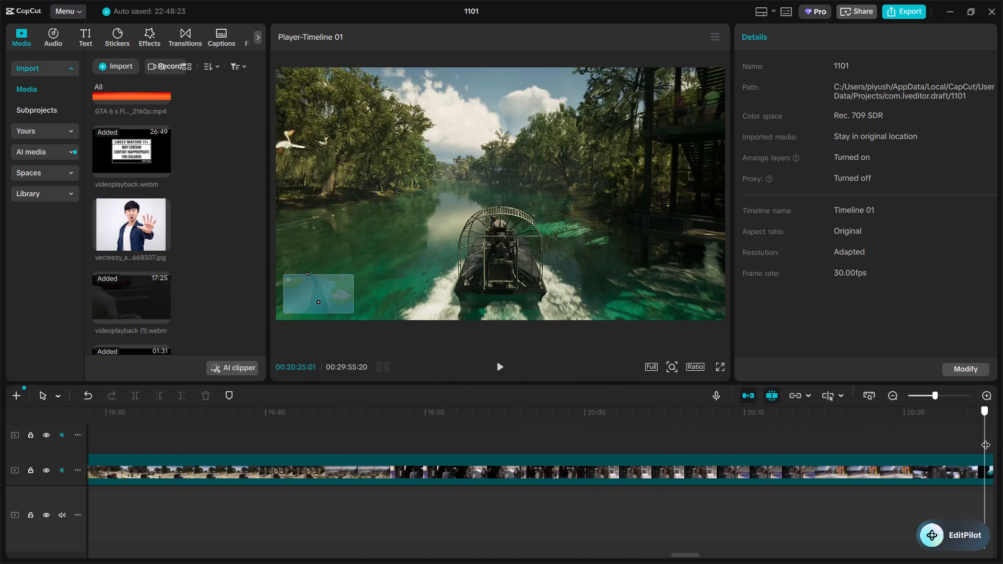
{"action": "left_click_drag", "start_coordinate": [986, 438], "coordinate": [970, 438]}
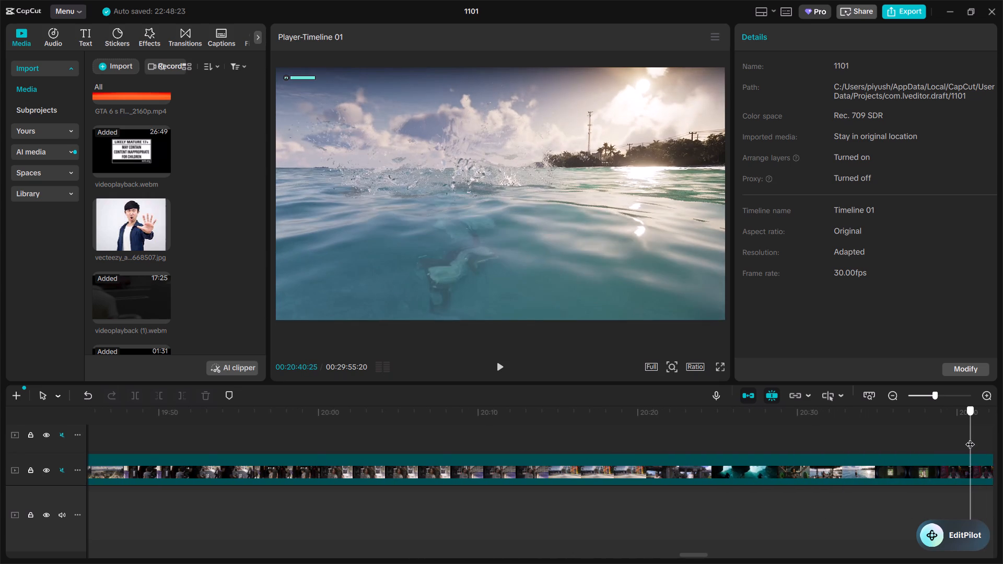
{"action": "left_click_drag", "start_coordinate": [970, 438], "coordinate": [987, 435]}
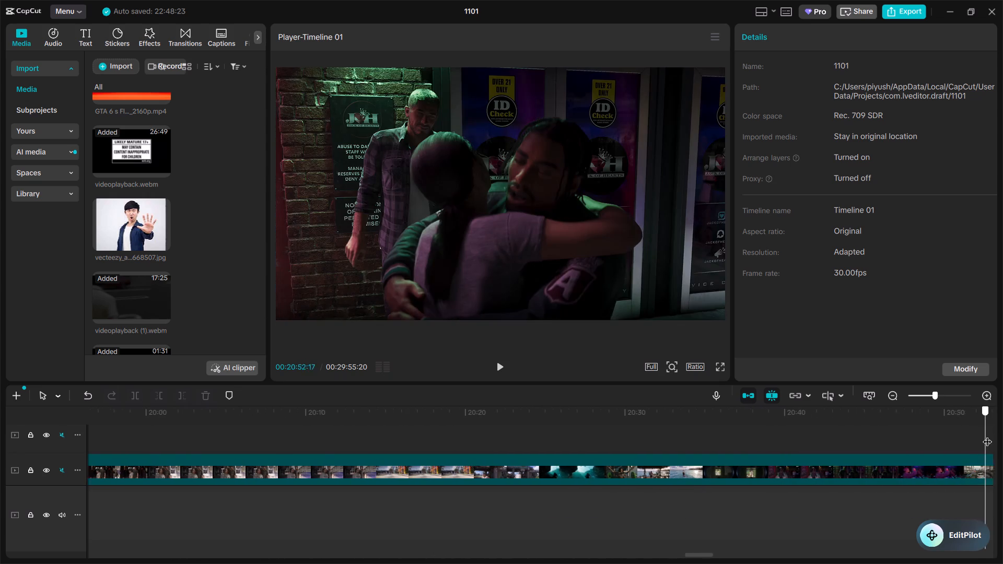
{"action": "left_click_drag", "start_coordinate": [987, 435], "coordinate": [970, 434]}
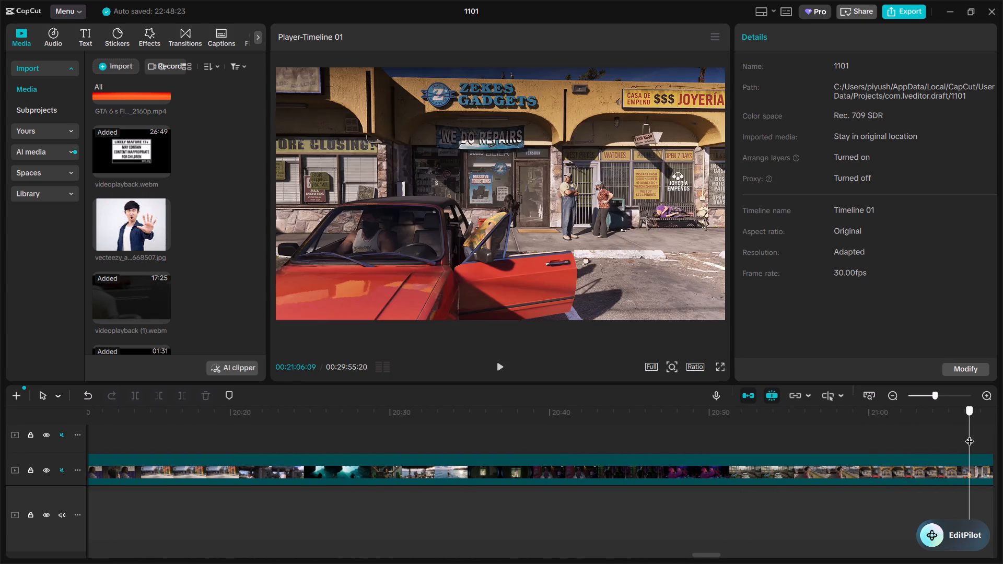
{"action": "left_click_drag", "start_coordinate": [970, 434], "coordinate": [963, 438]}
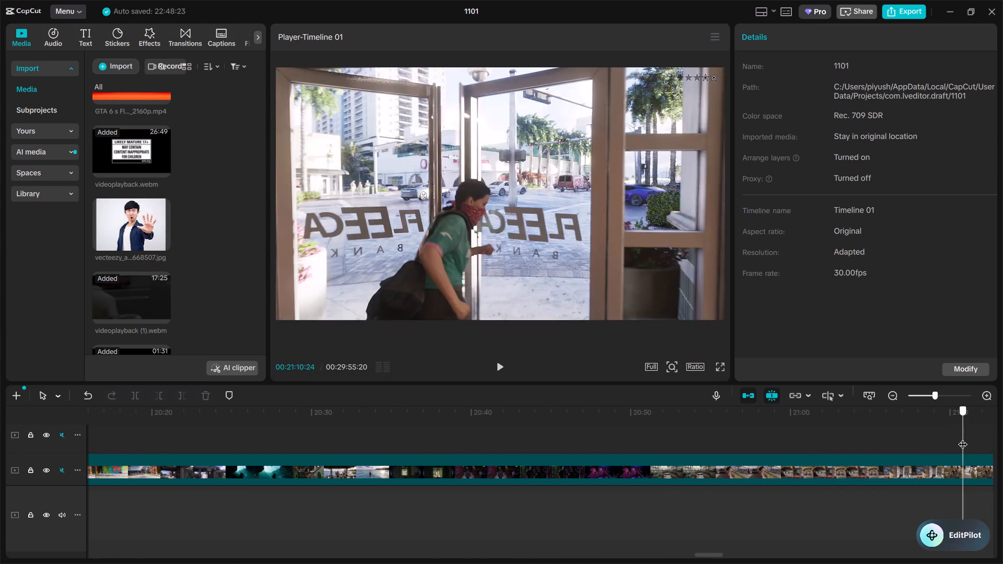
{"action": "left_click_drag", "start_coordinate": [963, 438], "coordinate": [971, 437]}
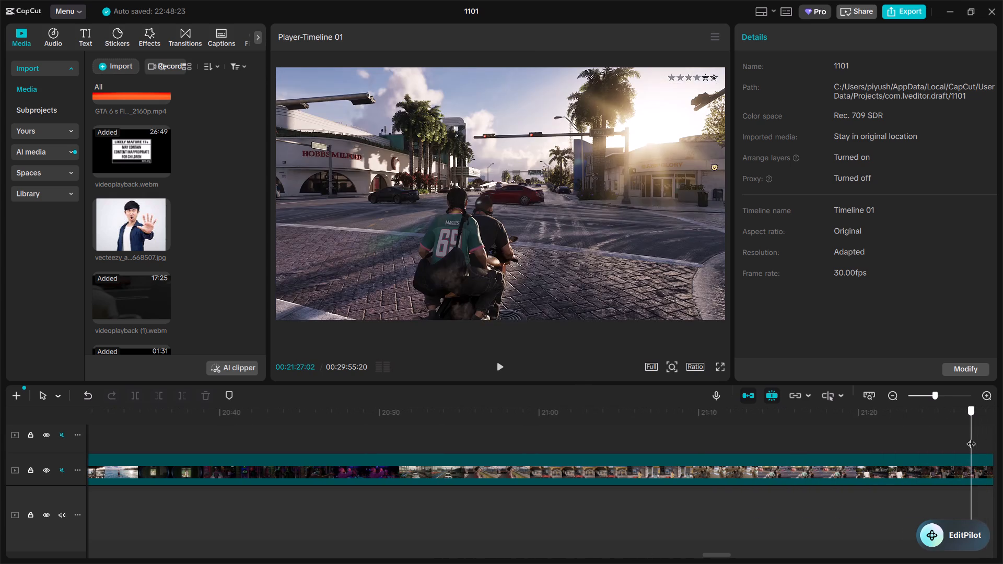
{"action": "left_click_drag", "start_coordinate": [971, 437], "coordinate": [970, 436]}
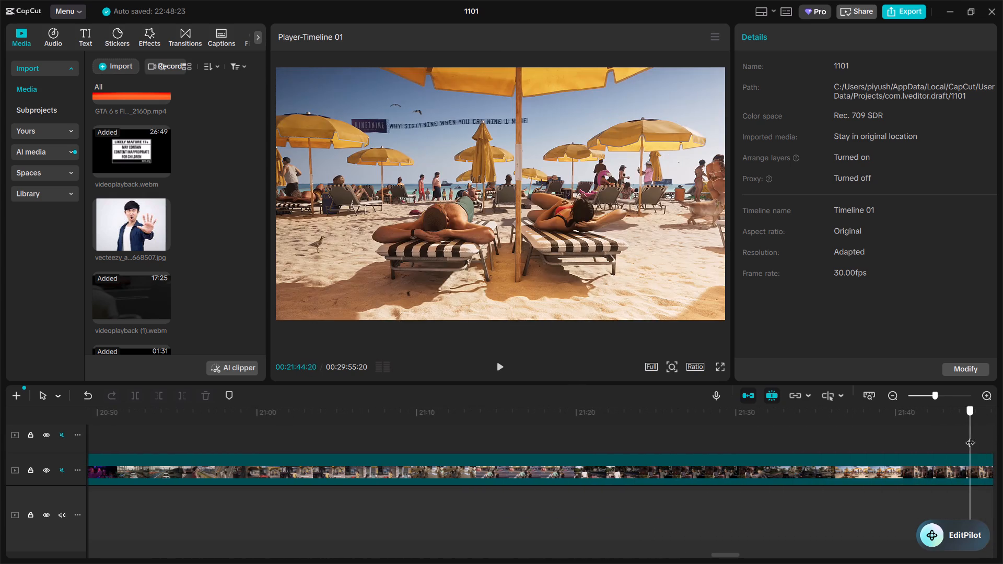
{"action": "left_click_drag", "start_coordinate": [970, 436], "coordinate": [873, 430]}
{"action": "key", "text": "space"}
{"action": "left_click", "coordinate": [836, 438]}
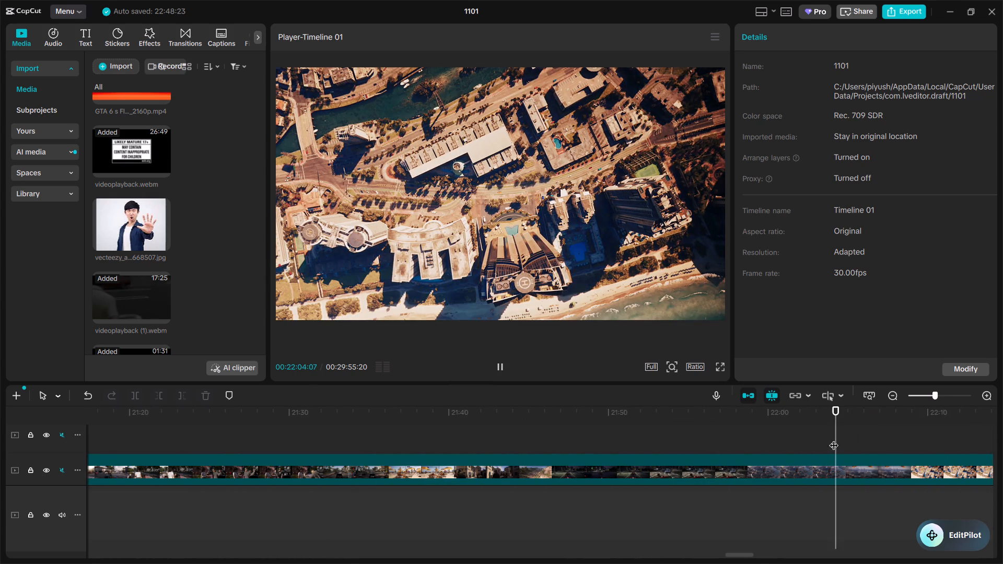
Review the footage between about 21:38 and 21:48 more closely to find a suitable starting point.
{"action": "left_click", "coordinate": [655, 449]}
{"action": "left_click_drag", "start_coordinate": [655, 449], "coordinate": [426, 439]}
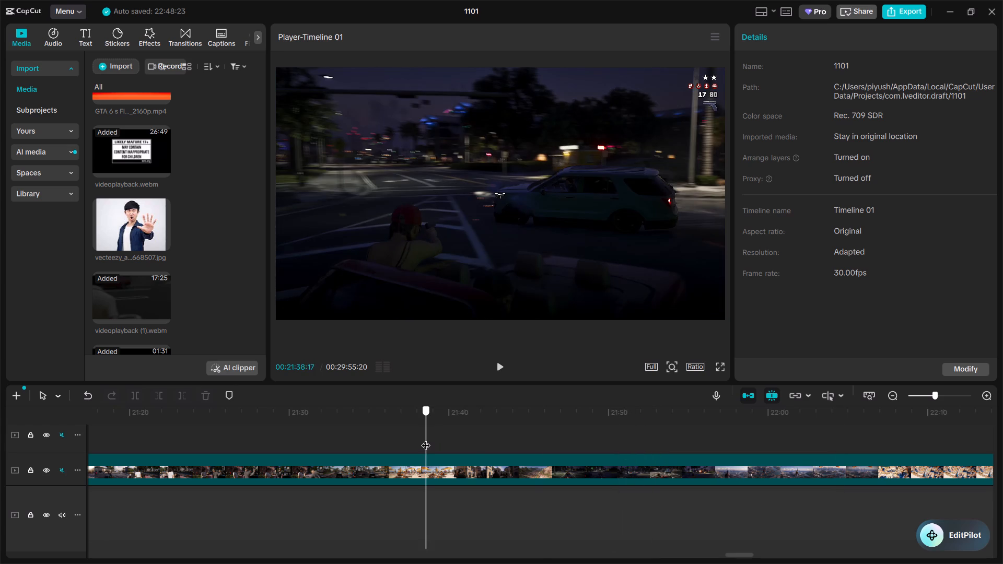
{"action": "left_click_drag", "start_coordinate": [426, 439], "coordinate": [577, 442]}
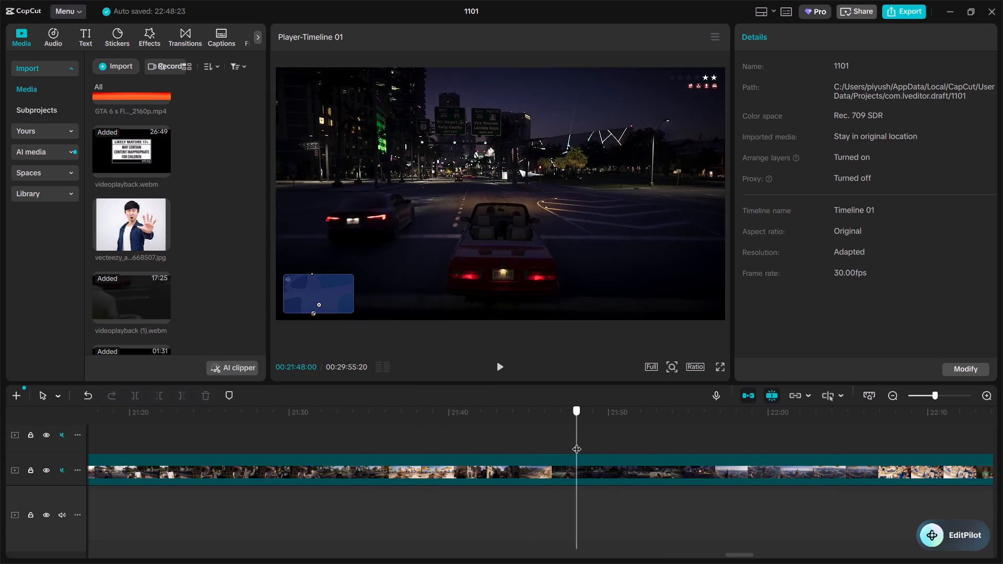
{"action": "left_click_drag", "start_coordinate": [577, 442], "coordinate": [450, 431]}
{"action": "key", "text": "space"}
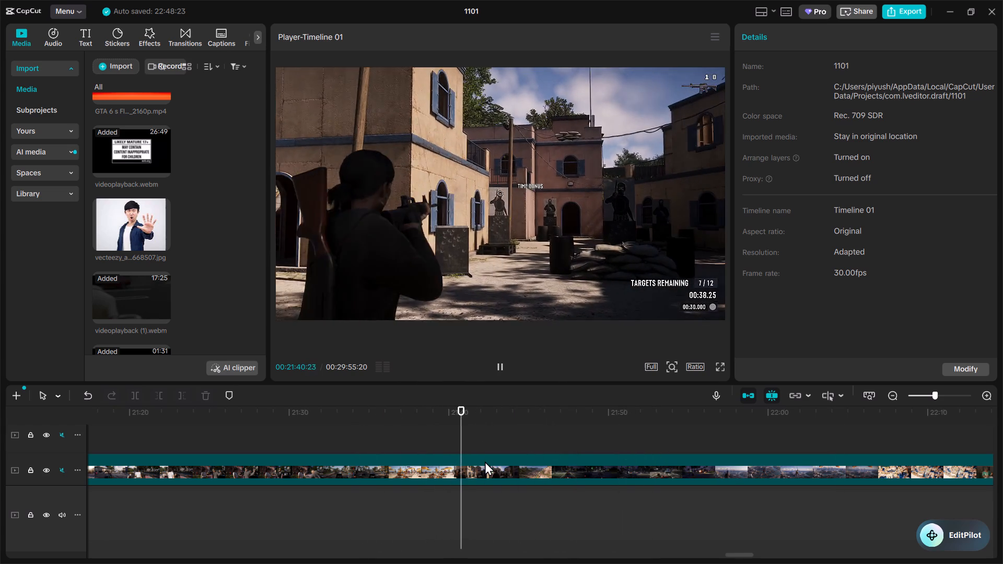
Trim away everything before about 21:42 from the videoplayback.webm clip.
{"action": "left_click", "coordinate": [484, 468]}
{"action": "key", "text": "space"}
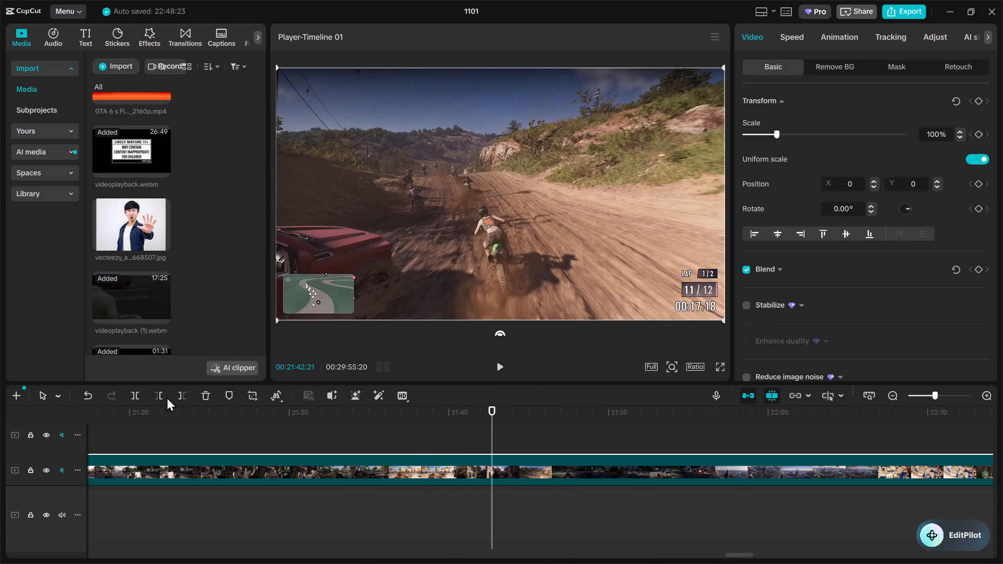
{"action": "left_click", "coordinate": [166, 396]}
Play on from the trimmed start and split the videoplayback.webm clip at about 21:50.
{"action": "key", "text": "space"}
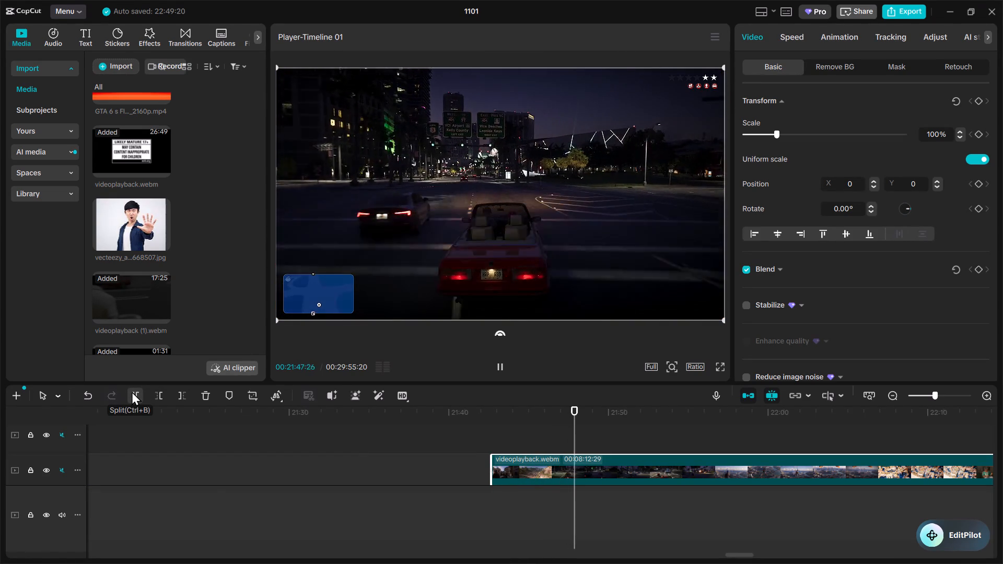
{"action": "left_click", "coordinate": [132, 391]}
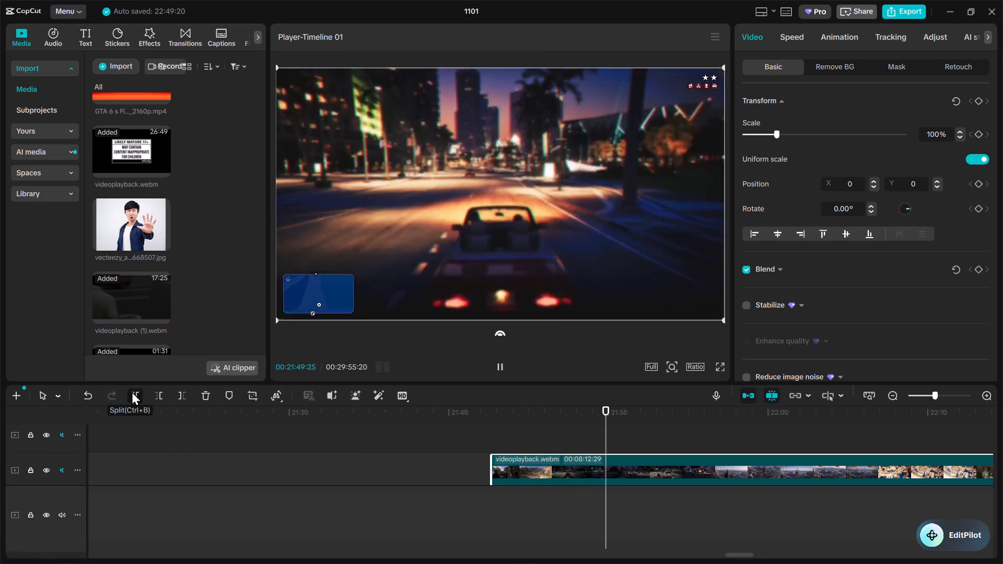
{"action": "key", "text": "space"}
Move the seven-second videoplayback.webm excerpt back to the edited section, onto the overlay track at about 3:06.
{"action": "left_click_drag", "start_coordinate": [556, 456], "coordinate": [514, 449]}
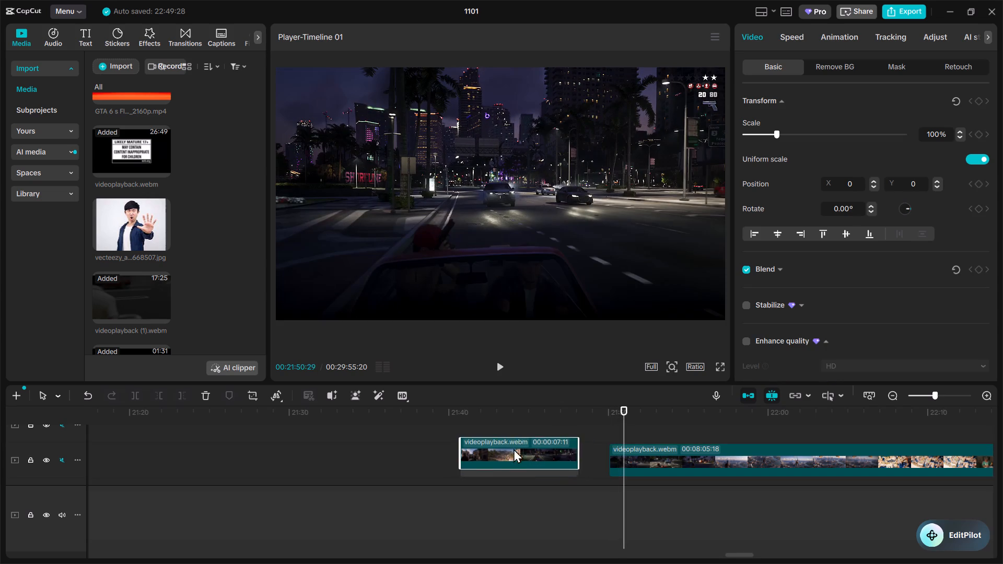
{"action": "left_click_drag", "start_coordinate": [514, 449], "coordinate": [2, 444]}
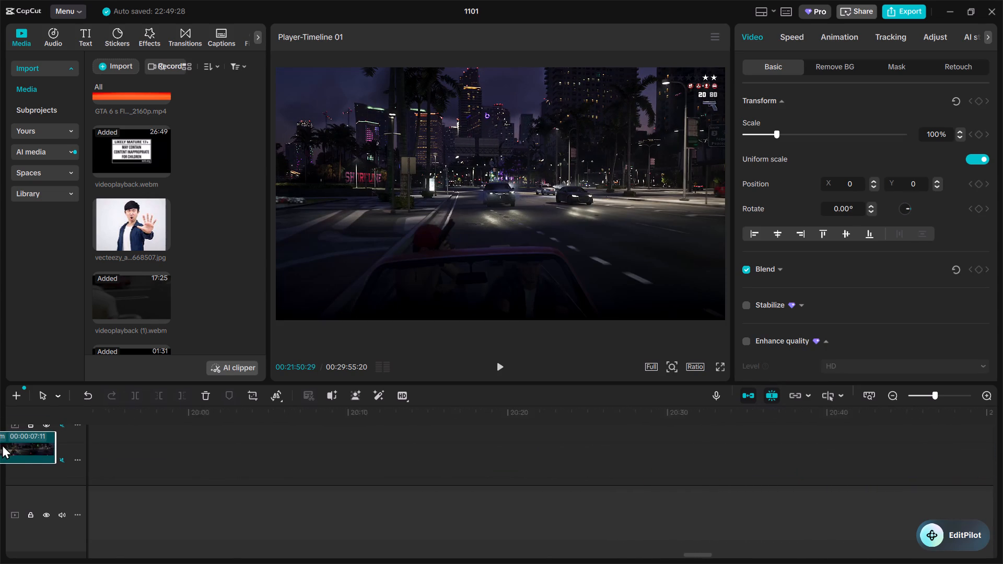
{"action": "left_click_drag", "start_coordinate": [2, 444], "coordinate": [8, 446]}
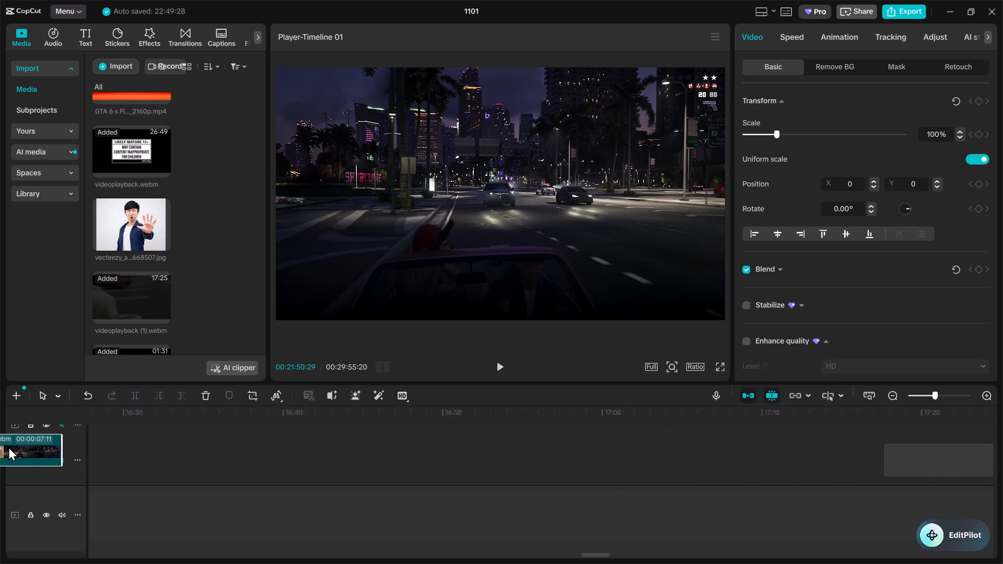
{"action": "left_click_drag", "start_coordinate": [8, 446], "coordinate": [312, 483]}
{"action": "triple_click", "coordinate": [893, 399]}
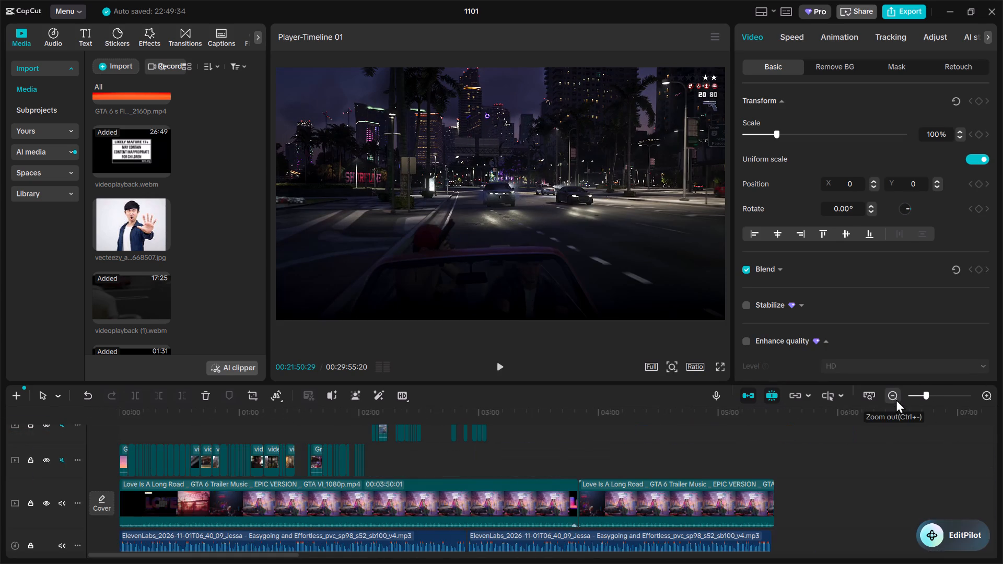
{"action": "scroll", "coordinate": [722, 456], "scroll_direction": "up", "scroll_amount": 5}
{"action": "scroll", "coordinate": [729, 452], "scroll_direction": "down", "scroll_amount": 10}
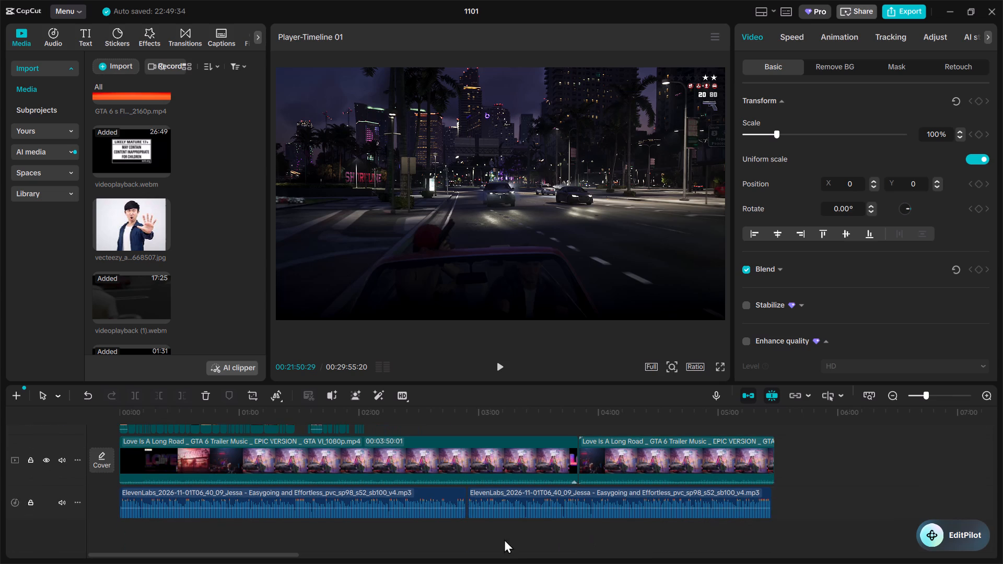
{"action": "left_click_drag", "start_coordinate": [250, 556], "coordinate": [615, 530]}
{"action": "scroll", "coordinate": [598, 508], "scroll_direction": "up", "scroll_amount": 2}
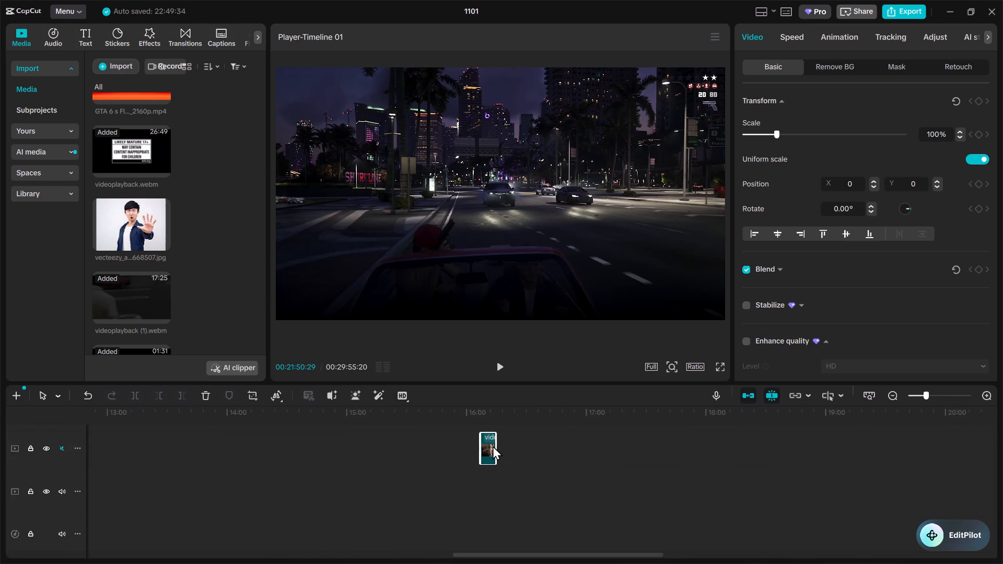
{"action": "left_click_drag", "start_coordinate": [493, 445], "coordinate": [8, 378]}
{"action": "key", "text": "ctrl+z"}
{"action": "left_click_drag", "start_coordinate": [658, 445], "coordinate": [77, 401]}
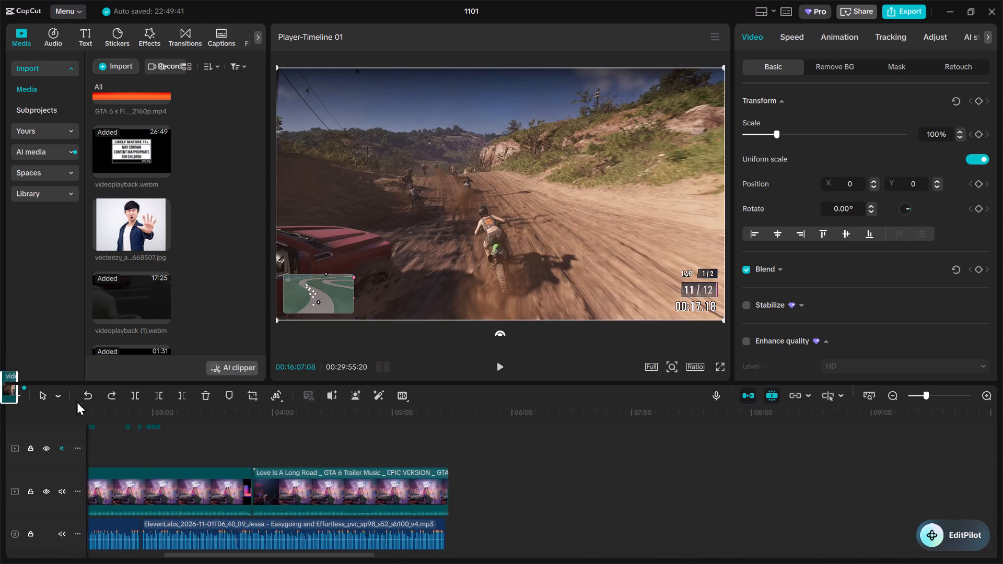
{"action": "left_click_drag", "start_coordinate": [77, 401], "coordinate": [496, 455]}
{"action": "scroll", "coordinate": [469, 436], "scroll_direction": "up", "scroll_amount": 2}
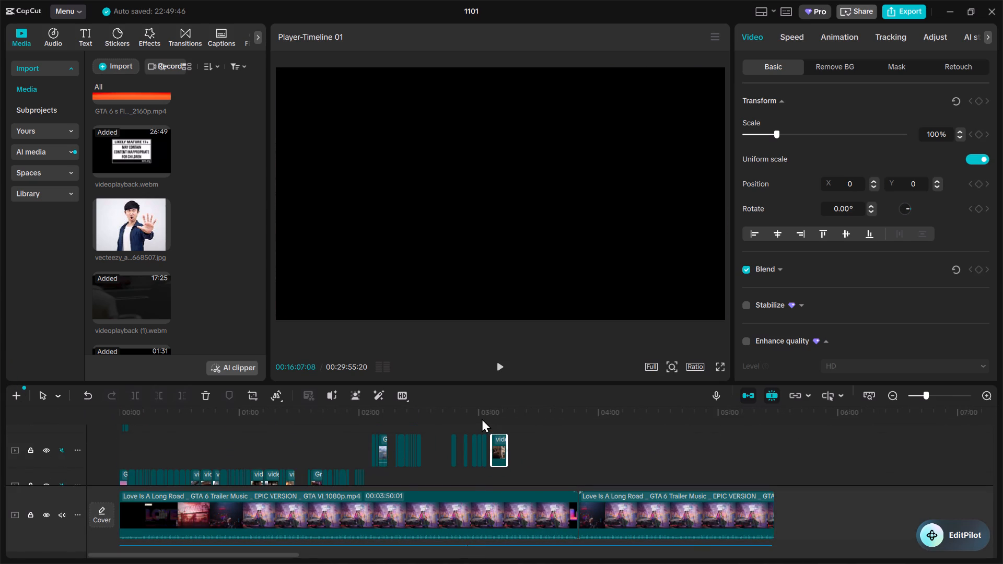
Play the section from about 3:00 to 3:10 and replay parts of it to check the excerpt's timing.
{"action": "left_click", "coordinate": [478, 418]}
{"action": "key", "text": "space"}
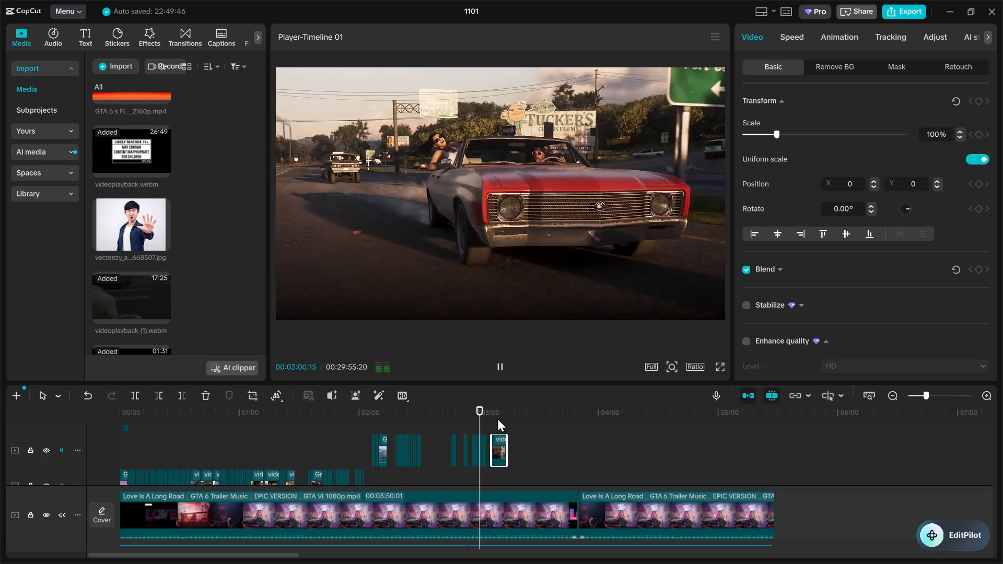
{"action": "scroll", "coordinate": [514, 460], "scroll_direction": "down", "scroll_amount": 2}
{"action": "scroll", "coordinate": [273, 544], "scroll_direction": "down", "scroll_amount": 2}
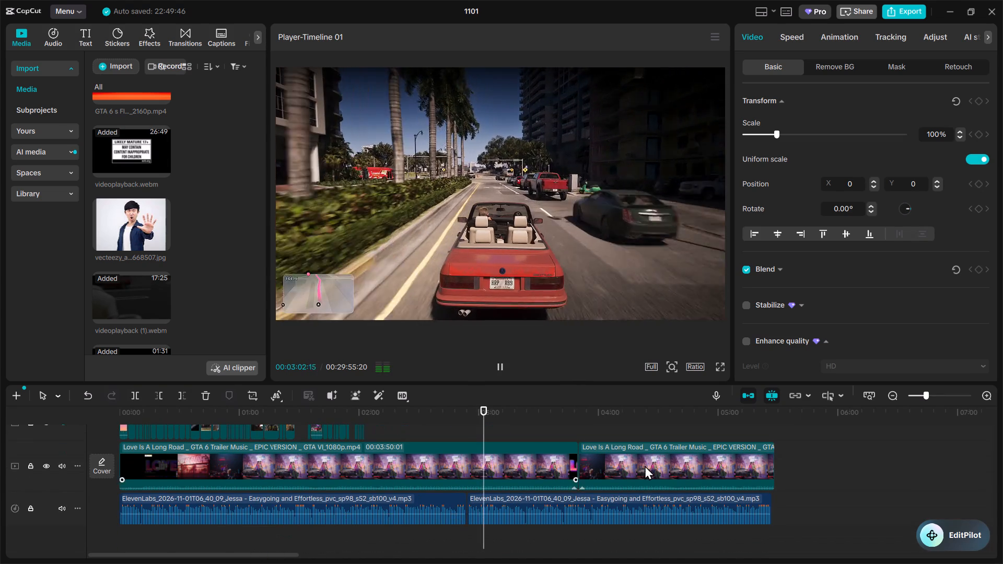
{"action": "triple_click", "coordinate": [990, 391]}
{"action": "scroll", "coordinate": [620, 433], "scroll_direction": "up", "scroll_amount": 5}
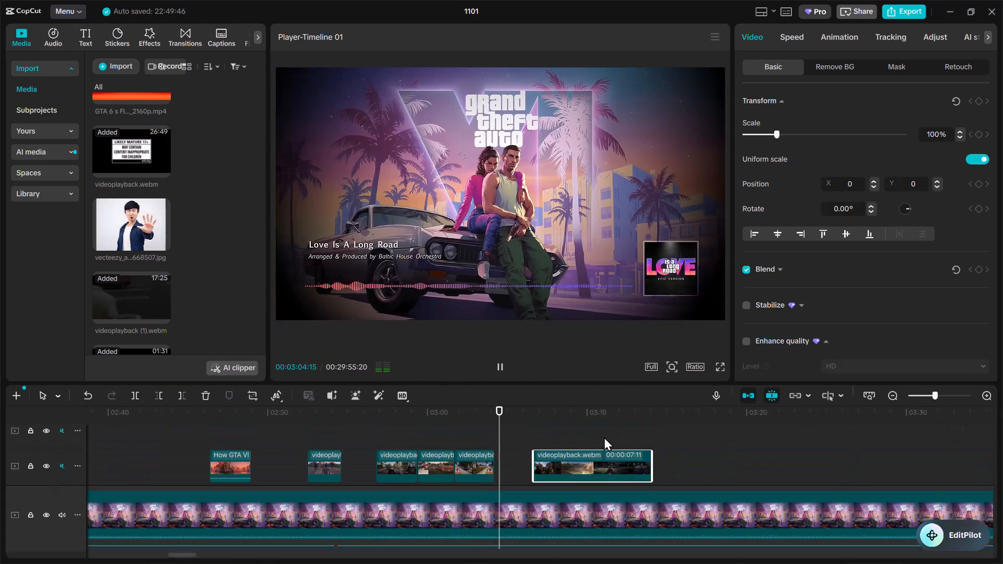
{"action": "scroll", "coordinate": [576, 436], "scroll_direction": "down", "scroll_amount": 2}
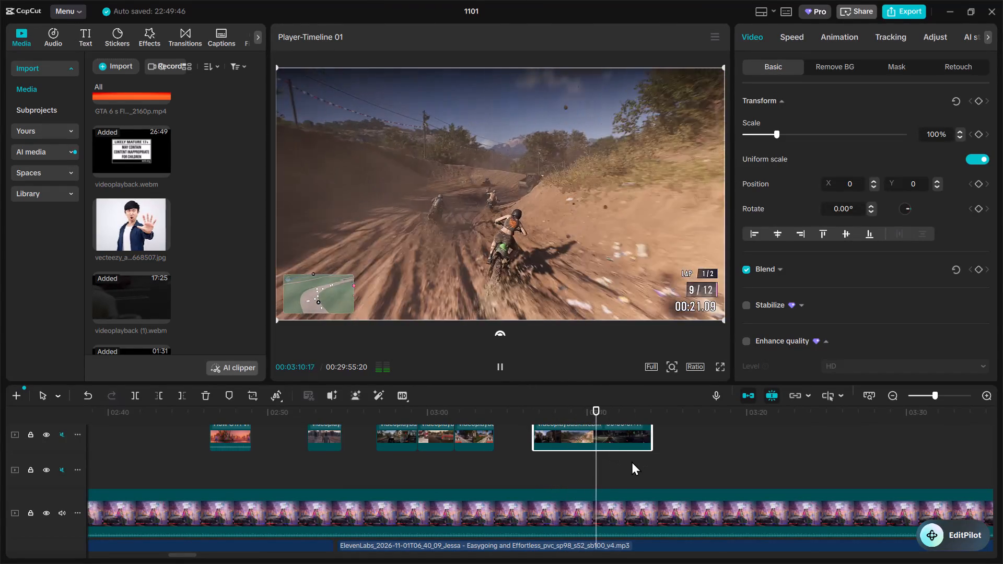
{"action": "key", "text": "space"}
{"action": "scroll", "coordinate": [631, 460], "scroll_direction": "up", "scroll_amount": 1}
{"action": "left_click", "coordinate": [589, 419]}
{"action": "key", "text": "space"}
{"action": "key", "text": "space"}
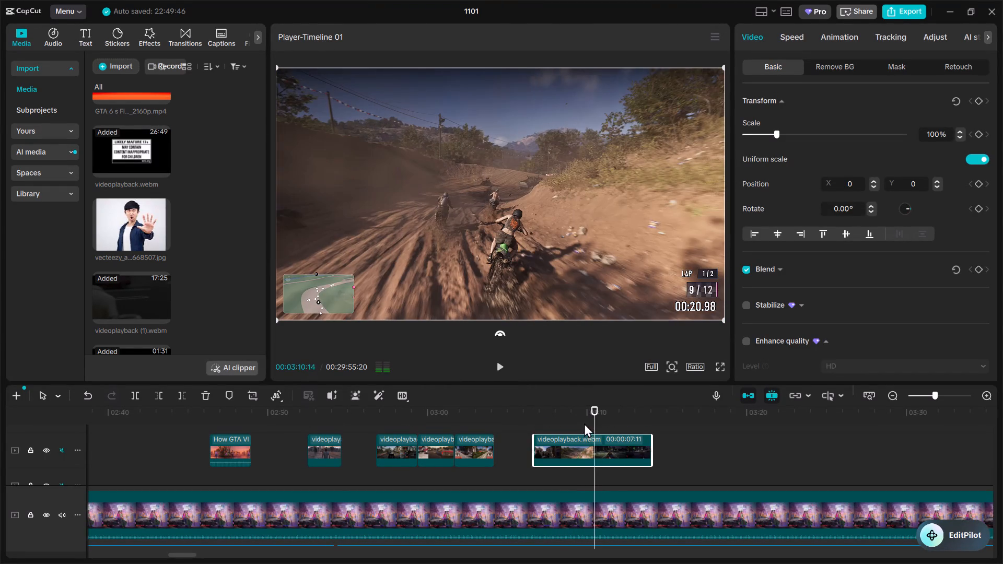
{"action": "left_click", "coordinate": [572, 413]}
{"action": "key", "text": "space"}
{"action": "key", "text": "space"}
Shift the videoplayback.webm excerpt so that it starts at about 3:08, matching the narration.
{"action": "left_click_drag", "start_coordinate": [587, 442], "coordinate": [631, 445]}
{"action": "left_click", "coordinate": [553, 416]}
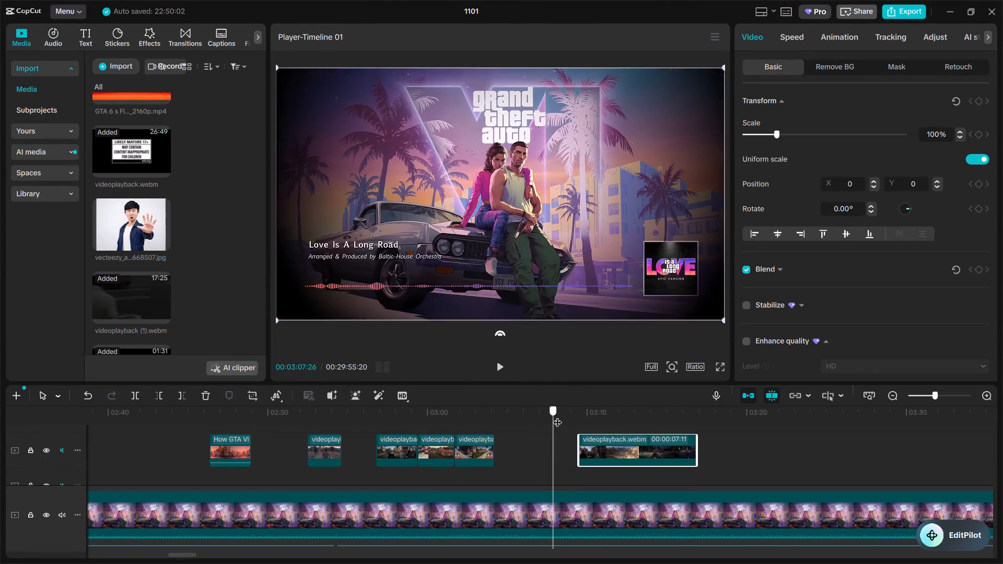
{"action": "key", "text": "space"}
{"action": "key", "text": "space"}
{"action": "key", "text": "space"}
{"action": "key", "text": "space"}
{"action": "left_click_drag", "start_coordinate": [616, 442], "coordinate": [604, 443]}
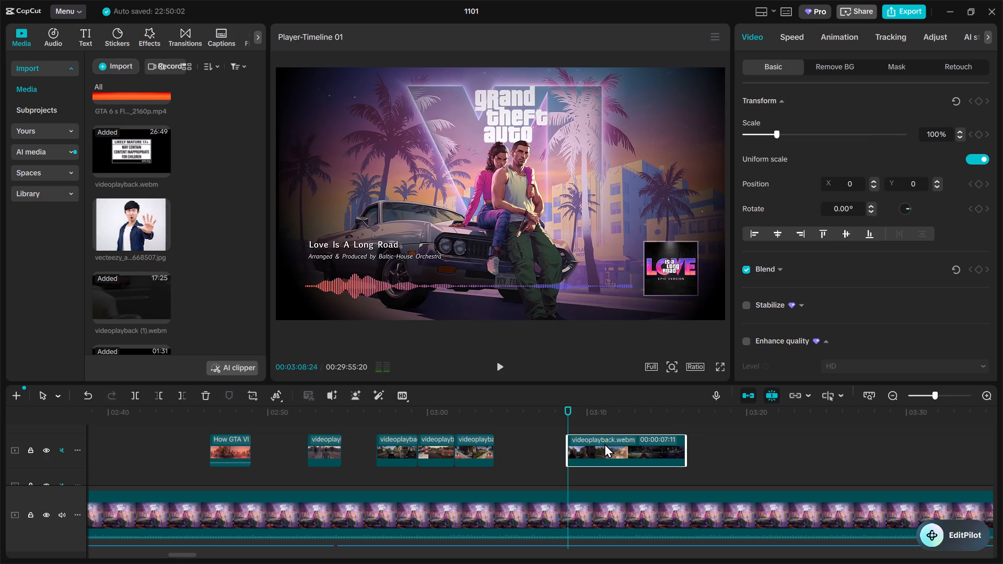
{"action": "left_click_drag", "start_coordinate": [604, 443], "coordinate": [604, 443]}
Play through the excerpt, extend its end, and trim it at about 3:18 for a duration of about 9 seconds.
{"action": "key", "text": "space"}
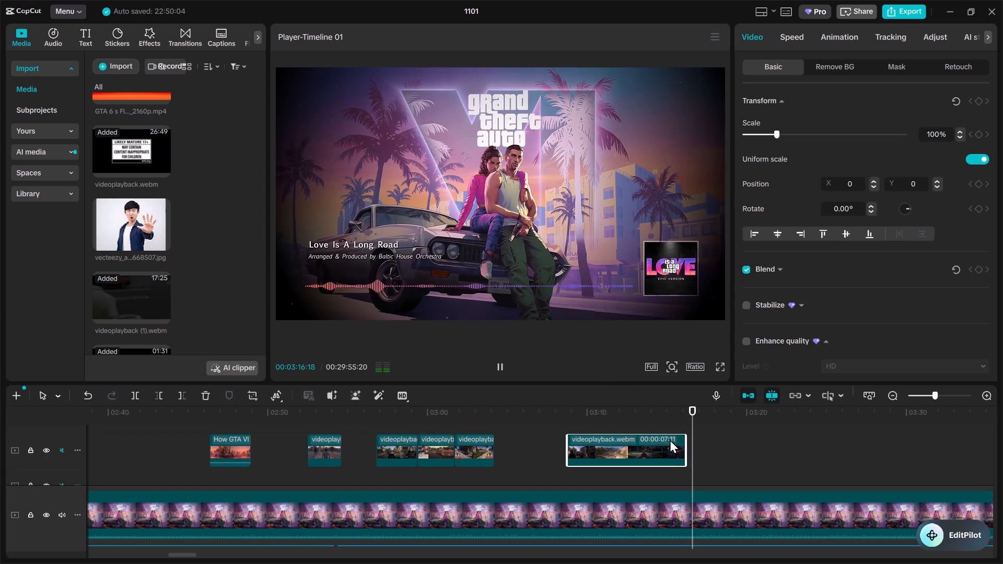
{"action": "key", "text": "space"}
{"action": "left_click_drag", "start_coordinate": [685, 448], "coordinate": [737, 449]}
{"action": "key", "text": "space"}
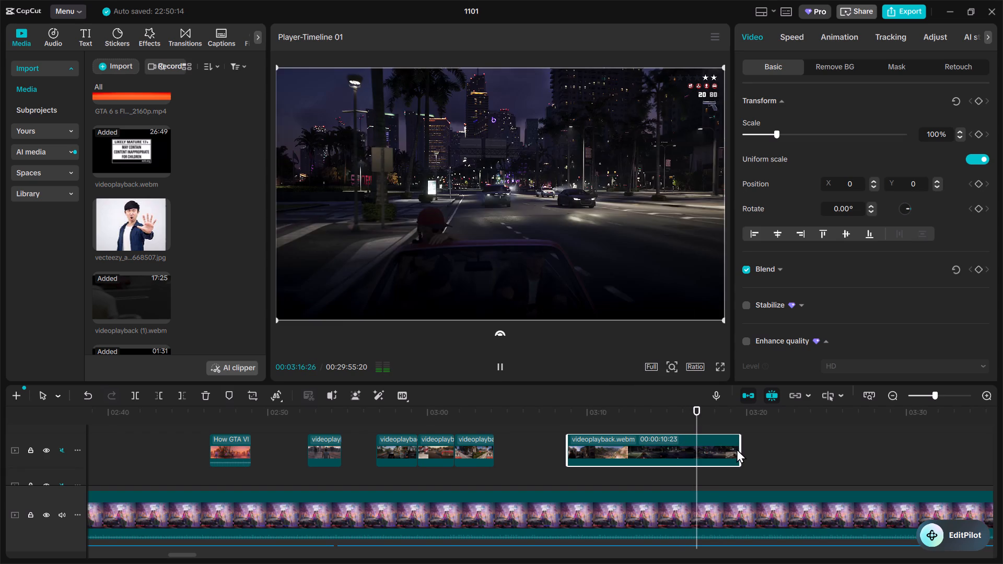
{"action": "key", "text": "space"}
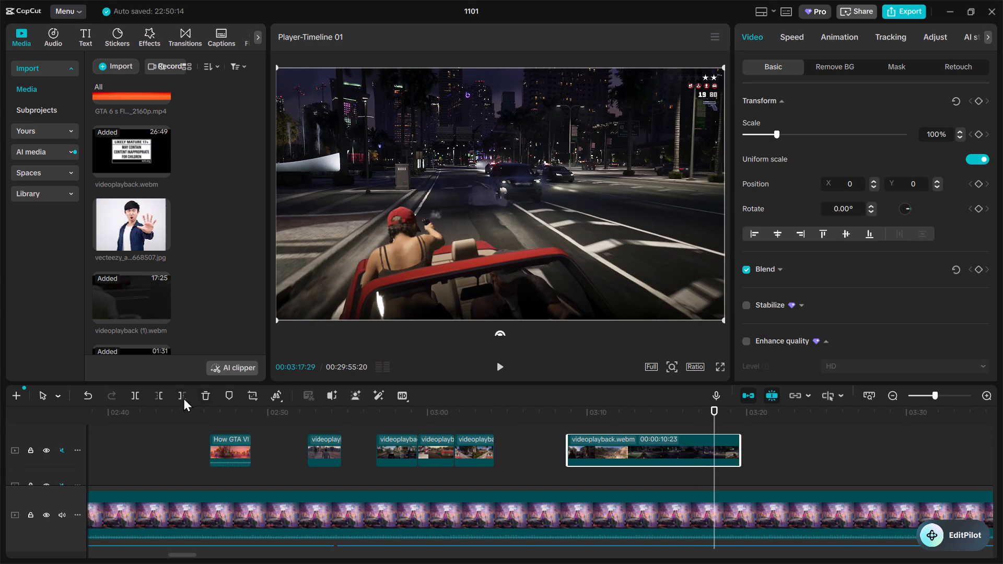
{"action": "left_click", "coordinate": [181, 397]}
Play on past the excerpt to about 3:27 to find where the next clip is needed.
{"action": "key", "text": "space"}
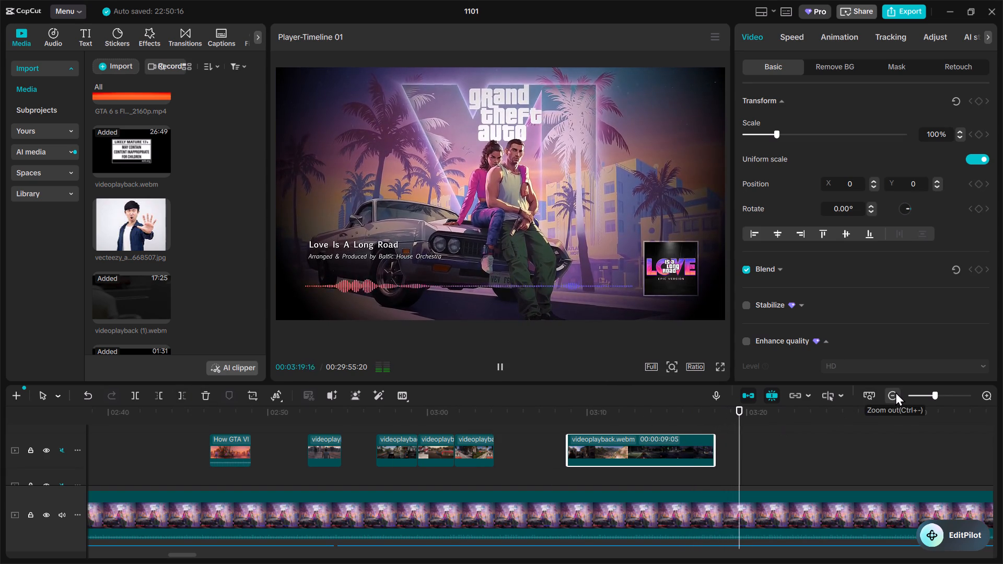
{"action": "left_click", "coordinate": [895, 392]}
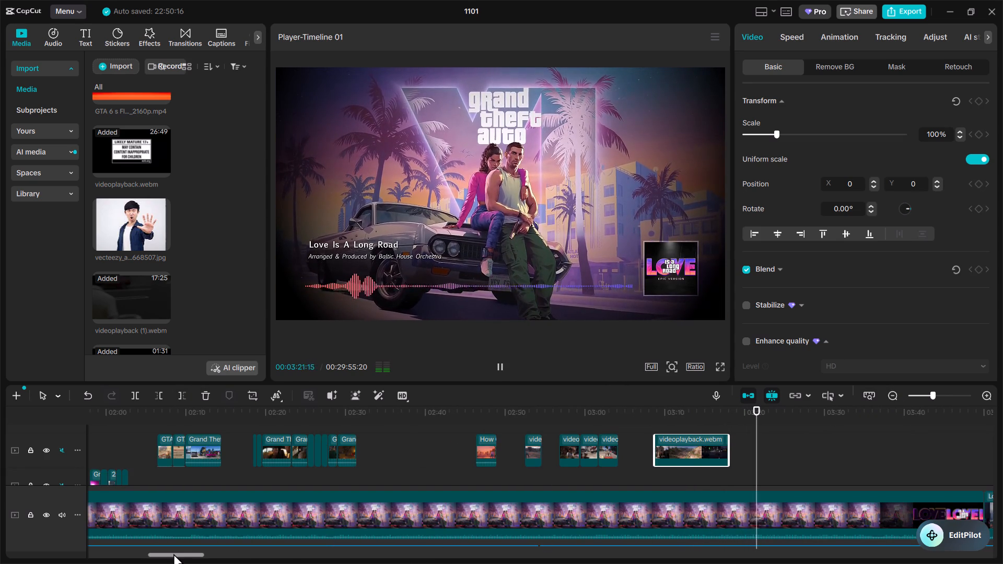
{"action": "left_click_drag", "start_coordinate": [173, 556], "coordinate": [204, 559]}
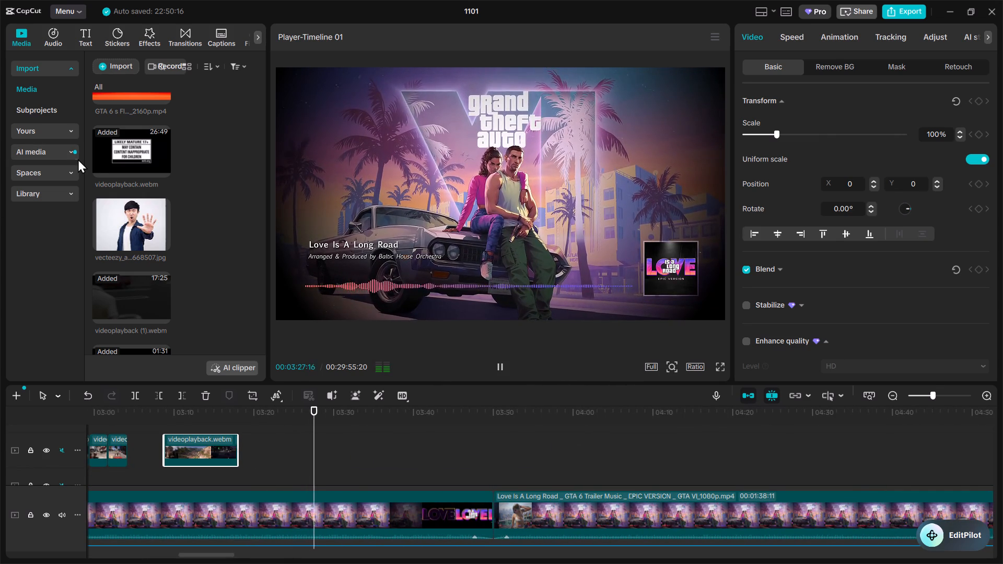
{"action": "left_click", "coordinate": [311, 421]}
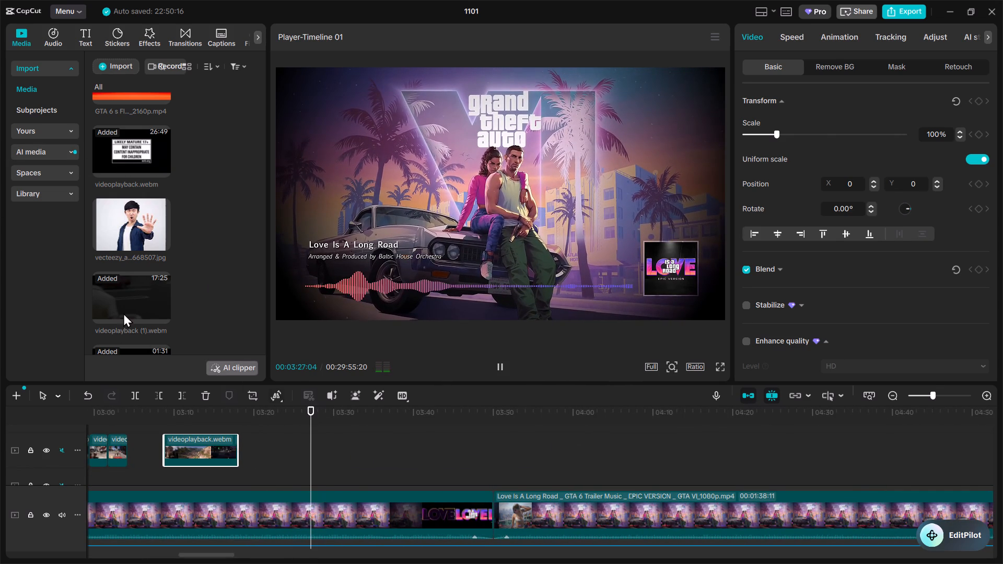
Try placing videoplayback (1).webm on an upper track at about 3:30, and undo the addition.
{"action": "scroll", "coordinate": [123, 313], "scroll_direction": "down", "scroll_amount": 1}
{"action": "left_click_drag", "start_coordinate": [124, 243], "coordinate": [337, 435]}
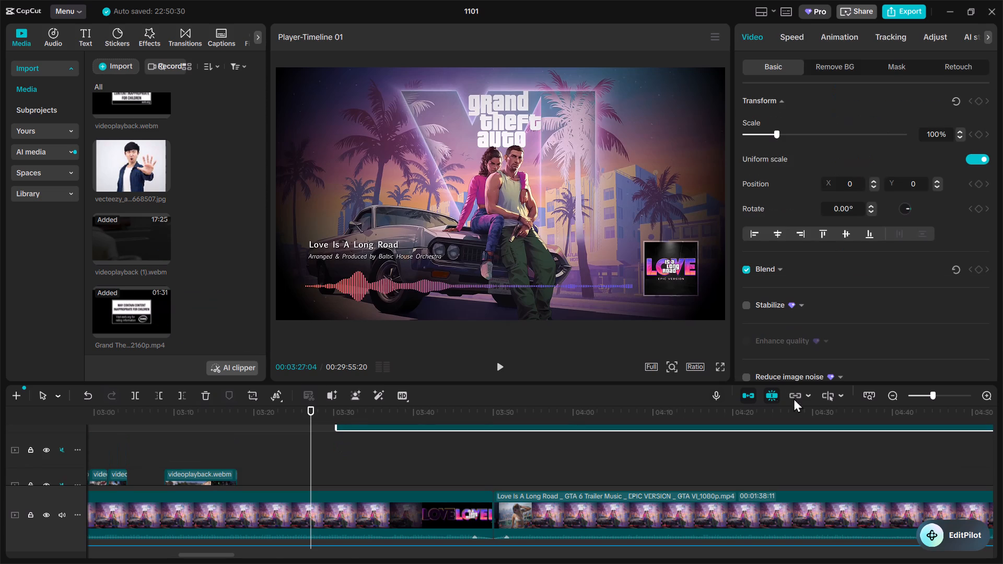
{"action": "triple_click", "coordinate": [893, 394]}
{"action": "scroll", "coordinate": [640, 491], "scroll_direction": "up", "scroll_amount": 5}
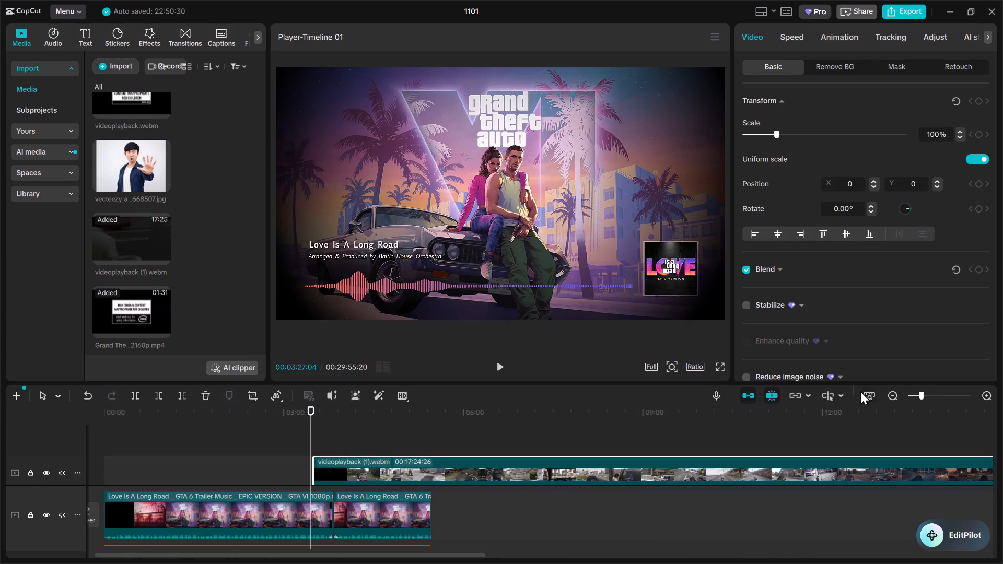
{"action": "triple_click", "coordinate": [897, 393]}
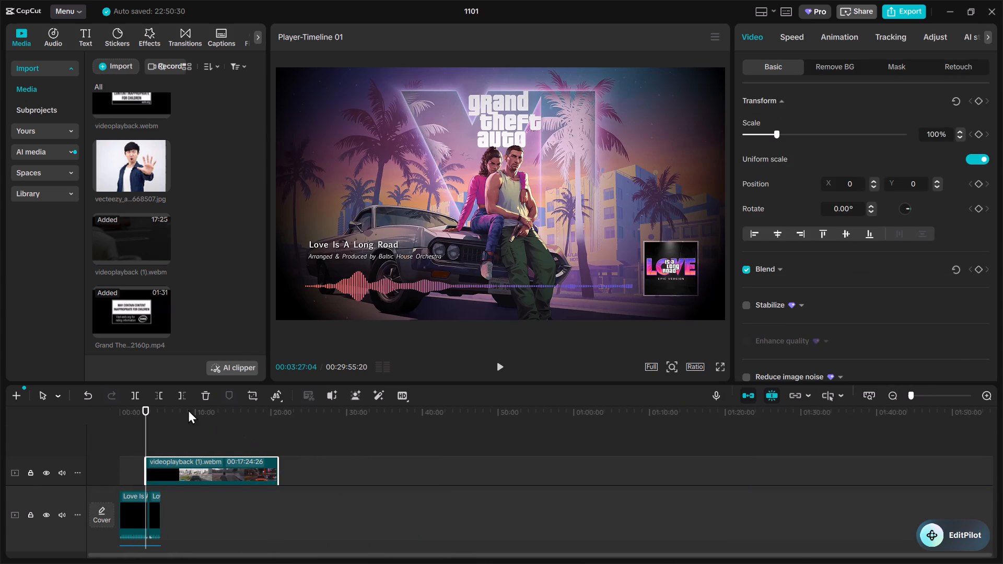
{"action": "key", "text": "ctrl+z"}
Add the full 26:49 videoplayback.webm to the timeline past the edited section, starting at about 15:36.
{"action": "scroll", "coordinate": [148, 278], "scroll_direction": "up", "scroll_amount": 1}
{"action": "left_click_drag", "start_coordinate": [124, 142], "coordinate": [148, 171]}
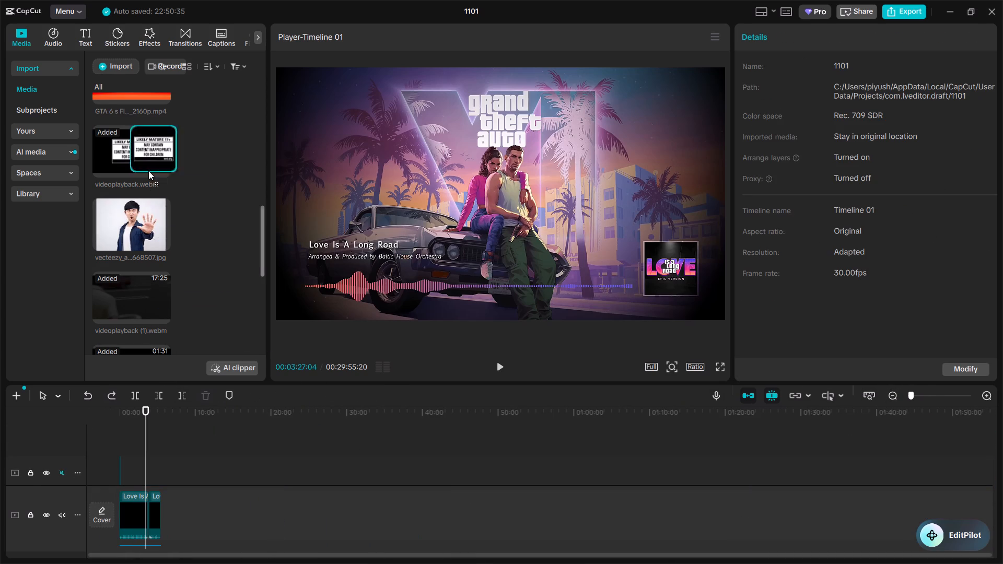
{"action": "left_click_drag", "start_coordinate": [148, 171], "coordinate": [238, 466]}
Sample the newly added videoplayback.webm footage at about 37:33, 40:20 and 27:59 for usable scenes.
{"action": "left_click", "coordinate": [404, 427]}
{"action": "key", "text": "space"}
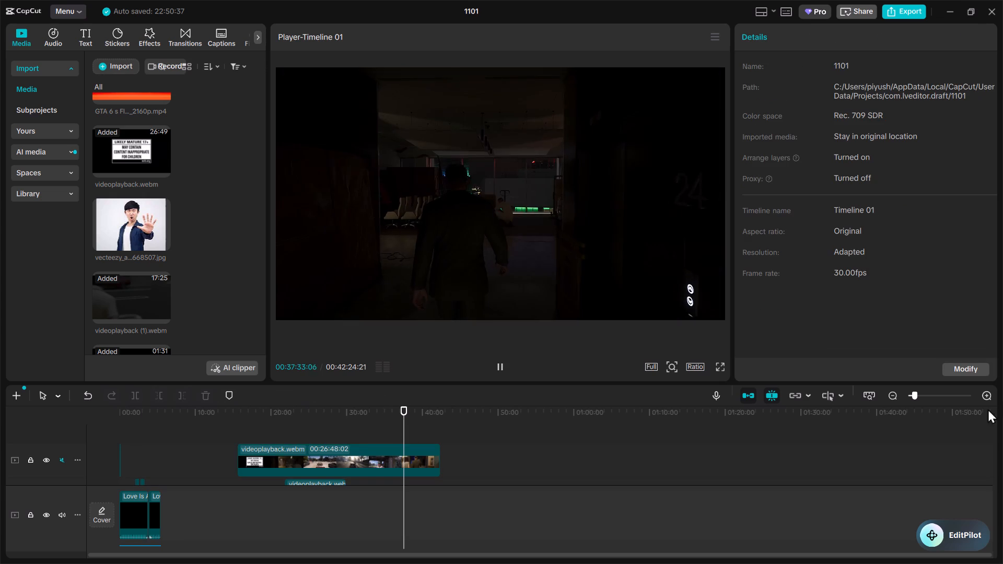
{"action": "double_click", "coordinate": [987, 397]}
{"action": "left_click", "coordinate": [764, 435]}
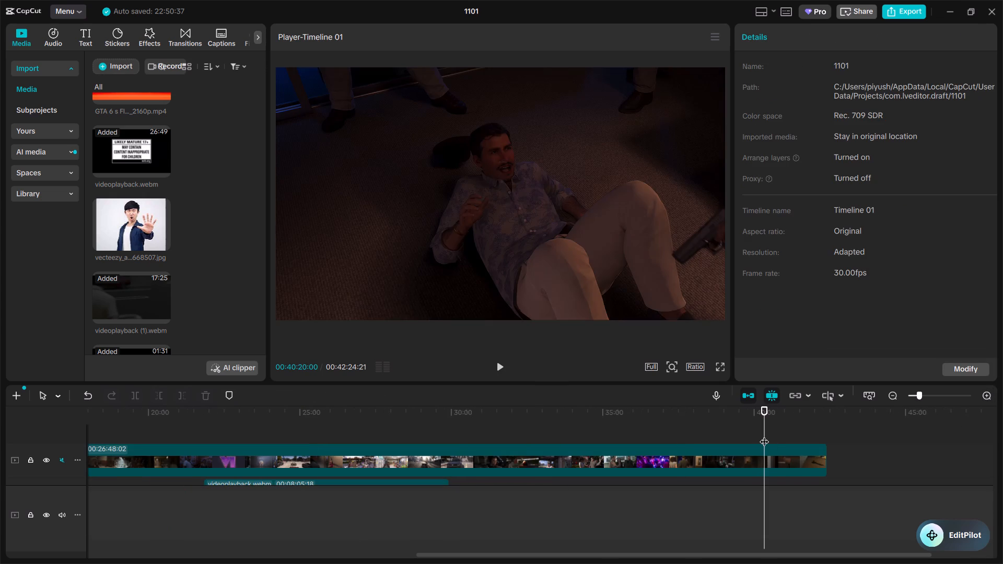
{"action": "left_click_drag", "start_coordinate": [764, 435], "coordinate": [390, 450]}
{"action": "key", "text": "space"}
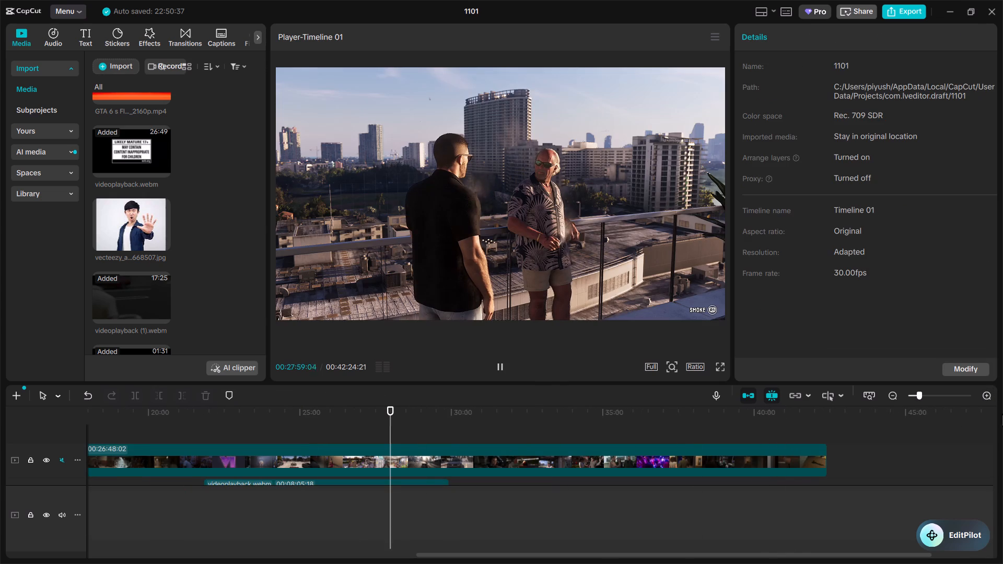
Scrub through the added videoplayback.webm footage from about 28:14 to 32:42 for the start of a usable scene.
{"action": "triple_click", "coordinate": [986, 396]}
{"action": "left_click", "coordinate": [449, 430]}
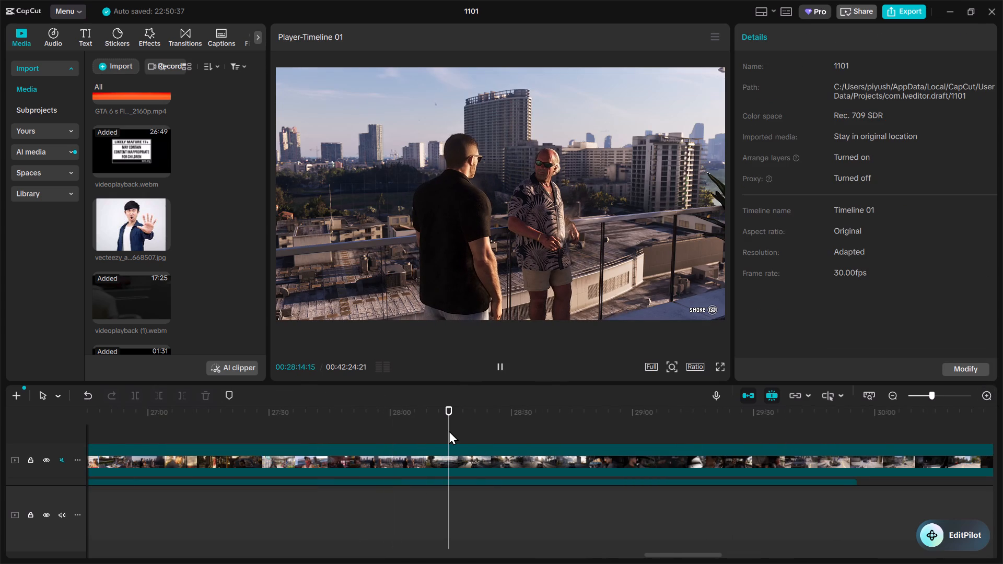
{"action": "left_click_drag", "start_coordinate": [456, 441], "coordinate": [527, 435]}
{"action": "left_click", "coordinate": [527, 435]}
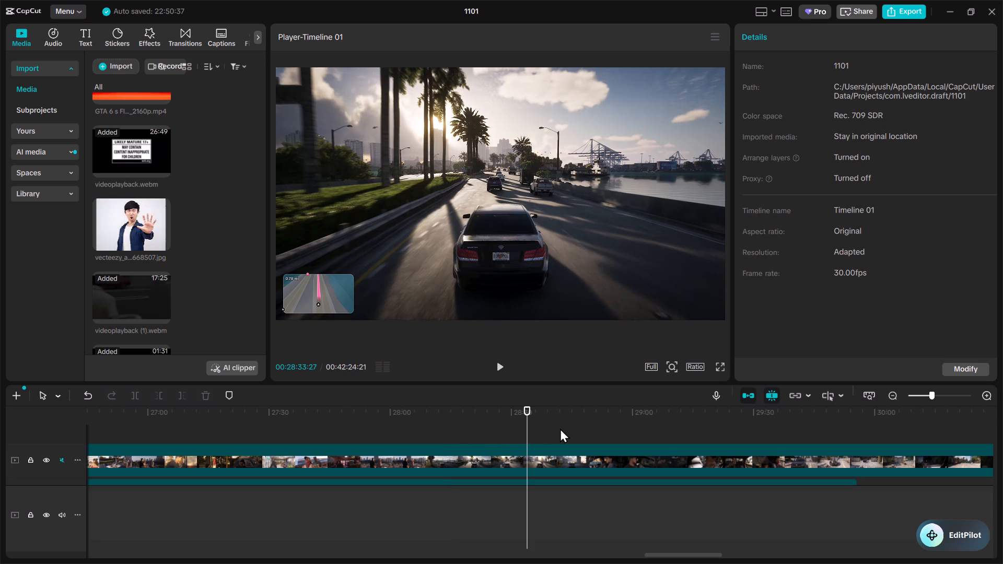
{"action": "left_click", "coordinate": [571, 430]}
{"action": "left_click", "coordinate": [682, 433]}
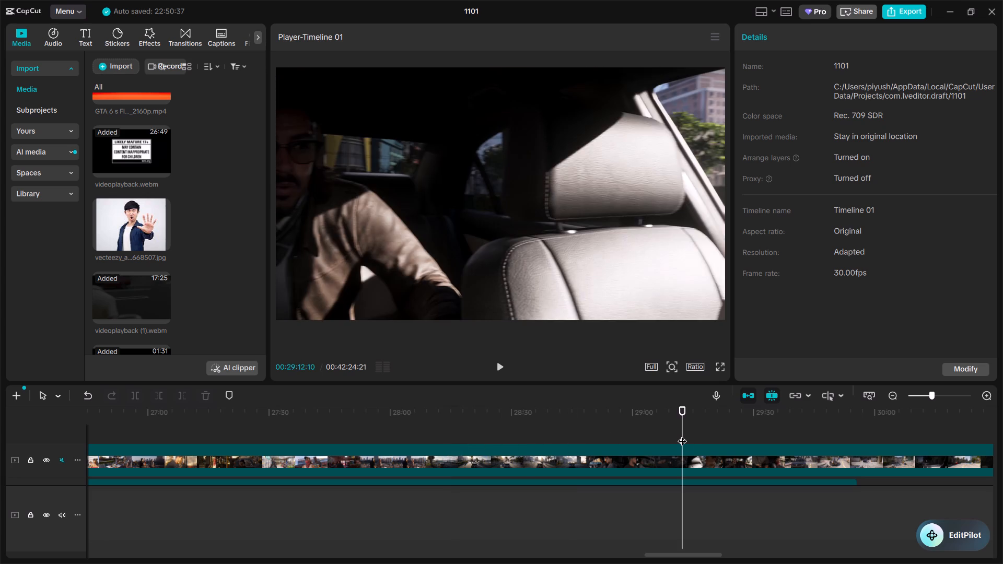
{"action": "left_click_drag", "start_coordinate": [682, 434], "coordinate": [855, 440]}
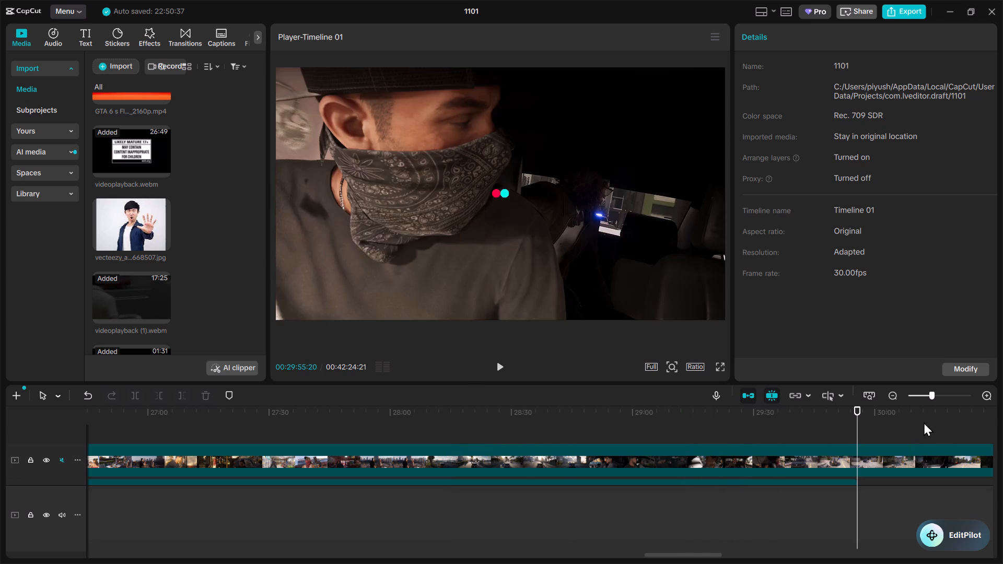
{"action": "left_click", "coordinate": [880, 425]}
{"action": "left_click_drag", "start_coordinate": [880, 425], "coordinate": [985, 427]}
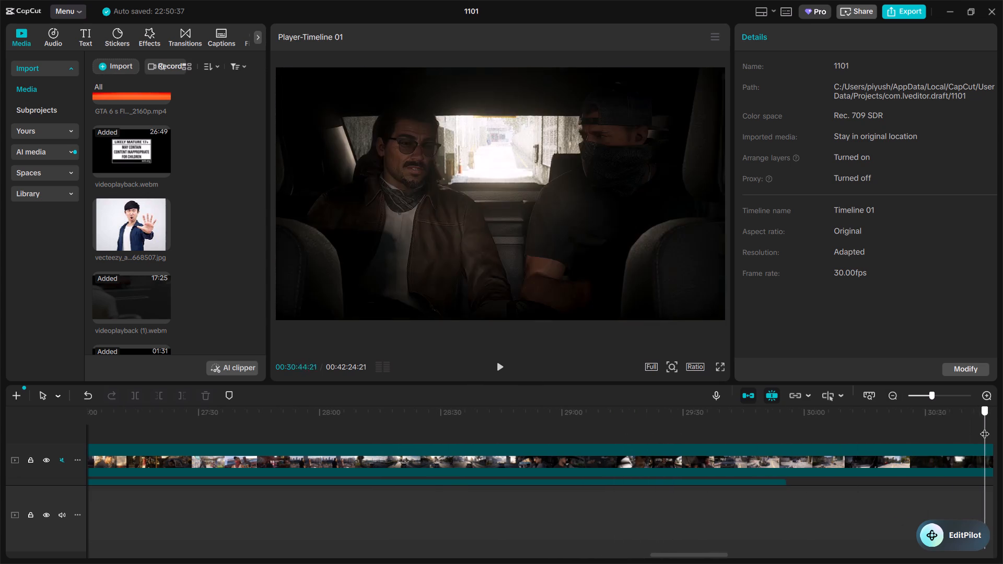
{"action": "left_click_drag", "start_coordinate": [985, 427], "coordinate": [721, 420]}
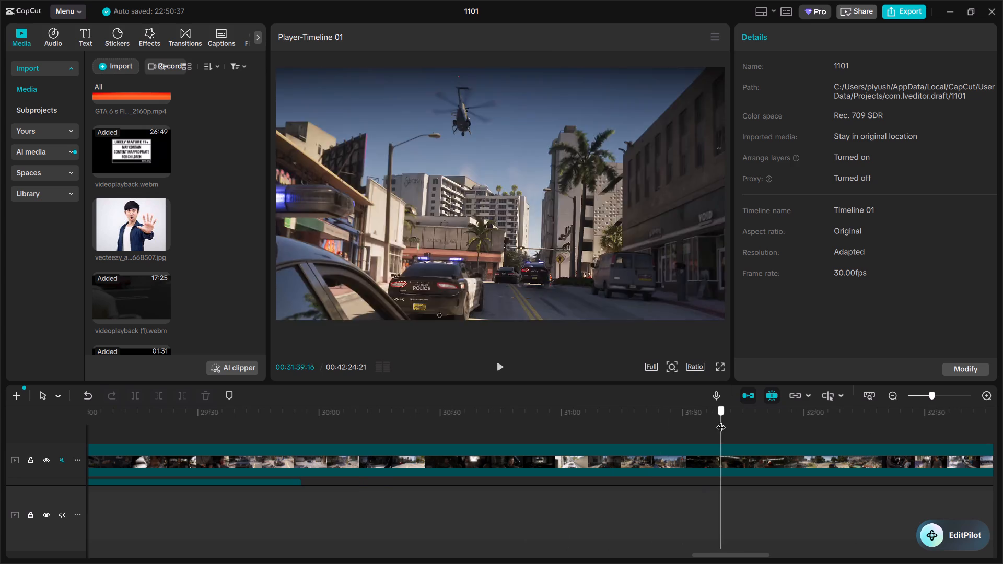
{"action": "left_click_drag", "start_coordinate": [721, 420], "coordinate": [856, 422]}
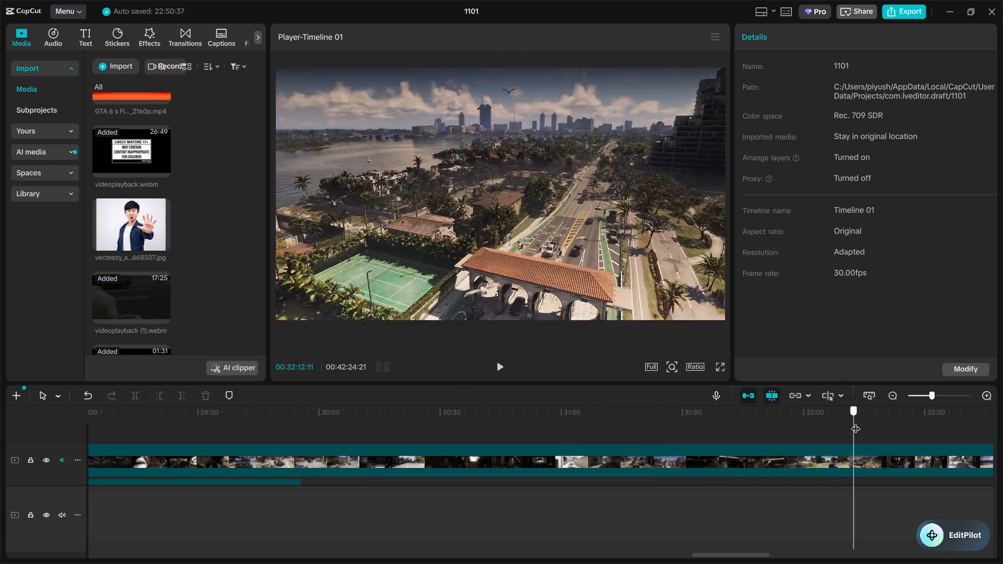
{"action": "left_click_drag", "start_coordinate": [856, 422], "coordinate": [979, 432]}
{"action": "key", "text": "space"}
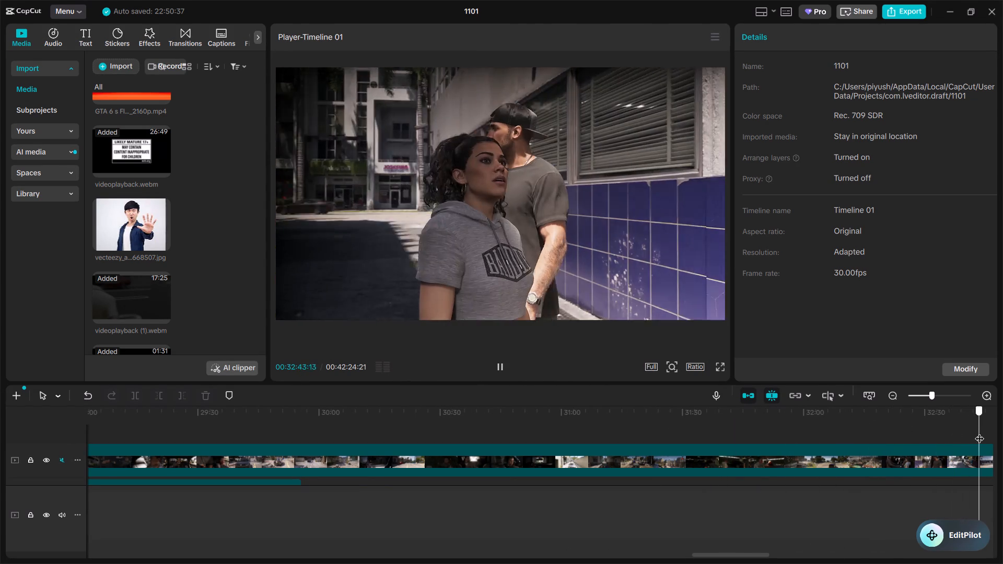
{"action": "left_click_drag", "start_coordinate": [979, 432], "coordinate": [640, 415]}
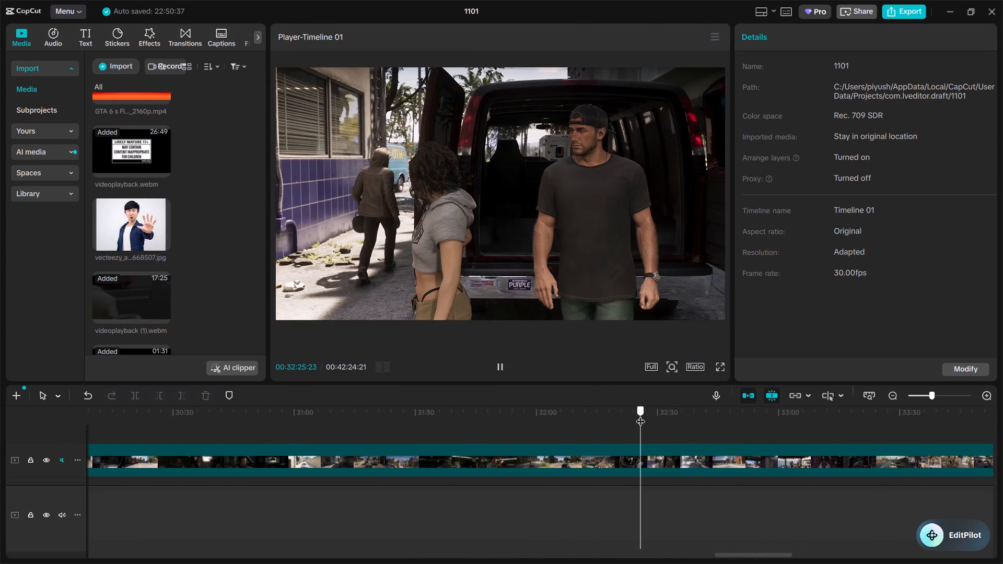
{"action": "left_click_drag", "start_coordinate": [640, 415], "coordinate": [699, 409]}
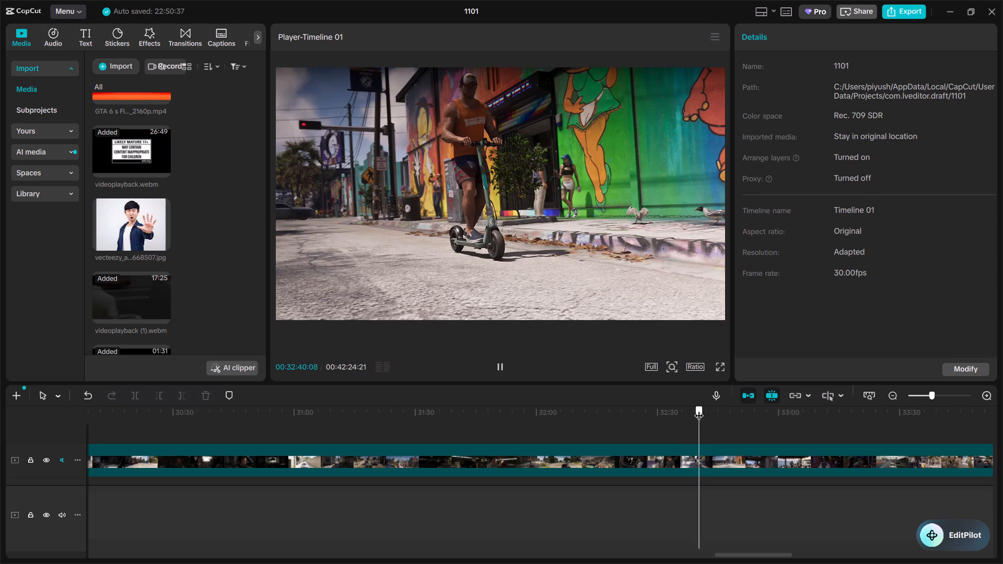
{"action": "left_click_drag", "start_coordinate": [699, 409], "coordinate": [708, 409]}
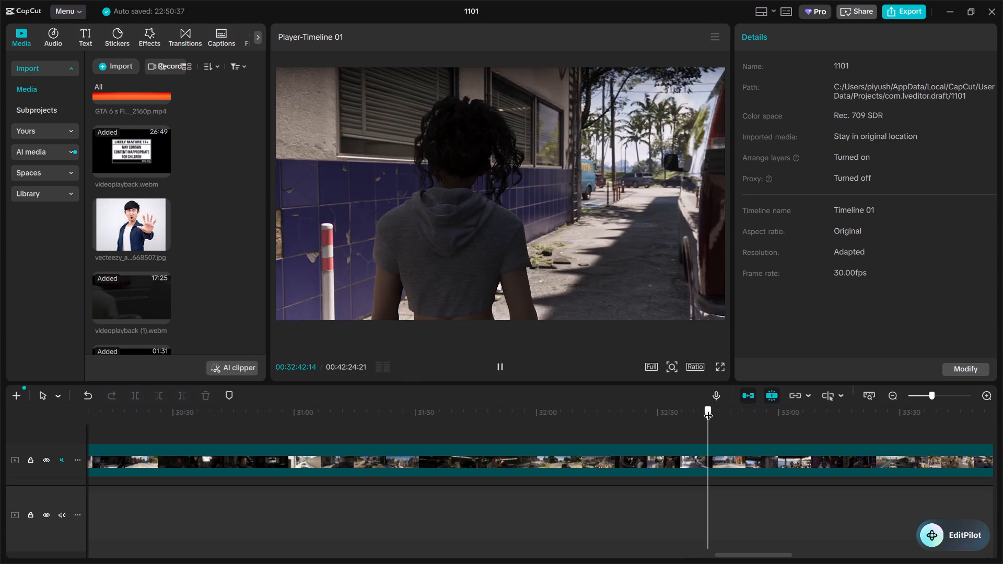
{"action": "left_click_drag", "start_coordinate": [708, 409], "coordinate": [706, 408]}
Trim away everything in the long videoplayback.webm clip before about 32:43, so it starts with the electric scooter scene.
{"action": "left_click", "coordinate": [434, 460]}
{"action": "key", "text": "space"}
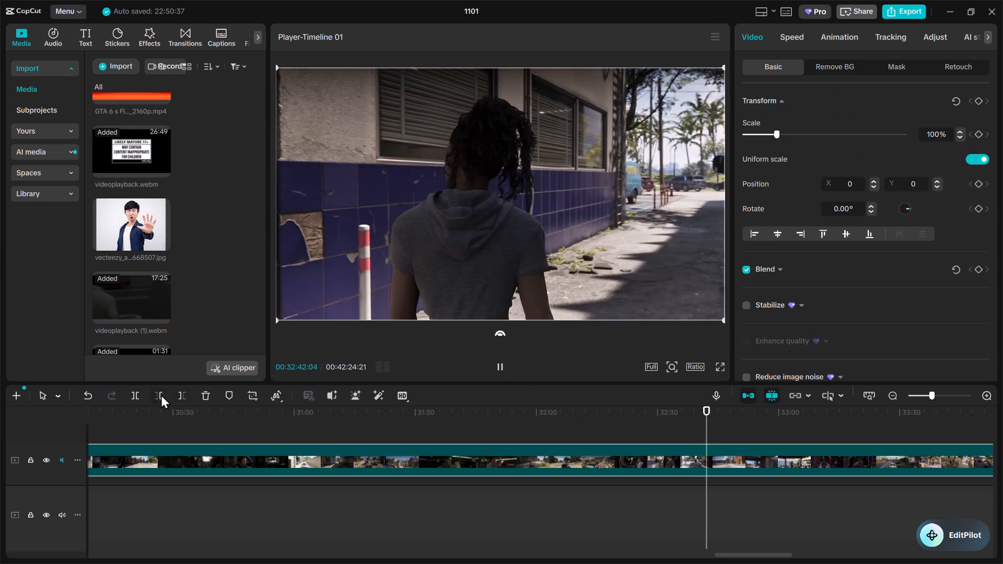
{"action": "key", "text": "space"}
{"action": "left_click", "coordinate": [160, 393]}
{"action": "key", "text": "space"}
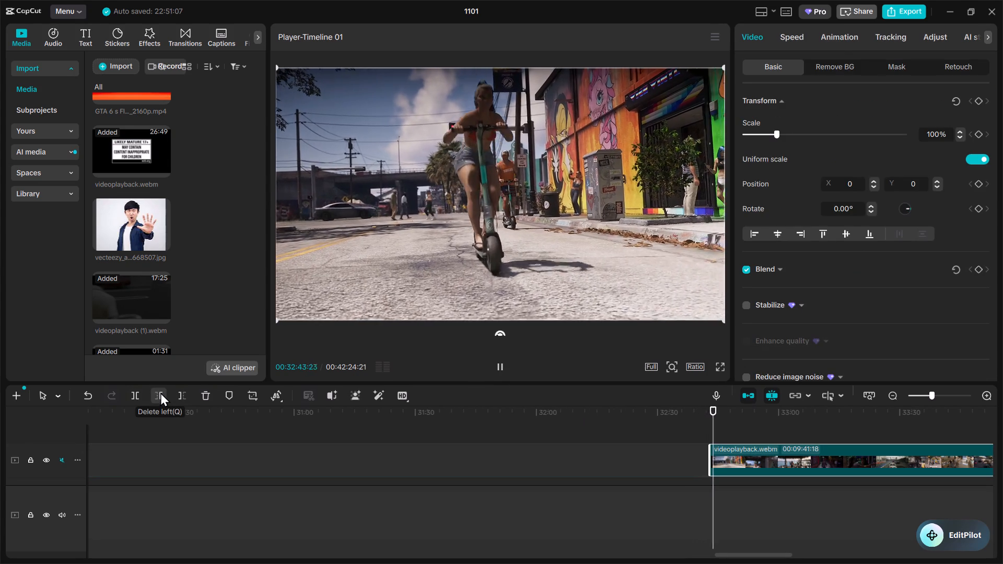
Cut out the footage between about 32:45 and 32:47 and close the gap between the two remaining pieces.
{"action": "key", "text": "space"}
{"action": "key", "text": "space"}
{"action": "key", "text": "space"}
{"action": "left_click", "coordinate": [135, 391]}
{"action": "key", "text": "space"}
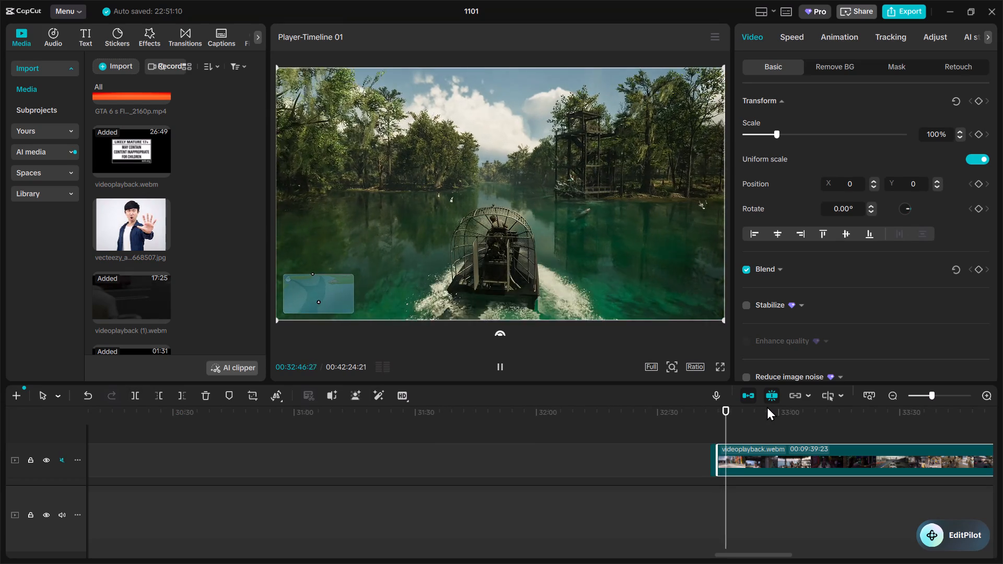
{"action": "key", "text": "space"}
{"action": "left_click", "coordinate": [164, 397]}
{"action": "key", "text": "space"}
{"action": "key", "text": "space"}
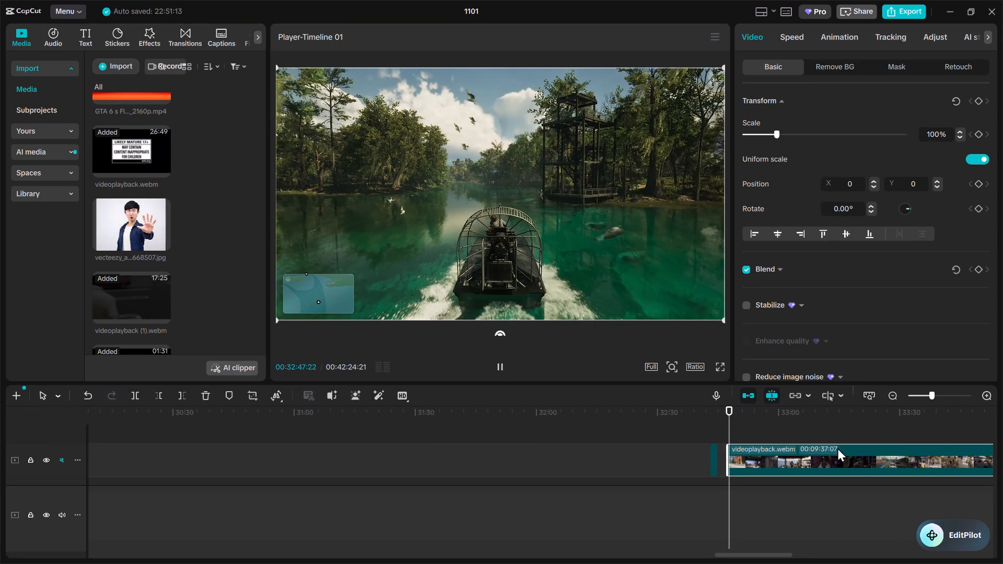
{"action": "left_click_drag", "start_coordinate": [818, 450], "coordinate": [810, 453]}
Play on through the montage and trim off everything after about 33:03, at the kayak scene.
{"action": "key", "text": "space"}
{"action": "key", "text": "space"}
{"action": "key", "text": "space"}
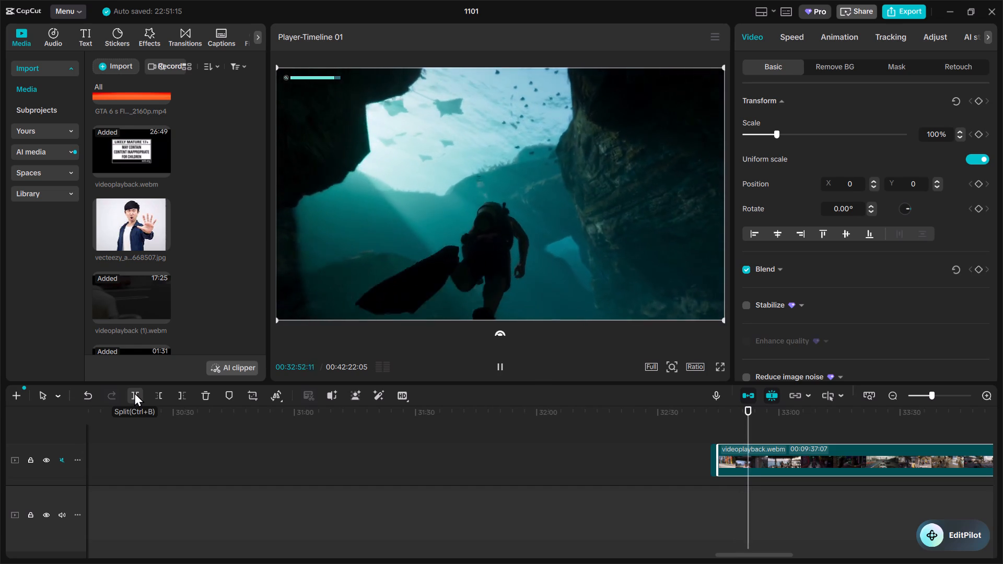
{"action": "key", "text": "space"}
{"action": "key", "text": "space"}
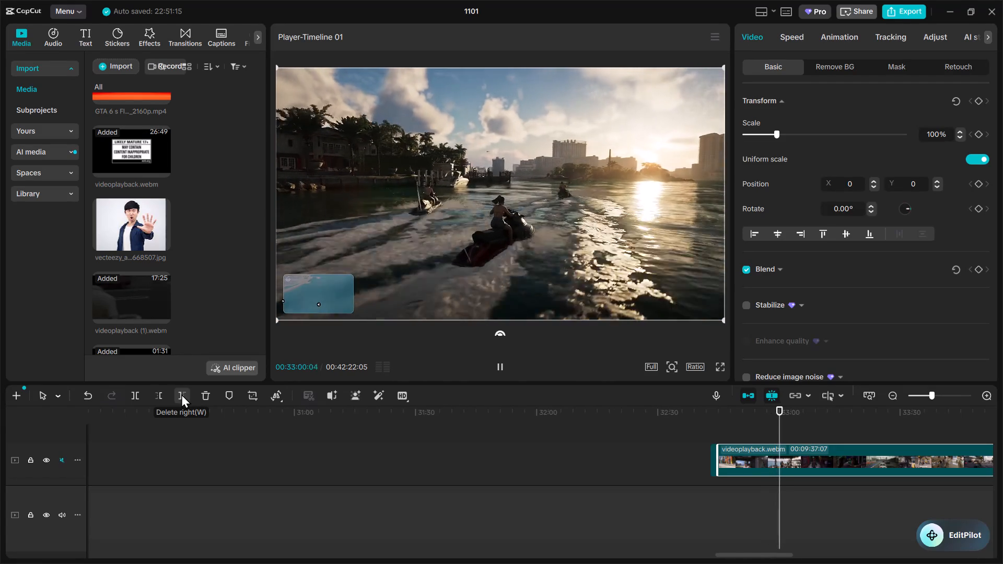
{"action": "key", "text": "space"}
{"action": "key", "text": "space"}
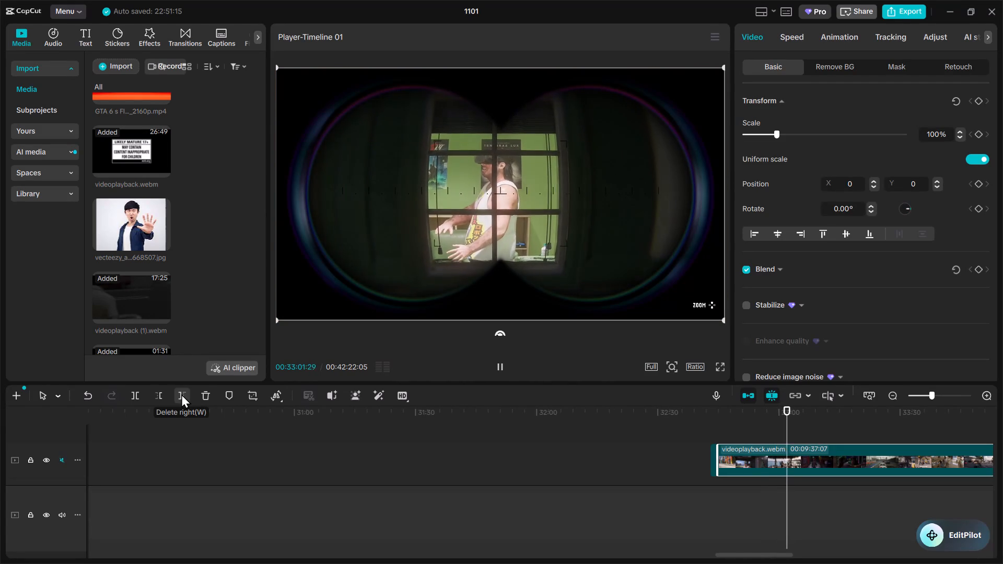
{"action": "key", "text": "space"}
{"action": "key", "text": "space"}
{"action": "key", "text": "space"}
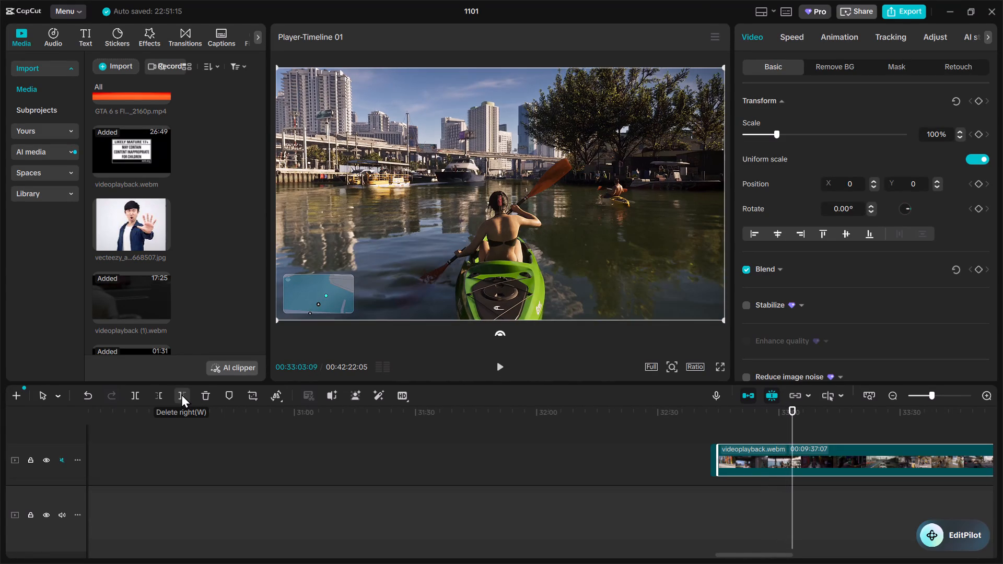
{"action": "left_click", "coordinate": [181, 394]}
Move both trimmed videoplayback.webm pieces back to the edited section, onto the existing excerpt track at about 3:24.
{"action": "left_click_drag", "start_coordinate": [862, 455], "coordinate": [661, 480]}
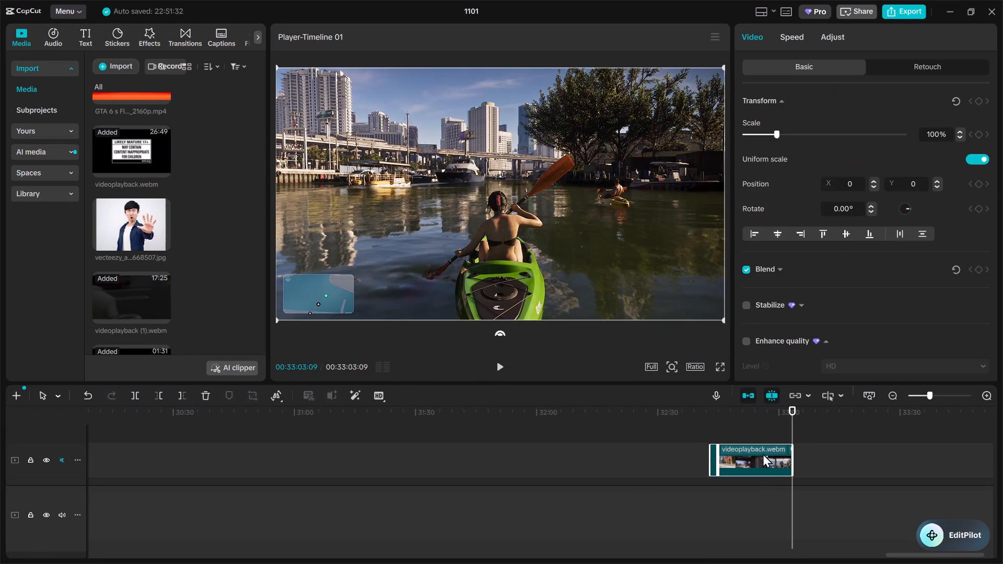
{"action": "left_click", "coordinate": [903, 396]}
{"action": "triple_click", "coordinate": [899, 395]}
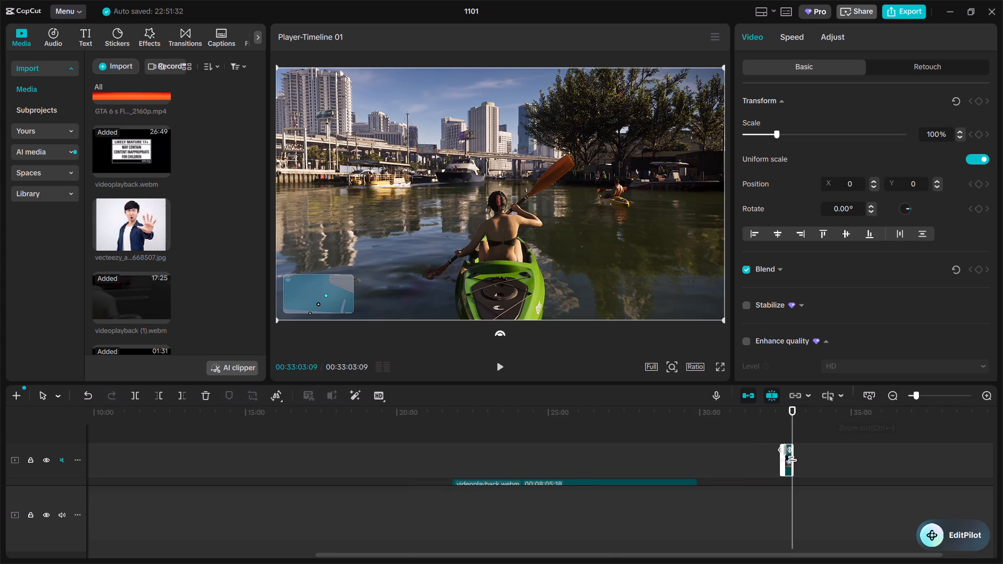
{"action": "scroll", "coordinate": [852, 435], "scroll_direction": "down", "scroll_amount": 4}
{"action": "left_click", "coordinate": [984, 394]}
{"action": "left_click", "coordinate": [986, 393]}
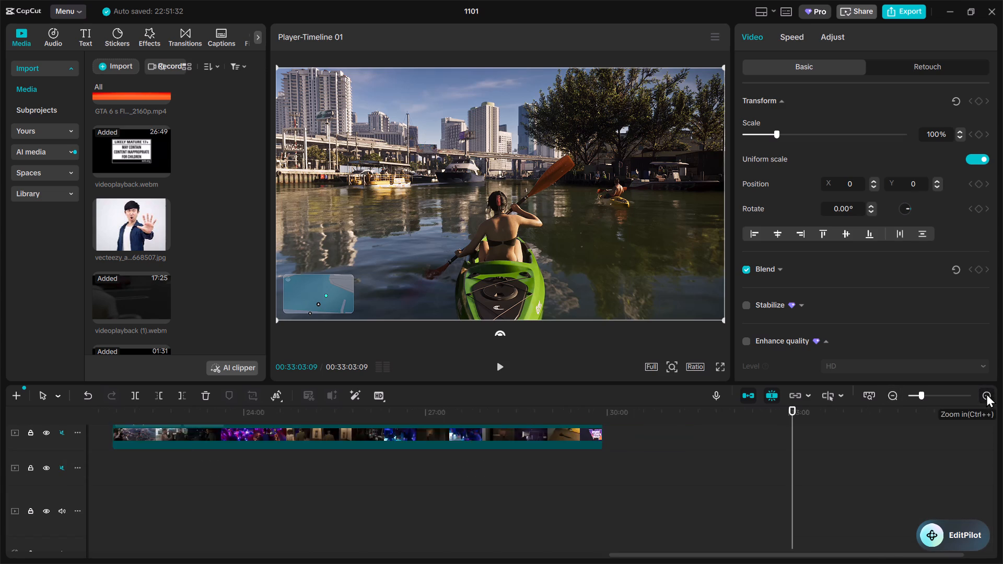
{"action": "scroll", "coordinate": [930, 449], "scroll_direction": "up", "scroll_amount": 2}
{"action": "left_click_drag", "start_coordinate": [781, 432], "coordinate": [0, 479]}
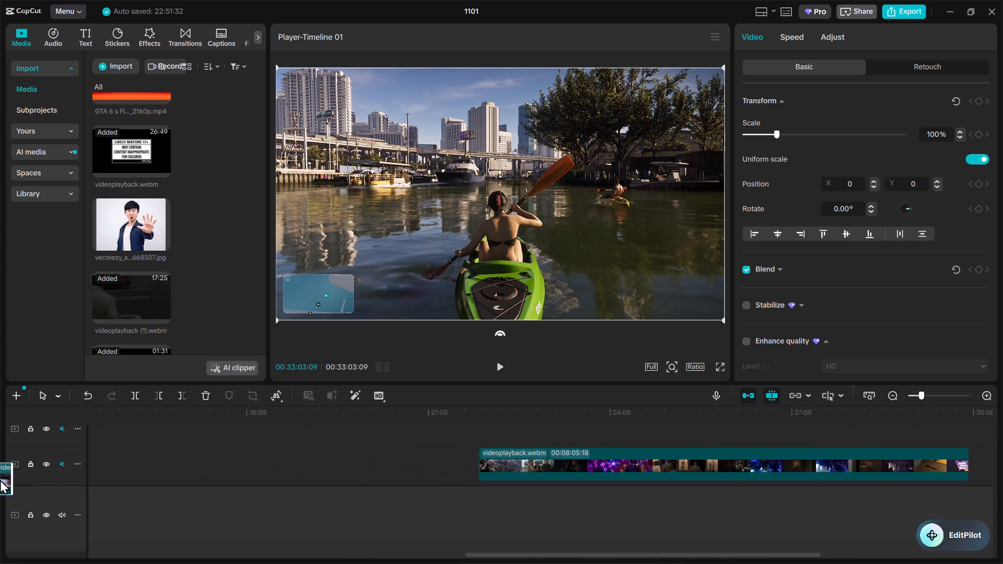
{"action": "left_click_drag", "start_coordinate": [0, 479], "coordinate": [314, 452]}
{"action": "scroll", "coordinate": [88, 462], "scroll_direction": "down", "scroll_amount": 6}
{"action": "scroll", "coordinate": [259, 473], "scroll_direction": "up", "scroll_amount": 2}
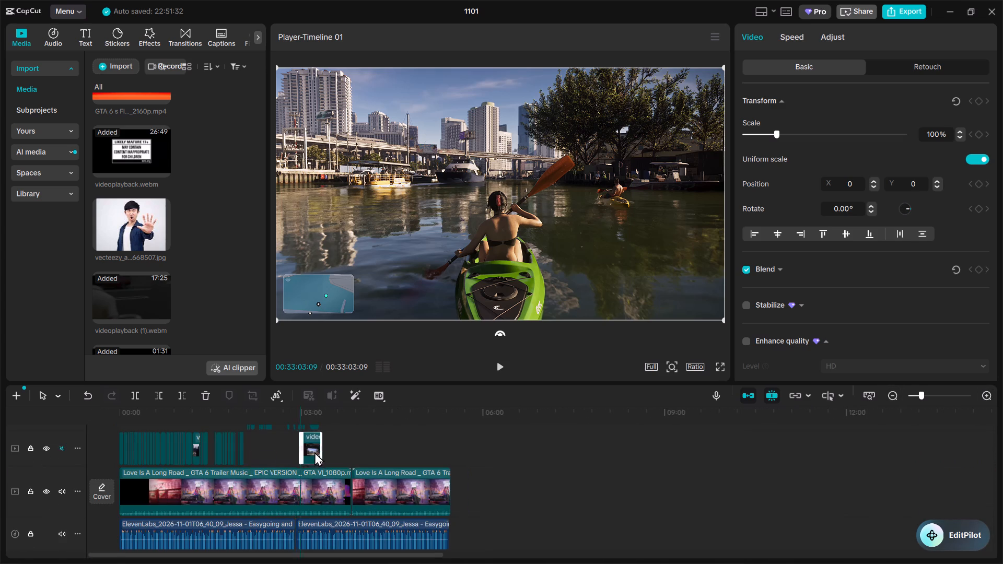
{"action": "left_click_drag", "start_coordinate": [314, 452], "coordinate": [334, 463]}
Play from about 3:18 to check the placement, and shift both pieces together to start at about 3:32.
{"action": "scroll", "coordinate": [317, 451], "scroll_direction": "up", "scroll_amount": 4}
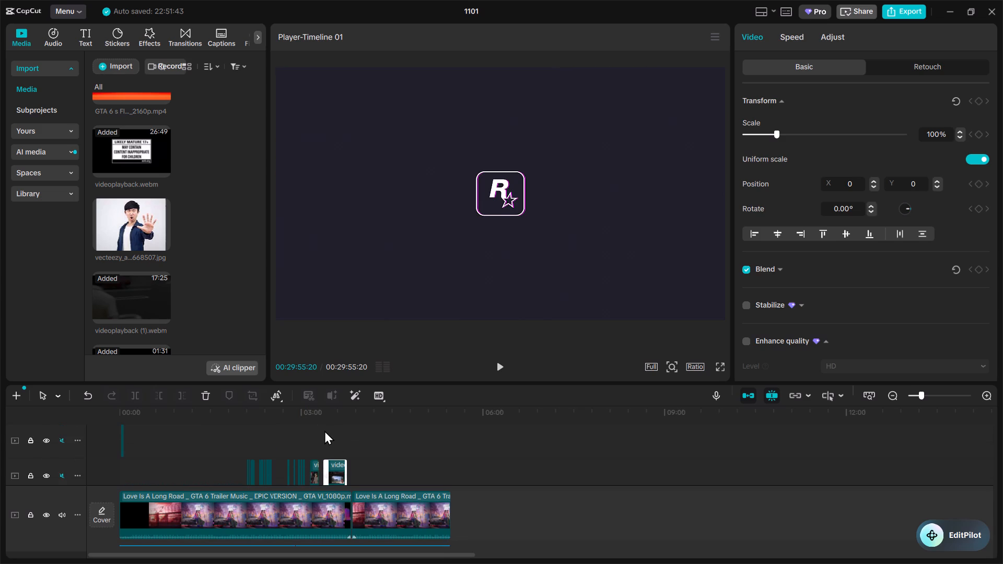
{"action": "left_click", "coordinate": [322, 430]}
{"action": "scroll", "coordinate": [321, 431], "scroll_direction": "down", "scroll_amount": 2}
{"action": "key", "text": "space"}
{"action": "key", "text": "space"}
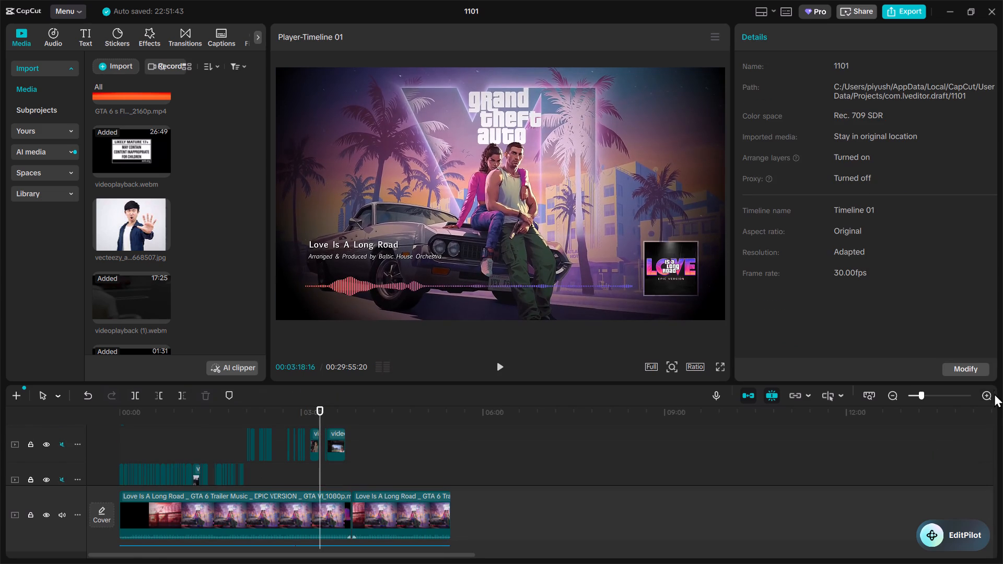
{"action": "left_click_drag", "start_coordinate": [994, 394], "coordinate": [989, 395]}
{"action": "triple_click", "coordinate": [985, 395]}
{"action": "key", "text": "space"}
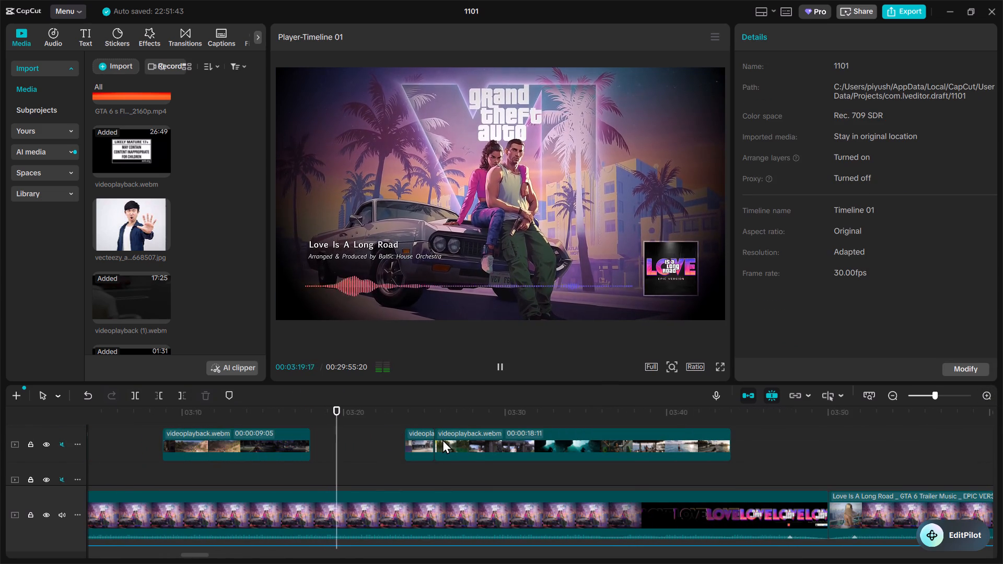
{"action": "key", "text": "space"}
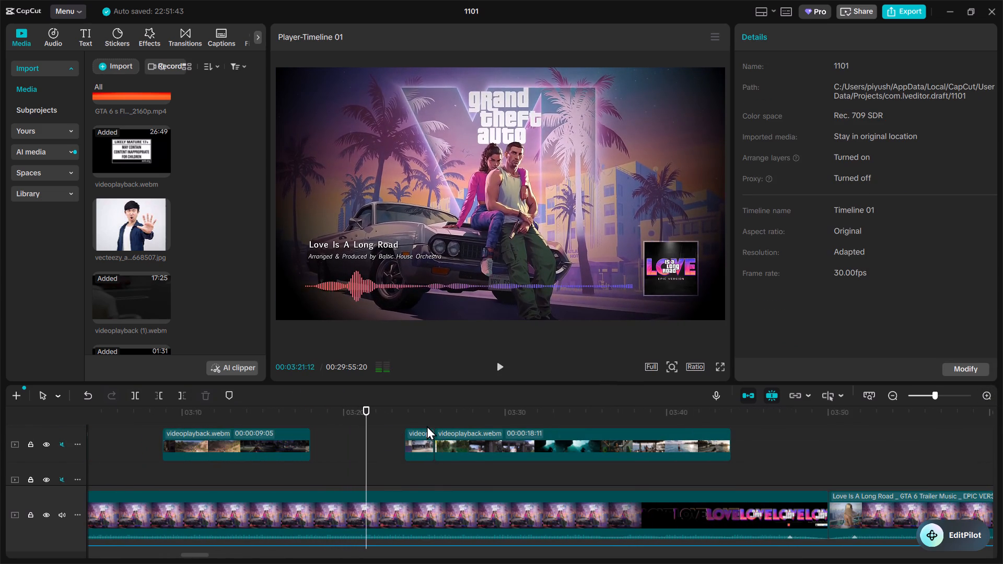
{"action": "key", "text": "space"}
{"action": "left_click_drag", "start_coordinate": [378, 438], "coordinate": [617, 474]}
{"action": "left_click_drag", "start_coordinate": [514, 446], "coordinate": [647, 444]}
Play on to about 3:27 to check the section before the moved excerpts.
{"action": "key", "text": "space"}
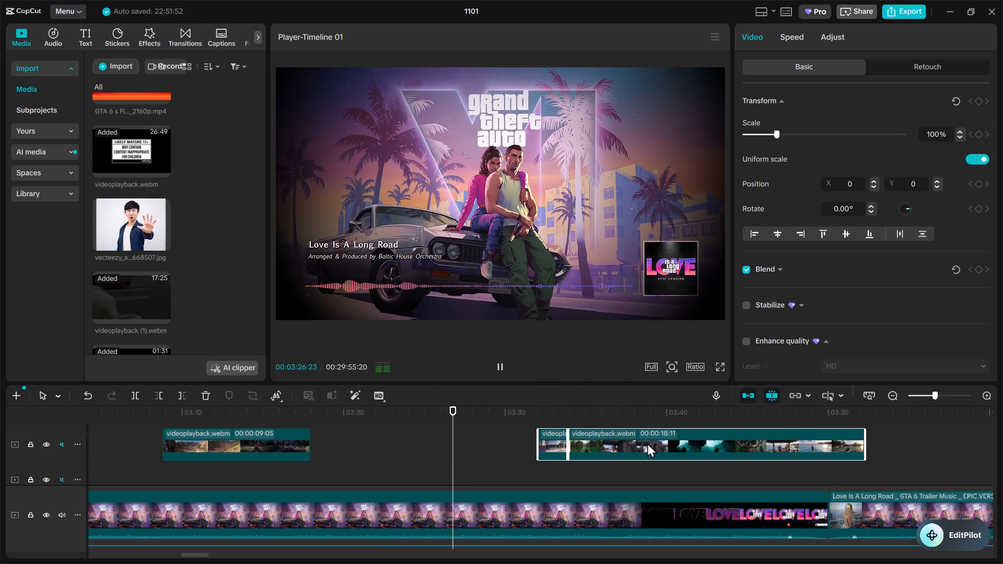
{"action": "key", "text": "space"}
{"action": "key", "text": "space"}
{"action": "key", "text": "space"}
{"action": "key", "text": "space"}
{"action": "key", "text": "space"}
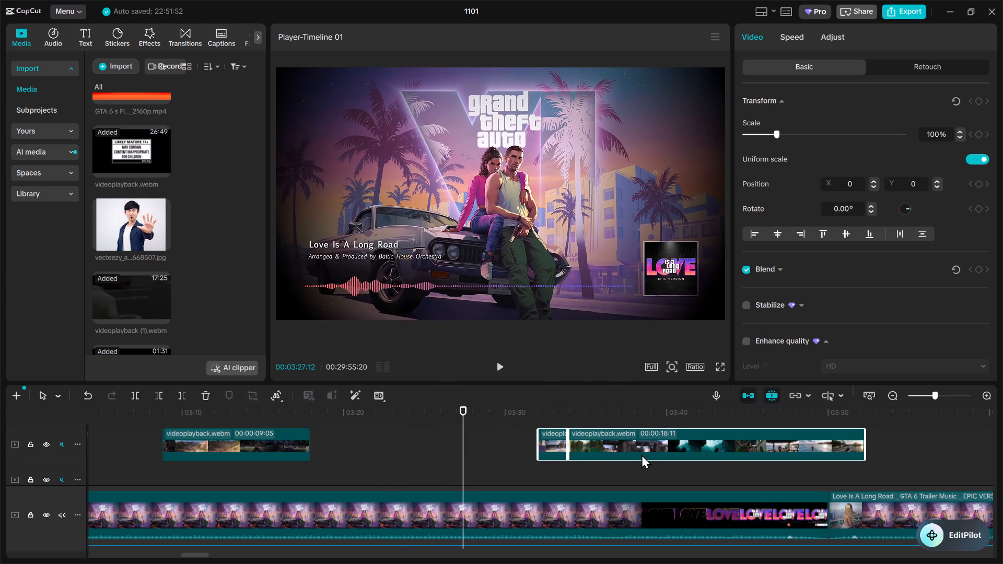
{"action": "left_click", "coordinate": [642, 454]}
{"action": "left_click", "coordinate": [662, 463]}
{"action": "key", "text": "space"}
Review the end of the longer excerpt and split it at about 3:50, just after the jet ski scene.
{"action": "left_click", "coordinate": [821, 423]}
{"action": "left_click_drag", "start_coordinate": [821, 423], "coordinate": [831, 421]}
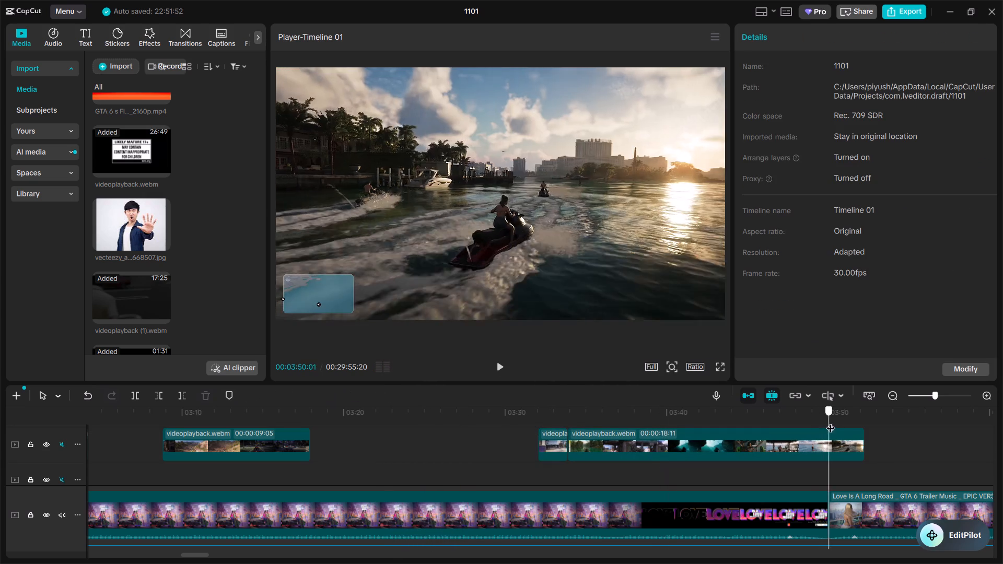
{"action": "left_click_drag", "start_coordinate": [831, 421], "coordinate": [835, 421]}
{"action": "key", "text": "space"}
{"action": "left_click", "coordinate": [827, 442]}
{"action": "key", "text": "space"}
{"action": "left_click", "coordinate": [817, 420]}
{"action": "key", "text": "space"}
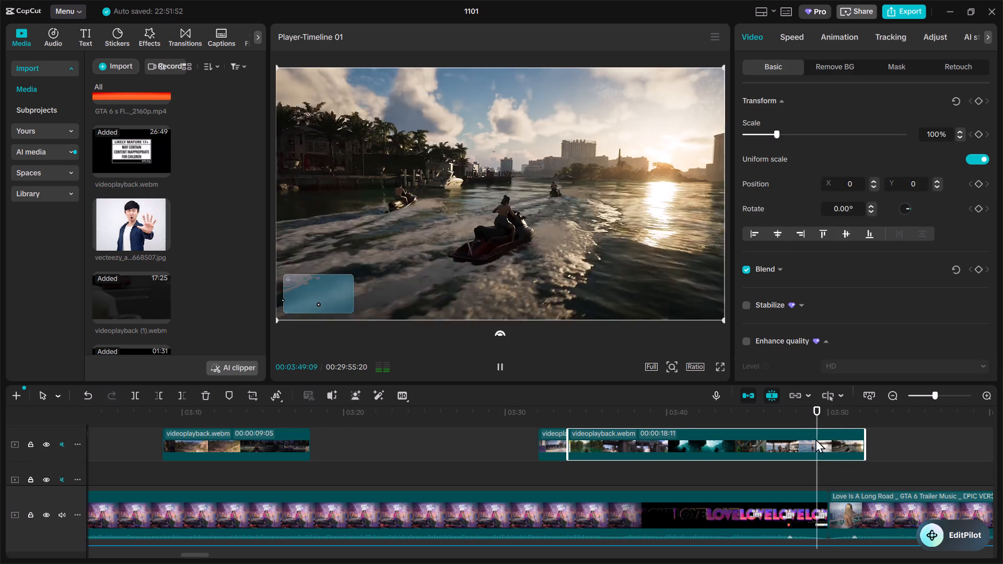
{"action": "key", "text": "space"}
{"action": "key", "text": "space"}
{"action": "key", "text": "space"}
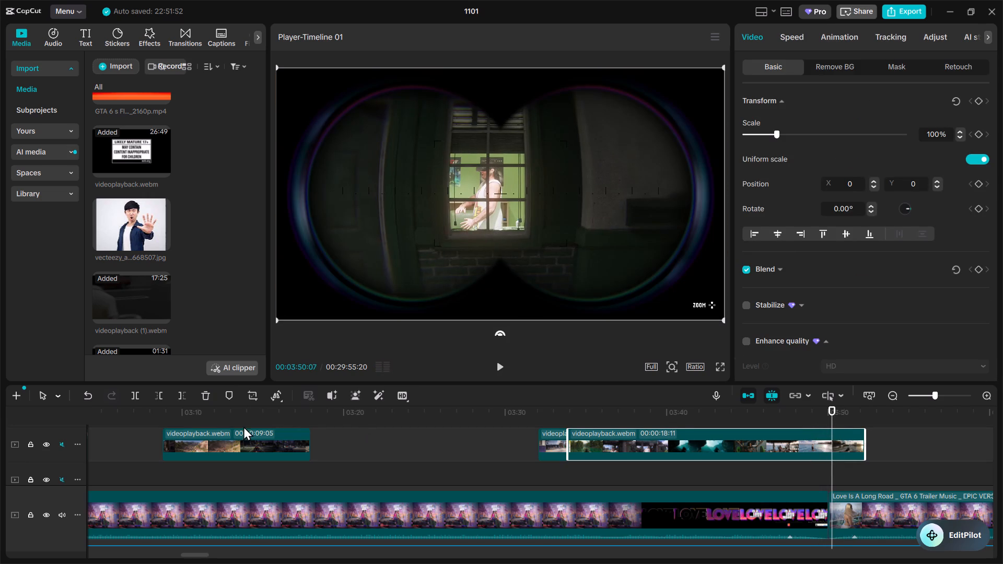
{"action": "left_click", "coordinate": [135, 396]}
{"action": "key", "text": "space"}
{"action": "key", "text": "space"}
Move the short split-off end piece onto a separate track at about 3:23, ahead of the other excerpts.
{"action": "left_click_drag", "start_coordinate": [845, 436], "coordinate": [489, 460]}
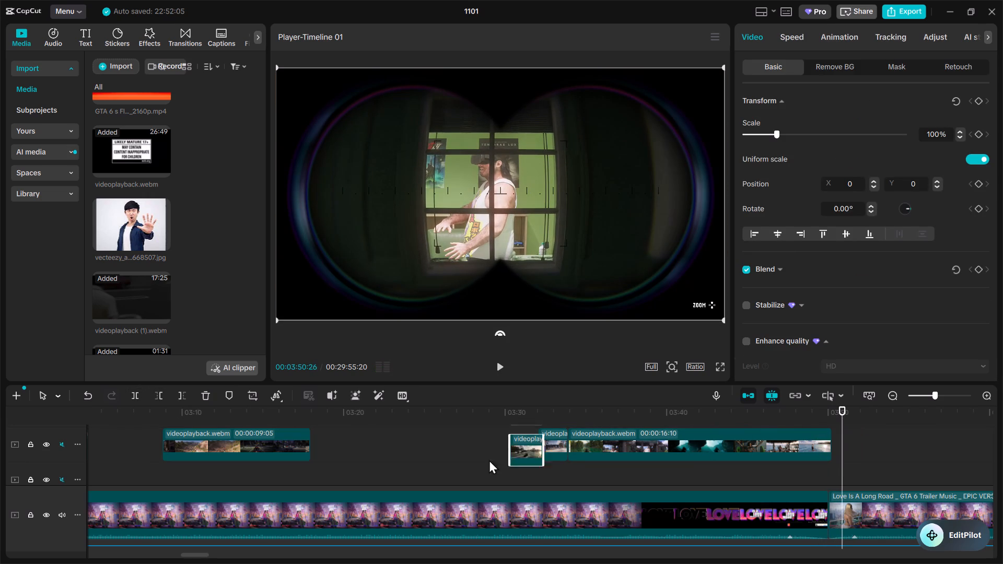
{"action": "left_click_drag", "start_coordinate": [489, 460], "coordinate": [412, 462]}
Play the stretch between about 3:26 and 3:30 to find the cue, and move the short standalone piece to start at about 3:27.
{"action": "left_click", "coordinate": [495, 426]}
{"action": "key", "text": "space"}
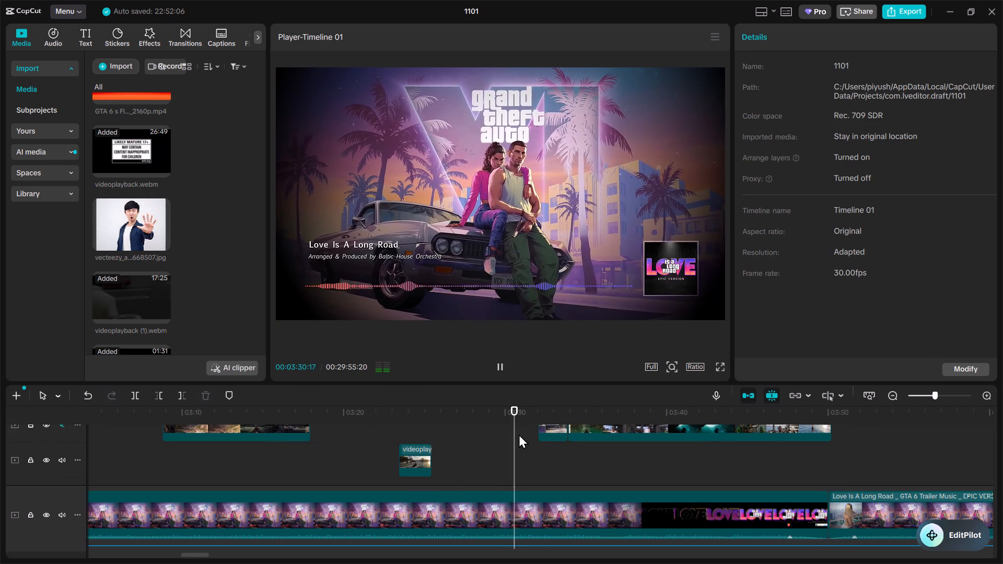
{"action": "left_click", "coordinate": [472, 420]}
{"action": "key", "text": "space"}
{"action": "key", "text": "space"}
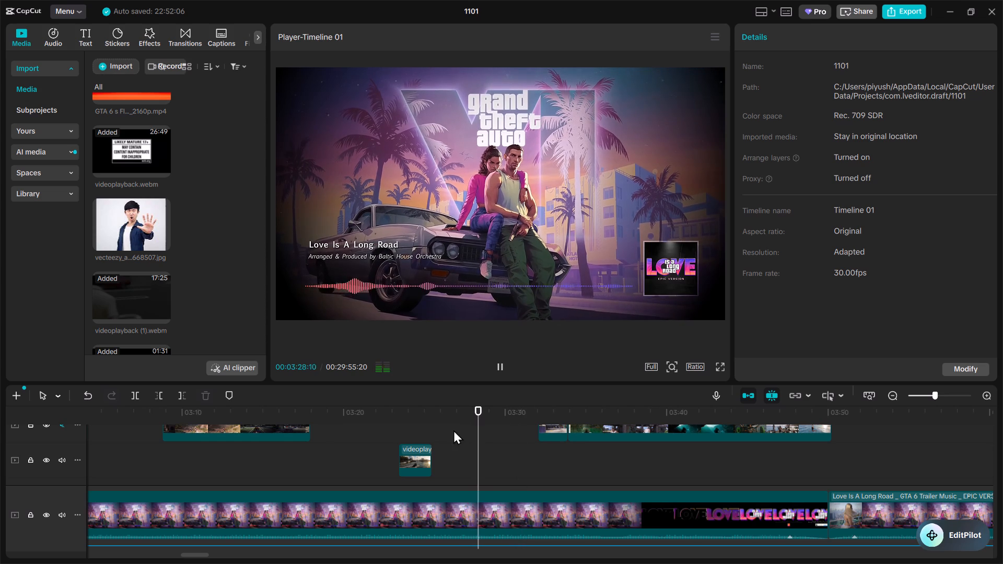
{"action": "key", "text": "space"}
{"action": "left_click", "coordinate": [438, 415]}
{"action": "key", "text": "space"}
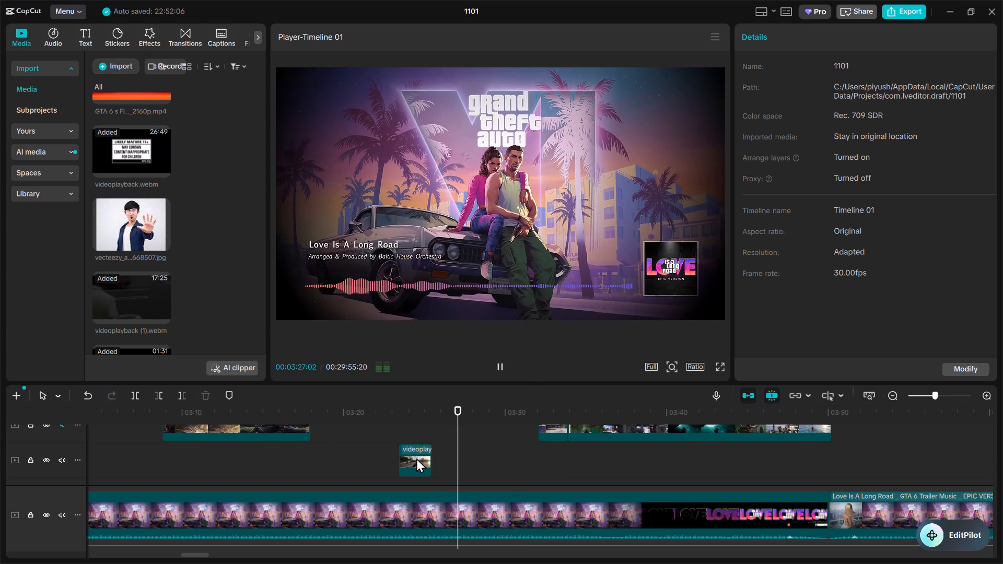
{"action": "key", "text": "space"}
{"action": "left_click_drag", "start_coordinate": [416, 458], "coordinate": [476, 461]}
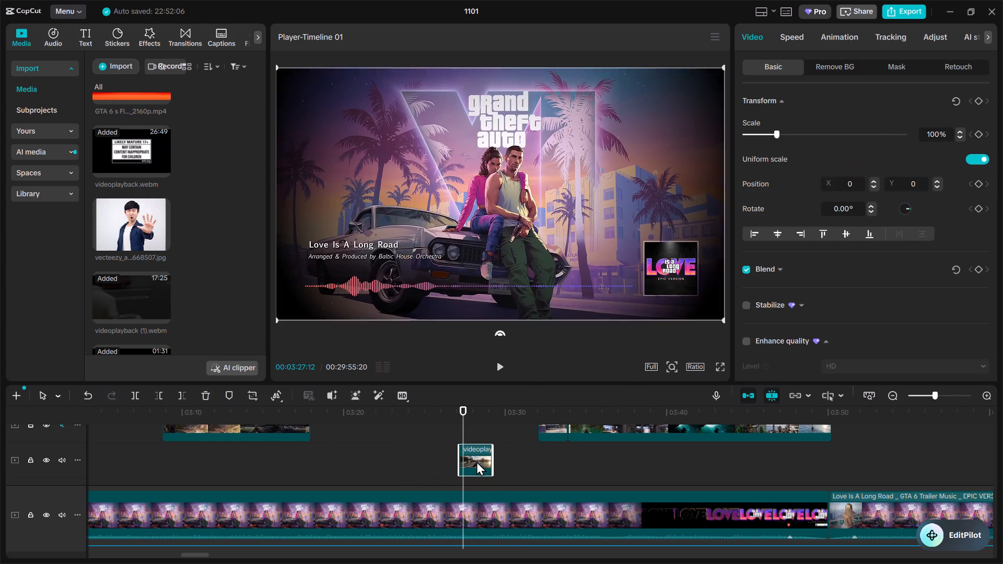
Play the short piece and cut off its end at 3:28:09, where the binoculars shot appears.
{"action": "key", "text": "space"}
{"action": "key", "text": "space"}
{"action": "key", "text": "space"}
{"action": "key", "text": "space"}
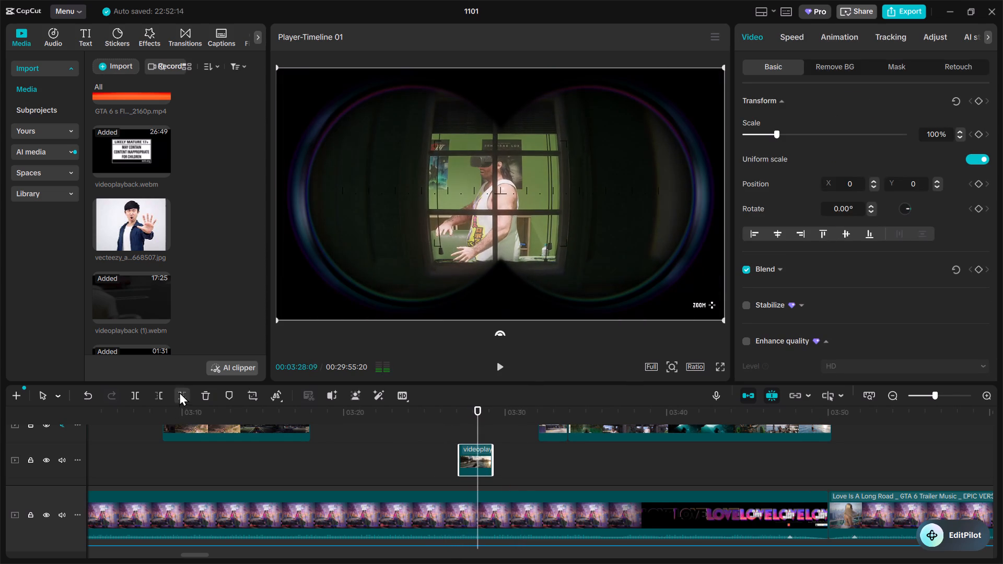
{"action": "left_click", "coordinate": [179, 392]}
Replay around the trimmed piece, and move both later excerpts together onto its track, starting right after it at about 3:28.
{"action": "left_click_drag", "start_coordinate": [504, 424], "coordinate": [718, 449]}
{"action": "left_click", "coordinate": [487, 418]}
{"action": "key", "text": "space"}
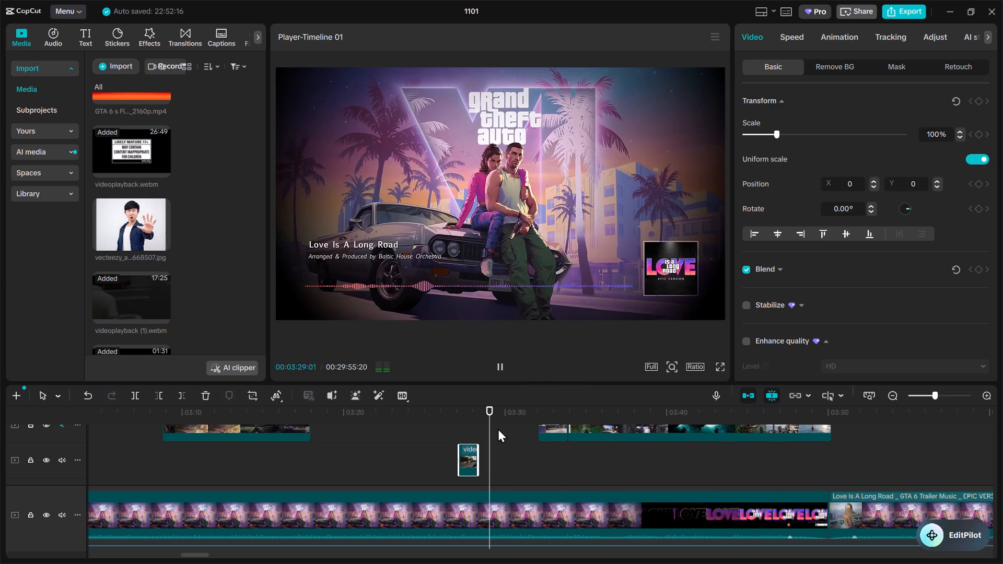
{"action": "scroll", "coordinate": [495, 447], "scroll_direction": "up", "scroll_amount": 1}
{"action": "left_click", "coordinate": [479, 438]}
{"action": "key", "text": "space"}
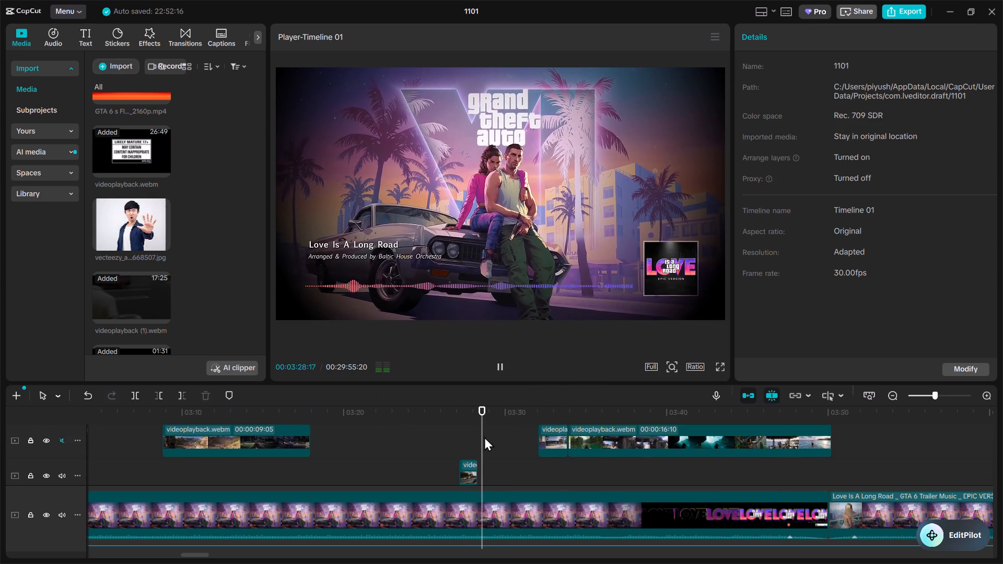
{"action": "key", "text": "space"}
{"action": "left_click", "coordinate": [472, 433]}
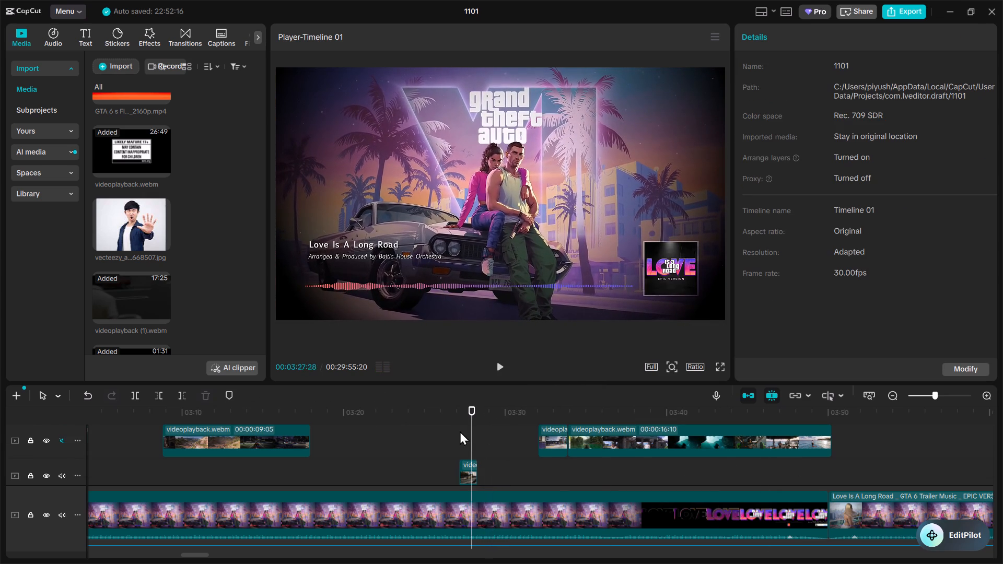
{"action": "left_click", "coordinate": [460, 431]}
{"action": "key", "text": "space"}
{"action": "key", "text": "space"}
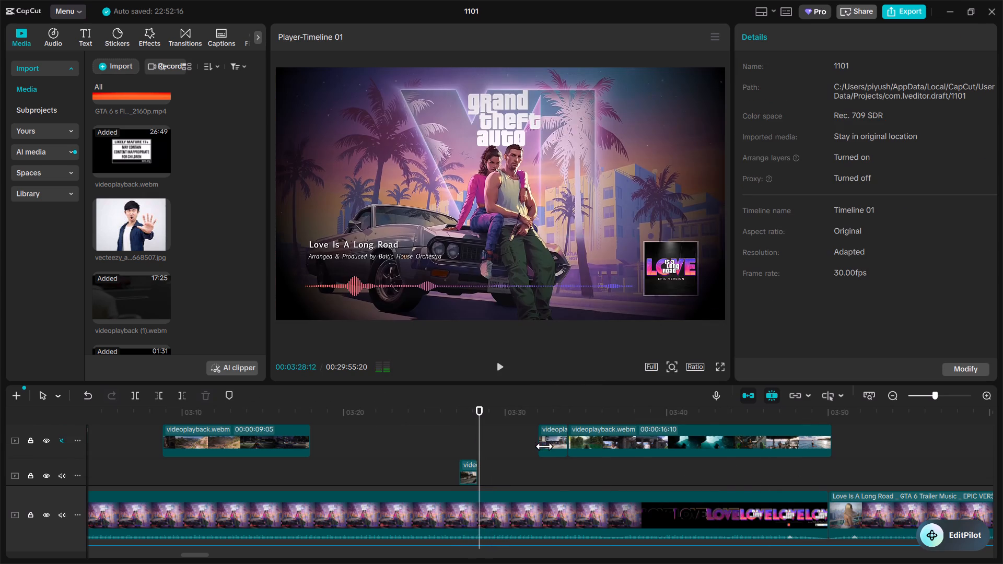
{"action": "left_click_drag", "start_coordinate": [519, 440], "coordinate": [736, 474]}
{"action": "left_click_drag", "start_coordinate": [693, 445], "coordinate": [633, 483]}
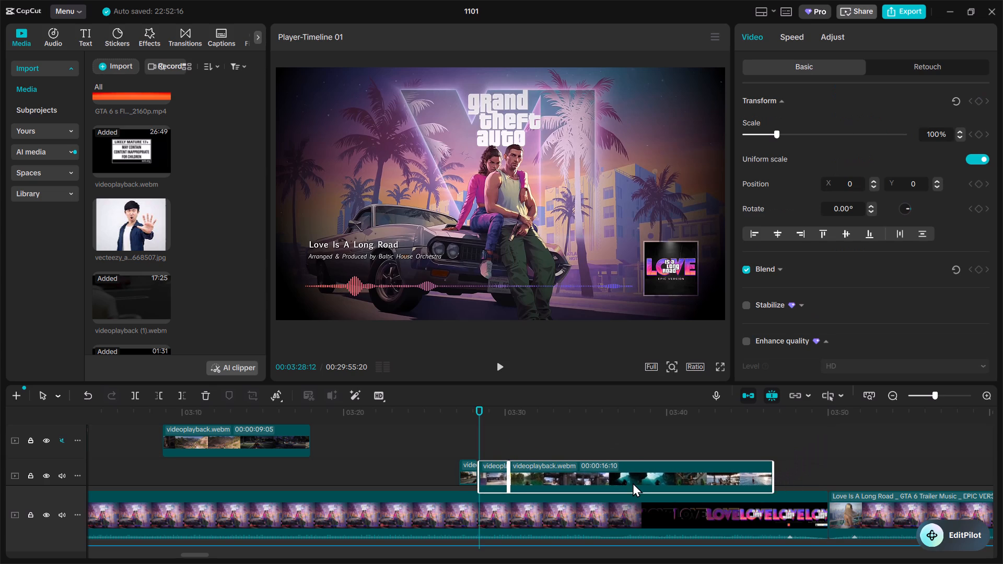
{"action": "left_click_drag", "start_coordinate": [633, 483], "coordinate": [632, 483]}
Play through the moved excerpts and delete the short electric scooter piece at about 3:29.
{"action": "key", "text": "space"}
{"action": "key", "text": "space"}
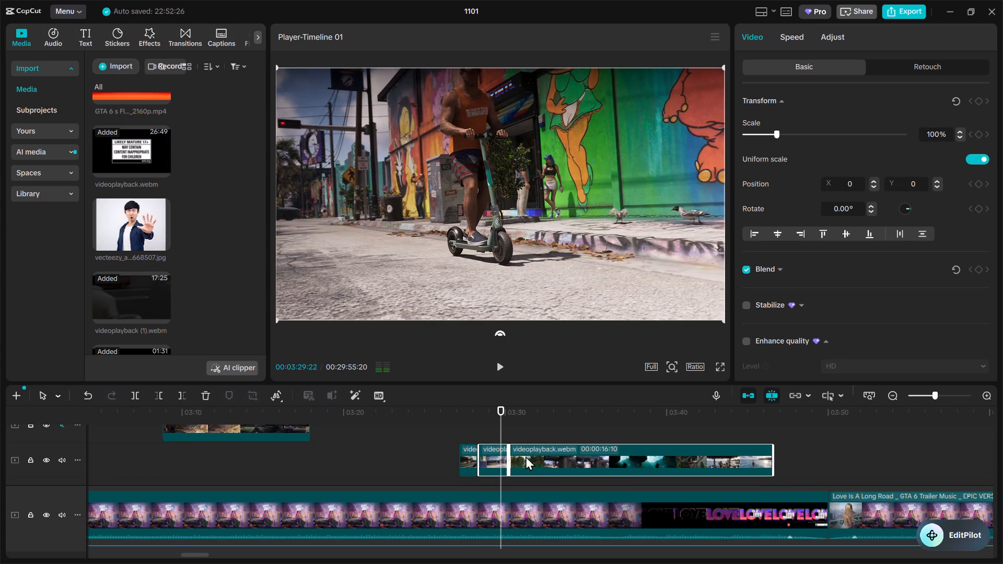
{"action": "key", "text": "space"}
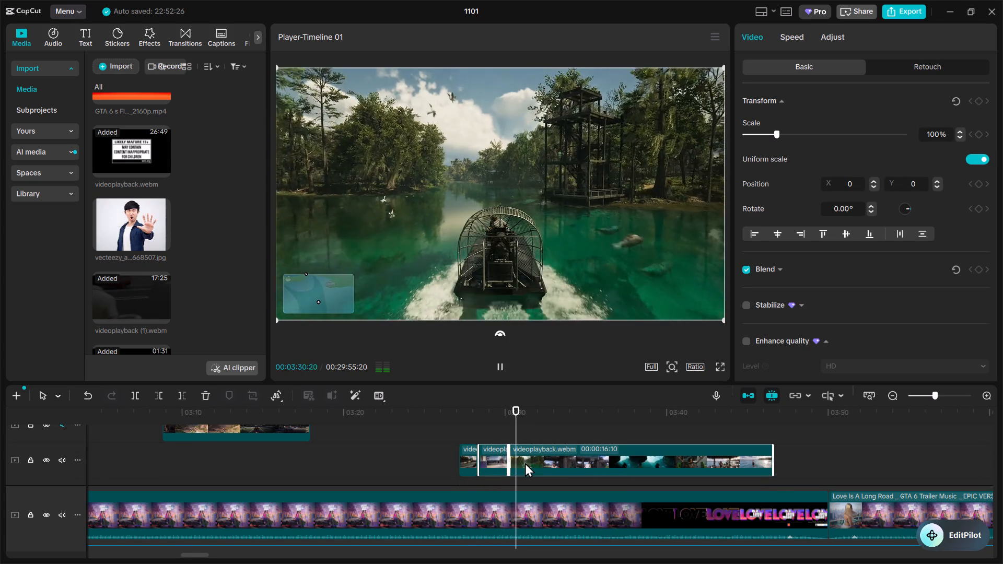
{"action": "left_click", "coordinate": [491, 431]}
{"action": "left_click", "coordinate": [499, 475]}
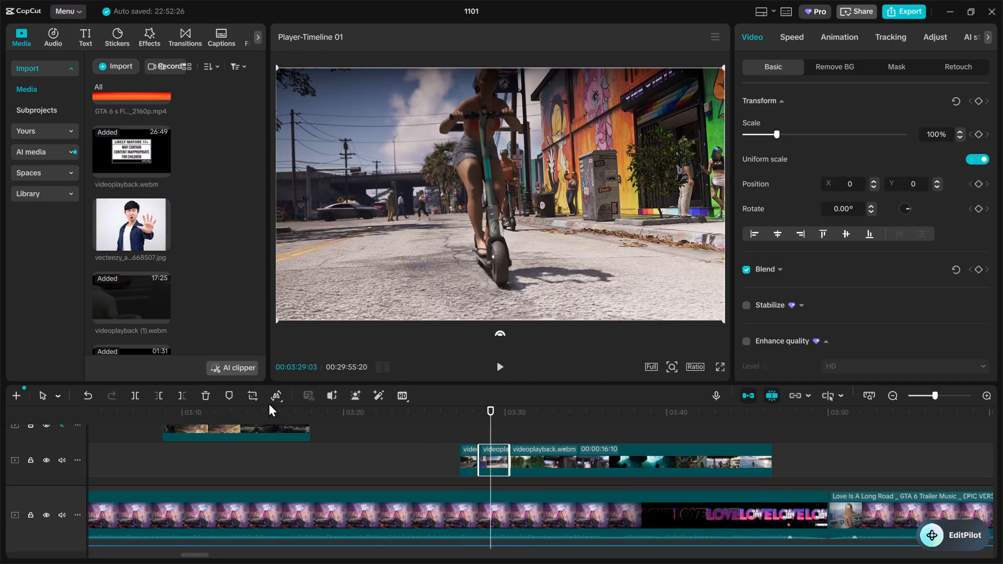
{"action": "left_click", "coordinate": [203, 395]}
Move the 16-second excerpt back against the first short piece to close the gap at about 3:28.
{"action": "left_click_drag", "start_coordinate": [506, 418], "coordinate": [545, 467]}
{"action": "left_click_drag", "start_coordinate": [591, 462], "coordinate": [584, 464]}
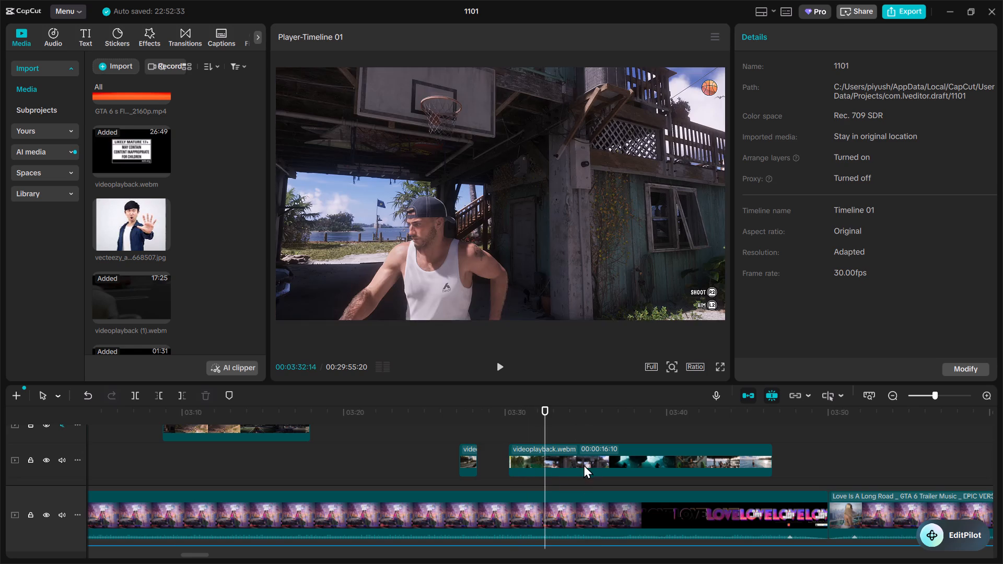
{"action": "left_click_drag", "start_coordinate": [584, 464], "coordinate": [558, 468]}
Play the airboat scene from about 3:28 and split the excerpt at 3:29:26.
{"action": "left_click", "coordinate": [478, 419]}
{"action": "key", "text": "space"}
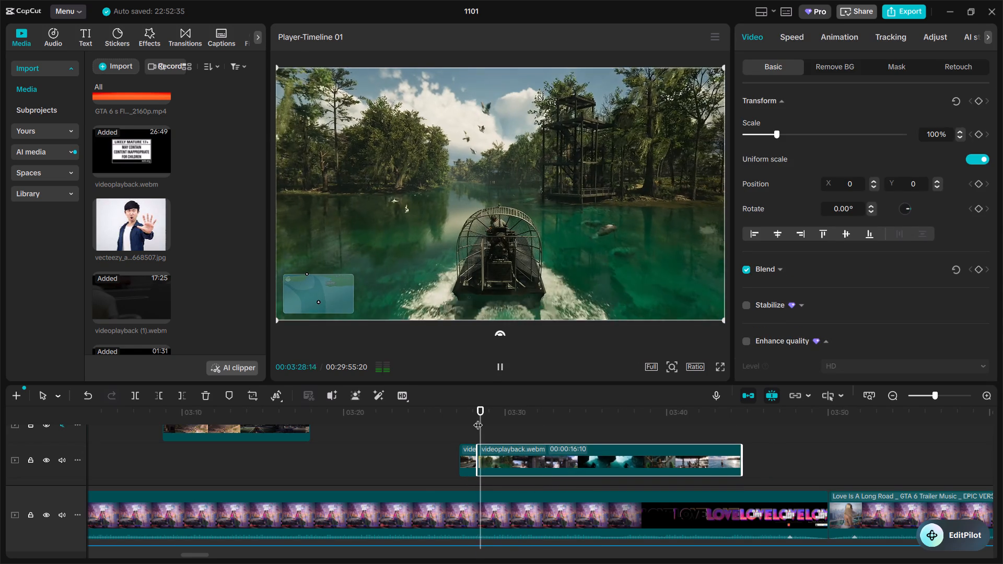
{"action": "key", "text": "space"}
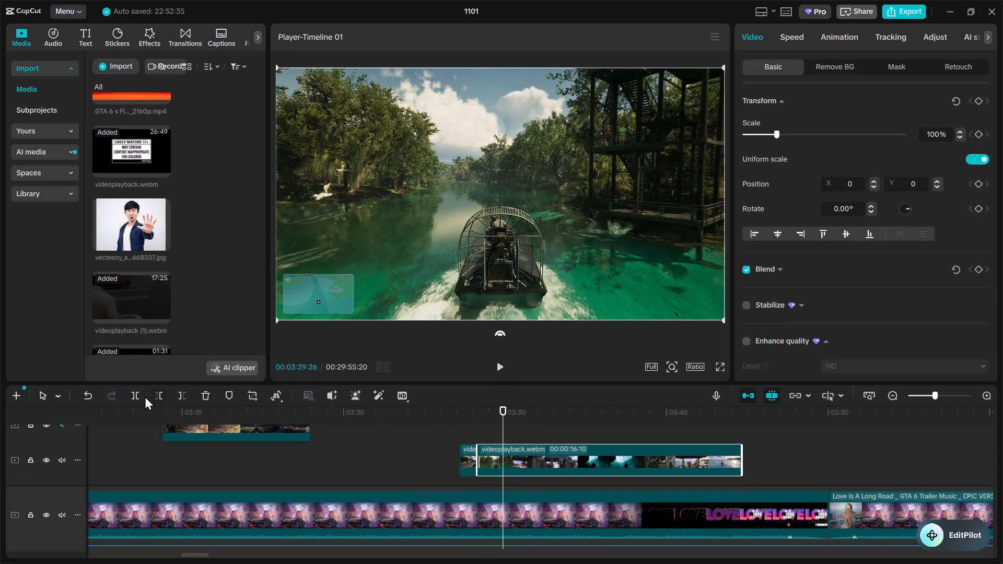
{"action": "left_click", "coordinate": [144, 395]}
{"action": "left_click", "coordinate": [138, 395]}
Trim just under a second off the start of the basketball excerpt and move it back against the airboat piece.
{"action": "key", "text": "space"}
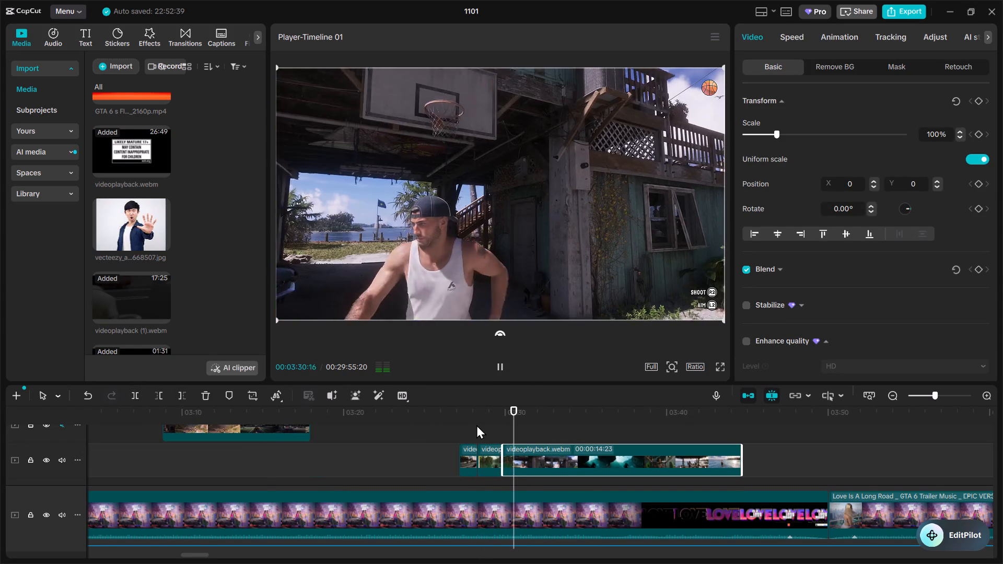
{"action": "key", "text": "space"}
{"action": "left_click", "coordinate": [163, 397]}
{"action": "left_click_drag", "start_coordinate": [566, 467], "coordinate": [549, 471]}
Review the sequence from about 3:27, trim the airboat piece to end at 3:29:18, and pull the basketball excerpt up against it.
{"action": "left_click", "coordinate": [480, 424]}
{"action": "key", "text": "space"}
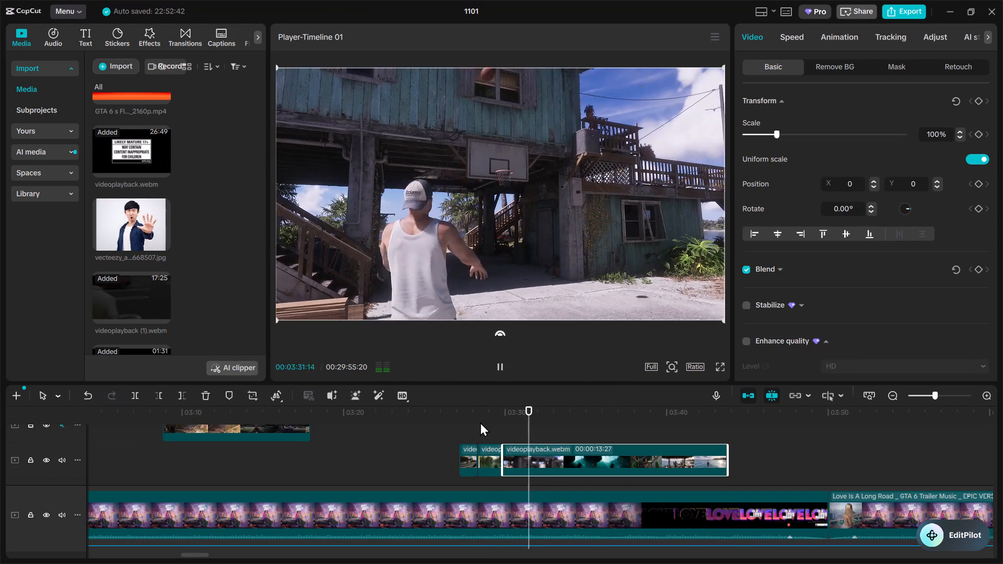
{"action": "key", "text": "space"}
{"action": "key", "text": "space"}
{"action": "key", "text": "space"}
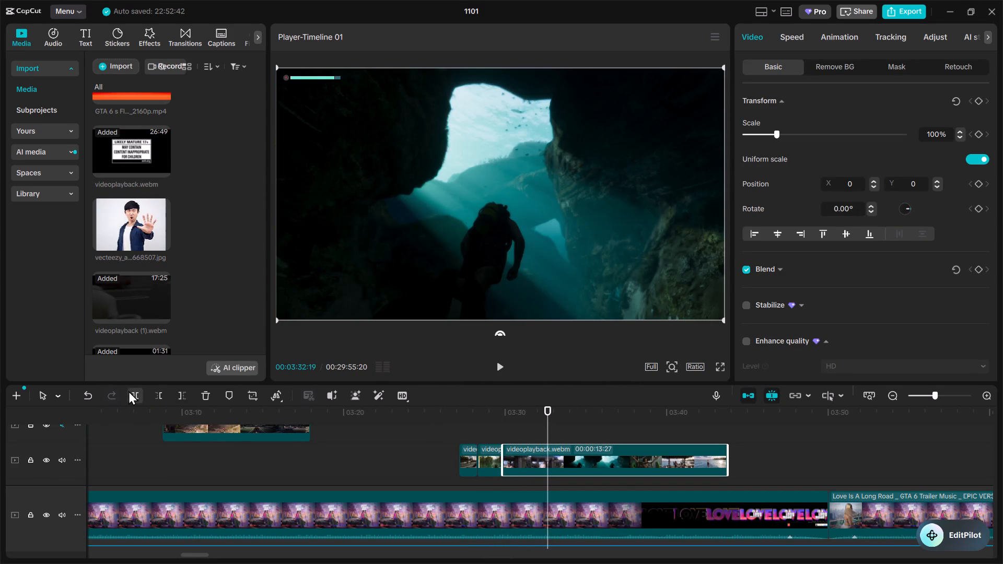
{"action": "key", "text": "space"}
{"action": "key", "text": "space"}
{"action": "left_click", "coordinate": [451, 435]}
{"action": "key", "text": "space"}
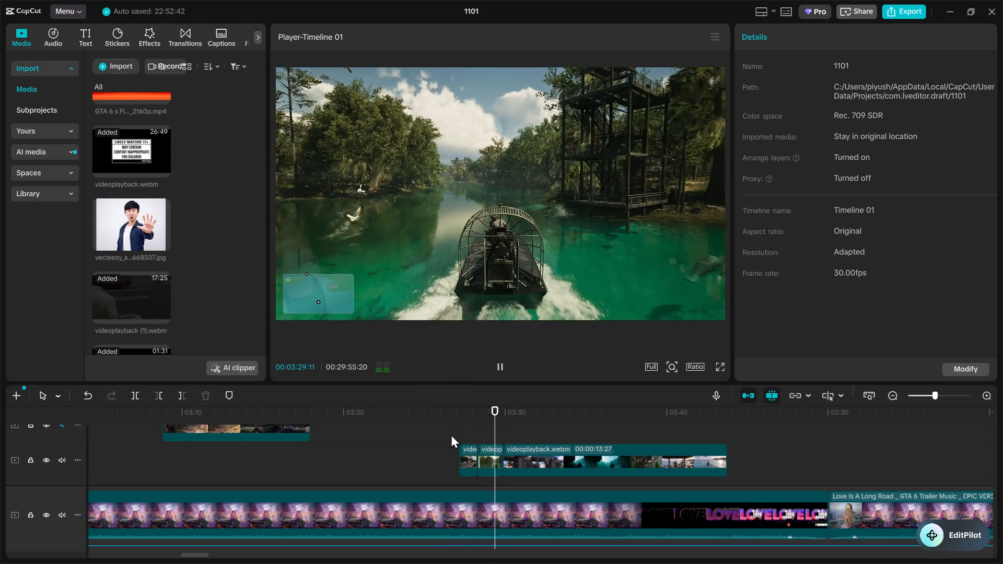
{"action": "key", "text": "space"}
{"action": "left_click", "coordinate": [502, 457]}
{"action": "left_click", "coordinate": [489, 457]}
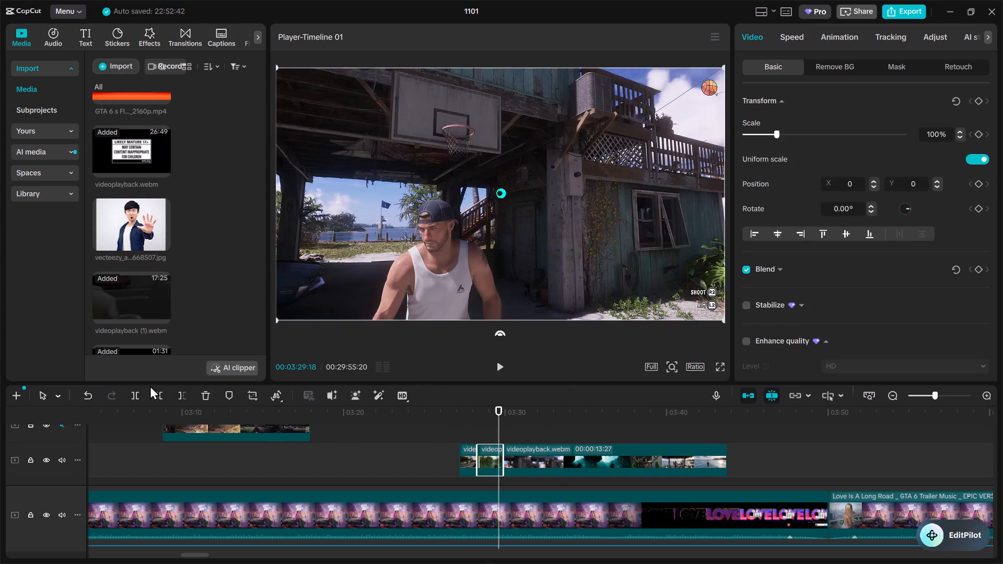
{"action": "left_click", "coordinate": [182, 397]}
{"action": "left_click_drag", "start_coordinate": [554, 454], "coordinate": [546, 456]}
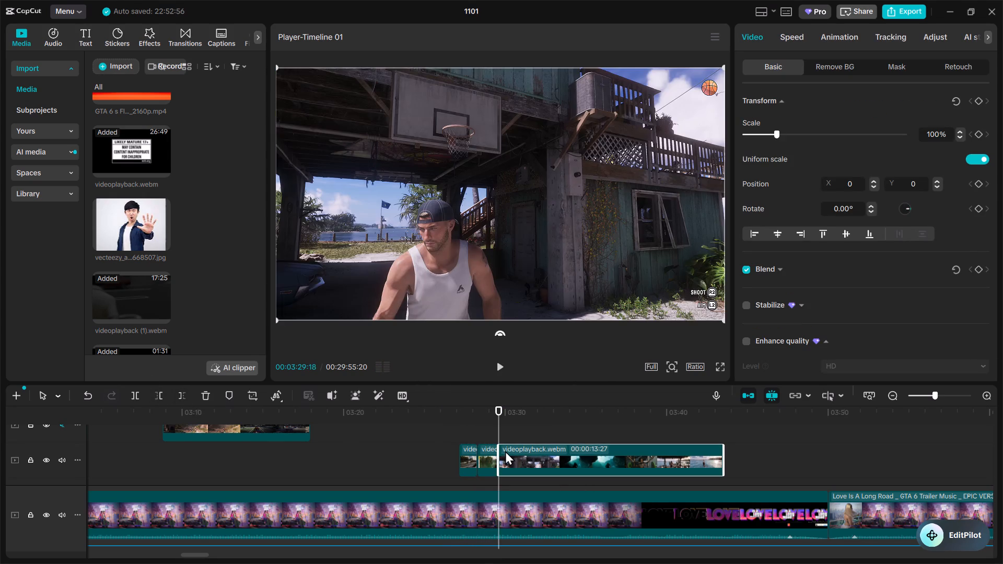
Play the basketball scene to its end and cut off the rest of the excerpt at 3:32:07, before the underwater cave scene.
{"action": "key", "text": "space"}
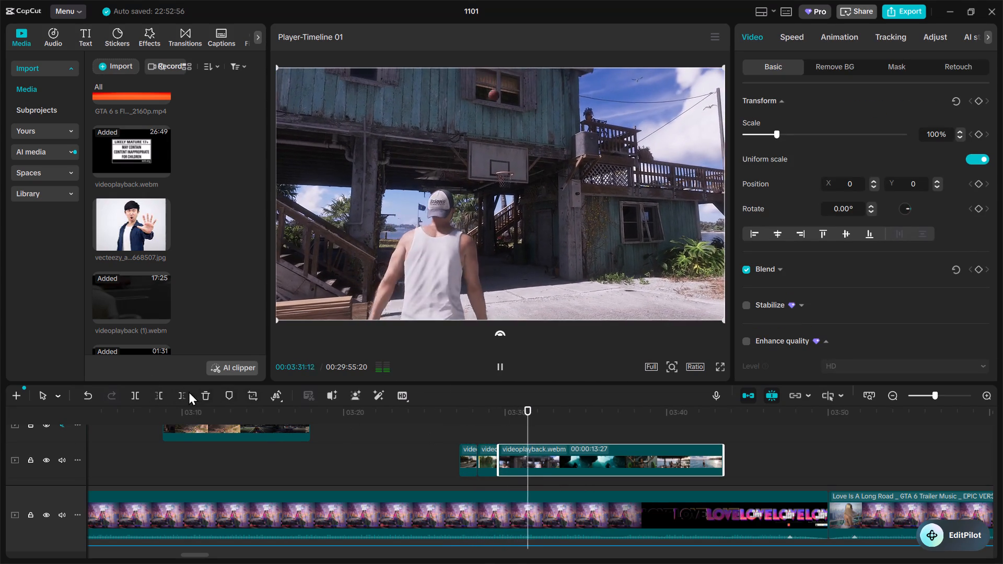
{"action": "key", "text": "space"}
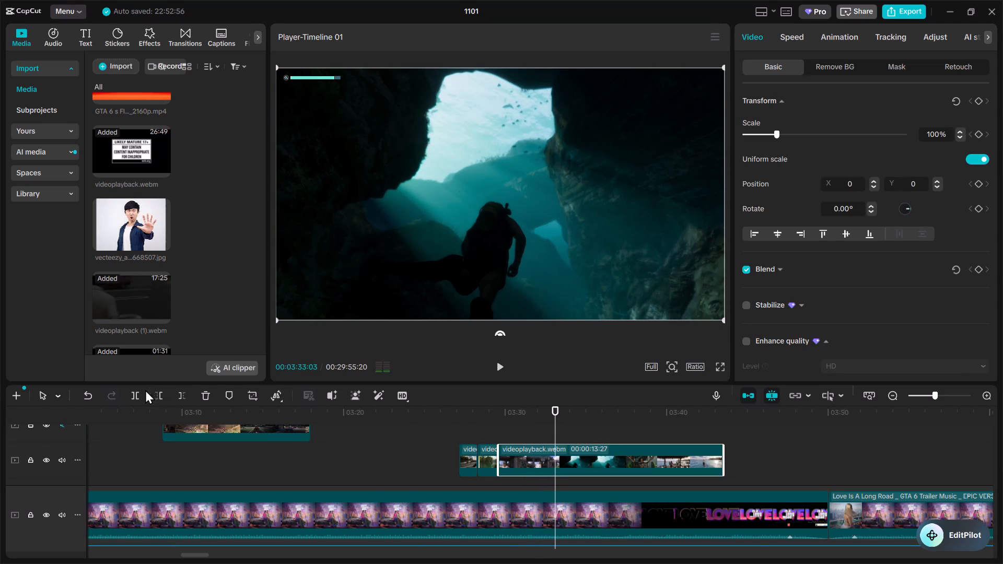
{"action": "left_click", "coordinate": [532, 419]}
{"action": "key", "text": "space"}
{"action": "key", "text": "space"}
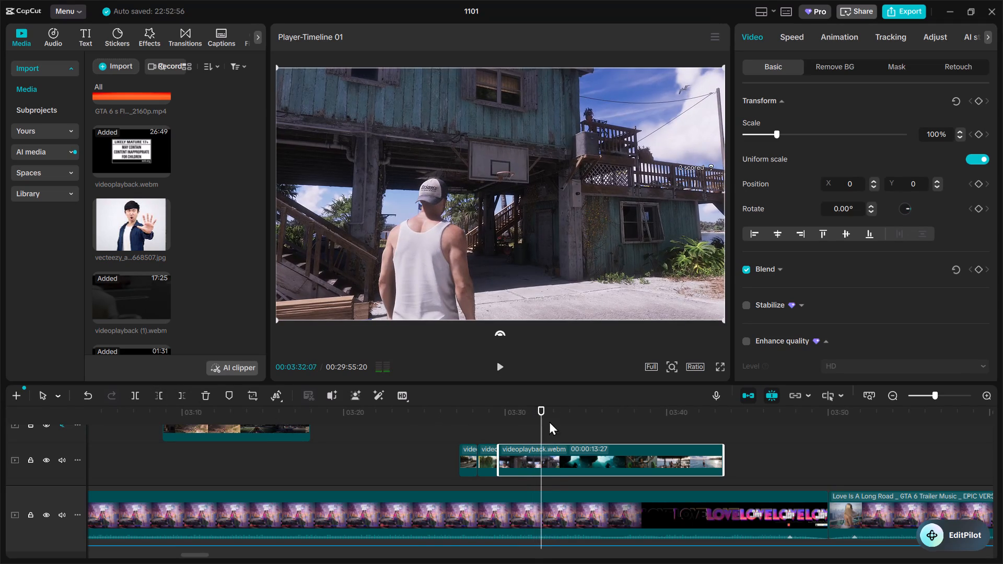
{"action": "key", "text": "space"}
{"action": "key", "text": "space"}
{"action": "left_click", "coordinate": [542, 415]}
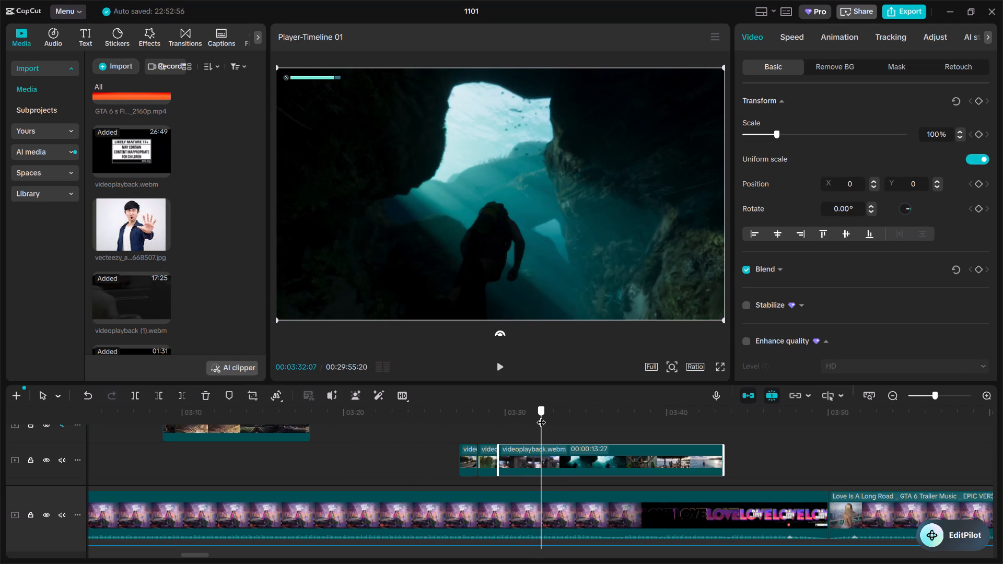
{"action": "left_click", "coordinate": [178, 390]}
Play on from about 3:32 to 3:39 and look over the uncovered timeline ahead, around the second trailer music clip.
{"action": "key", "text": "space"}
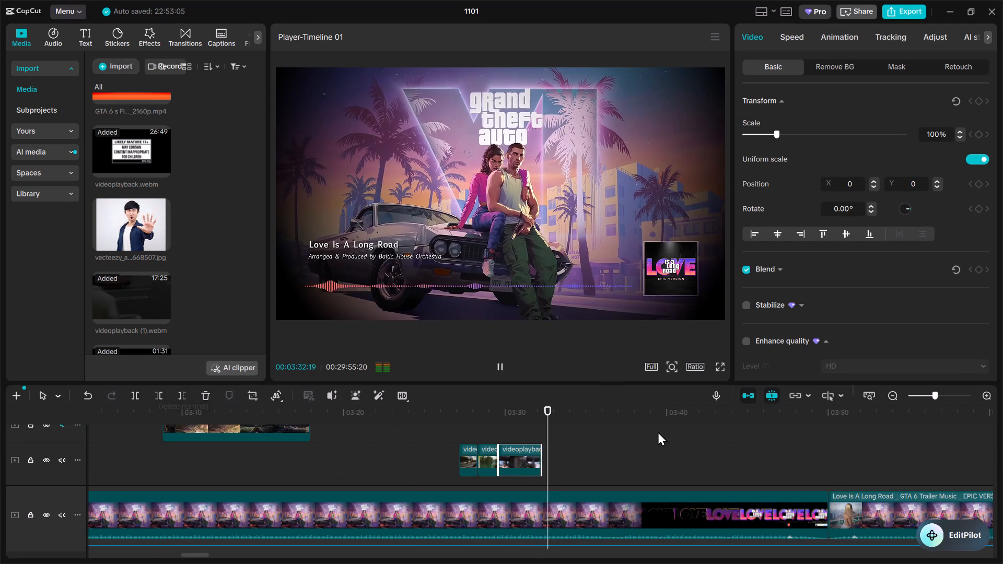
{"action": "scroll", "coordinate": [658, 431], "scroll_direction": "down", "scroll_amount": 3}
{"action": "left_click", "coordinate": [885, 394]}
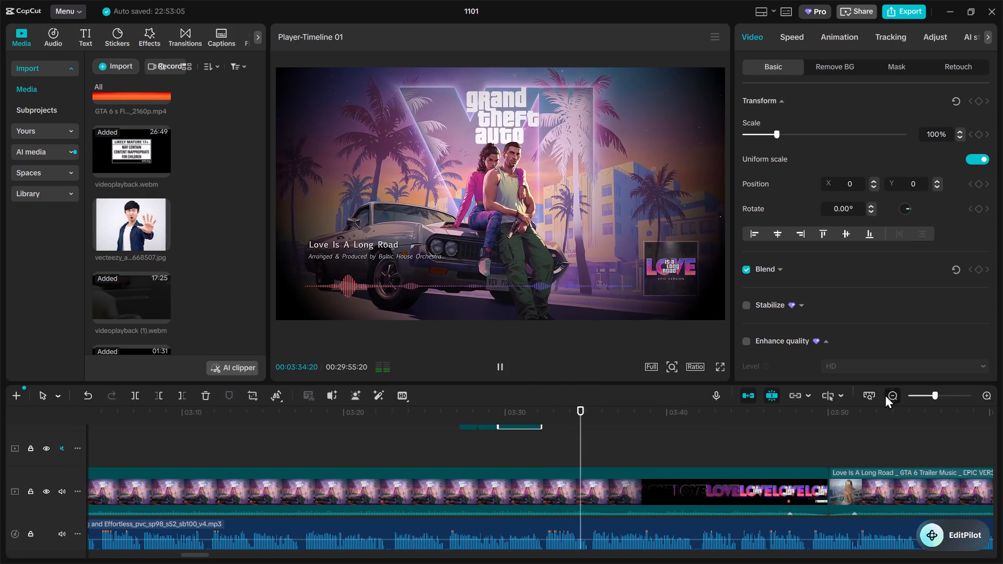
{"action": "left_click", "coordinate": [890, 394]}
{"action": "scroll", "coordinate": [726, 466], "scroll_direction": "up", "scroll_amount": 1}
{"action": "scroll", "coordinate": [620, 515], "scroll_direction": "down", "scroll_amount": 3}
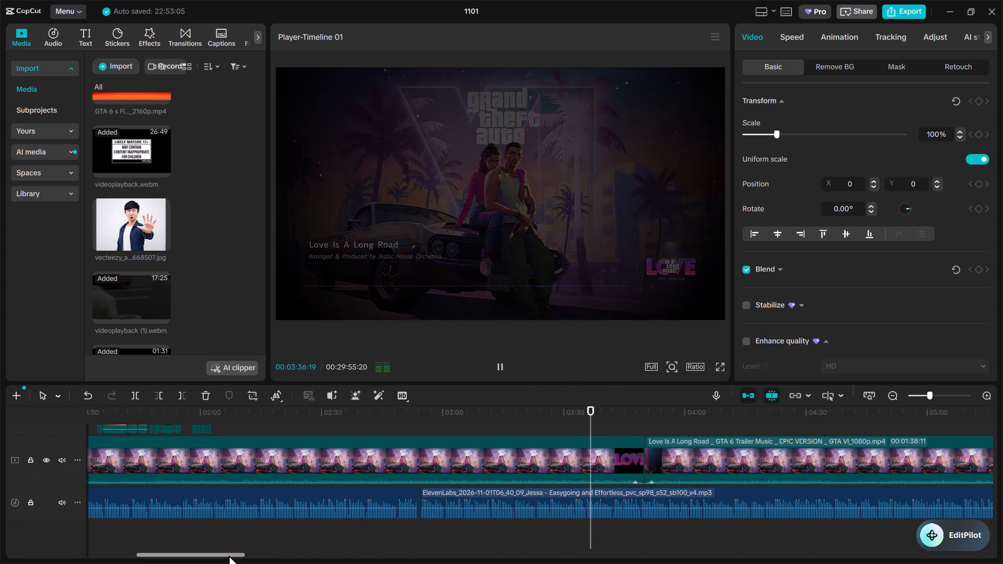
{"action": "left_click_drag", "start_coordinate": [229, 555], "coordinate": [254, 552]}
{"action": "scroll", "coordinate": [414, 490], "scroll_direction": "up", "scroll_amount": 1}
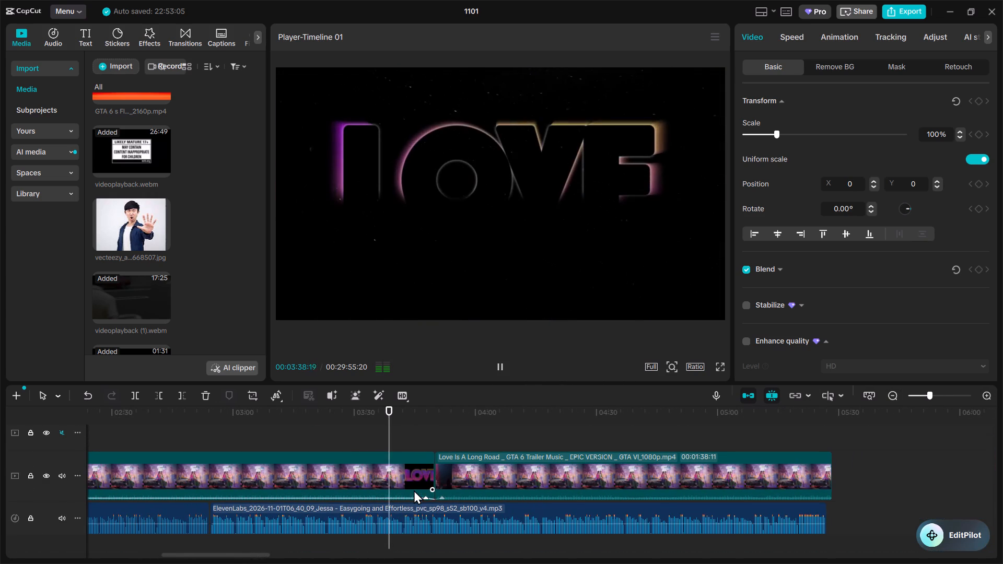
{"action": "scroll", "coordinate": [414, 490], "scroll_direction": "up", "scroll_amount": 2}
{"action": "left_click", "coordinate": [410, 493]}
{"action": "left_click_drag", "start_coordinate": [514, 192], "coordinate": [503, 551]}
{"action": "left_click", "coordinate": [509, 499]}
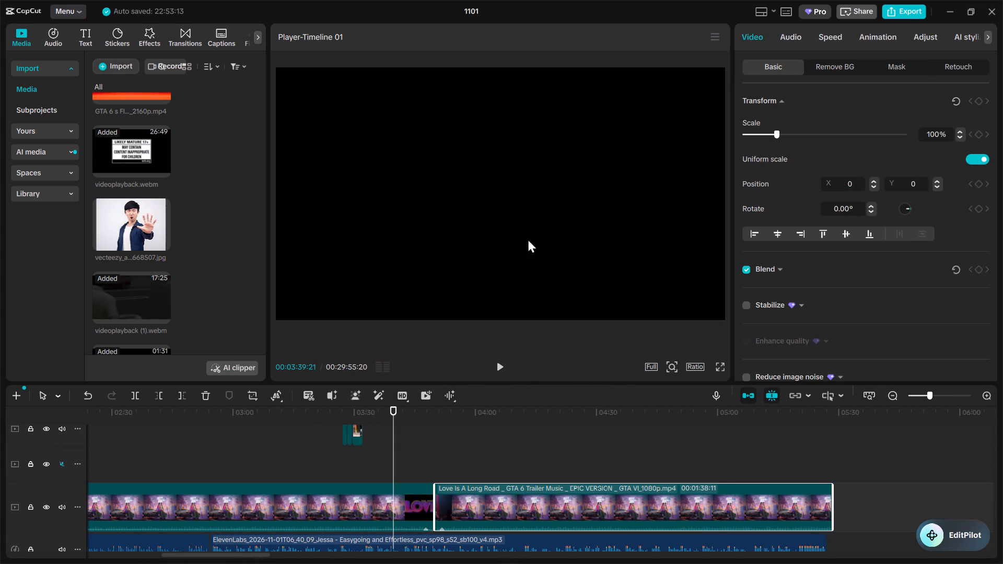
{"action": "left_click_drag", "start_coordinate": [531, 216], "coordinate": [534, 442]}
Play the uncovered section from about 3:35 to 3:42 to check what footage the narration needs.
{"action": "left_click", "coordinate": [500, 365]}
{"action": "scroll", "coordinate": [435, 439], "scroll_direction": "up", "scroll_amount": 2}
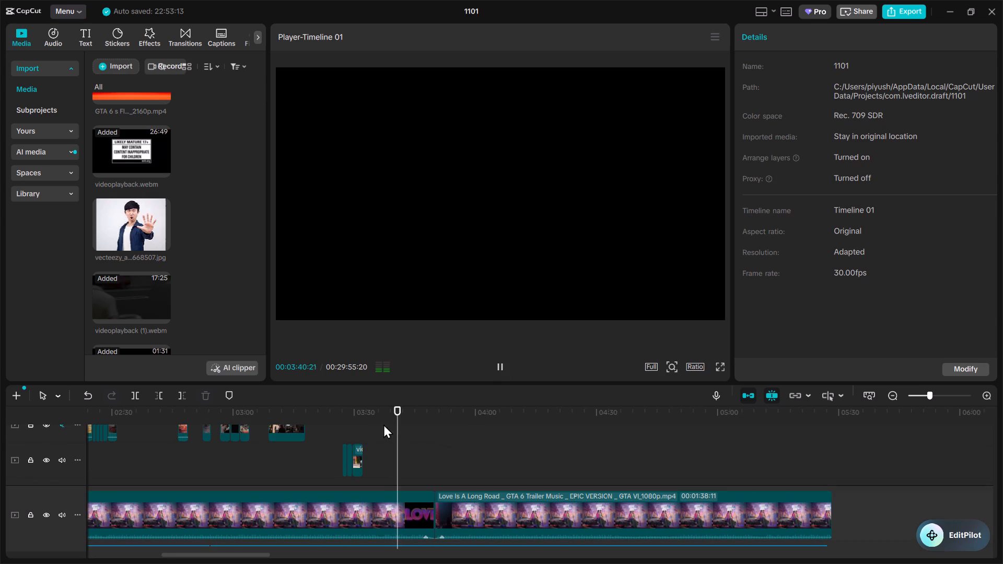
{"action": "left_click", "coordinate": [372, 416]}
{"action": "left_click", "coordinate": [499, 362]}
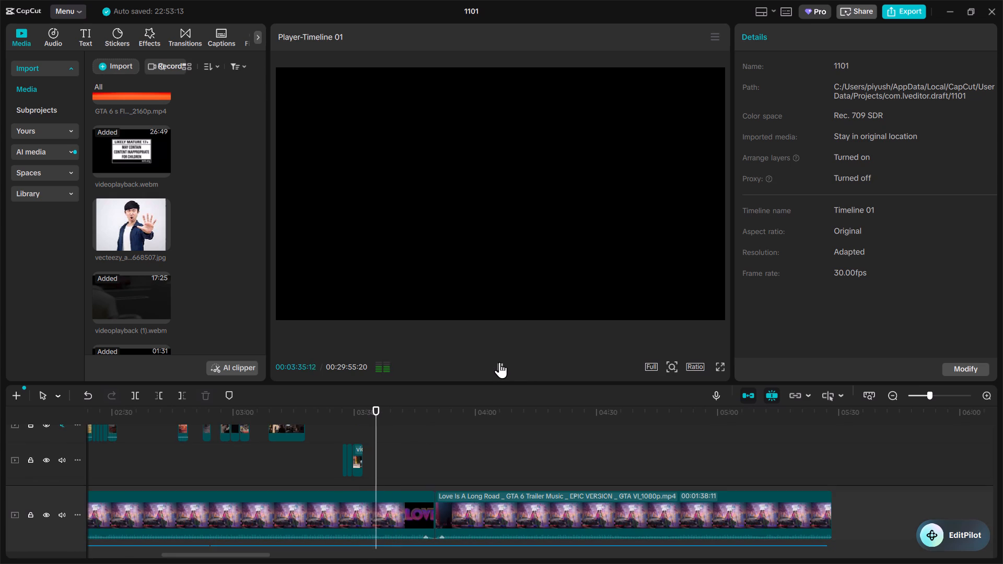
{"action": "scroll", "coordinate": [401, 439], "scroll_direction": "down", "scroll_amount": 3}
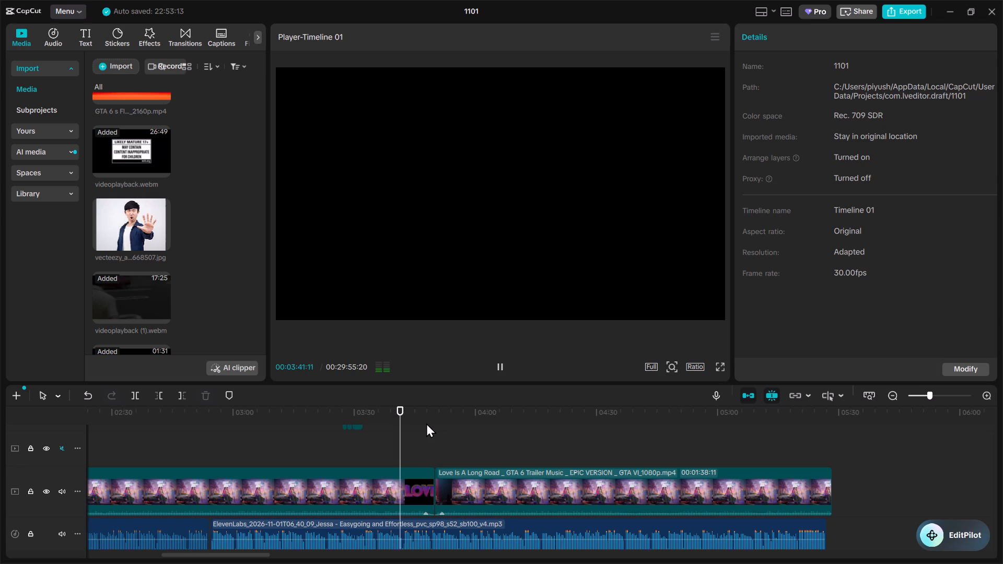
{"action": "key", "text": "space"}
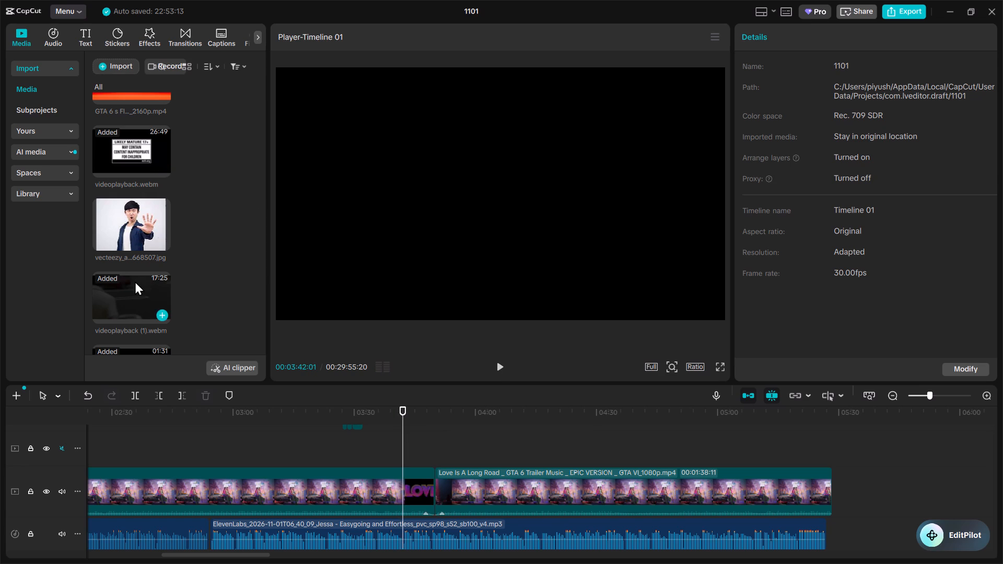
Place Grand Theft Auto VI Launch Trailer_1080p.mp4 on the muted upper video track, overlapping the uncovered section around 3:42.
{"action": "scroll", "coordinate": [134, 283], "scroll_direction": "down", "scroll_amount": 2}
{"action": "scroll", "coordinate": [134, 283], "scroll_direction": "up", "scroll_amount": 13}
{"action": "left_click", "coordinate": [113, 205]}
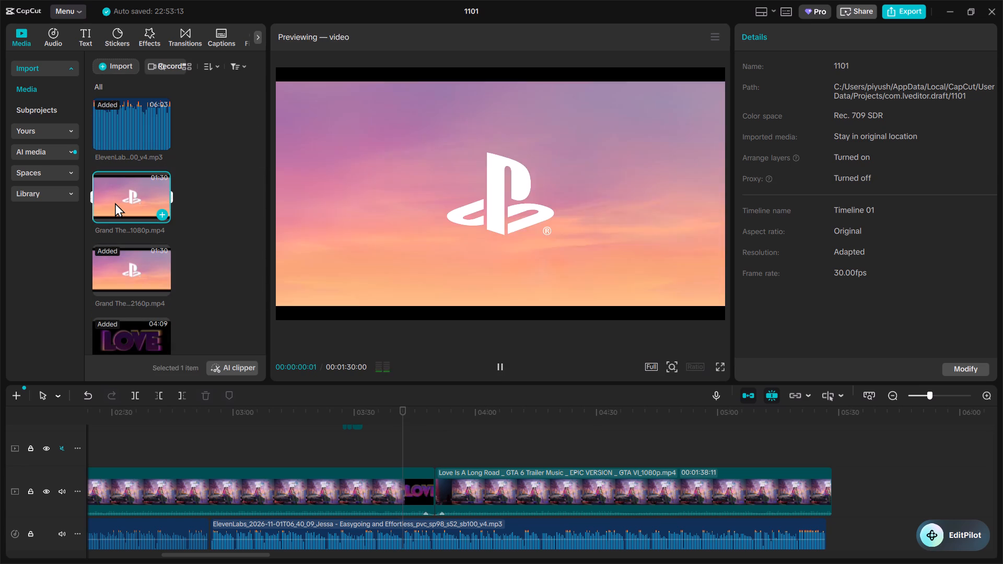
{"action": "left_click_drag", "start_coordinate": [115, 203], "coordinate": [399, 420]}
{"action": "scroll", "coordinate": [441, 440], "scroll_direction": "up", "scroll_amount": 3}
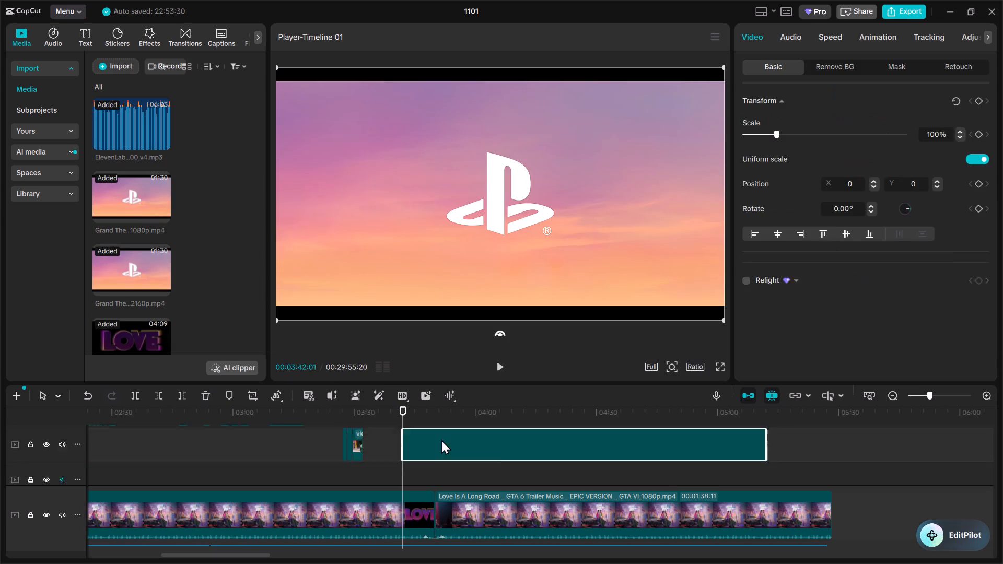
{"action": "left_click_drag", "start_coordinate": [473, 453], "coordinate": [450, 426]}
{"action": "scroll", "coordinate": [467, 447], "scroll_direction": "up", "scroll_amount": 2}
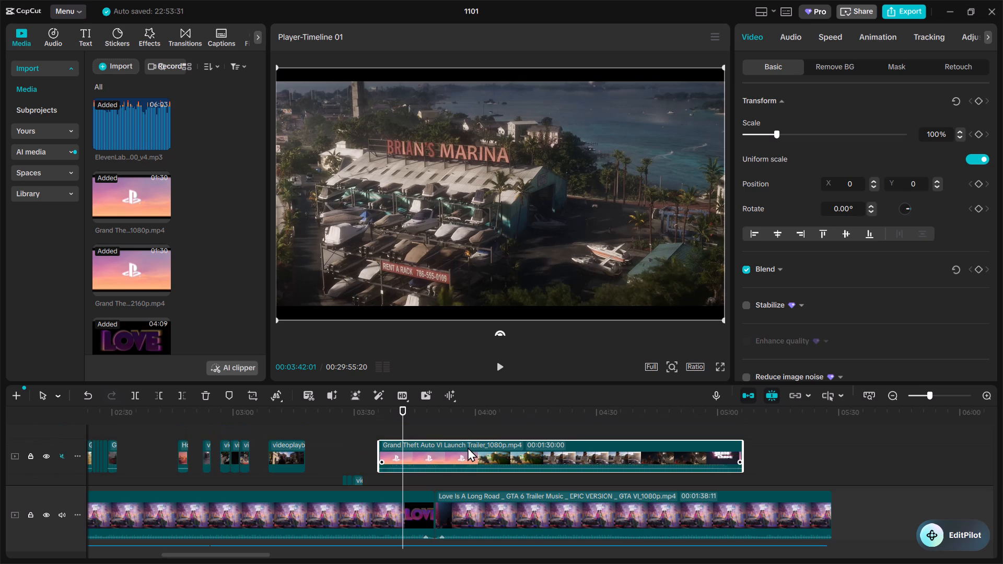
Trim the PlayStation opening off the launch trailer so the clip starts with The Keys road-sign scene at 3:42:15.
{"action": "double_click", "coordinate": [987, 395]}
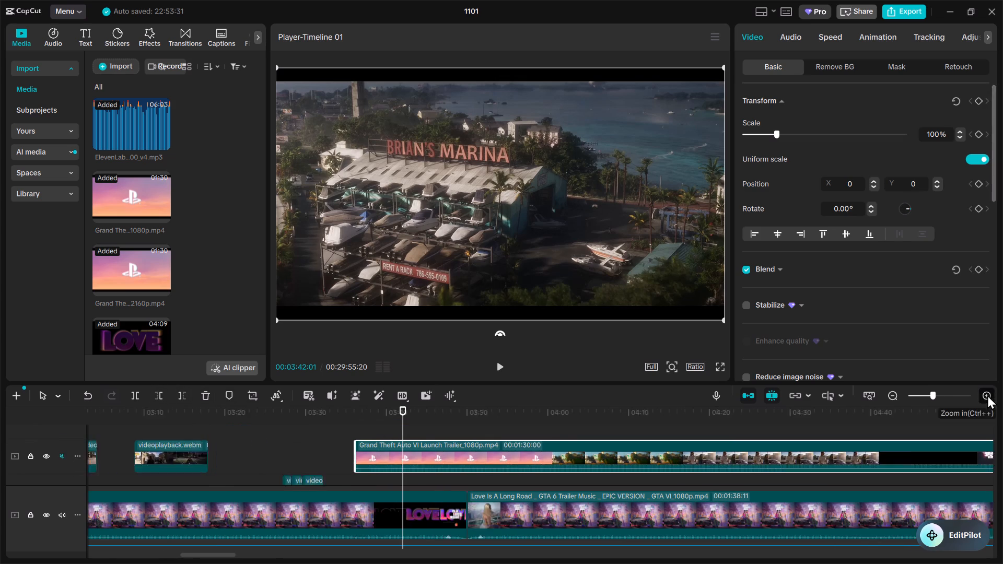
{"action": "left_click_drag", "start_coordinate": [566, 446], "coordinate": [608, 446]}
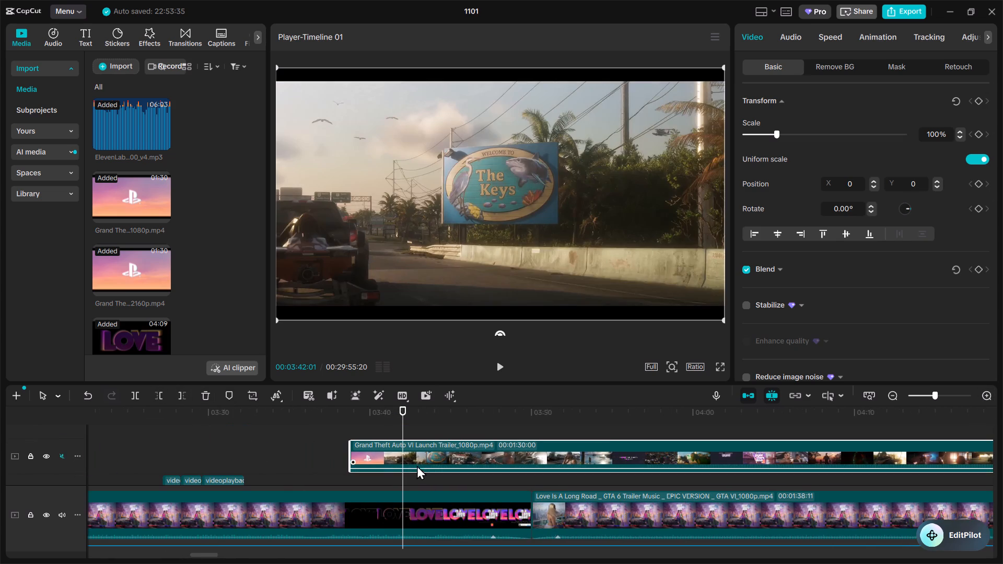
{"action": "key", "text": "space"}
{"action": "key", "text": "space"}
{"action": "left_click_drag", "start_coordinate": [431, 454], "coordinate": [414, 455]}
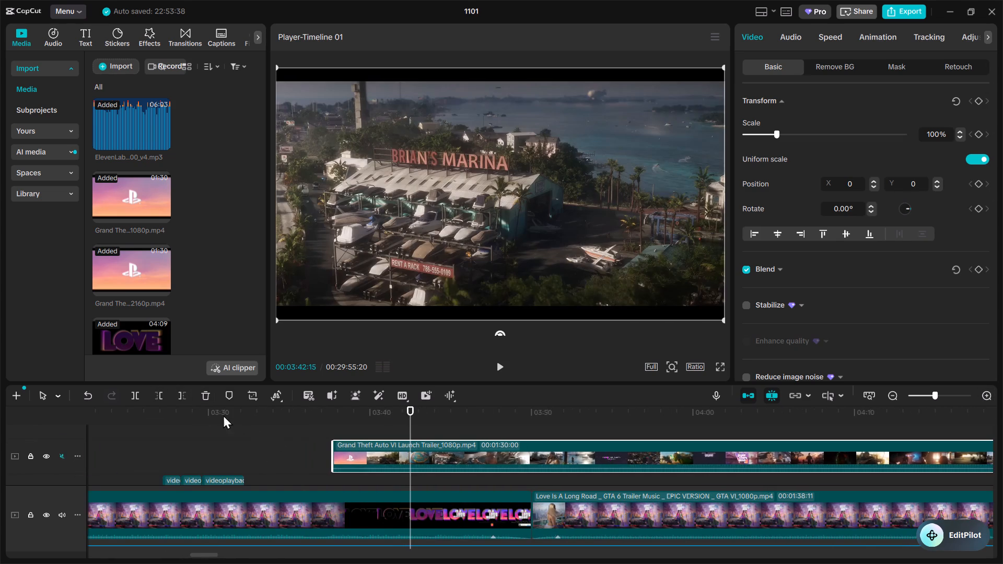
{"action": "left_click_drag", "start_coordinate": [459, 471], "coordinate": [489, 471]}
{"action": "left_click", "coordinate": [159, 395]}
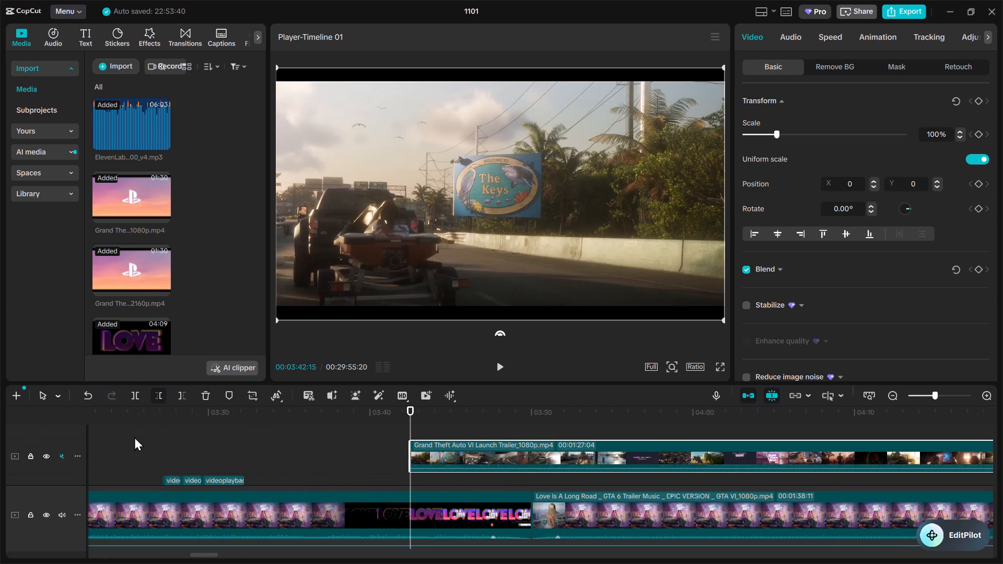
Play the narration from 3:37:10 and move the trimmed launch trailer to start at 3:38:19.
{"action": "key", "text": "space"}
{"action": "left_click", "coordinate": [327, 442]}
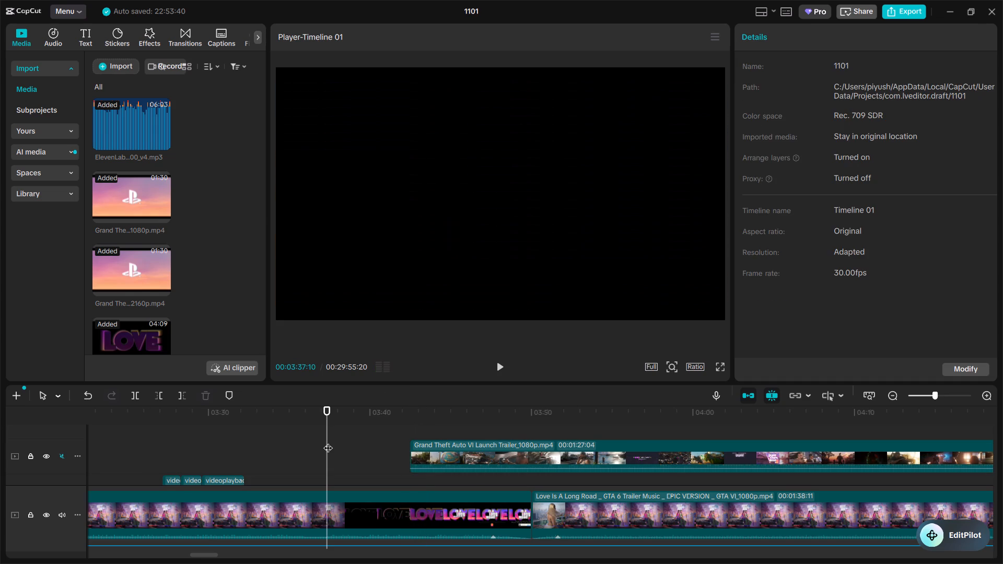
{"action": "key", "text": "space"}
{"action": "key", "text": "space"}
{"action": "left_click_drag", "start_coordinate": [463, 449], "coordinate": [425, 452]}
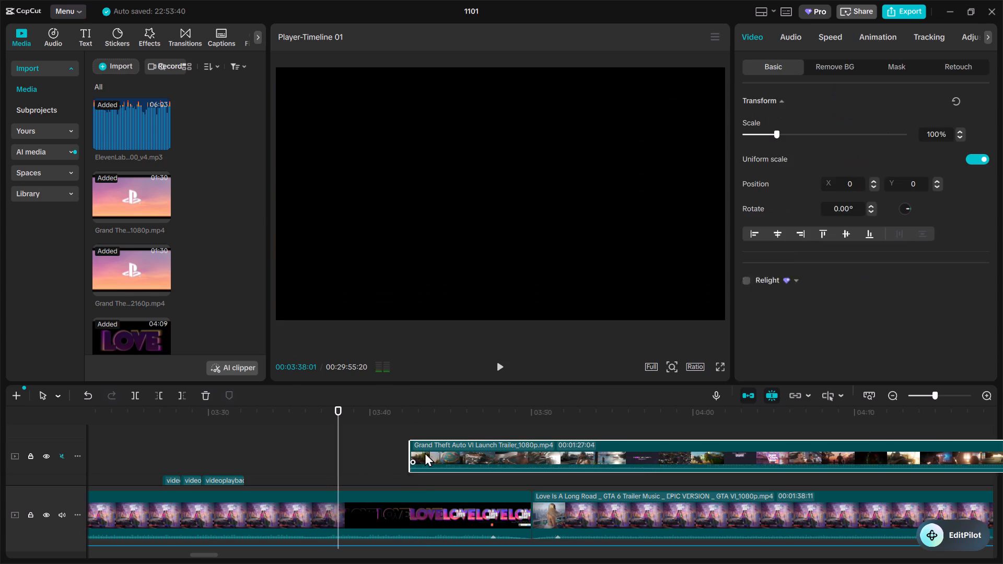
{"action": "left_click_drag", "start_coordinate": [425, 452], "coordinate": [398, 455]}
{"action": "left_click_drag", "start_coordinate": [423, 452], "coordinate": [448, 455]}
{"action": "key", "text": "space"}
{"action": "left_click_drag", "start_coordinate": [448, 455], "coordinate": [430, 456]}
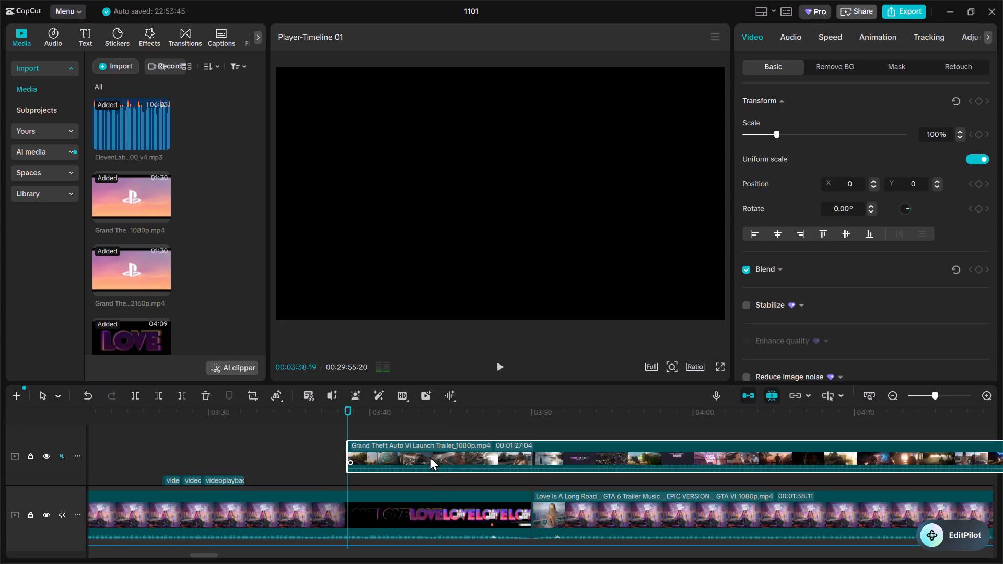
Play the launch trailer excerpt and split it near 3:42, between the Brian's Marina shot and the boat-polishing close-up.
{"action": "key", "text": "space"}
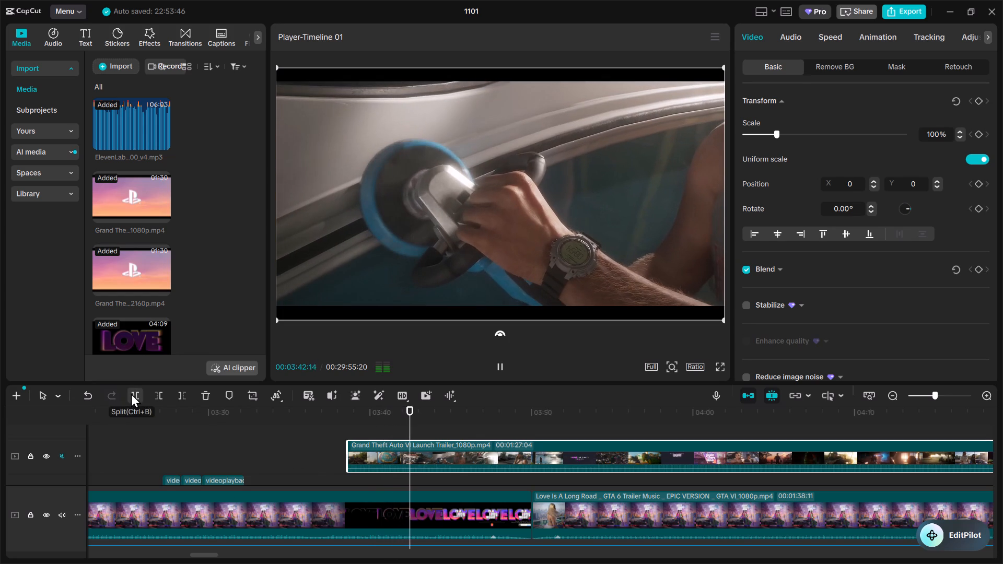
{"action": "key", "text": "space"}
{"action": "left_click", "coordinate": [401, 429]}
{"action": "key", "text": "space"}
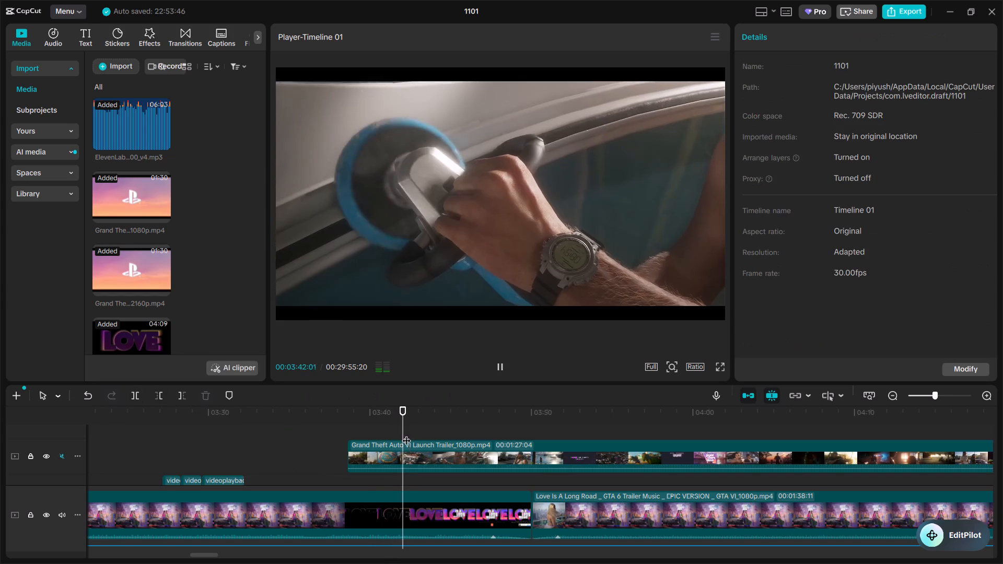
{"action": "key", "text": "space"}
{"action": "left_click", "coordinate": [398, 423]}
{"action": "left_click", "coordinate": [410, 446]}
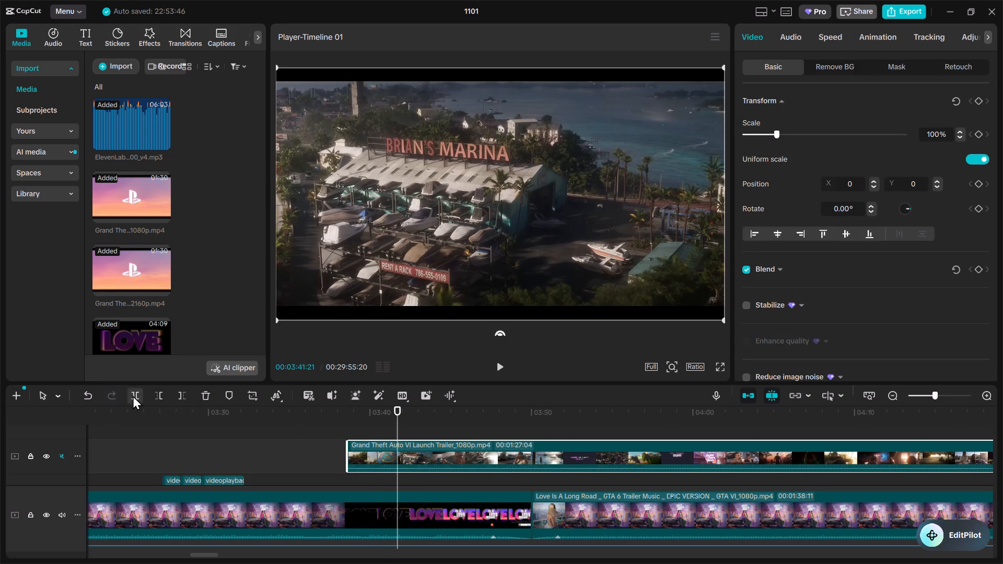
{"action": "key", "text": "space"}
{"action": "left_click", "coordinate": [133, 395]}
{"action": "key", "text": "space"}
{"action": "key", "text": "space"}
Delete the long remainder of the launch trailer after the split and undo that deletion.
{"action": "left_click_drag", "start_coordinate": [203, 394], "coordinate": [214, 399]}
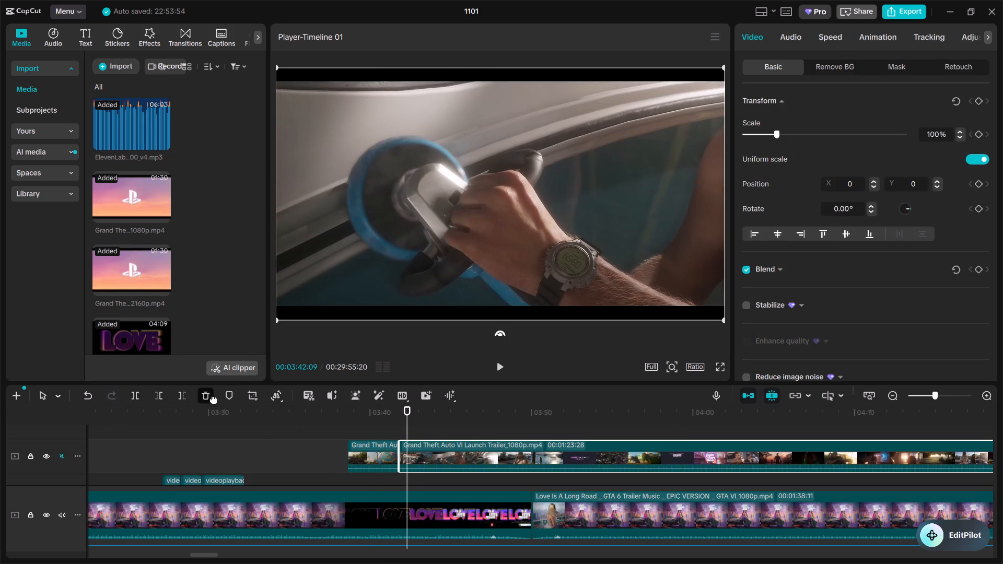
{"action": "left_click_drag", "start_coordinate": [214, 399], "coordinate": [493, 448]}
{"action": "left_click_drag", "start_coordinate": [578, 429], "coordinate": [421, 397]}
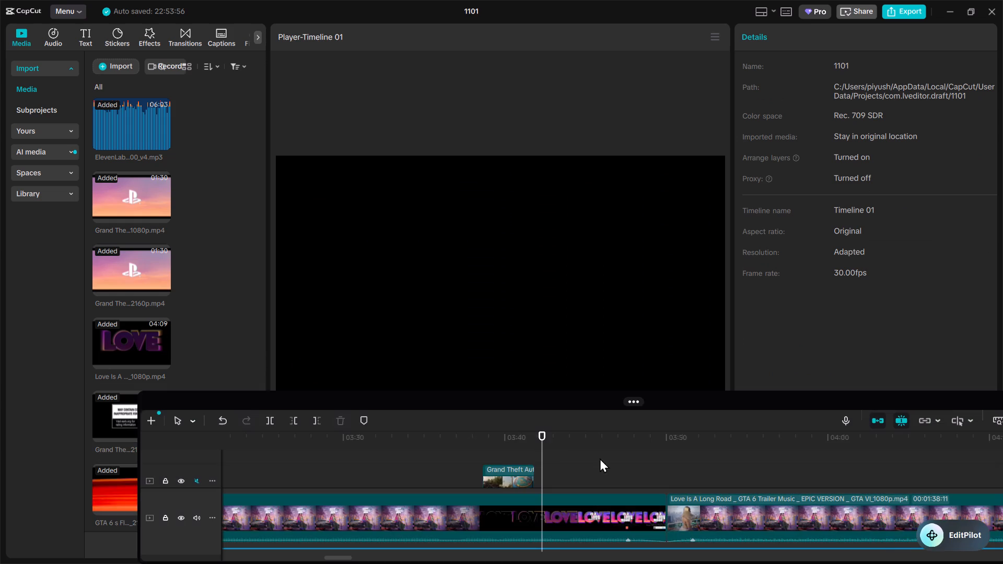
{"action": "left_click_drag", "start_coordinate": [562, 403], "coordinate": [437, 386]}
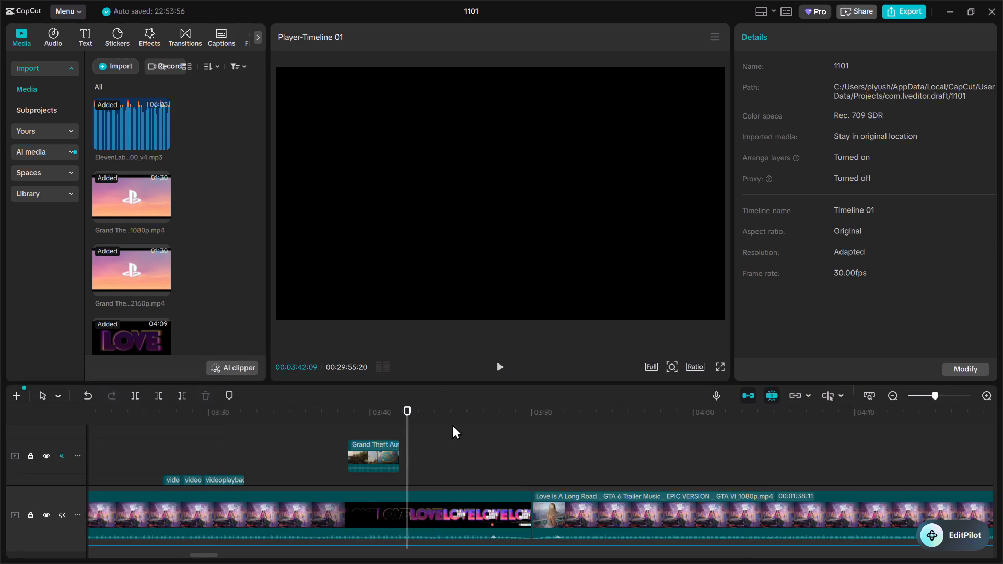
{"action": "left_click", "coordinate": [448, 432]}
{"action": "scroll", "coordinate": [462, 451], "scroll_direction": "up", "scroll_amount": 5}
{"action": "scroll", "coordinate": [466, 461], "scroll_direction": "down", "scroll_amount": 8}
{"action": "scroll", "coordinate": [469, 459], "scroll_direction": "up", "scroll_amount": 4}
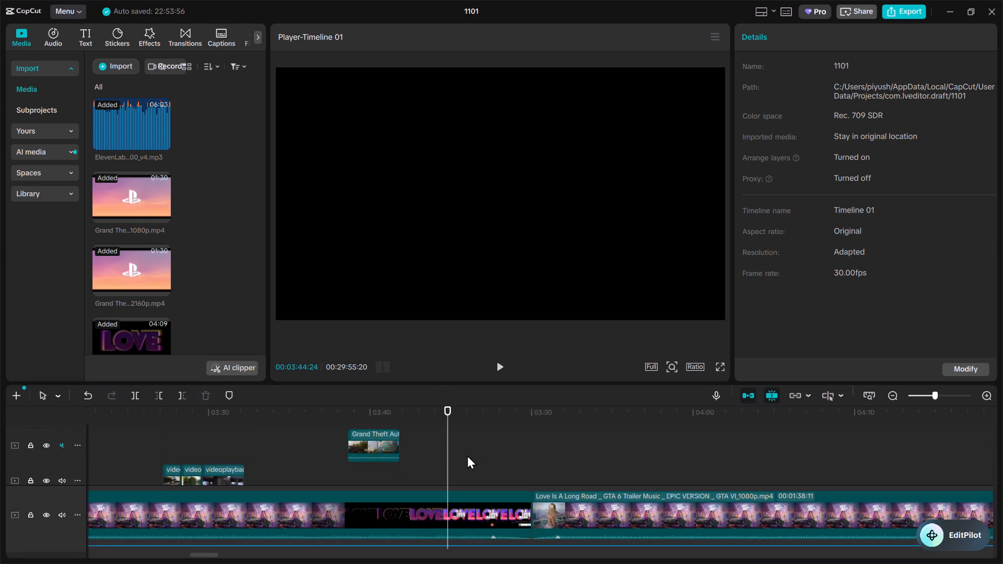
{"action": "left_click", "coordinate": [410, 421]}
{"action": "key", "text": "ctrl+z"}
Skim the launch trailer's remainder through to its release-date card and delete that piece.
{"action": "left_click_drag", "start_coordinate": [429, 421], "coordinate": [590, 431]}
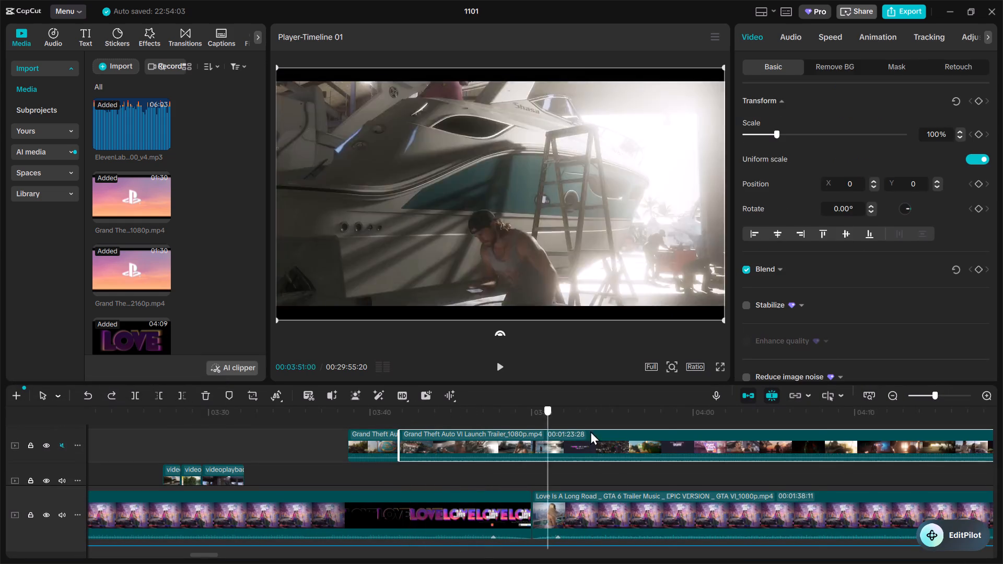
{"action": "left_click_drag", "start_coordinate": [590, 431], "coordinate": [958, 456]}
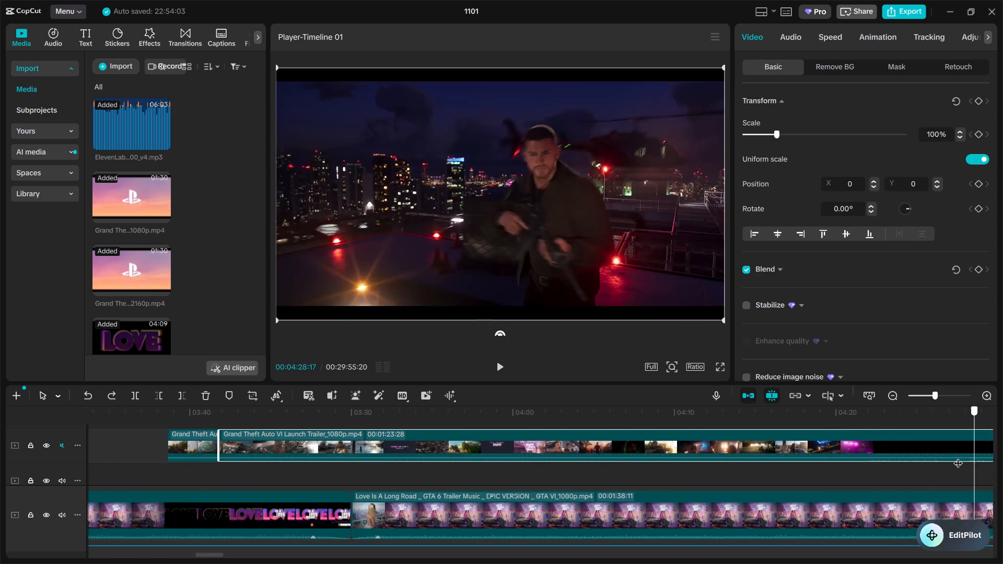
{"action": "left_click_drag", "start_coordinate": [958, 456], "coordinate": [736, 453]}
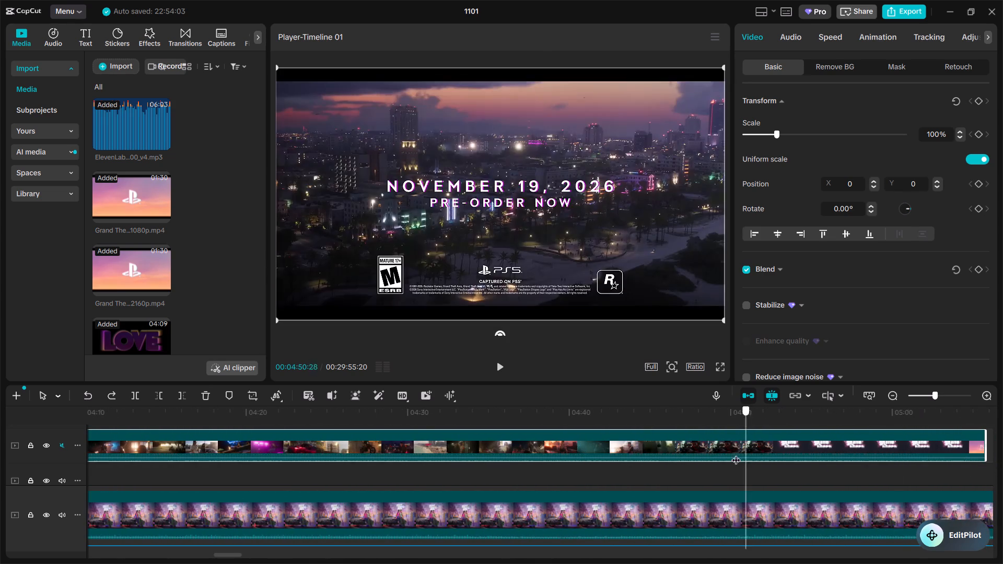
{"action": "left_click_drag", "start_coordinate": [736, 453], "coordinate": [529, 434]}
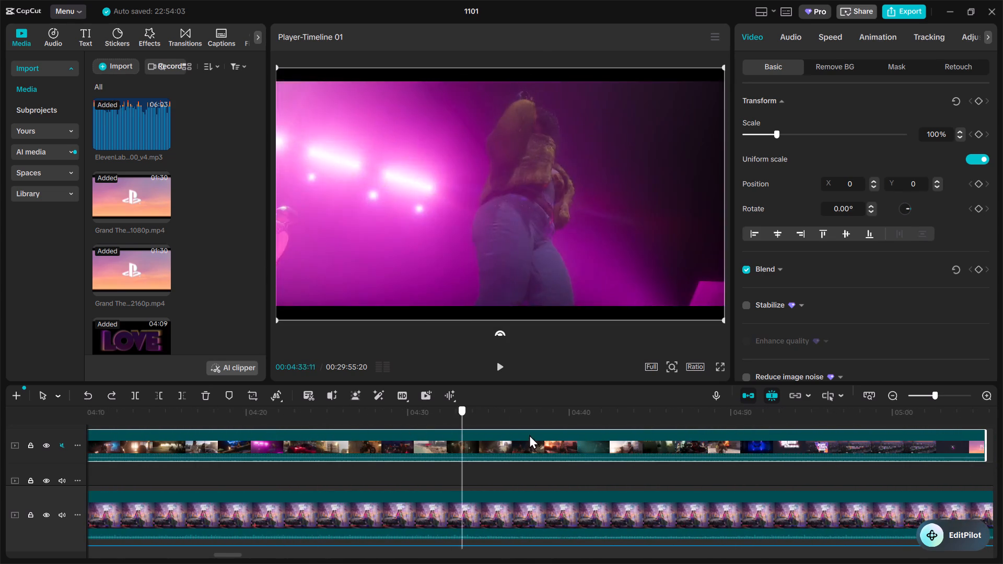
{"action": "left_click_drag", "start_coordinate": [529, 434], "coordinate": [684, 440]}
{"action": "left_click", "coordinate": [684, 439]}
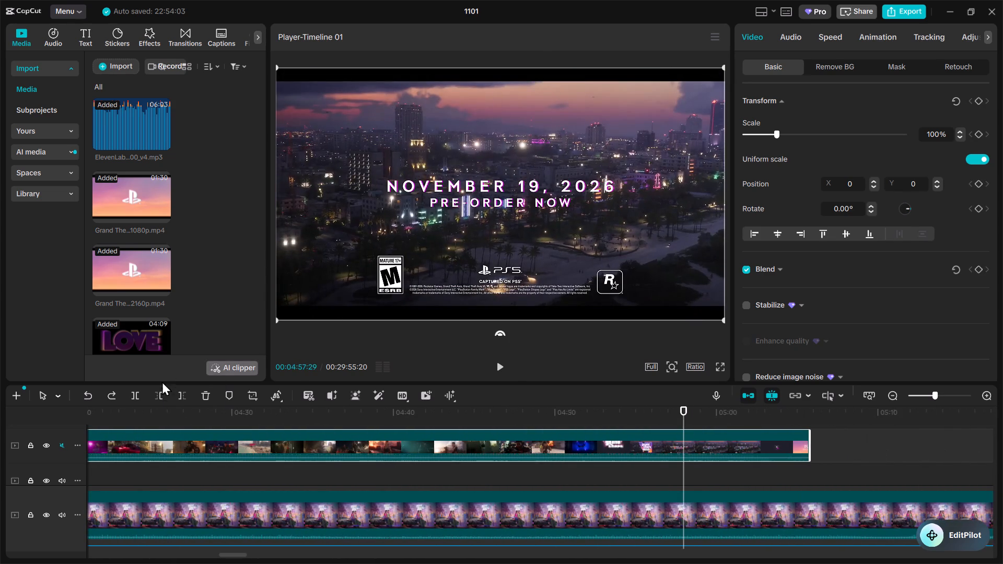
{"action": "left_click", "coordinate": [200, 390]}
Add Grand Theft Auto VI Trailer 2_2160p.mp4 to an upper video track, starting at about 4:32.
{"action": "scroll", "coordinate": [152, 306], "scroll_direction": "down", "scroll_amount": 1}
{"action": "scroll", "coordinate": [152, 306], "scroll_direction": "up", "scroll_amount": 2}
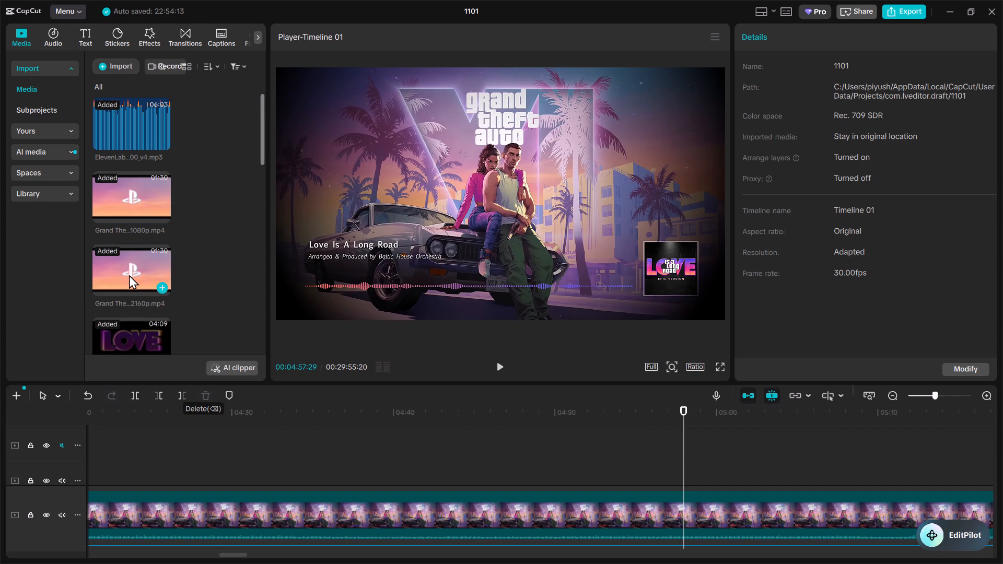
{"action": "left_click", "coordinate": [129, 275]}
{"action": "scroll", "coordinate": [130, 275], "scroll_direction": "down", "scroll_amount": 3}
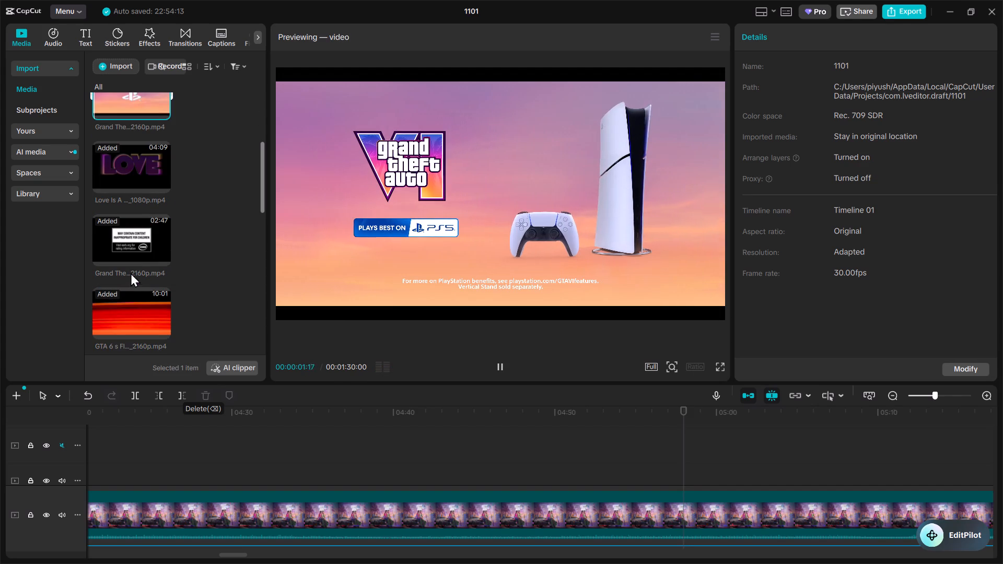
{"action": "left_click_drag", "start_coordinate": [121, 240], "coordinate": [260, 442]}
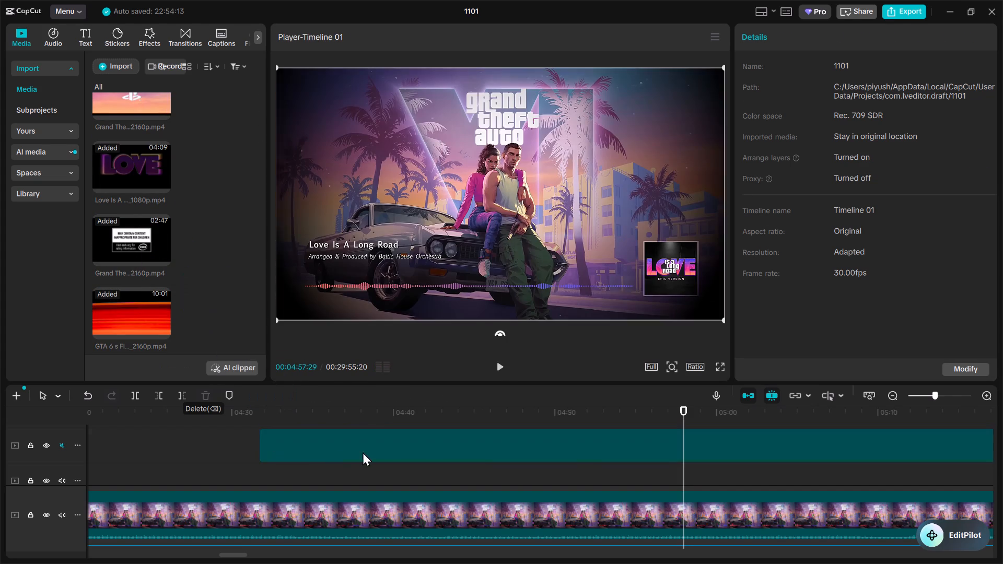
{"action": "scroll", "coordinate": [336, 428], "scroll_direction": "up", "scroll_amount": 1}
Skim the Grand Theft Auto VI Trailer 2 clip from about 4:47 to 5:14 for a usable excerpt.
{"action": "left_click", "coordinate": [336, 427]}
{"action": "left_click_drag", "start_coordinate": [338, 426], "coordinate": [520, 439]}
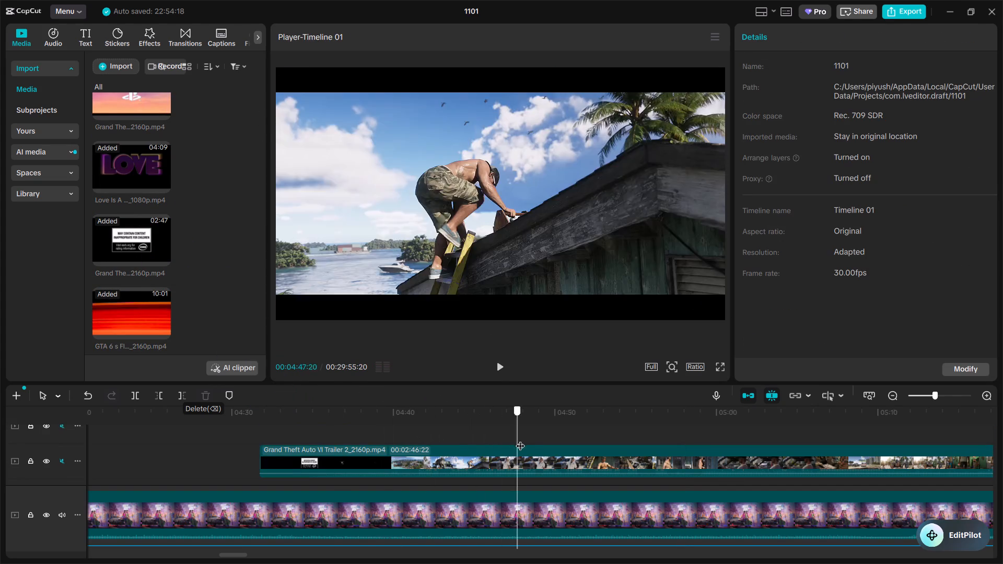
{"action": "left_click_drag", "start_coordinate": [520, 439], "coordinate": [770, 453]}
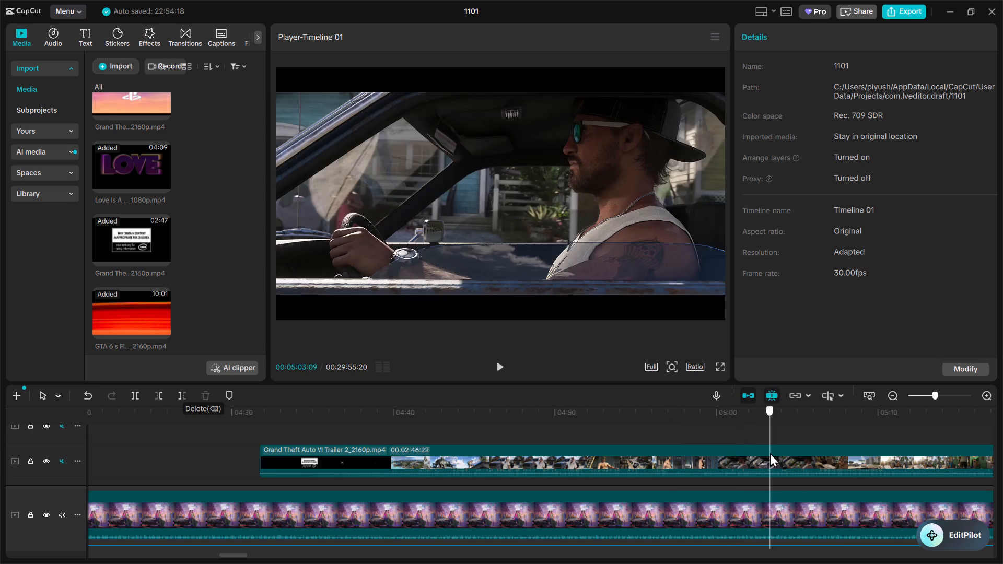
{"action": "left_click_drag", "start_coordinate": [770, 453], "coordinate": [679, 442]}
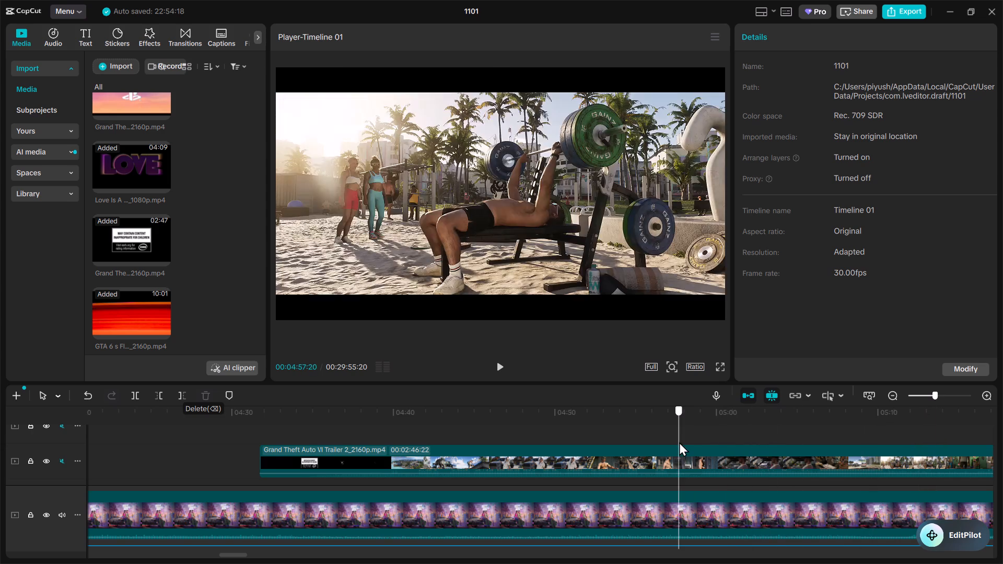
{"action": "left_click_drag", "start_coordinate": [679, 442], "coordinate": [753, 441]}
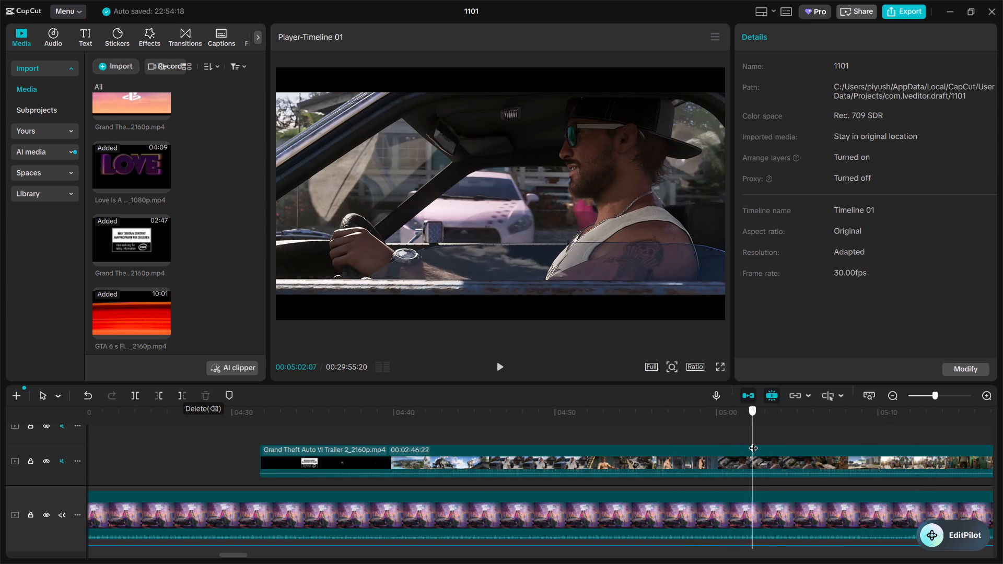
{"action": "left_click_drag", "start_coordinate": [753, 441], "coordinate": [800, 442]}
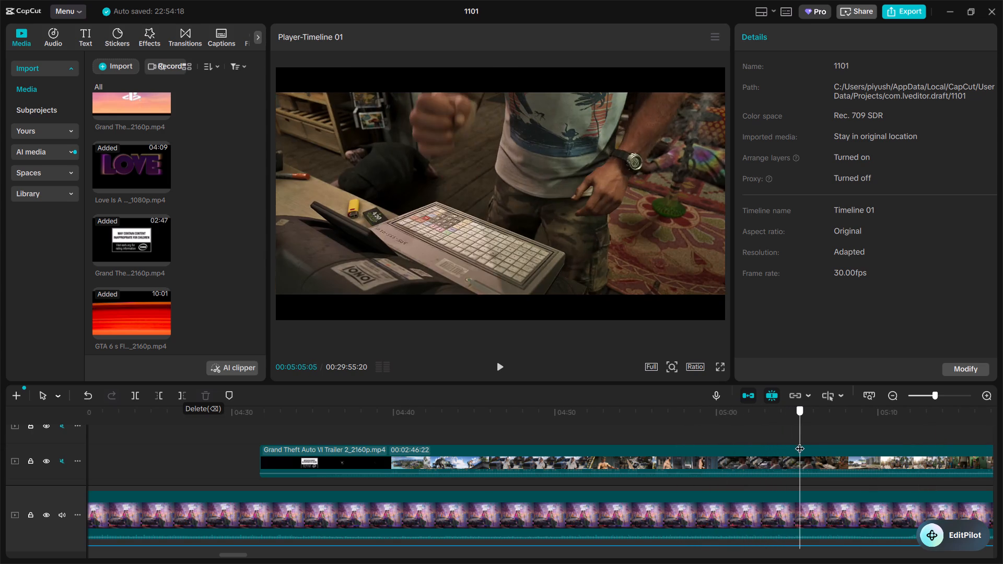
{"action": "left_click_drag", "start_coordinate": [800, 442], "coordinate": [755, 445]}
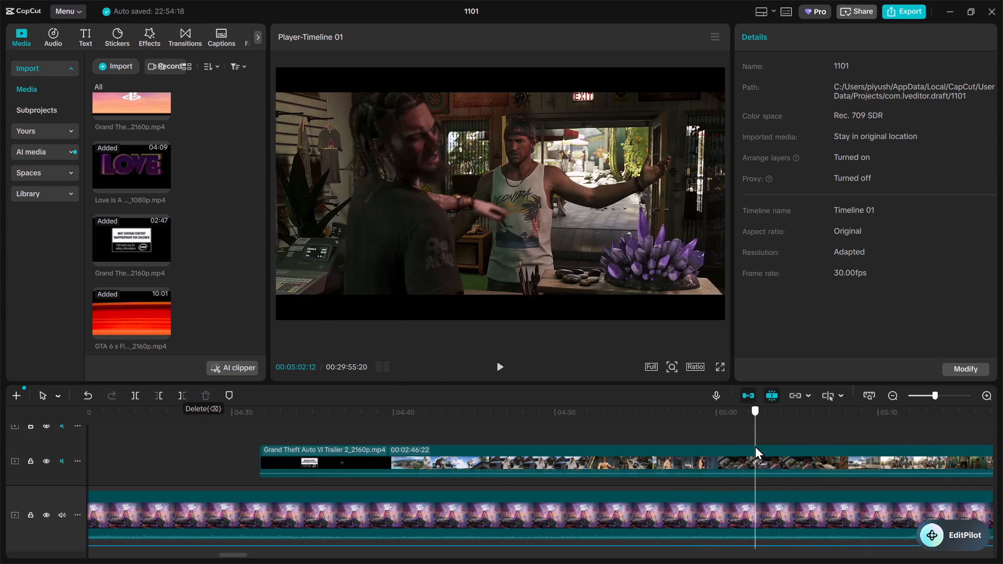
{"action": "left_click_drag", "start_coordinate": [755, 445], "coordinate": [792, 449]}
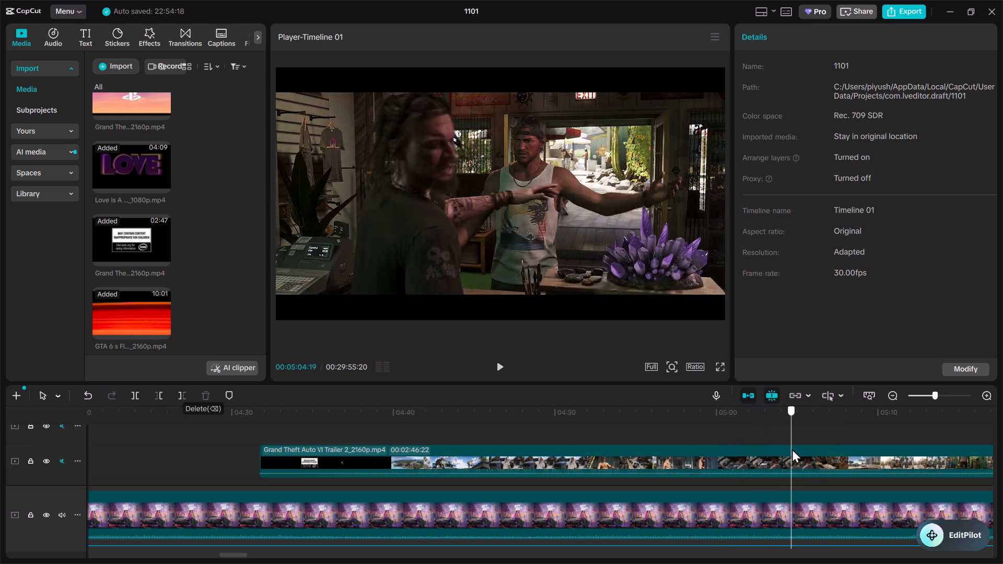
{"action": "left_click_drag", "start_coordinate": [792, 449], "coordinate": [881, 451]}
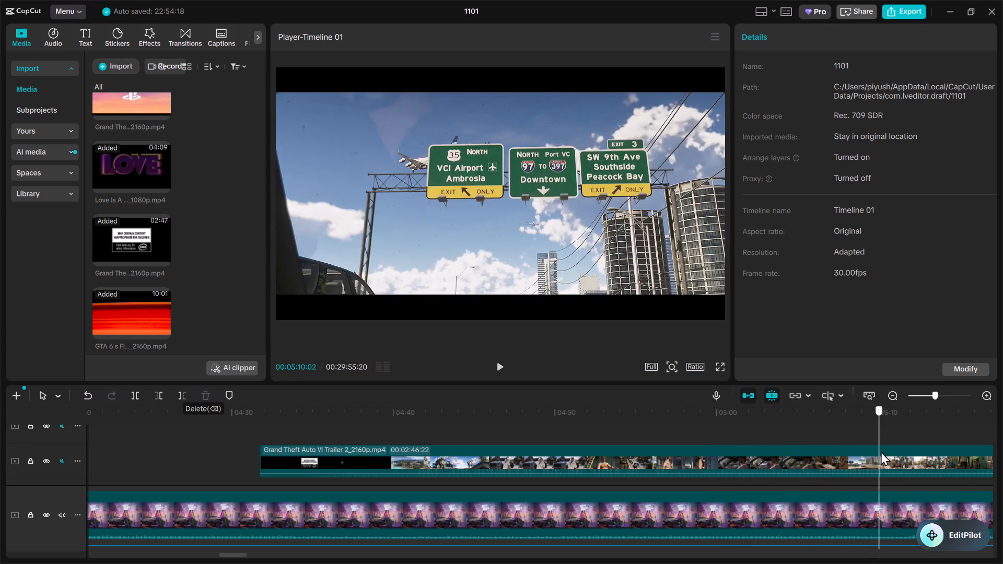
{"action": "left_click_drag", "start_coordinate": [881, 451], "coordinate": [935, 453]}
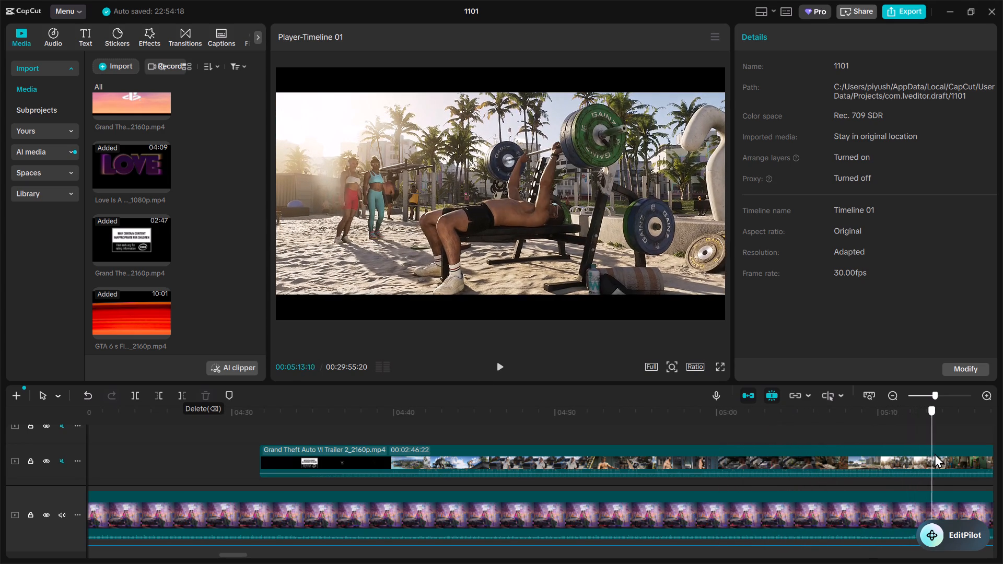
{"action": "left_click_drag", "start_coordinate": [935, 453], "coordinate": [951, 459]}
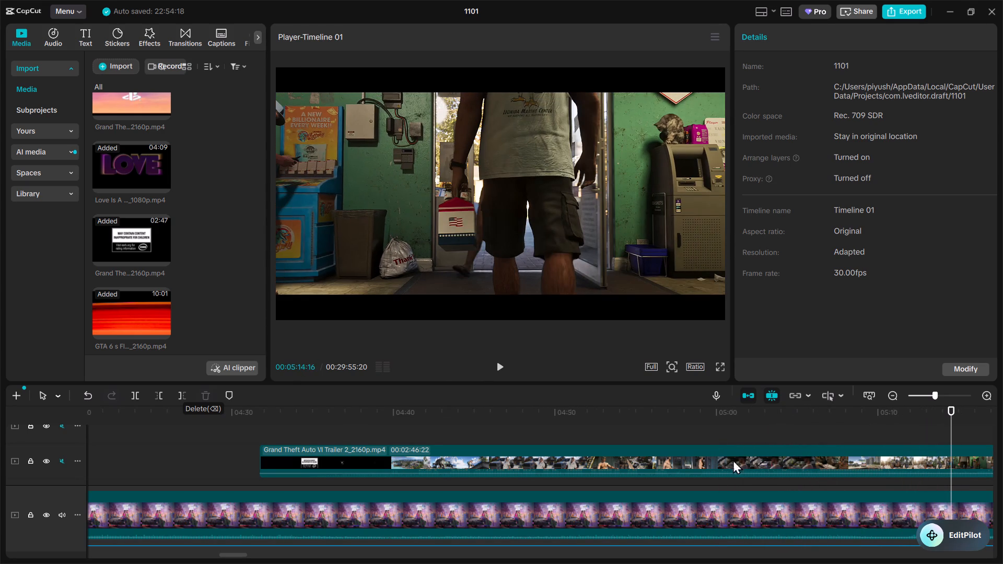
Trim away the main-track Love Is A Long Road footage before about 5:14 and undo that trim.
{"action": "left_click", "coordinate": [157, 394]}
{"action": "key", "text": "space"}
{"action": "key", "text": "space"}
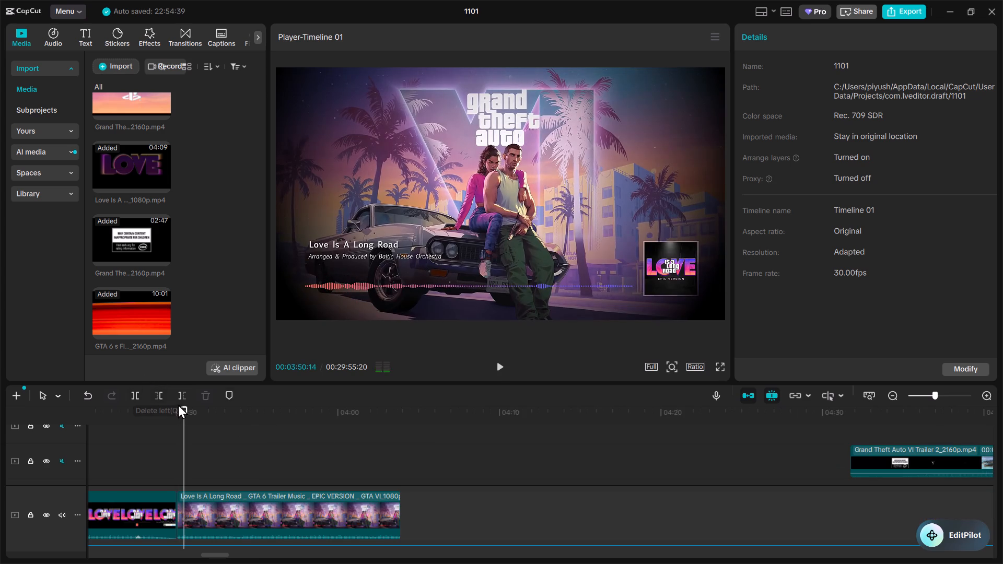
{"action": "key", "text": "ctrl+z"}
Trim the start of the Trailer 2 clip to 5:13:19, where the man walks toward the store exit.
{"action": "left_click_drag", "start_coordinate": [213, 556], "coordinate": [238, 545]}
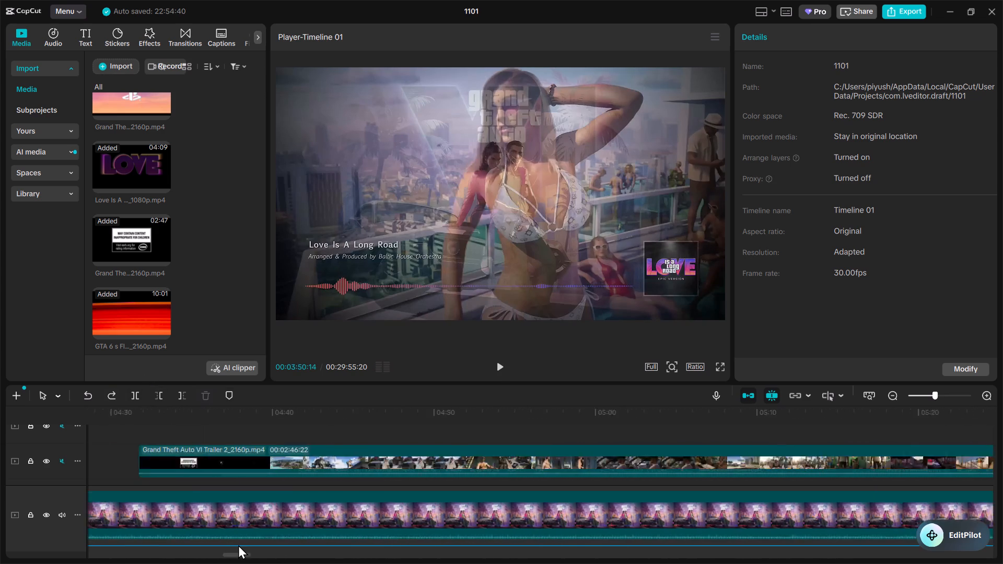
{"action": "left_click_drag", "start_coordinate": [238, 545], "coordinate": [243, 543]}
{"action": "left_click", "coordinate": [742, 425]}
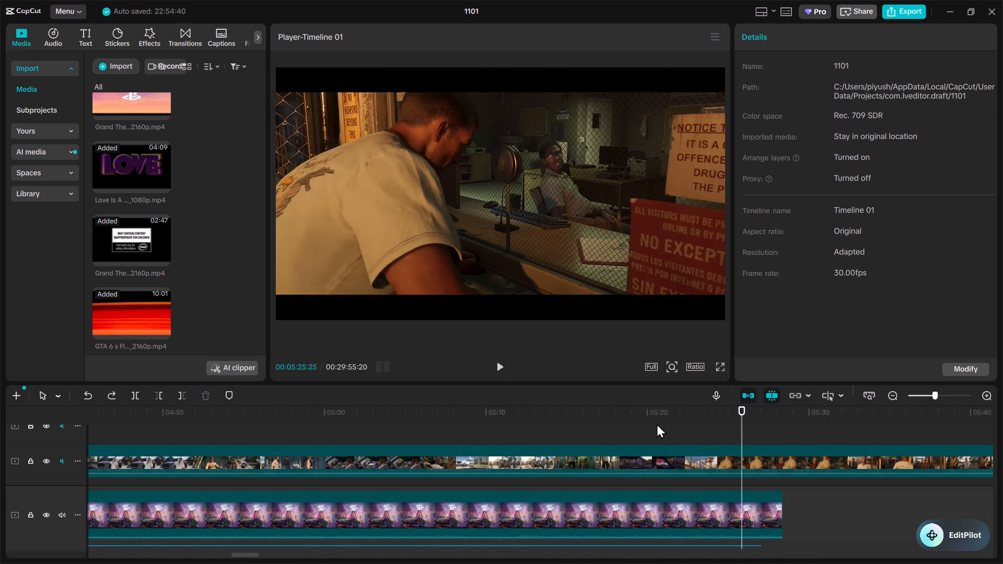
{"action": "left_click", "coordinate": [627, 424]}
{"action": "left_click", "coordinate": [604, 427]}
{"action": "left_click", "coordinate": [595, 426]}
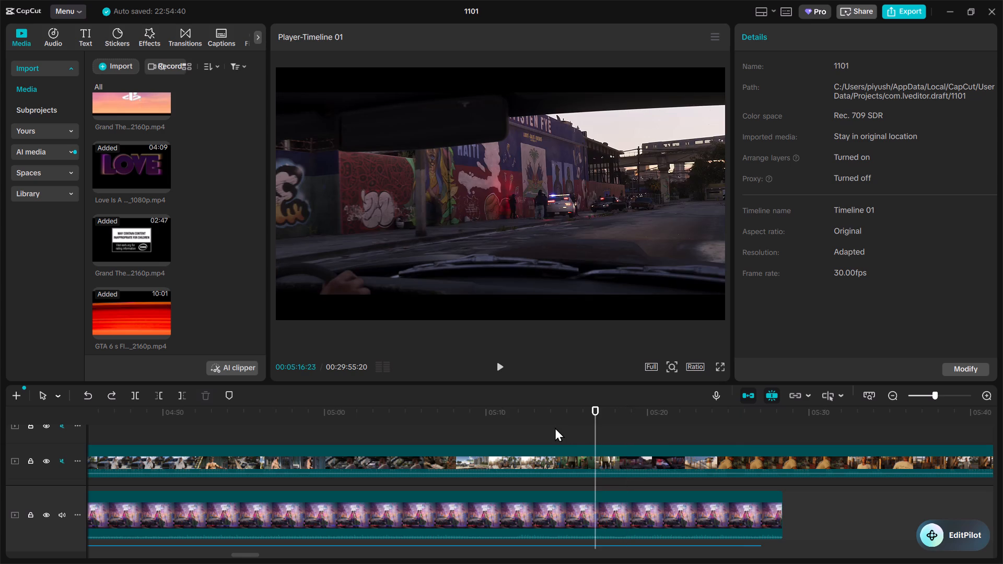
{"action": "left_click", "coordinate": [554, 427]}
{"action": "left_click", "coordinate": [561, 461]}
{"action": "left_click", "coordinate": [519, 425]}
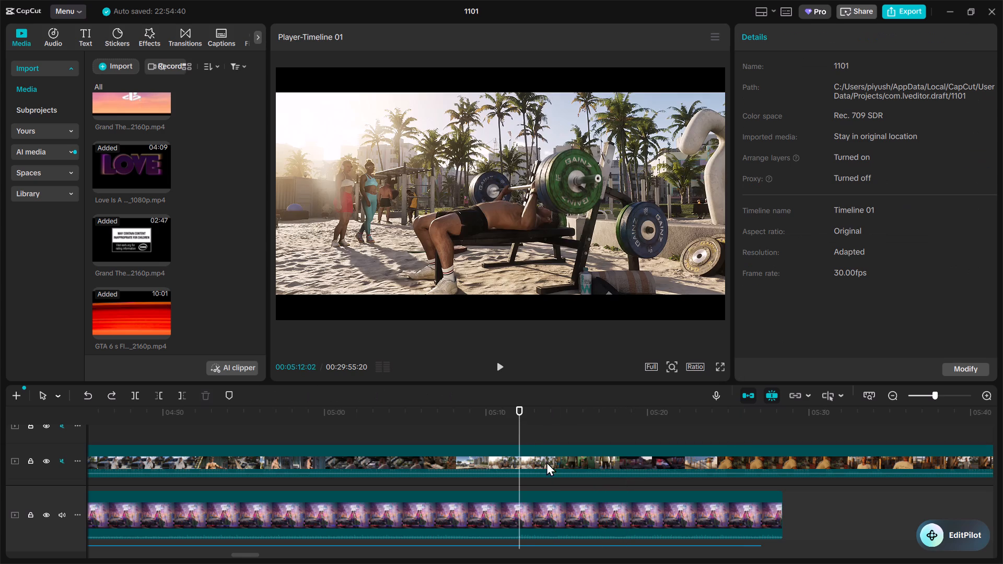
{"action": "key", "text": "space"}
{"action": "left_click", "coordinate": [562, 466]}
{"action": "key", "text": "space"}
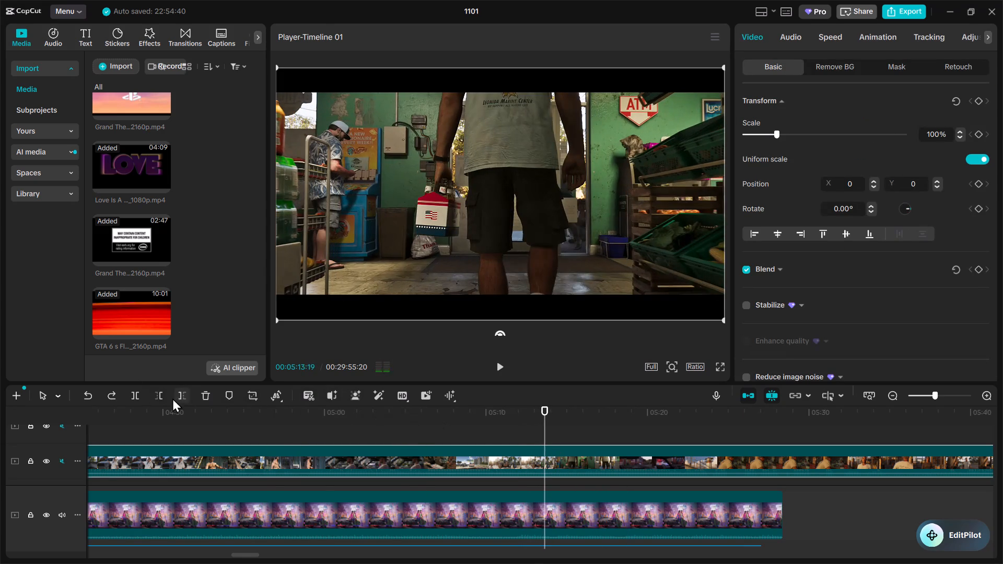
{"action": "left_click", "coordinate": [157, 394]}
Play the store-exit shot and split the Trailer 2 clip near 5:16.
{"action": "key", "text": "space"}
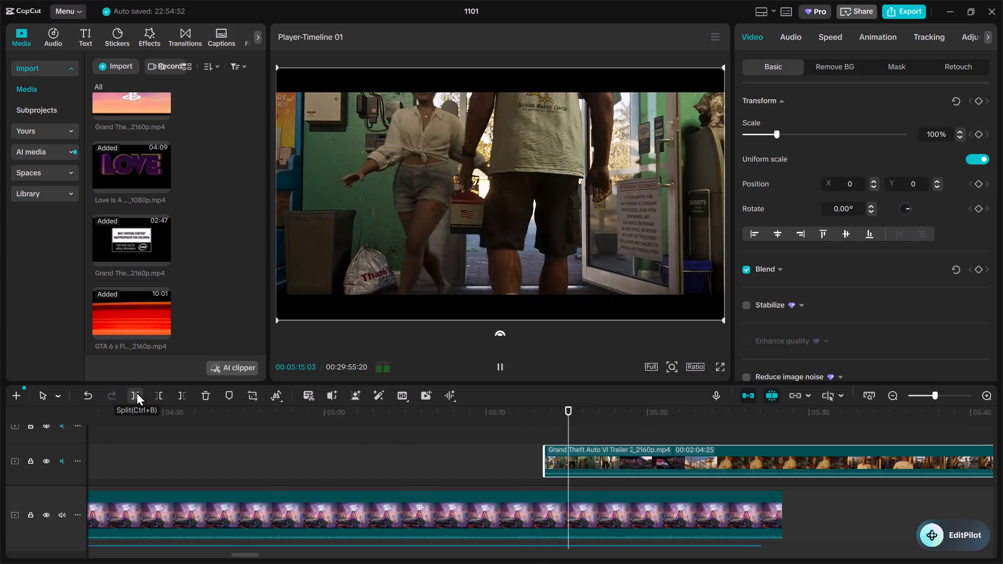
{"action": "left_click", "coordinate": [136, 392]}
{"action": "key", "text": "space"}
Trim the start of the Trailer 2 remainder to 5:51:14, at the shot of the couple holding beer bottles.
{"action": "left_click", "coordinate": [697, 418]}
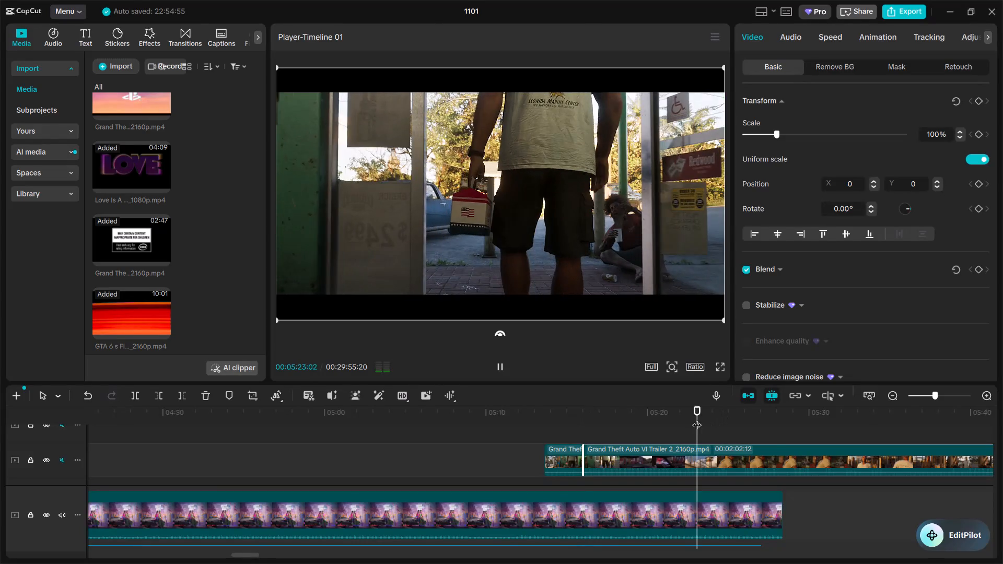
{"action": "left_click_drag", "start_coordinate": [697, 418], "coordinate": [959, 440]}
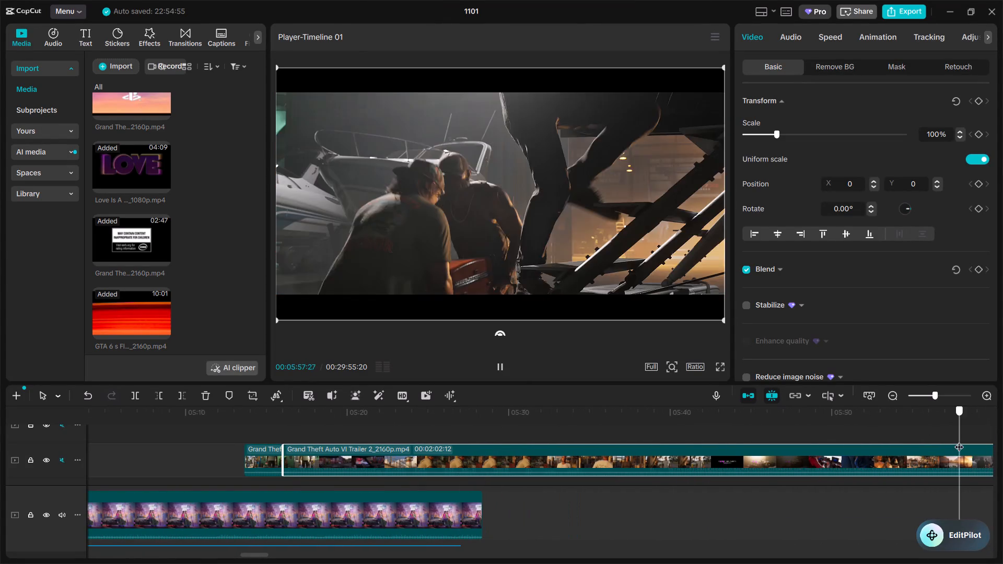
{"action": "left_click_drag", "start_coordinate": [959, 440], "coordinate": [867, 445]}
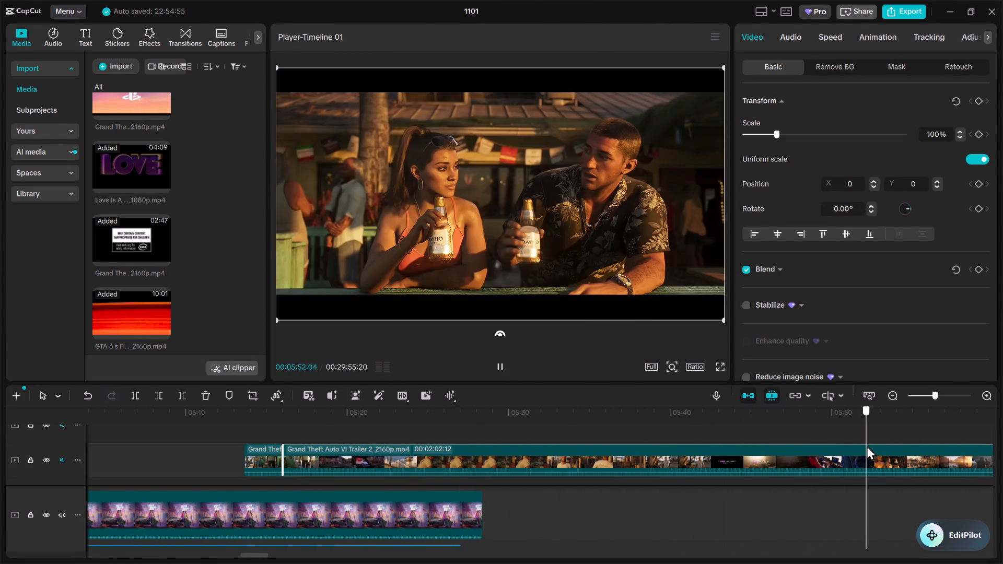
{"action": "left_click_drag", "start_coordinate": [867, 445], "coordinate": [836, 446]}
{"action": "key", "text": "space"}
{"action": "left_click", "coordinate": [866, 437]}
{"action": "left_click_drag", "start_coordinate": [866, 437], "coordinate": [869, 436]}
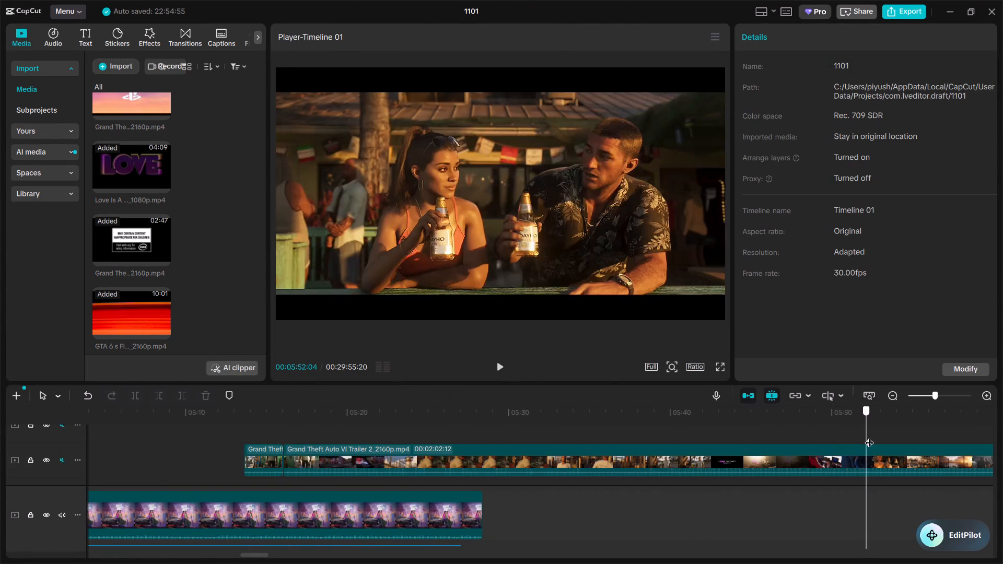
{"action": "left_click_drag", "start_coordinate": [869, 436], "coordinate": [871, 436]}
{"action": "left_click", "coordinate": [861, 460]}
{"action": "left_click", "coordinate": [855, 431]}
{"action": "left_click", "coordinate": [855, 463]}
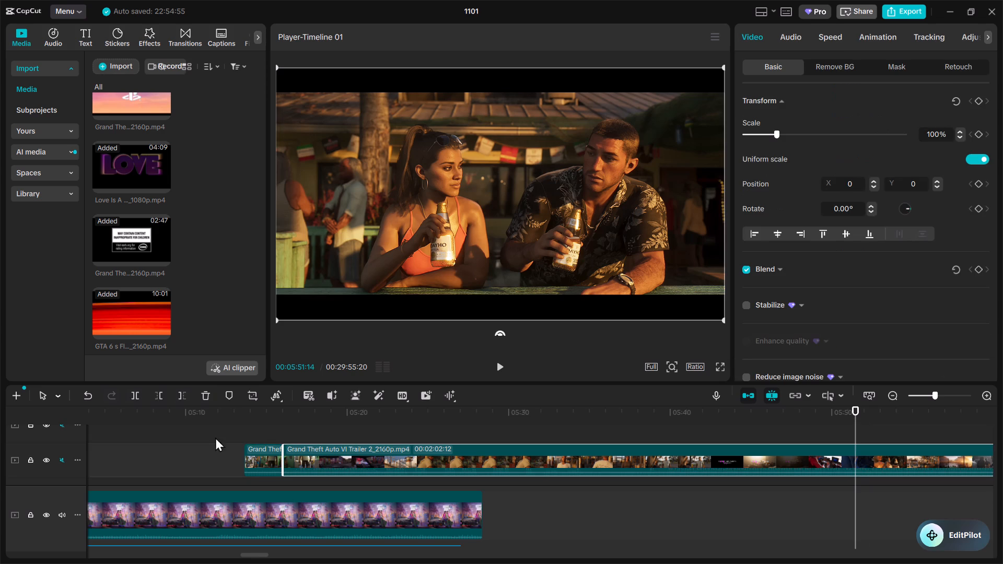
{"action": "left_click", "coordinate": [162, 392]}
Play the beer-bottle shot and split the trailer at 5:53:04, where the couple sits on the dock.
{"action": "key", "text": "space"}
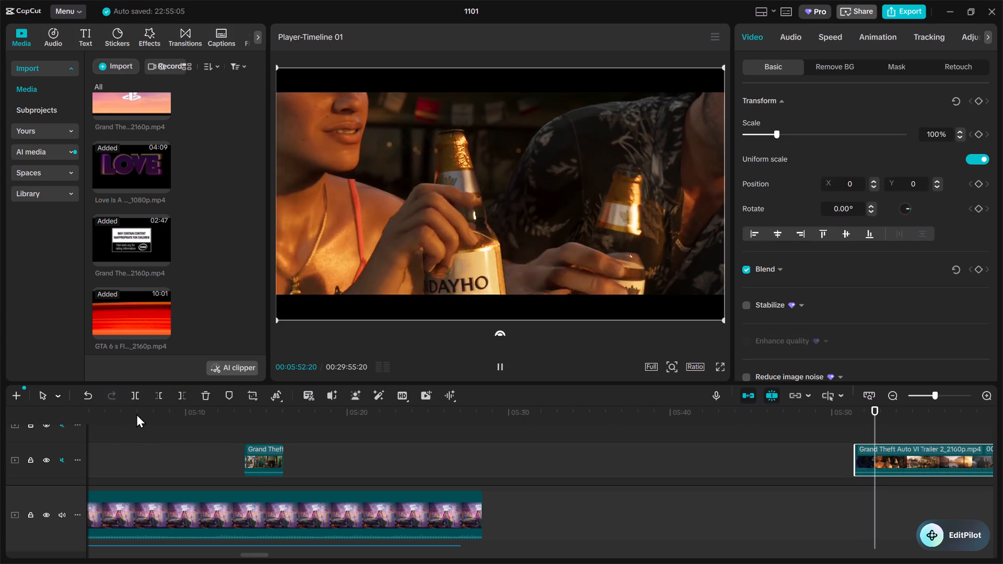
{"action": "key", "text": "space"}
{"action": "key", "text": "space"}
{"action": "key", "text": "space"}
{"action": "left_click", "coordinate": [138, 397]}
Move the short beer-bottle excerpt back to directly follow the store-exit excerpt near 5:16.
{"action": "left_click_drag", "start_coordinate": [865, 457], "coordinate": [818, 460]}
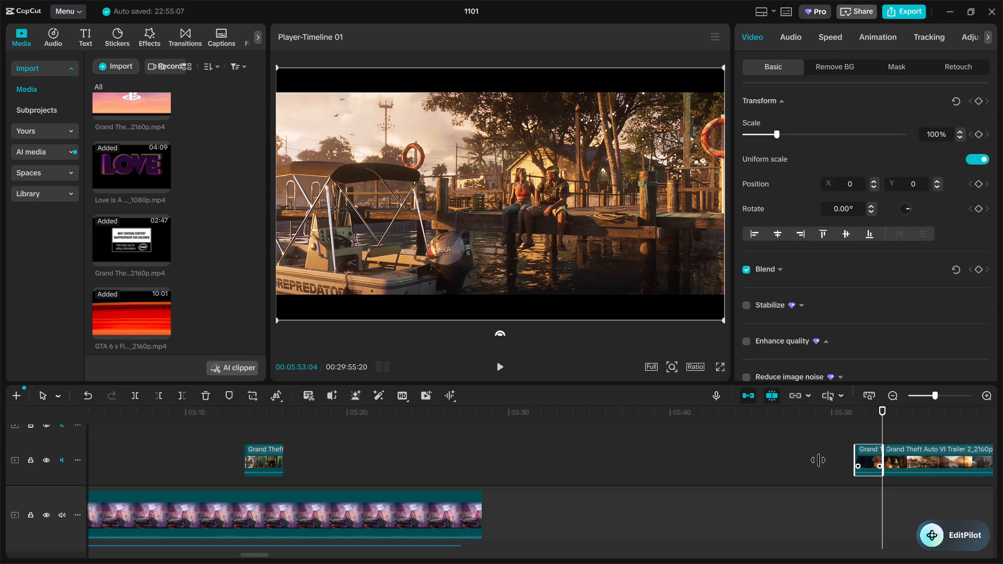
{"action": "left_click_drag", "start_coordinate": [818, 460], "coordinate": [292, 466]}
Skim the Trailer 2 remainder through to its closing VI logo and delete that piece.
{"action": "left_click", "coordinate": [943, 427]}
{"action": "left_click_drag", "start_coordinate": [943, 427], "coordinate": [1001, 443]}
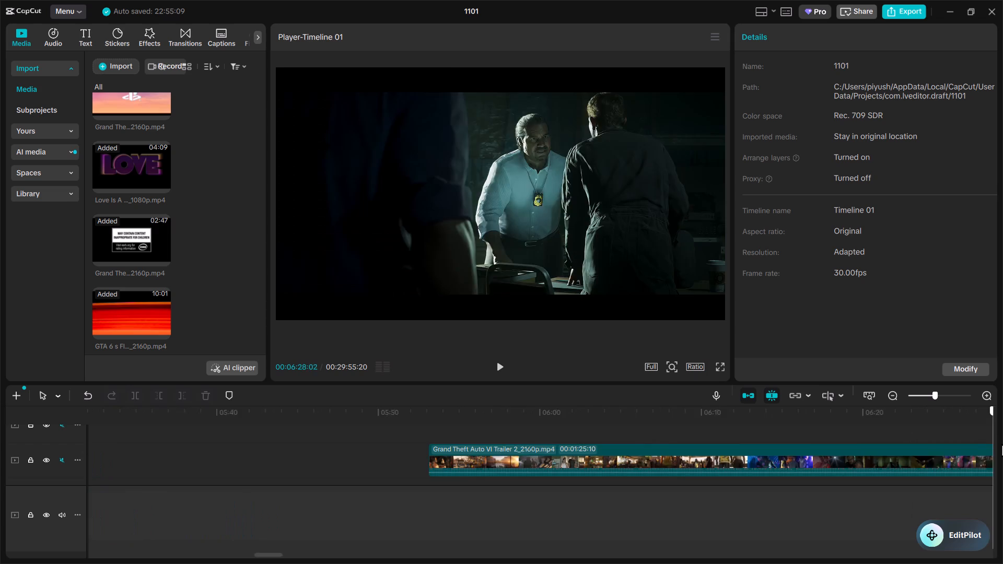
{"action": "left_click_drag", "start_coordinate": [1001, 443], "coordinate": [232, 434]}
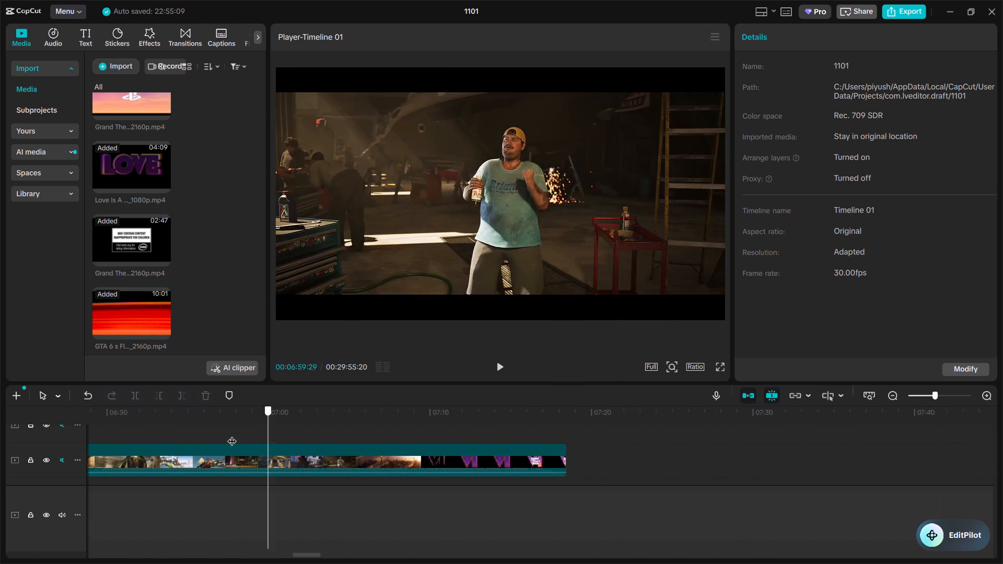
{"action": "left_click_drag", "start_coordinate": [232, 434], "coordinate": [193, 442]}
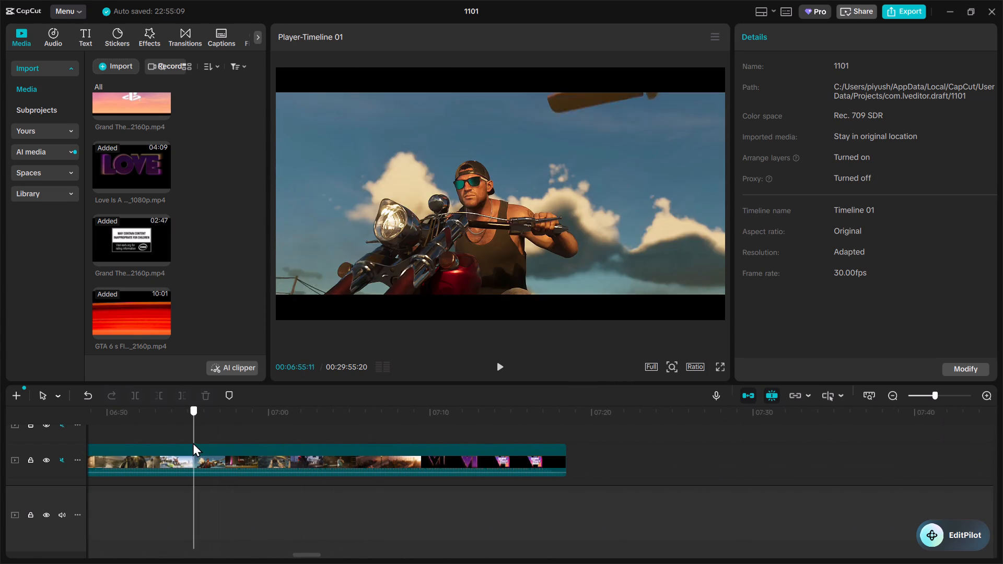
{"action": "left_click_drag", "start_coordinate": [193, 442], "coordinate": [144, 460]}
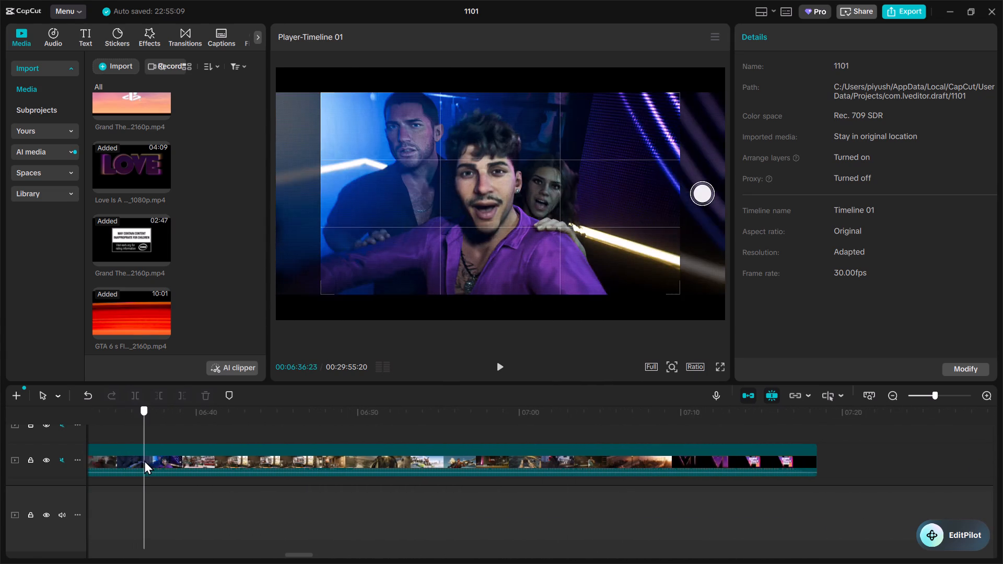
{"action": "left_click_drag", "start_coordinate": [144, 460], "coordinate": [201, 452]}
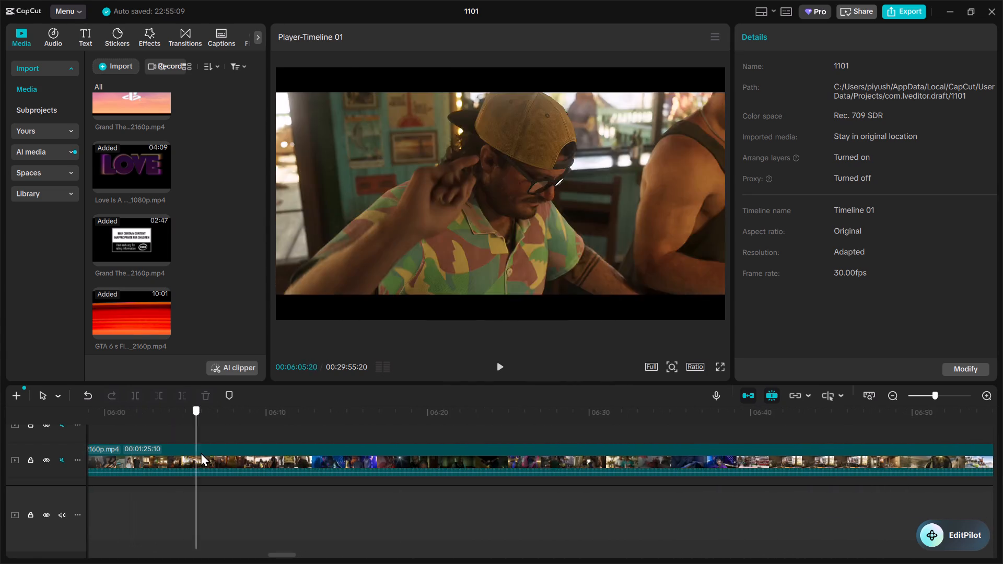
{"action": "left_click_drag", "start_coordinate": [201, 452], "coordinate": [541, 464]}
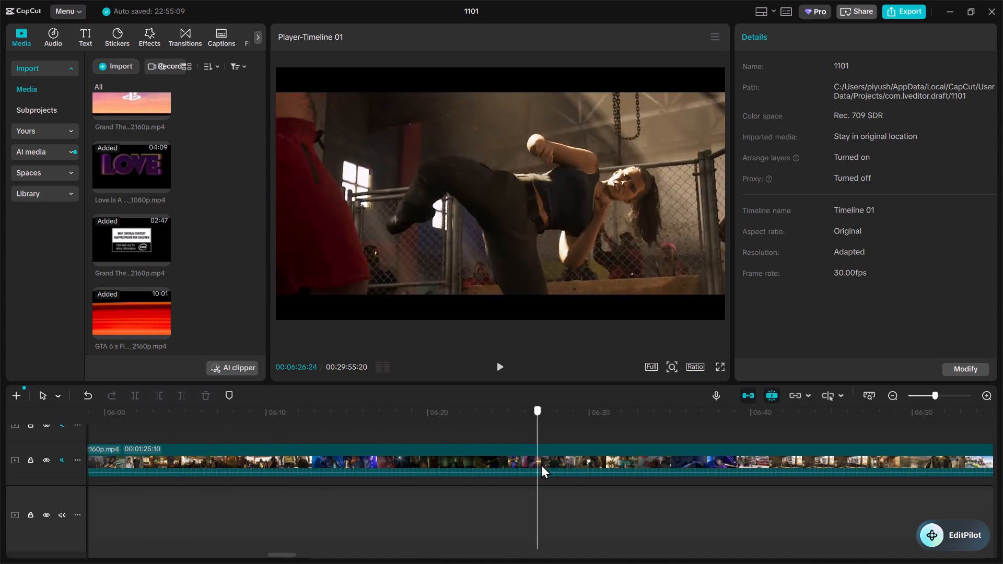
{"action": "left_click_drag", "start_coordinate": [541, 464], "coordinate": [694, 467]}
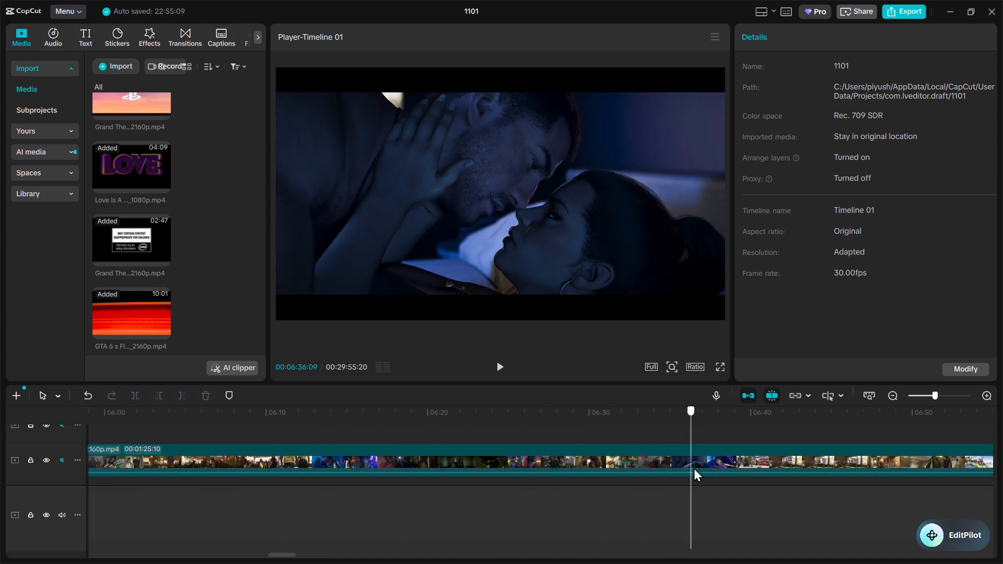
{"action": "left_click_drag", "start_coordinate": [694, 467], "coordinate": [870, 473]}
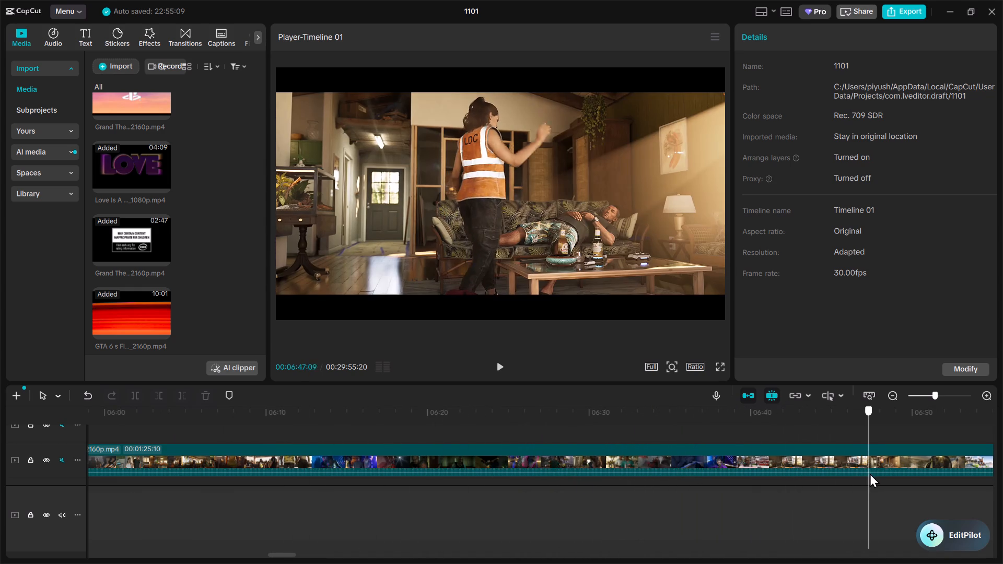
{"action": "left_click_drag", "start_coordinate": [870, 473], "coordinate": [993, 483]}
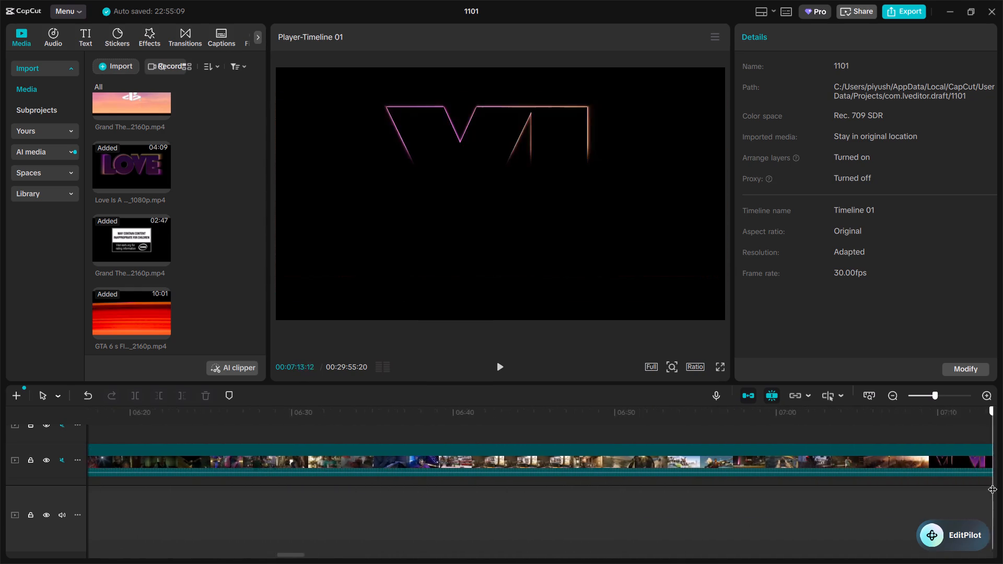
{"action": "left_click_drag", "start_coordinate": [993, 483], "coordinate": [939, 478]}
{"action": "left_click", "coordinate": [798, 459]}
{"action": "left_click", "coordinate": [206, 393]}
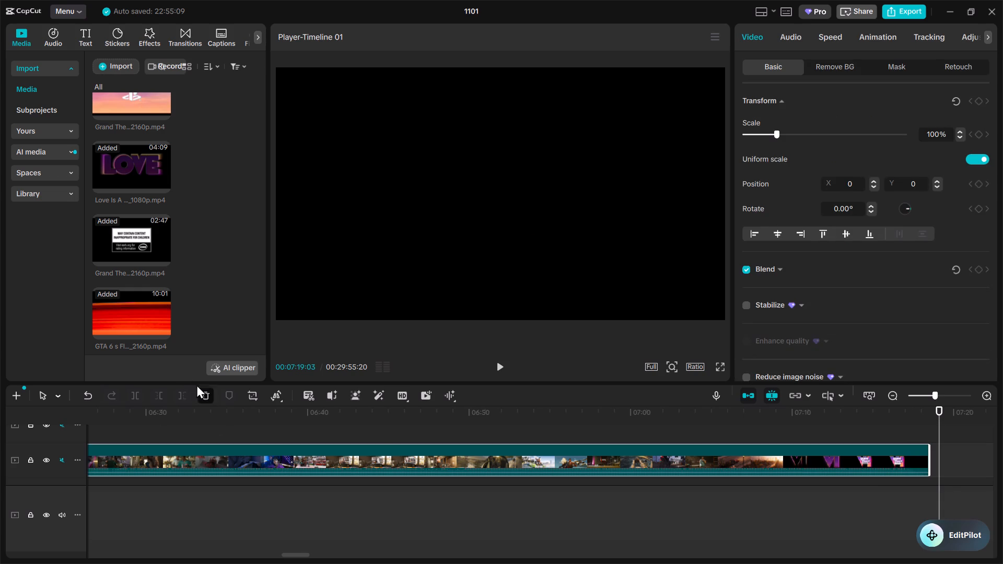
Preview several imported source videos in the media library, including videoplayback (1).webm and the 1:31 Grand Theft Auto trailer.
{"action": "scroll", "coordinate": [103, 274], "scroll_direction": "down", "scroll_amount": 6}
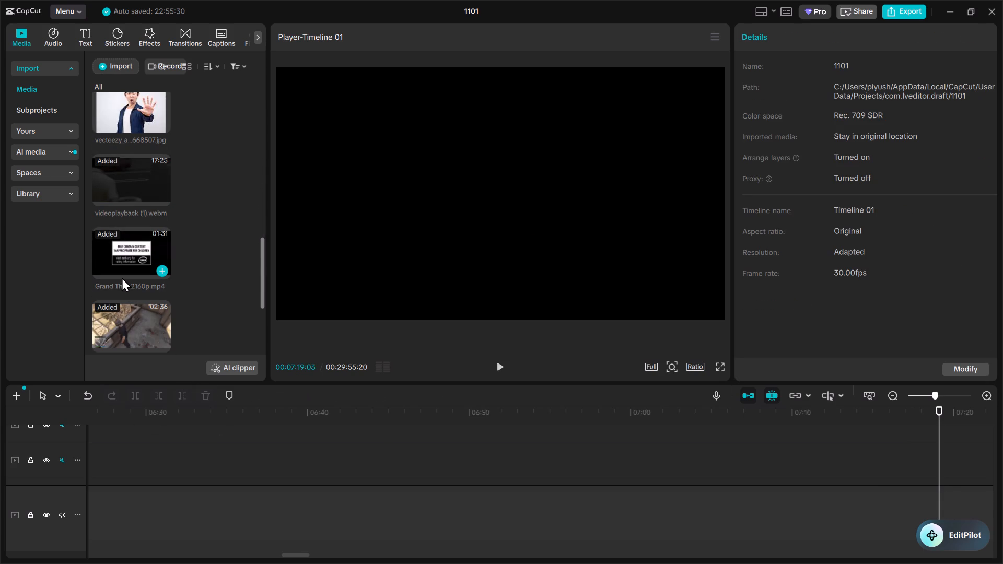
{"action": "left_click", "coordinate": [126, 273]}
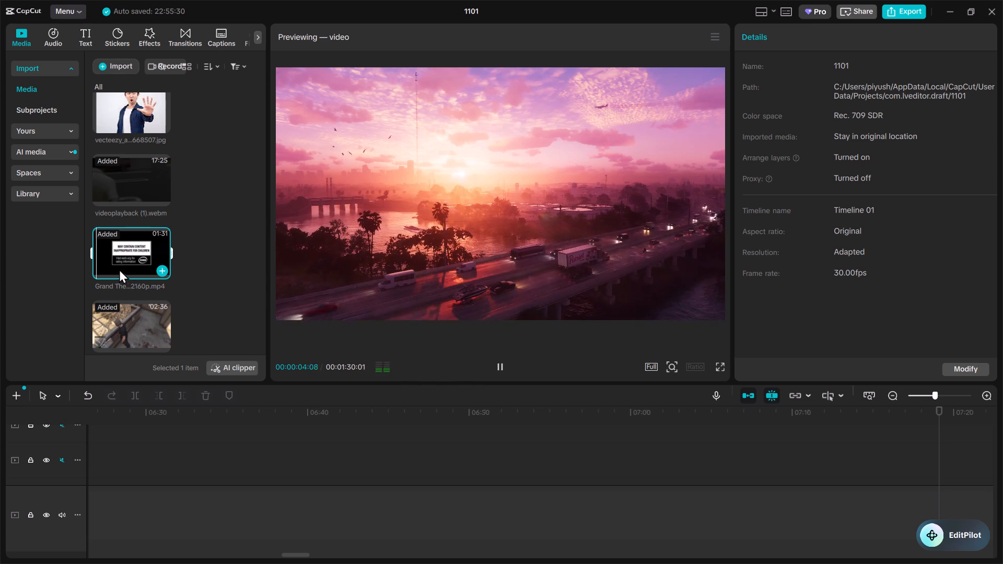
{"action": "left_click", "coordinate": [113, 177]}
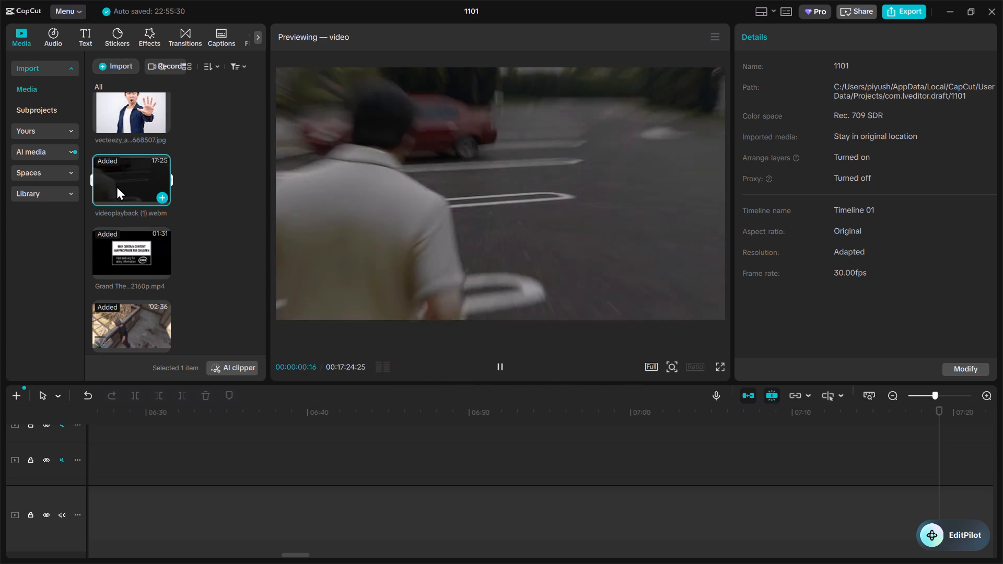
{"action": "scroll", "coordinate": [118, 194], "scroll_direction": "down", "scroll_amount": 2}
{"action": "left_click", "coordinate": [134, 282]}
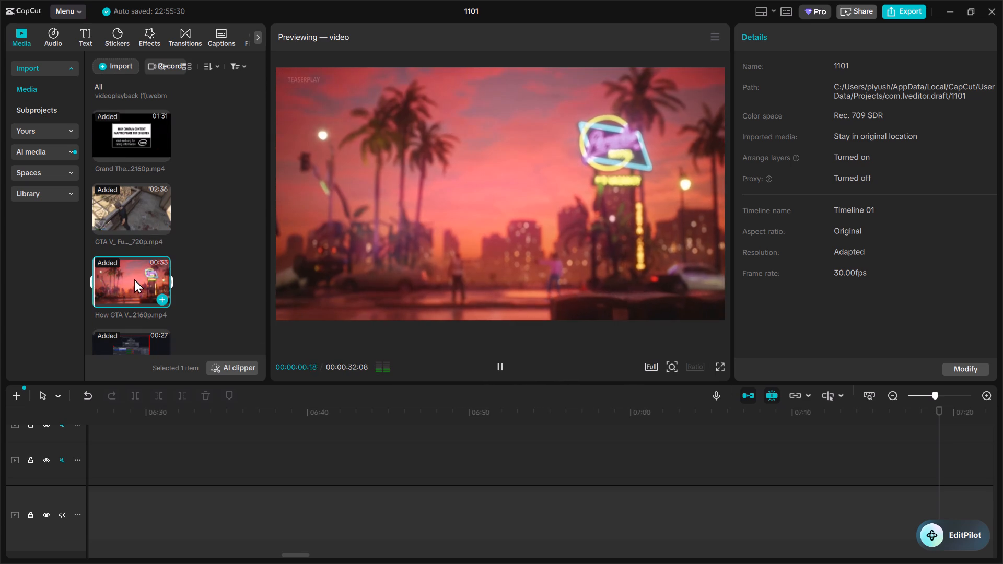
{"action": "scroll", "coordinate": [132, 280], "scroll_direction": "down", "scroll_amount": 2}
{"action": "scroll", "coordinate": [130, 261], "scroll_direction": "up", "scroll_amount": 2}
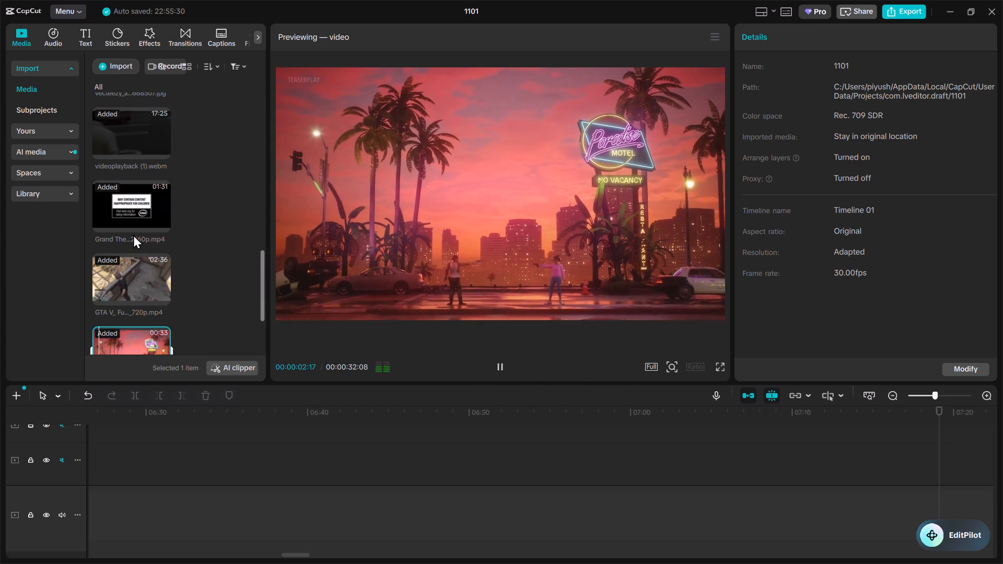
{"action": "left_click", "coordinate": [134, 230]}
{"action": "scroll", "coordinate": [142, 202], "scroll_direction": "up", "scroll_amount": 3}
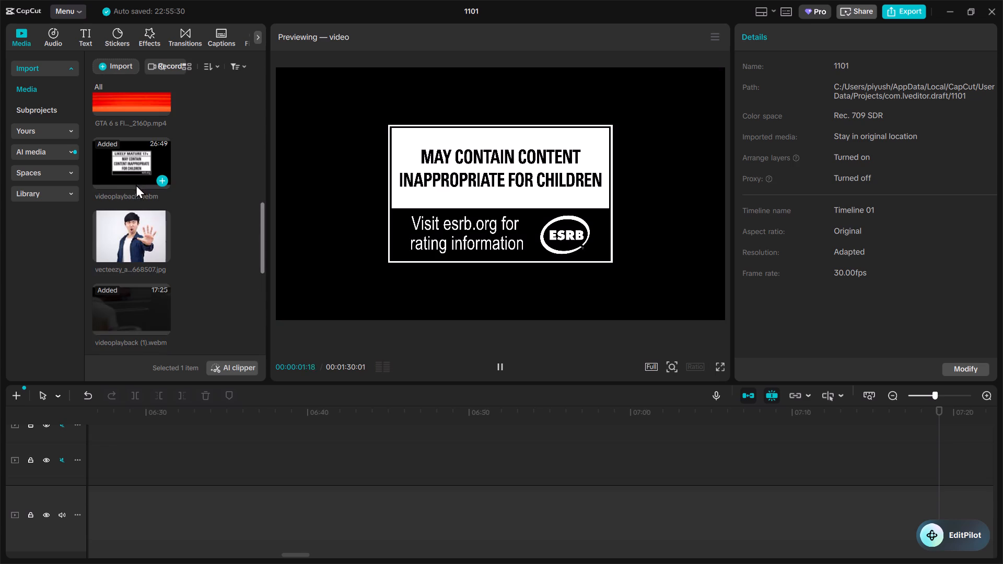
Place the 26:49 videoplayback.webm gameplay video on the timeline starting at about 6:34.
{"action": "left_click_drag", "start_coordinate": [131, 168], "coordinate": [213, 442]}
Skim the videoplayback.webm gameplay clip from its opening scenes through to the closing Rockstar logo for usable shots.
{"action": "double_click", "coordinate": [892, 396]}
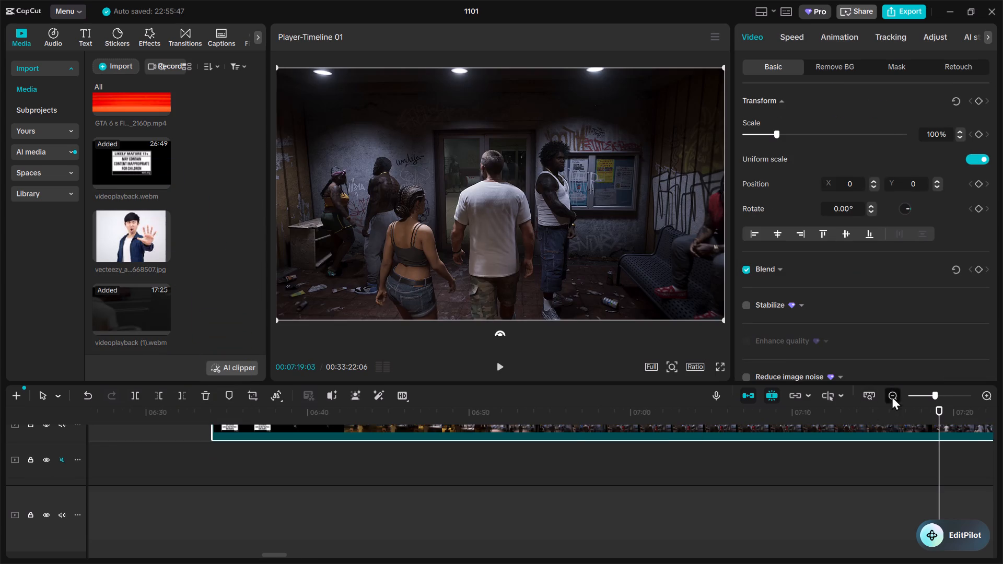
{"action": "scroll", "coordinate": [736, 483], "scroll_direction": "up", "scroll_amount": 3}
{"action": "left_click", "coordinate": [873, 453]}
{"action": "left_click_drag", "start_coordinate": [880, 445], "coordinate": [999, 410]}
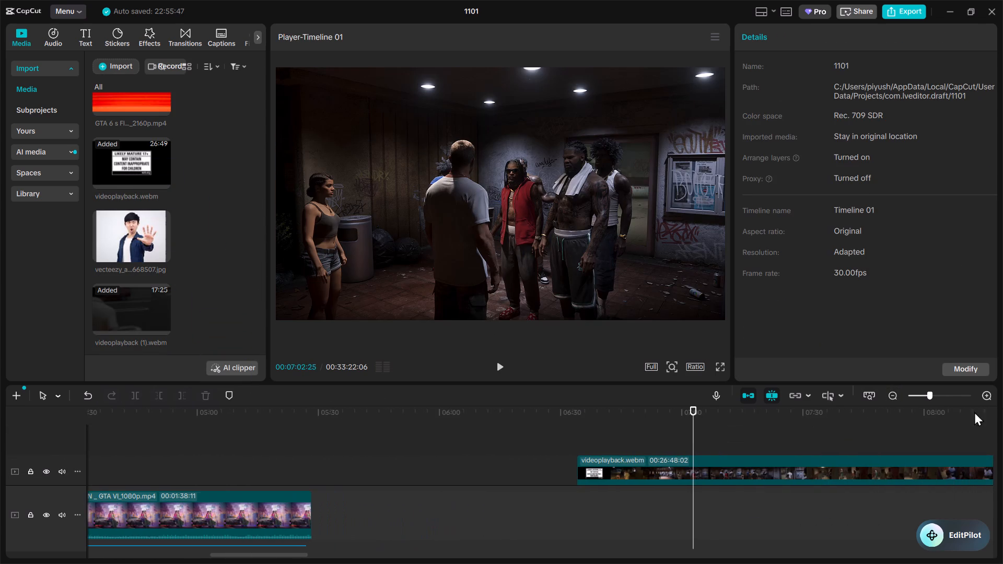
{"action": "left_click", "coordinate": [830, 425]}
{"action": "left_click_drag", "start_coordinate": [830, 425], "coordinate": [819, 445]}
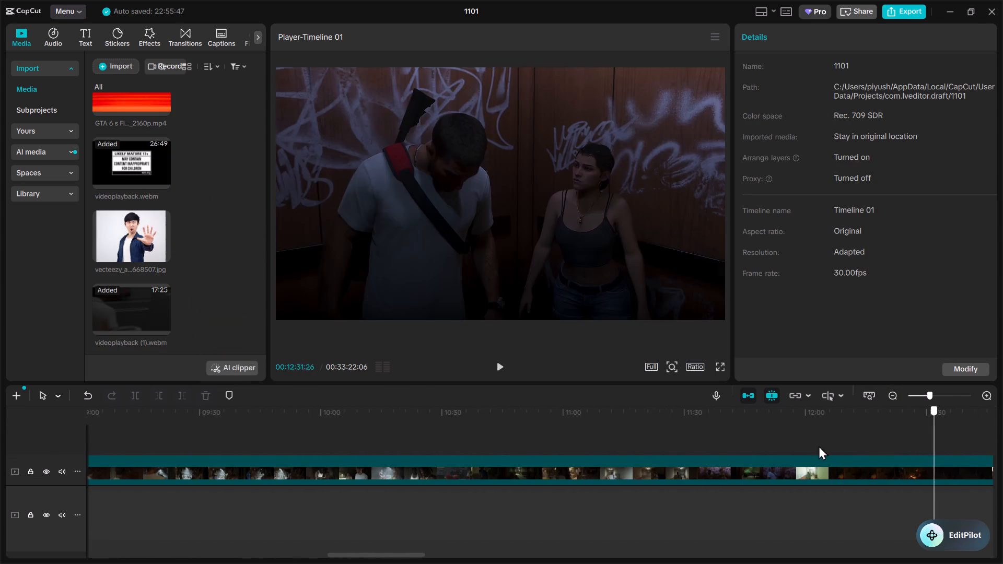
{"action": "left_click_drag", "start_coordinate": [819, 445], "coordinate": [778, 457]}
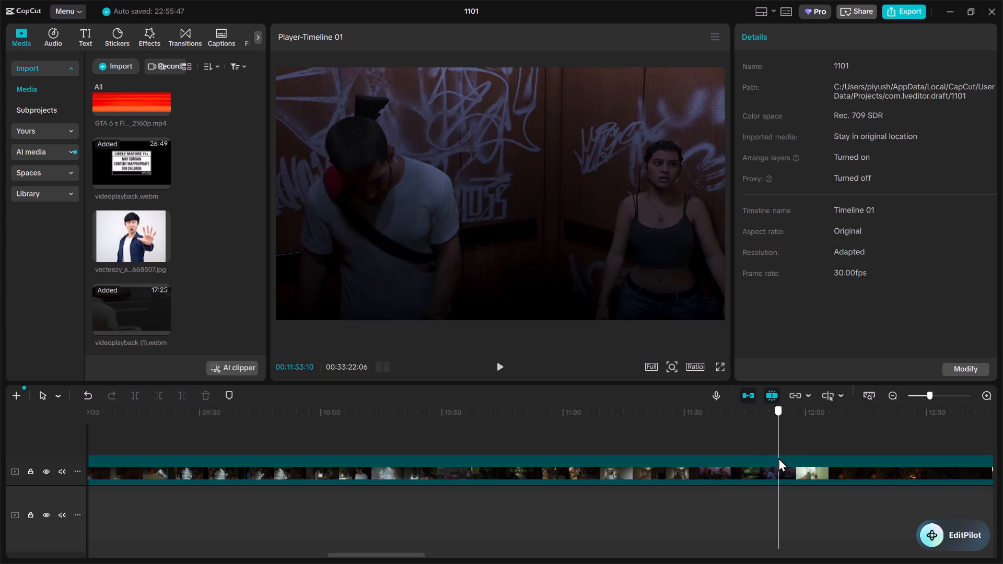
{"action": "left_click_drag", "start_coordinate": [778, 457], "coordinate": [886, 457]}
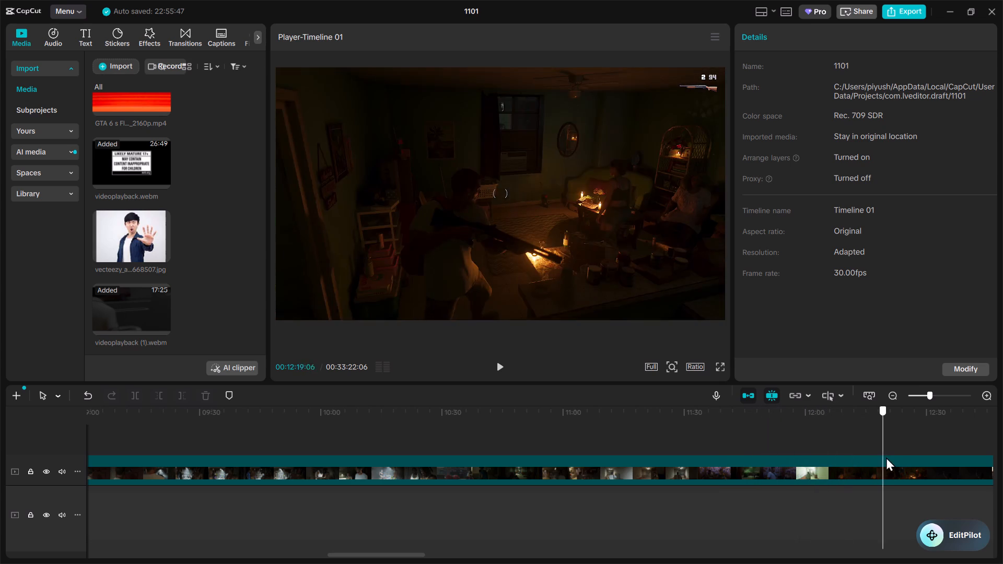
{"action": "left_click_drag", "start_coordinate": [886, 457], "coordinate": [1002, 470]}
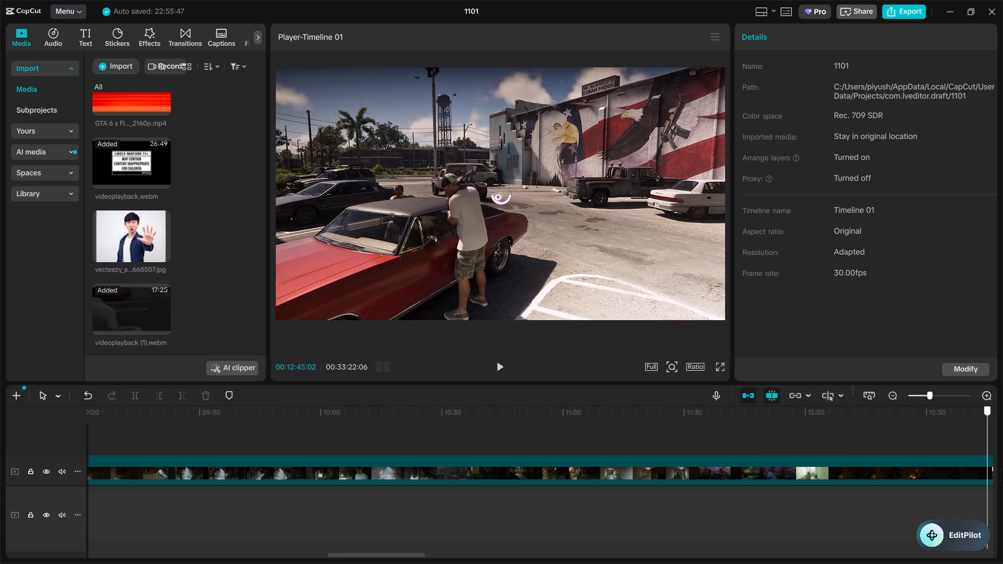
{"action": "left_click_drag", "start_coordinate": [1002, 470], "coordinate": [985, 461]}
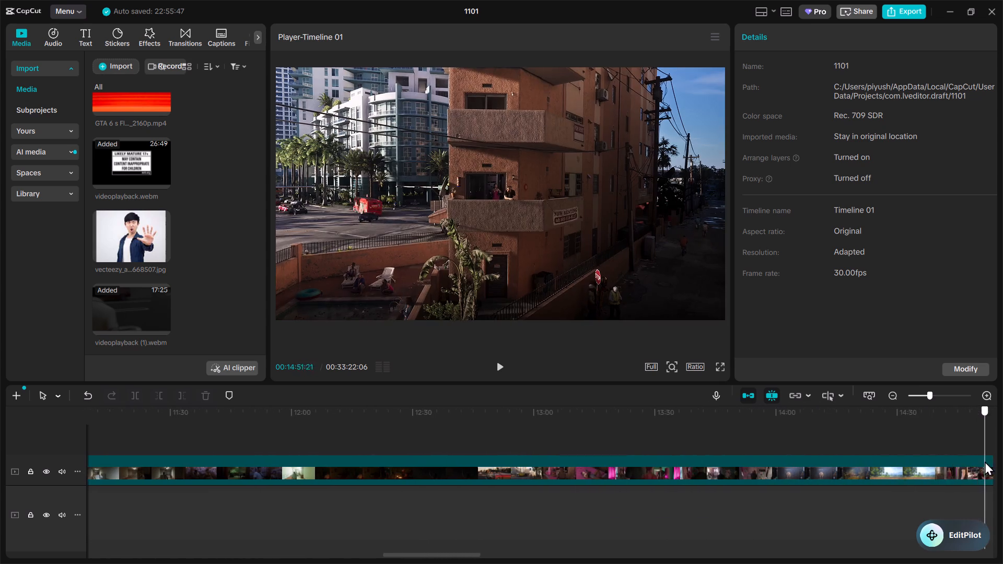
{"action": "left_click_drag", "start_coordinate": [985, 461], "coordinate": [975, 459]}
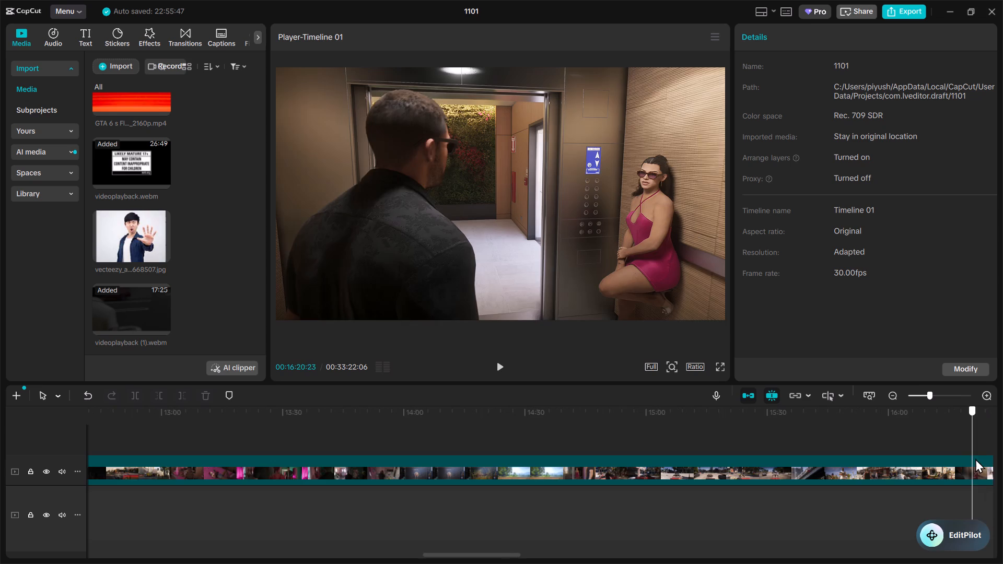
{"action": "left_click_drag", "start_coordinate": [975, 459], "coordinate": [985, 459]}
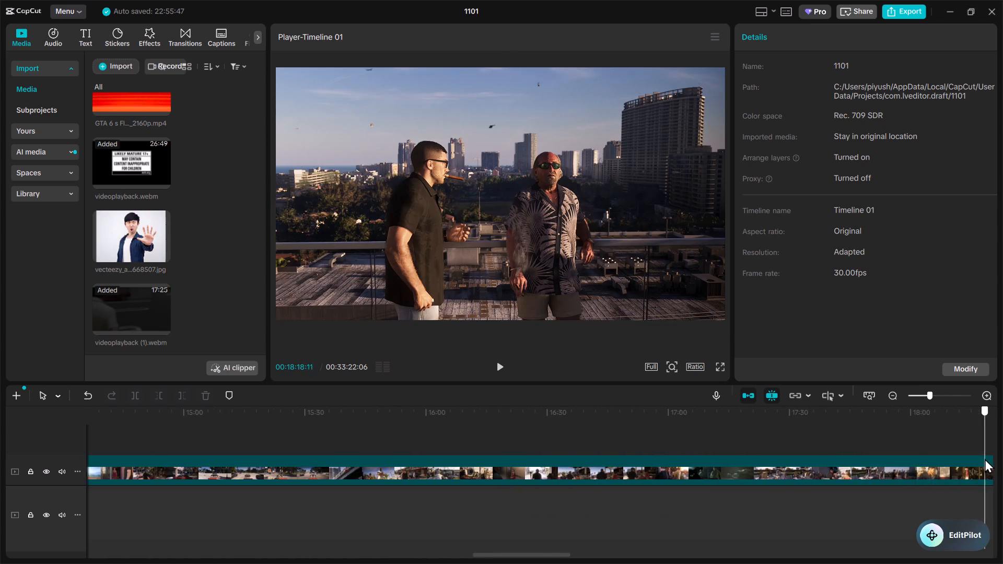
{"action": "left_click_drag", "start_coordinate": [985, 459], "coordinate": [799, 461]}
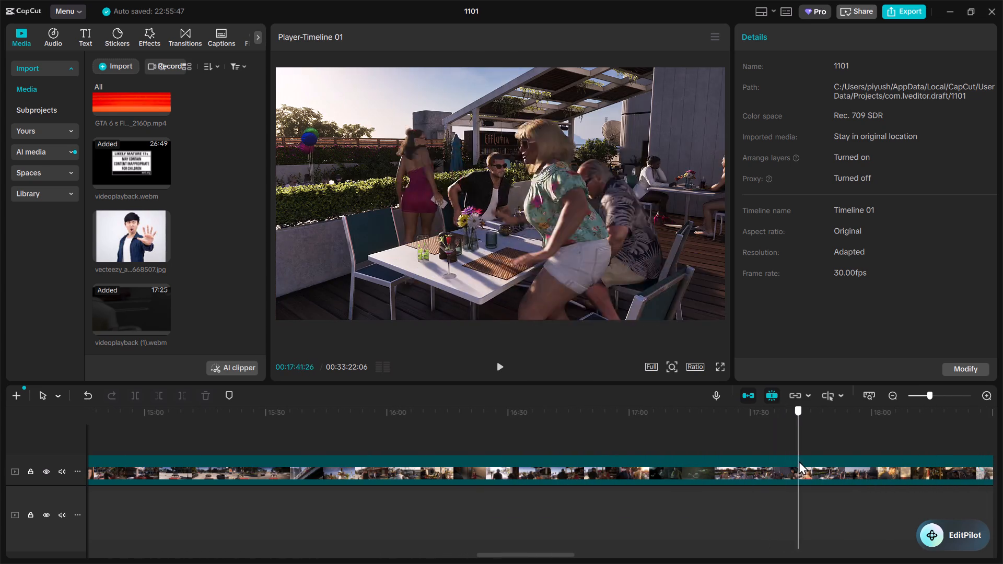
{"action": "left_click_drag", "start_coordinate": [799, 461], "coordinate": [958, 460]}
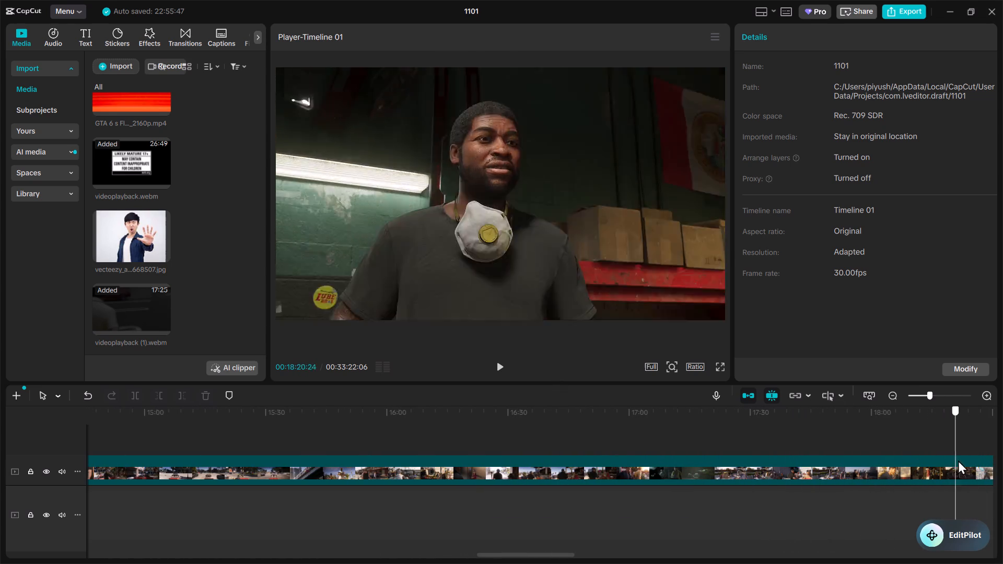
{"action": "left_click_drag", "start_coordinate": [958, 460], "coordinate": [988, 463]}
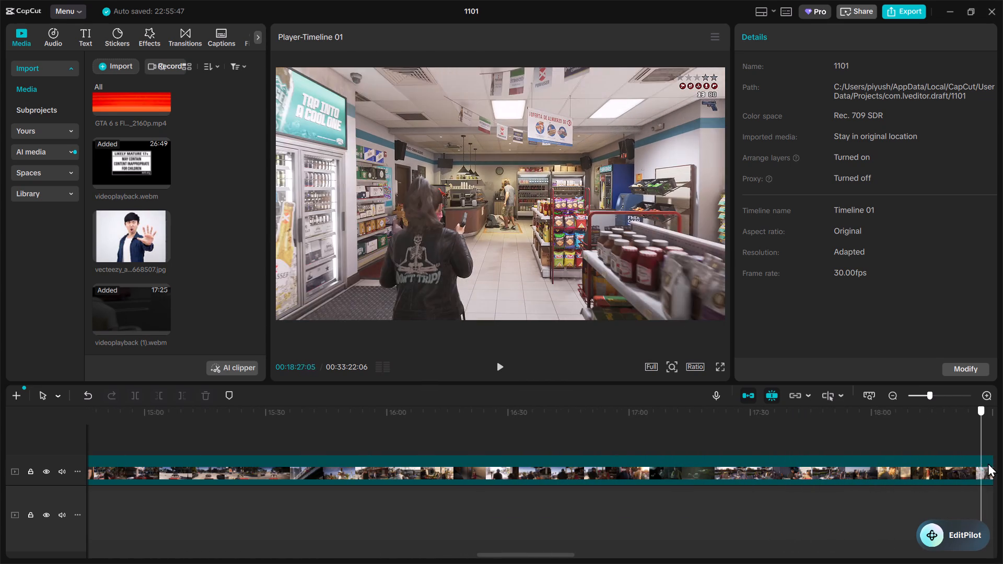
{"action": "left_click_drag", "start_coordinate": [988, 463], "coordinate": [960, 457]}
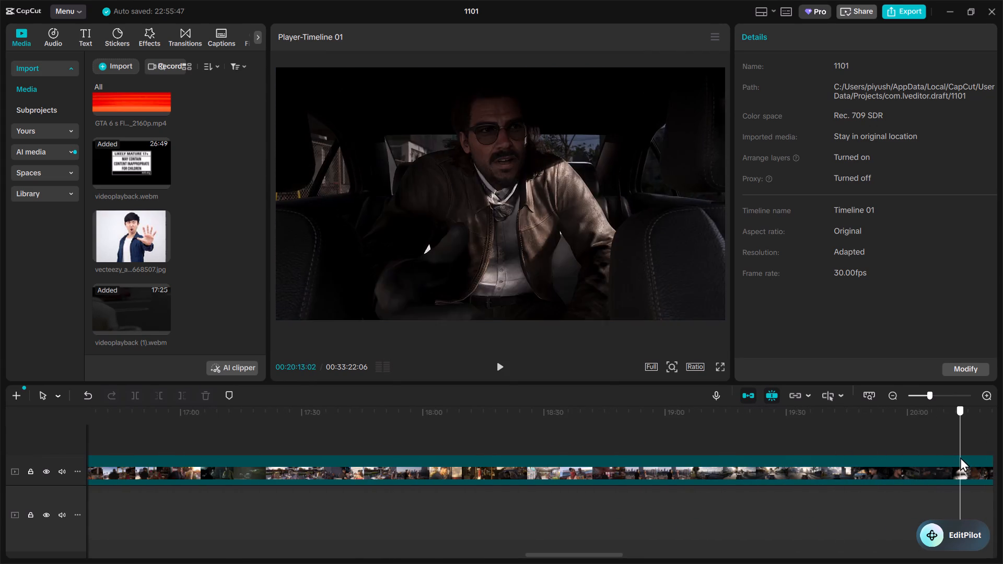
{"action": "left_click_drag", "start_coordinate": [960, 457], "coordinate": [1002, 457]}
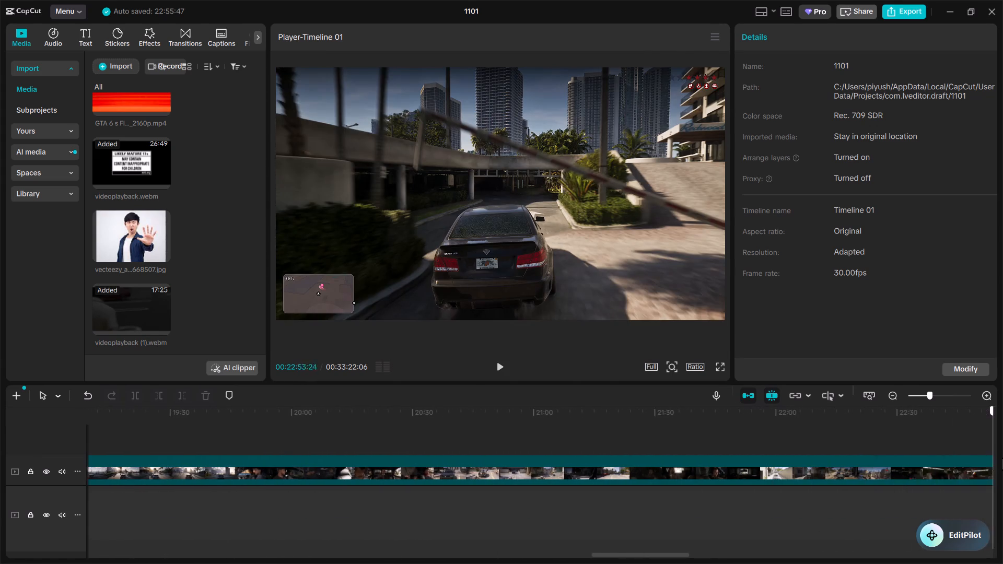
{"action": "left_click_drag", "start_coordinate": [1002, 457], "coordinate": [985, 452]}
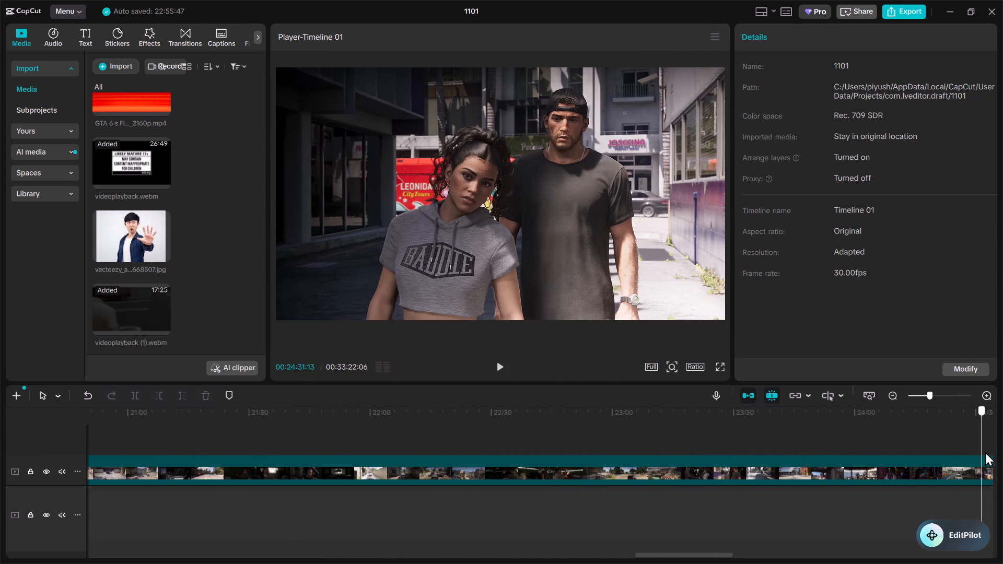
{"action": "left_click_drag", "start_coordinate": [985, 452], "coordinate": [986, 451]}
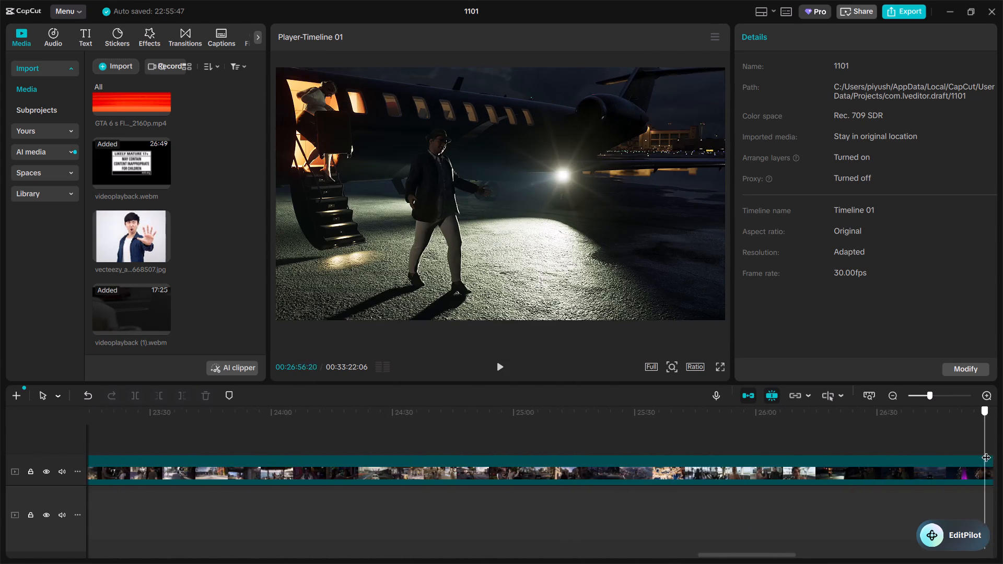
{"action": "left_click_drag", "start_coordinate": [986, 451], "coordinate": [999, 450]}
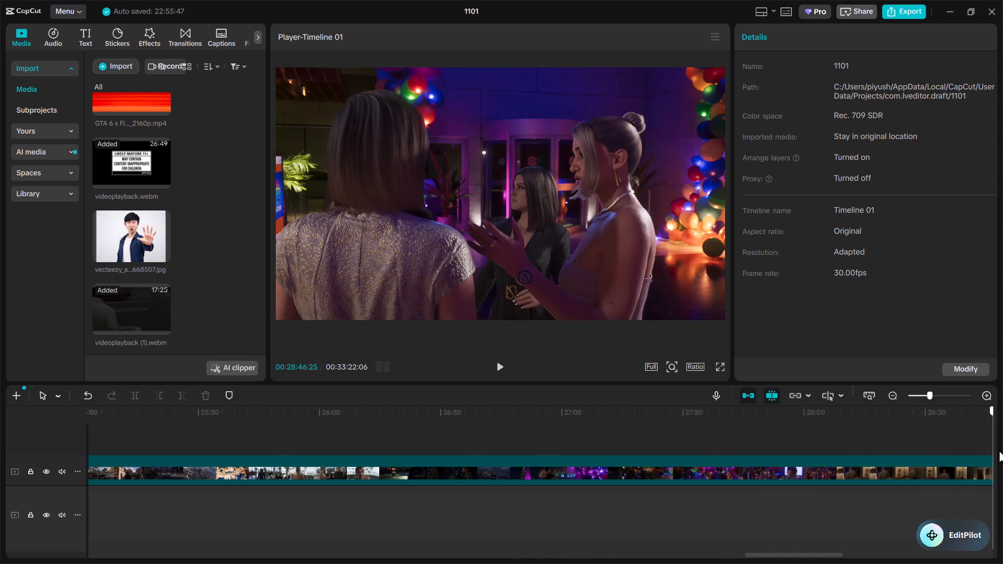
{"action": "left_click_drag", "start_coordinate": [999, 450], "coordinate": [976, 452]}
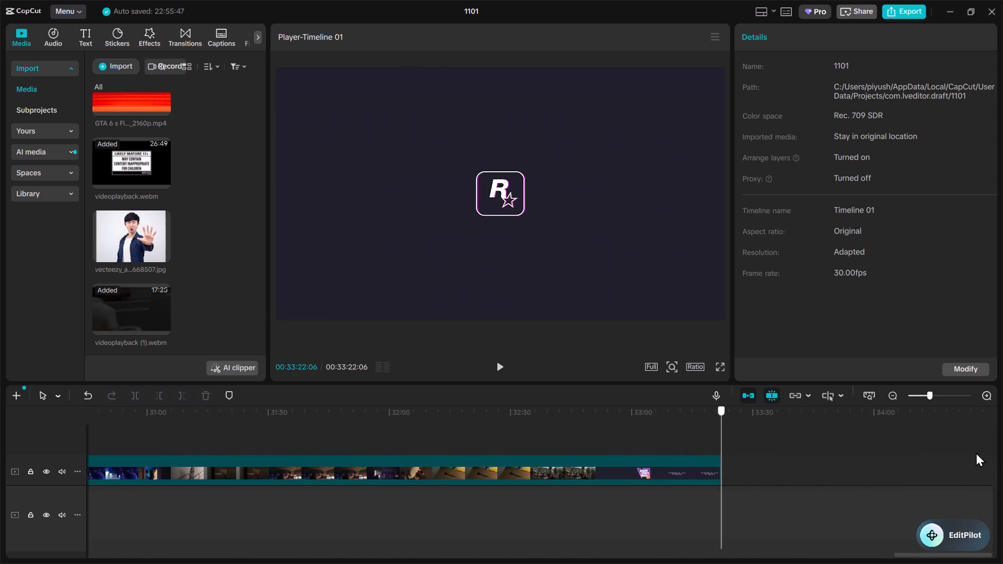
{"action": "left_click_drag", "start_coordinate": [976, 452], "coordinate": [638, 452]}
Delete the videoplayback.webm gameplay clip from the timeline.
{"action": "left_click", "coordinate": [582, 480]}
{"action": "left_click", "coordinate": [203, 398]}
Examine the imported videos in the media library again, previewing the PlayStation-branded trailers and the 2:47 Trailer 2 video.
{"action": "scroll", "coordinate": [115, 288], "scroll_direction": "down", "scroll_amount": 1}
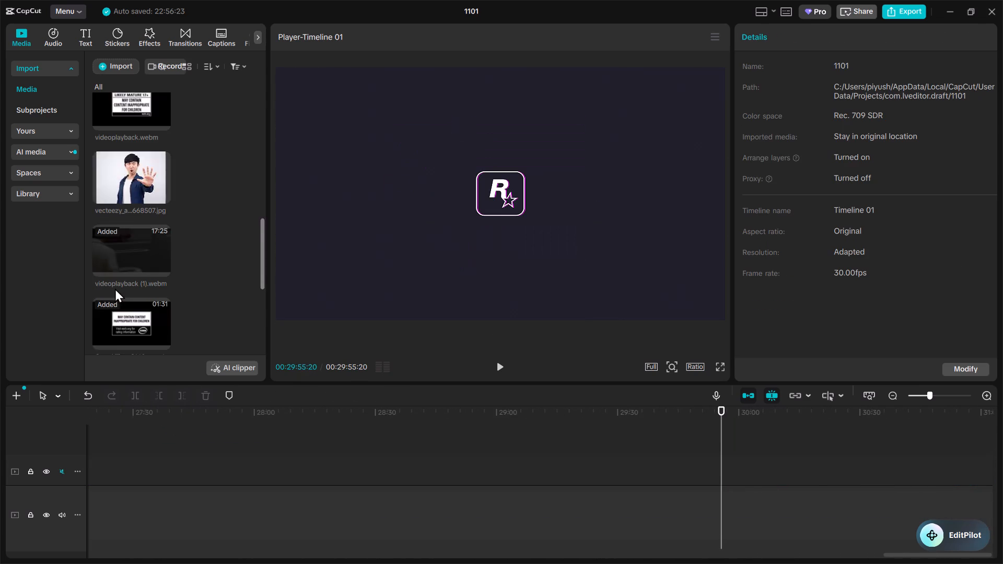
{"action": "scroll", "coordinate": [115, 288], "scroll_direction": "down", "scroll_amount": 1}
{"action": "scroll", "coordinate": [115, 288], "scroll_direction": "up", "scroll_amount": 13}
{"action": "left_click", "coordinate": [125, 210]}
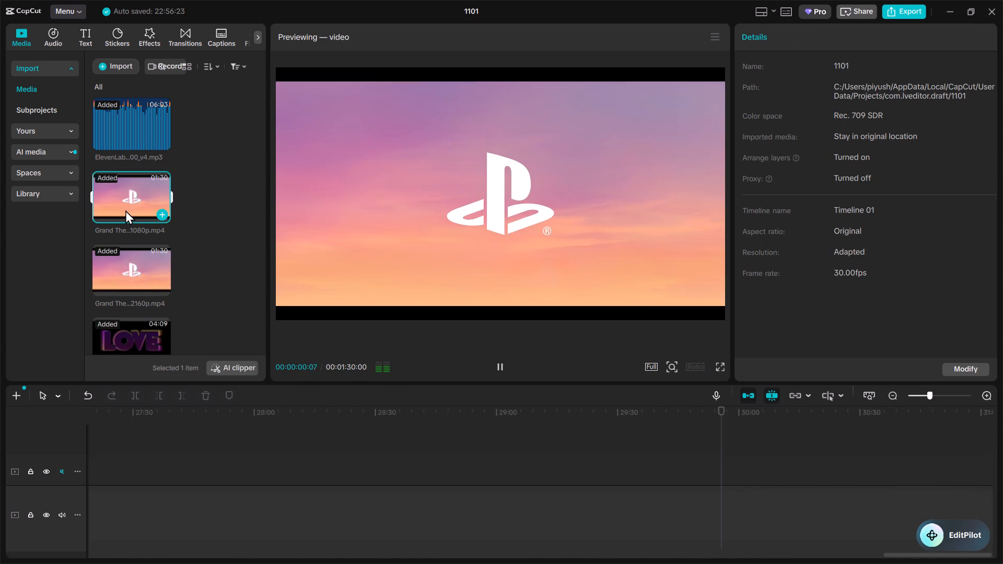
{"action": "left_click", "coordinate": [141, 272]}
{"action": "scroll", "coordinate": [134, 263], "scroll_direction": "down", "scroll_amount": 2}
{"action": "left_click", "coordinate": [126, 228]}
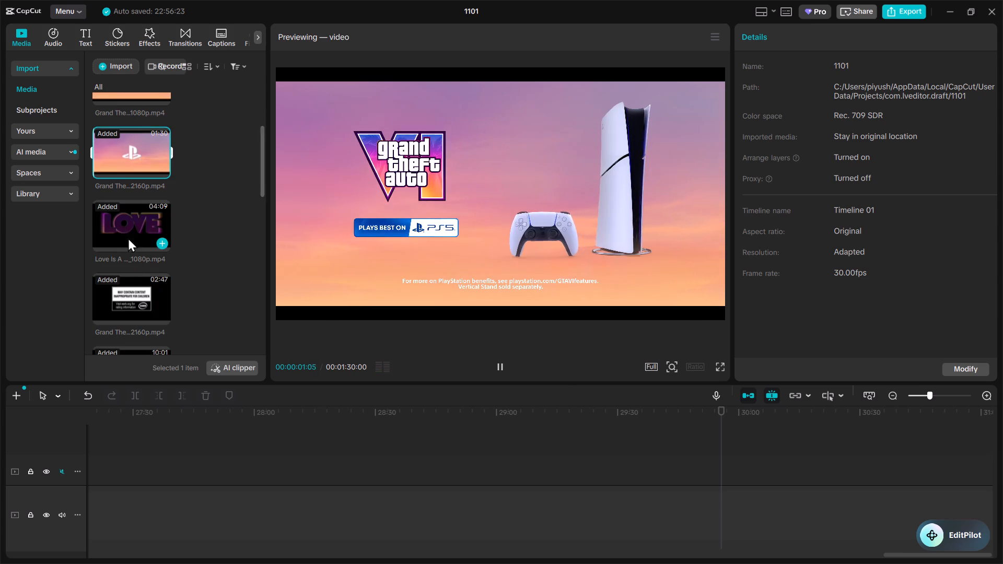
{"action": "left_click", "coordinate": [133, 283]}
{"action": "scroll", "coordinate": [133, 283], "scroll_direction": "down", "scroll_amount": 1}
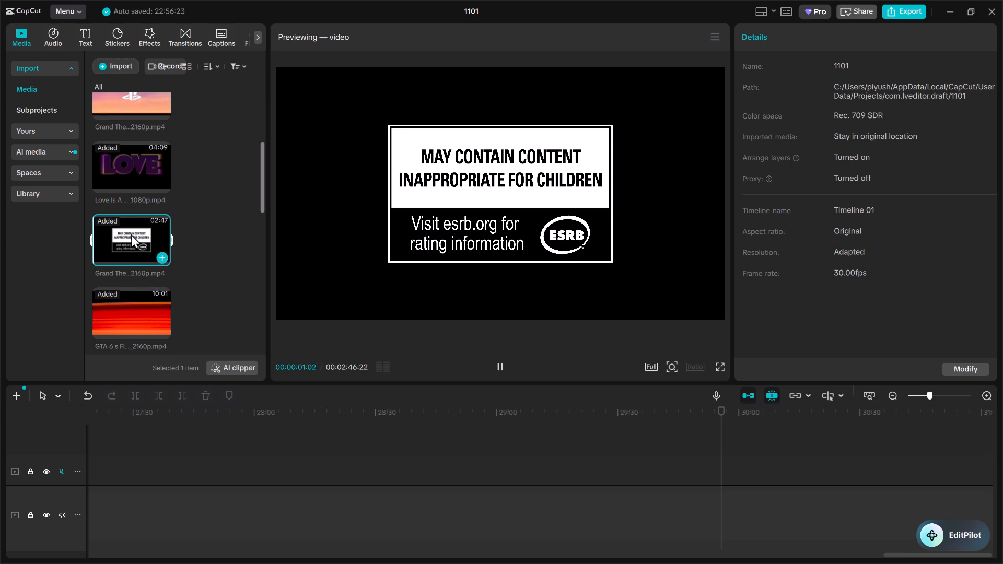
{"action": "scroll", "coordinate": [128, 246], "scroll_direction": "down", "scroll_amount": 6}
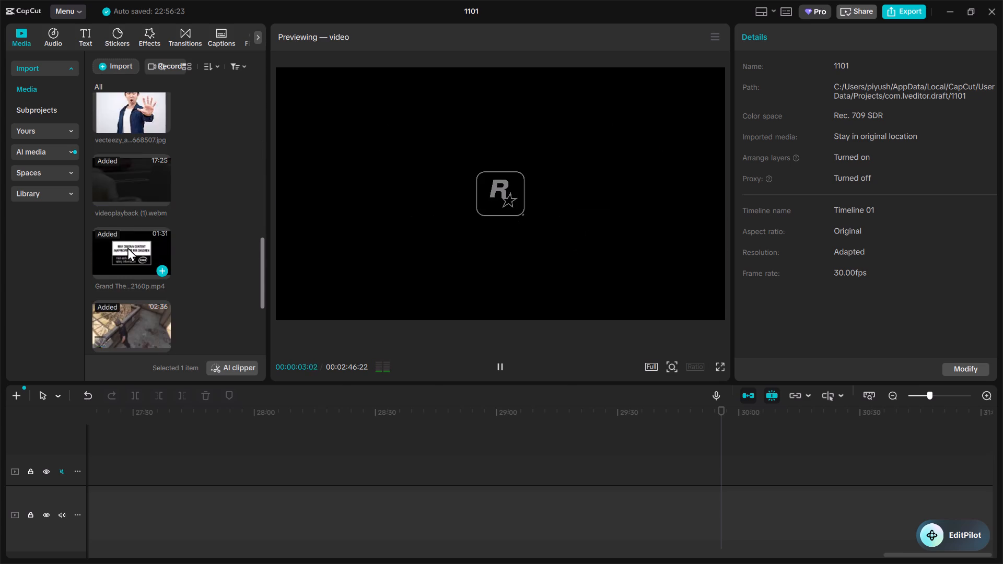
{"action": "scroll", "coordinate": [127, 247], "scroll_direction": "down", "scroll_amount": 4}
{"action": "scroll", "coordinate": [127, 246], "scroll_direction": "up", "scroll_amount": 3}
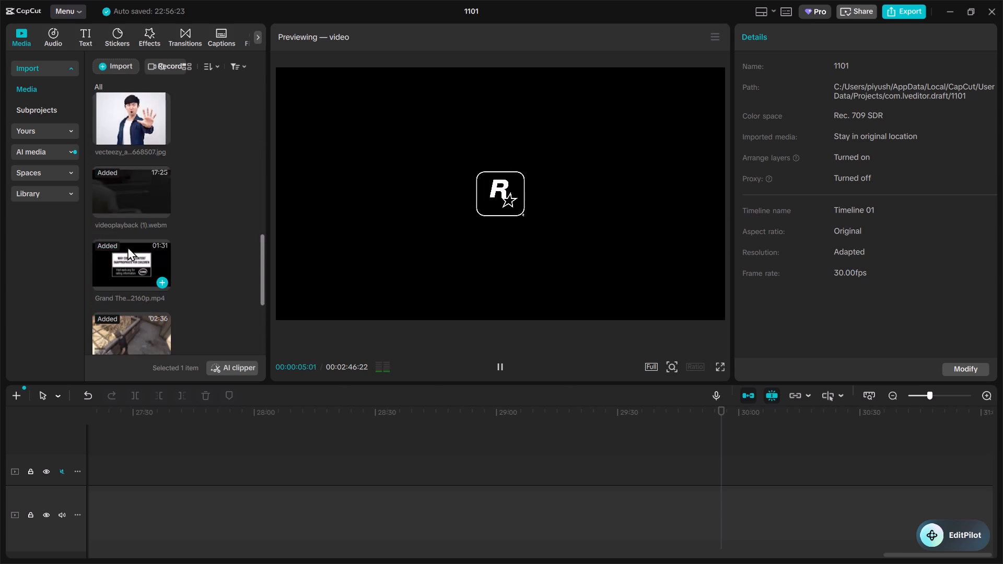
{"action": "scroll", "coordinate": [127, 246], "scroll_direction": "up", "scroll_amount": 3}
{"action": "scroll", "coordinate": [137, 143], "scroll_direction": "up", "scroll_amount": 2}
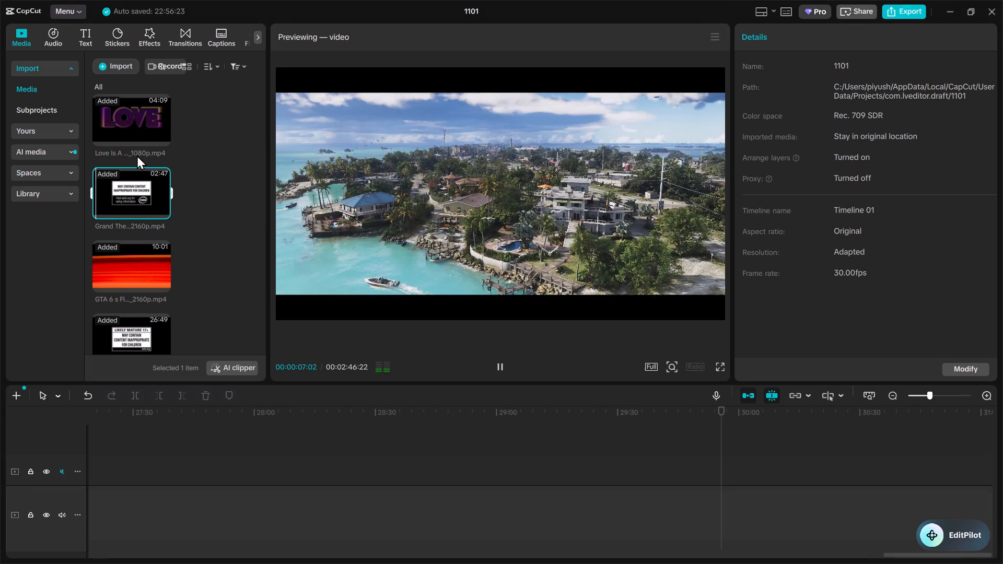
Place Grand Theft Auto VI Trailer 2_2160p.mp4 on the timeline starting at about 27:54.
{"action": "left_click_drag", "start_coordinate": [131, 194], "coordinate": [230, 442]}
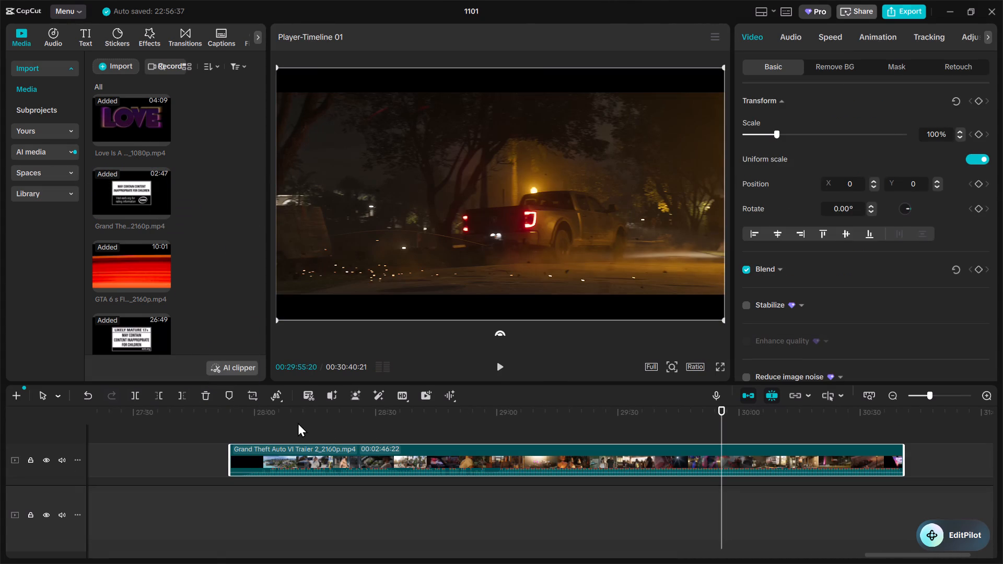
Skim the Grand Theft Auto VI Trailer 2_2160p.mp4 clip across its length for a usable shot.
{"action": "left_click", "coordinate": [298, 422]}
{"action": "left_click_drag", "start_coordinate": [298, 422], "coordinate": [404, 433]}
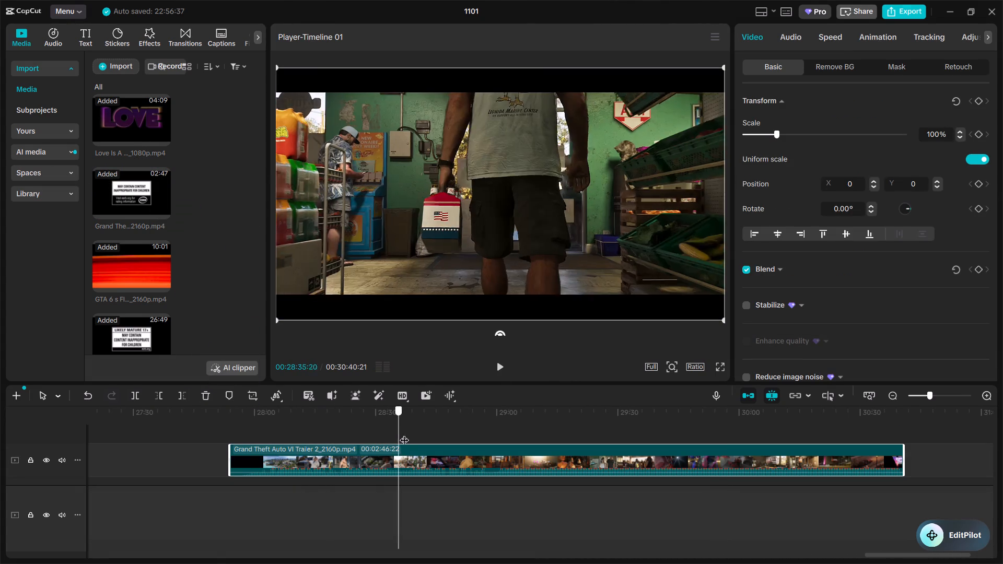
{"action": "left_click_drag", "start_coordinate": [404, 433], "coordinate": [481, 430]}
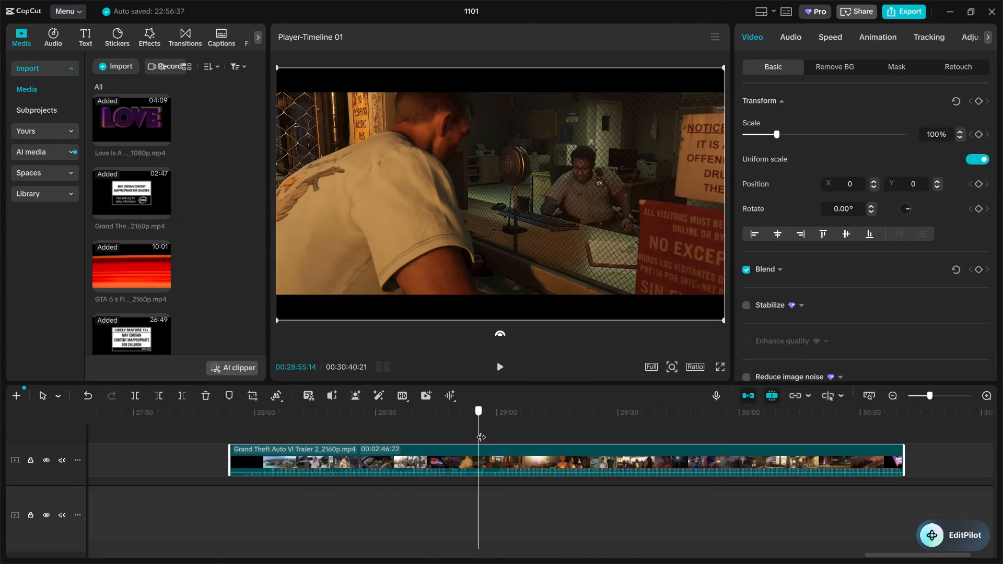
{"action": "left_click_drag", "start_coordinate": [481, 430], "coordinate": [565, 432]}
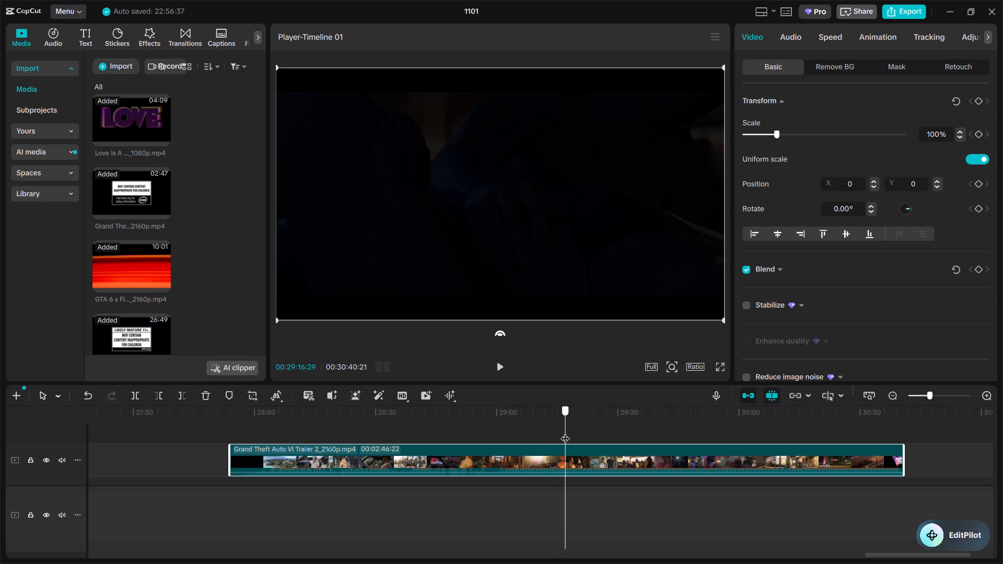
{"action": "left_click_drag", "start_coordinate": [565, 432], "coordinate": [607, 432]}
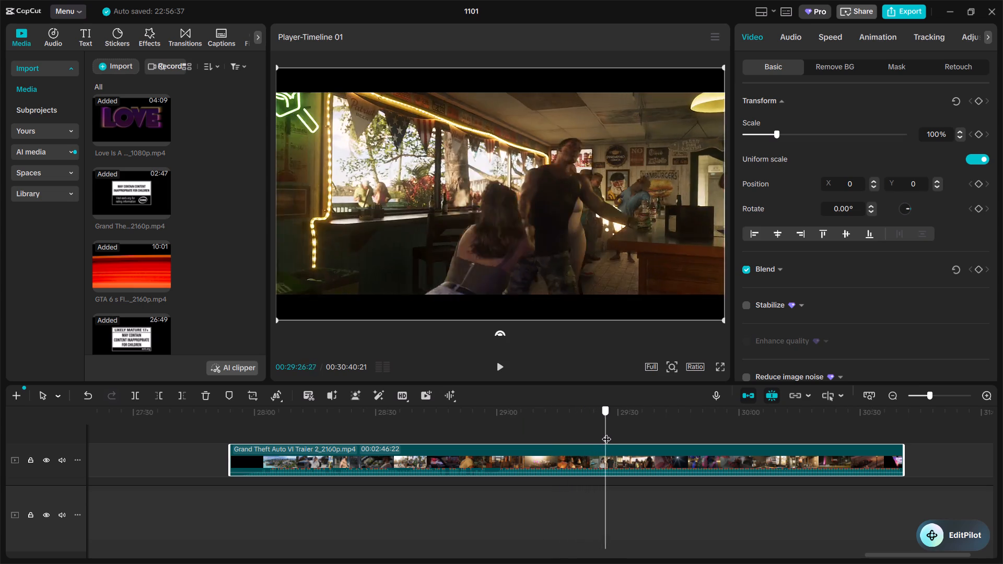
{"action": "left_click_drag", "start_coordinate": [607, 432], "coordinate": [659, 432]}
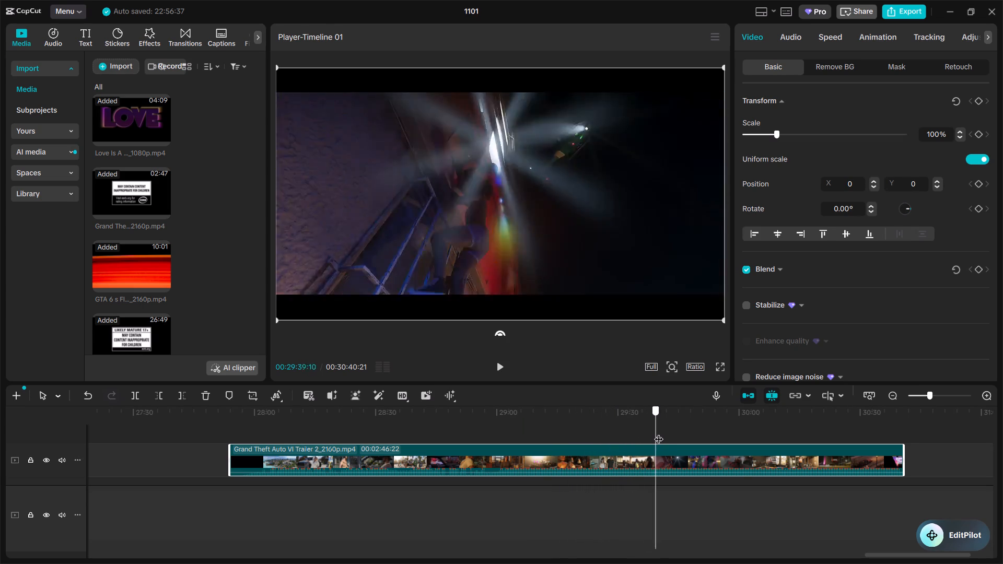
{"action": "left_click_drag", "start_coordinate": [659, 432], "coordinate": [727, 432]}
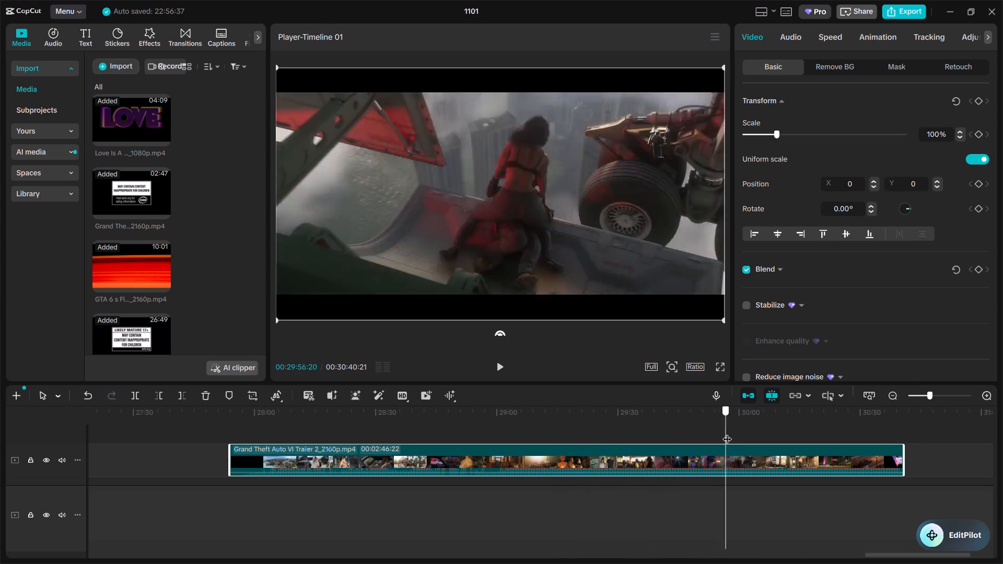
{"action": "left_click_drag", "start_coordinate": [727, 432], "coordinate": [822, 437]}
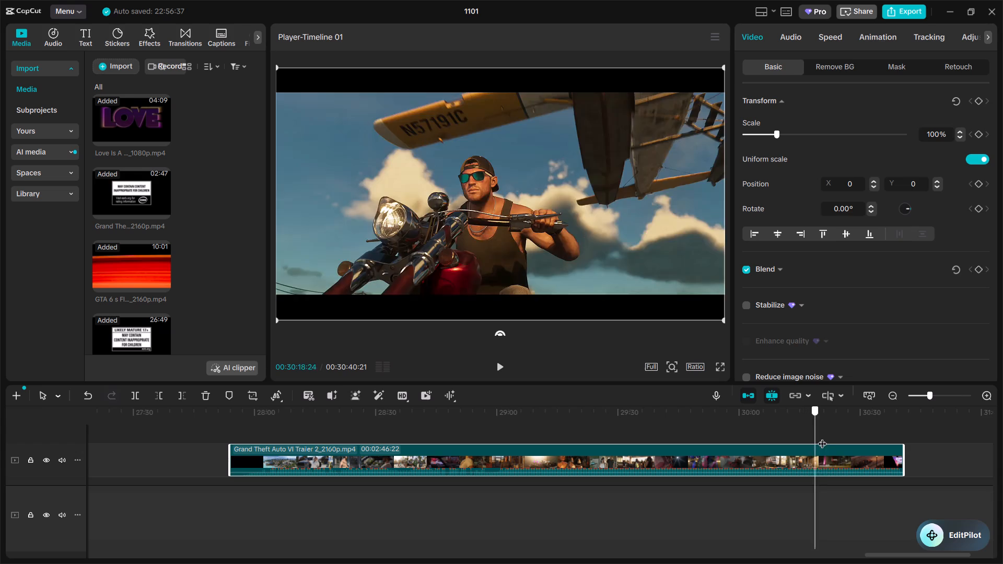
{"action": "left_click_drag", "start_coordinate": [822, 437], "coordinate": [417, 473]}
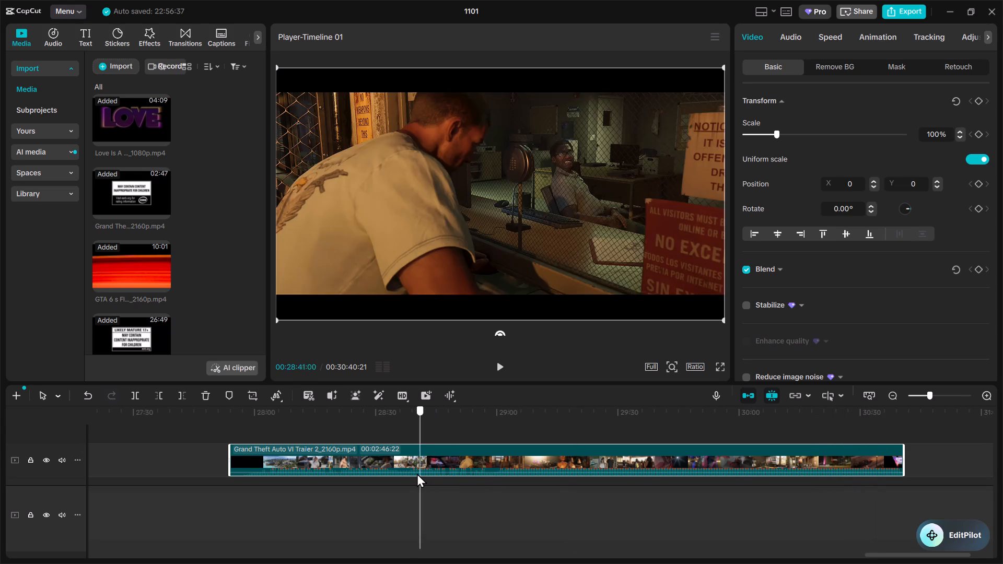
{"action": "left_click_drag", "start_coordinate": [417, 473], "coordinate": [416, 473]}
Delete the Grand Theft Auto VI Trailer 2_2160p.mp4 clip from the timeline.
{"action": "left_click", "coordinate": [207, 398]}
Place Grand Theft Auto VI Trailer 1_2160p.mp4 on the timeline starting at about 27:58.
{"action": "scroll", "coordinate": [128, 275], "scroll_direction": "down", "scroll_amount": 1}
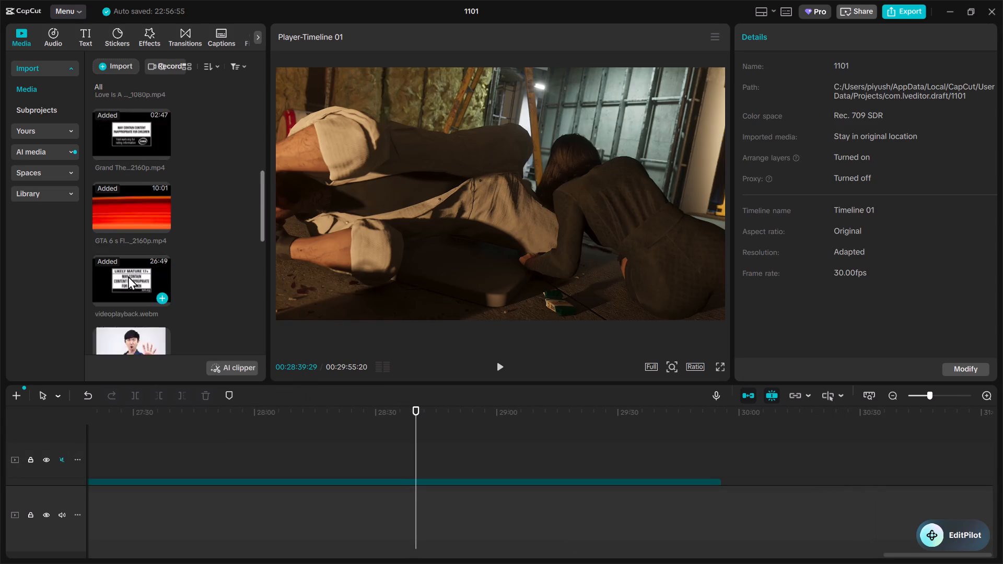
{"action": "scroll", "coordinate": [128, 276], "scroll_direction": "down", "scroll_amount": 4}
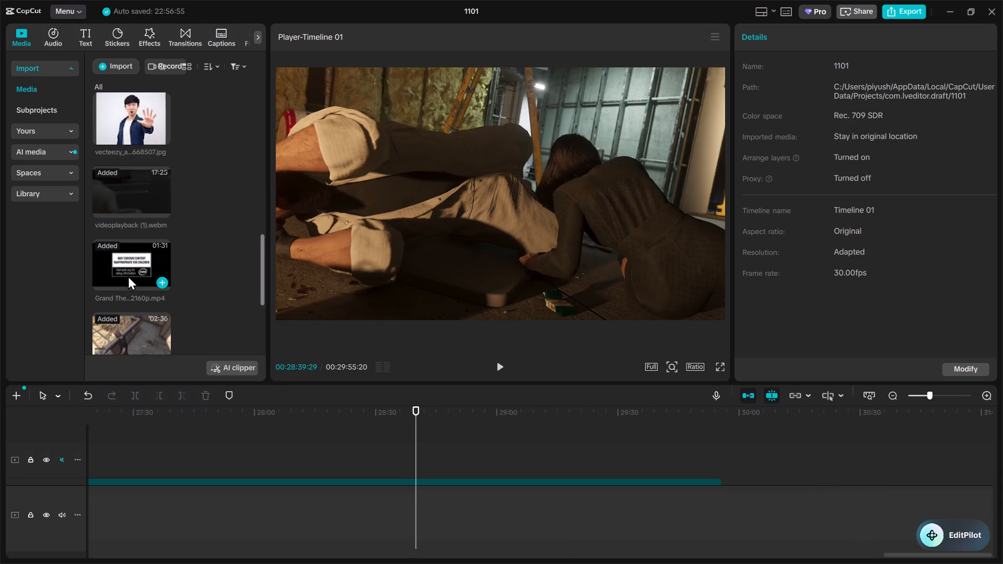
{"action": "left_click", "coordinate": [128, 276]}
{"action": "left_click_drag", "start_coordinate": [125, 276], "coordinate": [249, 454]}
Skim the Trailer 1 clip from its opening through to the closing VI logo for usable shots.
{"action": "left_click", "coordinate": [252, 419]}
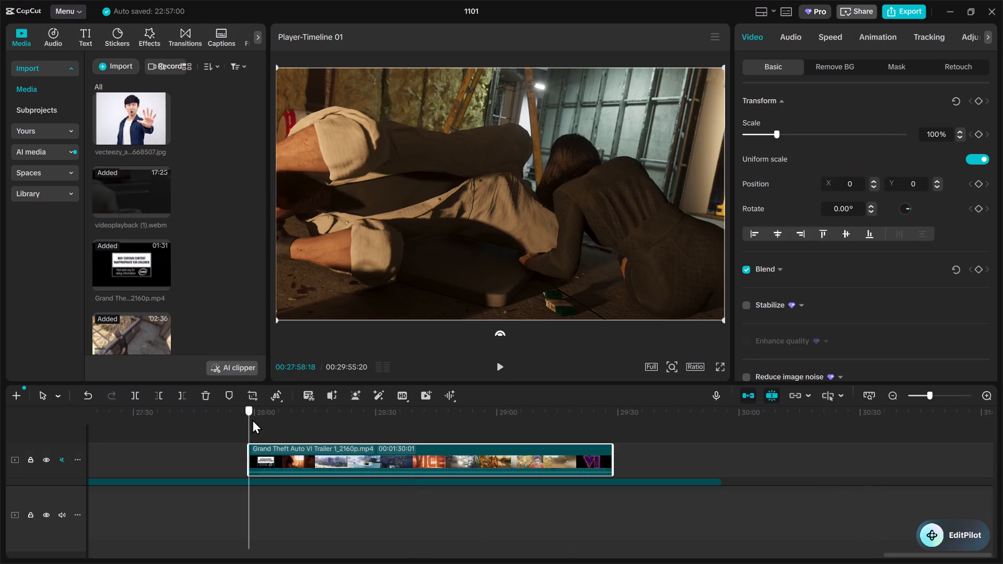
{"action": "left_click_drag", "start_coordinate": [252, 419], "coordinate": [324, 422]}
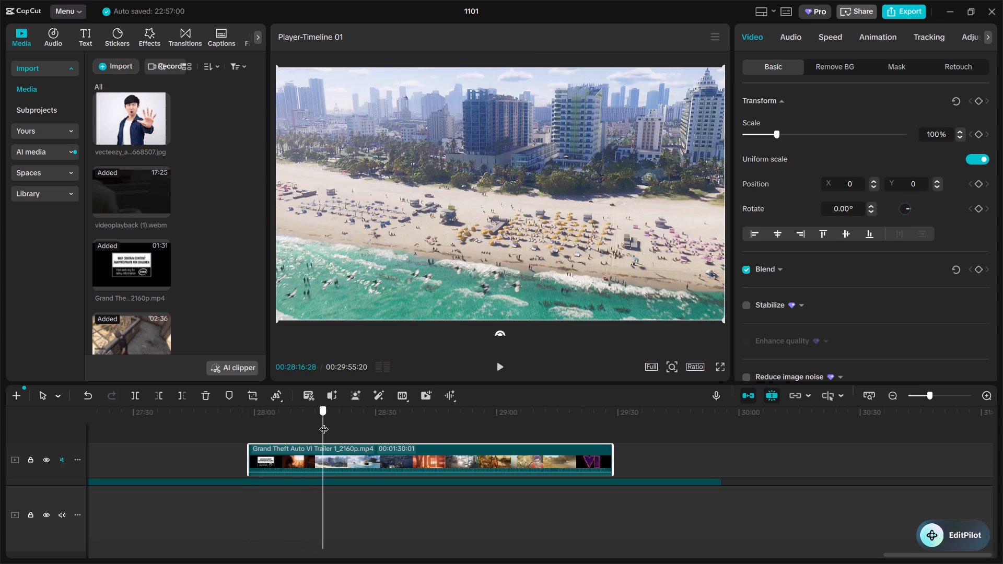
{"action": "left_click_drag", "start_coordinate": [324, 422], "coordinate": [413, 428]}
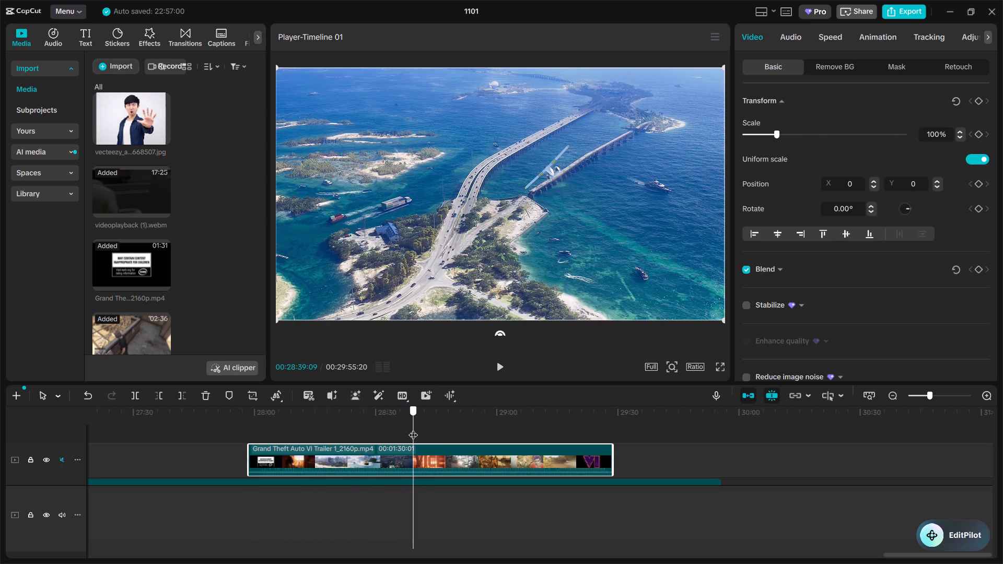
{"action": "left_click_drag", "start_coordinate": [413, 428], "coordinate": [461, 428]}
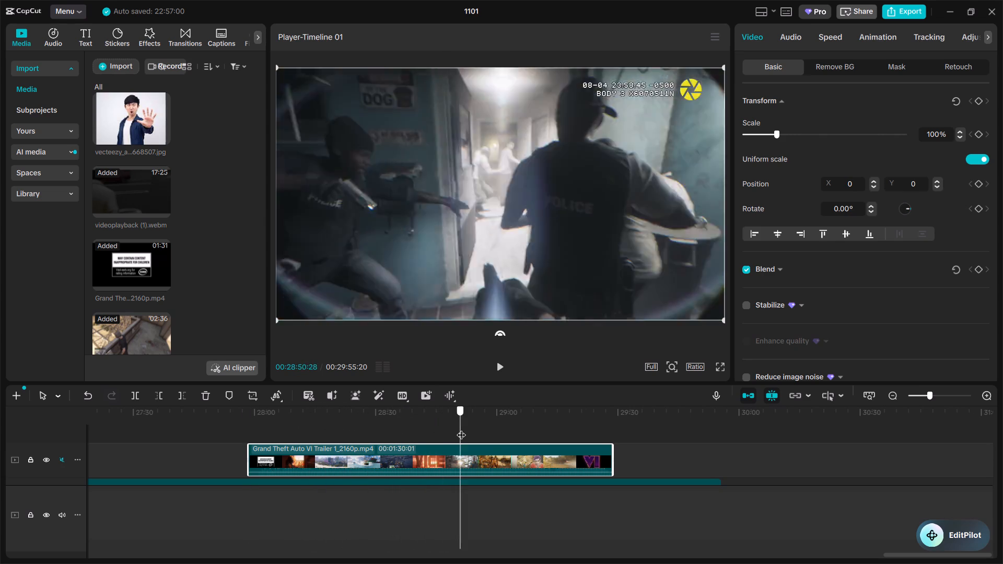
{"action": "left_click_drag", "start_coordinate": [461, 428], "coordinate": [536, 444]}
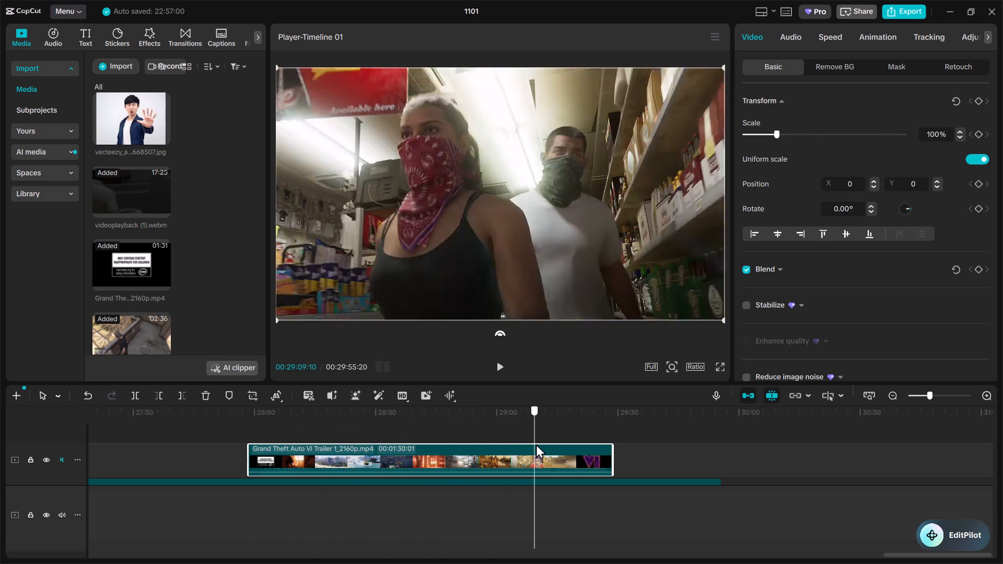
{"action": "left_click_drag", "start_coordinate": [536, 444], "coordinate": [576, 445]}
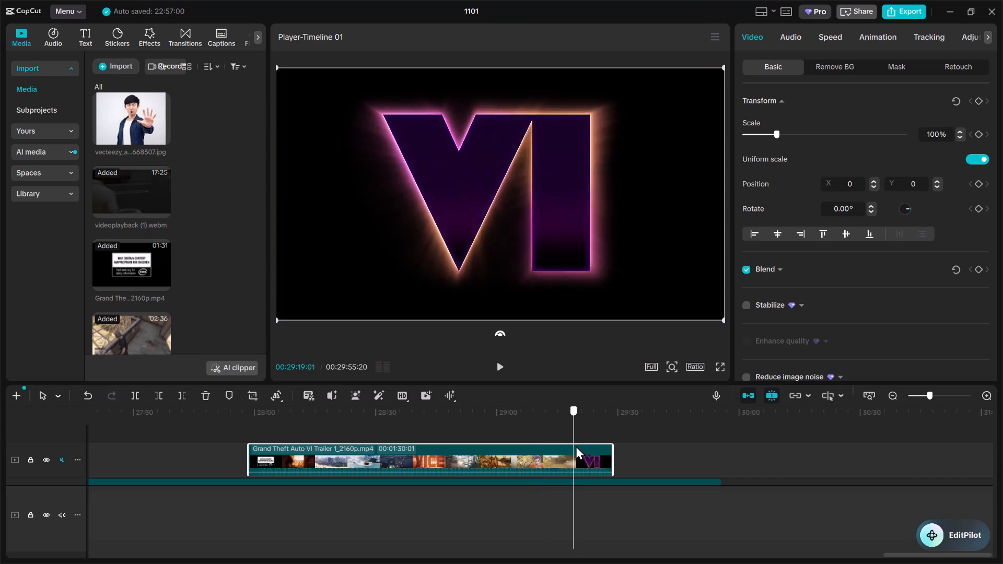
{"action": "left_click_drag", "start_coordinate": [576, 445], "coordinate": [579, 446]}
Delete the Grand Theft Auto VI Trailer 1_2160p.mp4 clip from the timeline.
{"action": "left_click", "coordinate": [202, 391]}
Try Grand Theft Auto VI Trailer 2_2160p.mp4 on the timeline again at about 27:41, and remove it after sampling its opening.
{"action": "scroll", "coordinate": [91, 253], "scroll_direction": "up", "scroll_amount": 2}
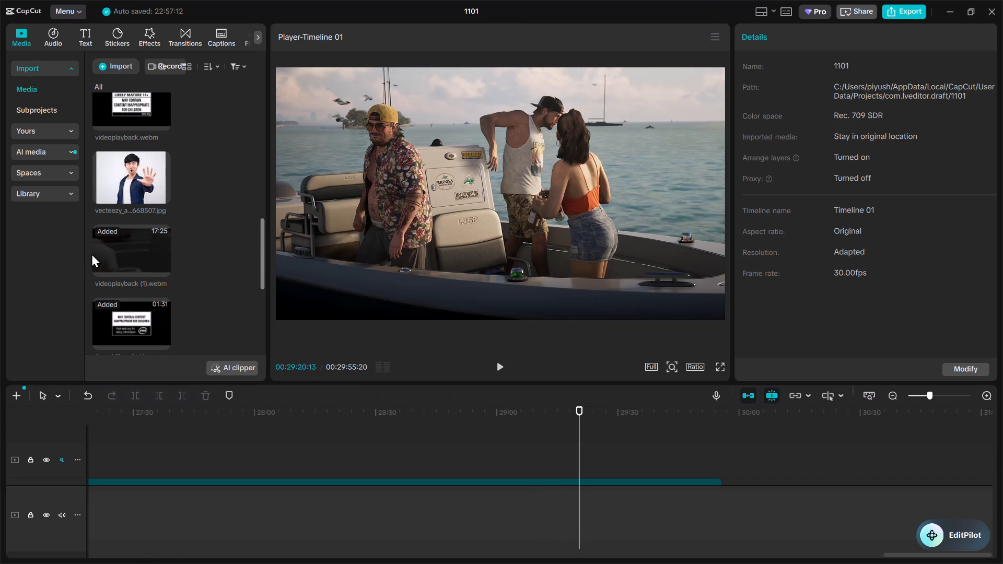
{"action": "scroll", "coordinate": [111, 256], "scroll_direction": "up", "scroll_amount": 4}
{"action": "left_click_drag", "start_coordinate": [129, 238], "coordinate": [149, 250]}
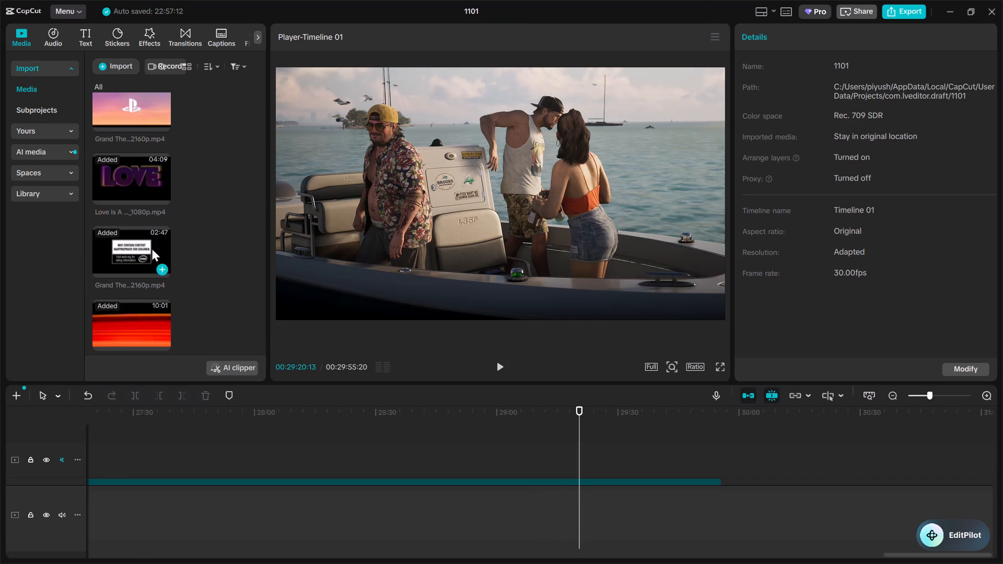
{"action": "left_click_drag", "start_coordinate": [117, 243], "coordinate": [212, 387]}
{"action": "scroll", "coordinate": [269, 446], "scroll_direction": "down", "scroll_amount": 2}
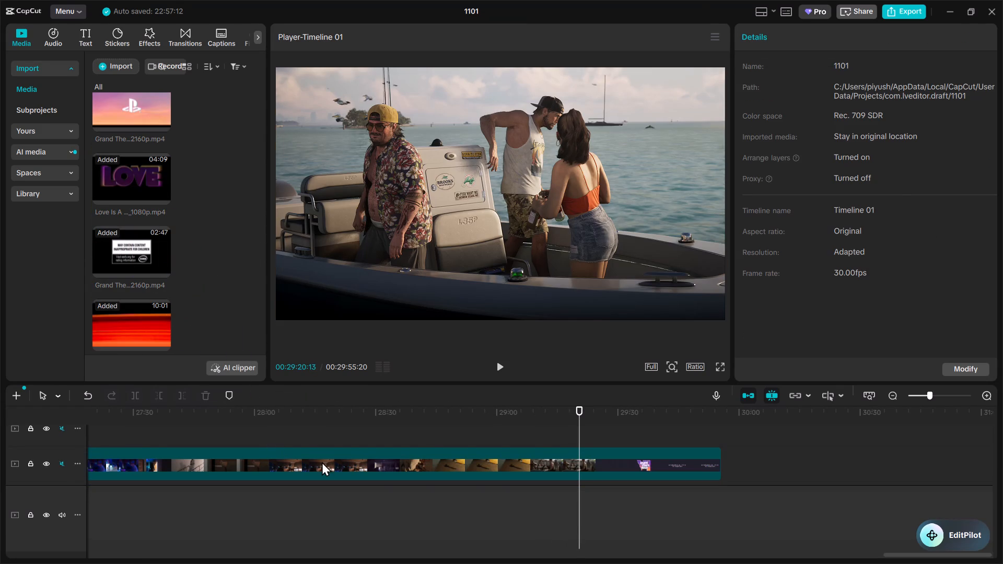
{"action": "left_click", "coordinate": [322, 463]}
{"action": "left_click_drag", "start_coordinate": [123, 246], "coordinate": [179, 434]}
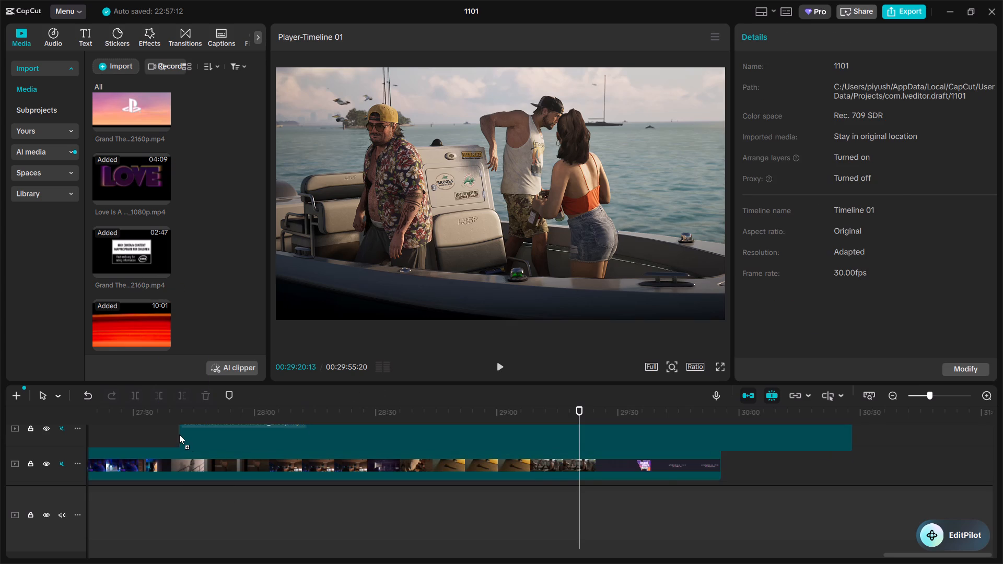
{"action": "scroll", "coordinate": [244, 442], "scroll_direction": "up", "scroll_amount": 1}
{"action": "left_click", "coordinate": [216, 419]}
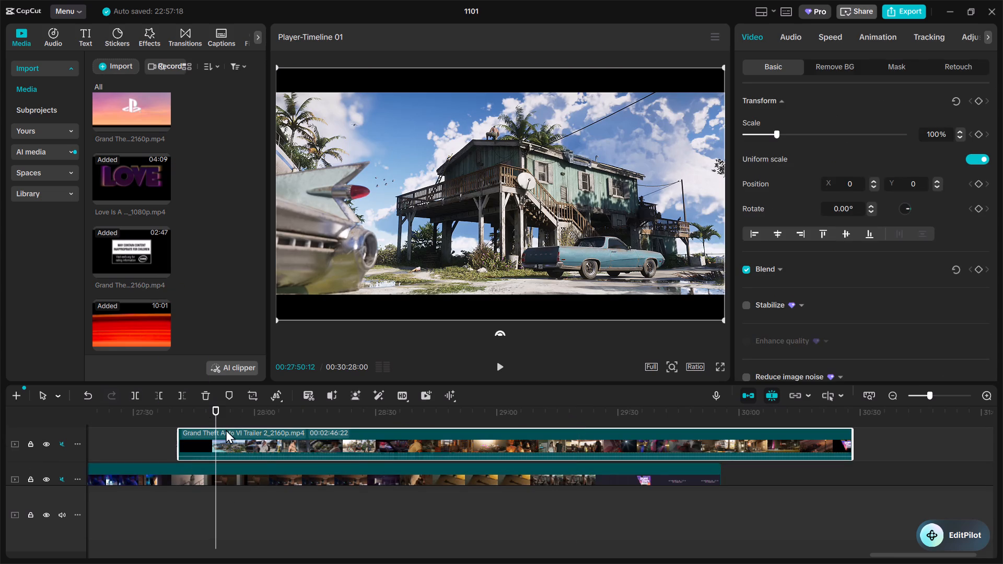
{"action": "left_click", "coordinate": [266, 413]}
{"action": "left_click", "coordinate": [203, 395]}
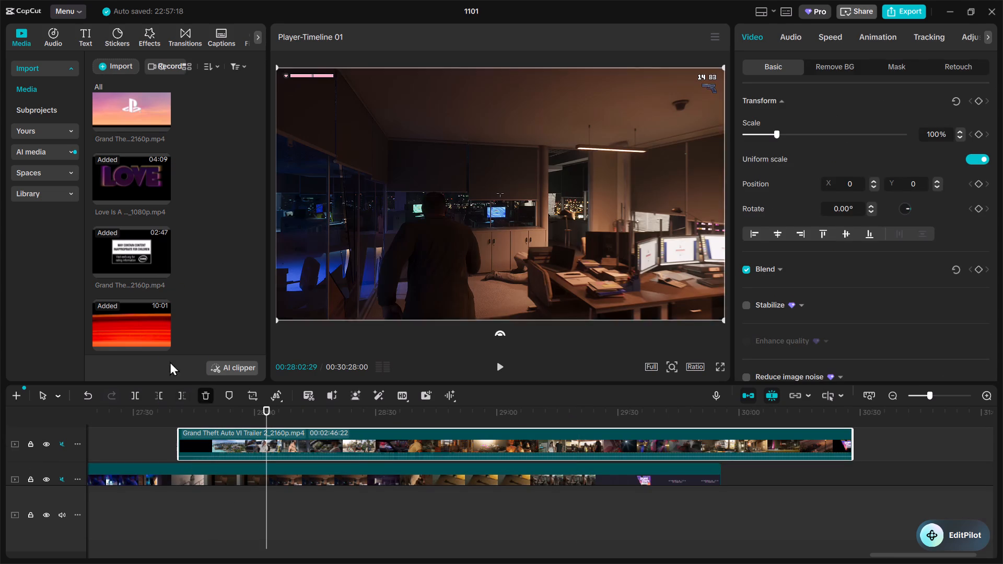
Place Grand Theft Auto VI Launch Trailer_2160p.mp4 on the timeline starting at about 27:43.
{"action": "scroll", "coordinate": [99, 253], "scroll_direction": "up", "scroll_amount": 2}
{"action": "left_click_drag", "start_coordinate": [134, 225], "coordinate": [187, 417]}
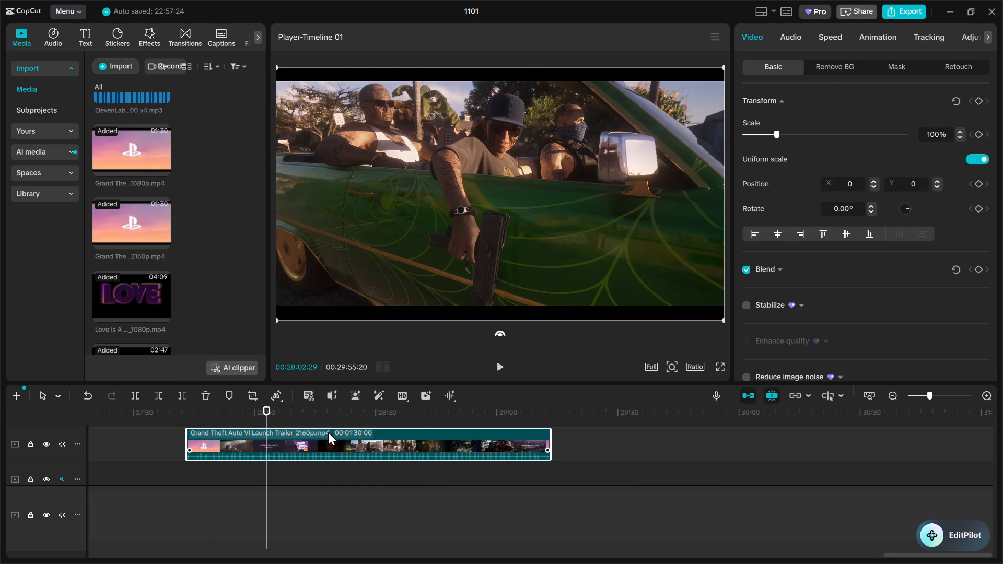
Skim the Grand Theft Auto VI Launch Trailer clip from about 28:02 to 29:00 for usable shots.
{"action": "left_click", "coordinate": [355, 415]}
{"action": "left_click_drag", "start_coordinate": [355, 415], "coordinate": [387, 418]}
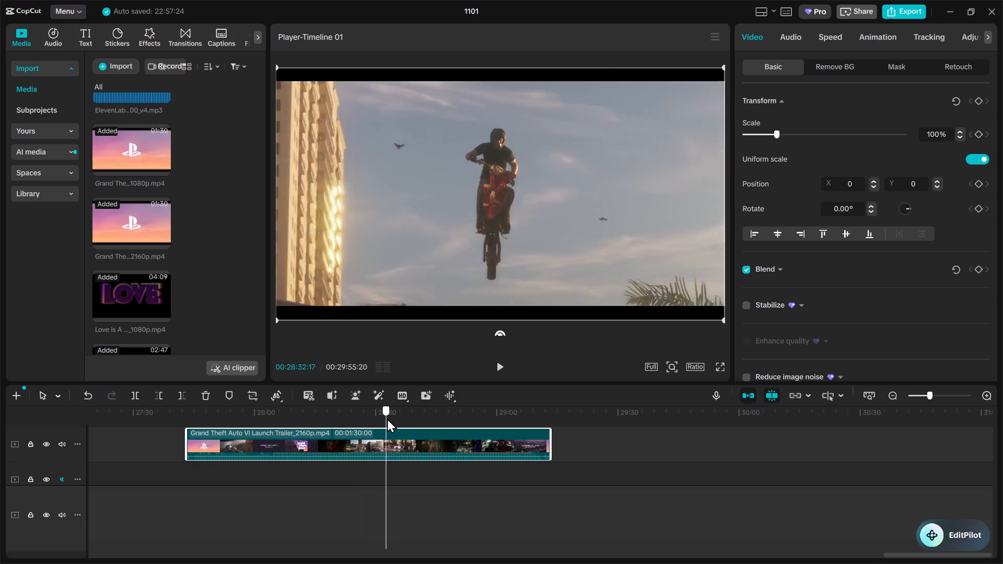
{"action": "left_click_drag", "start_coordinate": [387, 418], "coordinate": [427, 412]}
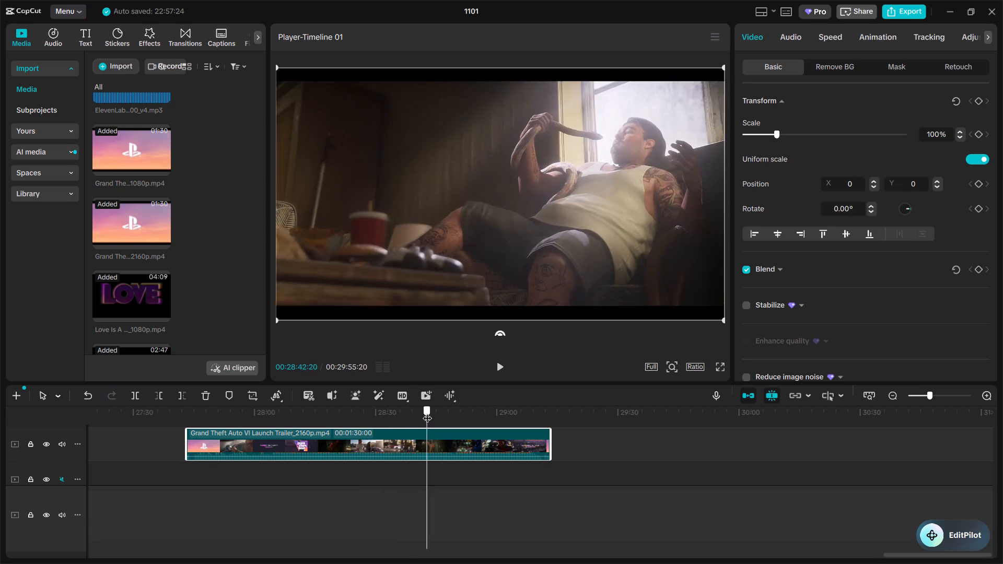
{"action": "left_click_drag", "start_coordinate": [427, 412], "coordinate": [433, 412]}
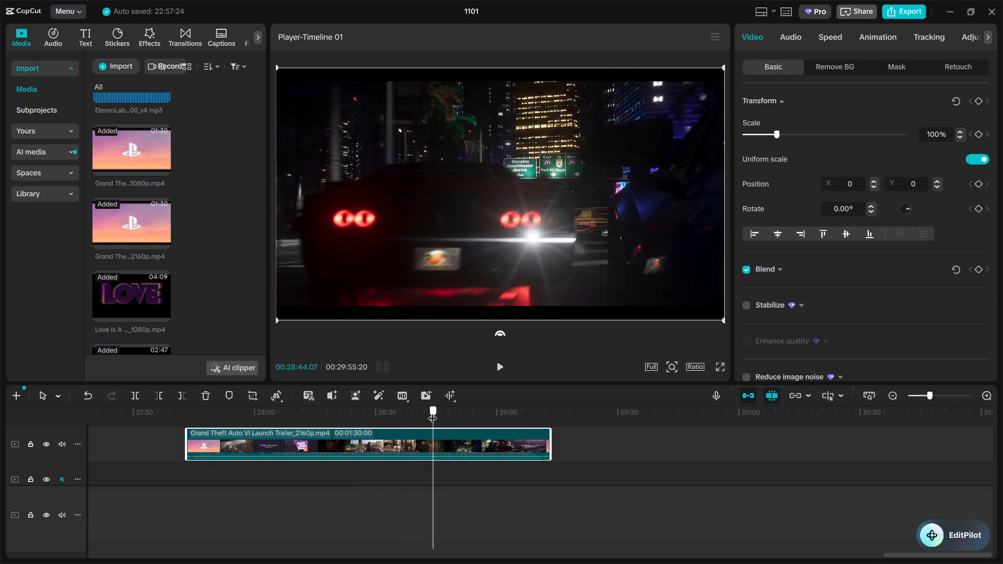
{"action": "left_click_drag", "start_coordinate": [433, 412], "coordinate": [465, 410]}
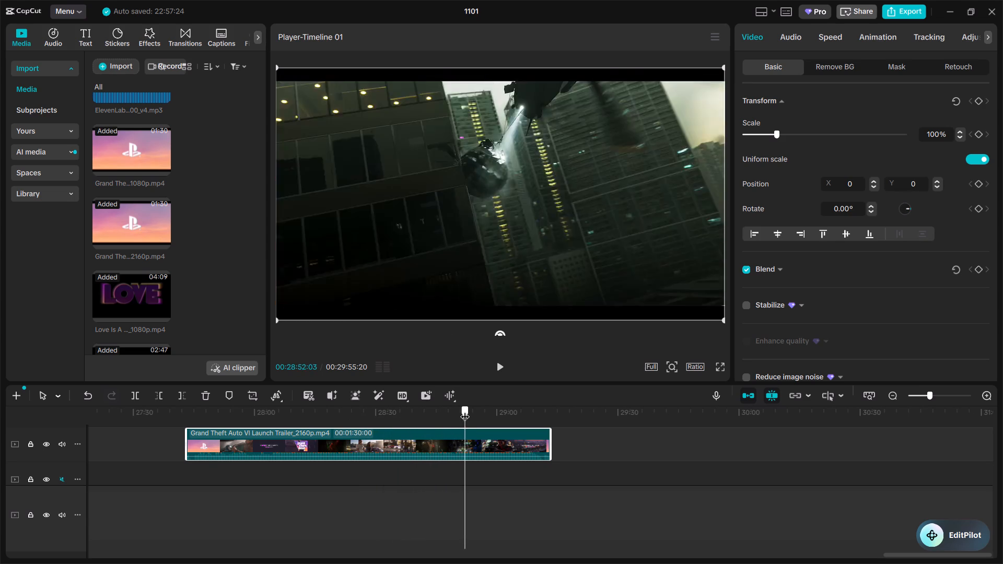
{"action": "left_click_drag", "start_coordinate": [465, 410], "coordinate": [497, 408]}
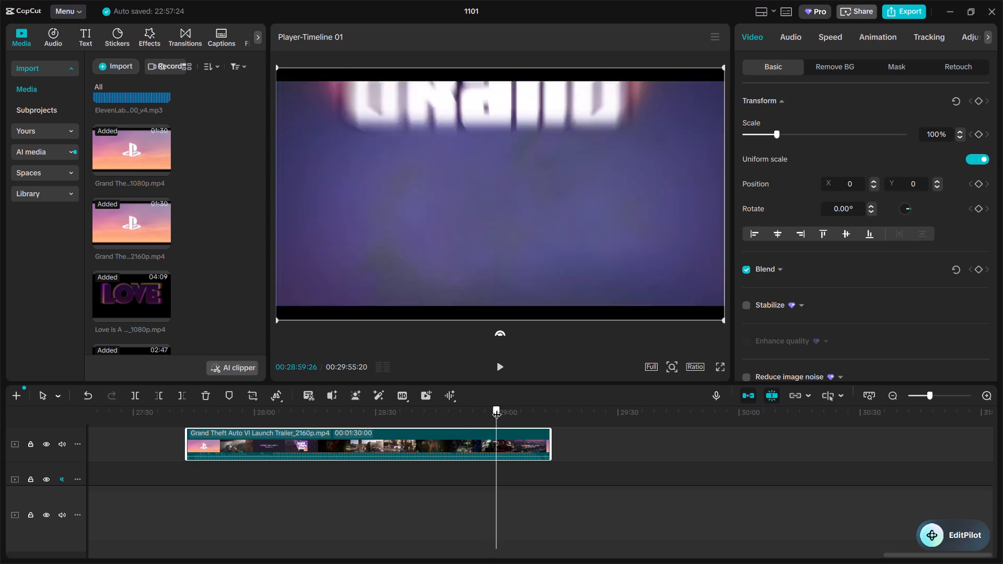
{"action": "left_click_drag", "start_coordinate": [497, 408], "coordinate": [273, 425]}
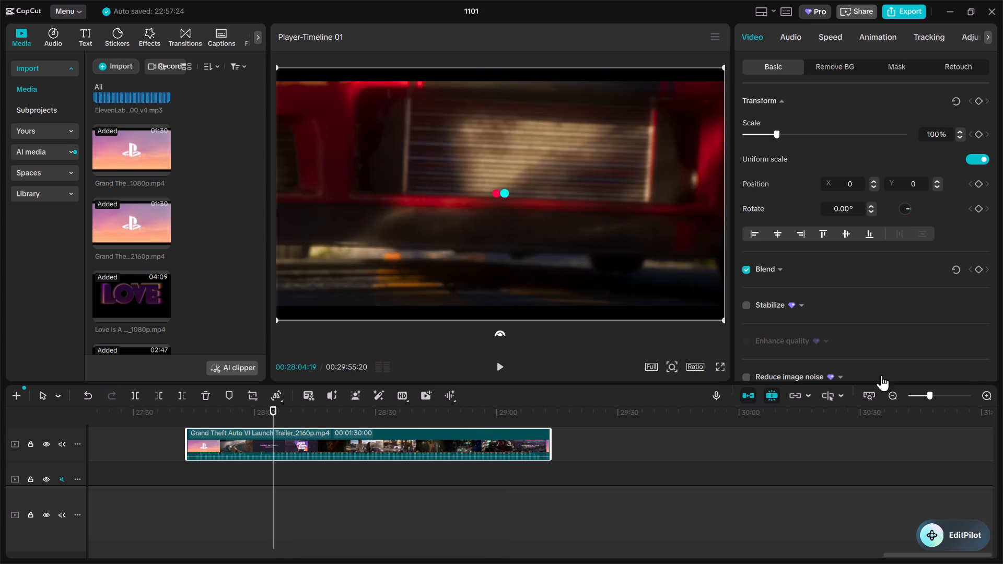
Examine the launch trailer clip more closely between about 28:04 and 28:46 to pick an excerpt.
{"action": "double_click", "coordinate": [984, 393]}
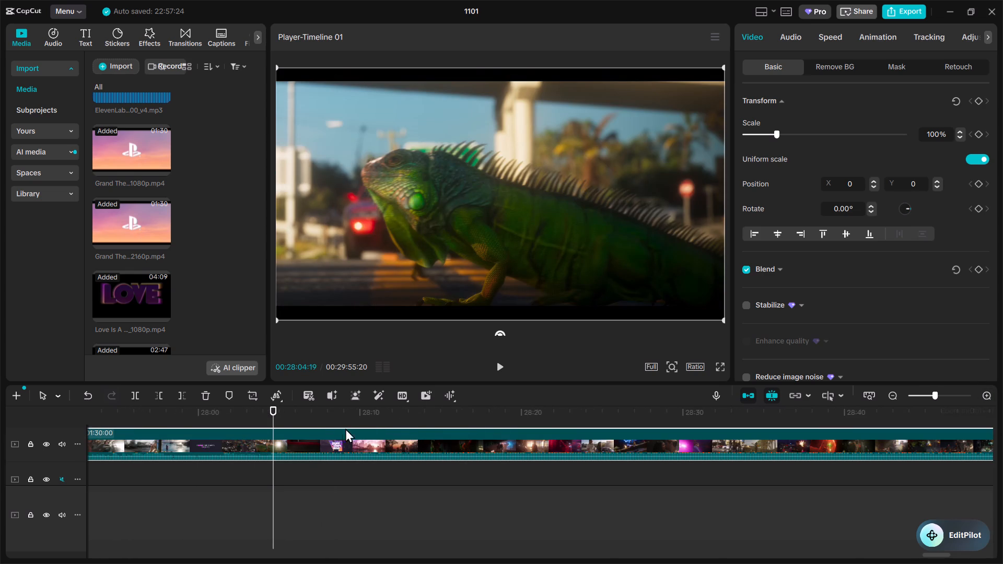
{"action": "left_click", "coordinate": [282, 411]}
{"action": "left_click_drag", "start_coordinate": [282, 411], "coordinate": [322, 404]}
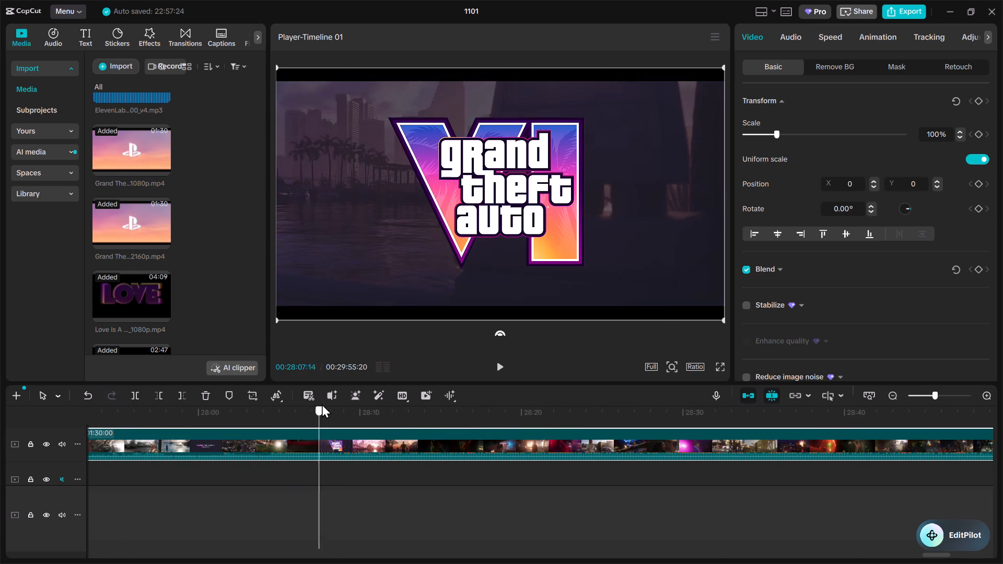
{"action": "left_click_drag", "start_coordinate": [322, 404], "coordinate": [411, 392]}
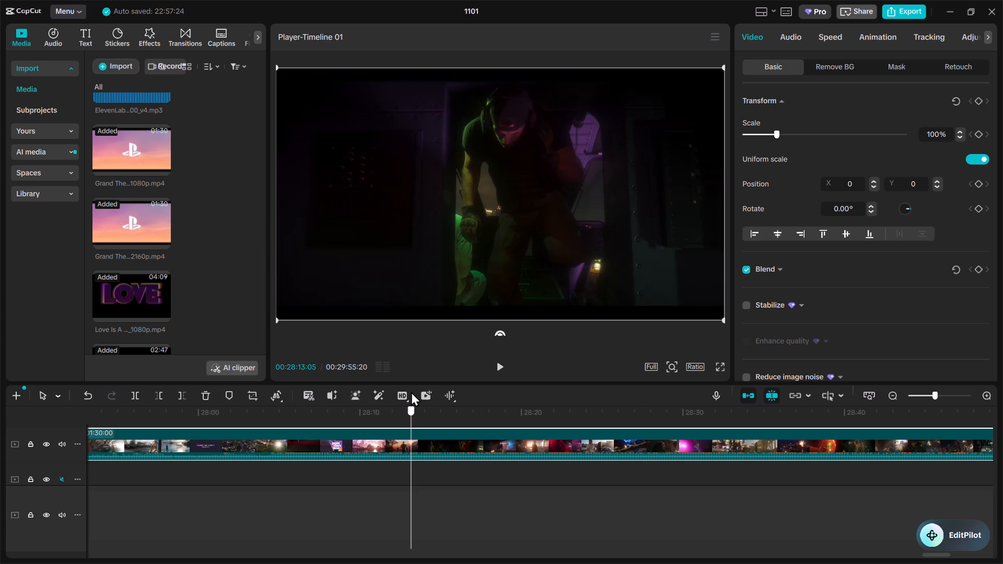
{"action": "left_click_drag", "start_coordinate": [411, 392], "coordinate": [494, 392]}
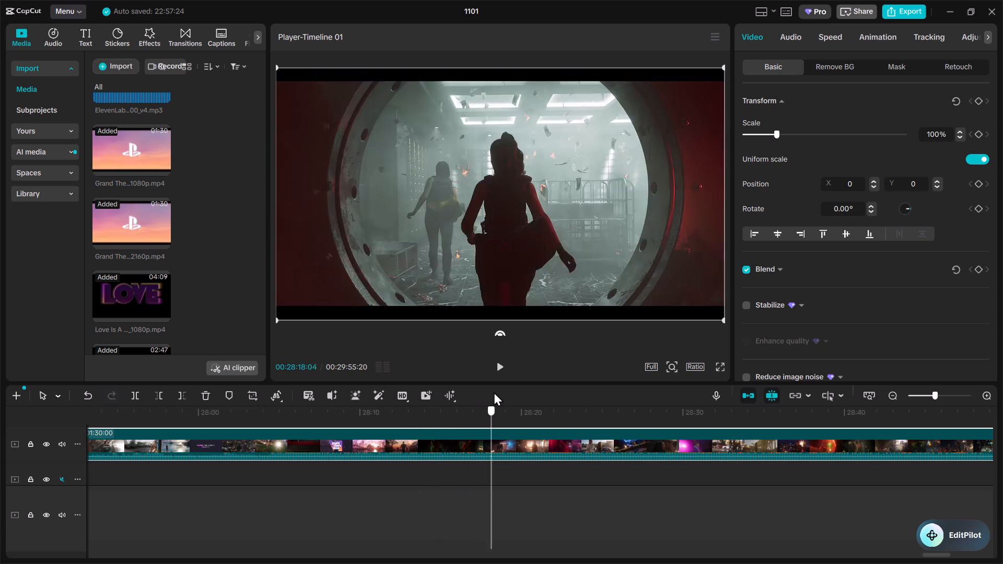
{"action": "left_click_drag", "start_coordinate": [494, 392], "coordinate": [608, 400]}
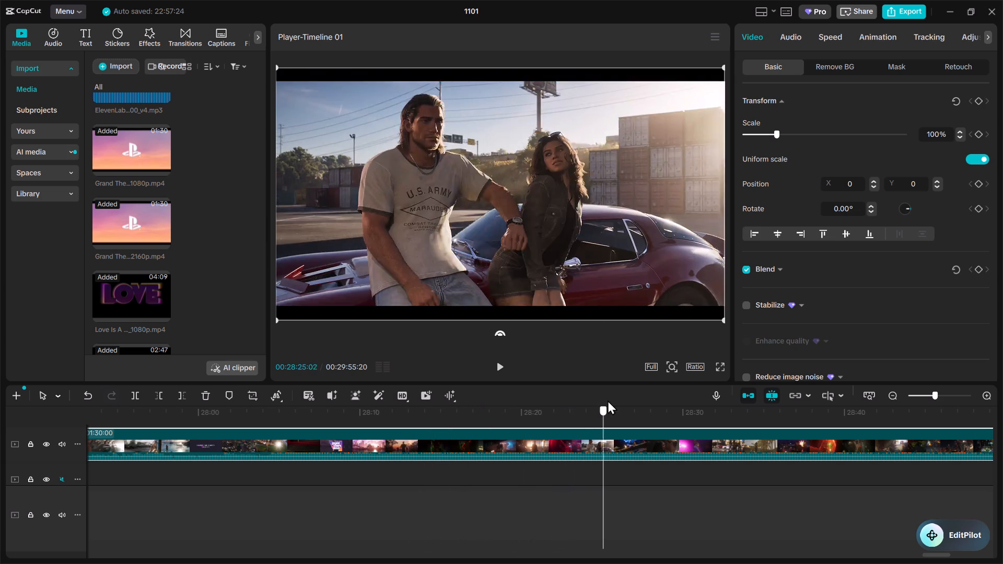
{"action": "left_click_drag", "start_coordinate": [608, 400], "coordinate": [740, 405]}
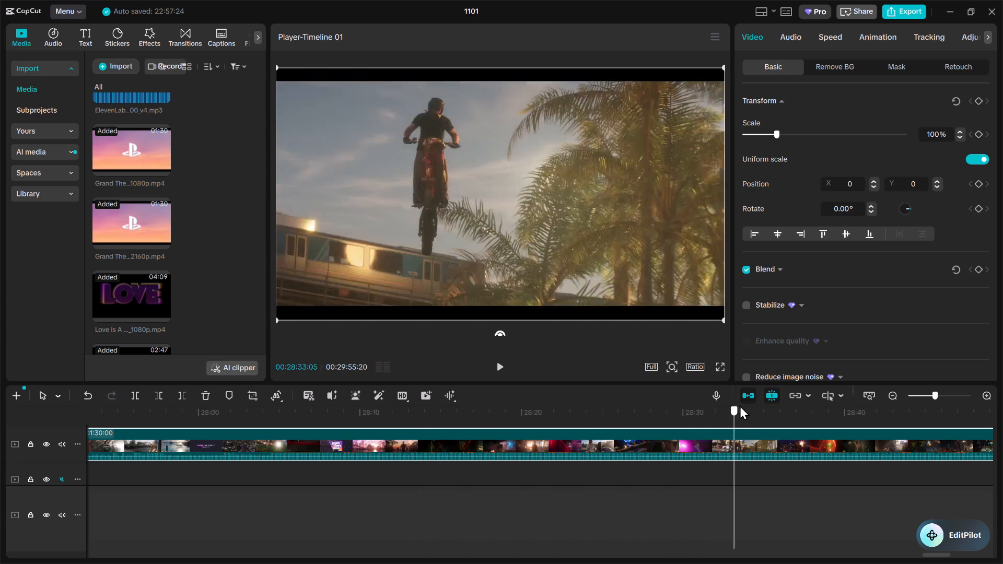
{"action": "left_click_drag", "start_coordinate": [740, 405], "coordinate": [837, 409]}
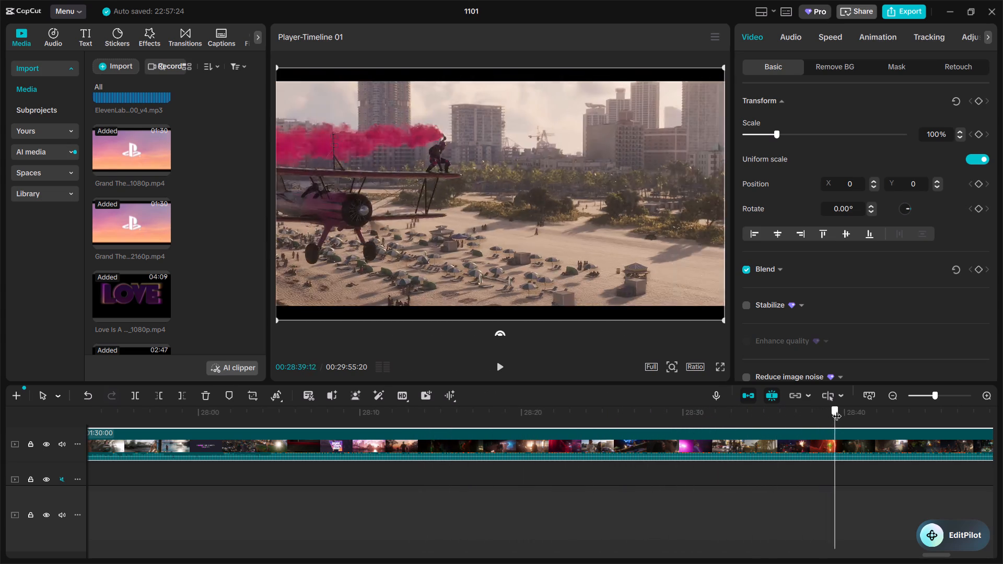
{"action": "left_click_drag", "start_coordinate": [837, 409], "coordinate": [946, 417]}
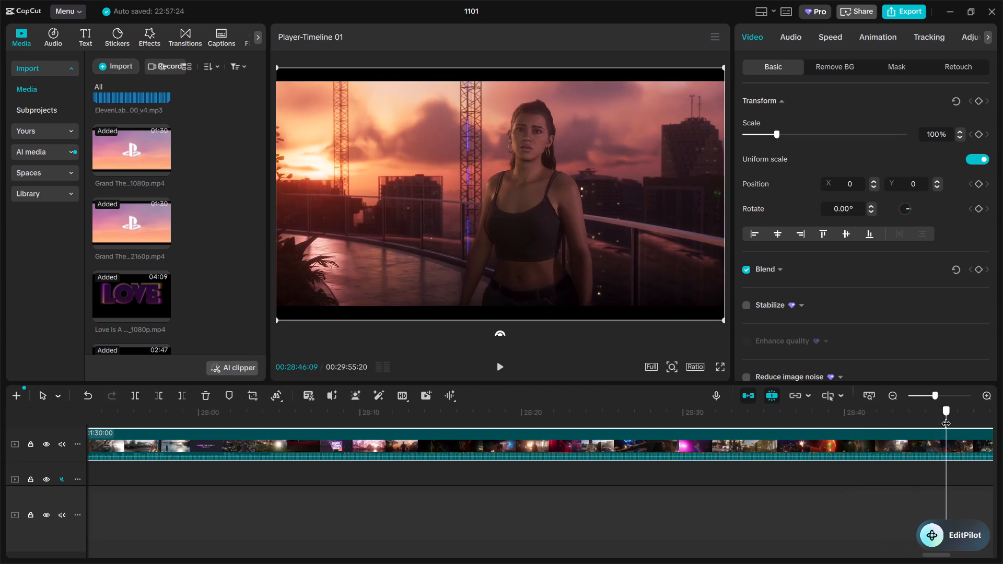
{"action": "left_click_drag", "start_coordinate": [946, 417], "coordinate": [943, 415]}
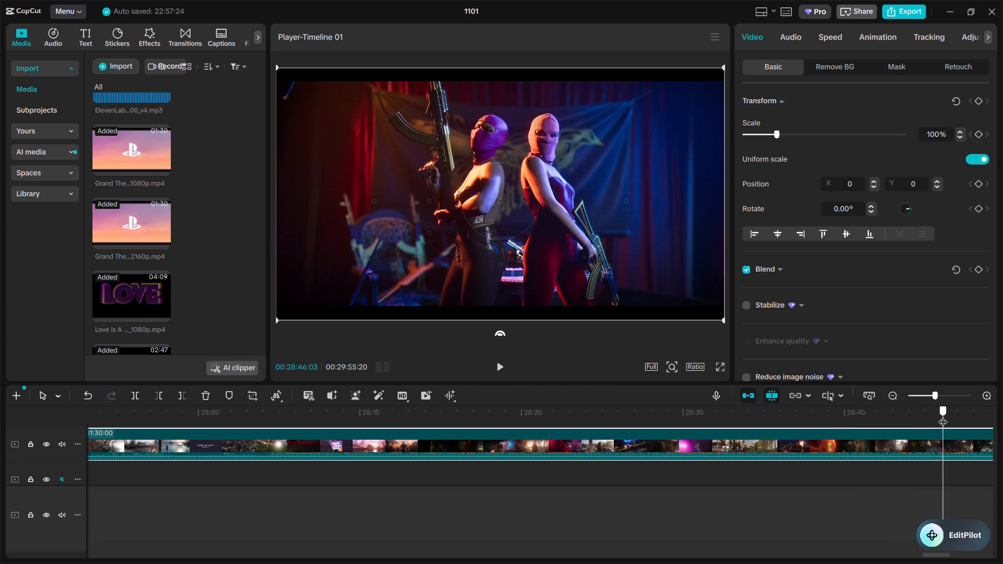
{"action": "left_click_drag", "start_coordinate": [943, 415], "coordinate": [885, 413]}
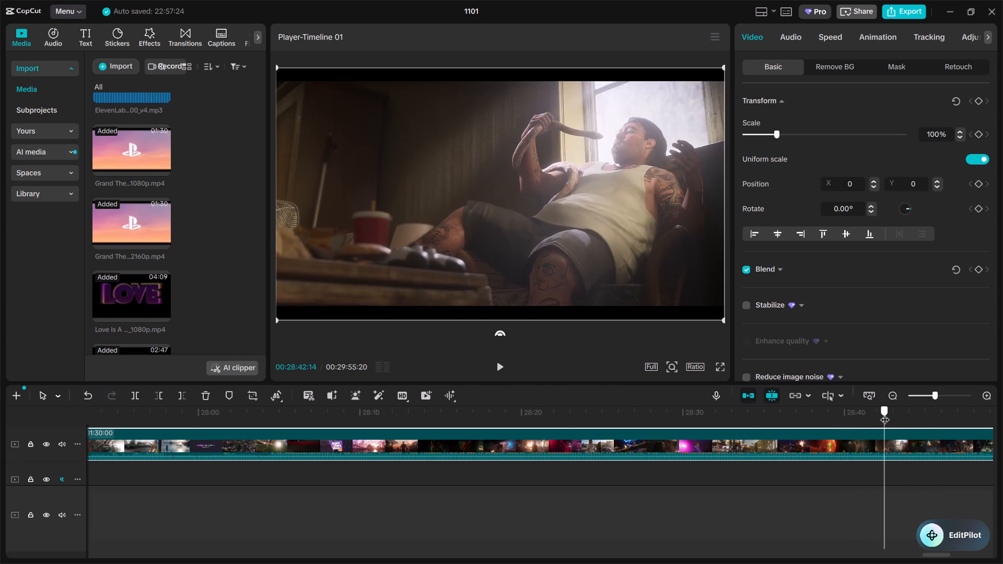
Trim away everything in the launch trailer clip before the shot starting at about 28:44.
{"action": "left_click_drag", "start_coordinate": [885, 413], "coordinate": [888, 412]}
{"action": "key", "text": "space"}
{"action": "key", "text": "space"}
{"action": "key", "text": "space"}
{"action": "key", "text": "space"}
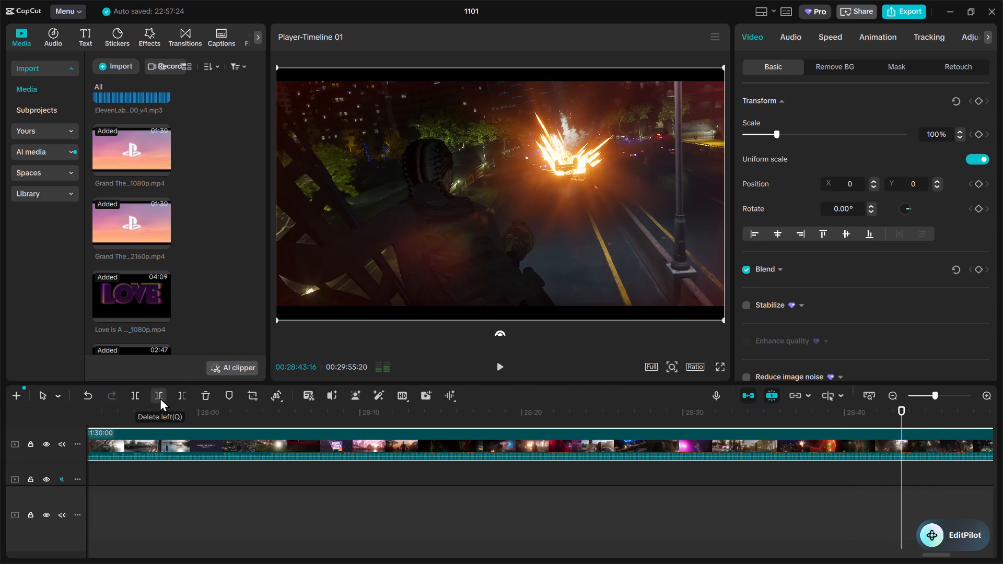
{"action": "left_click", "coordinate": [160, 397]}
{"action": "key", "text": "space"}
{"action": "key", "text": "space"}
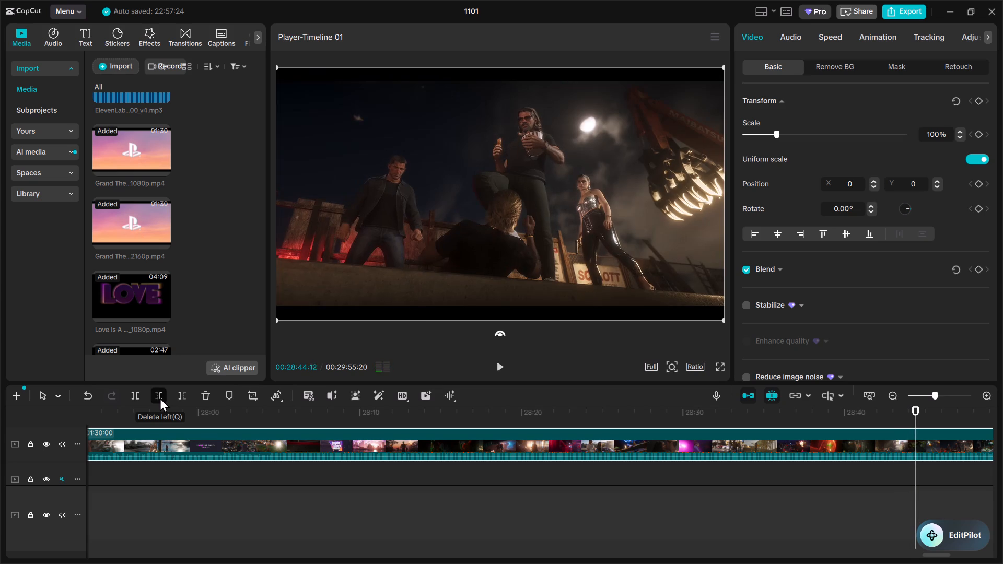
{"action": "key", "text": "space"}
{"action": "key", "text": "space"}
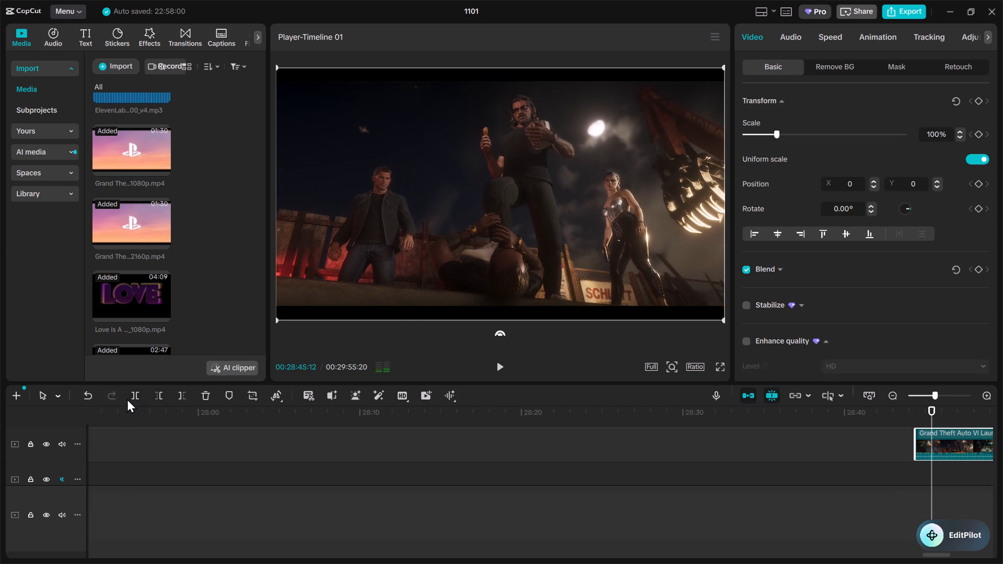
Split the launch trailer clip at about 28:46, sample the remainder through its closing logo, and delete that remainder.
{"action": "key", "text": "space"}
{"action": "key", "text": "space"}
{"action": "left_click", "coordinate": [133, 394]}
{"action": "key", "text": "space"}
{"action": "left_click", "coordinate": [952, 416]}
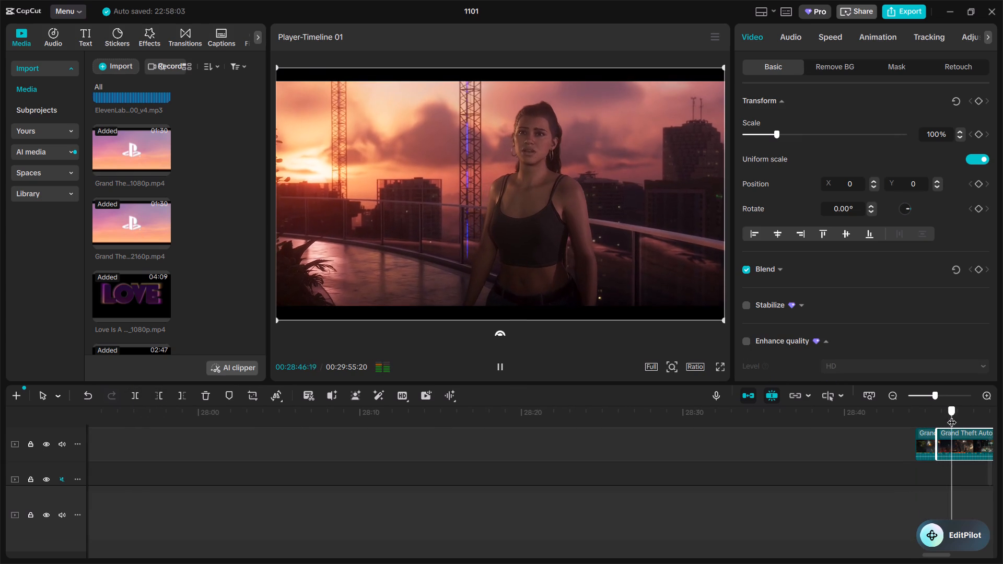
{"action": "left_click_drag", "start_coordinate": [952, 416], "coordinate": [486, 412]}
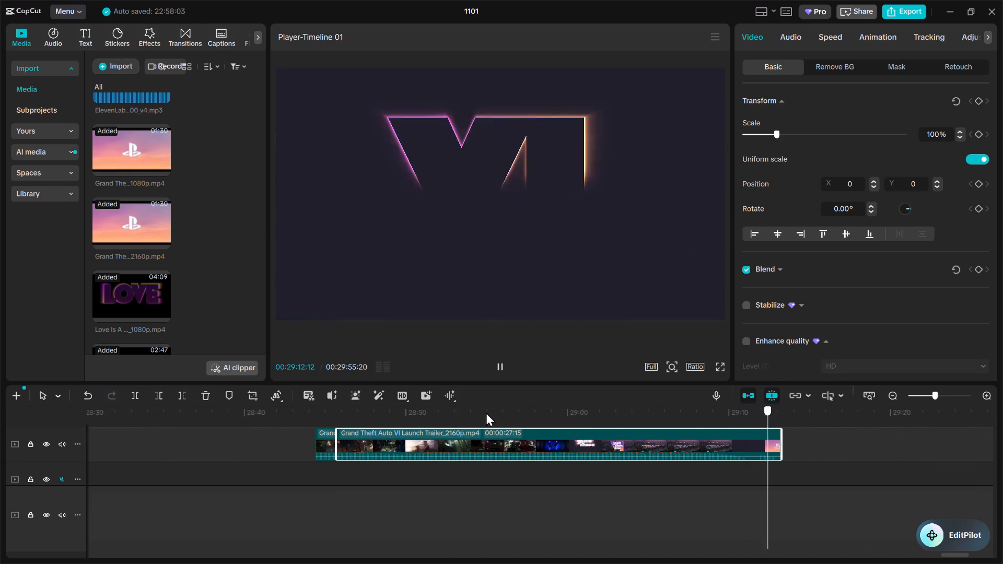
{"action": "left_click_drag", "start_coordinate": [486, 412], "coordinate": [412, 420]}
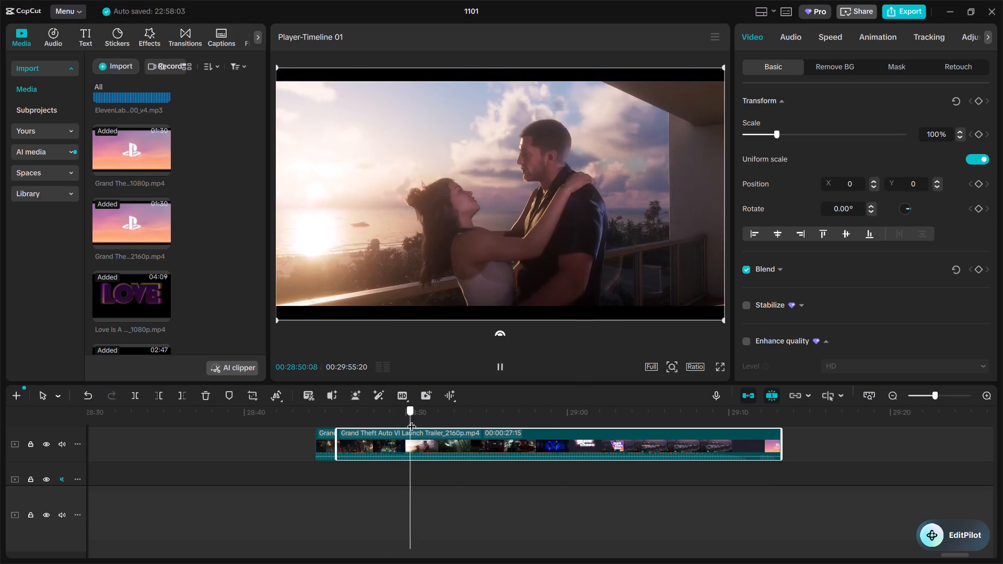
{"action": "left_click_drag", "start_coordinate": [412, 420], "coordinate": [518, 422]}
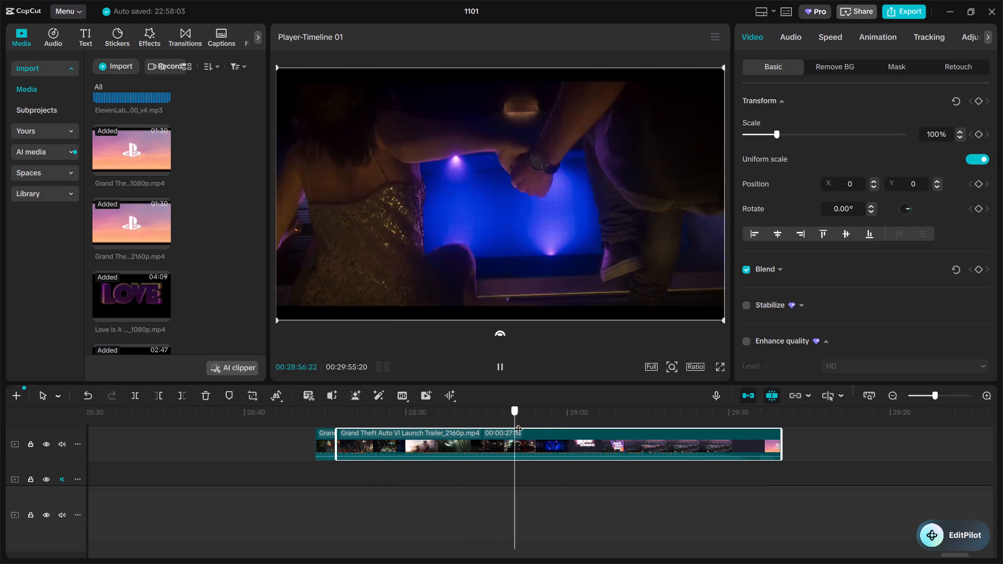
{"action": "left_click_drag", "start_coordinate": [518, 422], "coordinate": [611, 430]}
{"action": "left_click", "coordinate": [206, 397]}
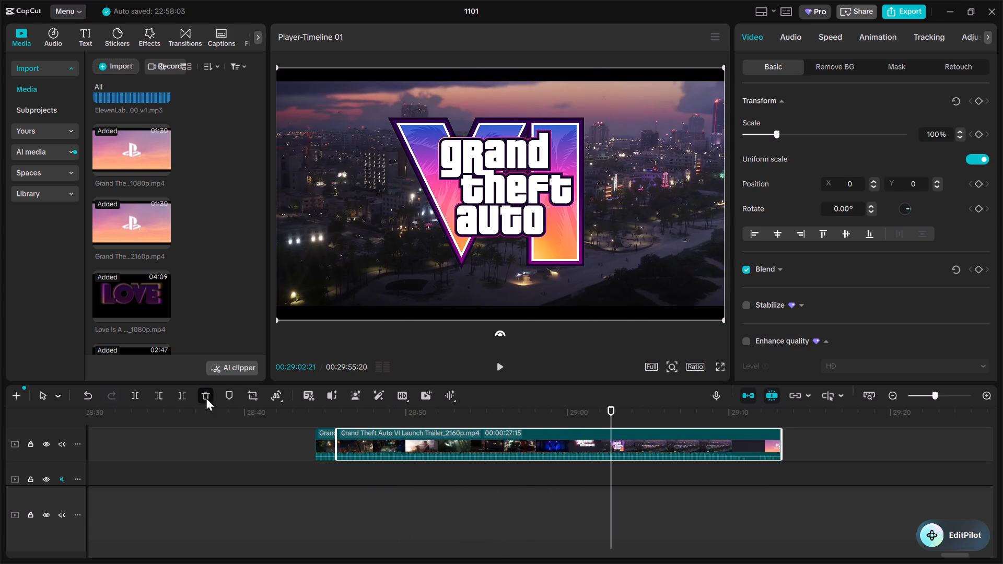
Place the 26:49 gameplay video videoplayback.webm on the timeline starting at about 28:49.
{"action": "scroll", "coordinate": [151, 305], "scroll_direction": "down", "scroll_amount": 3}
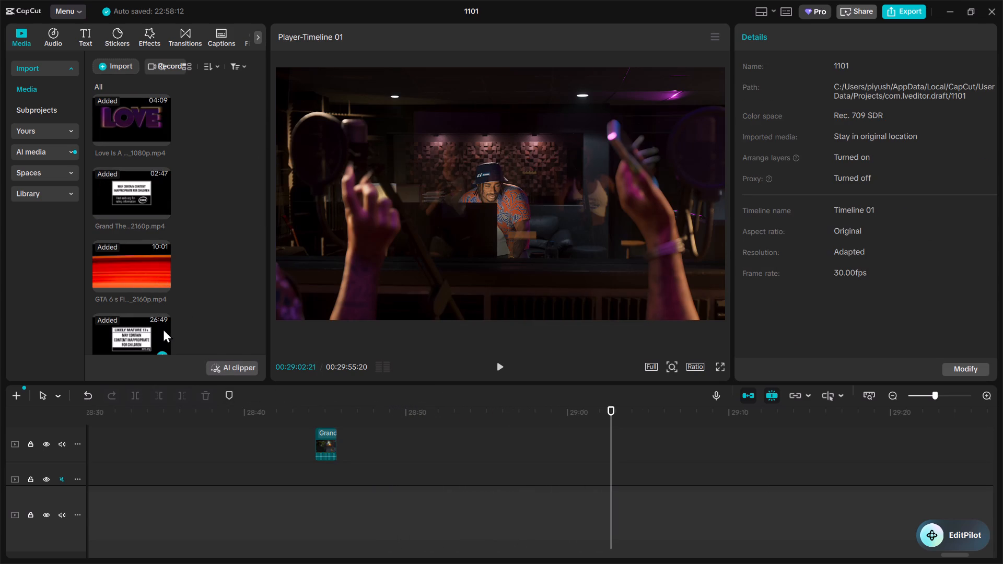
{"action": "left_click_drag", "start_coordinate": [137, 329], "coordinate": [399, 426]}
{"action": "scroll", "coordinate": [430, 437], "scroll_direction": "up", "scroll_amount": 1}
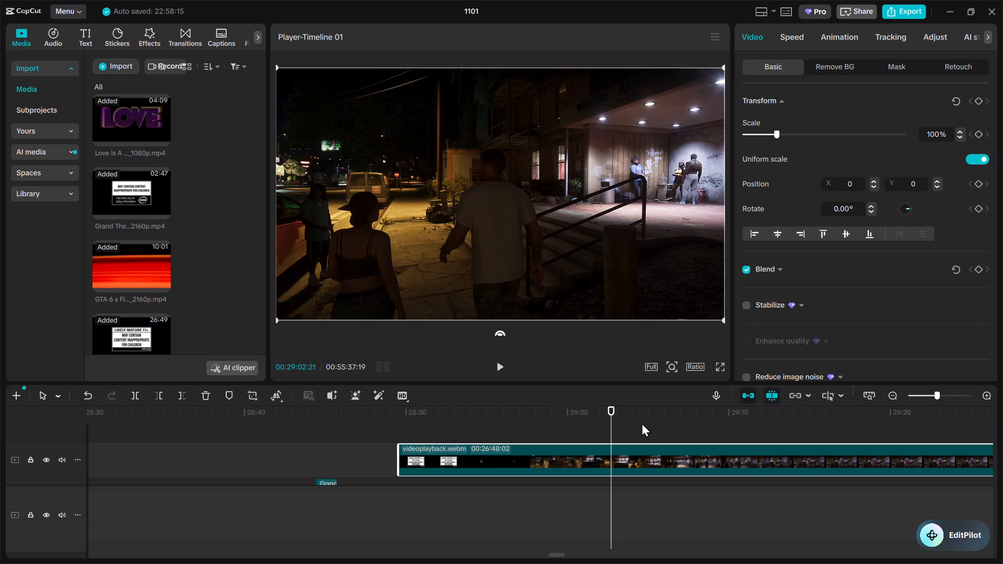
Examine the videoplayback.webm gameplay clip between about 29:02 and 37:52 to find a usable excerpt.
{"action": "left_click", "coordinate": [647, 422]}
{"action": "left_click_drag", "start_coordinate": [647, 422], "coordinate": [1002, 436]}
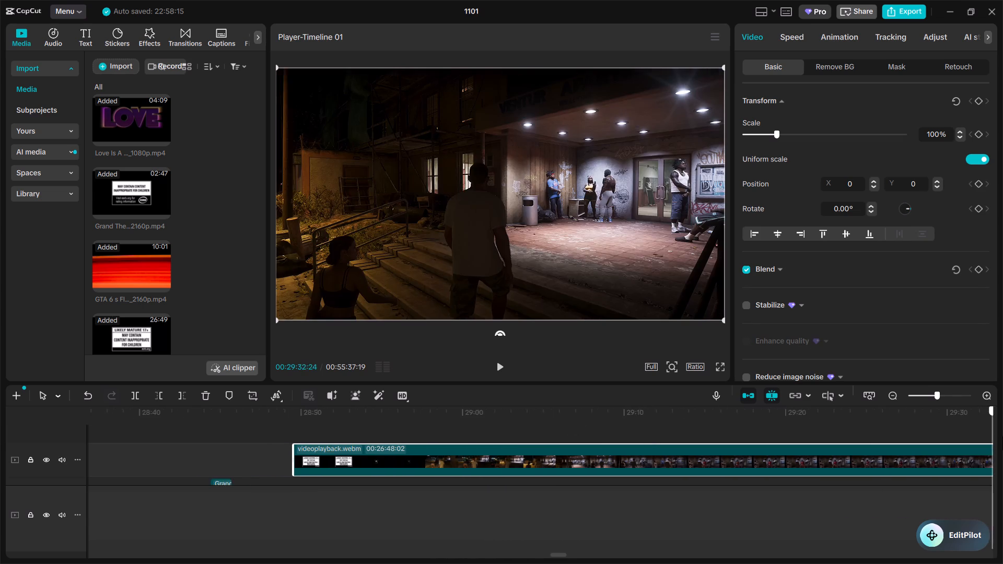
{"action": "left_click_drag", "start_coordinate": [1002, 436], "coordinate": [970, 433]}
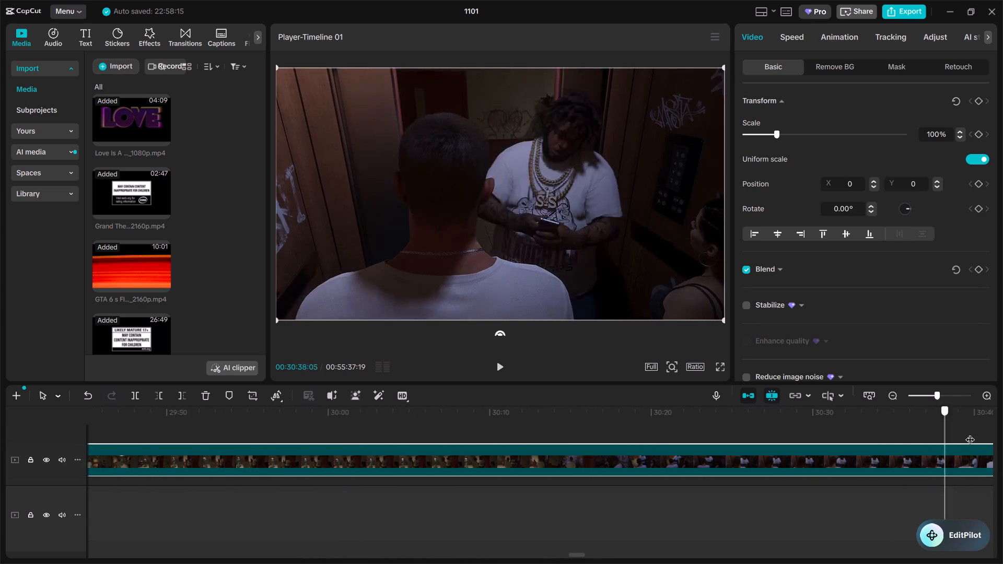
{"action": "left_click_drag", "start_coordinate": [970, 433], "coordinate": [1002, 429]}
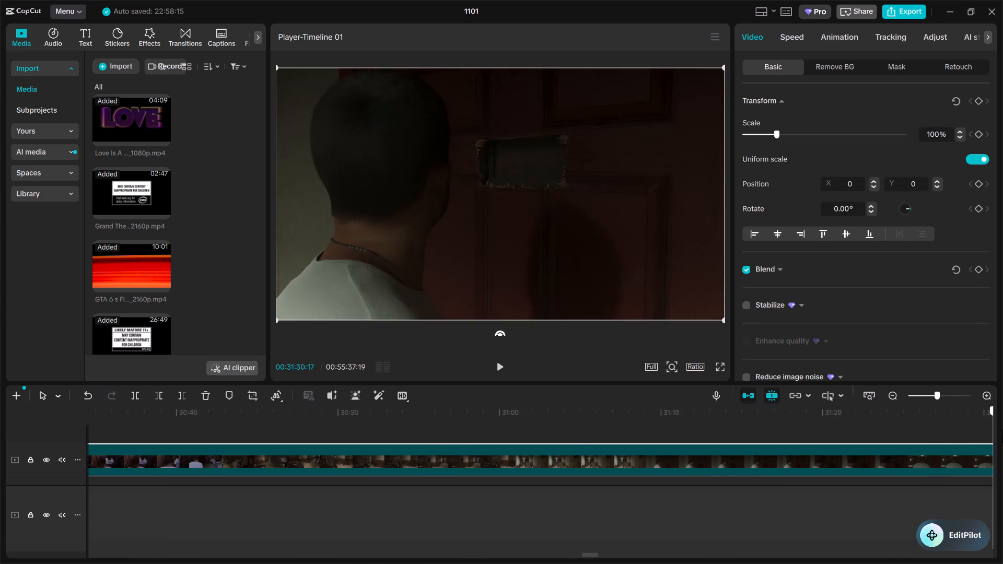
{"action": "left_click_drag", "start_coordinate": [1002, 429], "coordinate": [1002, 437]}
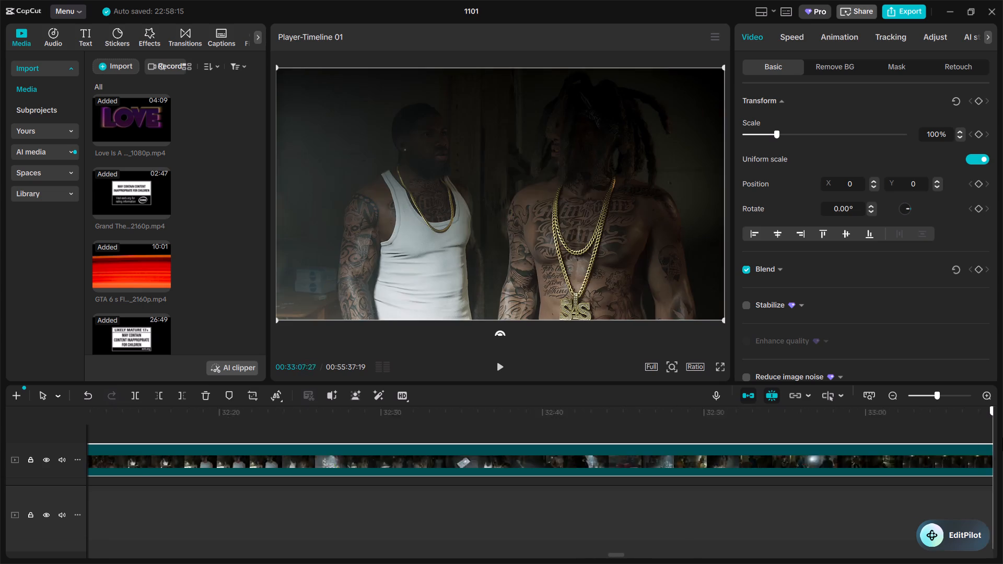
{"action": "left_click_drag", "start_coordinate": [1002, 437], "coordinate": [890, 433]}
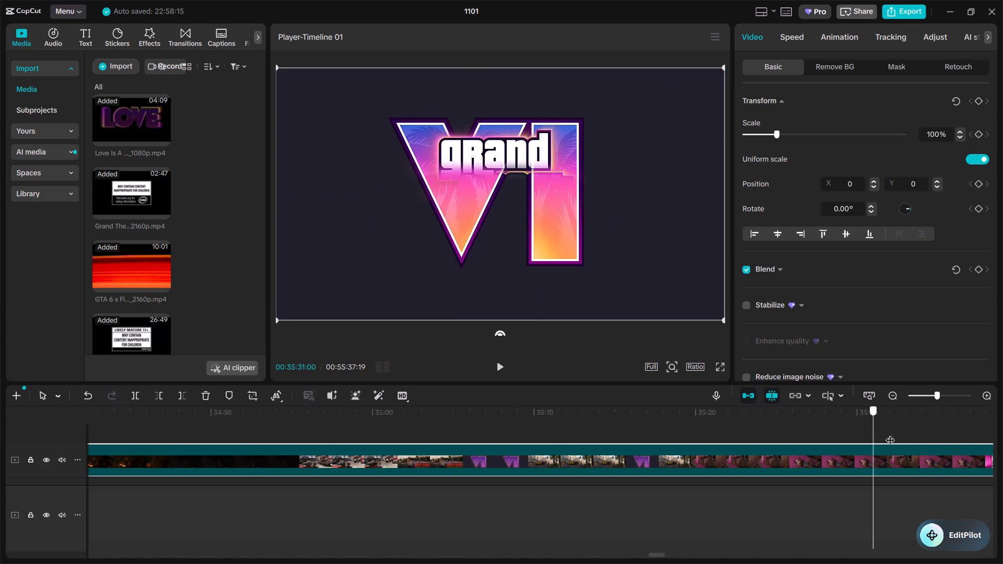
{"action": "left_click_drag", "start_coordinate": [890, 433], "coordinate": [934, 419]}
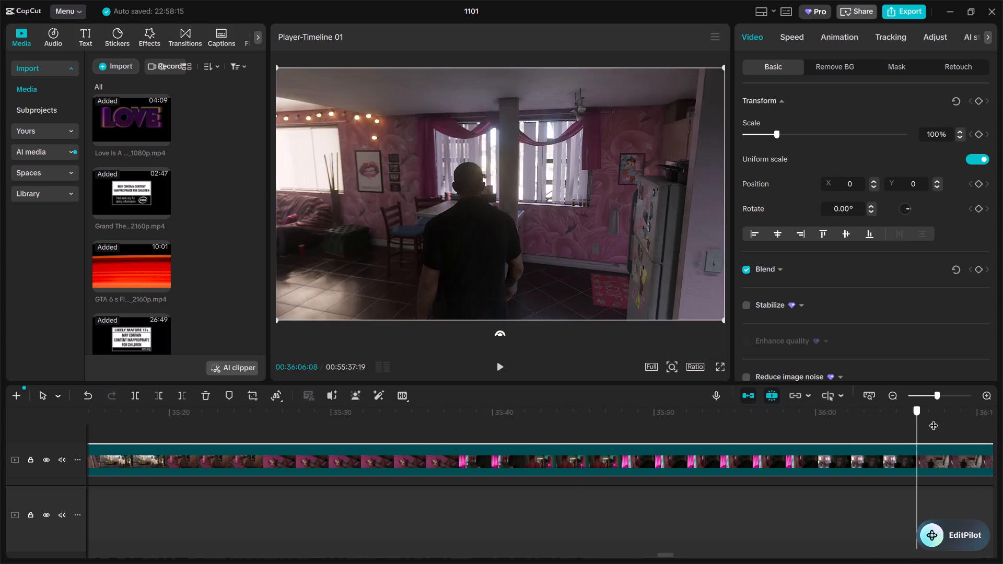
{"action": "left_click_drag", "start_coordinate": [934, 419], "coordinate": [960, 418]}
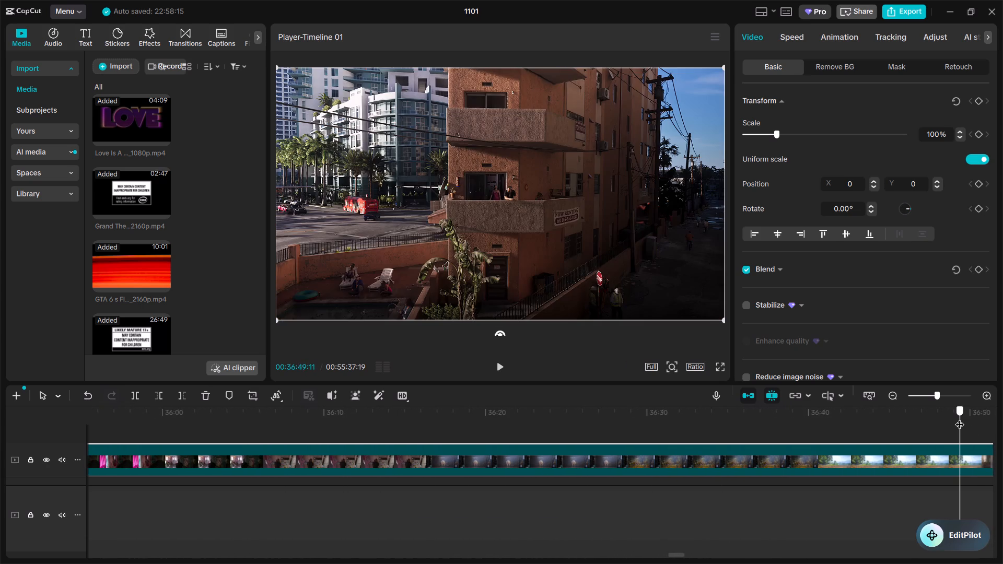
{"action": "left_click_drag", "start_coordinate": [960, 418], "coordinate": [995, 416]}
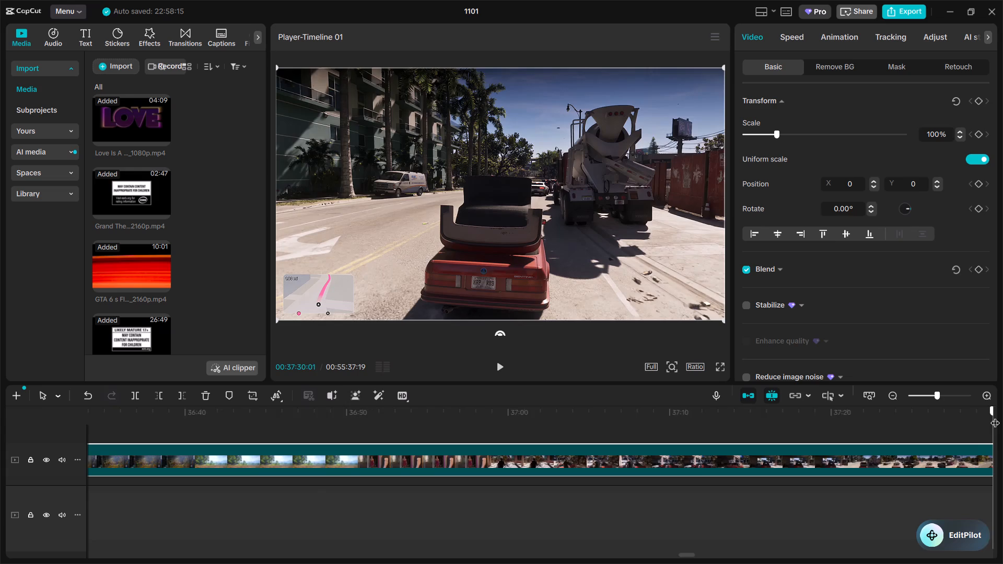
{"action": "left_click_drag", "start_coordinate": [995, 416], "coordinate": [982, 416]}
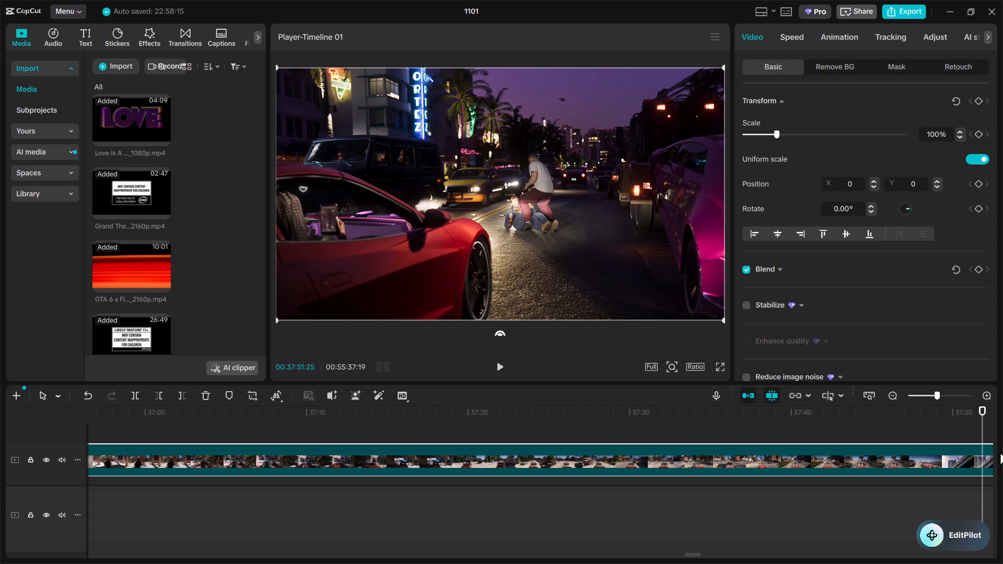
Trim away everything in the videoplayback.webm clip before the storefront shot starting at about 37:53.
{"action": "key", "text": "space"}
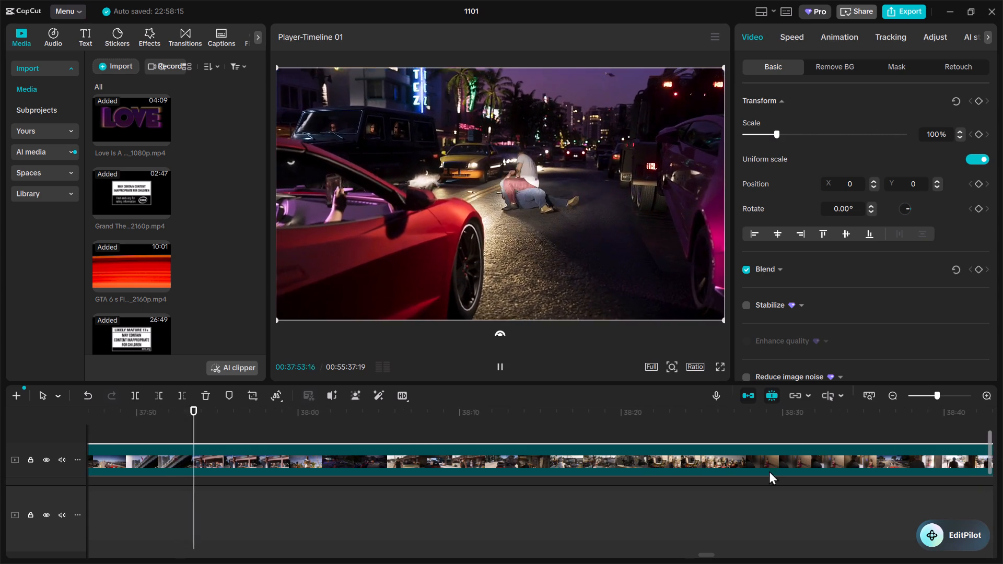
{"action": "left_click", "coordinate": [201, 422]}
{"action": "left_click", "coordinate": [200, 422]}
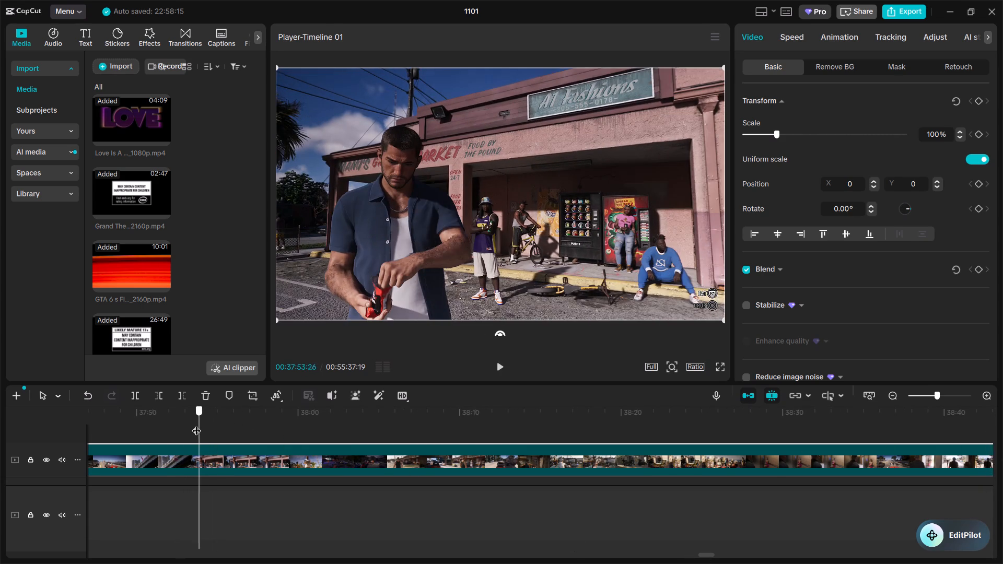
{"action": "left_click", "coordinate": [157, 398]}
Preview the storefront shot and split the videoplayback.webm clip at its end, at about 37:56.
{"action": "key", "text": "space"}
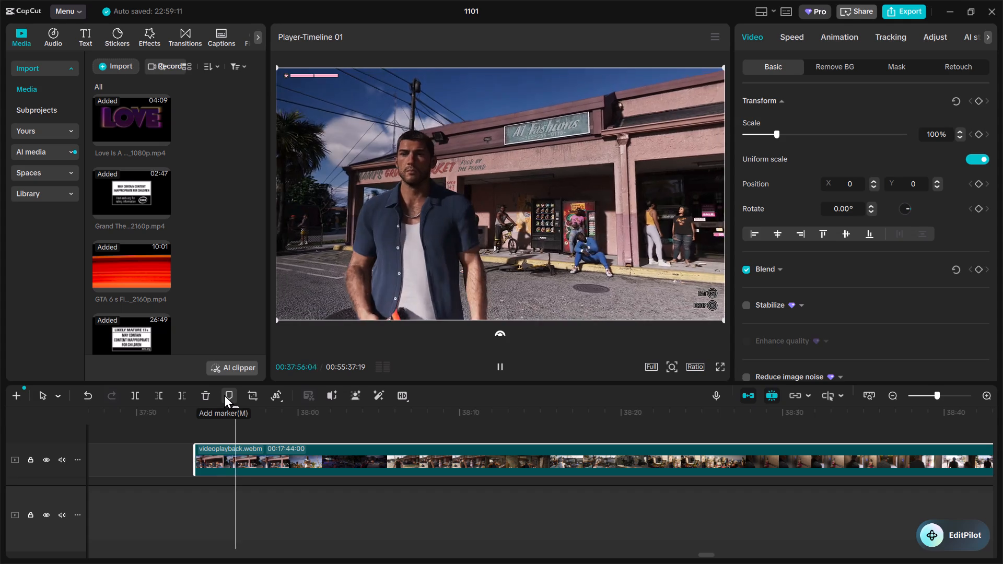
{"action": "key", "text": "space"}
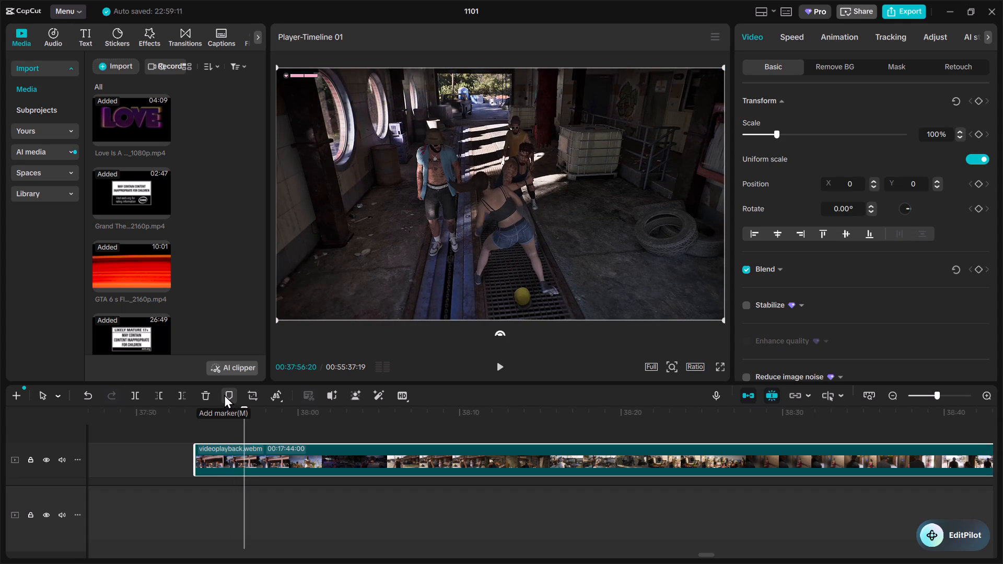
{"action": "left_click", "coordinate": [234, 416]}
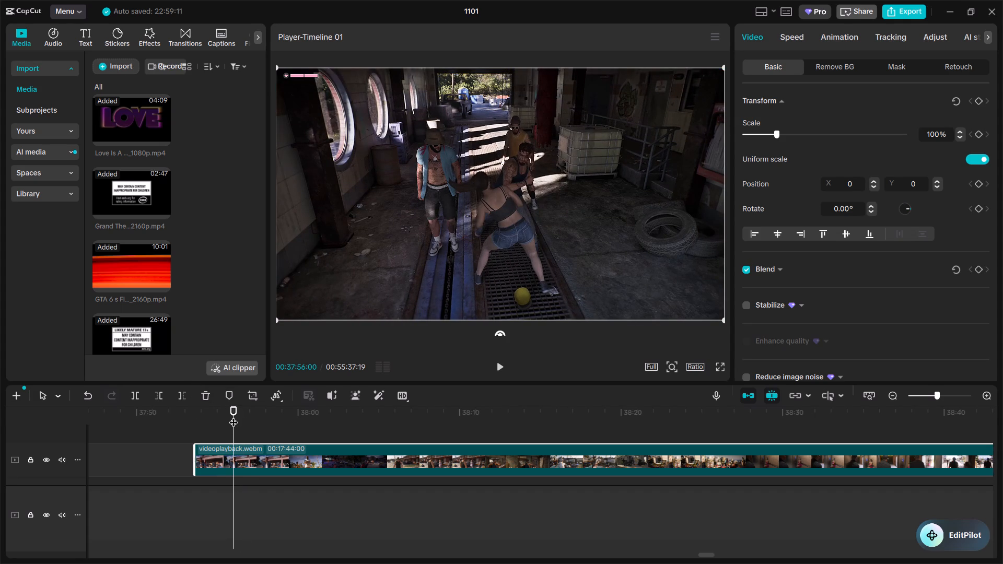
{"action": "left_click", "coordinate": [131, 399]}
Examine the rest of the gameplay clip after the split, through about 48:02, to find another excerpt.
{"action": "left_click", "coordinate": [275, 425]}
{"action": "left_click_drag", "start_coordinate": [275, 425], "coordinate": [291, 425]}
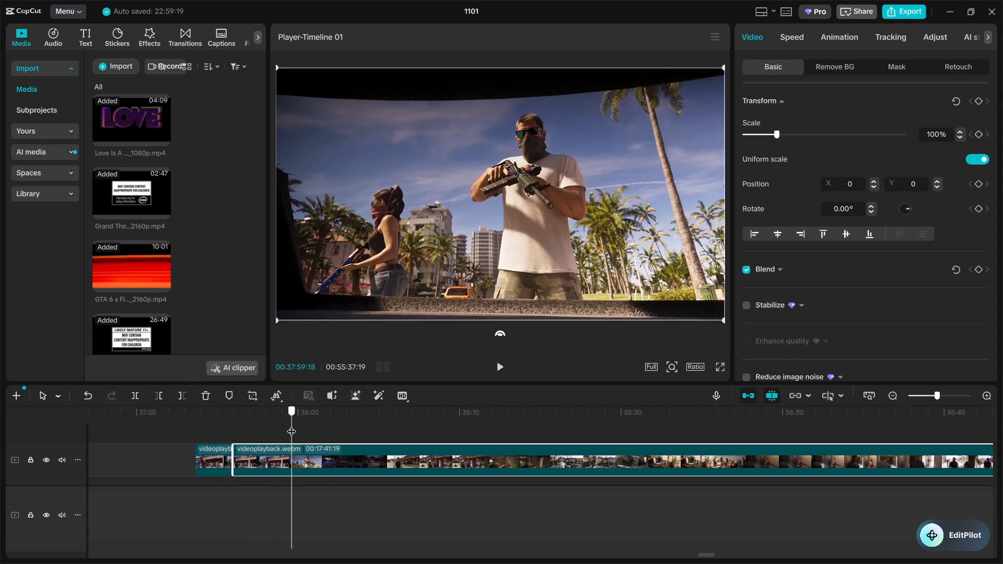
{"action": "left_click_drag", "start_coordinate": [291, 425], "coordinate": [441, 417]}
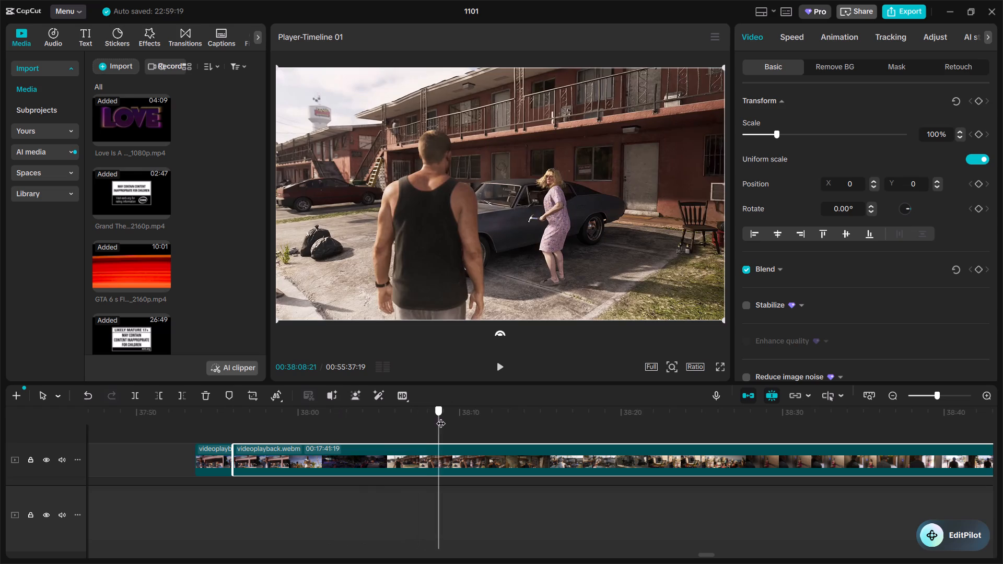
{"action": "left_click_drag", "start_coordinate": [441, 417], "coordinate": [643, 455]}
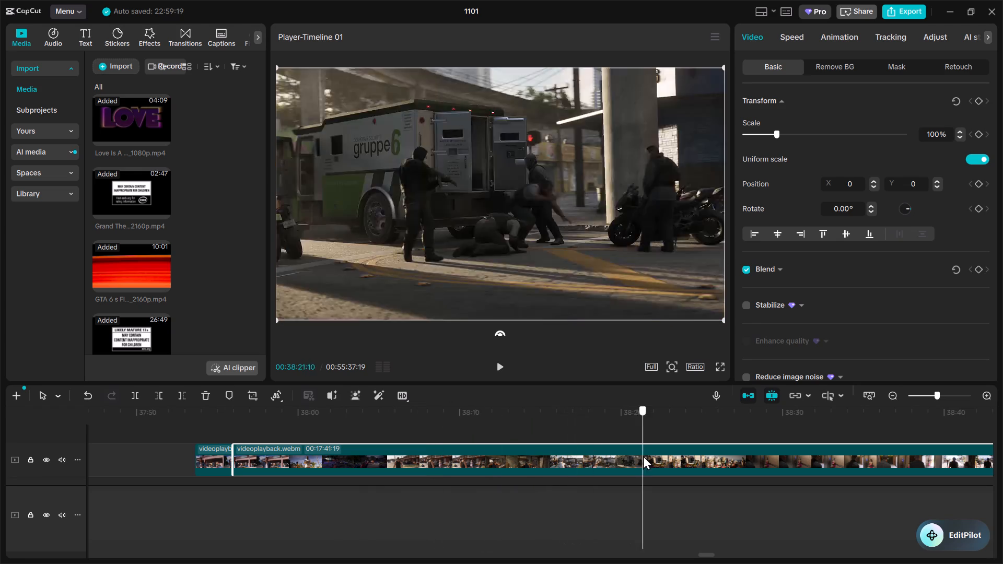
{"action": "left_click_drag", "start_coordinate": [643, 455], "coordinate": [951, 439]}
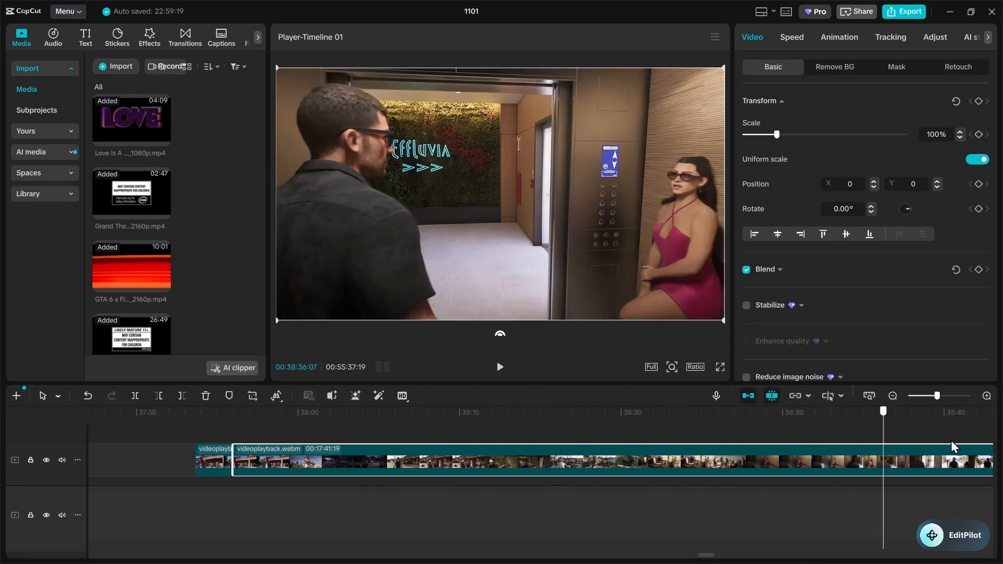
{"action": "left_click_drag", "start_coordinate": [951, 439], "coordinate": [995, 440]}
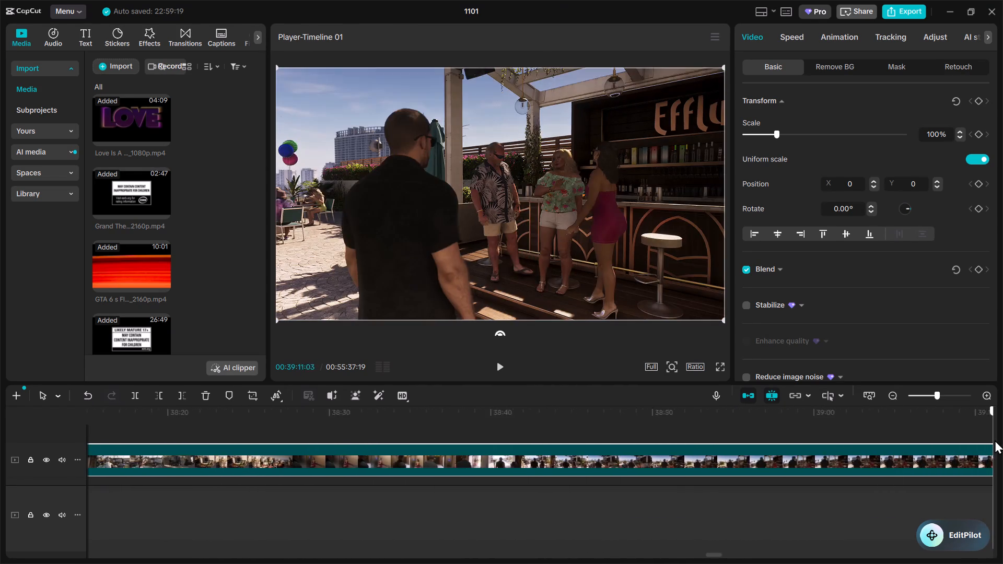
{"action": "left_click_drag", "start_coordinate": [995, 440], "coordinate": [935, 441]}
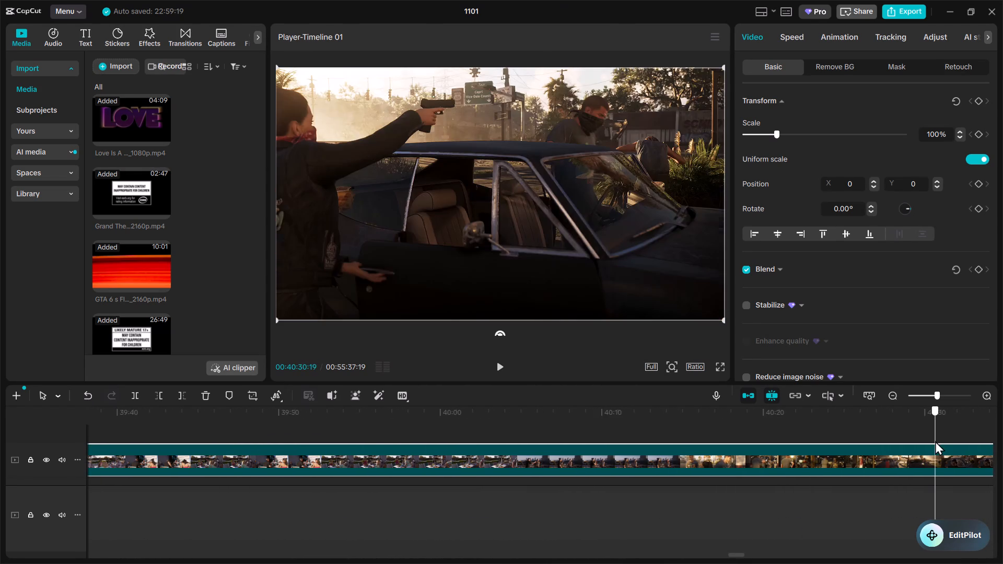
{"action": "left_click_drag", "start_coordinate": [935, 441], "coordinate": [986, 442]}
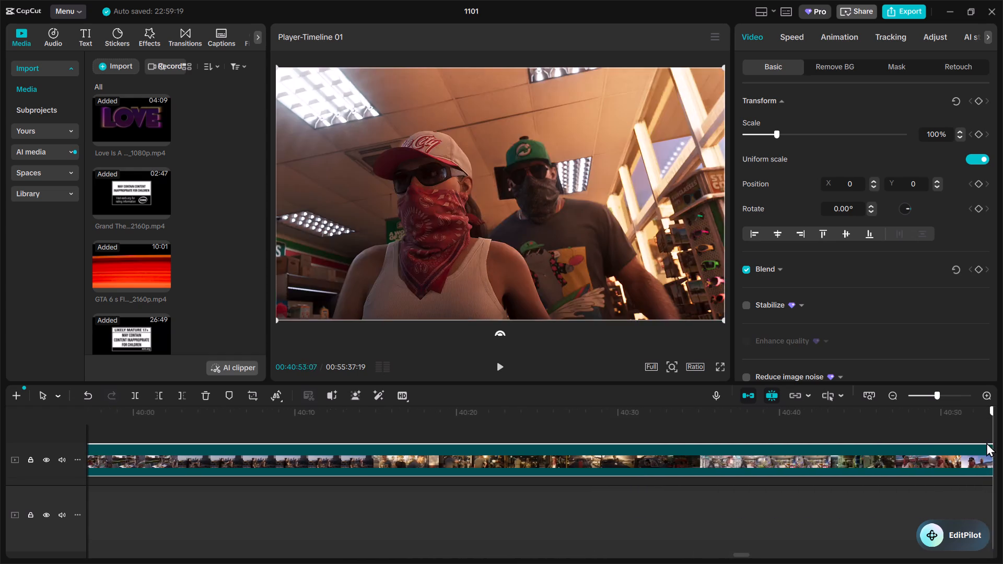
{"action": "left_click_drag", "start_coordinate": [986, 442], "coordinate": [943, 449]}
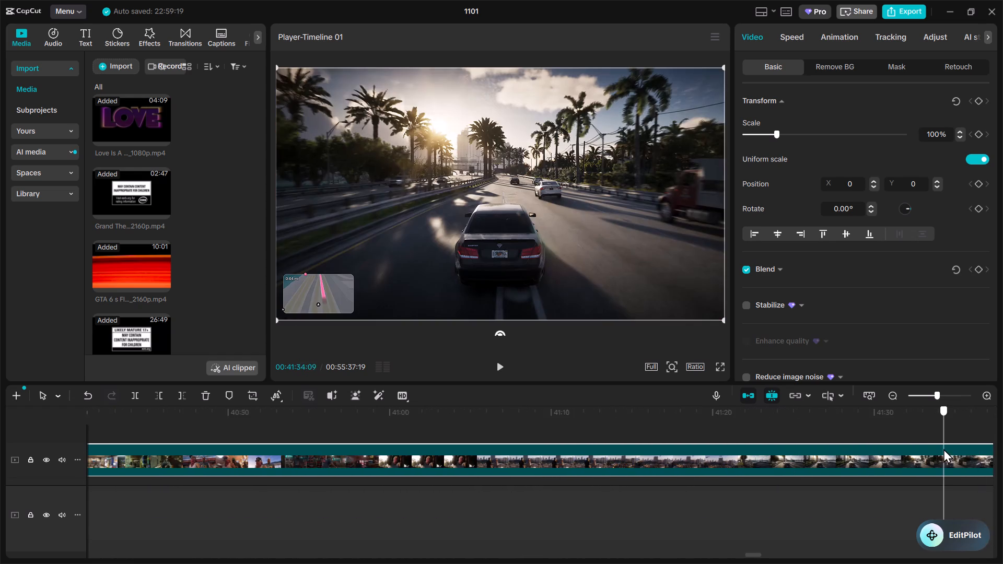
{"action": "left_click_drag", "start_coordinate": [943, 449], "coordinate": [896, 432]}
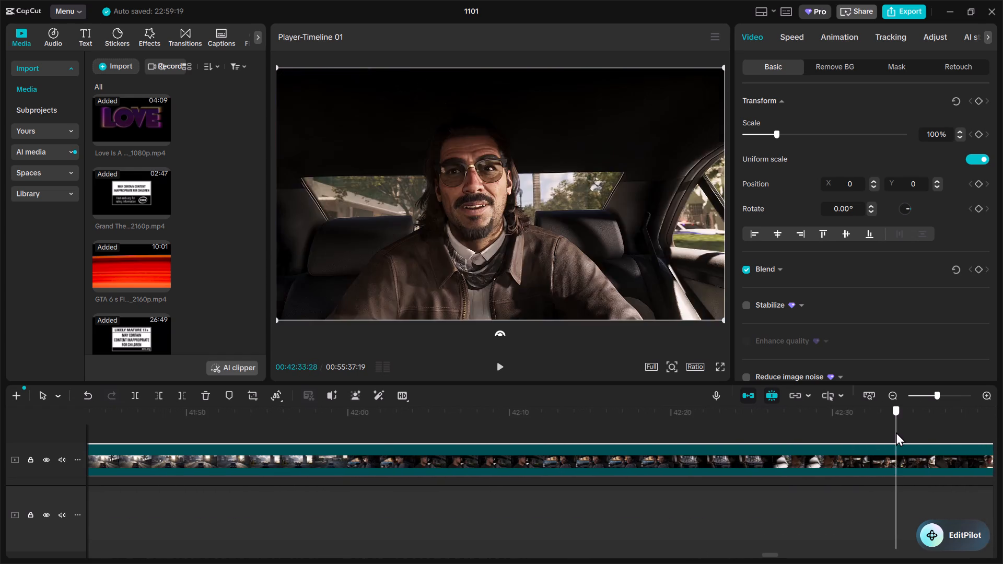
{"action": "left_click_drag", "start_coordinate": [896, 432], "coordinate": [929, 428]}
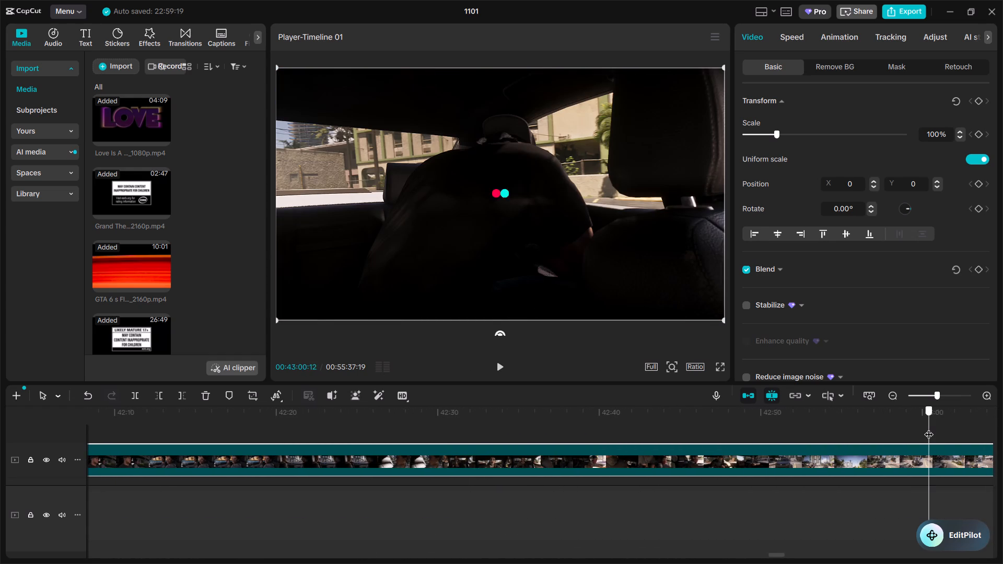
{"action": "left_click_drag", "start_coordinate": [929, 428], "coordinate": [986, 430]}
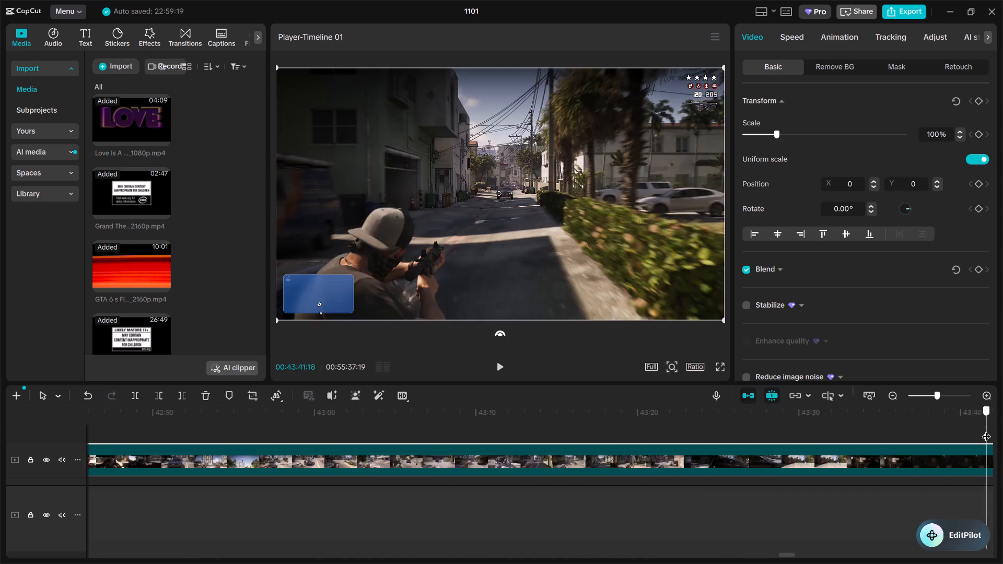
{"action": "left_click_drag", "start_coordinate": [986, 430], "coordinate": [981, 437]}
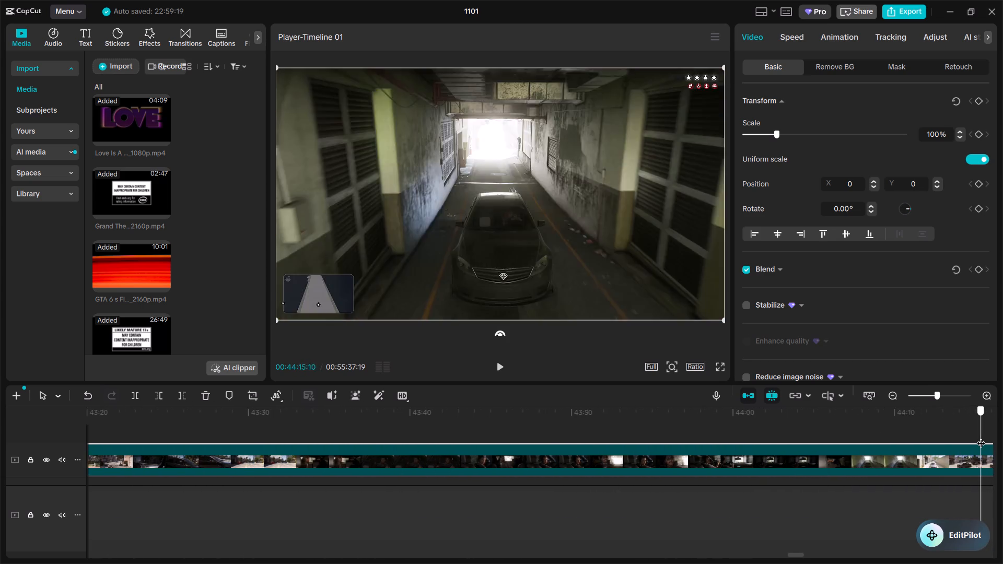
{"action": "left_click_drag", "start_coordinate": [981, 437], "coordinate": [1002, 431]}
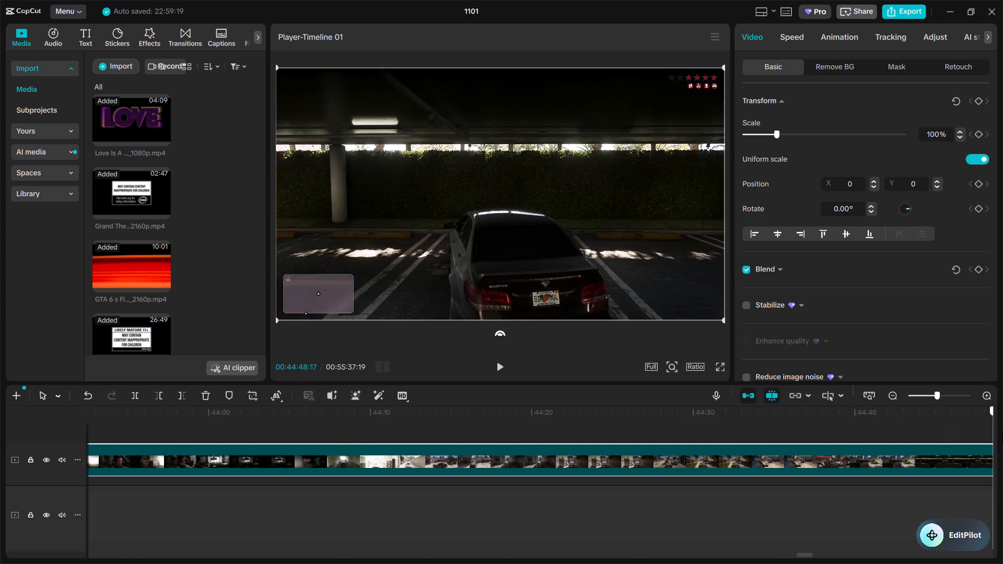
{"action": "left_click_drag", "start_coordinate": [1002, 431], "coordinate": [999, 436]}
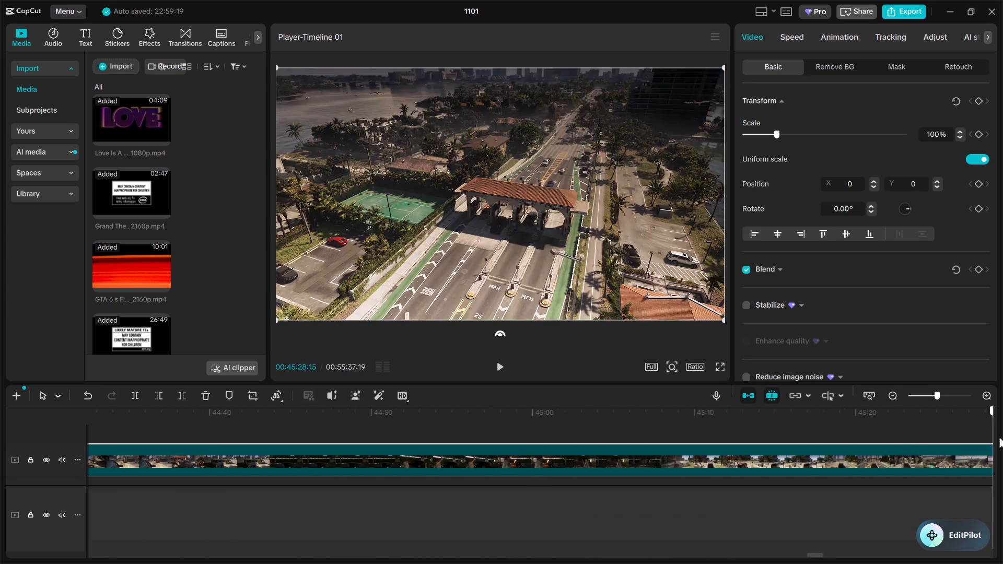
{"action": "left_click_drag", "start_coordinate": [999, 436], "coordinate": [984, 432]}
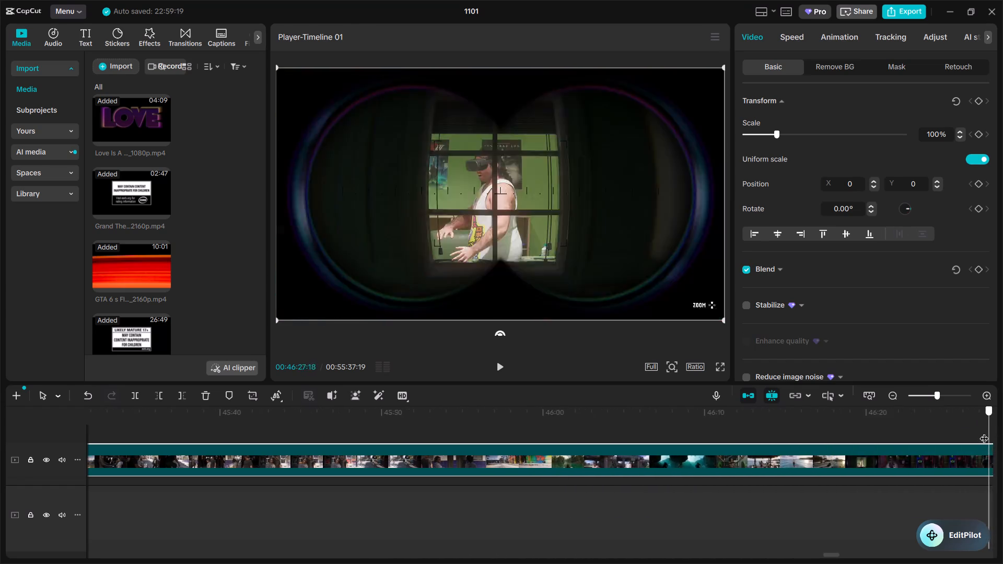
{"action": "left_click_drag", "start_coordinate": [984, 432], "coordinate": [988, 429]}
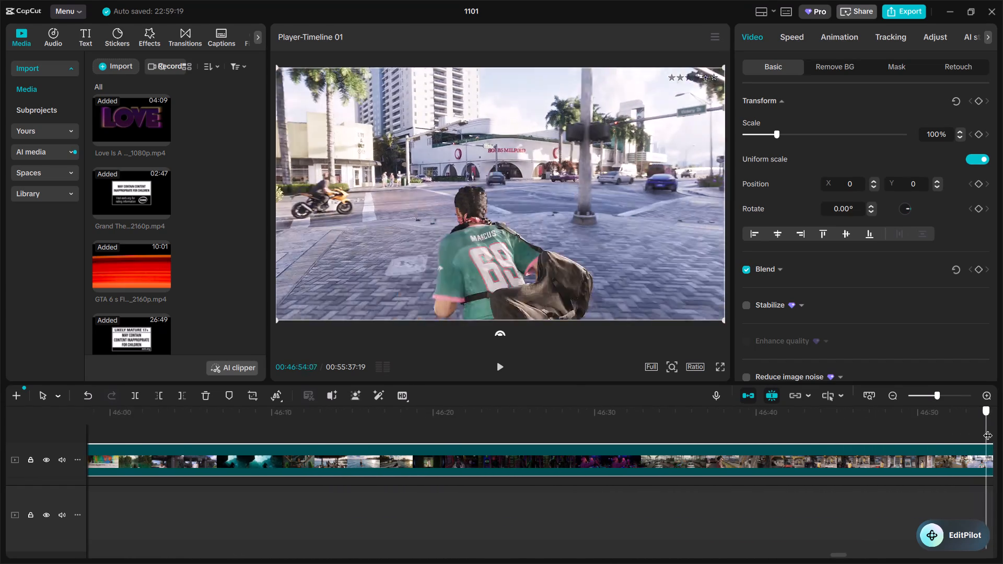
{"action": "left_click_drag", "start_coordinate": [988, 429], "coordinate": [979, 433]}
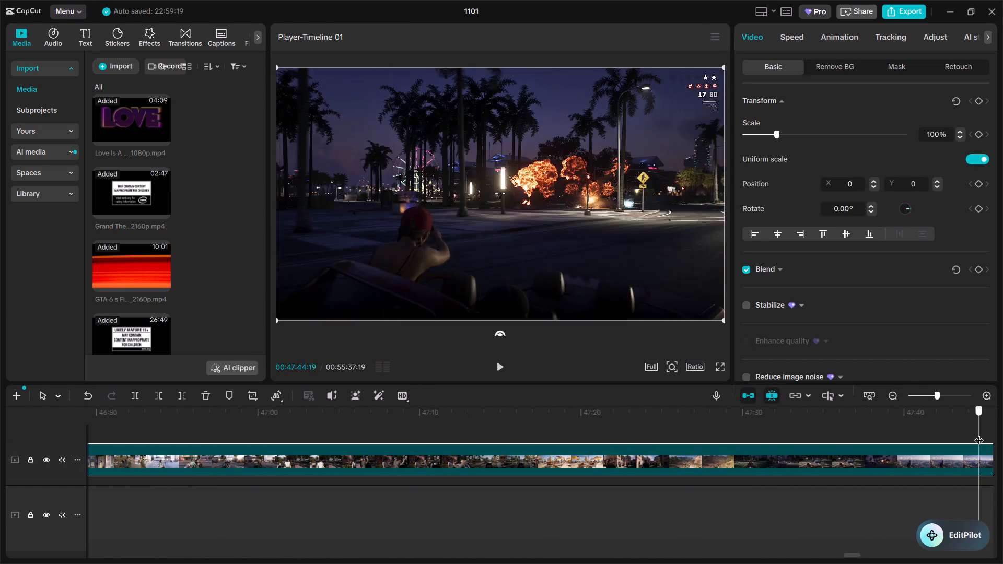
{"action": "left_click_drag", "start_coordinate": [979, 433], "coordinate": [880, 438]}
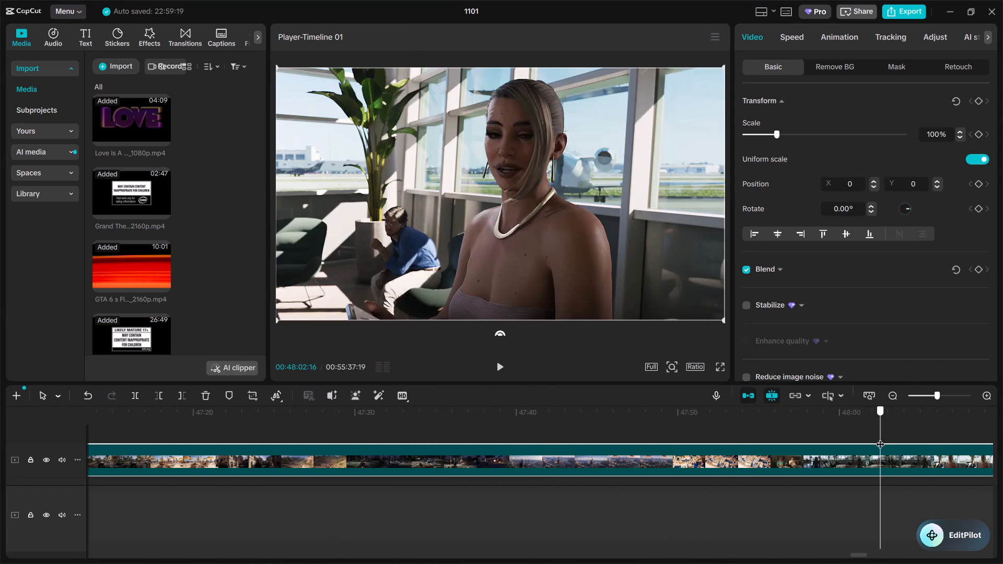
Trim away everything in the remaining gameplay clip before the shot of two men drinking on the sofa, at about 47:55.
{"action": "left_click_drag", "start_coordinate": [880, 438], "coordinate": [744, 448]}
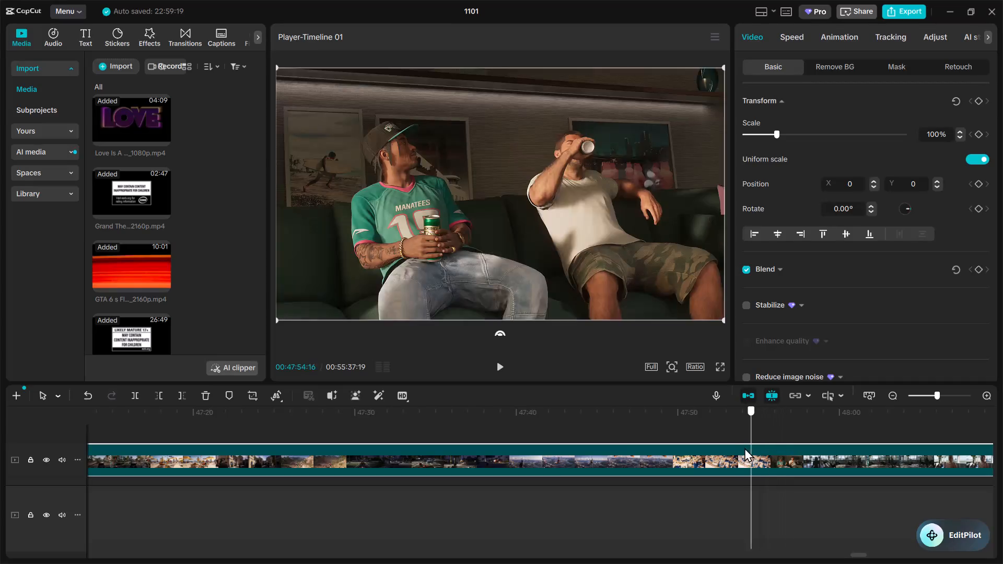
{"action": "left_click_drag", "start_coordinate": [744, 448], "coordinate": [767, 438]}
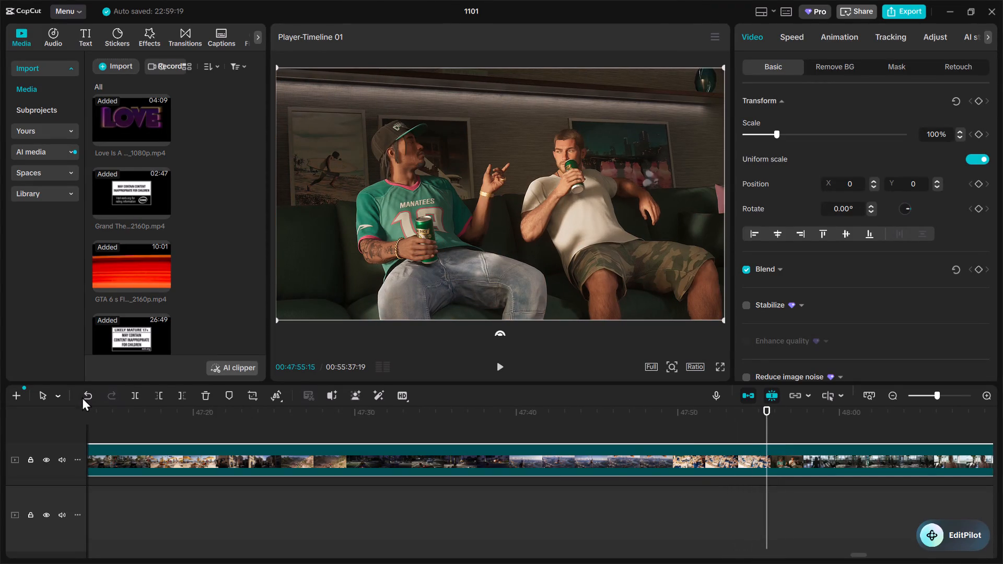
{"action": "left_click", "coordinate": [158, 390]}
Preview the sofa shot and split the videoplayback.webm clip just before its end, at about 47:56.
{"action": "left_click", "coordinate": [498, 369]}
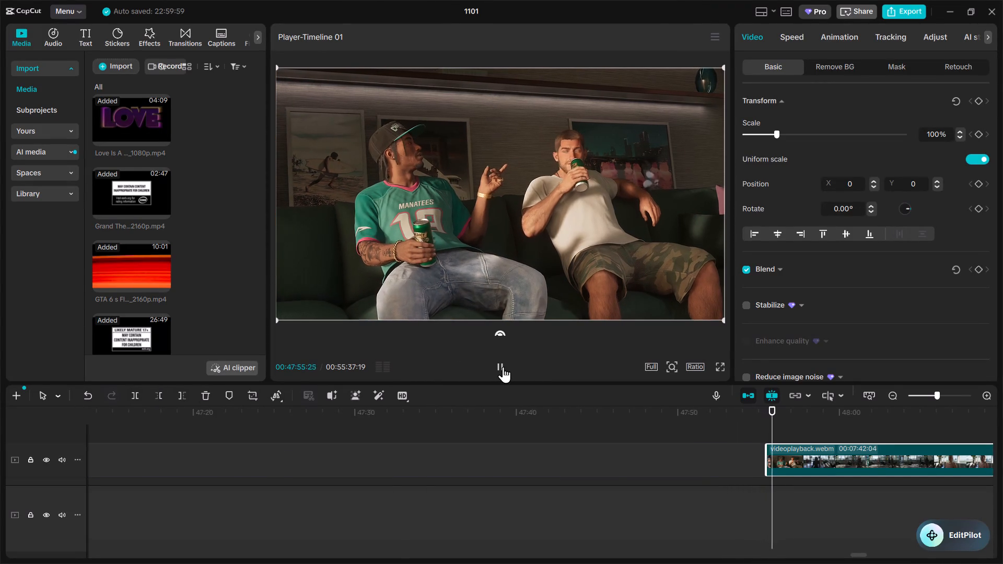
{"action": "left_click", "coordinate": [502, 367]}
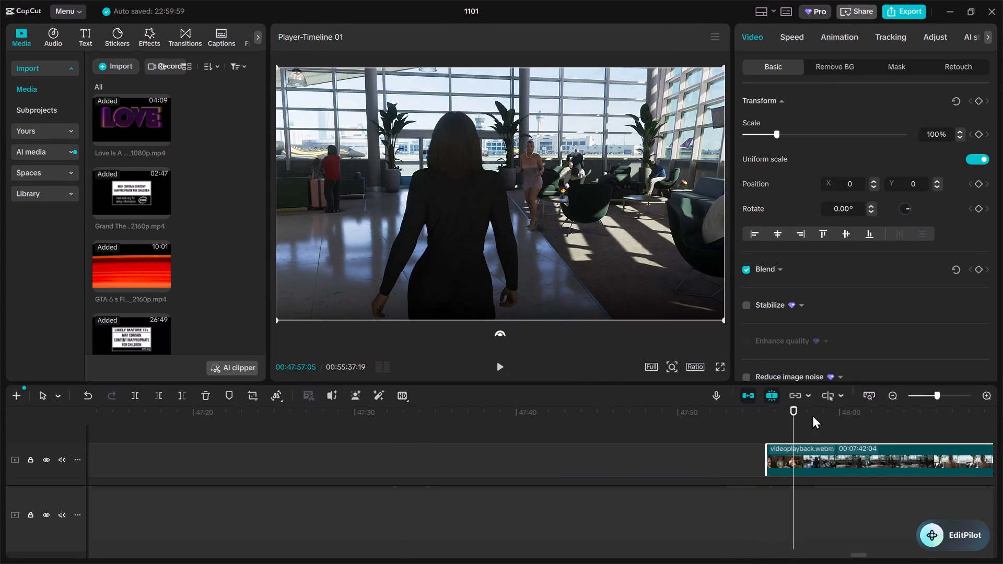
{"action": "left_click_drag", "start_coordinate": [790, 414], "coordinate": [779, 414]}
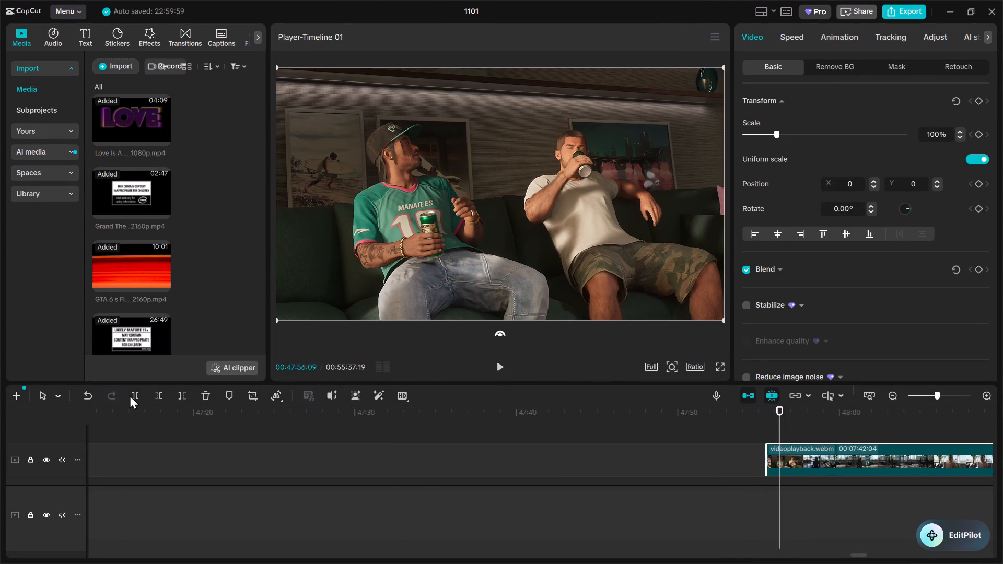
{"action": "left_click", "coordinate": [131, 395]}
Examine the rest of the gameplay clip after the split, through about 55:13, for further usable excerpts.
{"action": "left_click", "coordinate": [755, 415]}
{"action": "left_click", "coordinate": [778, 415]}
{"action": "left_click_drag", "start_coordinate": [779, 415], "coordinate": [831, 421]}
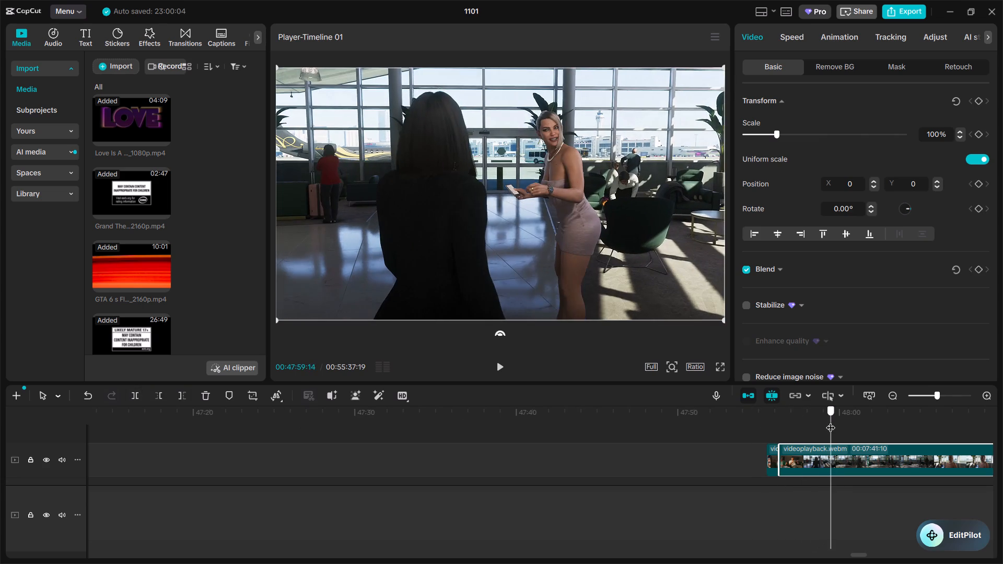
{"action": "left_click_drag", "start_coordinate": [831, 421], "coordinate": [963, 427]}
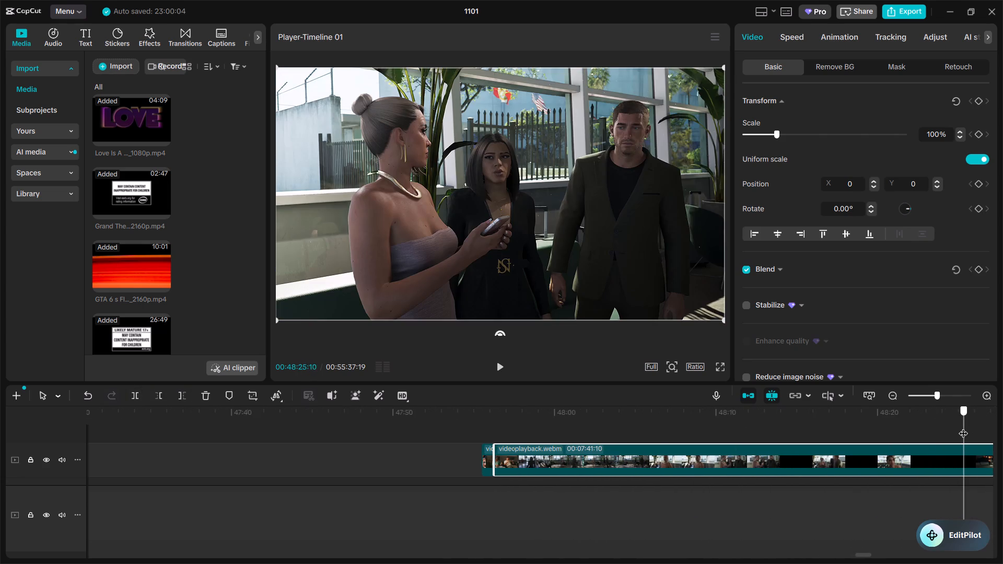
{"action": "left_click_drag", "start_coordinate": [963, 427], "coordinate": [976, 426]}
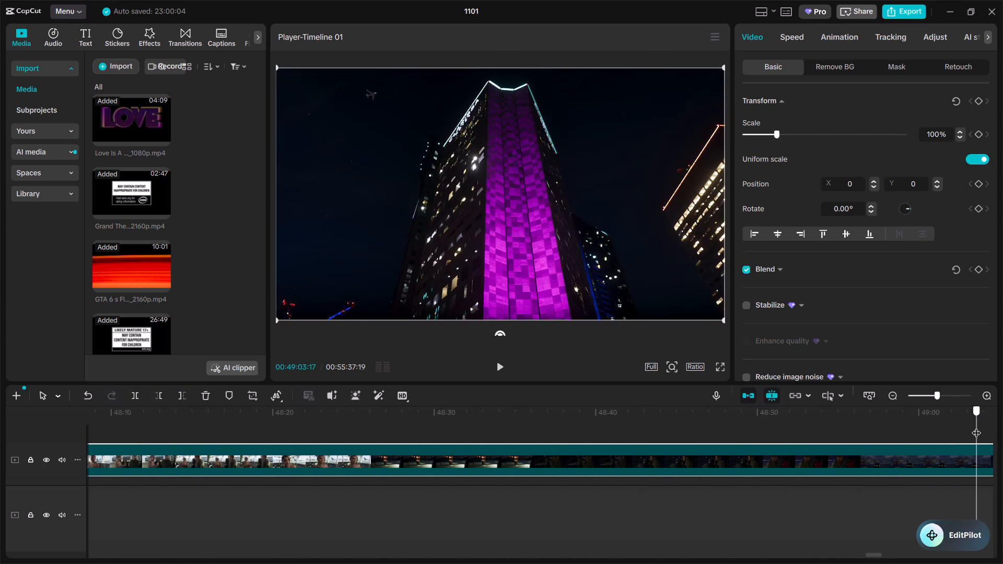
{"action": "left_click_drag", "start_coordinate": [976, 426], "coordinate": [957, 423]}
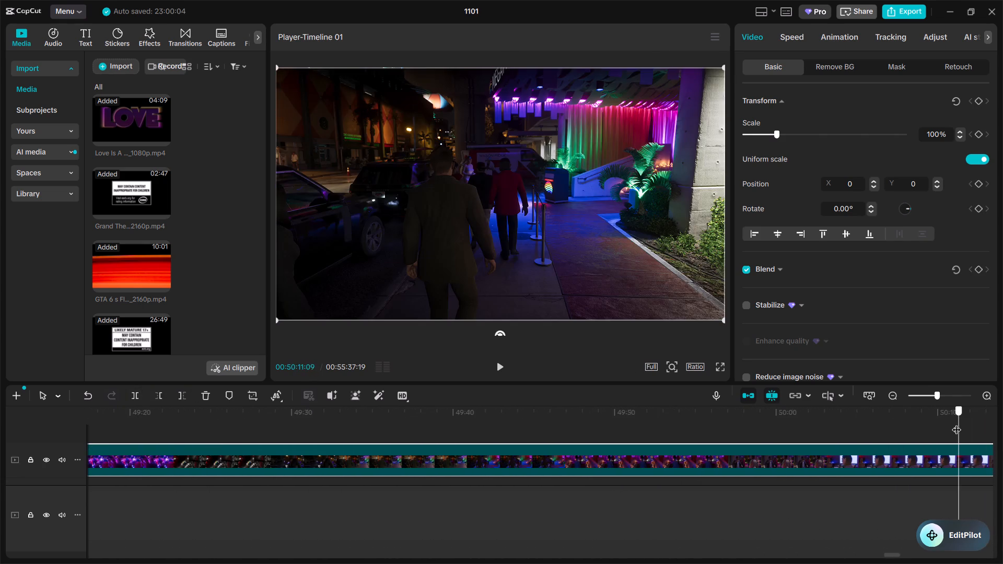
{"action": "left_click_drag", "start_coordinate": [957, 423], "coordinate": [985, 422]}
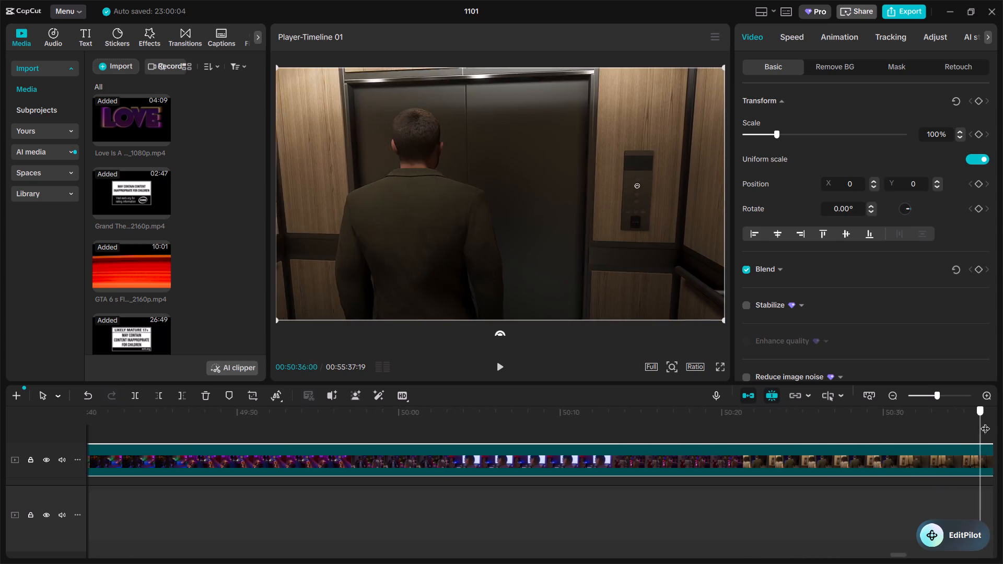
{"action": "left_click_drag", "start_coordinate": [985, 422], "coordinate": [989, 421]}
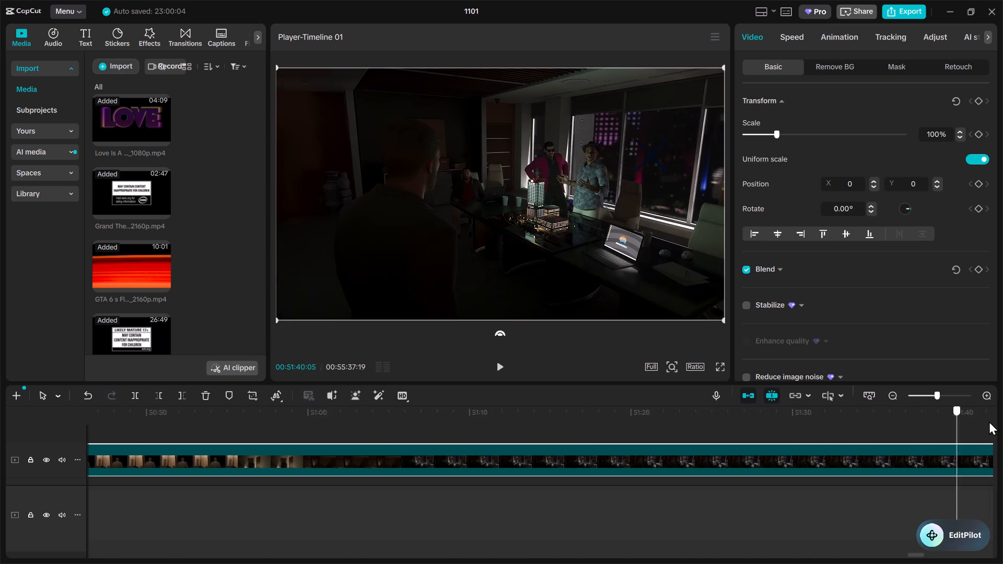
{"action": "left_click_drag", "start_coordinate": [989, 421], "coordinate": [968, 425]}
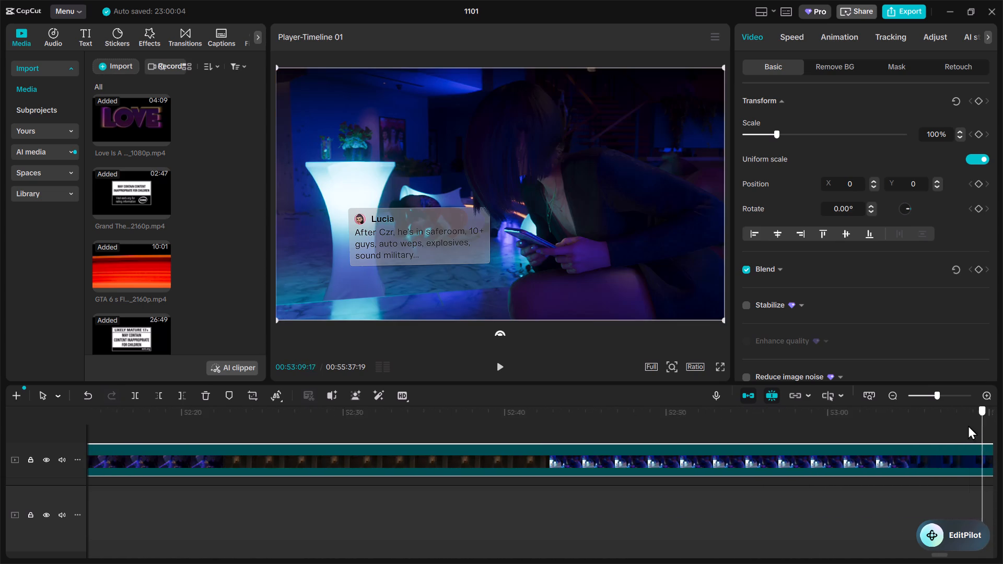
{"action": "left_click_drag", "start_coordinate": [968, 425], "coordinate": [983, 426]}
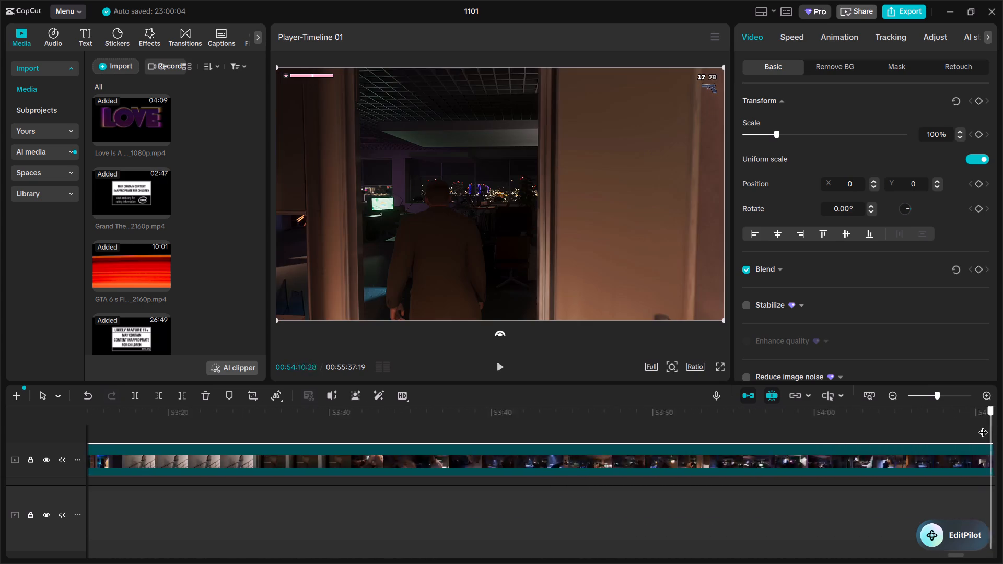
{"action": "left_click_drag", "start_coordinate": [983, 426], "coordinate": [766, 452]}
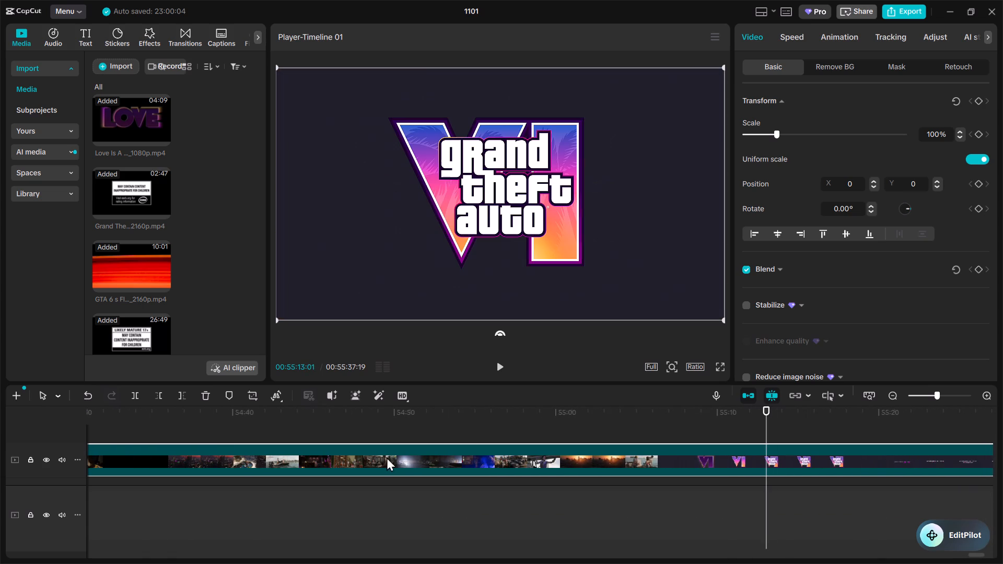
Delete the remainder of the videoplayback.webm clip after the sofa excerpt.
{"action": "left_click", "coordinate": [205, 397]}
Move the sofa excerpt from about 47:55 down to the main track, placing it after the Love Is A Long Road clip.
{"action": "left_click_drag", "start_coordinate": [742, 444], "coordinate": [493, 455]}
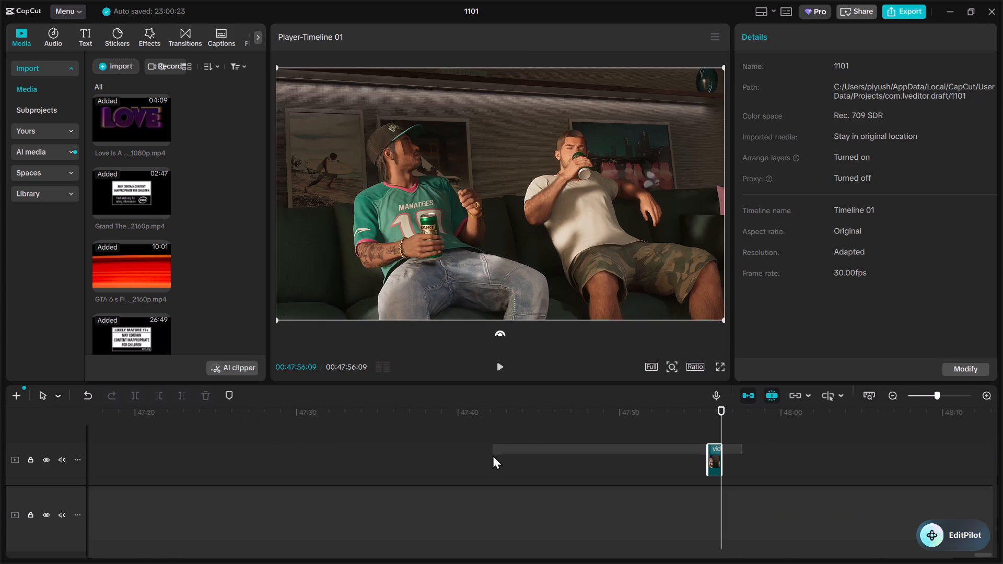
{"action": "left_click_drag", "start_coordinate": [493, 455], "coordinate": [489, 485]}
{"action": "left_click", "coordinate": [988, 390]}
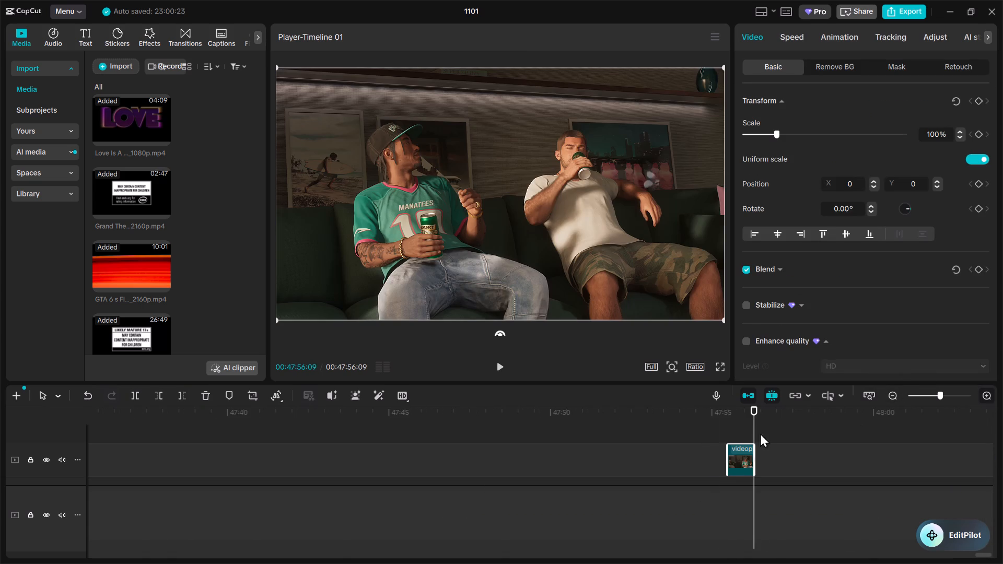
{"action": "left_click_drag", "start_coordinate": [736, 453], "coordinate": [0, 446]}
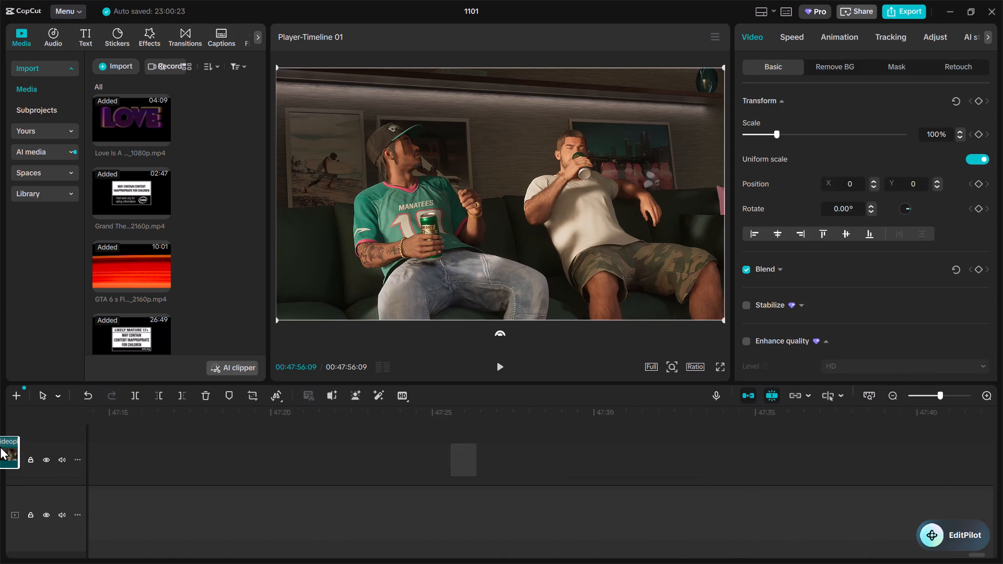
{"action": "left_click_drag", "start_coordinate": [0, 446], "coordinate": [170, 462]}
{"action": "scroll", "coordinate": [0, 446], "scroll_direction": "down", "scroll_amount": 3}
{"action": "scroll", "coordinate": [173, 460], "scroll_direction": "down", "scroll_amount": 1}
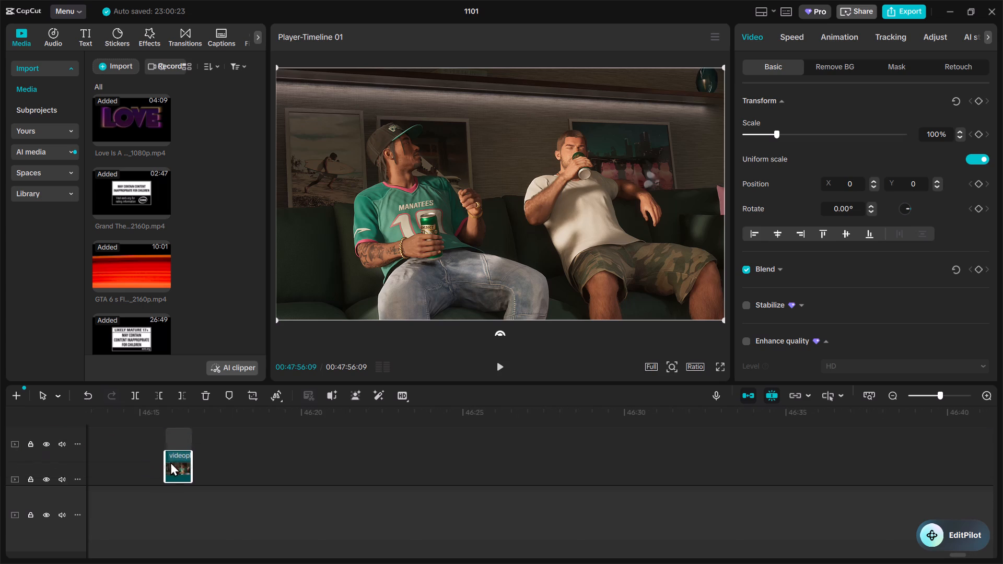
{"action": "scroll", "coordinate": [170, 462], "scroll_direction": "down", "scroll_amount": 3}
{"action": "left_click_drag", "start_coordinate": [170, 462], "coordinate": [1, 459]}
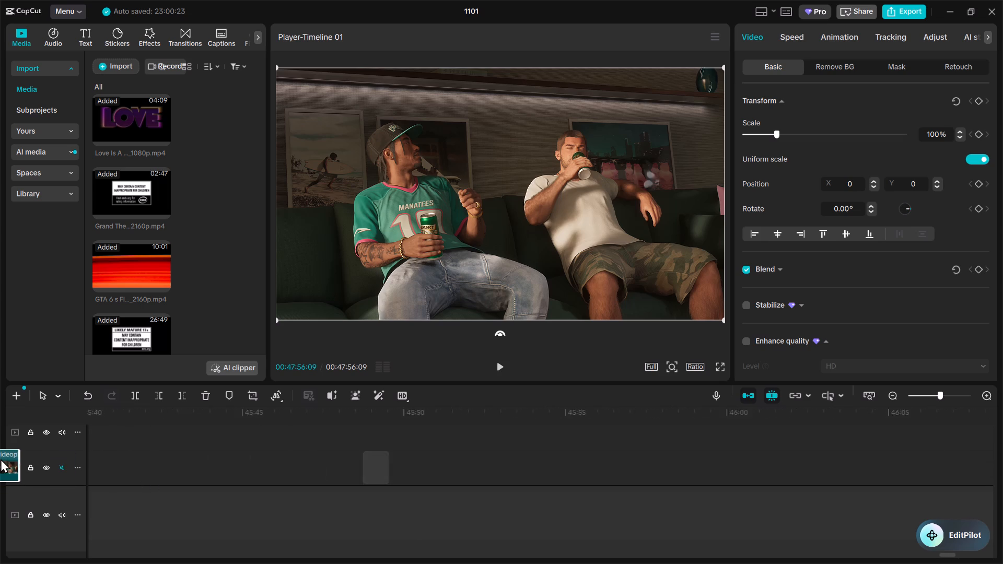
{"action": "left_click_drag", "start_coordinate": [1, 459], "coordinate": [352, 531]}
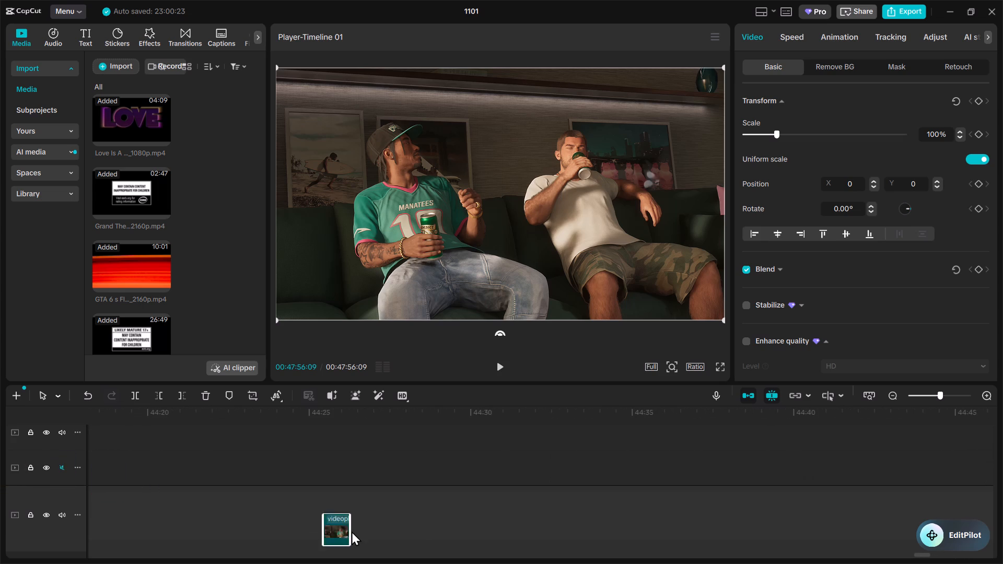
{"action": "left_click_drag", "start_coordinate": [352, 531], "coordinate": [352, 532]}
Move the storefront excerpt from about 37:53 down to the end of the main track, after the sofa excerpt.
{"action": "scroll", "coordinate": [352, 531], "scroll_direction": "down", "scroll_amount": 3}
{"action": "left_click", "coordinate": [902, 390]}
{"action": "triple_click", "coordinate": [896, 390]}
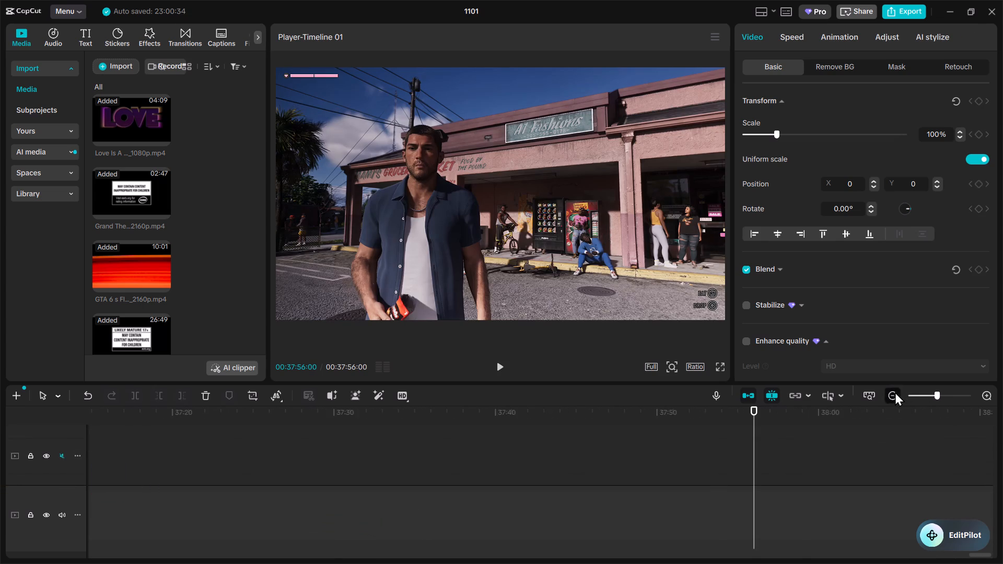
{"action": "scroll", "coordinate": [861, 428], "scroll_direction": "up", "scroll_amount": 7}
{"action": "double_click", "coordinate": [986, 398]}
{"action": "scroll", "coordinate": [850, 461], "scroll_direction": "down", "scroll_amount": 2}
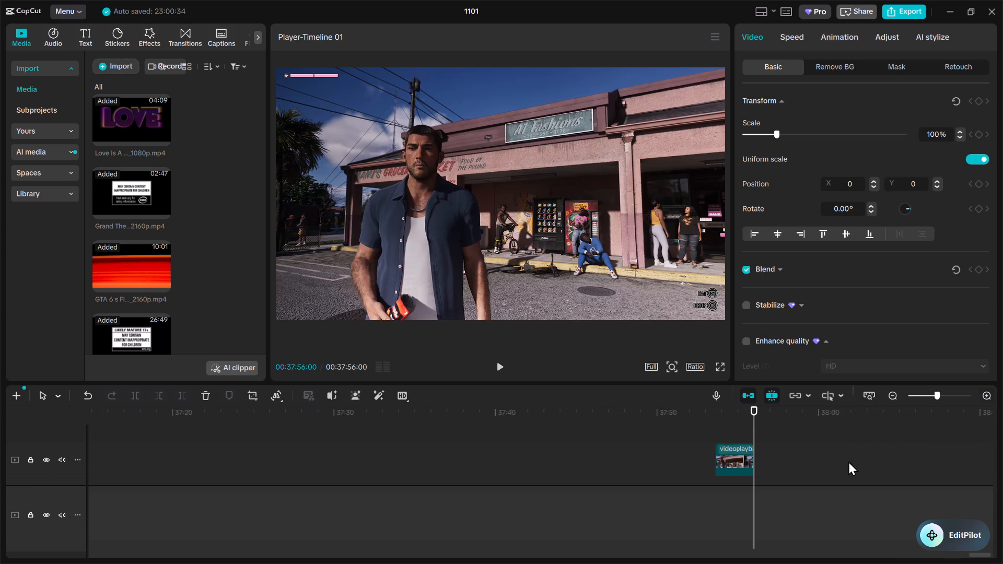
{"action": "scroll", "coordinate": [848, 461], "scroll_direction": "down", "scroll_amount": 1}
{"action": "scroll", "coordinate": [739, 443], "scroll_direction": "up", "scroll_amount": 1}
{"action": "left_click_drag", "start_coordinate": [737, 436], "coordinate": [729, 515]}
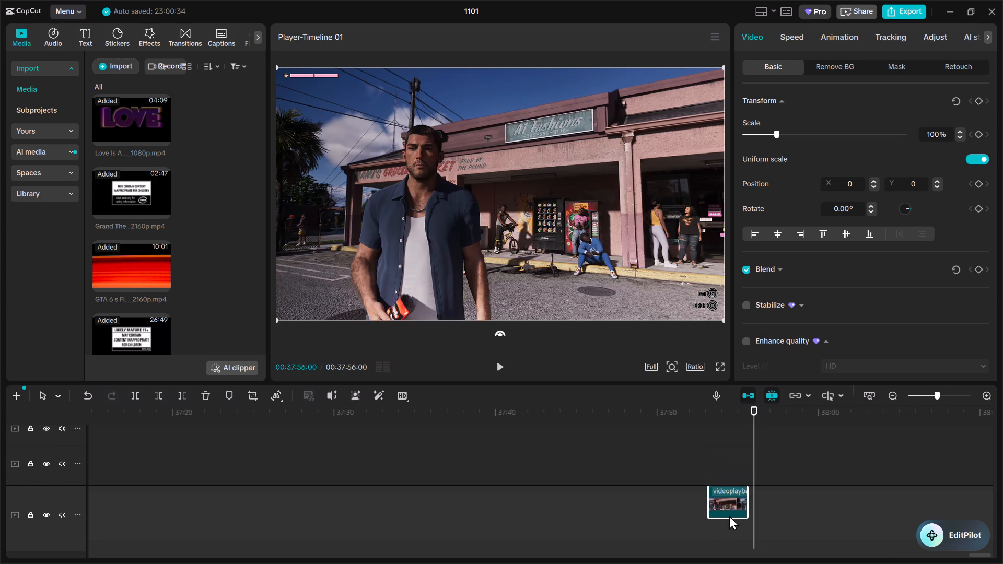
{"action": "left_click_drag", "start_coordinate": [729, 515], "coordinate": [729, 531]}
Check the start of the leftover long videoplayback.webm clip ending at about 29:55 and delete the clip.
{"action": "scroll", "coordinate": [739, 465], "scroll_direction": "down", "scroll_amount": 2}
{"action": "left_click", "coordinate": [901, 396]}
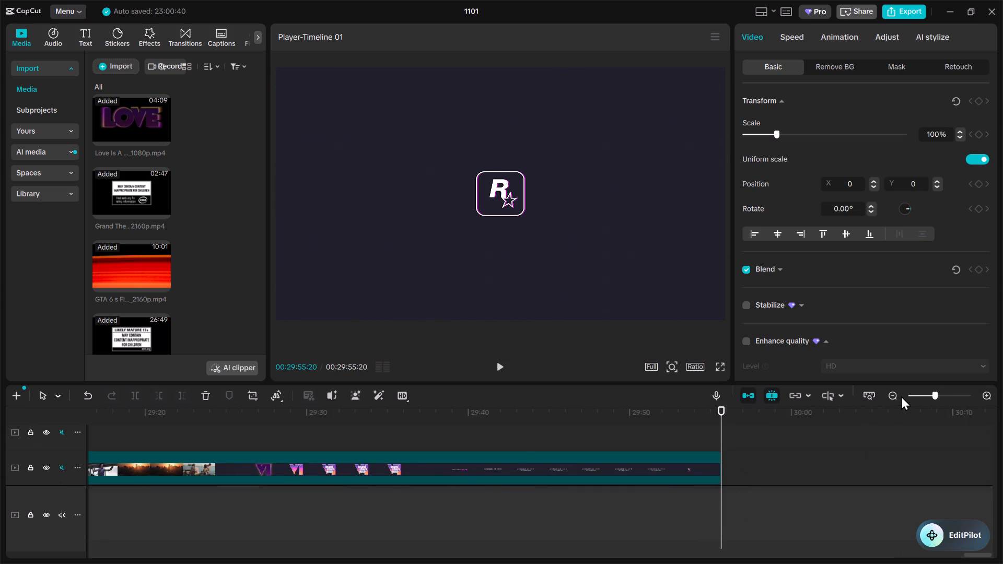
{"action": "triple_click", "coordinate": [893, 394]}
{"action": "scroll", "coordinate": [602, 460], "scroll_direction": "down", "scroll_amount": 5}
{"action": "double_click", "coordinate": [891, 392]}
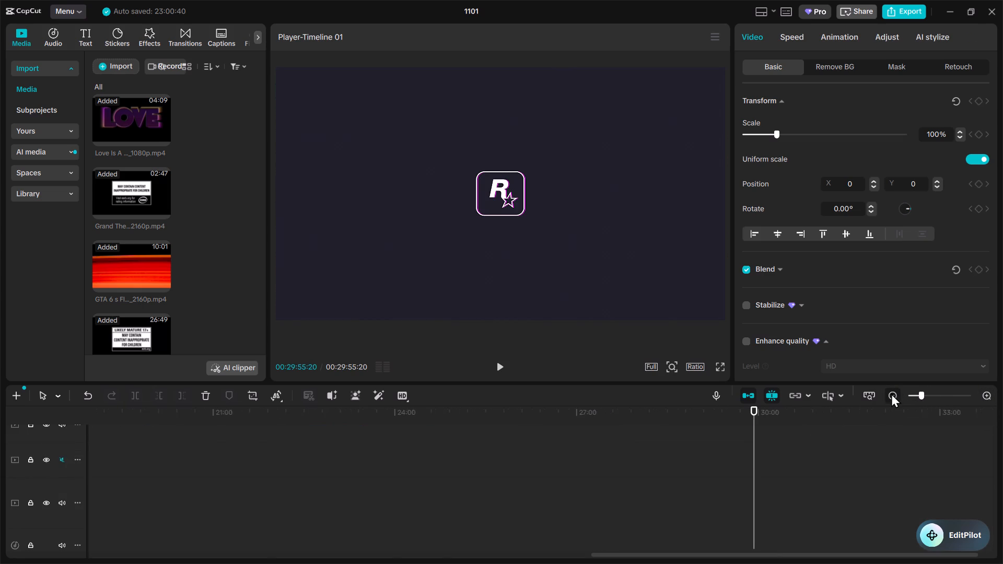
{"action": "scroll", "coordinate": [575, 507], "scroll_direction": "up", "scroll_amount": 7}
{"action": "left_click", "coordinate": [528, 450]}
{"action": "scroll", "coordinate": [527, 450], "scroll_direction": "down", "scroll_amount": 2}
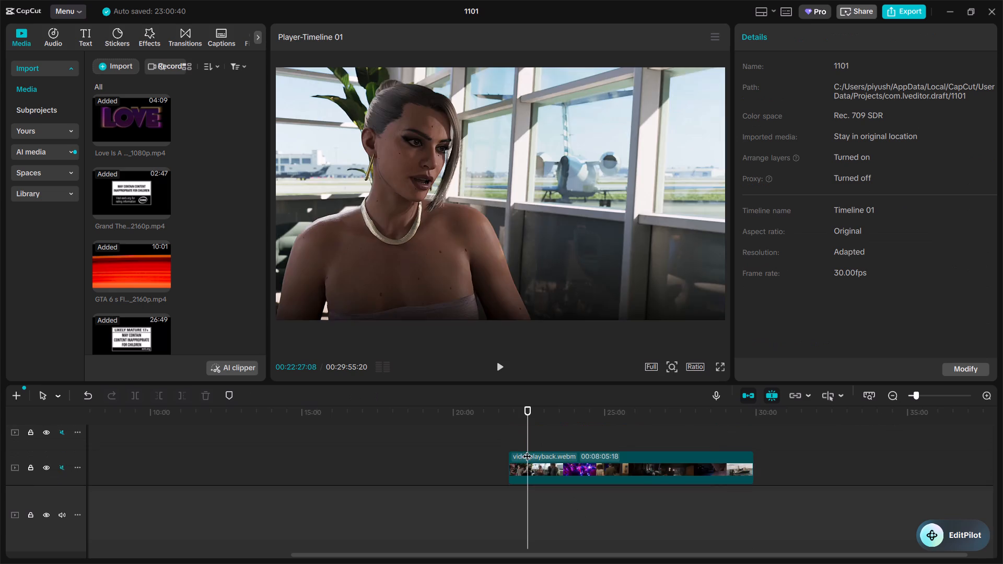
{"action": "left_click", "coordinate": [504, 434]}
{"action": "left_click_drag", "start_coordinate": [505, 433], "coordinate": [526, 429]}
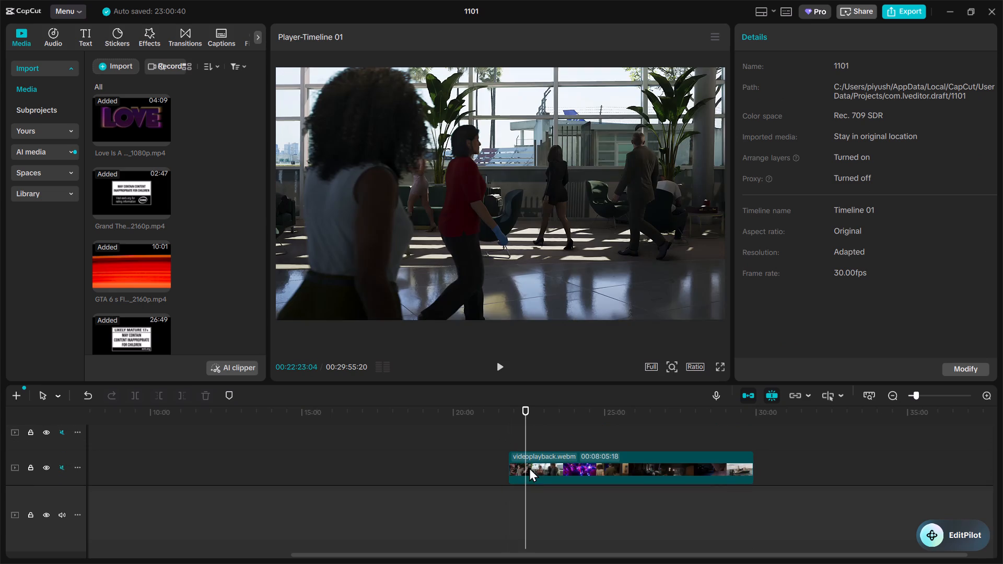
{"action": "left_click", "coordinate": [529, 467]}
{"action": "left_click", "coordinate": [207, 396]}
Move the Grand Theft Auto VI Launch Trailer excerpt from about 28:44 to the end of the main track, after the storefront excerpt.
{"action": "scroll", "coordinate": [339, 442], "scroll_direction": "down", "scroll_amount": 5}
{"action": "left_click", "coordinate": [371, 442]}
{"action": "scroll", "coordinate": [372, 442], "scroll_direction": "down", "scroll_amount": 4}
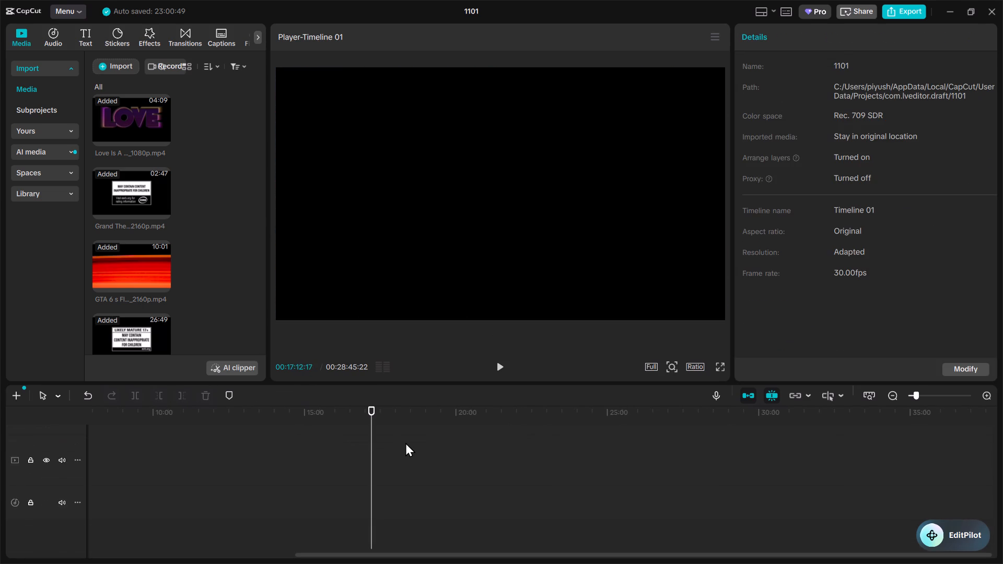
{"action": "scroll", "coordinate": [405, 442], "scroll_direction": "down", "scroll_amount": 2}
{"action": "scroll", "coordinate": [406, 444], "scroll_direction": "up", "scroll_amount": 12}
{"action": "left_click_drag", "start_coordinate": [736, 425], "coordinate": [719, 425]}
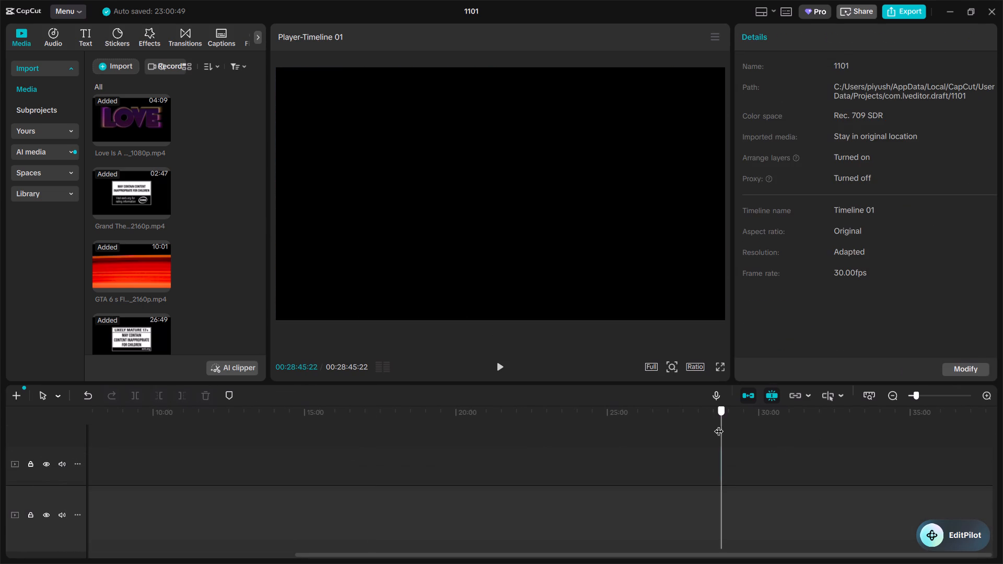
{"action": "left_click_drag", "start_coordinate": [719, 425], "coordinate": [718, 424]}
{"action": "triple_click", "coordinate": [994, 393]}
{"action": "triple_click", "coordinate": [993, 396]}
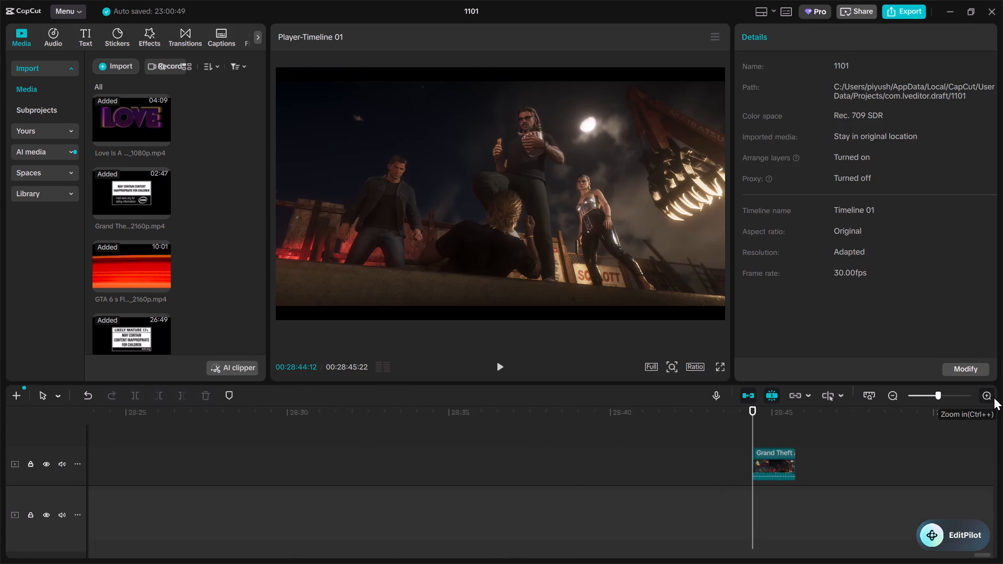
{"action": "double_click", "coordinate": [994, 396]}
{"action": "left_click", "coordinate": [823, 417]}
{"action": "left_click_drag", "start_coordinate": [821, 466], "coordinate": [823, 528]}
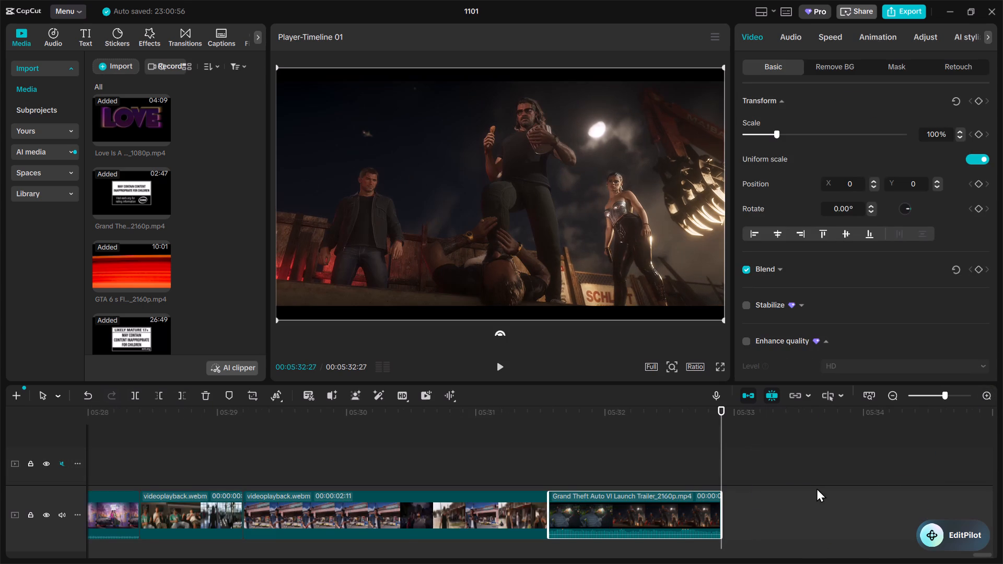
Look over the main track from the newly added excerpts back along the Love Is A Long Road clip to about 4:13.
{"action": "left_click", "coordinate": [230, 473]}
{"action": "left_click_drag", "start_coordinate": [230, 473], "coordinate": [210, 478]}
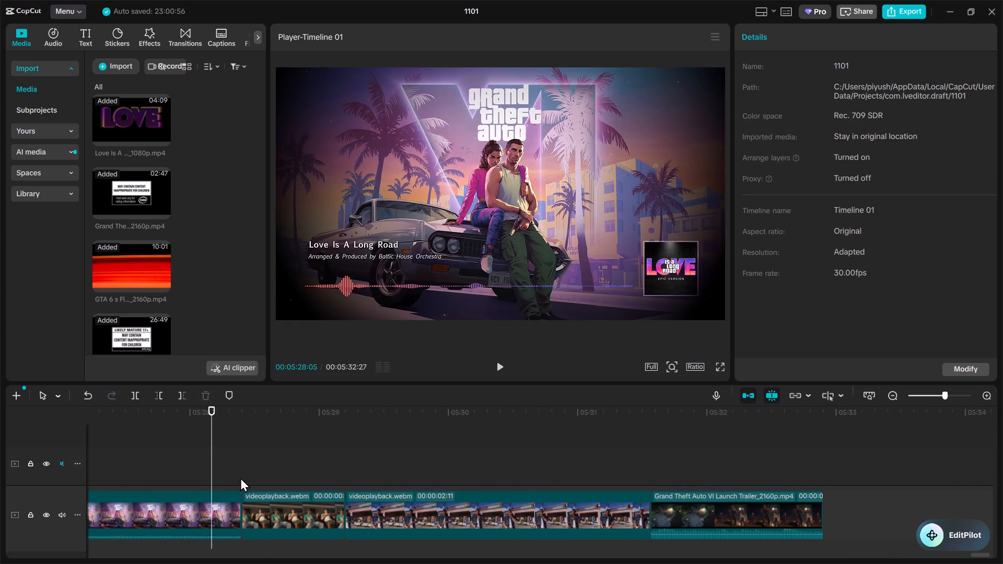
{"action": "scroll", "coordinate": [258, 476], "scroll_direction": "up", "scroll_amount": 2}
{"action": "left_click", "coordinate": [881, 394]}
{"action": "double_click", "coordinate": [893, 394]}
{"action": "scroll", "coordinate": [289, 500], "scroll_direction": "up", "scroll_amount": 6}
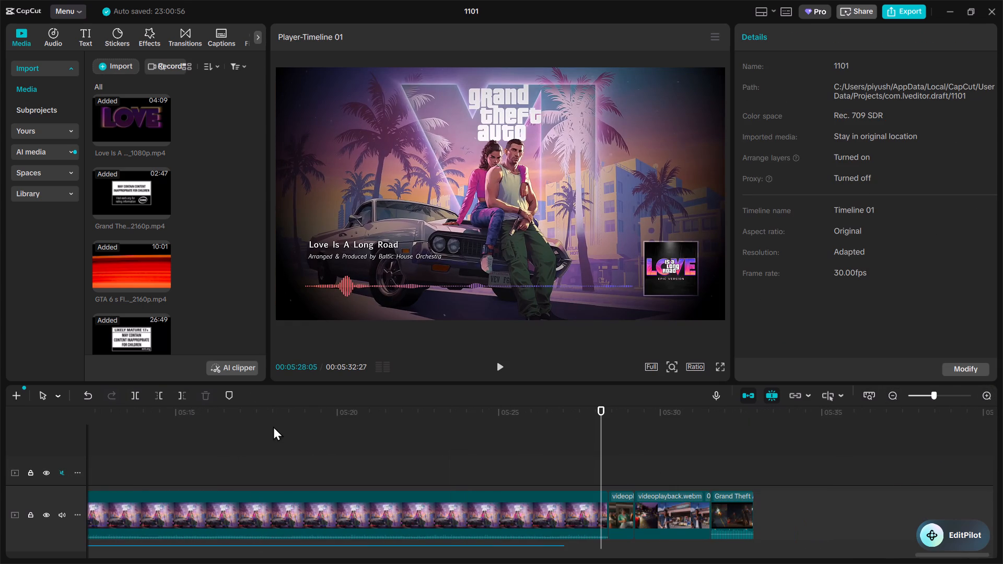
{"action": "scroll", "coordinate": [275, 428], "scroll_direction": "up", "scroll_amount": 3}
{"action": "left_click", "coordinate": [277, 428]}
{"action": "left_click_drag", "start_coordinate": [274, 429], "coordinate": [254, 447]}
{"action": "scroll", "coordinate": [251, 445], "scroll_direction": "down", "scroll_amount": 4}
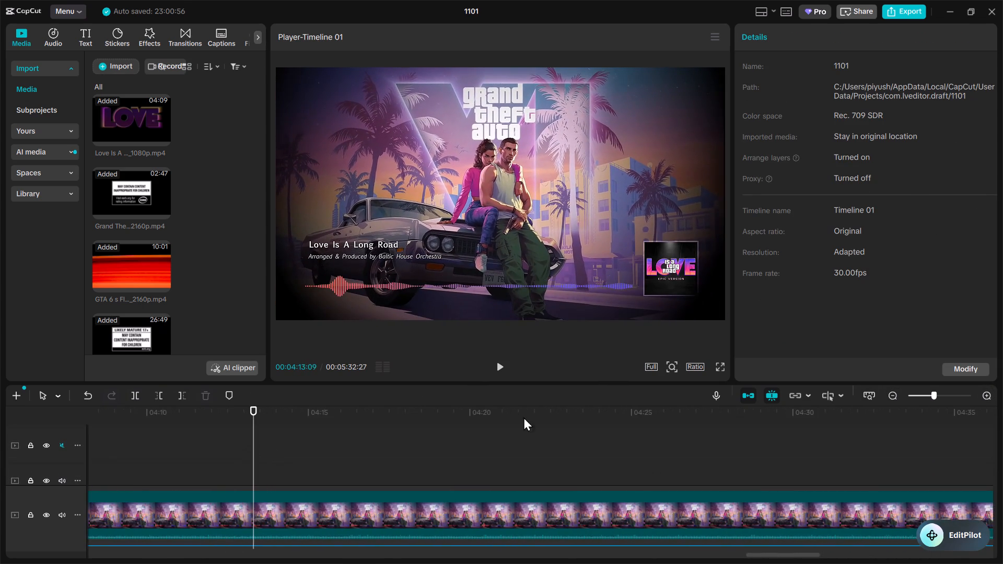
Move the sofa, storefront and Launch Trailer excerpts from the end of the main track up beside the two Trailer 2 excerpts at about 5:13.
{"action": "left_click", "coordinate": [897, 384]}
{"action": "left_click", "coordinate": [897, 394]}
{"action": "triple_click", "coordinate": [897, 398]}
{"action": "scroll", "coordinate": [619, 453], "scroll_direction": "up", "scroll_amount": 2}
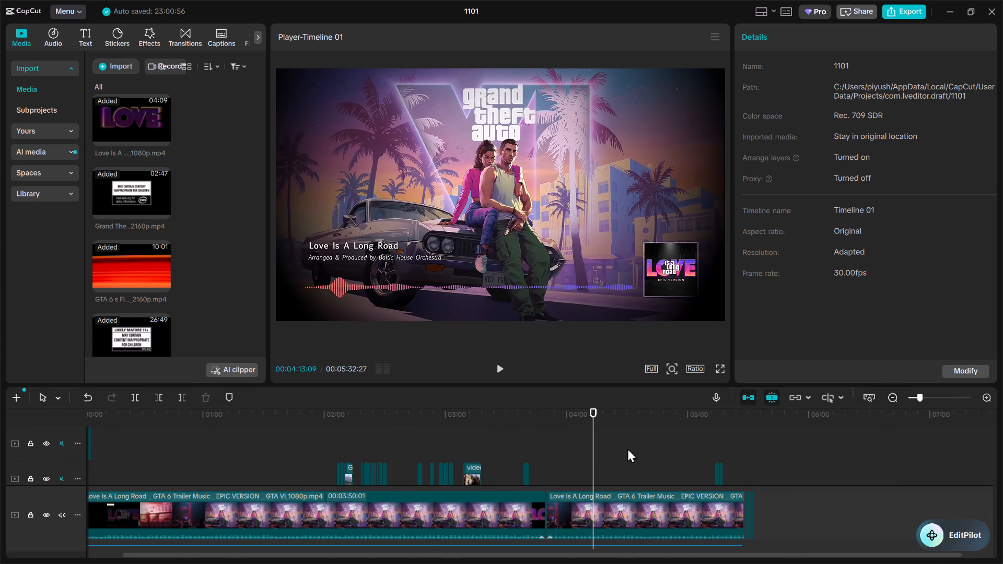
{"action": "left_click", "coordinate": [711, 436]}
{"action": "left_click", "coordinate": [715, 434]}
{"action": "scroll", "coordinate": [947, 420], "scroll_direction": "down", "scroll_amount": 3}
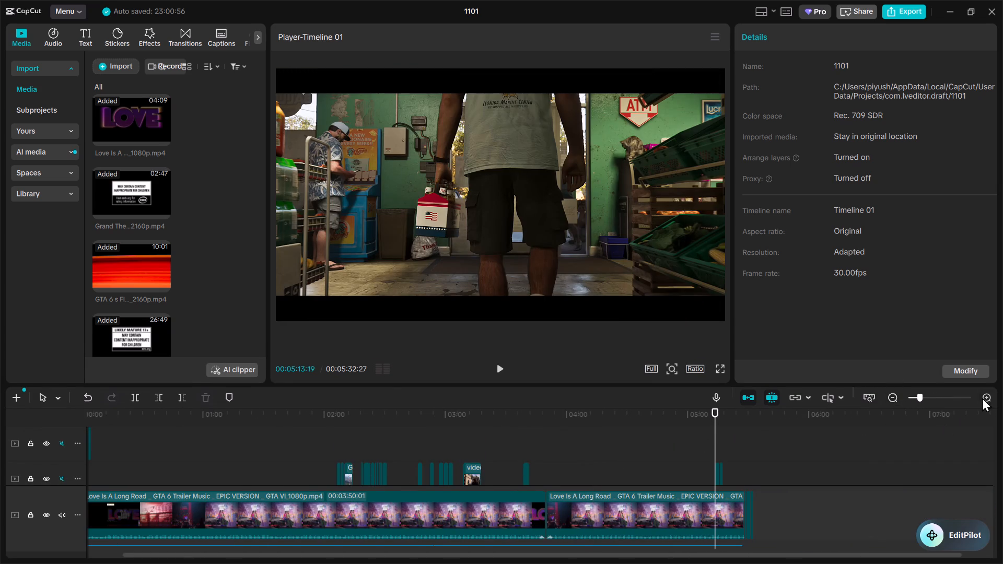
{"action": "left_click", "coordinate": [983, 397]}
{"action": "left_click", "coordinate": [988, 396]}
{"action": "scroll", "coordinate": [888, 432], "scroll_direction": "down", "scroll_amount": 4}
{"action": "scroll", "coordinate": [711, 439], "scroll_direction": "up", "scroll_amount": 1}
{"action": "left_click_drag", "start_coordinate": [695, 431], "coordinate": [822, 434]}
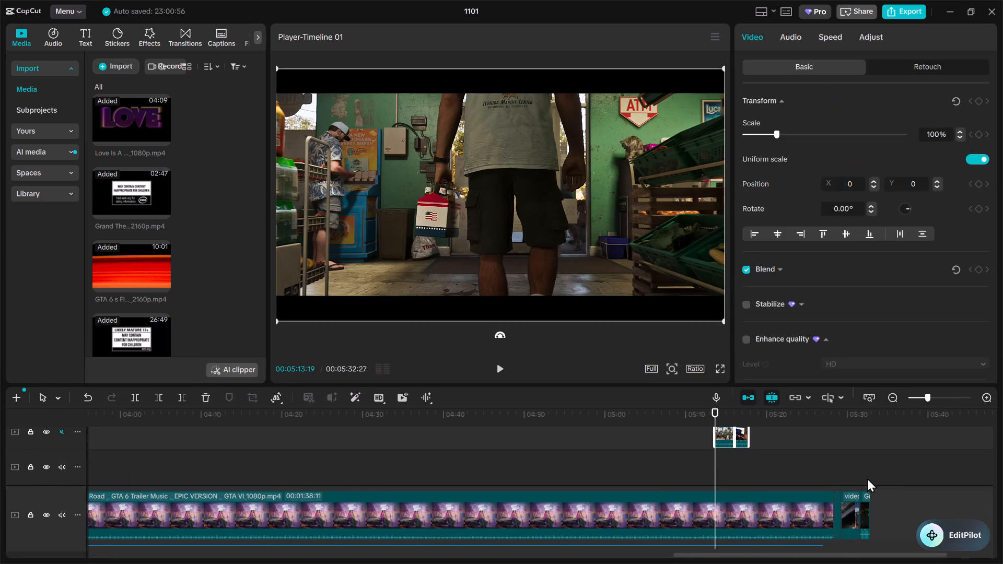
{"action": "left_click", "coordinate": [882, 481]}
{"action": "left_click_drag", "start_coordinate": [890, 502], "coordinate": [854, 520]}
{"action": "left_click_drag", "start_coordinate": [902, 508], "coordinate": [844, 521]}
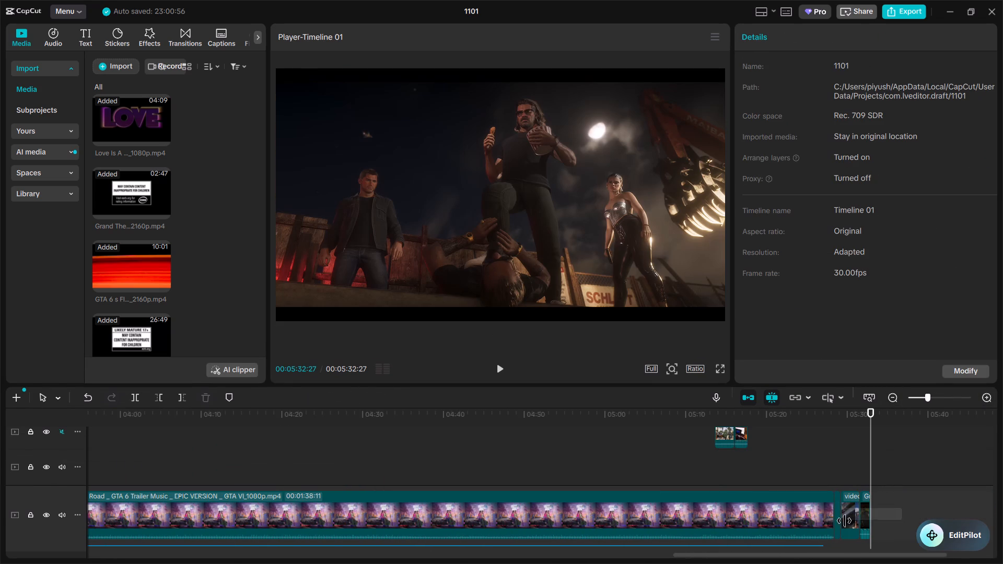
{"action": "left_click_drag", "start_coordinate": [844, 521], "coordinate": [836, 529]}
{"action": "left_click_drag", "start_coordinate": [851, 513], "coordinate": [766, 437]}
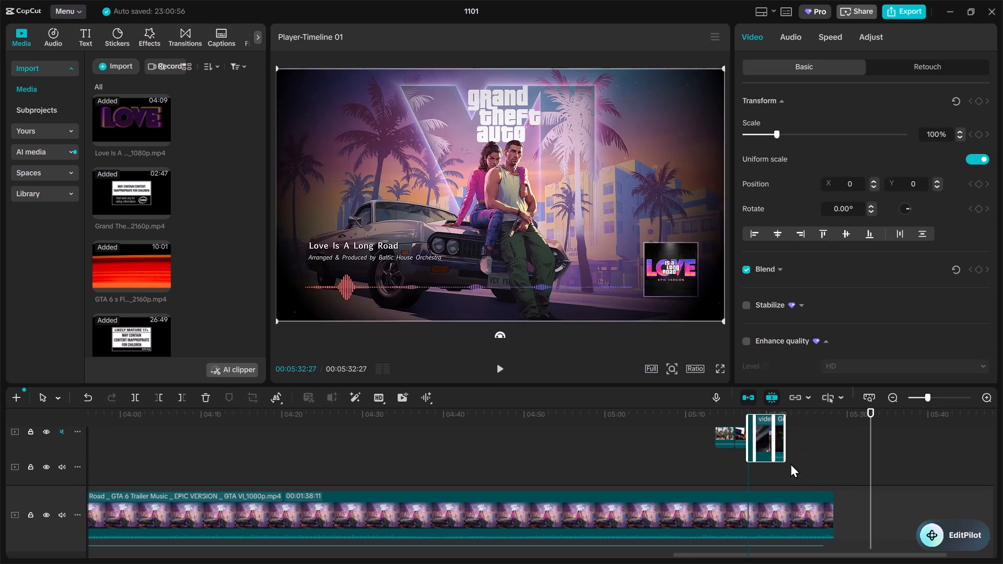
Move all the gathered excerpts together from about 5:13 back to about 3:51 on the overlay track.
{"action": "scroll", "coordinate": [792, 473], "scroll_direction": "up", "scroll_amount": 2}
{"action": "left_click_drag", "start_coordinate": [894, 466], "coordinate": [647, 474]}
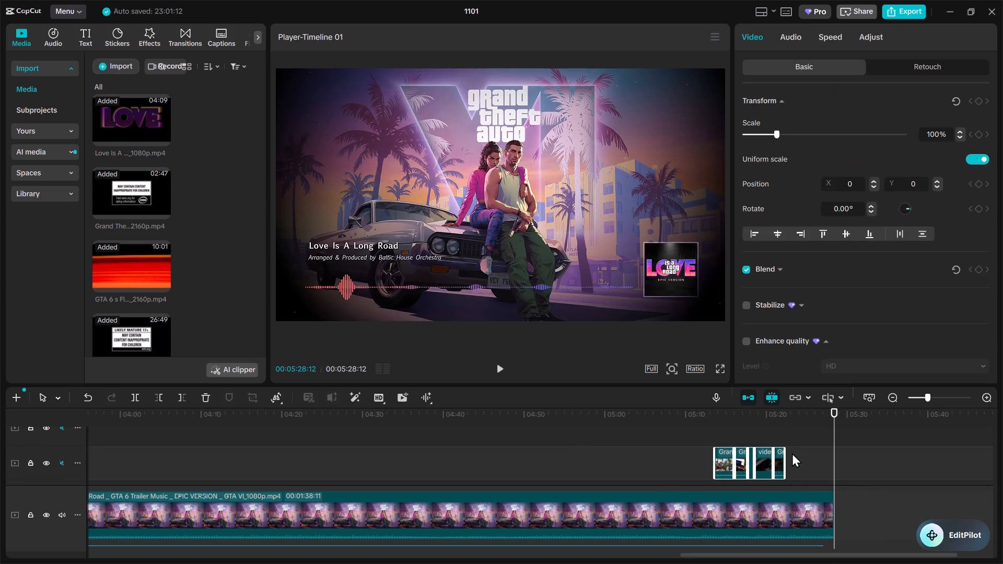
{"action": "scroll", "coordinate": [790, 452], "scroll_direction": "down", "scroll_amount": 2}
{"action": "left_click", "coordinate": [410, 436]}
{"action": "left_click_drag", "start_coordinate": [650, 428], "coordinate": [874, 451]}
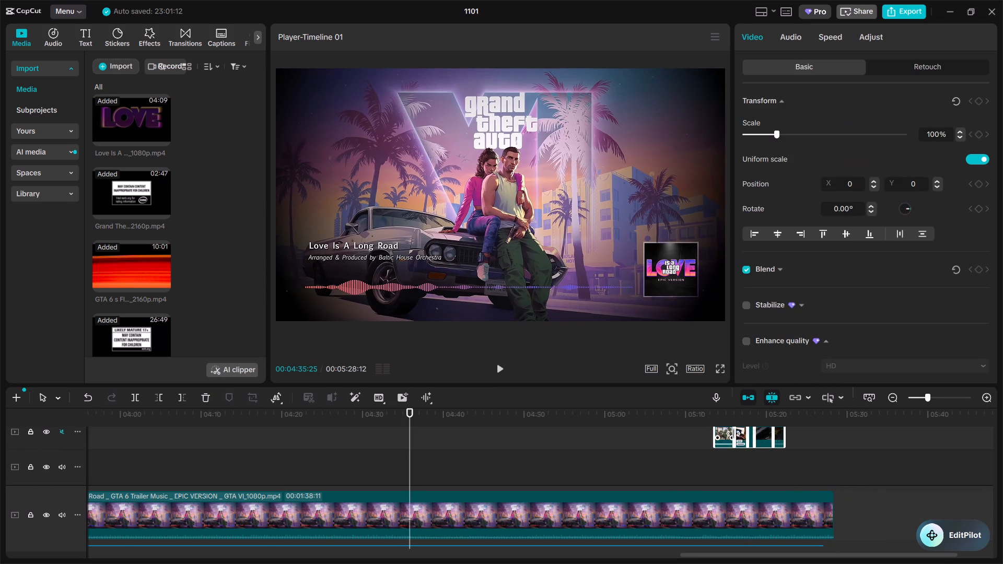
{"action": "left_click_drag", "start_coordinate": [725, 435], "coordinate": [351, 469]}
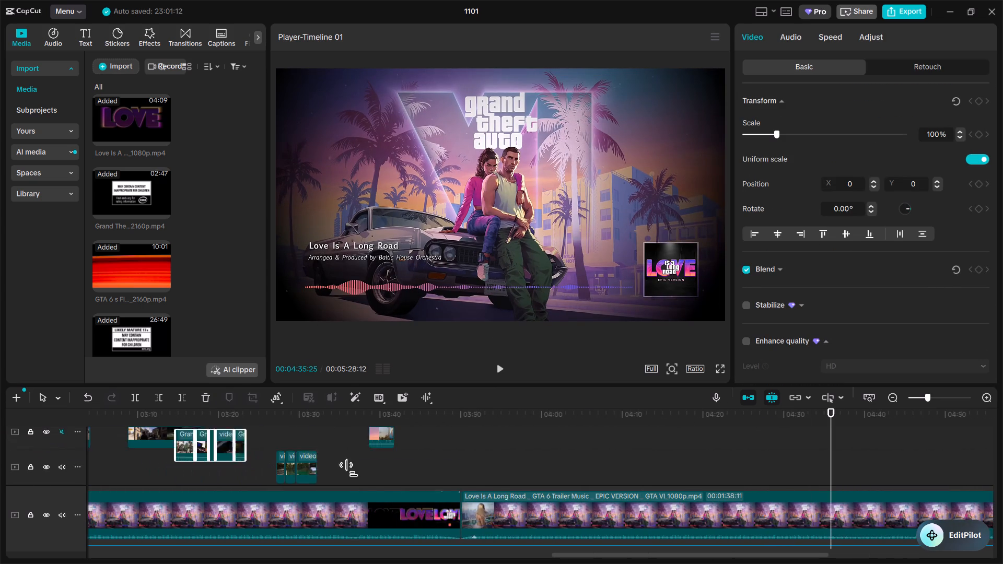
{"action": "left_click_drag", "start_coordinate": [351, 469], "coordinate": [487, 482]}
Play the passage around the end of the Launch Trailer excerpt, between about 3:41 and 3:43.
{"action": "left_click", "coordinate": [403, 414]}
{"action": "key", "text": "space"}
{"action": "scroll", "coordinate": [464, 429], "scroll_direction": "up", "scroll_amount": 1}
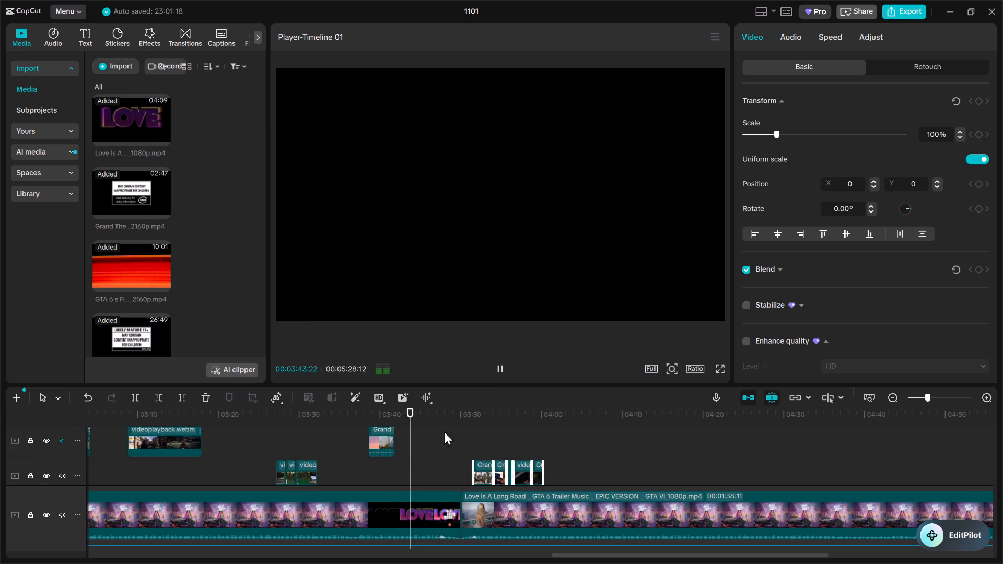
{"action": "scroll", "coordinate": [444, 431], "scroll_direction": "up", "scroll_amount": 1}
{"action": "left_click", "coordinate": [391, 416]}
{"action": "key", "text": "space"}
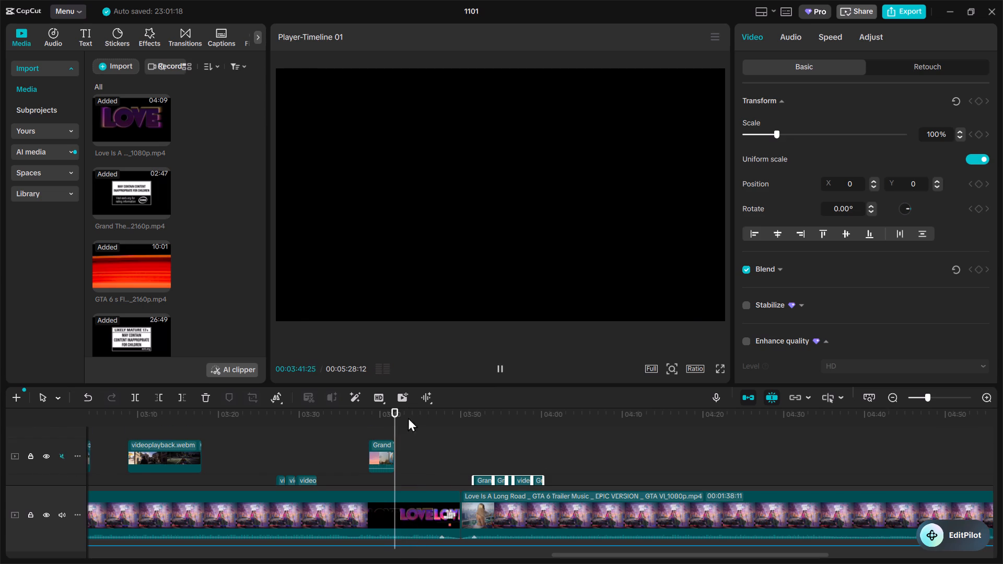
{"action": "key", "text": "space"}
{"action": "key", "text": "space"}
{"action": "scroll", "coordinate": [461, 436], "scroll_direction": "down", "scroll_amount": 2}
{"action": "left_click", "coordinate": [643, 453]}
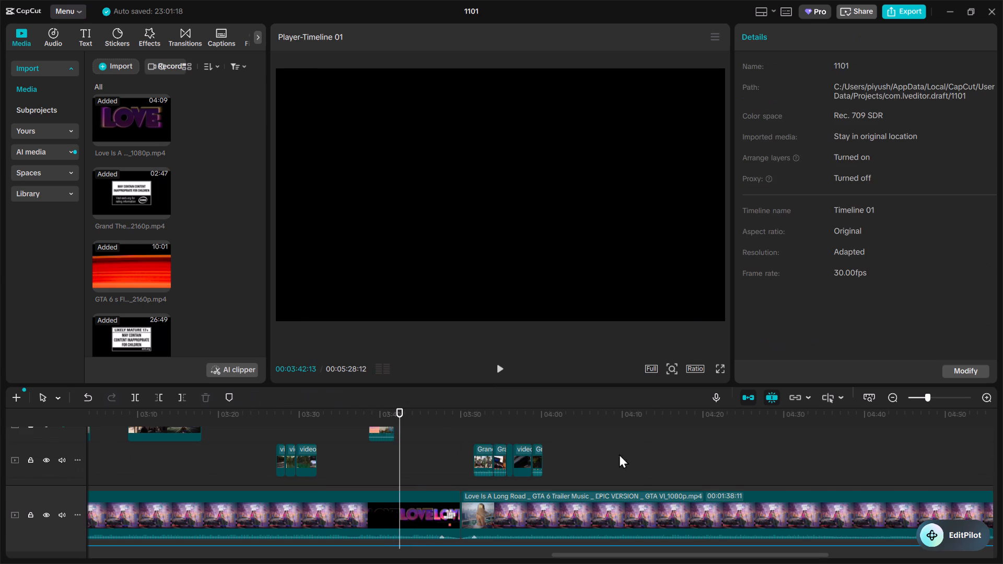
Move the storefront videoplayback.webm excerpt from the gathered group to directly after the Launch Trailer excerpt that ends at about 3:41:26.
{"action": "triple_click", "coordinate": [993, 394]}
{"action": "left_click", "coordinate": [247, 422]}
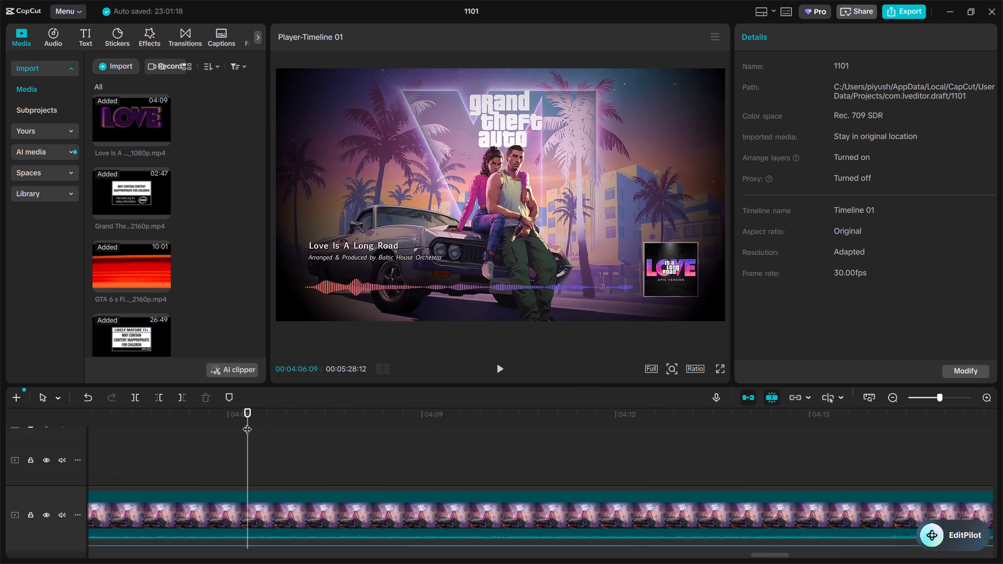
{"action": "left_click_drag", "start_coordinate": [247, 423], "coordinate": [600, 453]}
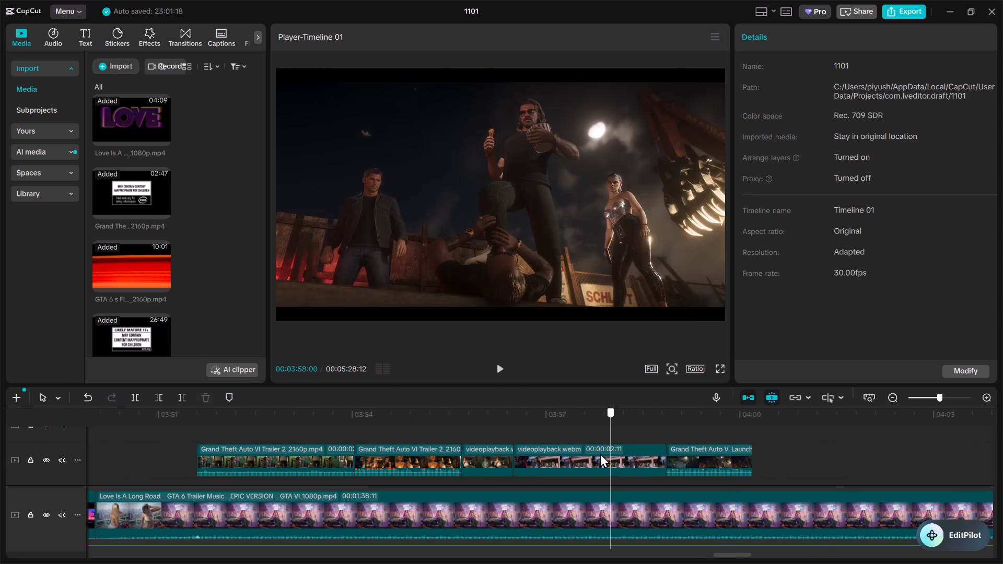
{"action": "left_click_drag", "start_coordinate": [600, 453], "coordinate": [597, 453]}
{"action": "left_click", "coordinate": [590, 452]}
{"action": "left_click_drag", "start_coordinate": [590, 455], "coordinate": [0, 418]}
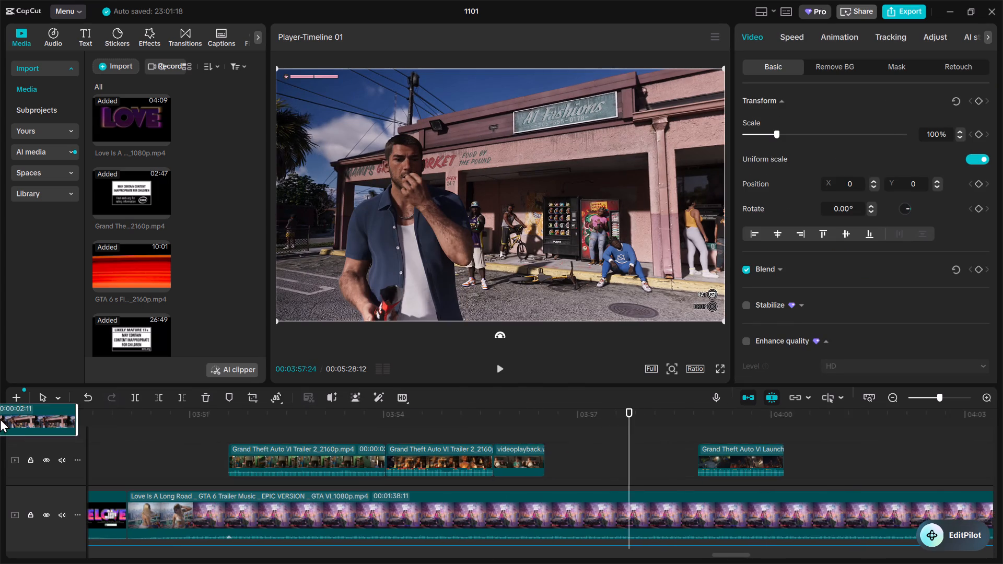
{"action": "left_click_drag", "start_coordinate": [0, 418], "coordinate": [271, 487]}
{"action": "scroll", "coordinate": [236, 433], "scroll_direction": "up", "scroll_amount": 4}
{"action": "scroll", "coordinate": [399, 438], "scroll_direction": "up", "scroll_amount": 3}
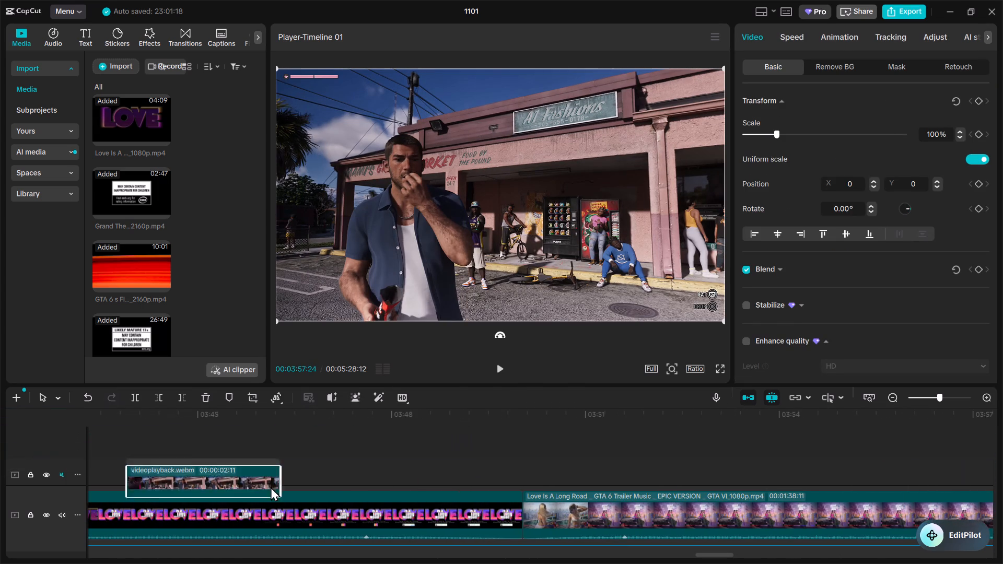
{"action": "left_click_drag", "start_coordinate": [271, 487], "coordinate": [329, 404]}
{"action": "scroll", "coordinate": [271, 489], "scroll_direction": "down", "scroll_amount": 5}
{"action": "scroll", "coordinate": [333, 471], "scroll_direction": "down", "scroll_amount": 3}
{"action": "scroll", "coordinate": [315, 398], "scroll_direction": "up", "scroll_amount": 4}
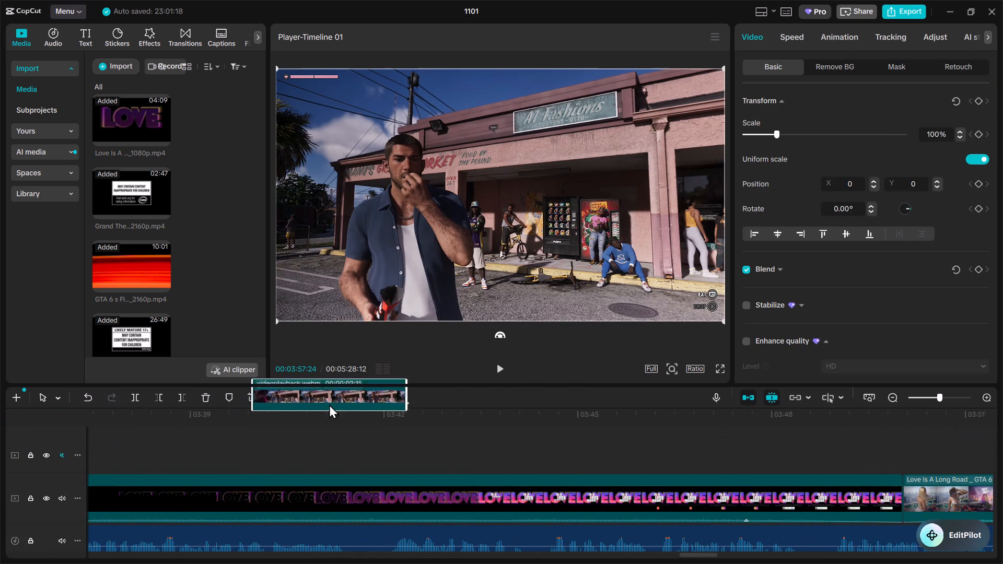
{"action": "left_click_drag", "start_coordinate": [329, 404], "coordinate": [485, 457]}
{"action": "scroll", "coordinate": [296, 454], "scroll_direction": "up", "scroll_amount": 4}
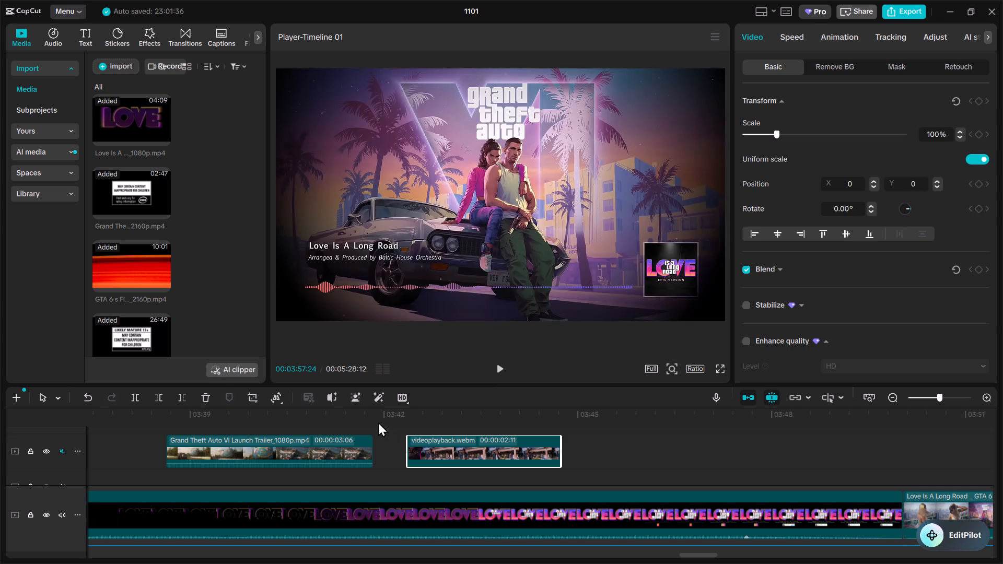
{"action": "left_click", "coordinate": [378, 422]}
{"action": "key", "text": "space"}
{"action": "key", "text": "space"}
{"action": "left_click_drag", "start_coordinate": [435, 444], "coordinate": [404, 442]}
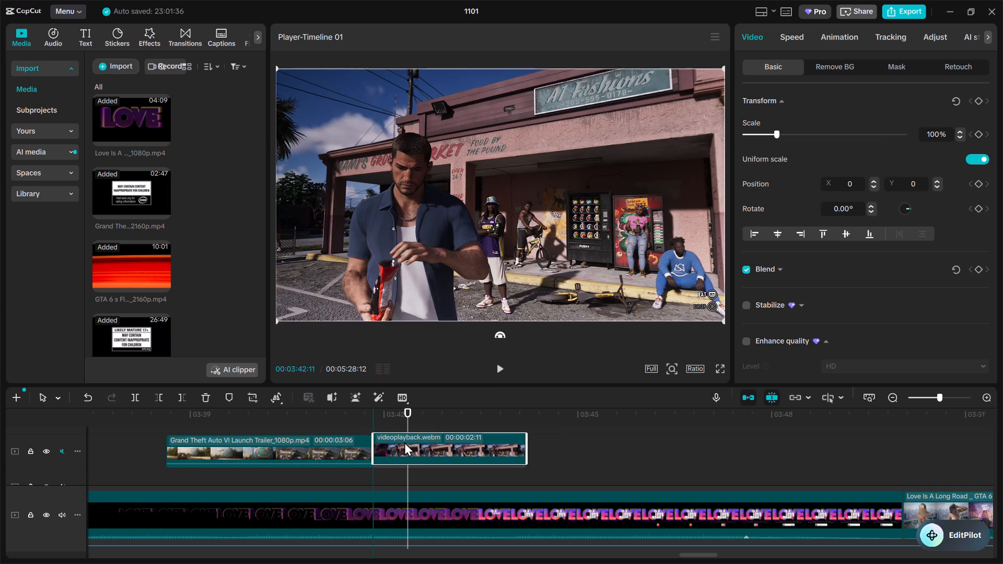
{"action": "left_click_drag", "start_coordinate": [404, 442], "coordinate": [404, 442]}
Play the cut, extend the end of the Launch Trailer excerpt to 00:00:03:13, and butt the storefront excerpt against it.
{"action": "left_click", "coordinate": [371, 427]}
{"action": "key", "text": "space"}
{"action": "key", "text": "space"}
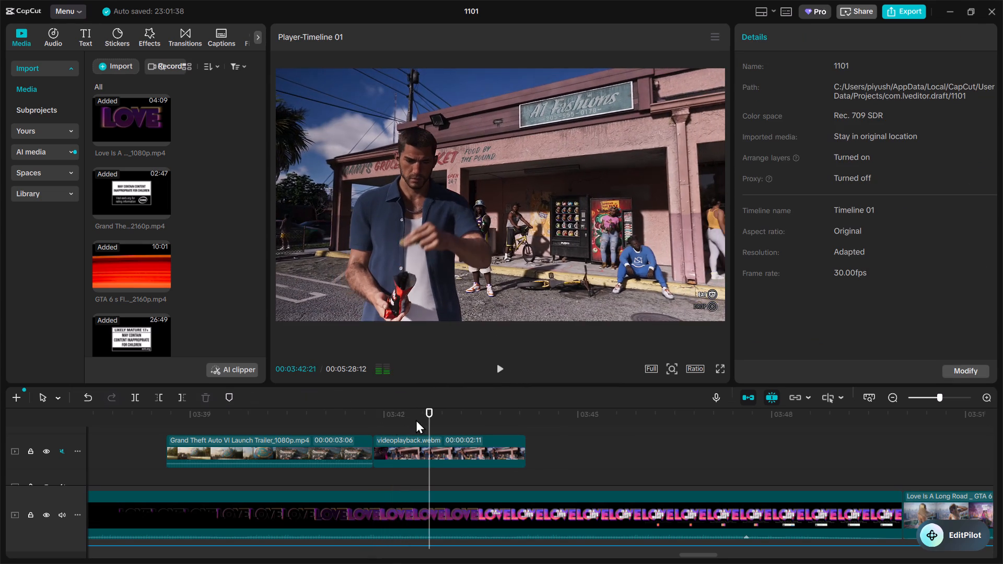
{"action": "left_click", "coordinate": [297, 416]}
{"action": "key", "text": "space"}
{"action": "key", "text": "space"}
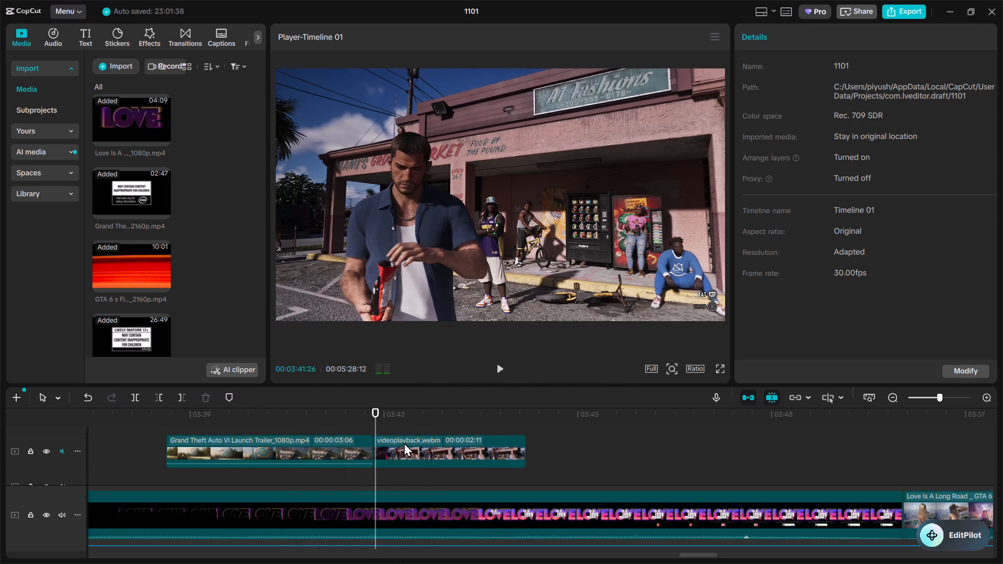
{"action": "left_click_drag", "start_coordinate": [404, 443], "coordinate": [449, 446]}
{"action": "left_click", "coordinate": [363, 446]}
{"action": "left_click_drag", "start_coordinate": [372, 443], "coordinate": [388, 444]}
{"action": "key", "text": "space"}
{"action": "key", "text": "space"}
{"action": "key", "text": "space"}
{"action": "key", "text": "space"}
{"action": "left_click_drag", "start_coordinate": [448, 448], "coordinate": [414, 446]}
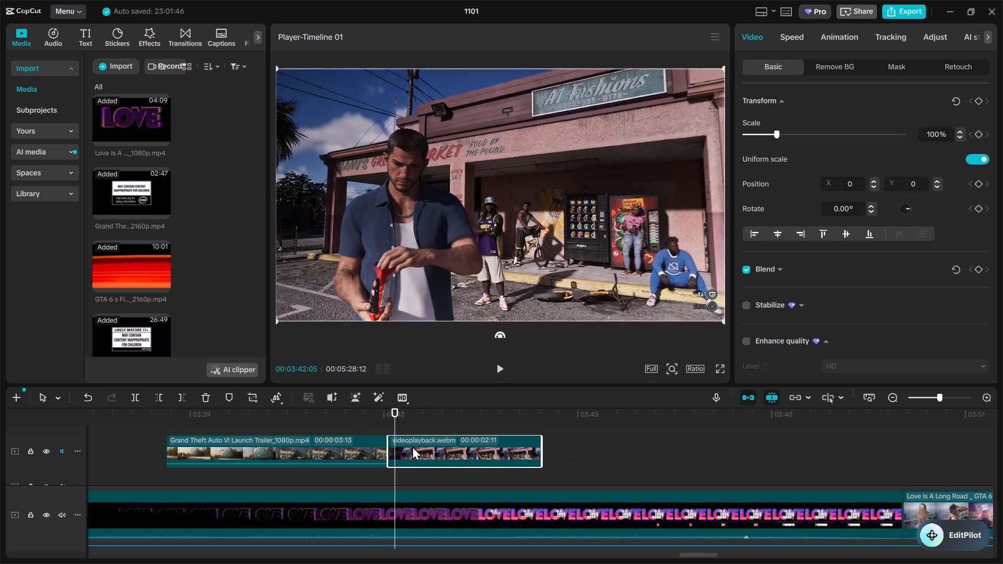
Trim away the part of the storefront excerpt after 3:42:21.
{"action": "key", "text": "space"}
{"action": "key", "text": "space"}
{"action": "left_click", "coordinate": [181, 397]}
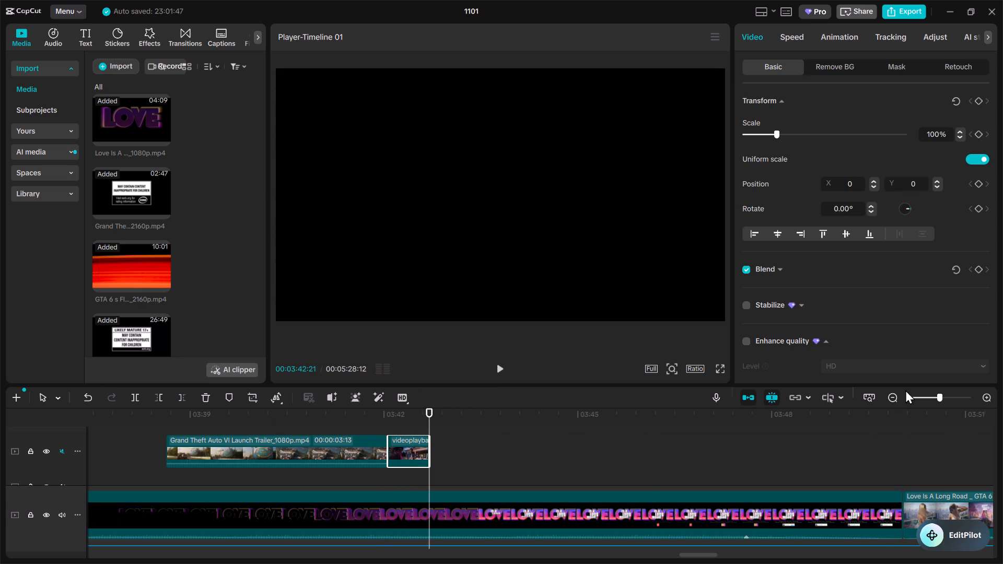
Re-trim the storefront excerpt to later footage, starting right after the Launch Trailer excerpt and ending at about 3:42:21.
{"action": "left_click_drag", "start_coordinate": [402, 445], "coordinate": [486, 449]}
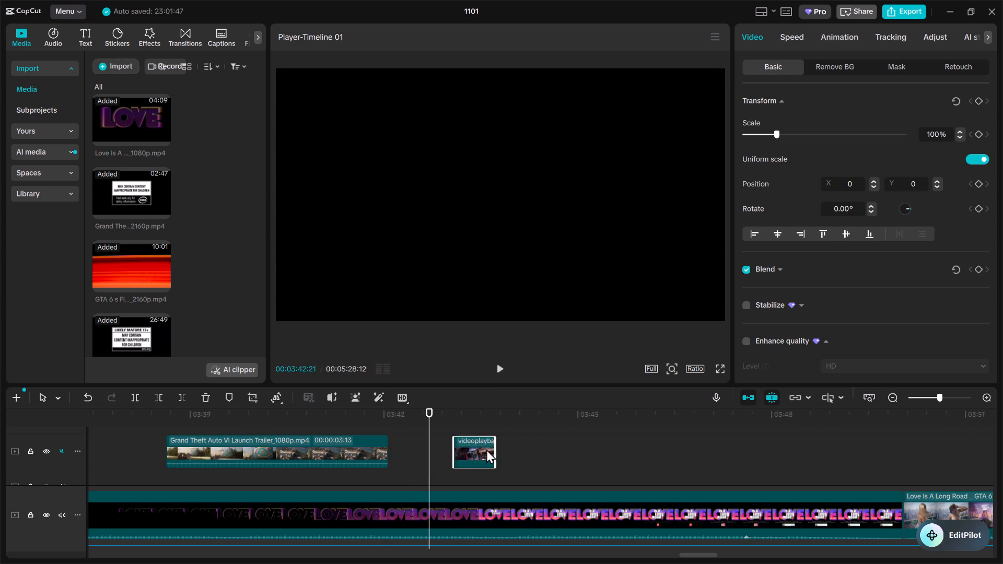
{"action": "left_click_drag", "start_coordinate": [486, 449], "coordinate": [488, 450]}
{"action": "left_click_drag", "start_coordinate": [517, 445], "coordinate": [656, 444]}
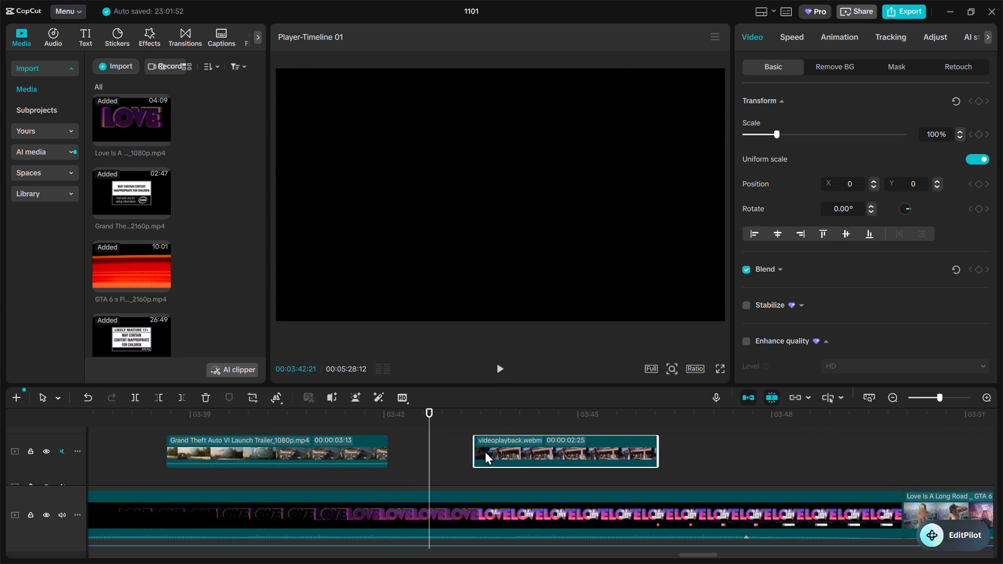
{"action": "left_click_drag", "start_coordinate": [473, 447], "coordinate": [558, 449]}
{"action": "left_click_drag", "start_coordinate": [582, 450], "coordinate": [411, 456]}
{"action": "left_click_drag", "start_coordinate": [488, 444], "coordinate": [433, 449]}
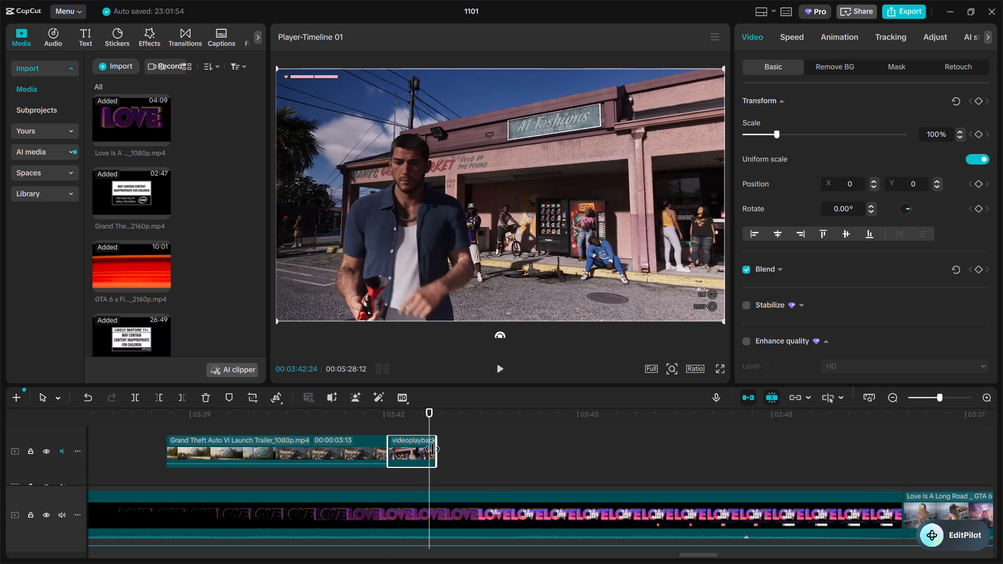
{"action": "left_click_drag", "start_coordinate": [433, 449], "coordinate": [427, 450]}
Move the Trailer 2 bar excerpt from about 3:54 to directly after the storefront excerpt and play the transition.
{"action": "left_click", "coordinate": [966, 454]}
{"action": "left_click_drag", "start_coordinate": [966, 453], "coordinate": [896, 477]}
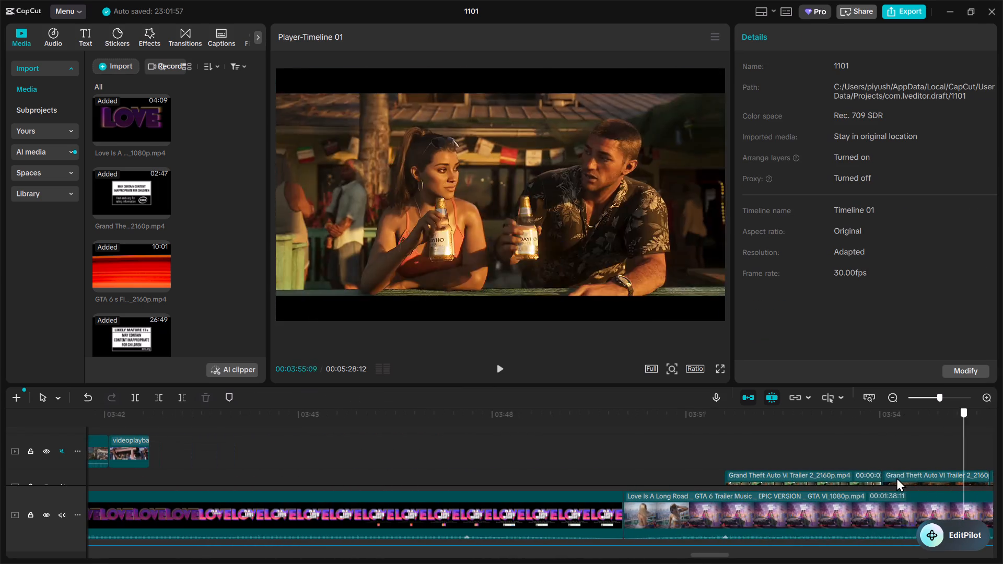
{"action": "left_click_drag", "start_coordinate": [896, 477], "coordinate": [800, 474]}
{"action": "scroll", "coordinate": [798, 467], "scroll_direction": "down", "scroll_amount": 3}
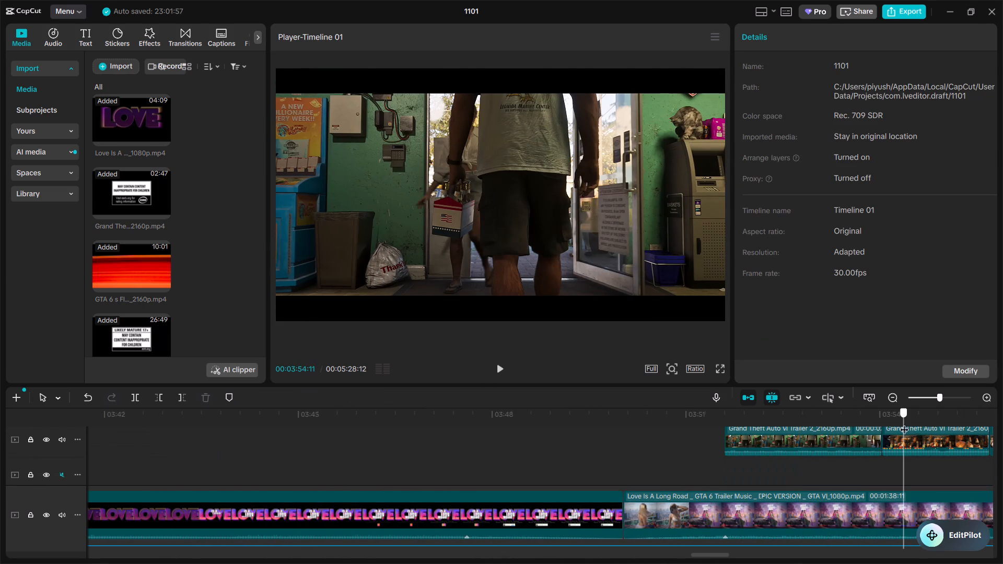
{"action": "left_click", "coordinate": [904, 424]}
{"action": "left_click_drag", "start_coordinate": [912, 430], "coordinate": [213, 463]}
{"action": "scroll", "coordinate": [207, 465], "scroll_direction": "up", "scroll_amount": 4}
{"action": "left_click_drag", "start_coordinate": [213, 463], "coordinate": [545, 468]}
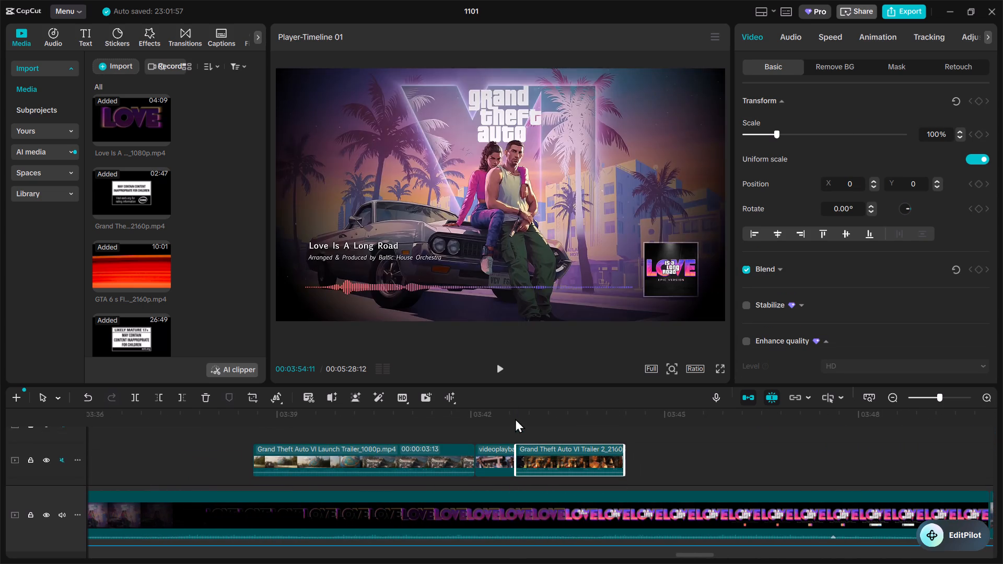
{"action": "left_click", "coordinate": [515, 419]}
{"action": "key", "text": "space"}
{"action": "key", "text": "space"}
Move the sofa videoplayback.webm excerpt from about 3:55 to the track above, starting where the storefront excerpt ends.
{"action": "left_click", "coordinate": [691, 432]}
{"action": "left_click_drag", "start_coordinate": [689, 432], "coordinate": [1002, 441]}
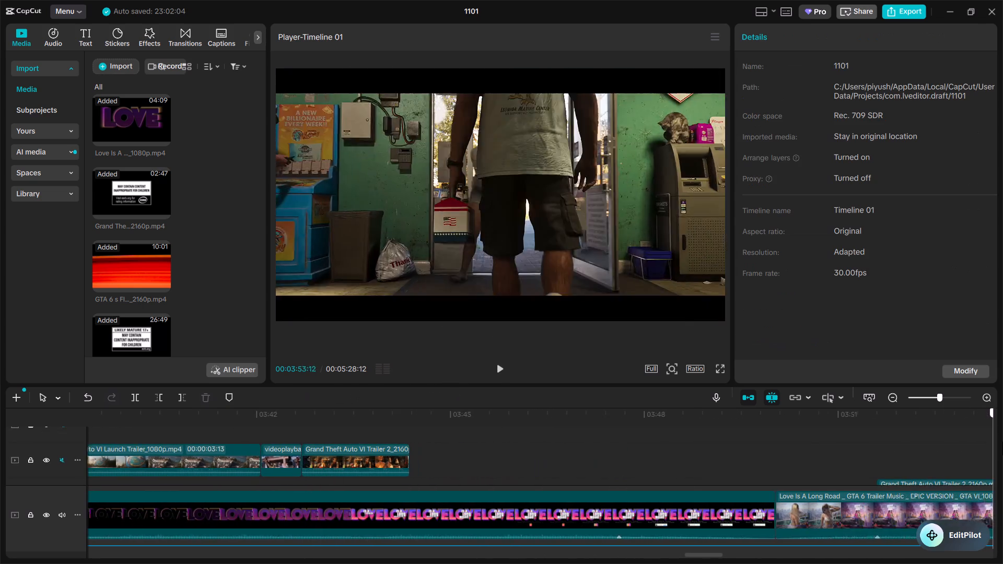
{"action": "left_click_drag", "start_coordinate": [1002, 441], "coordinate": [856, 446]}
{"action": "scroll", "coordinate": [833, 445], "scroll_direction": "down", "scroll_amount": 2}
{"action": "left_click", "coordinate": [887, 430]}
{"action": "left_click_drag", "start_coordinate": [897, 464], "coordinate": [0, 437]}
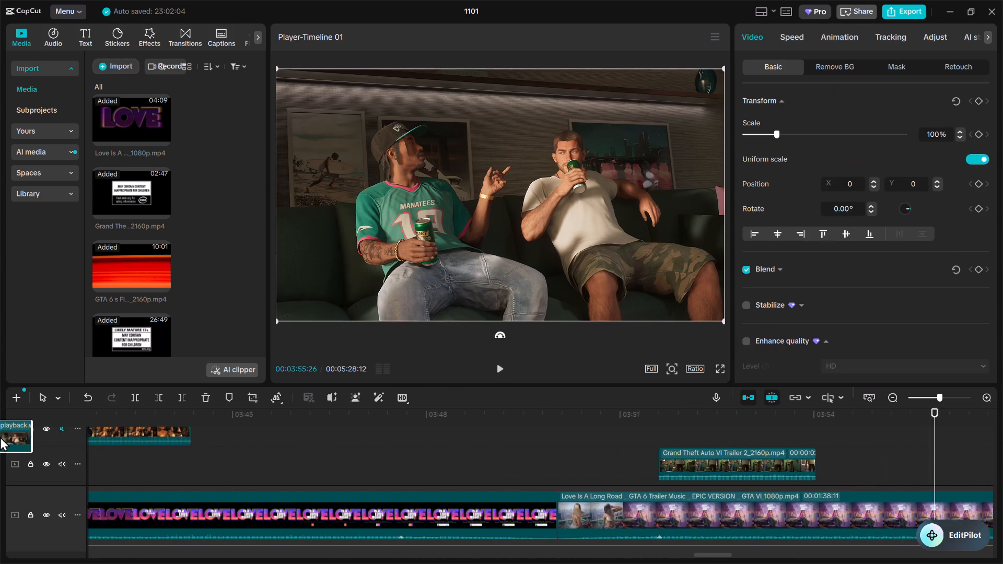
{"action": "left_click_drag", "start_coordinate": [0, 437], "coordinate": [369, 433]}
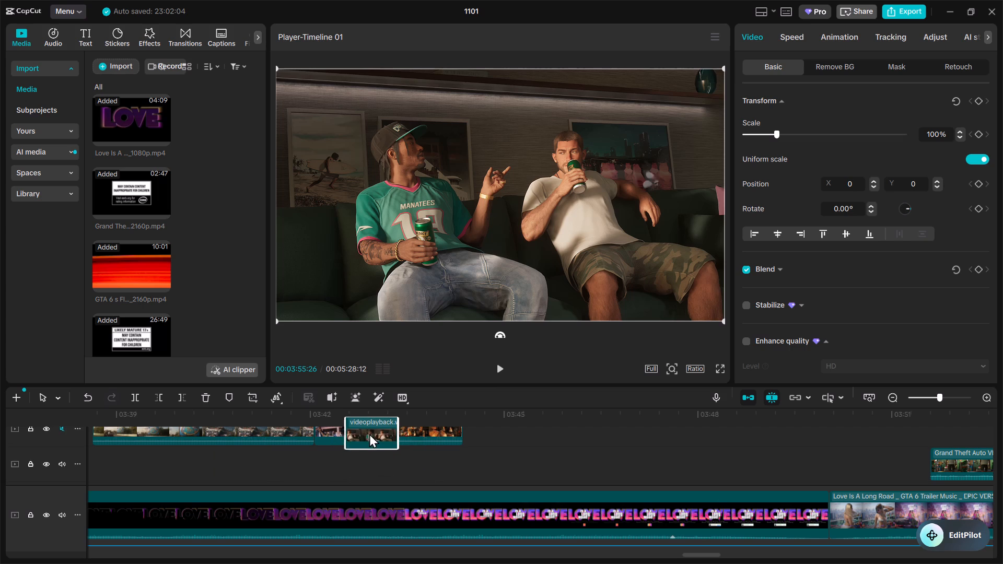
{"action": "left_click_drag", "start_coordinate": [369, 433], "coordinate": [387, 450]}
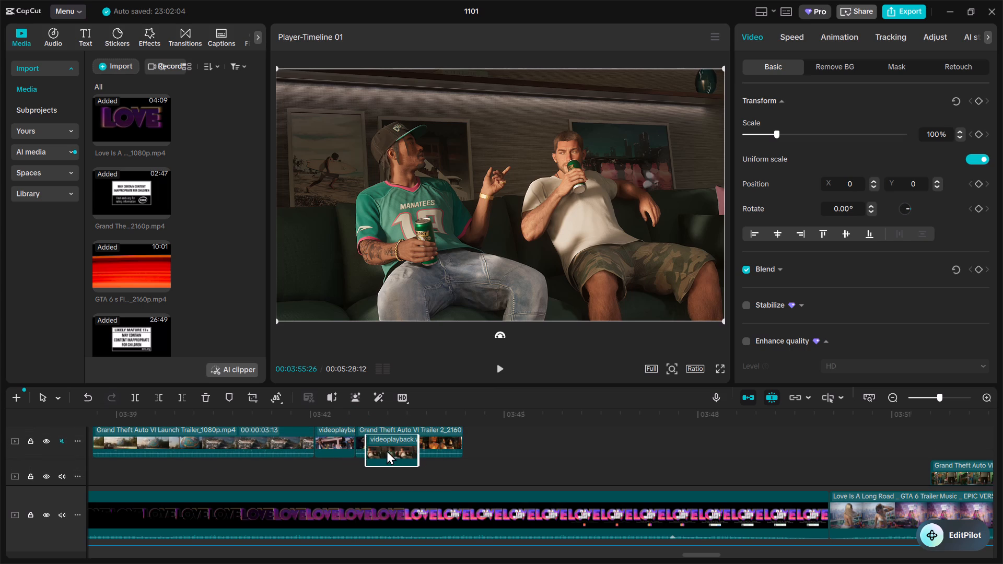
{"action": "left_click_drag", "start_coordinate": [387, 450], "coordinate": [374, 453]}
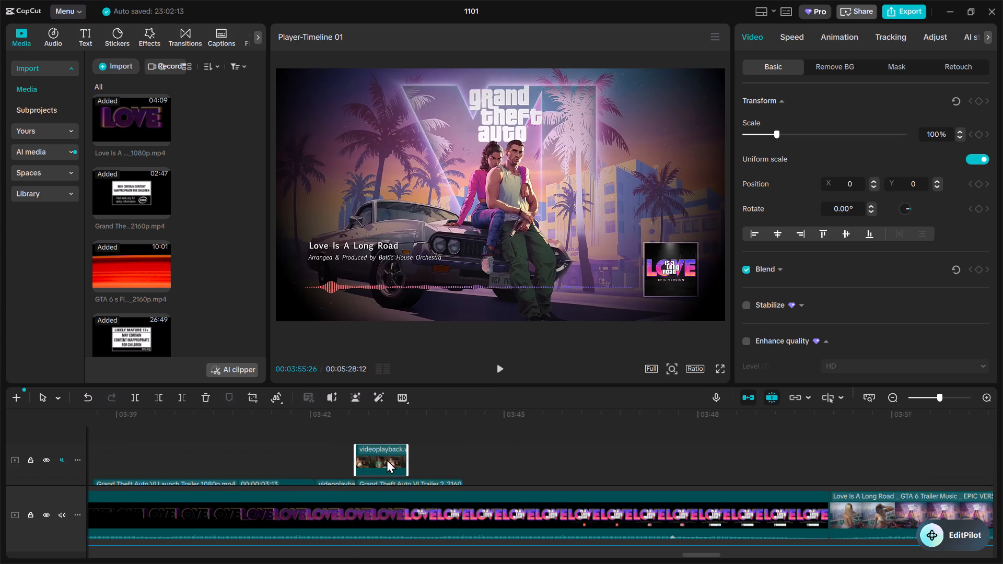
Nudge the Trailer 2 bar excerpt after the storefront excerpt slightly later and delete it.
{"action": "scroll", "coordinate": [387, 459], "scroll_direction": "down", "scroll_amount": 1}
{"action": "left_click_drag", "start_coordinate": [378, 473], "coordinate": [390, 473]}
{"action": "left_click", "coordinate": [387, 473]}
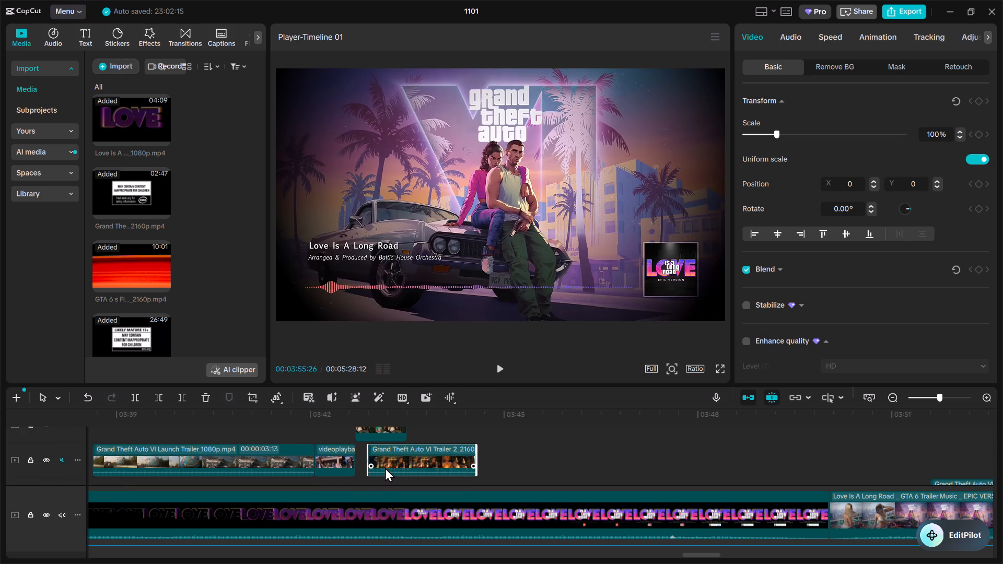
{"action": "key", "text": "Delete"}
Move the sofa videoplayback.webm excerpt down onto the storefront excerpt's track, directly after it, and play the cut.
{"action": "left_click_drag", "start_coordinate": [367, 426], "coordinate": [364, 452]}
{"action": "scroll", "coordinate": [366, 451], "scroll_direction": "up", "scroll_amount": 1}
{"action": "left_click_drag", "start_coordinate": [371, 442], "coordinate": [366, 468]}
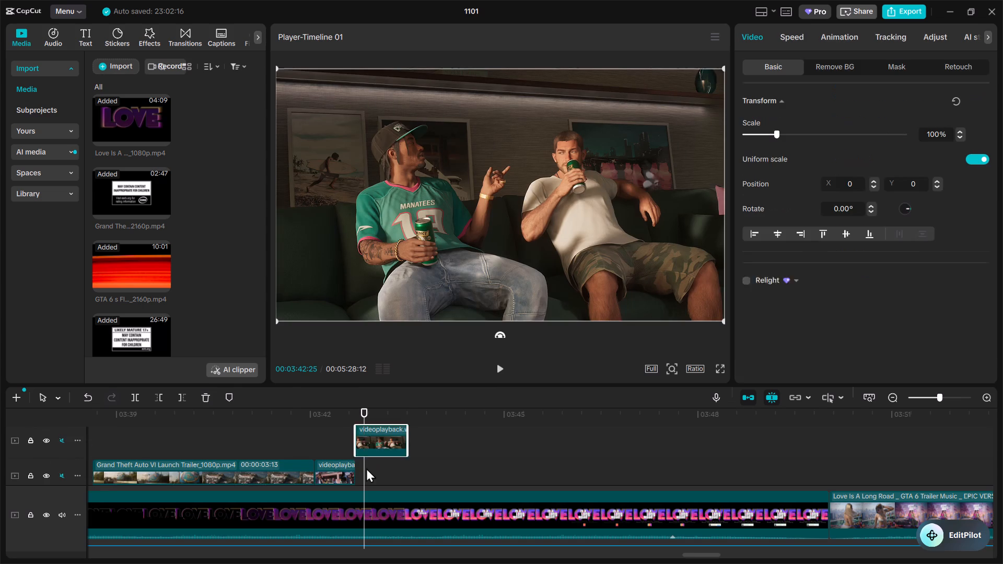
{"action": "left_click_drag", "start_coordinate": [366, 468], "coordinate": [366, 473]}
{"action": "left_click_drag", "start_coordinate": [371, 434], "coordinate": [377, 470]}
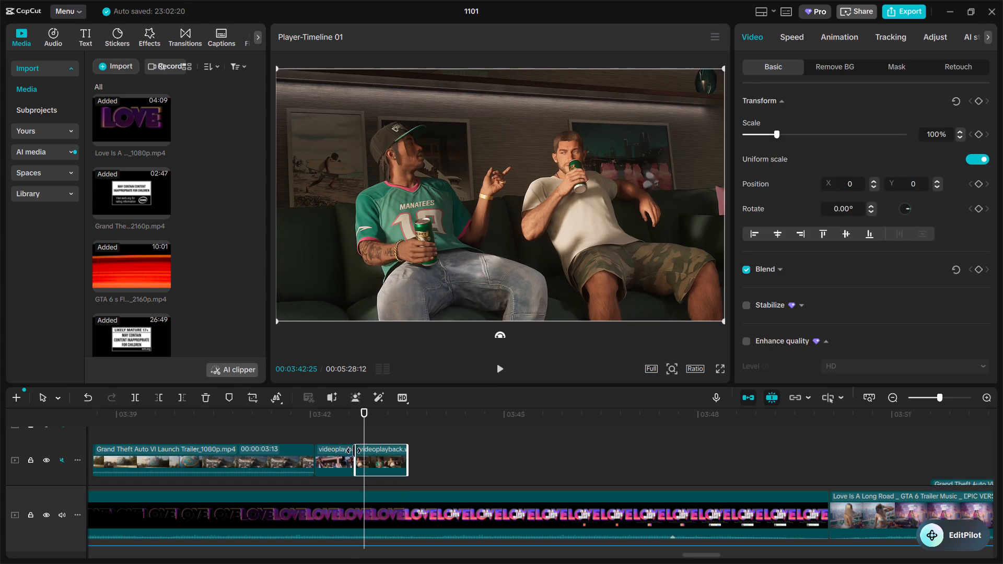
{"action": "left_click", "coordinate": [355, 428]}
{"action": "left_click", "coordinate": [345, 427]}
{"action": "key", "text": "space"}
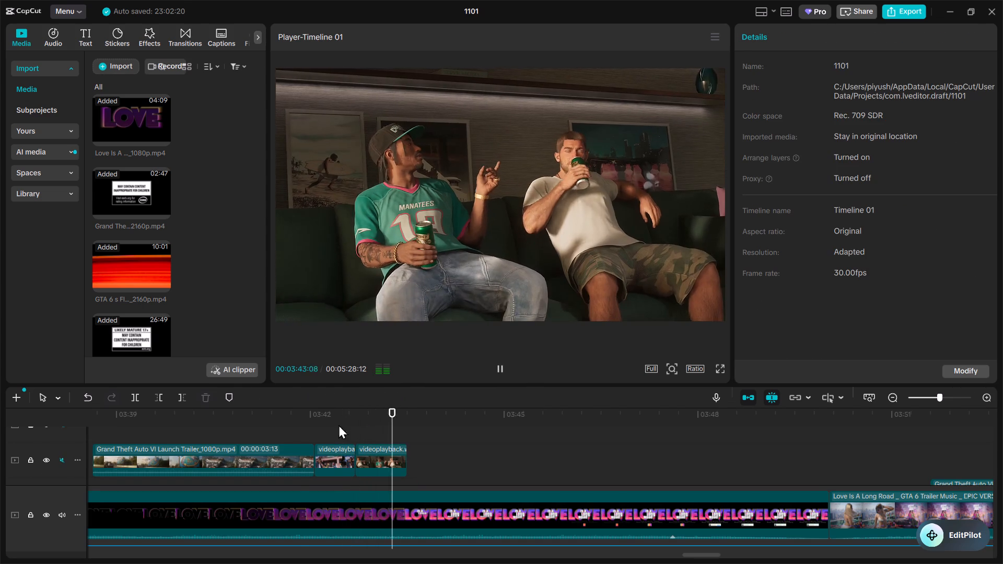
{"action": "left_click", "coordinate": [300, 416]}
{"action": "key", "text": "space"}
{"action": "key", "text": "space"}
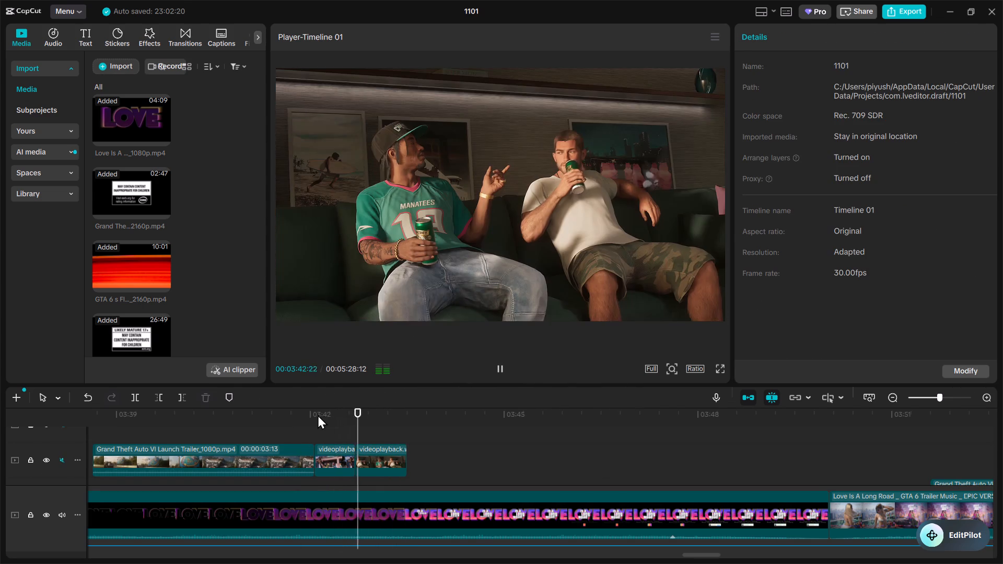
{"action": "key", "text": "space"}
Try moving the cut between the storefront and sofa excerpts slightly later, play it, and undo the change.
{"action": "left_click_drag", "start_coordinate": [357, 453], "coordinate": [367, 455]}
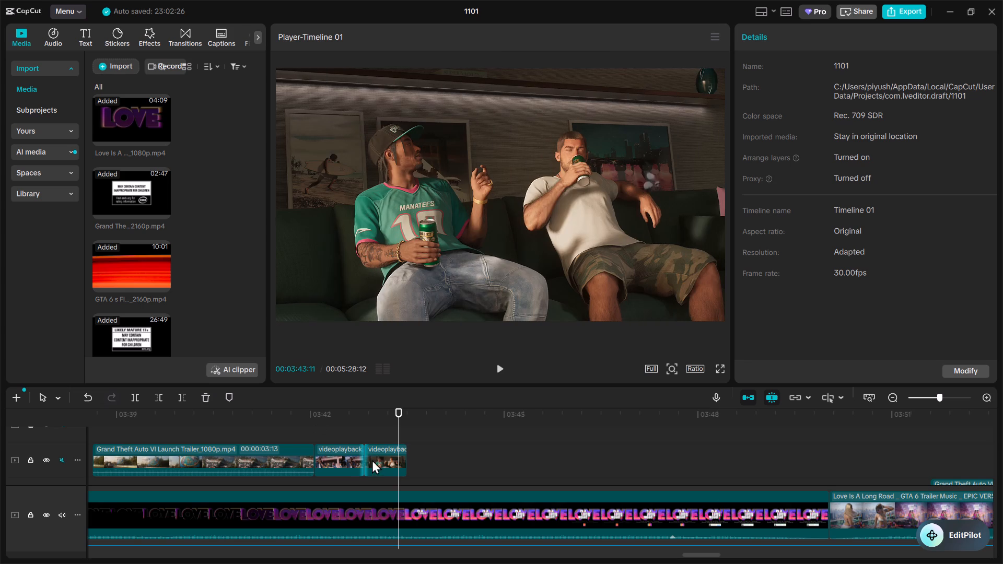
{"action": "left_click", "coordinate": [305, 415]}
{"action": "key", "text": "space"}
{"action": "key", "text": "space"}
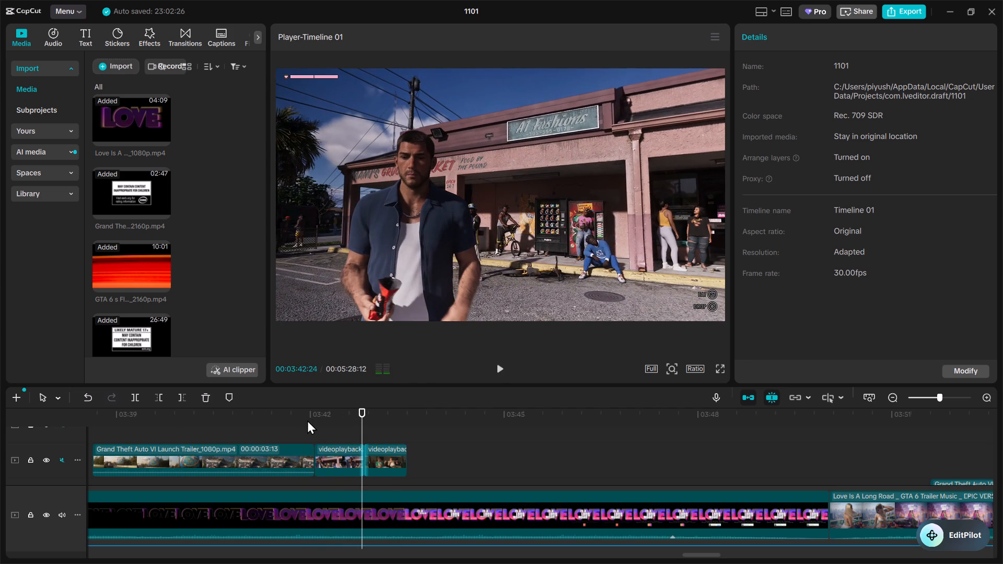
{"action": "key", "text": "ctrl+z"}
Shift the sofa excerpt slightly later, extend the storefront excerpt's end to meet it at about 3:42:24, and play the cut.
{"action": "left_click", "coordinate": [356, 453]}
{"action": "left_click", "coordinate": [367, 459]}
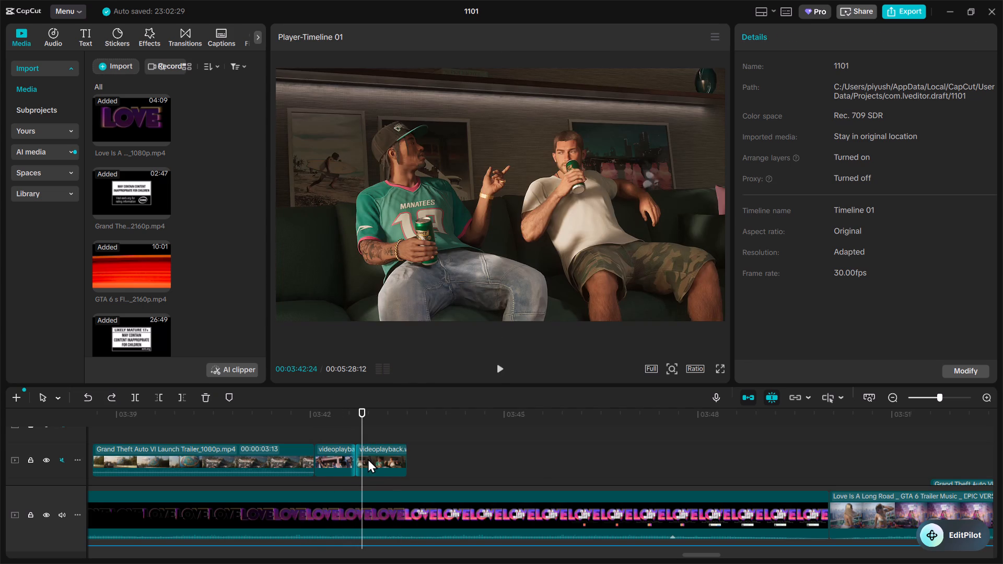
{"action": "left_click_drag", "start_coordinate": [369, 459], "coordinate": [379, 460]}
{"action": "left_click", "coordinate": [348, 454]}
{"action": "left_click_drag", "start_coordinate": [354, 454], "coordinate": [370, 455]}
{"action": "left_click", "coordinate": [296, 429]}
{"action": "key", "text": "space"}
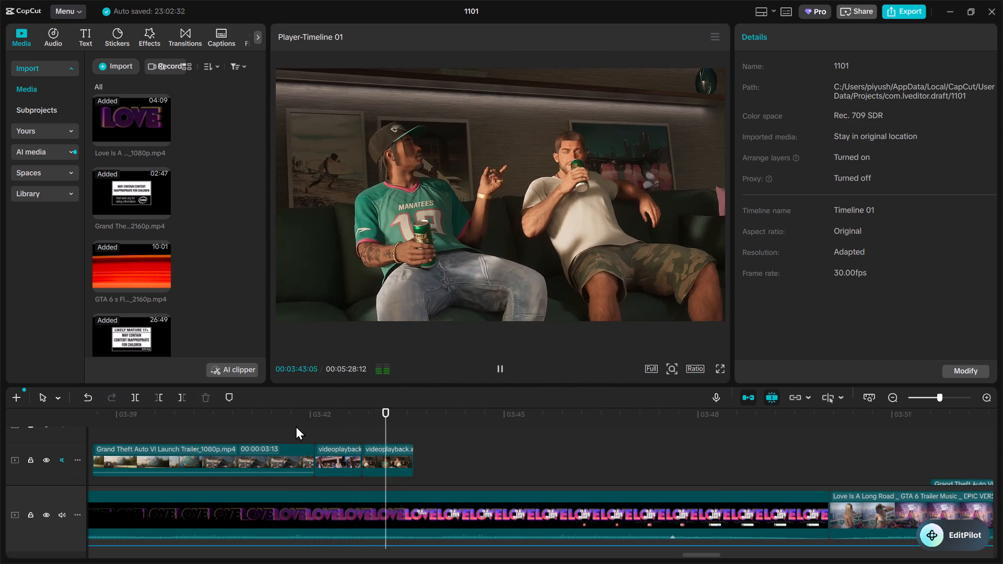
{"action": "key", "text": "space"}
{"action": "left_click", "coordinate": [504, 371]}
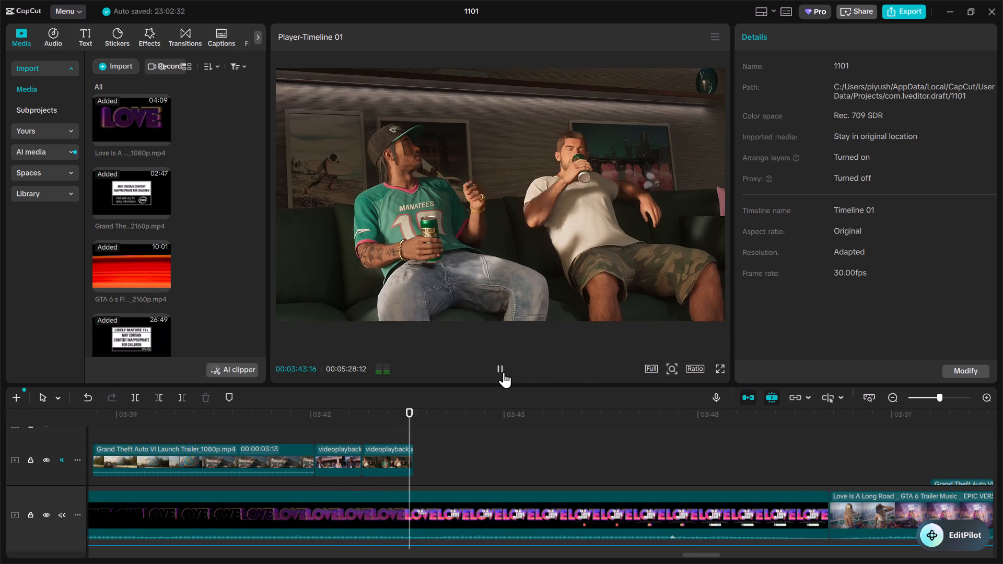
{"action": "left_click", "coordinate": [504, 372]}
Move the Trailer 2 store-exit excerpt from about 3:51 to directly after the sofa excerpt, starting at about 3:43:18, and play it.
{"action": "scroll", "coordinate": [873, 464], "scroll_direction": "down", "scroll_amount": 1}
{"action": "left_click_drag", "start_coordinate": [957, 468], "coordinate": [668, 453]}
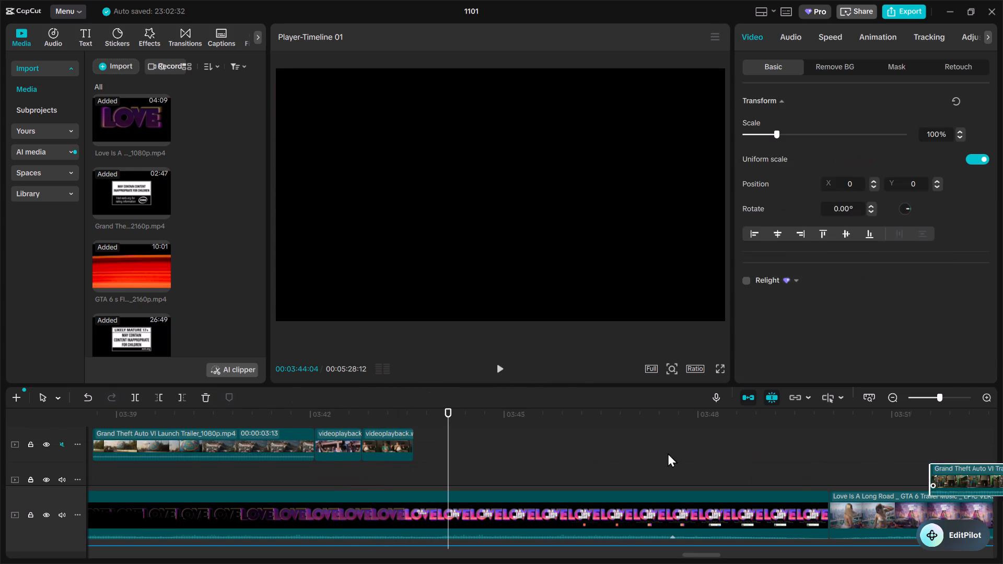
{"action": "left_click_drag", "start_coordinate": [668, 453], "coordinate": [440, 435]}
{"action": "left_click", "coordinate": [416, 418]}
{"action": "key", "text": "space"}
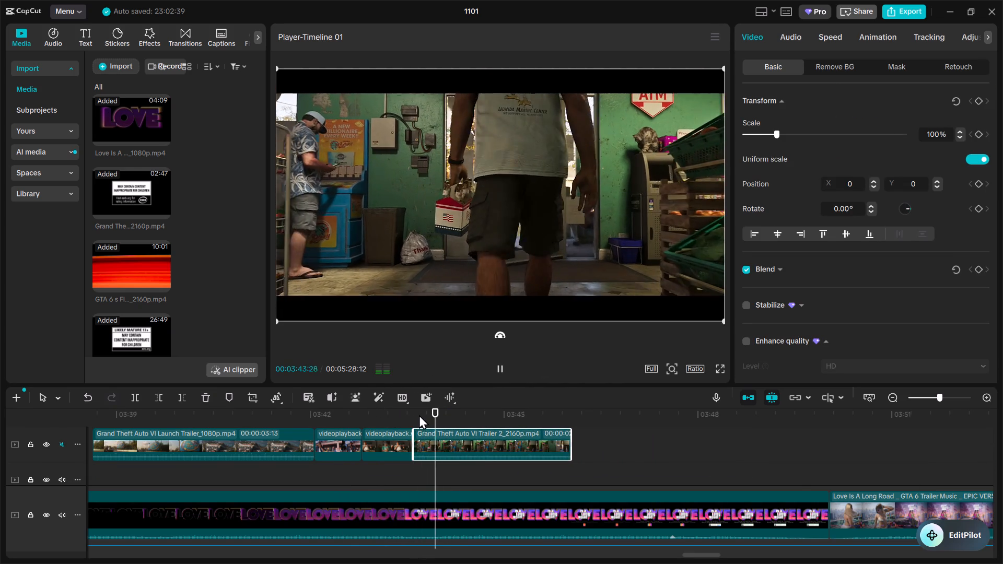
{"action": "key", "text": "space"}
{"action": "key", "text": "space"}
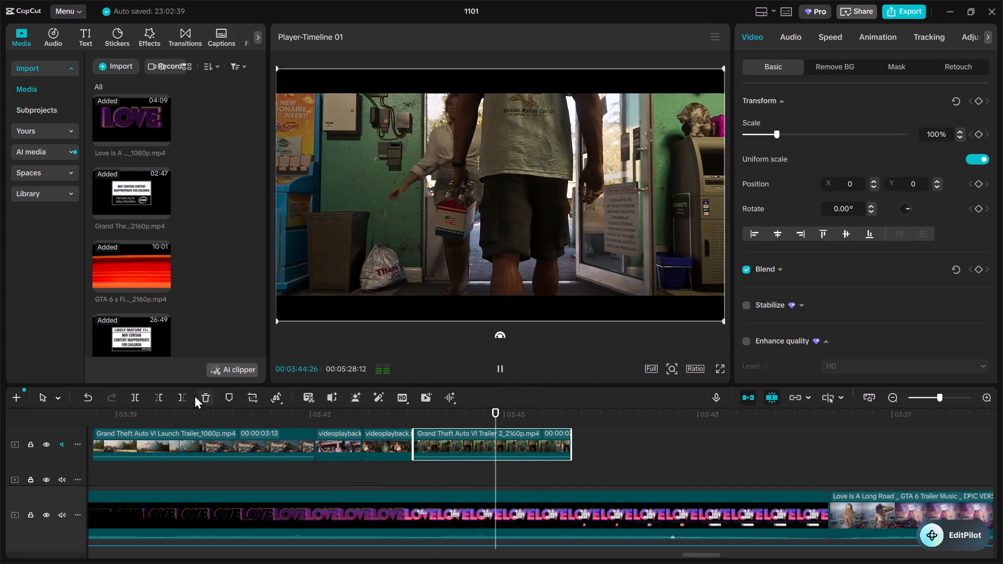
{"action": "key", "text": "space"}
Move the Launch Trailer night junkyard excerpt from about 3:58 to directly after the Trailer 2 store excerpt, at about 3:46, and play it.
{"action": "scroll", "coordinate": [1002, 481], "scroll_direction": "up", "scroll_amount": 1}
{"action": "scroll", "coordinate": [1002, 481], "scroll_direction": "down", "scroll_amount": 4}
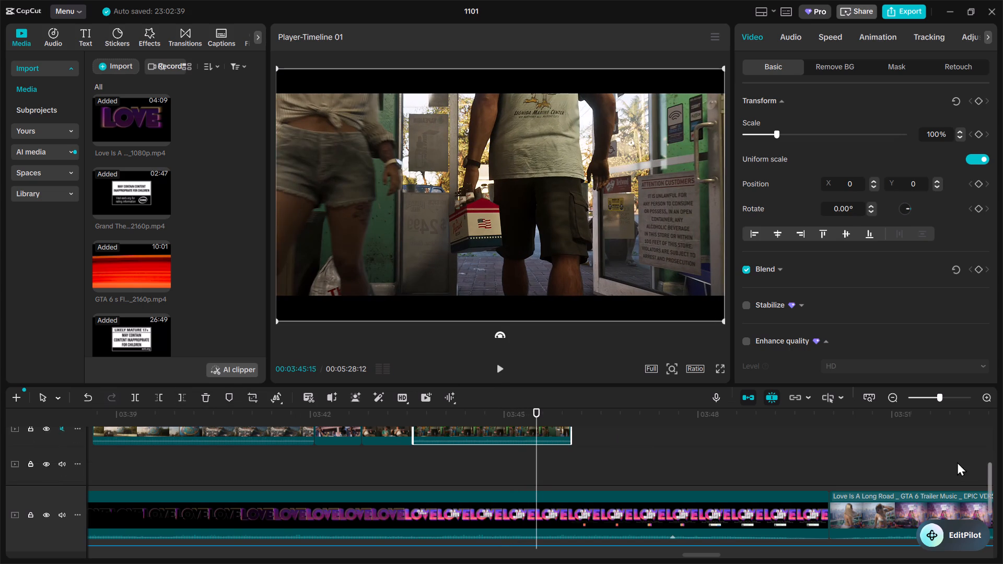
{"action": "scroll", "coordinate": [949, 450], "scroll_direction": "down", "scroll_amount": 3}
{"action": "left_click", "coordinate": [940, 443]}
{"action": "left_click_drag", "start_coordinate": [940, 443], "coordinate": [462, 462]}
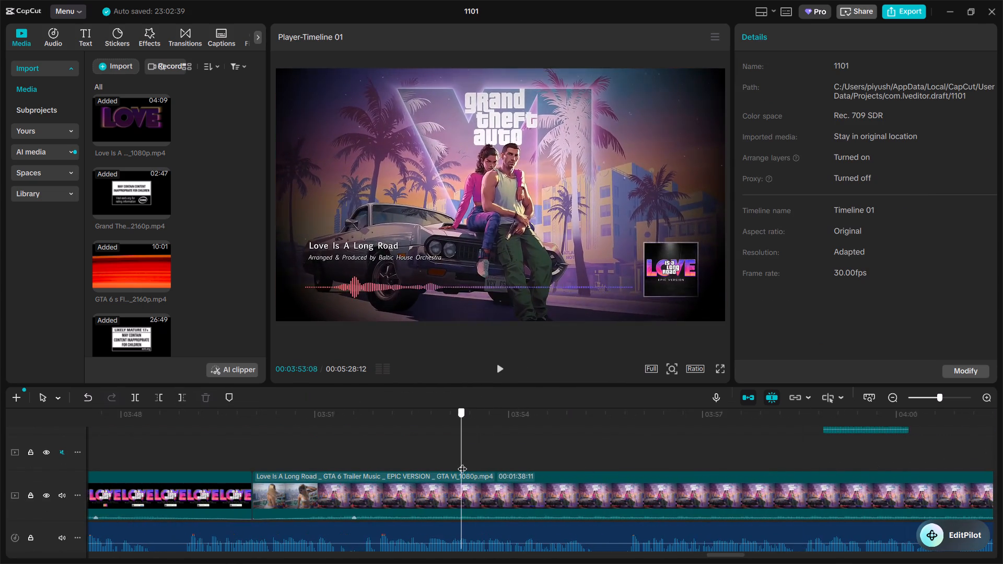
{"action": "left_click_drag", "start_coordinate": [462, 462], "coordinate": [462, 462]}
{"action": "scroll", "coordinate": [876, 451], "scroll_direction": "up", "scroll_amount": 2}
{"action": "left_click_drag", "start_coordinate": [854, 442], "coordinate": [810, 445]}
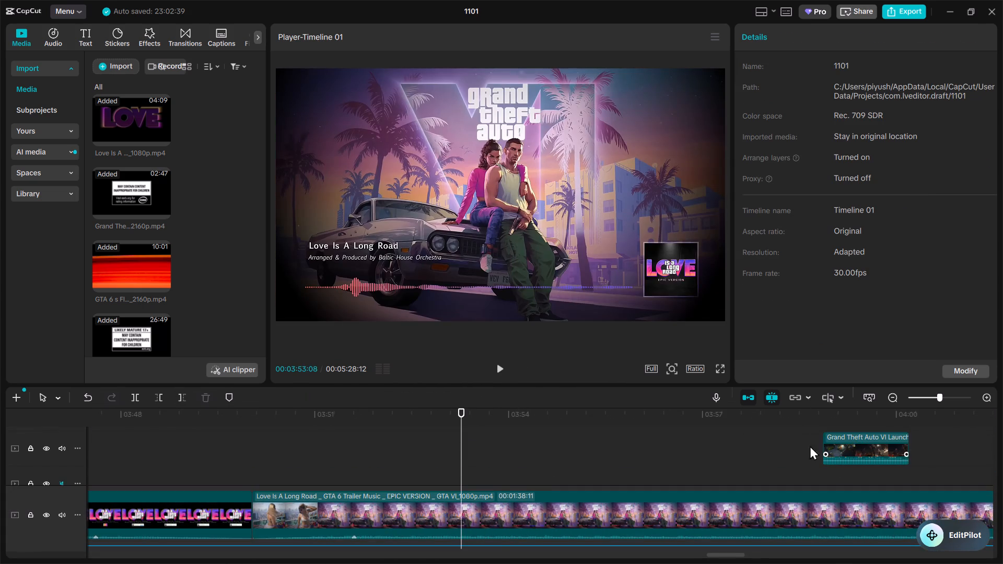
{"action": "left_click_drag", "start_coordinate": [810, 445], "coordinate": [240, 461]}
{"action": "scroll", "coordinate": [403, 473], "scroll_direction": "up", "scroll_amount": 3}
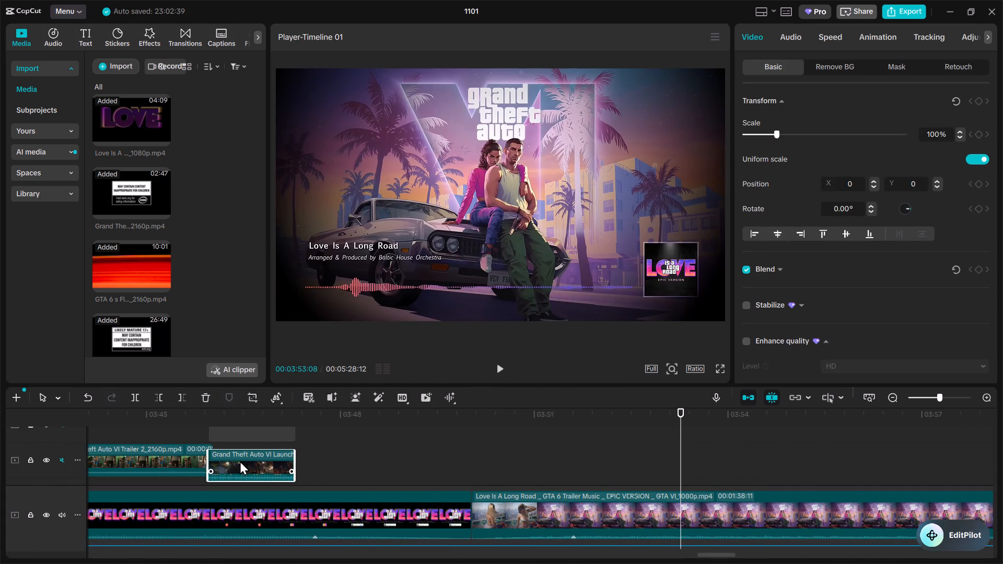
{"action": "left_click_drag", "start_coordinate": [240, 461], "coordinate": [247, 469]}
{"action": "left_click", "coordinate": [211, 425]}
{"action": "key", "text": "space"}
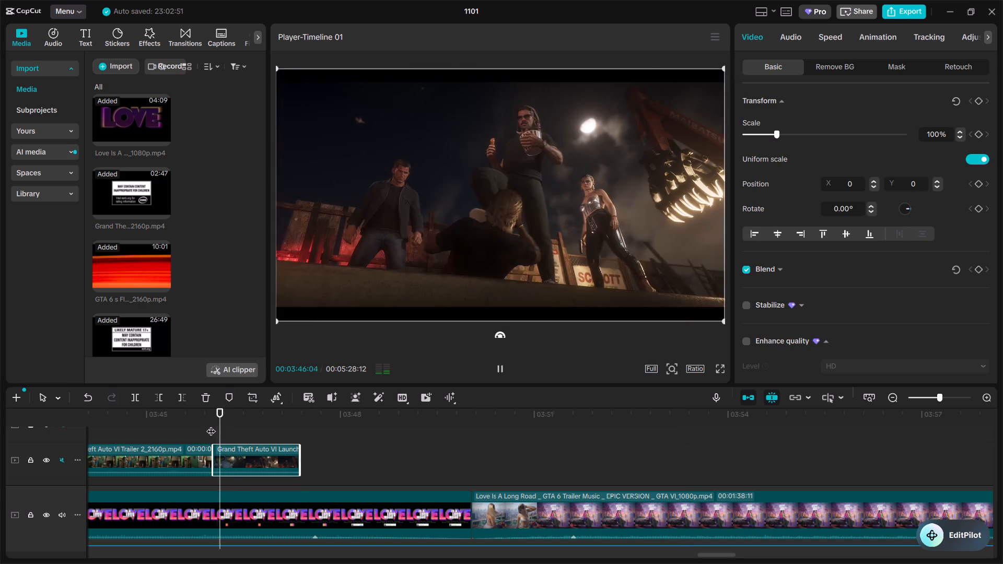
{"action": "left_click", "coordinate": [246, 423]}
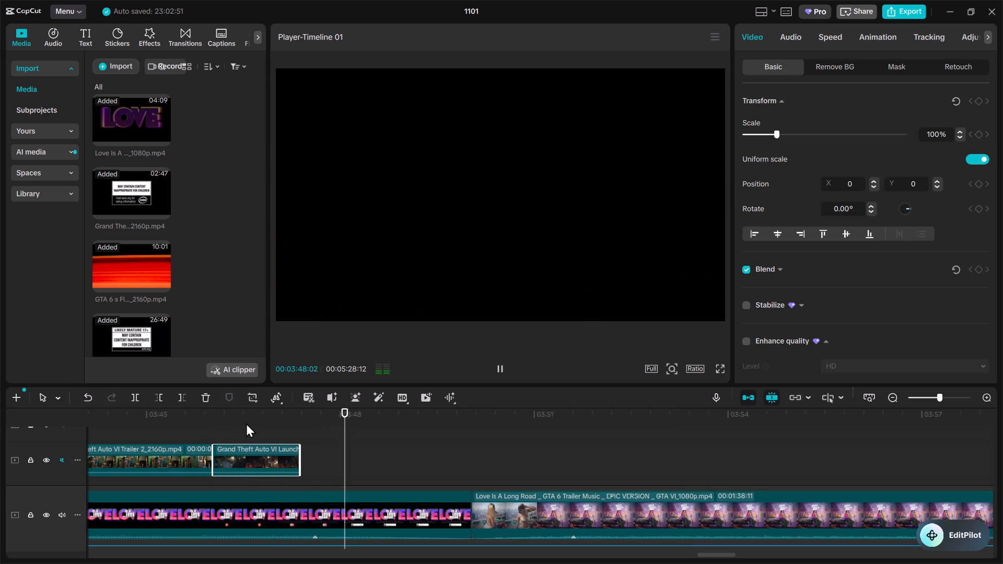
{"action": "left_click_drag", "start_coordinate": [246, 423], "coordinate": [301, 435]}
{"action": "key", "text": "space"}
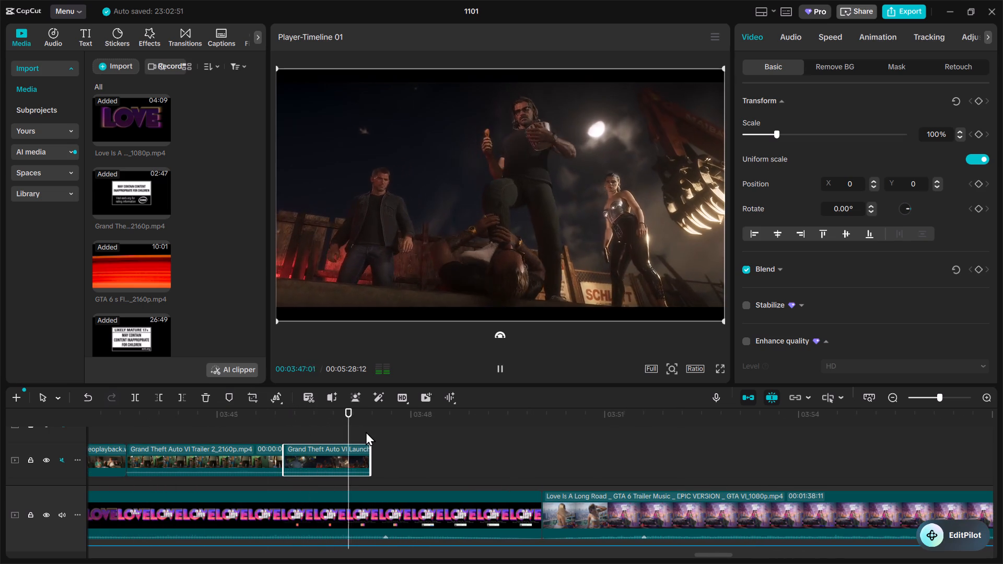
{"action": "key", "text": "space"}
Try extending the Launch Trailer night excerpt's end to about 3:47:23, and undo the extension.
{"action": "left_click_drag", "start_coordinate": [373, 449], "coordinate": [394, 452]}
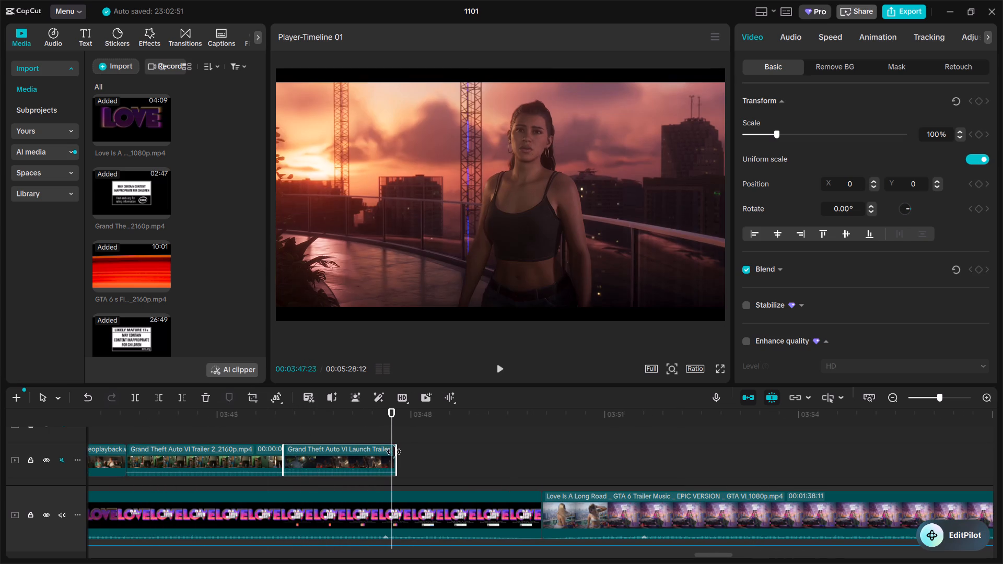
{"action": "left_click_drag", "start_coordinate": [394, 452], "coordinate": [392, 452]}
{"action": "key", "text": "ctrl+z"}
Replay the Trailer 2 store excerpt and its transition into the Launch Trailer night excerpt to check the pacing.
{"action": "left_click", "coordinate": [319, 418]}
{"action": "key", "text": "space"}
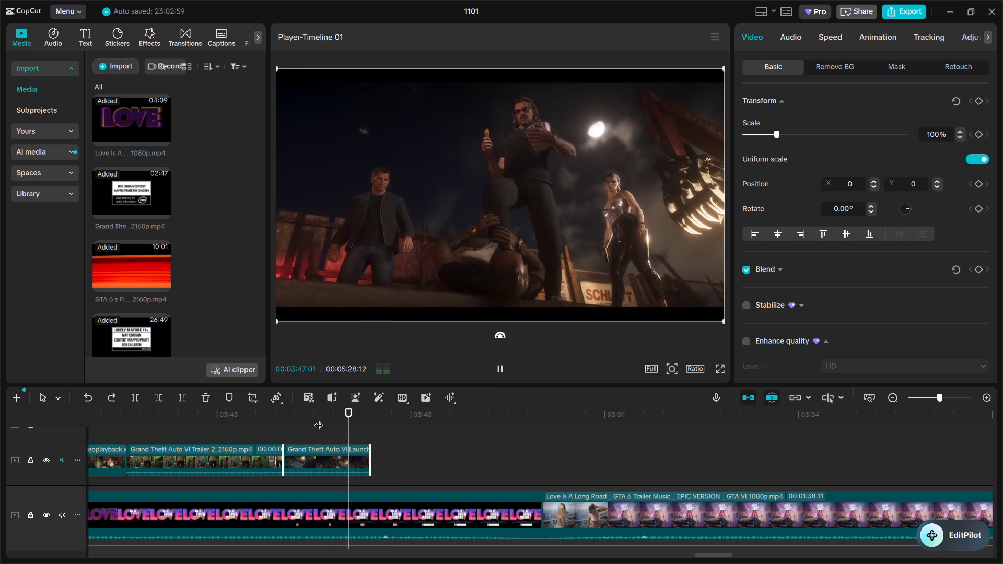
{"action": "left_click", "coordinate": [208, 429]}
{"action": "key", "text": "space"}
{"action": "key", "text": "space"}
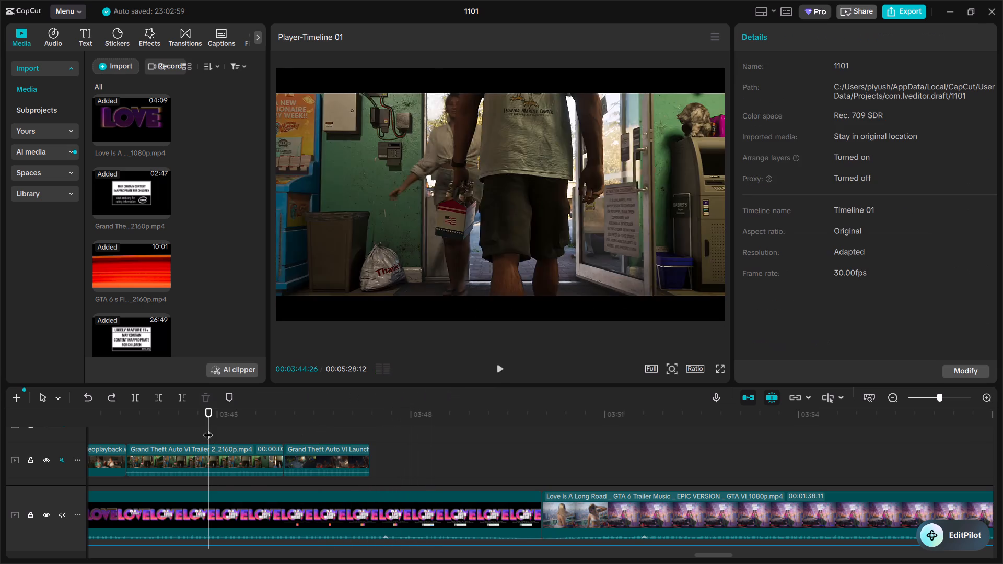
{"action": "left_click", "coordinate": [231, 426]}
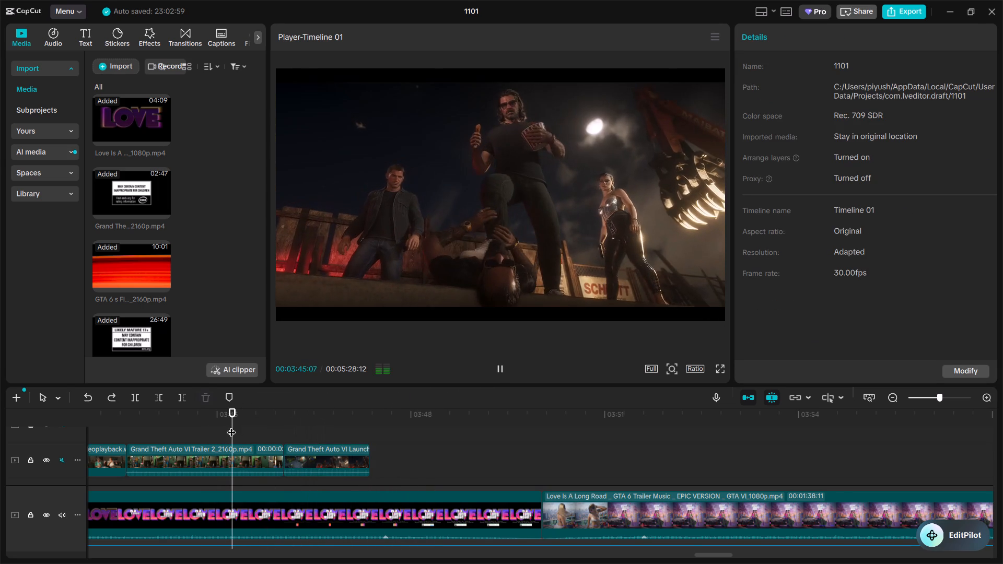
{"action": "left_click_drag", "start_coordinate": [231, 426], "coordinate": [201, 439]}
{"action": "key", "text": "space"}
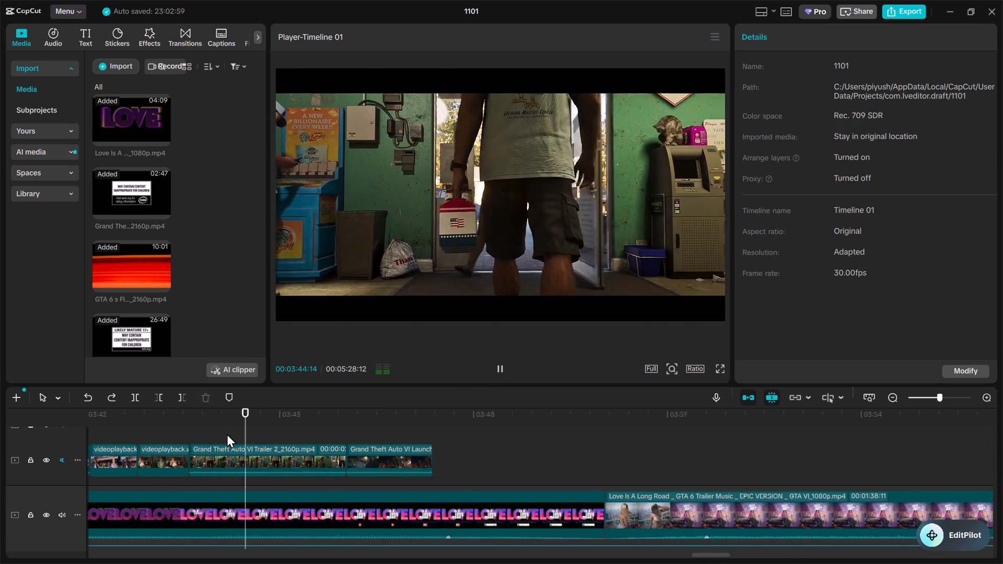
{"action": "key", "text": "space"}
{"action": "key", "text": "space"}
{"action": "key", "text": "space"}
{"action": "left_click", "coordinate": [240, 453]}
{"action": "key", "text": "space"}
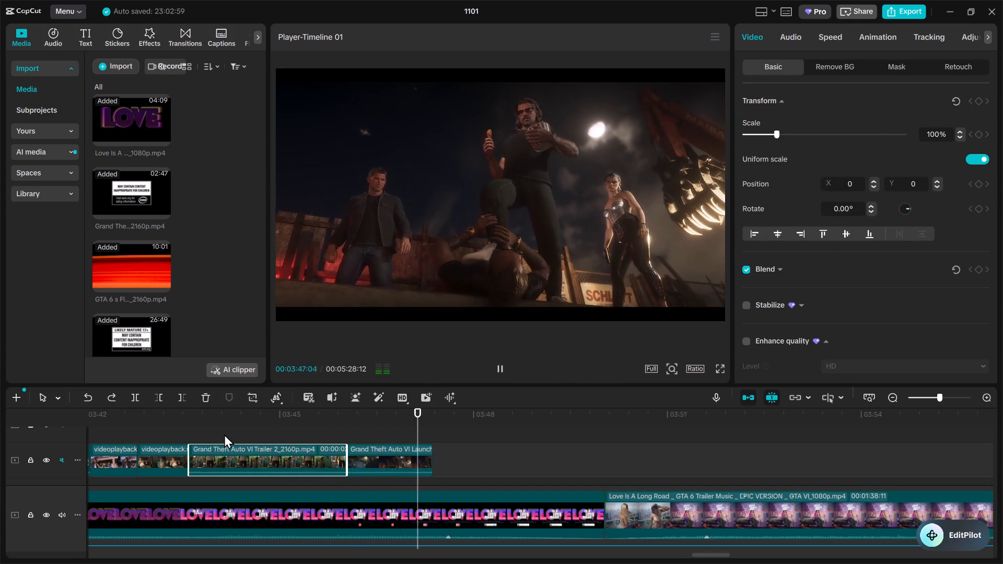
{"action": "key", "text": "space"}
Review the assembled excerpts up to the end of the Launch Trailer night excerpt, replaying its last seconds against the music.
{"action": "double_click", "coordinate": [894, 393]}
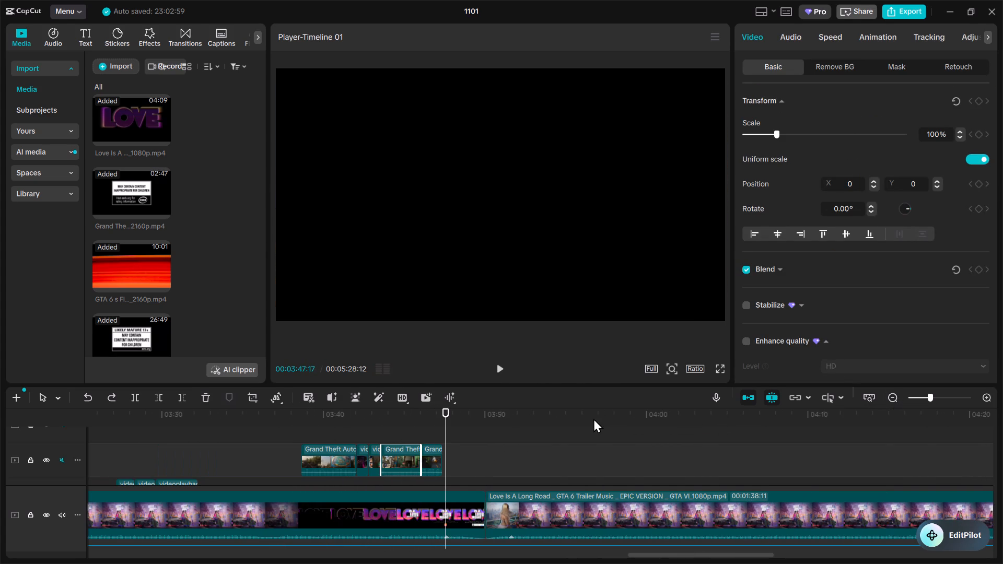
{"action": "key", "text": "space"}
{"action": "scroll", "coordinate": [541, 417], "scroll_direction": "down", "scroll_amount": 1}
{"action": "key", "text": "space"}
{"action": "left_click", "coordinate": [405, 429]}
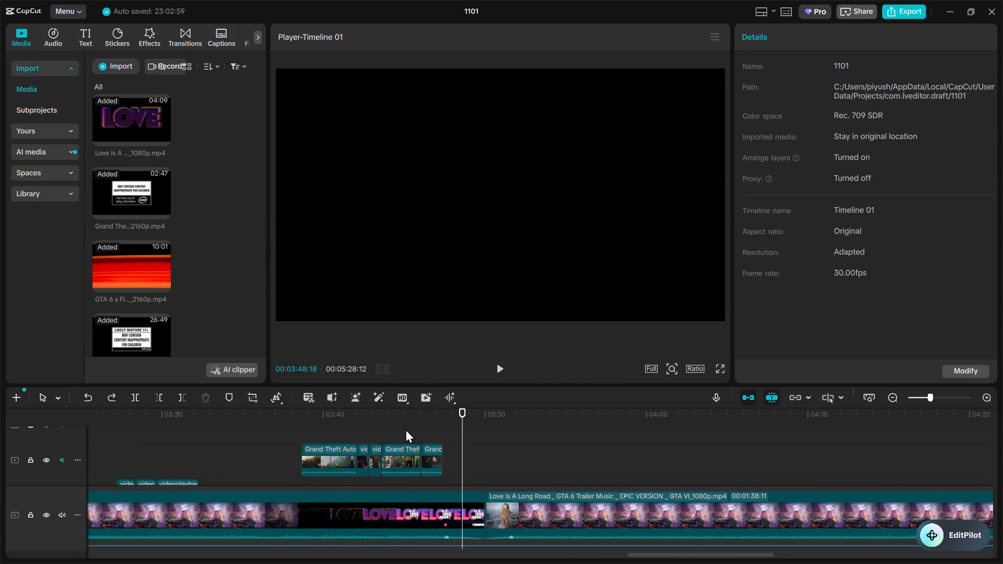
{"action": "key", "text": "space"}
{"action": "left_click", "coordinate": [377, 427]}
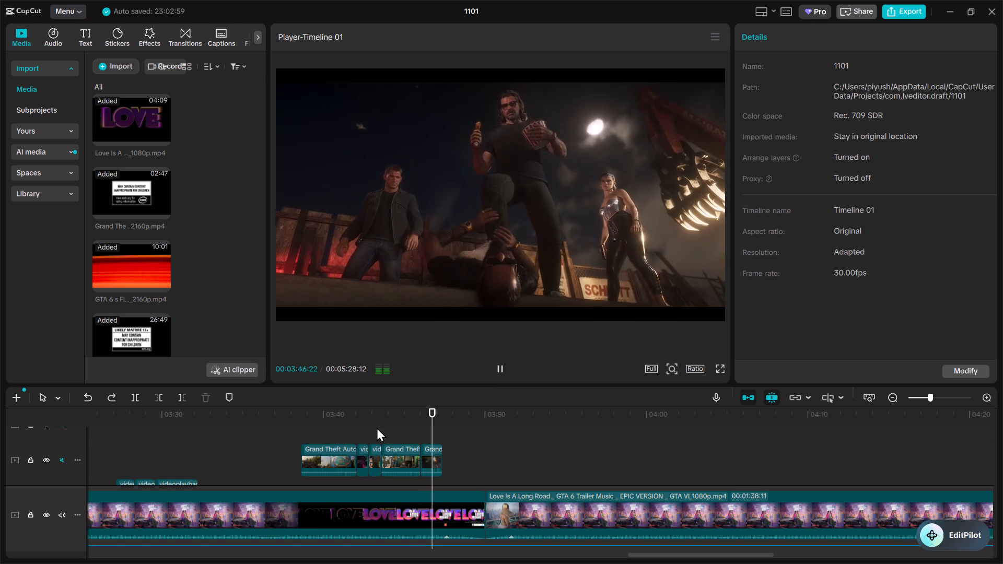
{"action": "key", "text": "space"}
{"action": "key", "text": "space"}
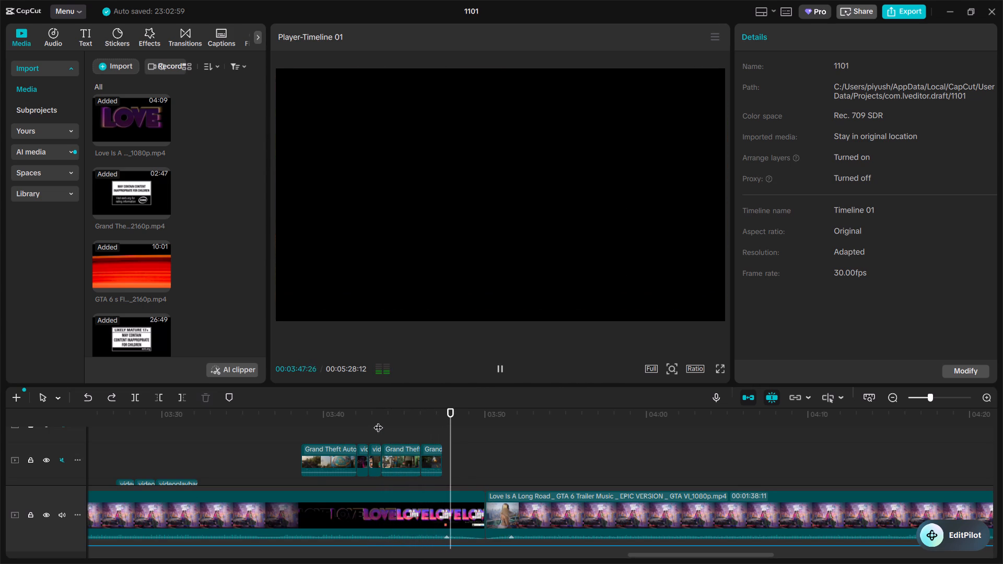
{"action": "left_click", "coordinate": [448, 427]}
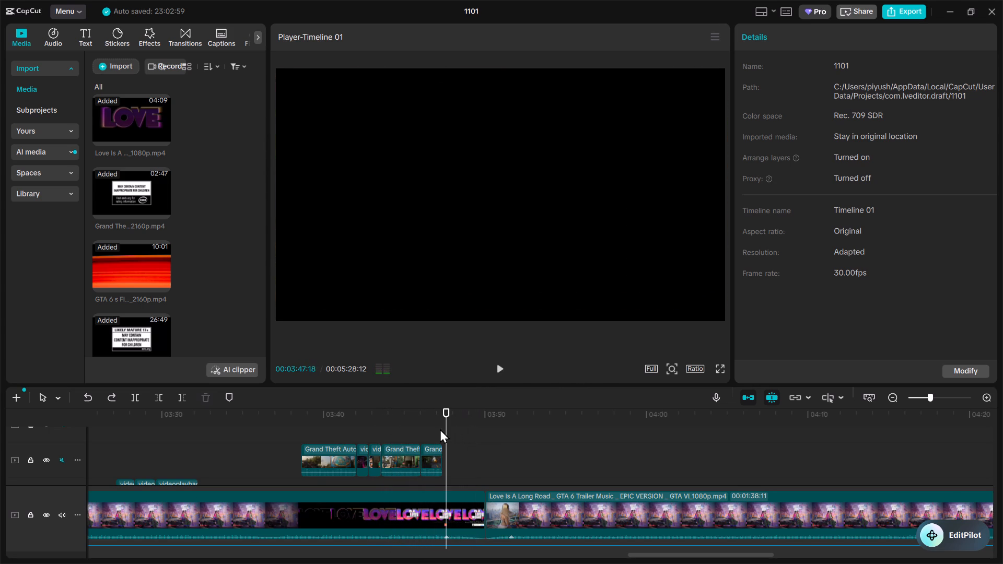
{"action": "left_click", "coordinate": [440, 429]}
{"action": "left_click", "coordinate": [436, 429]}
{"action": "key", "text": "space"}
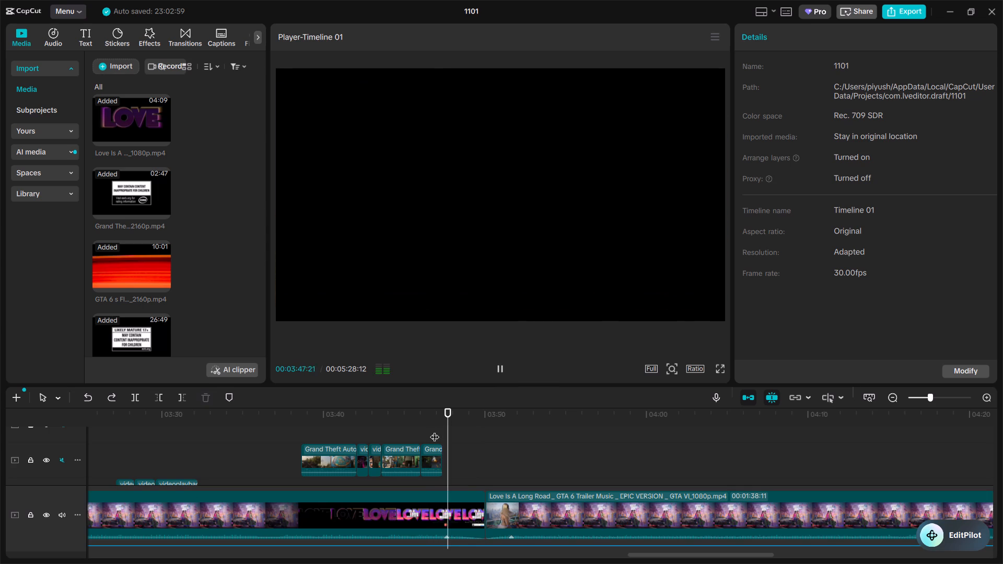
{"action": "left_click", "coordinate": [429, 425]}
{"action": "key", "text": "space"}
{"action": "key", "text": "space"}
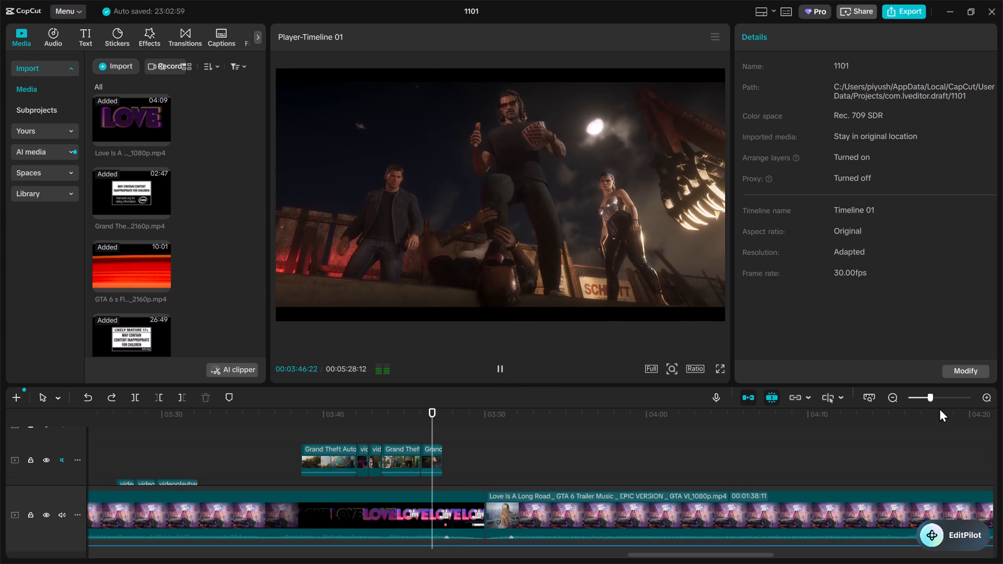
{"action": "key", "text": "space"}
Fade out the Launch Trailer night excerpt with opacity keyframes, from 100% at 3:46:24 down to fully transparent at the clip's end.
{"action": "triple_click", "coordinate": [988, 393]}
{"action": "left_click", "coordinate": [382, 427]}
{"action": "left_click", "coordinate": [401, 459]}
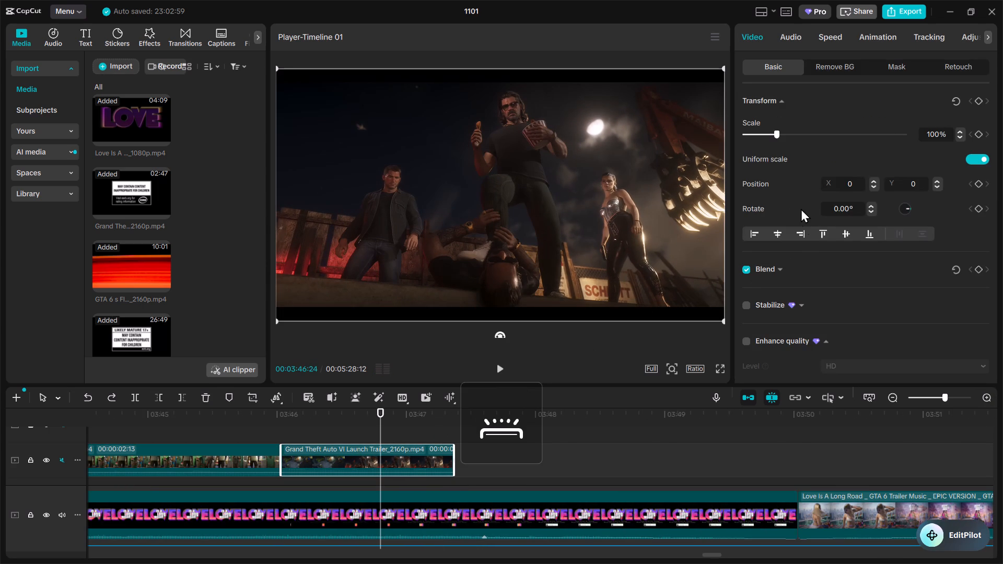
{"action": "left_click", "coordinate": [778, 267]}
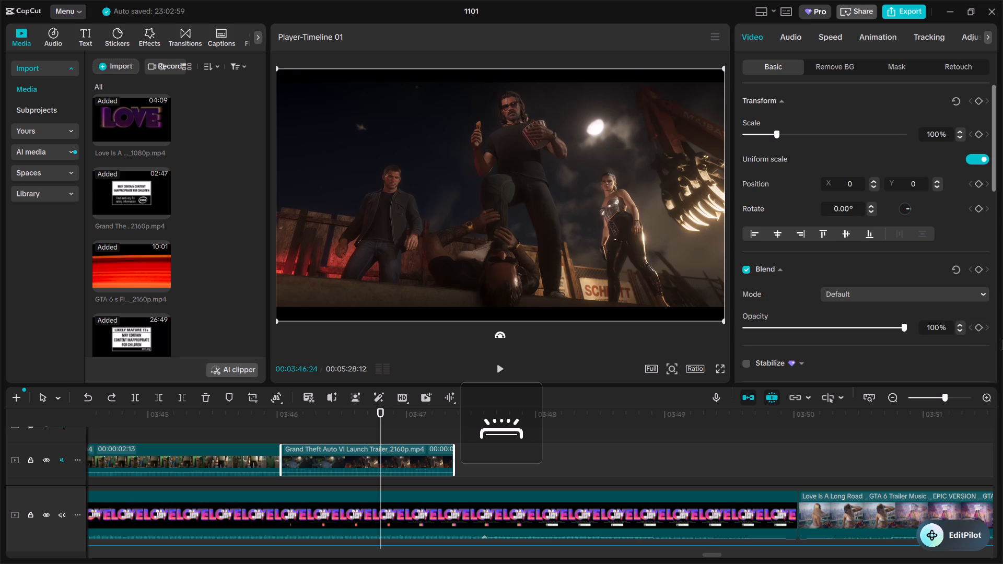
{"action": "left_click", "coordinate": [977, 324]}
{"action": "left_click_drag", "start_coordinate": [408, 426], "coordinate": [454, 420]}
{"action": "left_click_drag", "start_coordinate": [824, 338], "coordinate": [782, 332]}
{"action": "left_click_drag", "start_coordinate": [780, 326], "coordinate": [563, 343]}
{"action": "double_click", "coordinate": [388, 420]}
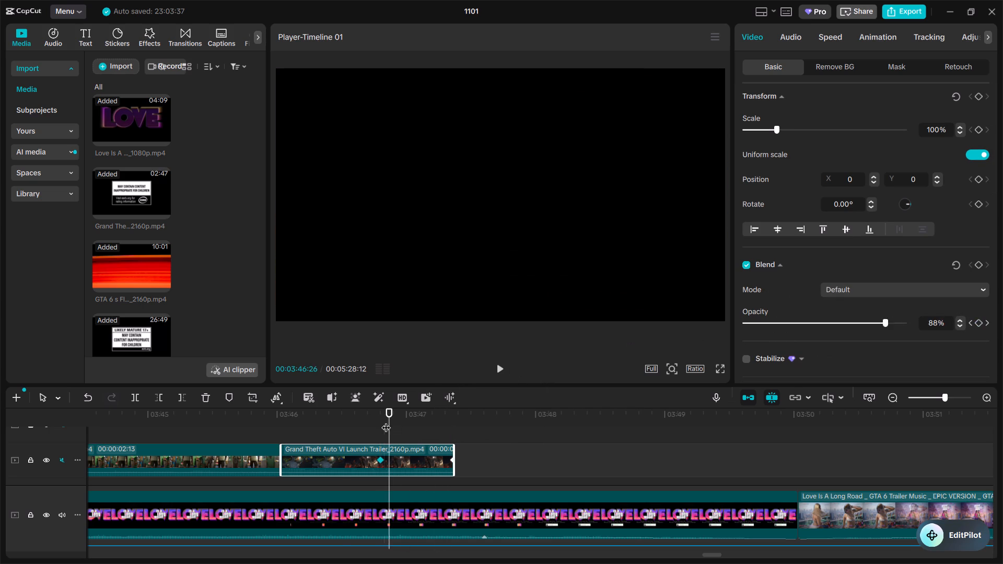
Replay the Launch Trailer night excerpt's fade-out, undo its opacity keyframes, and play the clip's end without the fade.
{"action": "left_click", "coordinate": [343, 424]}
{"action": "key", "text": "space"}
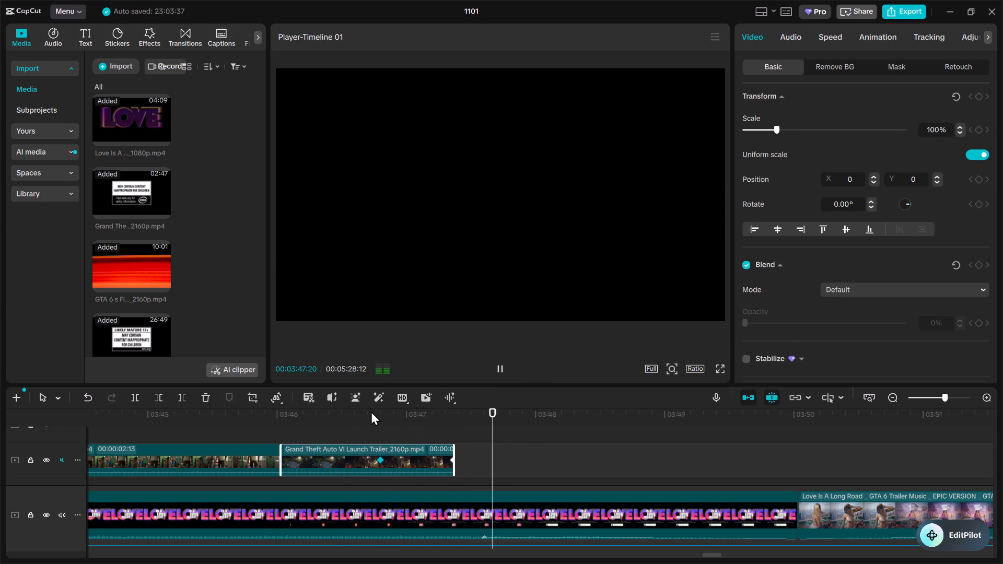
{"action": "left_click", "coordinate": [230, 423]}
{"action": "key", "text": "space"}
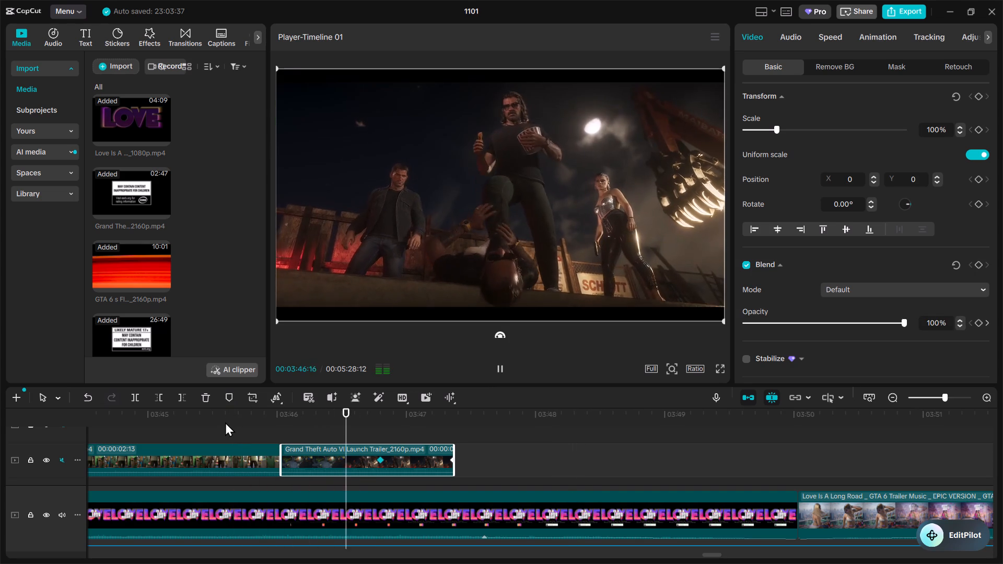
{"action": "key", "text": "ctrl+z"}
{"action": "key", "text": "ctrl+z"}
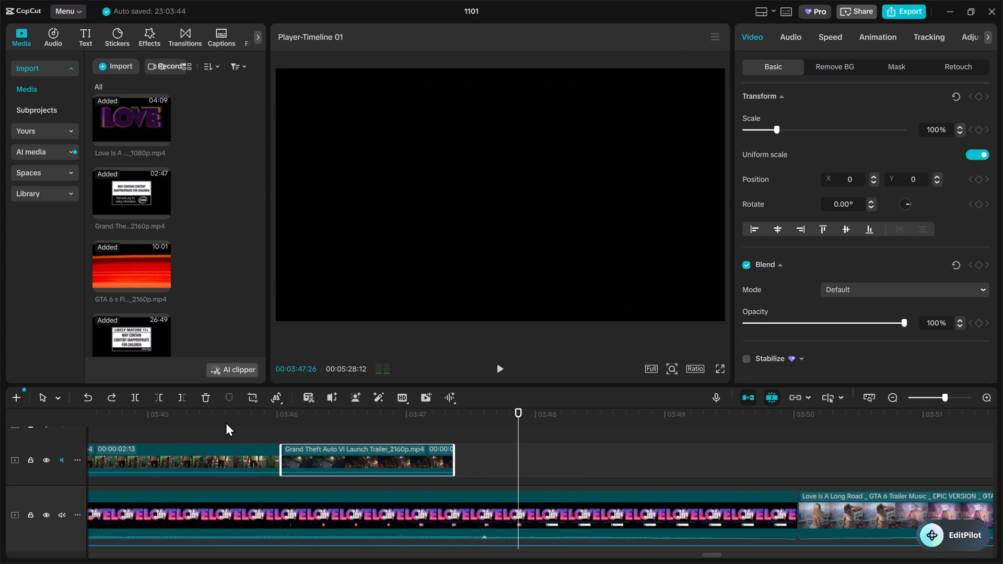
{"action": "key", "text": "ctrl+z"}
{"action": "key", "text": "ctrl+shift+z"}
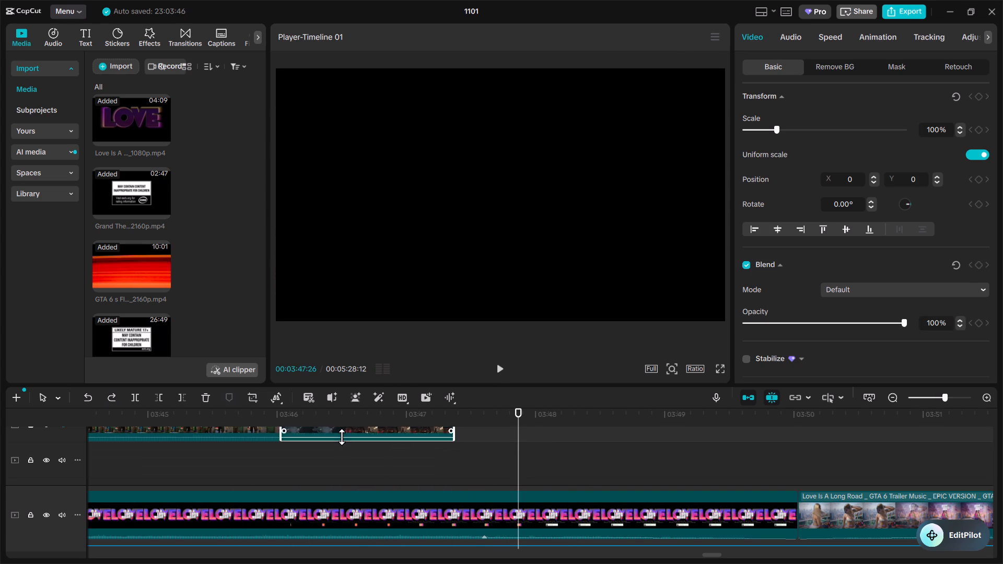
{"action": "scroll", "coordinate": [342, 449], "scroll_direction": "up", "scroll_amount": 2}
{"action": "left_click", "coordinate": [355, 431]}
{"action": "key", "text": "space"}
{"action": "key", "text": "space"}
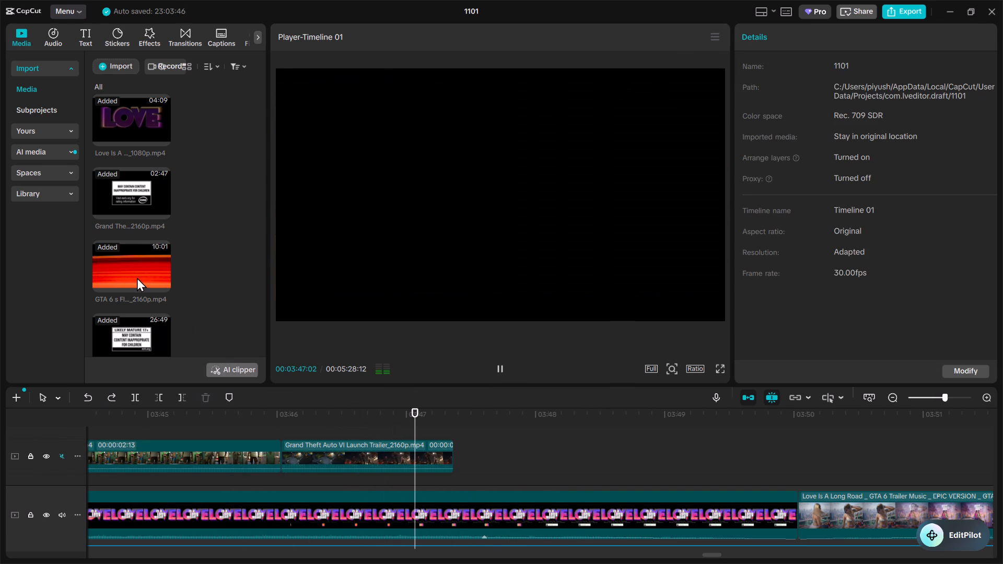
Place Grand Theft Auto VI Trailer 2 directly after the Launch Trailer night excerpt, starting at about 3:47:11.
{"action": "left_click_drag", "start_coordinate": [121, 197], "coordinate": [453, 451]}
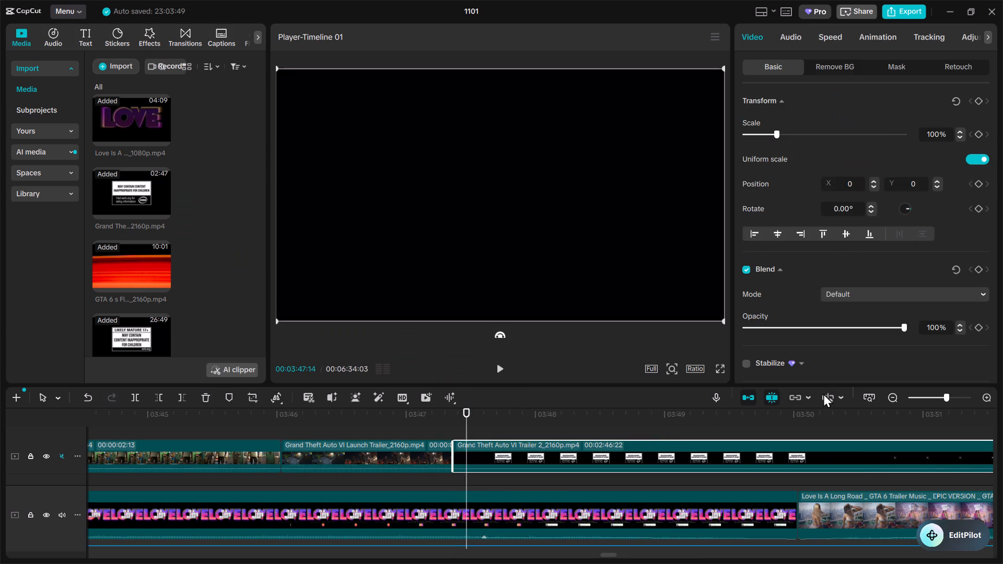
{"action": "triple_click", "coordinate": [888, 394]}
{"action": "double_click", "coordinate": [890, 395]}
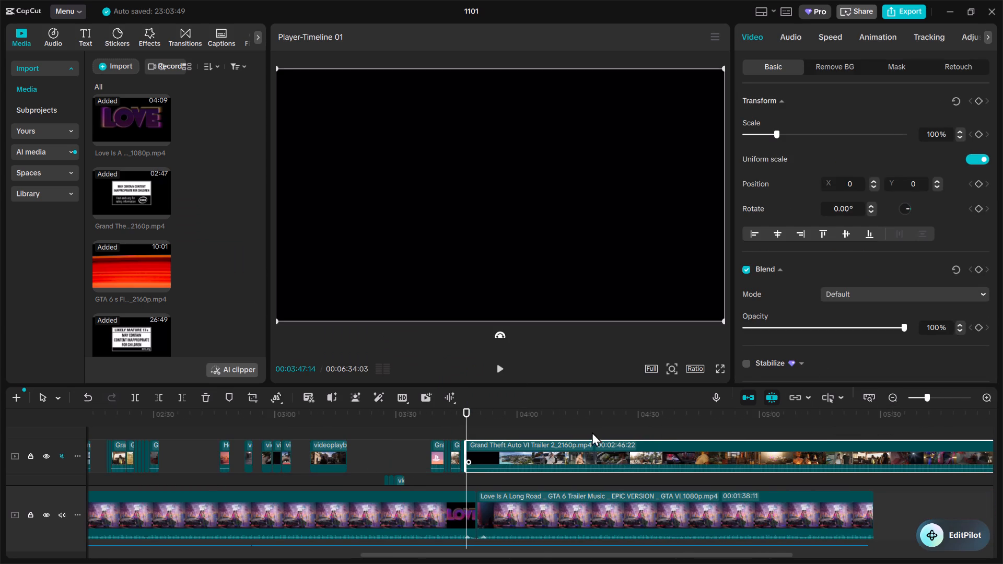
Skim the newly placed Trailer 2 from its first scenes to the VI logo, looking for a usable excerpt.
{"action": "left_click", "coordinate": [582, 438]}
{"action": "key", "text": "space"}
{"action": "left_click", "coordinate": [616, 429]}
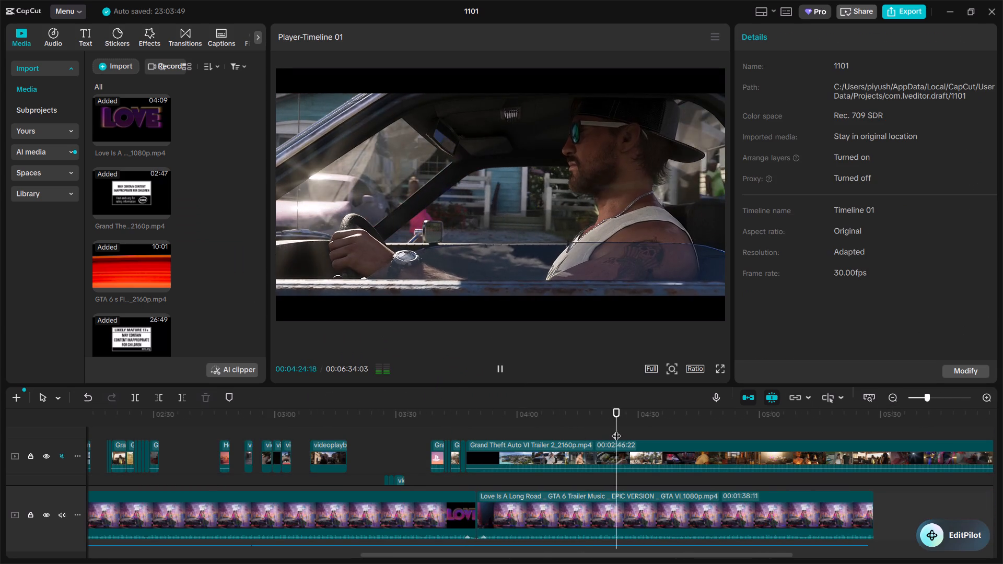
{"action": "left_click_drag", "start_coordinate": [616, 429], "coordinate": [685, 428]}
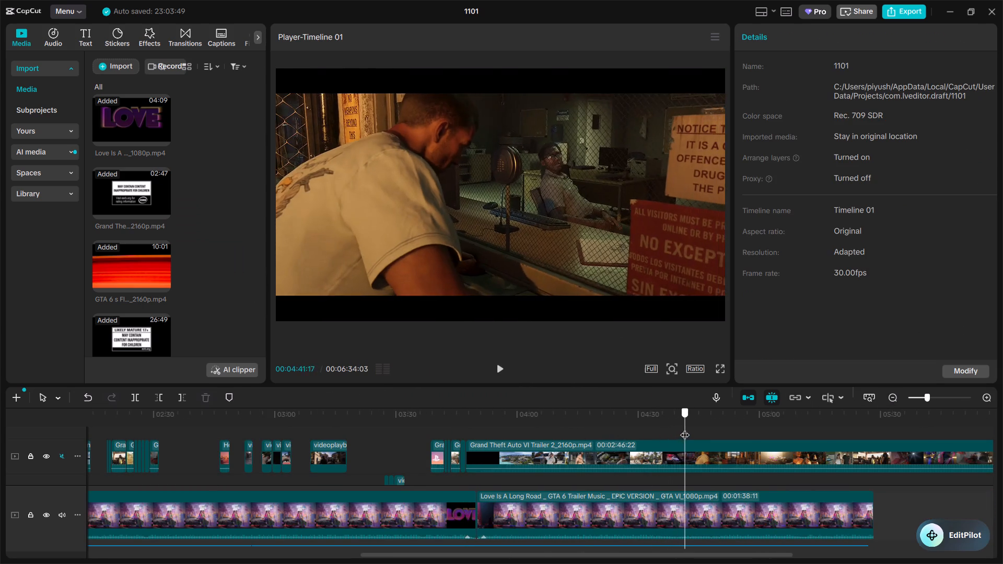
{"action": "left_click_drag", "start_coordinate": [685, 428], "coordinate": [773, 426]}
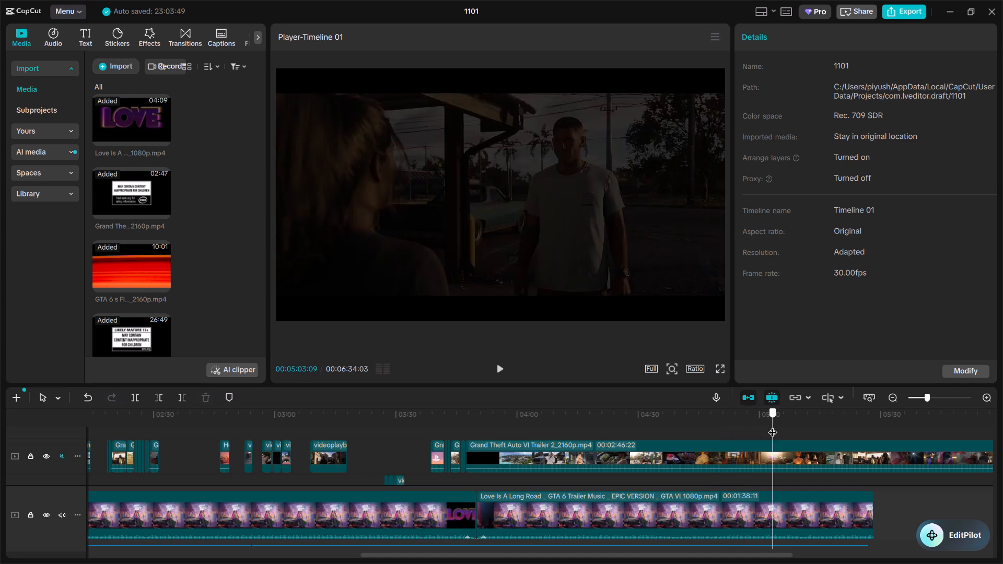
{"action": "left_click_drag", "start_coordinate": [773, 426], "coordinate": [830, 425]}
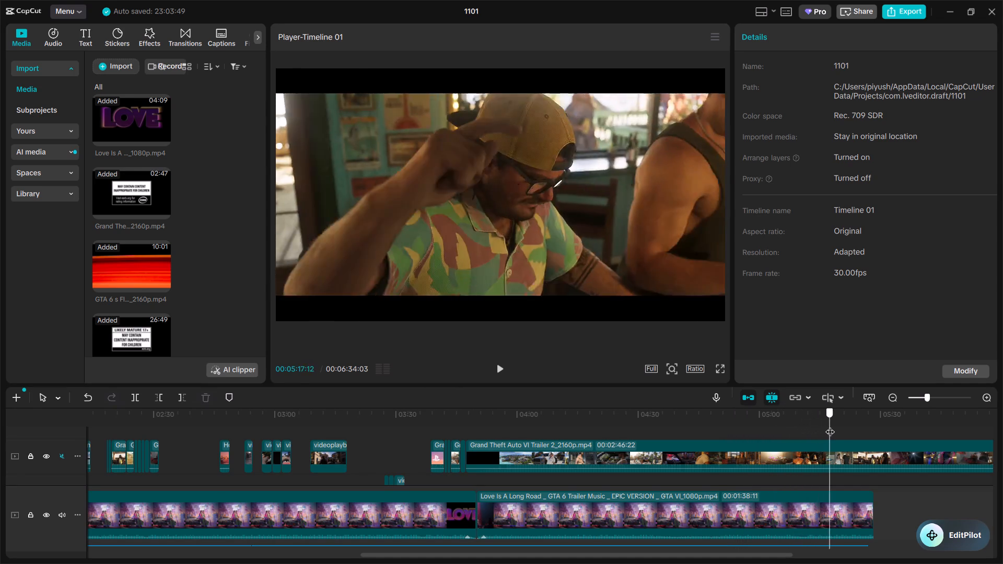
{"action": "left_click_drag", "start_coordinate": [830, 425], "coordinate": [822, 438]}
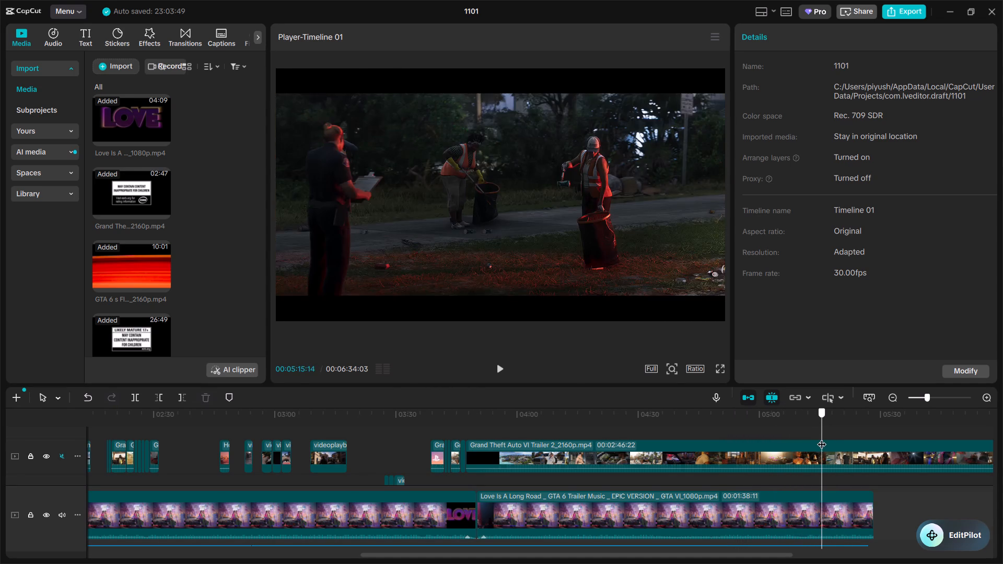
{"action": "left_click_drag", "start_coordinate": [822, 438], "coordinate": [864, 434]}
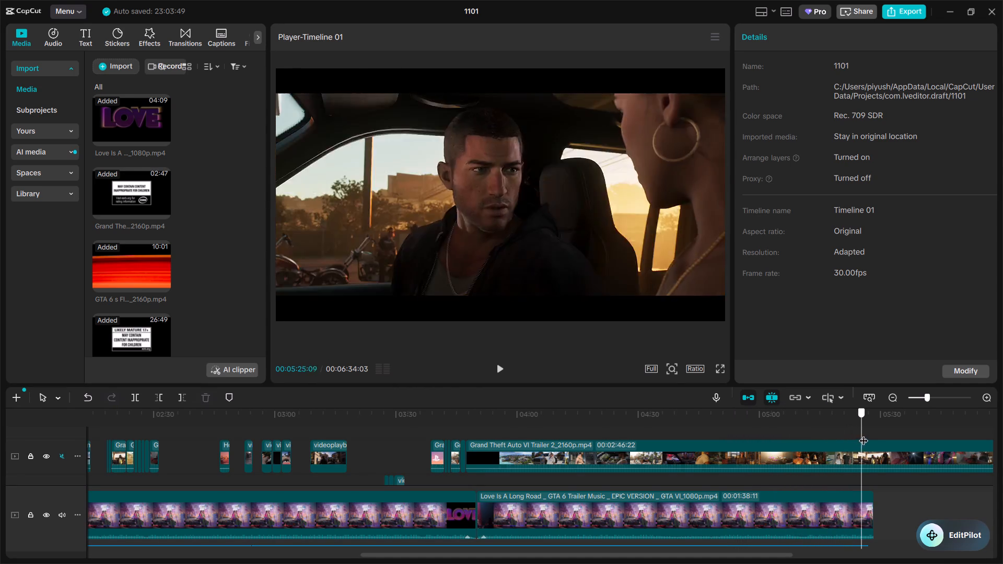
{"action": "left_click_drag", "start_coordinate": [864, 434], "coordinate": [897, 430]}
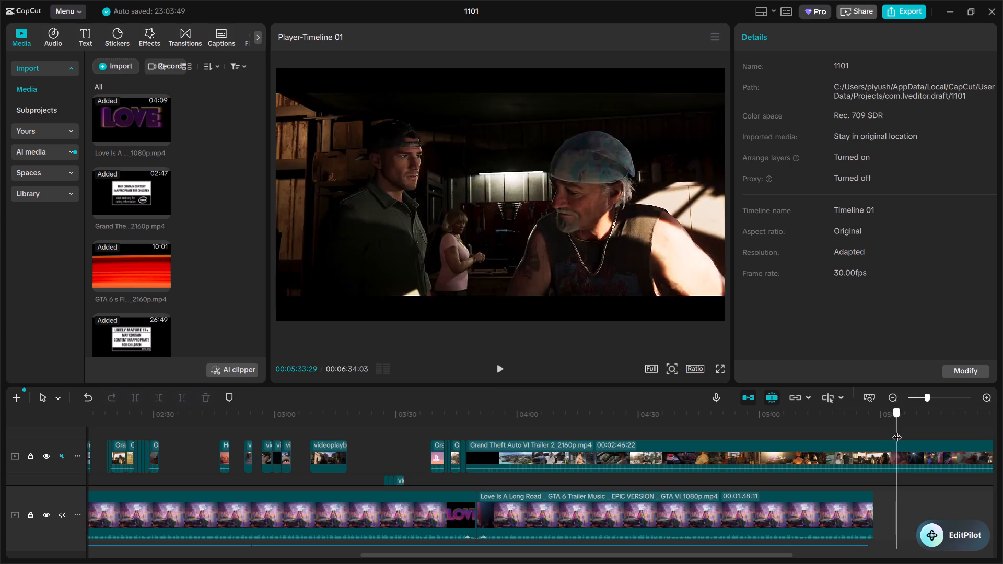
{"action": "left_click_drag", "start_coordinate": [897, 430], "coordinate": [933, 429]}
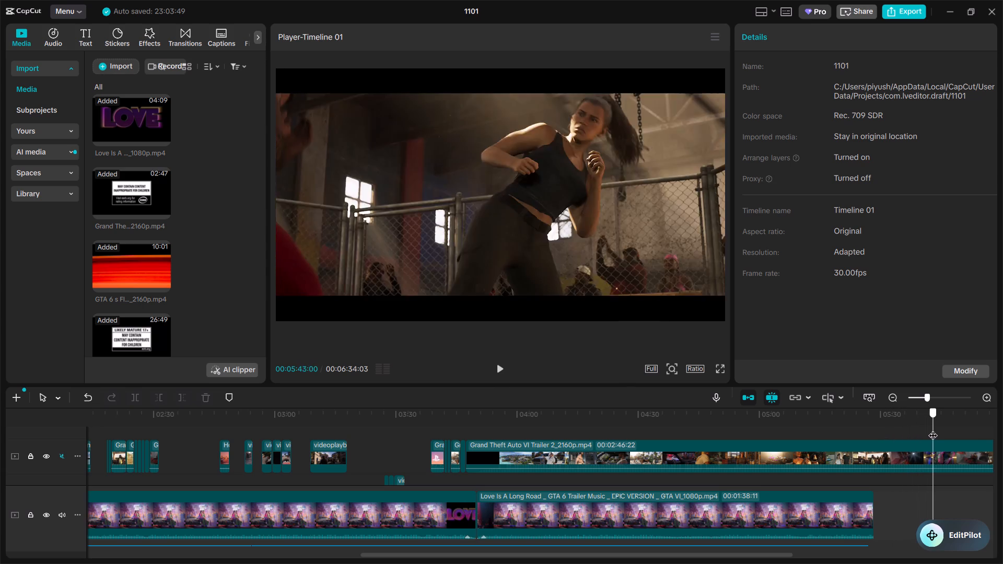
{"action": "left_click_drag", "start_coordinate": [933, 429], "coordinate": [963, 428]}
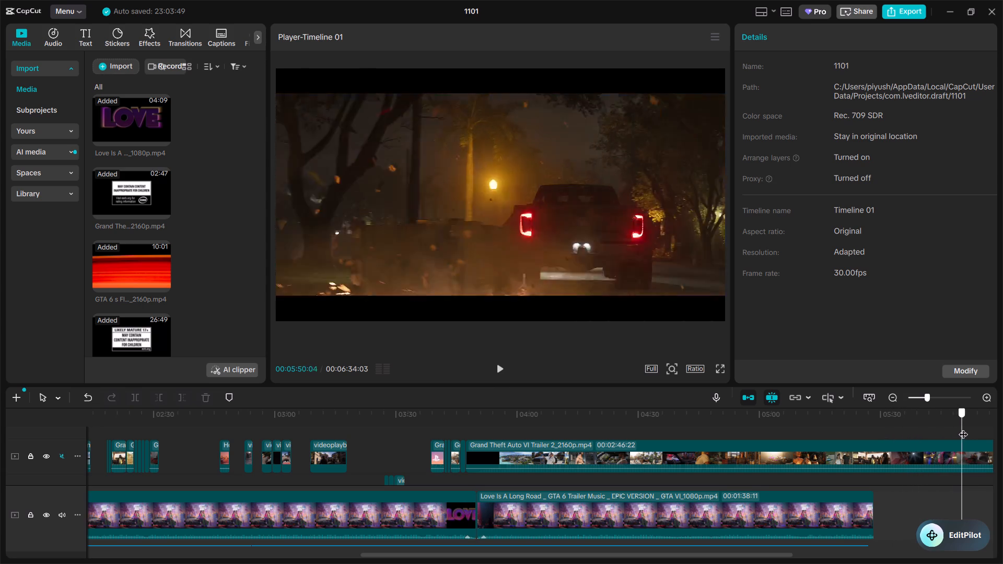
{"action": "left_click_drag", "start_coordinate": [963, 428], "coordinate": [989, 426]}
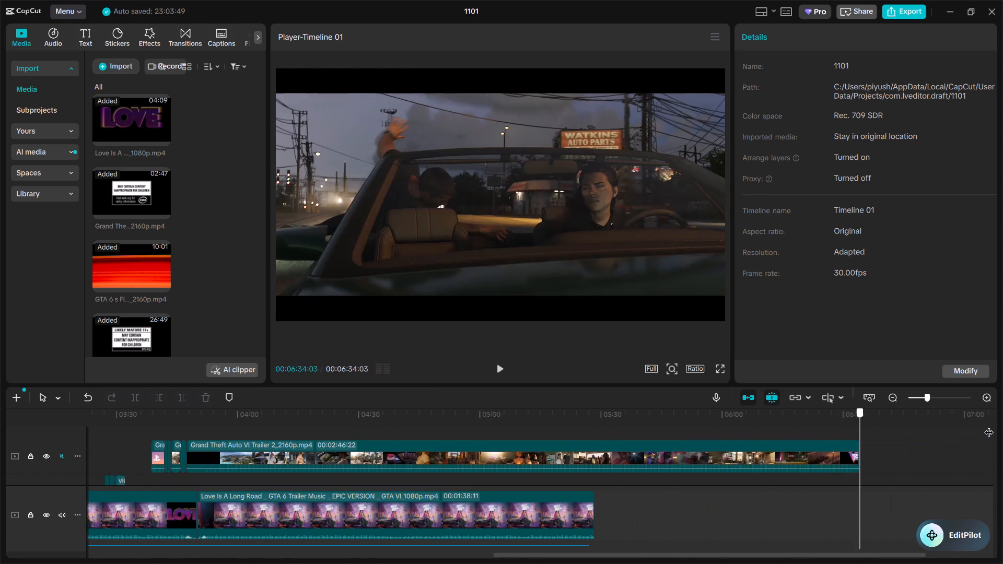
{"action": "left_click_drag", "start_coordinate": [989, 426], "coordinate": [698, 410]}
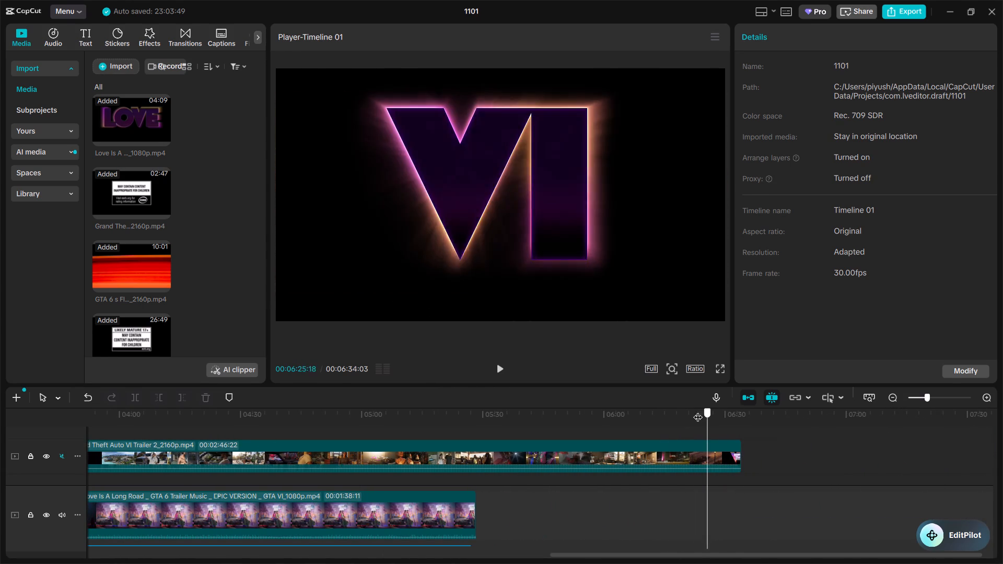
{"action": "left_click_drag", "start_coordinate": [698, 410], "coordinate": [665, 405]}
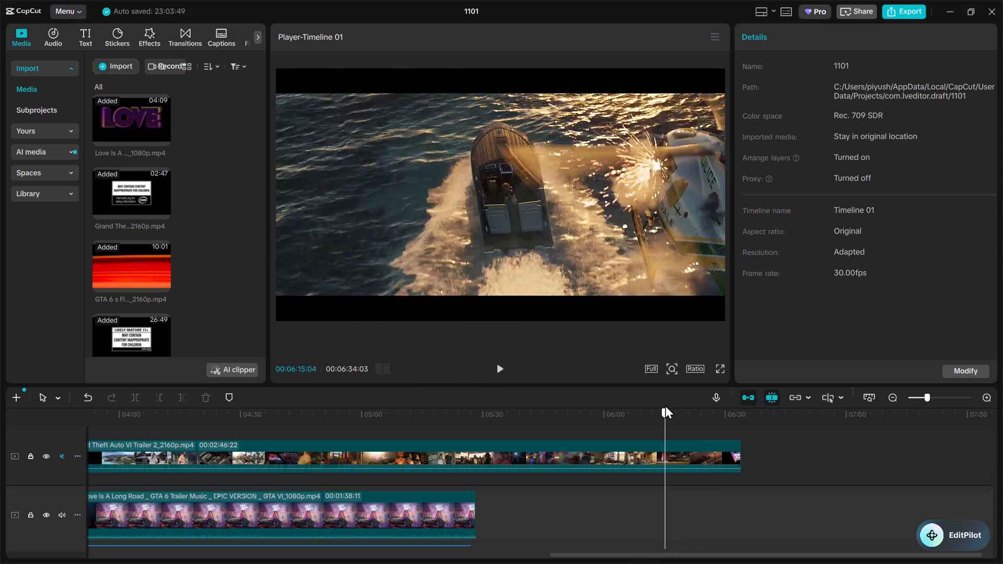
{"action": "left_click_drag", "start_coordinate": [665, 405], "coordinate": [714, 398]}
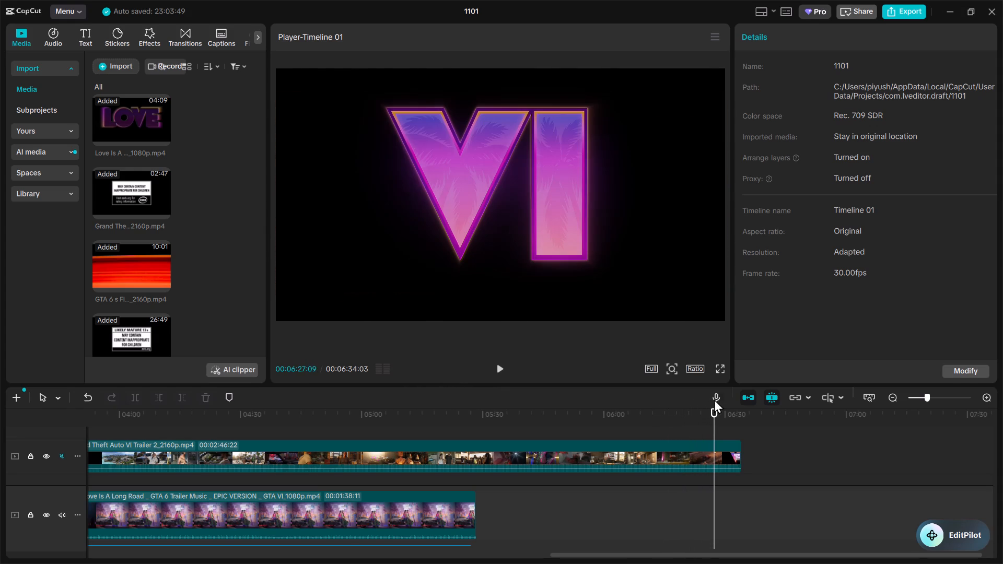
{"action": "left_click_drag", "start_coordinate": [698, 402], "coordinate": [686, 403]}
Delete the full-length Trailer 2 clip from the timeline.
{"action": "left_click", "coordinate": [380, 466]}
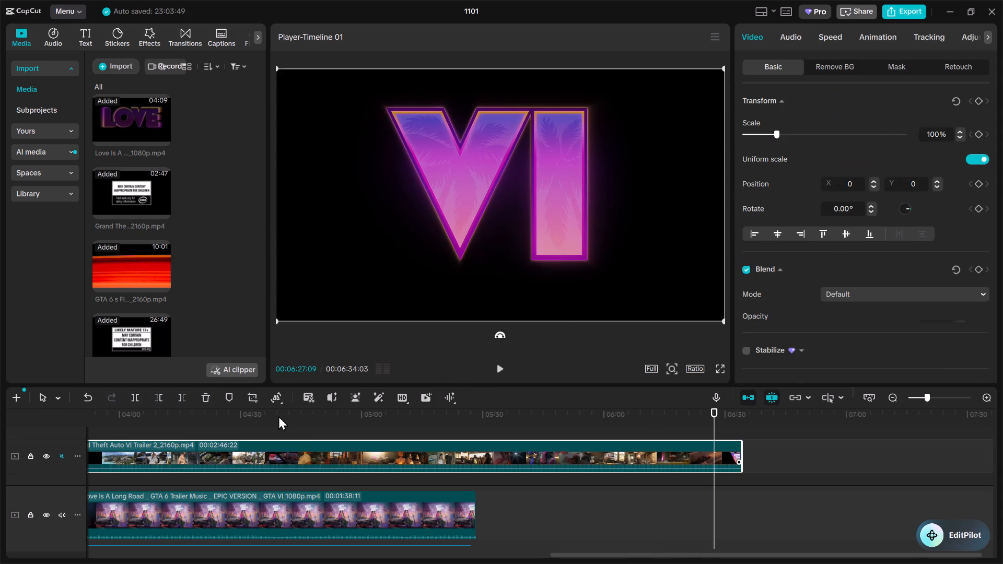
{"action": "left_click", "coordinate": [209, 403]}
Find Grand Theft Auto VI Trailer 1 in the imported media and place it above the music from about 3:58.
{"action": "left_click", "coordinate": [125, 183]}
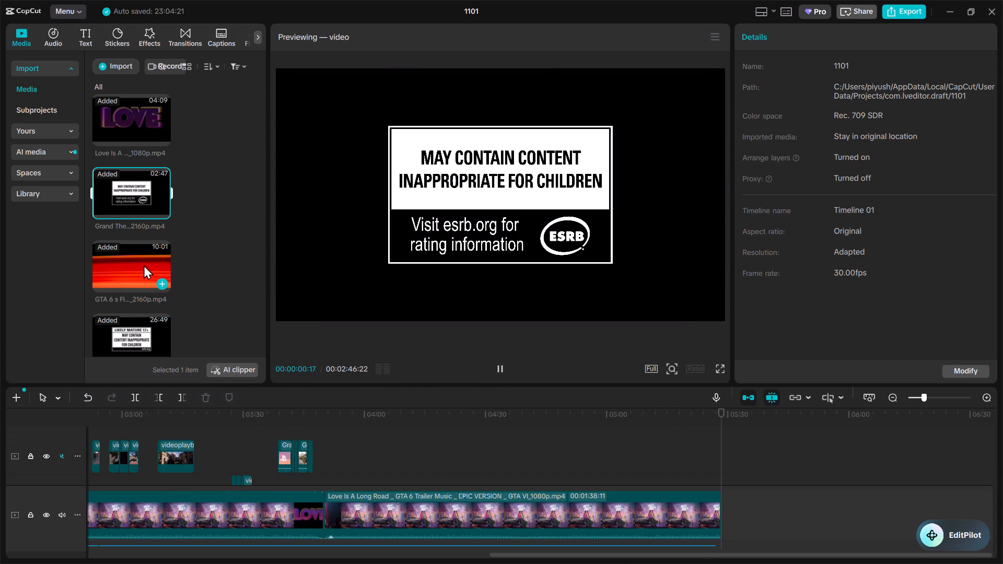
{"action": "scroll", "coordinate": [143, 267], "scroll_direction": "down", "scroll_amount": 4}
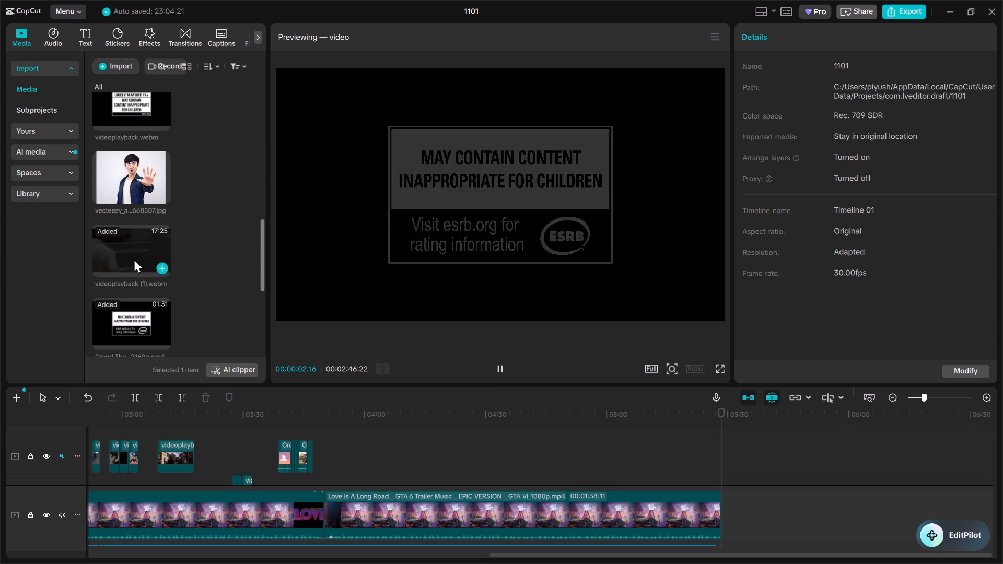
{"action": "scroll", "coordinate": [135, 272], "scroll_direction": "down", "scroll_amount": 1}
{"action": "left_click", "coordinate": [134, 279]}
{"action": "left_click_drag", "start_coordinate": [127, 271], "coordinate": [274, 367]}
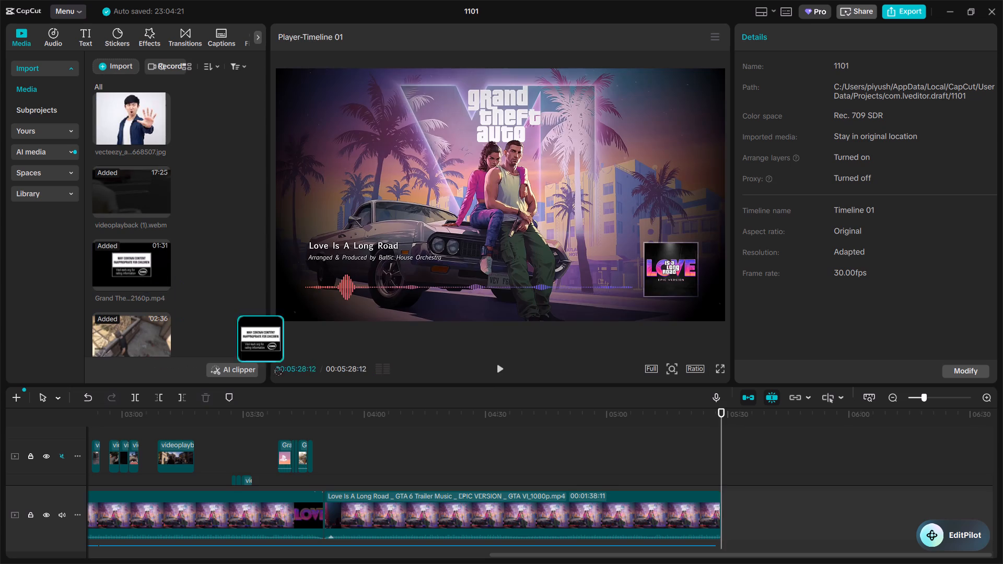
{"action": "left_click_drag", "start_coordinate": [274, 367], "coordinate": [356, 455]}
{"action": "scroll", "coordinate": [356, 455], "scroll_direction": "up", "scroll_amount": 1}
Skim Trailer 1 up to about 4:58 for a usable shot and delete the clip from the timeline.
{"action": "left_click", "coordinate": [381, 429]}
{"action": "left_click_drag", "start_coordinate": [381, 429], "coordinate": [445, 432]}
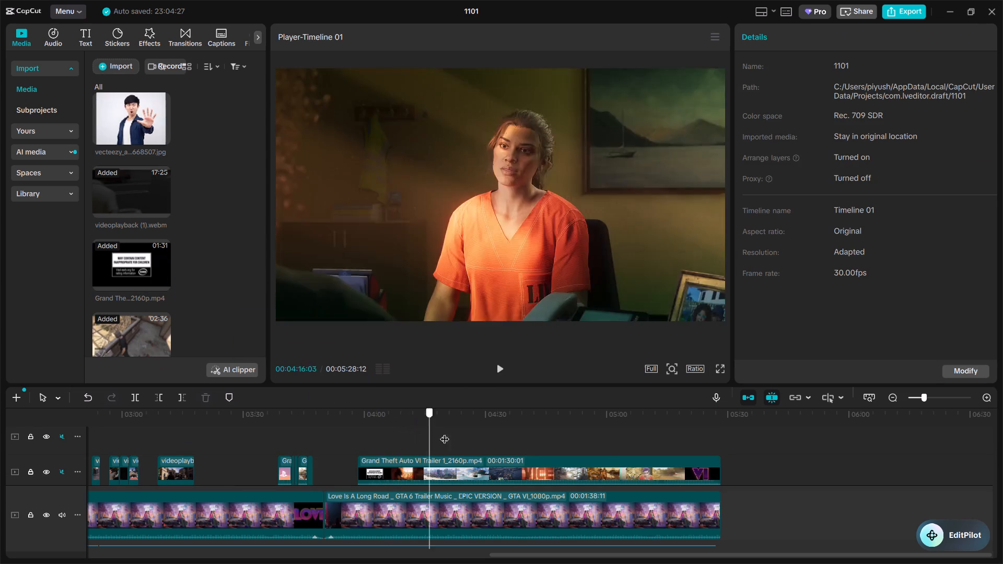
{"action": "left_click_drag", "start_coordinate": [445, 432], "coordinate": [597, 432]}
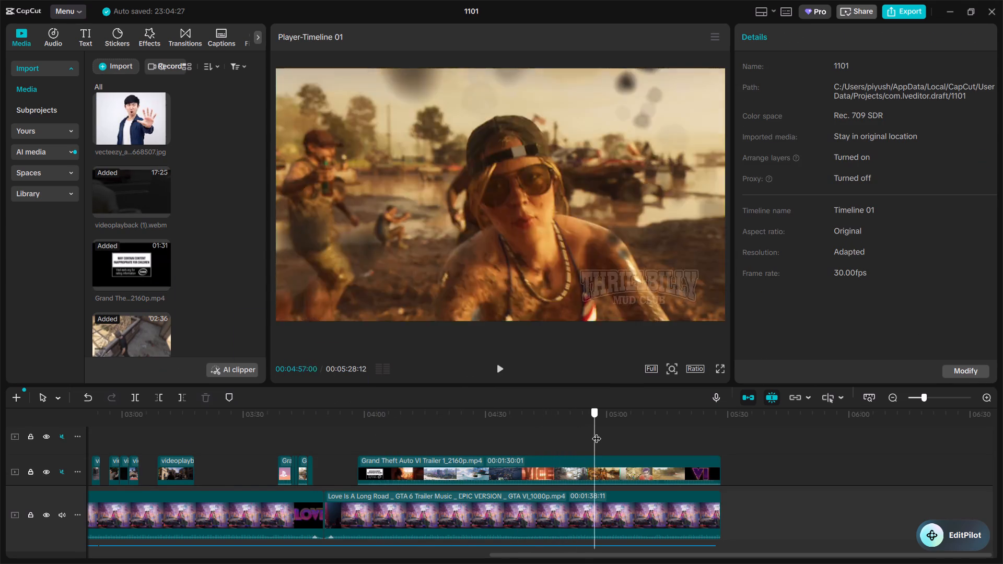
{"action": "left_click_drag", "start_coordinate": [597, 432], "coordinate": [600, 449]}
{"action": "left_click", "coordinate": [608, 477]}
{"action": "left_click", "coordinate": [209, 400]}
Look through the imported media for other footage and place the 26:49 videoplayback.webm gameplay video above the music from about 3:58.
{"action": "scroll", "coordinate": [171, 339], "scroll_direction": "down", "scroll_amount": 1}
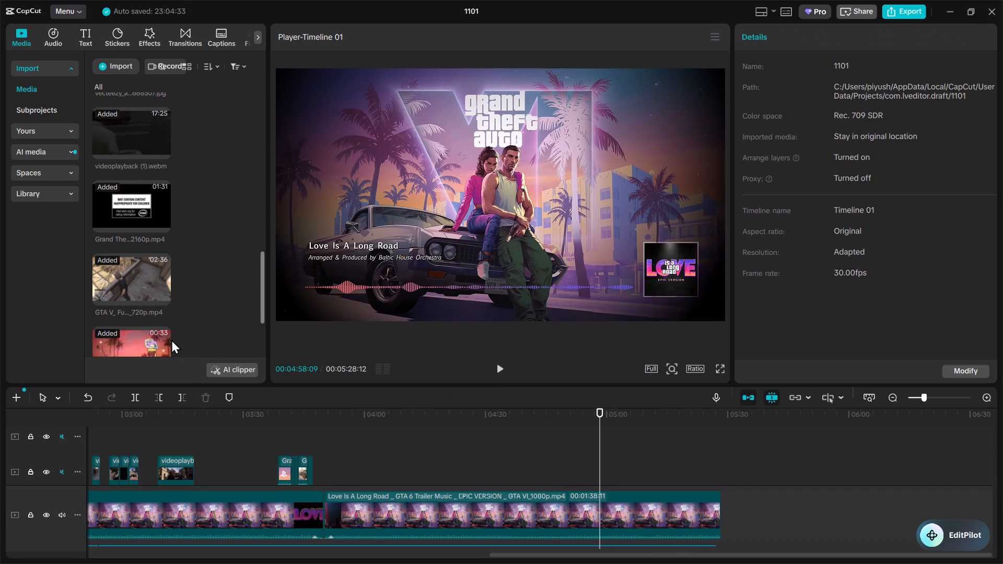
{"action": "scroll", "coordinate": [131, 291], "scroll_direction": "down", "scroll_amount": 2}
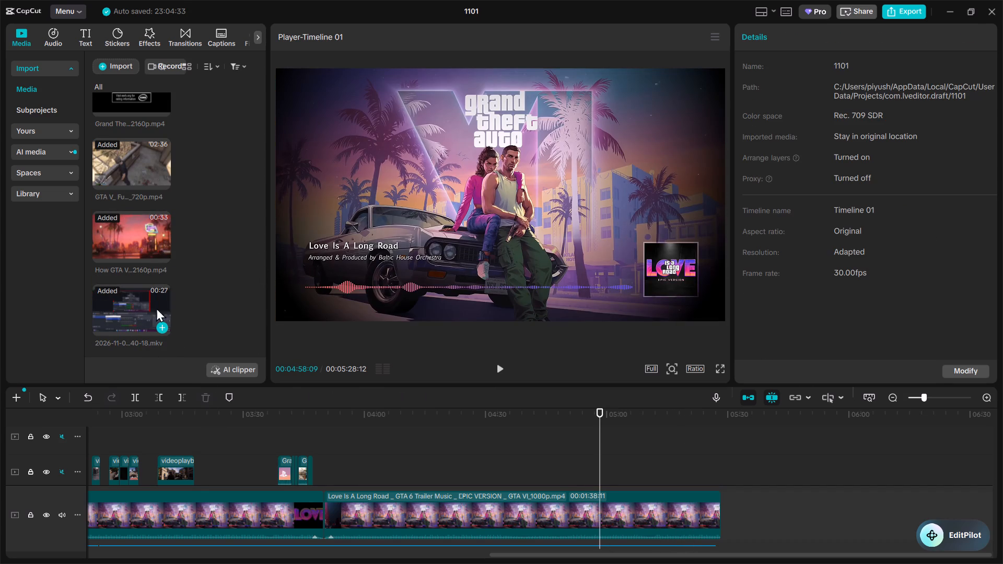
{"action": "scroll", "coordinate": [139, 266], "scroll_direction": "up", "scroll_amount": 2}
{"action": "scroll", "coordinate": [141, 267], "scroll_direction": "down", "scroll_amount": 2}
{"action": "scroll", "coordinate": [141, 267], "scroll_direction": "up", "scroll_amount": 2}
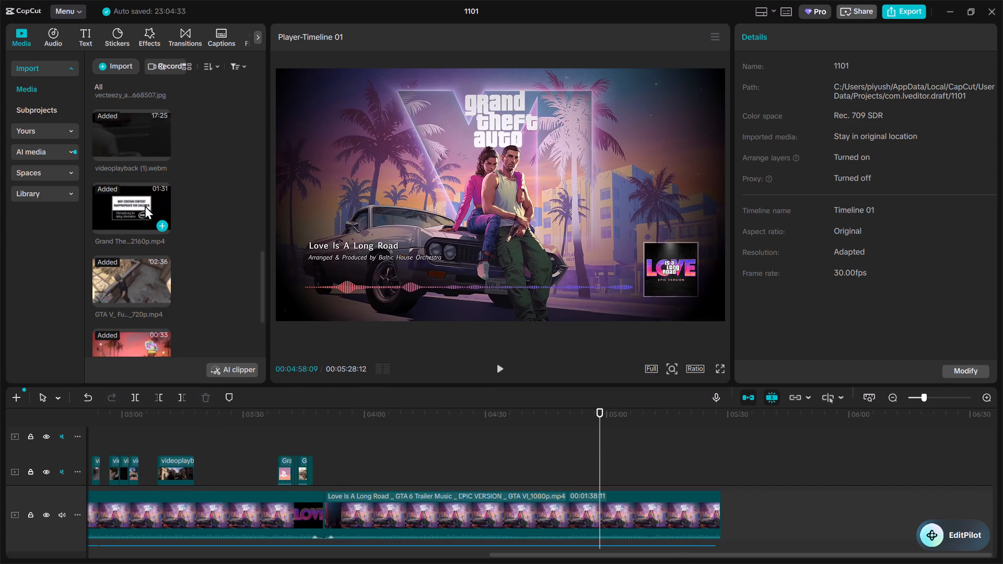
{"action": "left_click", "coordinate": [145, 205]}
{"action": "scroll", "coordinate": [137, 150], "scroll_direction": "up", "scroll_amount": 2}
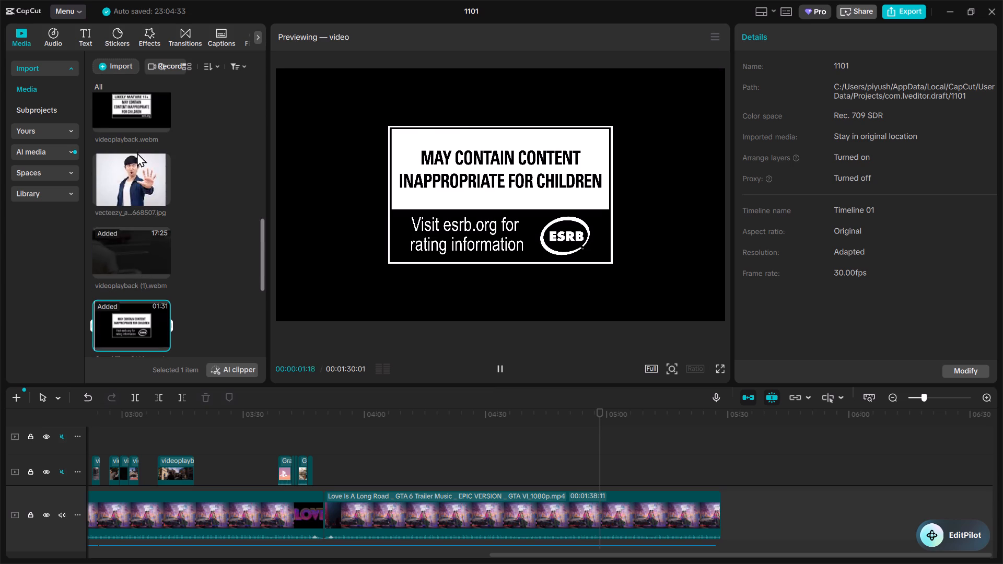
{"action": "scroll", "coordinate": [137, 154], "scroll_direction": "up", "scroll_amount": 1}
{"action": "left_click_drag", "start_coordinate": [136, 148], "coordinate": [357, 437]}
{"action": "scroll", "coordinate": [643, 449], "scroll_direction": "up", "scroll_amount": 1}
Skim the long videoplayback.webm gameplay clip from about 5:00 to 11:05 on the timeline for a usable shot.
{"action": "left_click", "coordinate": [650, 432]}
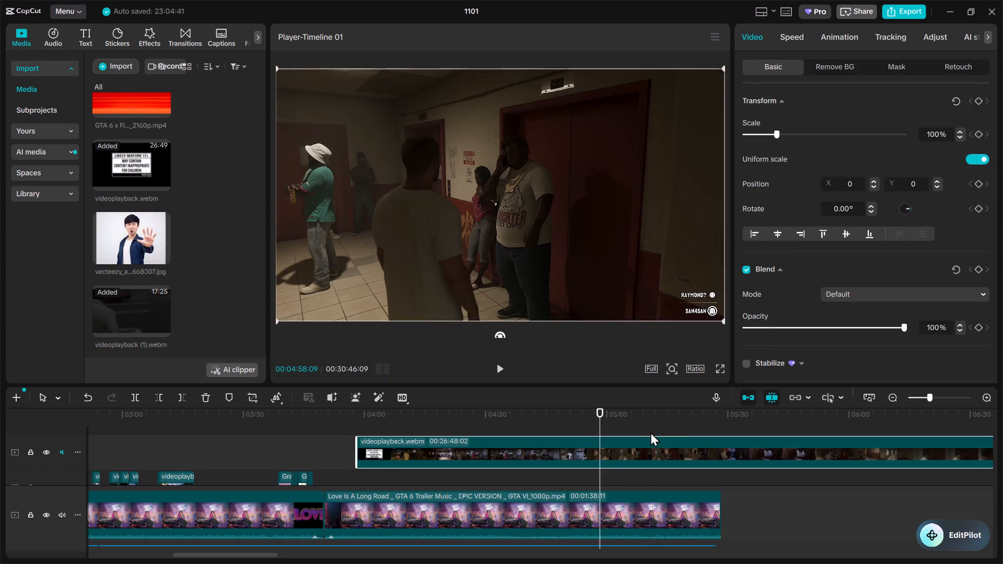
{"action": "left_click_drag", "start_coordinate": [652, 431], "coordinate": [889, 455]}
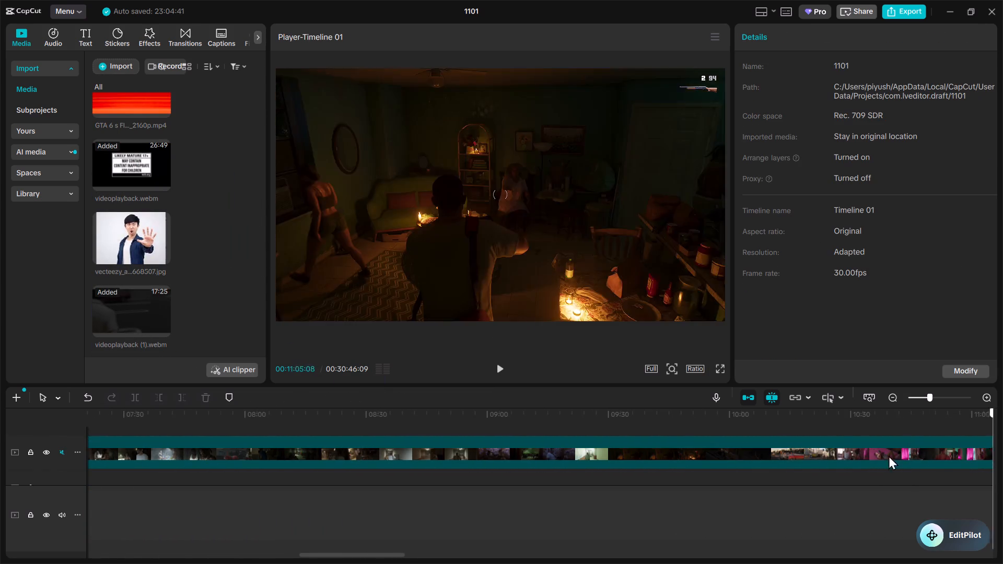
{"action": "left_click_drag", "start_coordinate": [889, 455], "coordinate": [225, 429]}
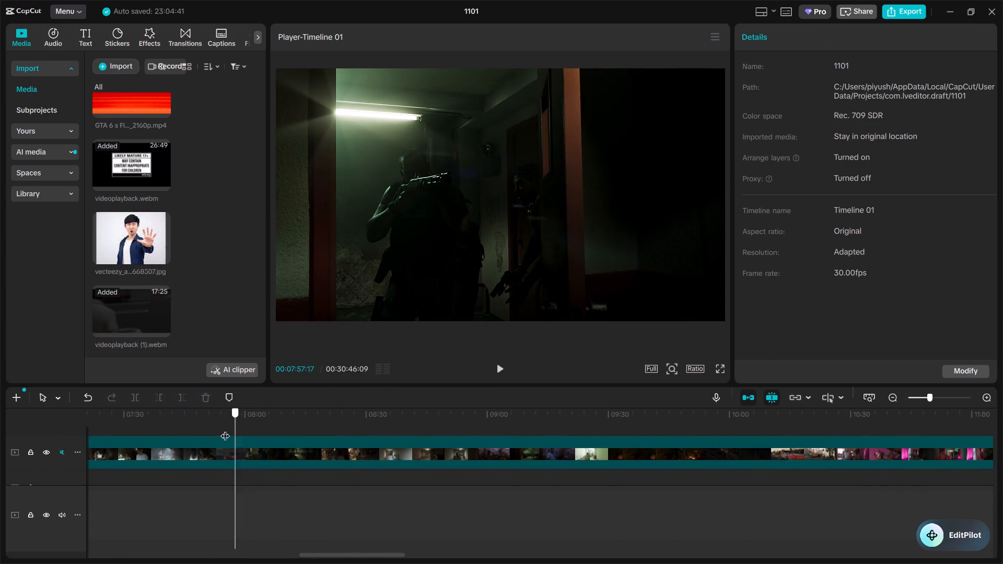
{"action": "left_click_drag", "start_coordinate": [225, 429], "coordinate": [316, 426]}
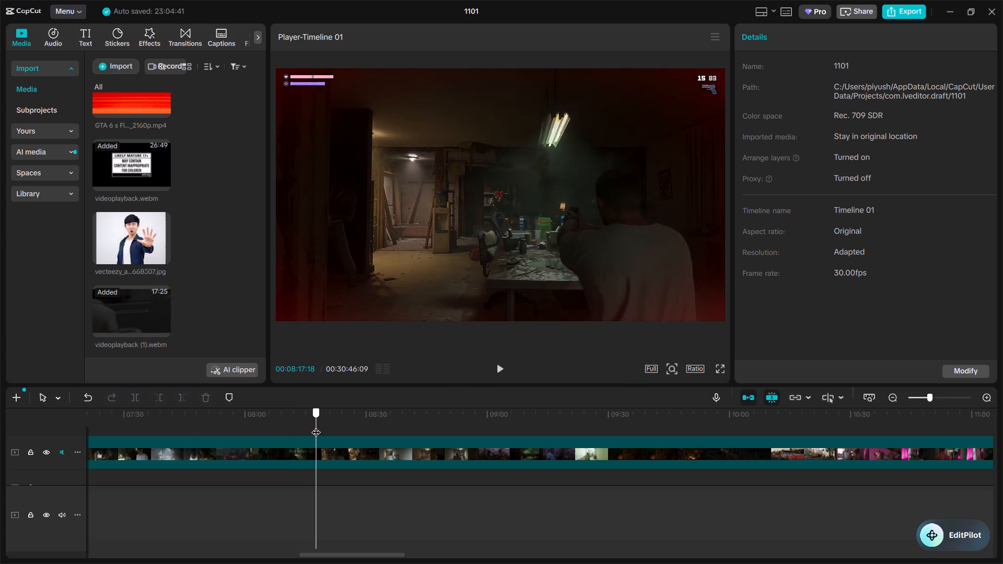
{"action": "left_click_drag", "start_coordinate": [316, 426], "coordinate": [381, 423]}
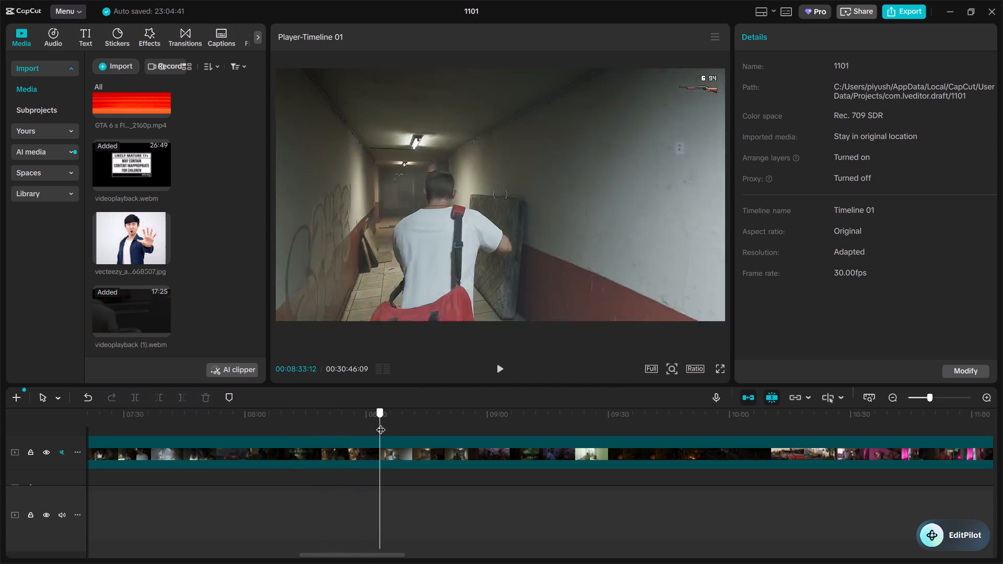
{"action": "left_click_drag", "start_coordinate": [381, 423], "coordinate": [446, 423]}
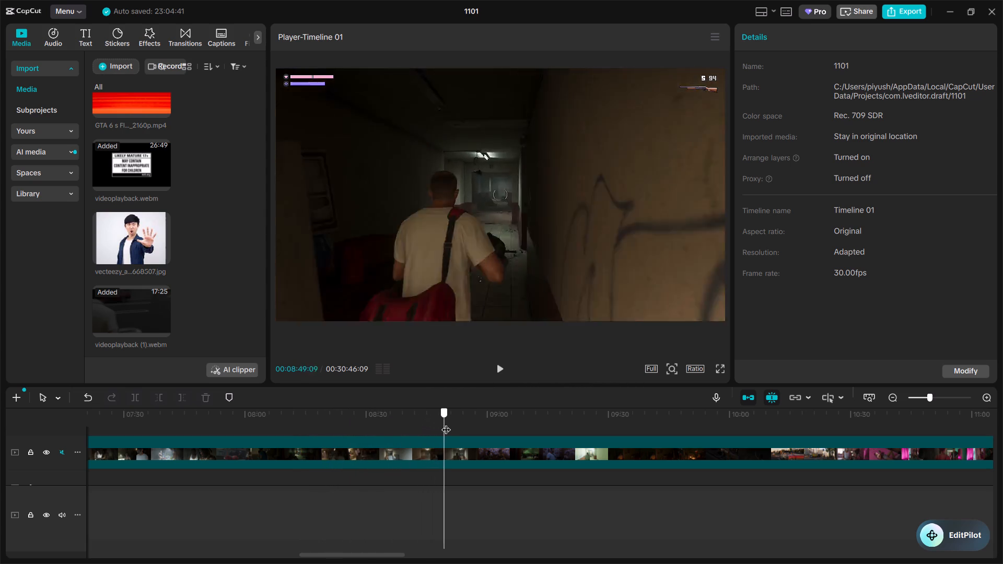
{"action": "left_click_drag", "start_coordinate": [446, 423], "coordinate": [492, 424]}
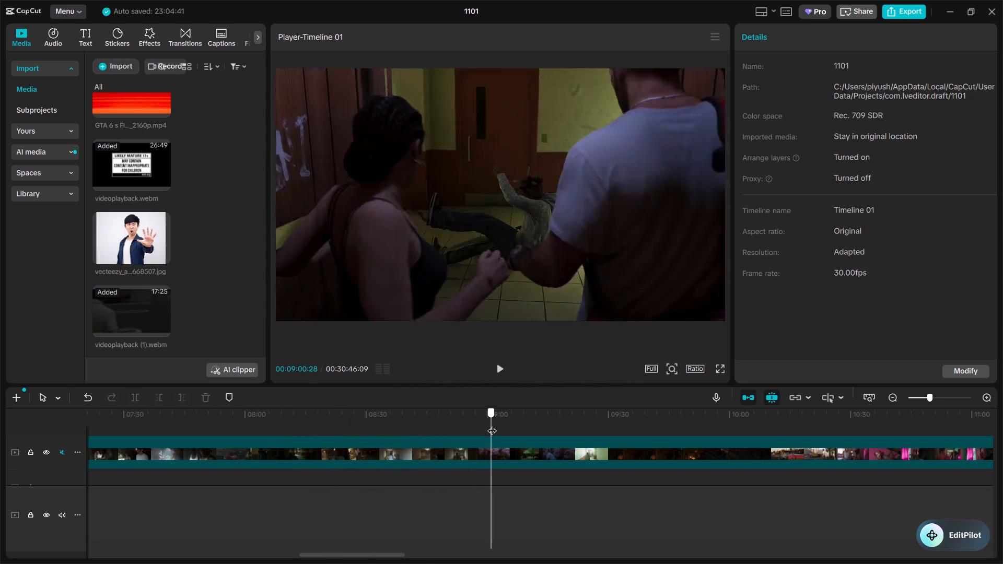
{"action": "left_click_drag", "start_coordinate": [492, 424], "coordinate": [561, 423]}
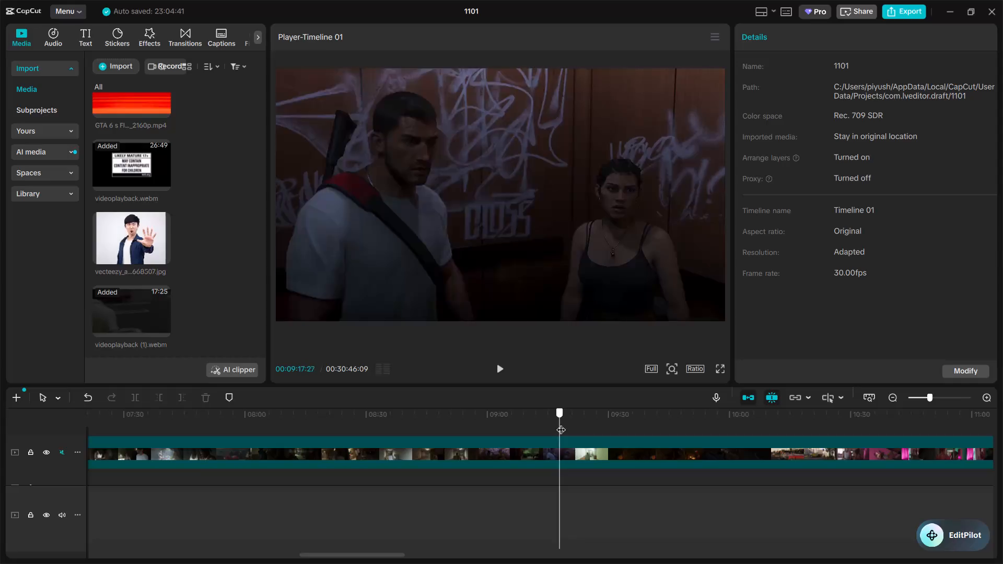
{"action": "left_click_drag", "start_coordinate": [561, 423], "coordinate": [656, 422]}
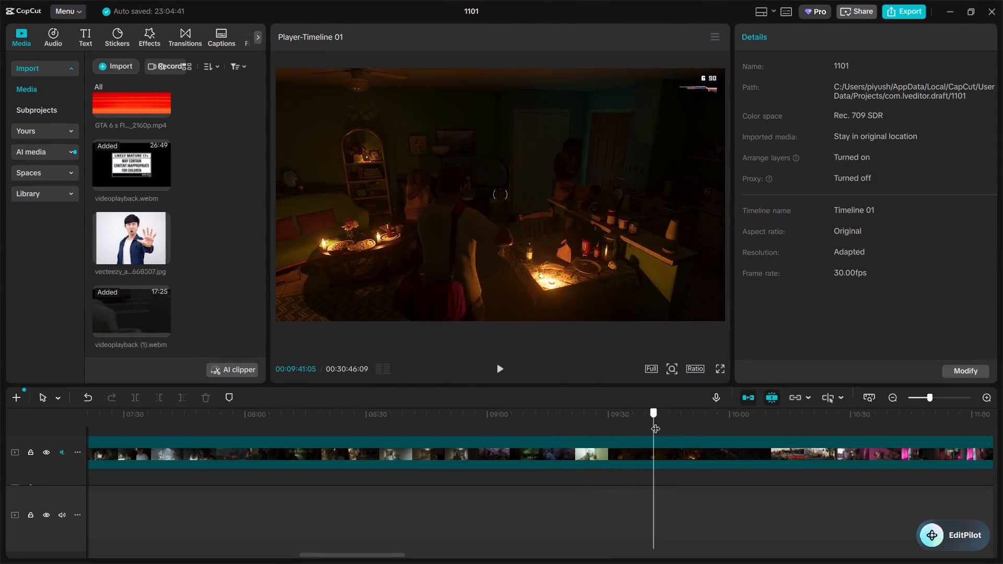
{"action": "left_click_drag", "start_coordinate": [656, 422], "coordinate": [670, 421]}
{"action": "left_click", "coordinate": [689, 421]}
{"action": "left_click_drag", "start_coordinate": [690, 421], "coordinate": [787, 427]}
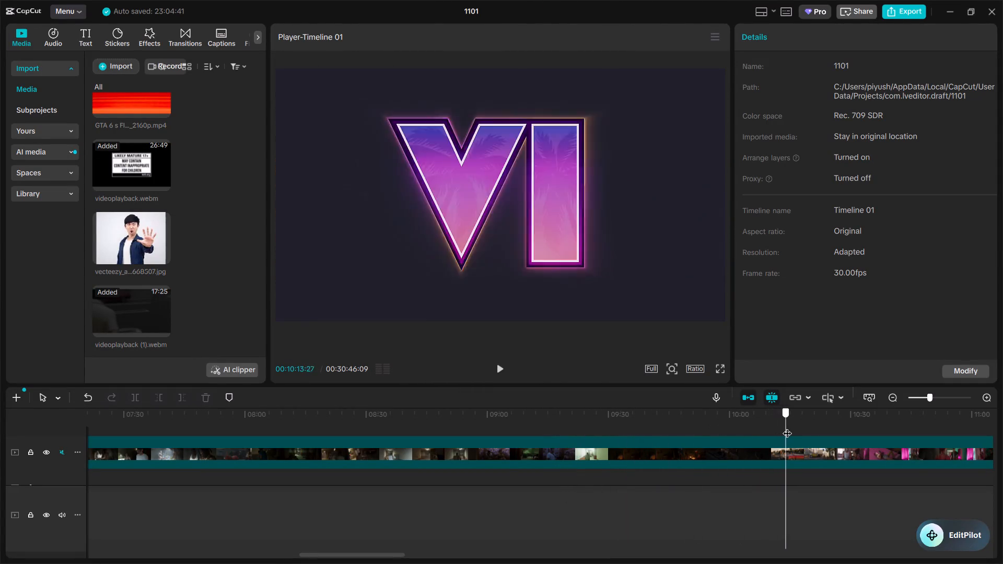
{"action": "left_click_drag", "start_coordinate": [787, 427], "coordinate": [953, 429]}
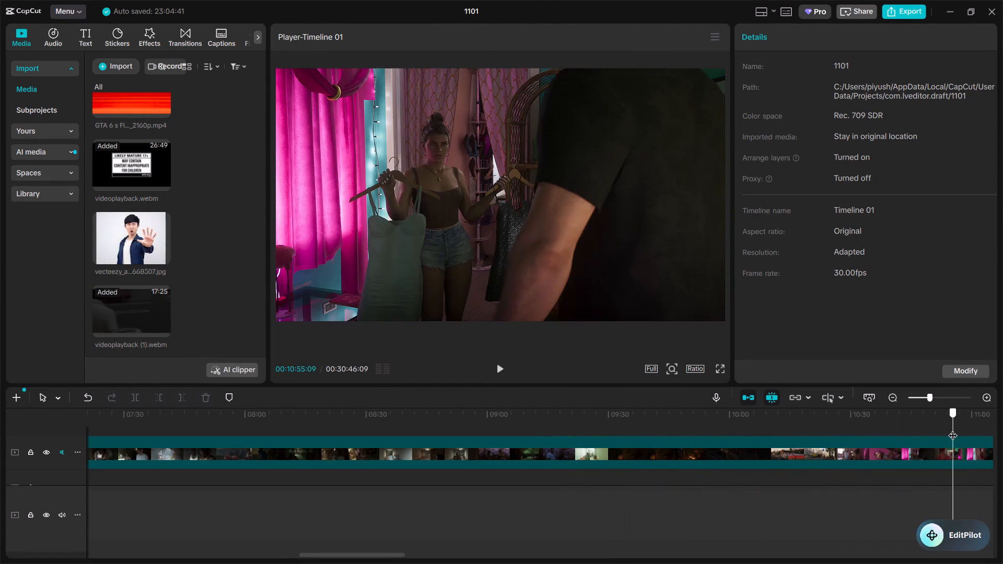
Examine the gameplay clip between about 11:43 and 13:03 on the timeline for a usable shot.
{"action": "left_click_drag", "start_coordinate": [953, 429], "coordinate": [933, 425]}
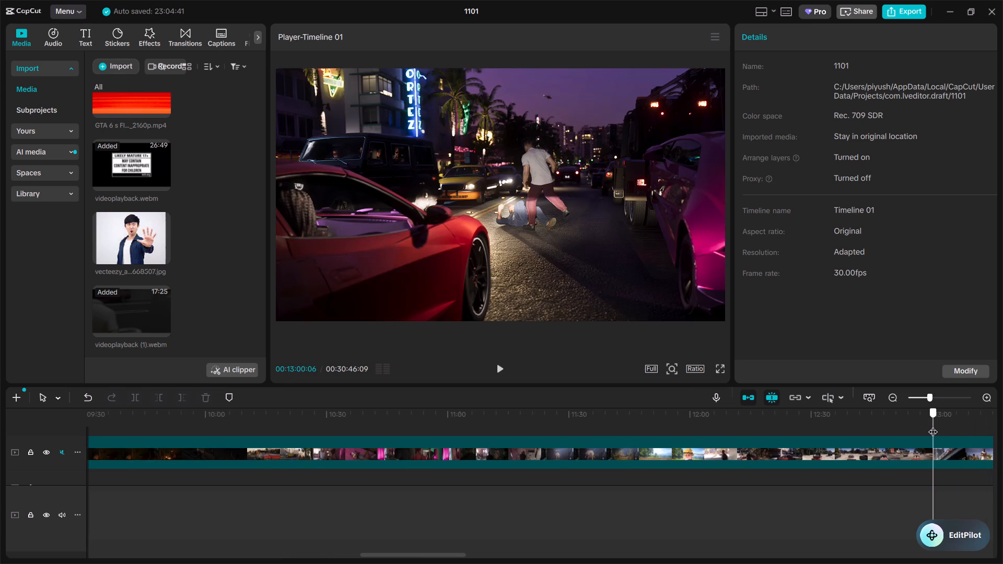
{"action": "left_click_drag", "start_coordinate": [933, 425], "coordinate": [876, 425]}
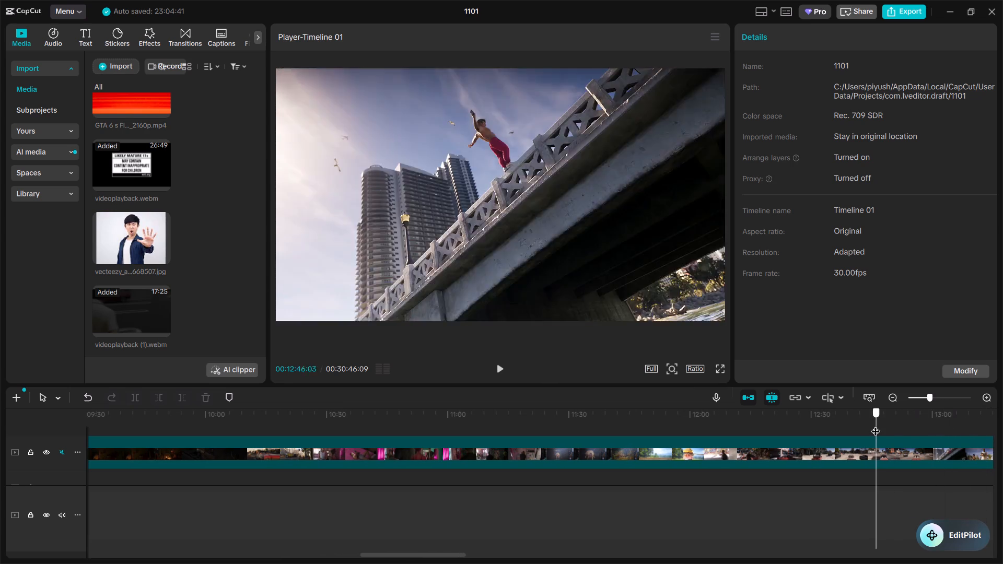
{"action": "left_click_drag", "start_coordinate": [876, 425], "coordinate": [761, 422]}
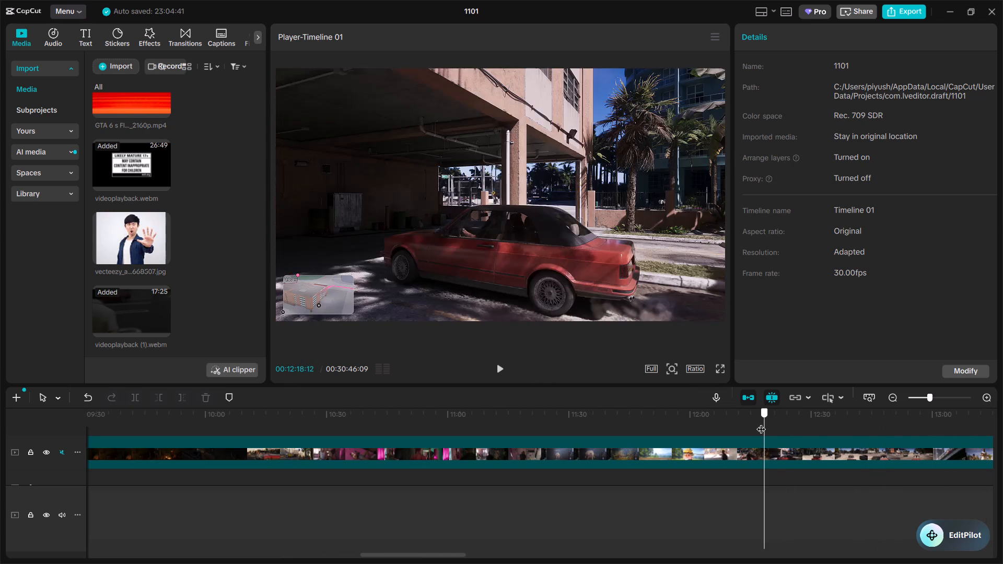
{"action": "left_click_drag", "start_coordinate": [761, 422], "coordinate": [949, 425]}
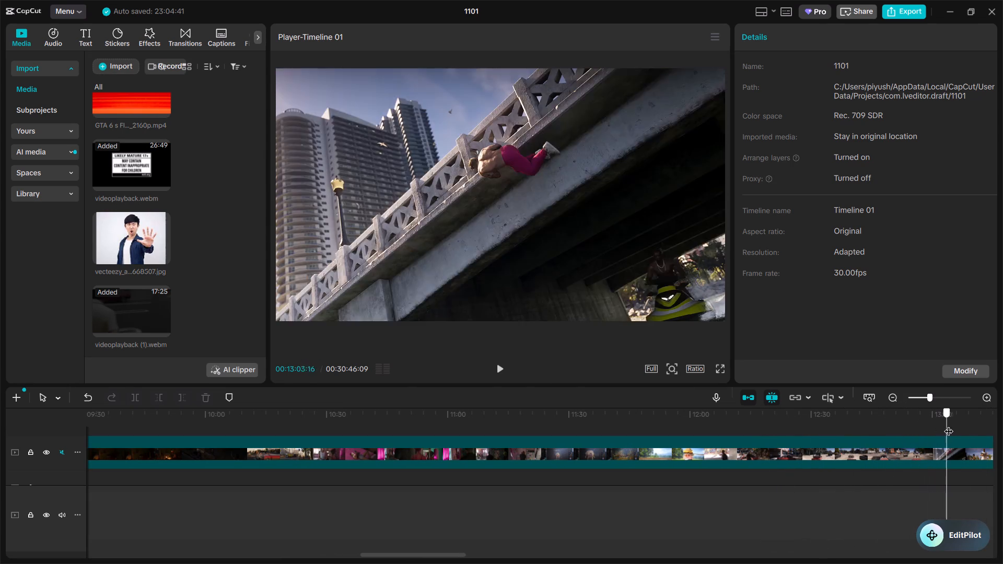
{"action": "left_click_drag", "start_coordinate": [949, 425], "coordinate": [625, 459]}
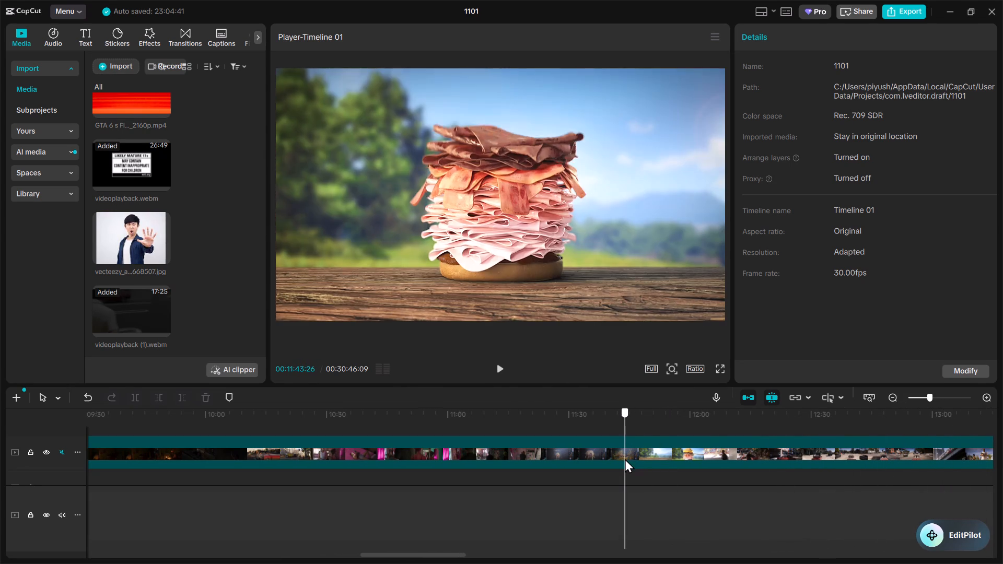
{"action": "left_click_drag", "start_coordinate": [625, 459], "coordinate": [672, 458]}
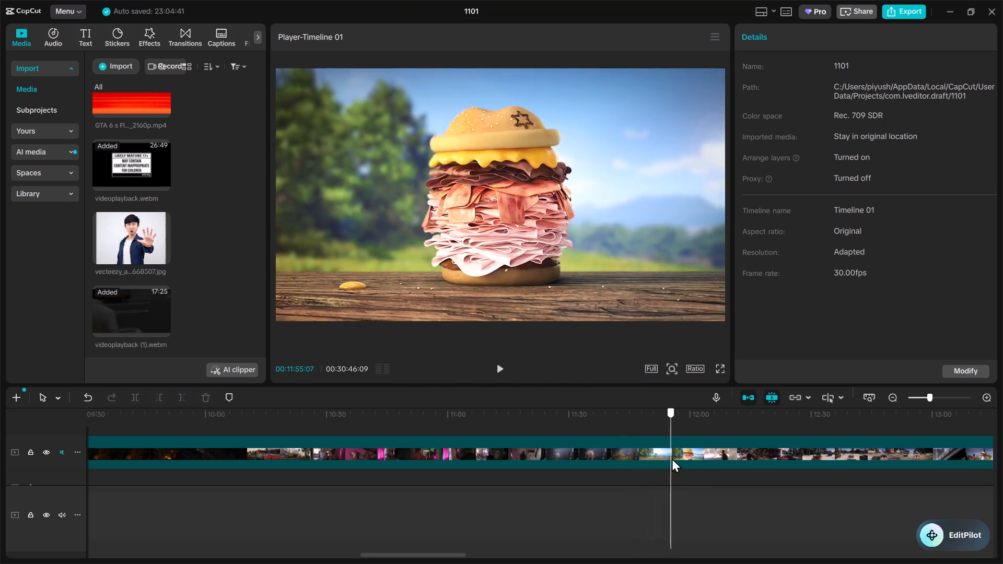
{"action": "left_click_drag", "start_coordinate": [672, 458], "coordinate": [645, 457]}
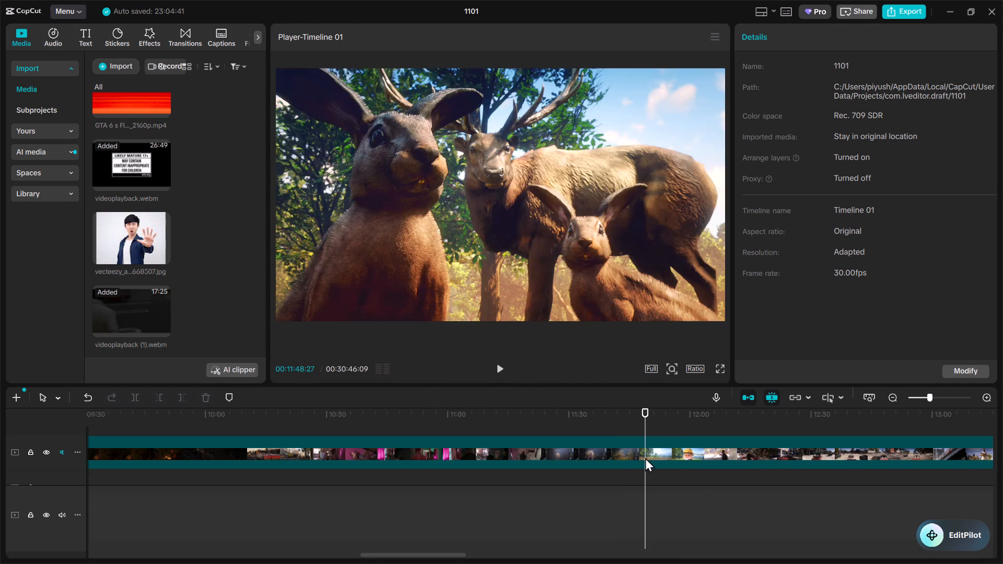
{"action": "key", "text": "space"}
{"action": "key", "text": "space"}
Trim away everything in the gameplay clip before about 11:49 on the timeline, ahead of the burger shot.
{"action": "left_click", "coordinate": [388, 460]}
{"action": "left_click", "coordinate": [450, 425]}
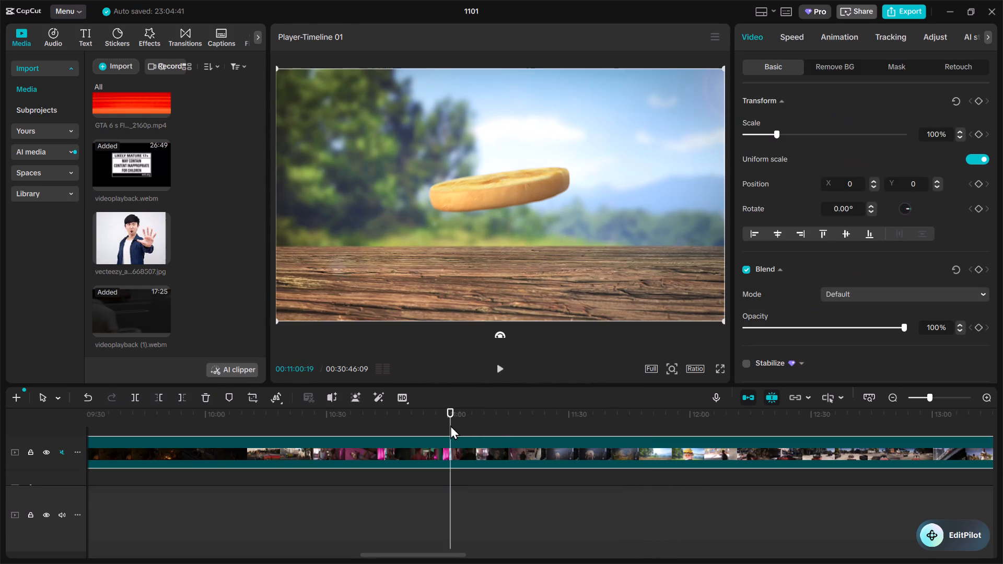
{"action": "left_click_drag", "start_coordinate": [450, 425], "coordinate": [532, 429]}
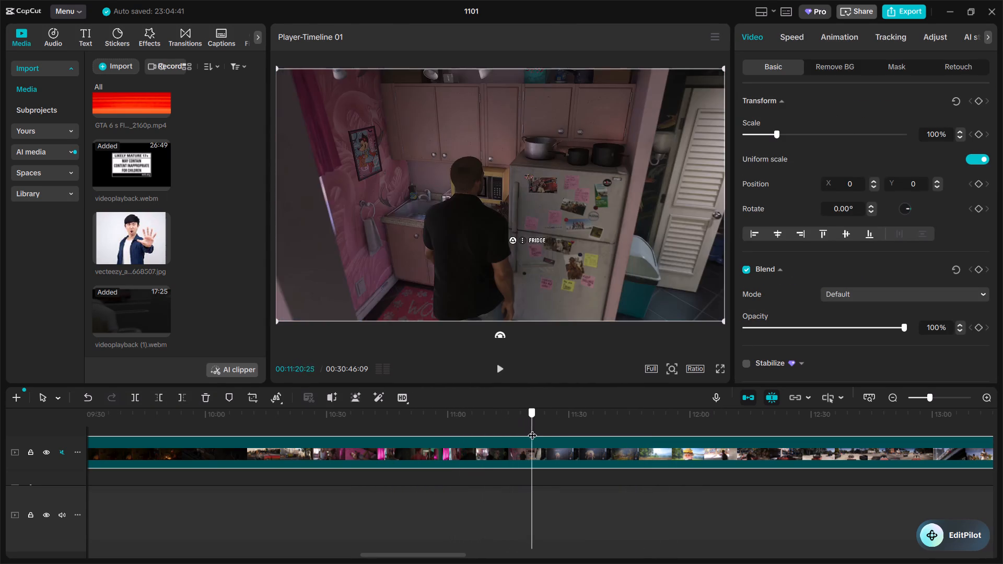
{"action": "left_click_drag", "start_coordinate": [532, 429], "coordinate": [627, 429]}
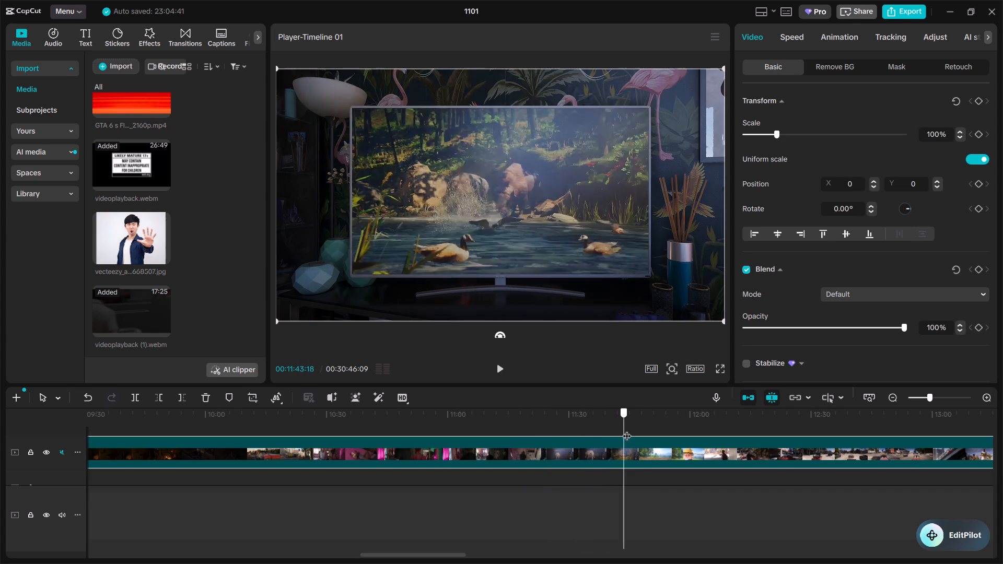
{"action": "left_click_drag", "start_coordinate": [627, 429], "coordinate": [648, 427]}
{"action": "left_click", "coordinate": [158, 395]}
Skim ahead in the gameplay clip and trim off everything before the indoor fight at about 13:05 on the timeline.
{"action": "key", "text": "space"}
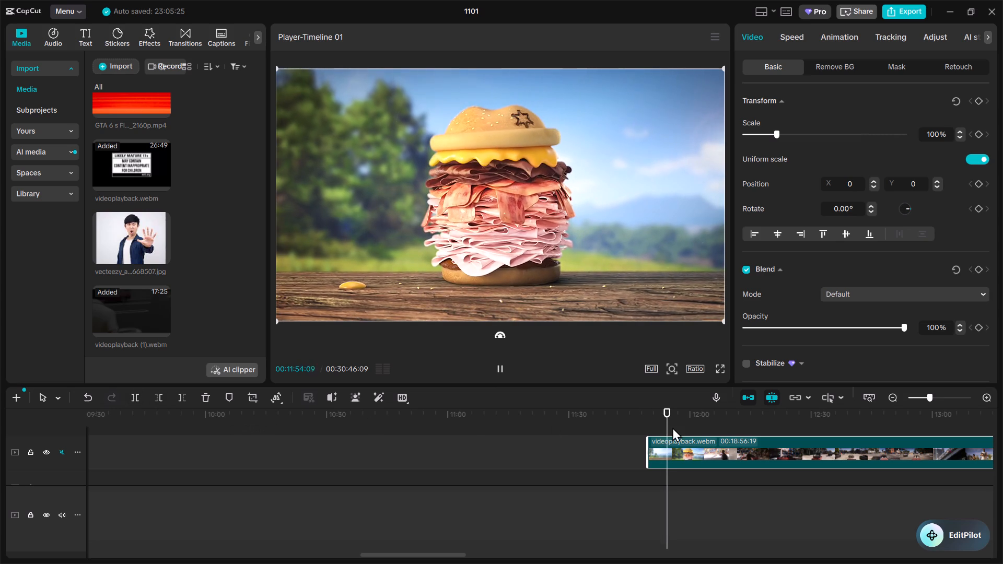
{"action": "left_click", "coordinate": [701, 424]}
{"action": "left_click_drag", "start_coordinate": [701, 424], "coordinate": [814, 418]}
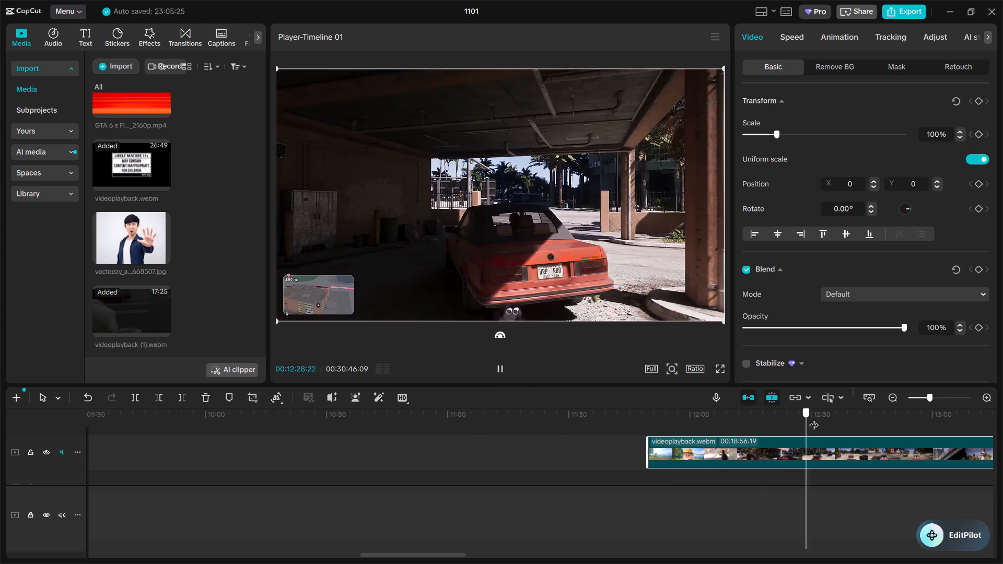
{"action": "left_click_drag", "start_coordinate": [814, 418], "coordinate": [947, 427]}
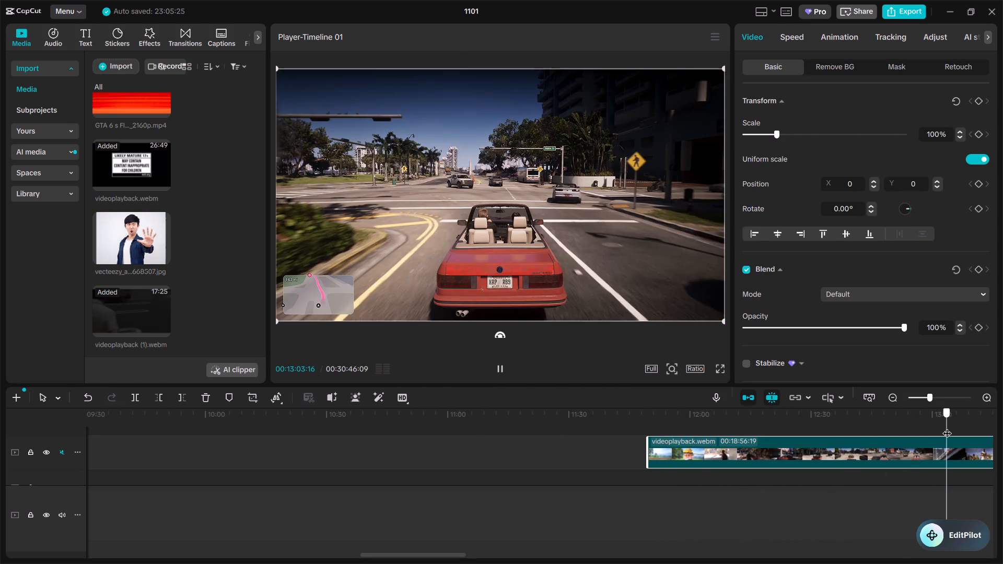
{"action": "left_click_drag", "start_coordinate": [947, 427], "coordinate": [957, 424]}
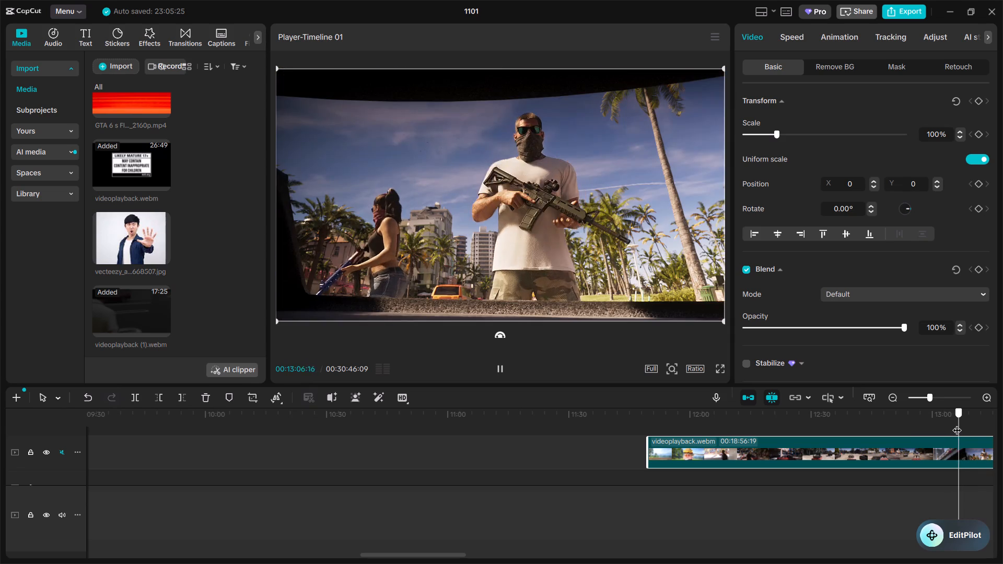
{"action": "left_click_drag", "start_coordinate": [957, 424], "coordinate": [951, 423]}
{"action": "key", "text": "space"}
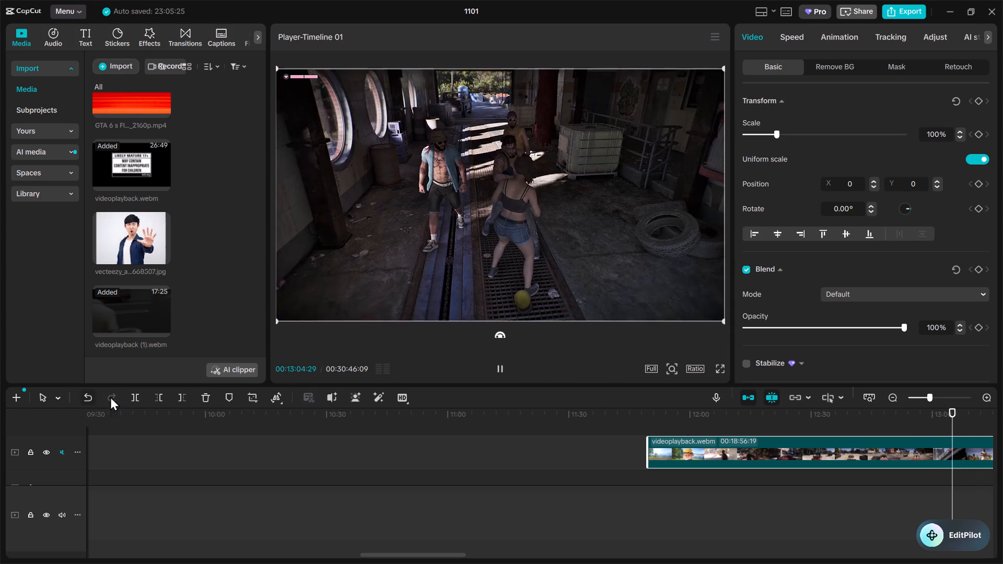
{"action": "key", "text": "space"}
{"action": "left_click", "coordinate": [171, 397]}
{"action": "left_click", "coordinate": [159, 397]}
Split the gameplay clip at about 13:08 on the timeline and delete the remainder, keeping the short excerpt.
{"action": "key", "text": "space"}
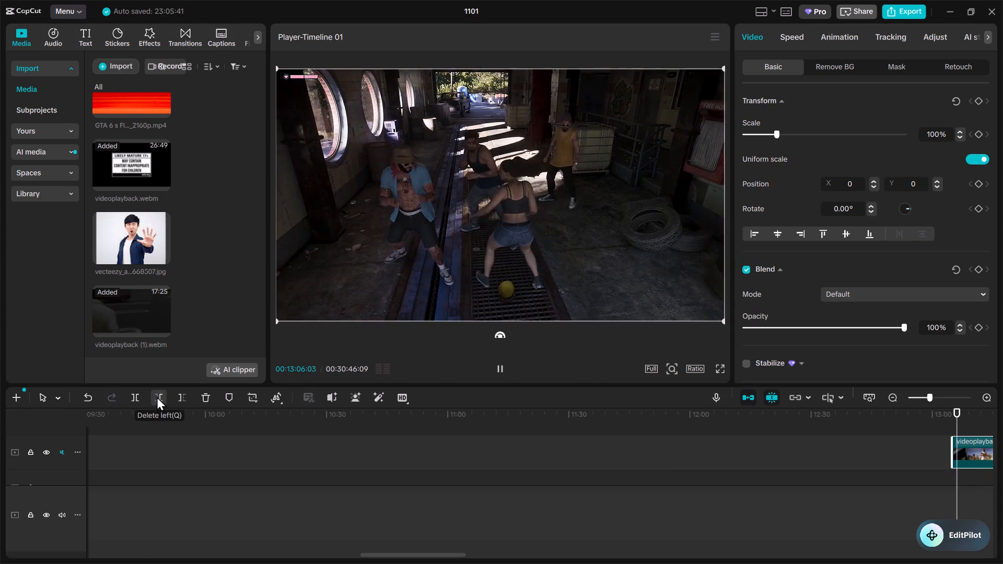
{"action": "key", "text": "space"}
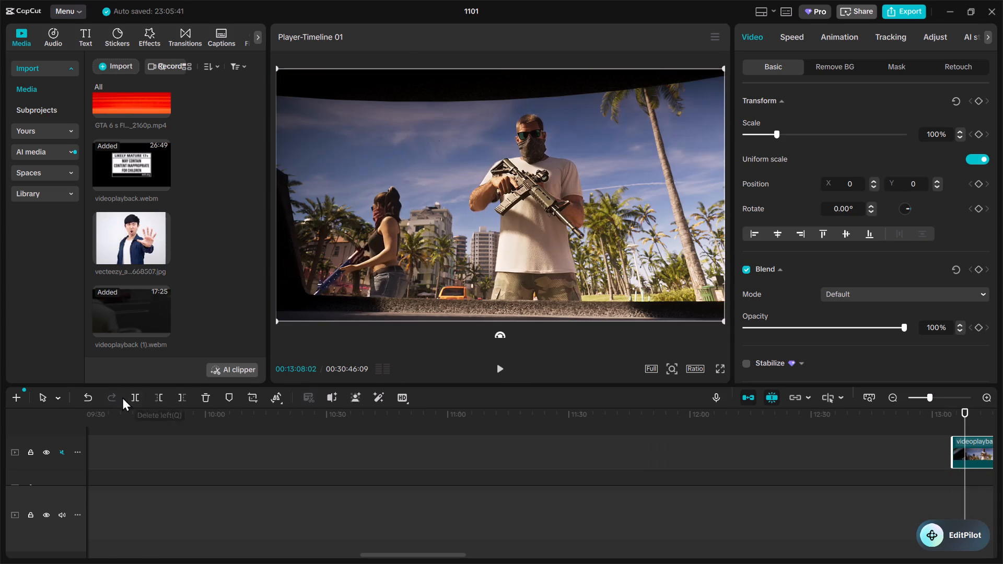
{"action": "left_click", "coordinate": [139, 401]}
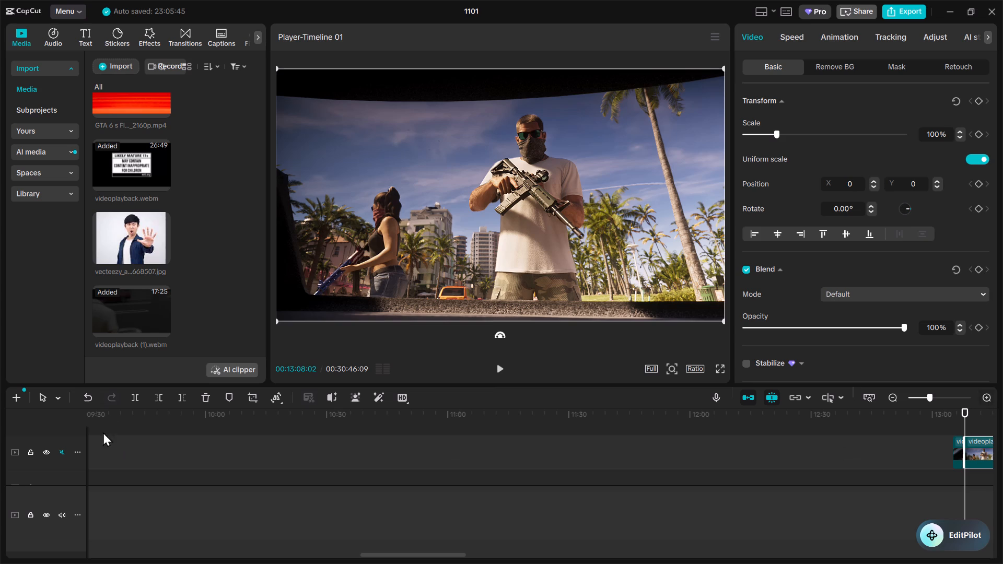
{"action": "left_click", "coordinate": [203, 395]}
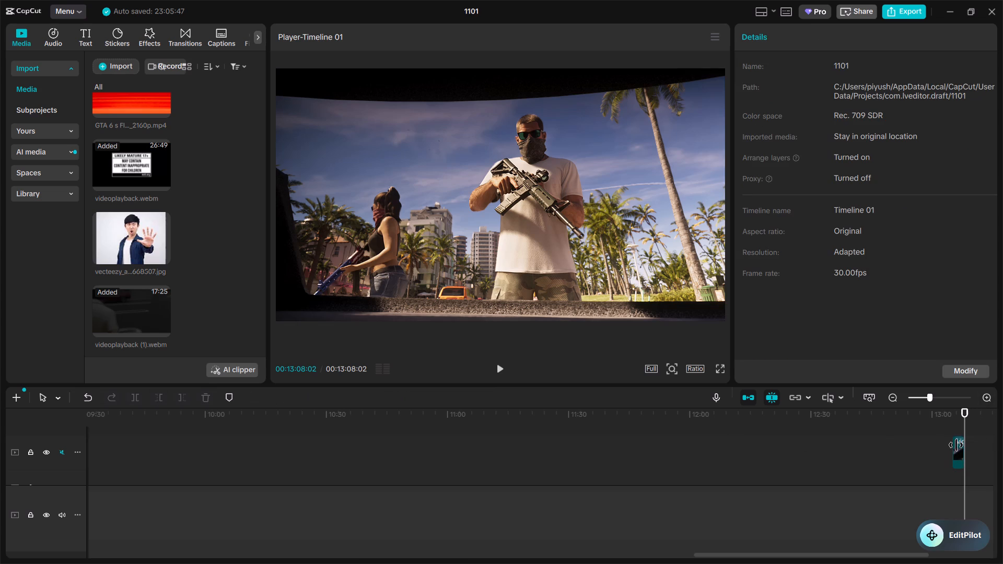
Move the short gameplay excerpt onto the overlay track above the music, directly after the last Grand Theft Auto clip at about 3:47.
{"action": "left_click_drag", "start_coordinate": [960, 450], "coordinate": [815, 520]}
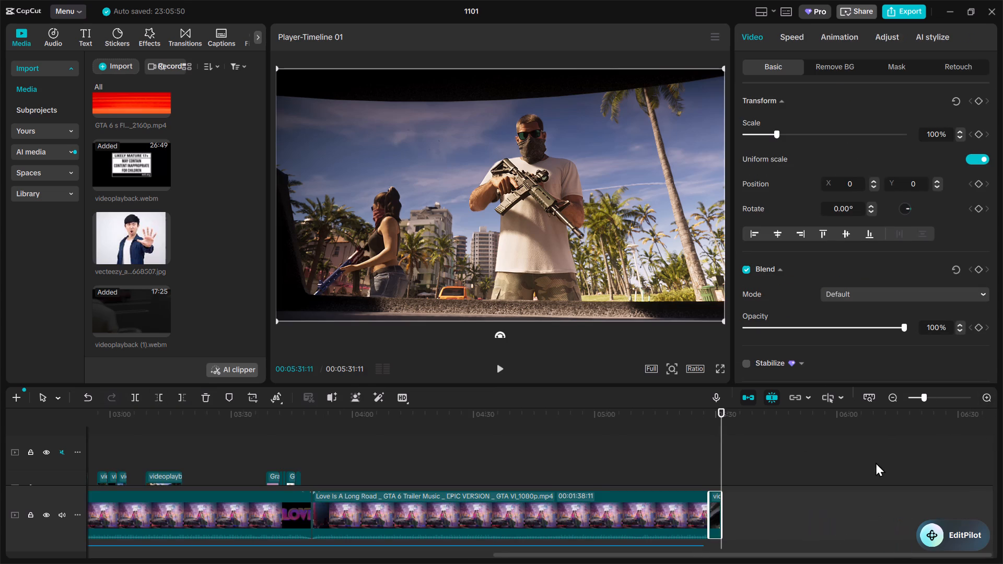
{"action": "left_click", "coordinate": [984, 400]}
{"action": "left_click_drag", "start_coordinate": [748, 512], "coordinate": [743, 502]}
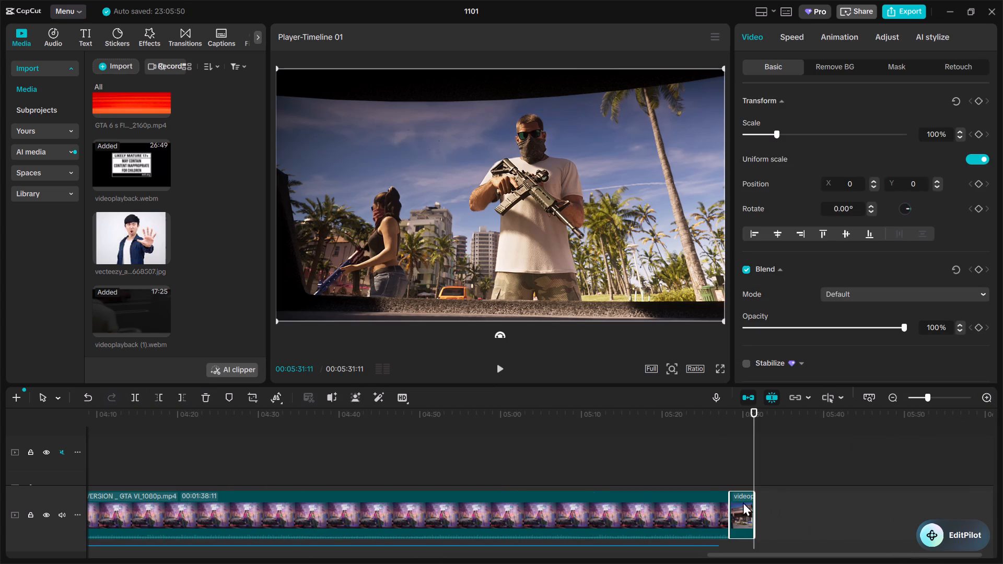
{"action": "left_click_drag", "start_coordinate": [743, 502], "coordinate": [353, 456]}
{"action": "scroll", "coordinate": [339, 448], "scroll_direction": "down", "scroll_amount": 2}
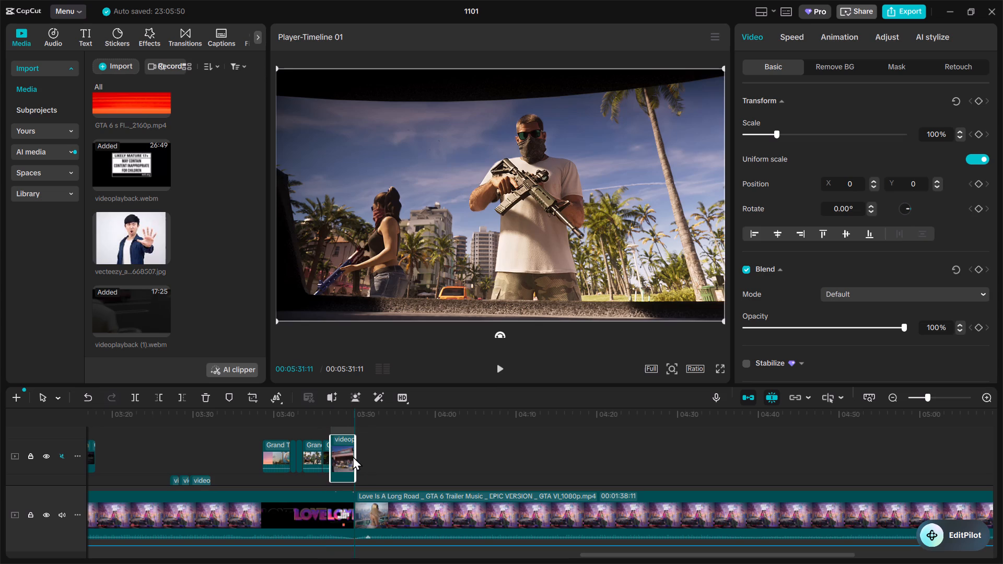
{"action": "left_click_drag", "start_coordinate": [353, 456], "coordinate": [352, 457]}
{"action": "left_click_drag", "start_coordinate": [345, 423], "coordinate": [357, 450]}
{"action": "left_click_drag", "start_coordinate": [339, 428], "coordinate": [340, 428]}
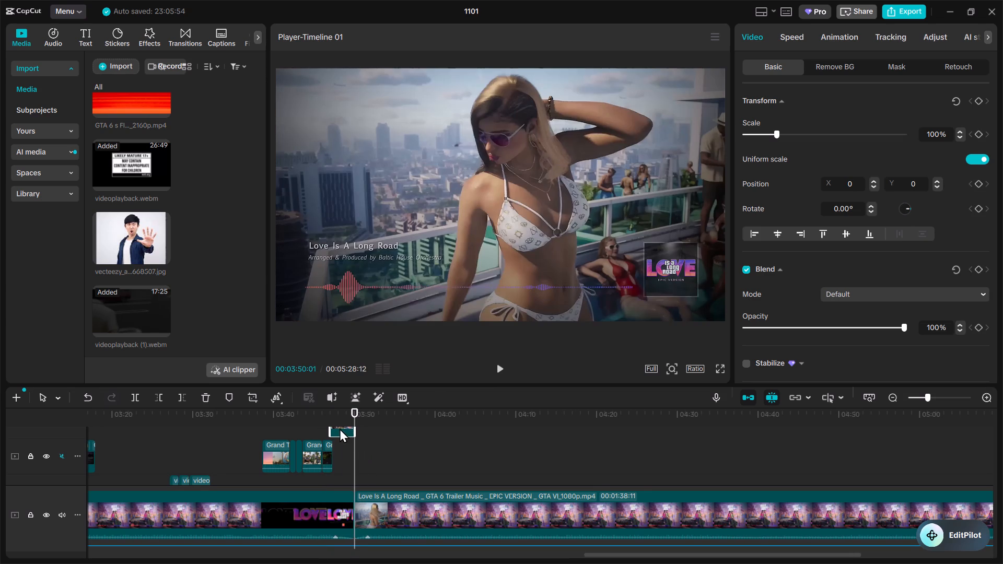
{"action": "left_click_drag", "start_coordinate": [340, 428], "coordinate": [348, 470]}
{"action": "left_click", "coordinate": [350, 459]}
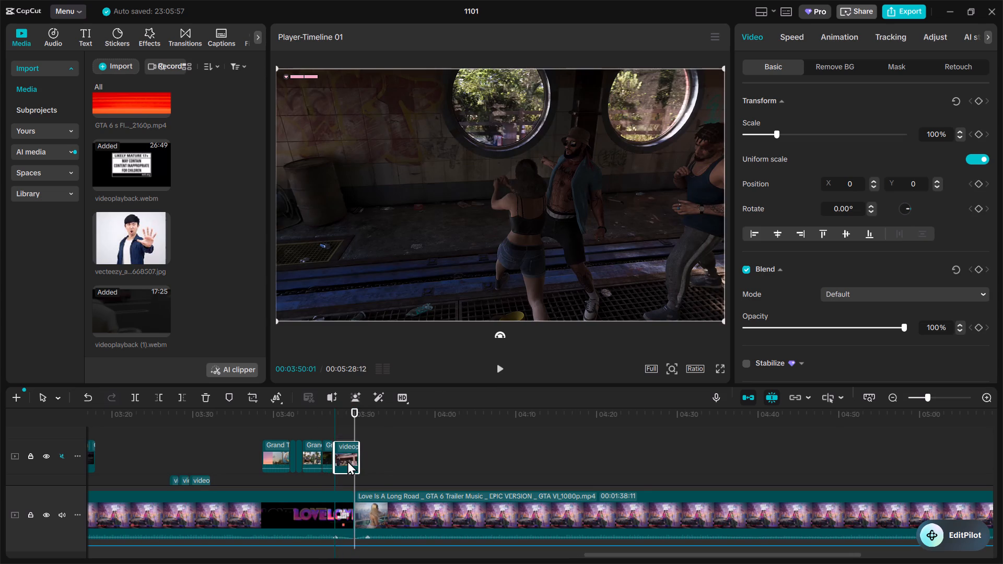
Move the indoor-fight gameplay excerpt directly against the end of the last Grand Theft Auto clip at about 3:47, closing the gap.
{"action": "left_click", "coordinate": [335, 436]}
{"action": "left_click", "coordinate": [331, 430]}
{"action": "key", "text": "space"}
{"action": "key", "text": "space"}
{"action": "key", "text": "space"}
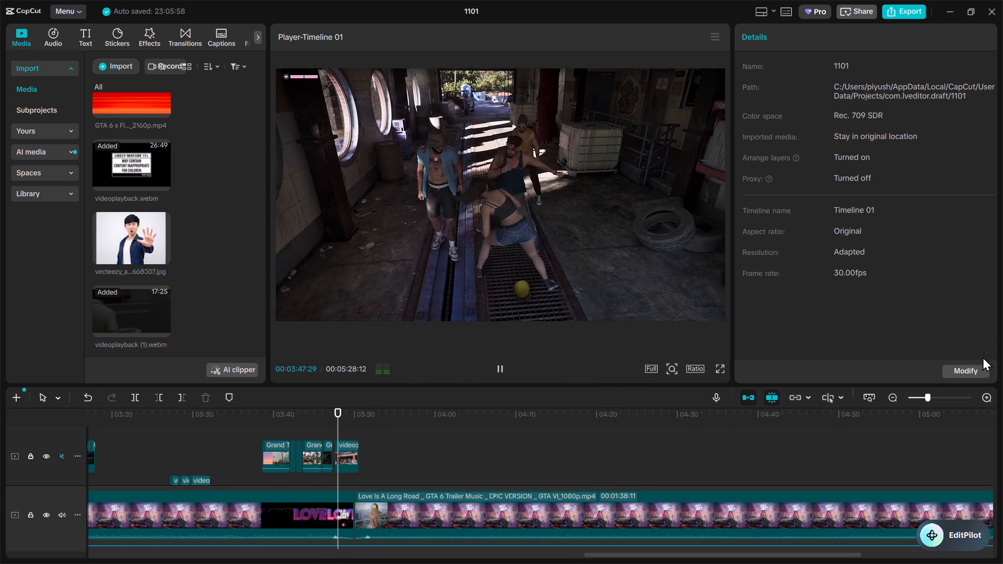
{"action": "left_click", "coordinate": [988, 398]}
{"action": "left_click", "coordinate": [316, 432]}
{"action": "key", "text": "space"}
{"action": "key", "text": "space"}
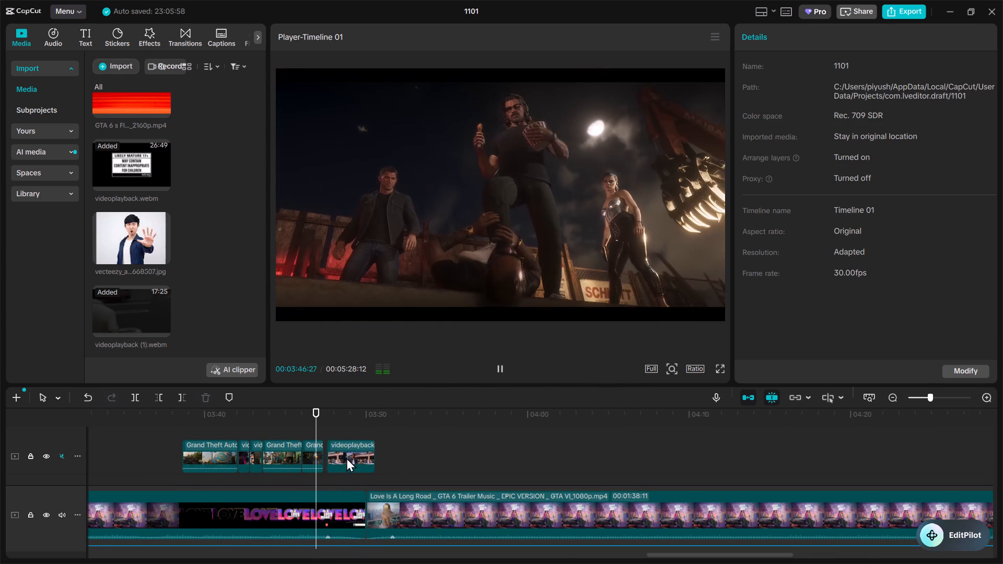
{"action": "left_click_drag", "start_coordinate": [346, 457], "coordinate": [344, 465]}
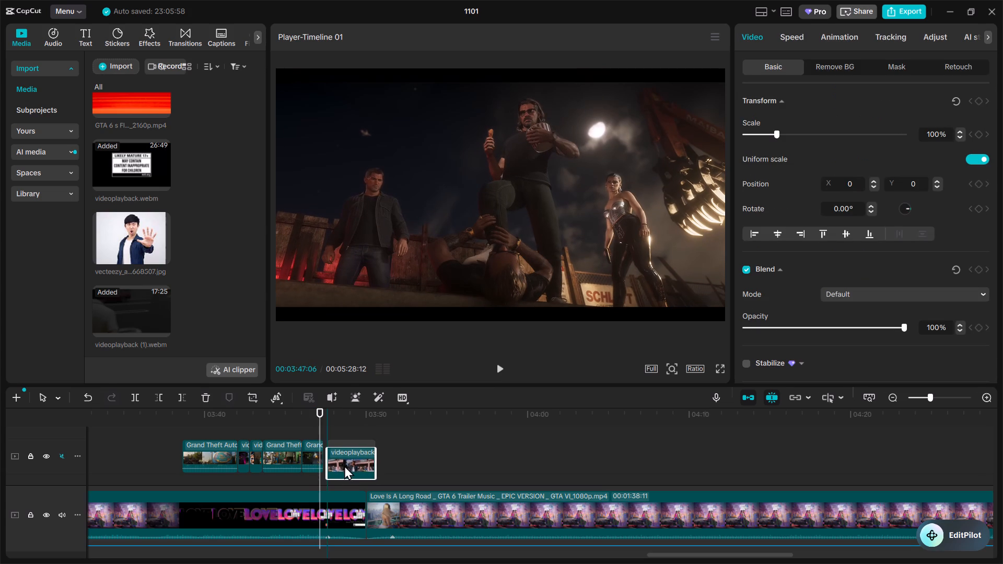
{"action": "left_click_drag", "start_coordinate": [344, 465], "coordinate": [345, 464]}
{"action": "scroll", "coordinate": [365, 453], "scroll_direction": "down", "scroll_amount": 2}
{"action": "triple_click", "coordinate": [988, 402]}
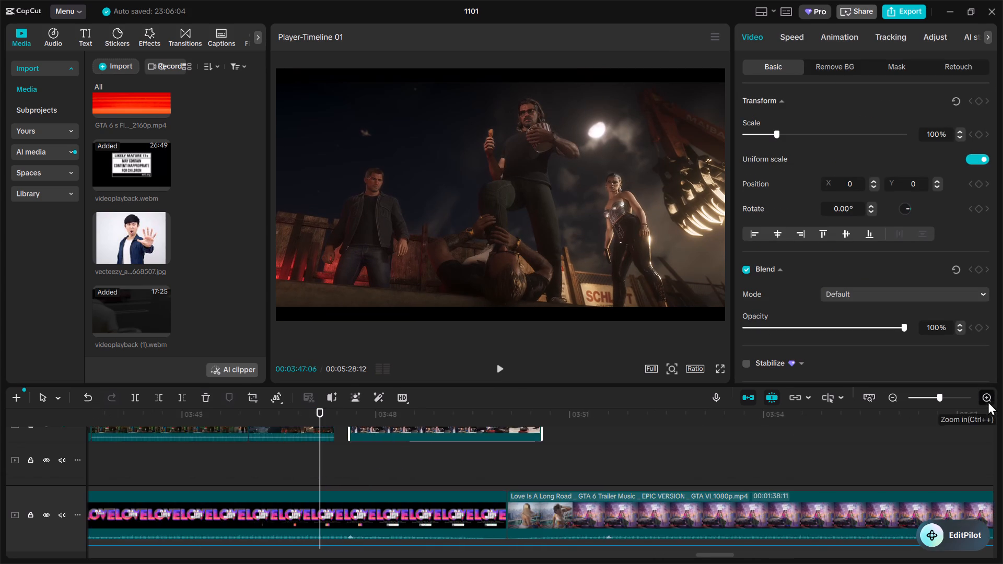
{"action": "scroll", "coordinate": [444, 512], "scroll_direction": "up", "scroll_amount": 2}
{"action": "left_click_drag", "start_coordinate": [449, 461], "coordinate": [422, 468]}
Trim off the end of the indoor-fight excerpt after about 3:49 on the timeline.
{"action": "key", "text": "space"}
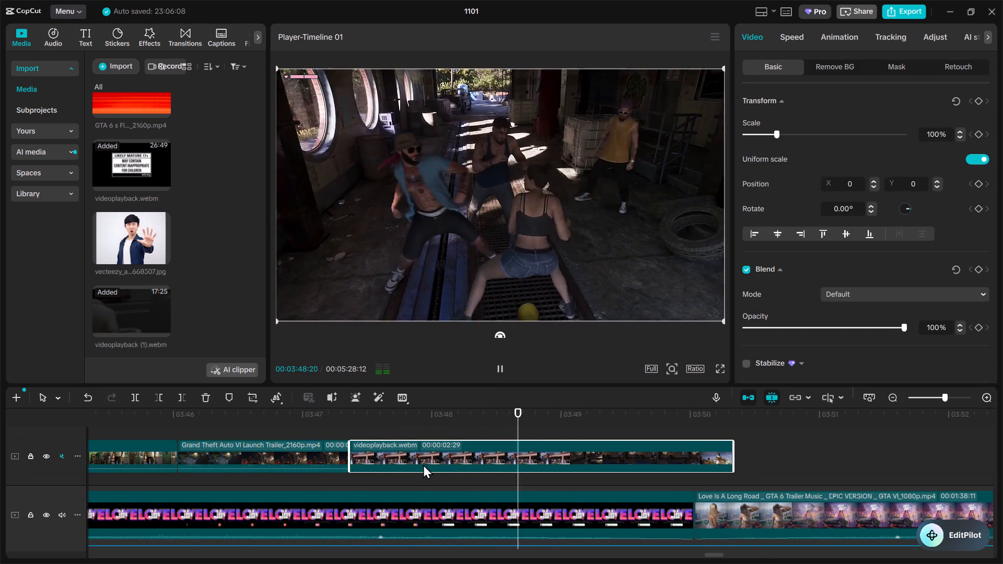
{"action": "key", "text": "space"}
{"action": "left_click", "coordinate": [412, 422]}
{"action": "key", "text": "space"}
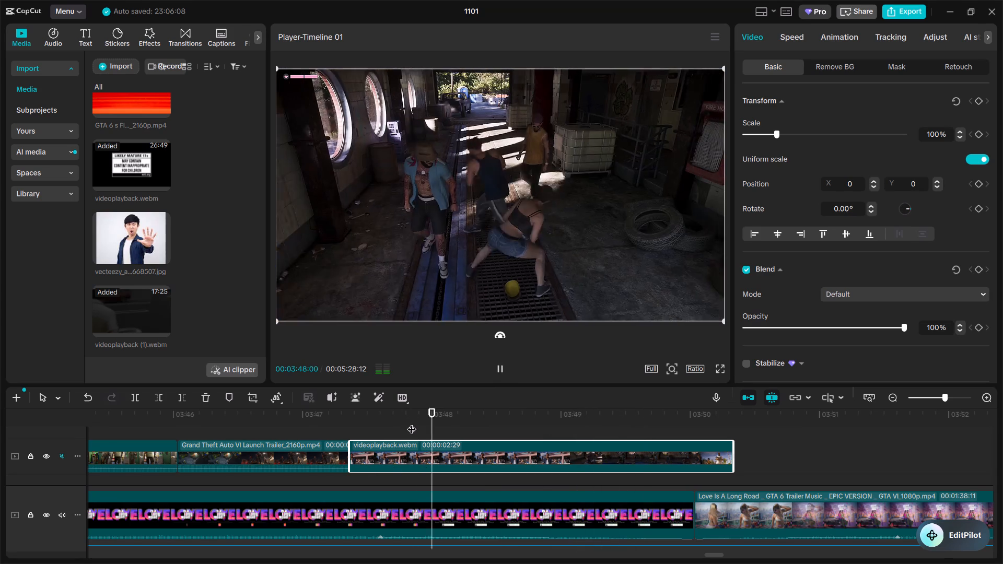
{"action": "key", "text": "space"}
{"action": "key", "text": "space"}
{"action": "key", "text": "space"}
{"action": "key", "text": "space"}
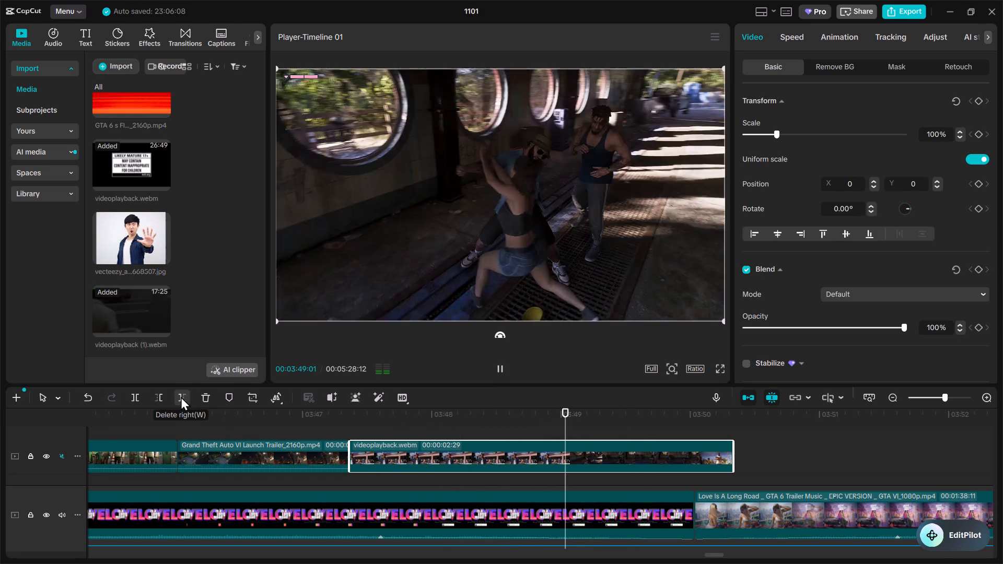
{"action": "key", "text": "space"}
{"action": "left_click", "coordinate": [180, 396]}
Play back the stretch from about 3:47 to 3:51 to check the shortened fight excerpt and what follows it.
{"action": "key", "text": "space"}
{"action": "left_click", "coordinate": [329, 430]}
{"action": "key", "text": "space"}
{"action": "key", "text": "space"}
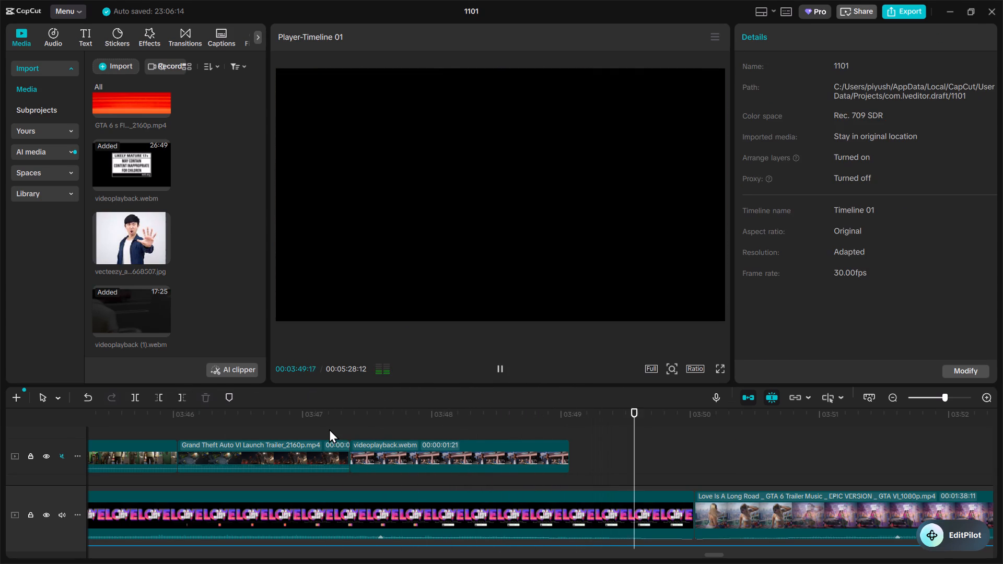
{"action": "left_click", "coordinate": [885, 394]}
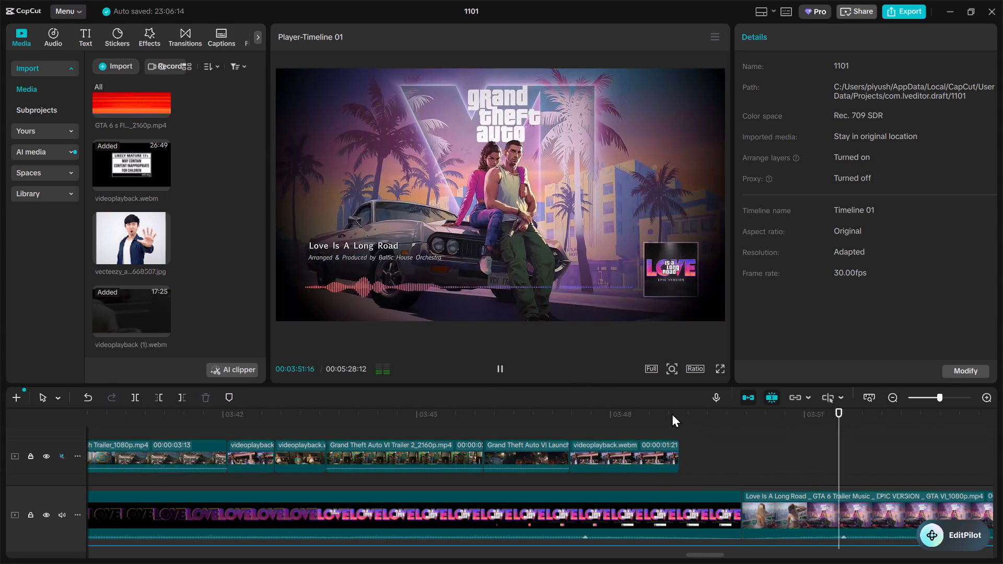
{"action": "left_click", "coordinate": [672, 413]}
{"action": "key", "text": "space"}
{"action": "key", "text": "space"}
{"action": "key", "text": "space"}
{"action": "left_click", "coordinate": [674, 414]}
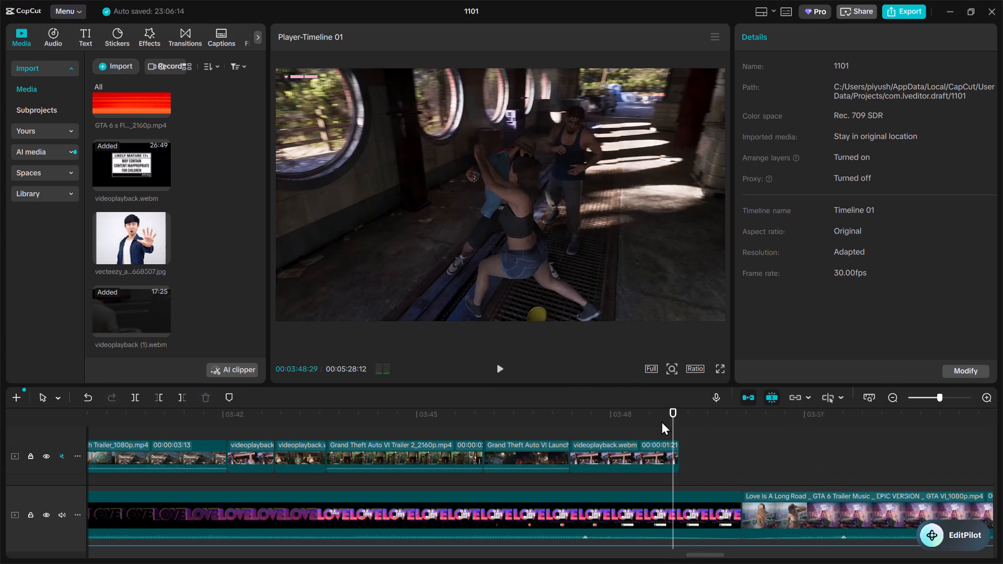
{"action": "left_click", "coordinate": [658, 422]}
{"action": "key", "text": "space"}
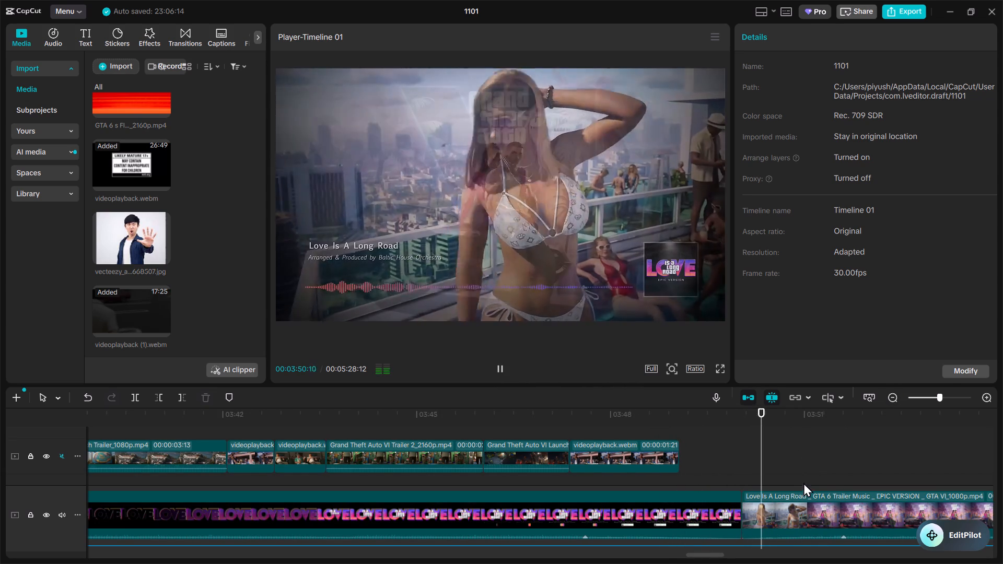
Move the picture of the second Love Is A Long Road clip vertically out of the frame, to Y position -2574.
{"action": "left_click", "coordinate": [803, 485]}
{"action": "left_click", "coordinate": [795, 513]}
{"action": "left_click_drag", "start_coordinate": [539, 187], "coordinate": [545, 357]}
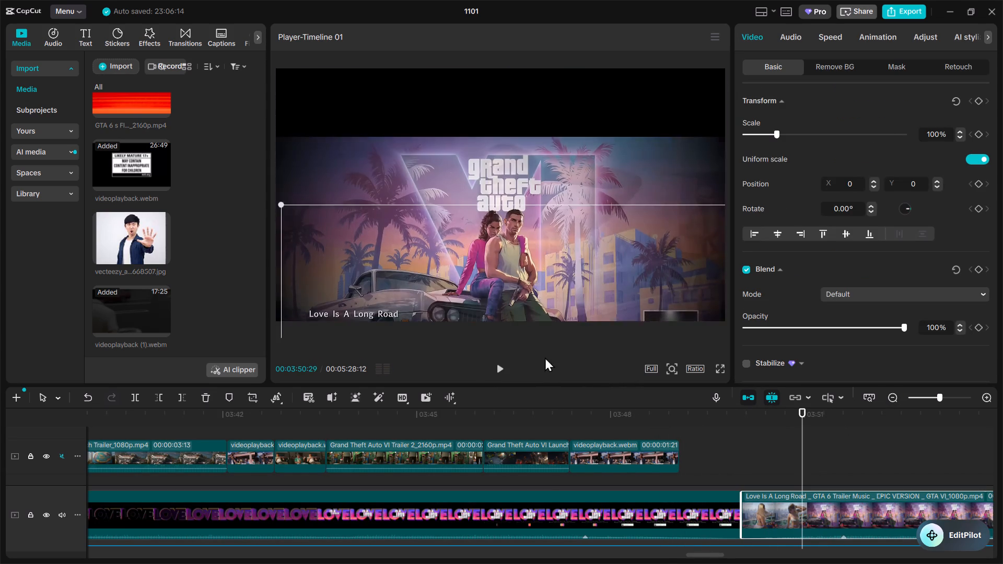
{"action": "left_click_drag", "start_coordinate": [545, 357], "coordinate": [541, 489]}
Play the timeline onward from about 3:51 to past 4:08 to review the stretch that still needs footage.
{"action": "key", "text": "space"}
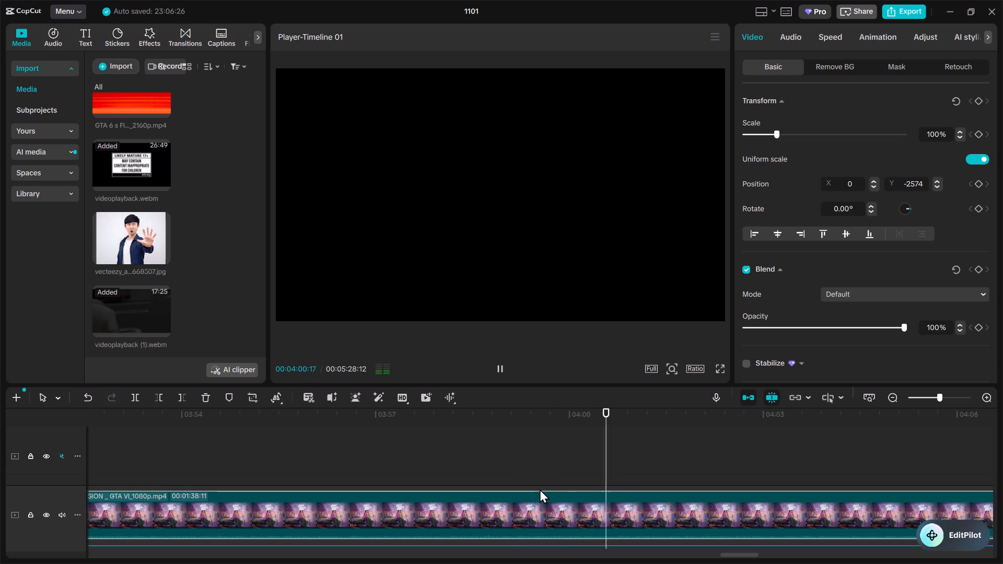
{"action": "key", "text": "space"}
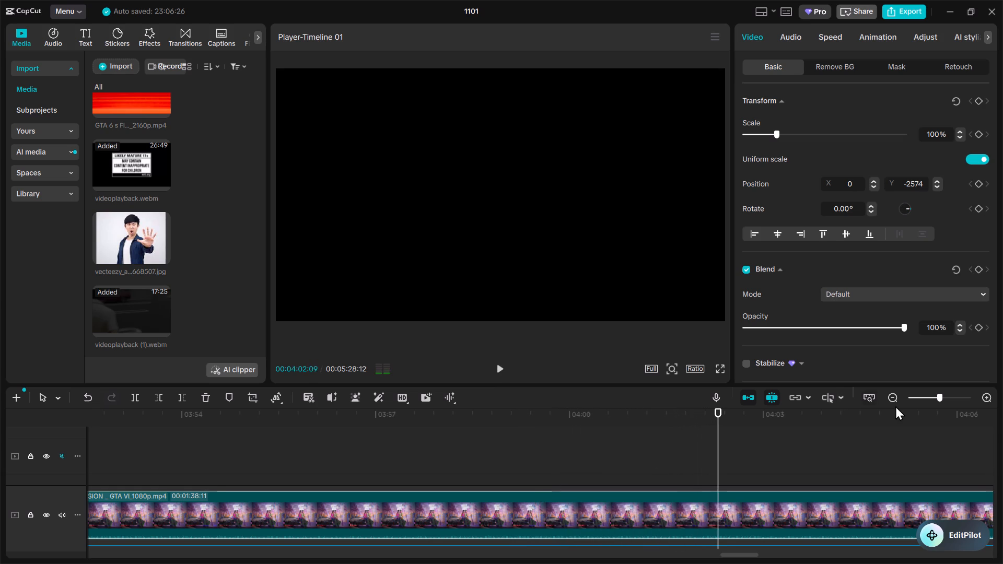
{"action": "double_click", "coordinate": [890, 393]}
{"action": "scroll", "coordinate": [838, 419], "scroll_direction": "down", "scroll_amount": 4}
{"action": "scroll", "coordinate": [774, 437], "scroll_direction": "down", "scroll_amount": 3}
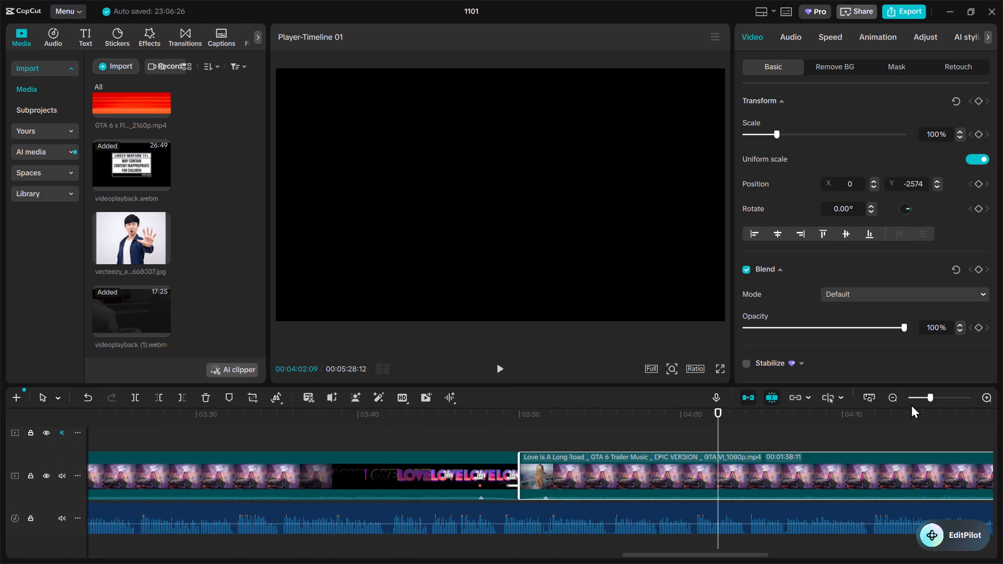
{"action": "triple_click", "coordinate": [900, 399]}
{"action": "key", "text": "space"}
{"action": "scroll", "coordinate": [671, 484], "scroll_direction": "up", "scroll_amount": 2}
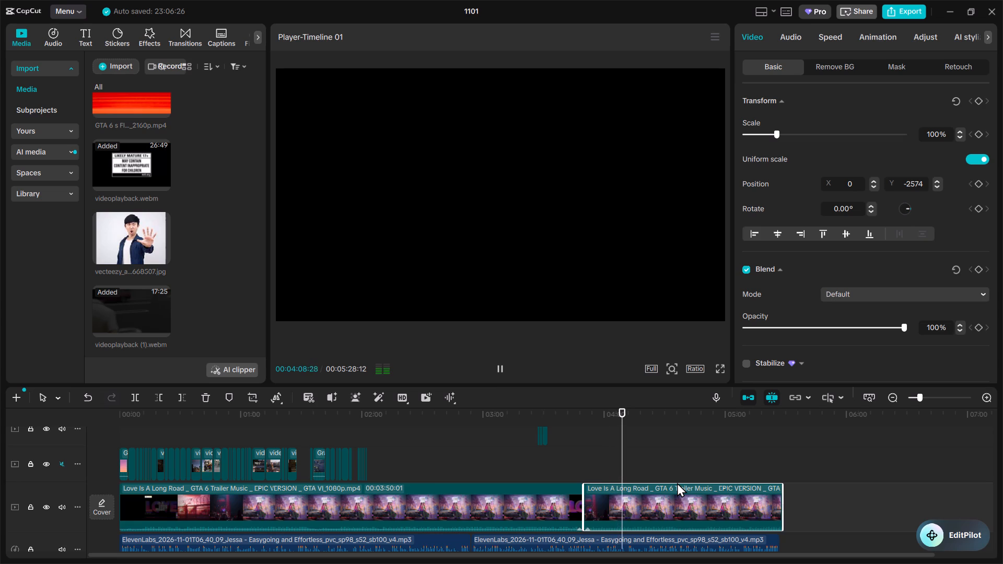
Add the 2160p Grand Theft Auto VI launch trailer from the imported media to an overlay track at about 3:47.
{"action": "left_click", "coordinate": [579, 420]}
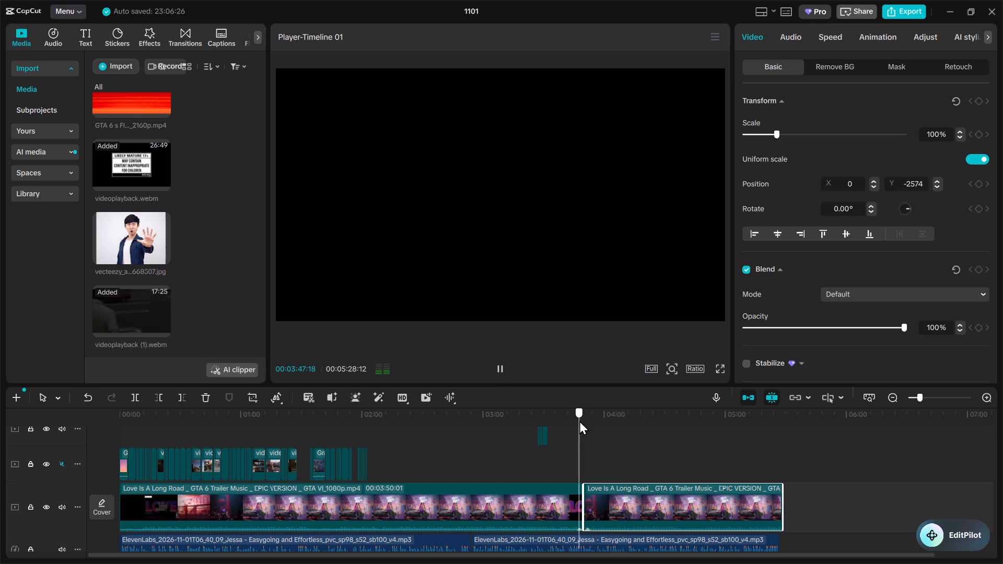
{"action": "left_click_drag", "start_coordinate": [92, 252], "coordinate": [126, 163]}
{"action": "left_click", "coordinate": [127, 162]}
{"action": "left_click", "coordinate": [110, 270]}
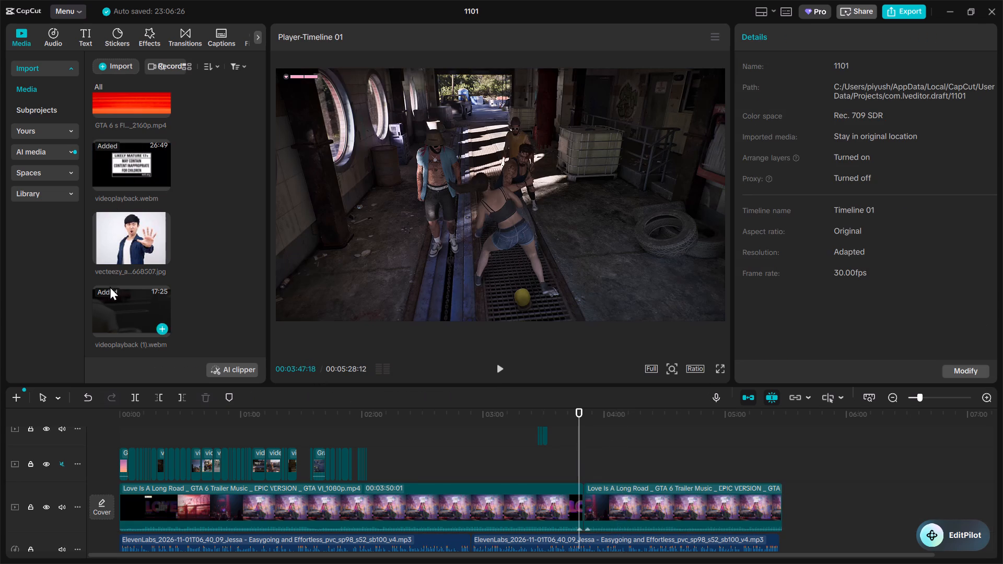
{"action": "scroll", "coordinate": [111, 285], "scroll_direction": "down", "scroll_amount": 3}
{"action": "scroll", "coordinate": [112, 281], "scroll_direction": "up", "scroll_amount": 9}
{"action": "left_click", "coordinate": [136, 186]}
{"action": "left_click", "coordinate": [132, 221]}
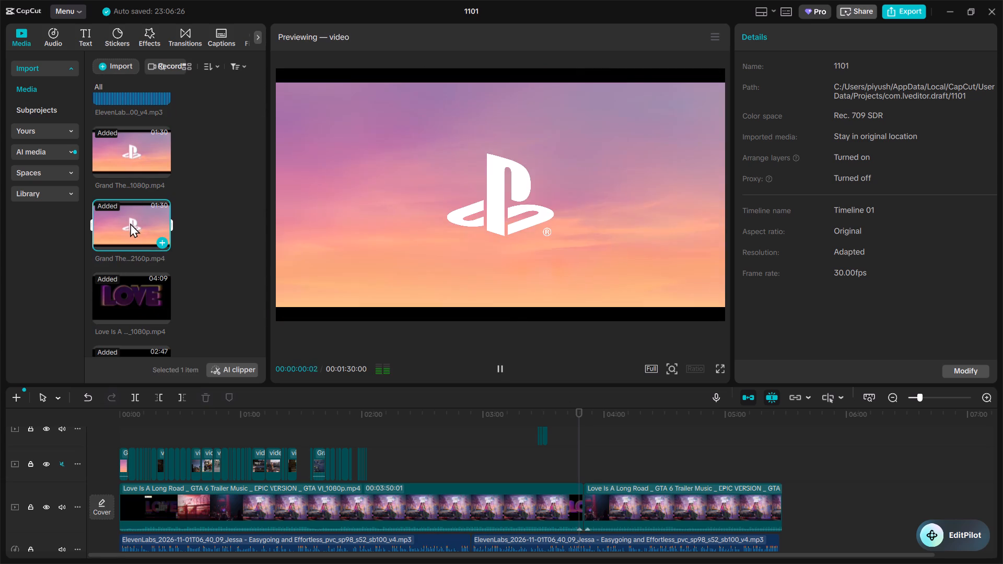
{"action": "left_click_drag", "start_coordinate": [129, 224], "coordinate": [574, 433]}
{"action": "scroll", "coordinate": [587, 446], "scroll_direction": "up", "scroll_amount": 1}
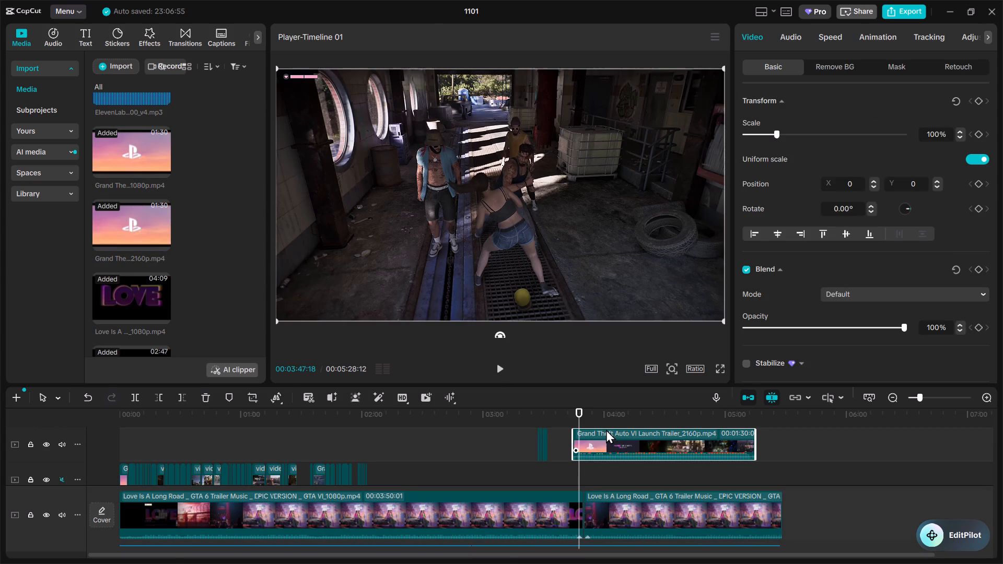
Mute the overlay track that holds the newly added launch trailer.
{"action": "key", "text": "space"}
{"action": "double_click", "coordinate": [979, 397]}
{"action": "left_click", "coordinate": [986, 395]}
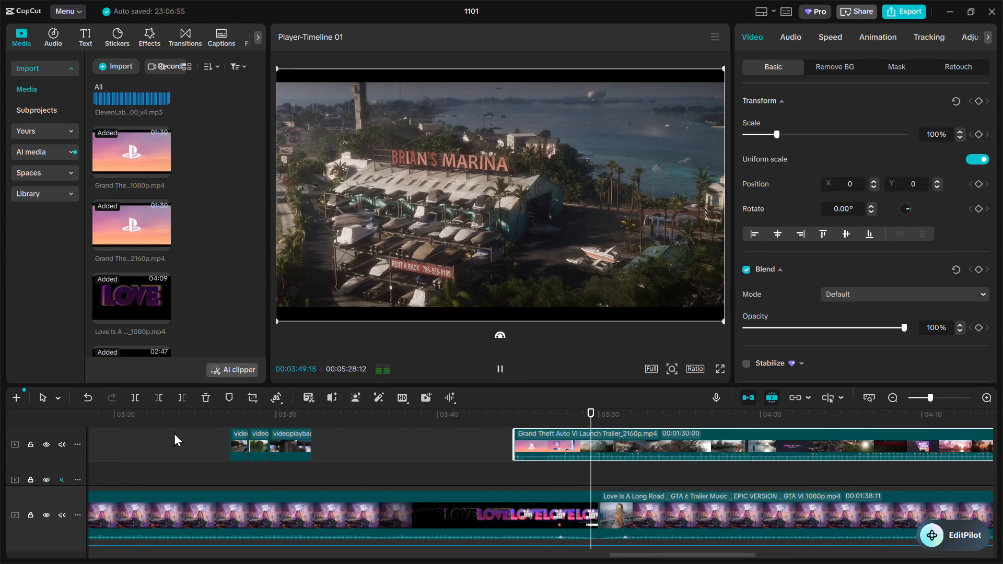
{"action": "key", "text": "space"}
{"action": "left_click", "coordinate": [64, 443]}
Skim through the launch trailer and trim off everything before the night helicopter shot at about 4:54 on the timeline.
{"action": "key", "text": "space"}
{"action": "scroll", "coordinate": [709, 452], "scroll_direction": "up", "scroll_amount": 1}
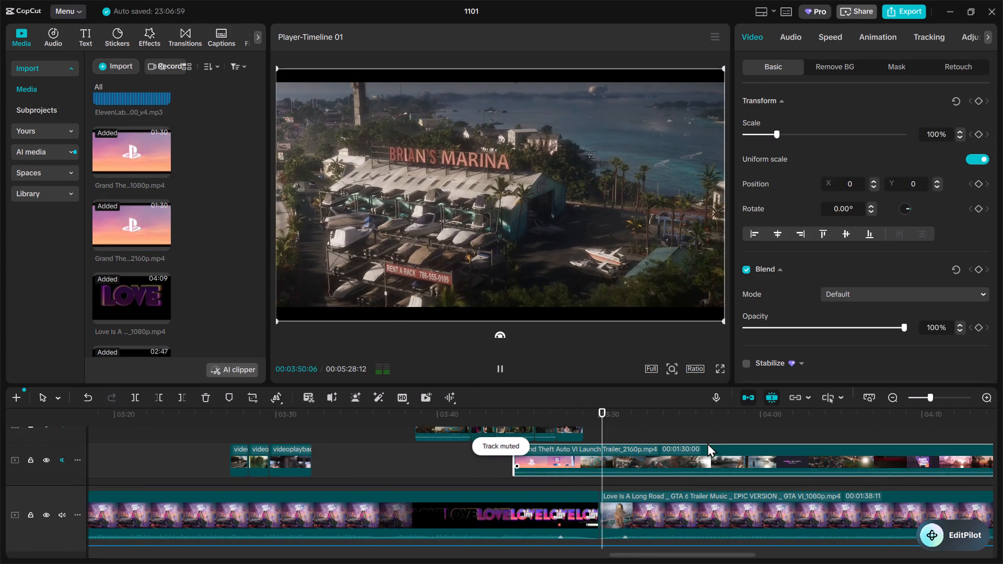
{"action": "left_click", "coordinate": [707, 432]}
{"action": "left_click_drag", "start_coordinate": [707, 432], "coordinate": [726, 437]}
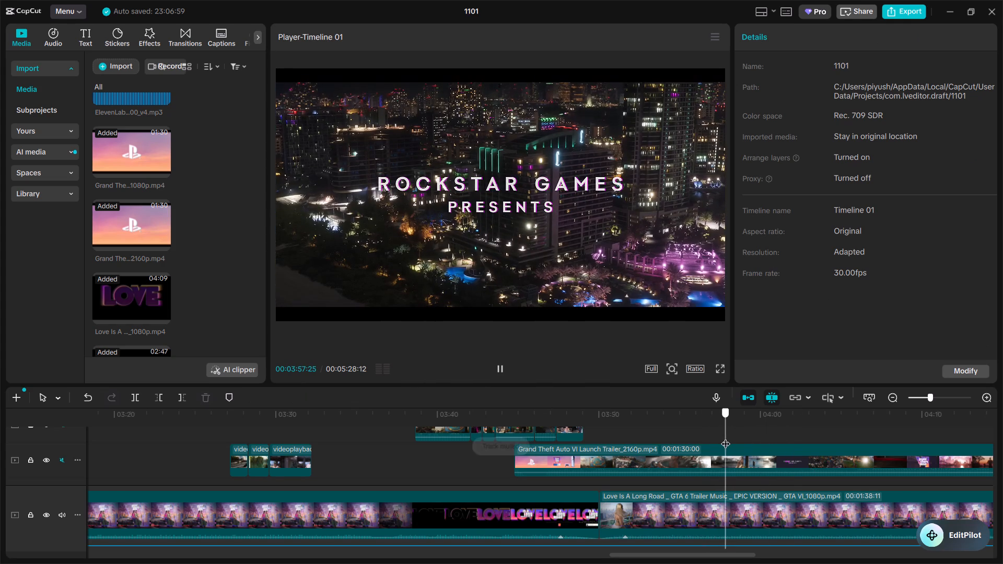
{"action": "left_click_drag", "start_coordinate": [726, 437], "coordinate": [922, 442]}
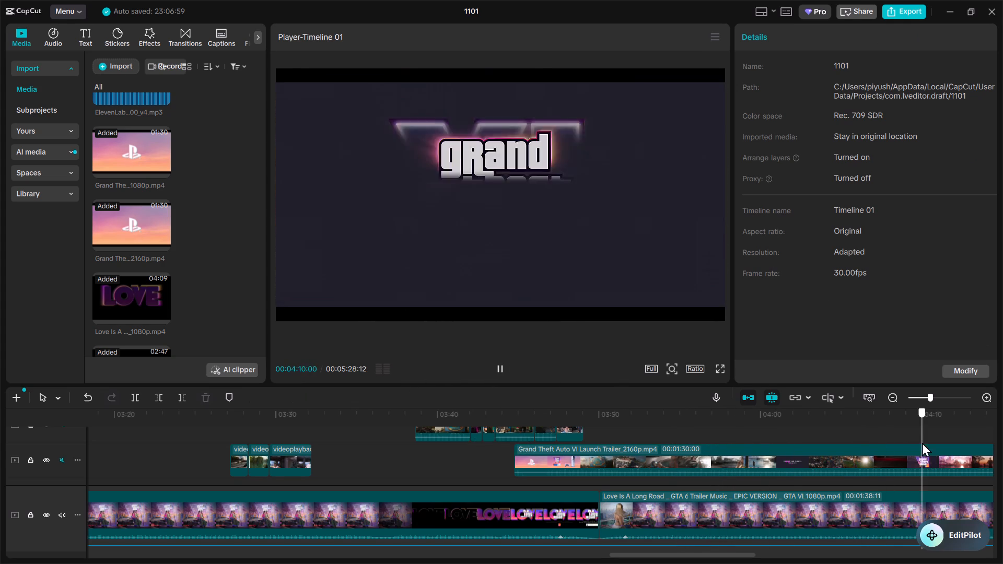
{"action": "left_click_drag", "start_coordinate": [922, 442], "coordinate": [978, 445]}
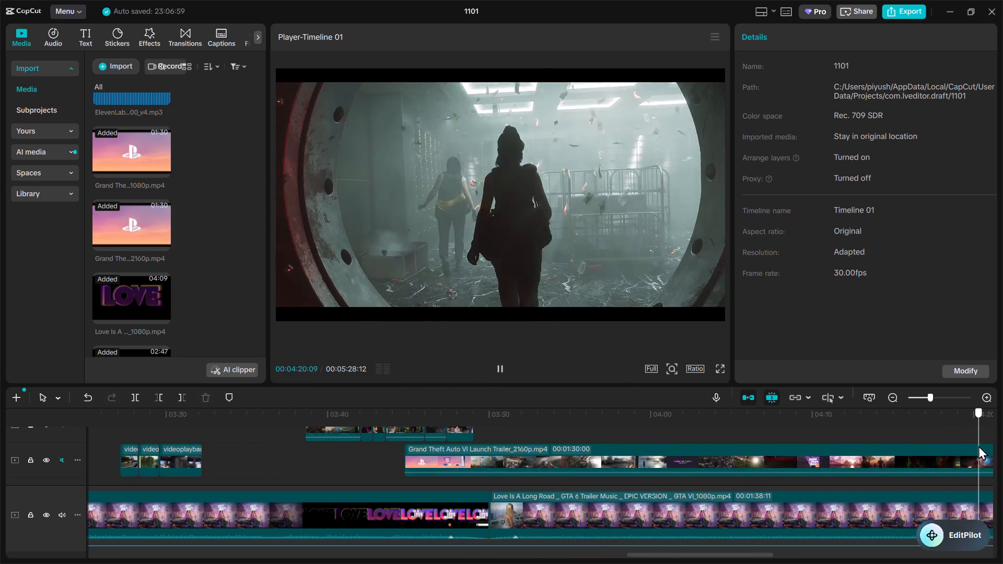
{"action": "left_click_drag", "start_coordinate": [978, 445], "coordinate": [978, 448]}
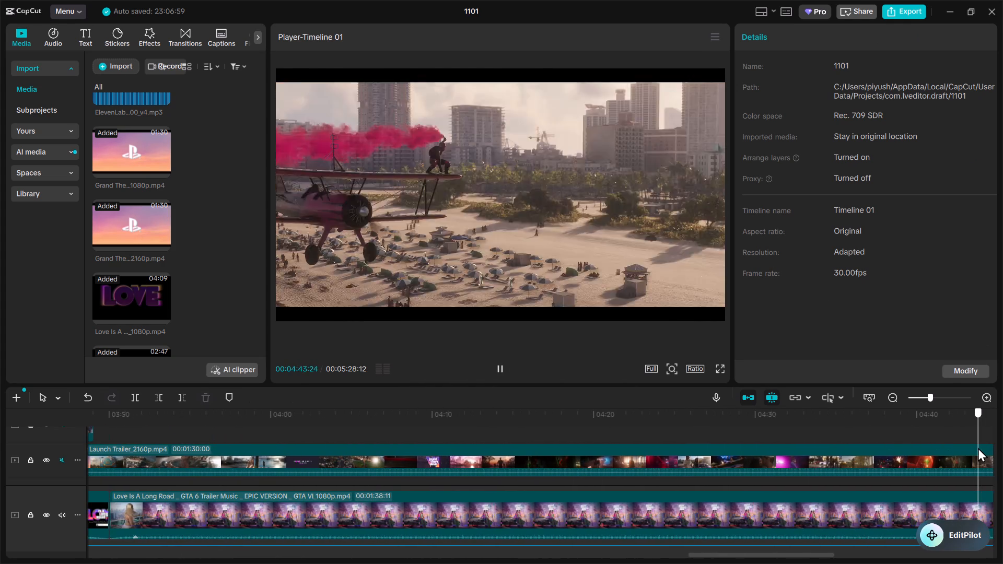
{"action": "left_click_drag", "start_coordinate": [978, 448], "coordinate": [820, 434]}
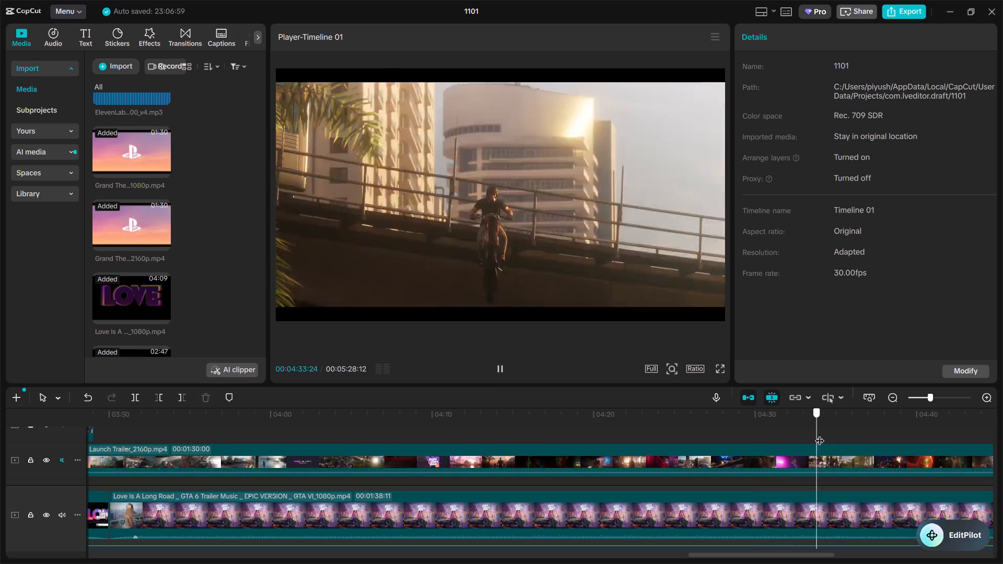
{"action": "left_click_drag", "start_coordinate": [820, 434], "coordinate": [891, 426]}
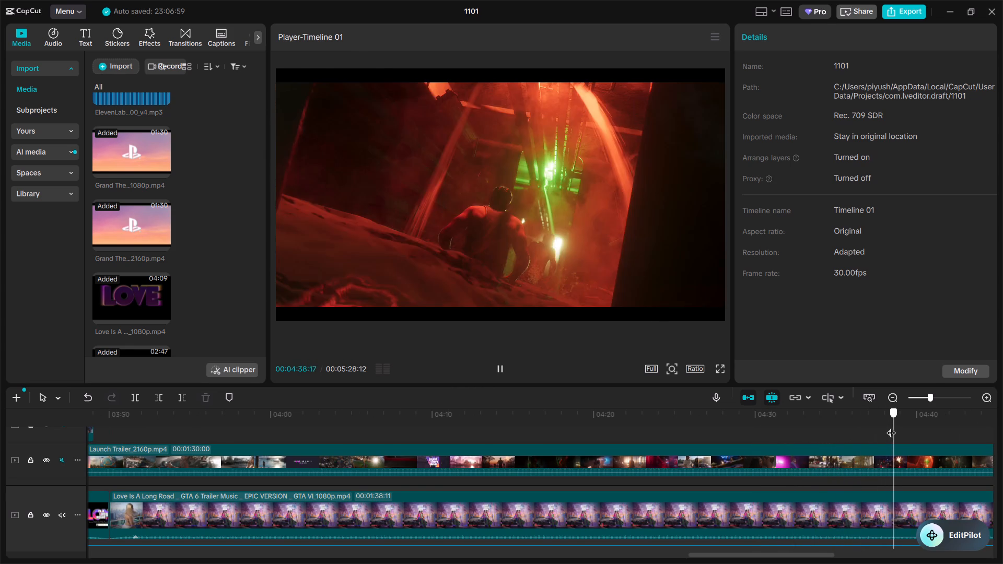
{"action": "left_click_drag", "start_coordinate": [891, 426], "coordinate": [972, 434]}
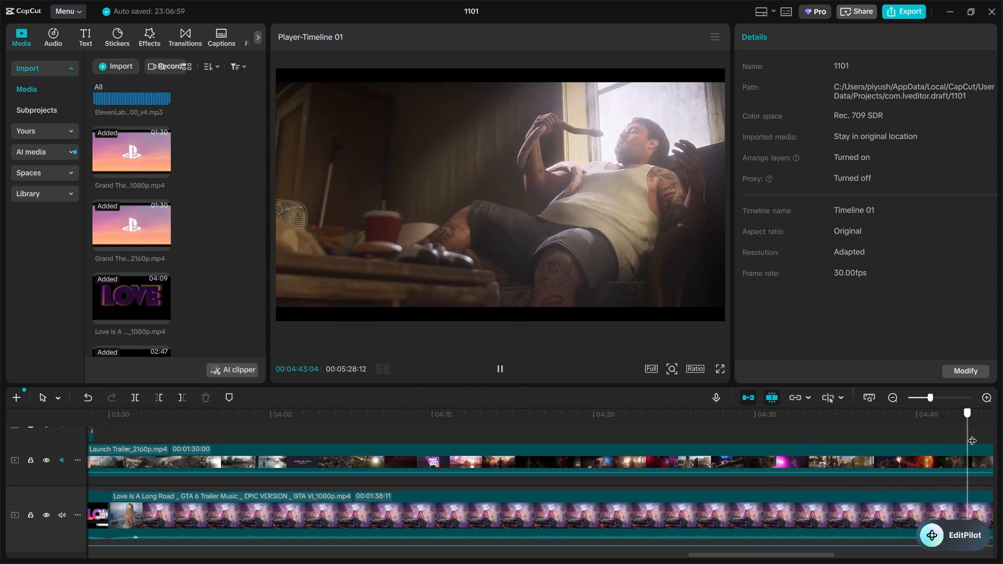
{"action": "left_click_drag", "start_coordinate": [972, 434], "coordinate": [982, 436]}
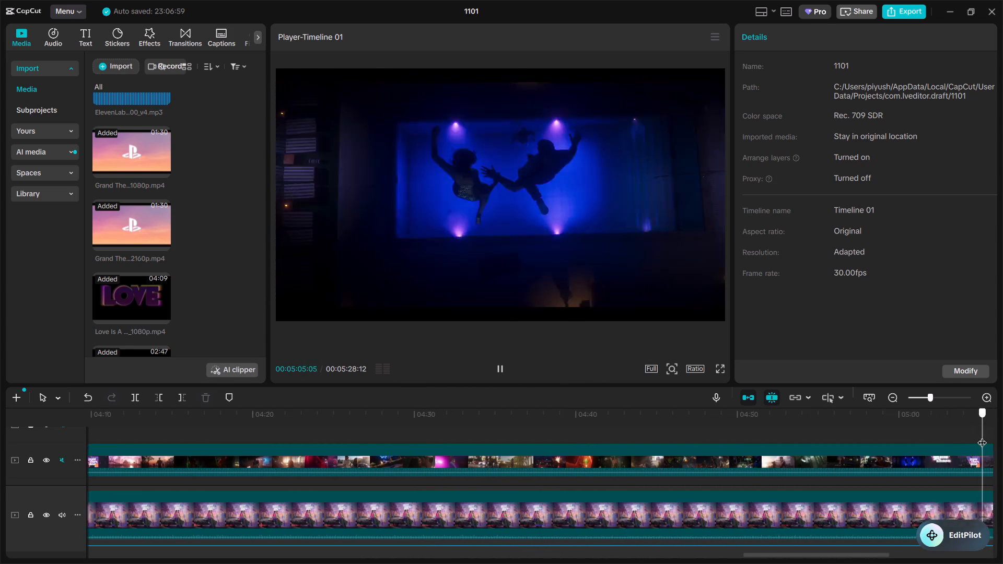
{"action": "left_click_drag", "start_coordinate": [982, 436], "coordinate": [747, 456]}
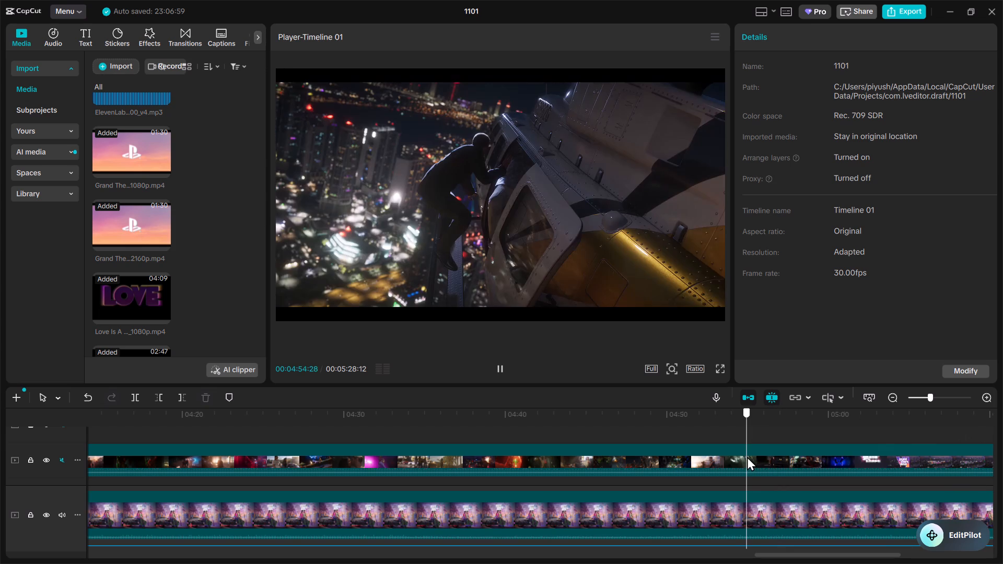
{"action": "left_click_drag", "start_coordinate": [747, 456], "coordinate": [731, 456]}
{"action": "key", "text": "space"}
{"action": "key", "text": "space"}
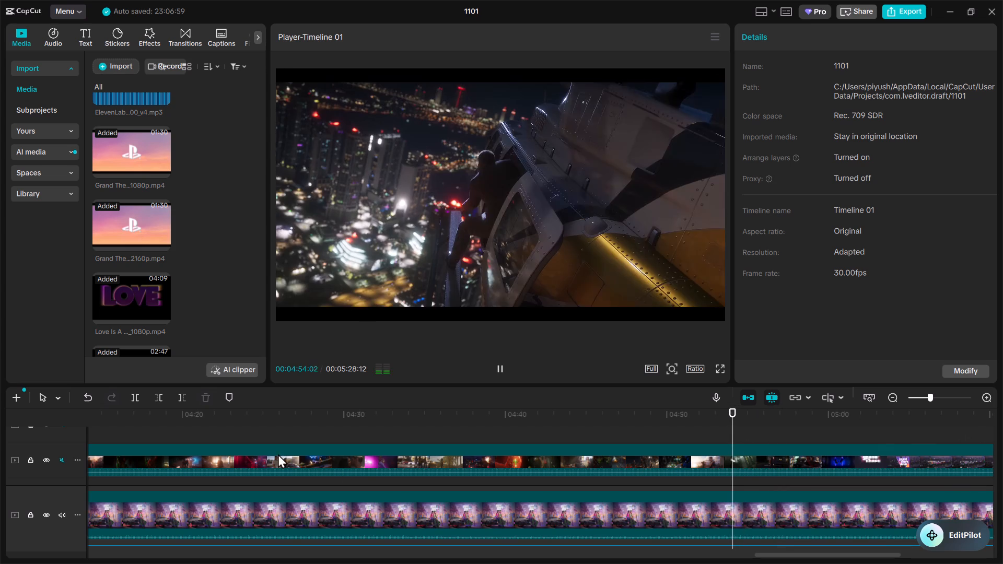
{"action": "key", "text": "space"}
{"action": "left_click", "coordinate": [180, 445]}
{"action": "left_click", "coordinate": [155, 395]}
Play the trimmed launch trailer onward from about 4:54 and split it after the blue-lit couple shot at about 5:00.
{"action": "key", "text": "space"}
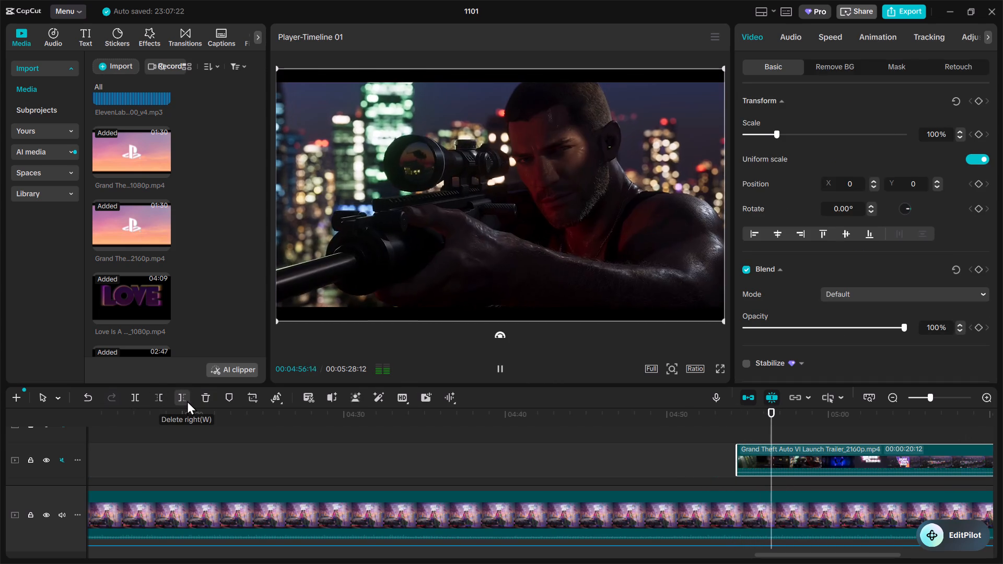
{"action": "key", "text": "space"}
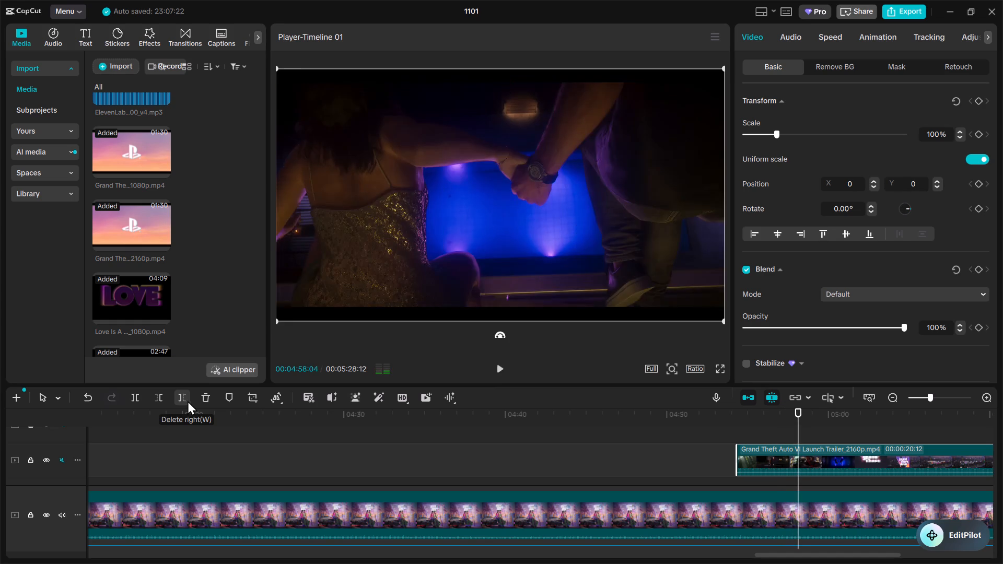
{"action": "key", "text": "space"}
{"action": "key", "text": "space"}
{"action": "key", "text": "space"}
{"action": "key", "text": "space"}
{"action": "key", "text": "space"}
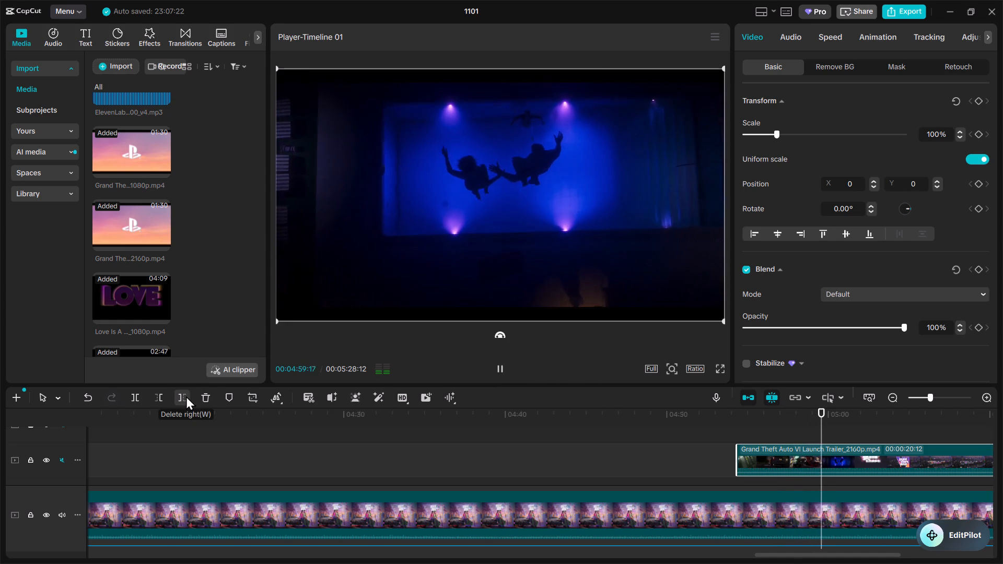
{"action": "key", "text": "space"}
{"action": "key", "text": "space"}
{"action": "key", "text": "space"}
{"action": "left_click", "coordinate": [136, 394]}
{"action": "key", "text": "space"}
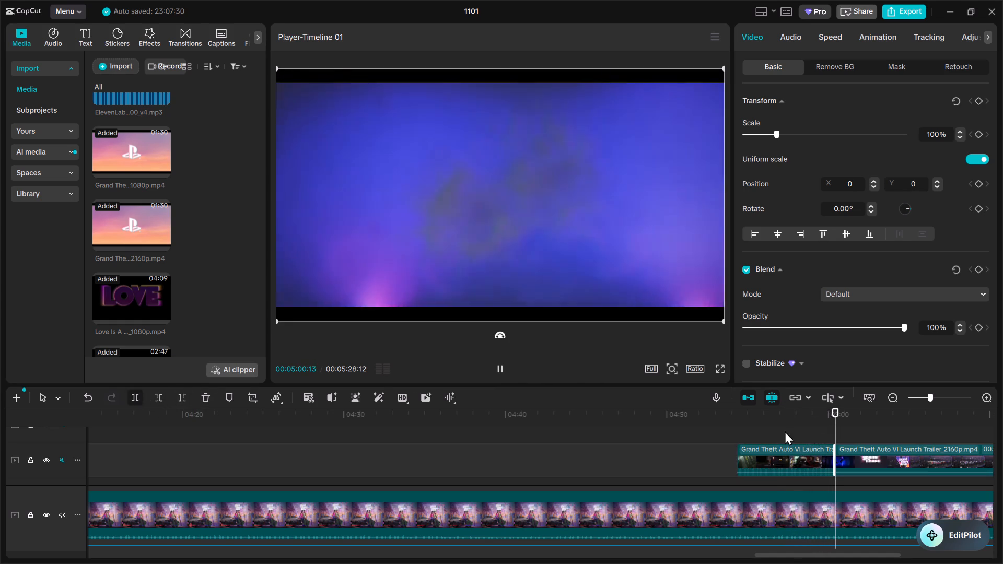
Move the launch trailer excerpt between about 4:54 and 5:00 back along its overlay track to about 4:04.
{"action": "left_click_drag", "start_coordinate": [751, 455], "coordinate": [603, 451]}
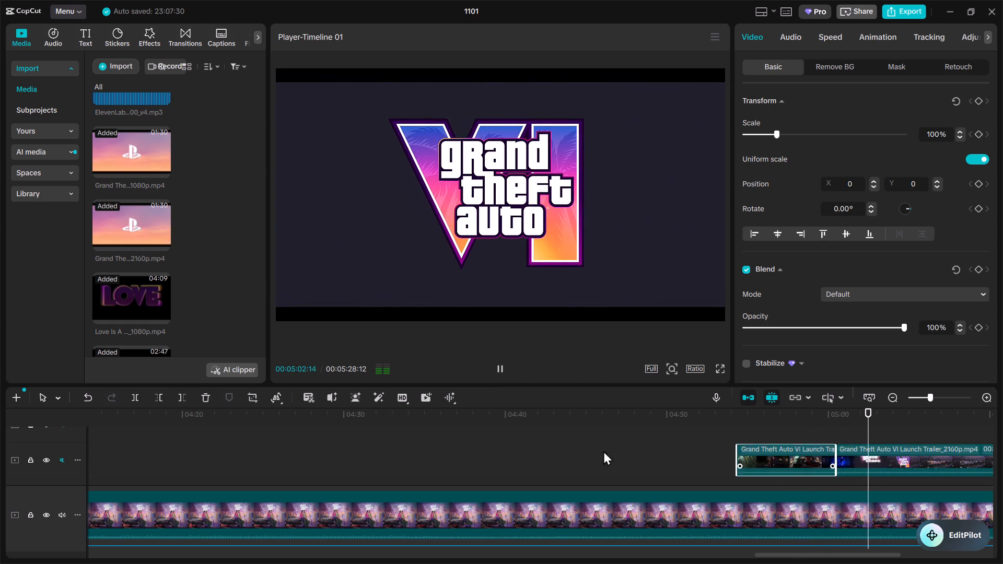
{"action": "left_click_drag", "start_coordinate": [603, 451], "coordinate": [95, 471]}
{"action": "double_click", "coordinate": [890, 394]}
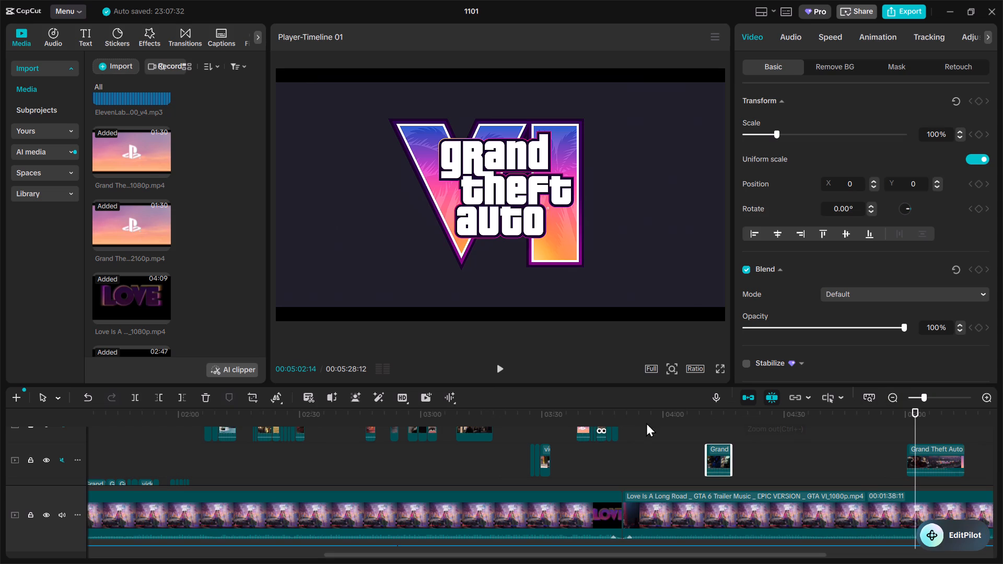
{"action": "left_click_drag", "start_coordinate": [711, 427], "coordinate": [705, 428]}
{"action": "left_click", "coordinate": [699, 428]}
{"action": "key", "text": "space"}
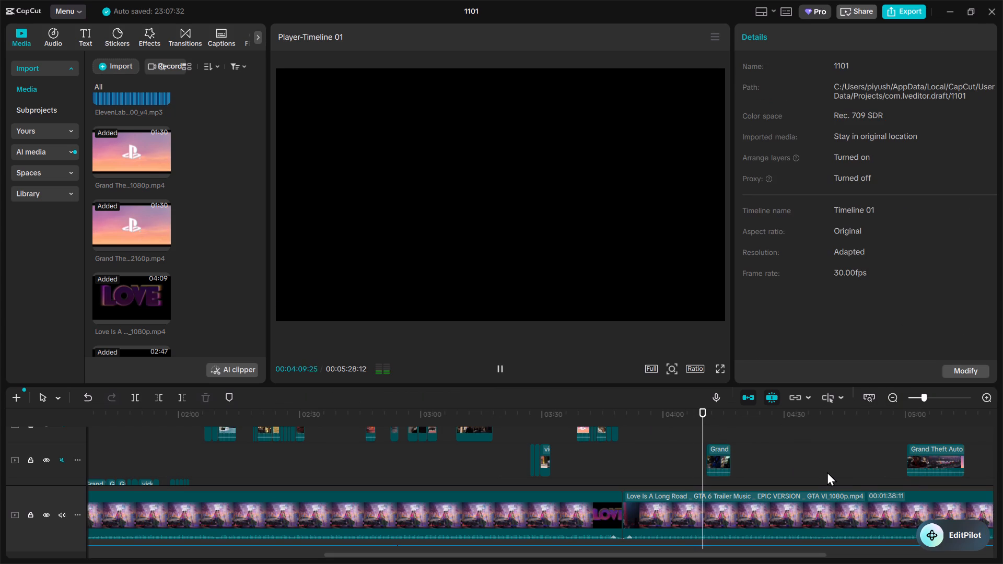
{"action": "left_click", "coordinate": [985, 393]}
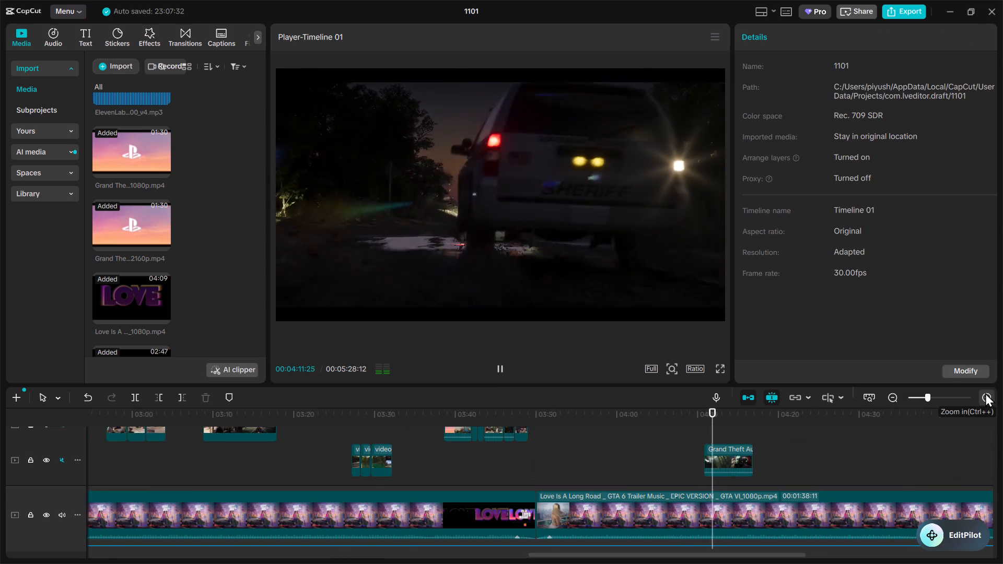
{"action": "left_click", "coordinate": [661, 434]}
{"action": "key", "text": "space"}
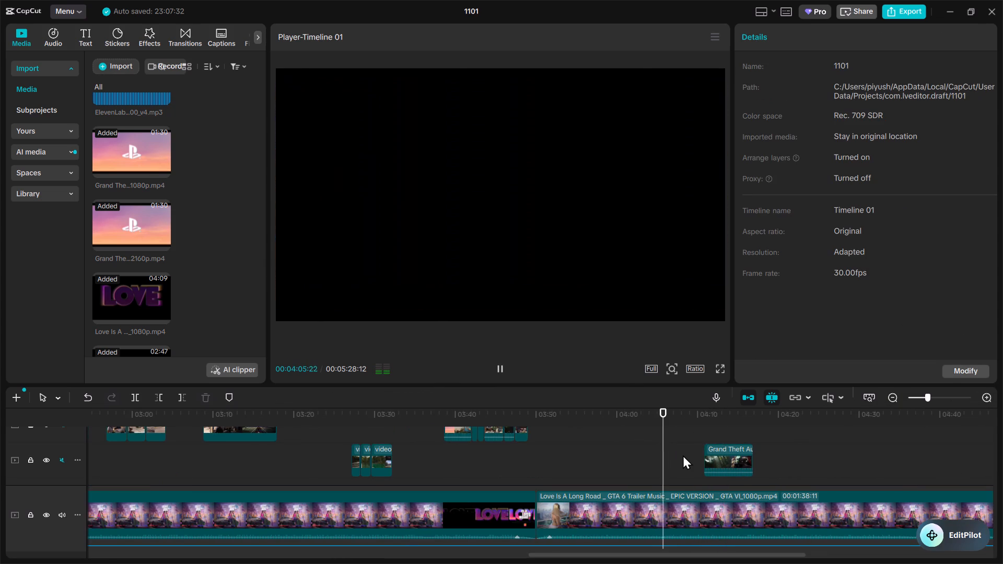
{"action": "left_click", "coordinate": [635, 440]}
{"action": "key", "text": "space"}
{"action": "scroll", "coordinate": [637, 453], "scroll_direction": "up", "scroll_amount": 1}
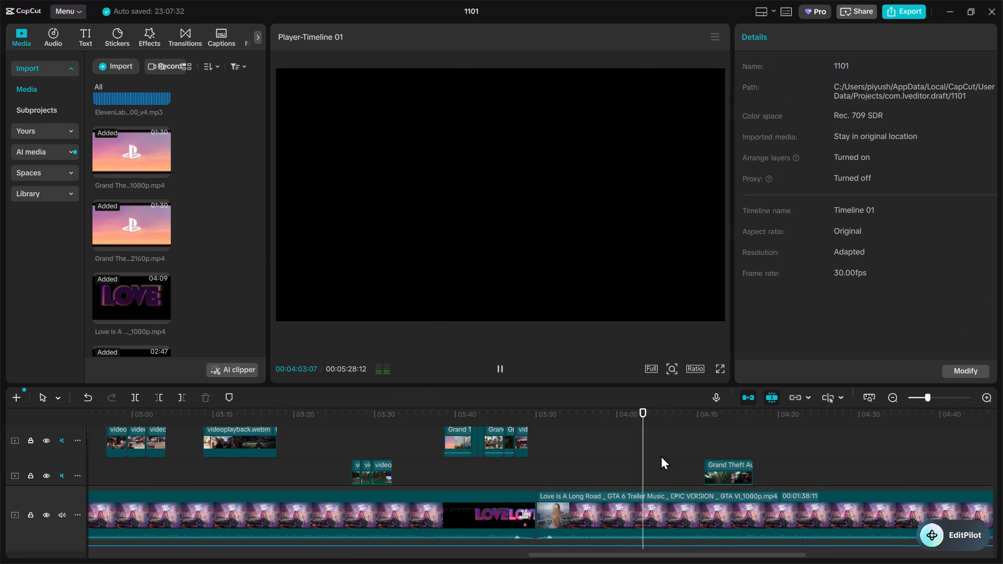
{"action": "left_click_drag", "start_coordinate": [728, 465], "coordinate": [669, 466]}
Play the timeline from the moved excerpt at about 4:04 to about 4:26 to review the stretch that follows.
{"action": "key", "text": "space"}
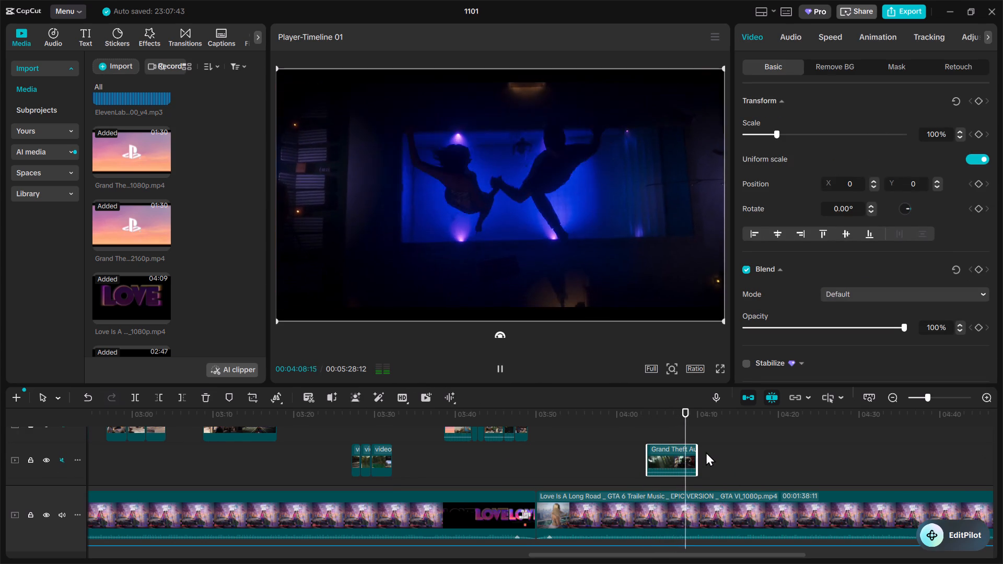
{"action": "key", "text": "space"}
{"action": "key", "text": "space"}
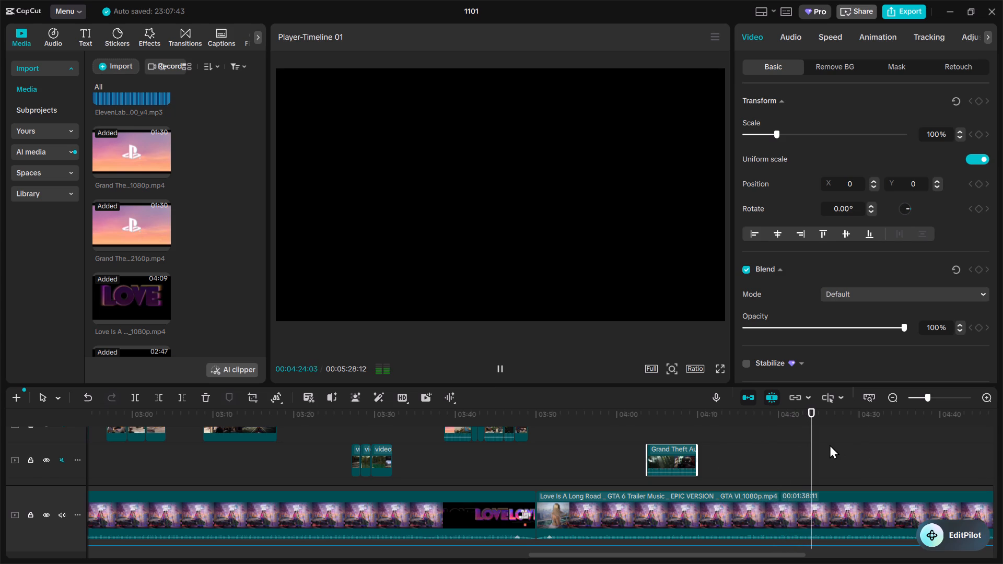
{"action": "scroll", "coordinate": [830, 444], "scroll_direction": "down", "scroll_amount": 1}
{"action": "scroll", "coordinate": [745, 441], "scroll_direction": "up", "scroll_amount": 1}
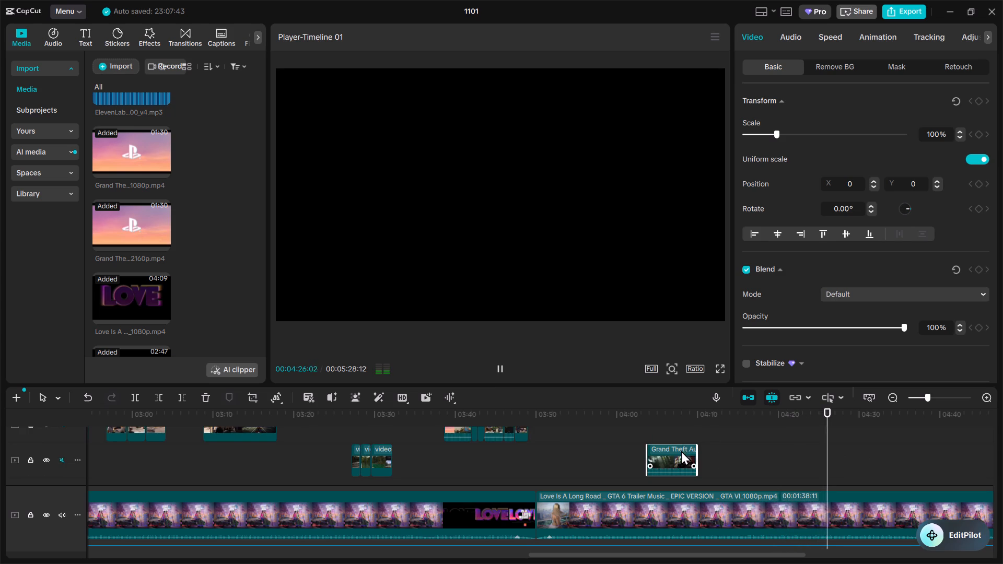
{"action": "key", "text": "space"}
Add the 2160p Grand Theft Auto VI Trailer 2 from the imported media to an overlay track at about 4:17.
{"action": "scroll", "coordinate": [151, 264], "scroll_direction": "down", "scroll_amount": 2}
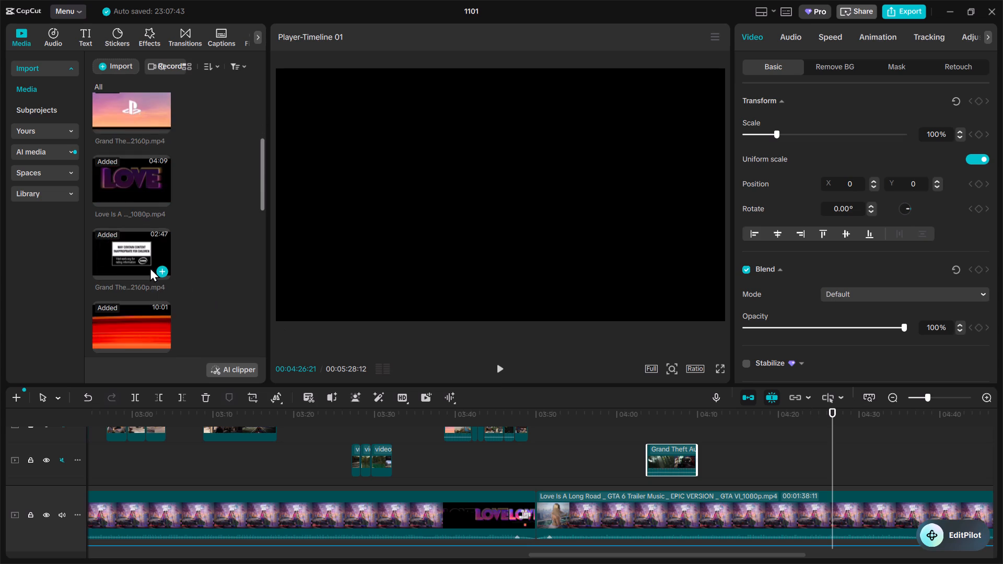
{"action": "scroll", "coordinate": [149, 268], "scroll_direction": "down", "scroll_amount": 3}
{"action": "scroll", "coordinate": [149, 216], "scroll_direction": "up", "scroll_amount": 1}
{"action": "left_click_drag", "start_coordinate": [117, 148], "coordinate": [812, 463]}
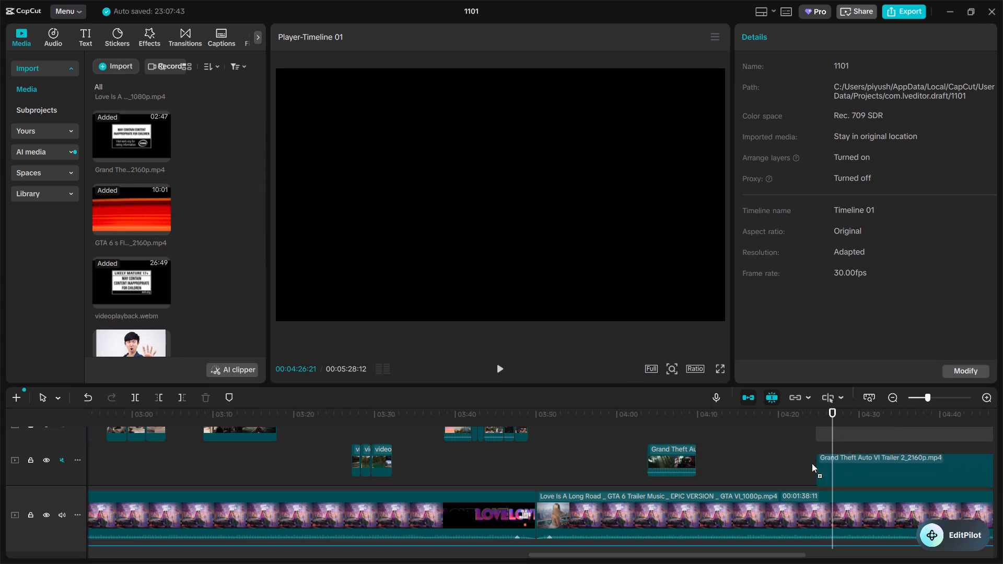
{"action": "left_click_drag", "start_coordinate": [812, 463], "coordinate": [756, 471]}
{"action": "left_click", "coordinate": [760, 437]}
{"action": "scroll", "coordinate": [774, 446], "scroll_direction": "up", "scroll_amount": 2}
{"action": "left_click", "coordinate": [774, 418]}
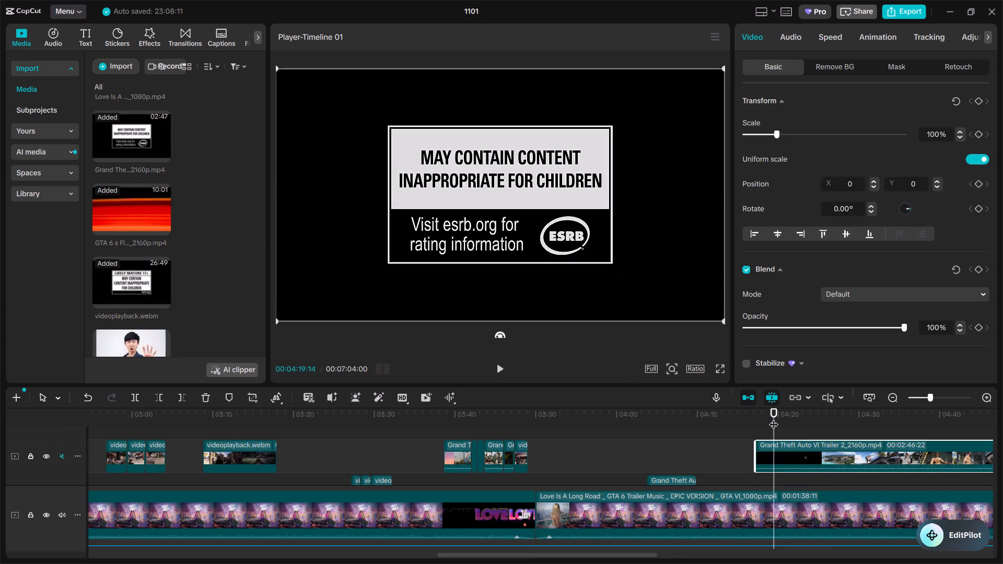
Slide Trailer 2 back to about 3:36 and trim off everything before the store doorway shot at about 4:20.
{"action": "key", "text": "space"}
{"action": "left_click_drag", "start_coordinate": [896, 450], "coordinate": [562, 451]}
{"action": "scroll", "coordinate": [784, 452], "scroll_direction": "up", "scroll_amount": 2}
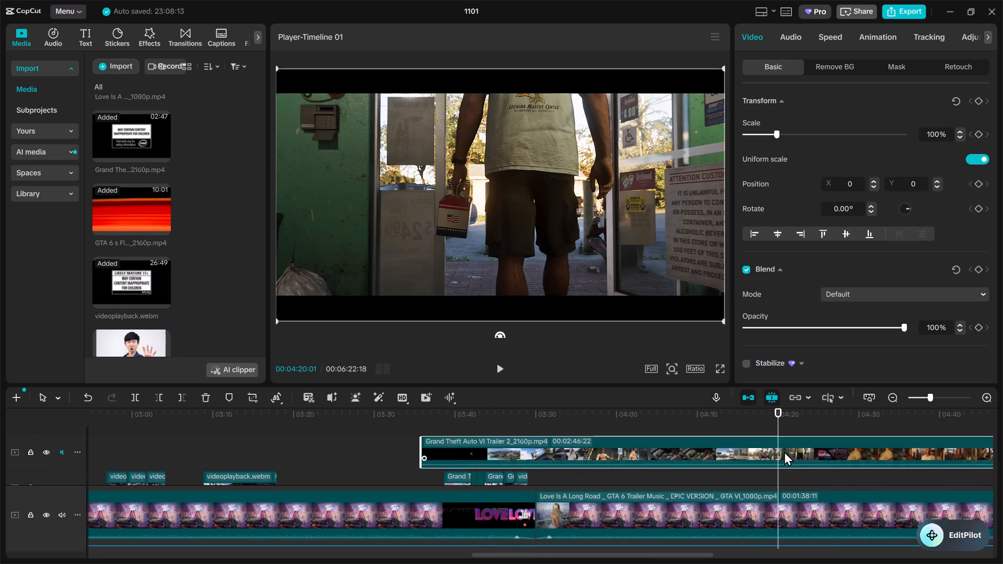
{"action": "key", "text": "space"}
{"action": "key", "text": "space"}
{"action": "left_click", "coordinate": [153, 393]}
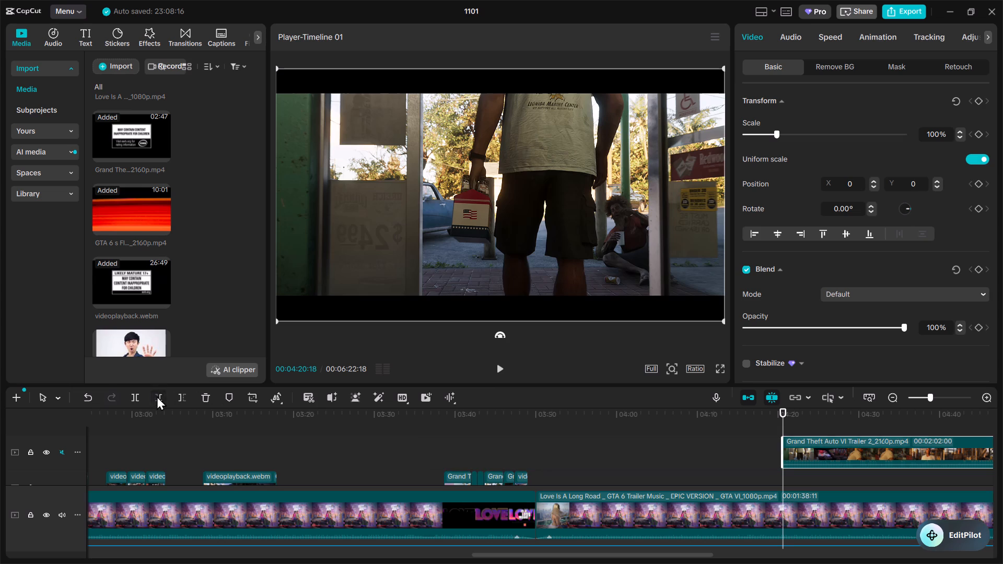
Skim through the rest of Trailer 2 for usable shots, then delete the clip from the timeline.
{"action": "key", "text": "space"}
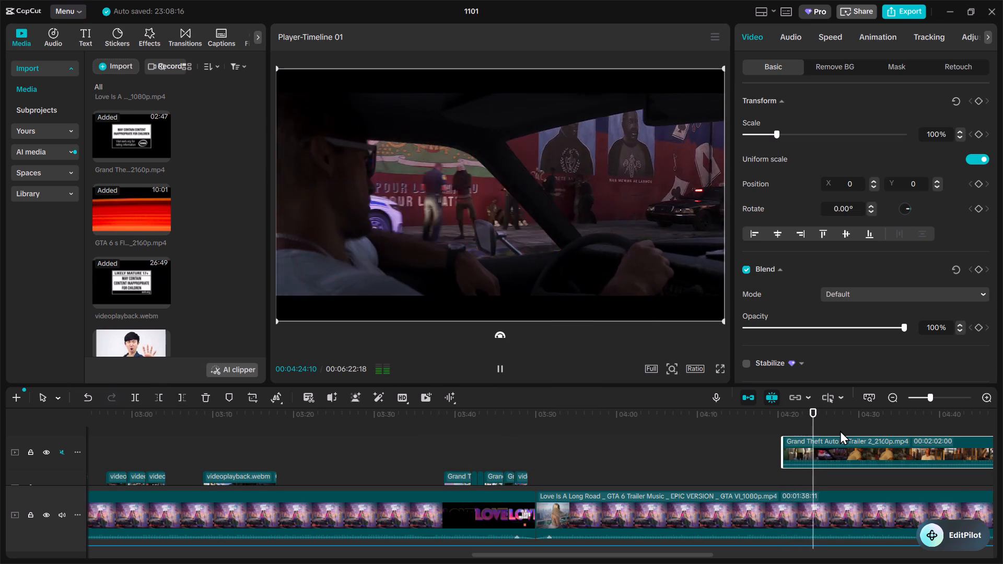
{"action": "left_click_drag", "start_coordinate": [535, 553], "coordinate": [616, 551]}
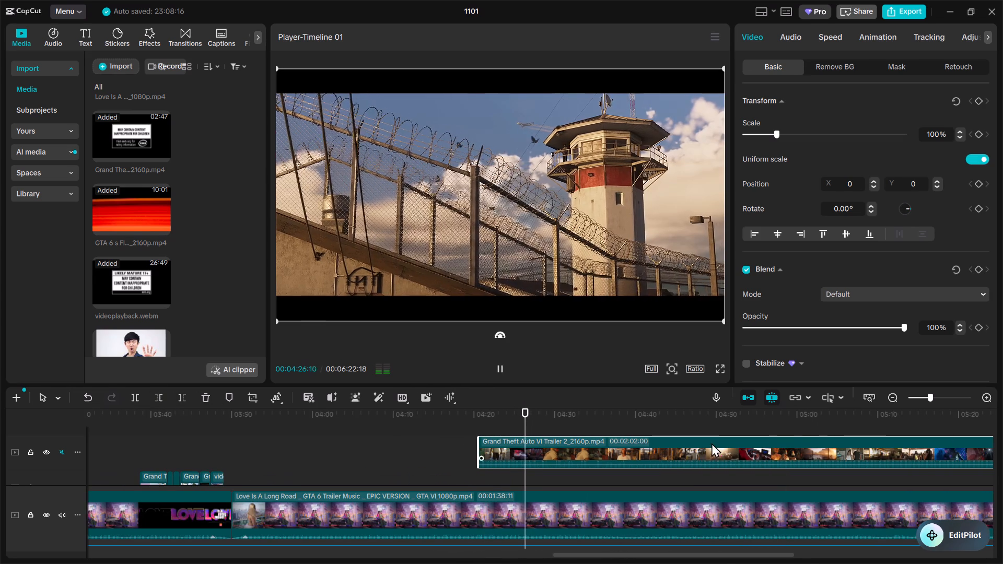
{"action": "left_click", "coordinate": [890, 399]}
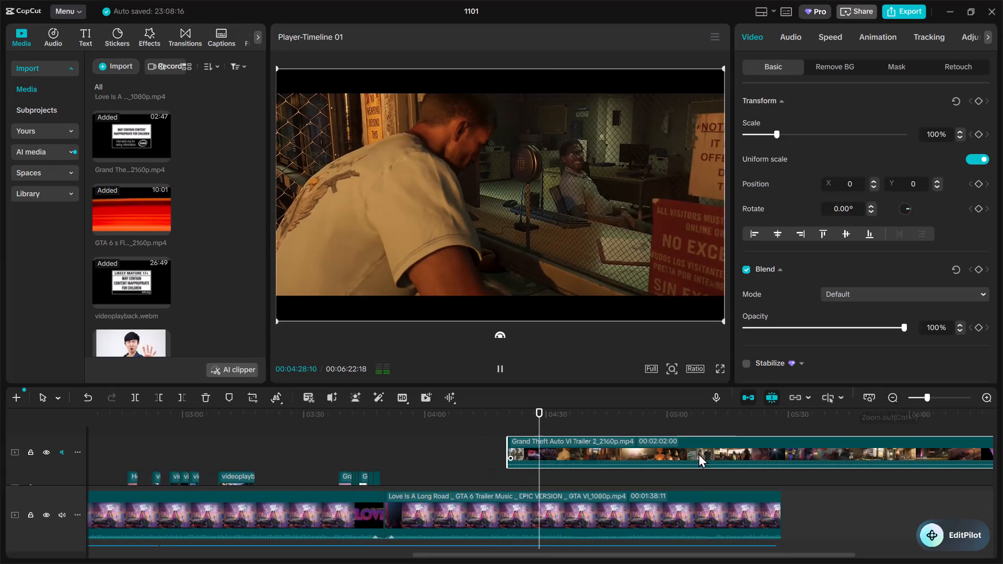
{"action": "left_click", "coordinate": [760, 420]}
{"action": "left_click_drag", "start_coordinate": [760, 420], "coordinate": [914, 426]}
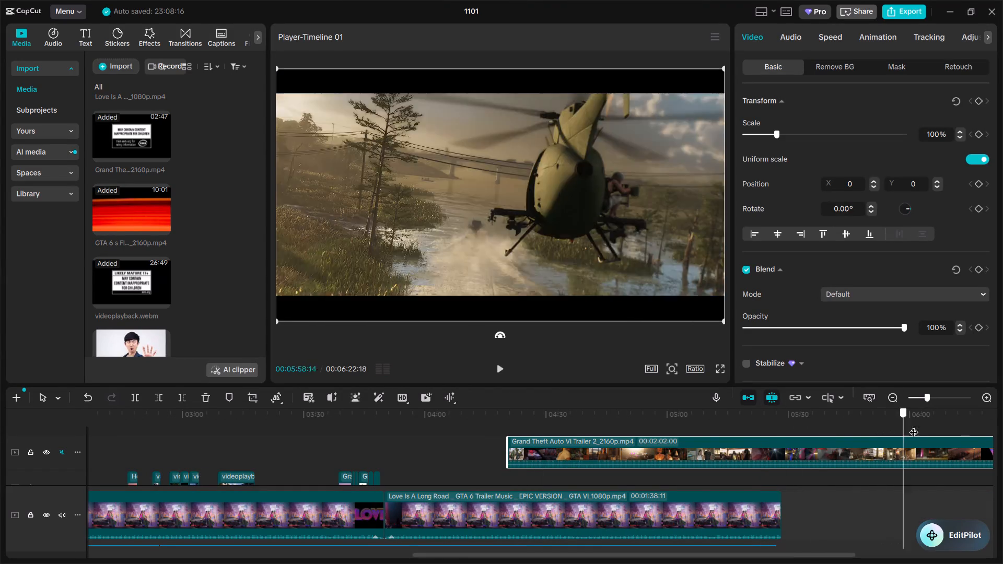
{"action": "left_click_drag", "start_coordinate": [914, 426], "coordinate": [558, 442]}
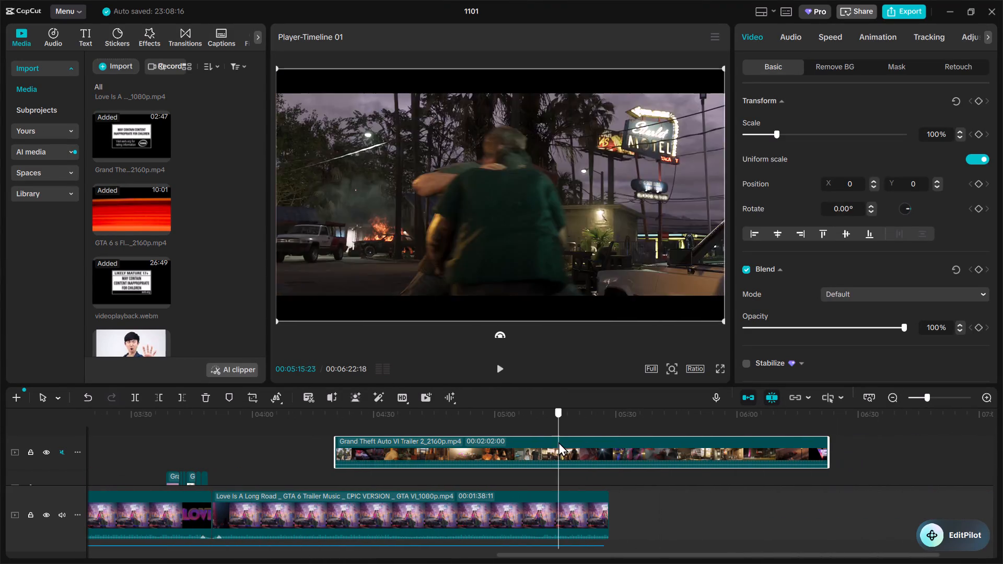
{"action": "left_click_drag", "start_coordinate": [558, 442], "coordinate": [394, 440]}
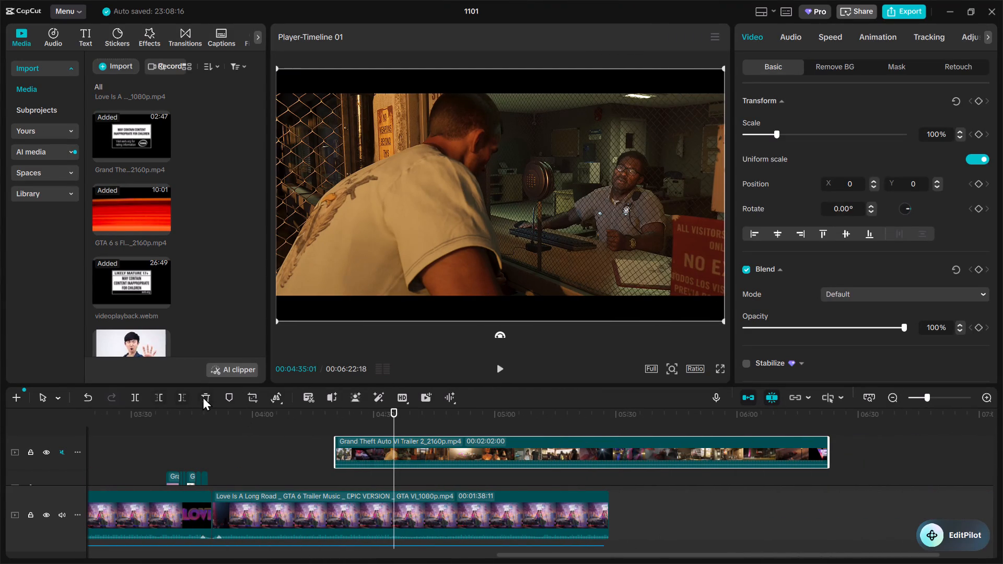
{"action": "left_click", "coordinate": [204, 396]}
Add the 2160p Grand Theft Auto VI Trailer 1 from the imported media to an overlay track at about 4:22.
{"action": "scroll", "coordinate": [62, 233], "scroll_direction": "down", "scroll_amount": 11}
{"action": "scroll", "coordinate": [118, 252], "scroll_direction": "up", "scroll_amount": 2}
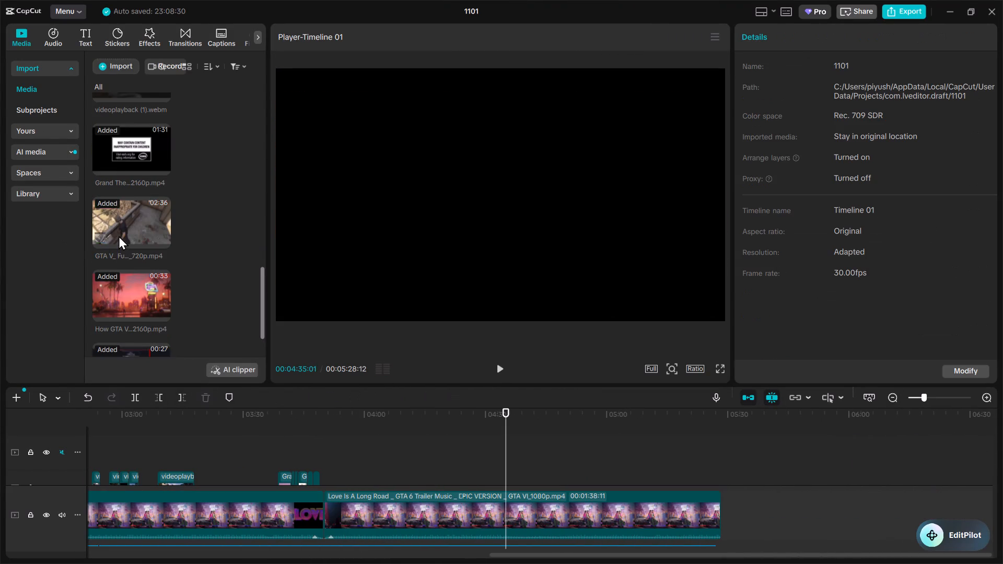
{"action": "left_click_drag", "start_coordinate": [122, 222], "coordinate": [473, 466]}
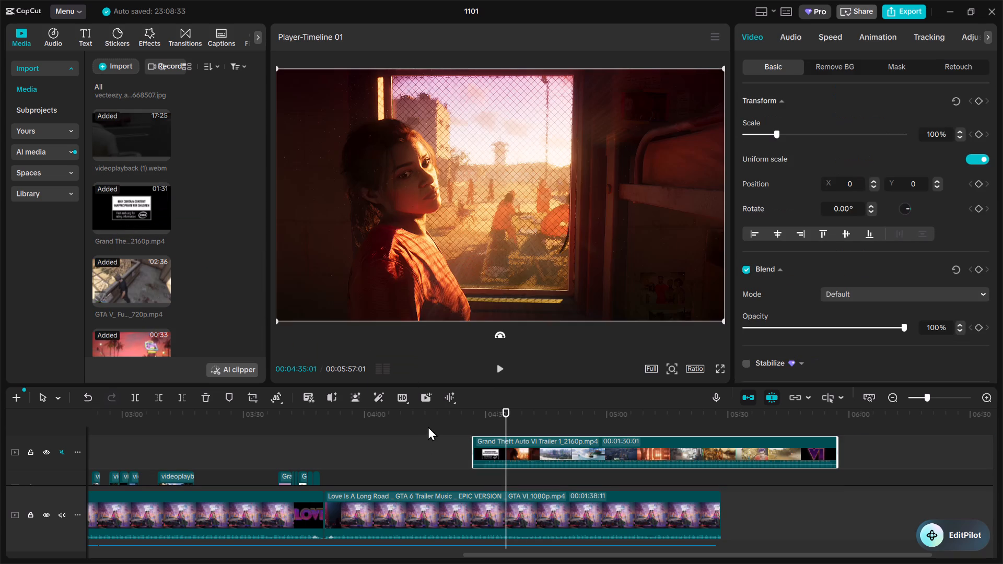
{"action": "scroll", "coordinate": [428, 426], "scroll_direction": "down", "scroll_amount": 1}
{"action": "left_click", "coordinate": [428, 420]}
{"action": "scroll", "coordinate": [428, 420], "scroll_direction": "down", "scroll_amount": 1}
{"action": "key", "text": "space"}
{"action": "scroll", "coordinate": [460, 426], "scroll_direction": "down", "scroll_amount": 2}
{"action": "left_click_drag", "start_coordinate": [536, 435], "coordinate": [521, 488]}
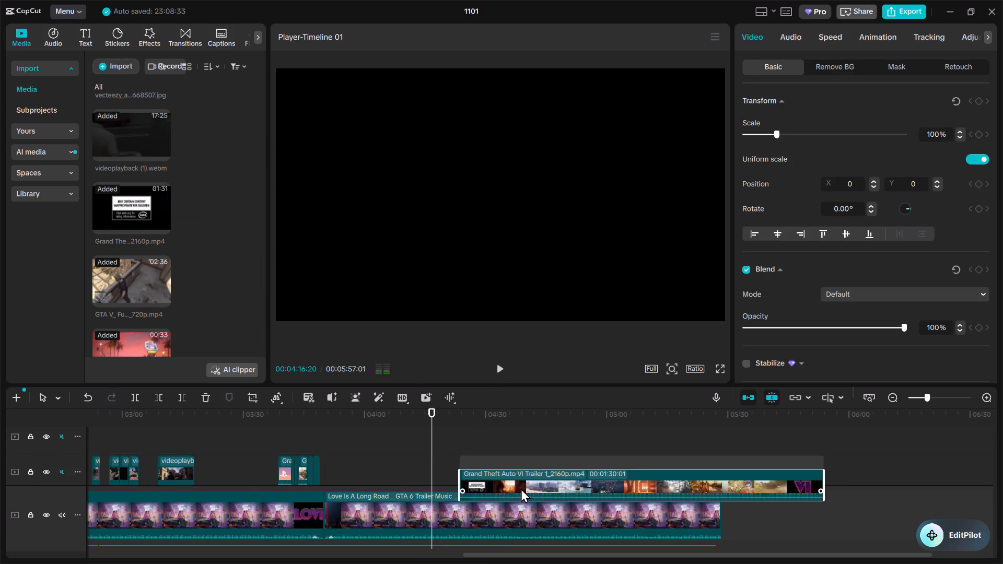
{"action": "left_click_drag", "start_coordinate": [521, 488], "coordinate": [518, 487]}
{"action": "key", "text": "space"}
{"action": "scroll", "coordinate": [493, 453], "scroll_direction": "down", "scroll_amount": 2}
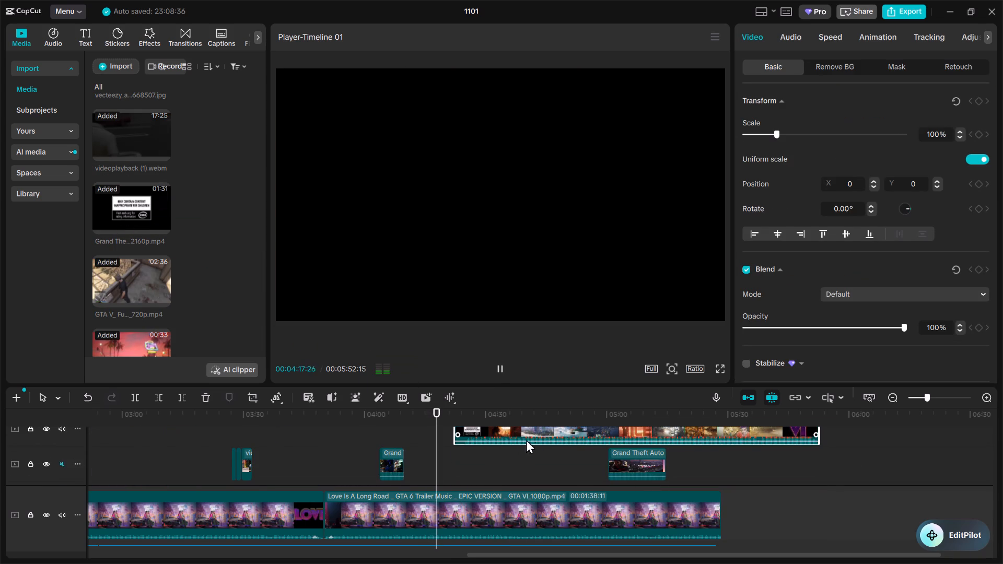
{"action": "scroll", "coordinate": [532, 439], "scroll_direction": "down", "scroll_amount": 1}
{"action": "scroll", "coordinate": [532, 439], "scroll_direction": "up", "scroll_amount": 1}
{"action": "scroll", "coordinate": [532, 439], "scroll_direction": "down", "scroll_amount": 2}
Shift Trailer 1 clear to about 5:43 and delete the leftover launch trailer piece at about 5:00.
{"action": "left_click", "coordinate": [623, 408]}
{"action": "key", "text": "space"}
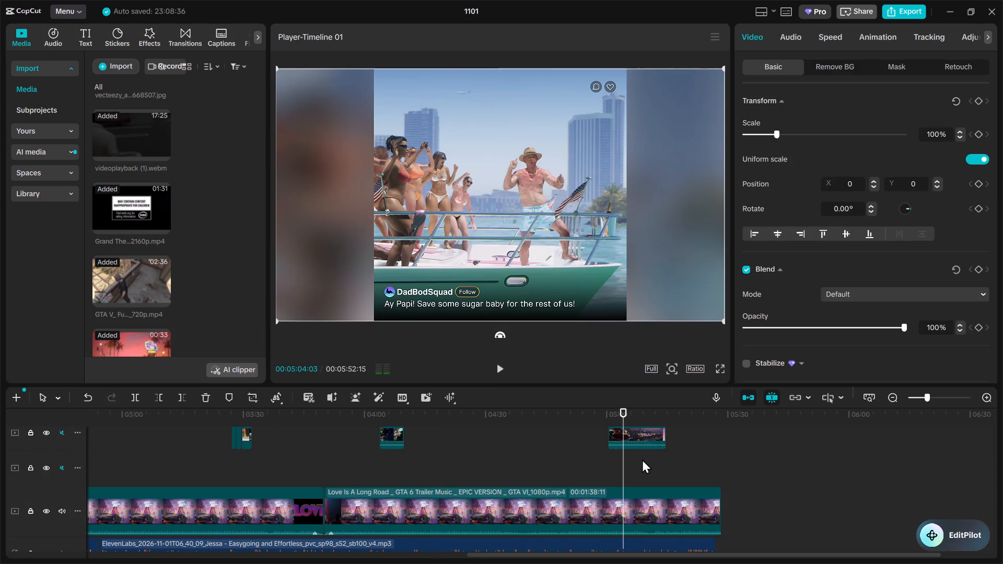
{"action": "key", "text": "space"}
{"action": "scroll", "coordinate": [642, 462], "scroll_direction": "up", "scroll_amount": 2}
{"action": "key", "text": "space"}
{"action": "left_click", "coordinate": [638, 463]}
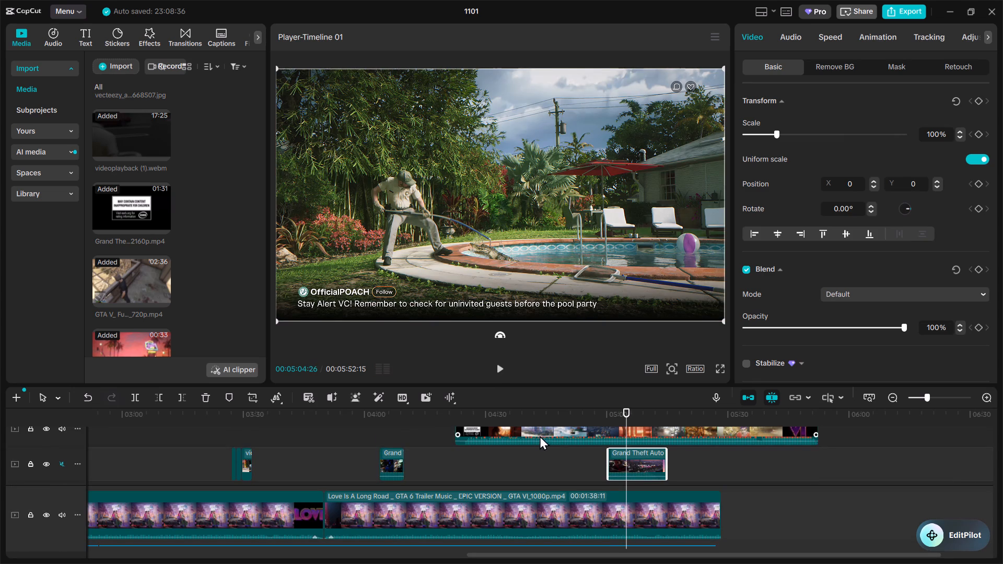
{"action": "left_click_drag", "start_coordinate": [554, 427], "coordinate": [879, 435]}
{"action": "key", "text": "space"}
{"action": "left_click", "coordinate": [591, 440]}
{"action": "key", "text": "space"}
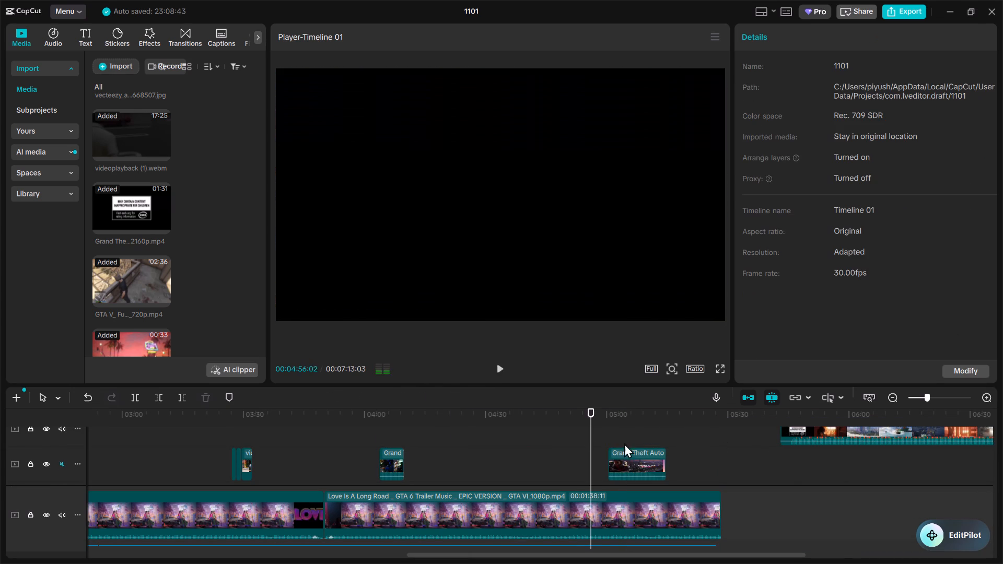
{"action": "left_click", "coordinate": [635, 457]}
{"action": "left_click", "coordinate": [210, 397]}
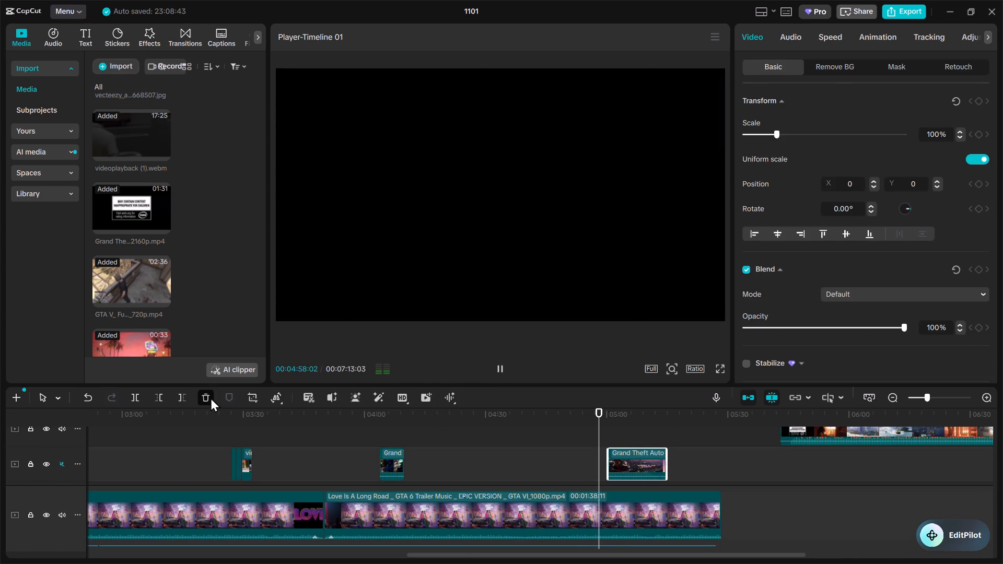
Move Trailer 1 onto the muted overlay track with the launch trailer excerpt, starting at about 4:39.
{"action": "scroll", "coordinate": [418, 429], "scroll_direction": "down", "scroll_amount": 2}
{"action": "left_click", "coordinate": [421, 427]}
{"action": "key", "text": "space"}
{"action": "scroll", "coordinate": [680, 467], "scroll_direction": "up", "scroll_amount": 2}
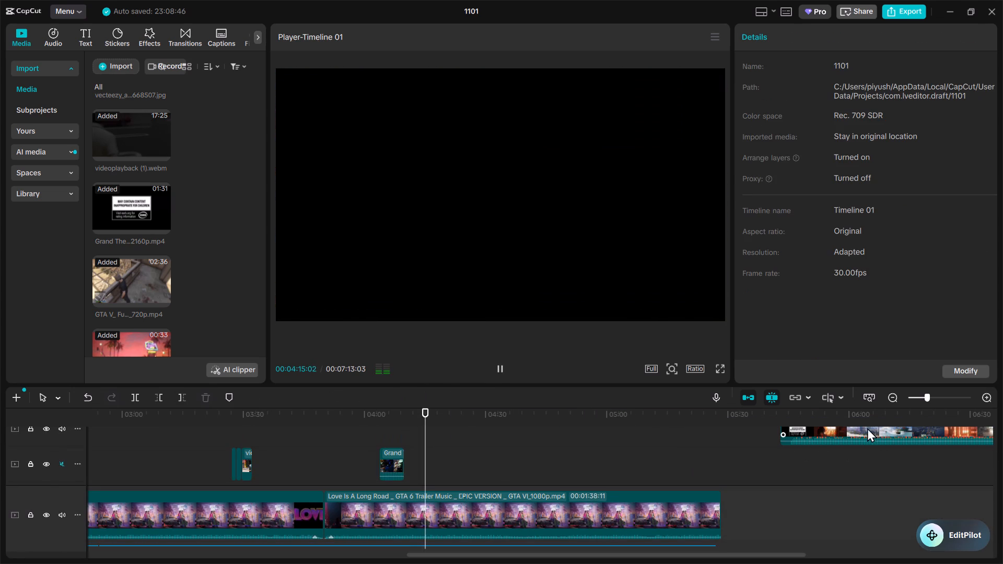
{"action": "left_click_drag", "start_coordinate": [867, 428], "coordinate": [644, 459]}
{"action": "key", "text": "space"}
{"action": "left_click", "coordinate": [409, 414]}
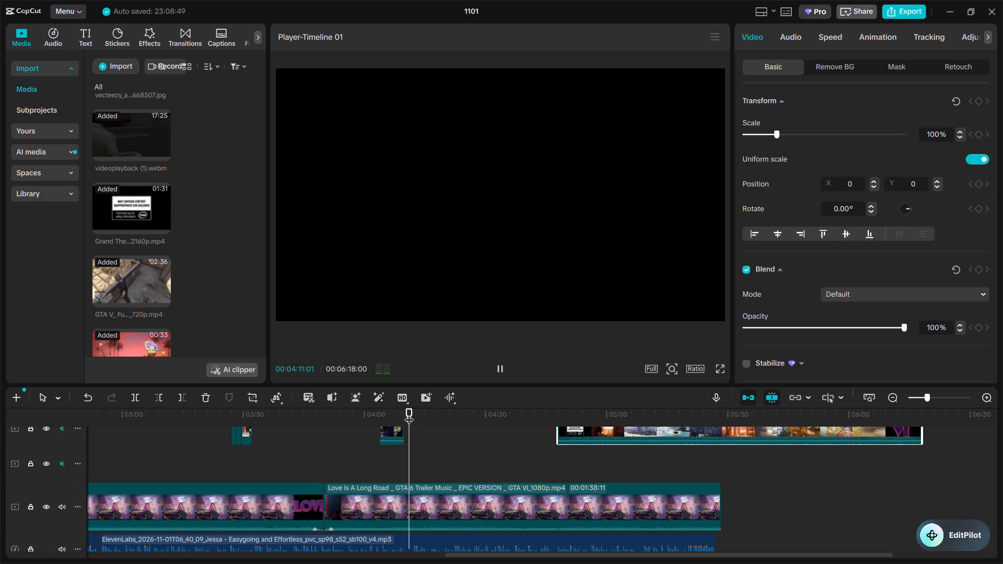
{"action": "key", "text": "space"}
{"action": "left_click_drag", "start_coordinate": [607, 427], "coordinate": [569, 435]}
{"action": "key", "text": "space"}
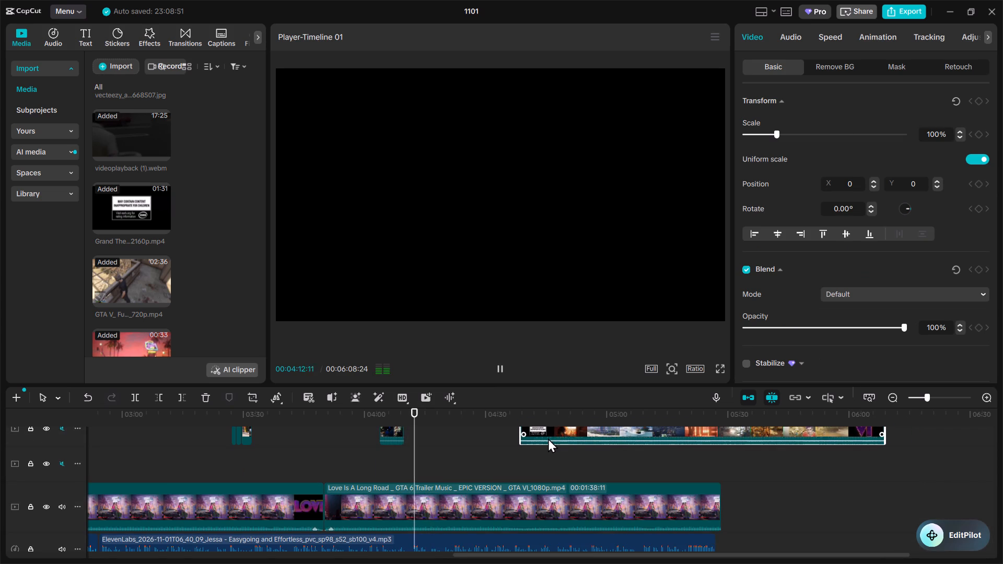
Move Trailer 1 earlier on its overlay track to start at about 4:22, playing the soundtrack to judge the placement.
{"action": "scroll", "coordinate": [536, 445], "scroll_direction": "up", "scroll_amount": 1}
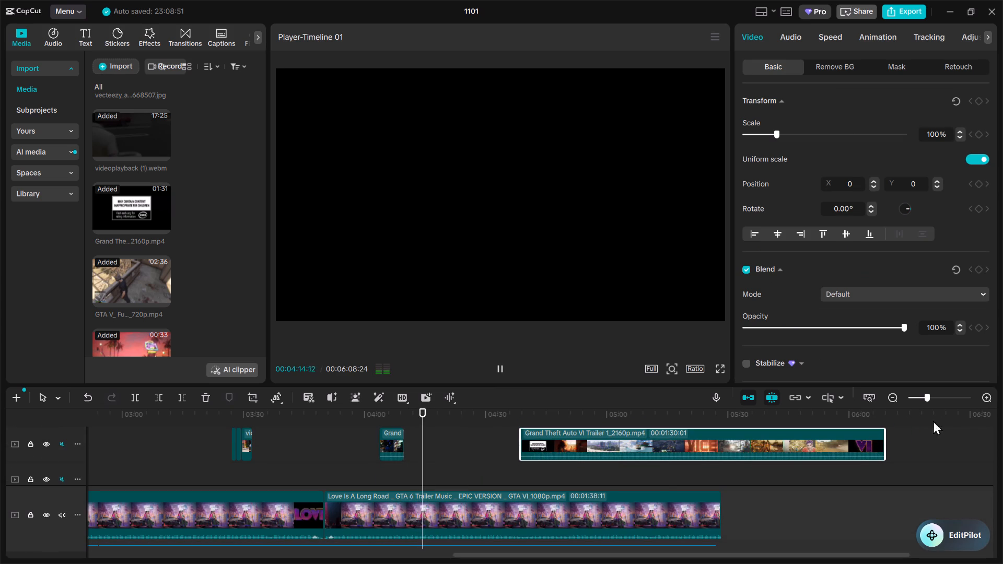
{"action": "left_click", "coordinate": [993, 395]}
{"action": "left_click", "coordinate": [993, 396]}
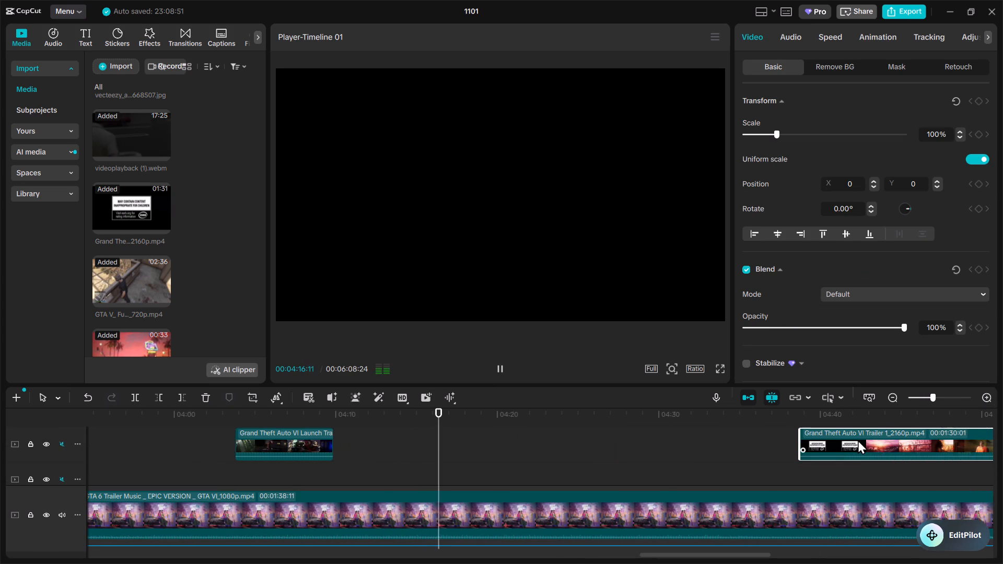
{"action": "left_click_drag", "start_coordinate": [857, 439], "coordinate": [707, 446]}
{"action": "key", "text": "space"}
{"action": "key", "text": "space"}
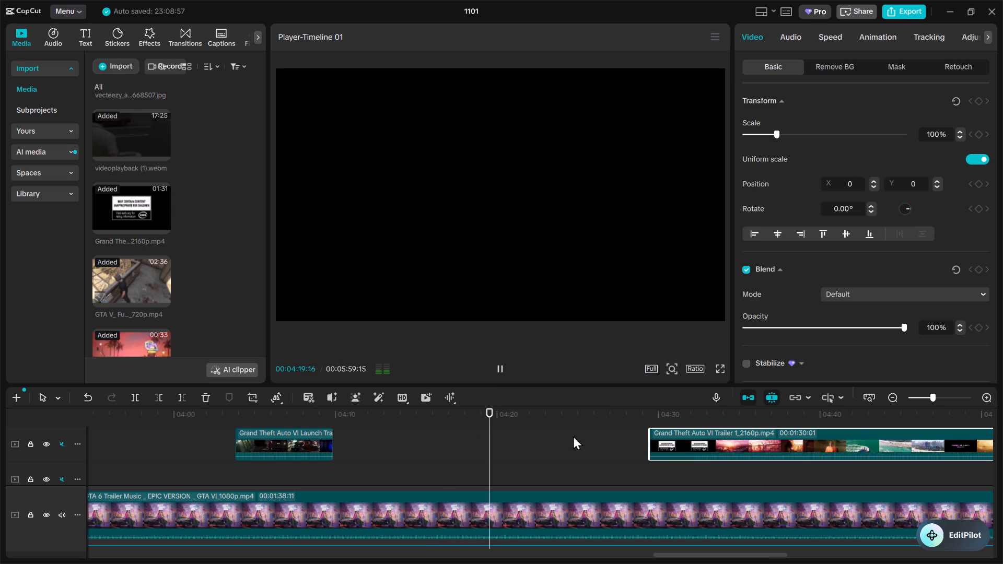
{"action": "left_click", "coordinate": [554, 428]}
{"action": "key", "text": "space"}
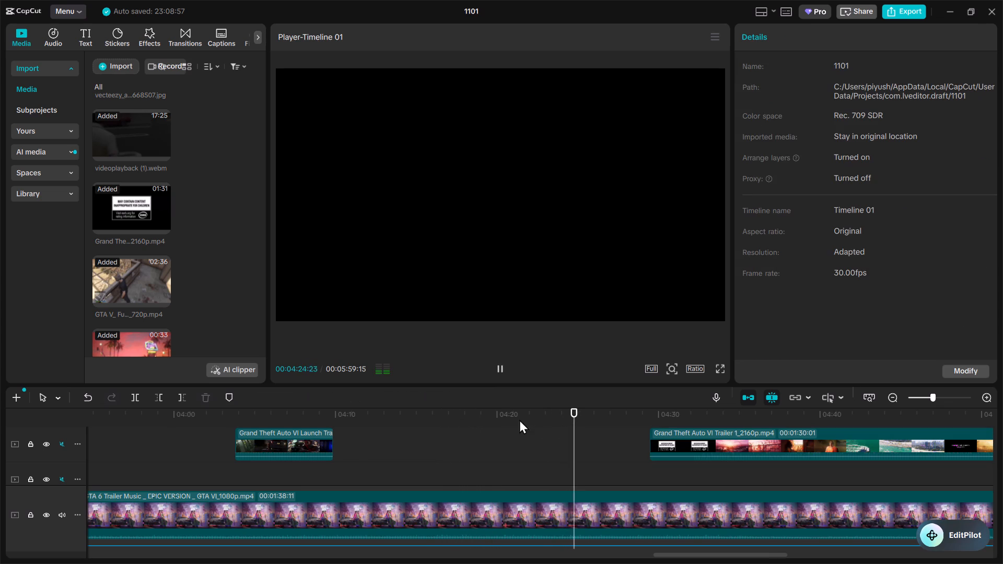
{"action": "left_click", "coordinate": [519, 418]}
{"action": "left_click", "coordinate": [497, 418]}
{"action": "key", "text": "space"}
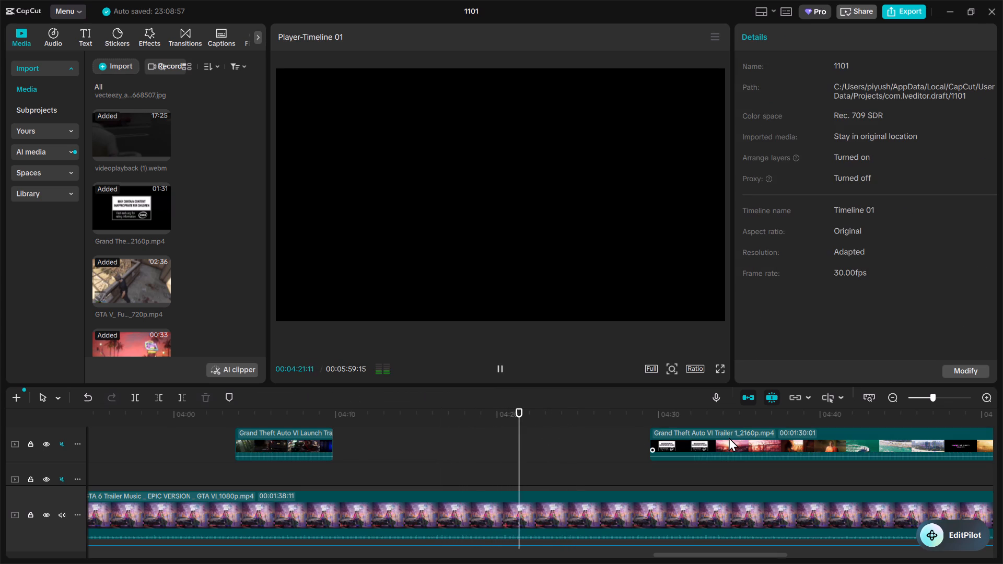
{"action": "key", "text": "space"}
{"action": "left_click_drag", "start_coordinate": [726, 438], "coordinate": [611, 448]}
{"action": "key", "text": "space"}
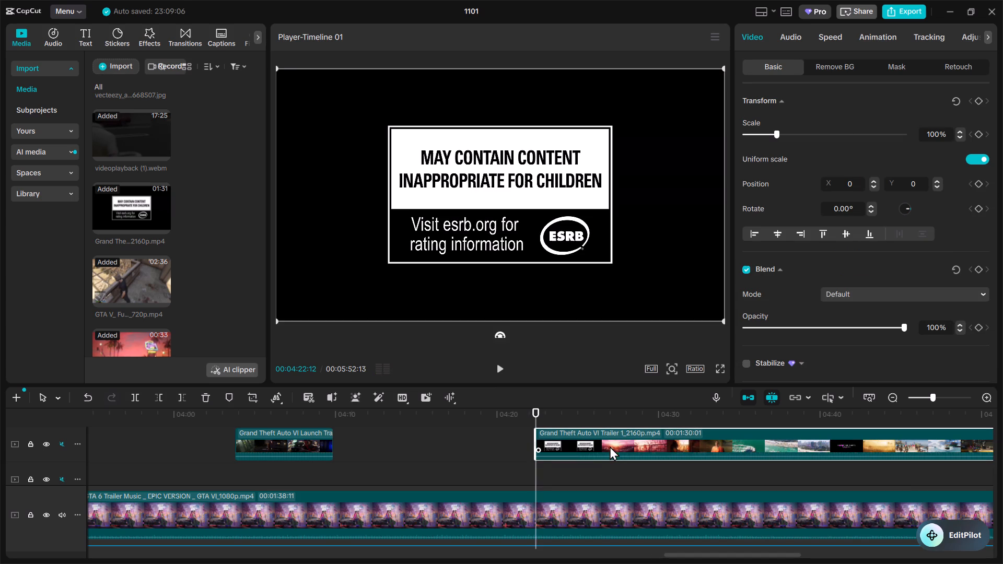
Trim the opening of Trailer 1 up to the boat-at-sea shot and place the clip to start at about 4:20.
{"action": "left_click_drag", "start_coordinate": [603, 442], "coordinate": [509, 441]}
{"action": "left_click", "coordinate": [156, 394]}
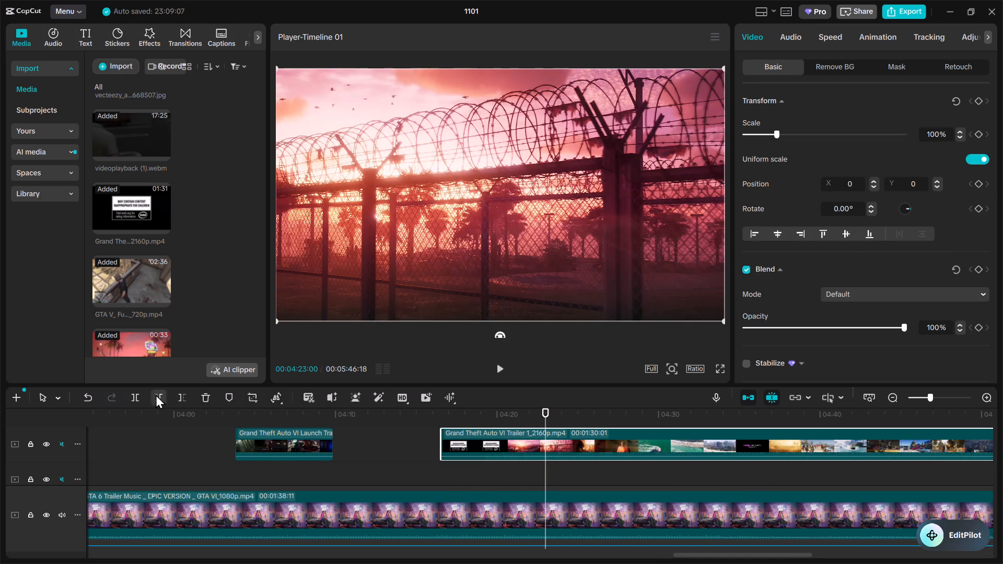
{"action": "key", "text": "space"}
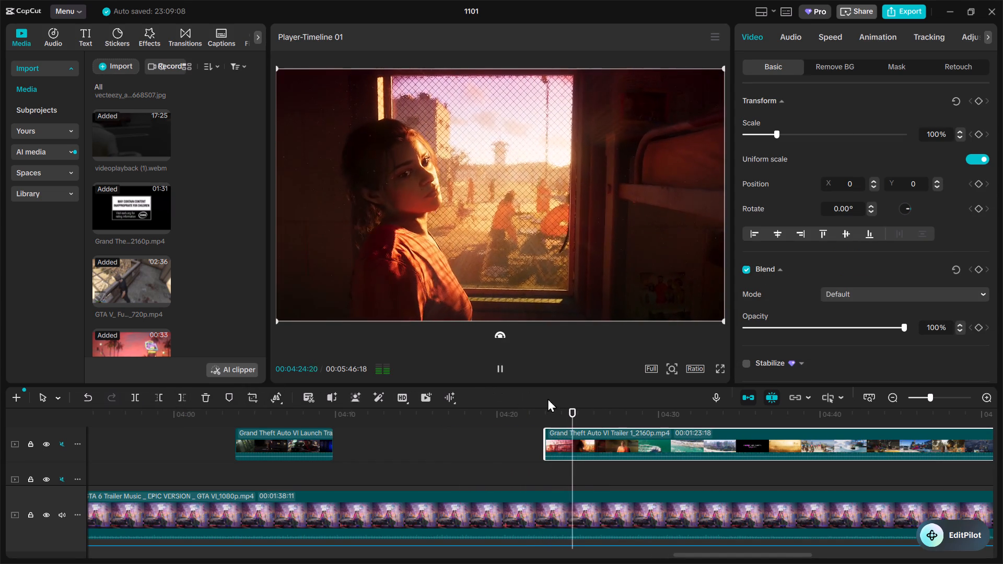
{"action": "left_click_drag", "start_coordinate": [543, 437], "coordinate": [521, 439]}
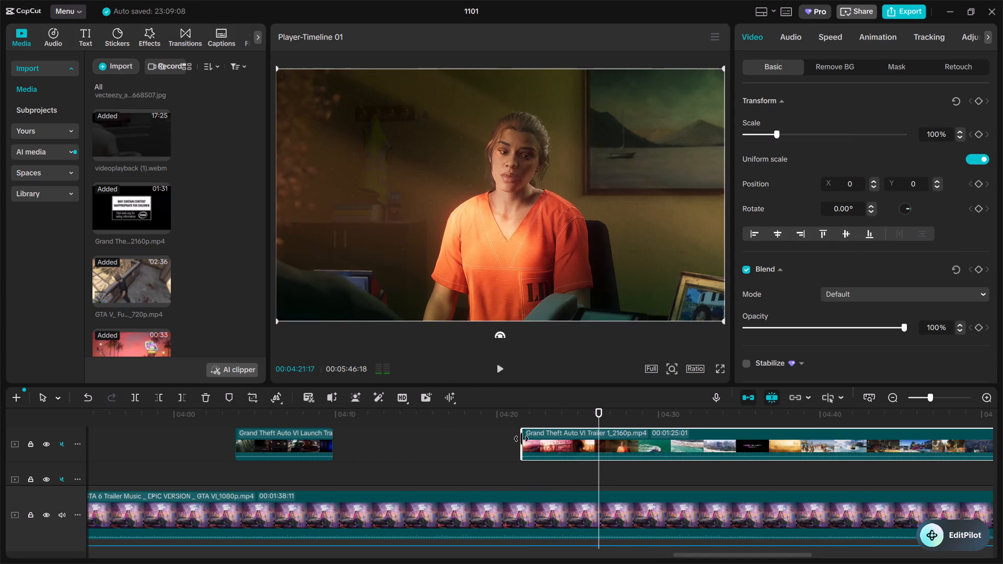
{"action": "left_click_drag", "start_coordinate": [521, 439], "coordinate": [523, 439]}
{"action": "left_click", "coordinate": [624, 417]}
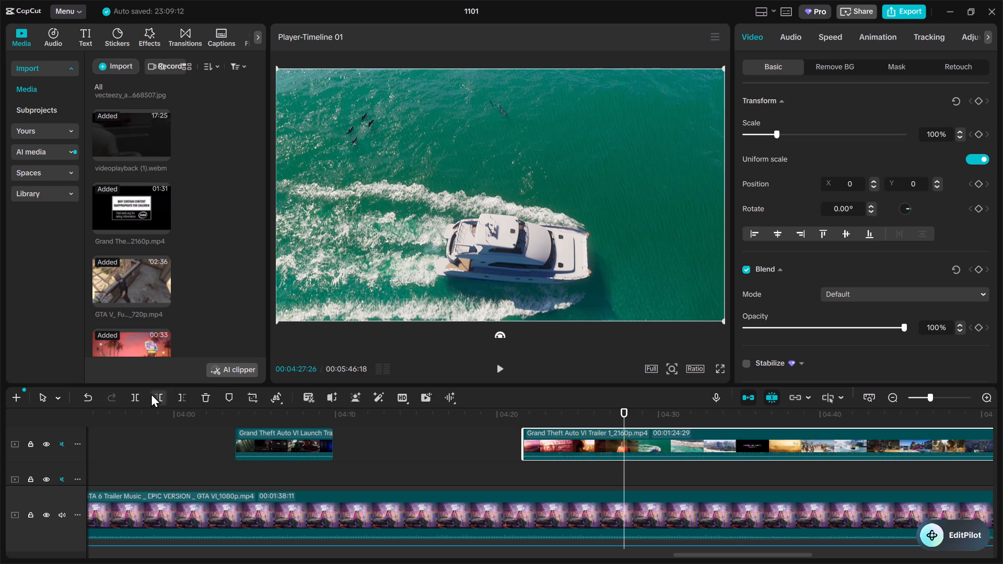
{"action": "left_click", "coordinate": [151, 393]}
{"action": "left_click_drag", "start_coordinate": [694, 434], "coordinate": [564, 442]}
{"action": "left_click", "coordinate": [495, 415]}
{"action": "left_click_drag", "start_coordinate": [517, 433], "coordinate": [533, 435]}
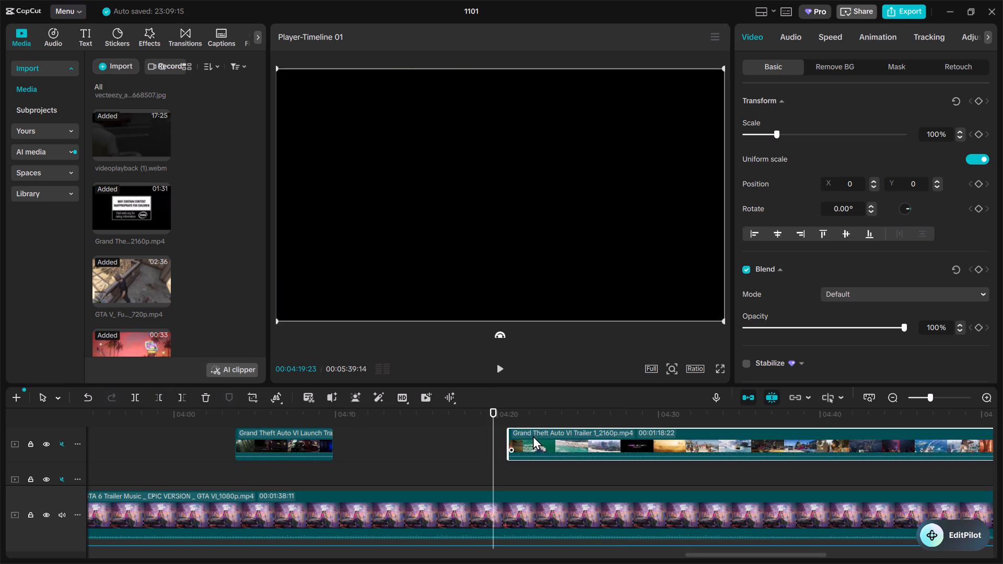
Play the start of Trailer 1 and split it at about 4:24, during the beach skyline shot.
{"action": "key", "text": "space"}
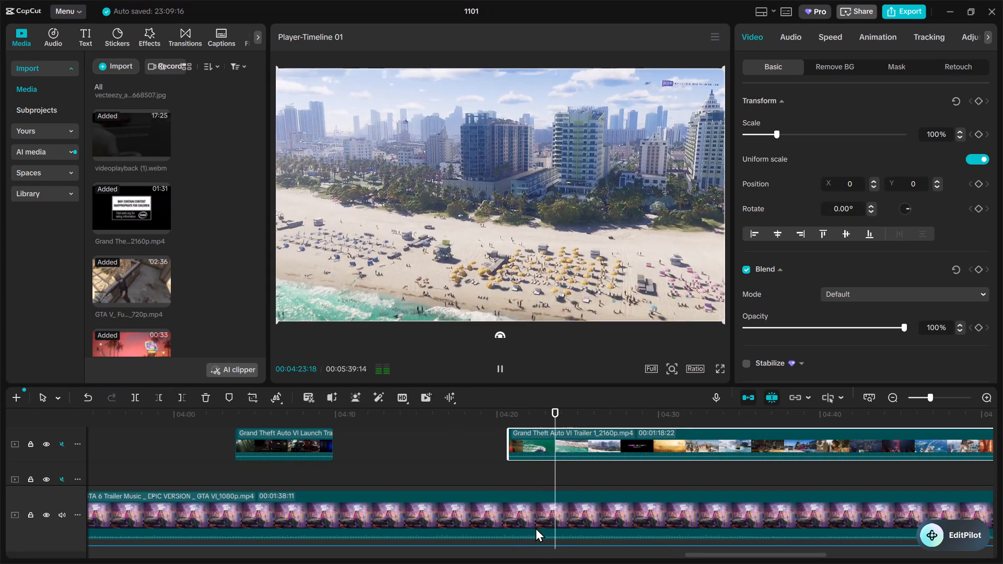
{"action": "left_click", "coordinate": [550, 413]}
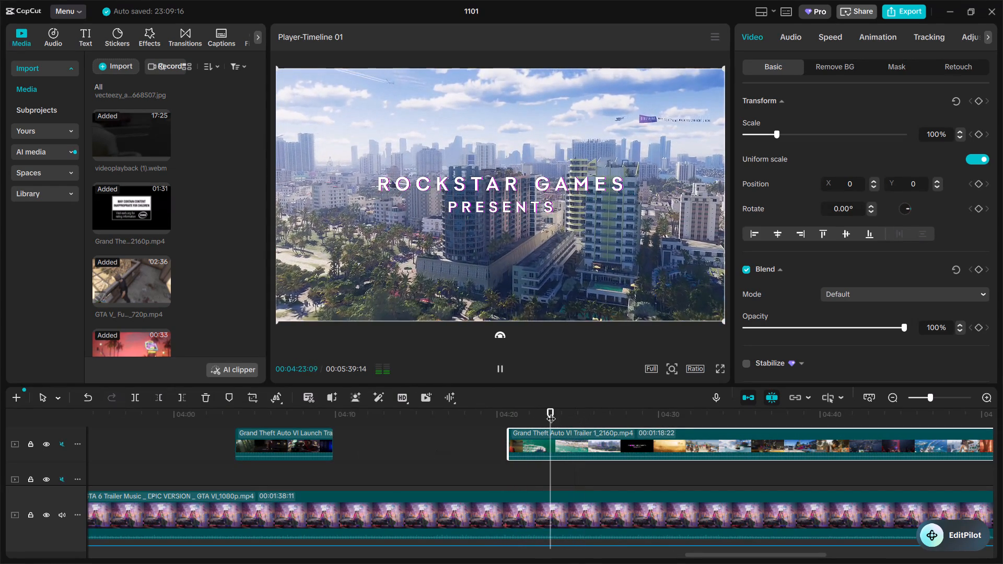
{"action": "left_click_drag", "start_coordinate": [551, 412], "coordinate": [565, 407]}
{"action": "left_click", "coordinate": [141, 395]}
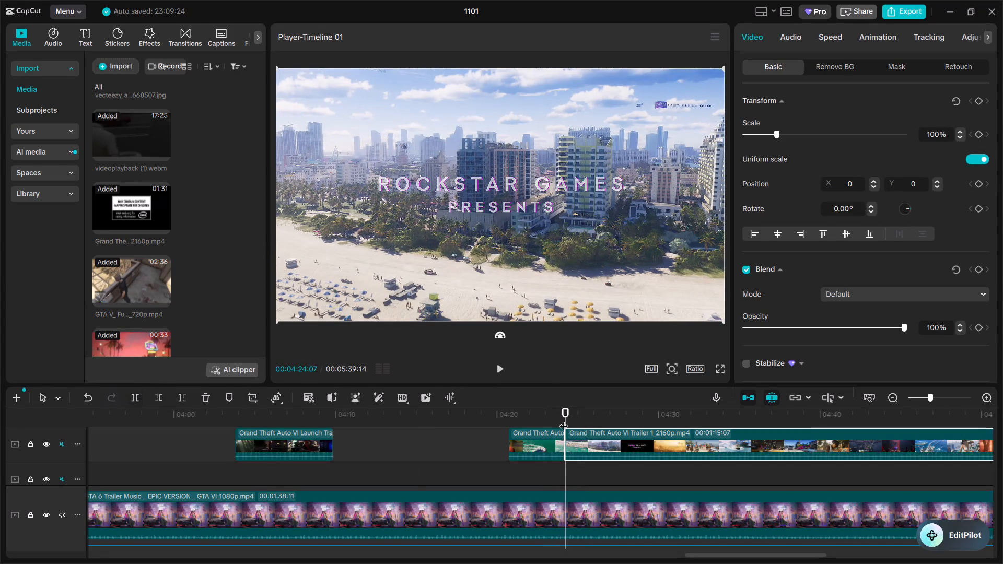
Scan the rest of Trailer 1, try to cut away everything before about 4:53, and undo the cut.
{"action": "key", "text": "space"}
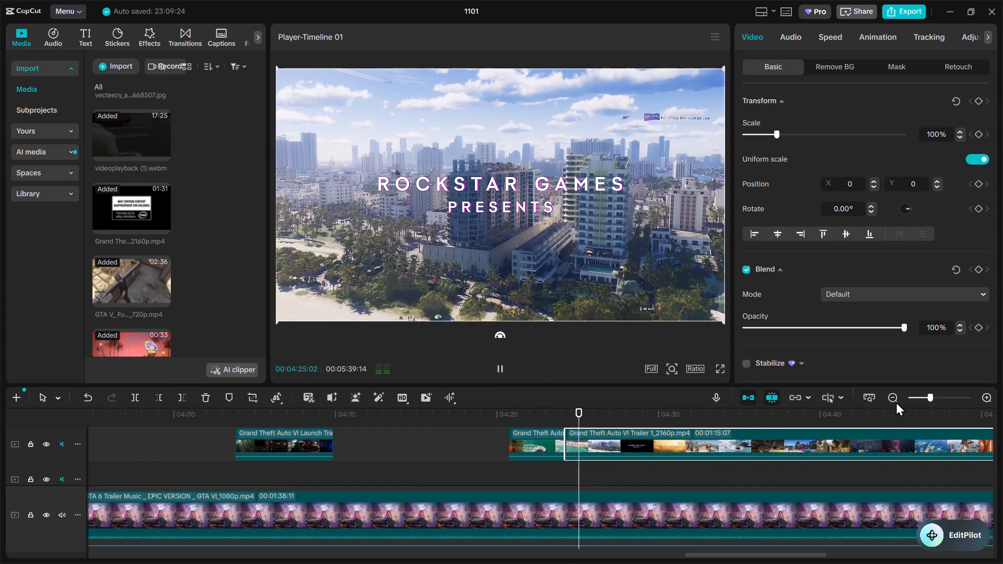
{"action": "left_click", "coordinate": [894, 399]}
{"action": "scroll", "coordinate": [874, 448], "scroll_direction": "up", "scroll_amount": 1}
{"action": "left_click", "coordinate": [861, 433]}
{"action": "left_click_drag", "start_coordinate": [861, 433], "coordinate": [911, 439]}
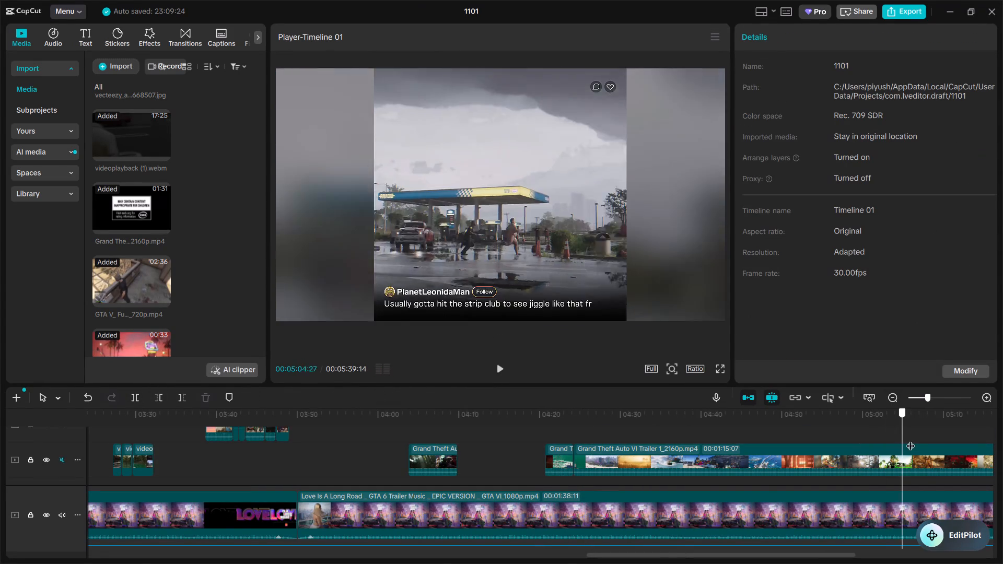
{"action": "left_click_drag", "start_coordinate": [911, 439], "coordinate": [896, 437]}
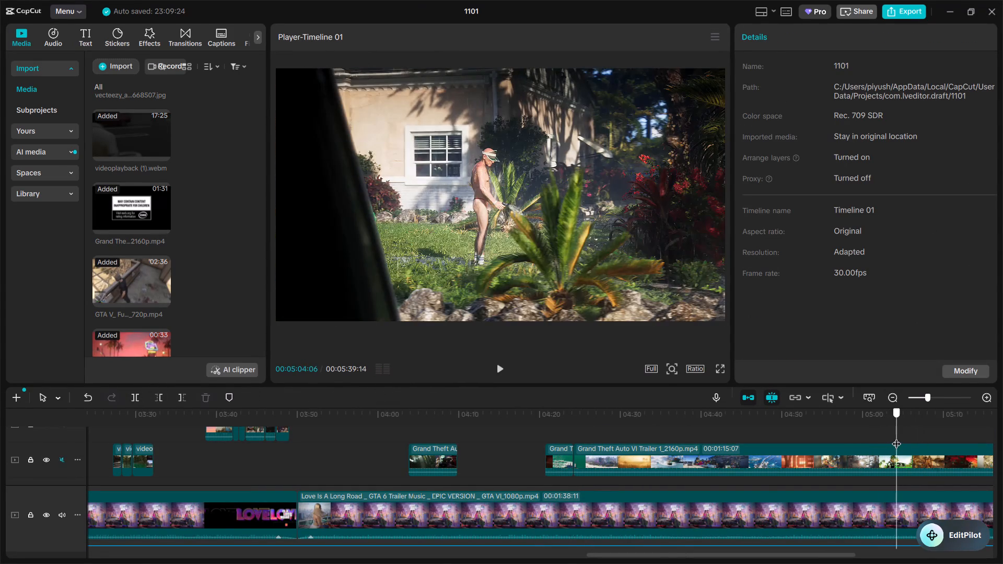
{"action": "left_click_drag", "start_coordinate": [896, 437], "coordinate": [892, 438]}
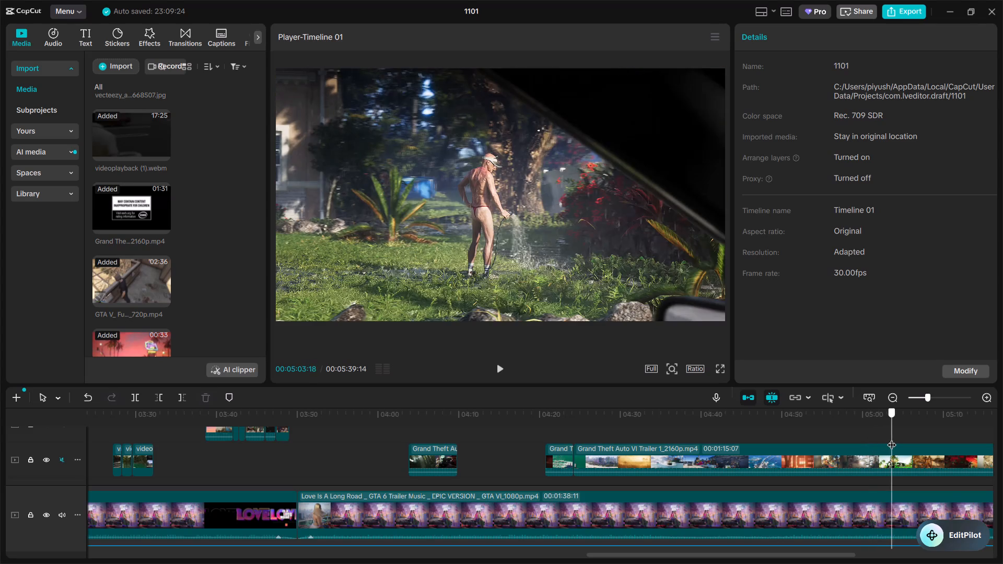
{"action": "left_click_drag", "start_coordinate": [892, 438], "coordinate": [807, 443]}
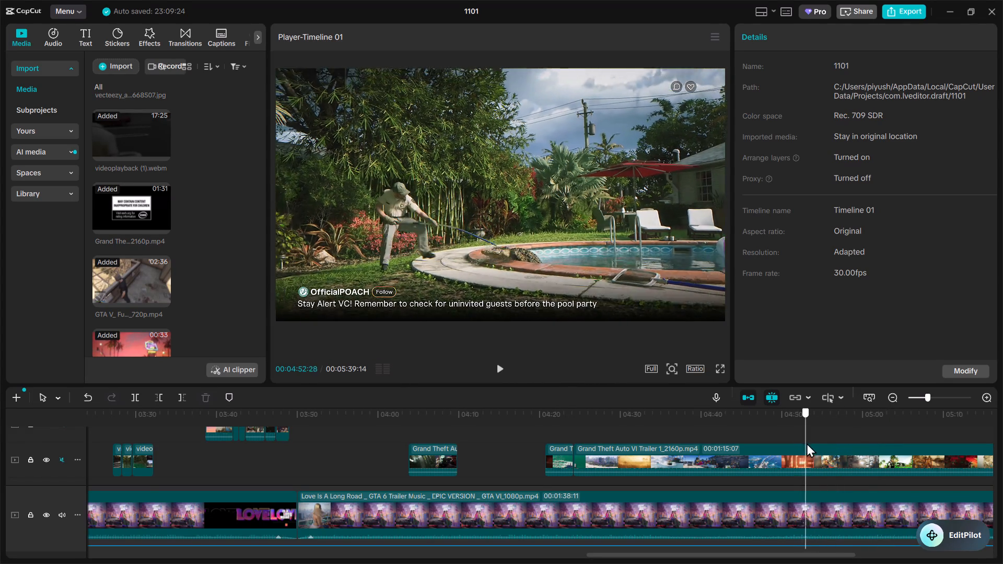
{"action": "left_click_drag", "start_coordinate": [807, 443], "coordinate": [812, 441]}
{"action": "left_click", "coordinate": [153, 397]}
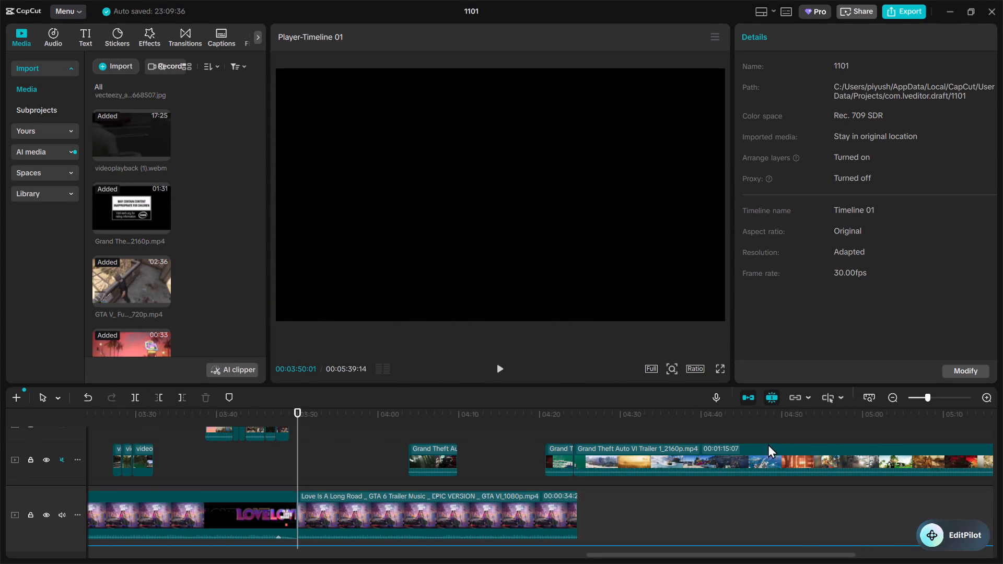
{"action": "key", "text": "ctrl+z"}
Trim the remaining Trailer 1 clip up to the red-car shot at about 4:53 and move it directly after the beach excerpt.
{"action": "left_click", "coordinate": [765, 434]}
{"action": "left_click_drag", "start_coordinate": [765, 434], "coordinate": [814, 429]}
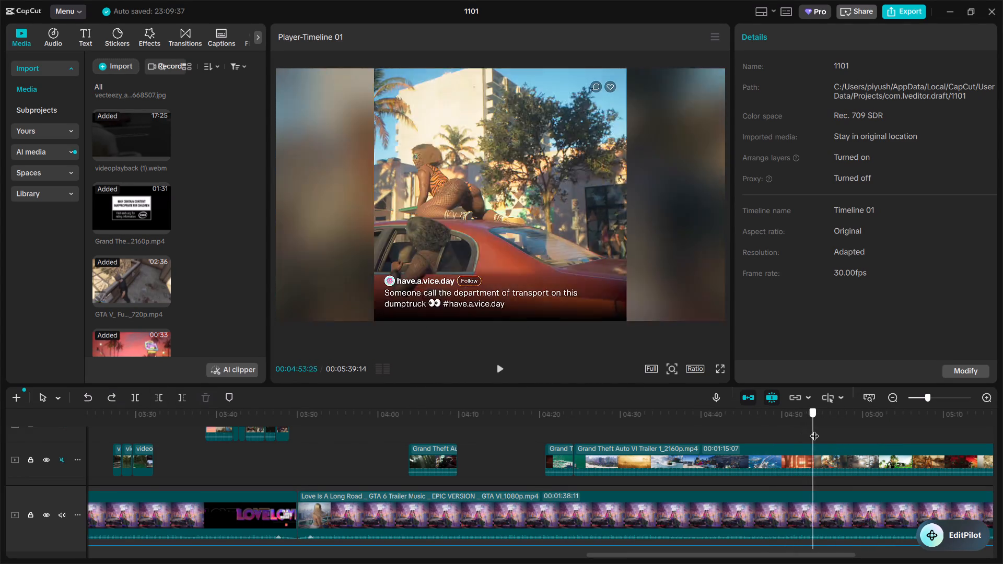
{"action": "left_click_drag", "start_coordinate": [814, 429], "coordinate": [810, 438]}
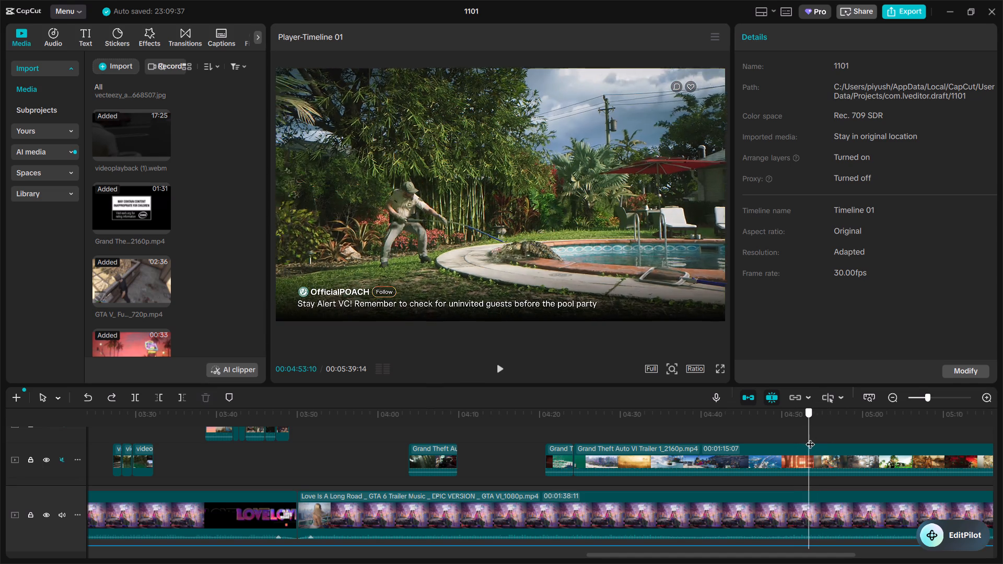
{"action": "left_click_drag", "start_coordinate": [810, 438], "coordinate": [811, 438]}
{"action": "left_click", "coordinate": [812, 469]}
{"action": "left_click", "coordinate": [166, 396]}
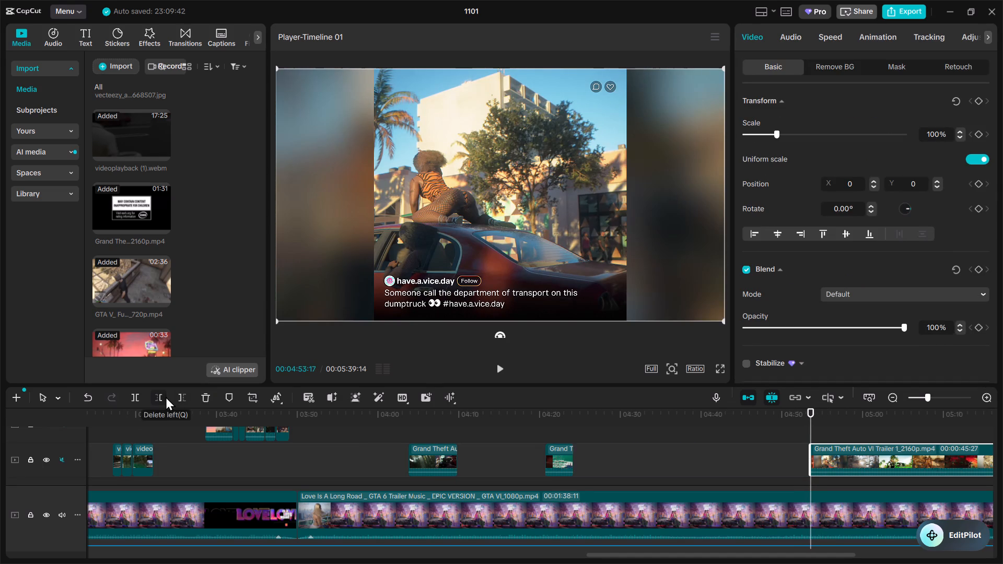
{"action": "left_click_drag", "start_coordinate": [868, 453], "coordinate": [635, 467]}
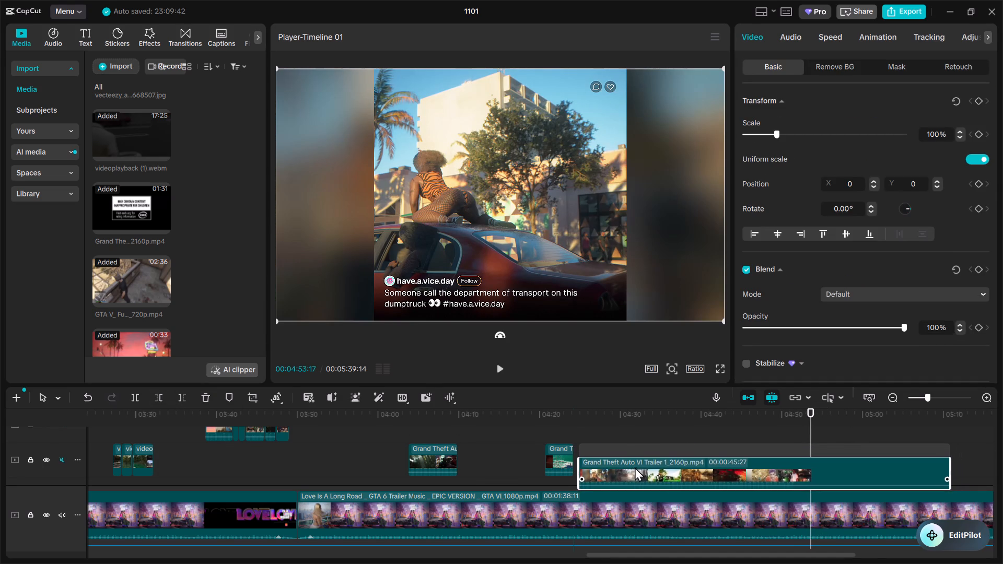
{"action": "left_click_drag", "start_coordinate": [635, 467], "coordinate": [631, 467]}
Split the red-car shot from the rest of Trailer 1 at about 4:25.
{"action": "left_click", "coordinate": [572, 418]}
{"action": "key", "text": "space"}
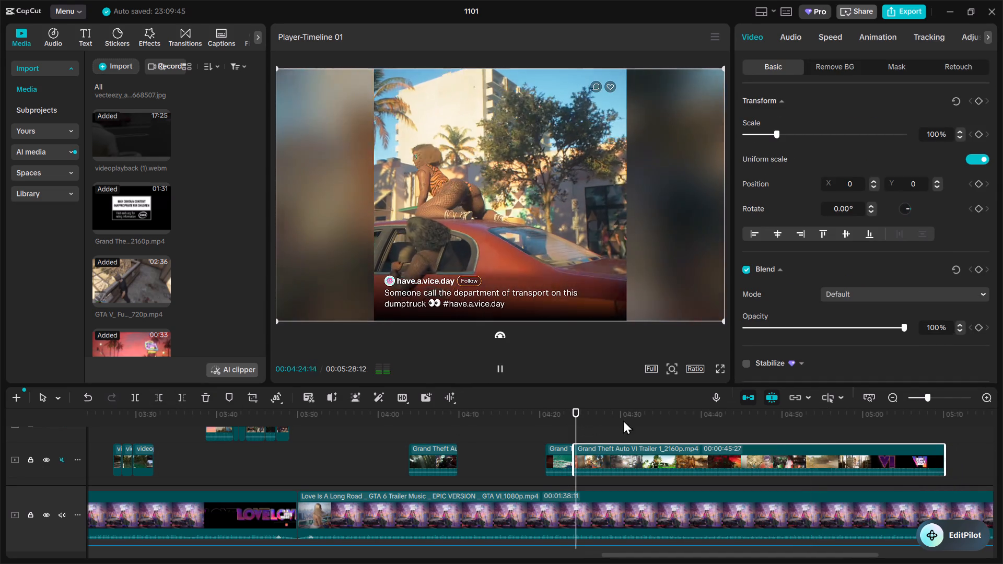
{"action": "left_click", "coordinate": [981, 389]}
{"action": "double_click", "coordinate": [987, 393]}
{"action": "key", "text": "space"}
{"action": "left_click", "coordinate": [569, 412]}
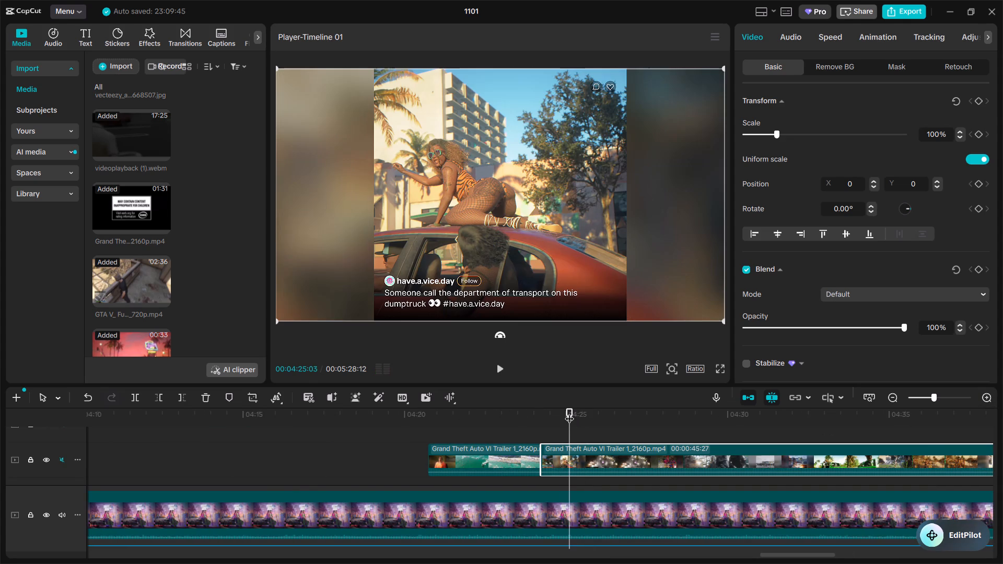
{"action": "left_click", "coordinate": [140, 391]}
Trim the remaining Trailer 1 clip up to the gas station shot at about 4:30 and butt it against the red-car excerpt.
{"action": "left_click", "coordinate": [825, 416]}
{"action": "left_click_drag", "start_coordinate": [825, 417], "coordinate": [830, 418]}
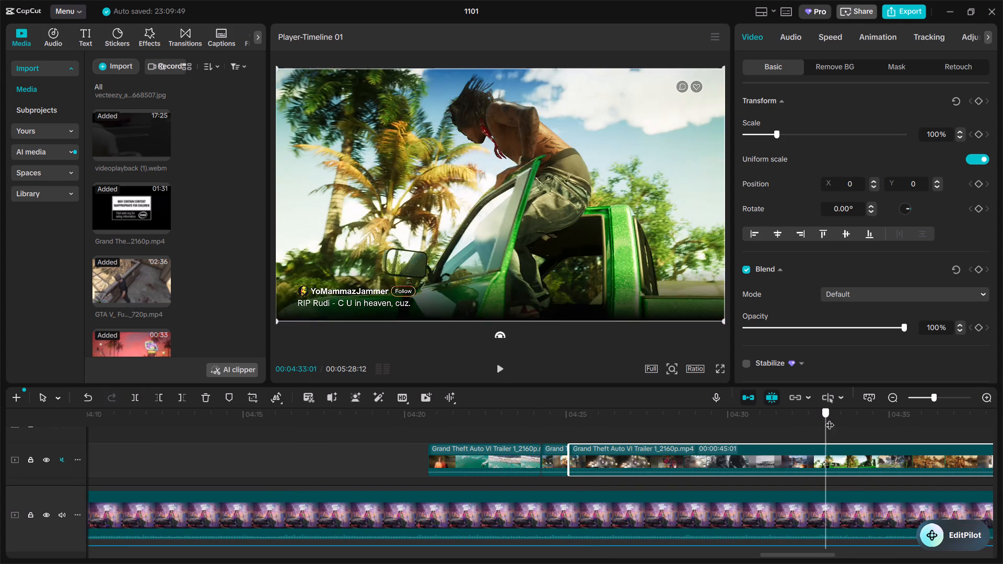
{"action": "left_click_drag", "start_coordinate": [830, 418], "coordinate": [955, 420]}
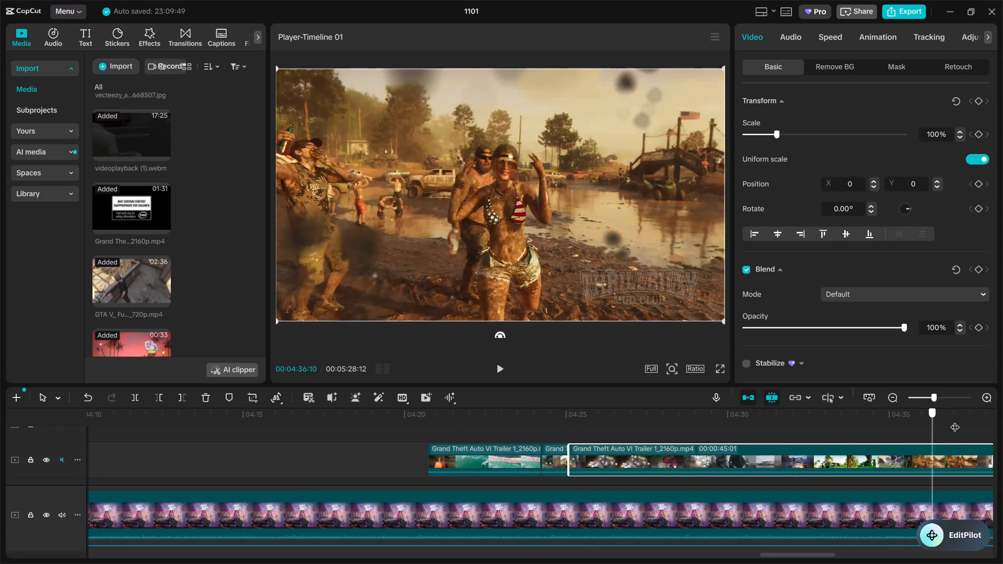
{"action": "left_click_drag", "start_coordinate": [955, 420], "coordinate": [448, 430]}
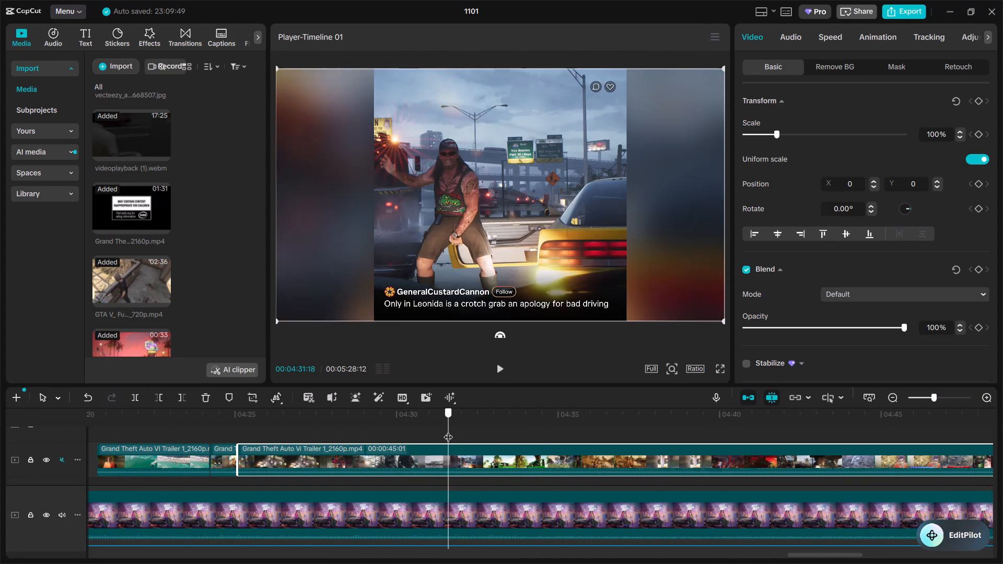
{"action": "left_click_drag", "start_coordinate": [448, 430], "coordinate": [396, 444]}
{"action": "left_click", "coordinate": [156, 391]}
{"action": "left_click_drag", "start_coordinate": [436, 469], "coordinate": [282, 475]}
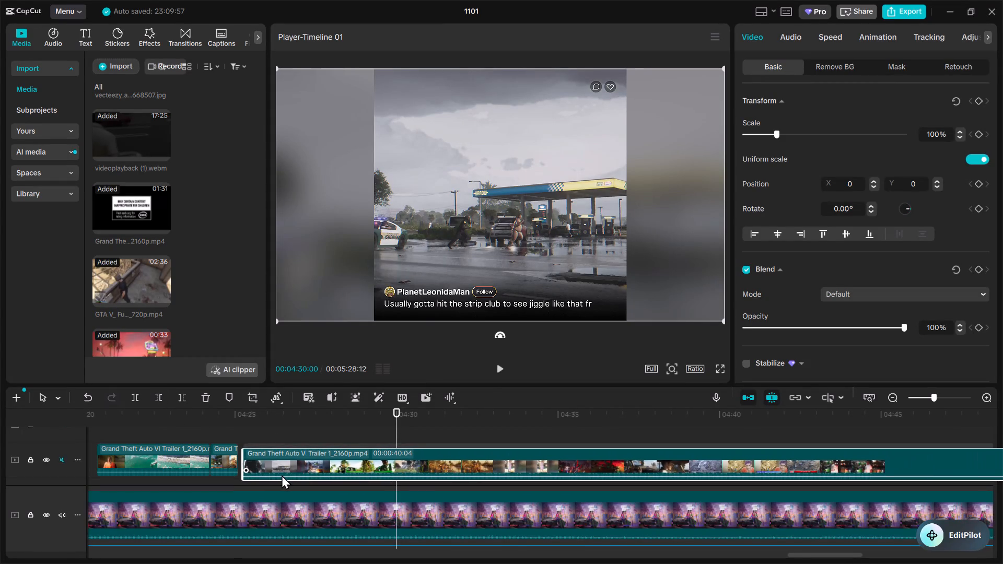
{"action": "left_click_drag", "start_coordinate": [282, 475], "coordinate": [279, 475]}
{"action": "left_click_drag", "start_coordinate": [254, 451], "coordinate": [264, 434]}
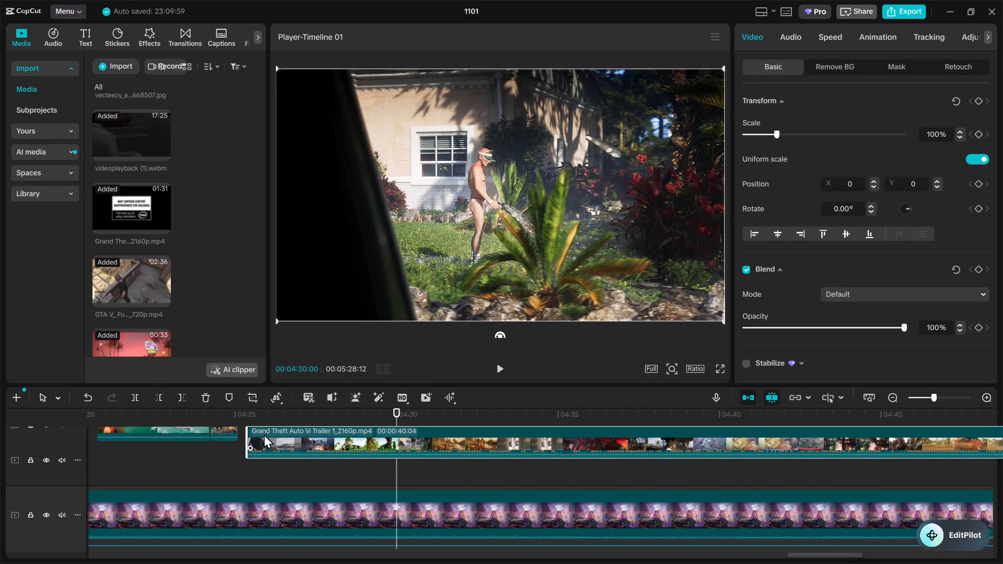
{"action": "left_click_drag", "start_coordinate": [264, 434], "coordinate": [257, 430]}
{"action": "scroll", "coordinate": [253, 446], "scroll_direction": "up", "scroll_amount": 2}
Play the gas station shot and split Trailer 1 just before 4:26.
{"action": "left_click", "coordinate": [236, 422]}
{"action": "key", "text": "space"}
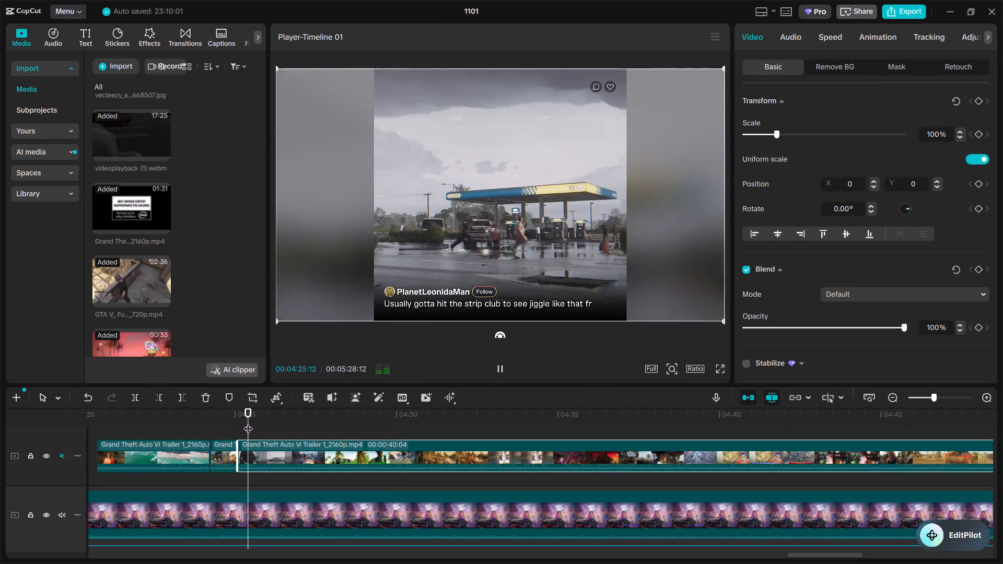
{"action": "key", "text": "space"}
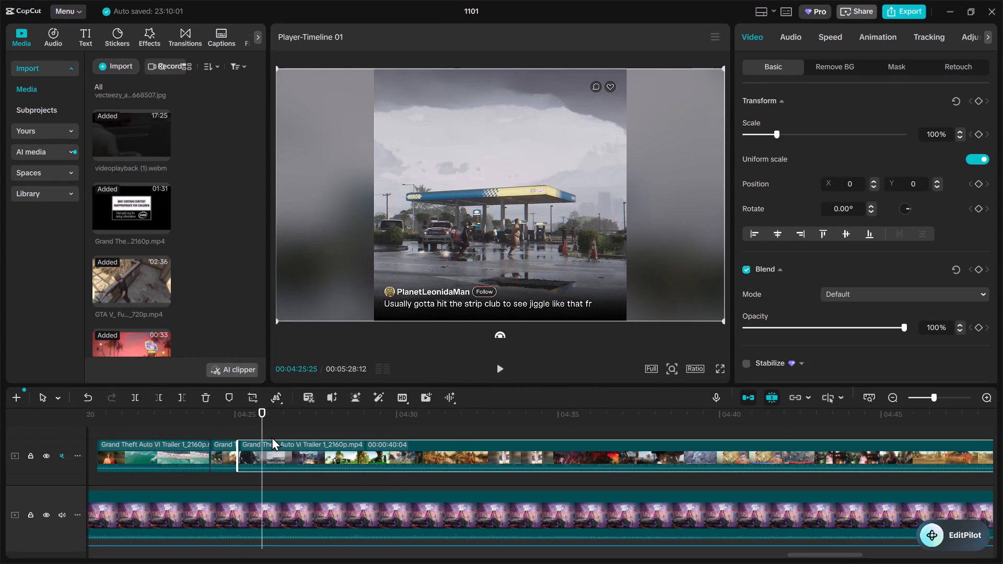
{"action": "left_click", "coordinate": [252, 426]}
{"action": "key", "text": "space"}
{"action": "key", "text": "space"}
{"action": "left_click", "coordinate": [137, 393]}
Play past the gas station shot and cut off everything in Trailer 1 after about 4:26:27.
{"action": "key", "text": "space"}
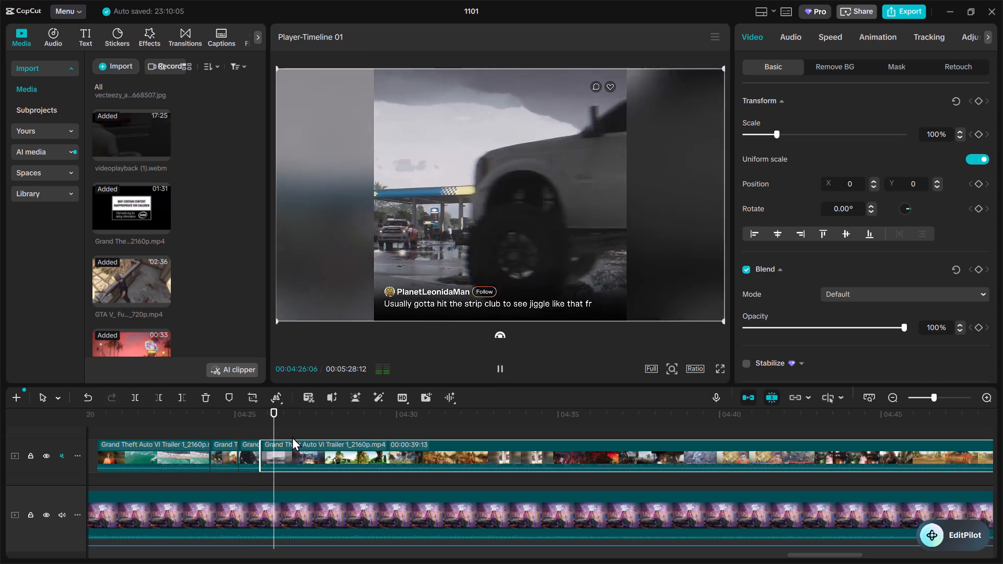
{"action": "key", "text": "space"}
{"action": "key", "text": "space"}
{"action": "key", "text": "space"}
{"action": "key", "text": "space"}
{"action": "key", "text": "space"}
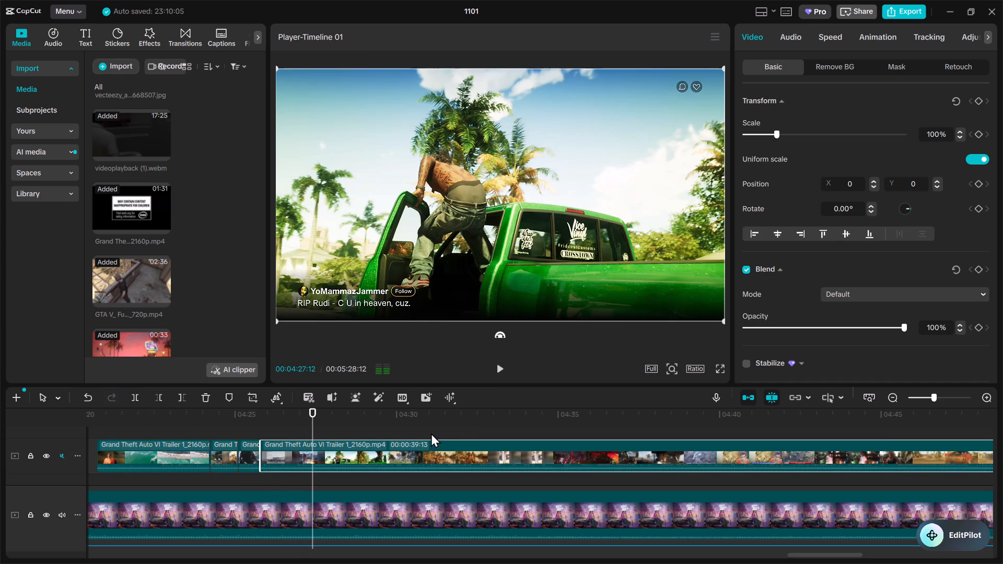
{"action": "left_click", "coordinate": [304, 418]}
{"action": "left_click_drag", "start_coordinate": [296, 422], "coordinate": [287, 426]}
{"action": "key", "text": "space"}
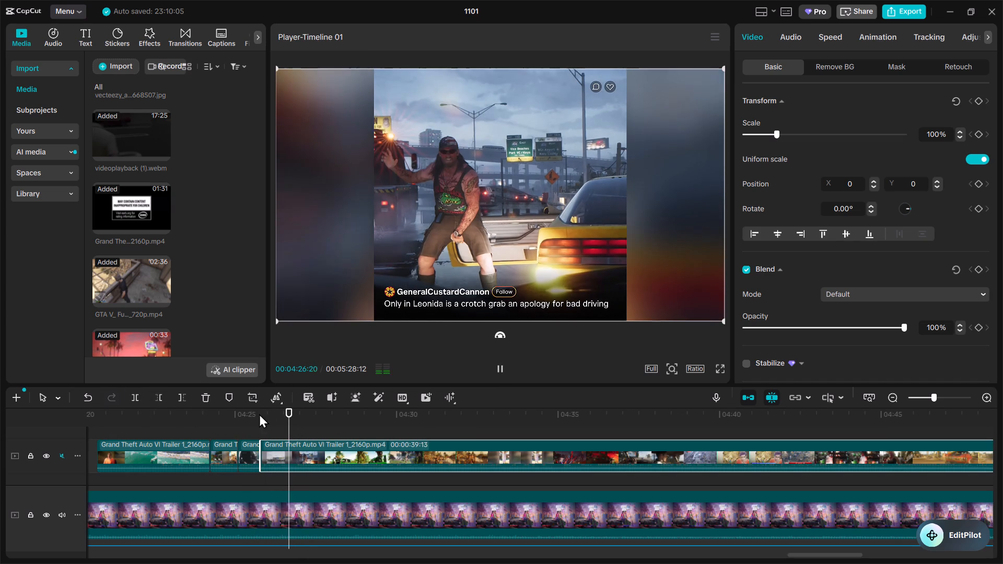
{"action": "key", "text": "space"}
{"action": "left_click", "coordinate": [187, 396]}
{"action": "left_click", "coordinate": [401, 438]}
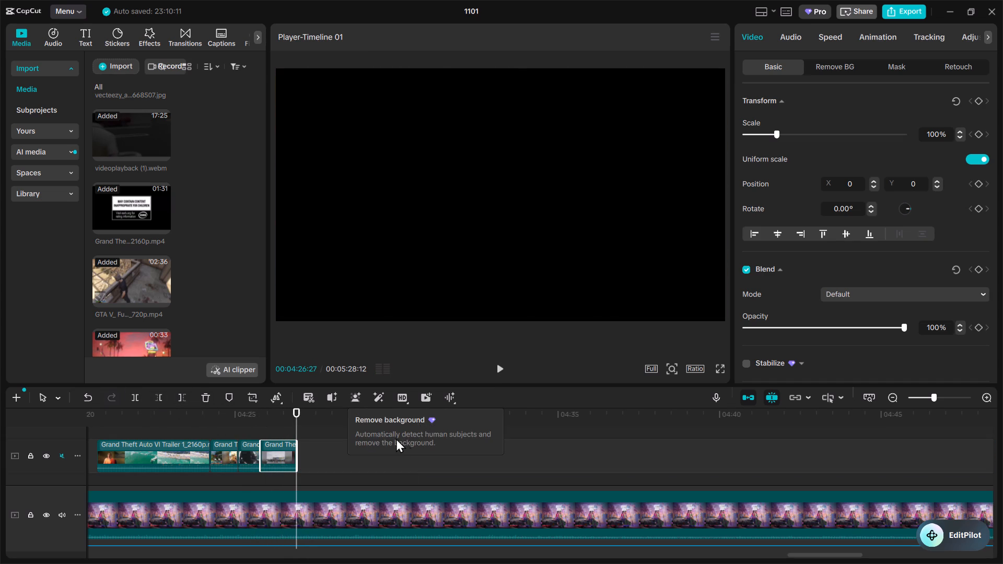
Find the binoculars shot at about 3:27 in the earlier footage and copy and paste that videoplayback clip.
{"action": "left_click", "coordinate": [286, 420]}
{"action": "left_click_drag", "start_coordinate": [281, 420], "coordinate": [290, 438]}
{"action": "scroll", "coordinate": [269, 436], "scroll_direction": "up", "scroll_amount": 1}
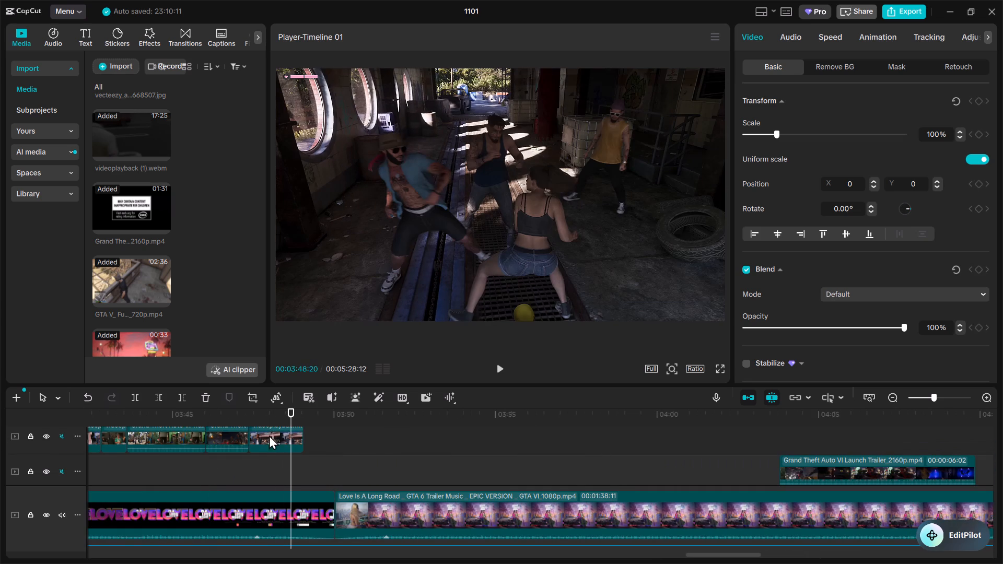
{"action": "scroll", "coordinate": [275, 426], "scroll_direction": "up", "scroll_amount": 1}
{"action": "left_click", "coordinate": [272, 423]}
{"action": "left_click_drag", "start_coordinate": [271, 422], "coordinate": [295, 452]}
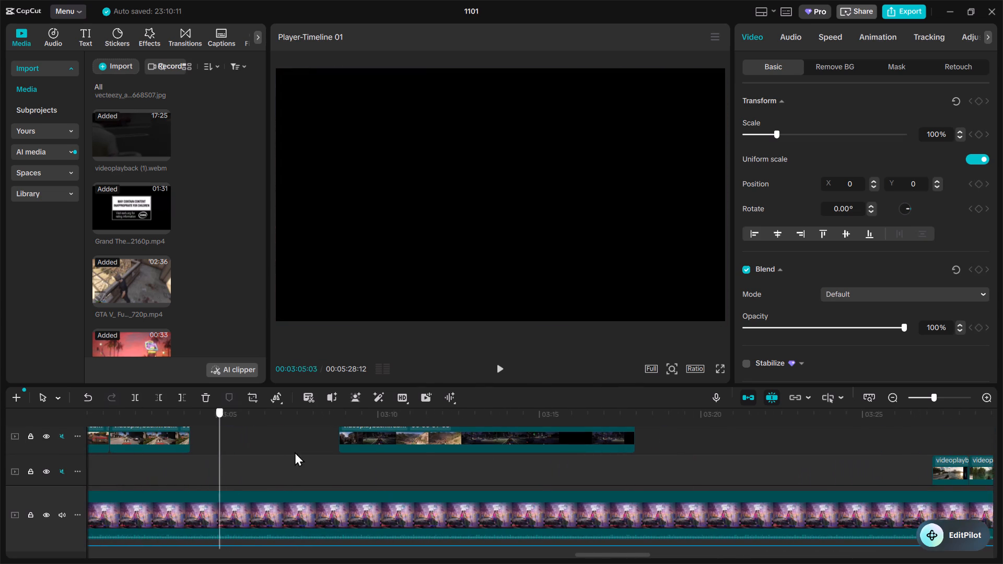
{"action": "left_click_drag", "start_coordinate": [295, 452], "coordinate": [801, 481]}
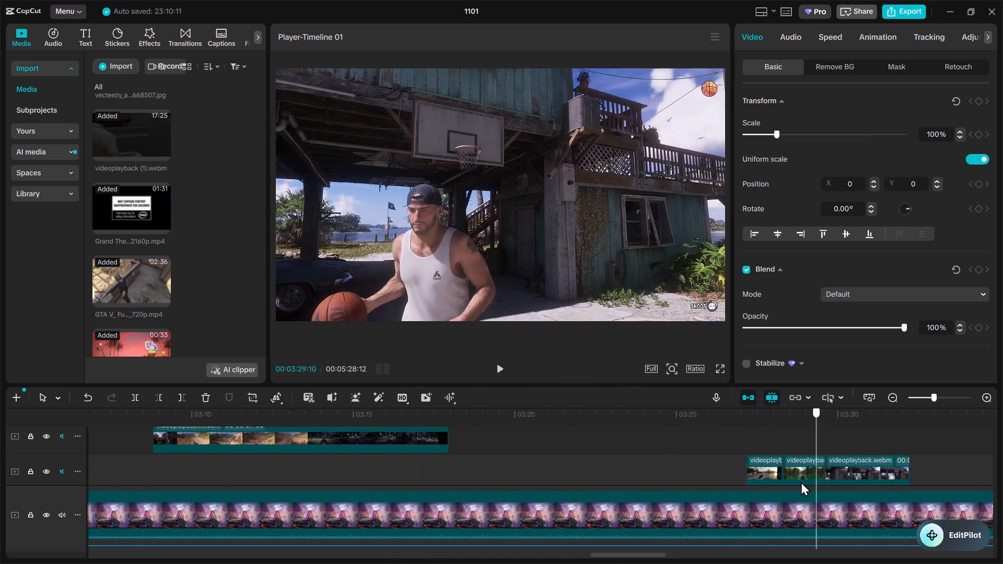
{"action": "left_click_drag", "start_coordinate": [801, 481], "coordinate": [773, 478]}
{"action": "left_click", "coordinate": [762, 474]}
{"action": "left_click", "coordinate": [800, 433]}
{"action": "left_click", "coordinate": [773, 461]}
{"action": "left_click", "coordinate": [779, 439]}
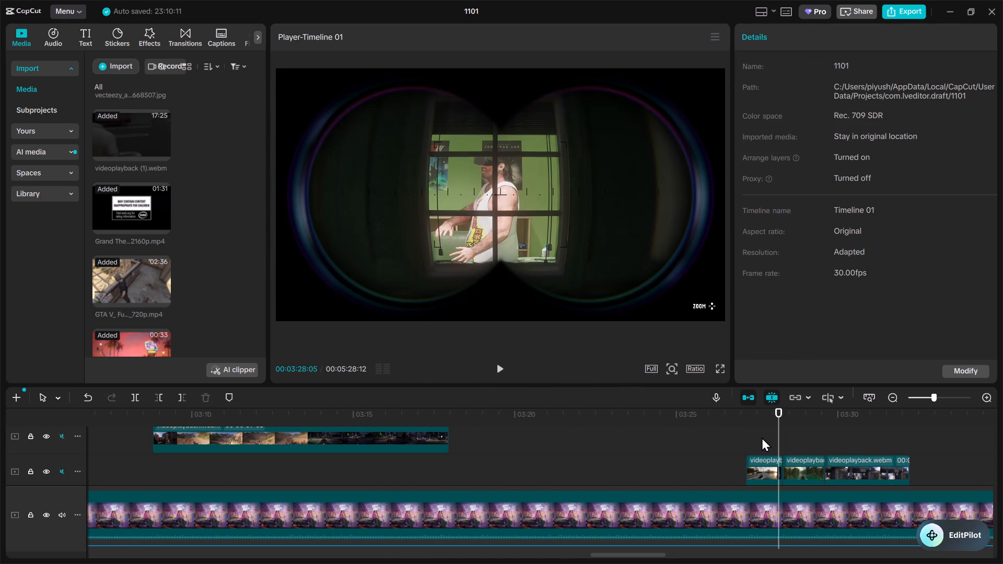
{"action": "left_click", "coordinate": [762, 437]}
{"action": "left_click", "coordinate": [742, 467]}
{"action": "left_click", "coordinate": [756, 467]}
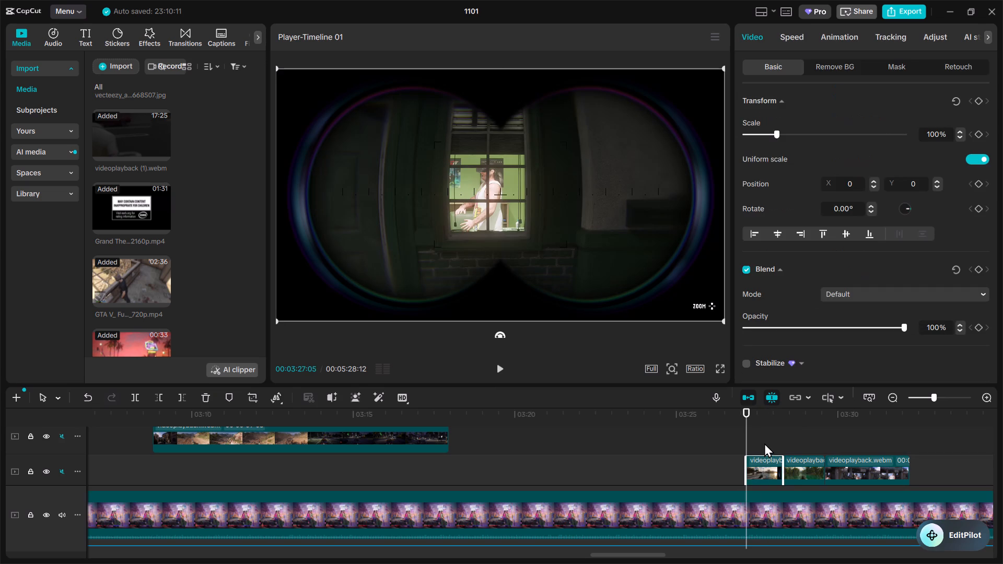
{"action": "key", "text": "ctrl+d"}
{"action": "key", "text": "ctrl+c"}
{"action": "key", "text": "ctrl+v"}
Move the pasted binoculars clip to about 4:27, just after the last Trailer 1 excerpt.
{"action": "left_click_drag", "start_coordinate": [759, 439], "coordinate": [1002, 452]}
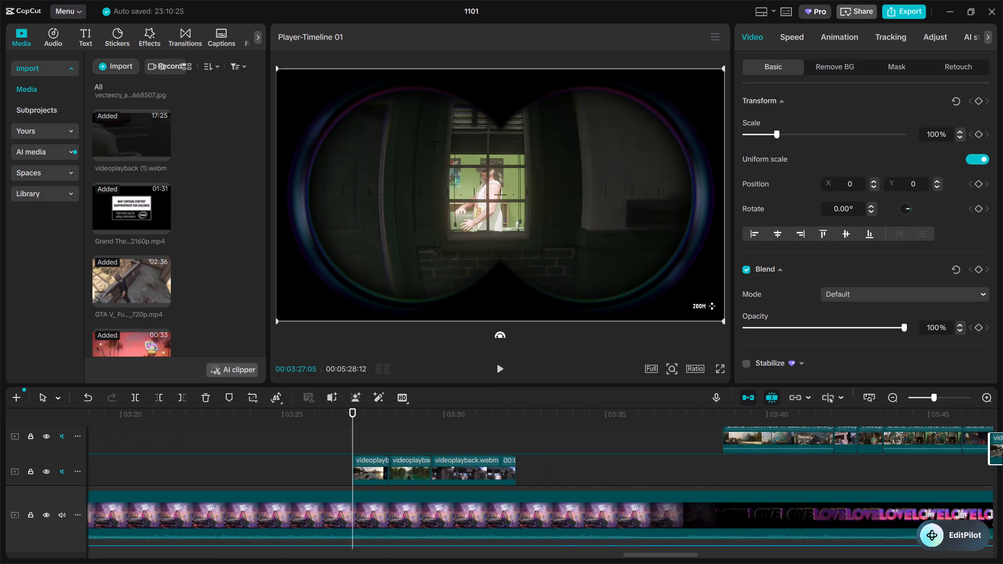
{"action": "left_click_drag", "start_coordinate": [1002, 452], "coordinate": [530, 455]}
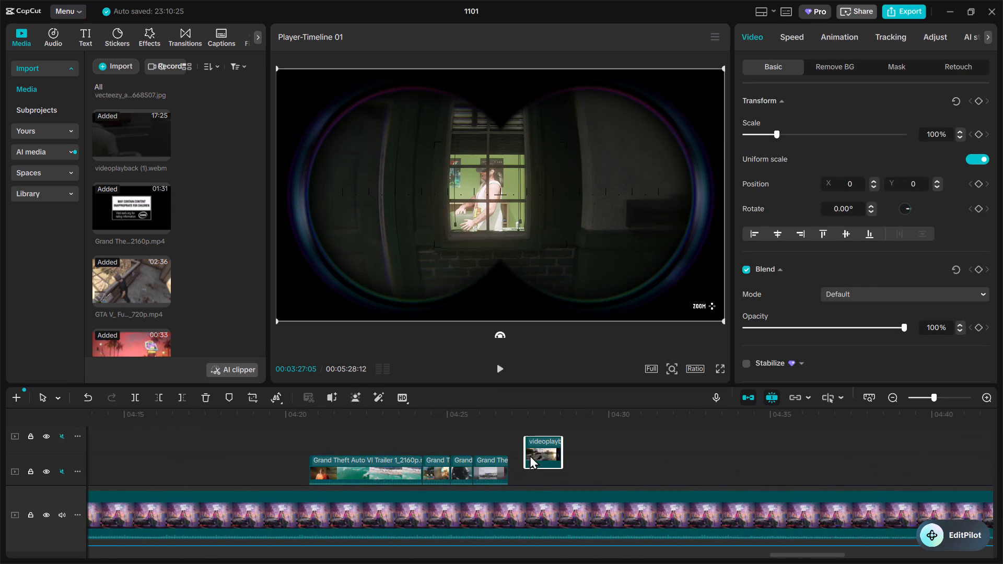
{"action": "left_click_drag", "start_coordinate": [530, 455], "coordinate": [528, 455]}
{"action": "scroll", "coordinate": [541, 451], "scroll_direction": "down", "scroll_amount": 2}
Shift the last gas station excerpt to about 4:28 on the track below and butt the binoculars clip against the short excerpt before it.
{"action": "left_click", "coordinate": [486, 421]}
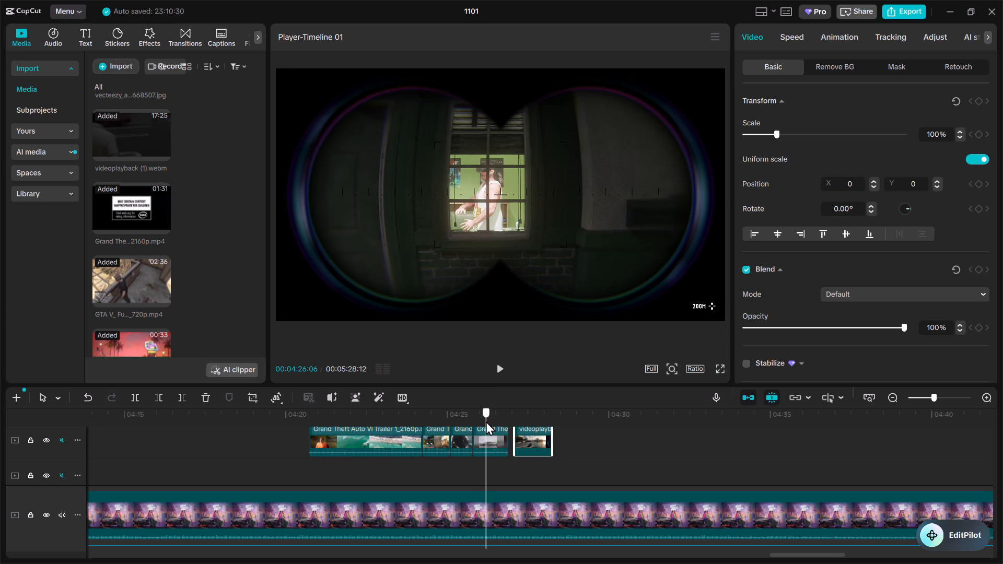
{"action": "key", "text": "space"}
{"action": "key", "text": "space"}
{"action": "left_click", "coordinate": [463, 414]}
{"action": "left_click_drag", "start_coordinate": [485, 443], "coordinate": [573, 479]}
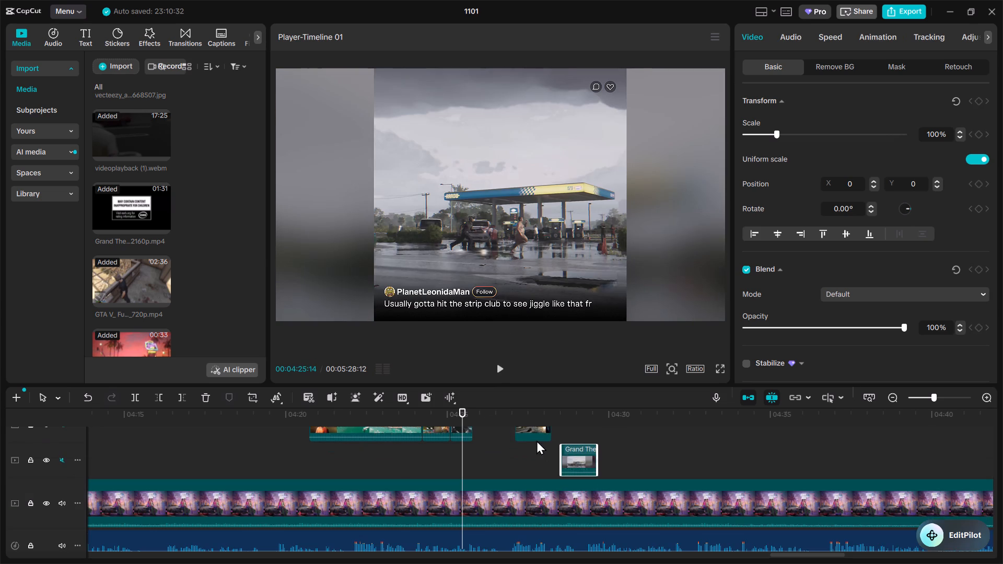
{"action": "left_click_drag", "start_coordinate": [525, 427], "coordinate": [483, 434]}
{"action": "scroll", "coordinate": [485, 453], "scroll_direction": "up", "scroll_amount": 1}
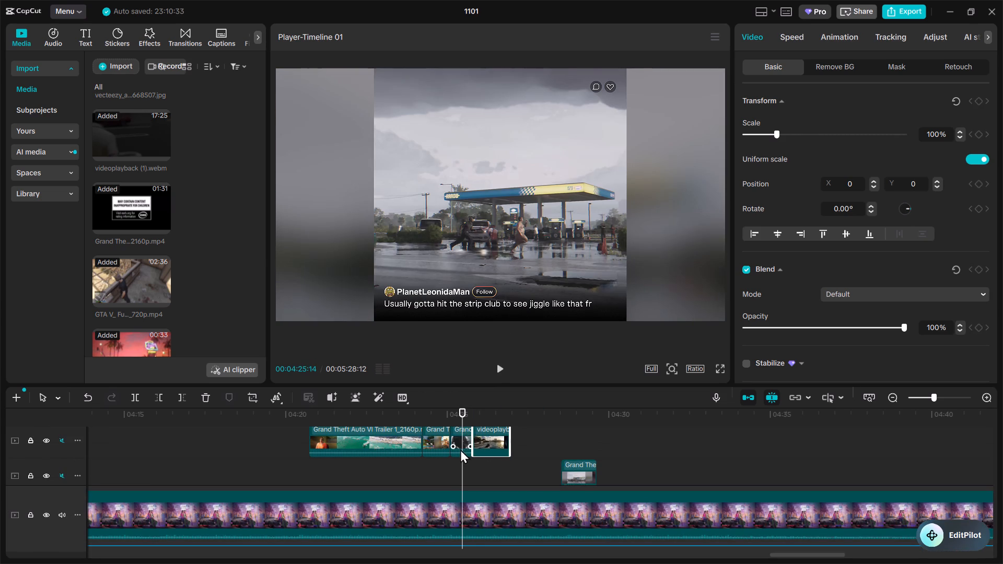
Move the short excerpt at 4:25 out to about 4:28 and butt the binoculars clip against the red-car excerpt.
{"action": "key", "text": "space"}
{"action": "key", "text": "space"}
{"action": "left_click_drag", "start_coordinate": [462, 441], "coordinate": [550, 449]}
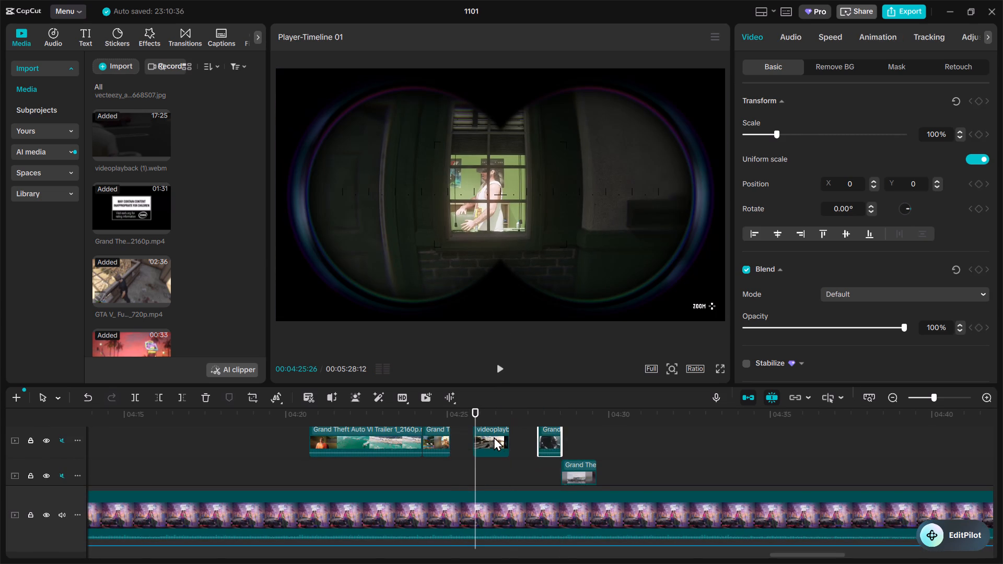
{"action": "left_click_drag", "start_coordinate": [489, 437], "coordinate": [464, 440]}
{"action": "left_click", "coordinate": [444, 412]}
{"action": "key", "text": "space"}
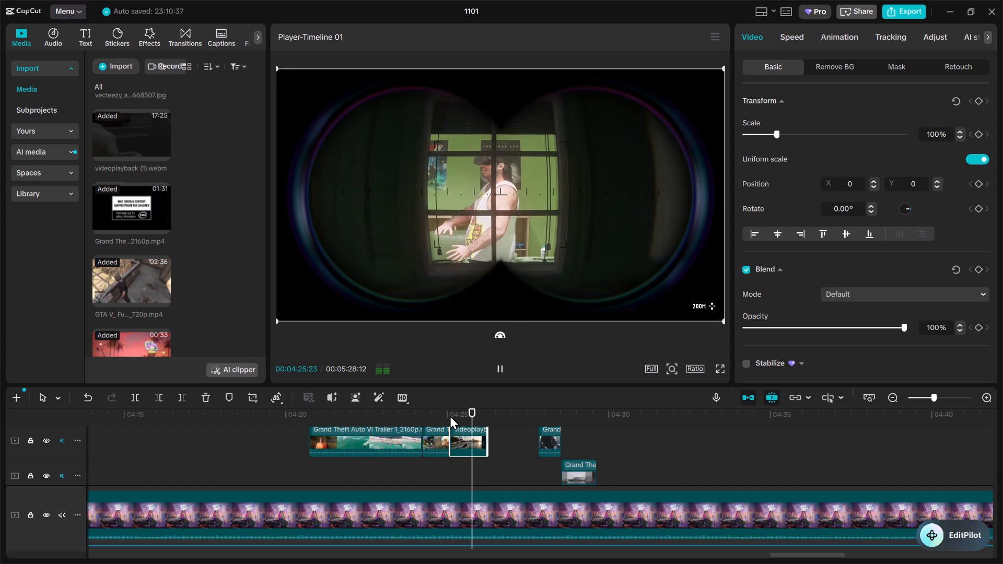
{"action": "key", "text": "space"}
Park the short excerpt on the lower track near 4:26 and place the longer gas station excerpt directly after the binoculars clip.
{"action": "left_click_drag", "start_coordinate": [556, 437], "coordinate": [512, 440]}
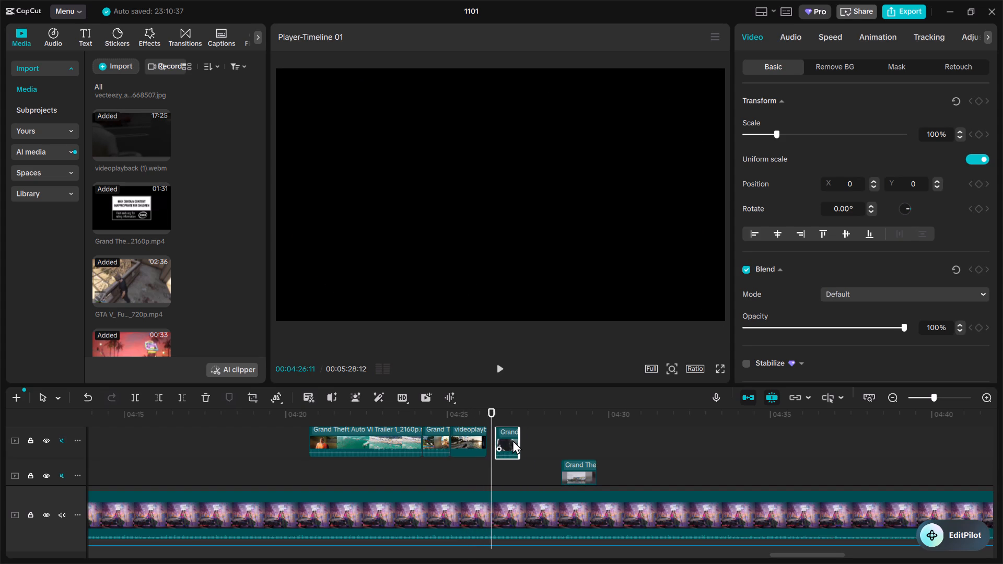
{"action": "left_click_drag", "start_coordinate": [512, 440], "coordinate": [517, 469]}
{"action": "left_click_drag", "start_coordinate": [586, 465], "coordinate": [515, 432]}
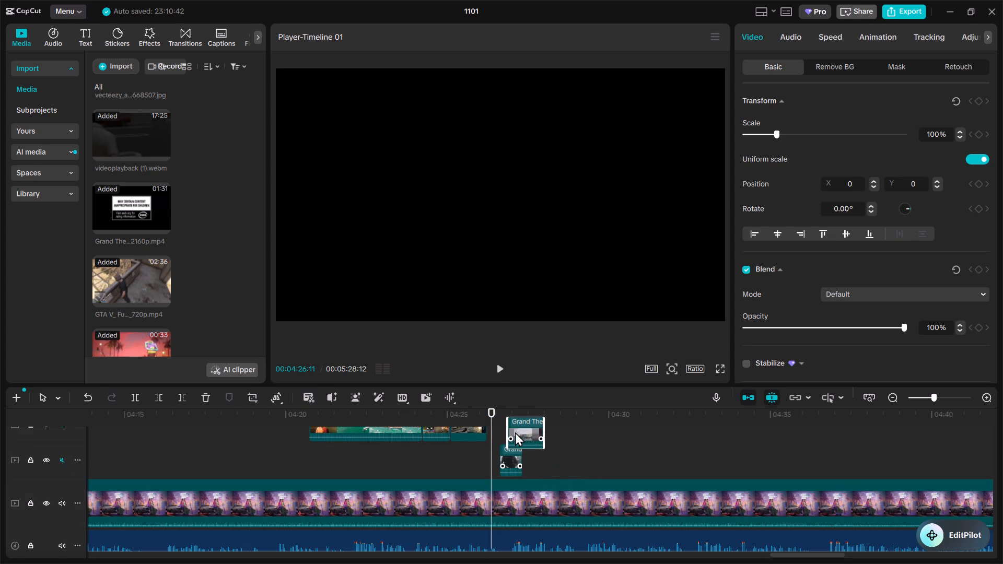
{"action": "left_click_drag", "start_coordinate": [515, 432], "coordinate": [508, 437]}
Play back the rearranged excerpts from about 4:23 to check the cuts from beach to gas station.
{"action": "scroll", "coordinate": [510, 445], "scroll_direction": "up", "scroll_amount": 2}
{"action": "left_click", "coordinate": [439, 422]}
{"action": "key", "text": "space"}
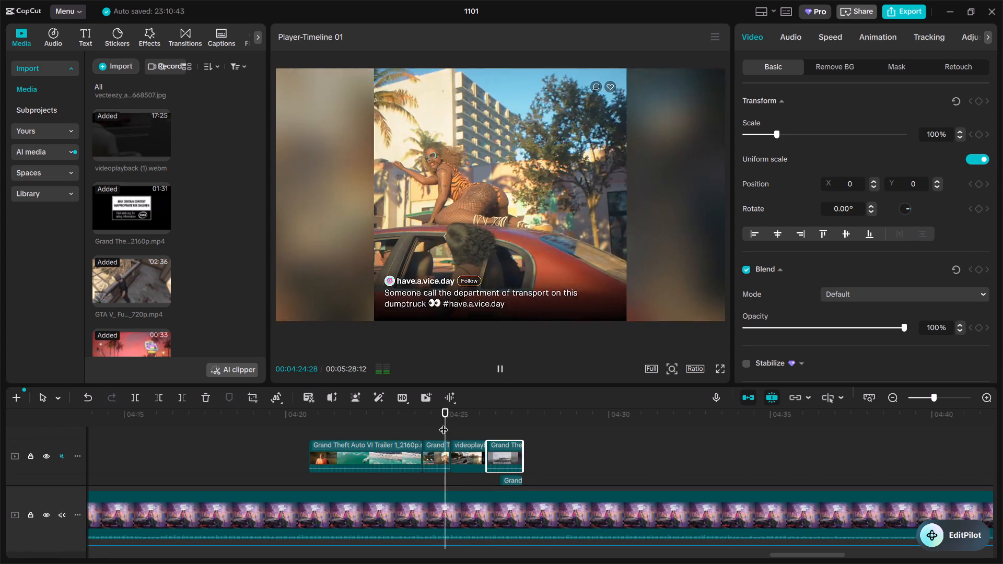
{"action": "left_click", "coordinate": [417, 425]}
{"action": "key", "text": "space"}
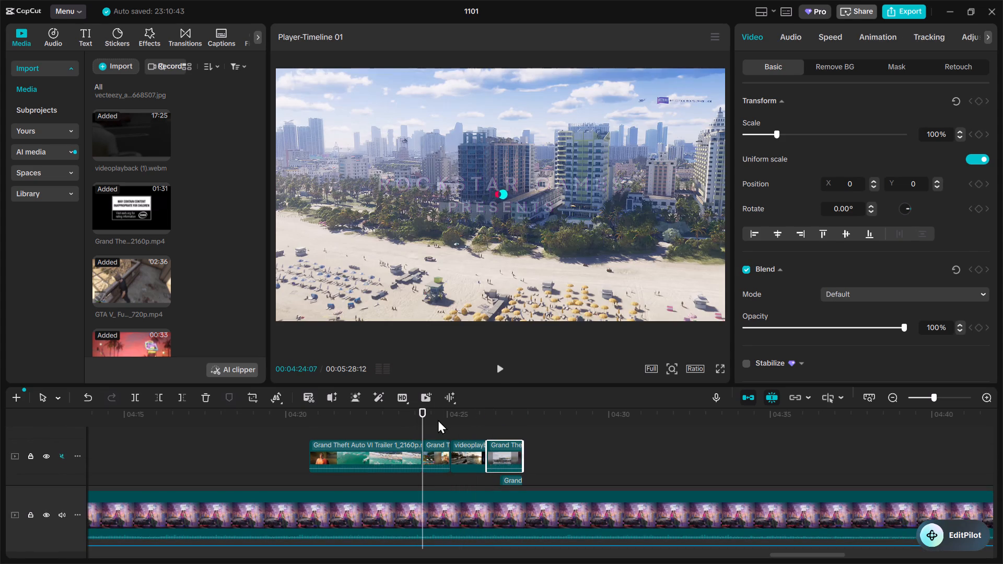
{"action": "left_click", "coordinate": [402, 425]}
{"action": "key", "text": "space"}
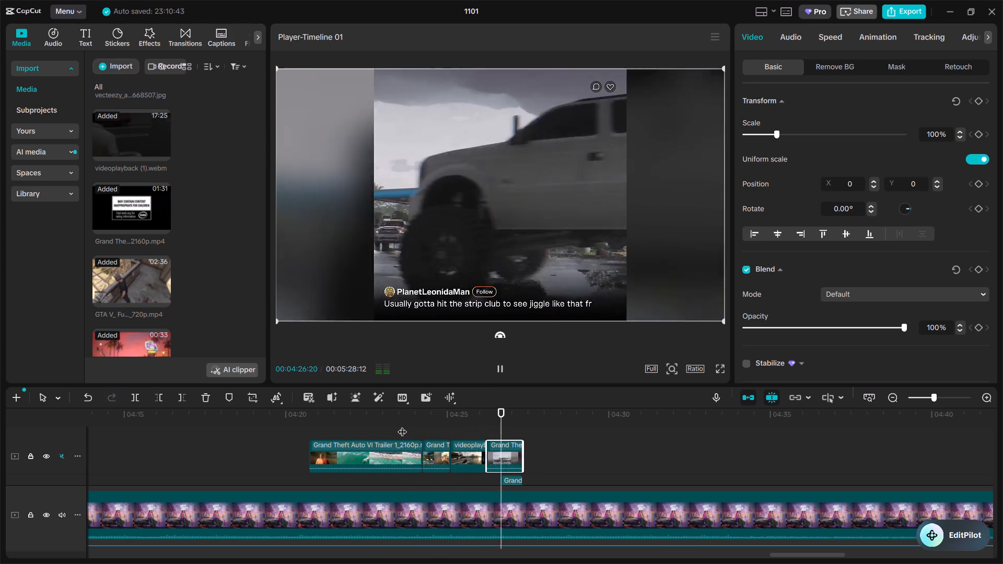
{"action": "key", "text": "space"}
Check the end of the sequence and delete the leftover short excerpt on the lower track.
{"action": "scroll", "coordinate": [520, 471], "scroll_direction": "down", "scroll_amount": 1}
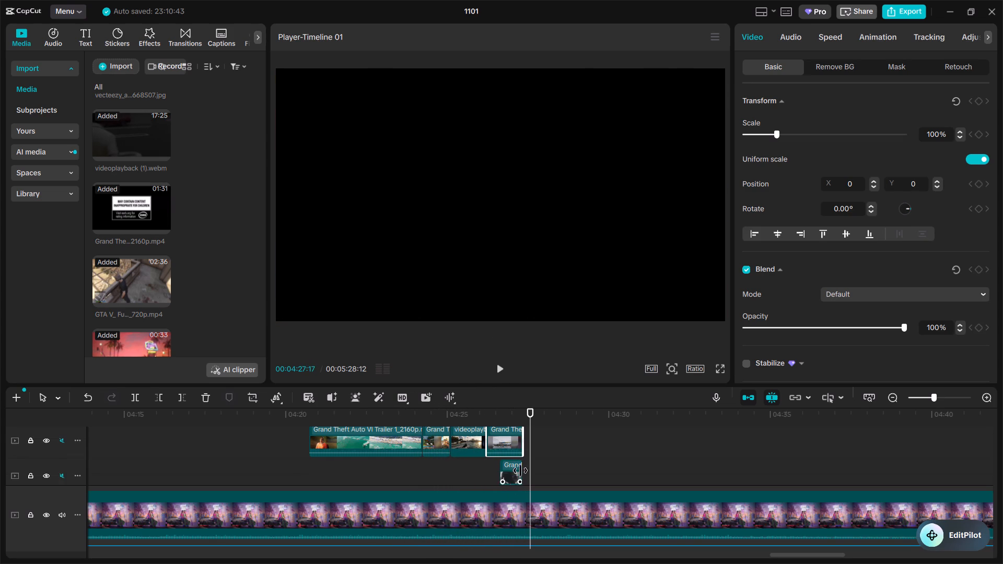
{"action": "left_click", "coordinate": [513, 408]}
{"action": "key", "text": "space"}
{"action": "key", "text": "space"}
{"action": "left_click", "coordinate": [514, 473]}
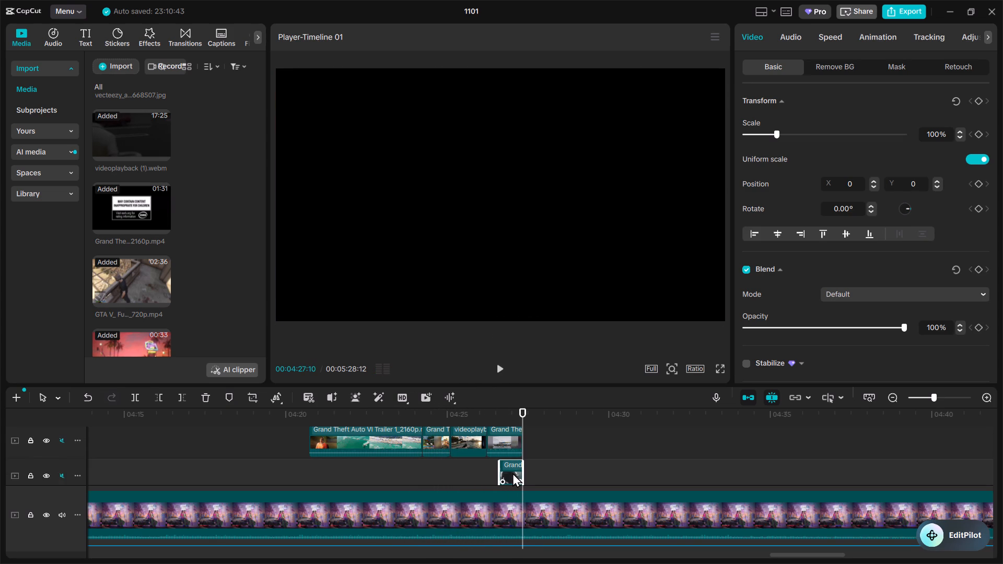
{"action": "key", "text": "Delete"}
Extend the end of the last gas station excerpt to about 4:27:15 and play it.
{"action": "left_click", "coordinate": [517, 437]}
{"action": "left_click", "coordinate": [523, 435]}
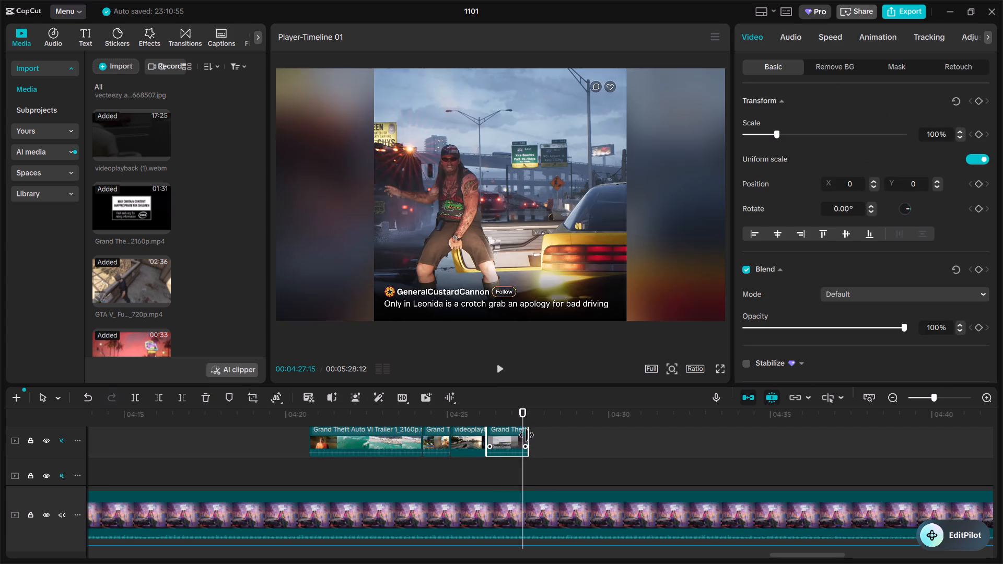
{"action": "key", "text": "space"}
{"action": "key", "text": "space"}
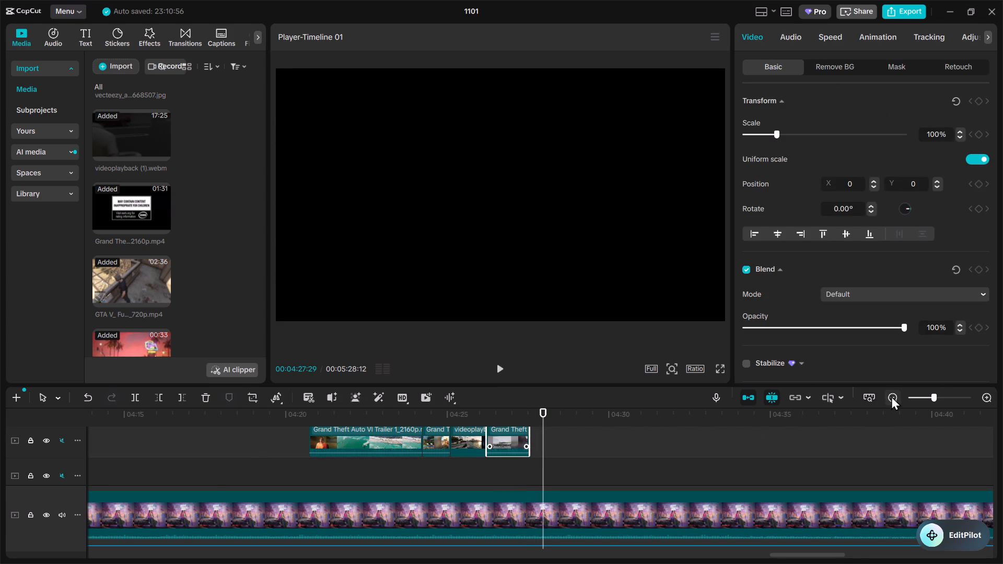
Add a fresh copy of the 01:31 Grand Theft Auto VI Trailer 1 after the last excerpt, at about 4:28.
{"action": "left_click", "coordinate": [891, 395]}
{"action": "scroll", "coordinate": [846, 438], "scroll_direction": "up", "scroll_amount": 2}
{"action": "left_click_drag", "start_coordinate": [137, 219], "coordinate": [554, 462]}
Find the bedroom lamp shot at about 5:42 and trim away everything before it in the new Trailer 1 clip.
{"action": "left_click", "coordinate": [668, 421]}
{"action": "left_click_drag", "start_coordinate": [668, 421], "coordinate": [1002, 463]}
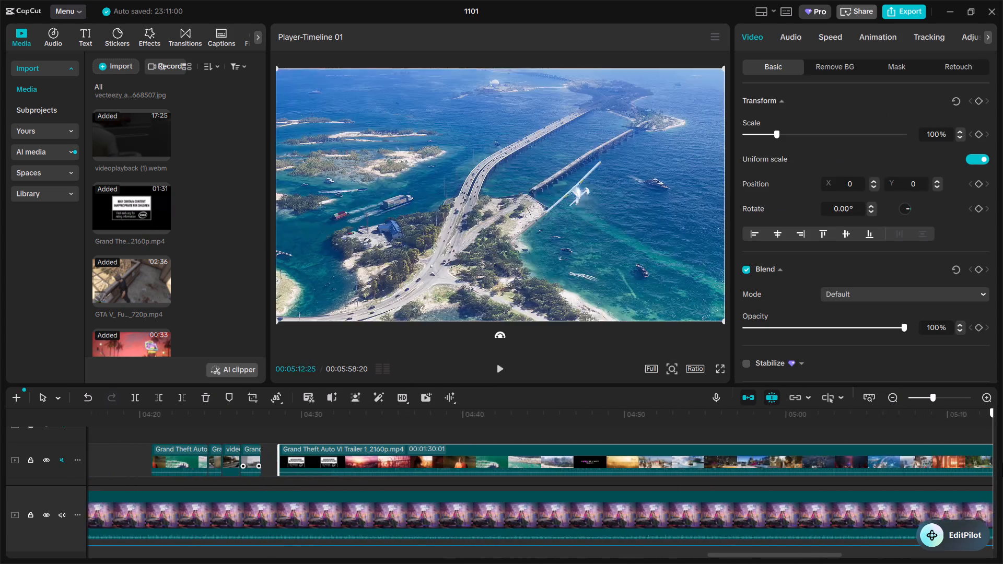
{"action": "left_click_drag", "start_coordinate": [1002, 463], "coordinate": [999, 469]}
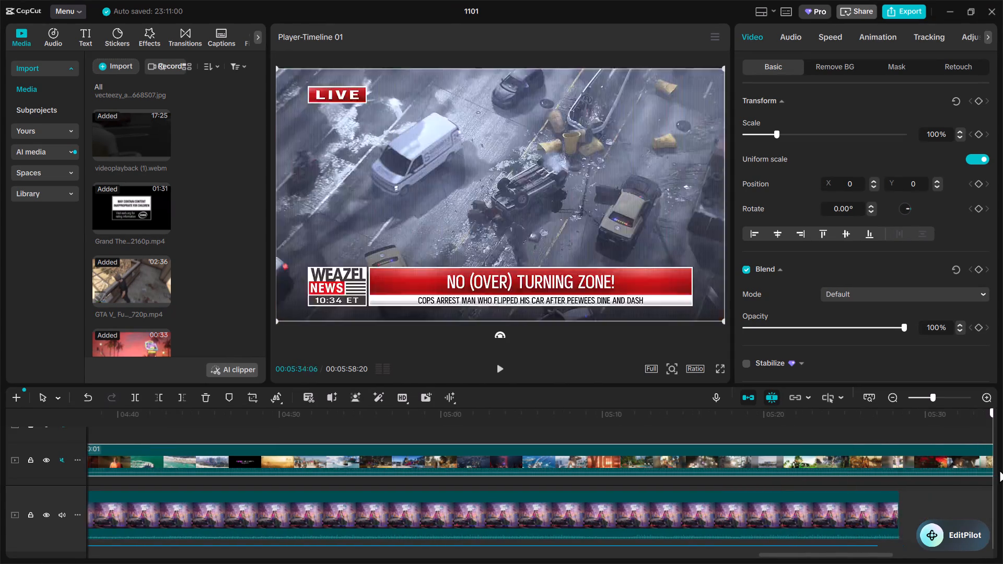
{"action": "left_click_drag", "start_coordinate": [999, 469], "coordinate": [528, 447]}
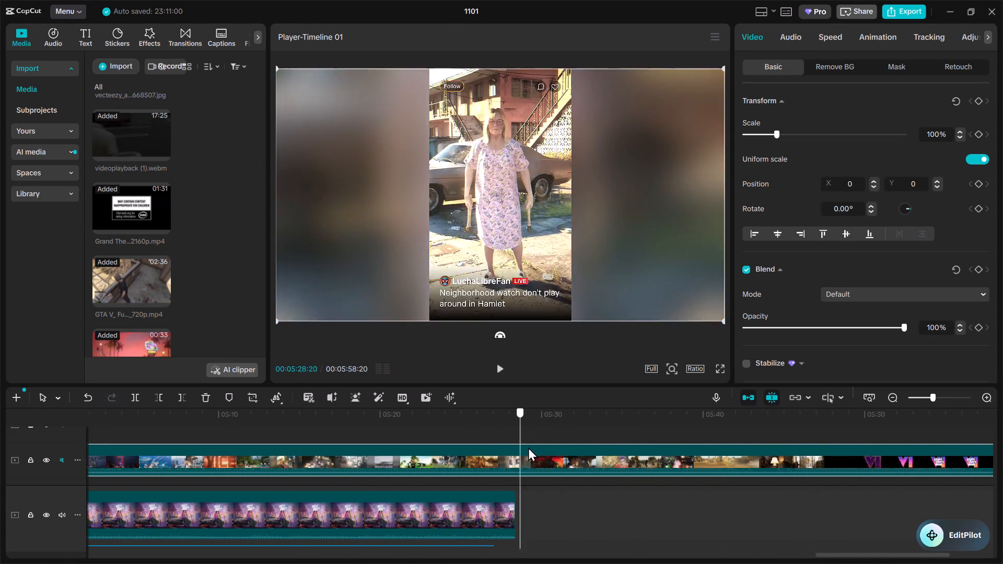
{"action": "left_click_drag", "start_coordinate": [528, 447], "coordinate": [612, 444]}
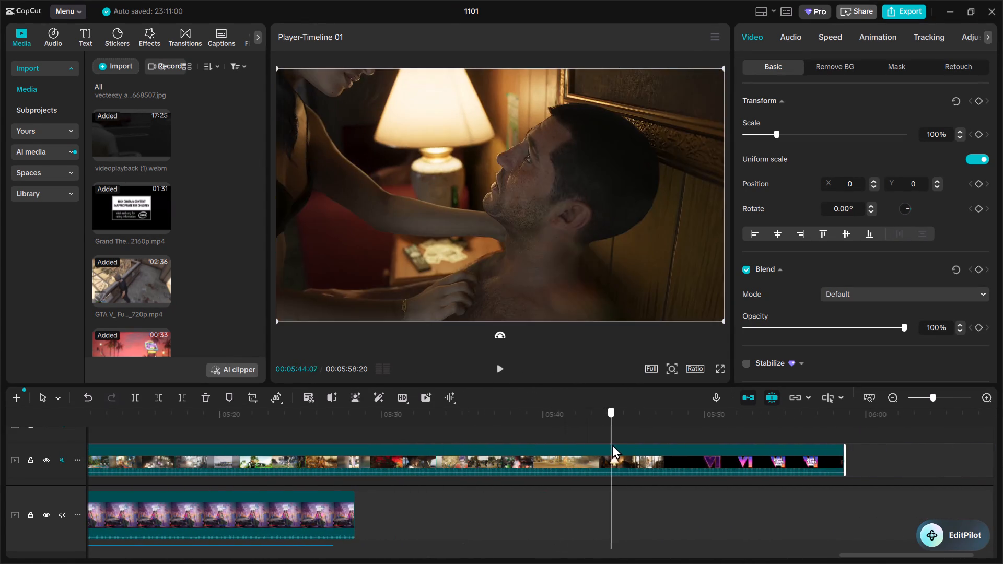
{"action": "left_click_drag", "start_coordinate": [612, 444], "coordinate": [584, 443]}
{"action": "left_click", "coordinate": [154, 400]}
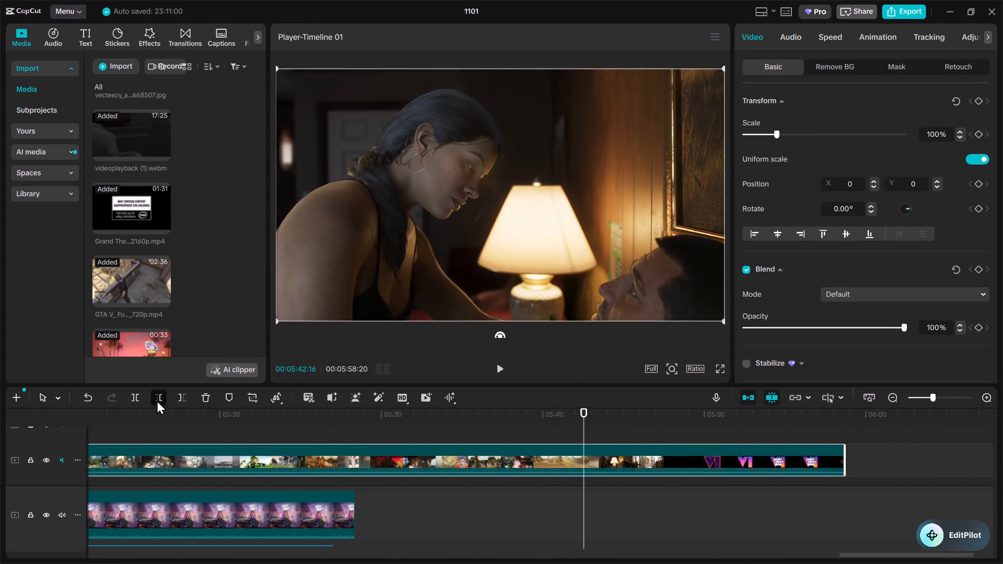
Move the trimmed bedroom clip back to about 4:27, directly against the gas station excerpt, and play the join.
{"action": "left_click_drag", "start_coordinate": [671, 463], "coordinate": [0, 499]}
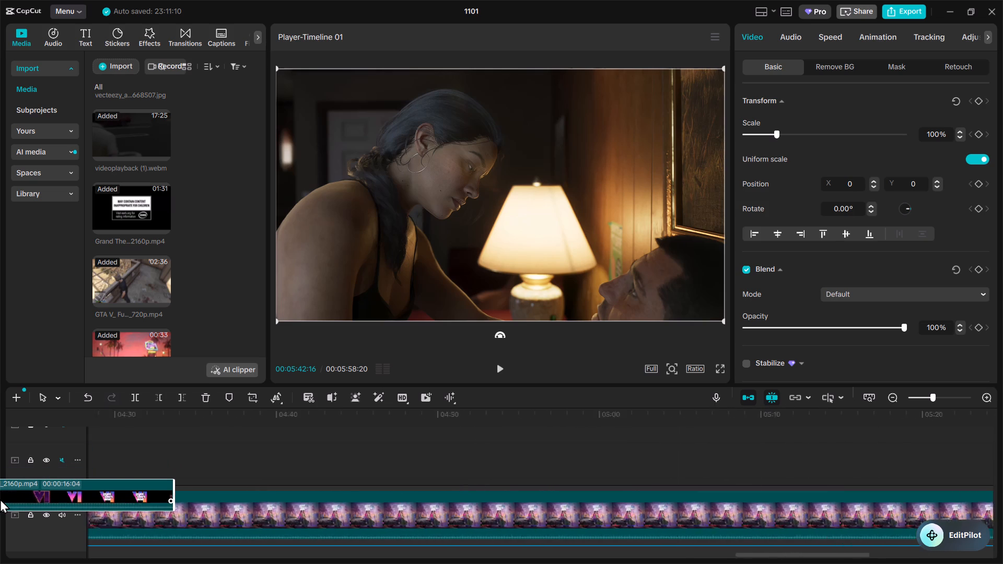
{"action": "left_click_drag", "start_coordinate": [0, 499], "coordinate": [544, 473]}
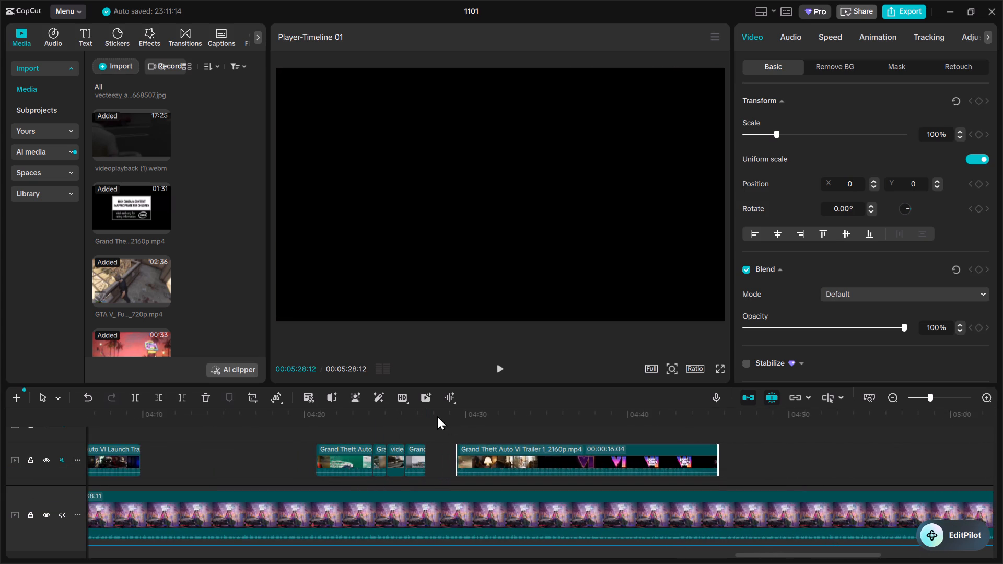
{"action": "left_click", "coordinate": [437, 416]}
{"action": "key", "text": "space"}
{"action": "key", "text": "space"}
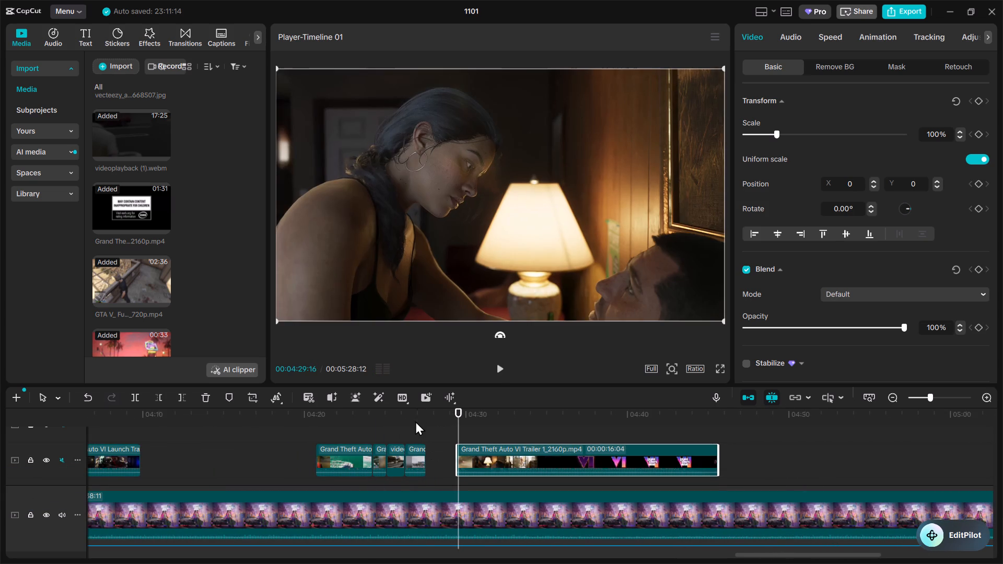
{"action": "left_click", "coordinate": [425, 427]}
{"action": "left_click_drag", "start_coordinate": [486, 458], "coordinate": [457, 463]}
{"action": "key", "text": "space"}
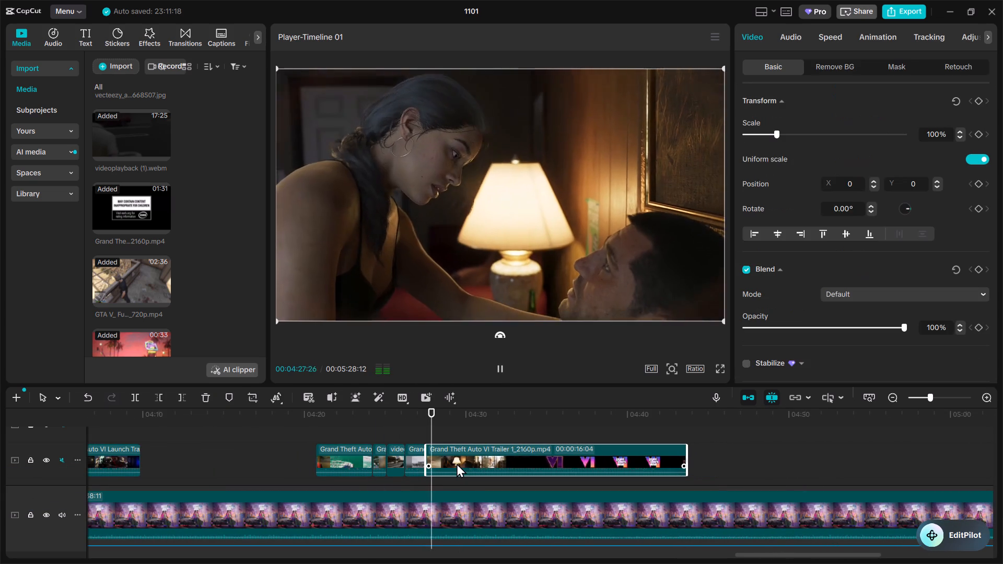
Trim the end of the gas station excerpt back to about 4:27:02 and move the bedroom clip directly against it.
{"action": "key", "text": "space"}
{"action": "left_click", "coordinate": [405, 422]}
{"action": "key", "text": "space"}
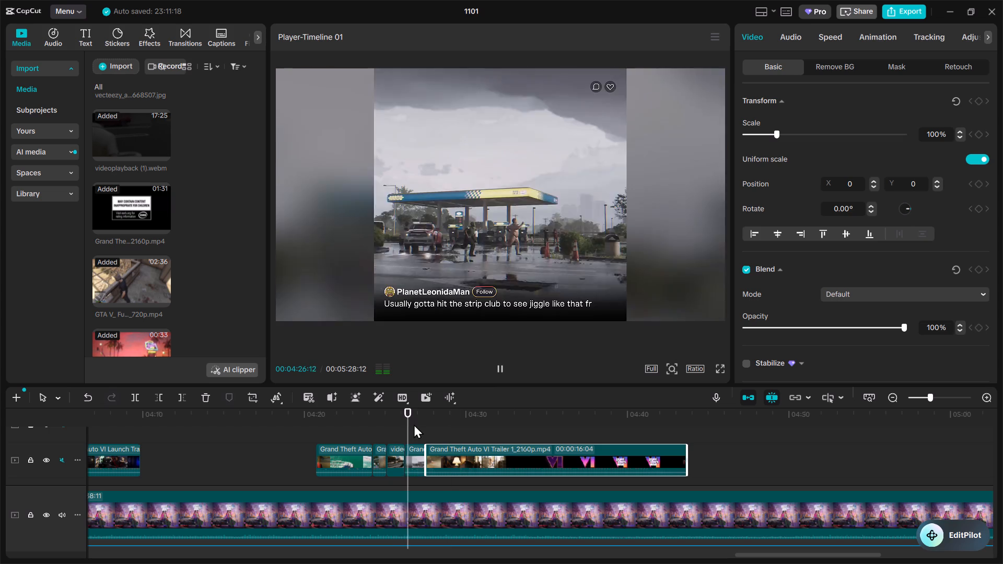
{"action": "key", "text": "space"}
{"action": "left_click", "coordinate": [417, 466]}
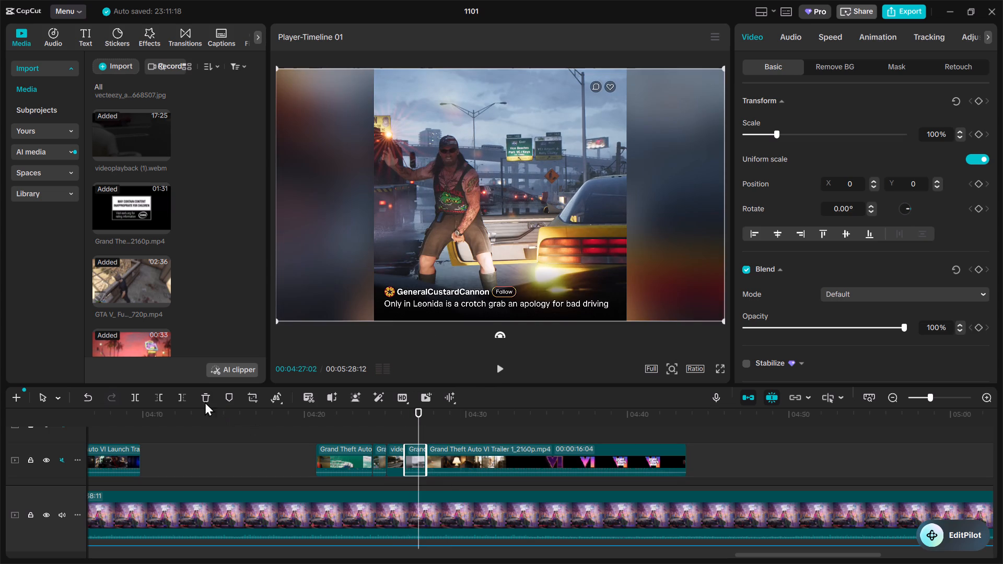
{"action": "left_click", "coordinate": [184, 397]}
{"action": "left_click_drag", "start_coordinate": [515, 456], "coordinate": [506, 457]}
Play the bedroom lamp clip and split it at about 4:28:15.
{"action": "key", "text": "space"}
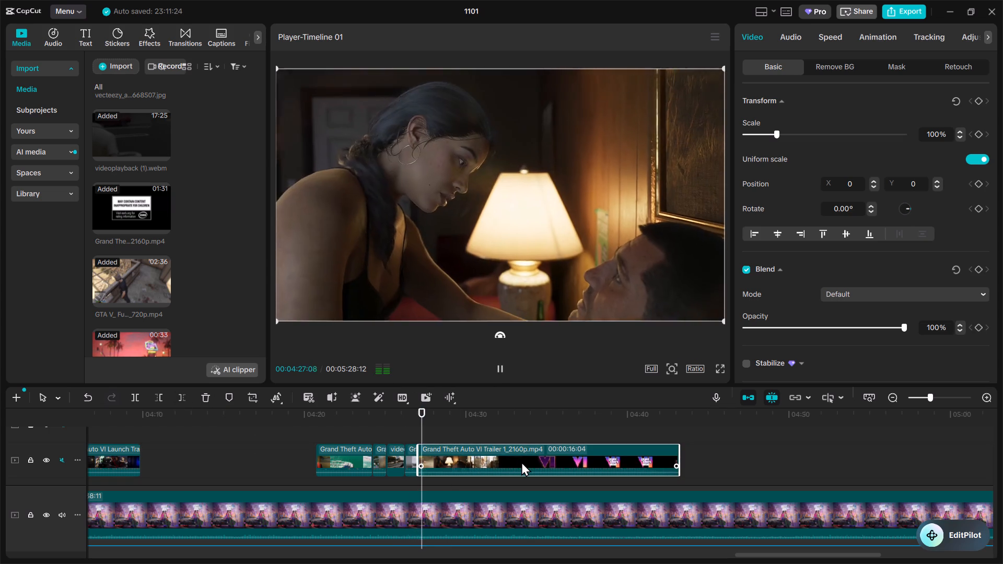
{"action": "key", "text": "space"}
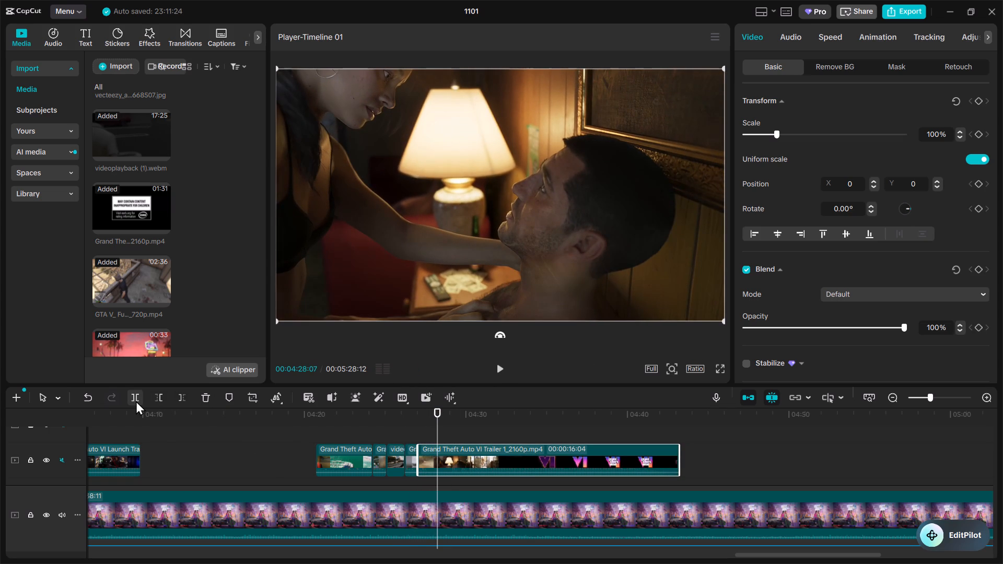
{"action": "key", "text": "space"}
{"action": "key", "text": "space"}
{"action": "left_click", "coordinate": [135, 400]}
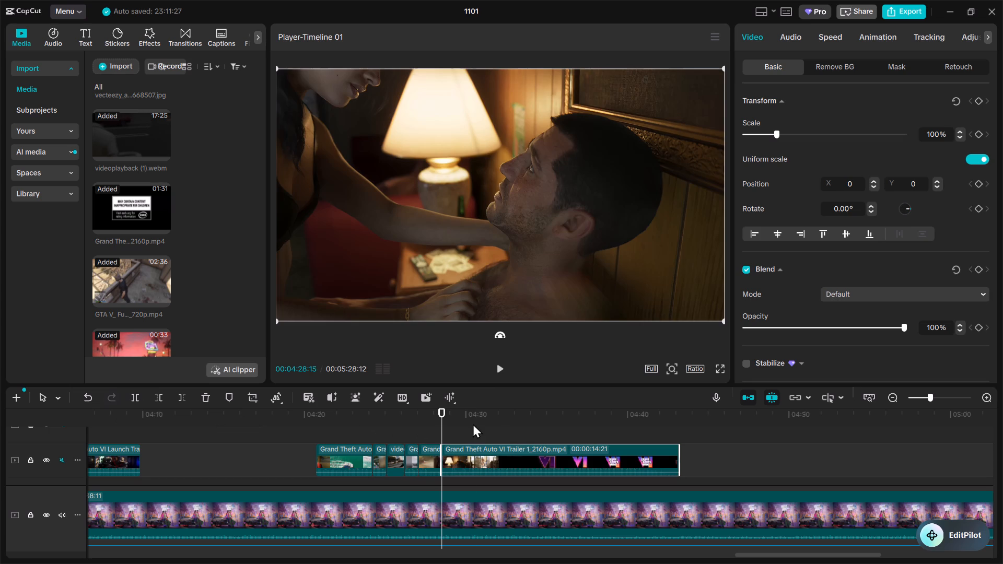
Trim everything before the masked robbers' store entrance at about 4:30:20 and move the remainder back against the bedroom excerpt.
{"action": "double_click", "coordinate": [473, 424]}
{"action": "left_click", "coordinate": [161, 396]}
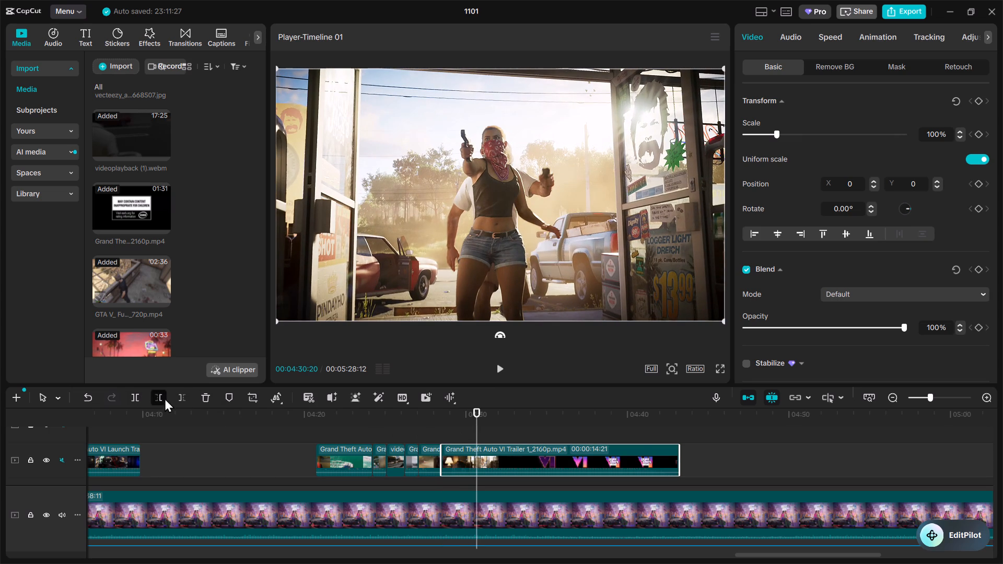
{"action": "left_click_drag", "start_coordinate": [557, 457], "coordinate": [522, 466]}
Play the join and trim the end of the store robbery excerpt to about 4:29:12.
{"action": "left_click", "coordinate": [441, 425]}
{"action": "left_click", "coordinate": [427, 422]}
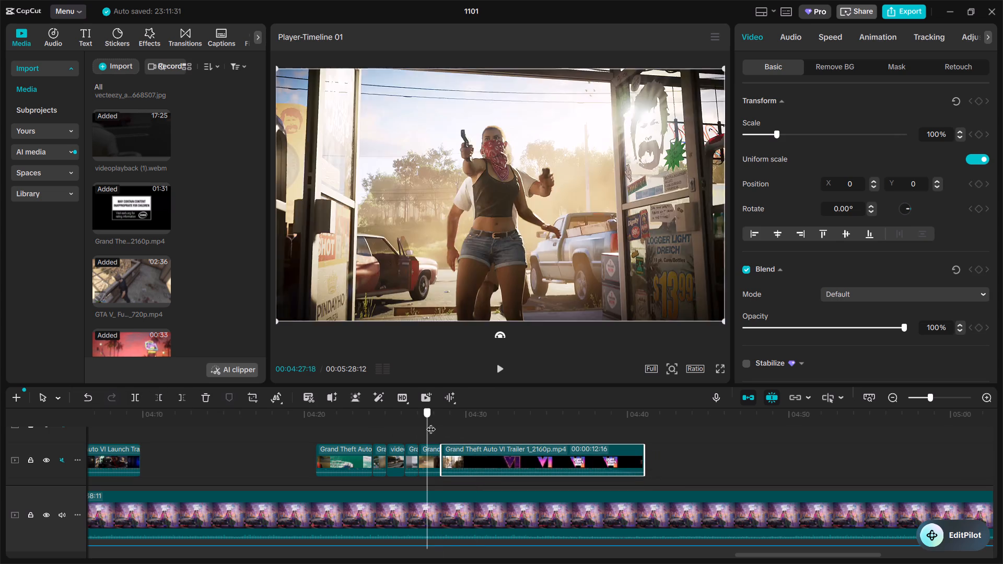
{"action": "key", "text": "space"}
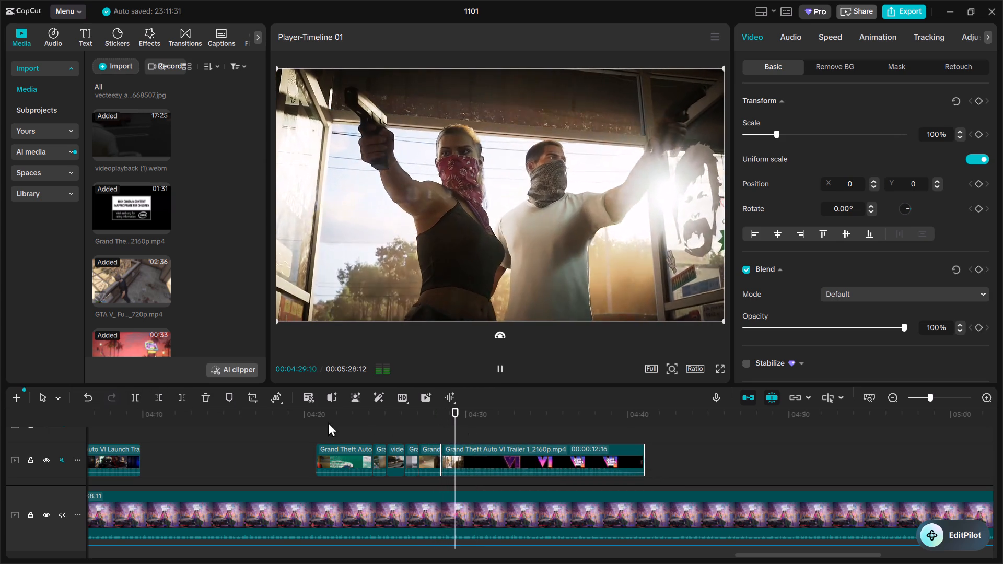
{"action": "key", "text": "space"}
{"action": "key", "text": "space"}
{"action": "left_click", "coordinate": [185, 396]}
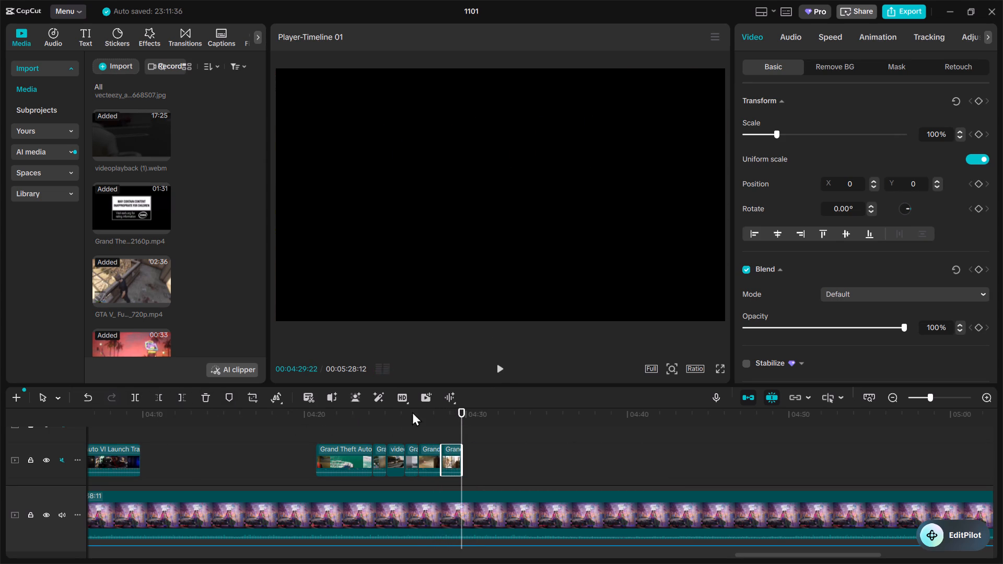
{"action": "left_click_drag", "start_coordinate": [461, 412], "coordinate": [456, 418]}
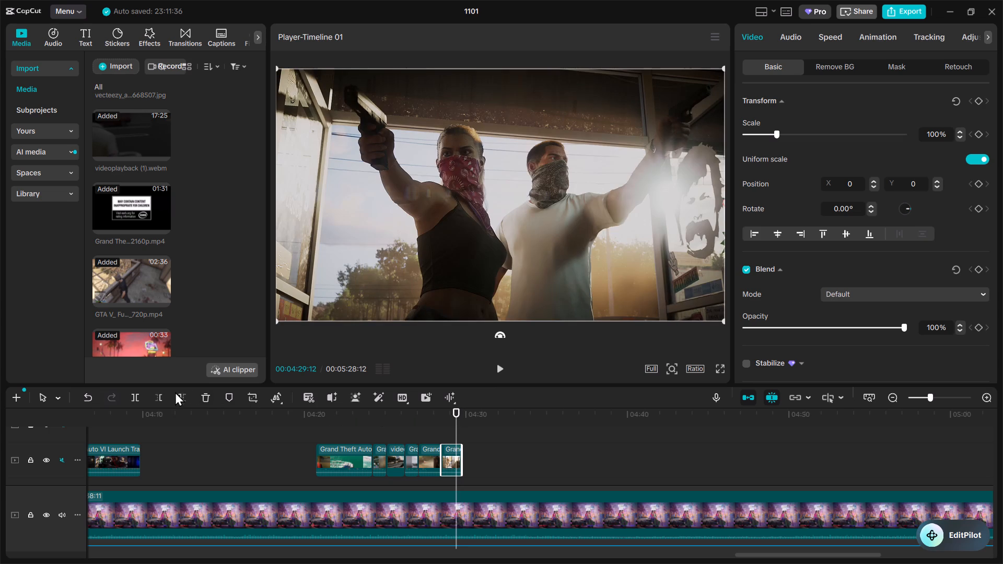
{"action": "left_click", "coordinate": [177, 392]}
Find the police mural and police raid sequence earlier in the timeline and copy its four clips from about 0:58 to 1:04.
{"action": "triple_click", "coordinate": [895, 394]}
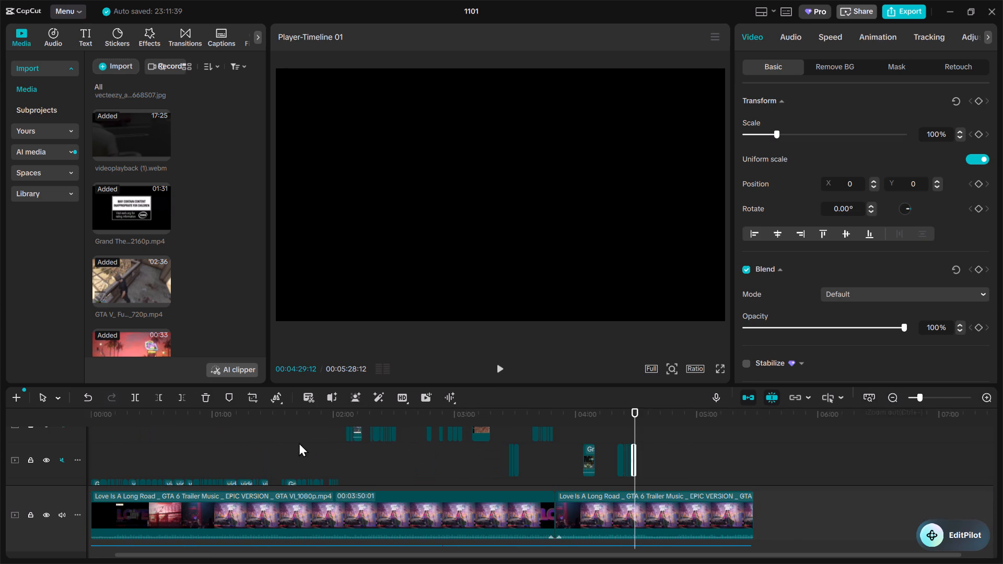
{"action": "left_click", "coordinate": [204, 428]}
{"action": "left_click_drag", "start_coordinate": [204, 428], "coordinate": [21, 439]}
{"action": "scroll", "coordinate": [165, 441], "scroll_direction": "down", "scroll_amount": 4}
{"action": "left_click", "coordinate": [176, 413]}
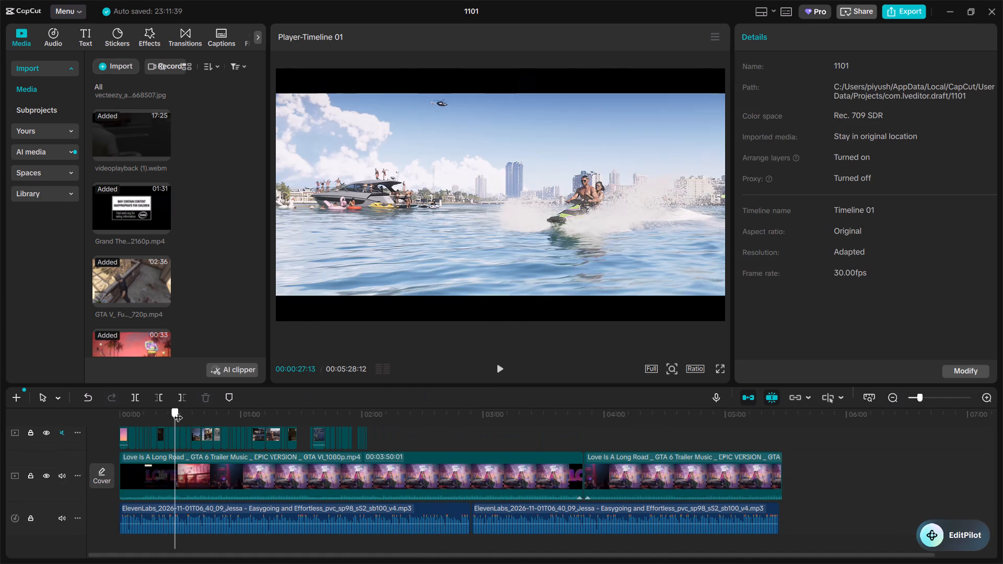
{"action": "left_click_drag", "start_coordinate": [178, 411], "coordinate": [232, 408]}
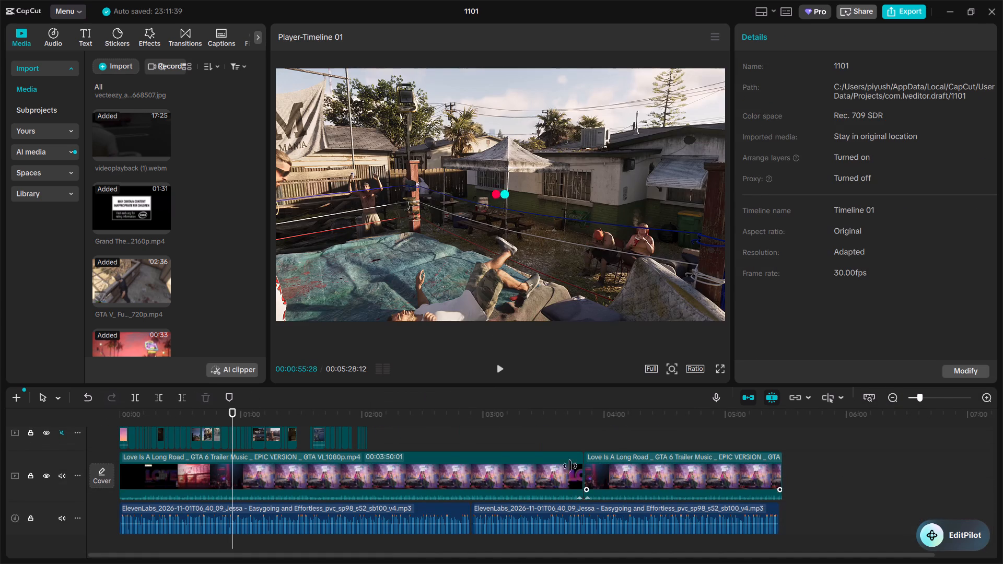
{"action": "scroll", "coordinate": [236, 453], "scroll_direction": "up", "scroll_amount": 1}
{"action": "triple_click", "coordinate": [990, 397]}
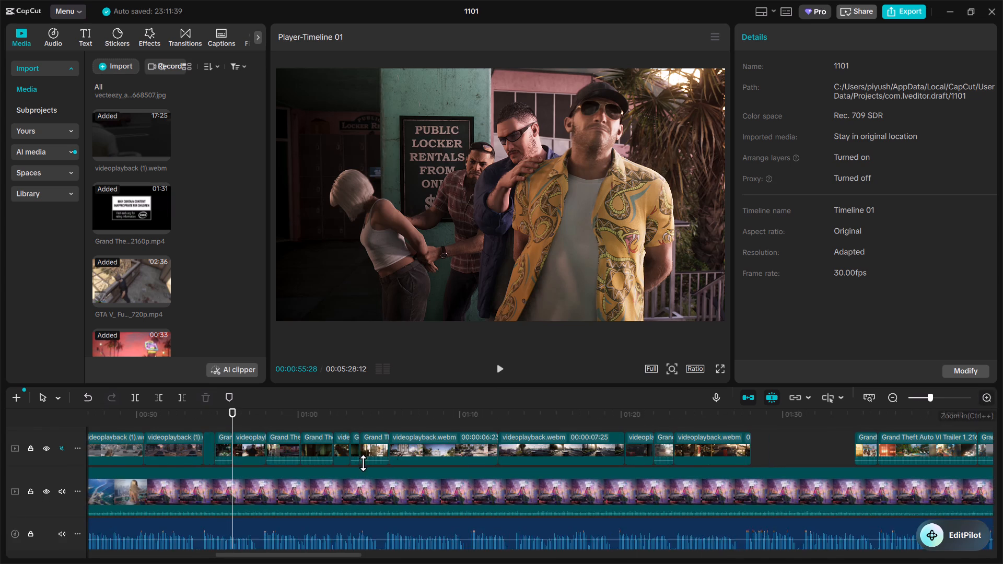
{"action": "scroll", "coordinate": [345, 465], "scroll_direction": "up", "scroll_amount": 1}
{"action": "left_click", "coordinate": [317, 424]}
{"action": "left_click", "coordinate": [322, 427]}
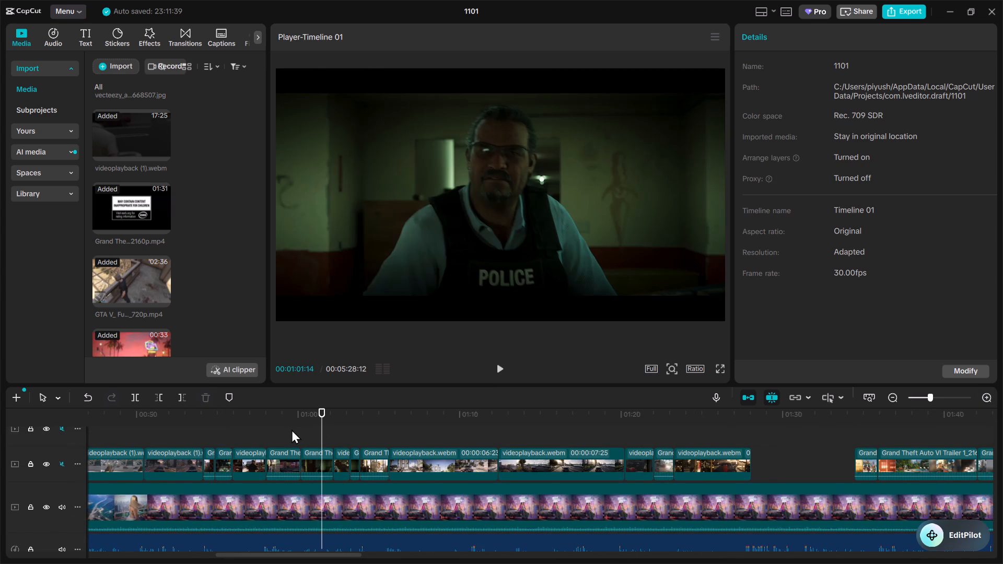
{"action": "left_click", "coordinate": [309, 427]}
{"action": "left_click", "coordinate": [304, 428]}
{"action": "double_click", "coordinate": [304, 429]}
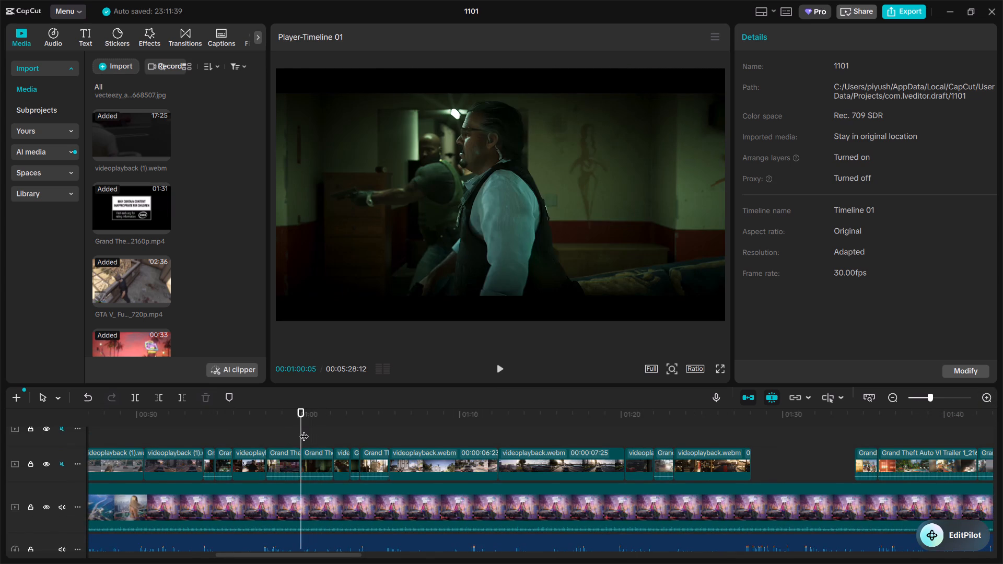
{"action": "left_click_drag", "start_coordinate": [318, 442], "coordinate": [307, 455]}
{"action": "left_click", "coordinate": [267, 438]}
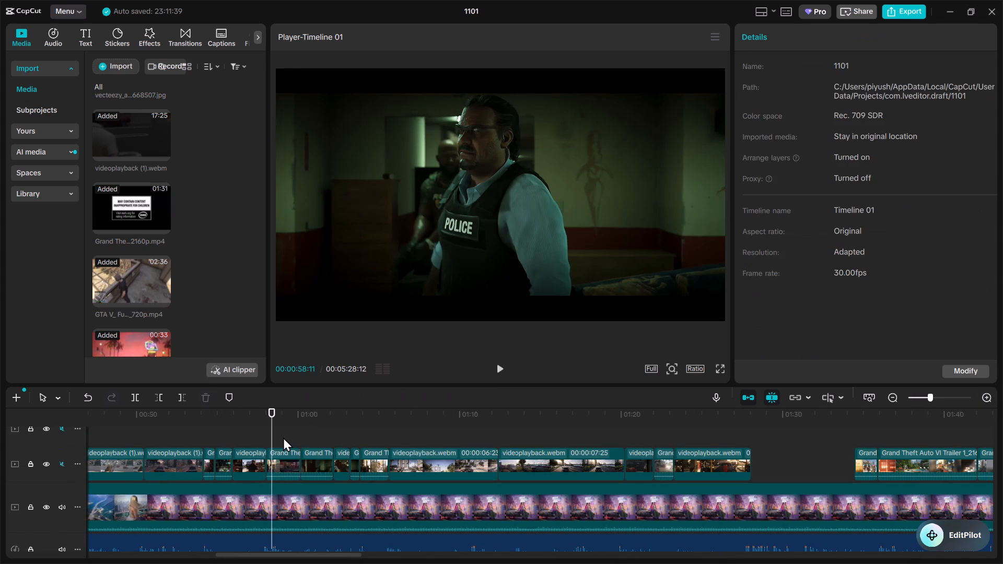
{"action": "left_click_drag", "start_coordinate": [283, 437], "coordinate": [354, 471]}
{"action": "key", "text": "ctrl+c"}
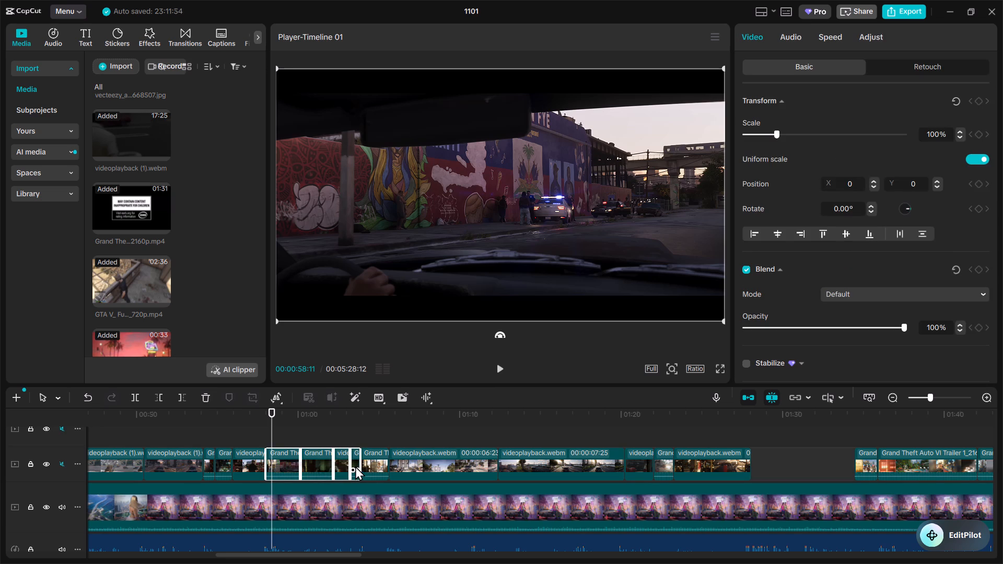
Paste the four copied clips at about 4:29:12, right after the store robbery excerpt.
{"action": "left_click", "coordinate": [412, 426]}
{"action": "left_click_drag", "start_coordinate": [412, 426], "coordinate": [414, 426]}
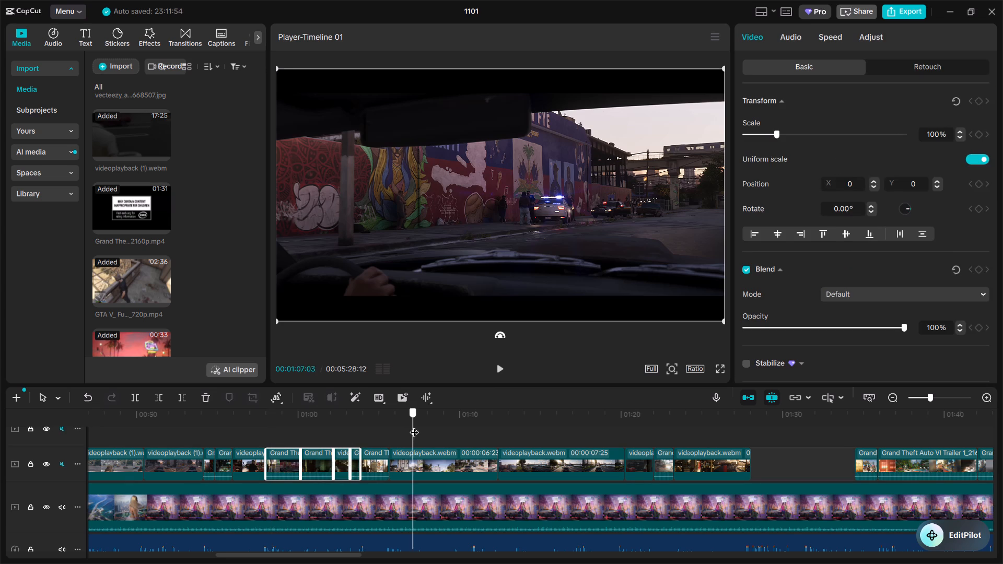
{"action": "left_click_drag", "start_coordinate": [414, 426], "coordinate": [547, 534]}
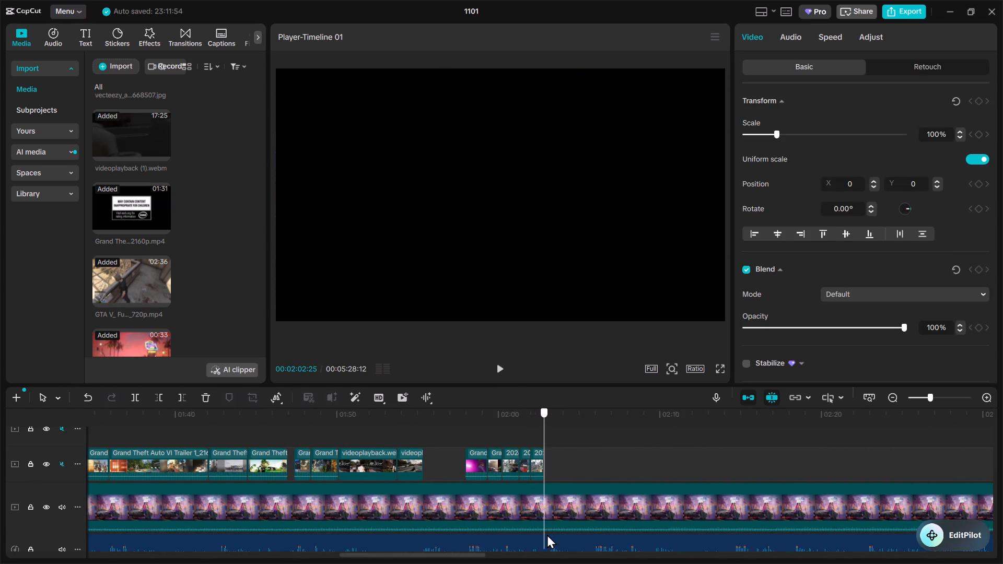
{"action": "left_click_drag", "start_coordinate": [547, 534], "coordinate": [1002, 528]}
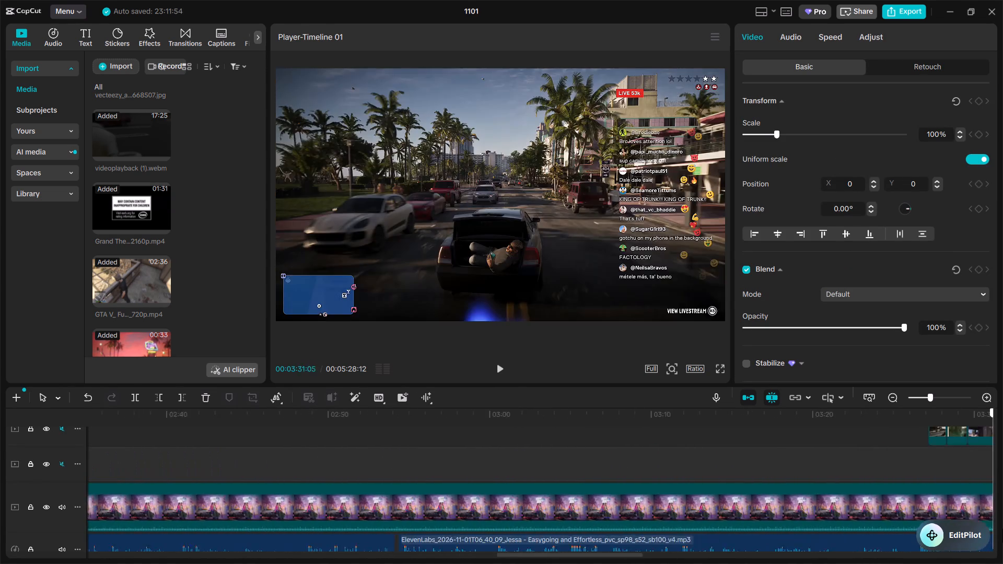
{"action": "left_click_drag", "start_coordinate": [1002, 528], "coordinate": [714, 509]}
{"action": "scroll", "coordinate": [624, 462], "scroll_direction": "up", "scroll_amount": 2}
{"action": "scroll", "coordinate": [830, 451], "scroll_direction": "up", "scroll_amount": 1}
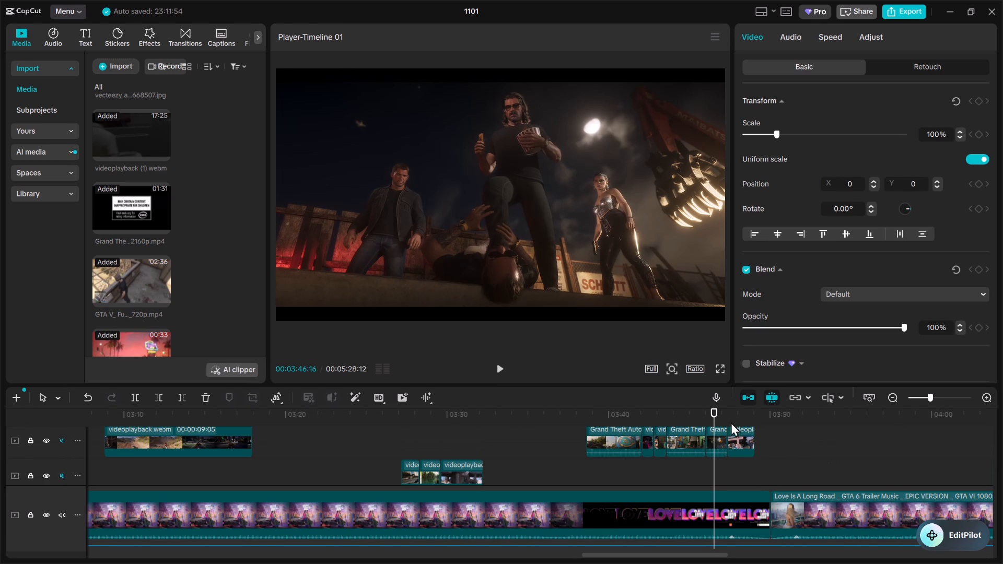
{"action": "left_click", "coordinate": [735, 415]}
{"action": "left_click_drag", "start_coordinate": [735, 415], "coordinate": [1002, 453]}
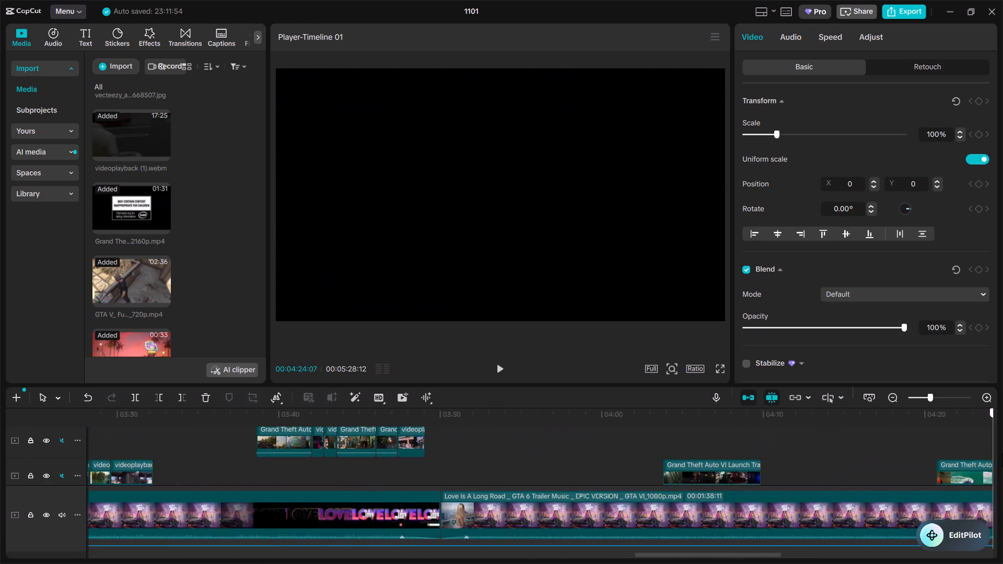
{"action": "left_click_drag", "start_coordinate": [1002, 453], "coordinate": [630, 465]}
{"action": "scroll", "coordinate": [631, 465], "scroll_direction": "down", "scroll_amount": 3}
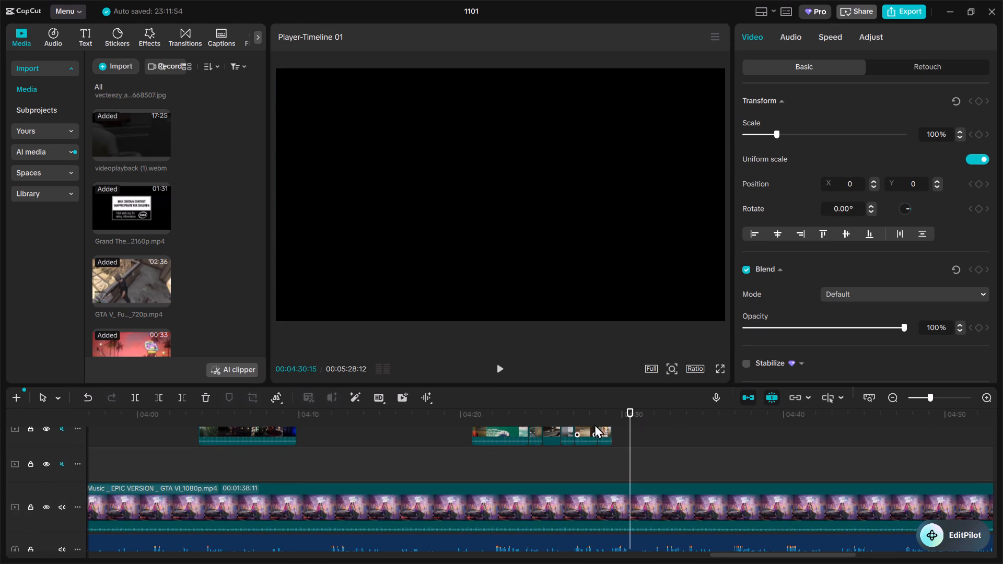
{"action": "left_click", "coordinate": [601, 414]}
{"action": "scroll", "coordinate": [613, 437], "scroll_direction": "up", "scroll_amount": 1}
{"action": "left_click", "coordinate": [610, 427]}
{"action": "left_click", "coordinate": [609, 417]}
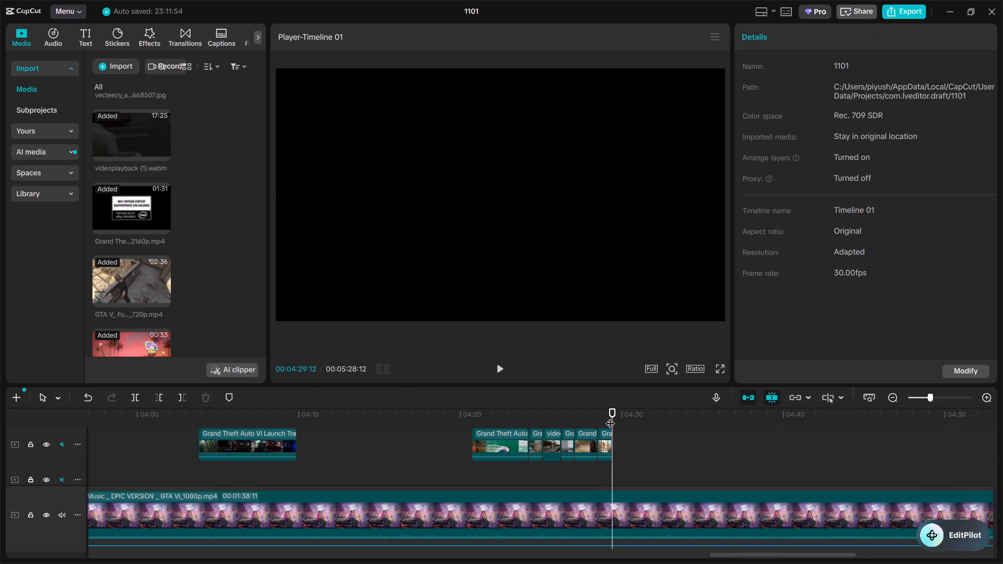
{"action": "key", "text": "ctrl+v"}
Play through the pasted police and robbery clips to review them against the music.
{"action": "key", "text": "space"}
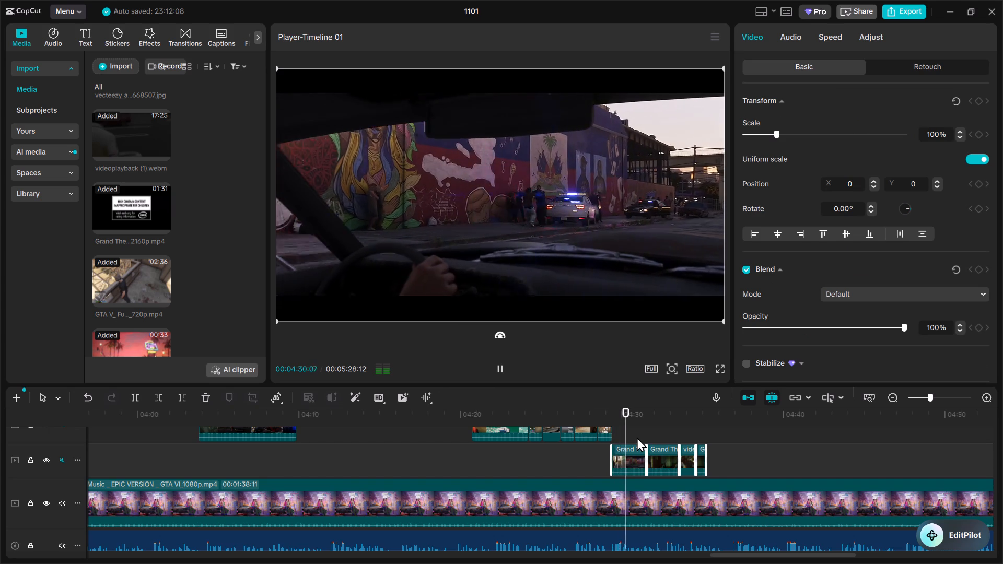
{"action": "key", "text": "space"}
{"action": "key", "text": "space"}
{"action": "key", "text": "space"}
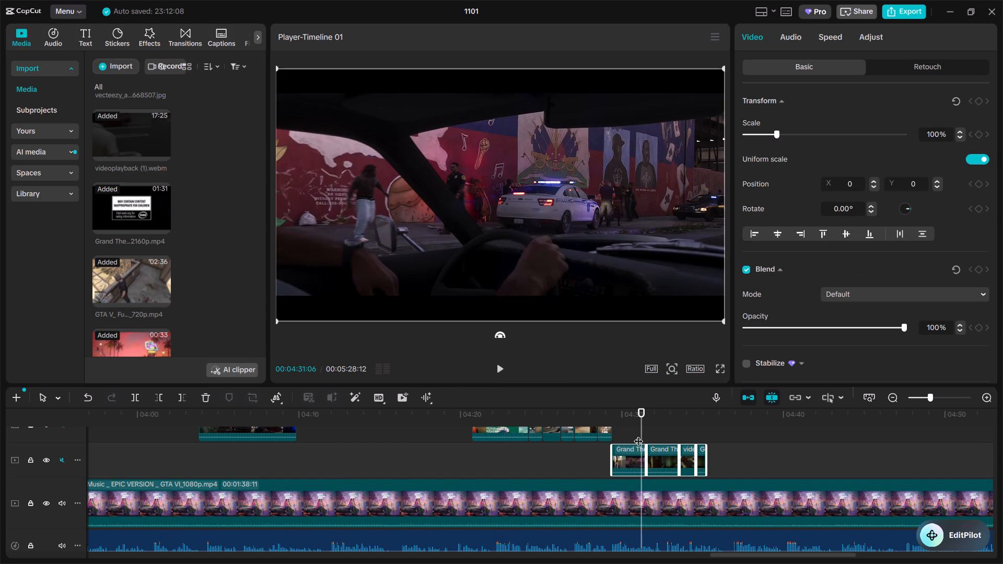
{"action": "left_click", "coordinate": [639, 432]}
{"action": "left_click", "coordinate": [806, 443]}
{"action": "left_click", "coordinate": [632, 420]}
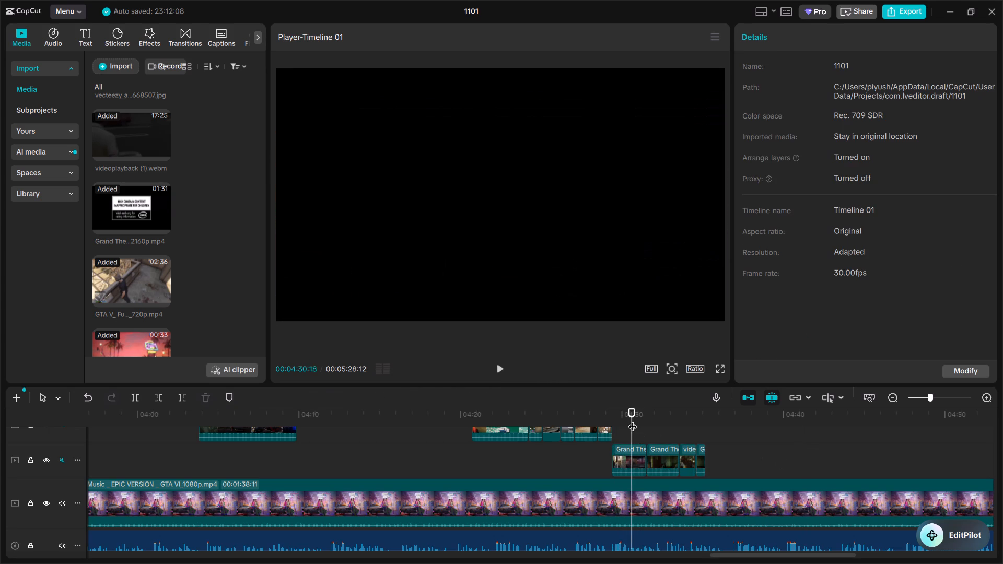
{"action": "key", "text": "space"}
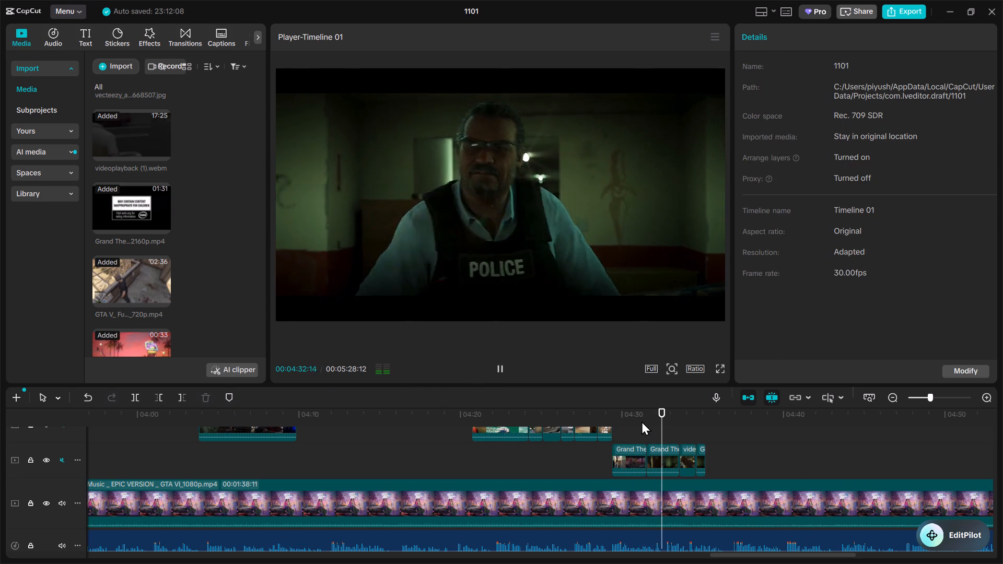
{"action": "key", "text": "space"}
{"action": "key", "text": "space"}
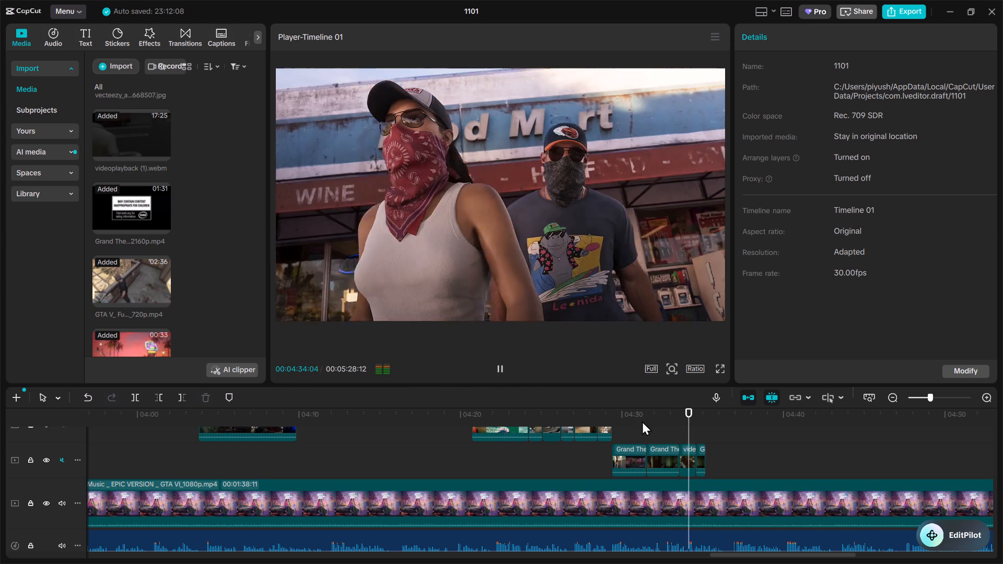
{"action": "key", "text": "space"}
{"action": "key", "text": "space"}
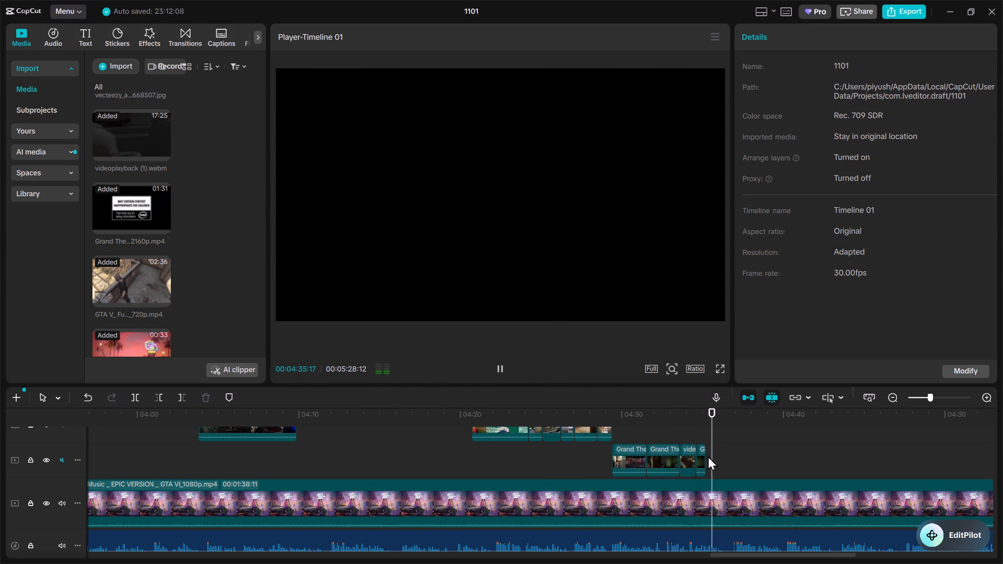
{"action": "key", "text": "space"}
Preview the trailer videos in the media library and add Grand Theft Auto VI Trailer 2 to the timeline at about 4:35:06.
{"action": "left_click", "coordinate": [703, 433]}
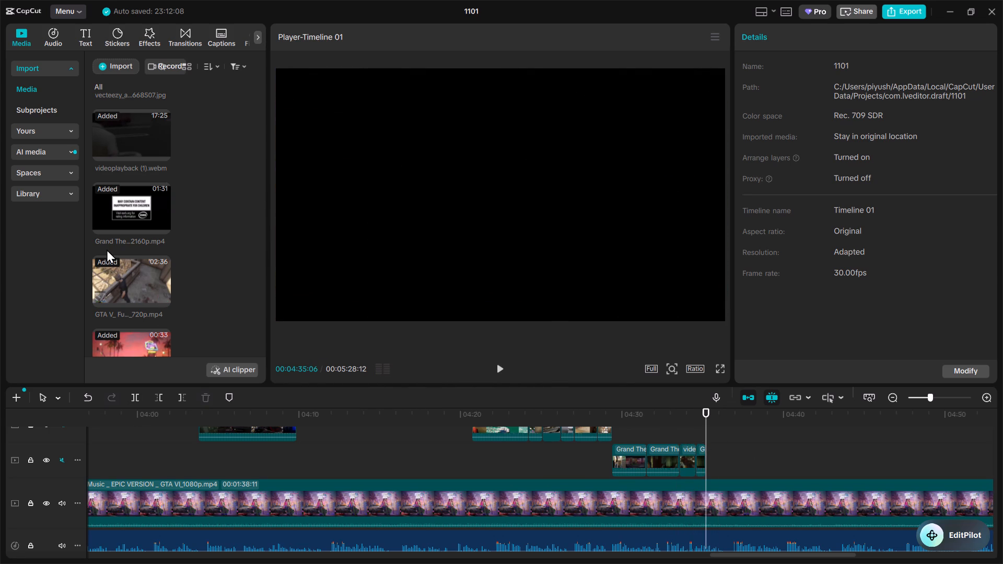
{"action": "scroll", "coordinate": [124, 264], "scroll_direction": "down", "scroll_amount": 2}
{"action": "left_click", "coordinate": [133, 157]}
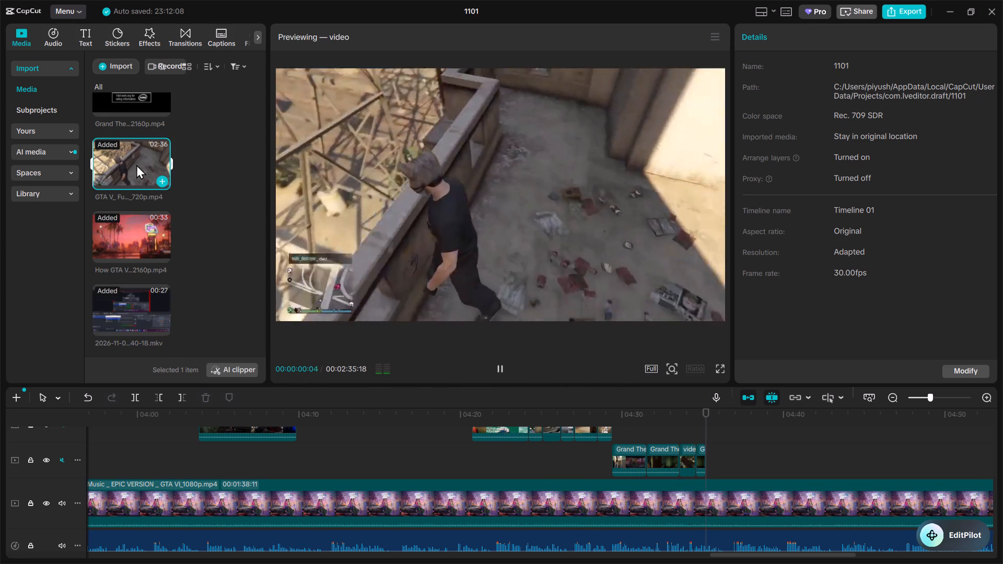
{"action": "left_click", "coordinate": [142, 239]}
{"action": "scroll", "coordinate": [146, 261], "scroll_direction": "up", "scroll_amount": 2}
{"action": "left_click", "coordinate": [136, 170]}
{"action": "left_click", "coordinate": [135, 201]}
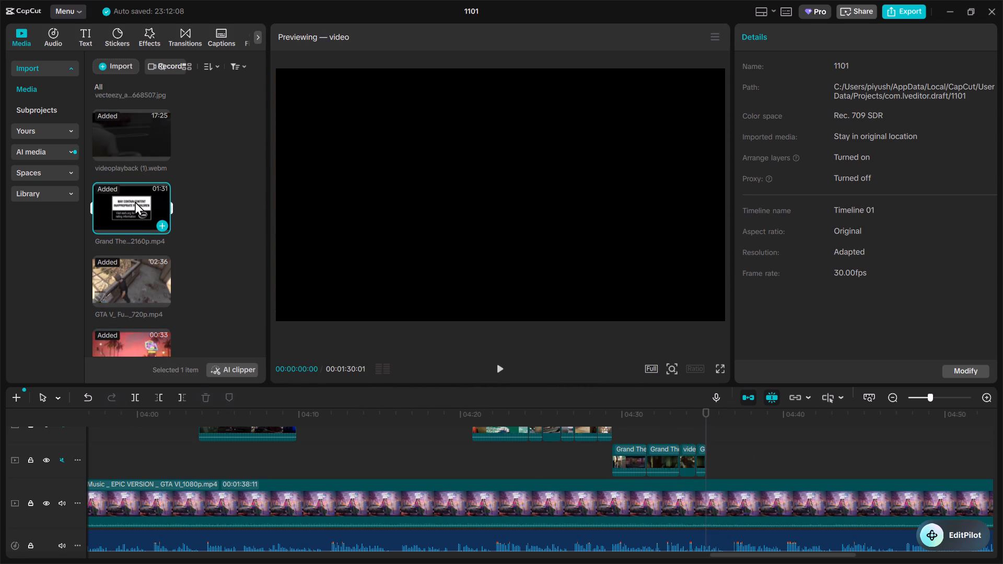
{"action": "left_click", "coordinate": [140, 210]}
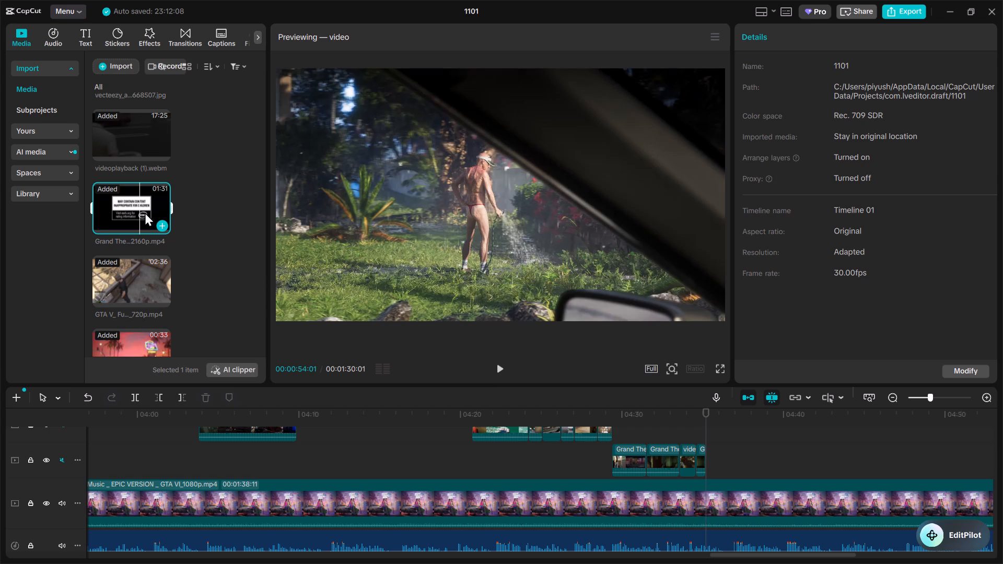
{"action": "left_click", "coordinate": [148, 211]}
{"action": "scroll", "coordinate": [148, 212], "scroll_direction": "up", "scroll_amount": 3}
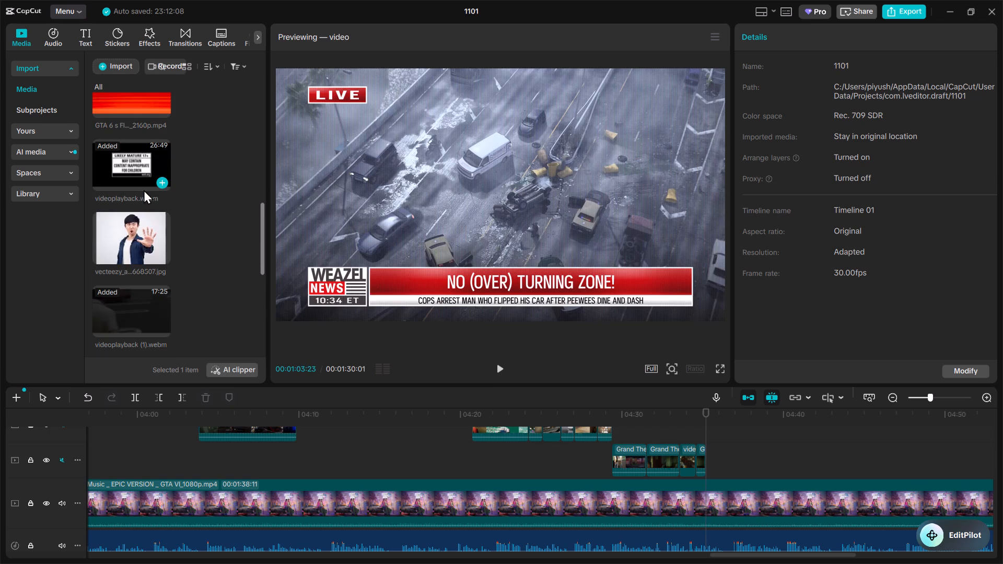
{"action": "scroll", "coordinate": [144, 190], "scroll_direction": "up", "scroll_amount": 3}
{"action": "left_click", "coordinate": [141, 190]}
{"action": "left_click", "coordinate": [148, 191]}
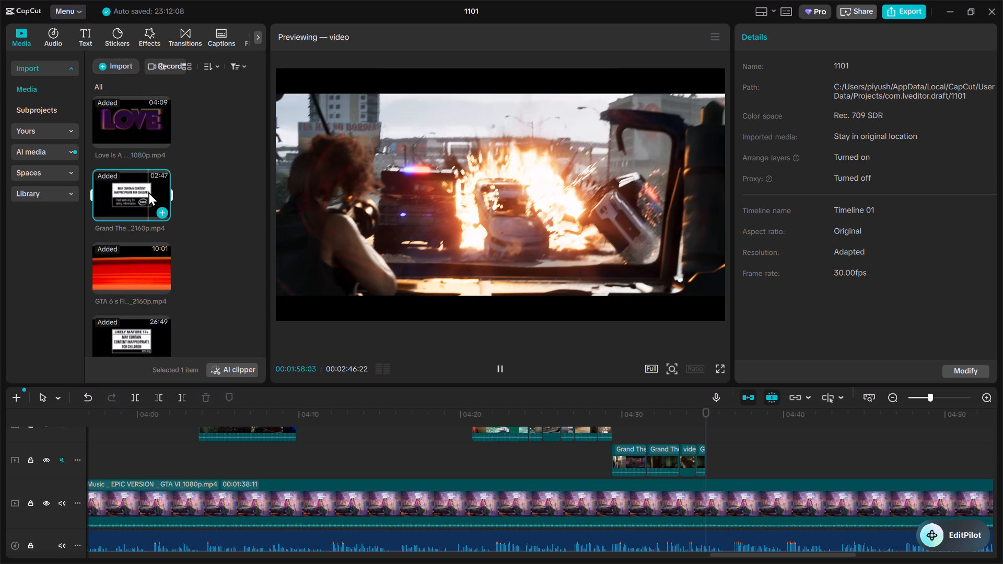
{"action": "left_click_drag", "start_coordinate": [131, 192], "coordinate": [709, 456]}
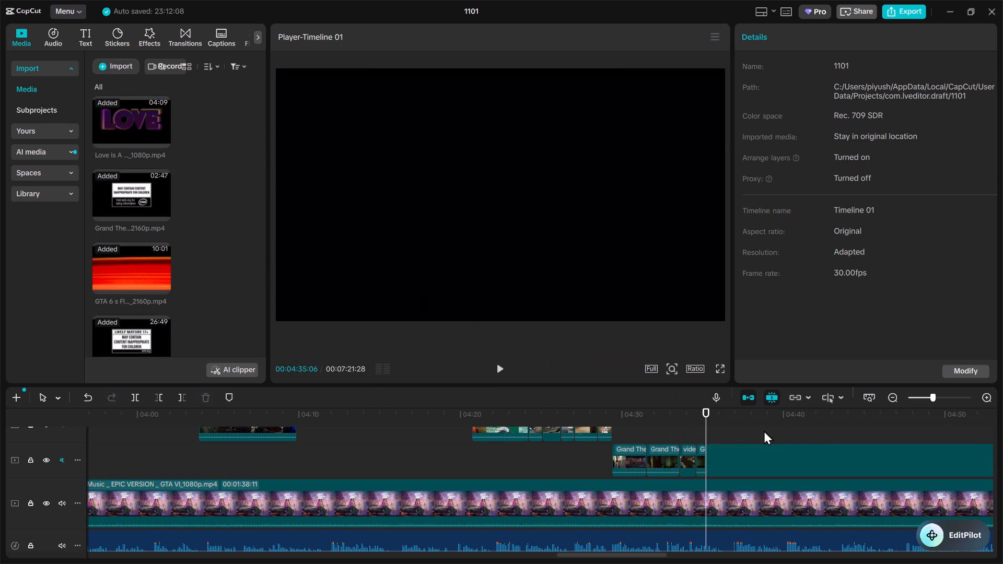
Find the exploding police car shot in the Trailer 2 clip and trim the clip's start to about 6:33:05.
{"action": "left_click", "coordinate": [771, 426]}
{"action": "left_click_drag", "start_coordinate": [769, 429], "coordinate": [1002, 434]}
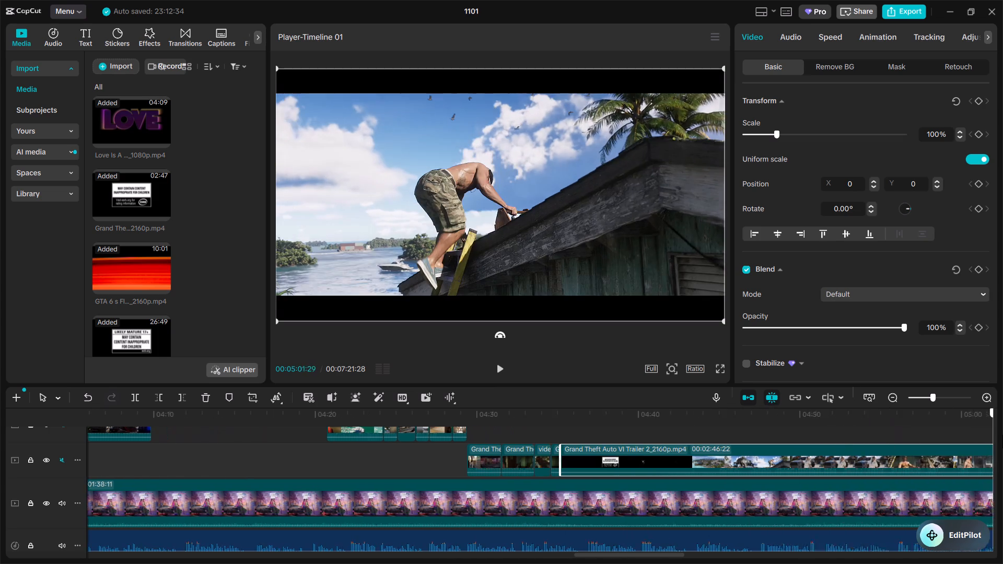
{"action": "left_click_drag", "start_coordinate": [1002, 434], "coordinate": [1000, 445]}
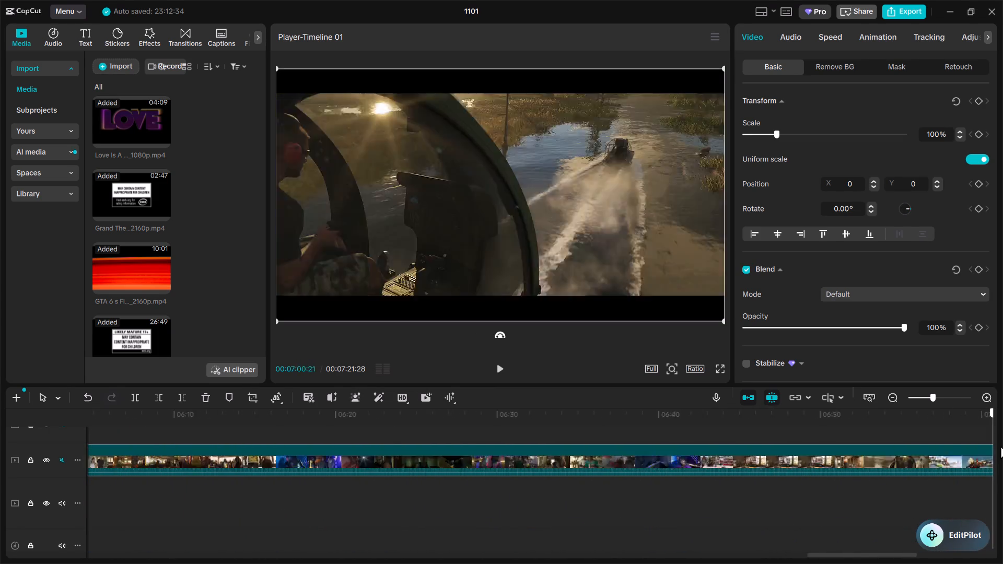
{"action": "left_click_drag", "start_coordinate": [1000, 445], "coordinate": [282, 403]}
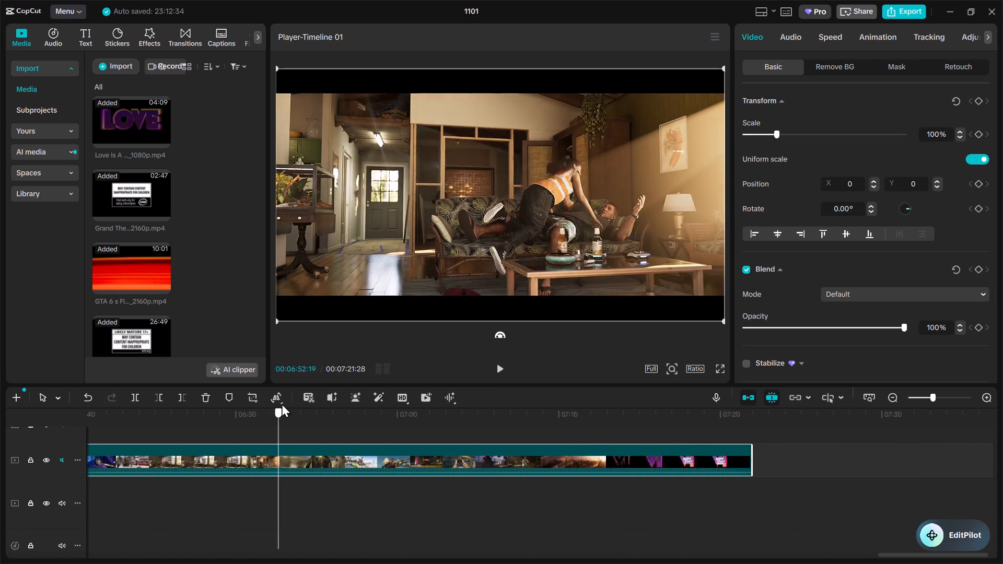
{"action": "left_click_drag", "start_coordinate": [282, 403], "coordinate": [393, 416]}
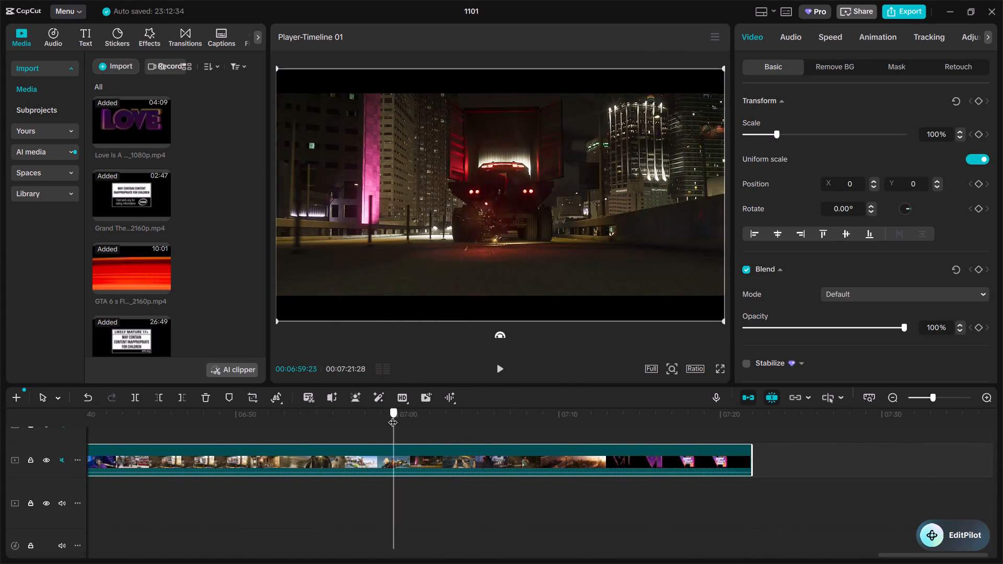
{"action": "left_click_drag", "start_coordinate": [393, 416], "coordinate": [331, 418]}
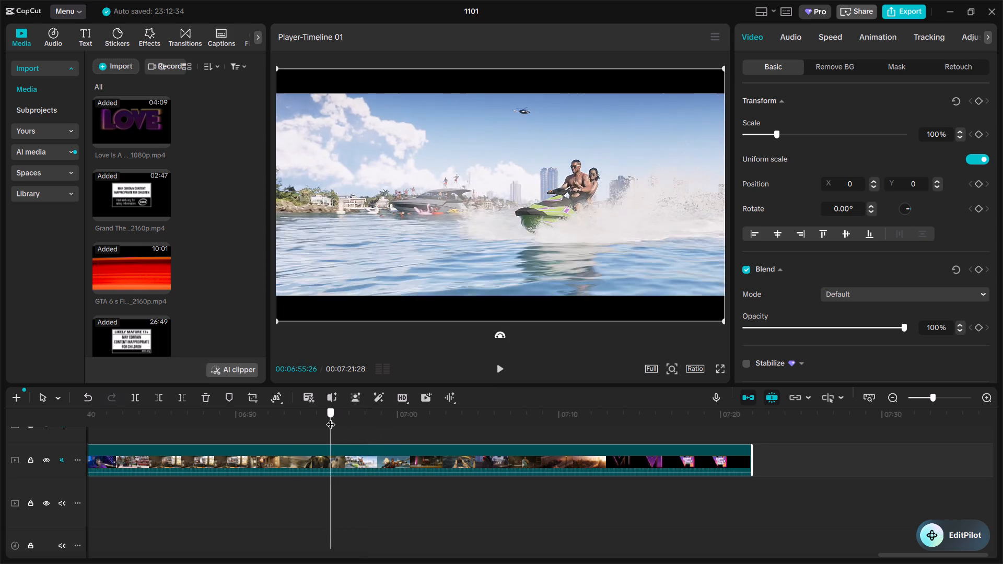
{"action": "left_click_drag", "start_coordinate": [331, 418], "coordinate": [178, 403]}
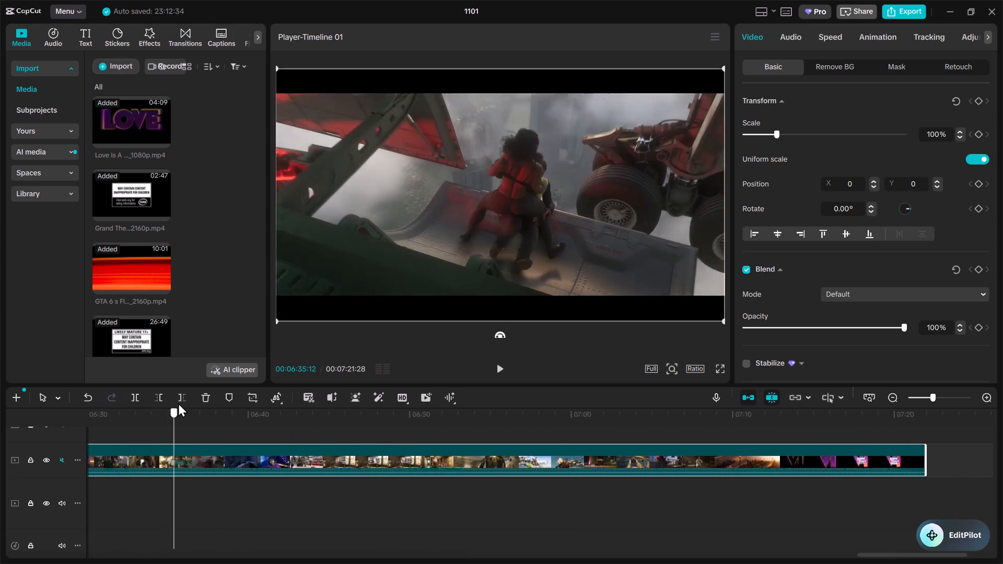
{"action": "left_click_drag", "start_coordinate": [178, 403], "coordinate": [214, 403]}
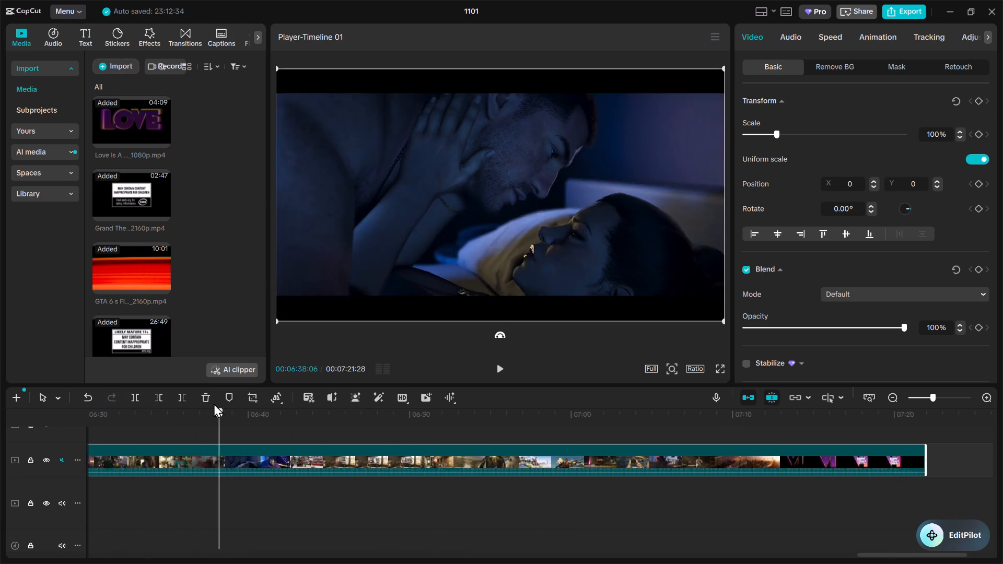
{"action": "left_click_drag", "start_coordinate": [214, 403], "coordinate": [143, 405]}
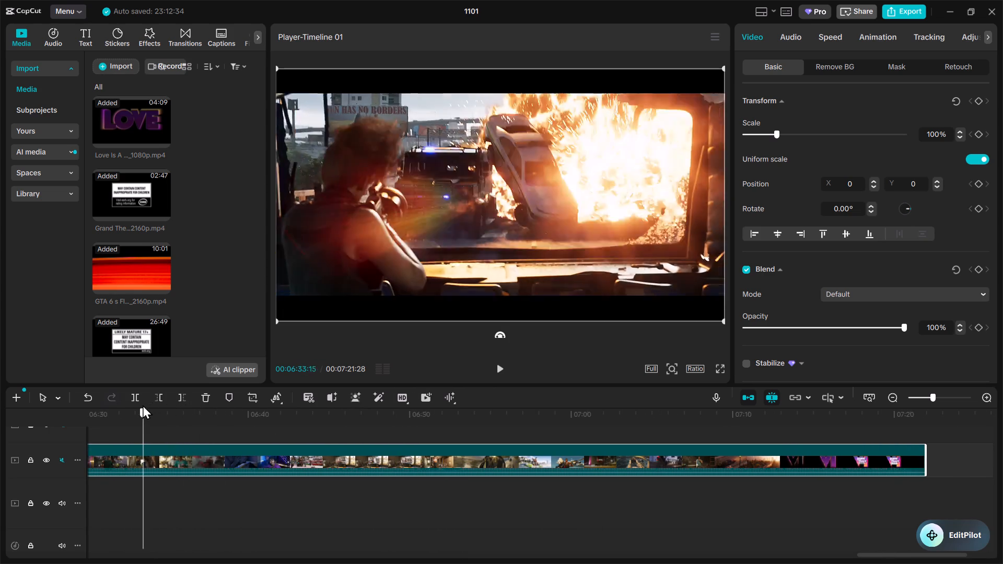
{"action": "left_click_drag", "start_coordinate": [143, 405], "coordinate": [288, 404]}
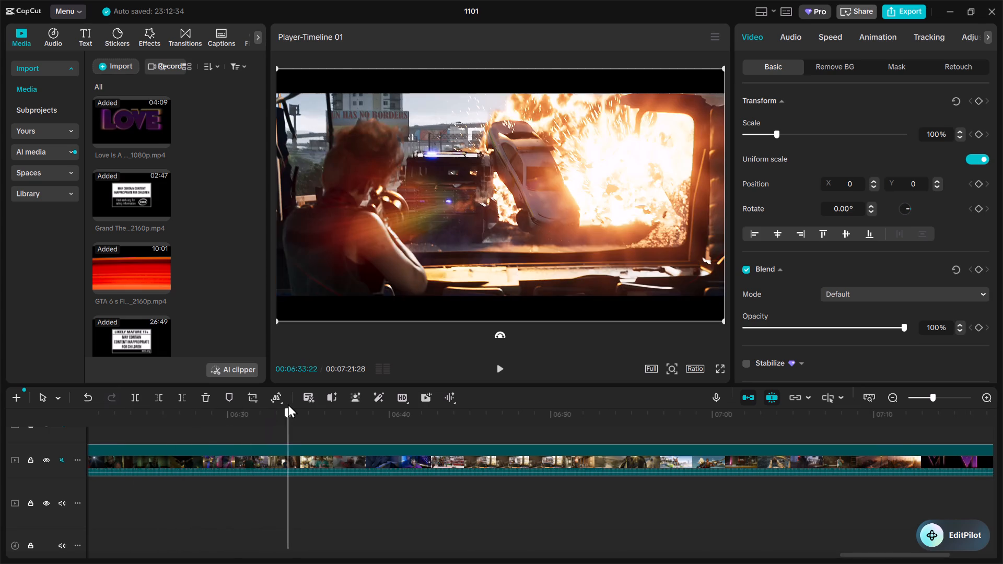
{"action": "left_click_drag", "start_coordinate": [288, 404], "coordinate": [284, 404]}
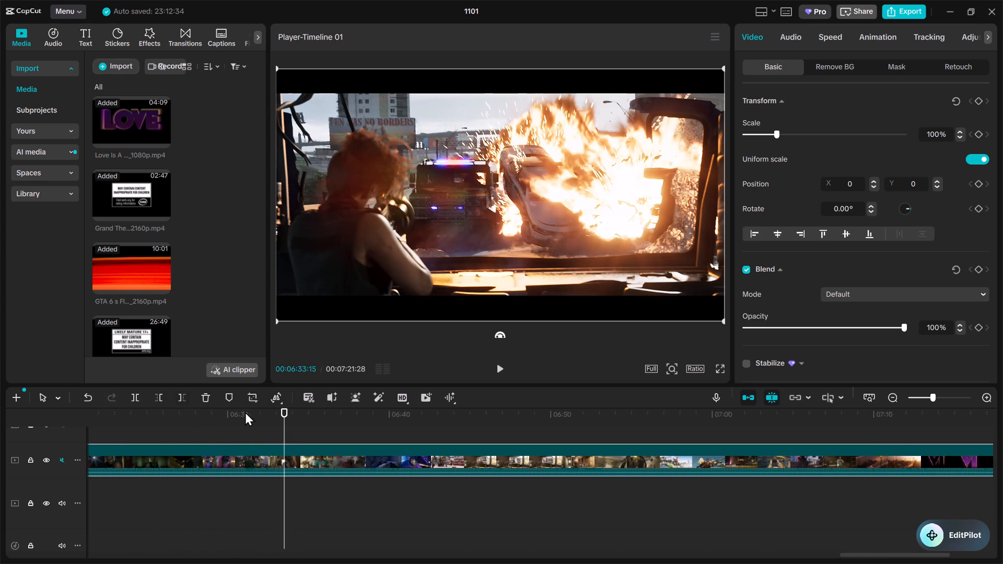
{"action": "left_click", "coordinate": [271, 418]}
{"action": "left_click_drag", "start_coordinate": [271, 418], "coordinate": [279, 417]}
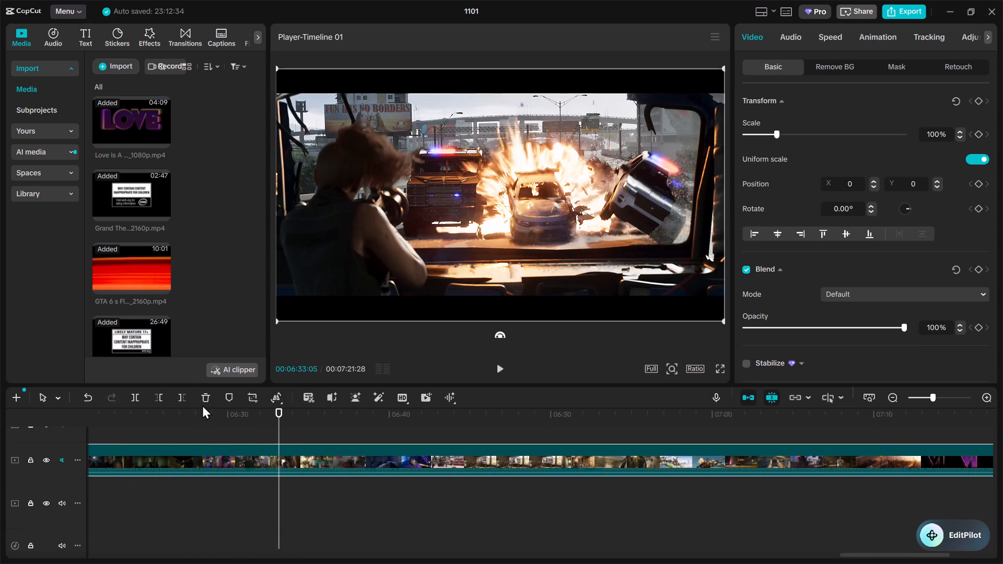
{"action": "left_click", "coordinate": [155, 397]}
Play through the explosion shot and trim the end of the Trailer 2 clip to about 6:34:09.
{"action": "key", "text": "space"}
{"action": "key", "text": "space"}
{"action": "key", "text": "space"}
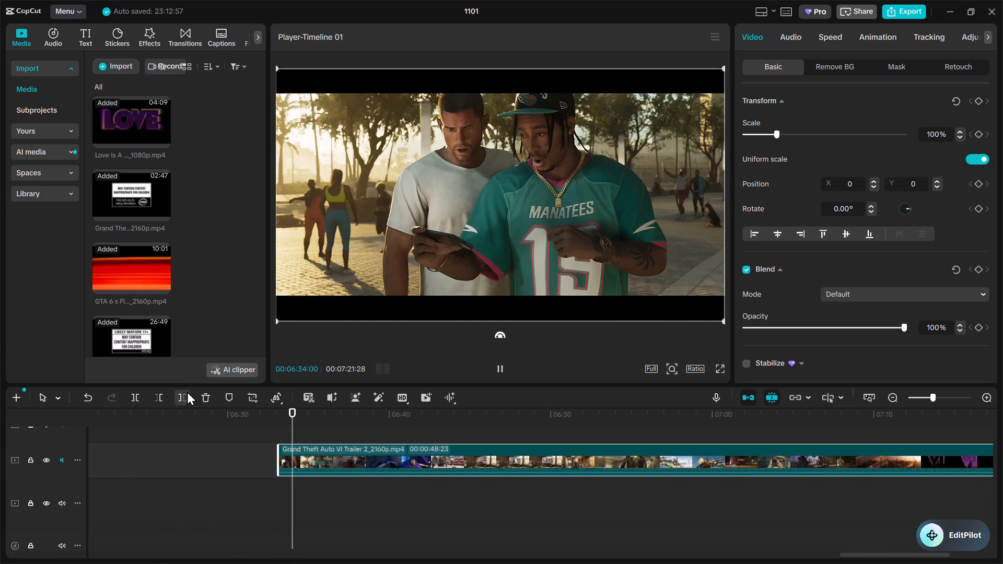
{"action": "key", "text": "space"}
{"action": "left_click", "coordinate": [182, 396]}
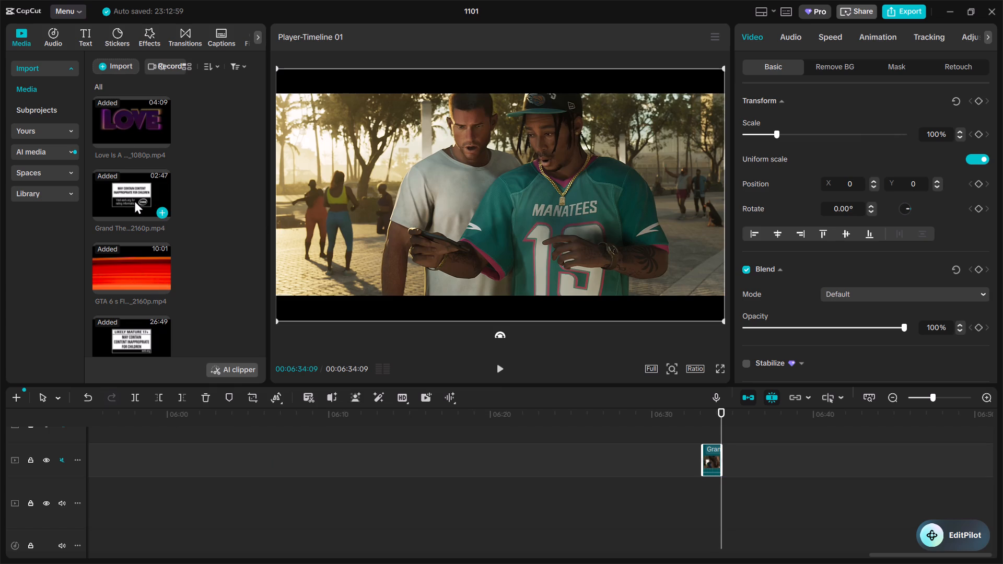
Add the Grand Theft Auto VI Launch Trailer above the explosion excerpt and trim its start to the soldier shot at about 6:33:27.
{"action": "scroll", "coordinate": [134, 200], "scroll_direction": "up", "scroll_amount": 2}
{"action": "left_click_drag", "start_coordinate": [136, 185], "coordinate": [292, 453]}
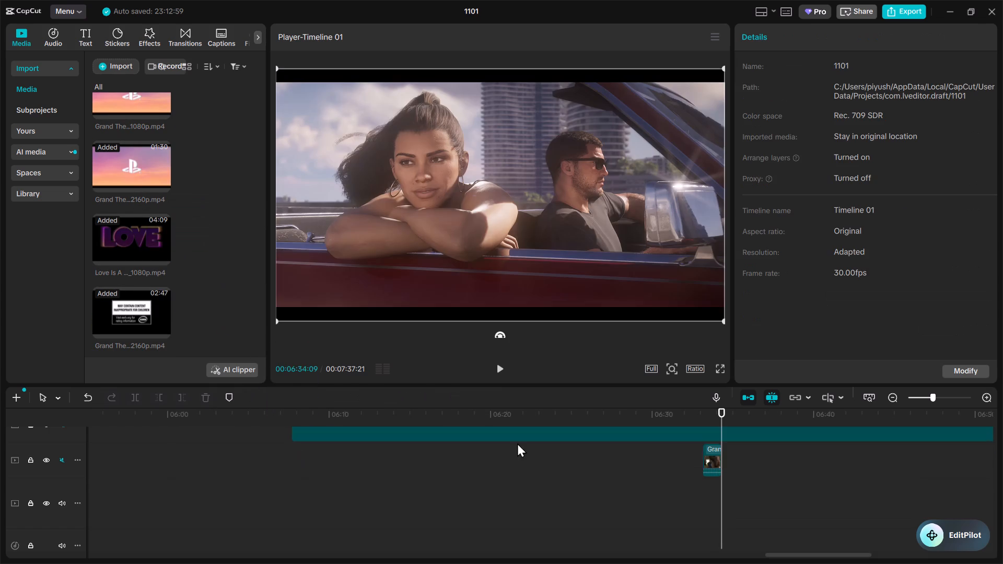
{"action": "scroll", "coordinate": [747, 467], "scroll_direction": "up", "scroll_amount": 2}
{"action": "left_click_drag", "start_coordinate": [784, 455], "coordinate": [729, 458]}
{"action": "left_click_drag", "start_coordinate": [816, 454], "coordinate": [806, 456]}
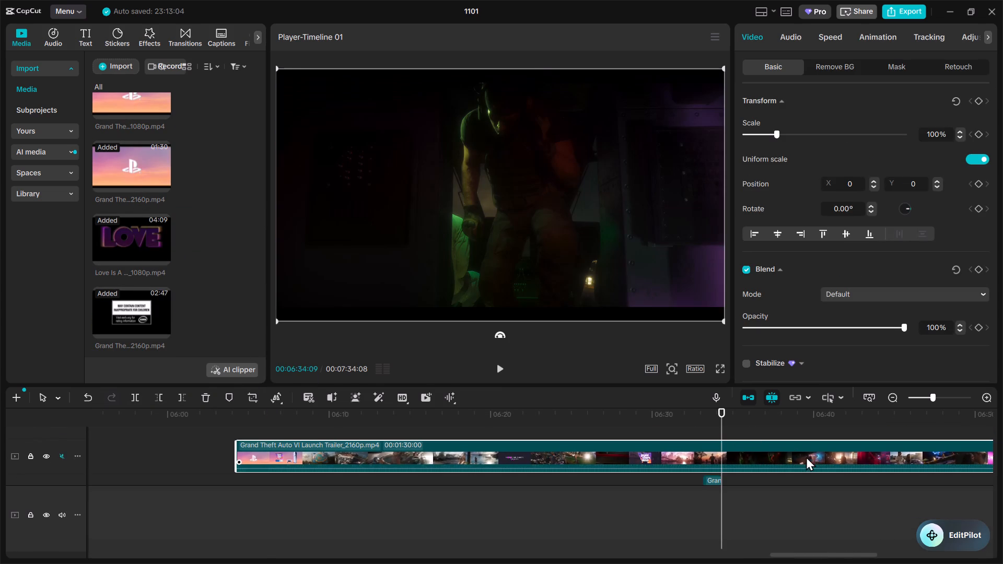
{"action": "left_click_drag", "start_coordinate": [806, 456], "coordinate": [800, 458]}
{"action": "left_click", "coordinate": [715, 425]}
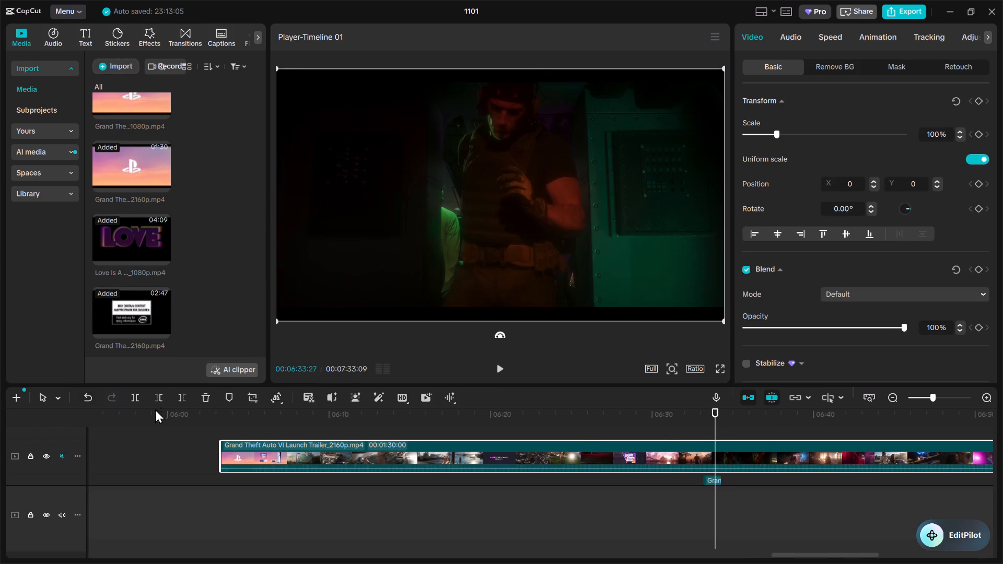
{"action": "left_click", "coordinate": [164, 399]}
Play the Launch Trailer's soldier sequence and trim the clip's end to leave a length of 00:00:04:27.
{"action": "key", "text": "space"}
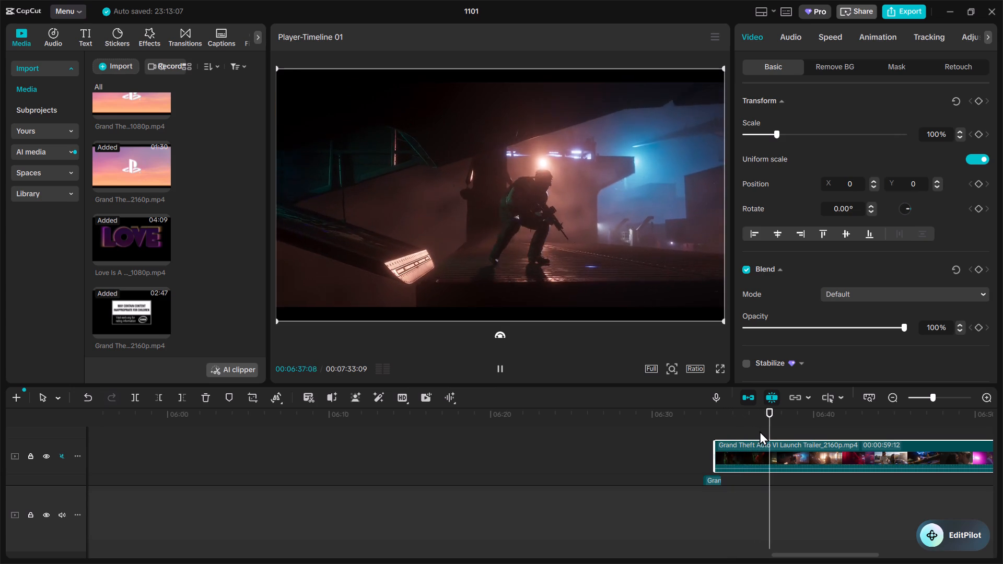
{"action": "key", "text": "space"}
{"action": "key", "text": "space"}
{"action": "key", "text": "space"}
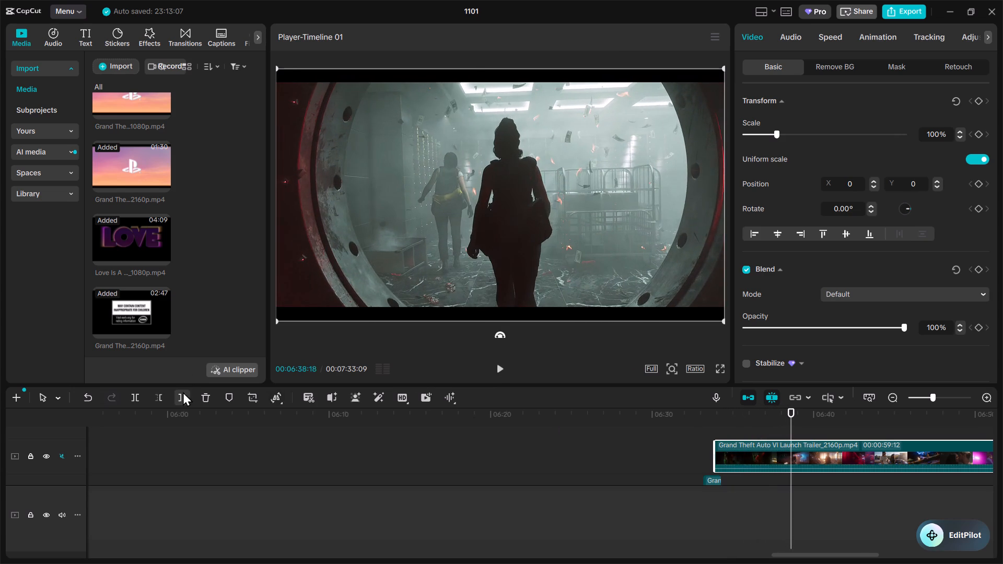
{"action": "key", "text": "space"}
{"action": "left_click", "coordinate": [183, 392]}
{"action": "key", "text": "space"}
Place the Launch Trailer excerpt directly before the explosion excerpt and move both together to about 4:35:06, after the pasted clips.
{"action": "left_click_drag", "start_coordinate": [738, 442], "coordinate": [648, 480]}
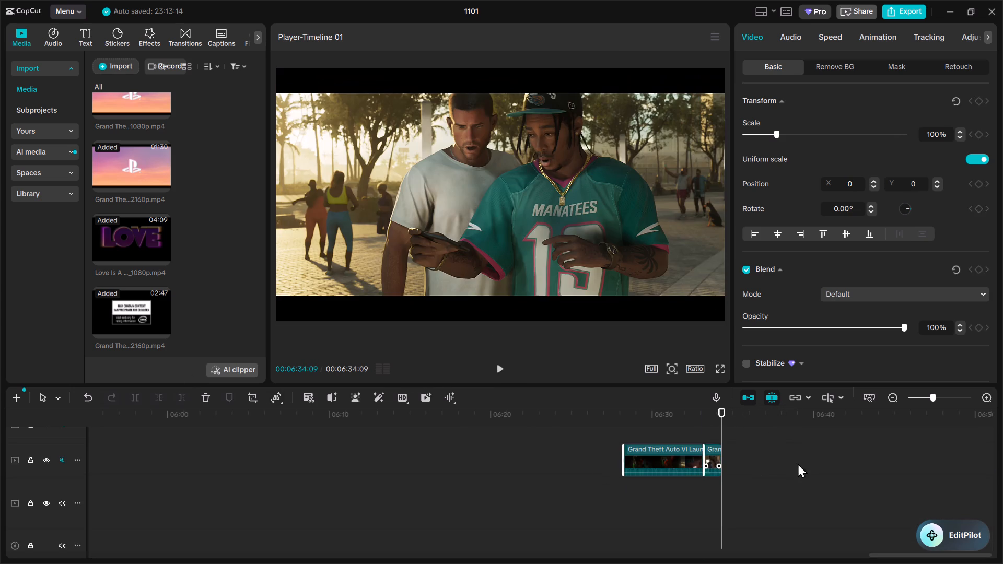
{"action": "left_click_drag", "start_coordinate": [788, 454], "coordinate": [611, 470]}
{"action": "left_click_drag", "start_coordinate": [713, 452], "coordinate": [0, 448]}
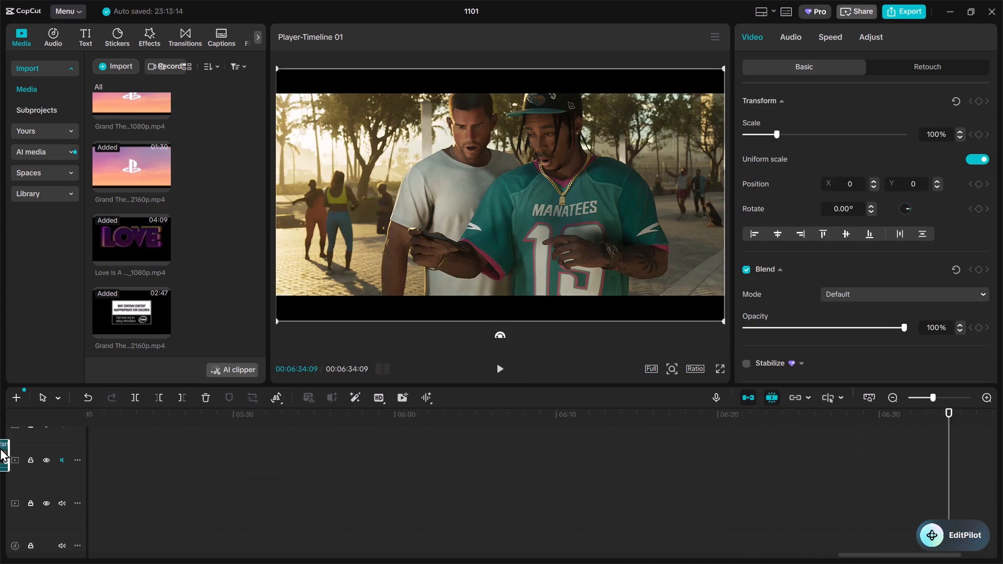
{"action": "left_click_drag", "start_coordinate": [0, 448], "coordinate": [0, 461]}
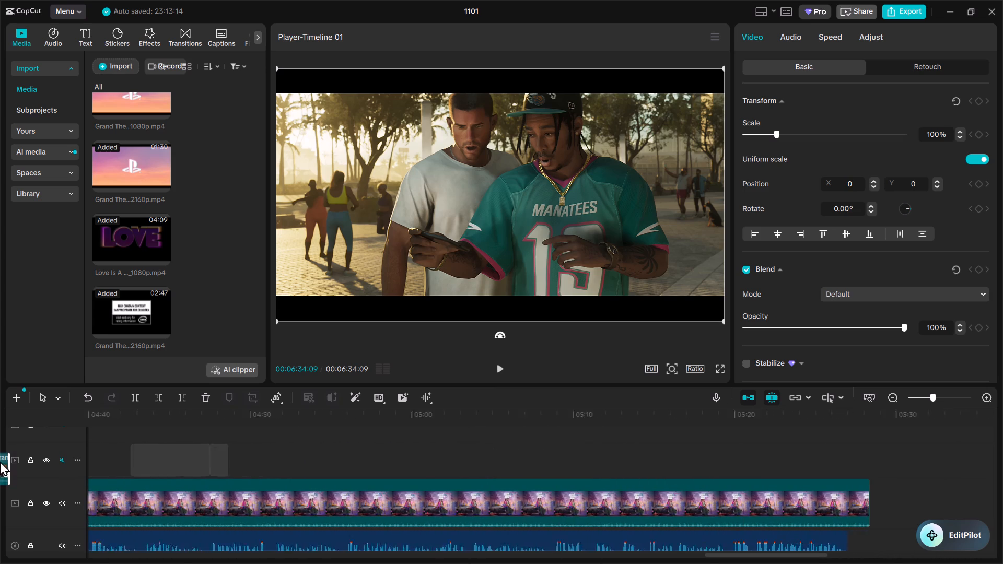
{"action": "left_click_drag", "start_coordinate": [0, 461], "coordinate": [382, 468]}
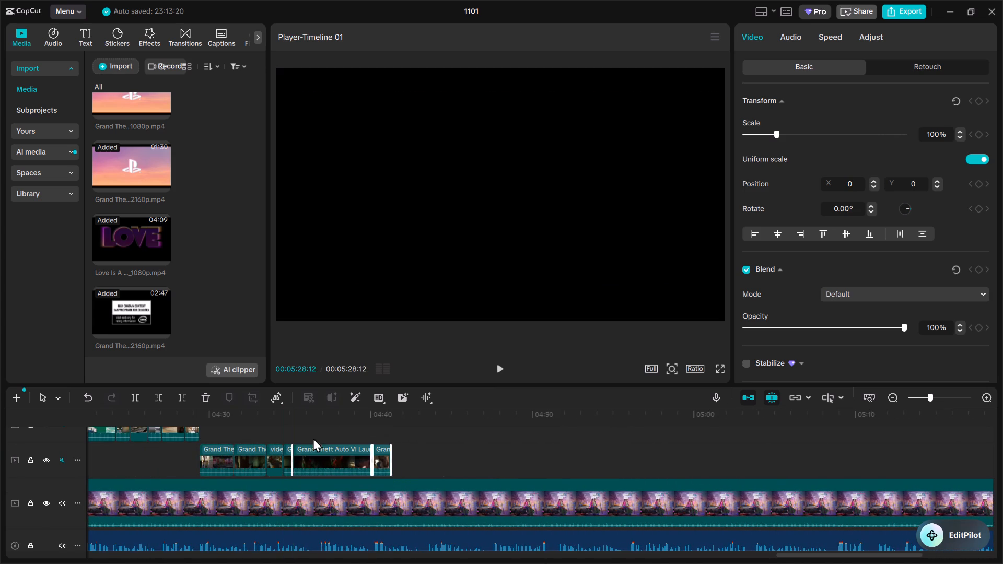
Play the pasted clips and the newly placed excerpts from about 4:35 to check them against the music.
{"action": "left_click", "coordinate": [293, 422]}
{"action": "key", "text": "space"}
{"action": "double_click", "coordinate": [992, 395]}
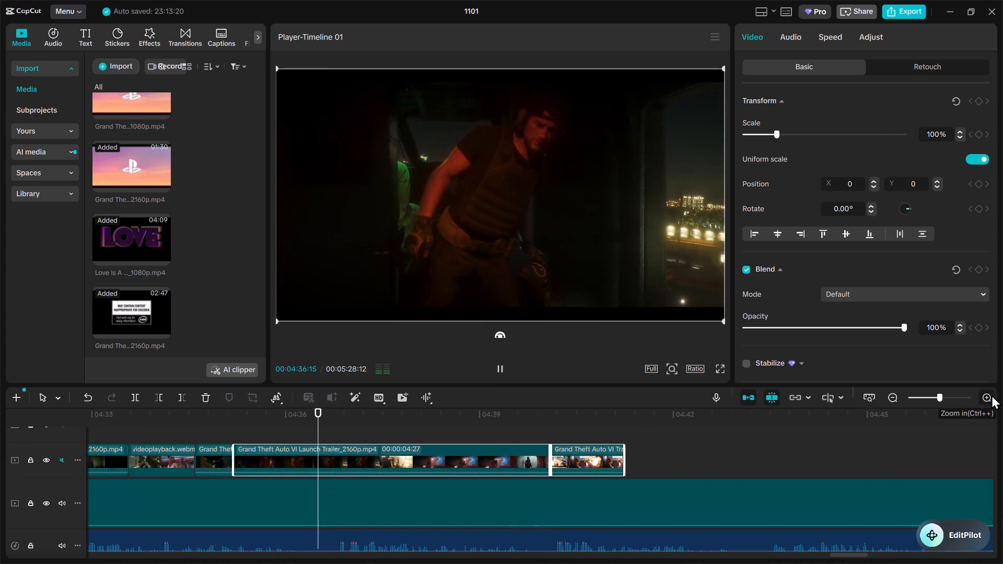
{"action": "key", "text": "space"}
{"action": "key", "text": "space"}
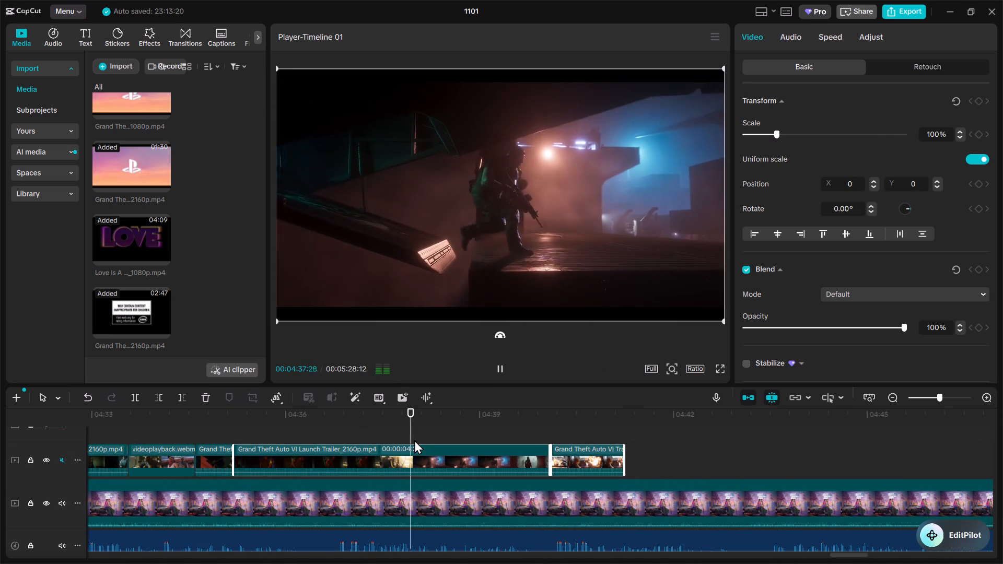
{"action": "key", "text": "space"}
{"action": "left_click", "coordinate": [208, 432]}
{"action": "key", "text": "space"}
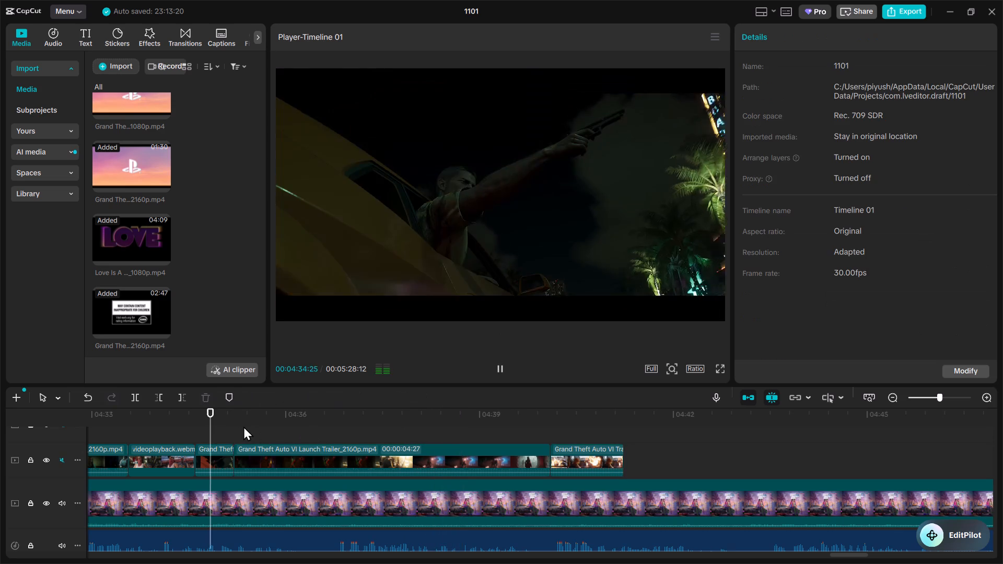
{"action": "key", "text": "space"}
Move the soldier excerpt aside to the upper track at about 4:40 and place the explosion excerpt directly after the pasted clips.
{"action": "left_click", "coordinate": [294, 459]}
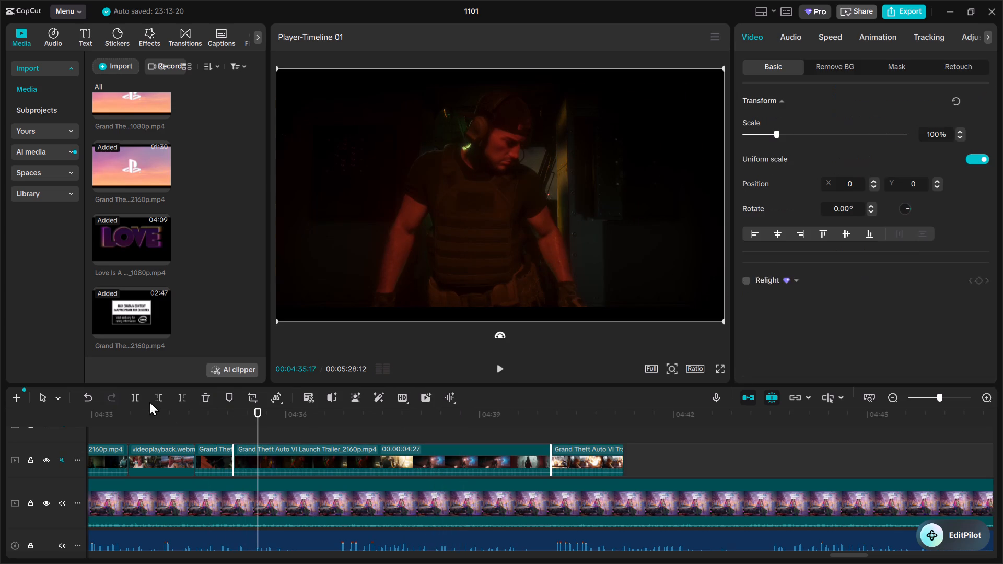
{"action": "left_click_drag", "start_coordinate": [351, 449], "coordinate": [648, 440]}
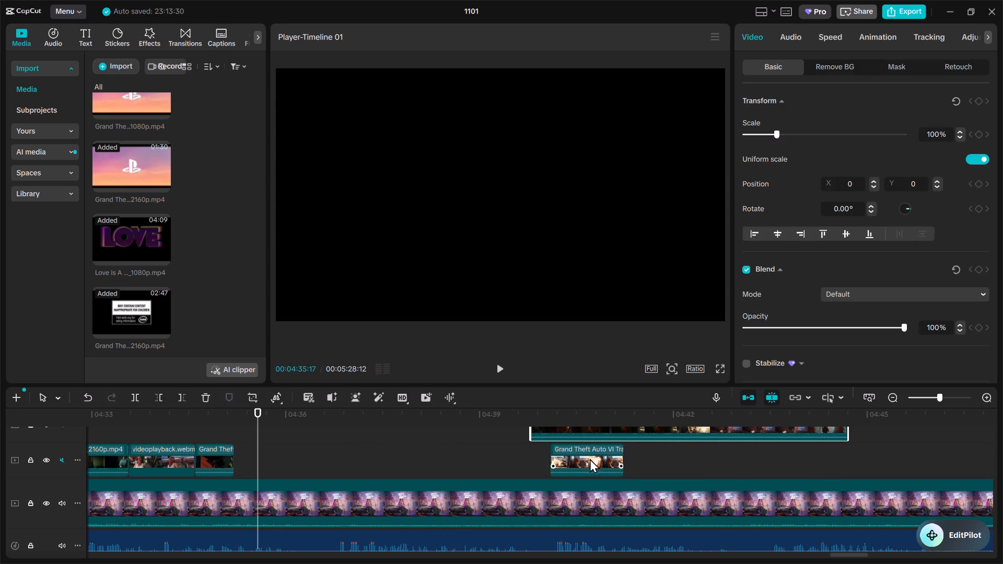
{"action": "left_click_drag", "start_coordinate": [582, 460], "coordinate": [262, 473]}
{"action": "left_click_drag", "start_coordinate": [256, 430], "coordinate": [264, 443]}
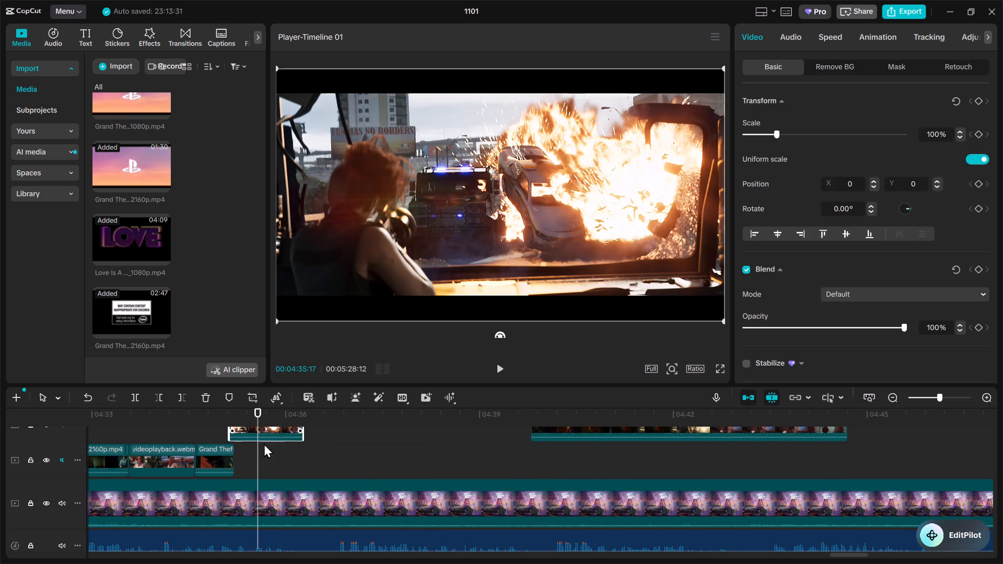
{"action": "left_click_drag", "start_coordinate": [264, 443], "coordinate": [256, 471]}
{"action": "left_click_drag", "start_coordinate": [262, 432], "coordinate": [265, 467]}
Play the explosion excerpt and trim its end to about 4:36:00, before the shot of the two men looking at a phone.
{"action": "left_click", "coordinate": [220, 437]}
{"action": "key", "text": "space"}
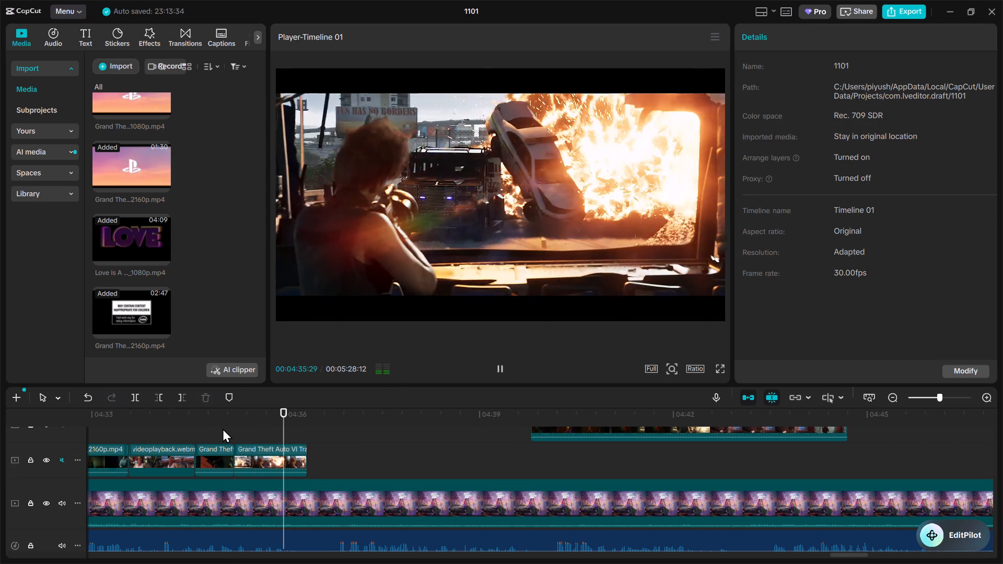
{"action": "key", "text": "space"}
{"action": "left_click", "coordinate": [287, 428]}
{"action": "key", "text": "space"}
{"action": "key", "text": "space"}
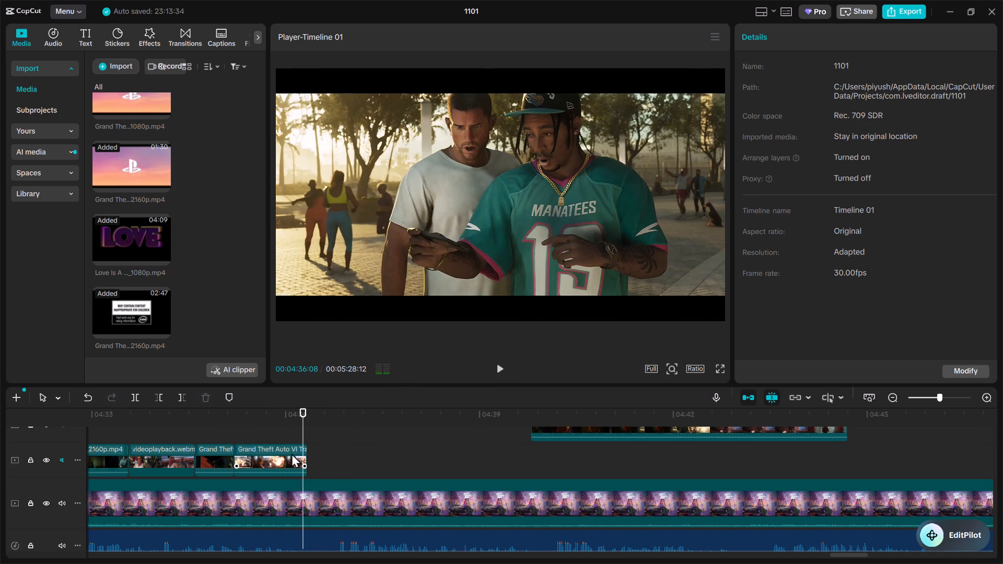
{"action": "left_click", "coordinate": [291, 453]}
{"action": "left_click_drag", "start_coordinate": [307, 454], "coordinate": [283, 460]}
{"action": "left_click", "coordinate": [279, 433]}
{"action": "key", "text": "space"}
{"action": "key", "text": "space"}
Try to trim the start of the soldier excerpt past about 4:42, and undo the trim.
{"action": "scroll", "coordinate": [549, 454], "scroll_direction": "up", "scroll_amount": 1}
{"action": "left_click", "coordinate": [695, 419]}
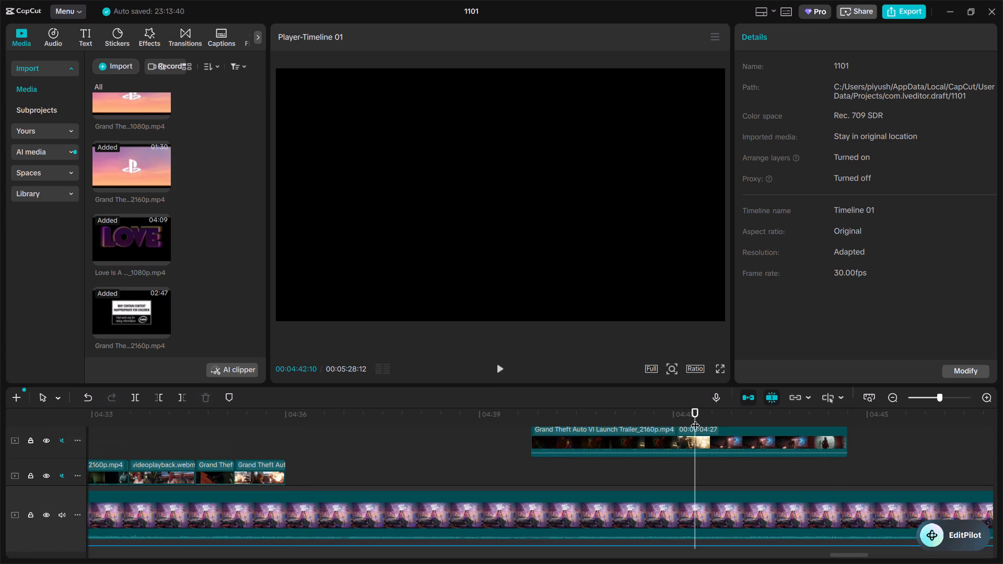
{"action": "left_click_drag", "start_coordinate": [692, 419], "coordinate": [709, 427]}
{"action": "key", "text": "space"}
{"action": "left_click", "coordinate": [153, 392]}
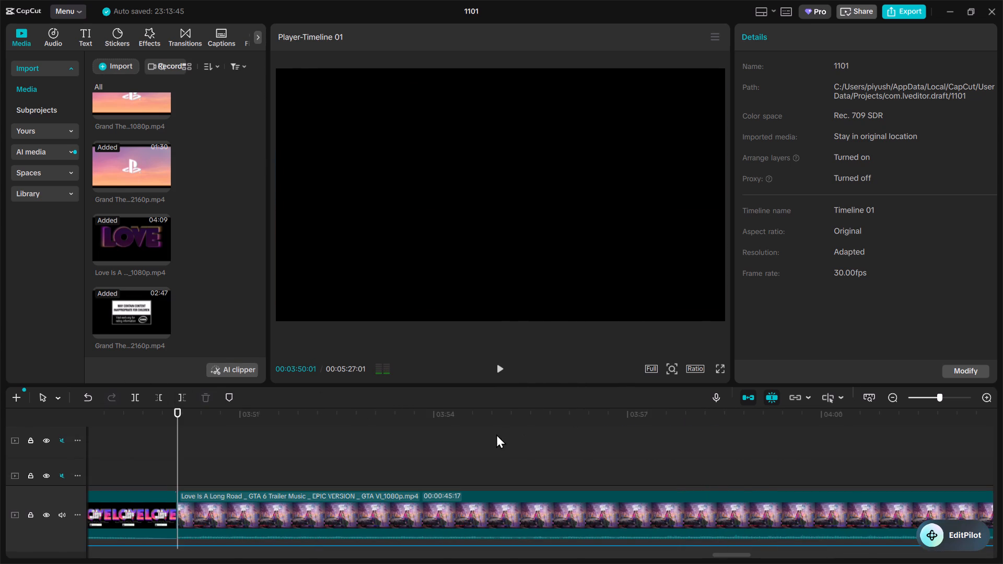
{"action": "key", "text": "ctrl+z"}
Trim the start of the Launch Trailer soldier excerpt at 4:43:09 and place the remainder directly after the explosion excerpt at about 4:36:00.
{"action": "scroll", "coordinate": [678, 442], "scroll_direction": "up", "scroll_amount": 2}
{"action": "left_click_drag", "start_coordinate": [736, 552], "coordinate": [881, 552]}
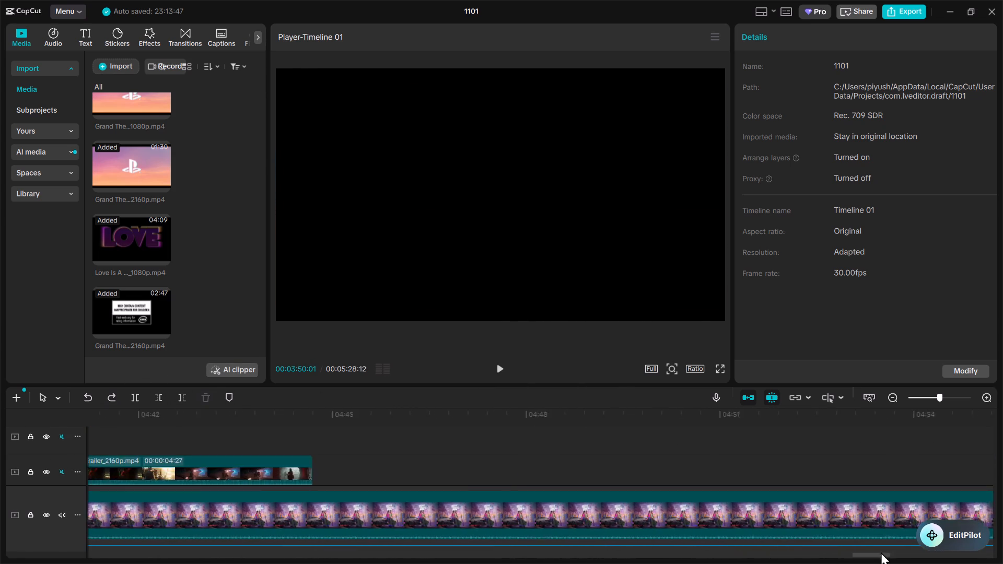
{"action": "left_click_drag", "start_coordinate": [881, 552], "coordinate": [866, 537]}
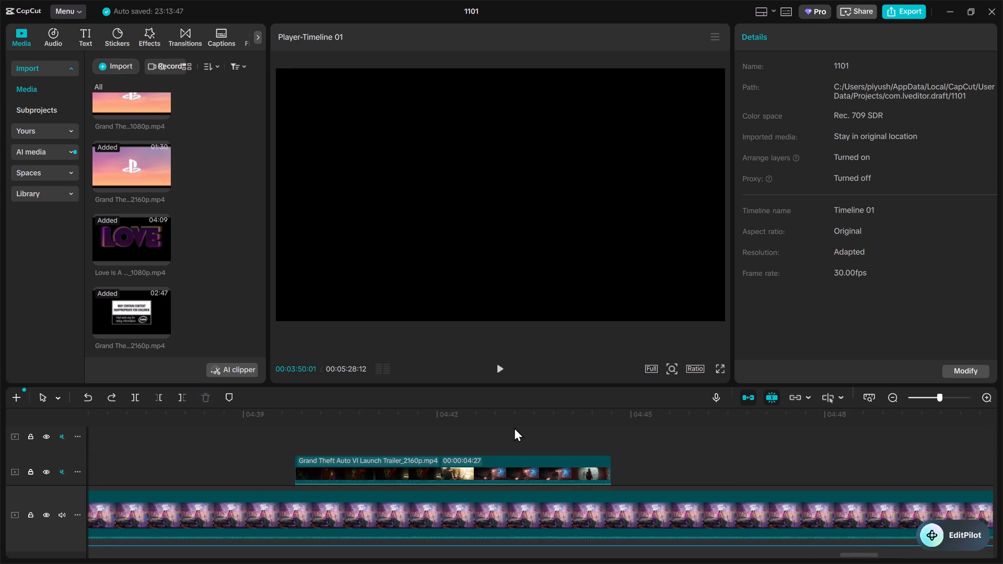
{"action": "left_click", "coordinate": [514, 428]}
{"action": "left_click", "coordinate": [521, 455]}
{"action": "left_click", "coordinate": [498, 469]}
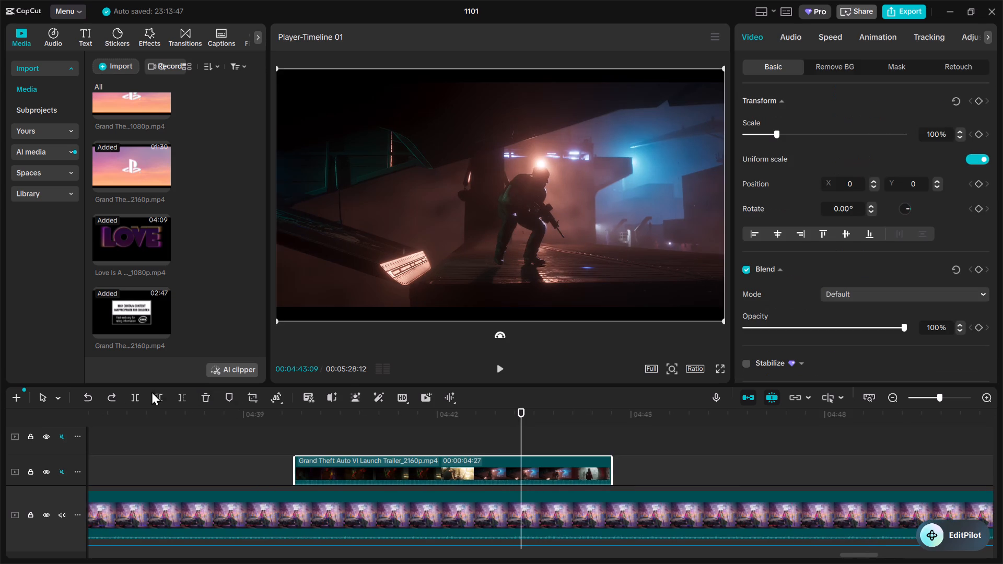
{"action": "left_click", "coordinate": [157, 395]}
{"action": "scroll", "coordinate": [541, 444], "scroll_direction": "down", "scroll_amount": 1}
{"action": "left_click_drag", "start_coordinate": [549, 450], "coordinate": [0, 445]}
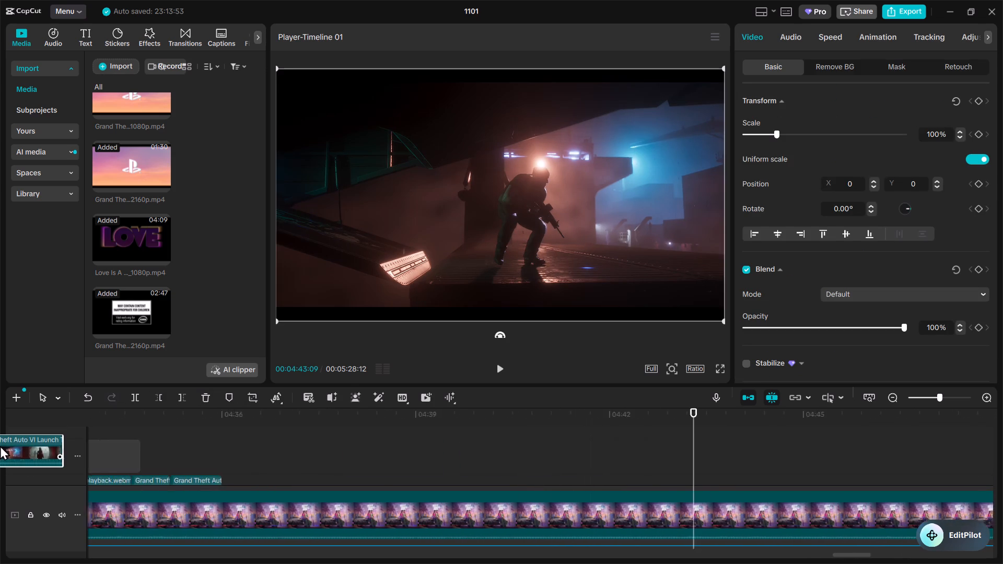
{"action": "left_click_drag", "start_coordinate": [0, 445], "coordinate": [356, 444]}
{"action": "scroll", "coordinate": [228, 433], "scroll_direction": "down", "scroll_amount": 3}
Trim the Launch Trailer excerpt's start at 4:36:10 to the vault door shot, close the gap after the explosion excerpt and play onward.
{"action": "left_click", "coordinate": [329, 418]}
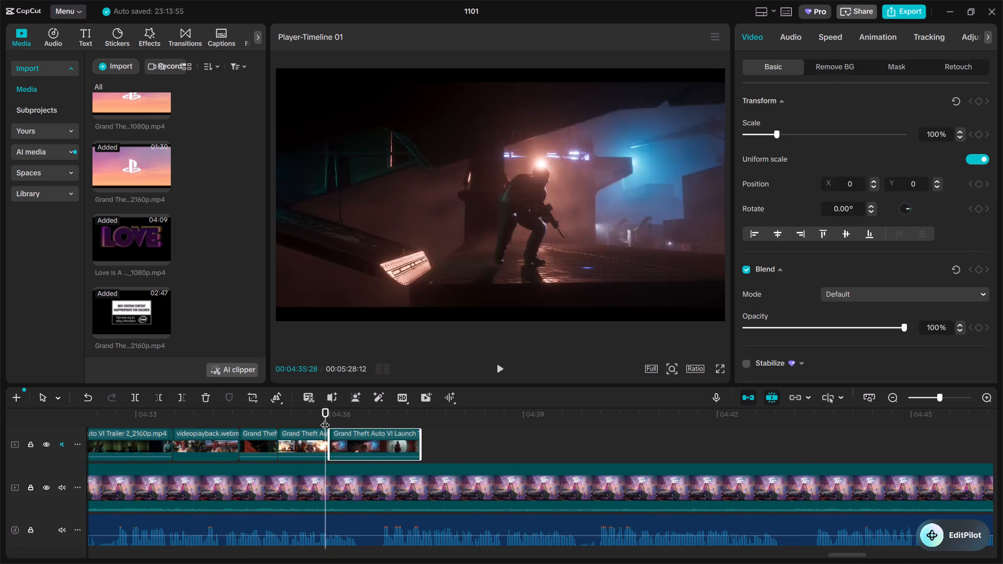
{"action": "key", "text": "space"}
{"action": "key", "text": "space"}
{"action": "left_click", "coordinate": [351, 412]}
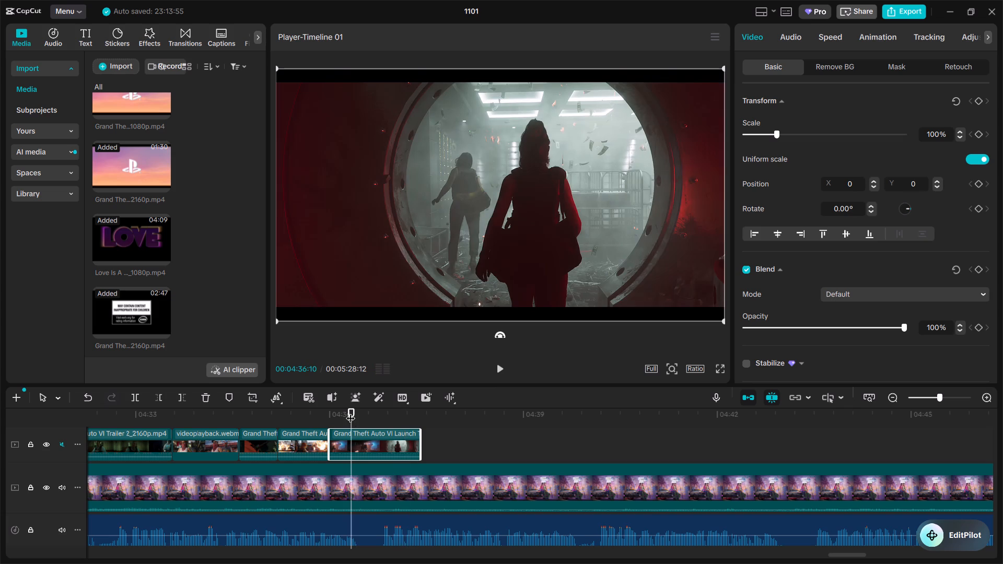
{"action": "left_click", "coordinate": [161, 392]}
{"action": "left_click_drag", "start_coordinate": [386, 445], "coordinate": [367, 450]}
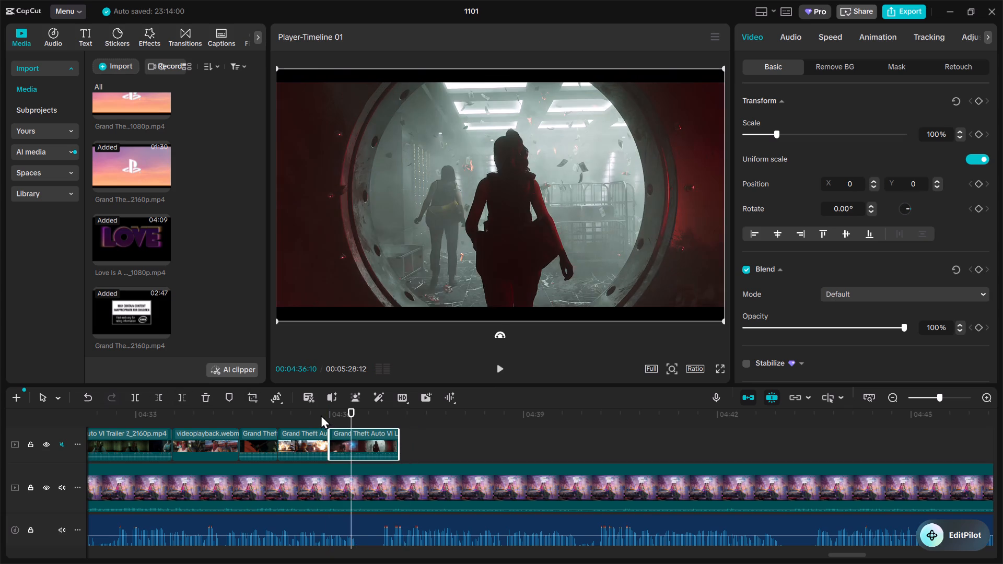
{"action": "left_click", "coordinate": [321, 415]}
{"action": "key", "text": "space"}
{"action": "key", "text": "space"}
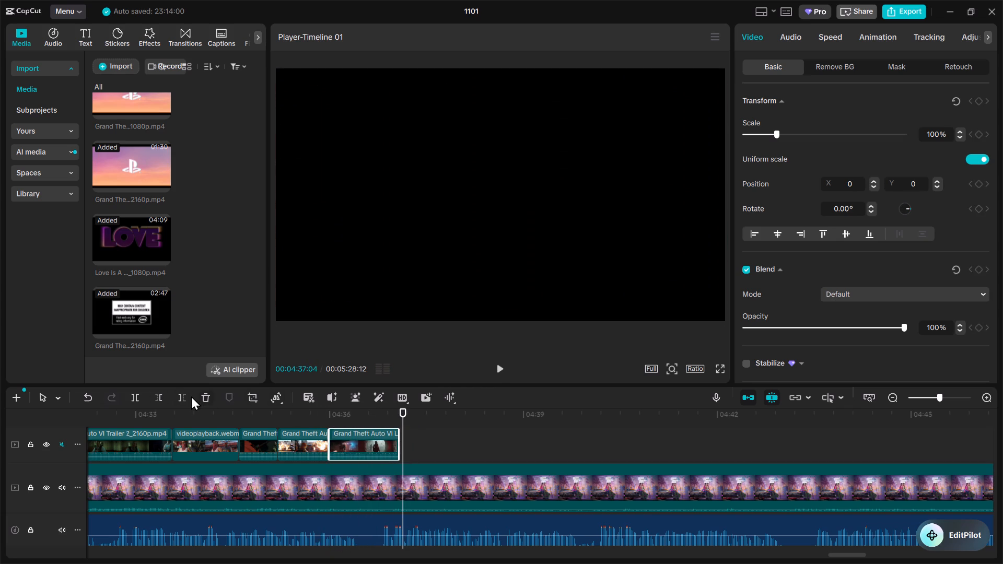
{"action": "key", "text": "space"}
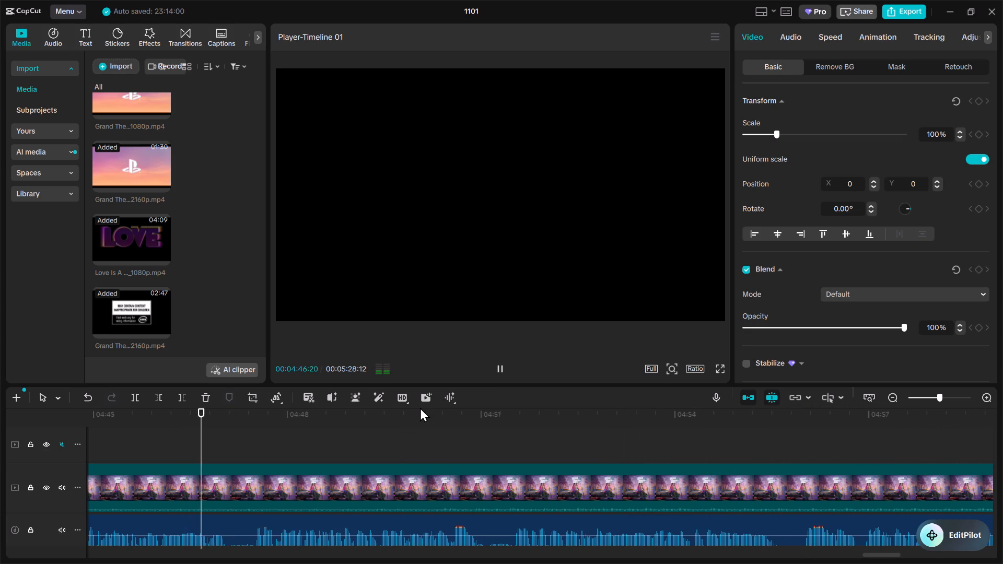
{"action": "left_click", "coordinate": [898, 398]}
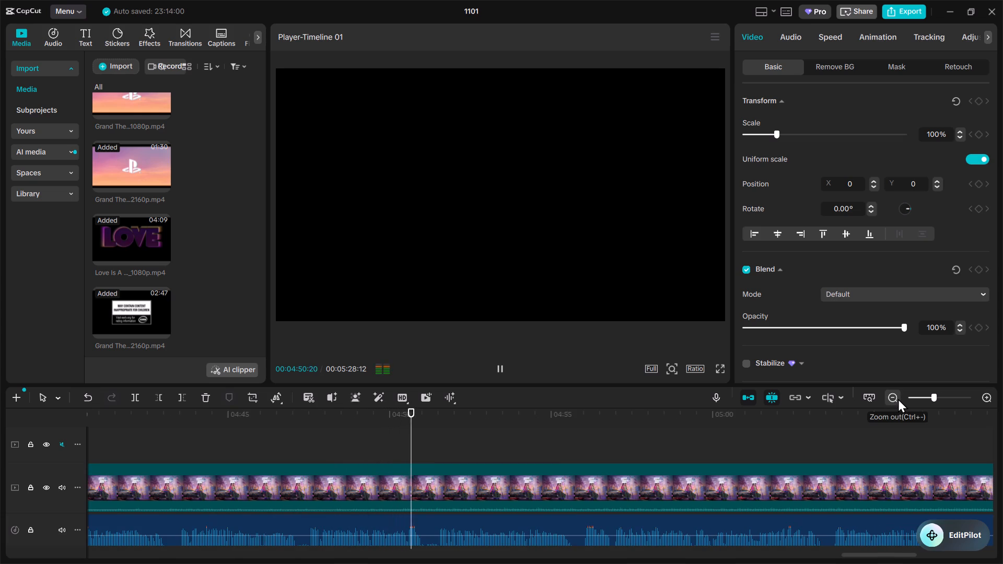
Add the 2160p Grand Theft Auto VI Launch Trailer above the music and trim its start at 4:47:18 to the sunset skyline shot.
{"action": "left_click", "coordinate": [312, 434]}
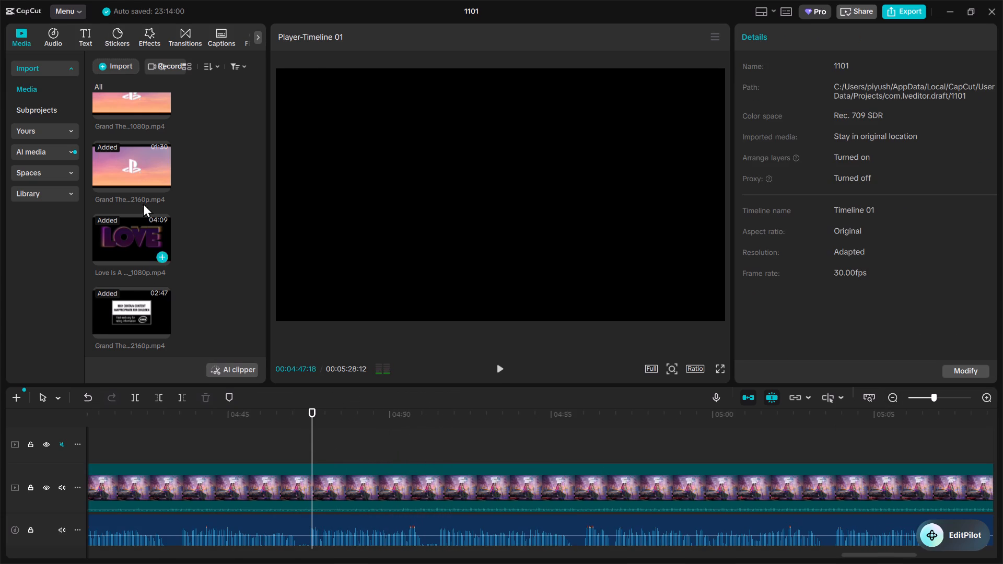
{"action": "left_click_drag", "start_coordinate": [143, 171], "coordinate": [297, 434]}
{"action": "left_click_drag", "start_coordinate": [487, 439], "coordinate": [339, 437]}
{"action": "left_click_drag", "start_coordinate": [344, 437], "coordinate": [187, 435]}
{"action": "left_click_drag", "start_coordinate": [590, 445], "coordinate": [537, 445]}
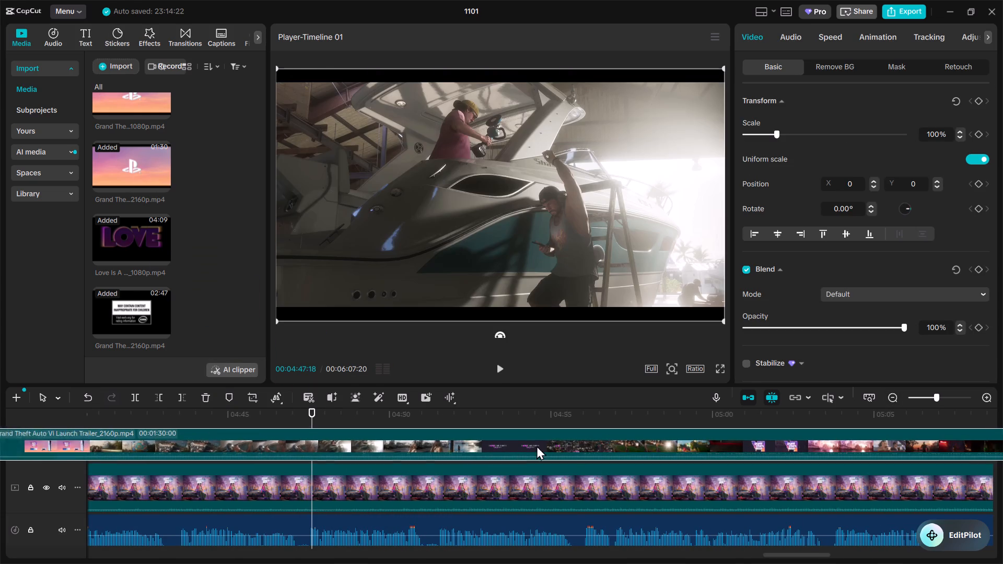
{"action": "left_click_drag", "start_coordinate": [537, 445], "coordinate": [434, 445]}
{"action": "left_click_drag", "start_coordinate": [511, 461], "coordinate": [414, 442]}
{"action": "scroll", "coordinate": [499, 457], "scroll_direction": "up", "scroll_amount": 1}
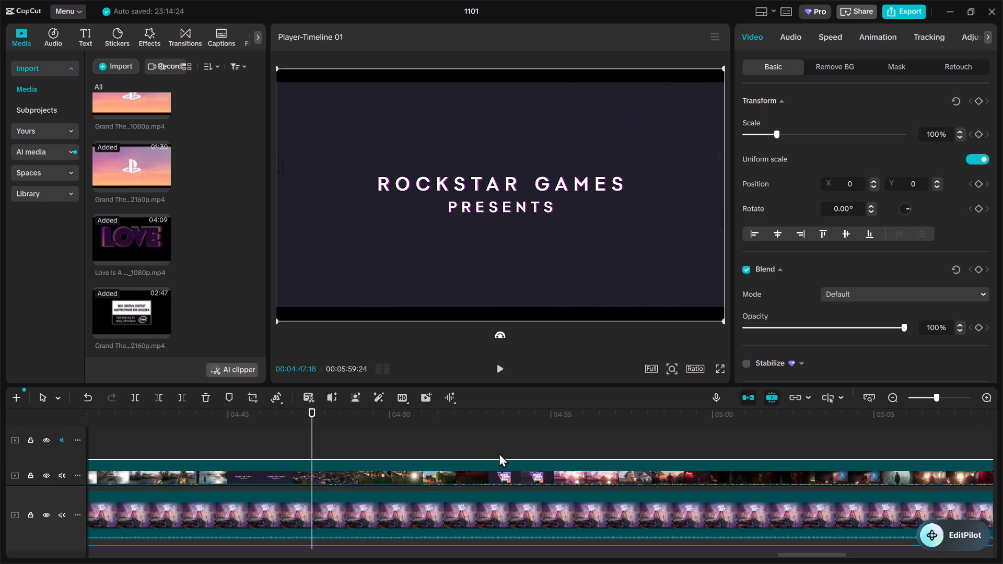
{"action": "left_click_drag", "start_coordinate": [483, 467], "coordinate": [483, 432]}
{"action": "left_click_drag", "start_coordinate": [601, 436], "coordinate": [464, 435]}
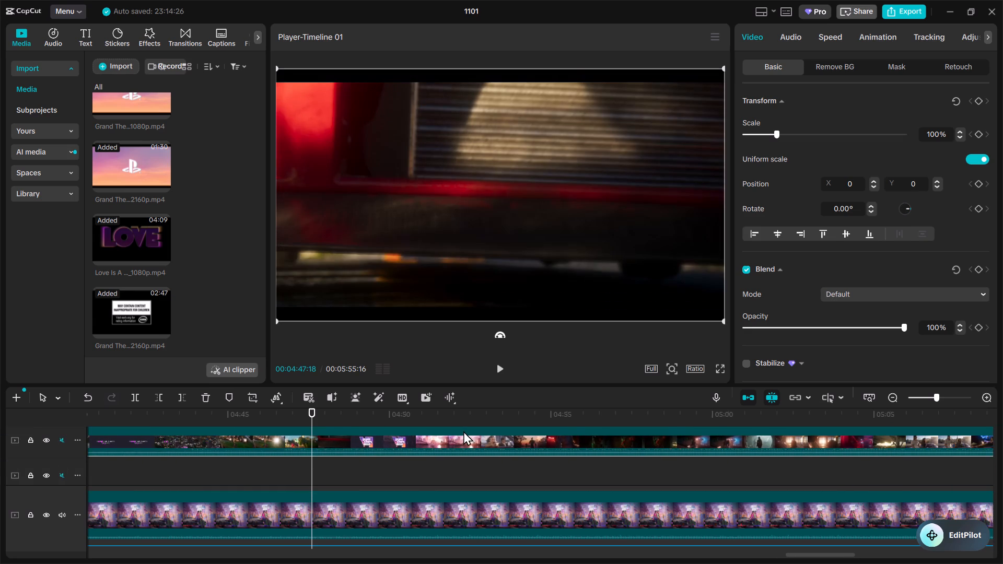
{"action": "left_click_drag", "start_coordinate": [463, 432], "coordinate": [428, 435]}
{"action": "left_click_drag", "start_coordinate": [428, 433], "coordinate": [376, 431]}
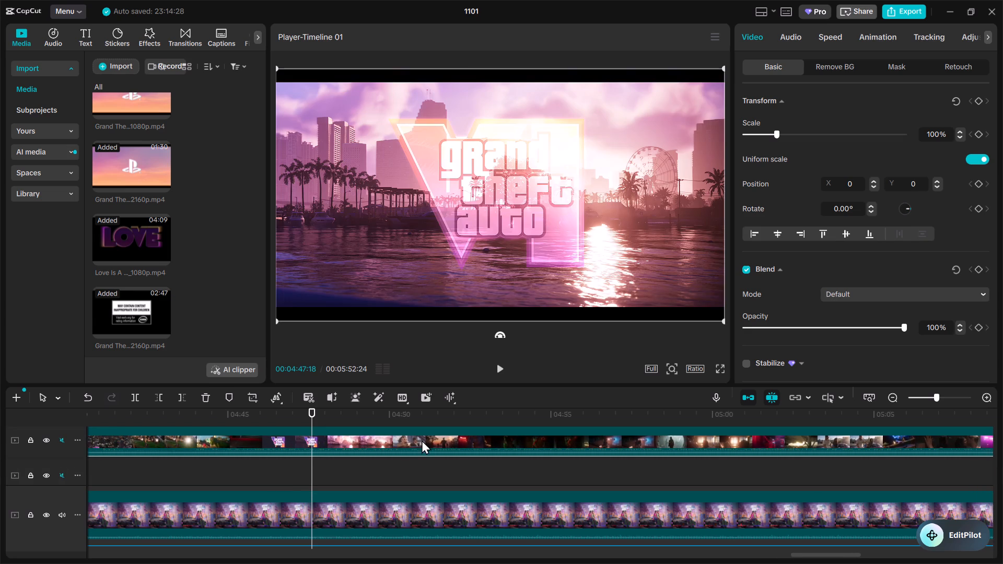
{"action": "left_click_drag", "start_coordinate": [371, 441], "coordinate": [365, 442]}
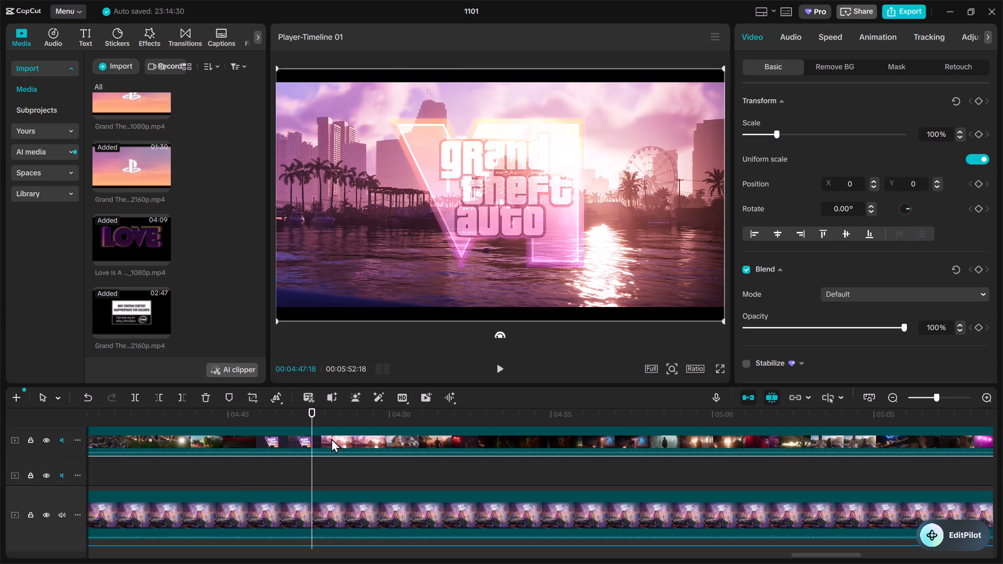
{"action": "left_click_drag", "start_coordinate": [380, 442], "coordinate": [370, 443]}
{"action": "left_click", "coordinate": [157, 397]}
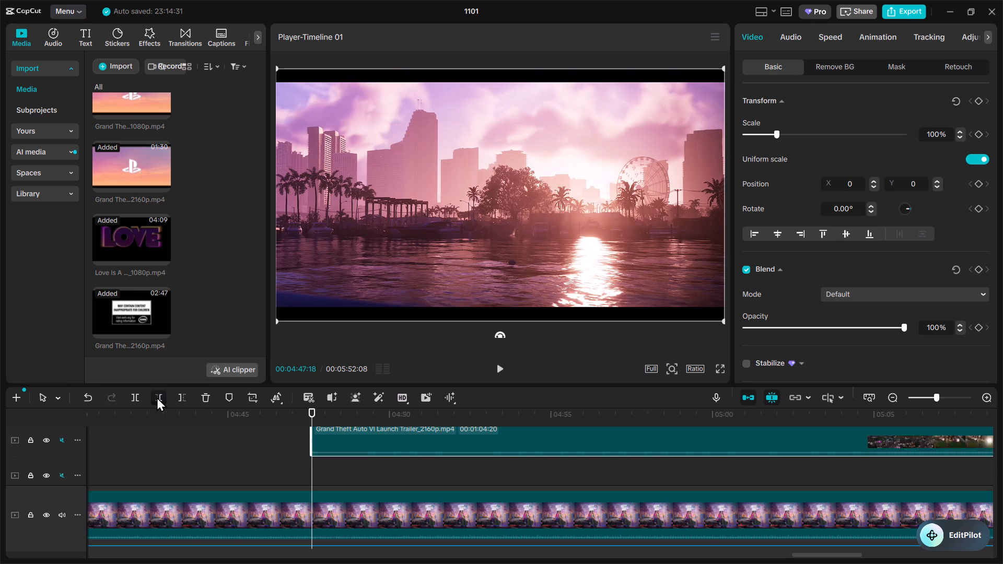
Play the new Launch Trailer excerpt from the skyline shot and trim its end at about 4:51, shortly after the red exit-sign shot.
{"action": "key", "text": "space"}
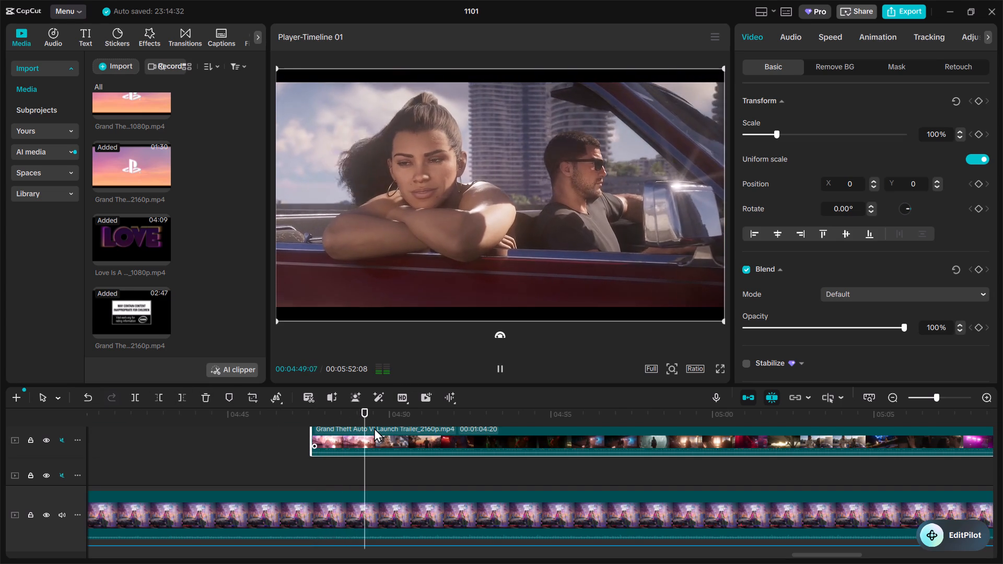
{"action": "key", "text": "space"}
{"action": "key", "text": "space"}
{"action": "key", "text": "space"}
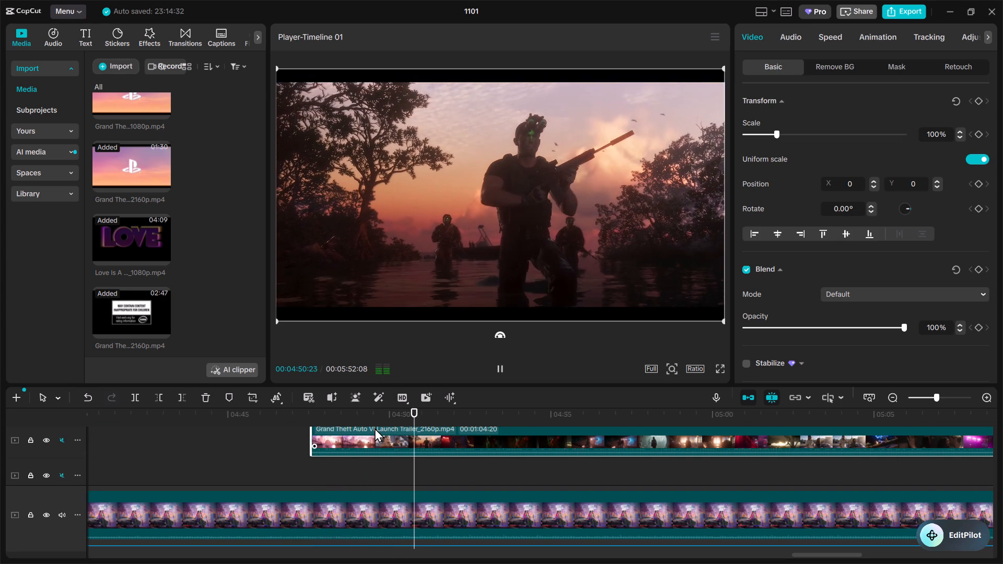
{"action": "key", "text": "space"}
{"action": "key", "text": "space"}
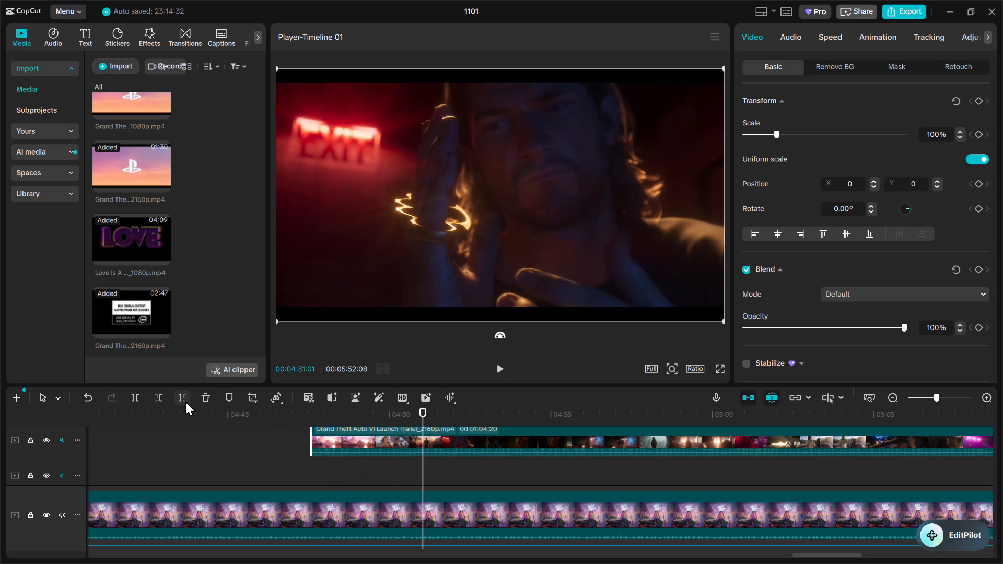
{"action": "key", "text": "space"}
{"action": "key", "text": "space"}
{"action": "left_click", "coordinate": [185, 401]}
Listen to the remaining music up to about 5:14 and examine how much of the timeline is still empty.
{"action": "key", "text": "space"}
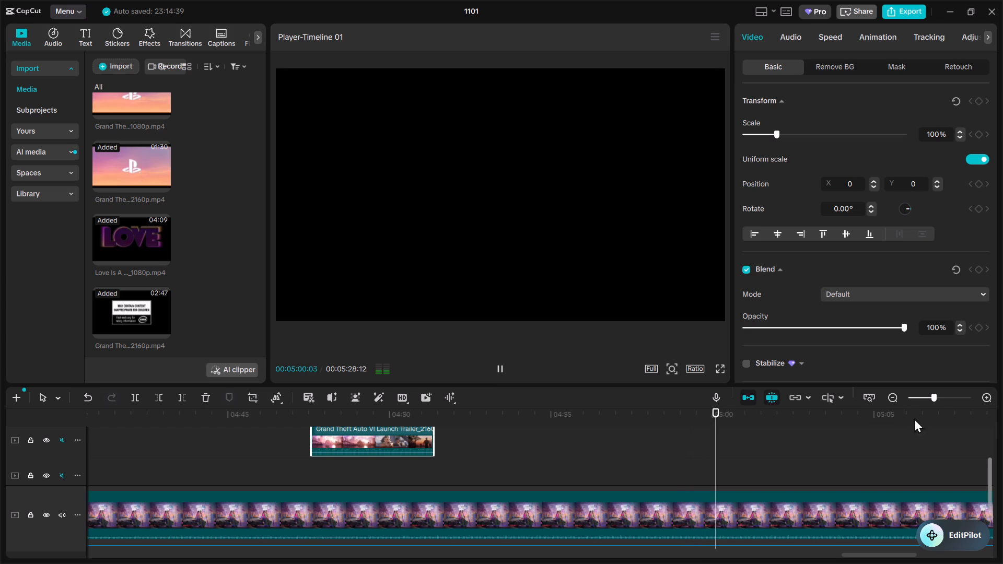
{"action": "left_click", "coordinate": [896, 395]}
{"action": "scroll", "coordinate": [787, 473], "scroll_direction": "down", "scroll_amount": 3}
{"action": "scroll", "coordinate": [826, 449], "scroll_direction": "down", "scroll_amount": 5}
{"action": "scroll", "coordinate": [827, 449], "scroll_direction": "up", "scroll_amount": 1}
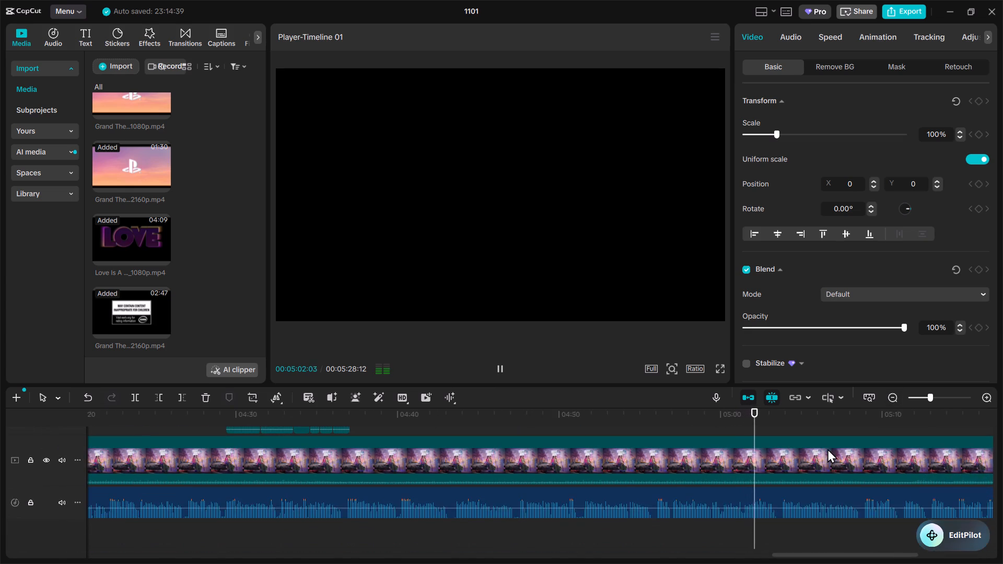
{"action": "scroll", "coordinate": [827, 449], "scroll_direction": "up", "scroll_amount": 1}
{"action": "left_click", "coordinate": [888, 399]}
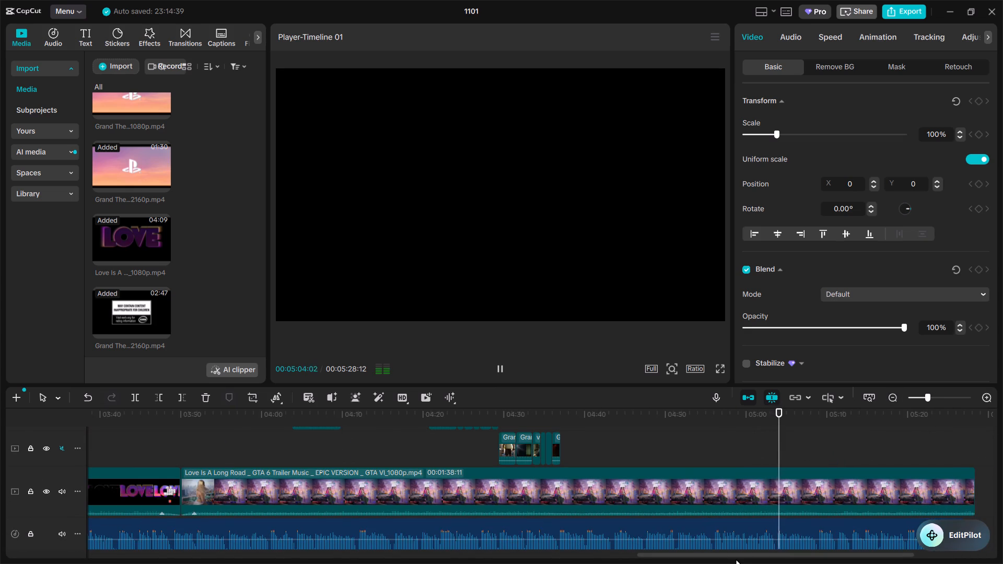
{"action": "left_click_drag", "start_coordinate": [737, 557], "coordinate": [814, 546]}
{"action": "scroll", "coordinate": [577, 461], "scroll_direction": "down", "scroll_amount": 2}
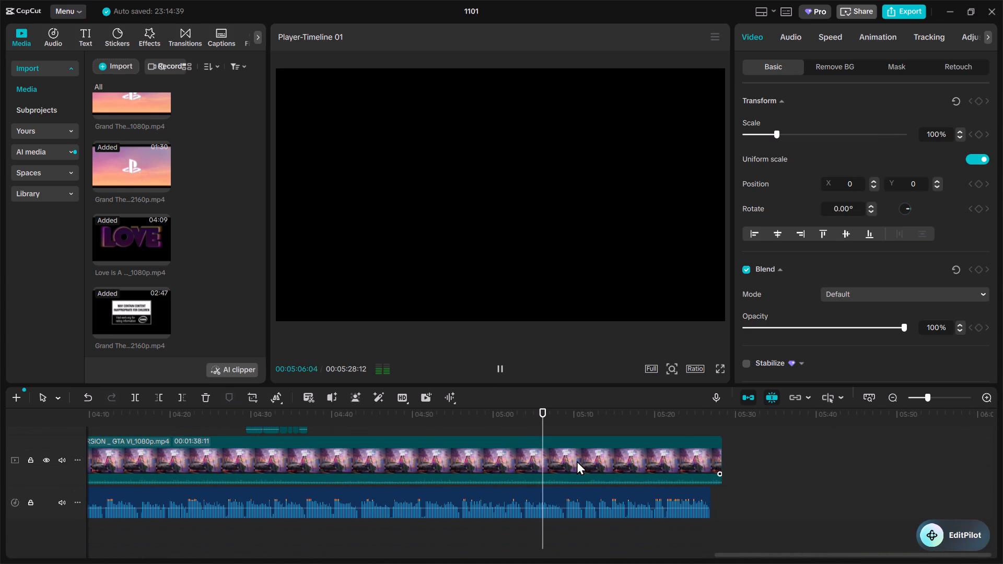
{"action": "key", "text": "space"}
{"action": "scroll", "coordinate": [577, 461], "scroll_direction": "up", "scroll_amount": 2}
{"action": "key", "text": "space"}
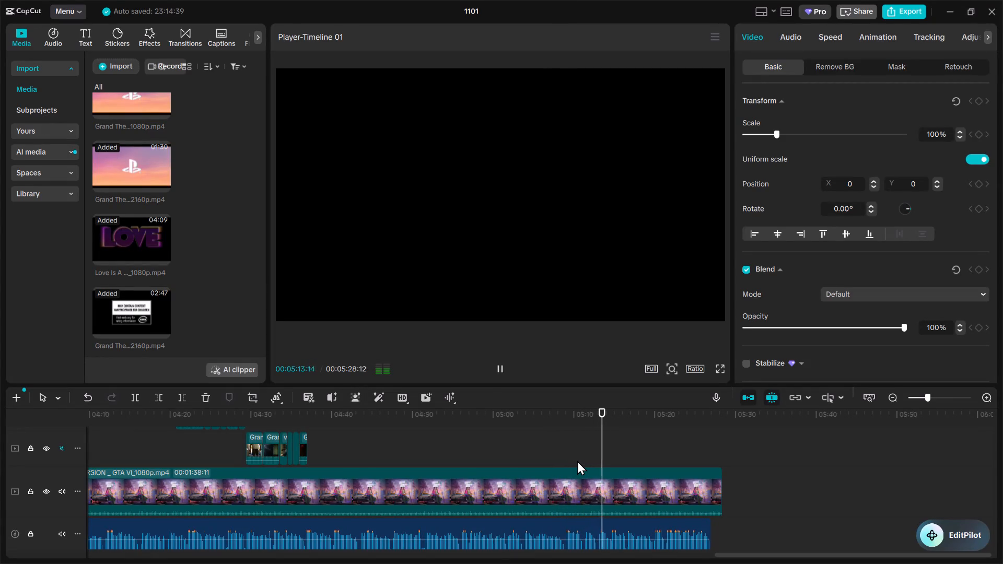
{"action": "key", "text": "space"}
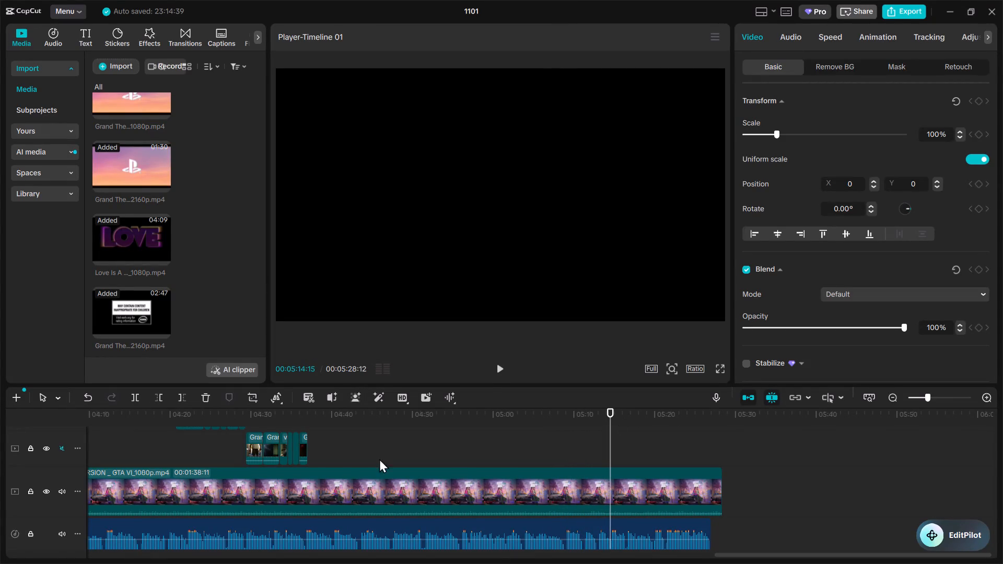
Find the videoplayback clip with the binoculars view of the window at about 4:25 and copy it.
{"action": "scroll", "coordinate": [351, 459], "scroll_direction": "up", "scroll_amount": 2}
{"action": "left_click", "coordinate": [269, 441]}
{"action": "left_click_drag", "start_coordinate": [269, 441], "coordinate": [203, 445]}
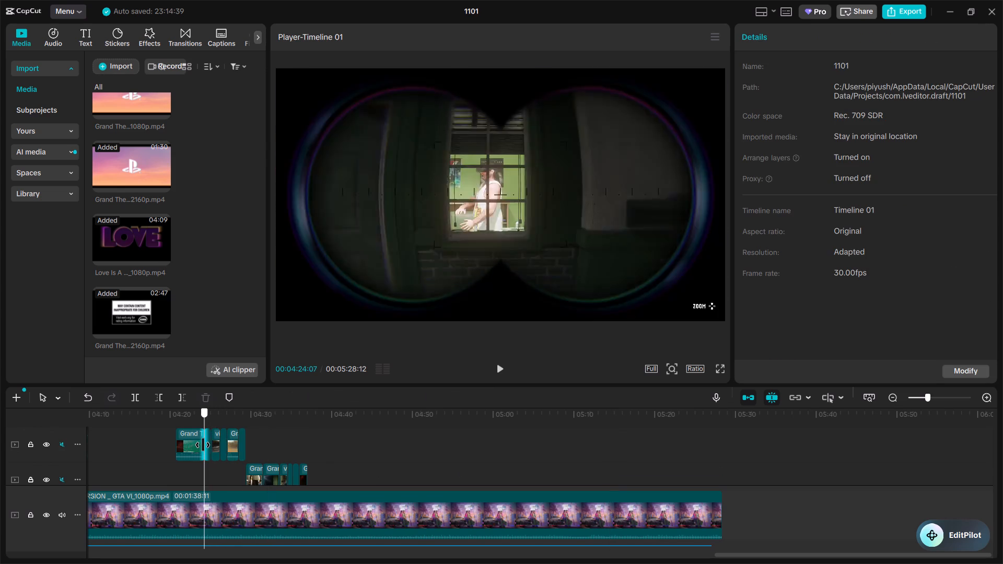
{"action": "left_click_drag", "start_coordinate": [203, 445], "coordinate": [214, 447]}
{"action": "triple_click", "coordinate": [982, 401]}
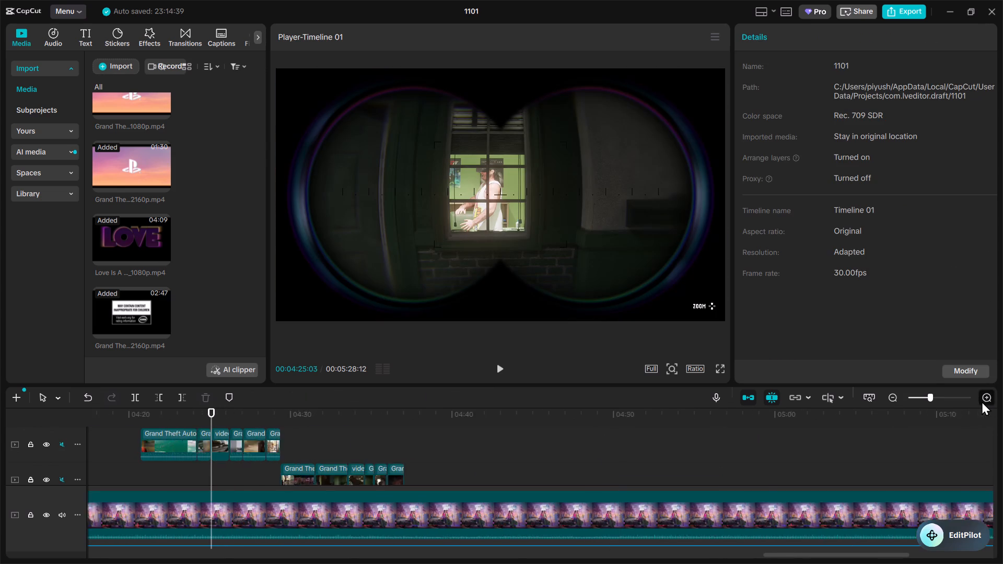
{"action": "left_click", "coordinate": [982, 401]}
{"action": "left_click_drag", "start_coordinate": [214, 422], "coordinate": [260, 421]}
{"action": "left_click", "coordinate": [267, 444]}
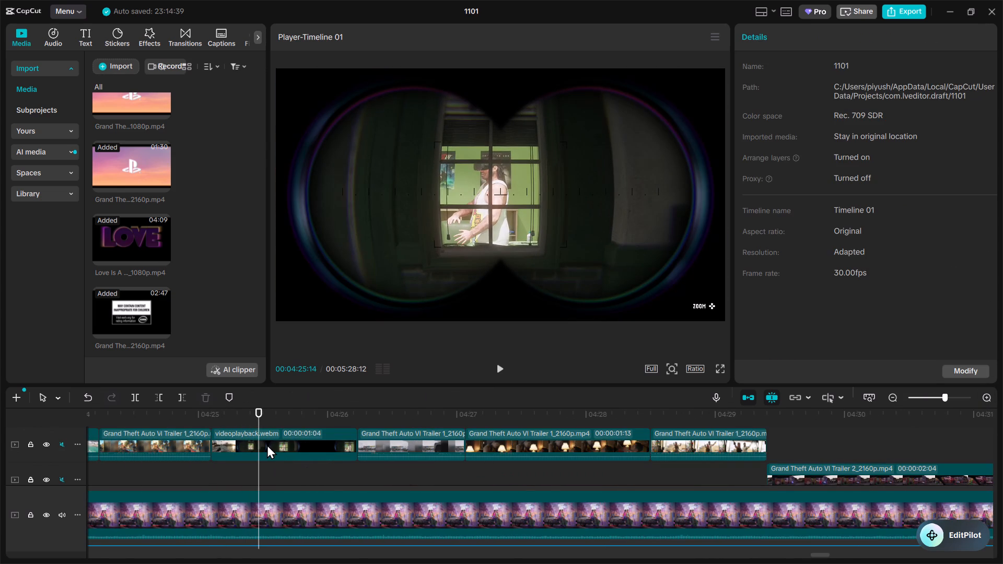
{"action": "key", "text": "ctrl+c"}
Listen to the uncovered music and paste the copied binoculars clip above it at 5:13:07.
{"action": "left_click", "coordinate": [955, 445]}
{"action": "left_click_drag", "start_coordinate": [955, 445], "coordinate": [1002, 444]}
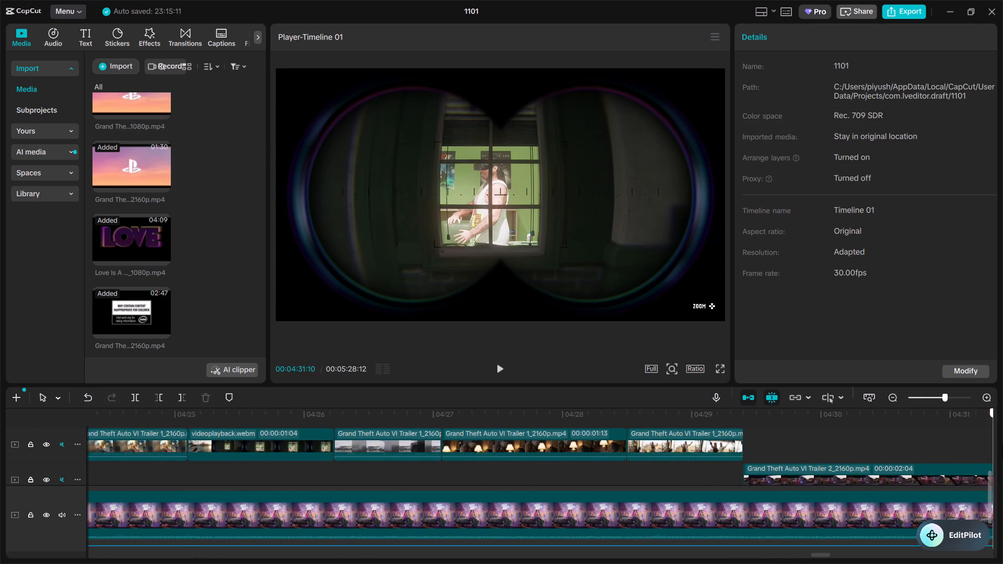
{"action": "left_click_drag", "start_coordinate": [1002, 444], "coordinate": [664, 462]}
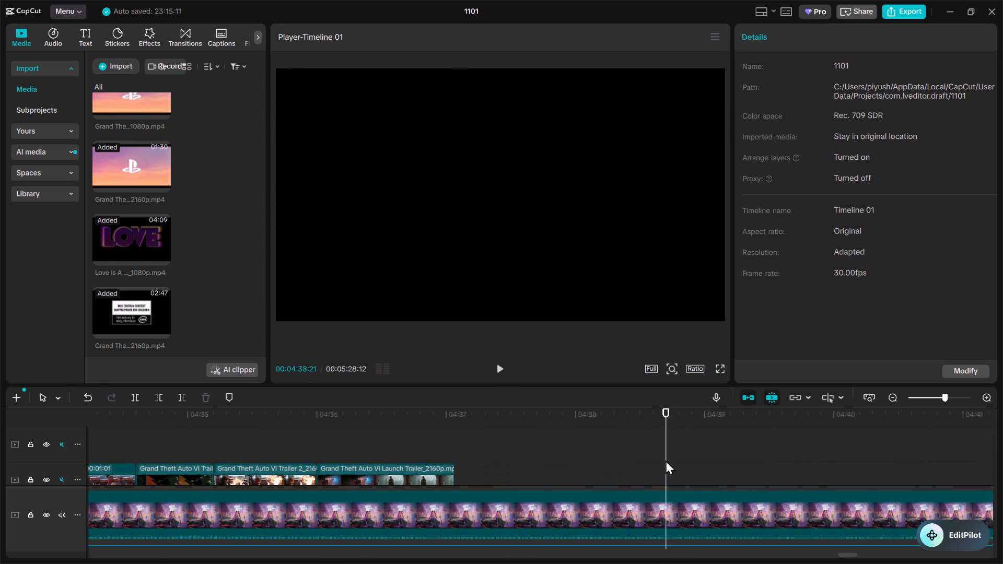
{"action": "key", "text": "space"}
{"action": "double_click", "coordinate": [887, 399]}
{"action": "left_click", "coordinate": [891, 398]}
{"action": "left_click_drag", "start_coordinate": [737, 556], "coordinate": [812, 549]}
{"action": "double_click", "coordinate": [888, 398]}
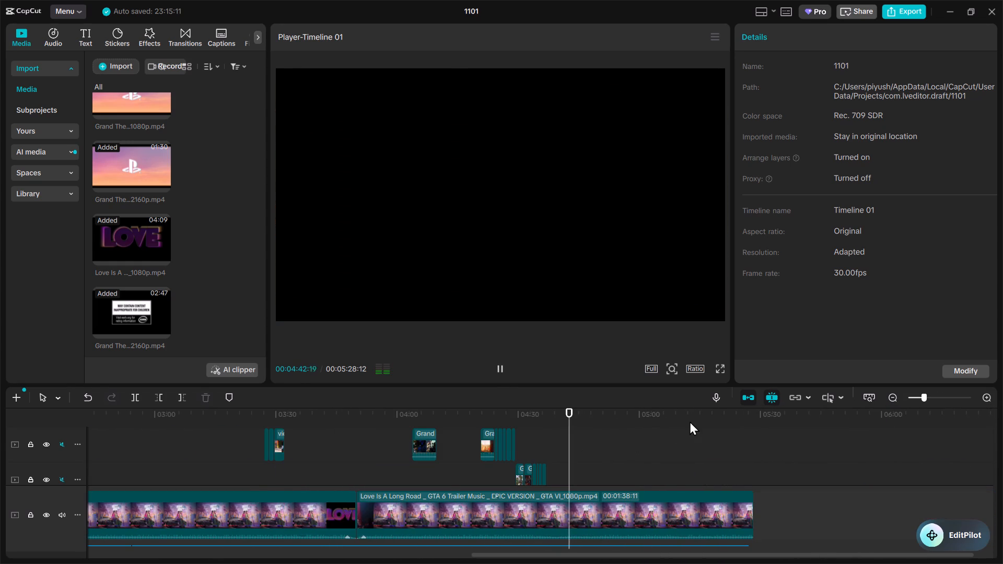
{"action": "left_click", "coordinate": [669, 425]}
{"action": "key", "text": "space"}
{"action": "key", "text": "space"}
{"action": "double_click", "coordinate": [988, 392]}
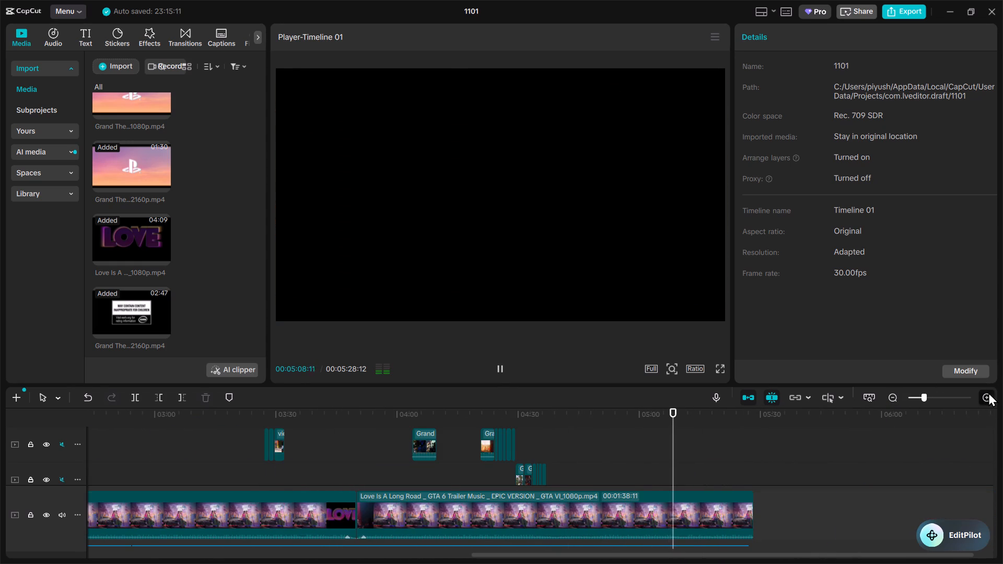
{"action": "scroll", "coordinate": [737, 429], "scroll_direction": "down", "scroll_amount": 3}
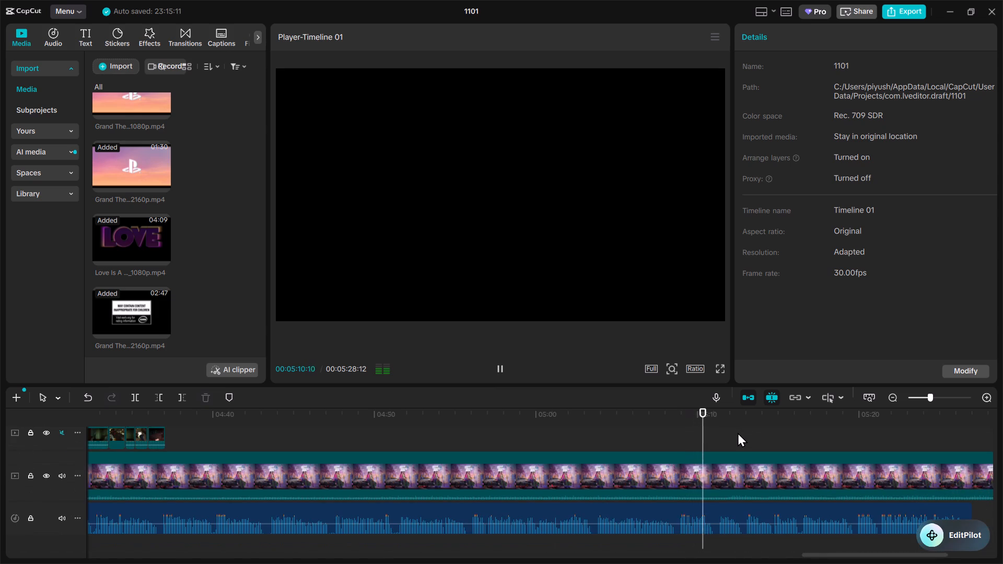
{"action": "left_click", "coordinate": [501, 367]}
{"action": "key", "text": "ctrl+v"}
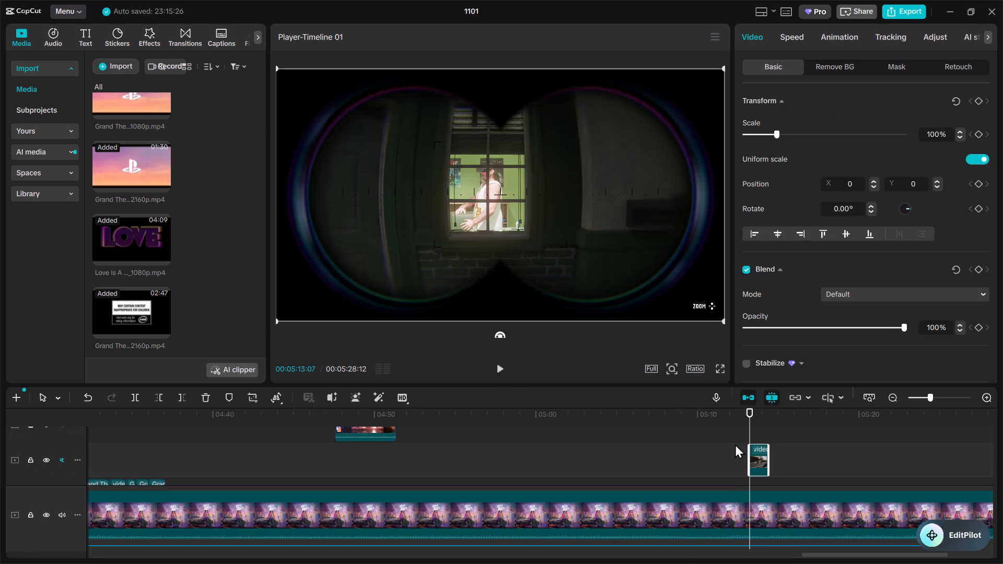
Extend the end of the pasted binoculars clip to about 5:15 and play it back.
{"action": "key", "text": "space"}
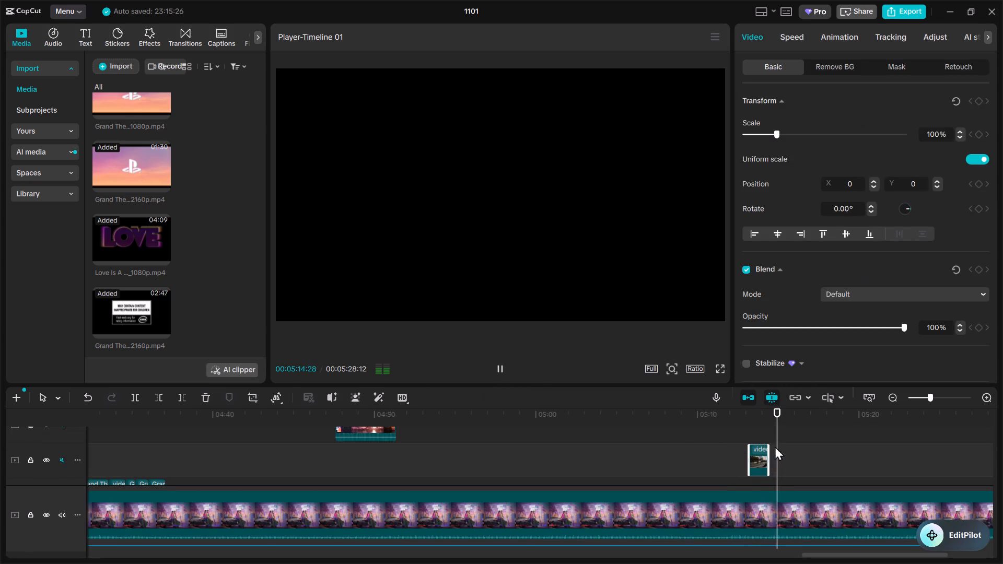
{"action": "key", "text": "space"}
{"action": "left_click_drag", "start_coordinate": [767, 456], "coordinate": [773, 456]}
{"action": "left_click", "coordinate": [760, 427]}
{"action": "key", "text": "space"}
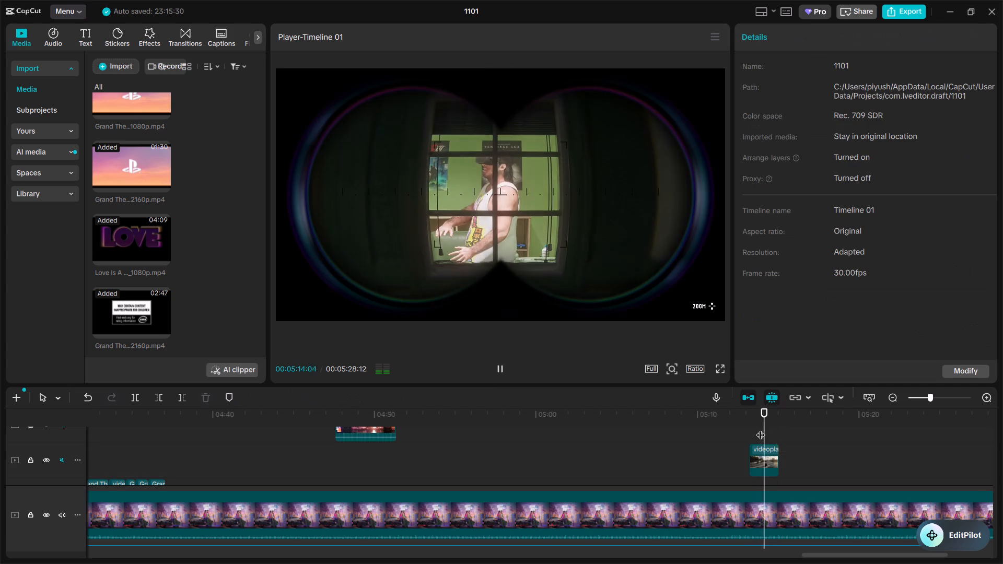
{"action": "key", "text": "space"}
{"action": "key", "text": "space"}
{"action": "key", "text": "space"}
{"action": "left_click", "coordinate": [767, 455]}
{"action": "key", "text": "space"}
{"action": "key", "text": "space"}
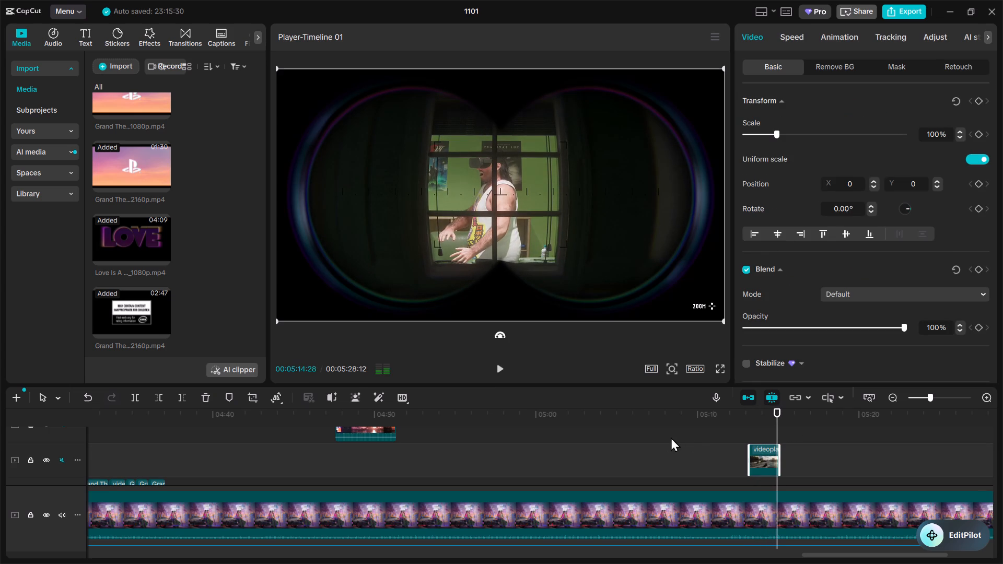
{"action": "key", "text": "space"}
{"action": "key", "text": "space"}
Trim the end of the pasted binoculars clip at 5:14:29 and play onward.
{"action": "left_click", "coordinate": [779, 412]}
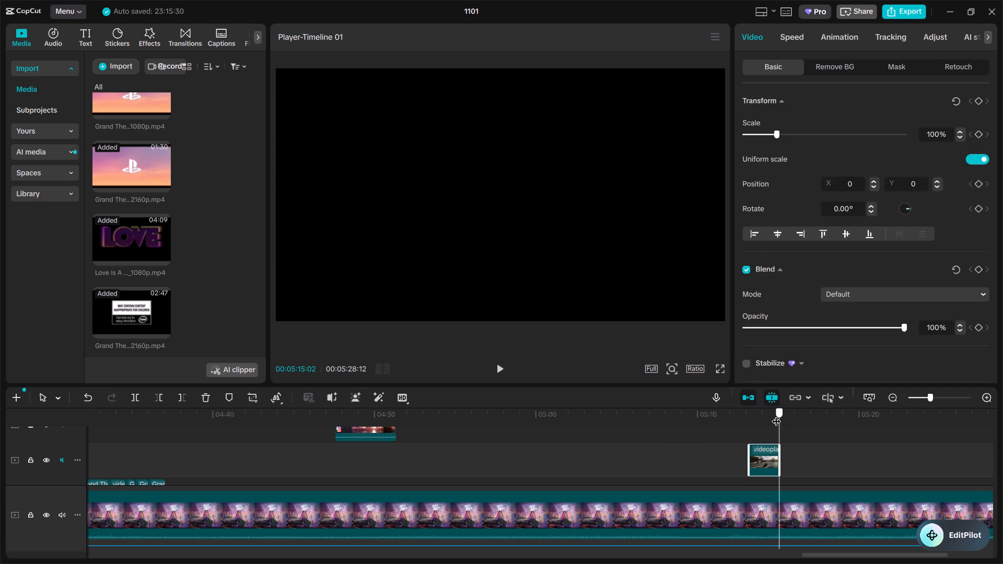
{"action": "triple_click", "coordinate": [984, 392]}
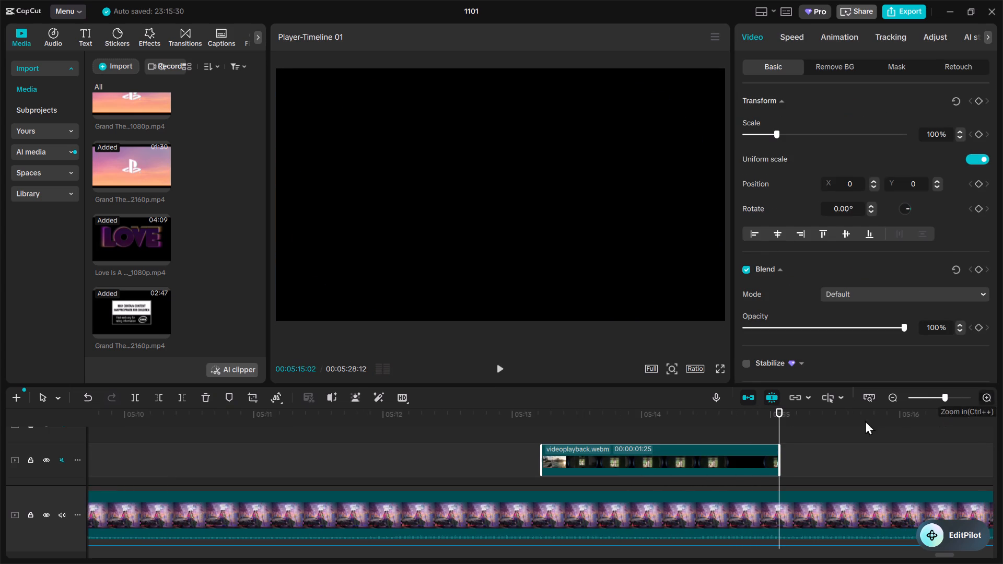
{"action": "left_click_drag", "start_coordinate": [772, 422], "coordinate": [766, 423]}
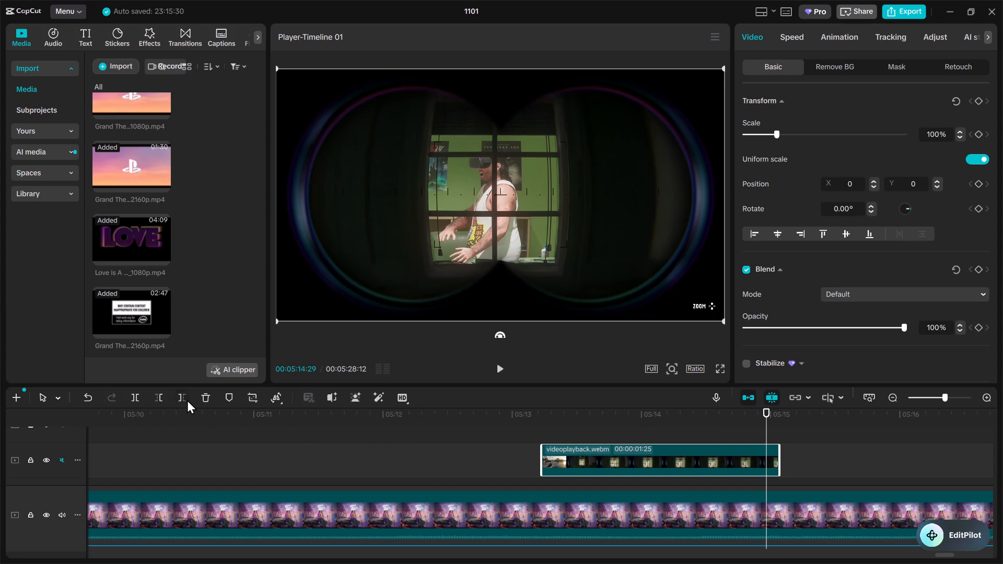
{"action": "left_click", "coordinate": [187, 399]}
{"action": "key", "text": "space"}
Look through the clips already used earlier in the video, then play the stretch from about 0:54 to 1:00.
{"action": "triple_click", "coordinate": [888, 396]}
{"action": "double_click", "coordinate": [889, 396]}
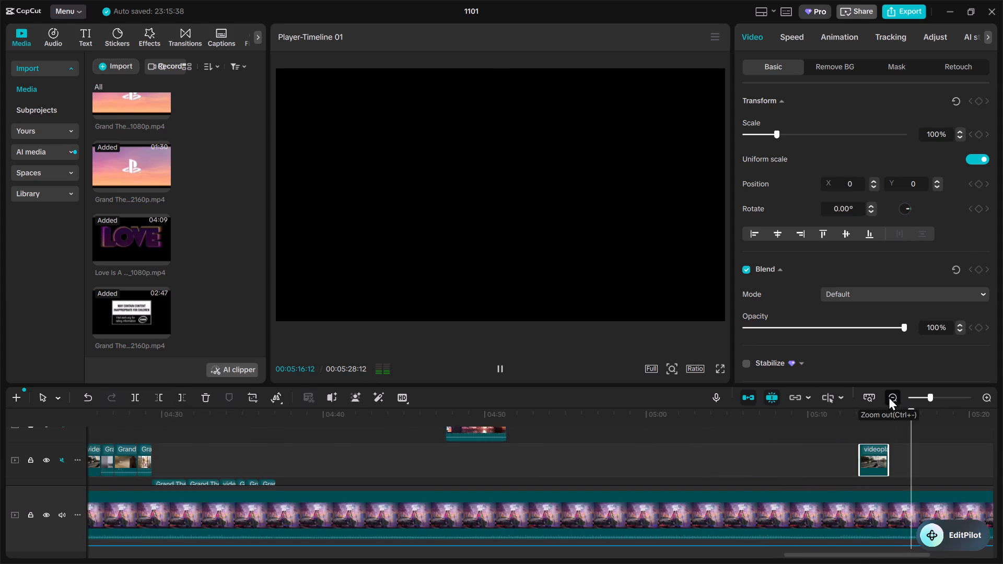
{"action": "scroll", "coordinate": [204, 462], "scroll_direction": "up", "scroll_amount": 1}
{"action": "left_click", "coordinate": [209, 414]}
{"action": "left_click_drag", "start_coordinate": [207, 416], "coordinate": [216, 417]}
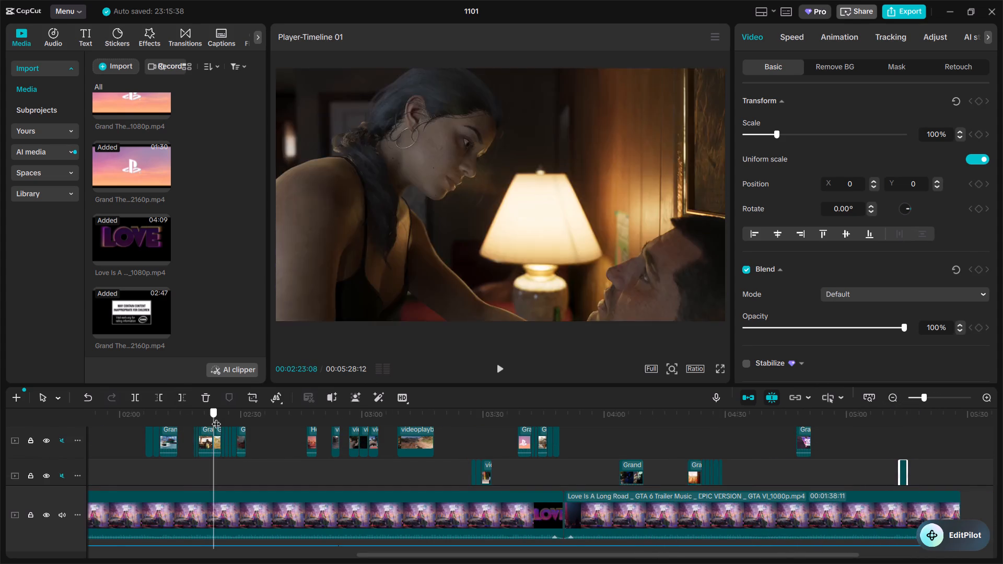
{"action": "left_click_drag", "start_coordinate": [216, 417], "coordinate": [867, 487]}
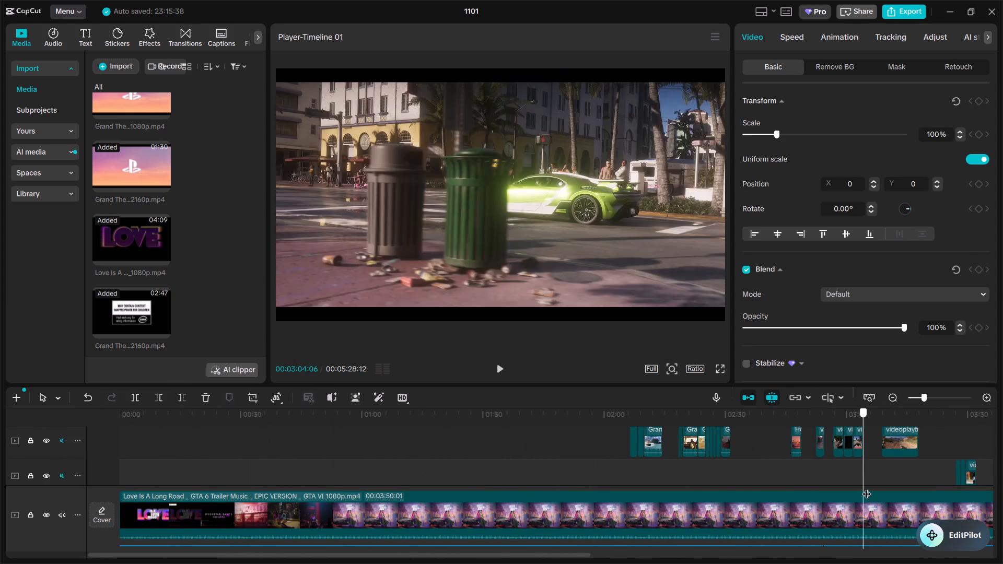
{"action": "left_click_drag", "start_coordinate": [867, 487], "coordinate": [471, 479]}
{"action": "scroll", "coordinate": [469, 479], "scroll_direction": "down", "scroll_amount": 4}
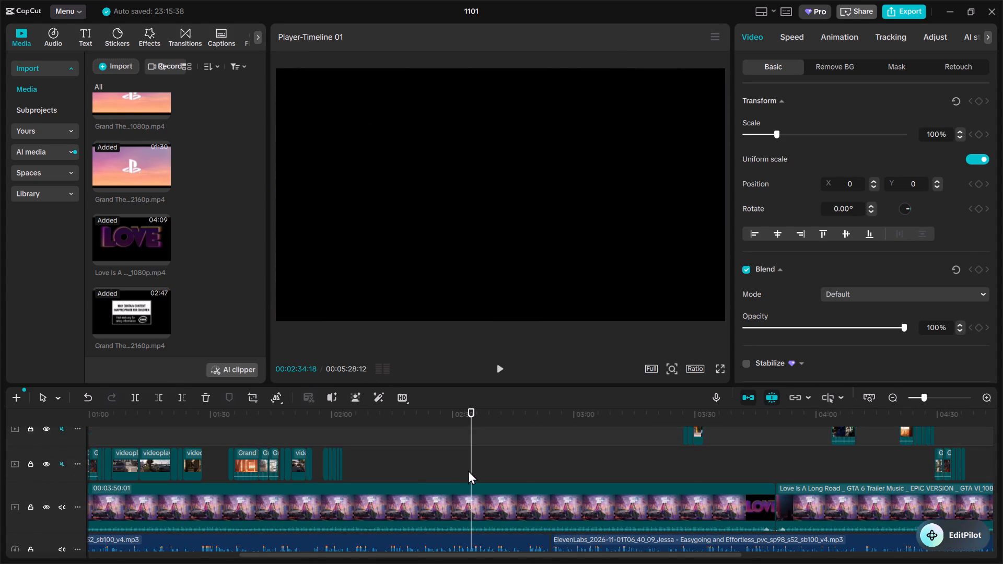
{"action": "left_click", "coordinate": [129, 423]}
{"action": "left_click_drag", "start_coordinate": [129, 423], "coordinate": [272, 451]}
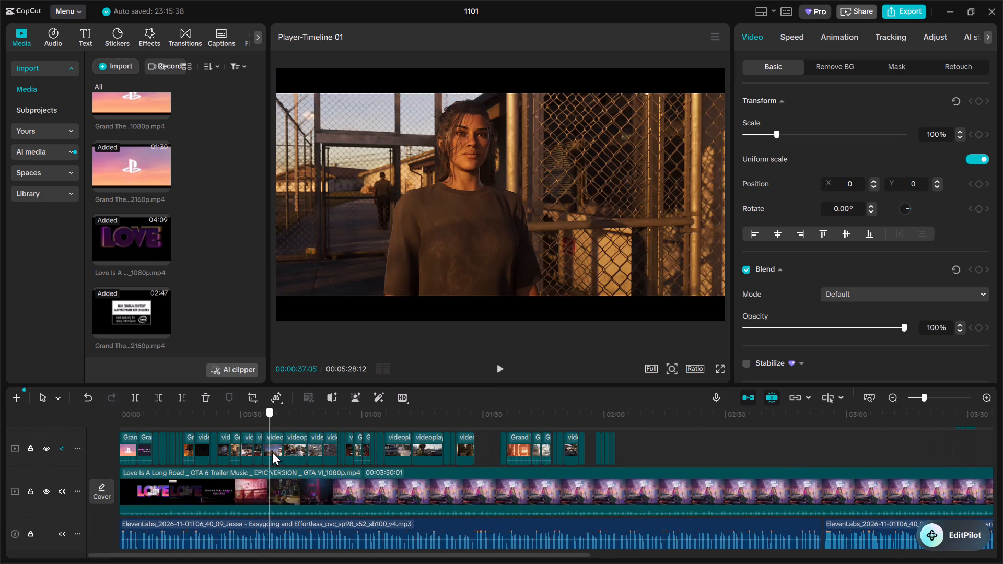
{"action": "left_click_drag", "start_coordinate": [272, 451], "coordinate": [324, 451]}
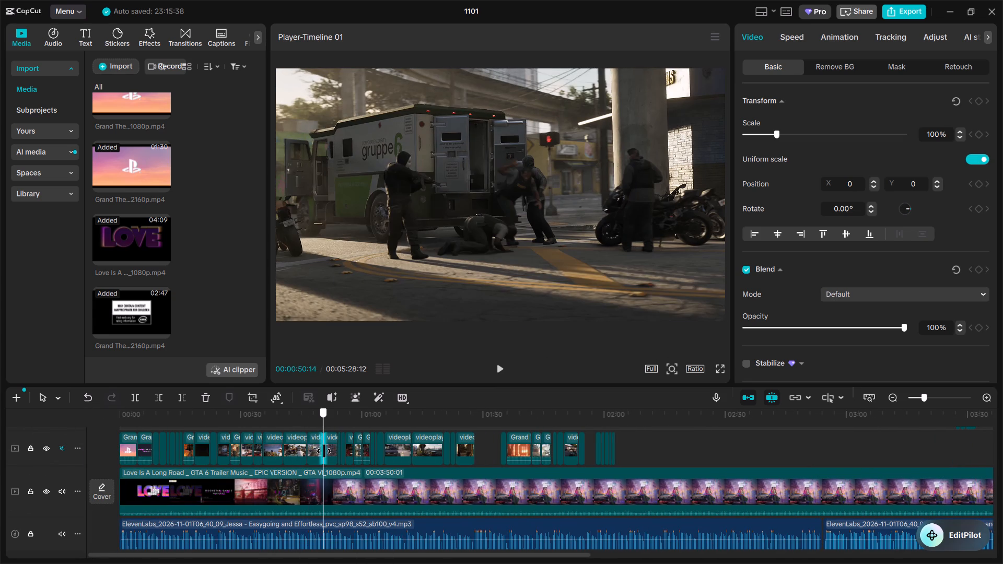
{"action": "left_click_drag", "start_coordinate": [324, 451], "coordinate": [342, 451]}
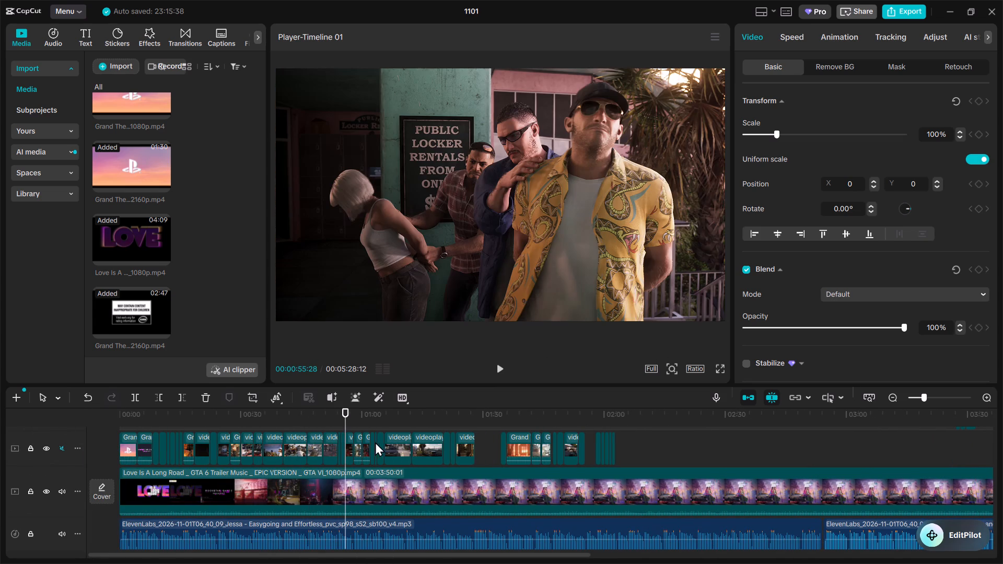
{"action": "left_click", "coordinate": [988, 395]}
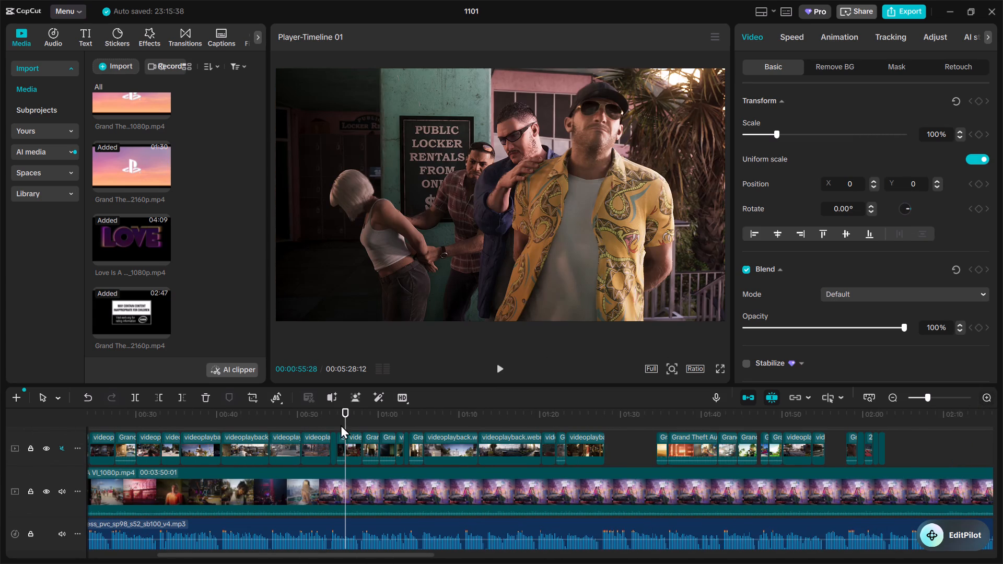
{"action": "left_click", "coordinate": [334, 420]}
{"action": "key", "text": "space"}
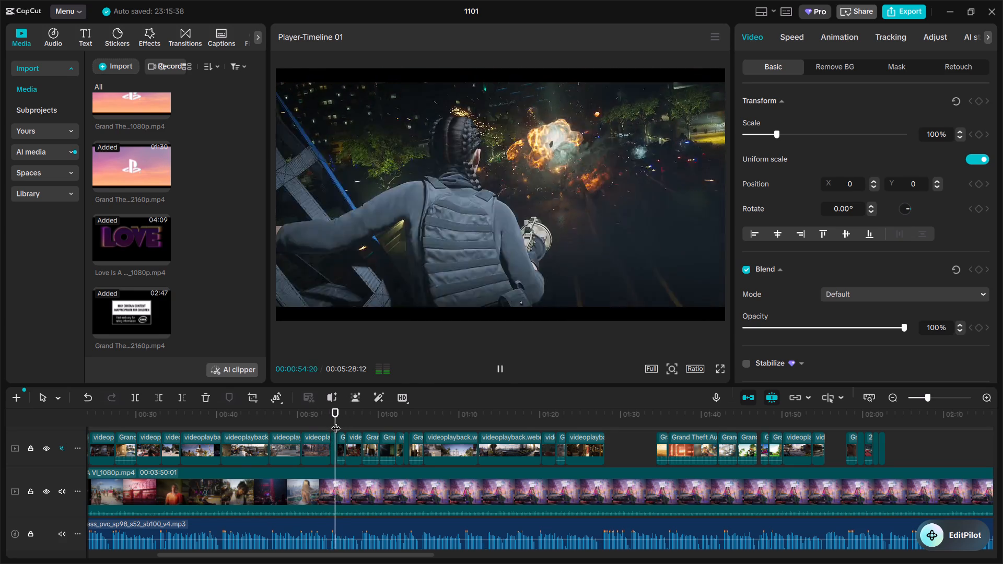
{"action": "left_click", "coordinate": [992, 396]}
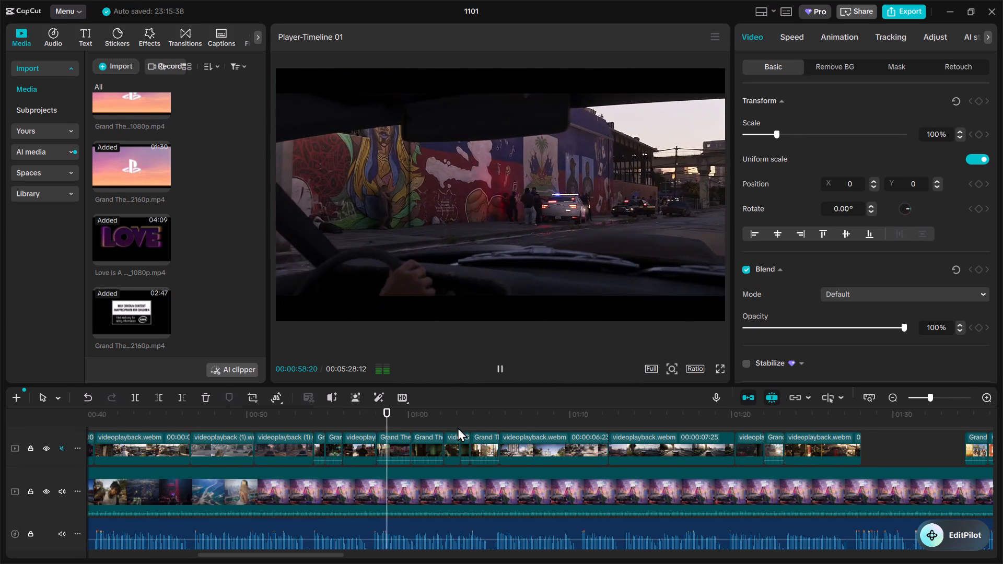
{"action": "key", "text": "space"}
Undo the last eight edits, starting with the trim and placement of the binoculars clip near 5:13.
{"action": "key", "text": "ctrl+z"}
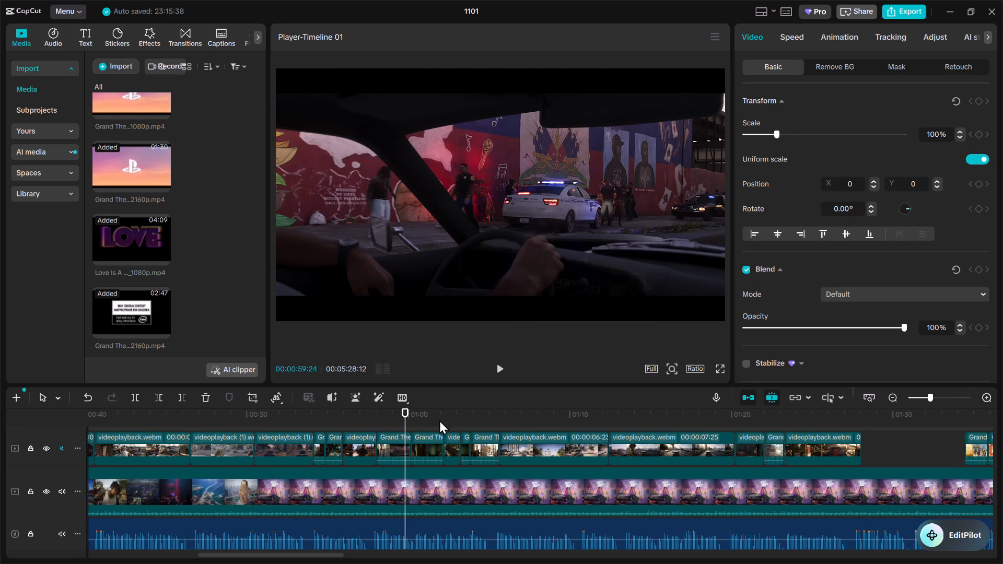
{"action": "key", "text": "ctrl+z"}
{"action": "key", "text": "ctrl+z"}
{"action": "left_click", "coordinate": [883, 395]}
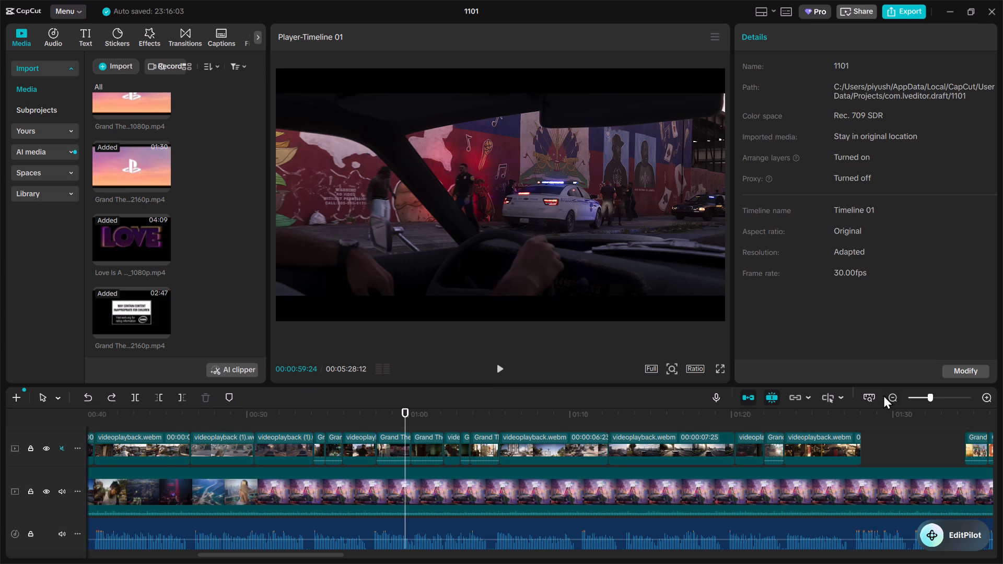
{"action": "left_click", "coordinate": [887, 395]}
{"action": "left_click", "coordinate": [892, 395]}
{"action": "key", "text": "ctrl+z"}
{"action": "key", "text": "ctrl+z"}
{"action": "key", "text": "ctrl+z"}
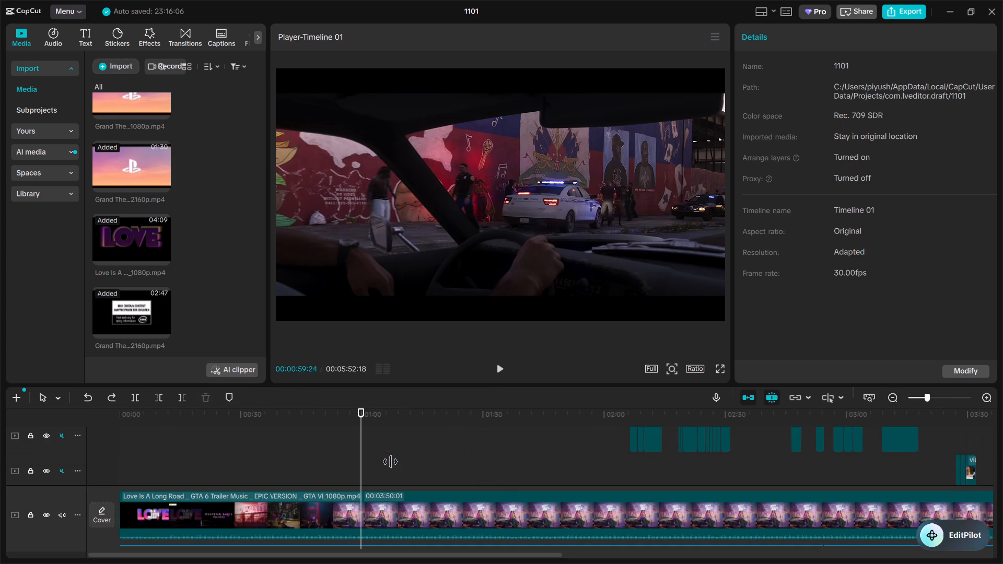
{"action": "scroll", "coordinate": [400, 461], "scroll_direction": "down", "scroll_amount": 3}
{"action": "scroll", "coordinate": [400, 461], "scroll_direction": "down", "scroll_amount": 1, "text": "ctrl"}
{"action": "key", "text": "ctrl+z"}
{"action": "scroll", "coordinate": [400, 461], "scroll_direction": "down", "scroll_amount": 4}
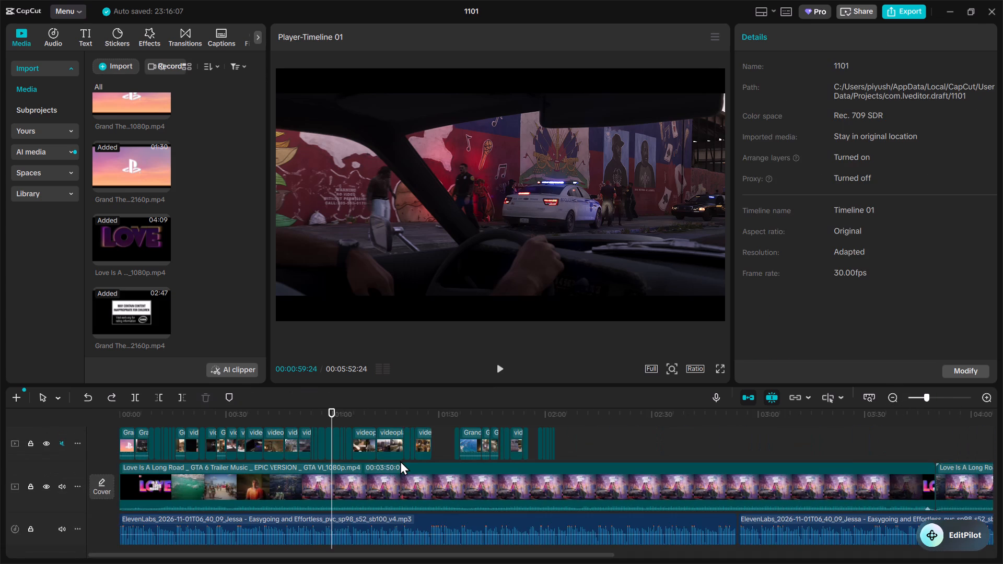
{"action": "key", "text": "ctrl+z"}
Redo three of the undone edits and check the clip tracks above the music.
{"action": "key", "text": "ctrl+shift+z"}
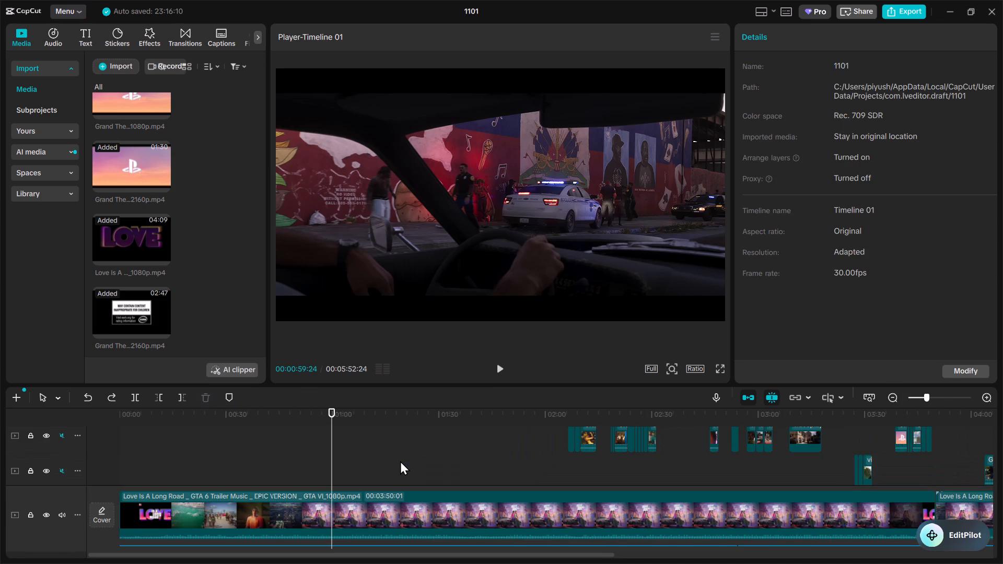
{"action": "key", "text": "ctrl+shift+z"}
{"action": "key", "text": "ctrl+shift+z"}
{"action": "scroll", "coordinate": [463, 386], "scroll_direction": "down", "scroll_amount": 12}
Play and skim the existing clips between about 1:00 and 1:22 to look for reusable shots.
{"action": "key", "text": "space"}
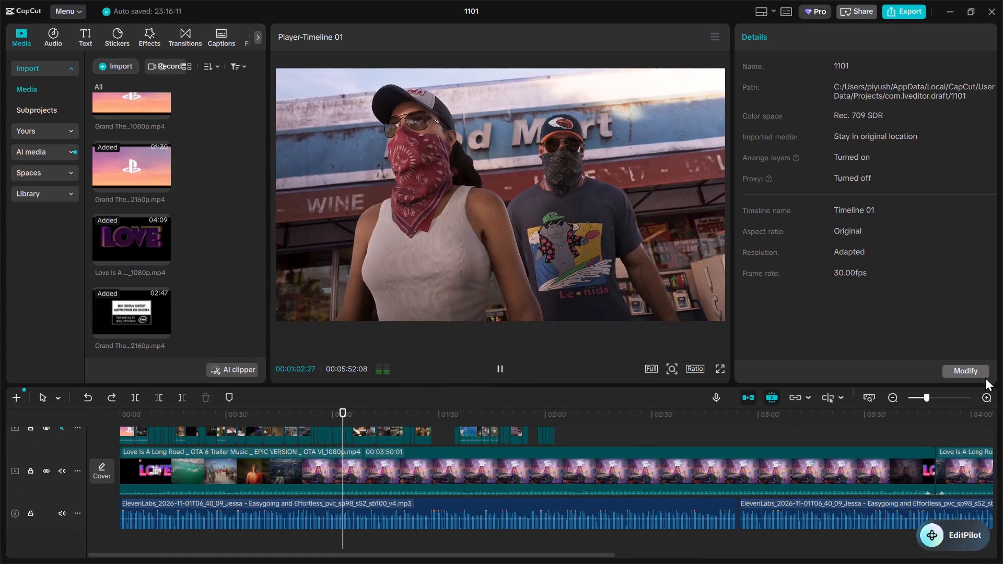
{"action": "double_click", "coordinate": [984, 397]}
{"action": "scroll", "coordinate": [330, 474], "scroll_direction": "up", "scroll_amount": 2}
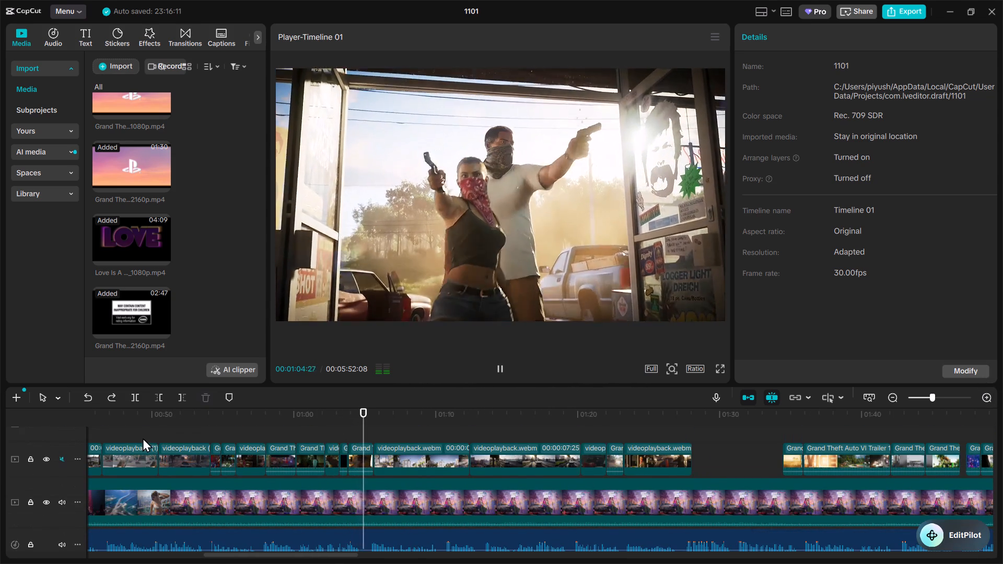
{"action": "left_click", "coordinate": [204, 430]}
{"action": "key", "text": "space"}
{"action": "key", "text": "space"}
{"action": "left_click", "coordinate": [299, 424]}
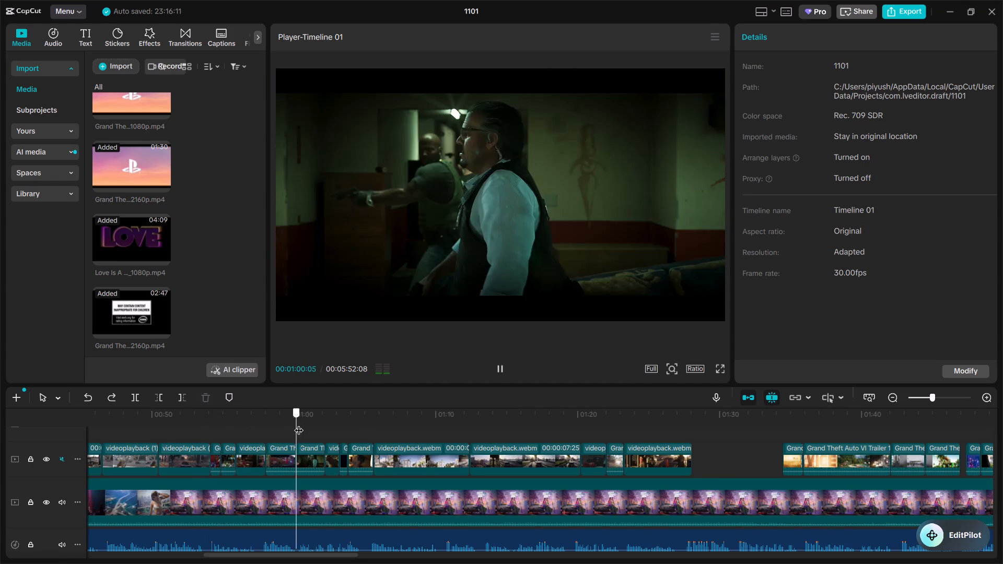
{"action": "left_click_drag", "start_coordinate": [299, 424], "coordinate": [530, 443]}
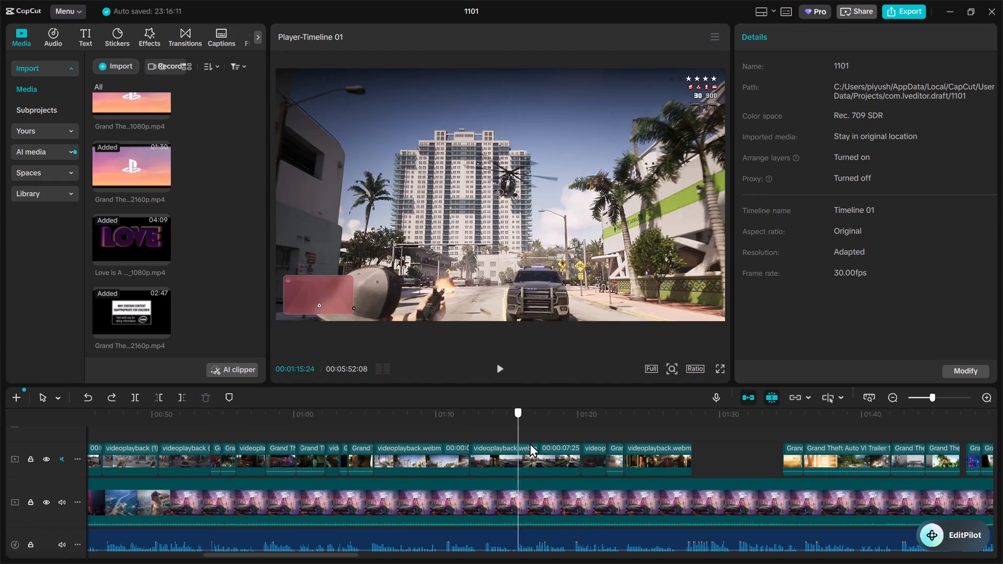
{"action": "left_click_drag", "start_coordinate": [530, 443], "coordinate": [625, 450]}
{"action": "left_click", "coordinate": [607, 420]}
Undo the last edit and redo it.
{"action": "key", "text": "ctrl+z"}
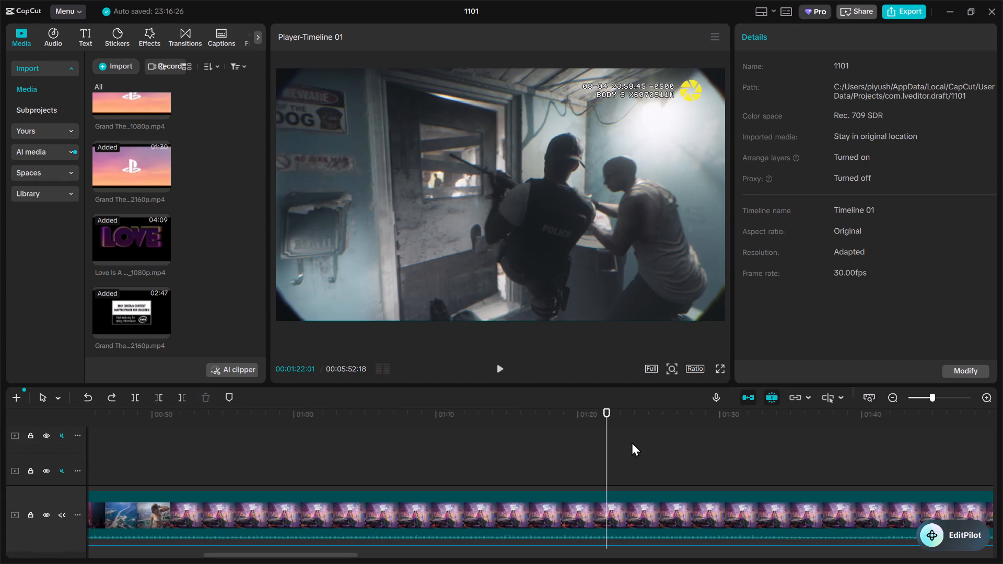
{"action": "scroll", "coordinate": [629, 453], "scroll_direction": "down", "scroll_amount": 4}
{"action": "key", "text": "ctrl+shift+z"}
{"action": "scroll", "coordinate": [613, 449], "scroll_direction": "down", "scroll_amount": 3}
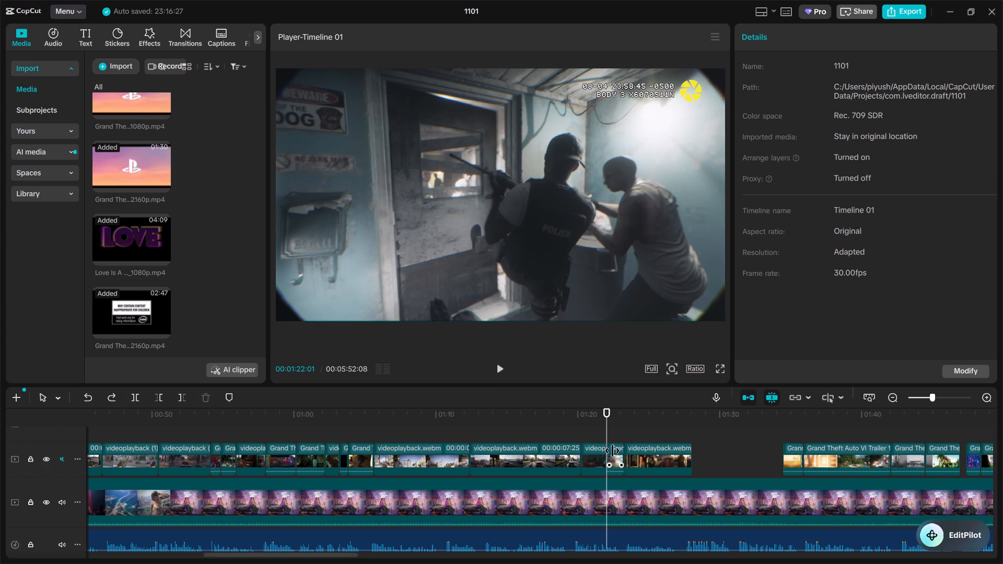
Copy the short police bodycam clip at 1:22 and play the timeline from about 4:35.
{"action": "left_click", "coordinate": [613, 465]}
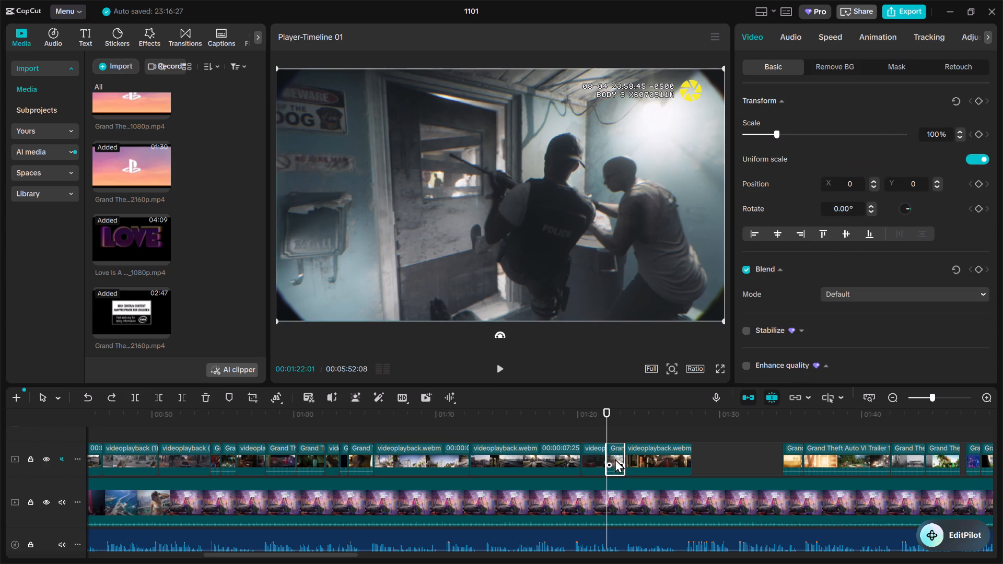
{"action": "key", "text": "ctrl+c"}
{"action": "left_click", "coordinate": [638, 424]}
{"action": "left_click_drag", "start_coordinate": [638, 424], "coordinate": [1002, 398]}
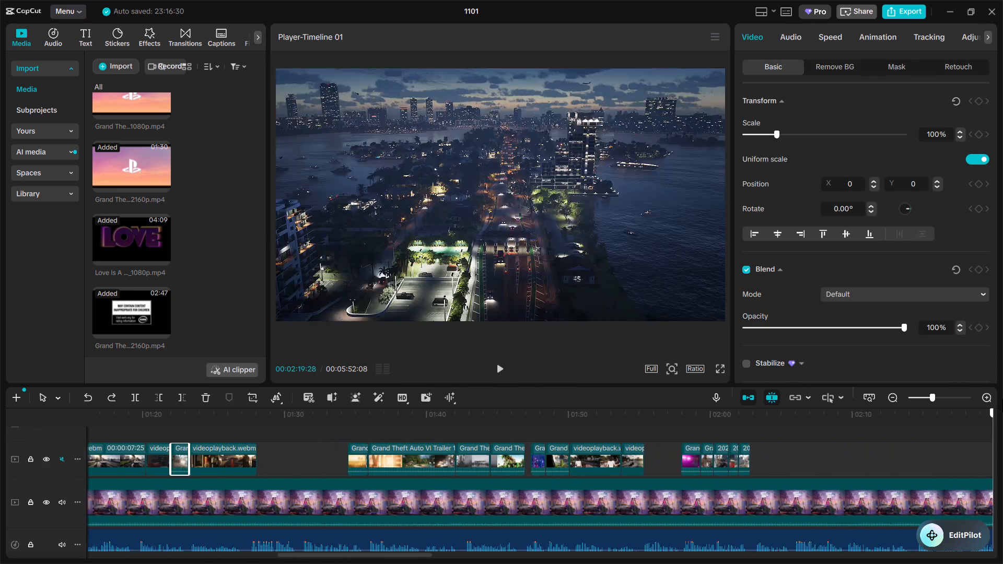
{"action": "left_click_drag", "start_coordinate": [1002, 398], "coordinate": [998, 403]}
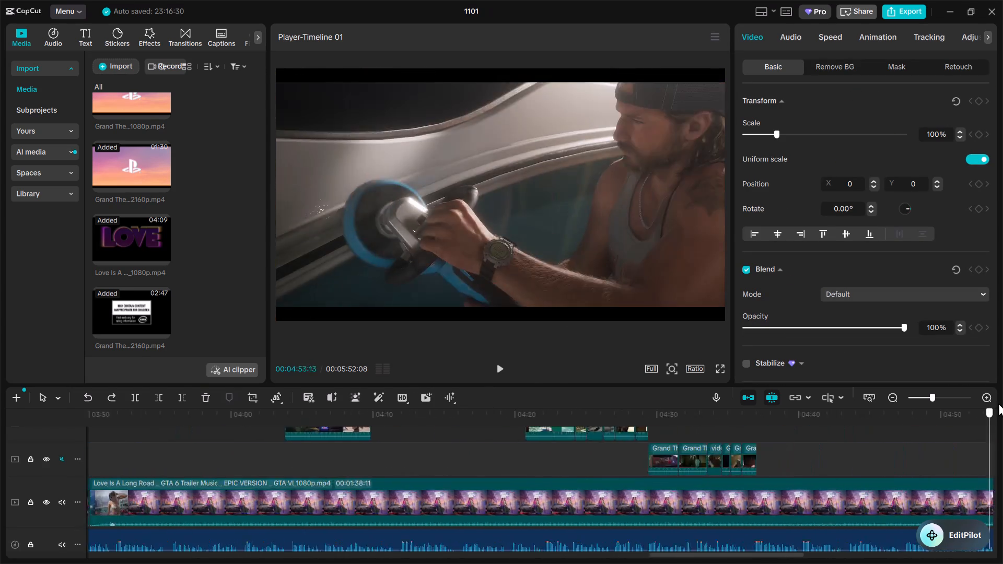
{"action": "left_click_drag", "start_coordinate": [998, 403], "coordinate": [135, 433]}
{"action": "key", "text": "space"}
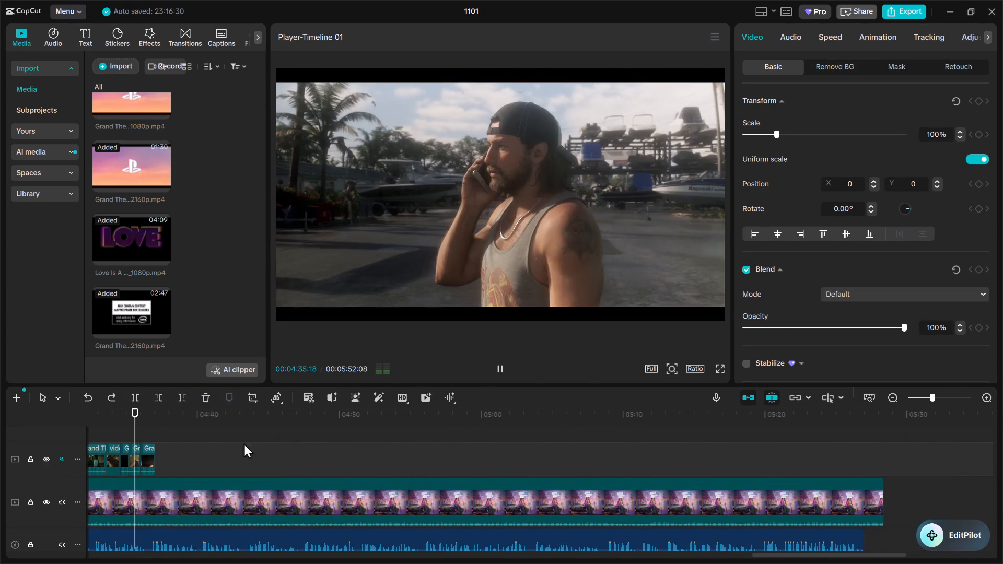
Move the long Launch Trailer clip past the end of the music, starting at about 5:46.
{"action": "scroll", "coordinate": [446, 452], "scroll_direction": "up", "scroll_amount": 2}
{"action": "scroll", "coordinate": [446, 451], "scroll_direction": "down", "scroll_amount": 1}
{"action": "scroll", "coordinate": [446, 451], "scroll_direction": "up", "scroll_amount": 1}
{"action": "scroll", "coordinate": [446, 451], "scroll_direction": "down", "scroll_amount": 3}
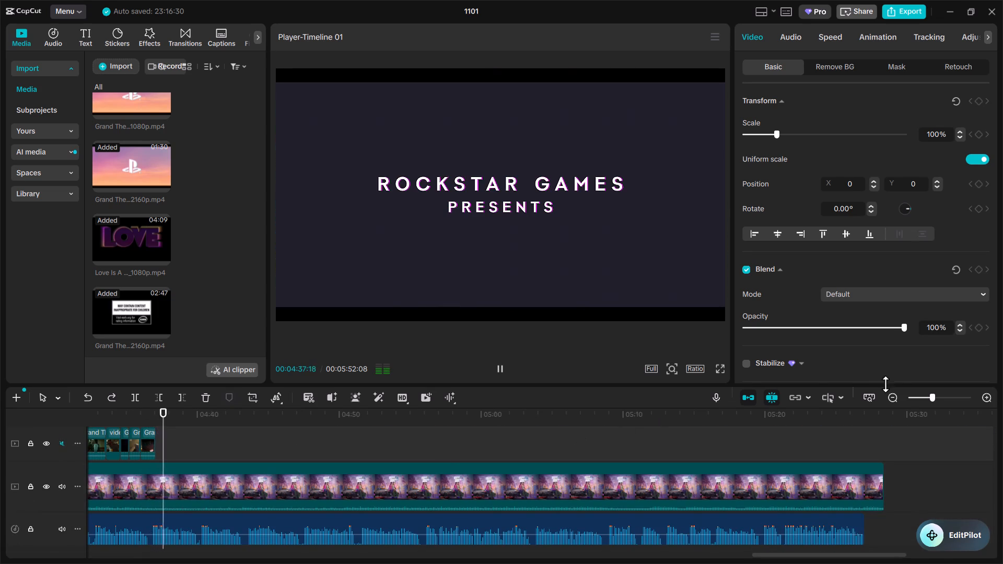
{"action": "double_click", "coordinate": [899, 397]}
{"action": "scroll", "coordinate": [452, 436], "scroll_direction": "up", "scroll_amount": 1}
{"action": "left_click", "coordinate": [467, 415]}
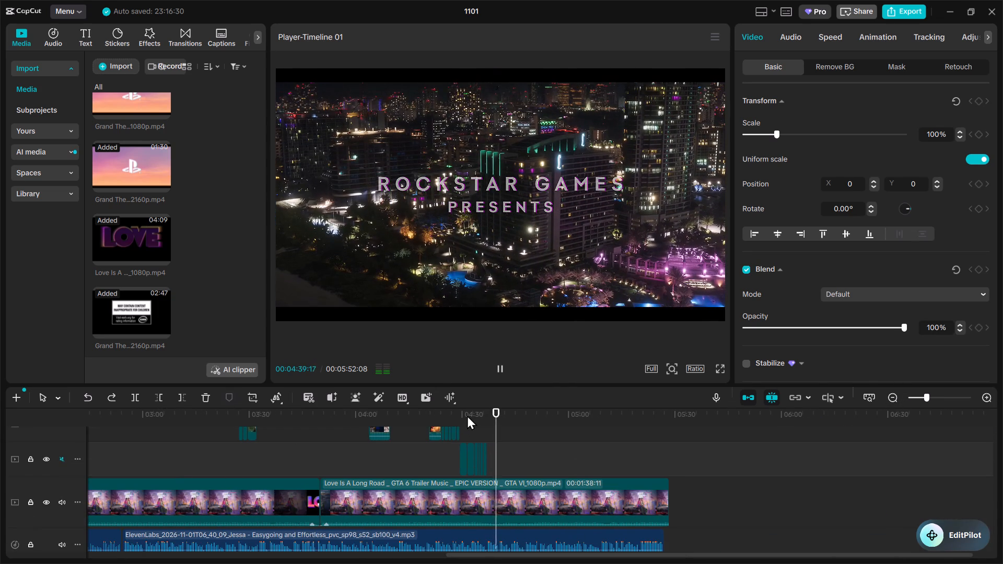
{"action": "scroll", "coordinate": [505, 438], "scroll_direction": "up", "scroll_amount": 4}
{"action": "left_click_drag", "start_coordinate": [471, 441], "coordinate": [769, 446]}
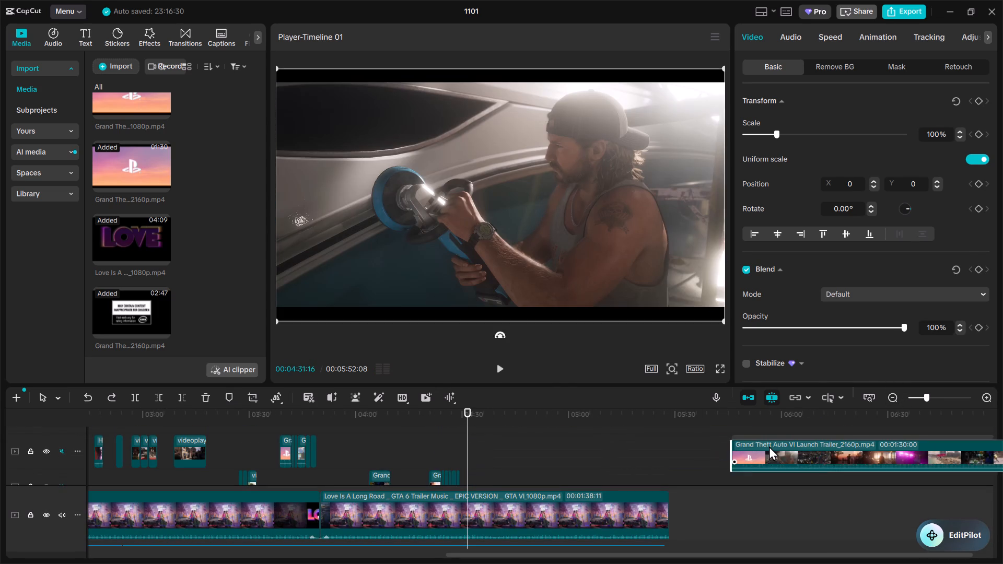
Play from about 4:31 to 4:49 and examine the clip tracks above the music.
{"action": "key", "text": "space"}
{"action": "scroll", "coordinate": [501, 434], "scroll_direction": "down", "scroll_amount": 4}
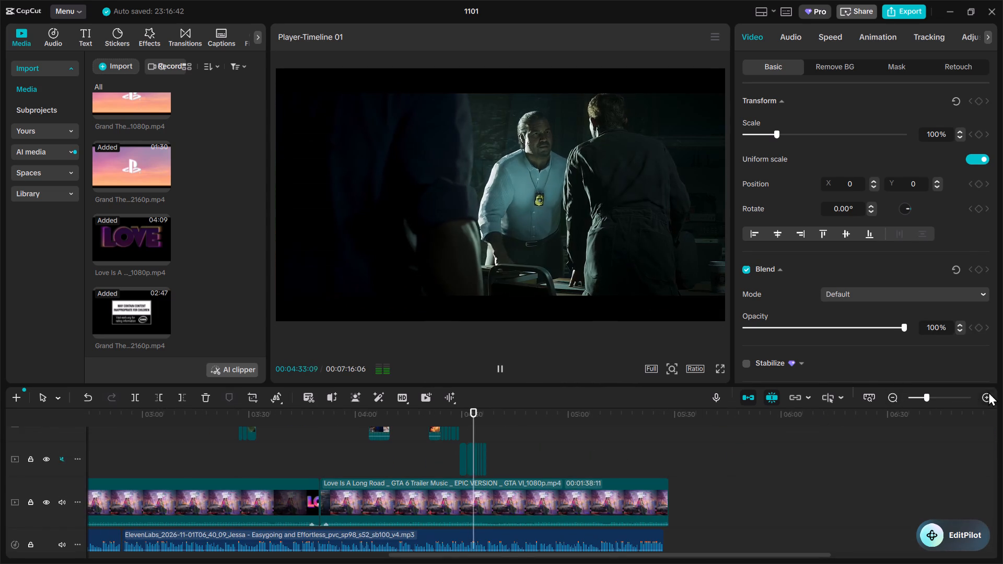
{"action": "left_click", "coordinate": [990, 392]}
{"action": "left_click", "coordinate": [989, 397]}
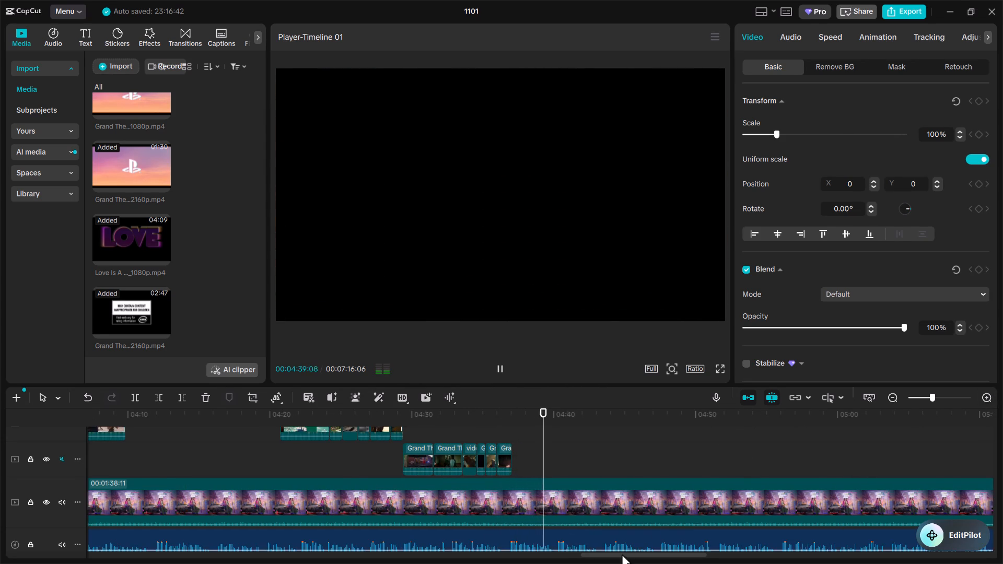
{"action": "scroll", "coordinate": [655, 522], "scroll_direction": "up", "scroll_amount": 11}
{"action": "scroll", "coordinate": [668, 473], "scroll_direction": "down", "scroll_amount": 4}
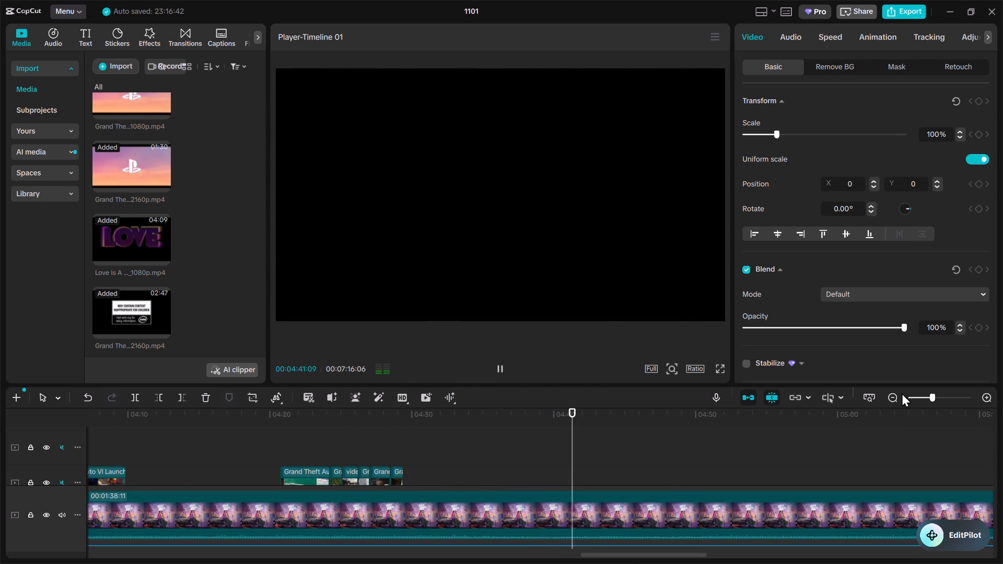
{"action": "left_click", "coordinate": [902, 392]}
{"action": "double_click", "coordinate": [893, 393]}
{"action": "scroll", "coordinate": [801, 433], "scroll_direction": "up", "scroll_amount": 2}
{"action": "scroll", "coordinate": [778, 433], "scroll_direction": "down", "scroll_amount": 4}
{"action": "scroll", "coordinate": [731, 453], "scroll_direction": "down", "scroll_amount": 1}
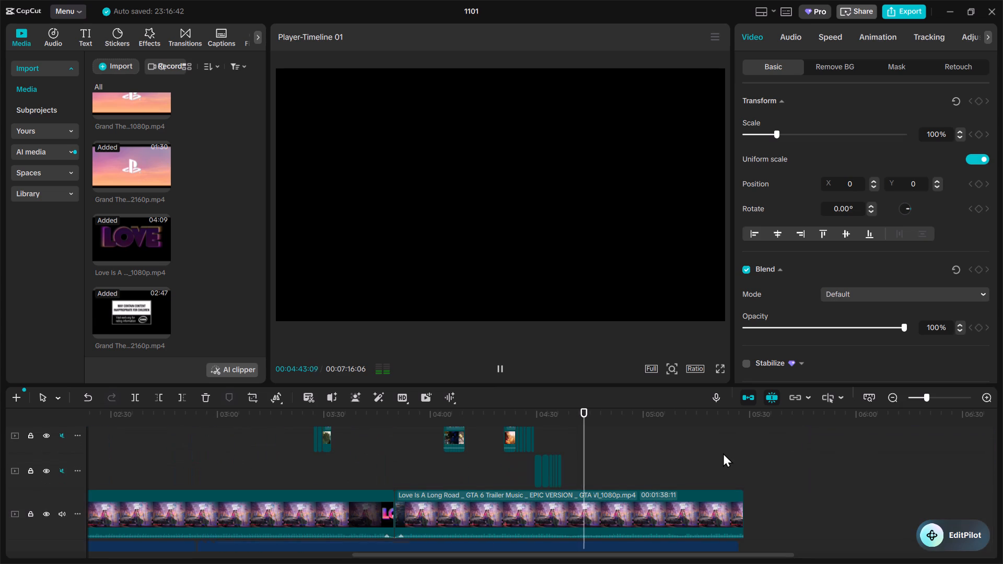
{"action": "left_click_drag", "start_coordinate": [561, 557], "coordinate": [569, 556]}
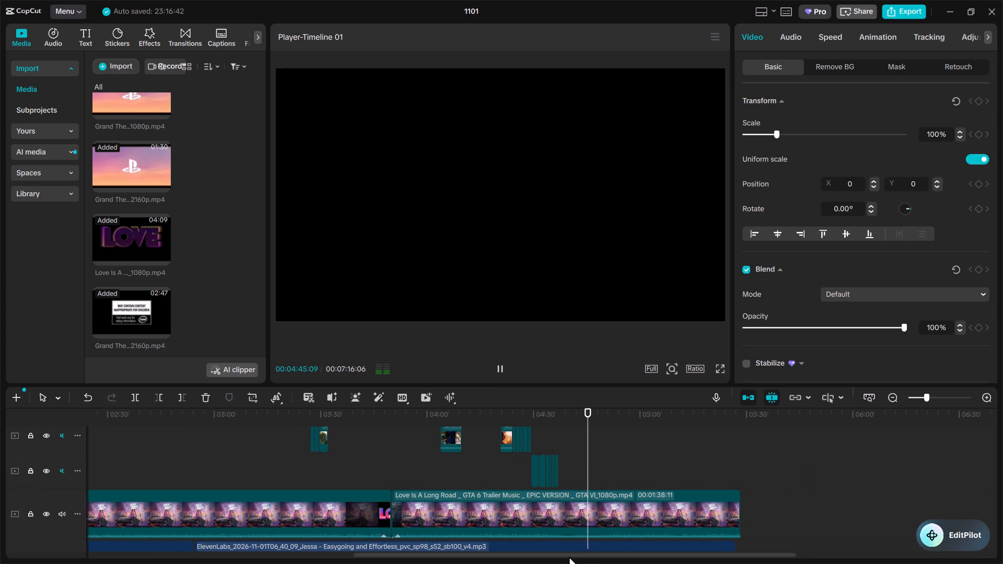
{"action": "left_click_drag", "start_coordinate": [569, 556], "coordinate": [604, 556]}
{"action": "scroll", "coordinate": [535, 502], "scroll_direction": "up", "scroll_amount": 4}
{"action": "scroll", "coordinate": [541, 480], "scroll_direction": "down", "scroll_amount": 3}
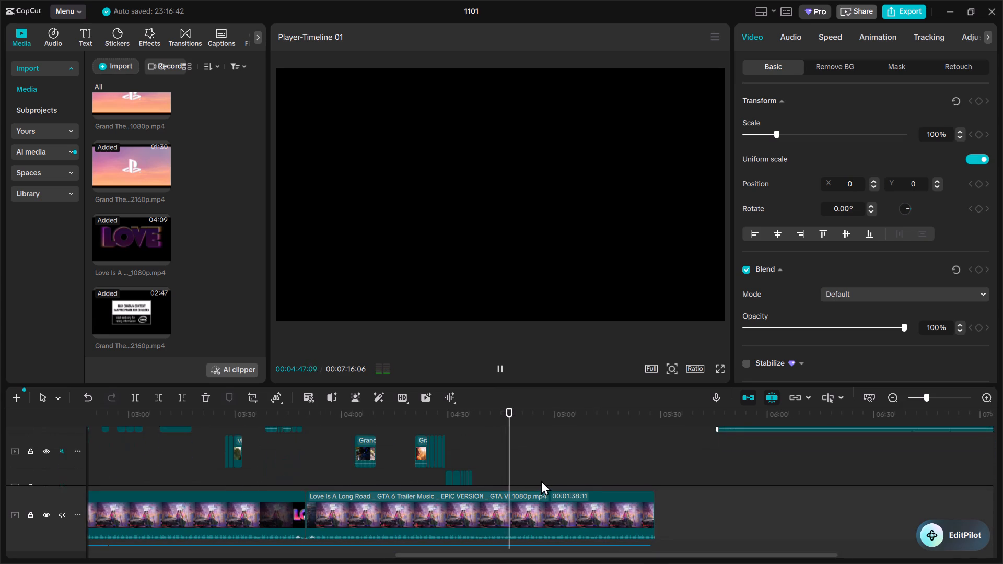
{"action": "scroll", "coordinate": [542, 478], "scroll_direction": "down", "scroll_amount": 4}
{"action": "scroll", "coordinate": [543, 478], "scroll_direction": "up", "scroll_amount": 4}
{"action": "scroll", "coordinate": [648, 469], "scroll_direction": "up", "scroll_amount": 2}
{"action": "key", "text": "space"}
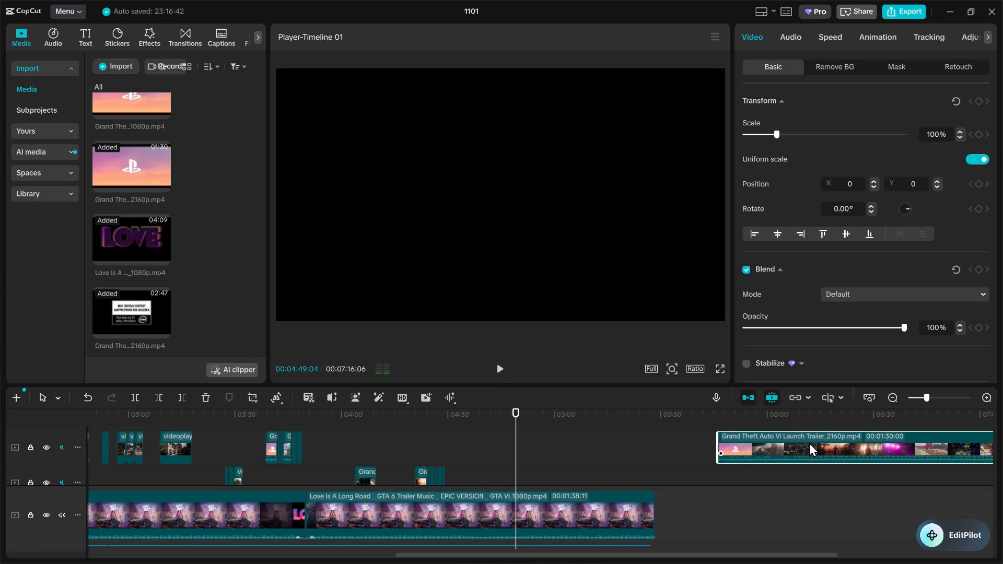
Move the Launch Trailer clip back over the music so that it starts at about 4:24.
{"action": "left_click_drag", "start_coordinate": [808, 442], "coordinate": [511, 453]}
{"action": "left_click_drag", "start_coordinate": [557, 452], "coordinate": [565, 452]}
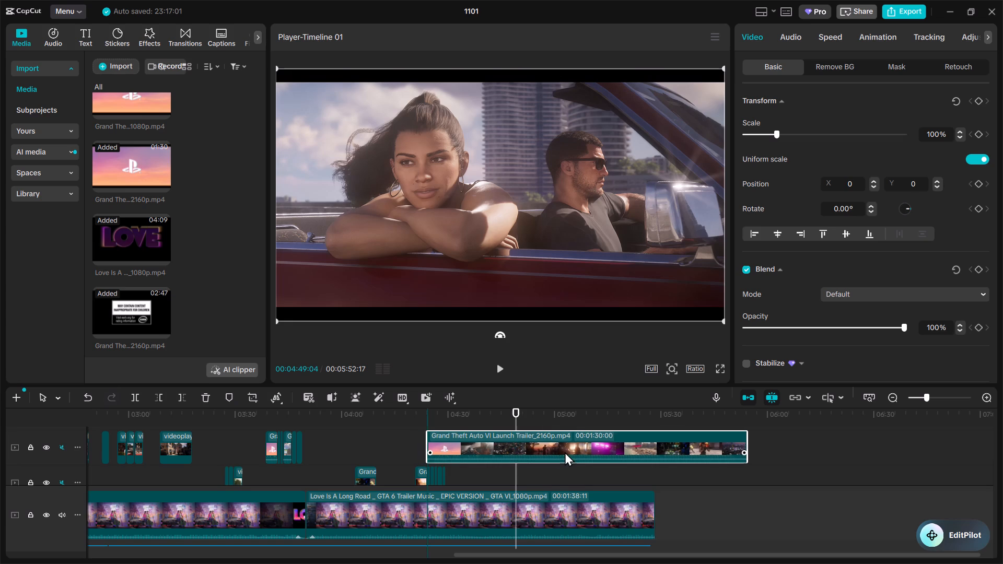
{"action": "left_click_drag", "start_coordinate": [565, 452], "coordinate": [576, 451]}
{"action": "key", "text": "space"}
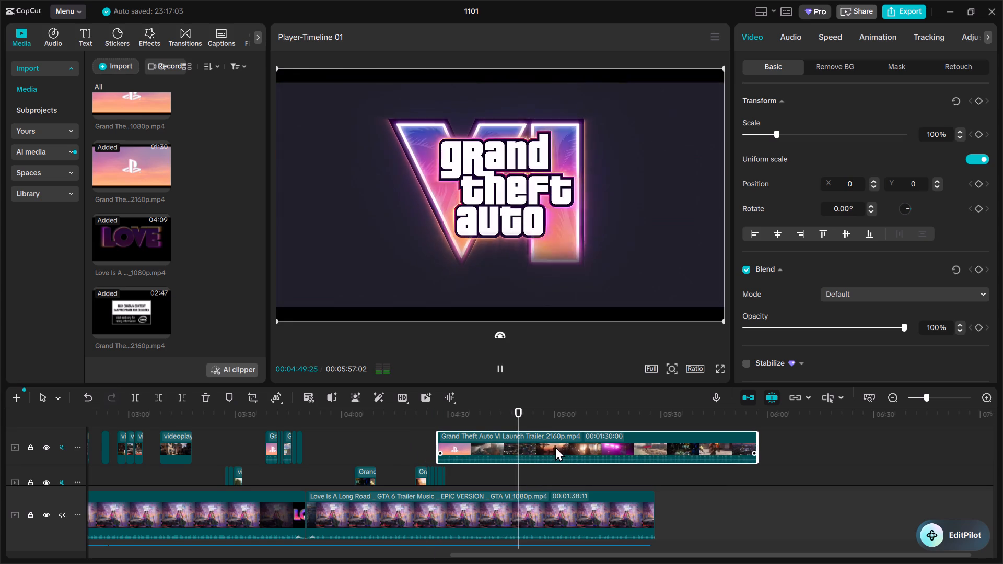
{"action": "left_click_drag", "start_coordinate": [555, 446], "coordinate": [543, 450]}
{"action": "left_click_drag", "start_coordinate": [559, 446], "coordinate": [546, 447]}
{"action": "left_click_drag", "start_coordinate": [554, 444], "coordinate": [547, 444]}
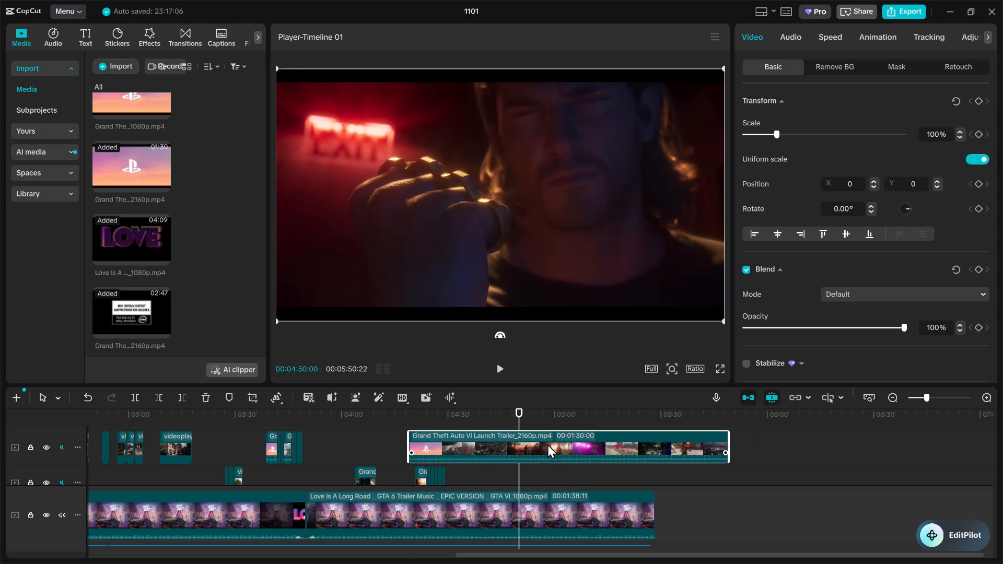
{"action": "left_click_drag", "start_coordinate": [547, 444], "coordinate": [547, 444]}
{"action": "left_click_drag", "start_coordinate": [547, 445], "coordinate": [567, 445]}
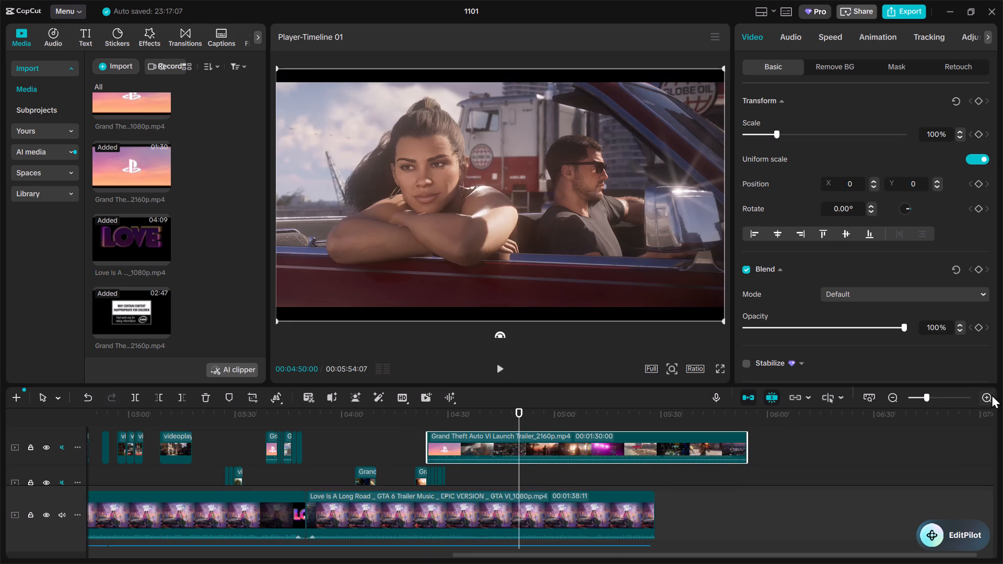
Trim away the part of the Launch Trailer clip before 4:49:17, where the purple sunset skyline shot plays.
{"action": "triple_click", "coordinate": [992, 394]}
{"action": "left_click", "coordinate": [437, 421]}
{"action": "left_click_drag", "start_coordinate": [438, 421], "coordinate": [468, 424]}
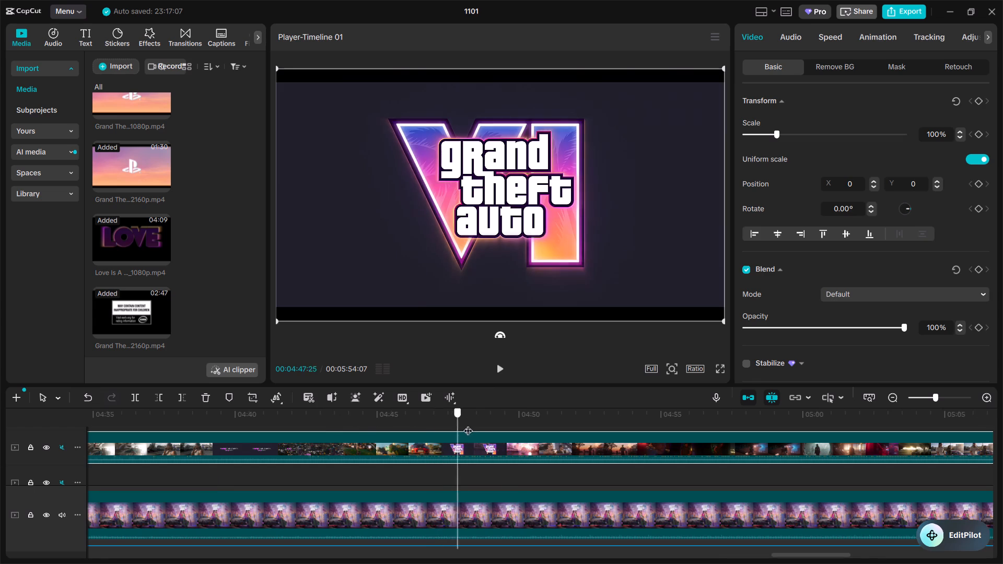
{"action": "left_click_drag", "start_coordinate": [468, 424], "coordinate": [507, 424]}
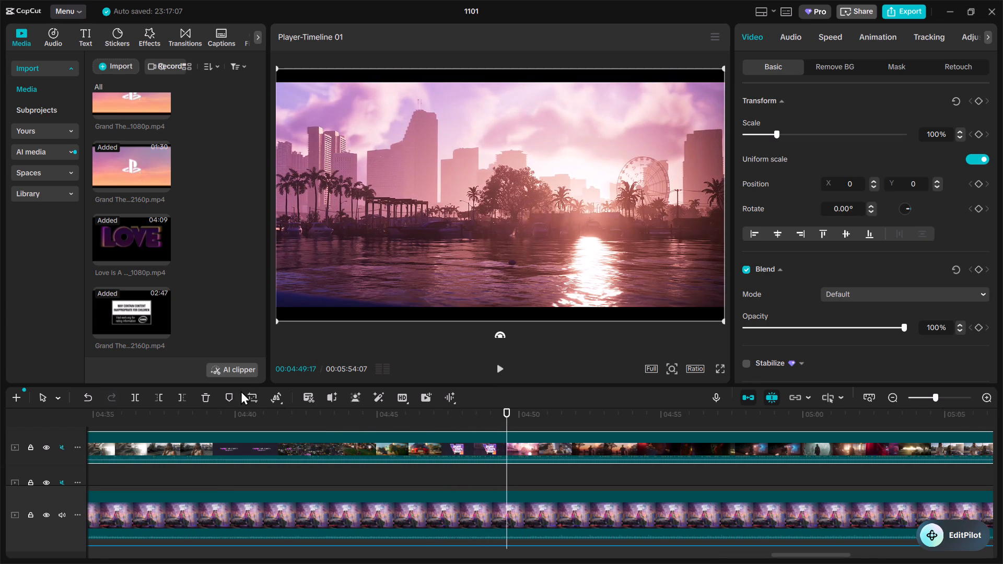
{"action": "left_click", "coordinate": [159, 395]}
Play the music leading into the trimmed Launch Trailer clip and shift the clip earlier to start at about 4:49:03.
{"action": "key", "text": "space"}
{"action": "key", "text": "space"}
{"action": "key", "text": "space"}
{"action": "left_click", "coordinate": [451, 420]}
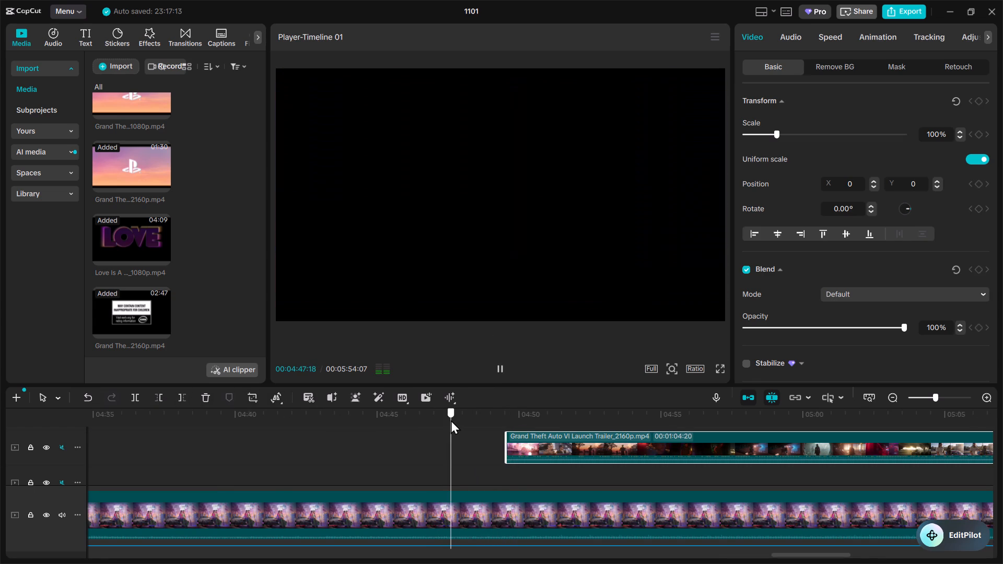
{"action": "key", "text": "space"}
{"action": "key", "text": "space"}
{"action": "key", "text": "space"}
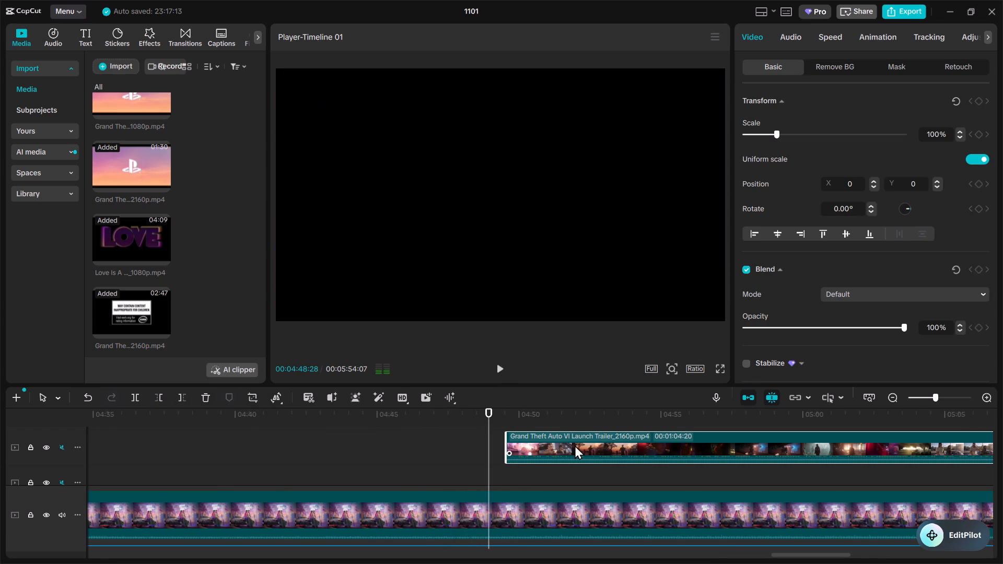
{"action": "left_click_drag", "start_coordinate": [575, 445], "coordinate": [561, 444]}
{"action": "key", "text": "space"}
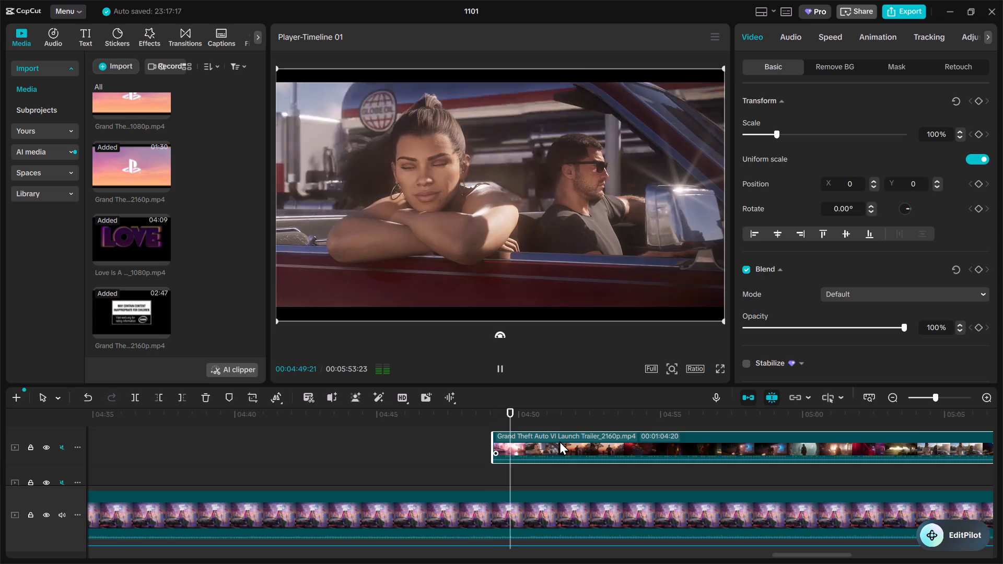
{"action": "key", "text": "space"}
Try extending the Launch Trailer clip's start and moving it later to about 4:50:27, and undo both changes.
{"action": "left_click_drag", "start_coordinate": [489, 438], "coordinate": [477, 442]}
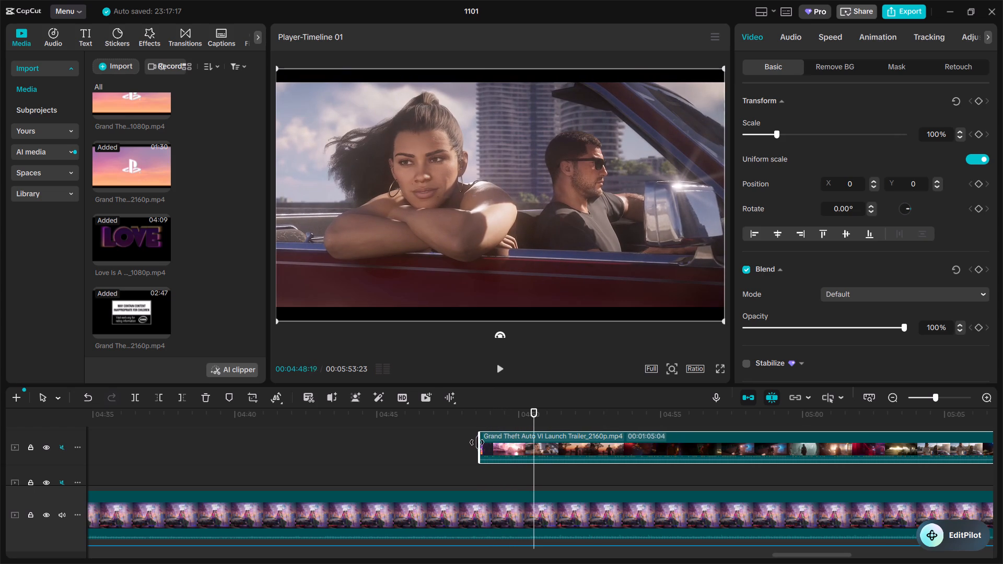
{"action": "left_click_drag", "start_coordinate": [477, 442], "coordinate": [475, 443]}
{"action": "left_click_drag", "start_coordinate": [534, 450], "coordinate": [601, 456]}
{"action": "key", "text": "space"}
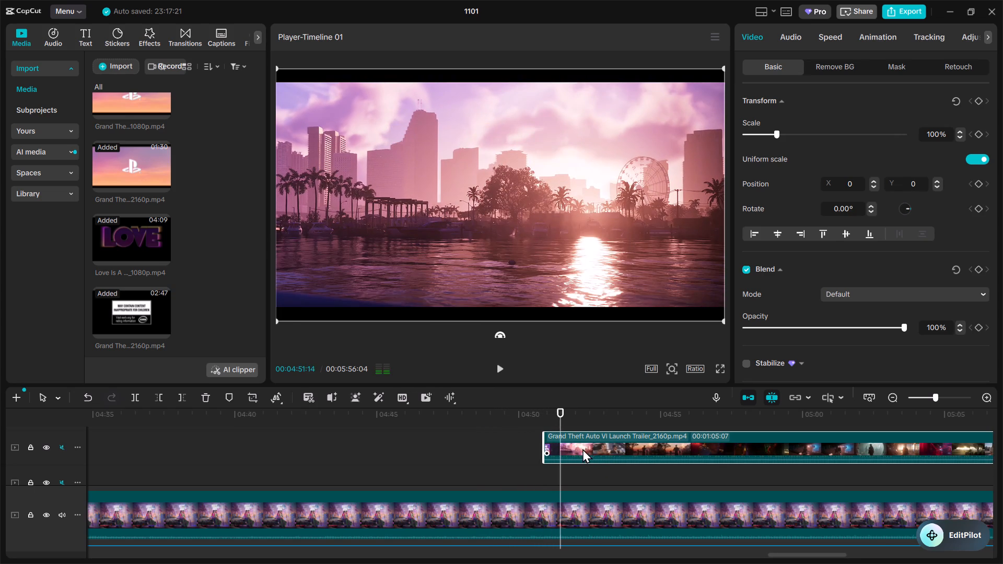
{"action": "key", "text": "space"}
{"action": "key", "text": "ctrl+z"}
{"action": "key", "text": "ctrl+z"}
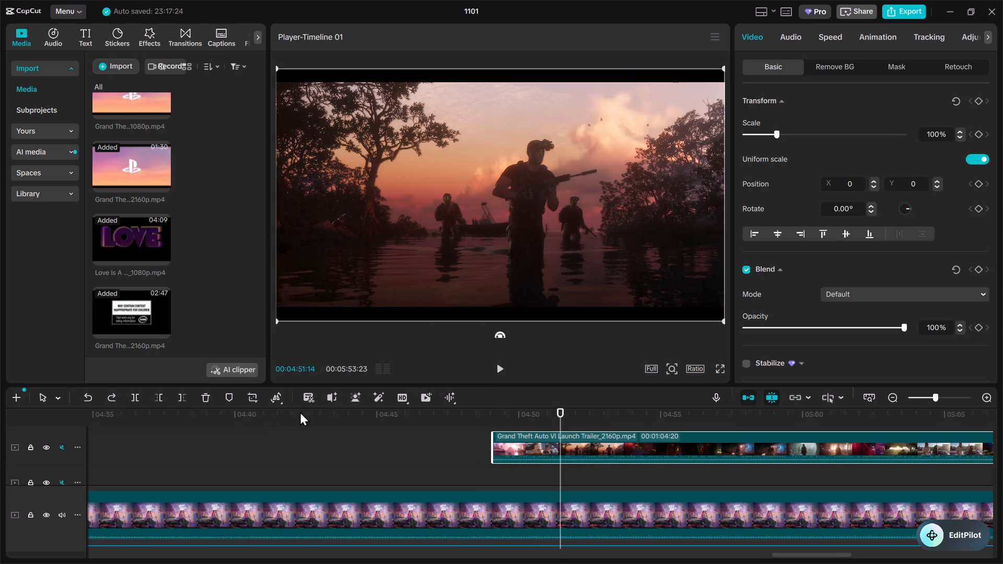
Trim the skyline shot off the Launch Trailer clip's start so it opens on the couple in the car, and move it to start at about 4:49:03.
{"action": "left_click", "coordinate": [476, 402]}
{"action": "left_click", "coordinate": [483, 410]}
{"action": "key", "text": "space"}
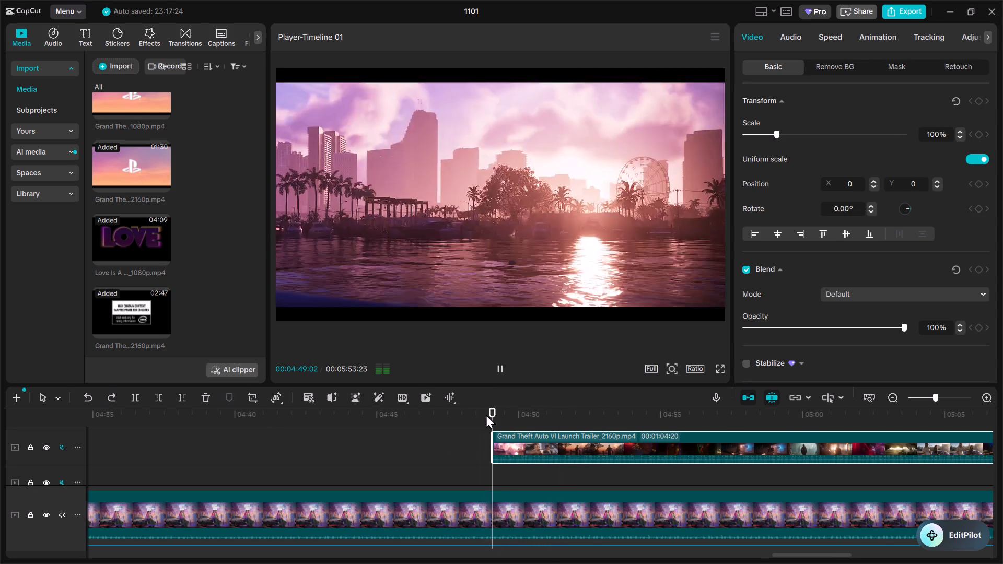
{"action": "left_click", "coordinate": [500, 414]}
{"action": "left_click_drag", "start_coordinate": [499, 415], "coordinate": [505, 415]}
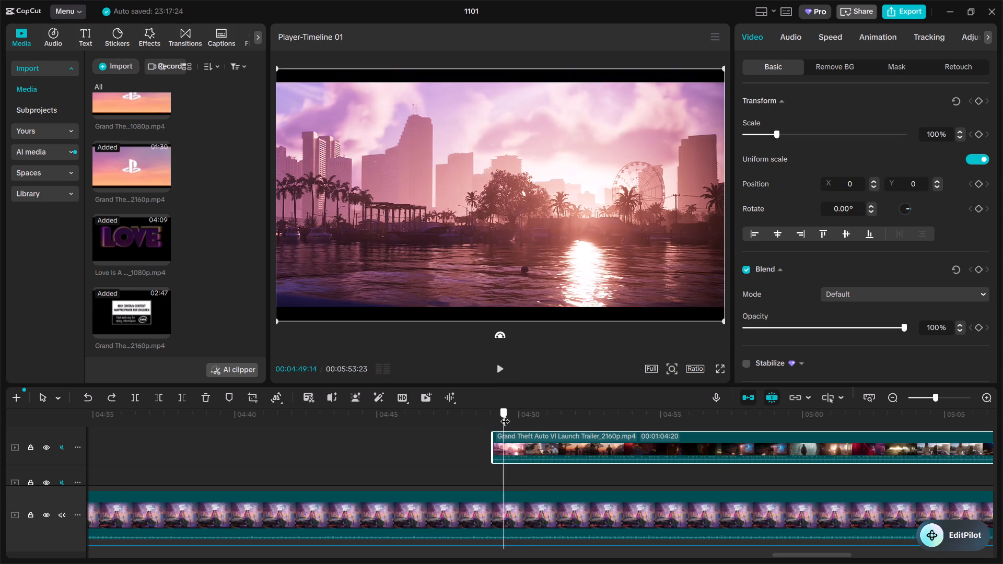
{"action": "left_click_drag", "start_coordinate": [505, 415], "coordinate": [522, 413]}
{"action": "left_click", "coordinate": [161, 391]}
{"action": "left_click_drag", "start_coordinate": [583, 448], "coordinate": [566, 447]}
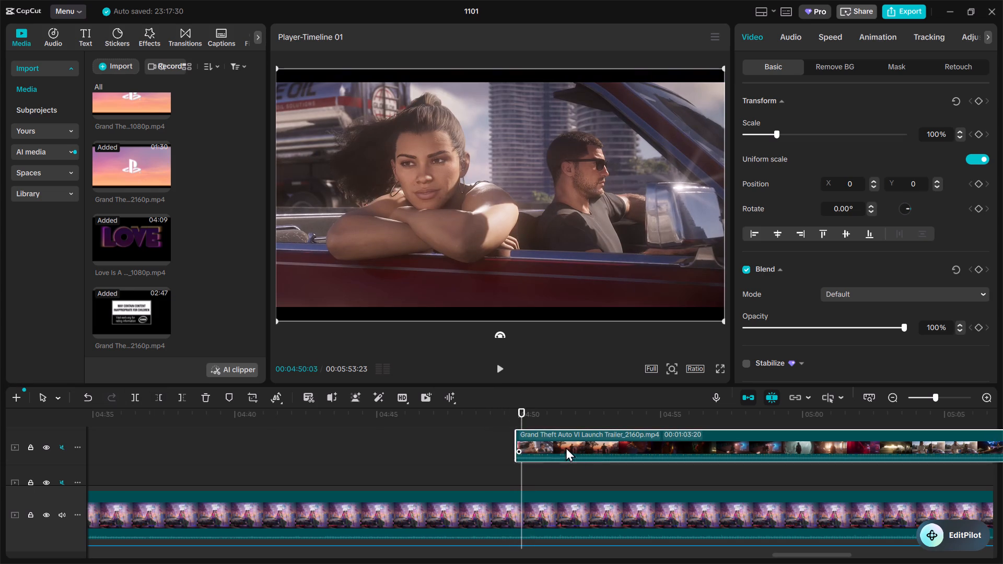
{"action": "left_click_drag", "start_coordinate": [566, 447], "coordinate": [556, 450]}
Play the Launch Trailer clip and trim away everything in it after about 4:51:27.
{"action": "left_click", "coordinate": [480, 422]}
{"action": "key", "text": "space"}
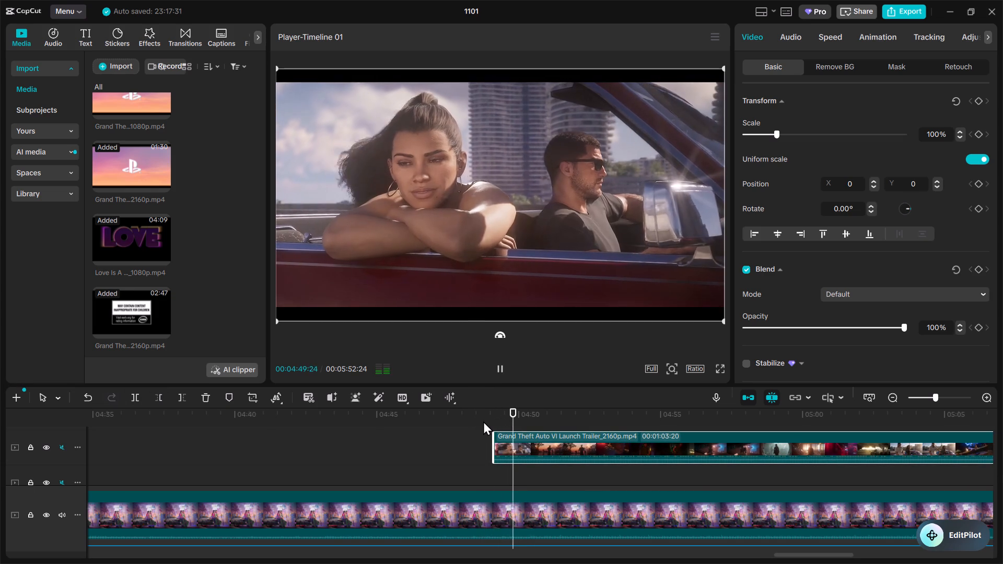
{"action": "key", "text": "space"}
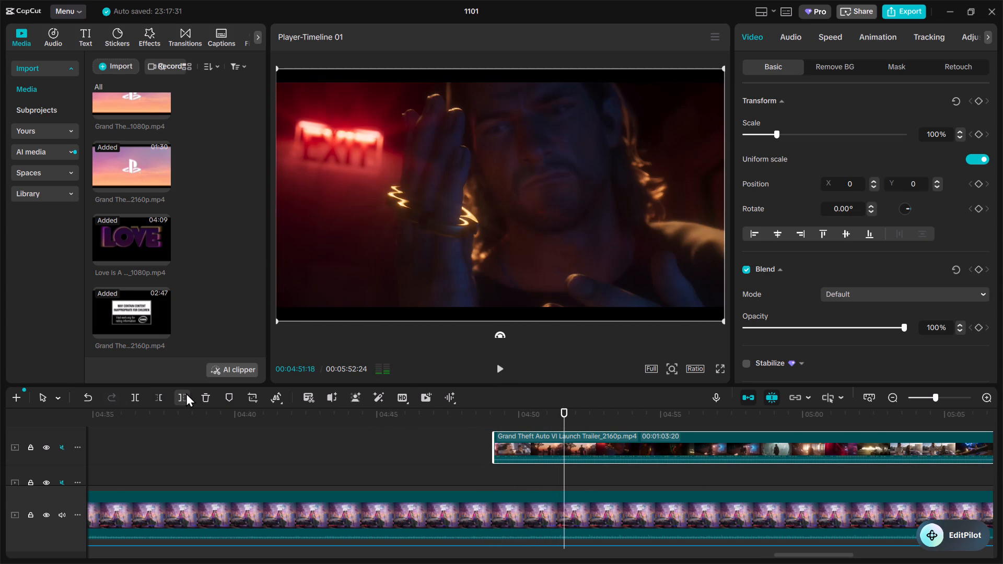
{"action": "key", "text": "space"}
{"action": "key", "text": "space"}
{"action": "left_click", "coordinate": [186, 393]}
{"action": "key", "text": "space"}
{"action": "left_click", "coordinate": [545, 423]}
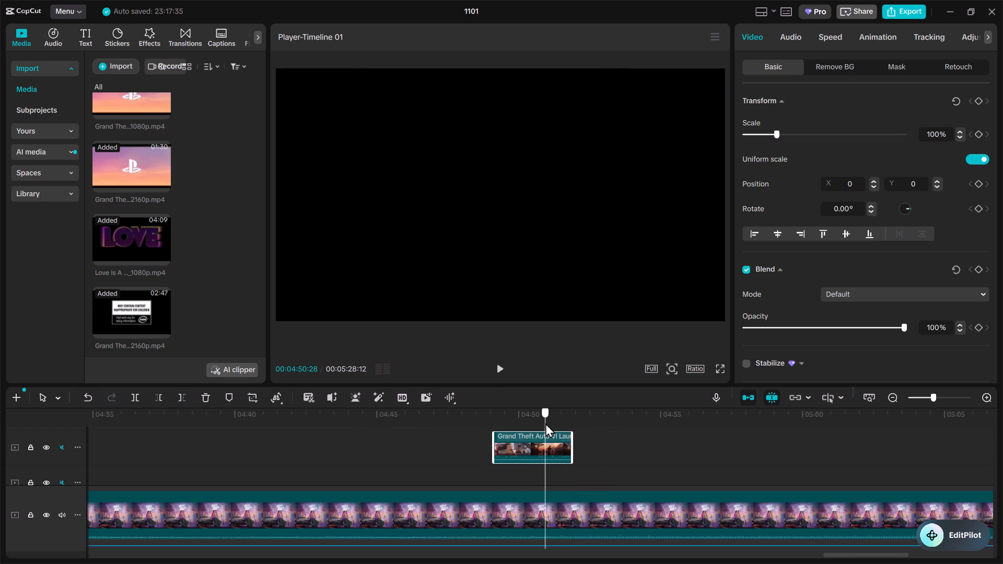
{"action": "key", "text": "space"}
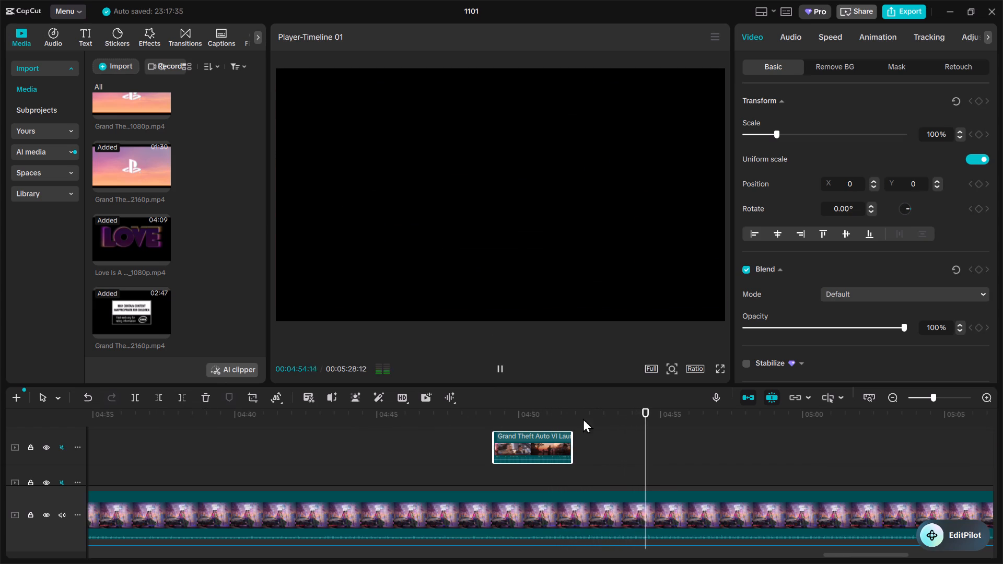
Paste the copied Trailer 1 police raid clip over the music at 5:15:06 and play it back.
{"action": "left_click", "coordinate": [894, 389]}
{"action": "left_click", "coordinate": [894, 392]}
{"action": "scroll", "coordinate": [770, 440], "scroll_direction": "down", "scroll_amount": 4}
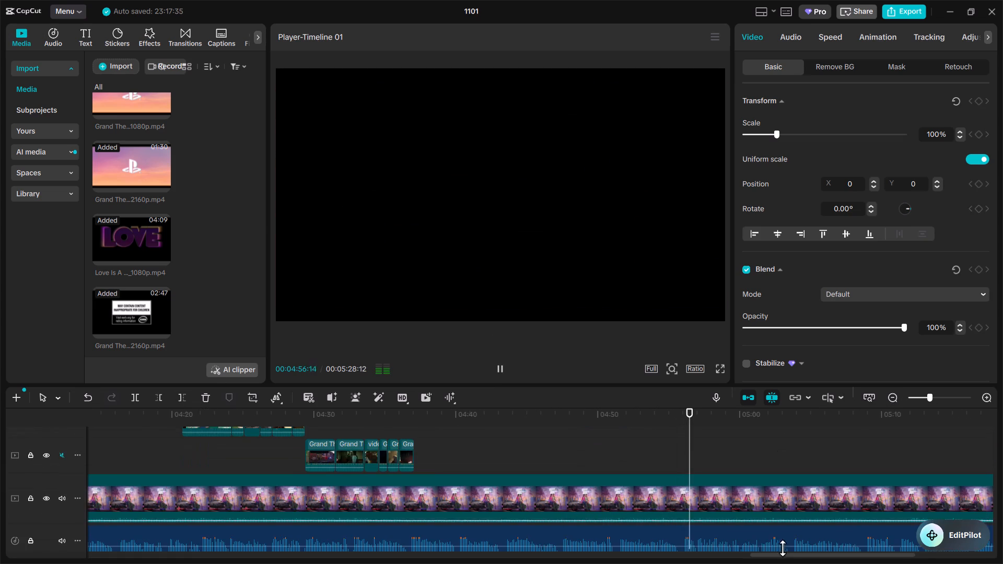
{"action": "left_click_drag", "start_coordinate": [785, 554], "coordinate": [895, 553]}
{"action": "scroll", "coordinate": [683, 497], "scroll_direction": "up", "scroll_amount": 2}
{"action": "scroll", "coordinate": [592, 468], "scroll_direction": "up", "scroll_amount": 1}
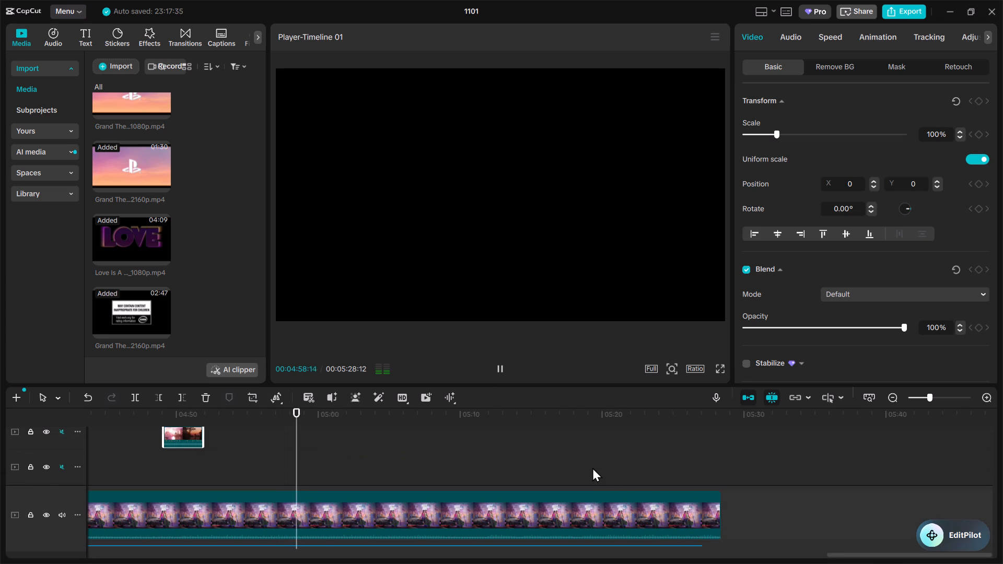
{"action": "scroll", "coordinate": [534, 445], "scroll_direction": "down", "scroll_amount": 2}
{"action": "left_click", "coordinate": [534, 444]}
{"action": "key", "text": "ctrl+v"}
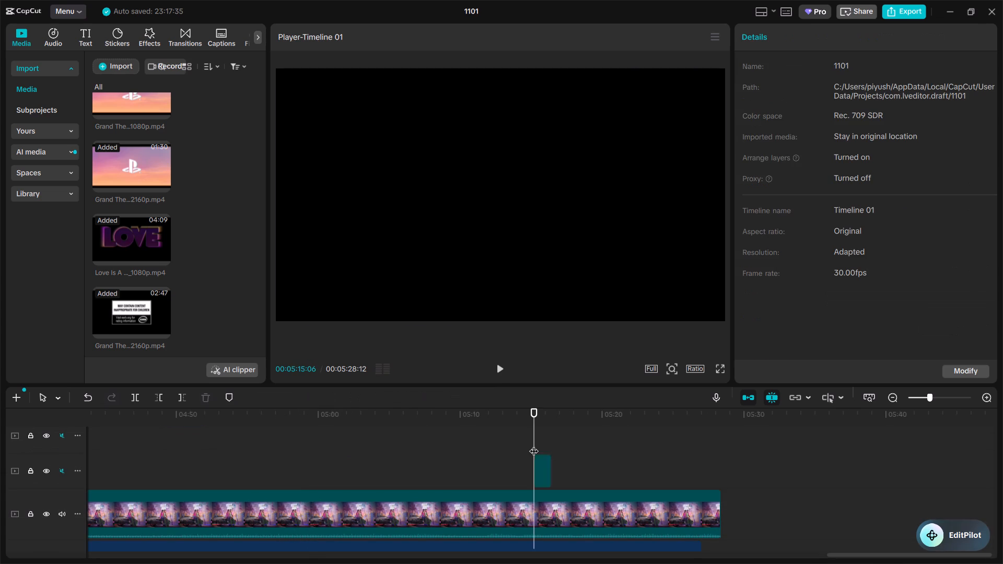
{"action": "key", "text": "space"}
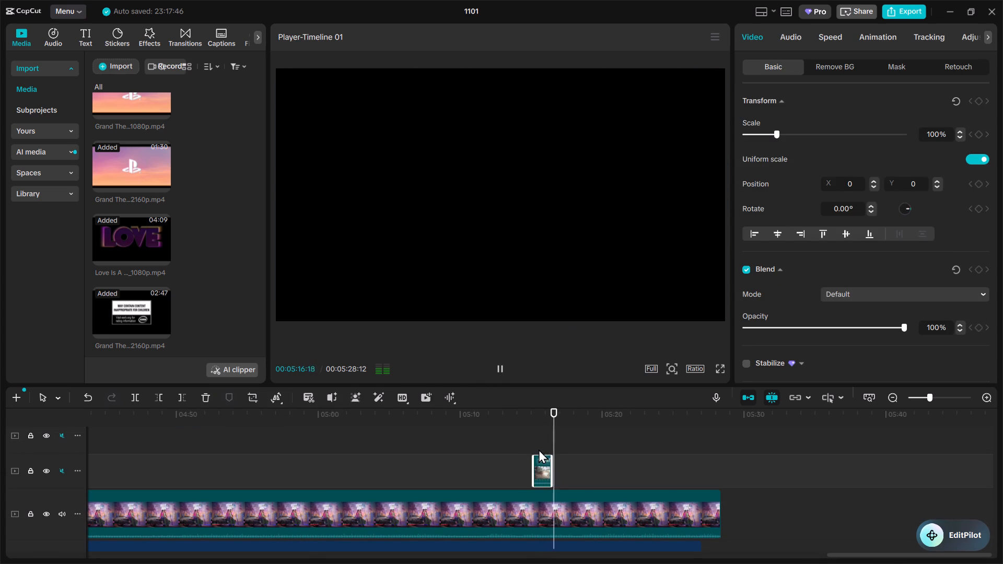
{"action": "left_click", "coordinate": [529, 438]}
{"action": "key", "text": "space"}
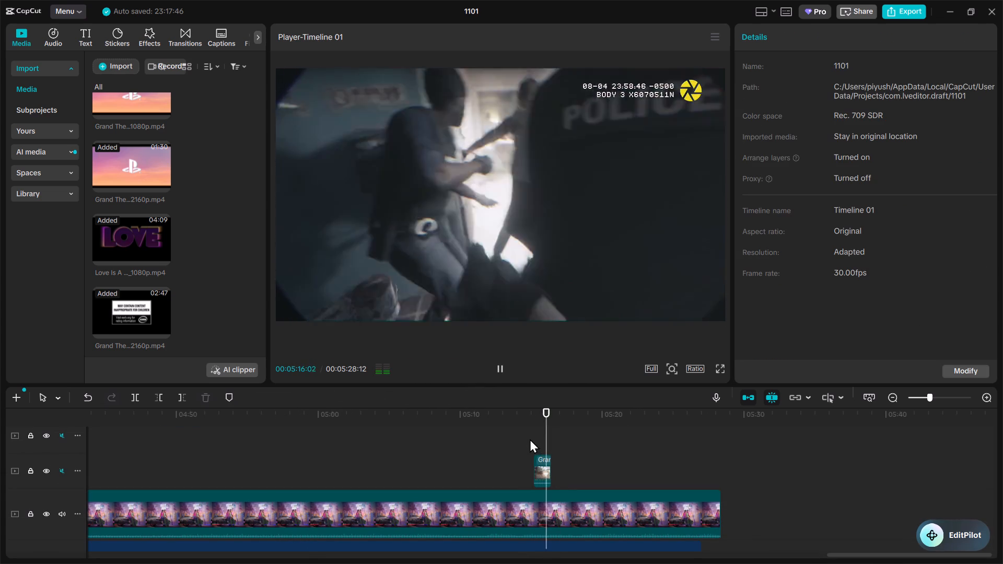
{"action": "key", "text": "space"}
Copy the videoplayback.webm binoculars clip that starts at about 3:27:05.
{"action": "triple_click", "coordinate": [893, 397]}
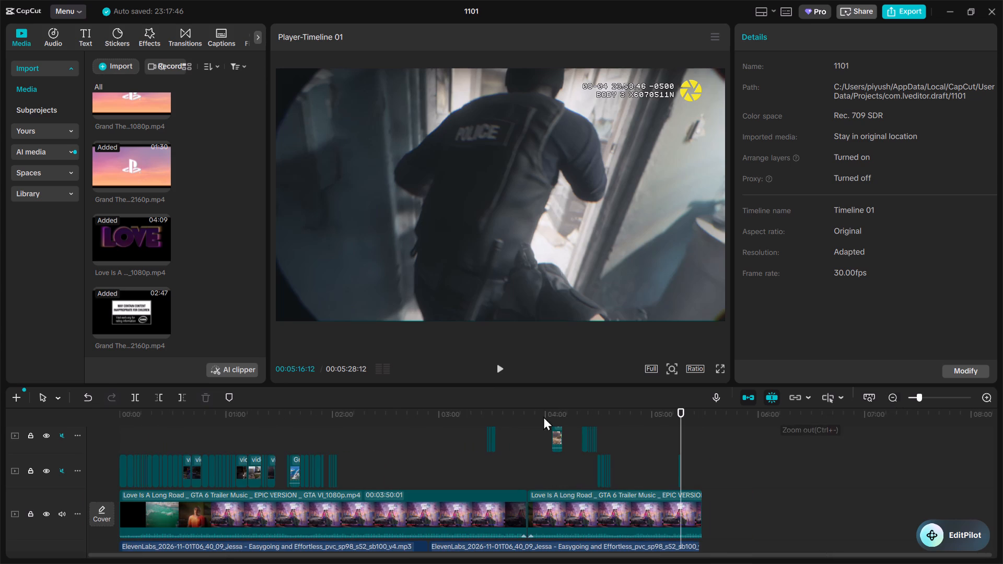
{"action": "left_click", "coordinate": [555, 400]}
{"action": "left_click", "coordinate": [555, 410]}
{"action": "left_click_drag", "start_coordinate": [555, 413], "coordinate": [601, 413]}
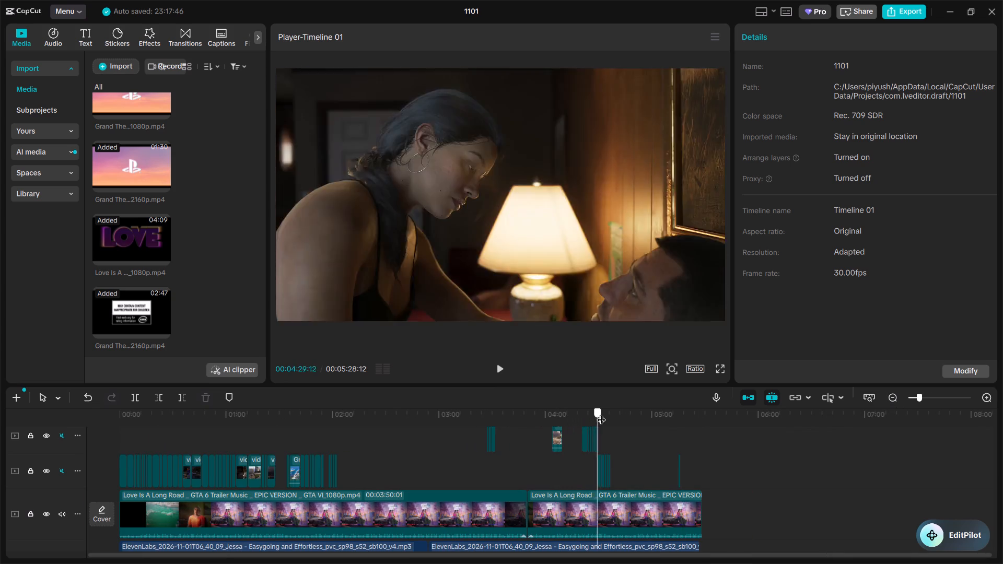
{"action": "left_click_drag", "start_coordinate": [601, 413], "coordinate": [488, 414]}
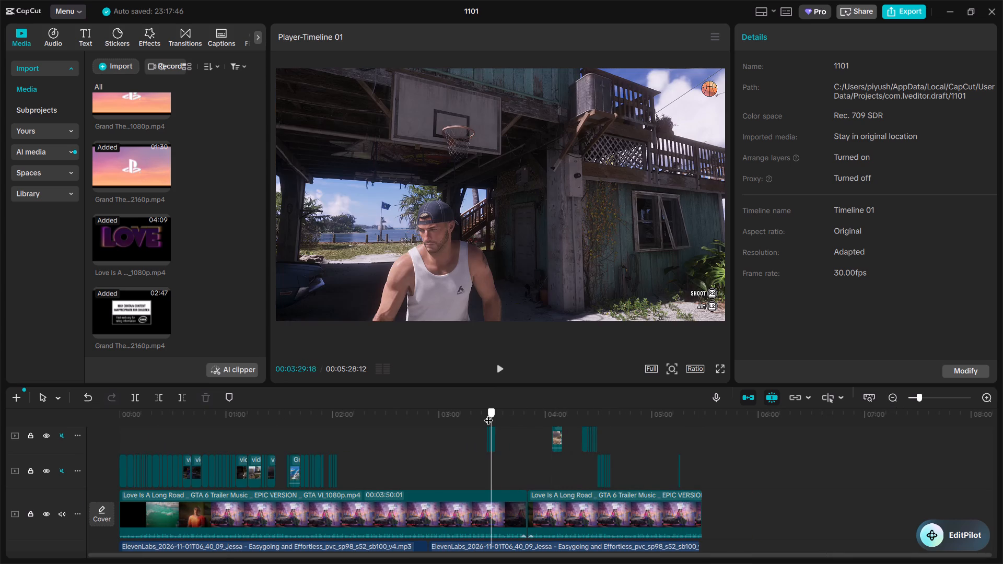
{"action": "left_click_drag", "start_coordinate": [488, 414], "coordinate": [484, 414]}
{"action": "triple_click", "coordinate": [983, 392]}
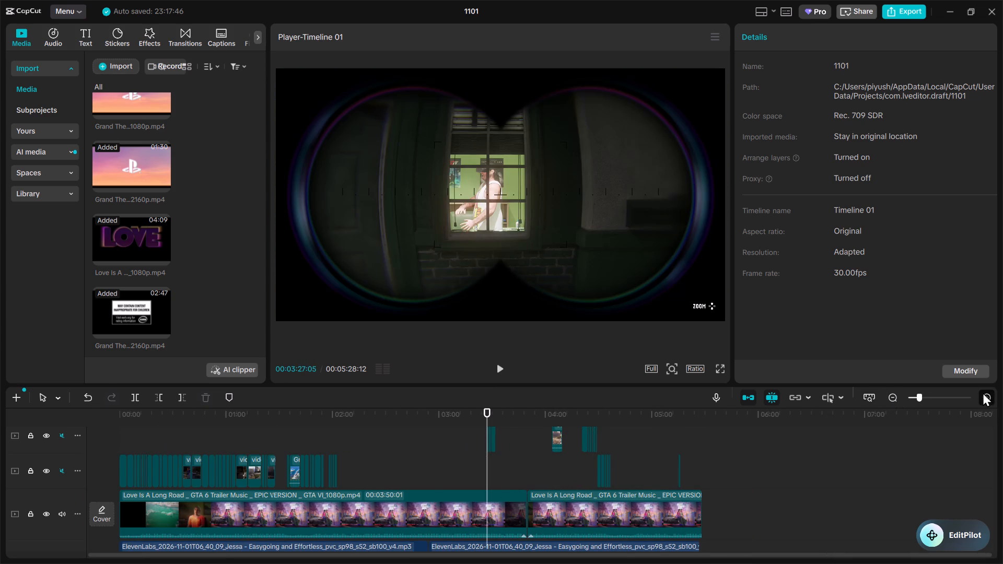
{"action": "double_click", "coordinate": [983, 393]}
{"action": "left_click", "coordinate": [518, 431]}
{"action": "key", "text": "ctrl+c"}
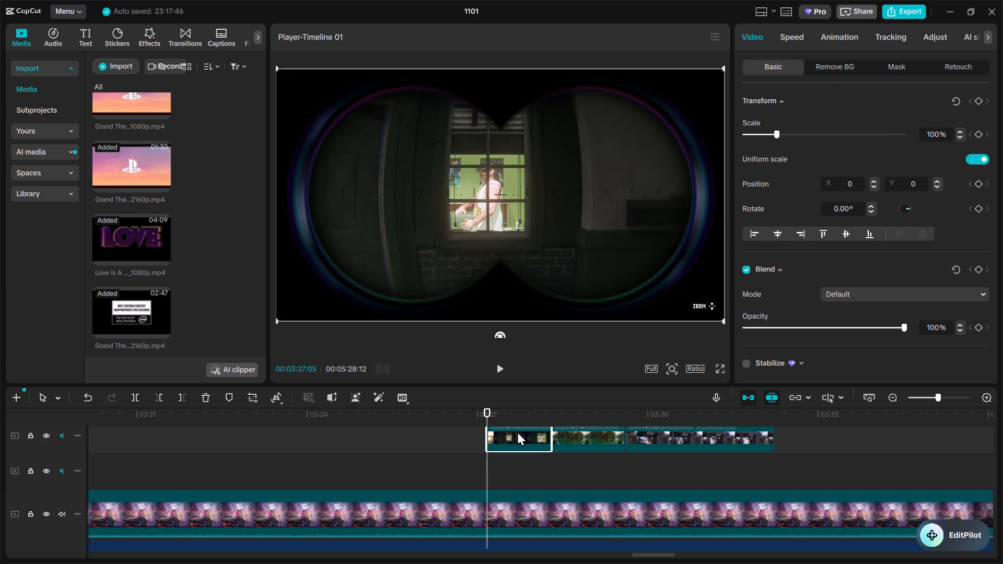
Paste the copied binoculars clip over the music at about 5:13:25, just before the police raid clip.
{"action": "left_click_drag", "start_coordinate": [656, 552], "coordinate": [734, 552]}
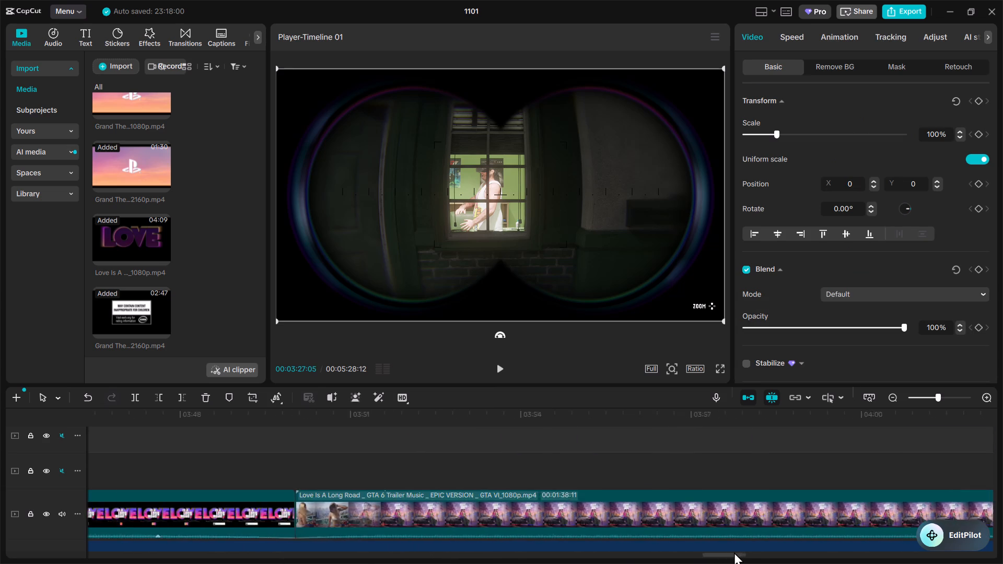
{"action": "left_click_drag", "start_coordinate": [734, 552], "coordinate": [771, 552]}
{"action": "scroll", "coordinate": [558, 489], "scroll_direction": "up", "scroll_amount": 2}
{"action": "left_click", "coordinate": [504, 419]}
{"action": "key", "text": "space"}
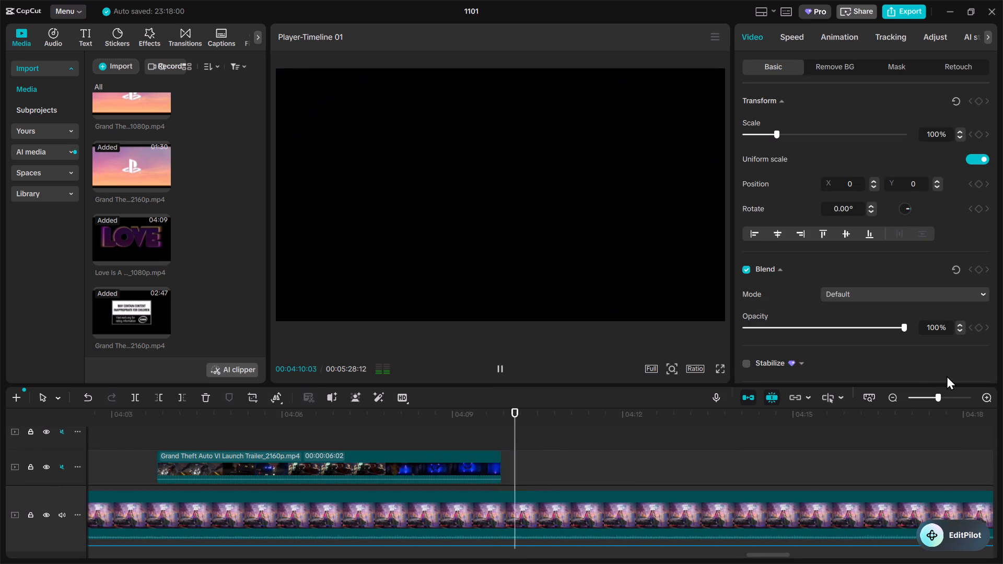
{"action": "triple_click", "coordinate": [890, 397]}
{"action": "scroll", "coordinate": [830, 432], "scroll_direction": "down", "scroll_amount": 4}
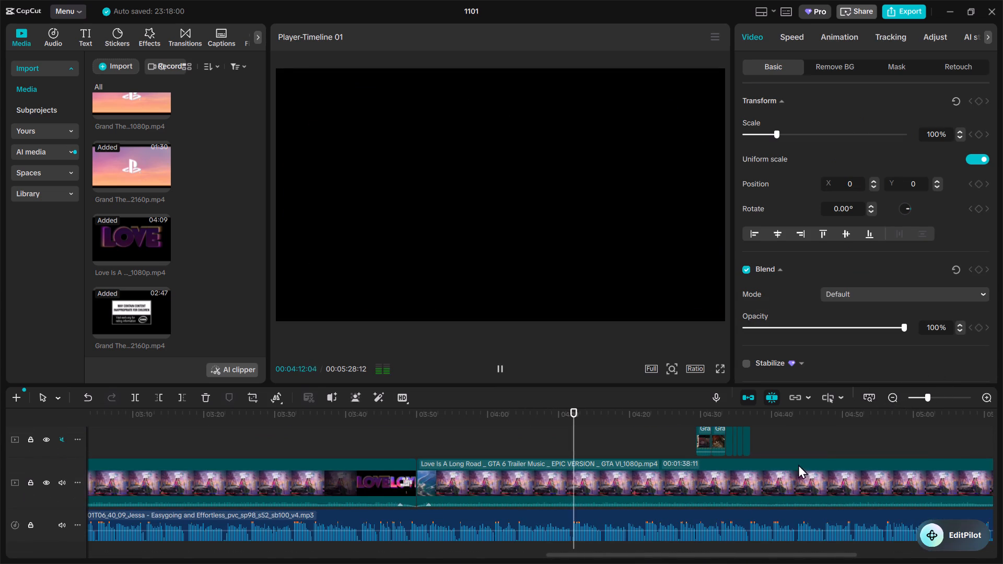
{"action": "left_click_drag", "start_coordinate": [626, 556], "coordinate": [831, 549]}
{"action": "scroll", "coordinate": [681, 472], "scroll_direction": "up", "scroll_amount": 1}
{"action": "left_click", "coordinate": [618, 411]}
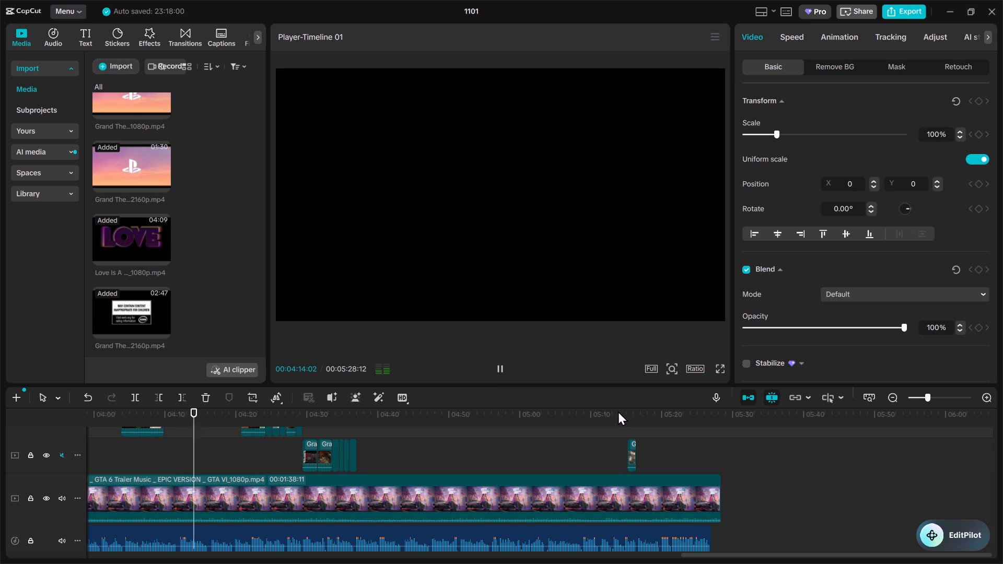
{"action": "key", "text": "ctrl+v"}
Move the pasted binoculars clip onto the police raid clip's track, ending where that clip starts, and play the music around it.
{"action": "scroll", "coordinate": [645, 448], "scroll_direction": "up", "scroll_amount": 2}
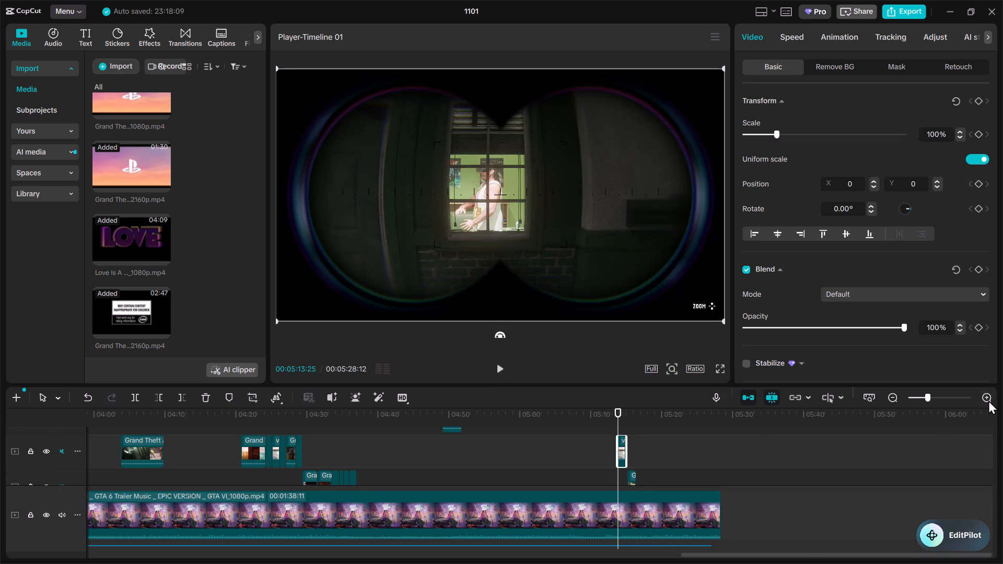
{"action": "triple_click", "coordinate": [988, 400]}
{"action": "left_click", "coordinate": [988, 399]}
{"action": "left_click_drag", "start_coordinate": [684, 452], "coordinate": [707, 479]}
{"action": "key", "text": "space"}
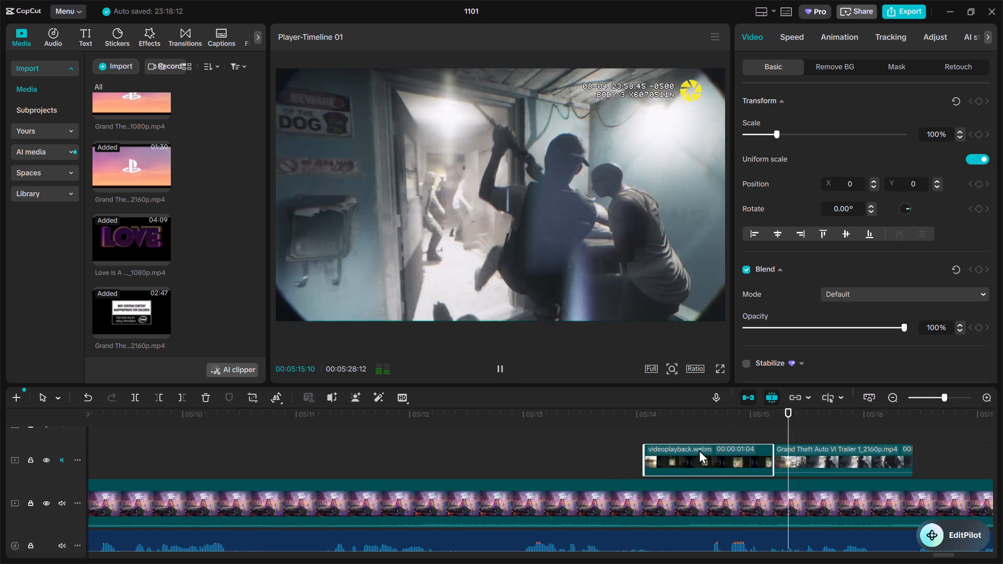
{"action": "left_click", "coordinate": [614, 419]}
{"action": "key", "text": "space"}
{"action": "key", "text": "space"}
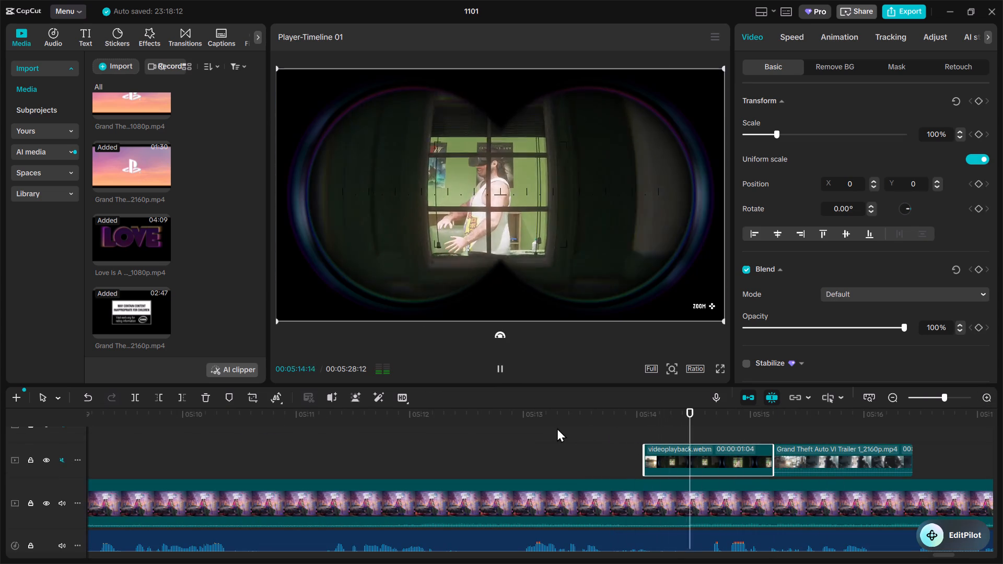
{"action": "left_click", "coordinate": [557, 428]}
{"action": "key", "text": "space"}
{"action": "key", "text": "space"}
Move the binoculars clip earlier to start at about 5:13:19, extend its end to the police raid clip, and play the result.
{"action": "left_click_drag", "start_coordinate": [660, 452], "coordinate": [612, 455]}
{"action": "key", "text": "space"}
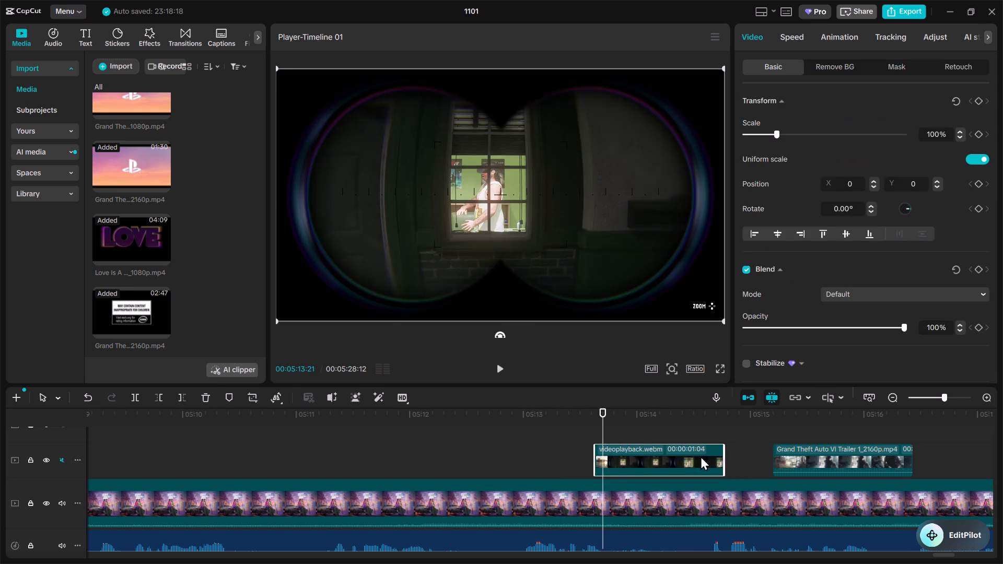
{"action": "key", "text": "space"}
{"action": "left_click_drag", "start_coordinate": [725, 456], "coordinate": [792, 457]}
{"action": "key", "text": "space"}
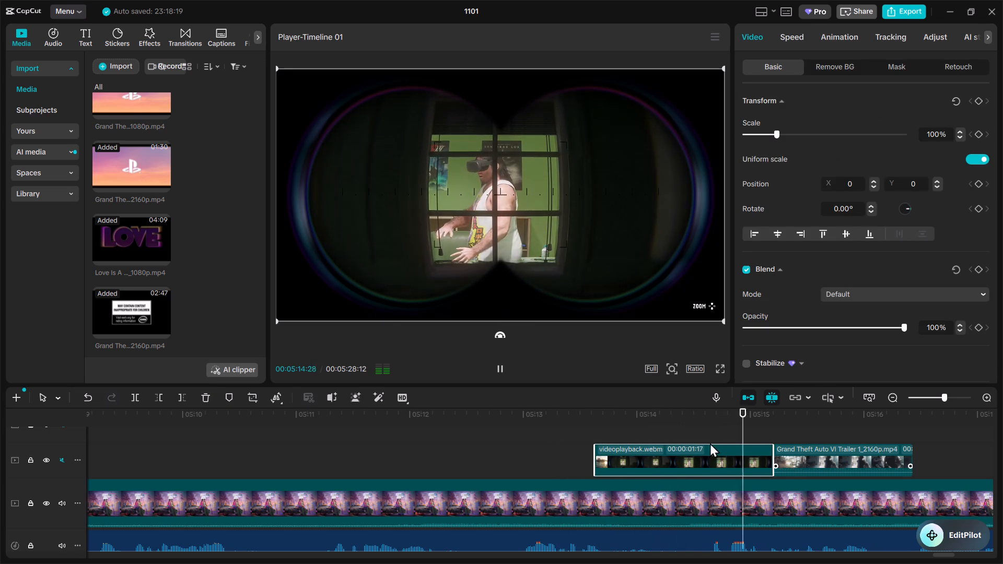
{"action": "left_click", "coordinate": [517, 428]}
{"action": "key", "text": "space"}
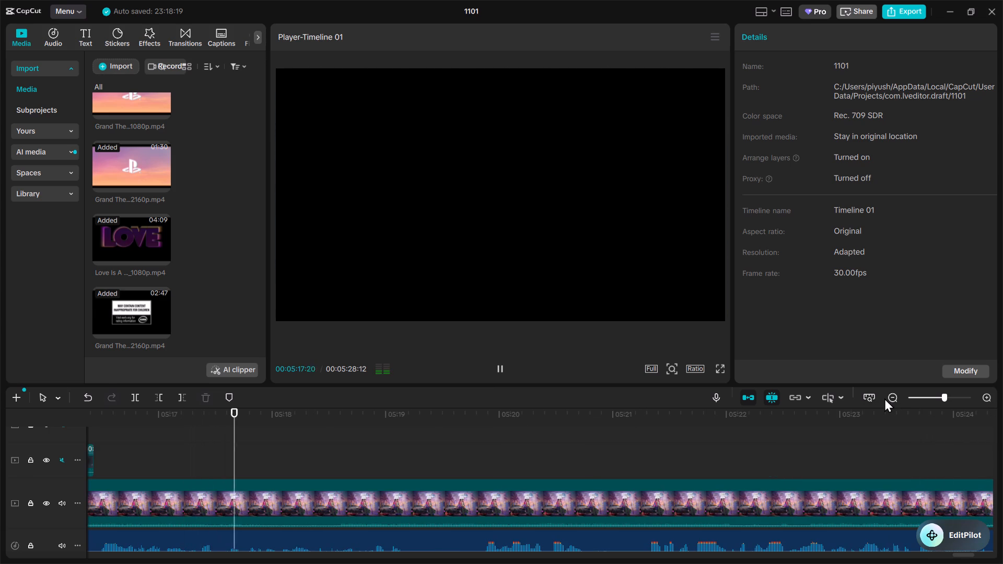
Play the music through to the end and look over the placed clips on all the upper tracks.
{"action": "triple_click", "coordinate": [884, 398]}
{"action": "double_click", "coordinate": [891, 395]}
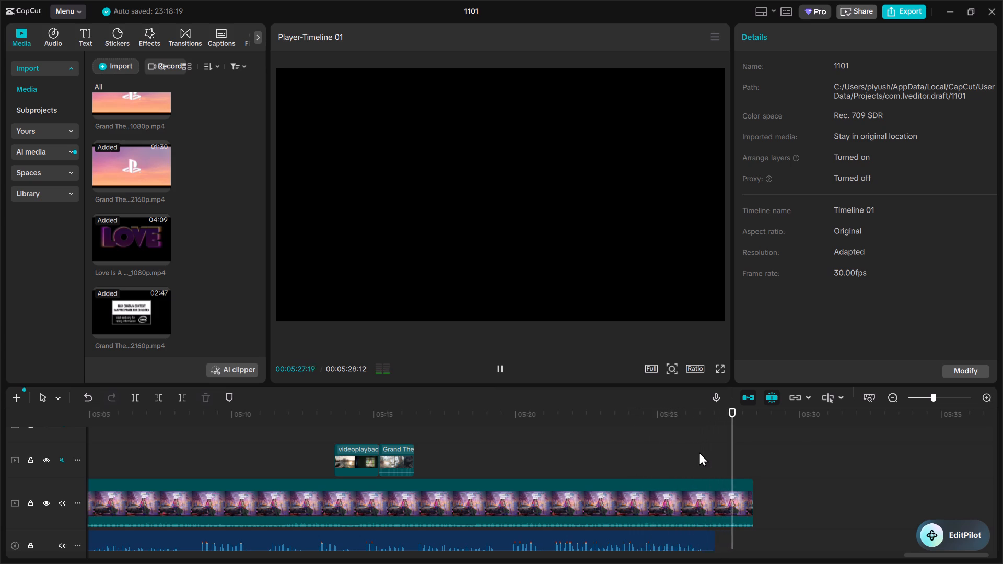
{"action": "triple_click", "coordinate": [895, 393]}
{"action": "left_click", "coordinate": [895, 394]}
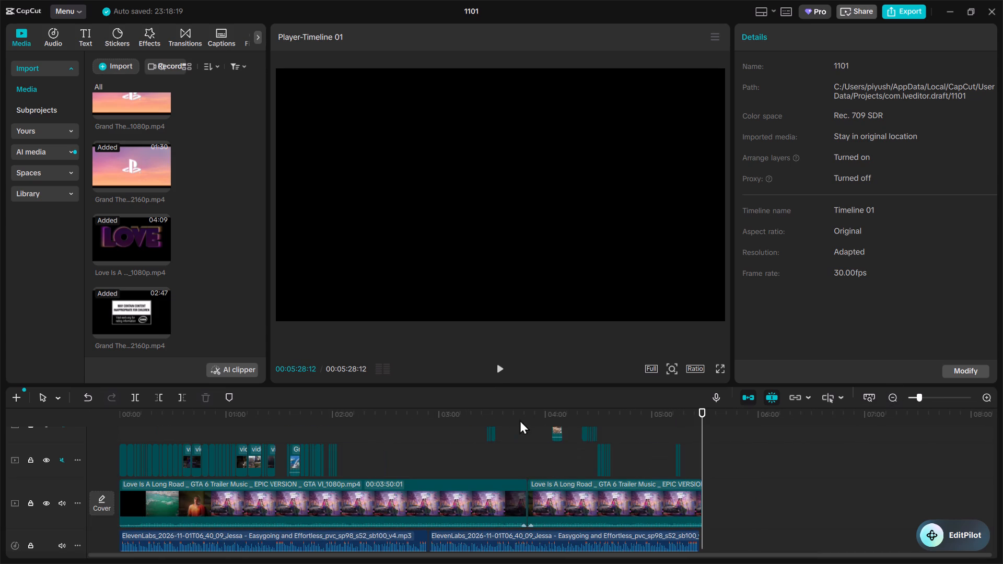
{"action": "scroll", "coordinate": [337, 436], "scroll_direction": "up", "scroll_amount": 6}
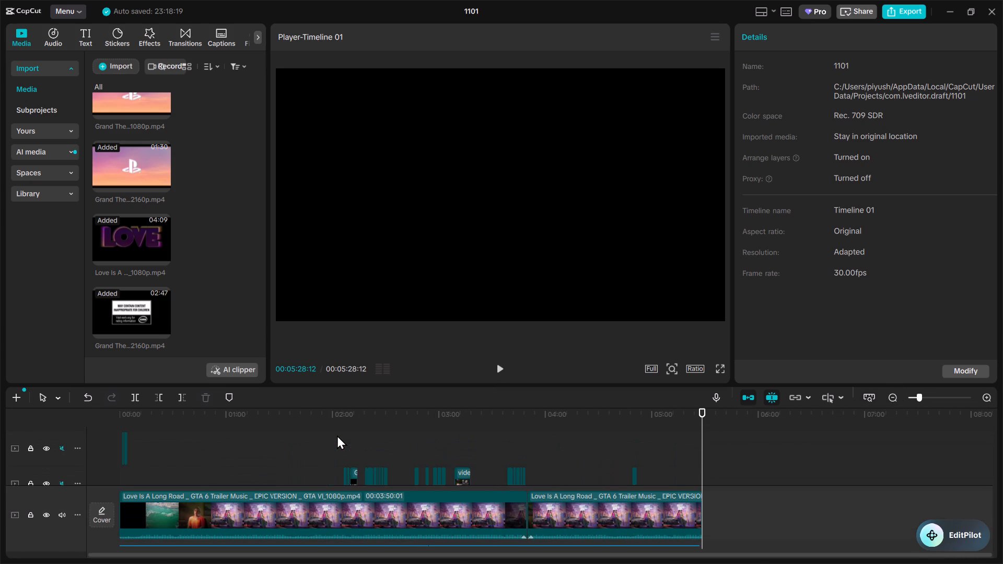
{"action": "scroll", "coordinate": [337, 435], "scroll_direction": "down", "scroll_amount": 4}
{"action": "scroll", "coordinate": [319, 440], "scroll_direction": "up", "scroll_amount": 2}
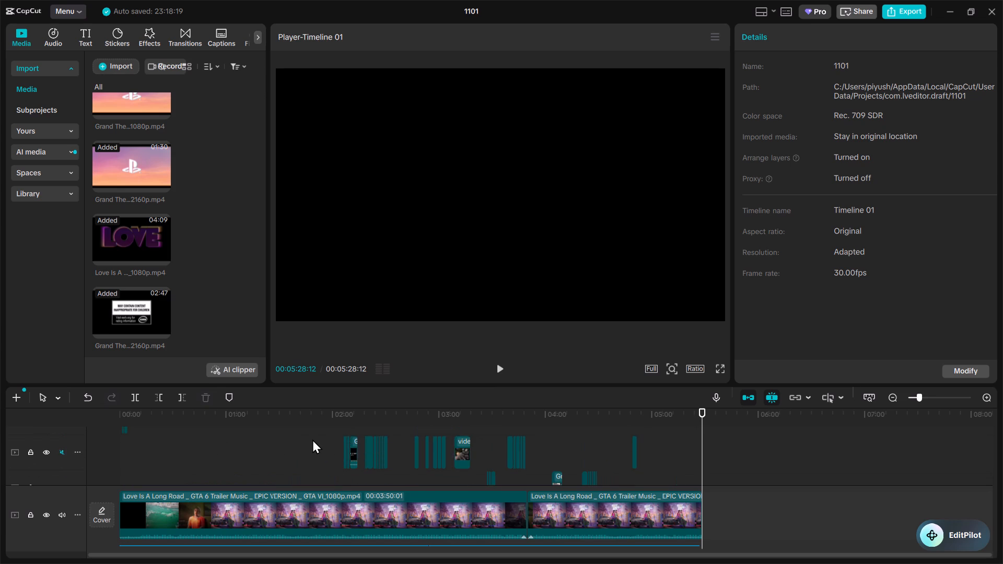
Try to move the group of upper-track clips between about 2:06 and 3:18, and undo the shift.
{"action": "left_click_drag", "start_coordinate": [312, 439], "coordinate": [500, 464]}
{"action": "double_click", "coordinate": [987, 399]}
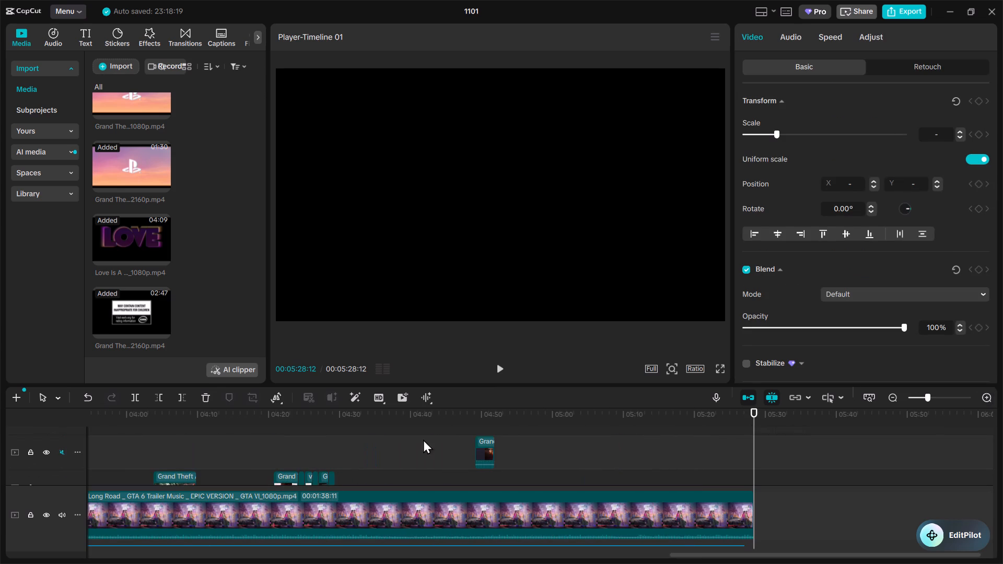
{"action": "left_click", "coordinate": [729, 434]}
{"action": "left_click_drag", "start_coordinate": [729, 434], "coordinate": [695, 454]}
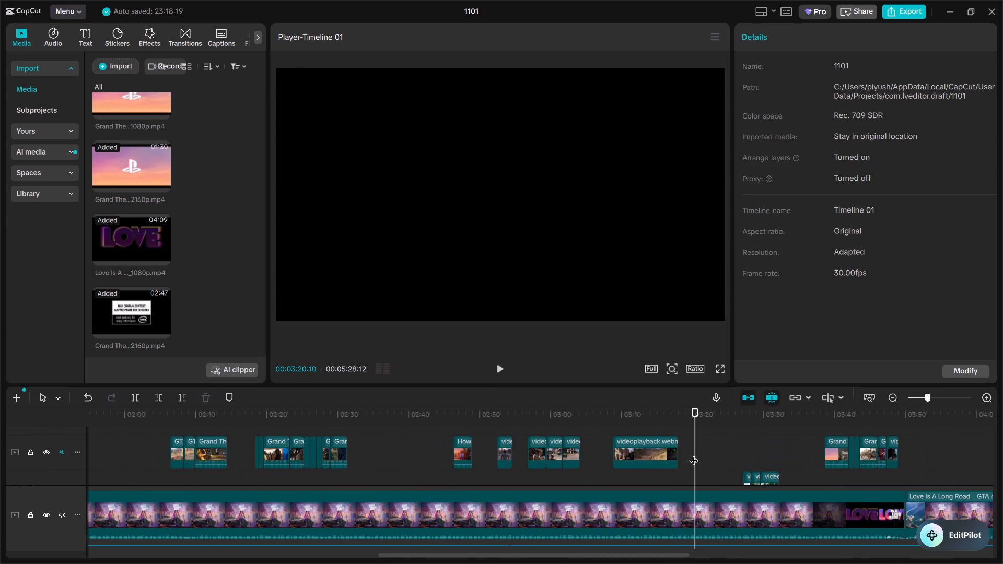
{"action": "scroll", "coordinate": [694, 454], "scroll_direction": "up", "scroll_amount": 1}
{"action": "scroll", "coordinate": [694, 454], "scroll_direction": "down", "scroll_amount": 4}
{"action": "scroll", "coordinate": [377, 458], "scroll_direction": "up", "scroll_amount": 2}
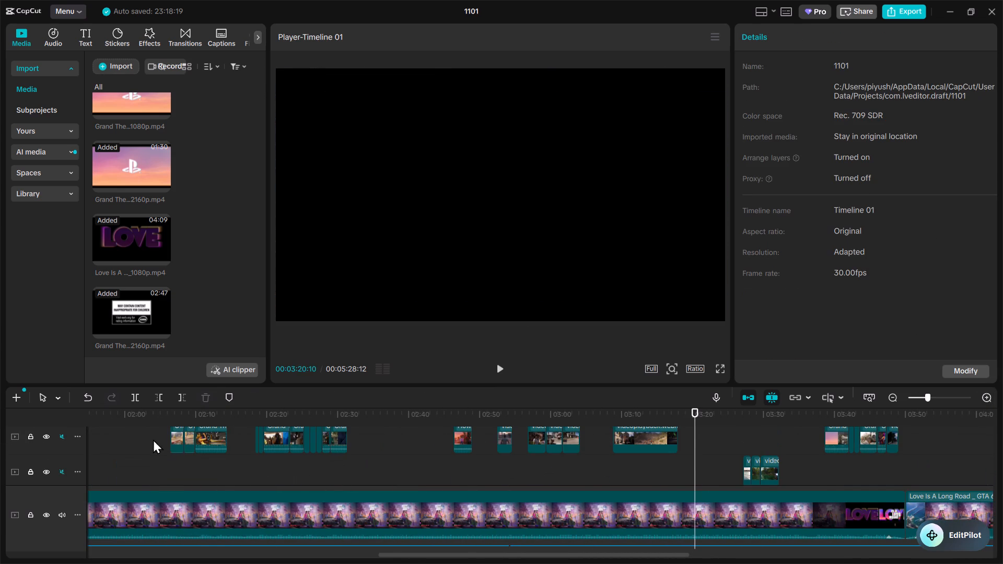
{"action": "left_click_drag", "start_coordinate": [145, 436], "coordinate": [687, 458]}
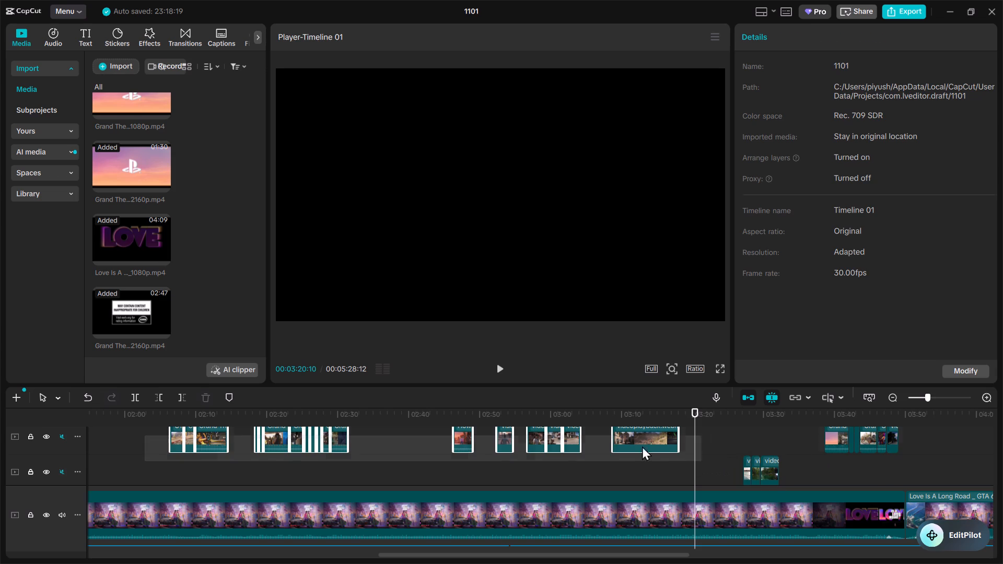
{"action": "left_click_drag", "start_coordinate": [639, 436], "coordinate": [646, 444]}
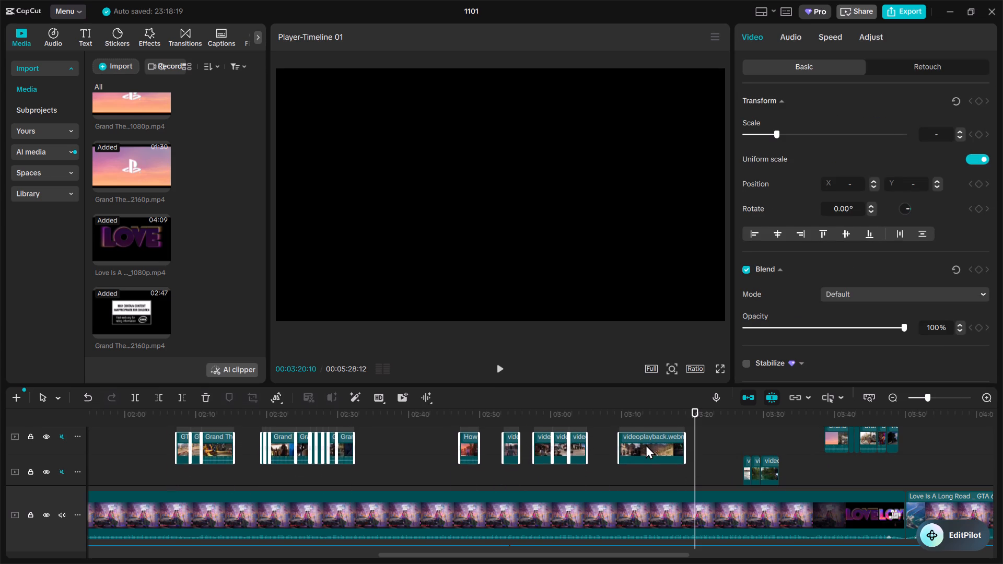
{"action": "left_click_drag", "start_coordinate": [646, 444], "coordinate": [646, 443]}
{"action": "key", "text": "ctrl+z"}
Move the selected clips between about 2:06 and 3:18 down to the lowest overlay track, starting at 2:06:13, and play them.
{"action": "scroll", "coordinate": [206, 441], "scroll_direction": "up", "scroll_amount": 1}
{"action": "left_click", "coordinate": [171, 419]}
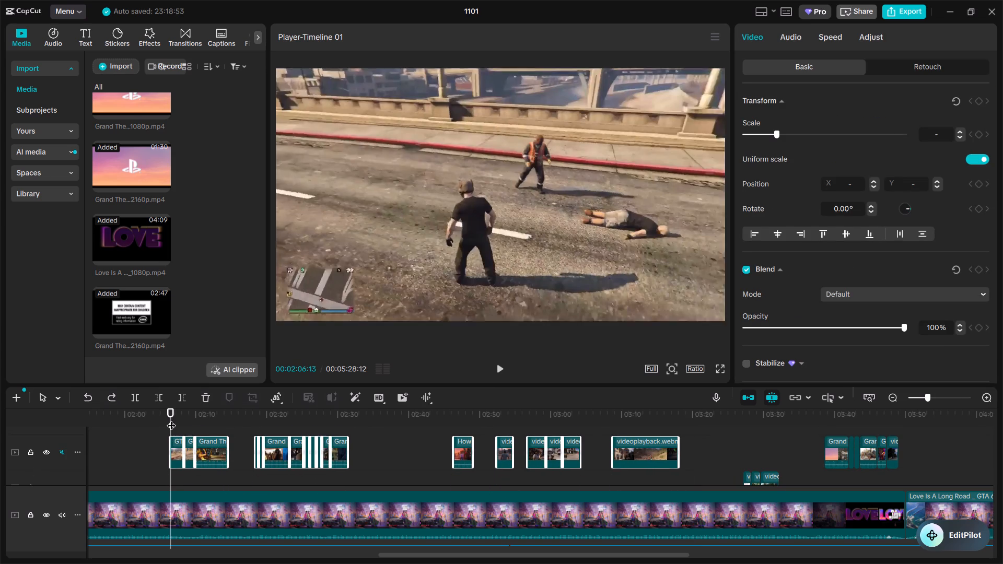
{"action": "left_click_drag", "start_coordinate": [442, 554], "coordinate": [354, 537]}
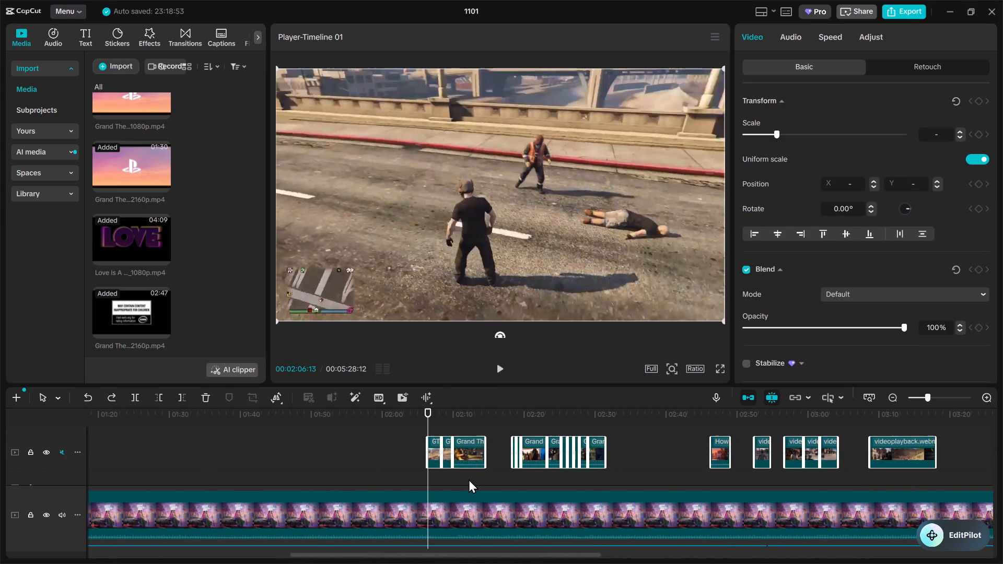
{"action": "scroll", "coordinate": [469, 479], "scroll_direction": "down", "scroll_amount": 3}
{"action": "scroll", "coordinate": [469, 475], "scroll_direction": "up", "scroll_amount": 2}
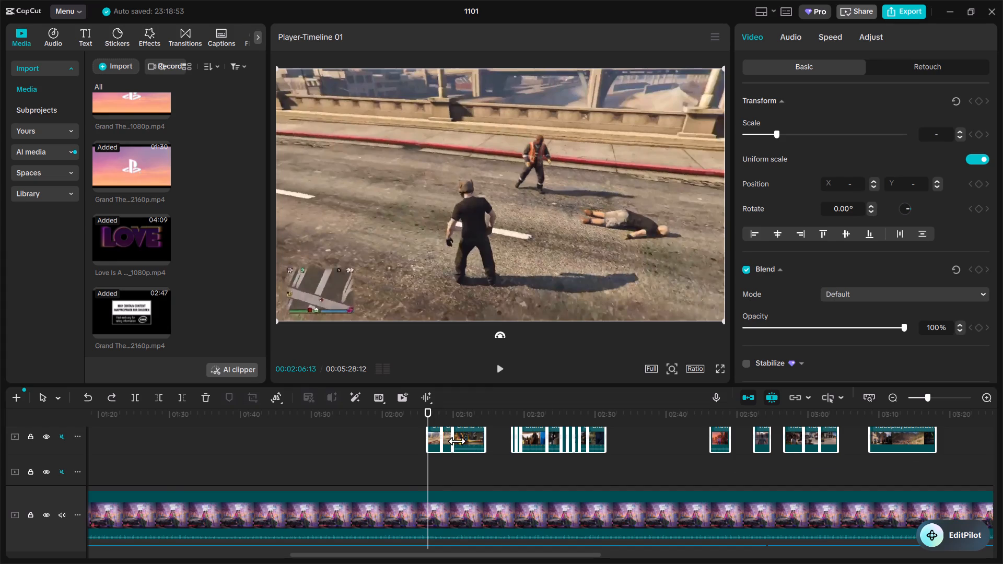
{"action": "left_click_drag", "start_coordinate": [469, 434], "coordinate": [470, 473]}
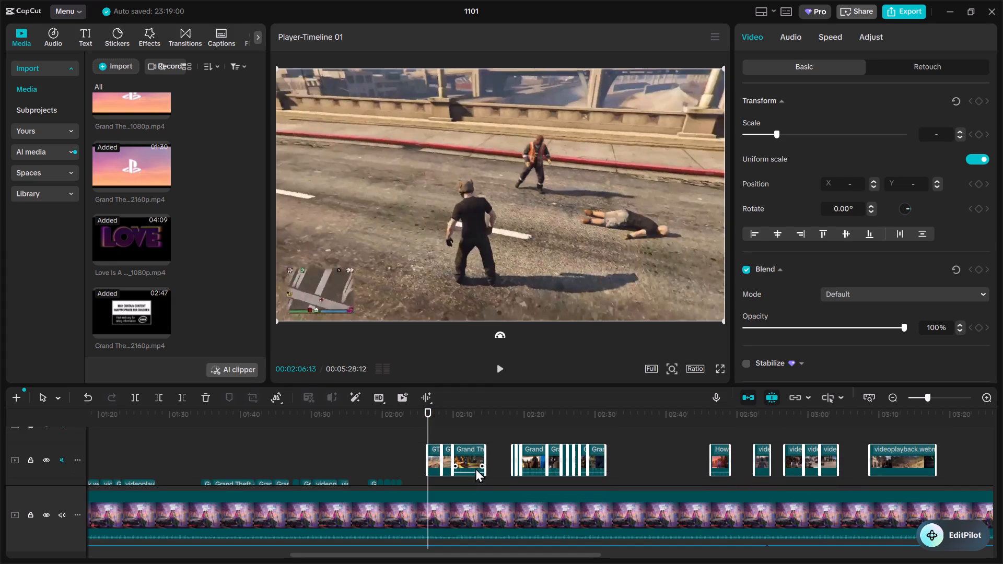
{"action": "scroll", "coordinate": [473, 462], "scroll_direction": "down", "scroll_amount": 1}
{"action": "left_click_drag", "start_coordinate": [467, 442], "coordinate": [464, 476]}
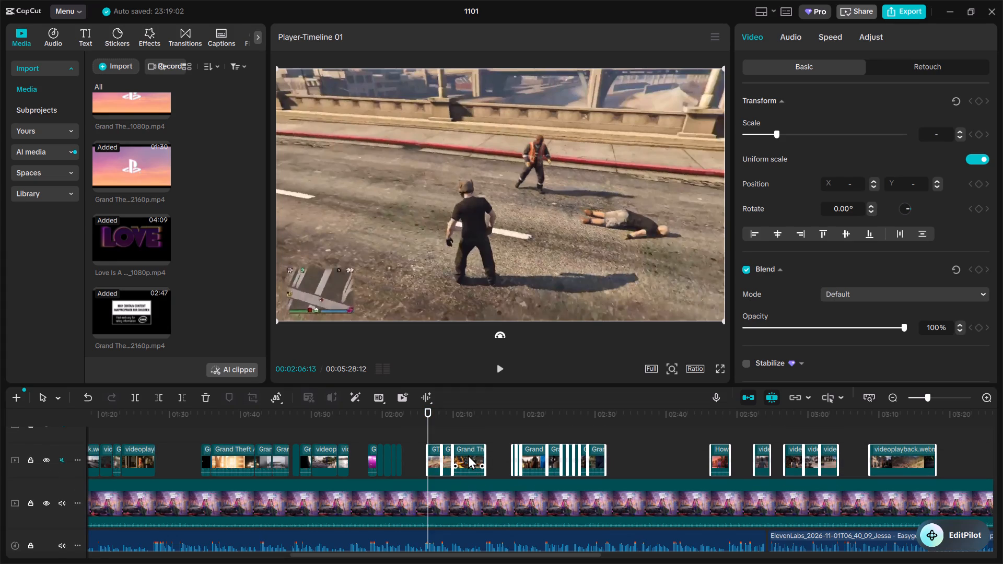
{"action": "key", "text": "space"}
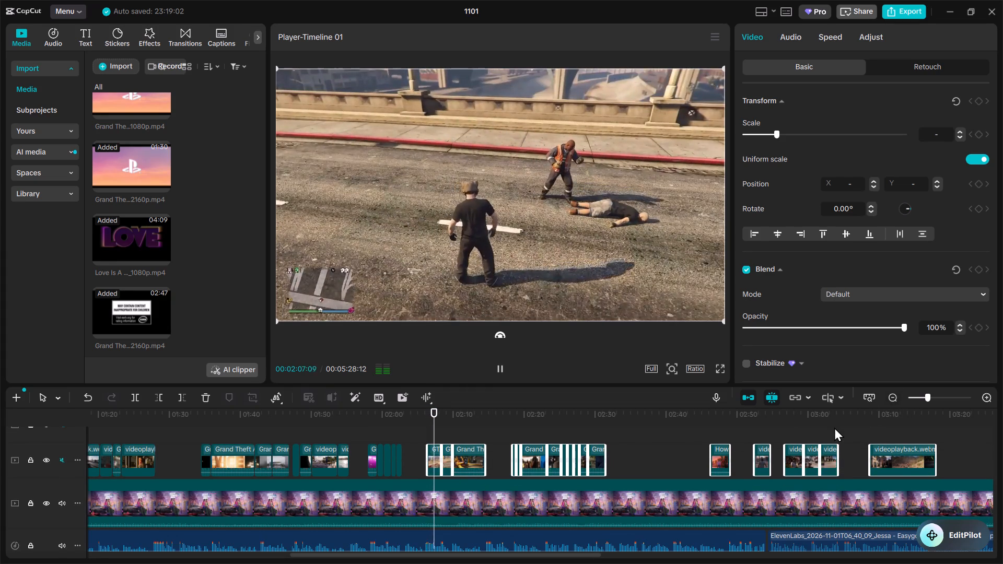
Move the group of clips between about 3:27 and 4:29 down to the lowest overlay track, starting at 3:27:05, and play them.
{"action": "left_click", "coordinate": [835, 425]}
{"action": "left_click_drag", "start_coordinate": [835, 425], "coordinate": [723, 447]}
{"action": "scroll", "coordinate": [674, 446], "scroll_direction": "up", "scroll_amount": 1}
{"action": "left_click_drag", "start_coordinate": [659, 434], "coordinate": [661, 434]}
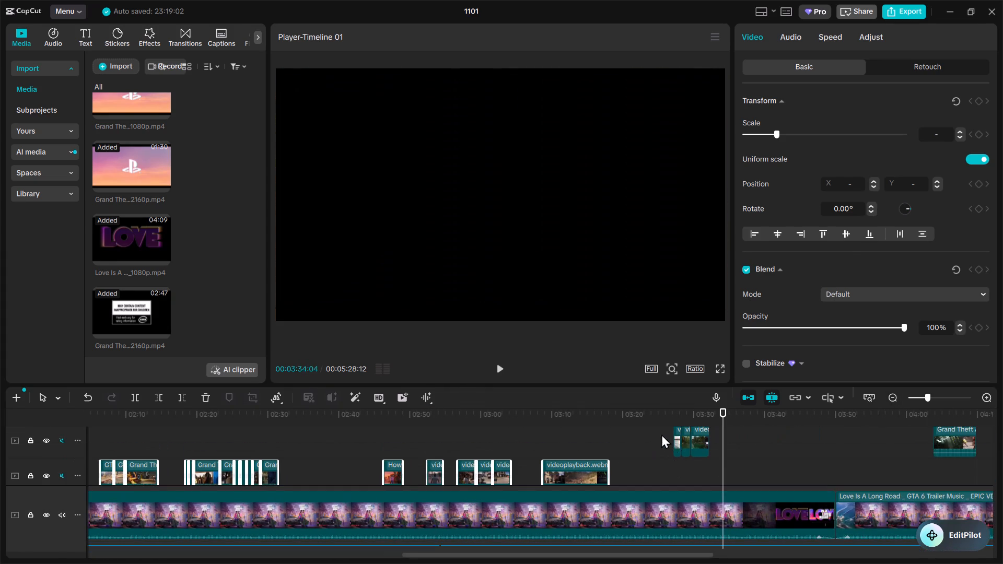
{"action": "left_click_drag", "start_coordinate": [661, 434], "coordinate": [803, 444]}
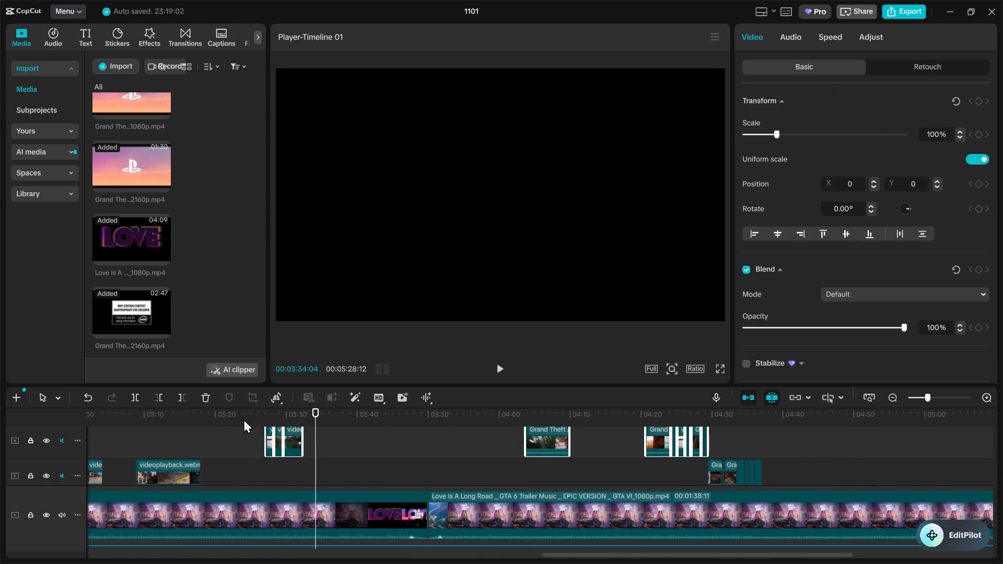
{"action": "left_click", "coordinate": [265, 411]}
{"action": "left_click", "coordinate": [265, 411]}
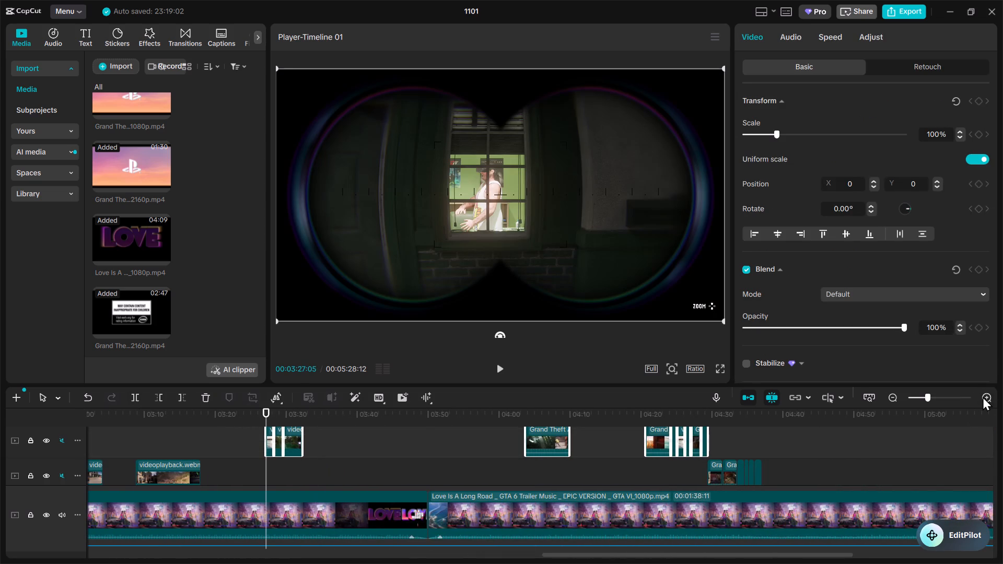
{"action": "double_click", "coordinate": [983, 396]}
{"action": "left_click_drag", "start_coordinate": [316, 439], "coordinate": [316, 474]}
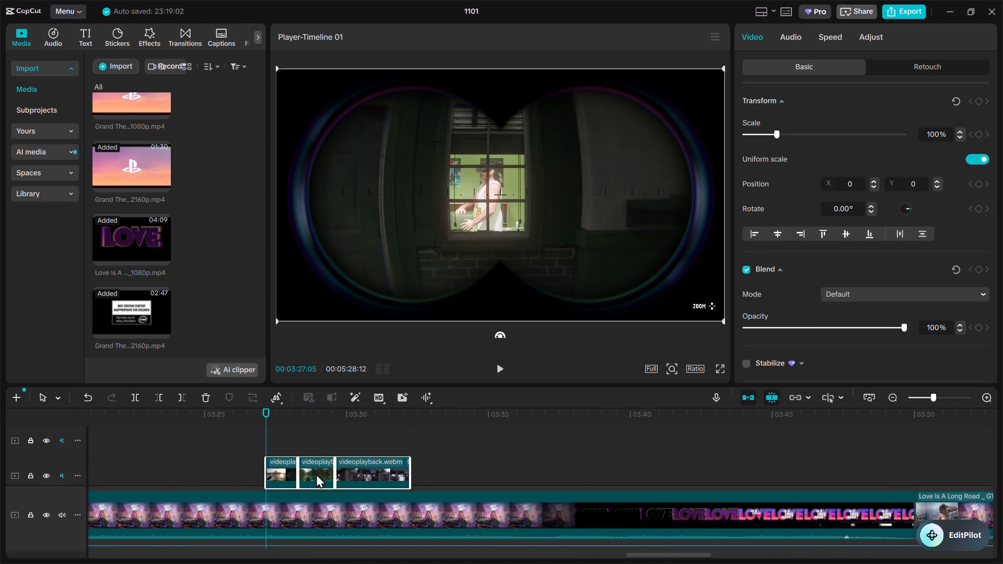
{"action": "left_click_drag", "start_coordinate": [316, 474], "coordinate": [315, 477]}
{"action": "key", "text": "space"}
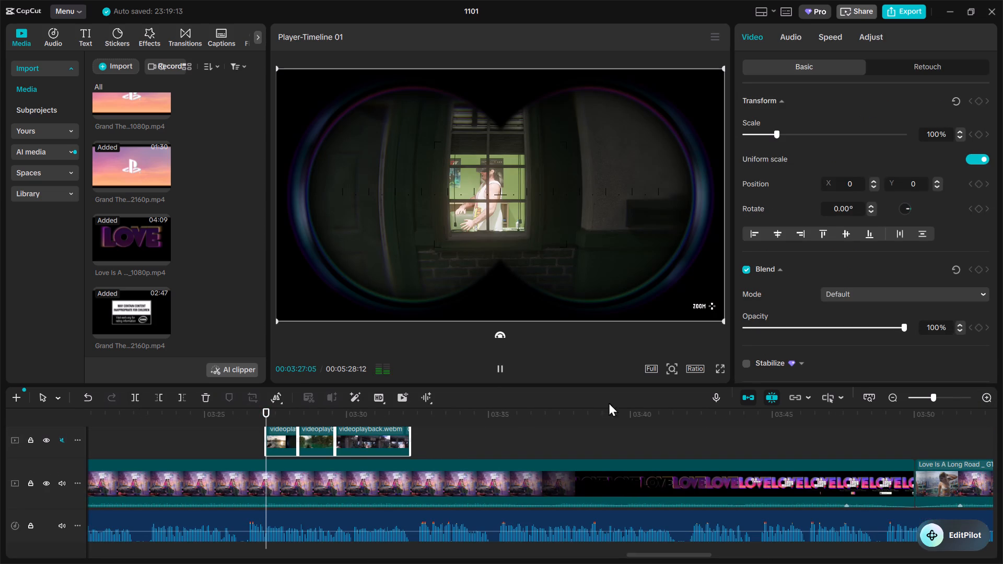
Move the upper-track clips between about 3:38 and 3:49 down to the lowest overlay track, starting at 3:38:19, and play them.
{"action": "double_click", "coordinate": [890, 396]}
{"action": "scroll", "coordinate": [576, 439], "scroll_direction": "up", "scroll_amount": 2}
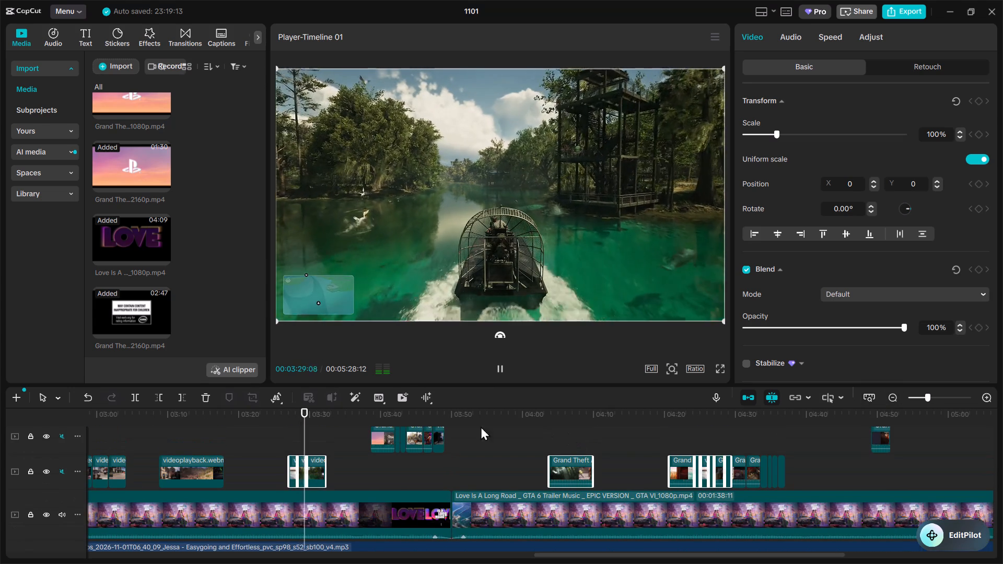
{"action": "left_click", "coordinate": [433, 441]}
{"action": "left_click_drag", "start_coordinate": [342, 432], "coordinate": [546, 451]}
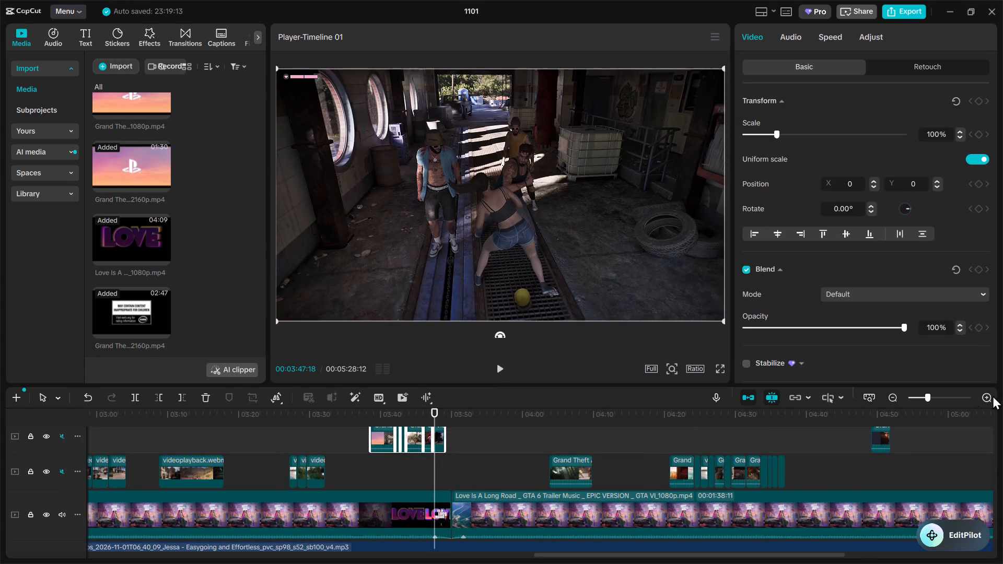
{"action": "double_click", "coordinate": [980, 396]}
{"action": "left_click", "coordinate": [179, 413]}
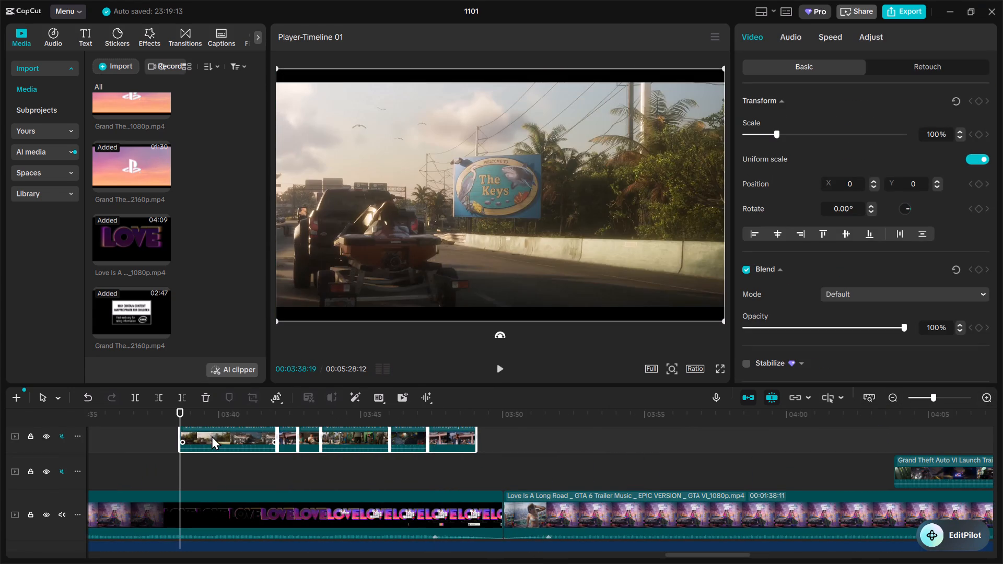
{"action": "left_click_drag", "start_coordinate": [212, 436], "coordinate": [210, 473]}
{"action": "key", "text": "space"}
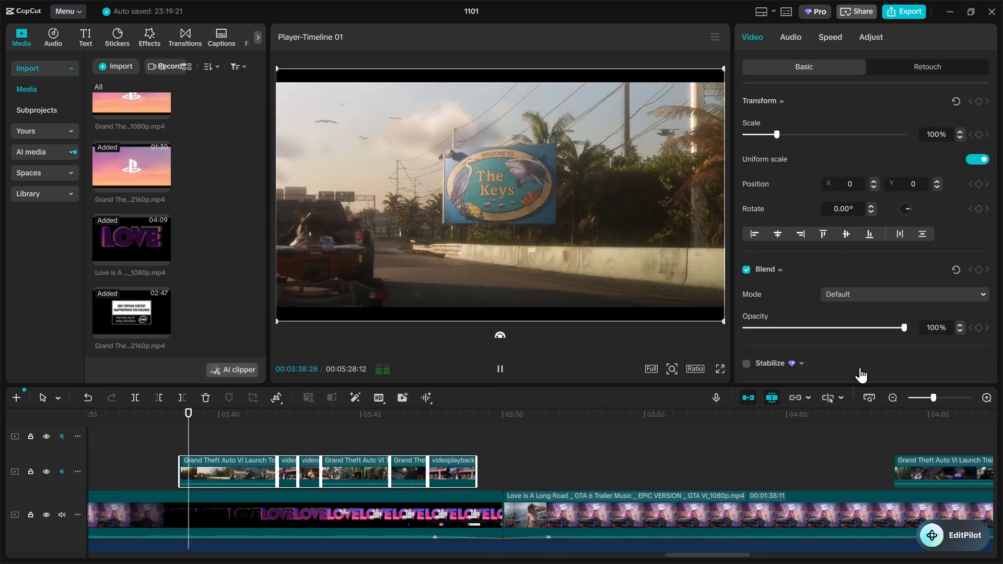
Move the lone upper-track trailer clip at 4:49:04 down to the lowest overlay track at the same time and play it.
{"action": "double_click", "coordinate": [887, 399]}
{"action": "scroll", "coordinate": [663, 442], "scroll_direction": "up", "scroll_amount": 2}
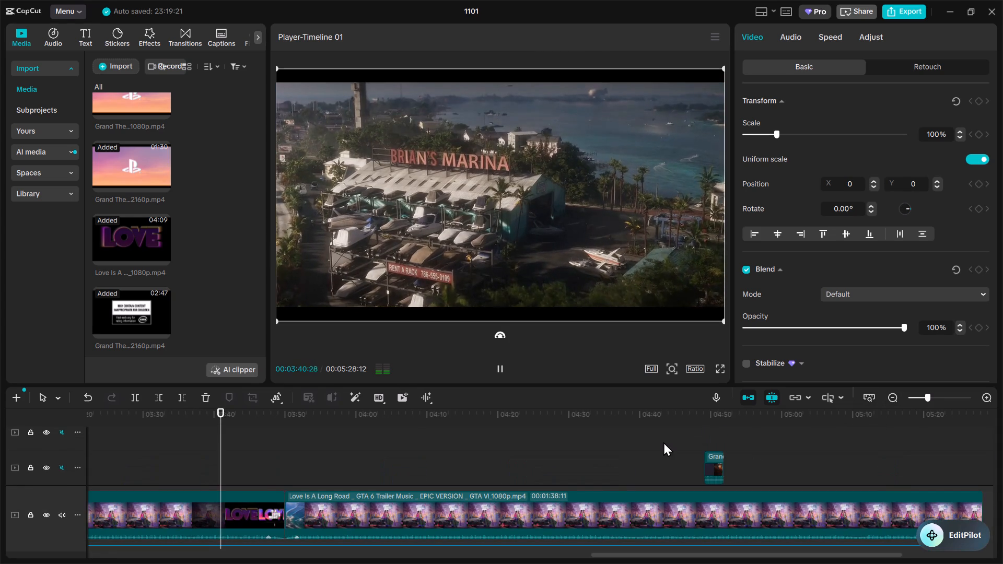
{"action": "scroll", "coordinate": [663, 442], "scroll_direction": "down", "scroll_amount": 1}
{"action": "left_click_drag", "start_coordinate": [686, 440], "coordinate": [777, 464]}
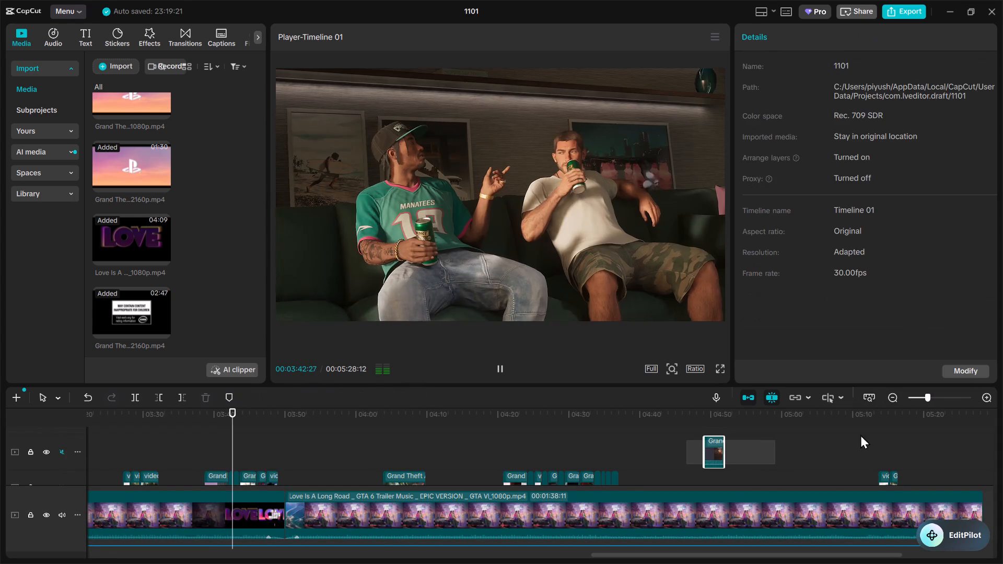
{"action": "left_click", "coordinate": [705, 421]}
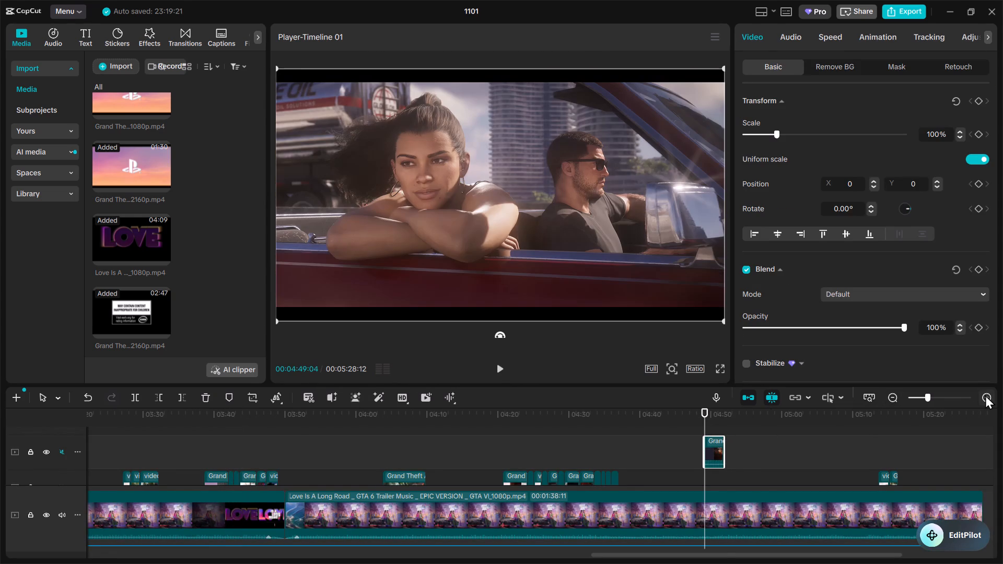
{"action": "double_click", "coordinate": [985, 395]}
{"action": "scroll", "coordinate": [822, 453], "scroll_direction": "down", "scroll_amount": 2}
{"action": "scroll", "coordinate": [754, 440], "scroll_direction": "up", "scroll_amount": 1}
{"action": "left_click_drag", "start_coordinate": [742, 432], "coordinate": [742, 472]}
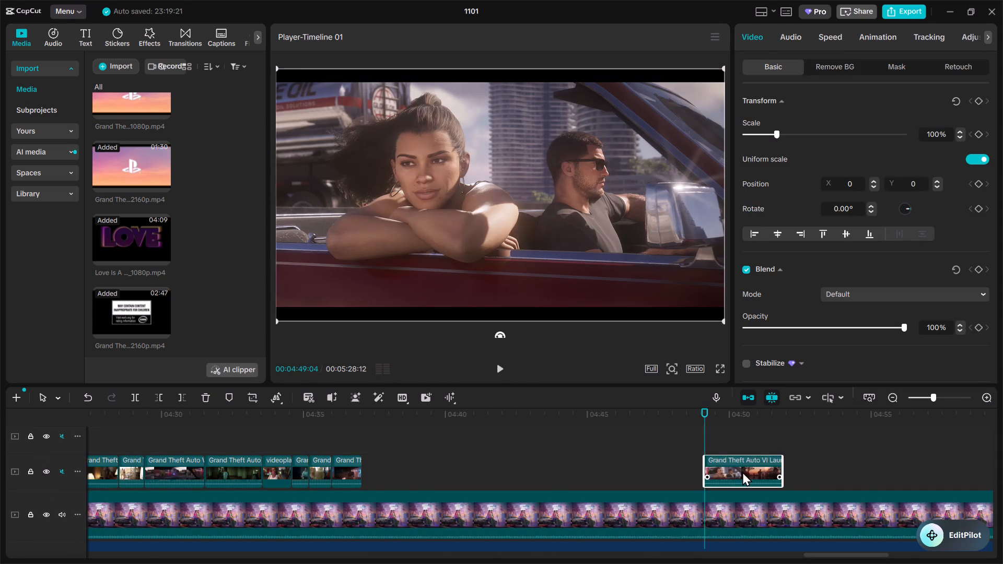
{"action": "left_click_drag", "start_coordinate": [742, 472], "coordinate": [742, 472]}
{"action": "key", "text": "space"}
Look over the rearranged tracks, return to the start of the timeline, and play the opening seconds of the video.
{"action": "double_click", "coordinate": [892, 394]}
{"action": "scroll", "coordinate": [416, 427], "scroll_direction": "up", "scroll_amount": 2}
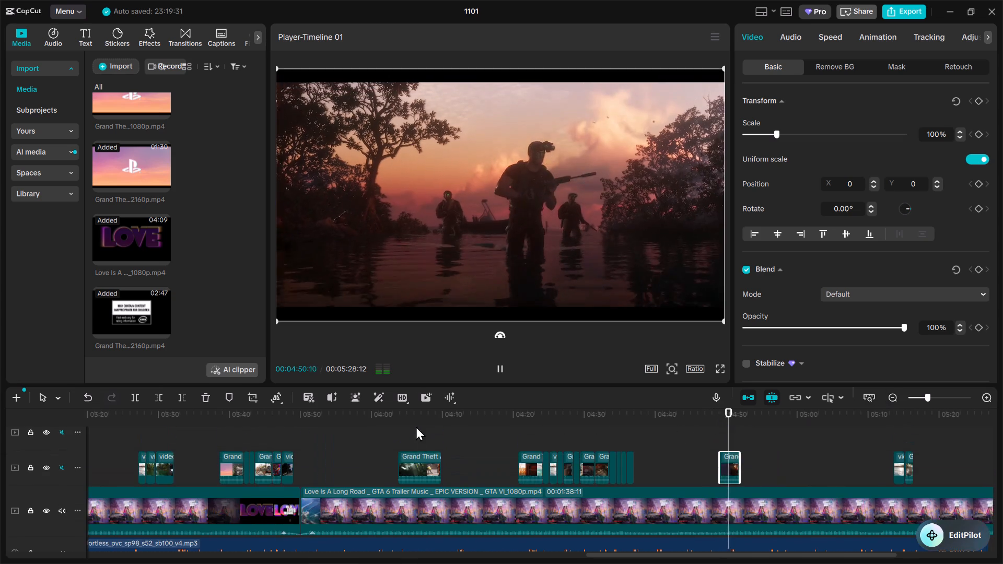
{"action": "scroll", "coordinate": [416, 426], "scroll_direction": "up", "scroll_amount": 3}
{"action": "scroll", "coordinate": [625, 451], "scroll_direction": "up", "scroll_amount": 3}
{"action": "left_click", "coordinate": [574, 427]}
{"action": "left_click_drag", "start_coordinate": [562, 427], "coordinate": [0, 474]}
{"action": "left_click", "coordinate": [337, 456]}
{"action": "left_click_drag", "start_coordinate": [337, 455], "coordinate": [0, 450]}
{"action": "scroll", "coordinate": [187, 444], "scroll_direction": "down", "scroll_amount": 3}
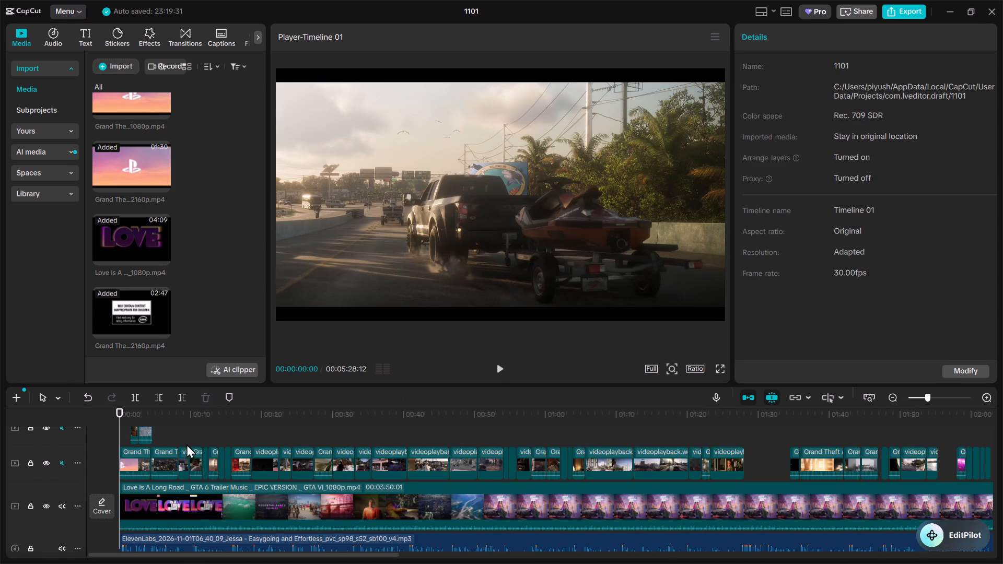
{"action": "key", "text": "space"}
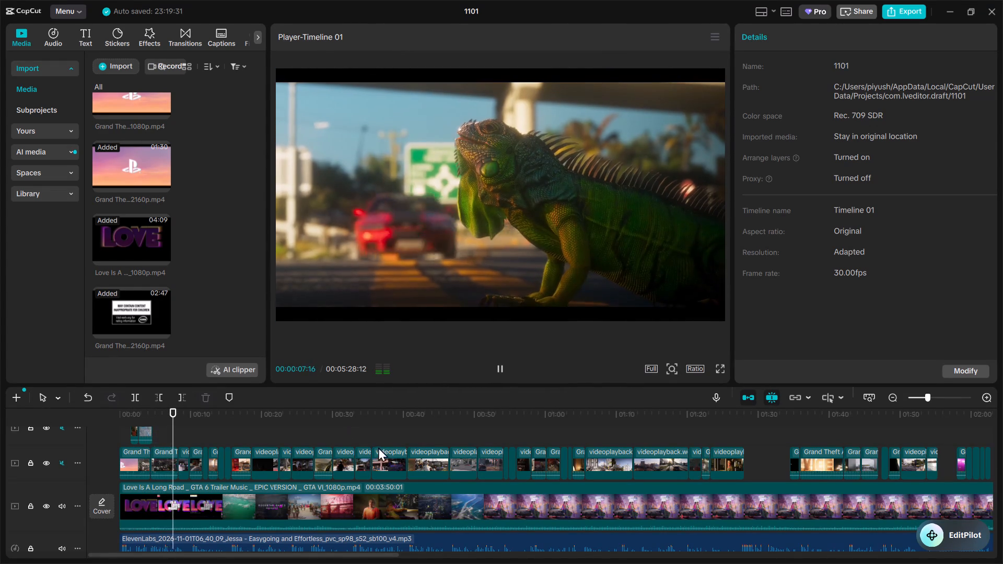
{"action": "left_click", "coordinate": [498, 369]}
Minimize the editor and close the browser window with the YouTube results.
{"action": "left_click", "coordinate": [947, 13]}
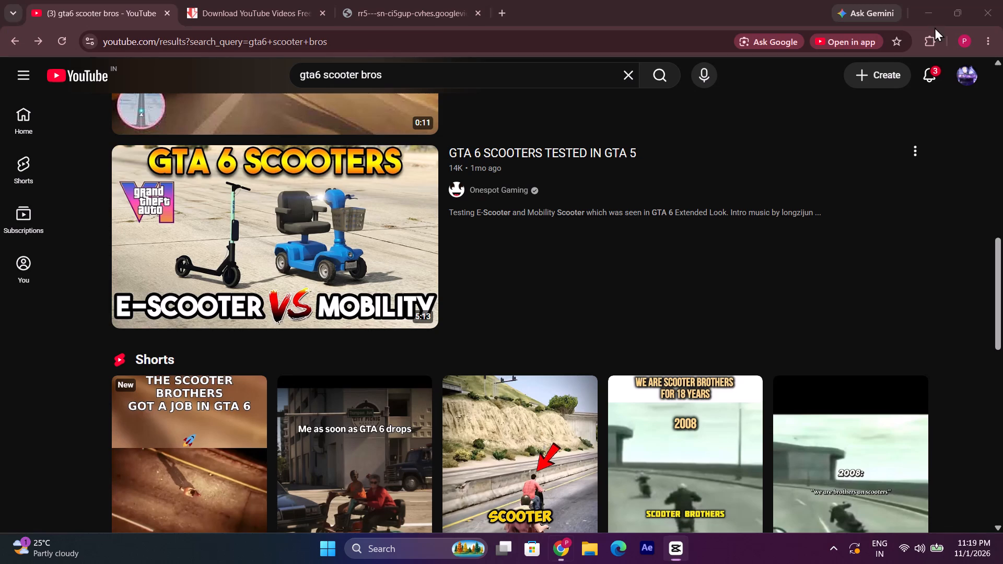
{"action": "left_click", "coordinate": [998, 7]}
Open Kuro from the system tray's hidden icons.
{"action": "left_click", "coordinate": [827, 547]}
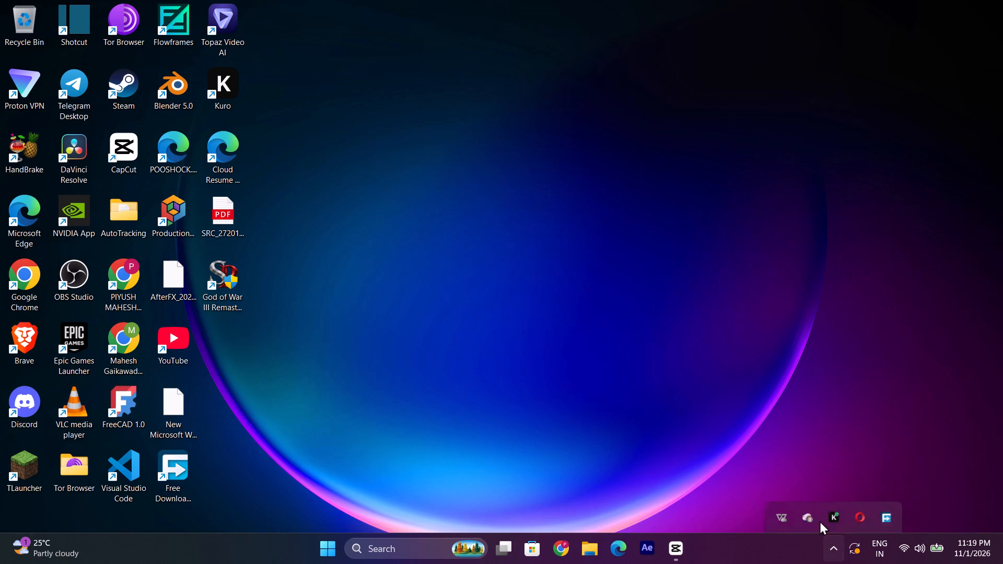
{"action": "left_click", "coordinate": [829, 482]}
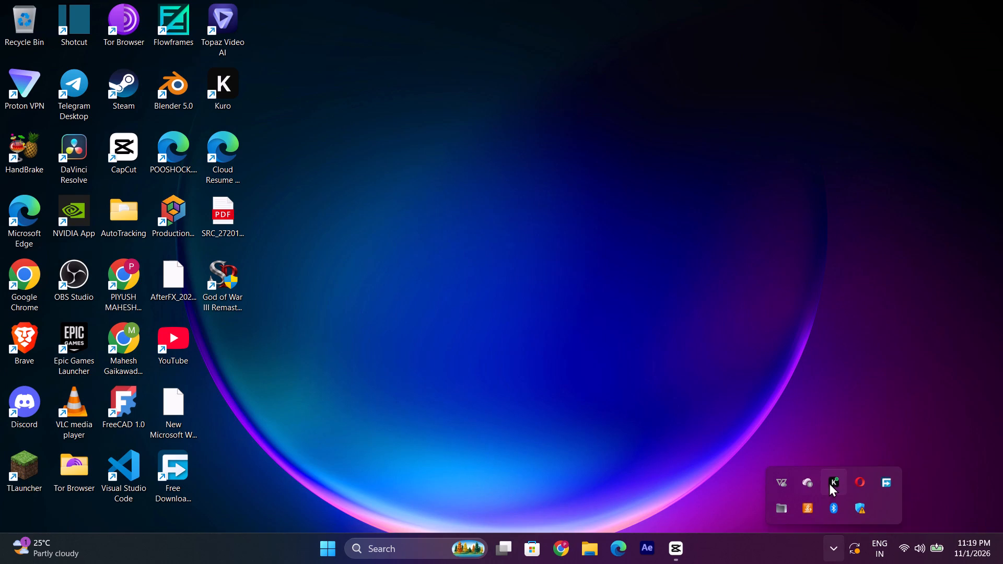
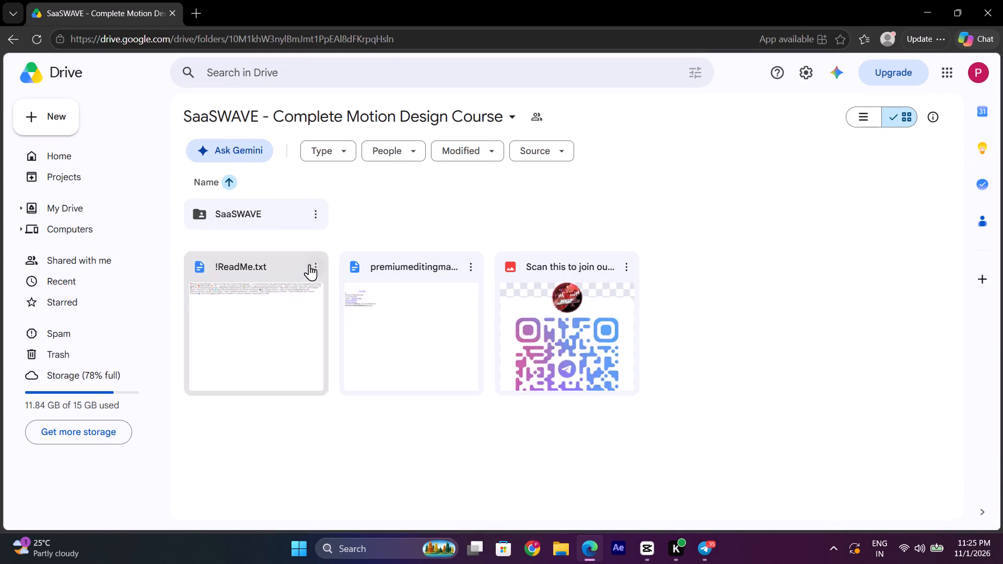
Open the SaaSWAVE folder inside the SaaSWAVE - Complete Motion Design Course folder to view its subfolders.
{"action": "left_click", "coordinate": [277, 216]}
{"action": "double_click", "coordinate": [277, 216]}
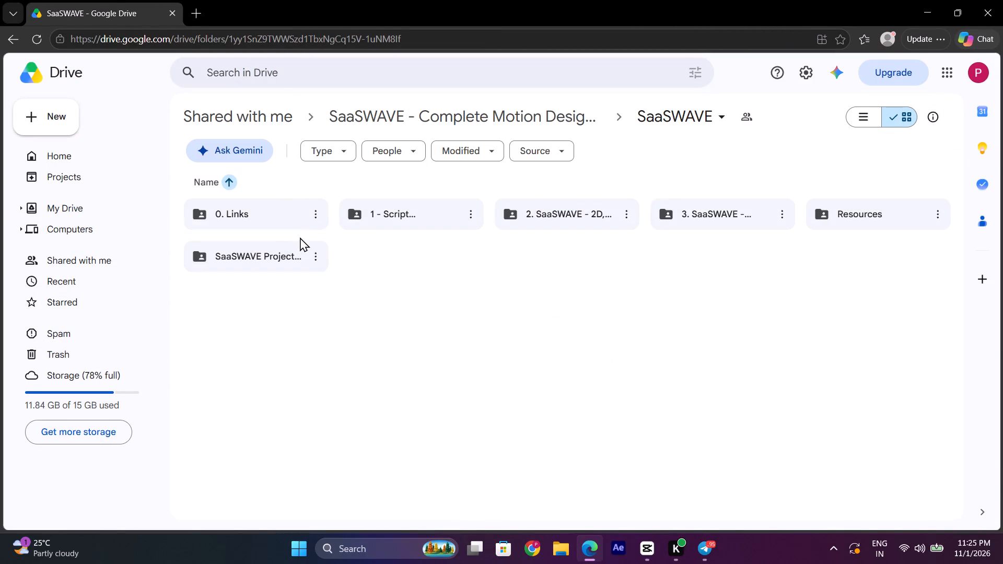
Go back out of the SaaSWAVE course folders to the browser's new tab page.
{"action": "left_click", "coordinate": [20, 47]}
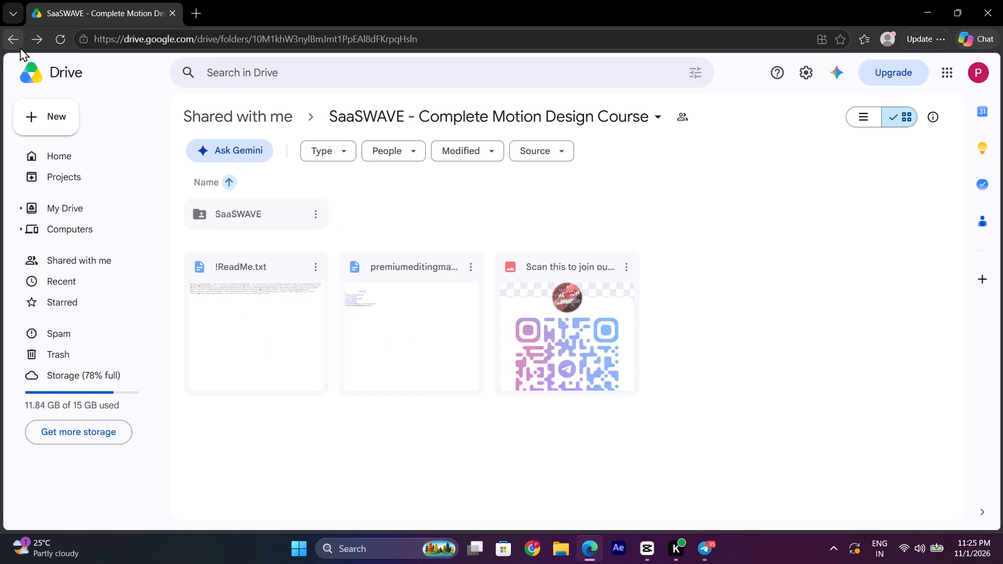
{"action": "left_click", "coordinate": [20, 47]}
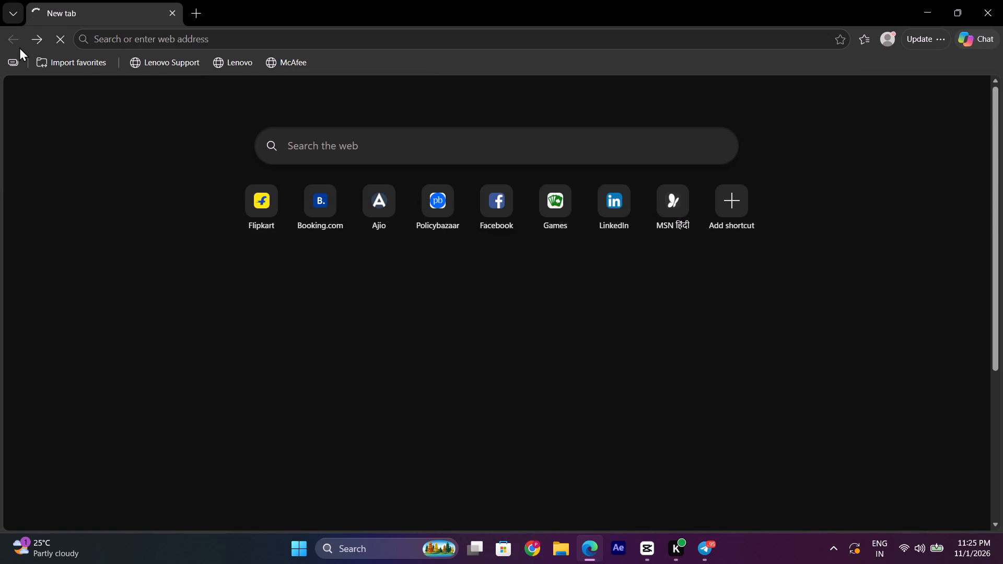
{"action": "left_click", "coordinate": [19, 47]}
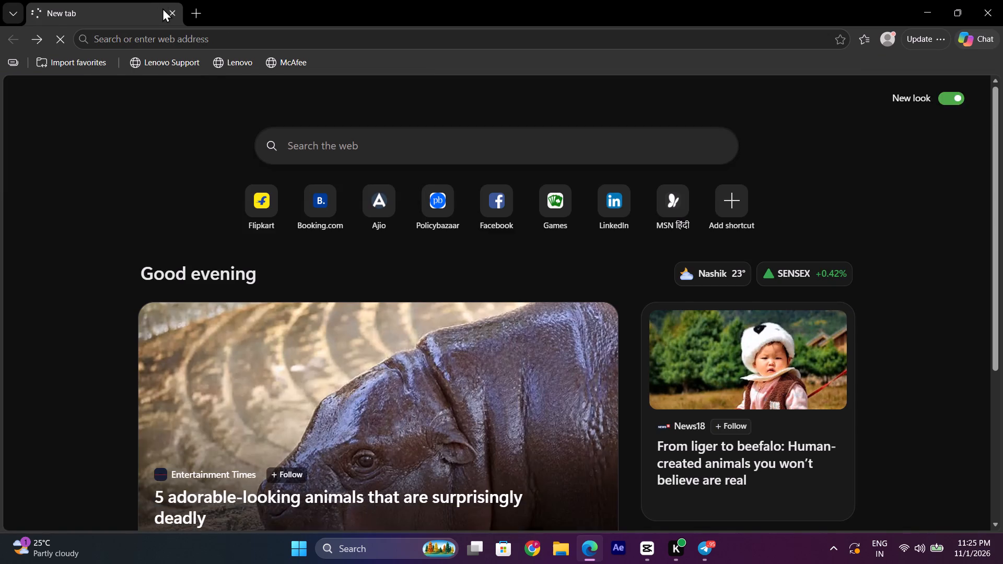
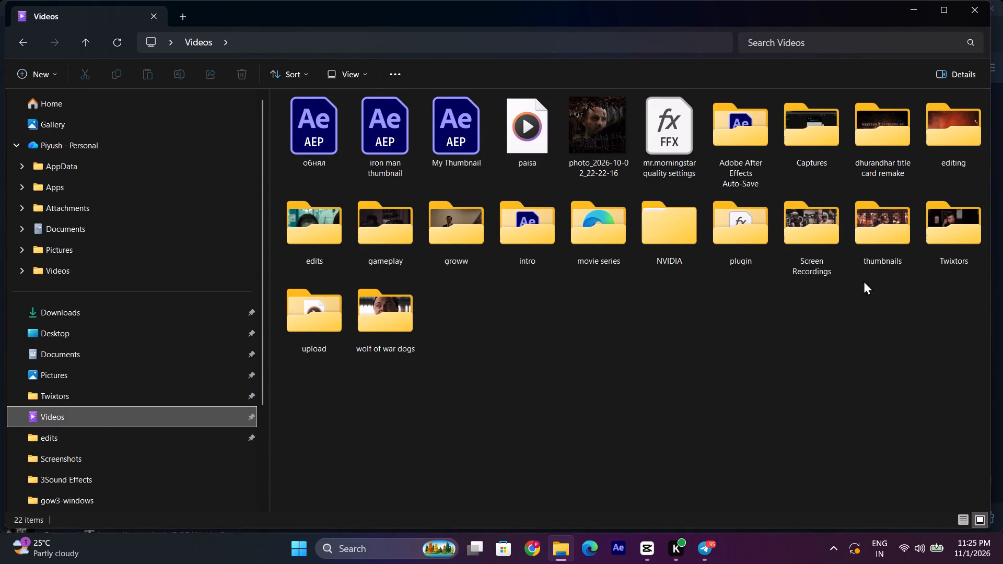
Open the editing folder inside Videos.
{"action": "double_click", "coordinate": [963, 168]}
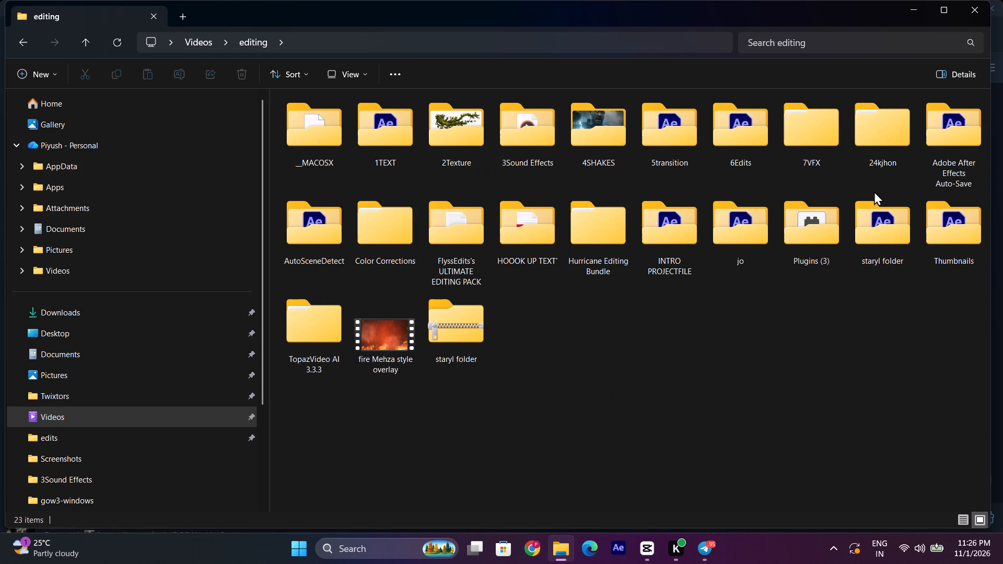
Switch to CapCut, play the 1101 timeline across the clip-track gap near 01:30, and minimize the editor.
{"action": "left_click", "coordinate": [647, 548]}
{"action": "key", "text": "space"}
{"action": "left_click", "coordinate": [742, 428]}
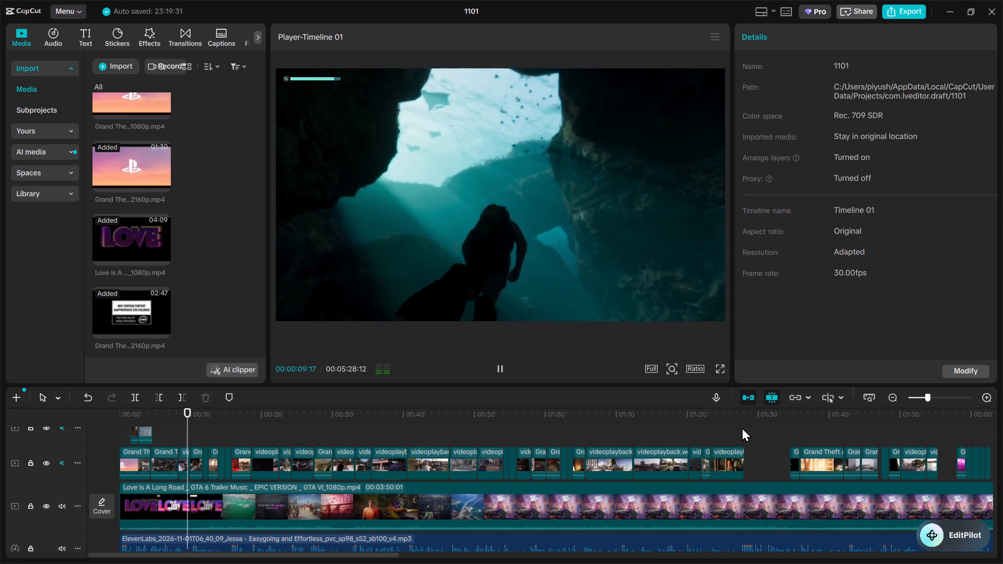
{"action": "key", "text": "space"}
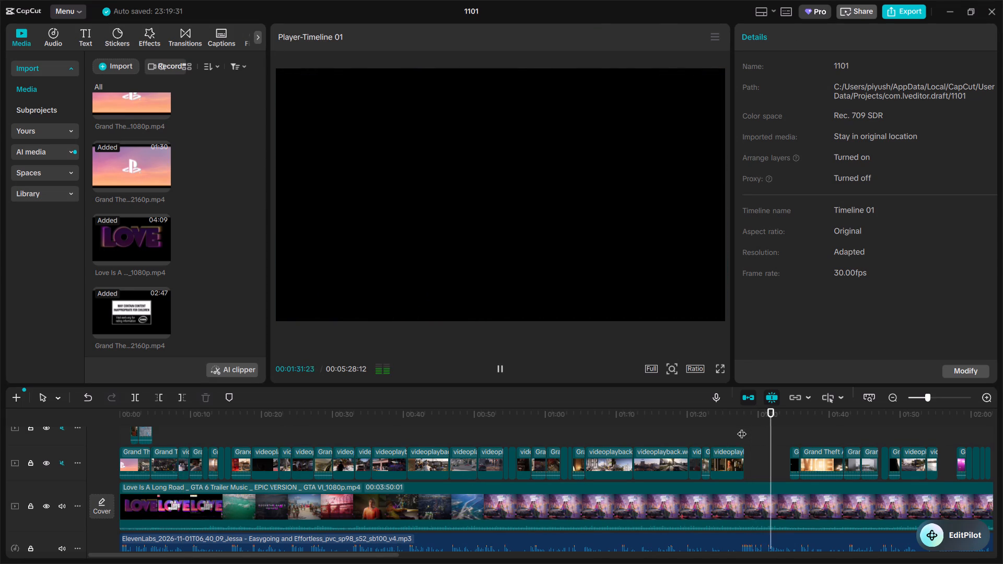
{"action": "key", "text": "space"}
{"action": "key", "text": "space"}
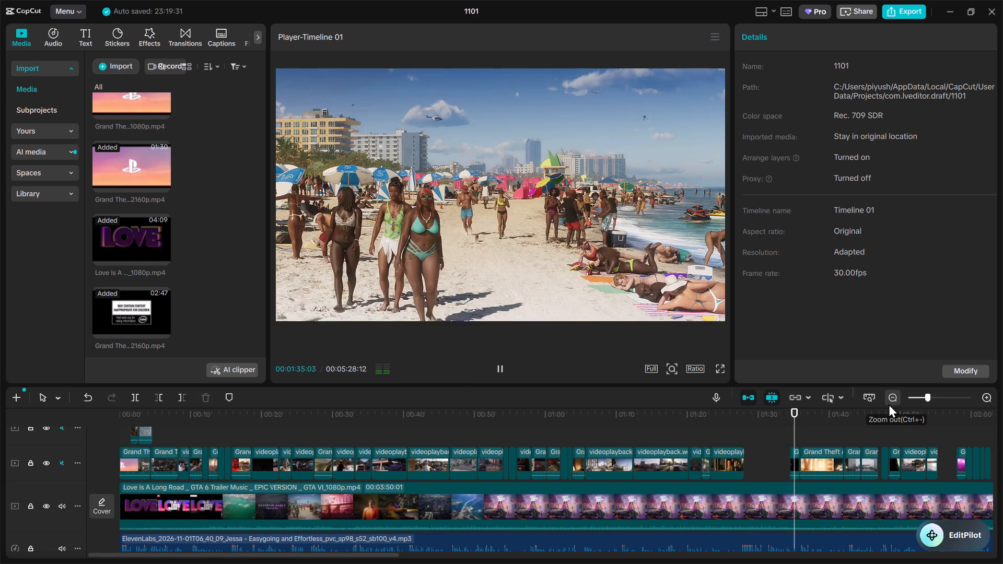
{"action": "key", "text": "space"}
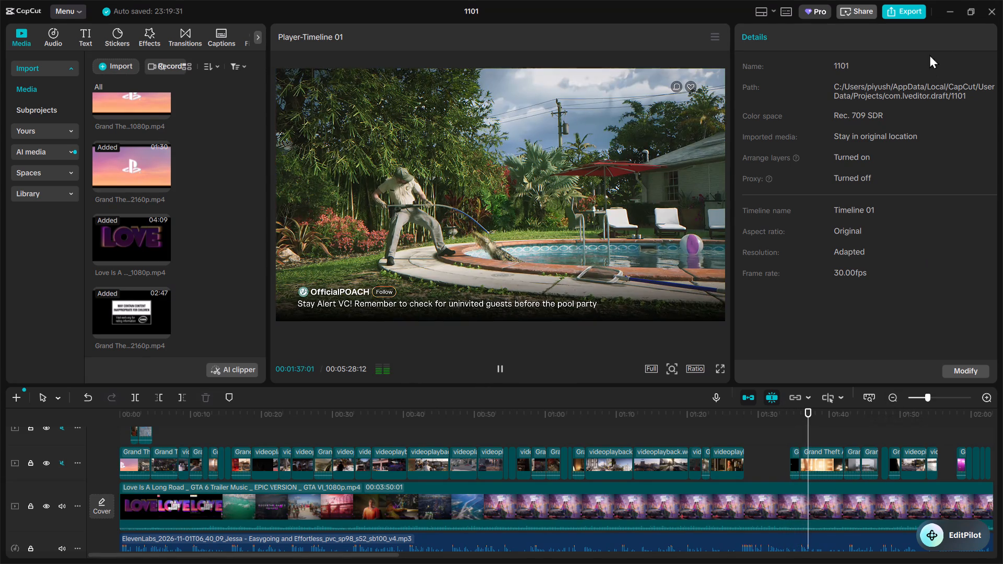
{"action": "left_click", "coordinate": [949, 14]}
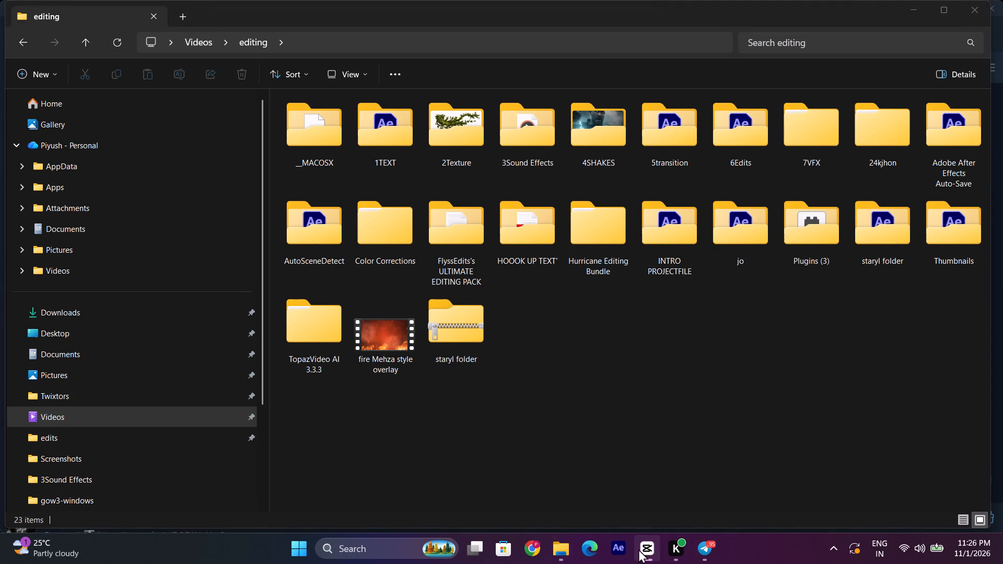
Return to CapCut and look through the Downloads folder for media to import, leaving without importing anything.
{"action": "left_click", "coordinate": [638, 549]}
{"action": "left_click", "coordinate": [117, 67]}
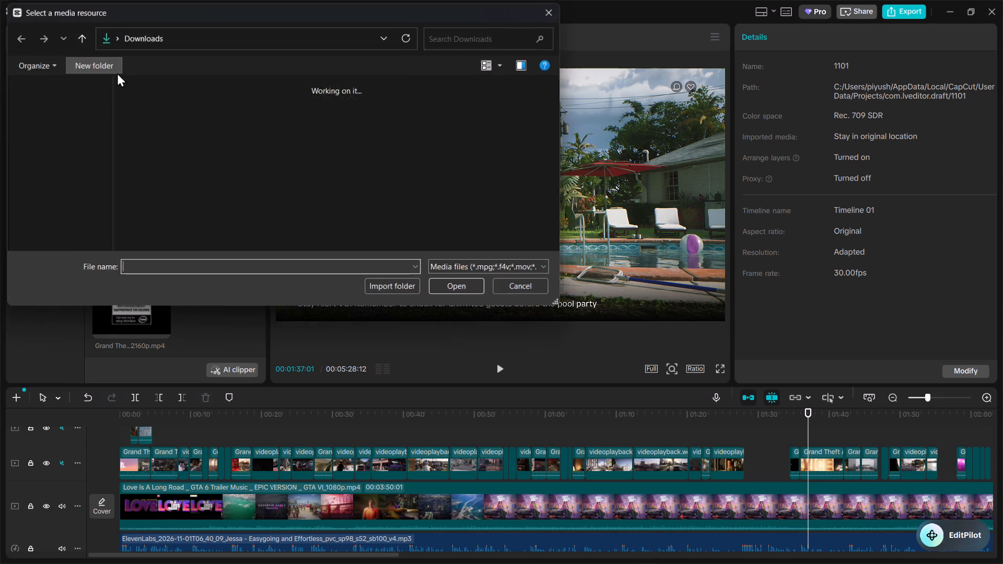
{"action": "scroll", "coordinate": [68, 221], "scroll_direction": "down", "scroll_amount": 4}
{"action": "scroll", "coordinate": [233, 179], "scroll_direction": "down", "scroll_amount": 1}
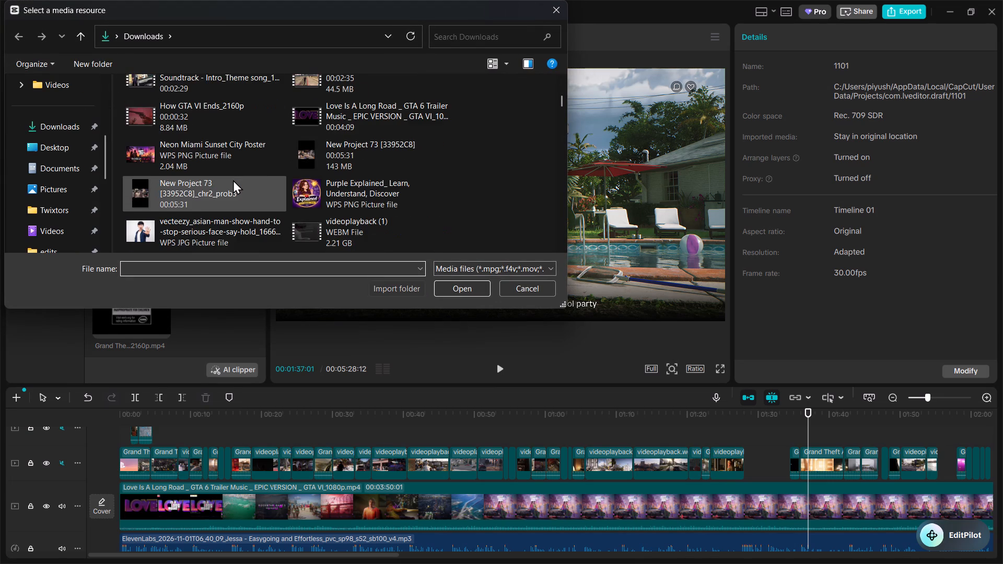
{"action": "scroll", "coordinate": [166, 194], "scroll_direction": "down", "scroll_amount": 1}
{"action": "scroll", "coordinate": [224, 182], "scroll_direction": "up", "scroll_amount": 5}
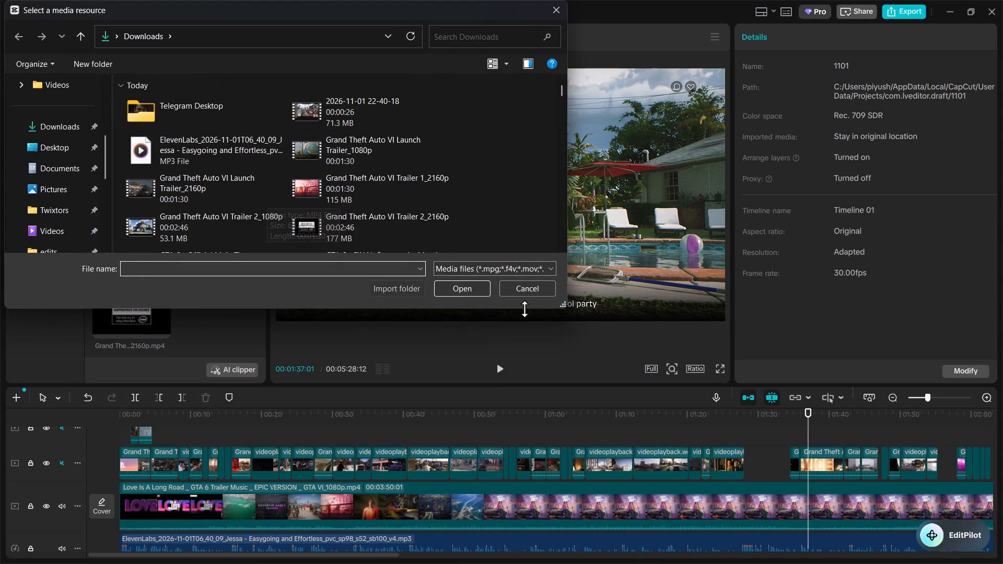
{"action": "left_click", "coordinate": [517, 291]}
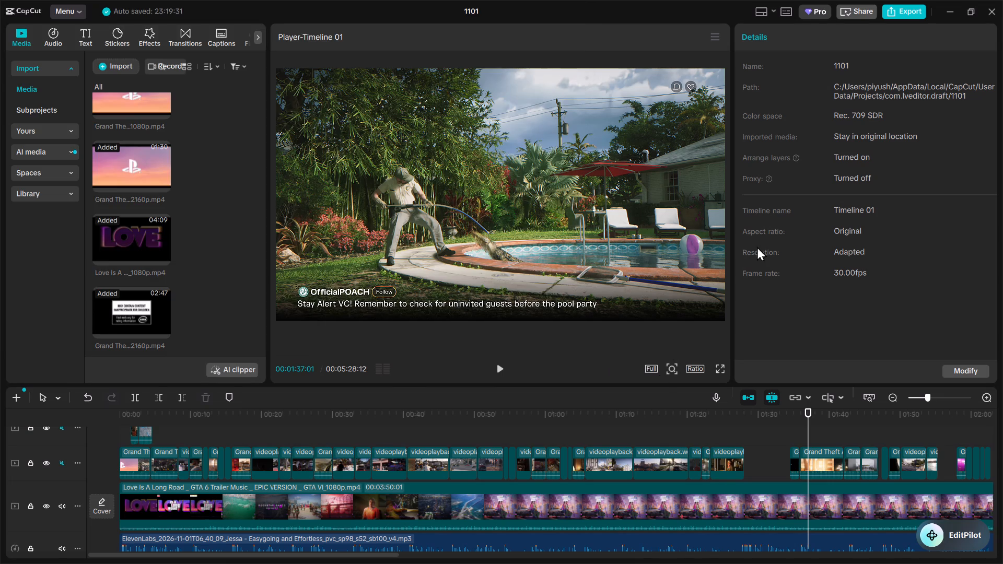
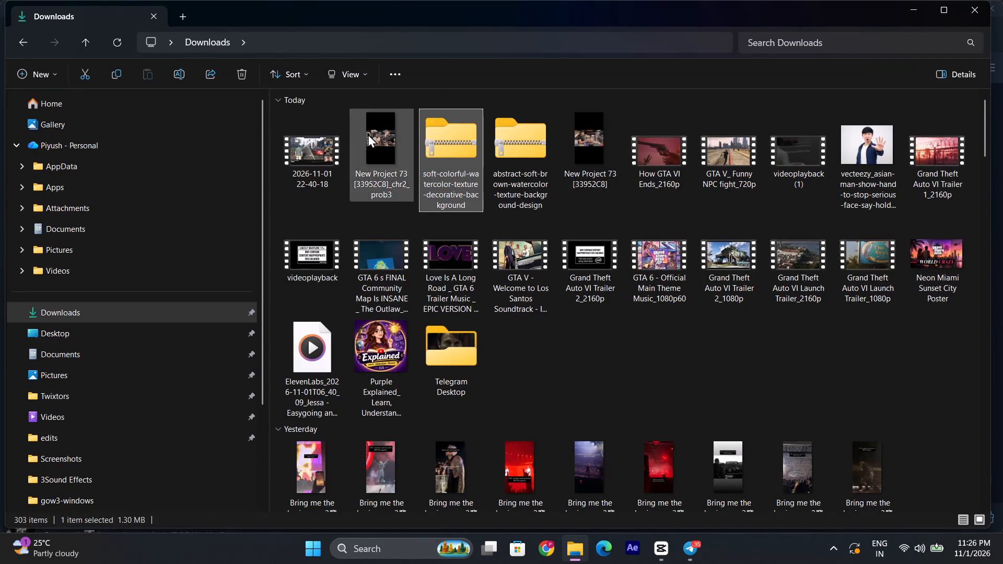
Extract the soft-colorful-watercolor-texture-decorative-background archive and move its 15681 JPG image into the Pictures folder.
{"action": "left_click", "coordinate": [419, 74]}
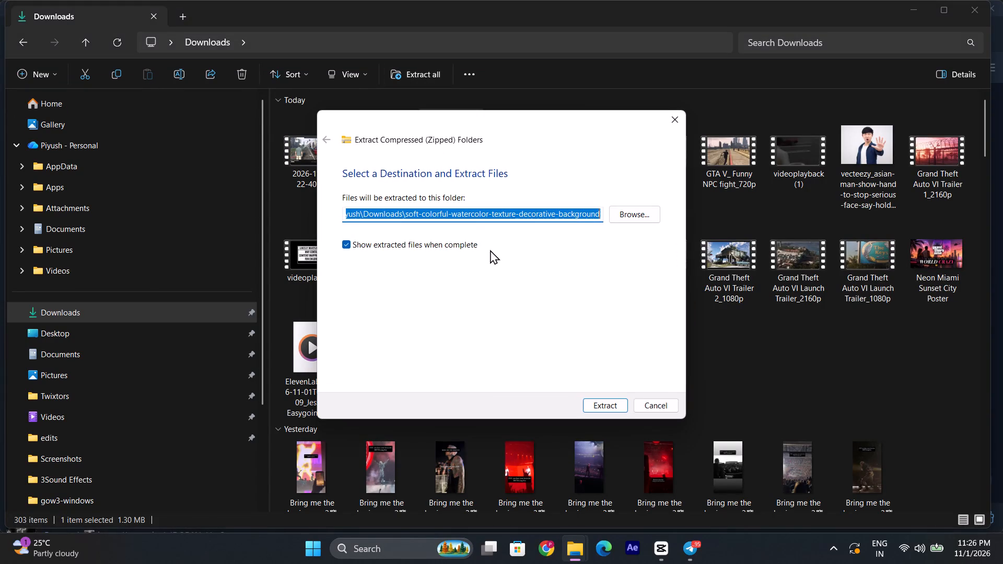
{"action": "left_click", "coordinate": [596, 400]}
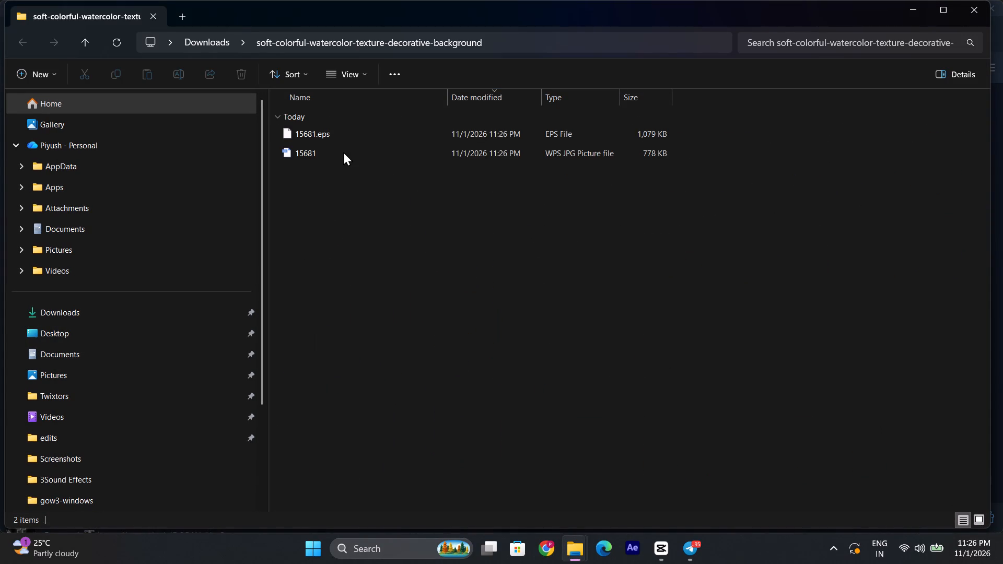
{"action": "left_click", "coordinate": [343, 151]}
{"action": "left_click", "coordinate": [86, 79]}
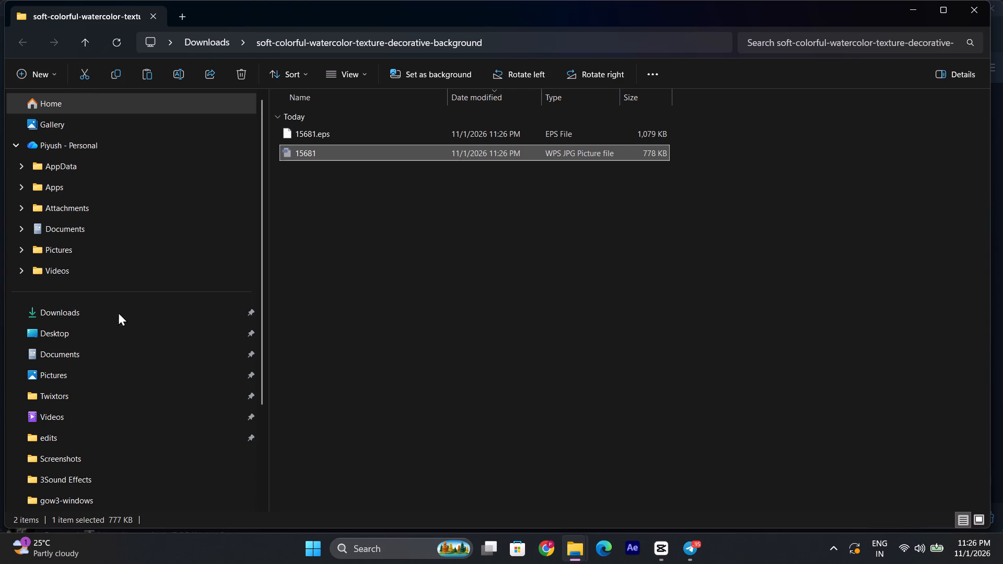
{"action": "left_click", "coordinate": [115, 367]}
{"action": "left_click", "coordinate": [583, 385]}
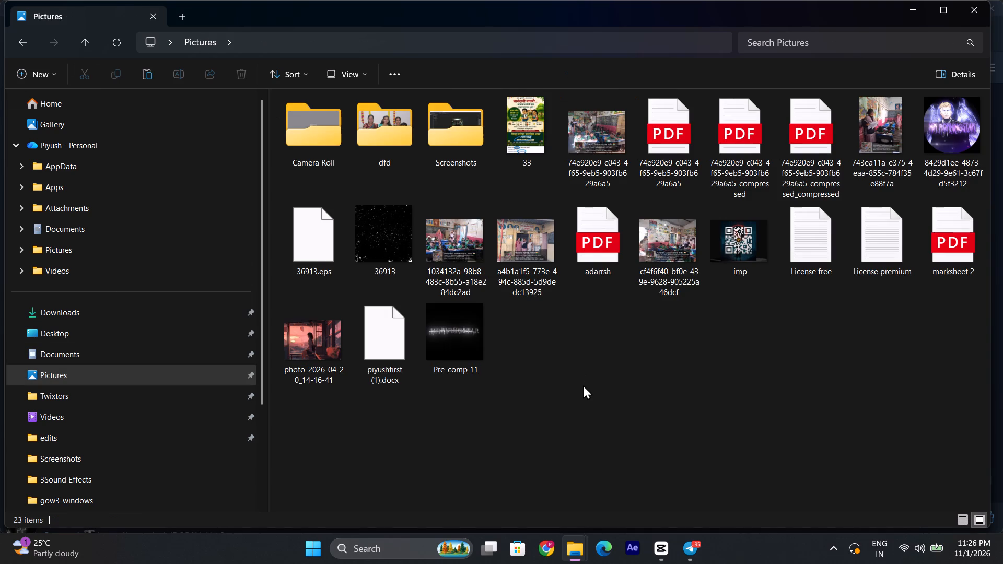
{"action": "key", "text": "ctrl+v"}
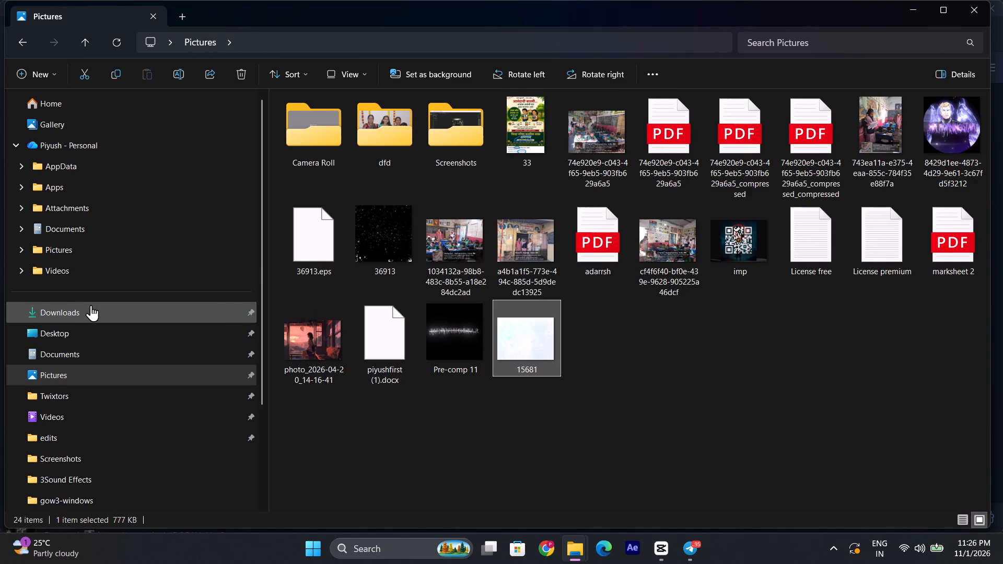
Extract the abstract-soft-brown-watercolor-texture-background-design archive from Downloads and move its JPG image into the Pictures folder.
{"action": "left_click", "coordinate": [91, 305]}
{"action": "left_click", "coordinate": [539, 155]}
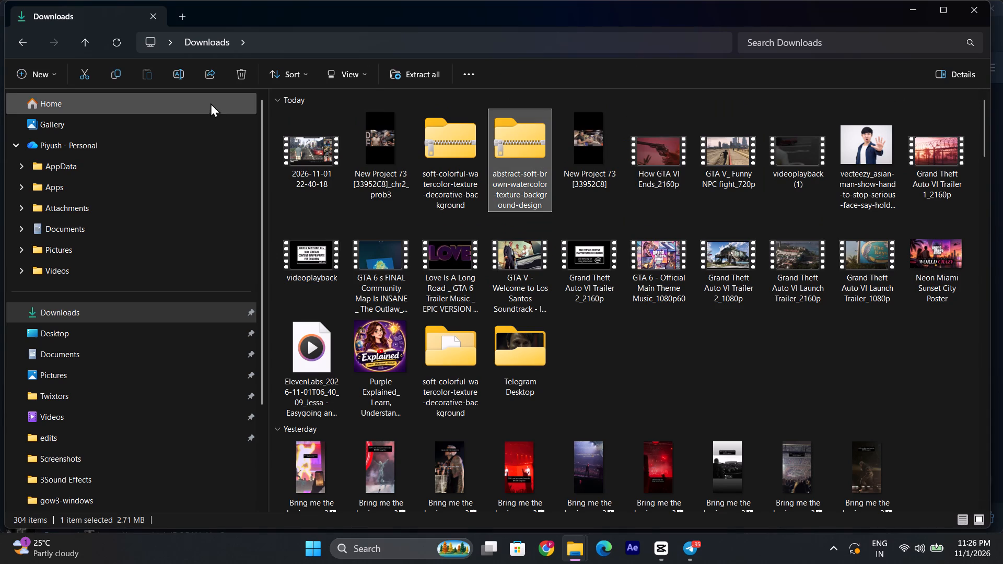
{"action": "left_click", "coordinate": [421, 79]}
{"action": "left_click", "coordinate": [604, 386]}
{"action": "left_click", "coordinate": [602, 401]}
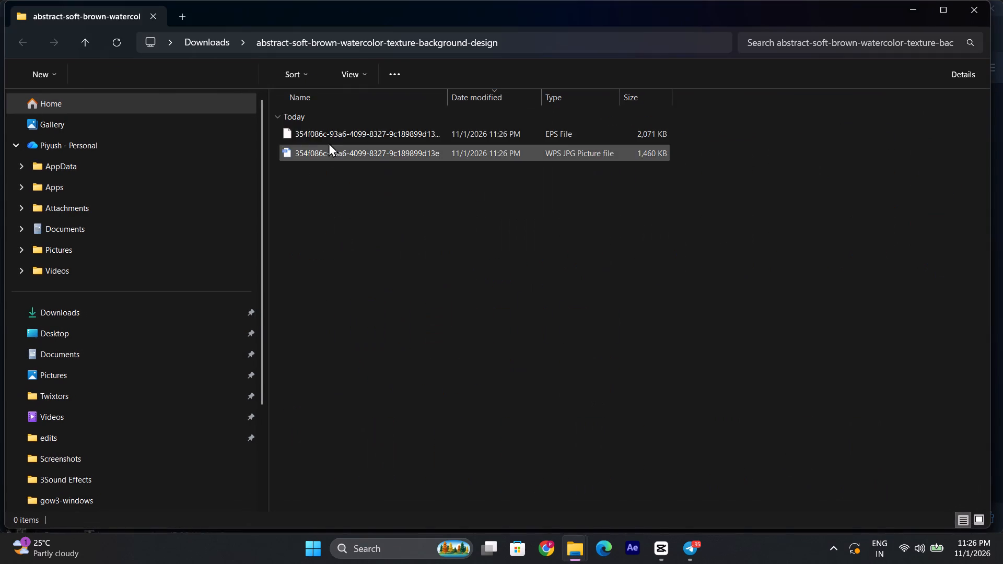
{"action": "left_click", "coordinate": [332, 137]}
{"action": "left_click", "coordinate": [333, 152]}
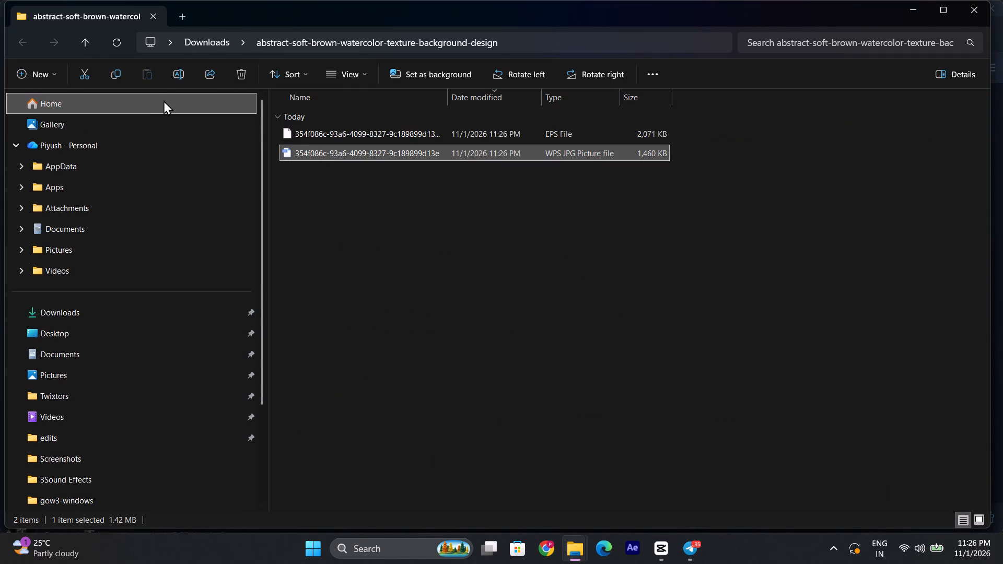
{"action": "left_click", "coordinate": [72, 71]}
{"action": "left_click", "coordinate": [129, 372]}
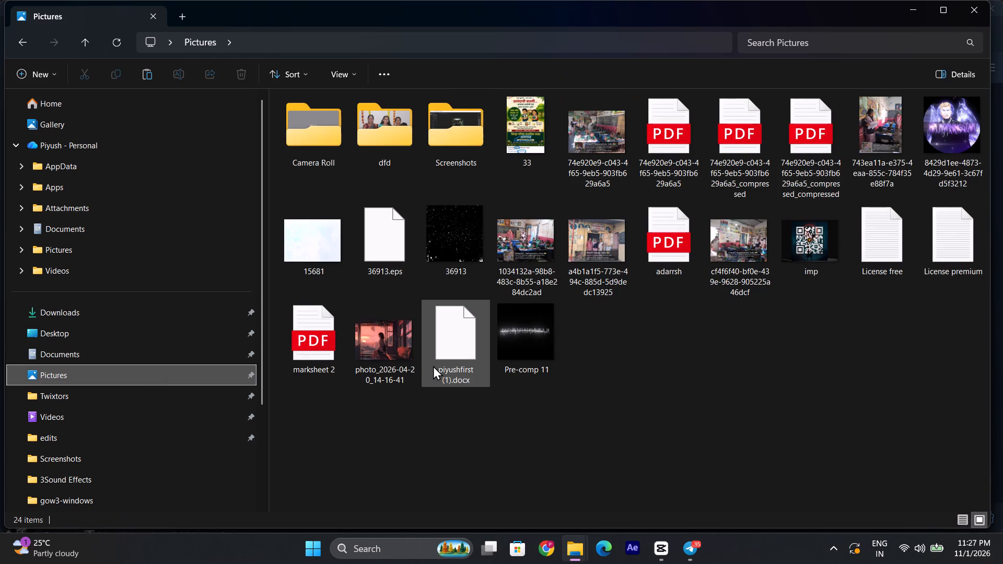
{"action": "key", "text": "ctrl+v"}
{"action": "left_click_drag", "start_coordinate": [749, 414], "coordinate": [745, 429]}
Switch to CapCut and import the 15681 image from the Pictures folder into the project media.
{"action": "left_click", "coordinate": [657, 545]}
{"action": "left_click", "coordinate": [111, 70]}
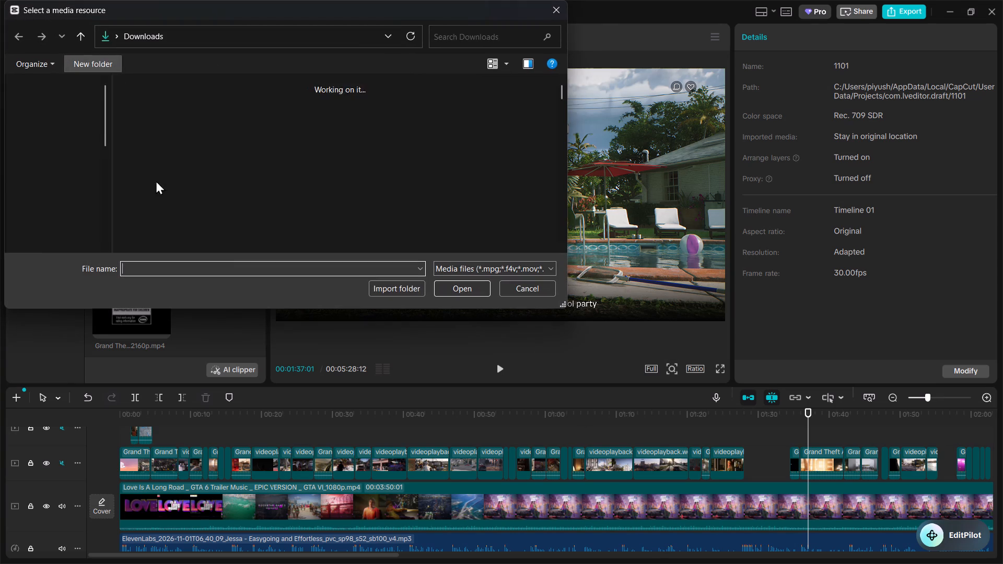
{"action": "scroll", "coordinate": [49, 224], "scroll_direction": "down", "scroll_amount": 2}
{"action": "left_click", "coordinate": [56, 187]}
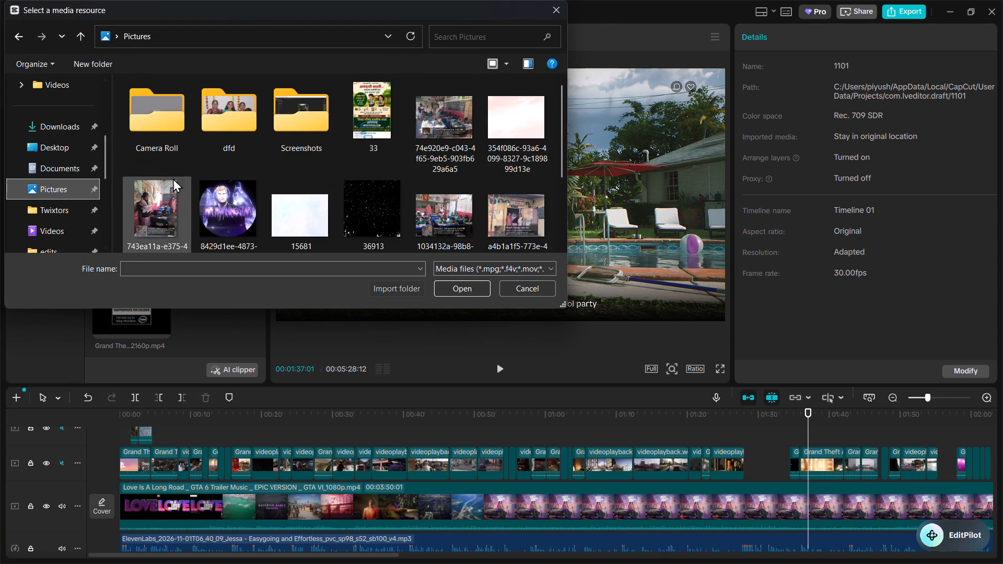
{"action": "left_click_drag", "start_coordinate": [300, 197], "coordinate": [733, 441]}
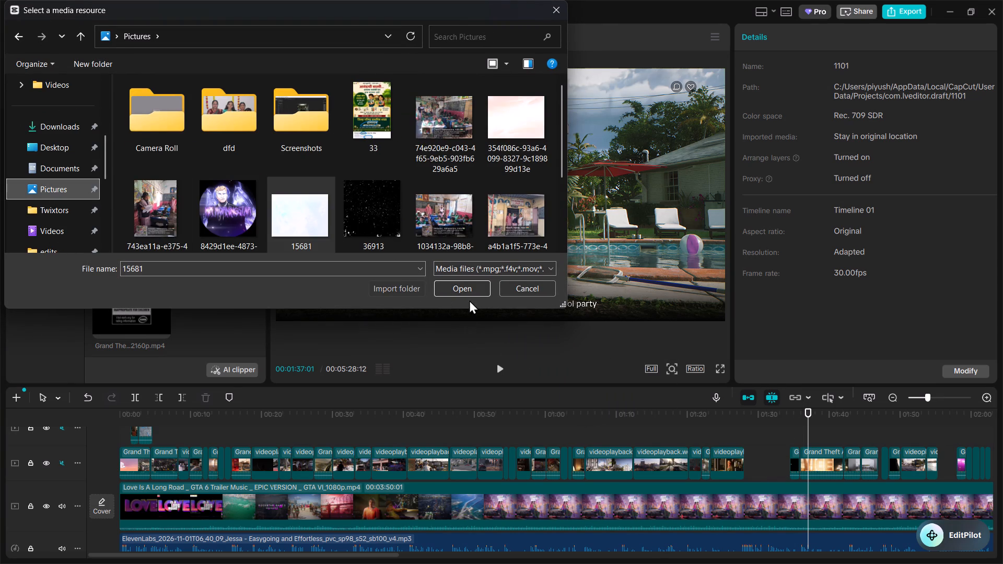
{"action": "left_click", "coordinate": [461, 282]}
Place 15681.jpg on the video clip track at the start of the gap near 01:28.
{"action": "left_click_drag", "start_coordinate": [127, 298], "coordinate": [748, 461]}
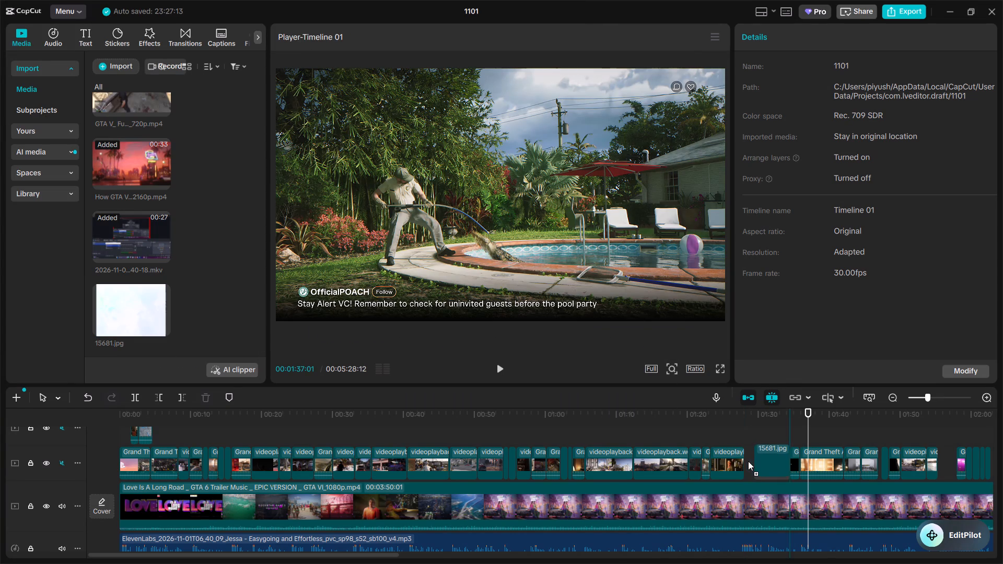
{"action": "left_click_drag", "start_coordinate": [748, 461], "coordinate": [743, 462]}
Scale the 15681.jpg image to 137% so it fills the whole frame.
{"action": "left_click", "coordinate": [751, 426]}
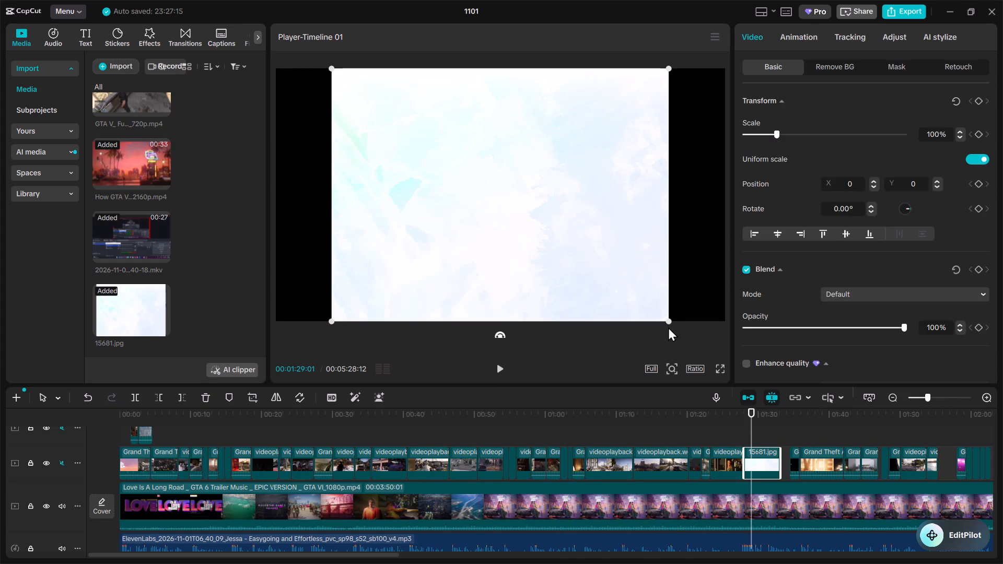
{"action": "left_click_drag", "start_coordinate": [668, 319], "coordinate": [803, 301]}
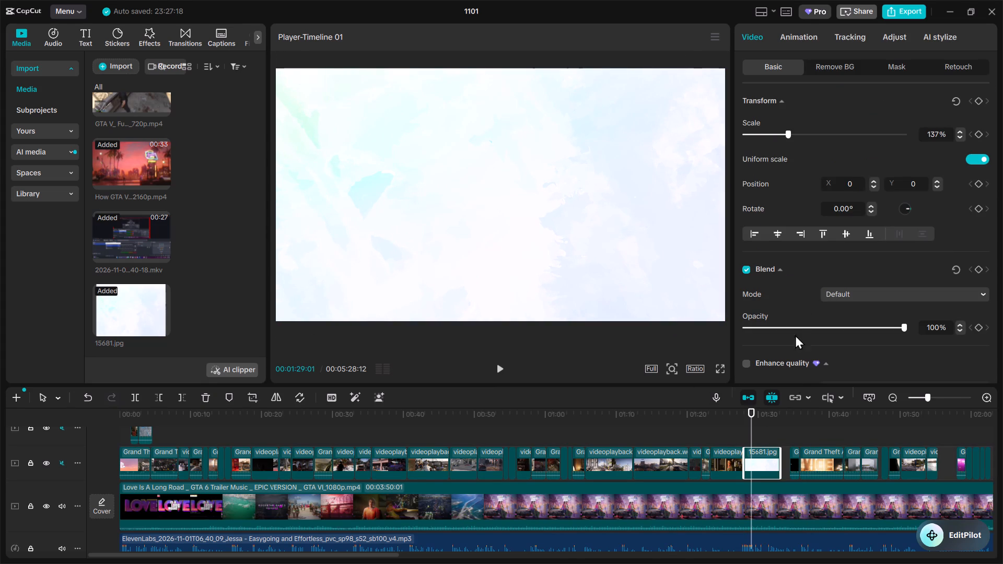
Extend the 15681.jpg clip up to the next clip to close the gap, and play it back.
{"action": "key", "text": "space"}
{"action": "left_click_drag", "start_coordinate": [782, 460], "coordinate": [803, 456]}
{"action": "key", "text": "space"}
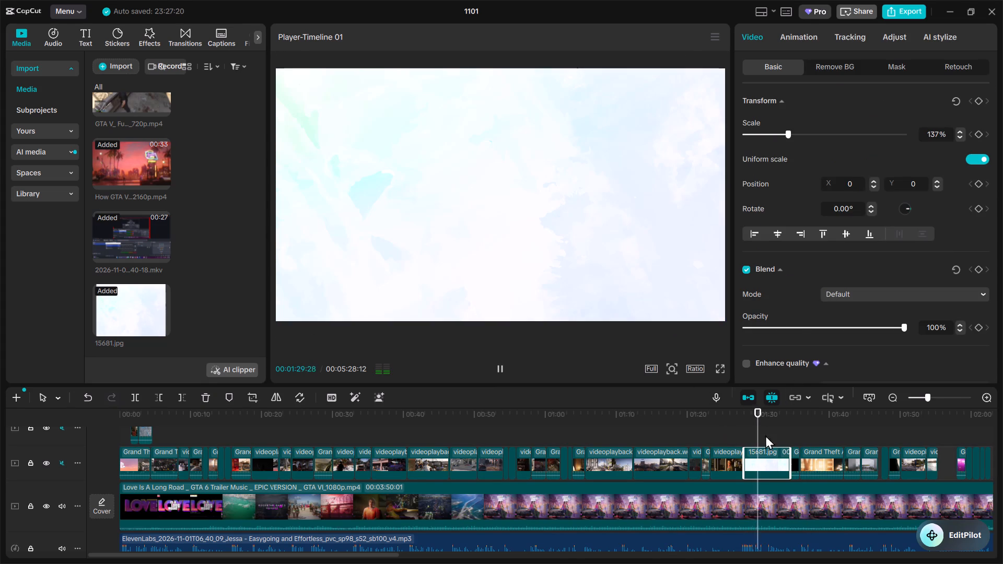
{"action": "left_click", "coordinate": [743, 431]}
{"action": "key", "text": "space"}
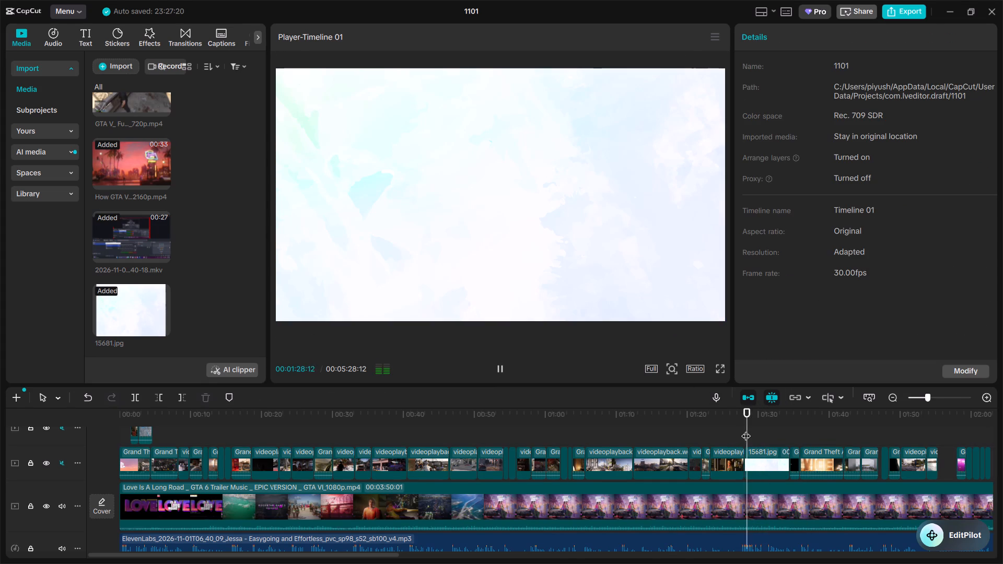
{"action": "key", "text": "space"}
Minimise CapCut and turn on the computer's Wi-Fi from the system quick settings.
{"action": "left_click", "coordinate": [943, 12]}
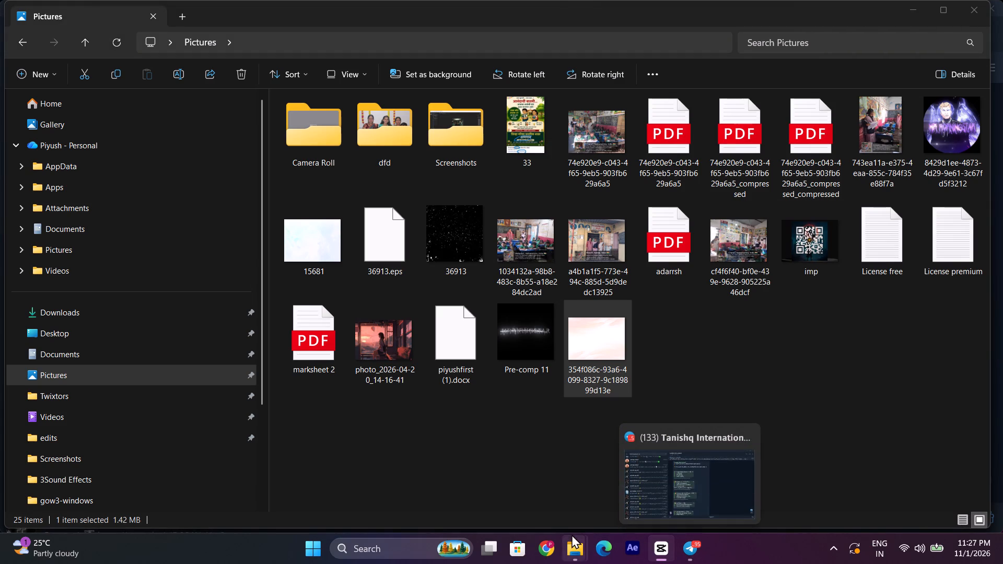
{"action": "left_click", "coordinate": [620, 549]}
{"action": "left_click", "coordinate": [831, 553]}
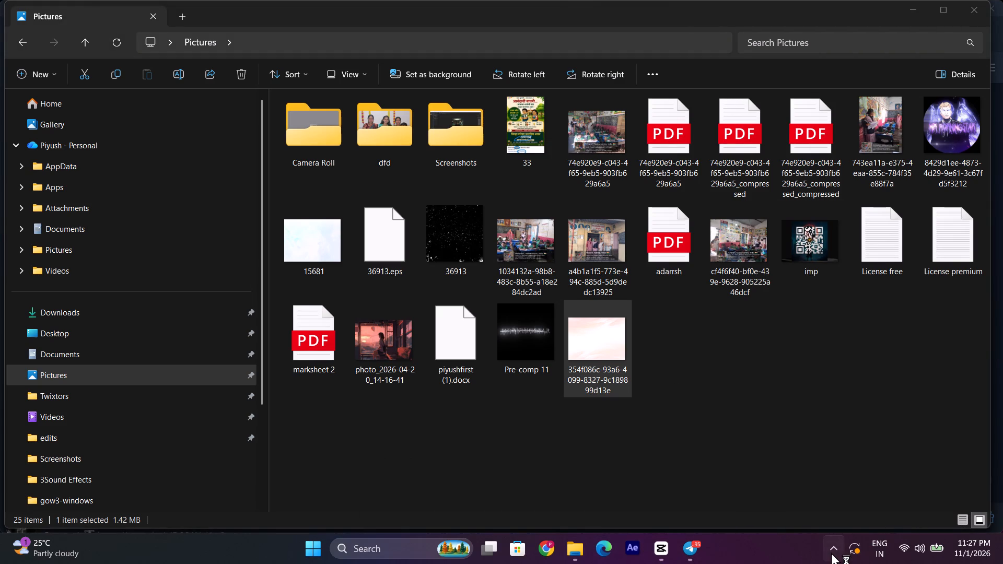
{"action": "left_click", "coordinate": [928, 559]}
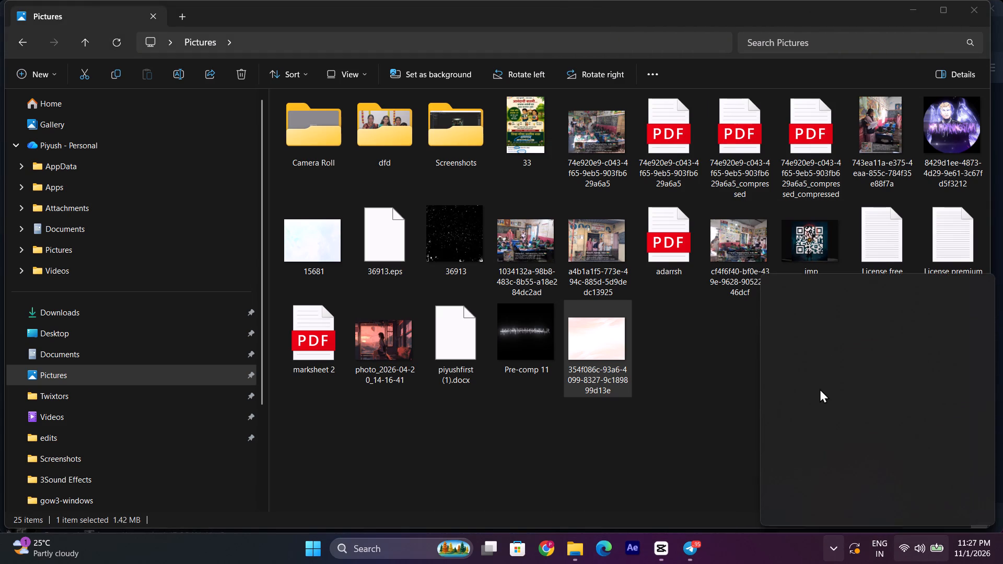
{"action": "left_click", "coordinate": [785, 303]}
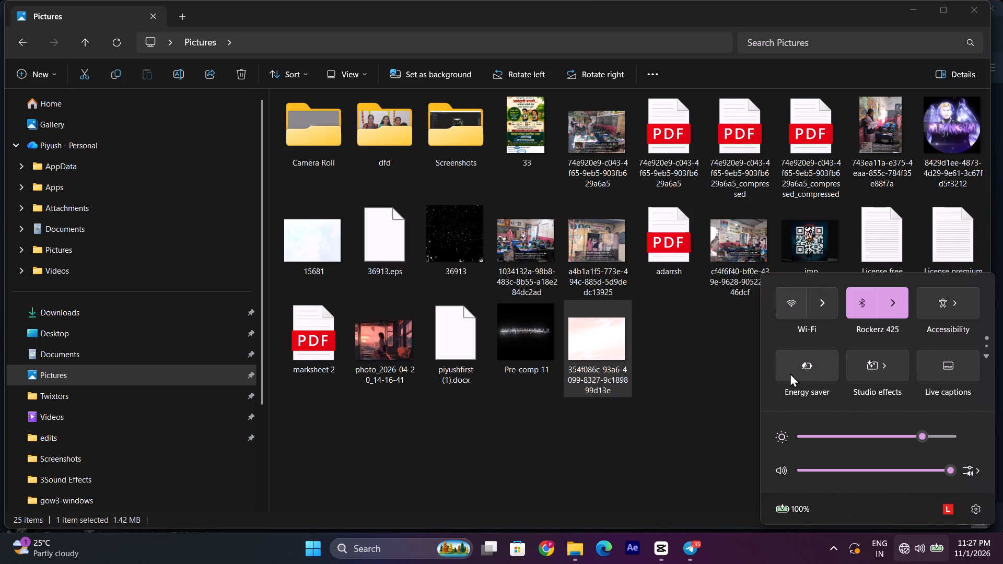
{"action": "left_click", "coordinate": [806, 296]}
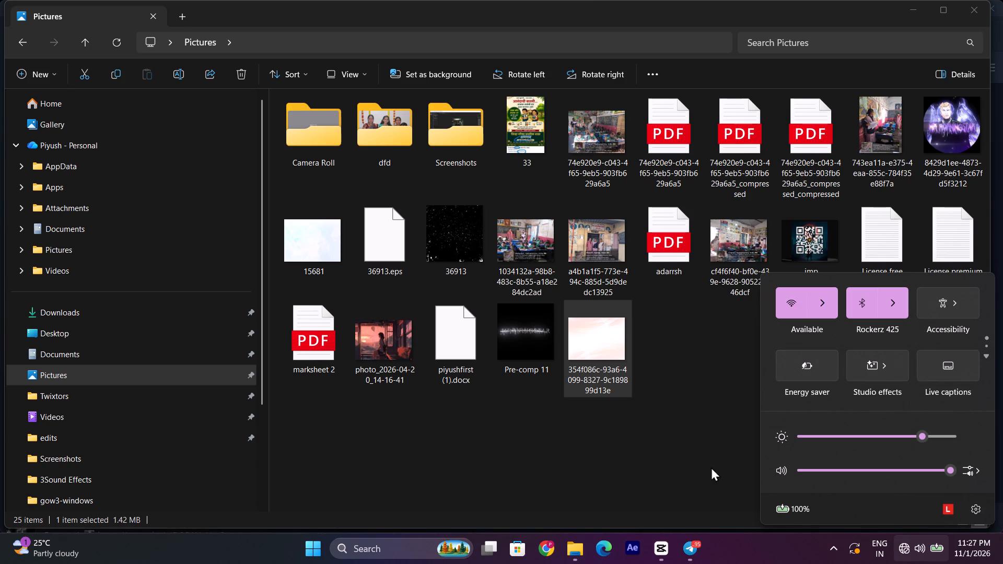
Open Chrome and connect the computer to the first Airtel network in the list of available Wi-Fi networks.
{"action": "left_click", "coordinate": [547, 545]}
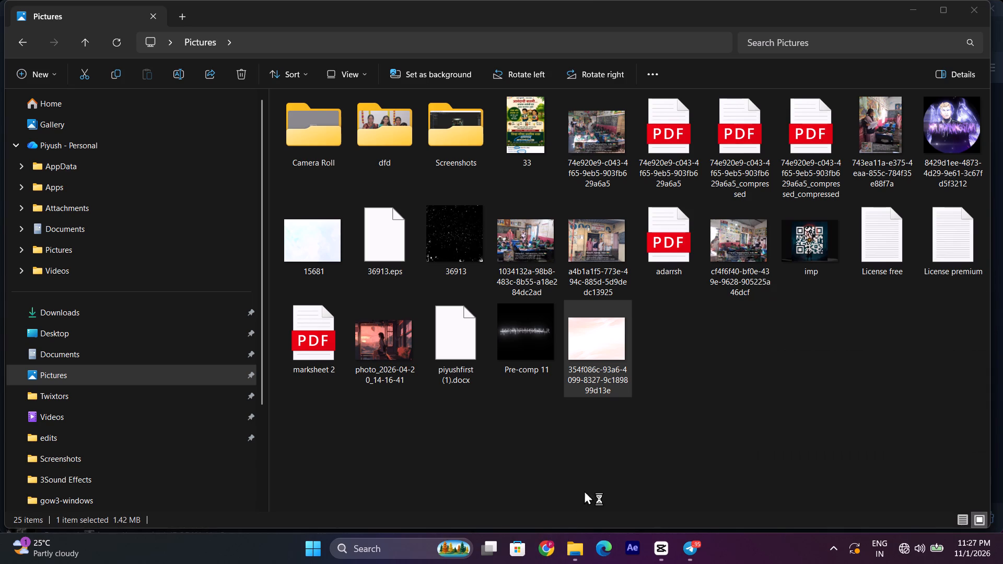
{"action": "left_click", "coordinate": [937, 539]}
{"action": "left_click", "coordinate": [833, 303]}
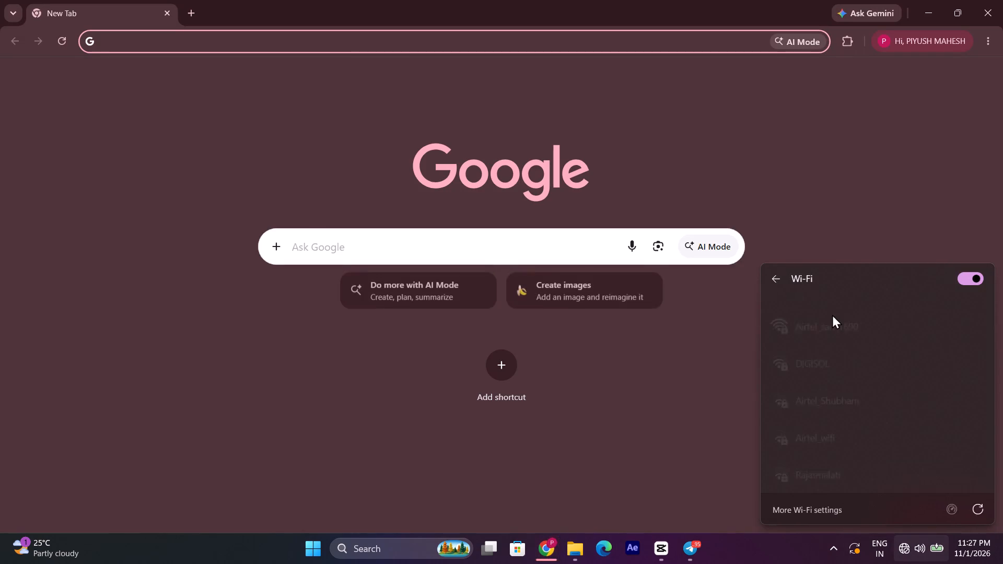
{"action": "left_click", "coordinate": [833, 311]}
{"action": "left_click", "coordinate": [914, 368]}
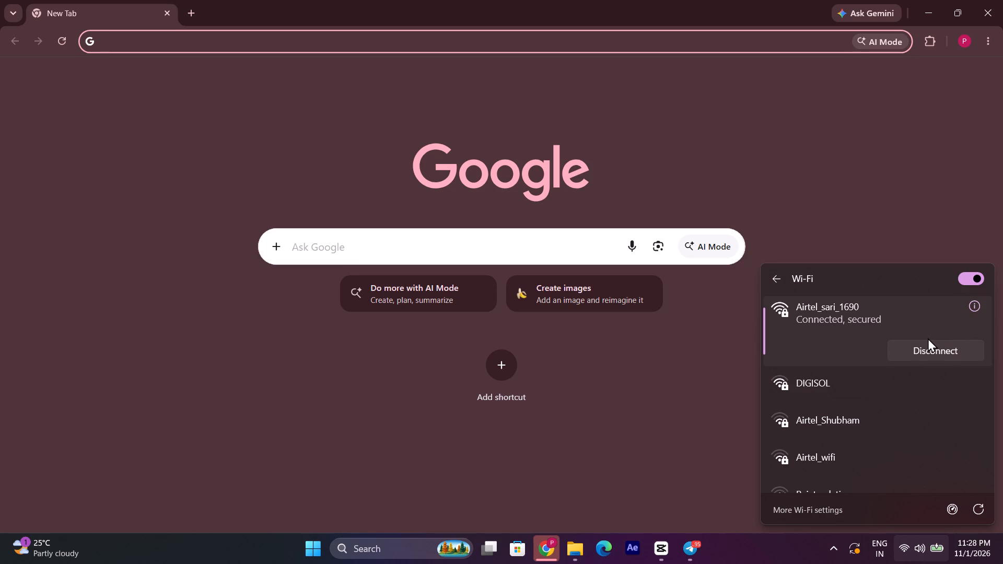
Run the earlier Google search for yt again and open the YouTube site from its results.
{"action": "left_click", "coordinate": [400, 263]}
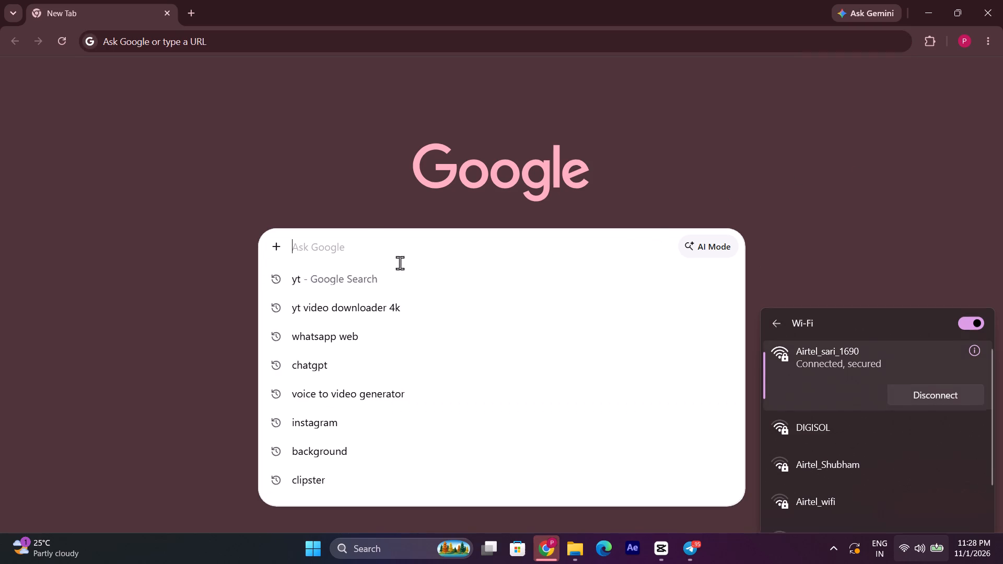
{"action": "left_click", "coordinate": [378, 279]}
{"action": "left_click", "coordinate": [143, 210]}
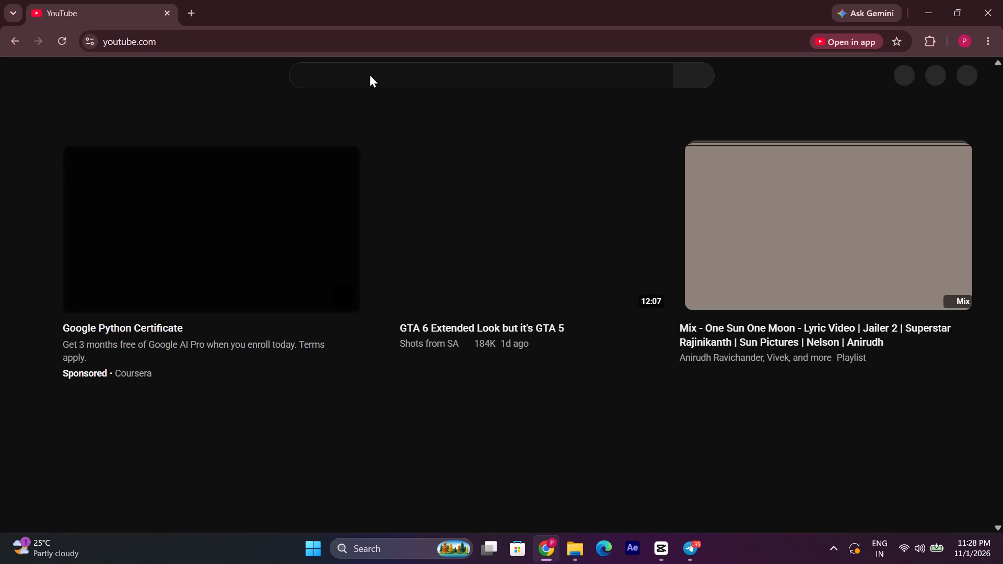
Search YouTube for "fredoka font for ae".
{"action": "left_click", "coordinate": [369, 74]}
{"action": "left_click", "coordinate": [768, 87]}
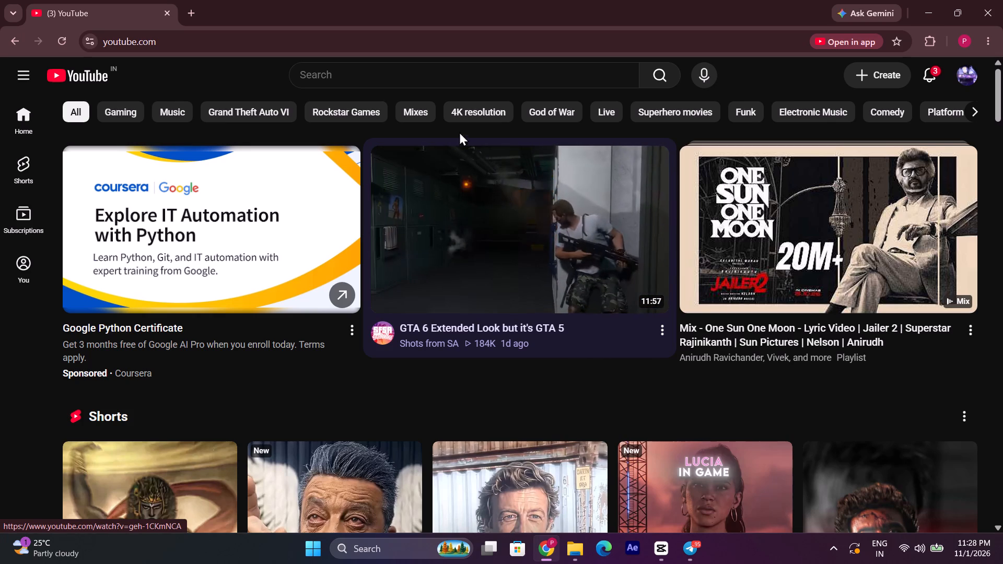
{"action": "left_click", "coordinate": [447, 77]}
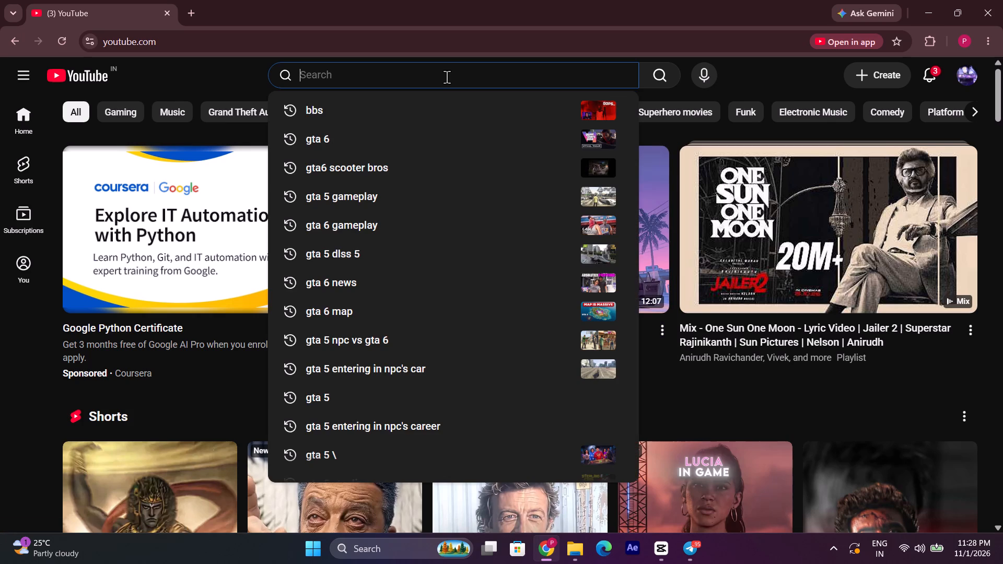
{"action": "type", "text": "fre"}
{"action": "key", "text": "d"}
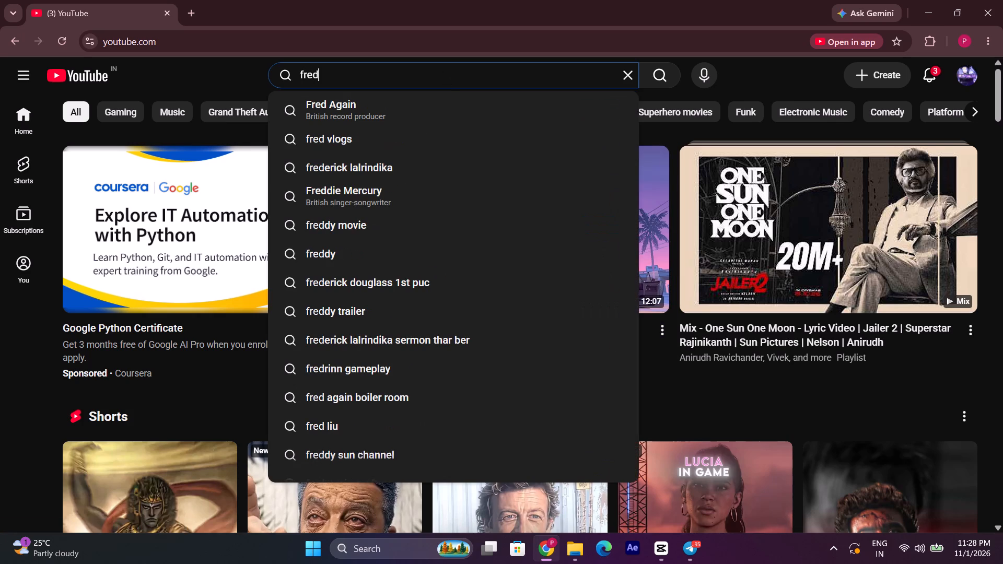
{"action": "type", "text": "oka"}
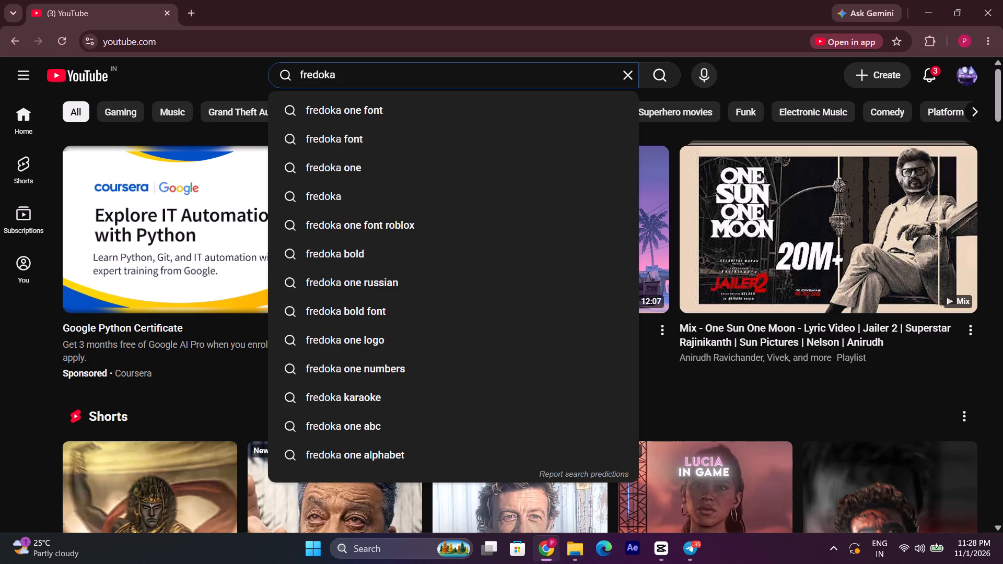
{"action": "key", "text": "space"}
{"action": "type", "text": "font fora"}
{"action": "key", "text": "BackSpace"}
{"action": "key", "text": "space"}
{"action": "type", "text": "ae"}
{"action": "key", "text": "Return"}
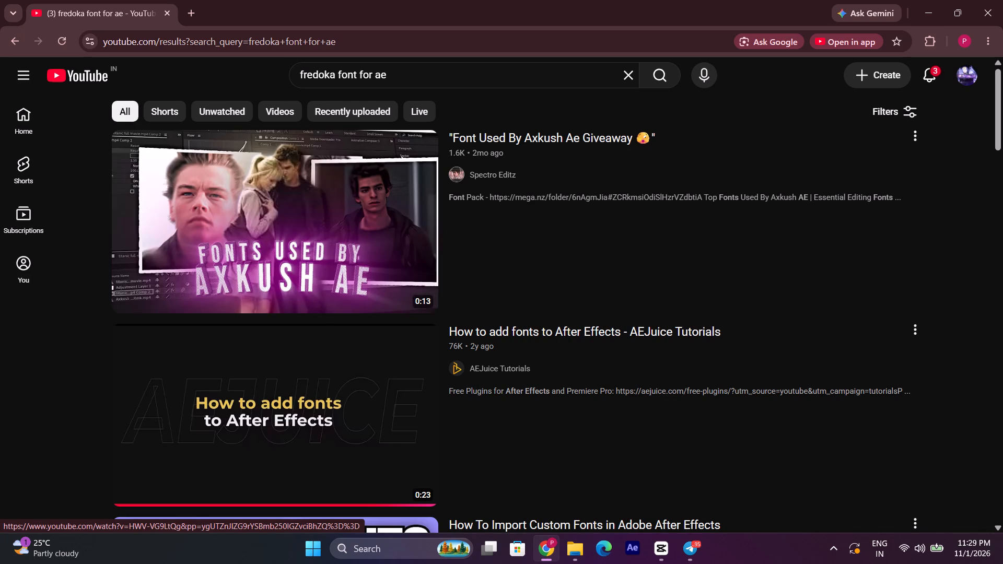
Open the AEJuice video "How to add fonts to After Effects" and watch it in full screen.
{"action": "left_click", "coordinate": [339, 444]}
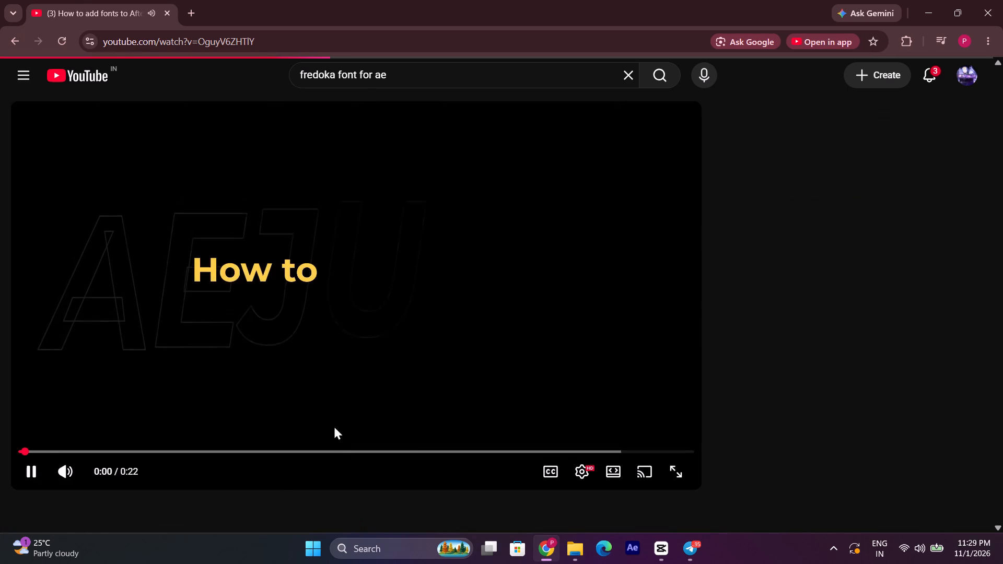
{"action": "scroll", "coordinate": [325, 416], "scroll_direction": "down", "scroll_amount": 1}
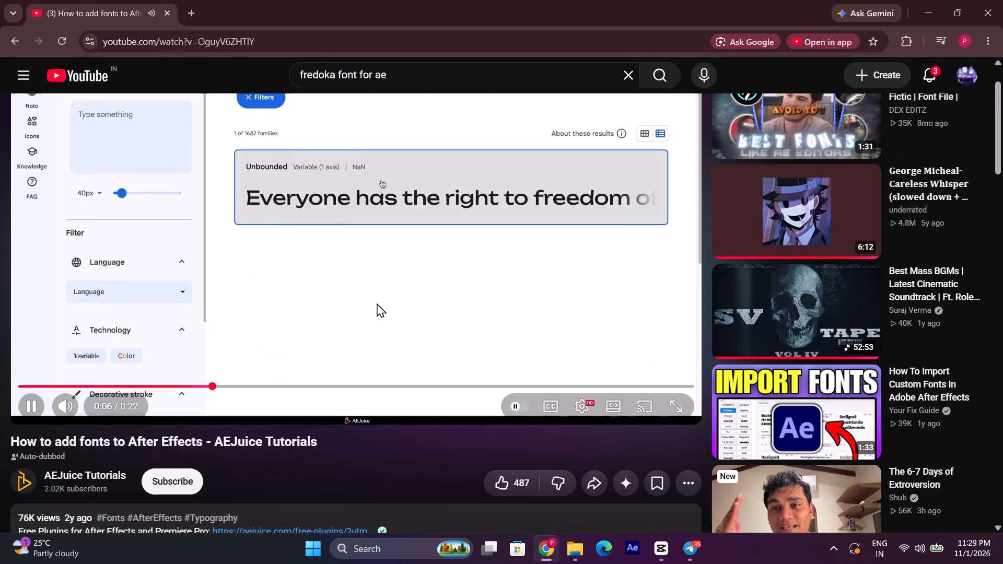
{"action": "left_click", "coordinate": [377, 303]}
{"action": "left_click", "coordinate": [679, 402]}
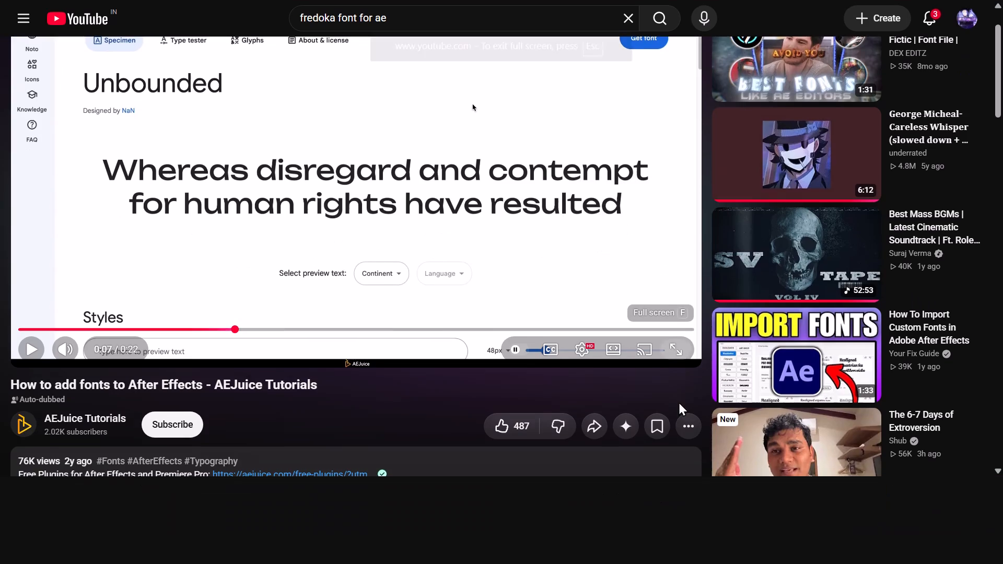
{"action": "key", "text": "space"}
{"action": "key", "text": "space"}
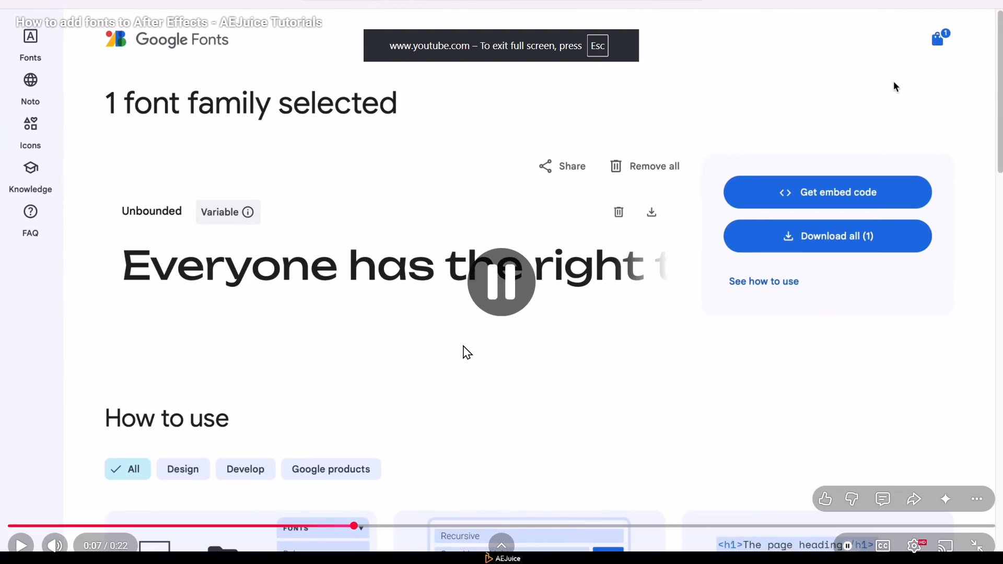
{"action": "key", "text": "space"}
{"action": "key", "text": "space"}
{"action": "key", "text": "space"}
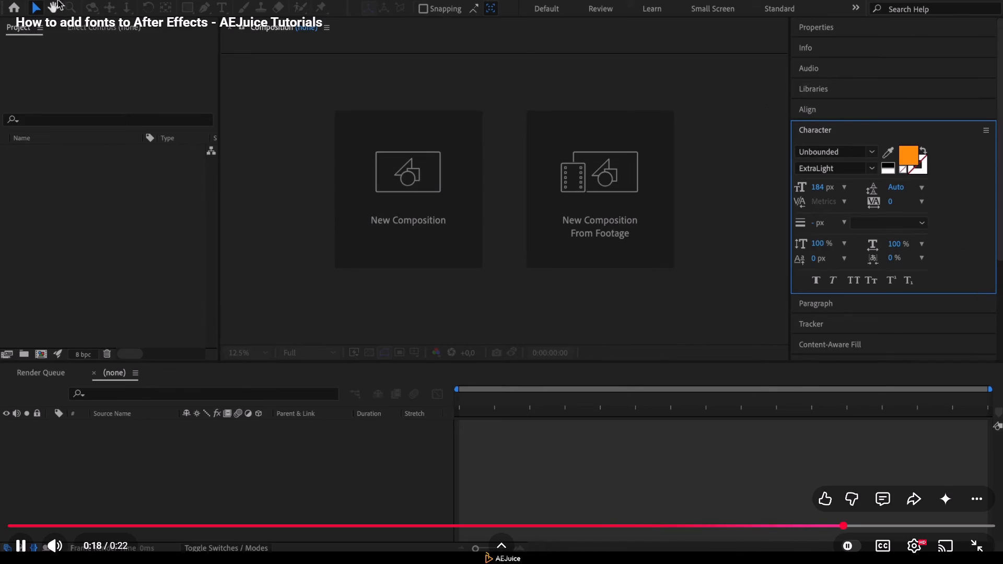
Rewind the tutorial to review the Google Fonts download part around 0:08, and exit full screen.
{"action": "left_click", "coordinate": [684, 523]}
{"action": "left_click", "coordinate": [598, 522]}
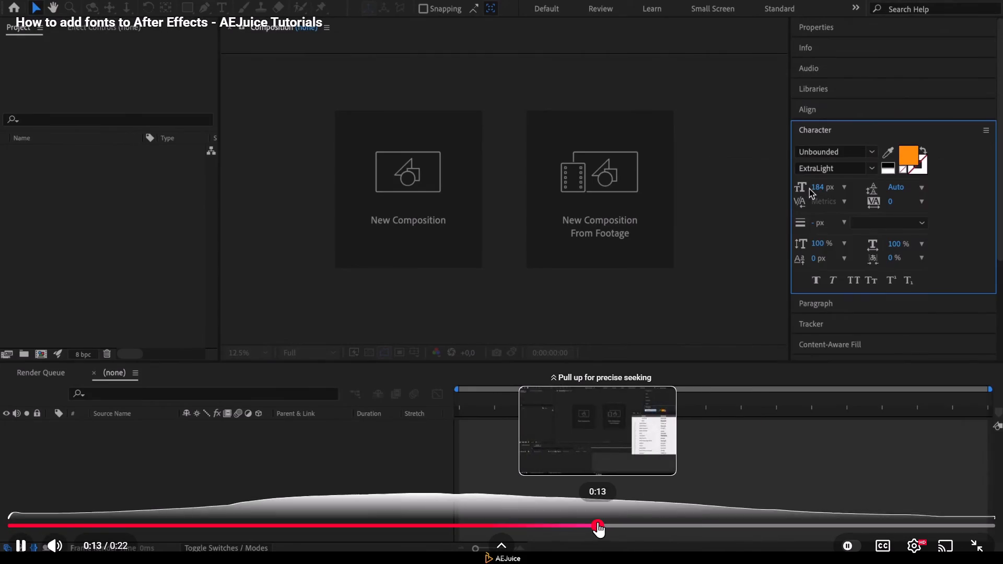
{"action": "left_click", "coordinate": [461, 524]}
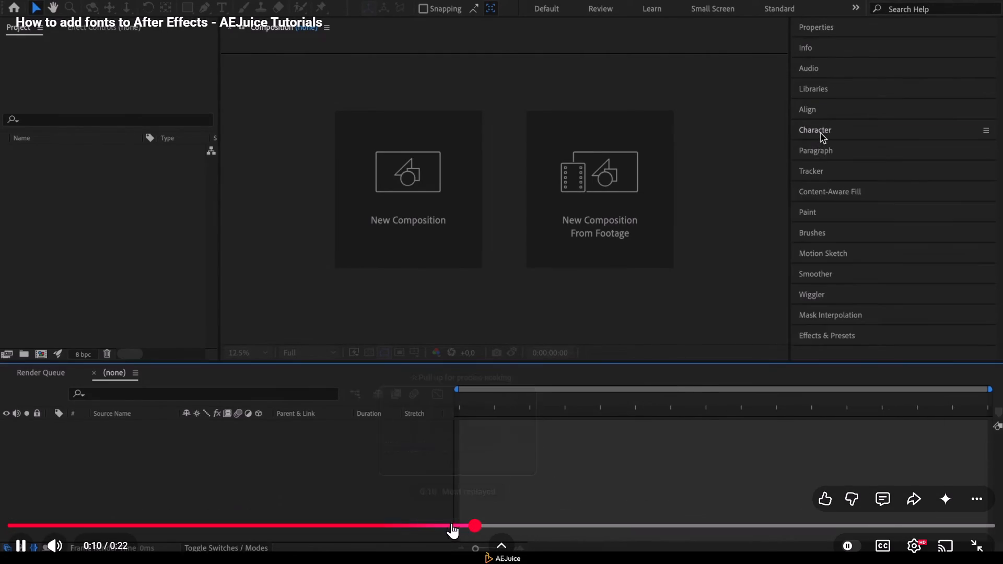
{"action": "left_click", "coordinate": [396, 523]}
{"action": "key", "text": "space"}
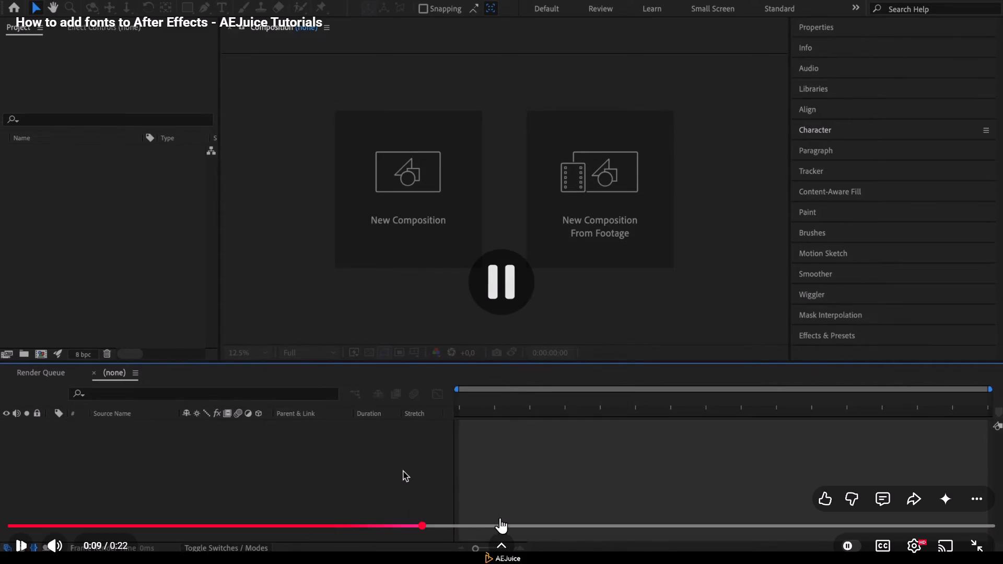
{"action": "left_click", "coordinate": [351, 520]}
{"action": "key", "text": "space"}
{"action": "key", "text": "space"}
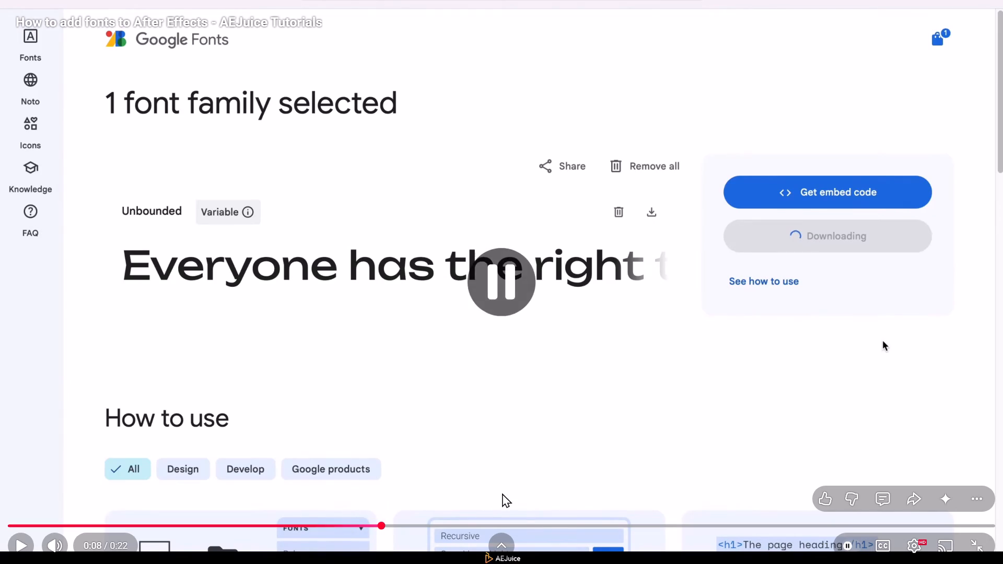
{"action": "key", "text": "space"}
{"action": "key", "text": "space"}
{"action": "left_click", "coordinate": [967, 544]}
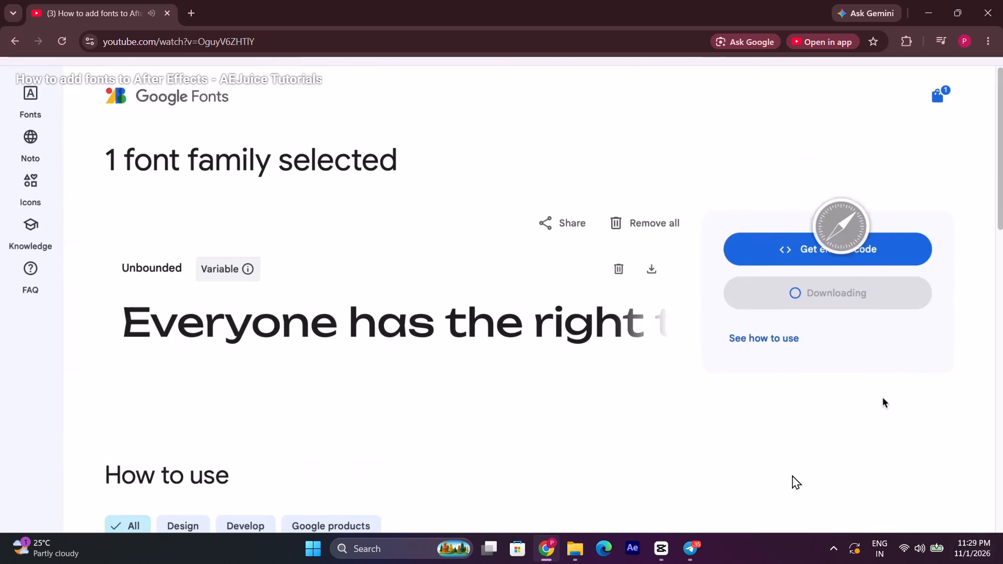
Search Google for "fredoka" in a new tab and open the Fredoka specimen page on Google Fonts.
{"action": "left_click", "coordinate": [182, 14]}
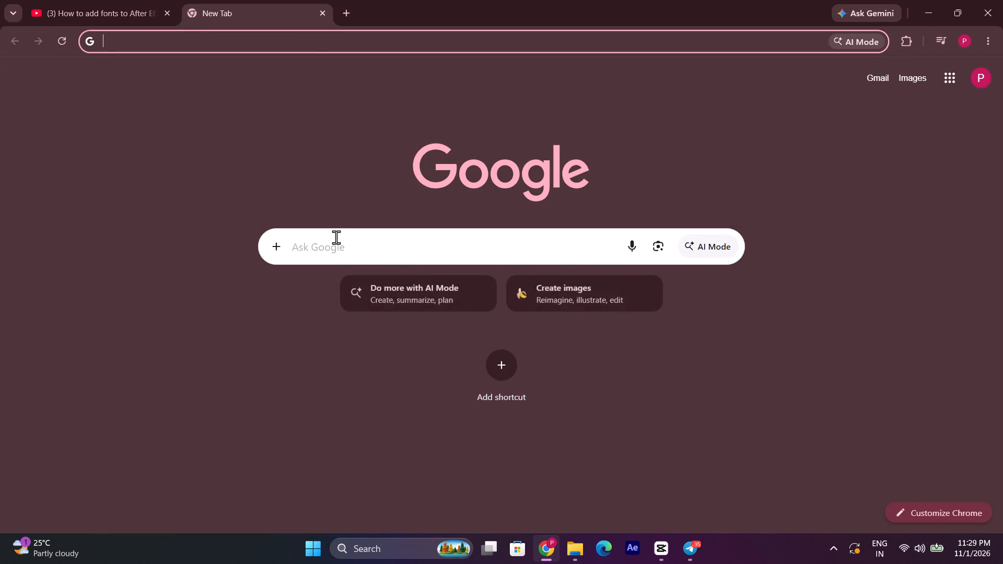
{"action": "left_click", "coordinate": [336, 261]}
{"action": "type", "text": "fr"}
{"action": "type", "text": "ed"}
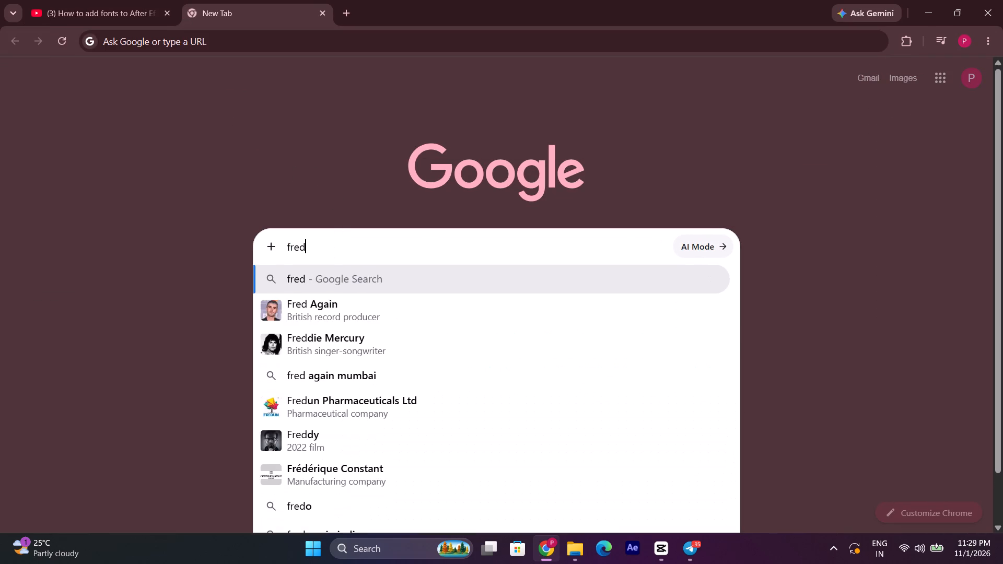
{"action": "type", "text": "oka"}
{"action": "key", "text": "Return"}
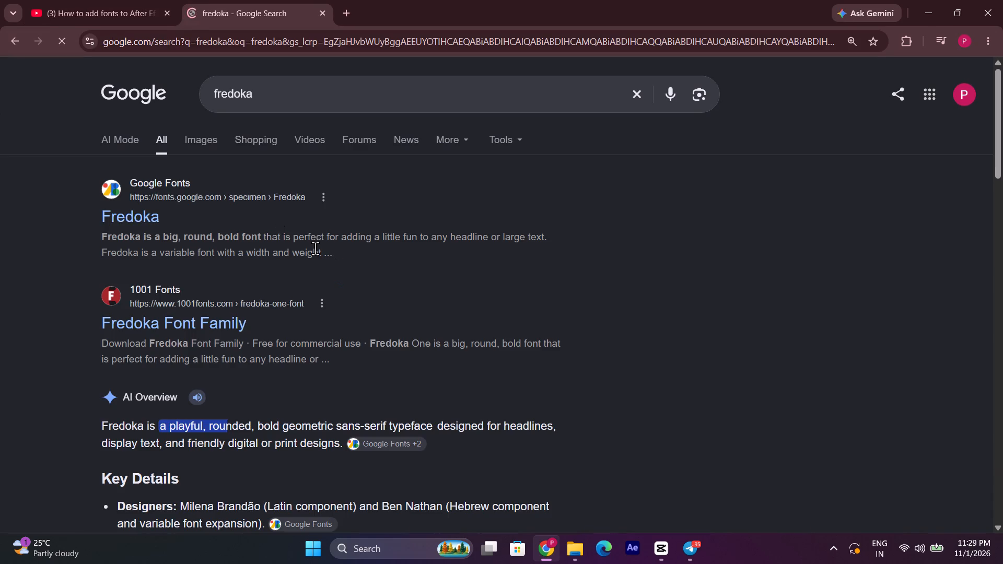
{"action": "left_click", "coordinate": [145, 194]}
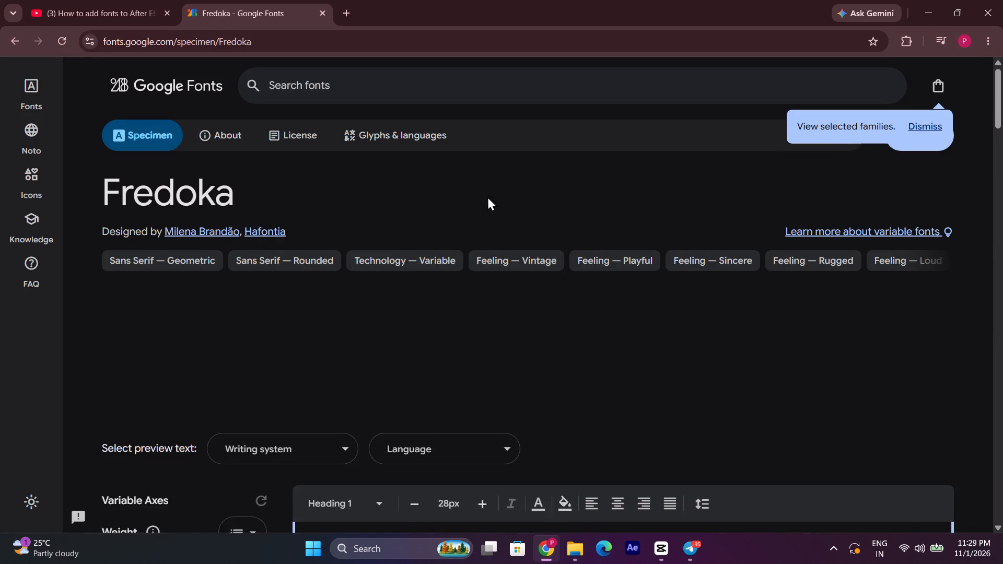
Look over the Fredoka styles, get the font and download the whole family, checking it in the recent downloads.
{"action": "scroll", "coordinate": [522, 304], "scroll_direction": "down", "scroll_amount": 7}
{"action": "scroll", "coordinate": [559, 310], "scroll_direction": "up", "scroll_amount": 3}
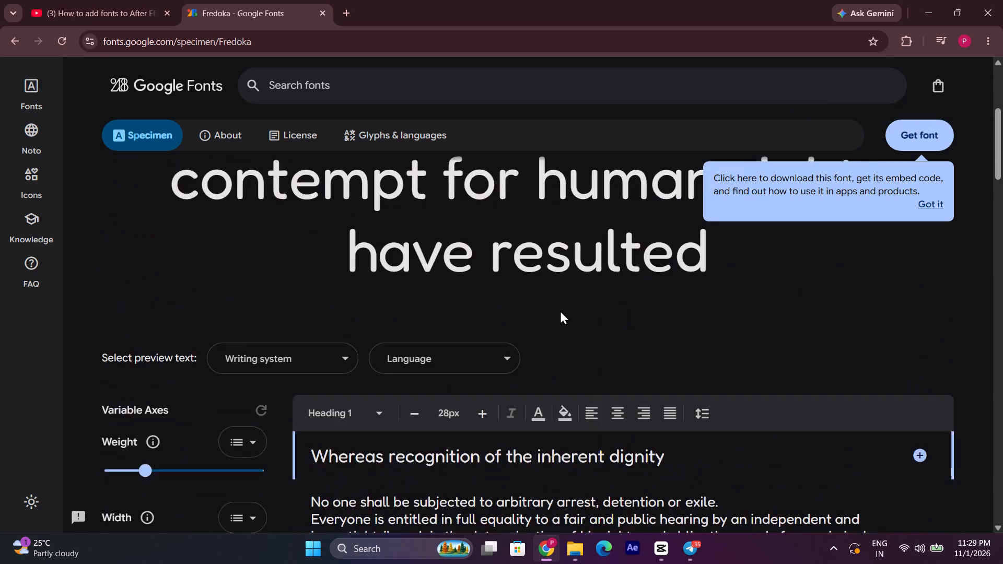
{"action": "scroll", "coordinate": [560, 310], "scroll_direction": "up", "scroll_amount": 2}
{"action": "scroll", "coordinate": [560, 310], "scroll_direction": "down", "scroll_amount": 14}
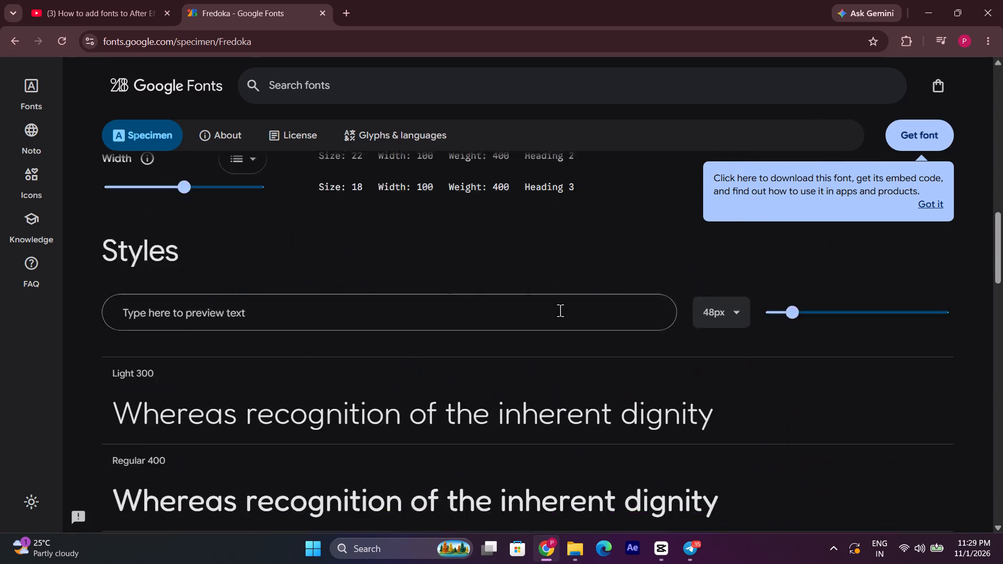
{"action": "scroll", "coordinate": [560, 310], "scroll_direction": "down", "scroll_amount": 2}
{"action": "scroll", "coordinate": [560, 310], "scroll_direction": "up", "scroll_amount": 8}
{"action": "left_click", "coordinate": [936, 134]}
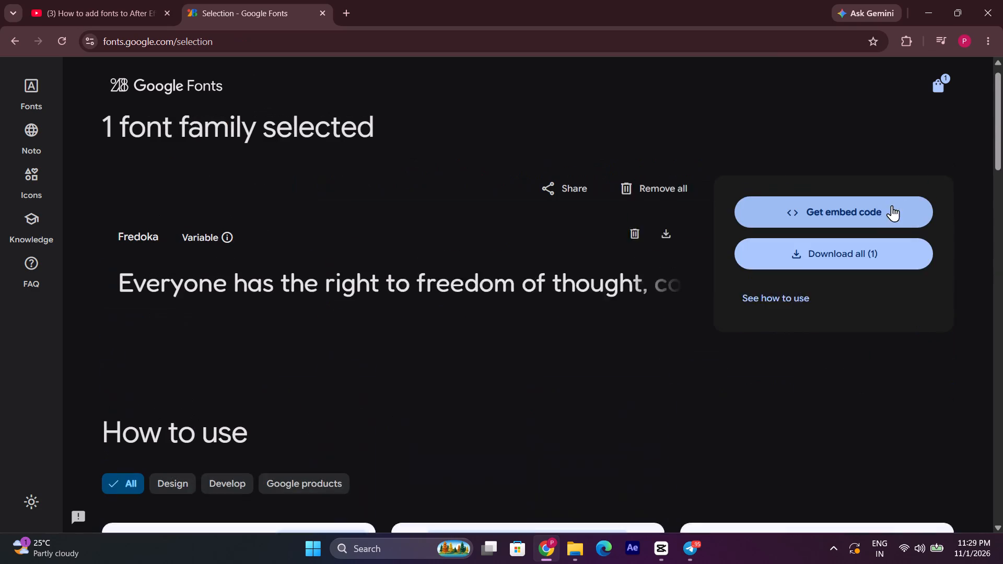
{"action": "left_click", "coordinate": [856, 281]}
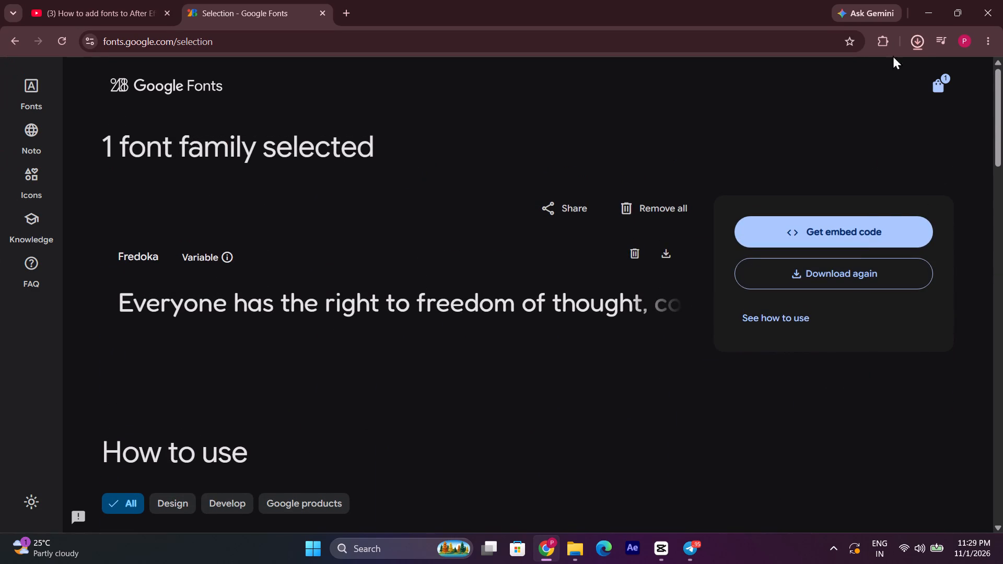
{"action": "left_click", "coordinate": [924, 38]}
{"action": "left_click", "coordinate": [916, 42]}
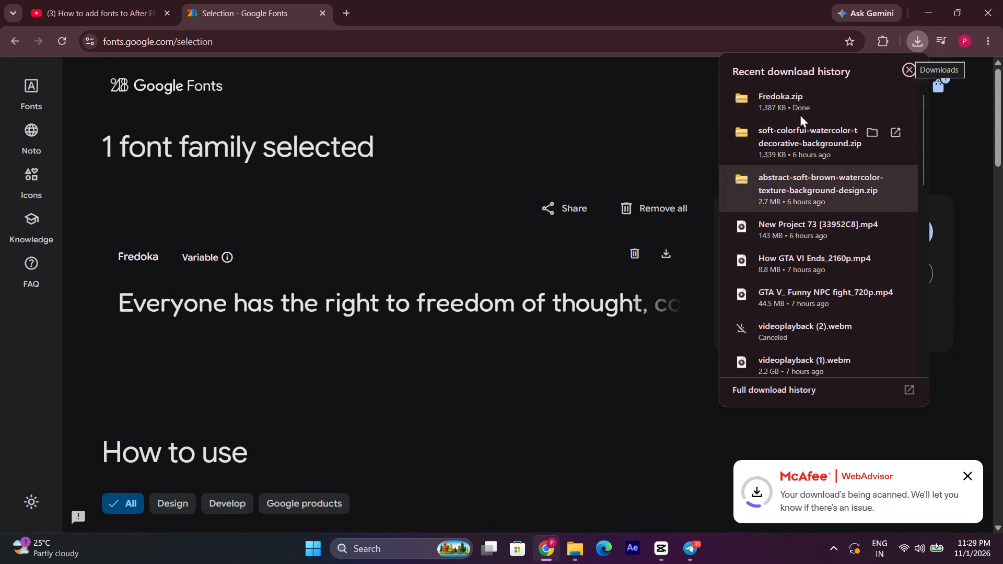
Switch to File Explorer and move the Fredoka zip from Downloads into the editing folder under Videos.
{"action": "left_click", "coordinate": [579, 552]}
{"action": "left_click", "coordinate": [428, 471]}
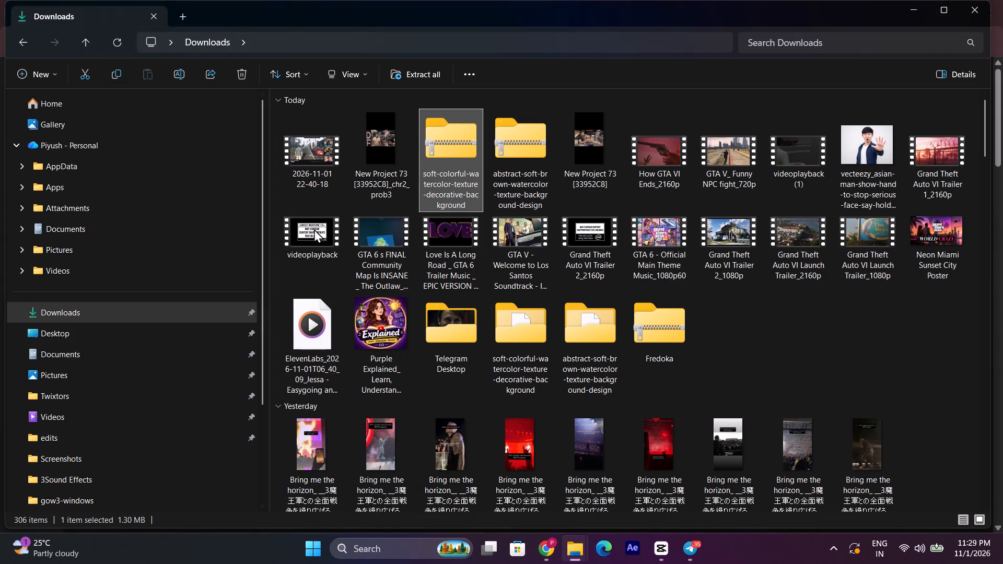
{"action": "left_click", "coordinate": [659, 343]}
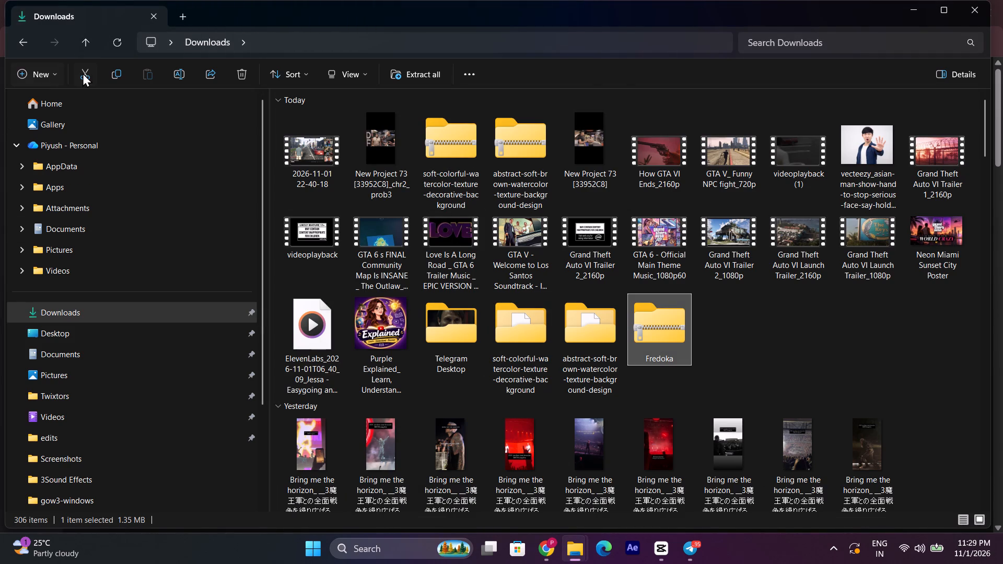
{"action": "left_click", "coordinate": [83, 73]}
{"action": "left_click", "coordinate": [59, 418]}
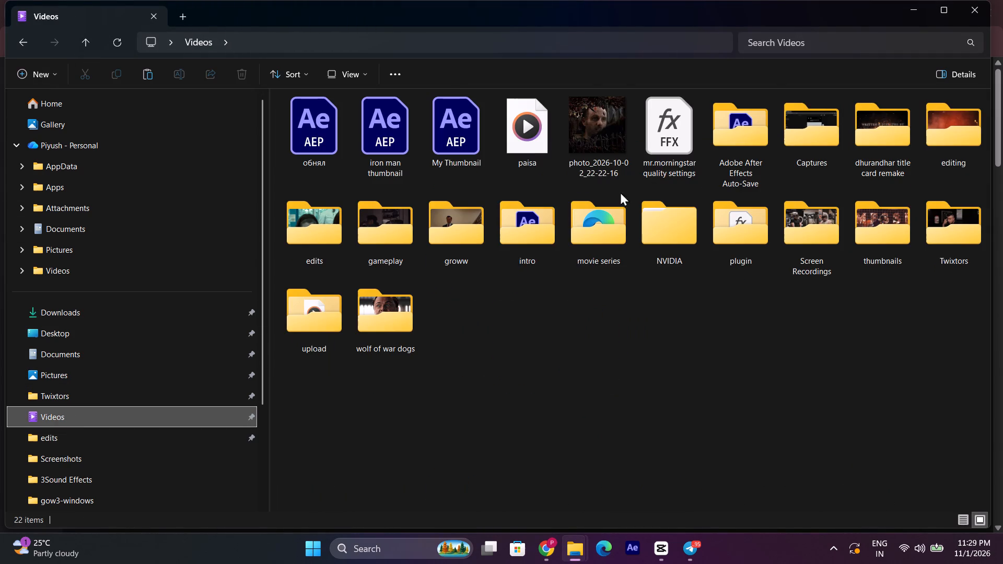
{"action": "double_click", "coordinate": [971, 152]}
{"action": "left_click", "coordinate": [754, 347]}
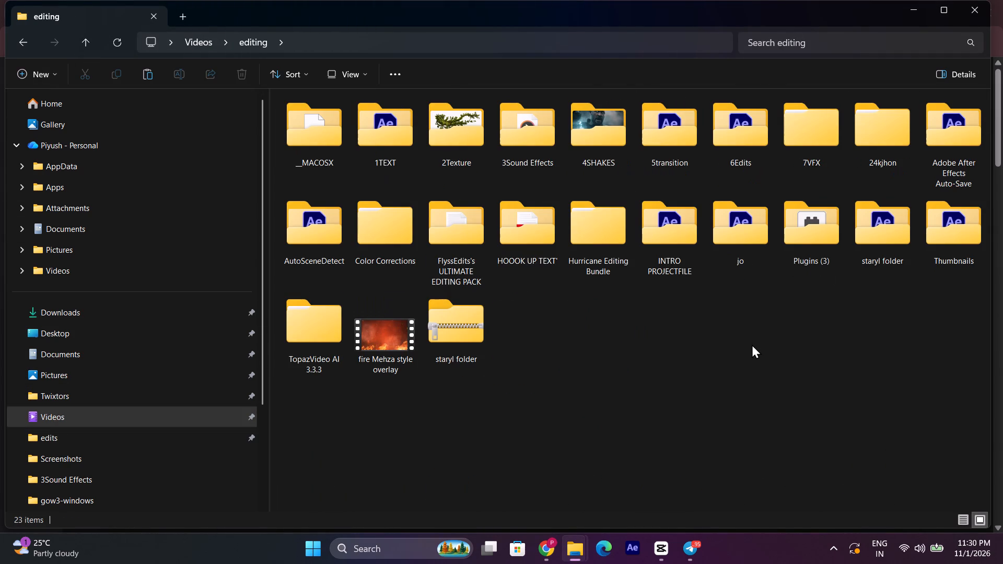
{"action": "key", "text": "ctrl+v"}
Open the Fredoka zip to view its contents, and return to the editing folder.
{"action": "double_click", "coordinate": [496, 334]}
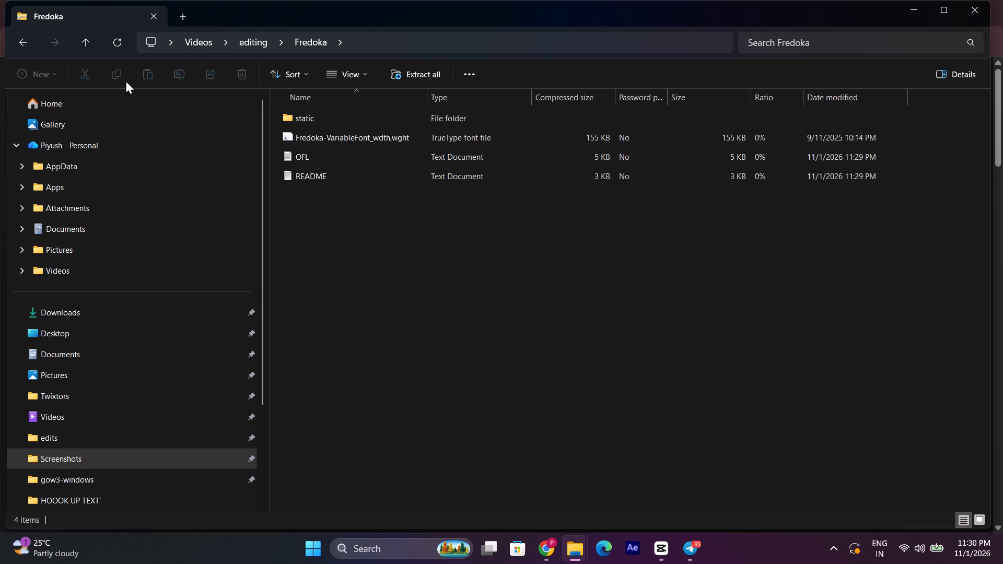
{"action": "left_click", "coordinate": [13, 42]}
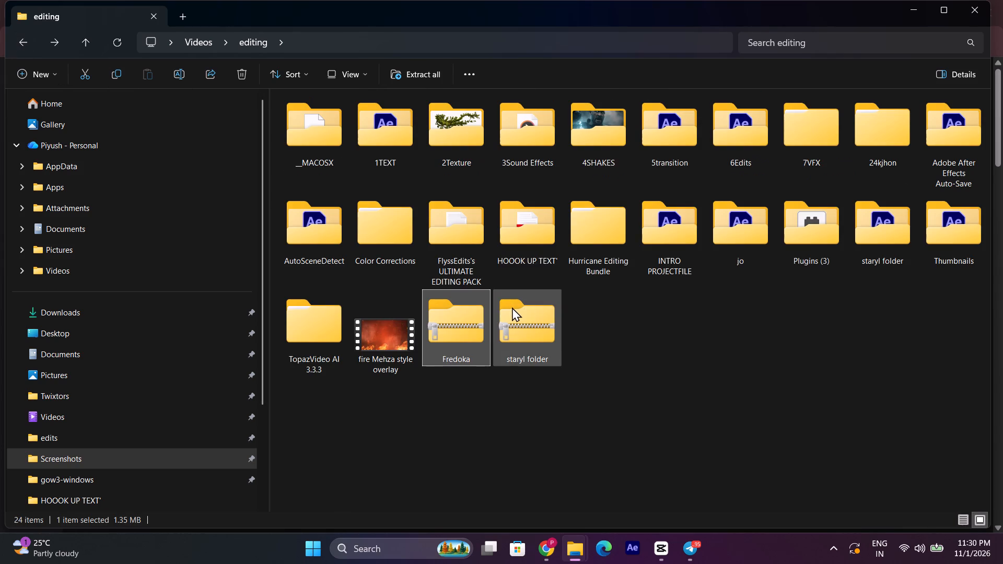
{"action": "right_click", "coordinate": [508, 308]}
{"action": "left_click", "coordinate": [464, 335]}
{"action": "right_click", "coordinate": [464, 334]}
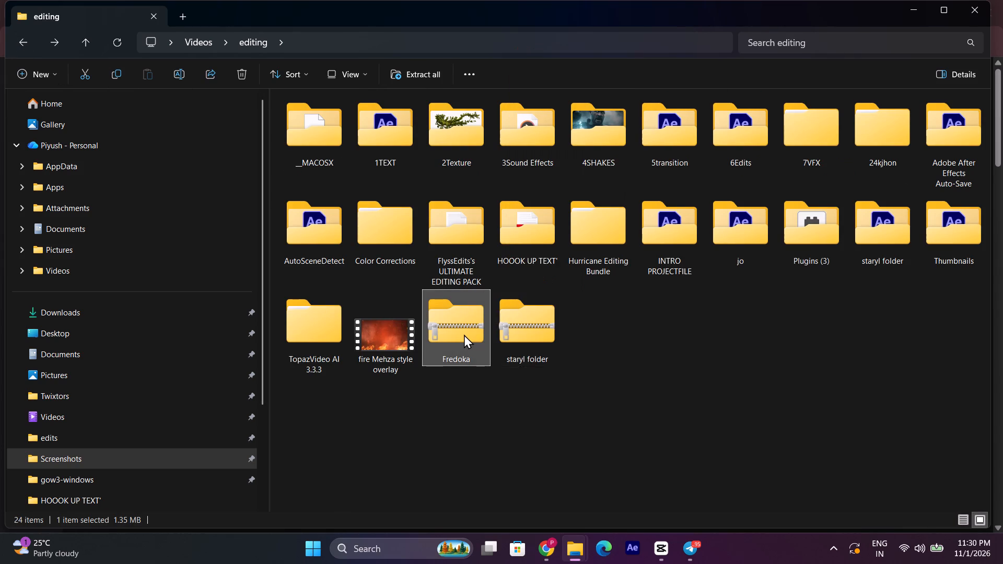
Create a new folder named "fony" inside the editing folder.
{"action": "left_click", "coordinate": [41, 72]}
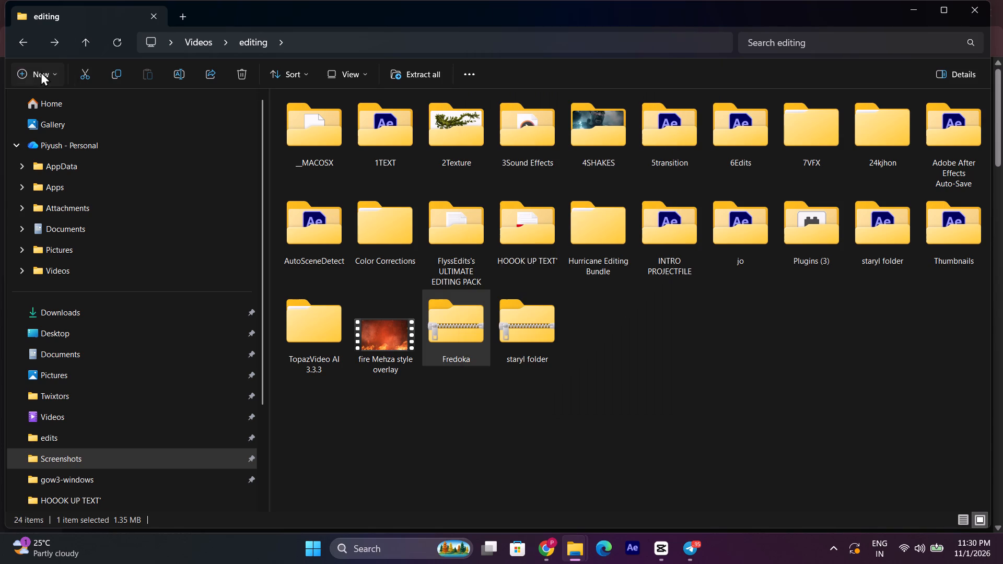
{"action": "left_click", "coordinate": [66, 108]}
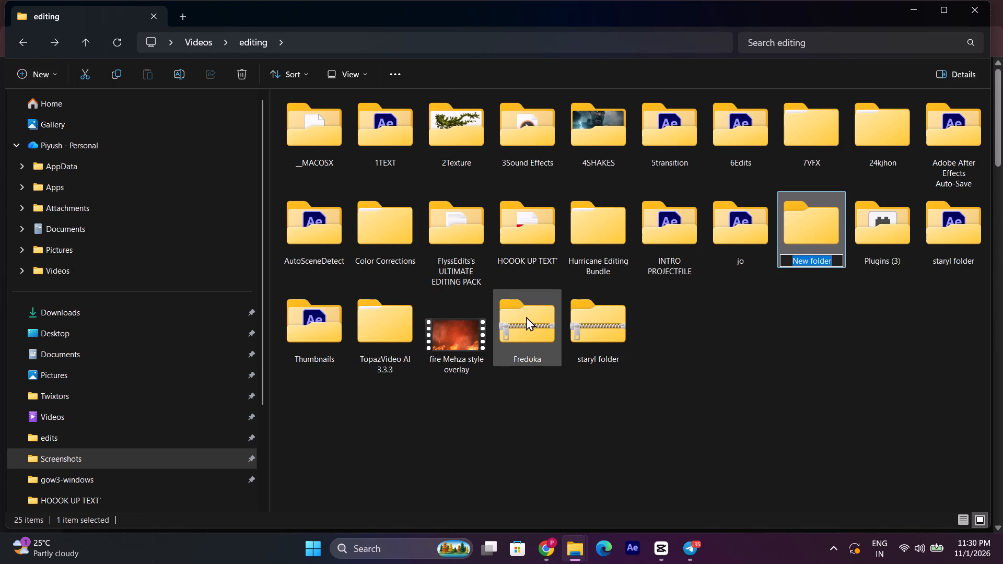
{"action": "type", "text": "fony"}
{"action": "key", "text": "Return"}
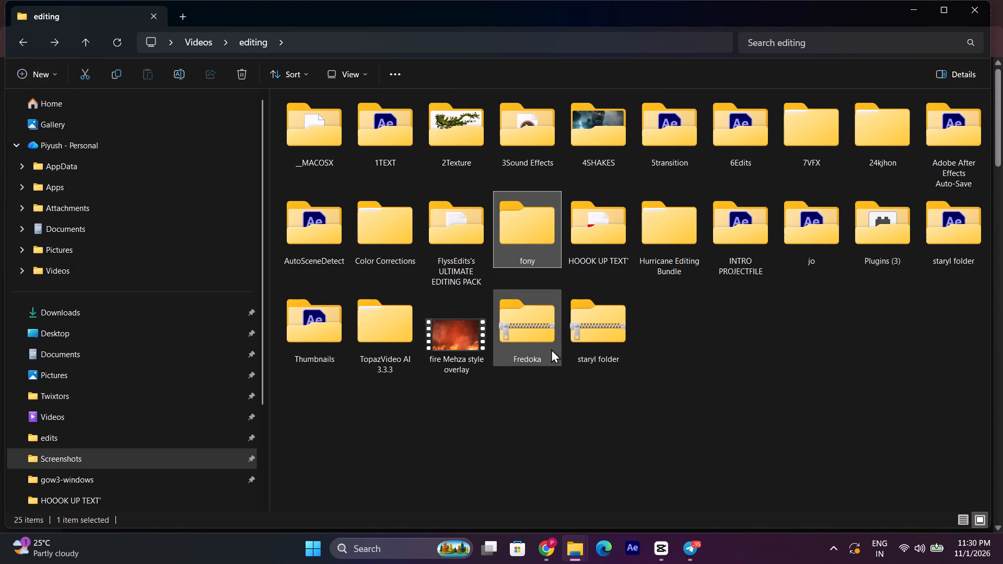
Move the Fredoka zip from the editing folder into the fony folder.
{"action": "left_click", "coordinate": [551, 349]}
{"action": "left_click", "coordinate": [83, 75]}
{"action": "double_click", "coordinate": [517, 231]}
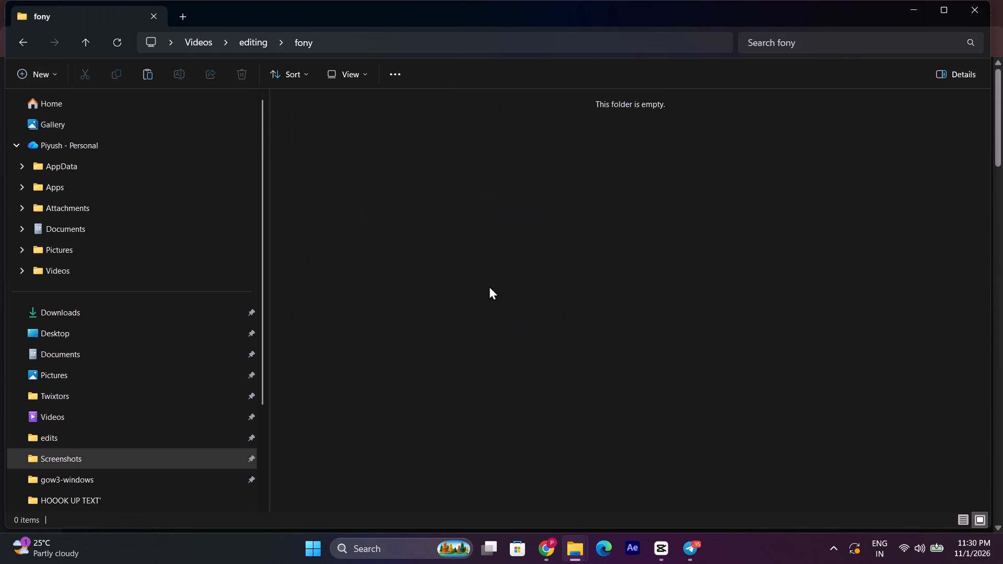
{"action": "key", "text": "ctrl+v"}
Extract the Fredoka zip's contents directly into the fony folder.
{"action": "left_click", "coordinate": [321, 138]}
{"action": "right_click", "coordinate": [321, 138]}
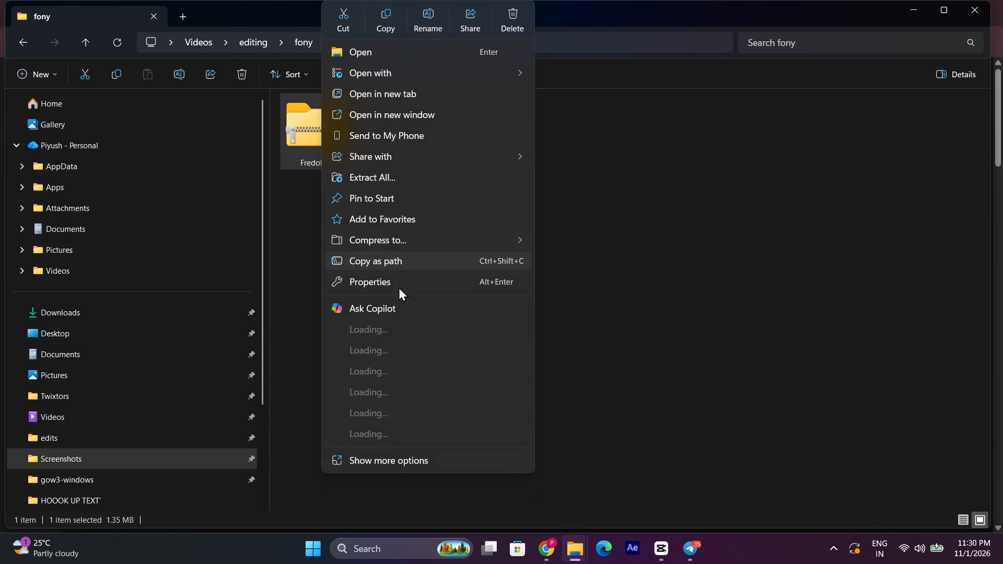
{"action": "left_click", "coordinate": [398, 334]}
{"action": "left_click", "coordinate": [551, 407]}
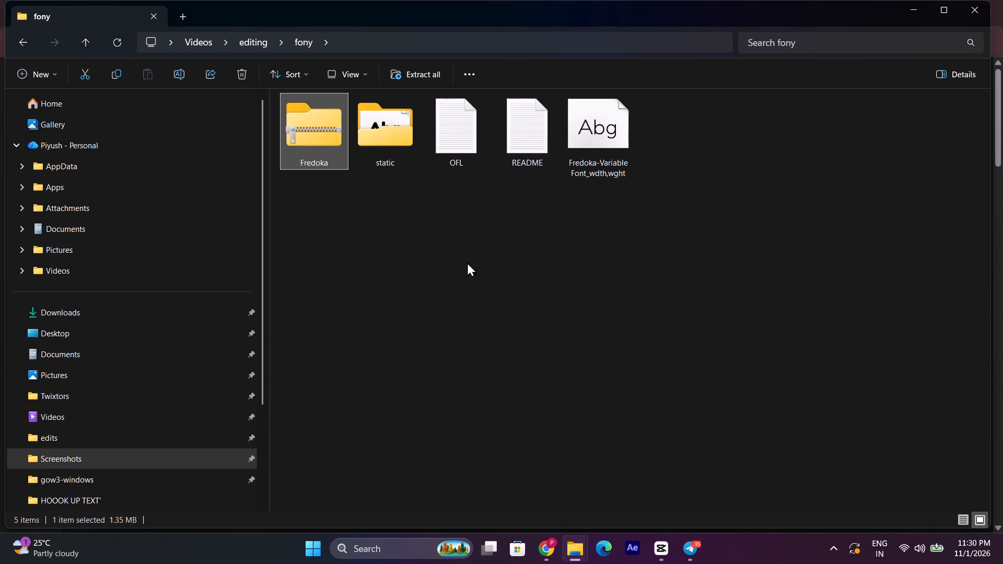
Install the Fredoka-VariableFont_wdth,wght font file, and close the font preview.
{"action": "double_click", "coordinate": [607, 146]}
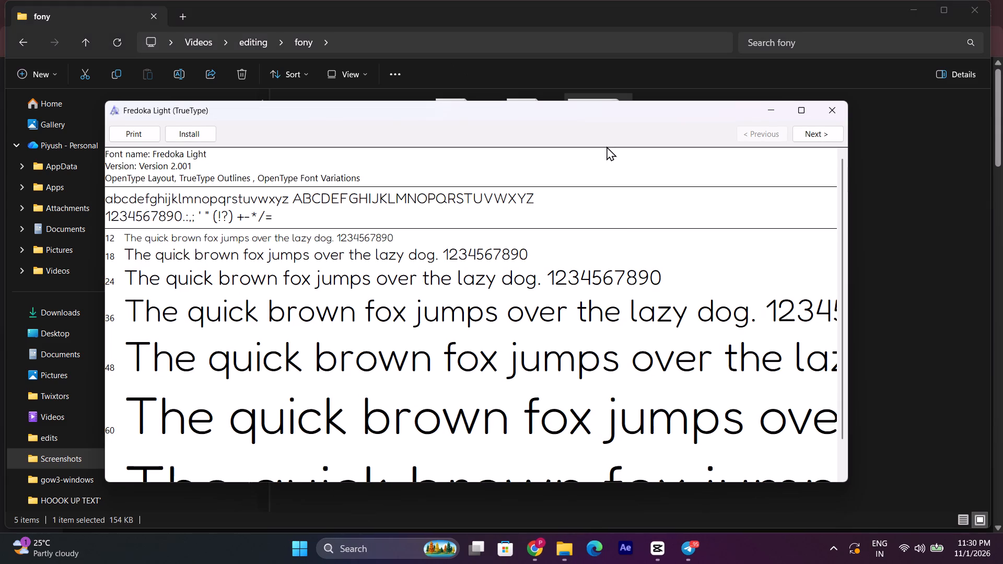
{"action": "left_click", "coordinate": [199, 138]}
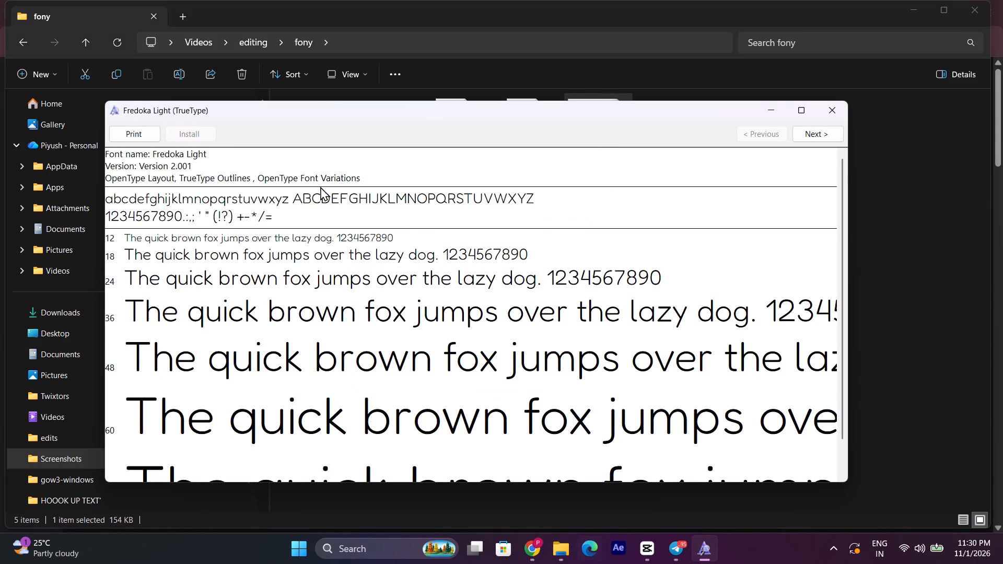
{"action": "left_click", "coordinate": [821, 108]}
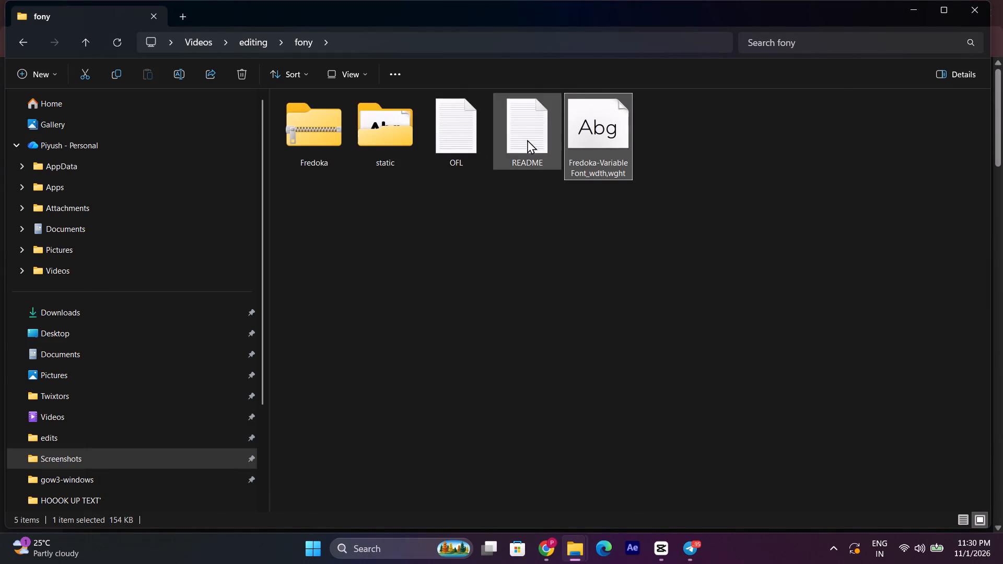
Examine the font files in the static folder and the OFL text file, and return to the fony folder.
{"action": "double_click", "coordinate": [379, 129]}
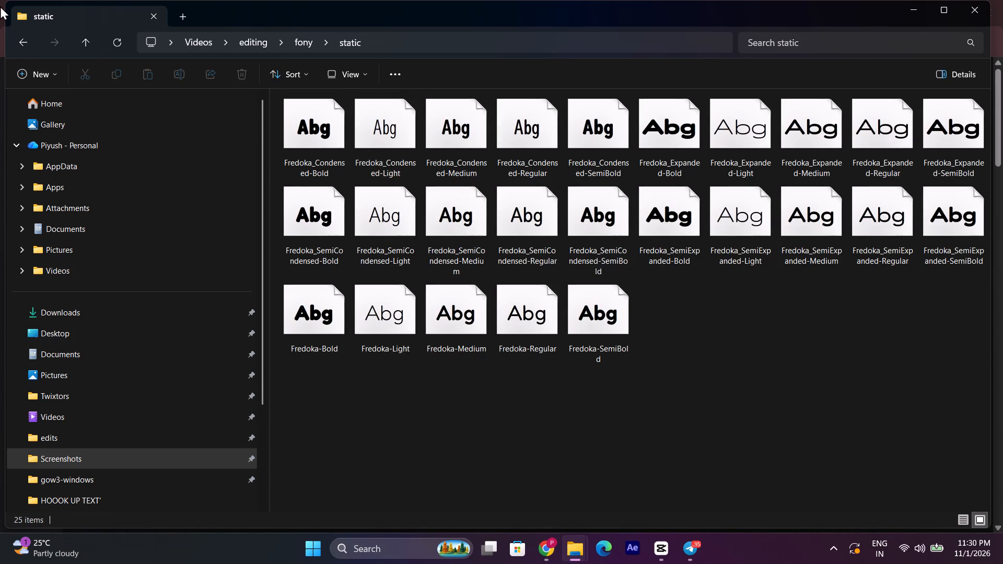
{"action": "left_click", "coordinate": [19, 36]}
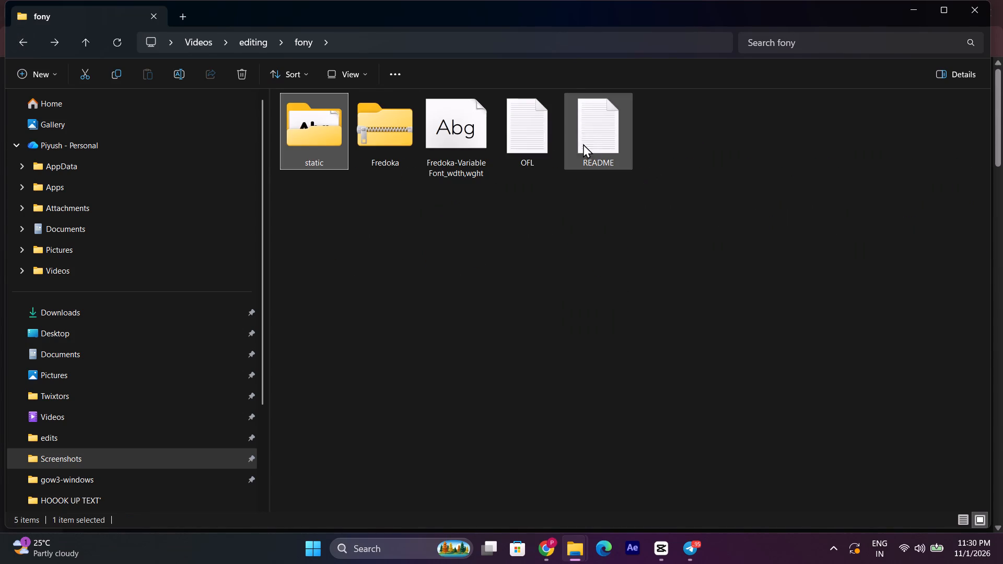
{"action": "left_click", "coordinate": [546, 132]}
{"action": "double_click", "coordinate": [528, 142]}
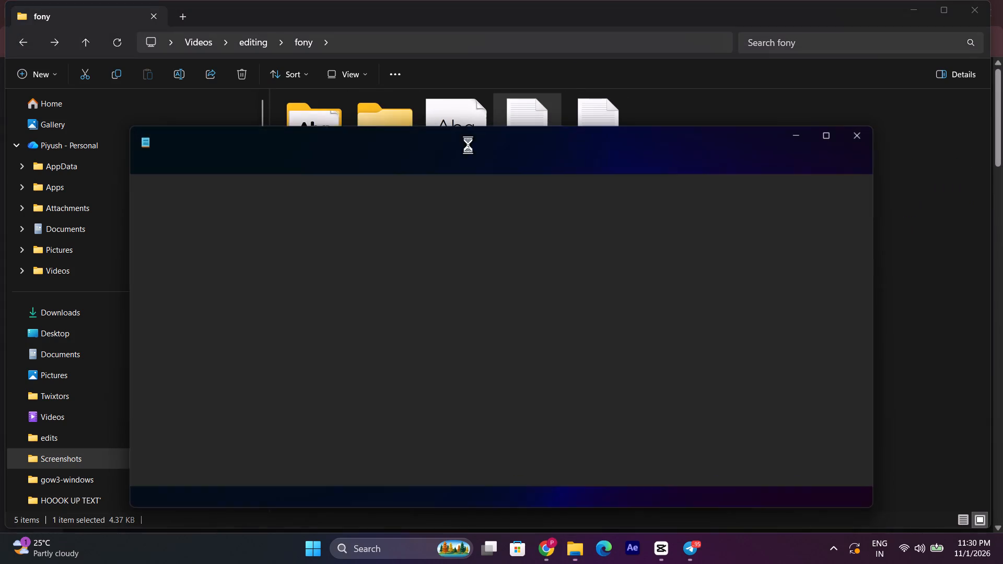
{"action": "left_click", "coordinate": [861, 134]}
Turn off the computer's Wi-Fi connection.
{"action": "left_click_drag", "start_coordinate": [899, 563], "coordinate": [891, 556]}
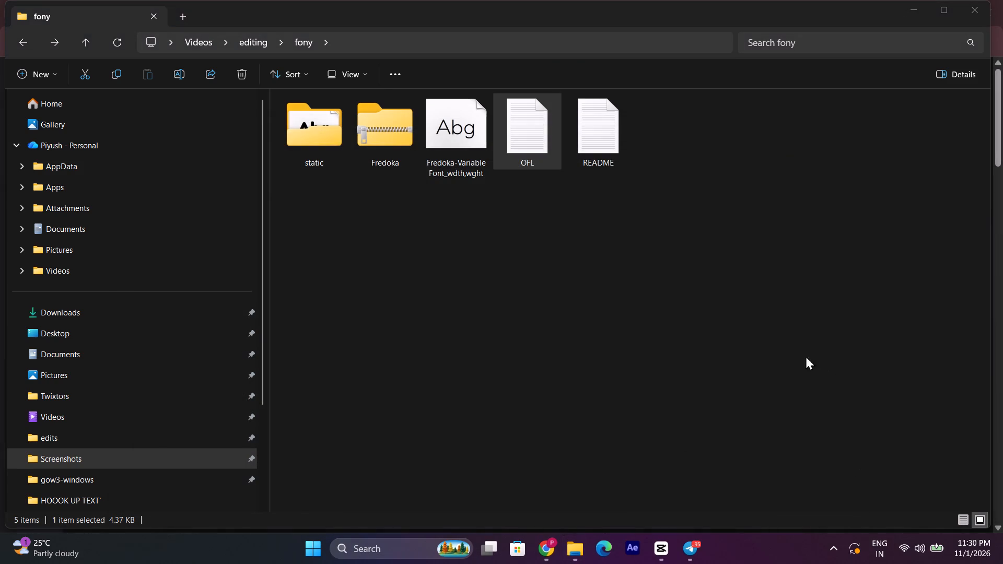
{"action": "left_click", "coordinate": [927, 563]}
{"action": "left_click", "coordinate": [781, 300]}
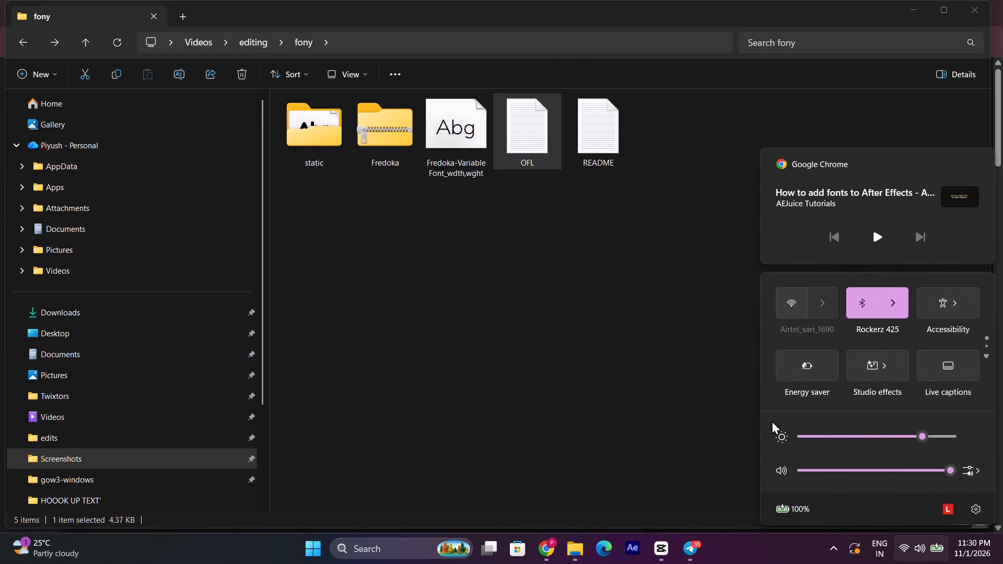
Launch Adobe After Effects, continuing past the crash repair options with a normal start.
{"action": "left_click", "coordinate": [632, 548]}
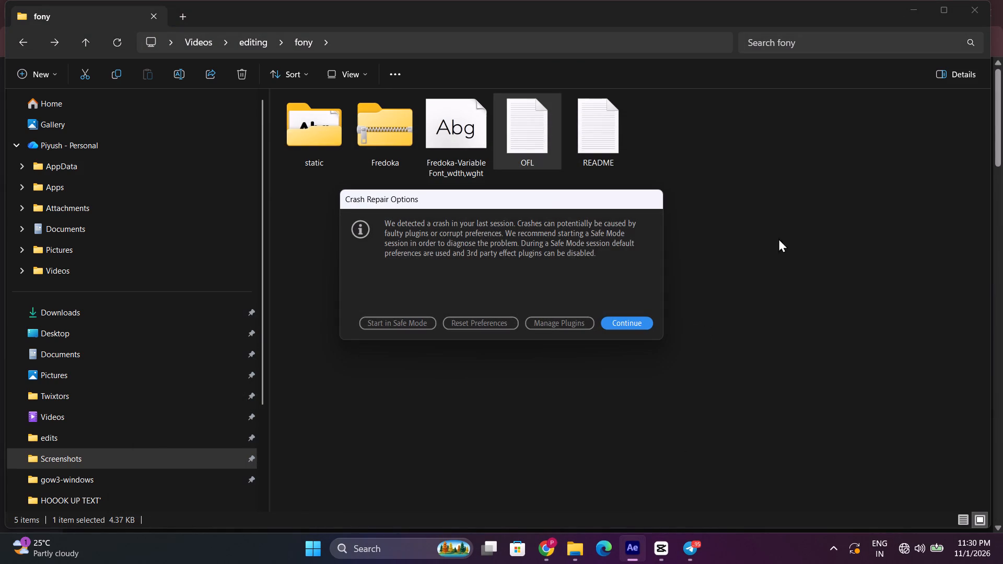
{"action": "left_click", "coordinate": [630, 328]}
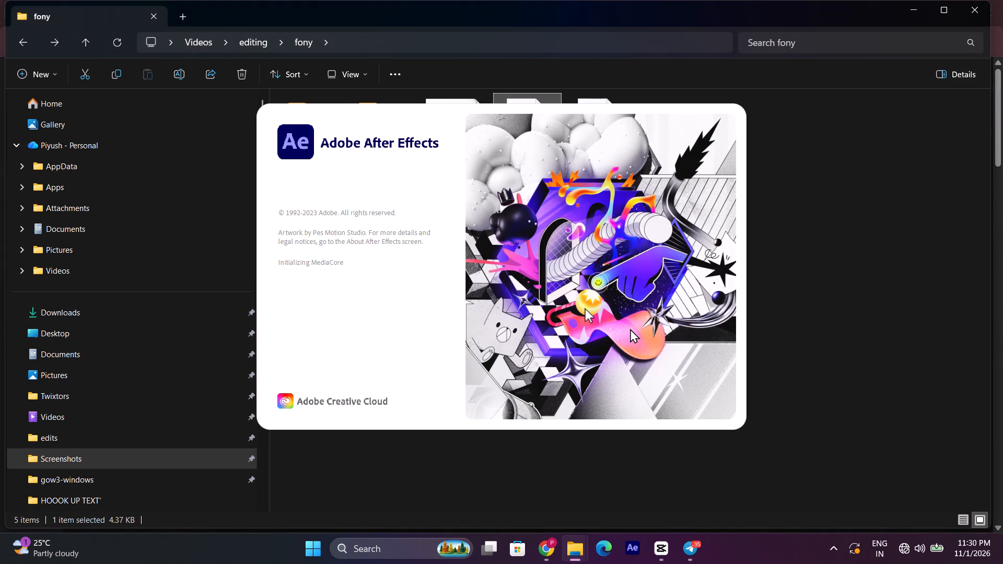
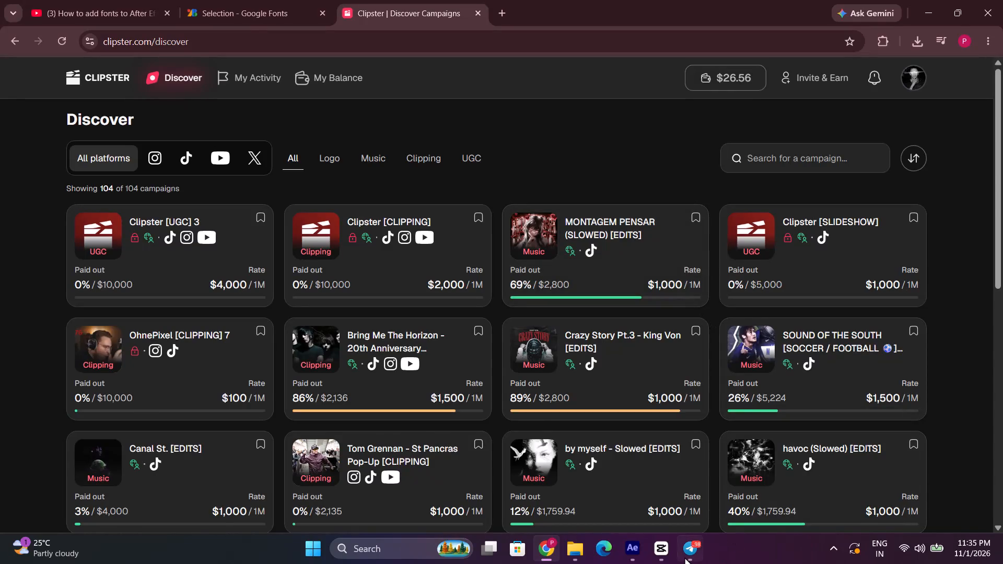
Switch to CapCut and turn off the computer's Wi-Fi connection.
{"action": "left_click", "coordinate": [672, 557]}
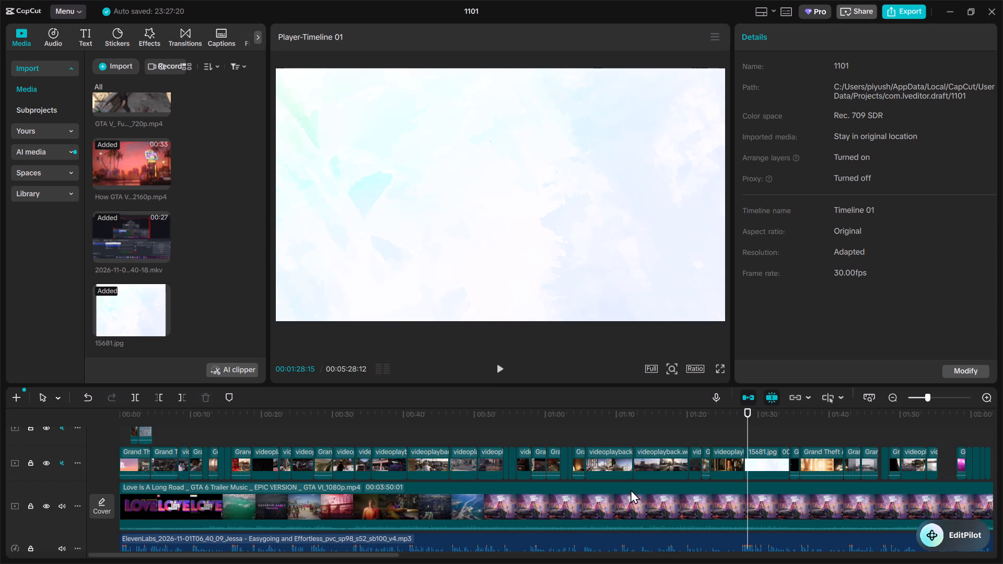
{"action": "left_click", "coordinate": [896, 547]}
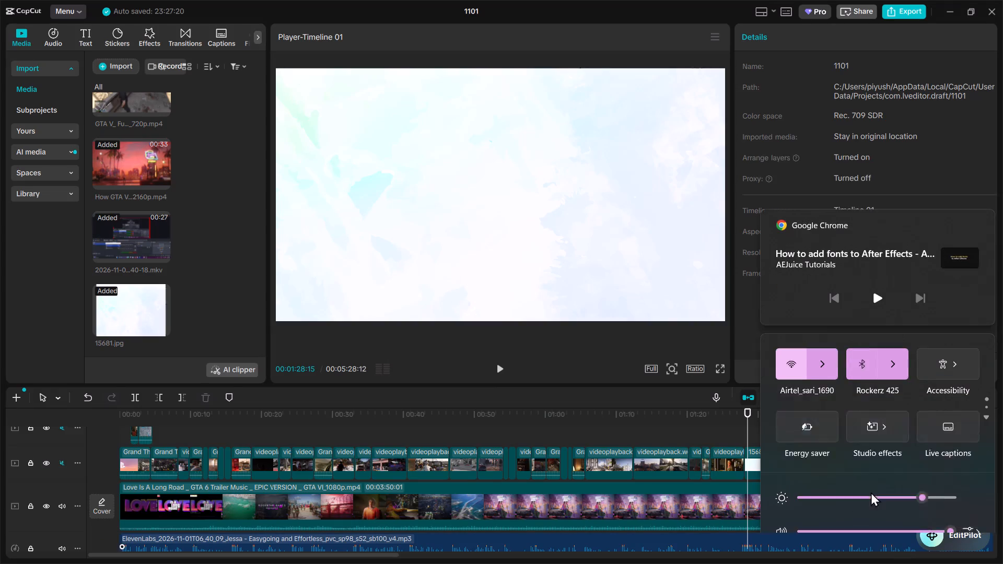
{"action": "left_click", "coordinate": [795, 313]}
{"action": "scroll", "coordinate": [765, 484], "scroll_direction": "up", "scroll_amount": 5}
Switch to After Effects and start importing a file into the empty project, browsing the HOOOK UP TEXT' folder.
{"action": "left_click", "coordinate": [630, 546]}
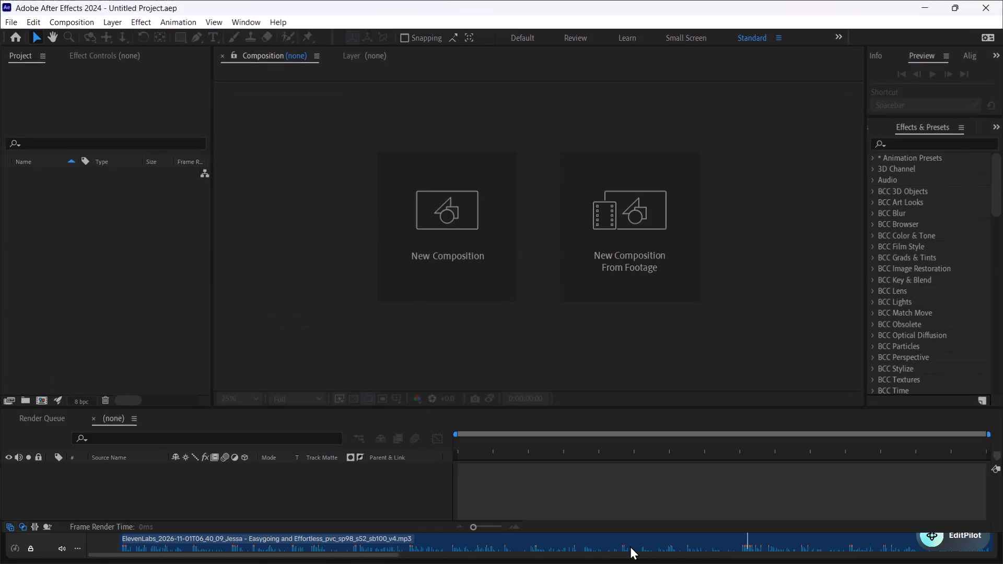
{"action": "double_click", "coordinate": [141, 262]}
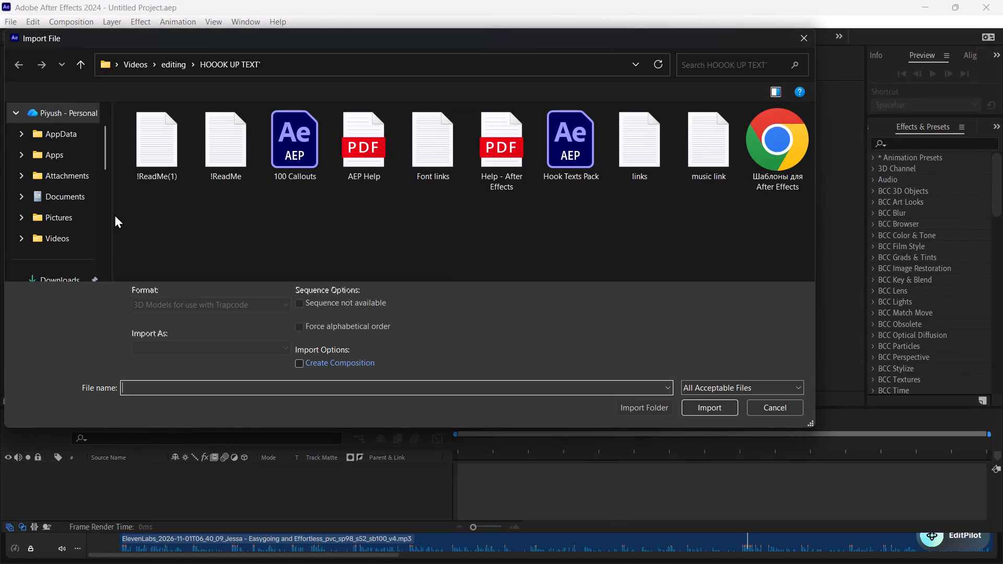
{"action": "scroll", "coordinate": [123, 248], "scroll_direction": "down", "scroll_amount": 3}
{"action": "scroll", "coordinate": [928, 92], "scroll_direction": "up", "scroll_amount": 1}
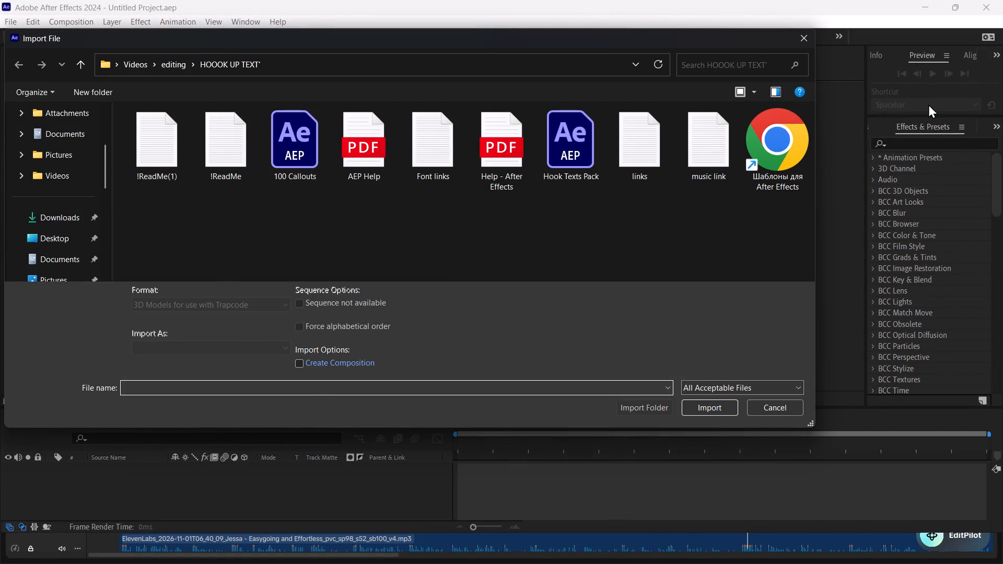
{"action": "scroll", "coordinate": [928, 104], "scroll_direction": "up", "scroll_amount": 2}
{"action": "left_click", "coordinate": [639, 540]}
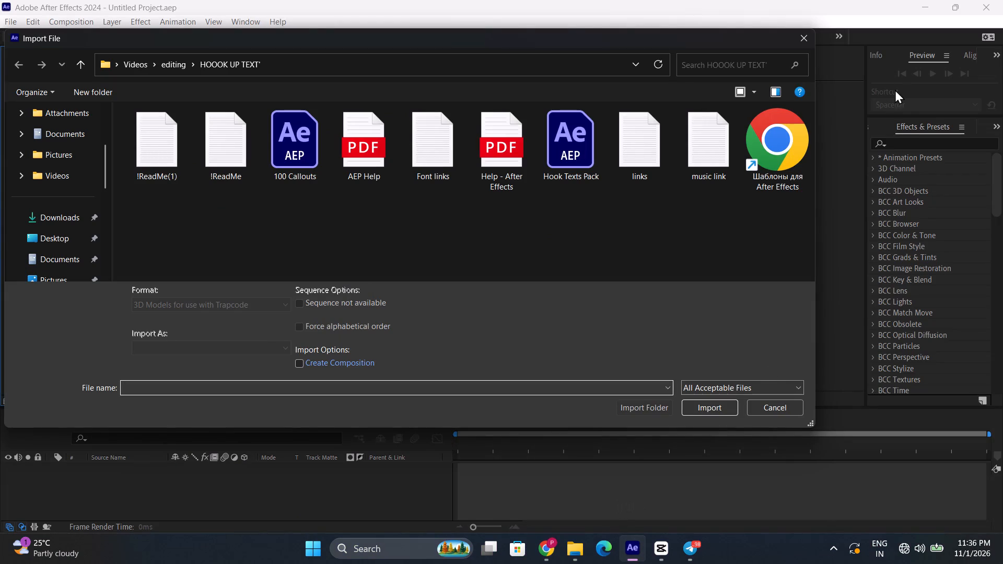
Import the "simple text" After Effects project from the Videos > editing > 1TEXT folder, entering "sim" as the folder search.
{"action": "scroll", "coordinate": [77, 237], "scroll_direction": "down", "scroll_amount": 2}
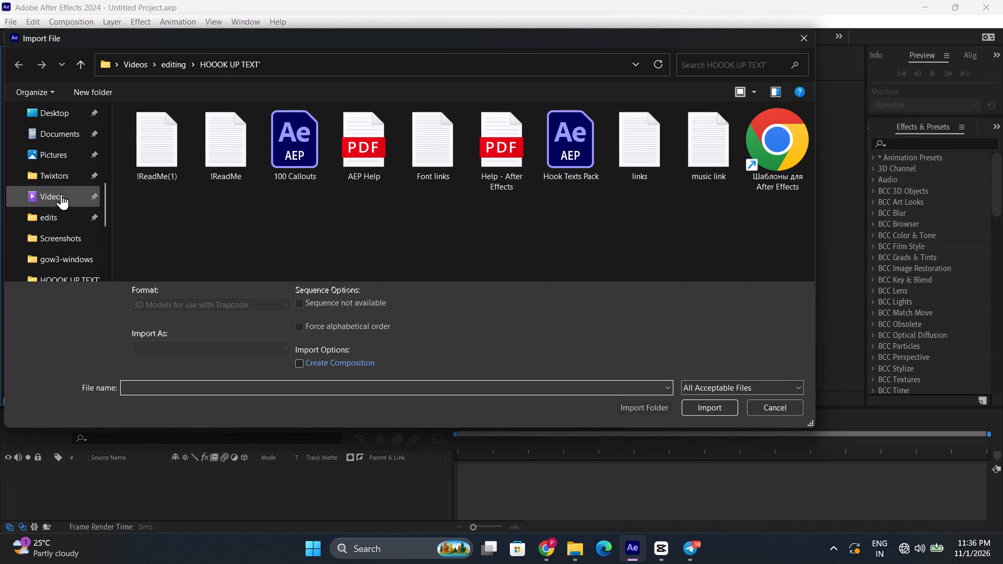
{"action": "left_click", "coordinate": [61, 195]}
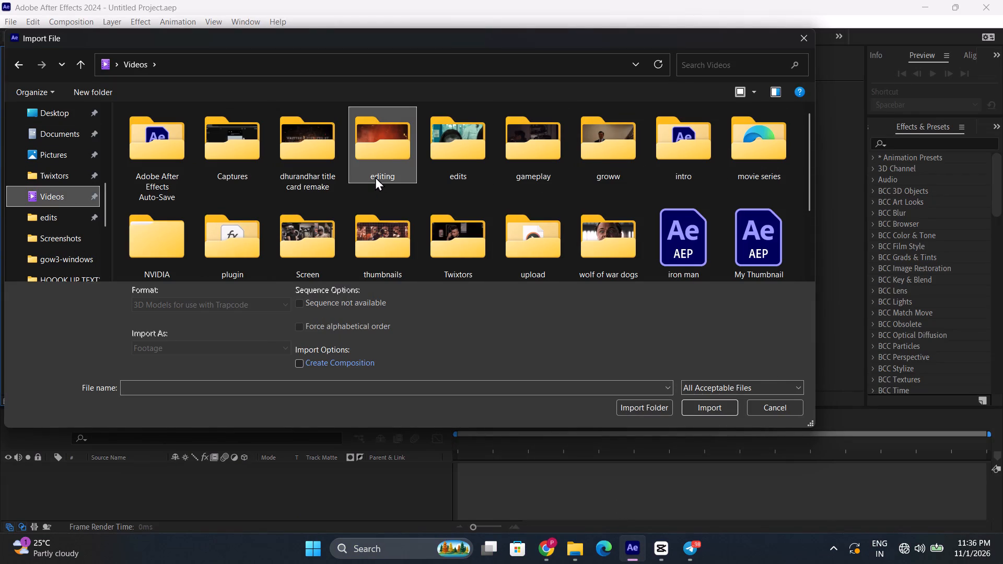
{"action": "double_click", "coordinate": [375, 177]}
{"action": "double_click", "coordinate": [212, 156]}
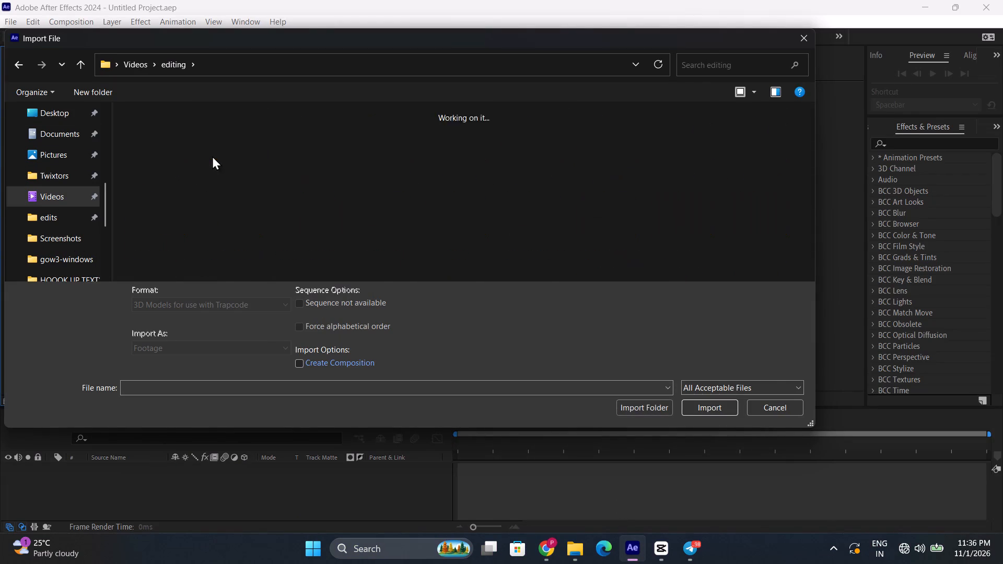
{"action": "scroll", "coordinate": [243, 180], "scroll_direction": "down", "scroll_amount": 3}
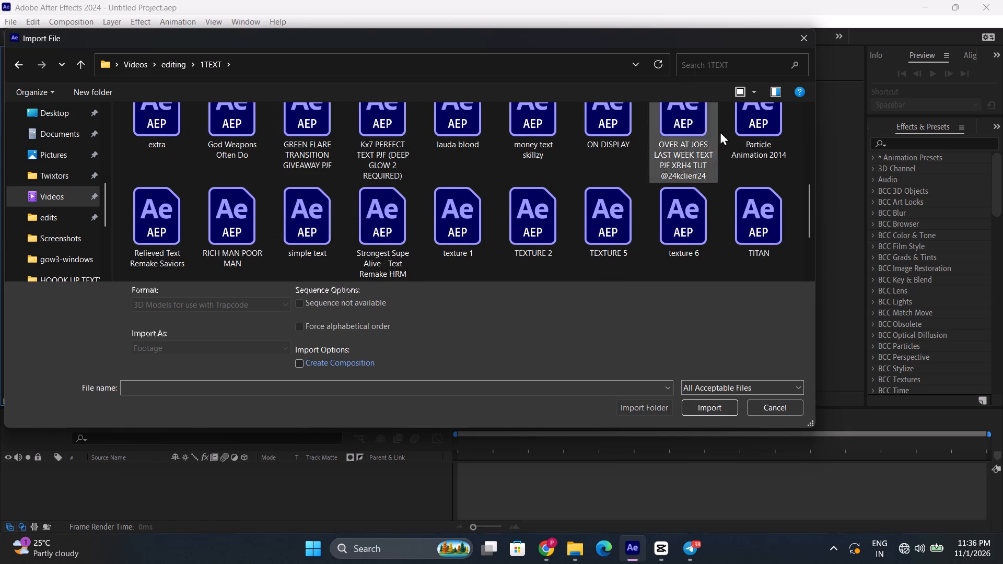
{"action": "left_click", "coordinate": [748, 75]}
{"action": "left_click", "coordinate": [748, 69]}
{"action": "type", "text": "sim"}
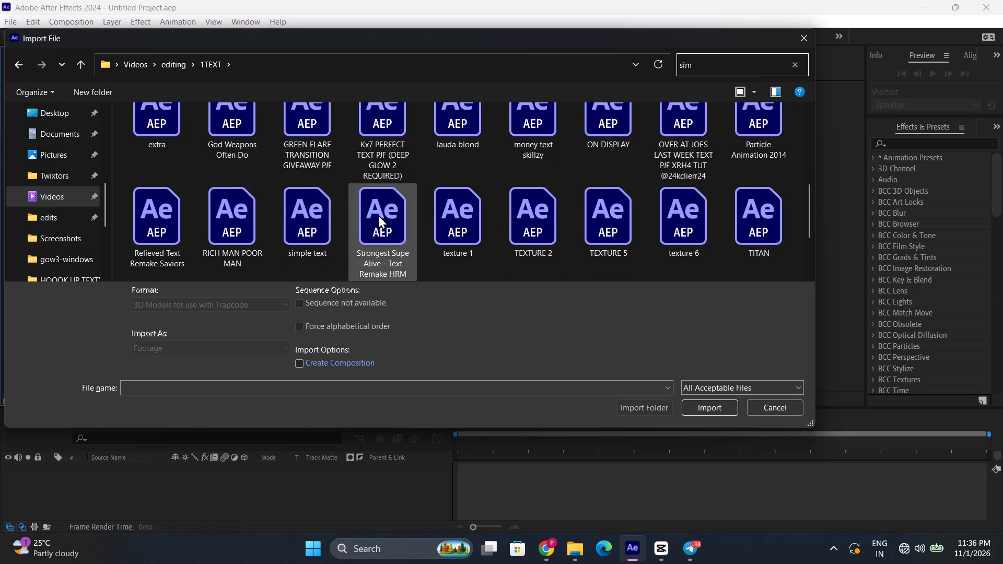
{"action": "double_click", "coordinate": [329, 218]}
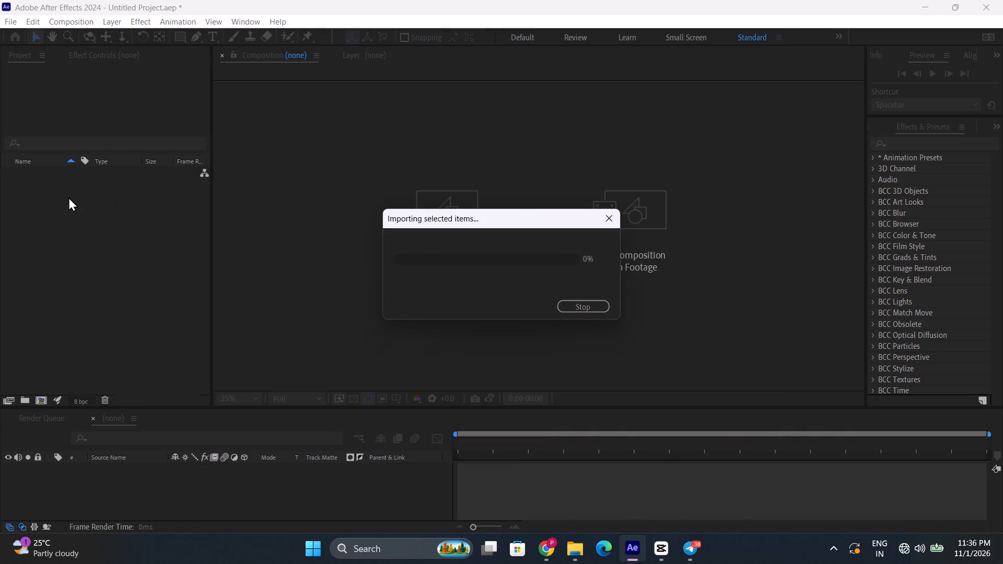
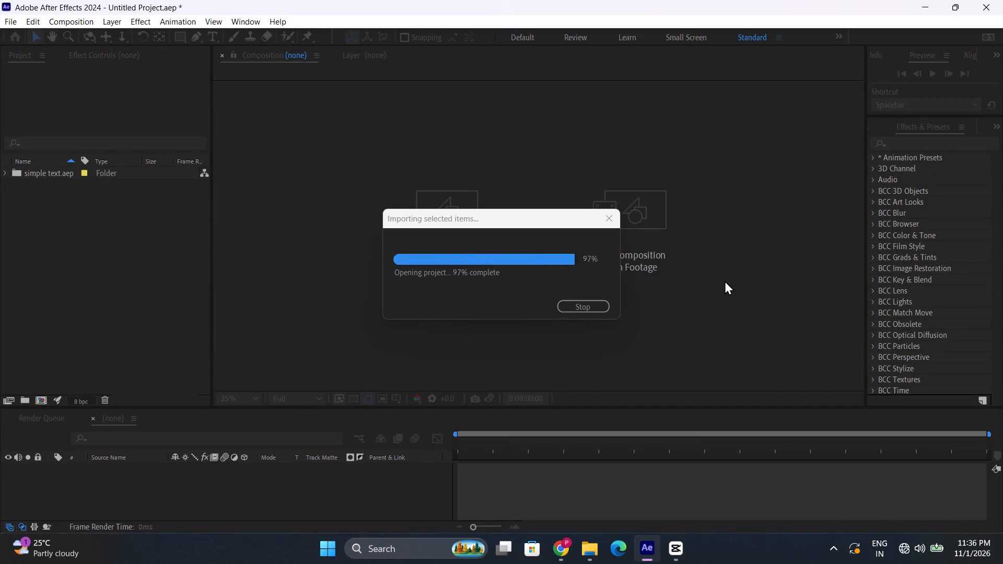
Dismiss the missing-fonts warning for the imported simple text project.
{"action": "left_click", "coordinate": [7, 173]}
{"action": "left_click", "coordinate": [645, 322]}
{"action": "left_click", "coordinate": [665, 319]}
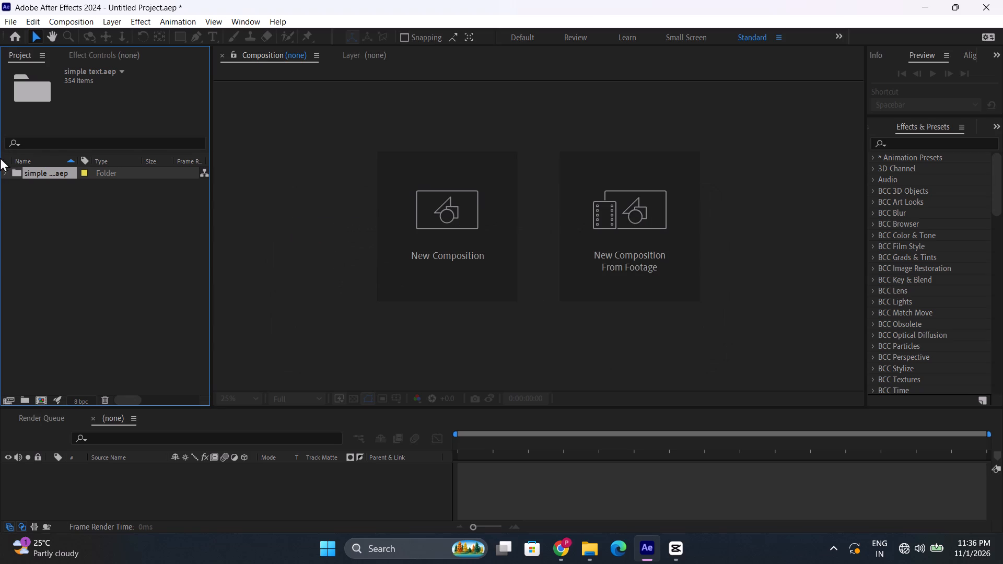
{"action": "left_click", "coordinate": [1, 177]}
{"action": "left_click", "coordinate": [638, 400]}
{"action": "left_click", "coordinate": [640, 391]}
{"action": "left_click", "coordinate": [646, 380]}
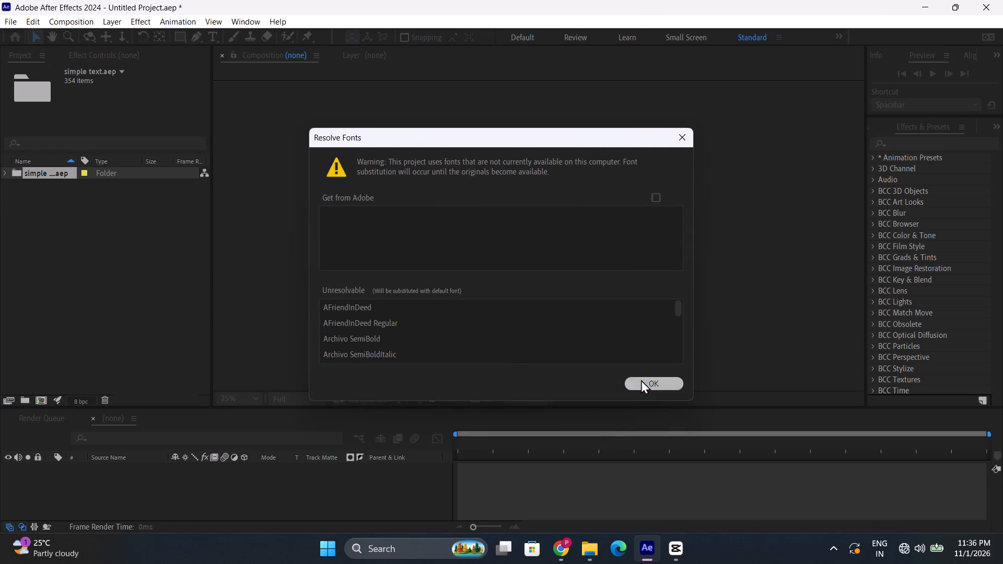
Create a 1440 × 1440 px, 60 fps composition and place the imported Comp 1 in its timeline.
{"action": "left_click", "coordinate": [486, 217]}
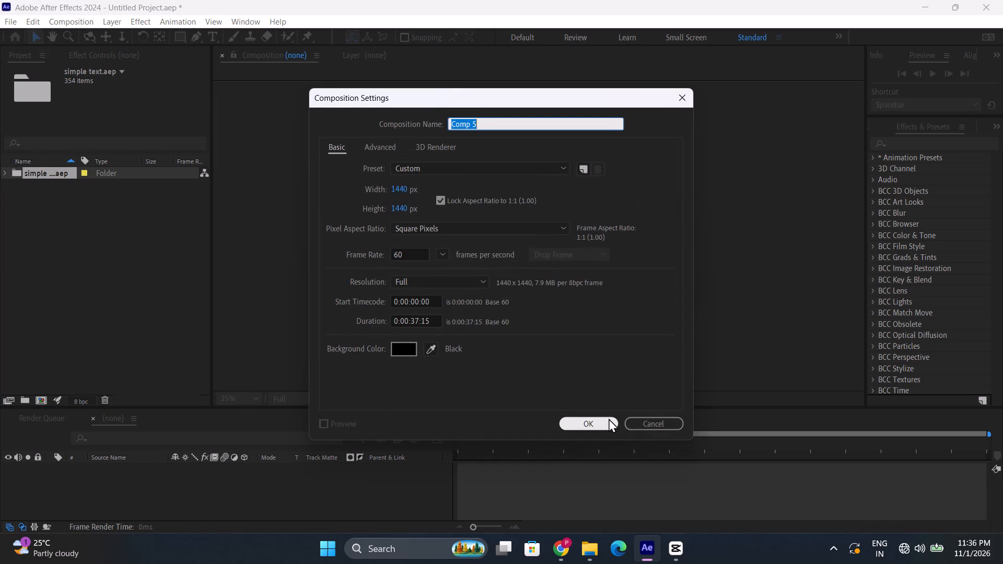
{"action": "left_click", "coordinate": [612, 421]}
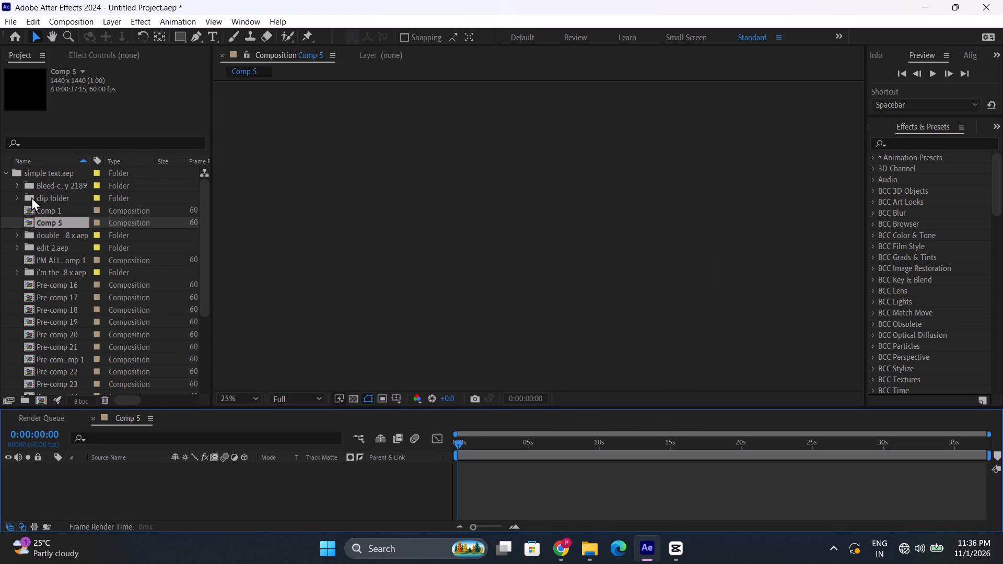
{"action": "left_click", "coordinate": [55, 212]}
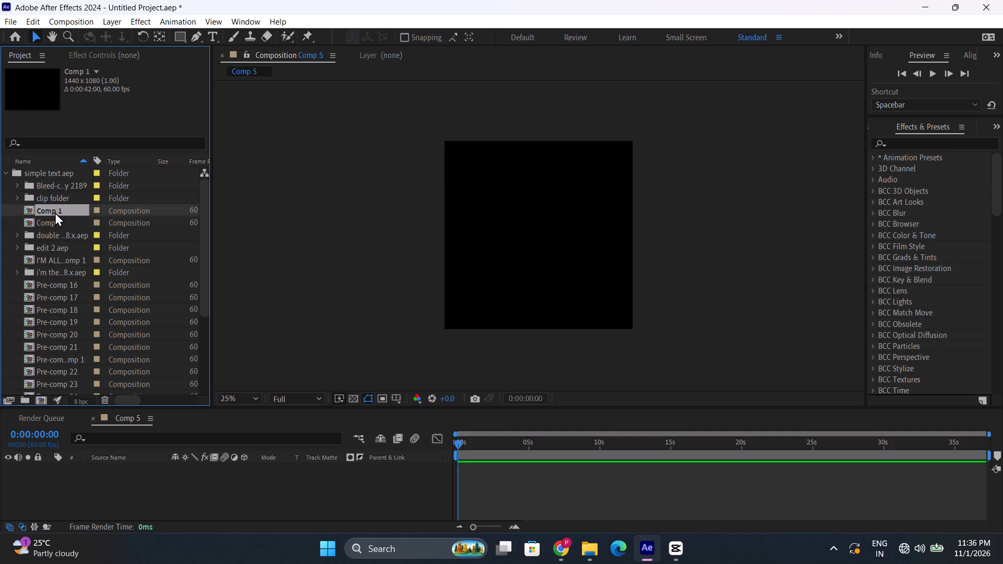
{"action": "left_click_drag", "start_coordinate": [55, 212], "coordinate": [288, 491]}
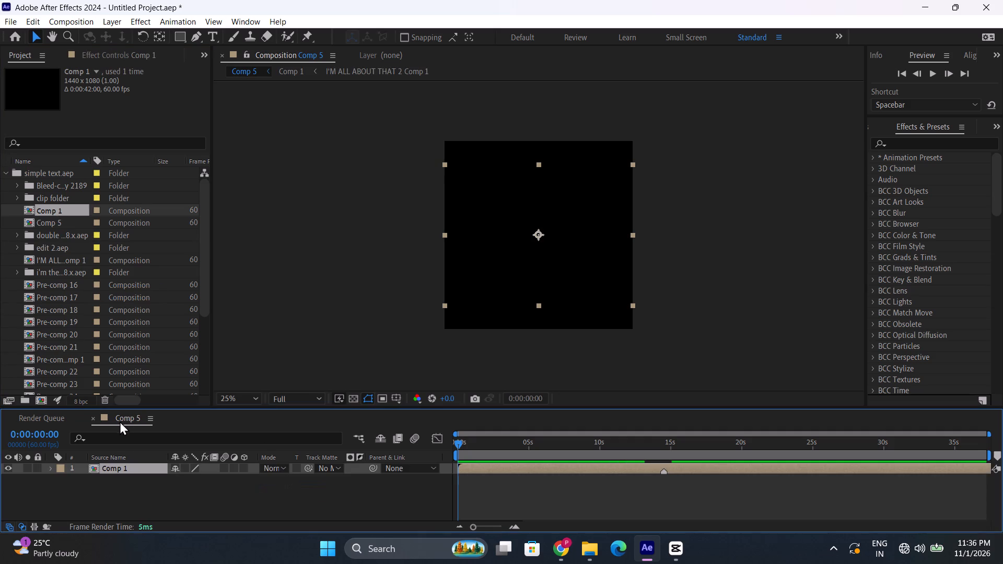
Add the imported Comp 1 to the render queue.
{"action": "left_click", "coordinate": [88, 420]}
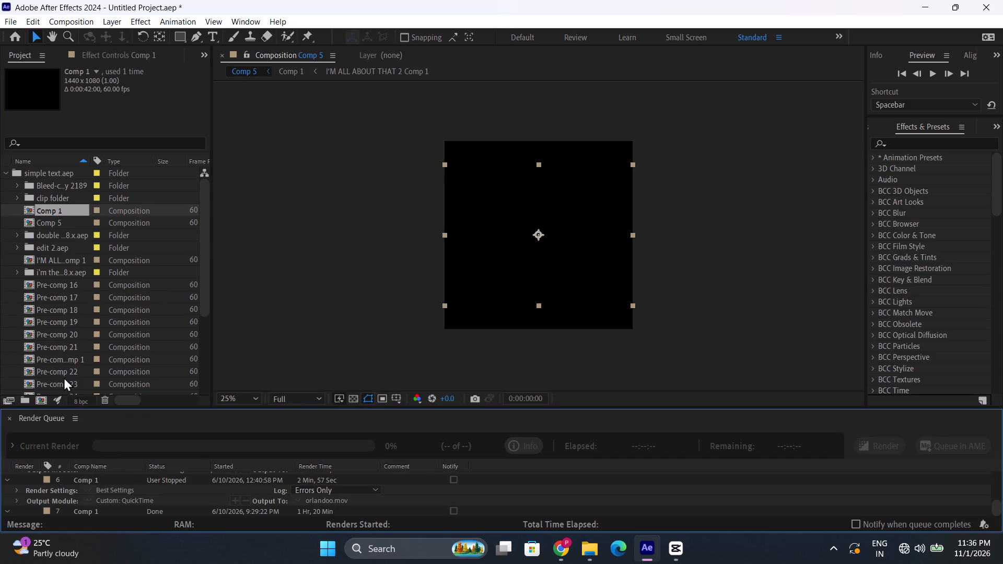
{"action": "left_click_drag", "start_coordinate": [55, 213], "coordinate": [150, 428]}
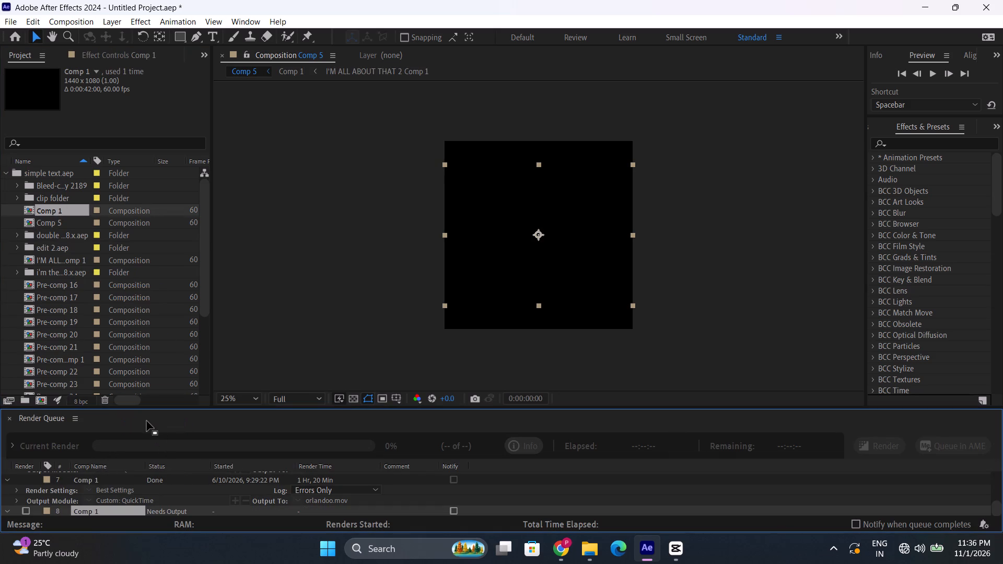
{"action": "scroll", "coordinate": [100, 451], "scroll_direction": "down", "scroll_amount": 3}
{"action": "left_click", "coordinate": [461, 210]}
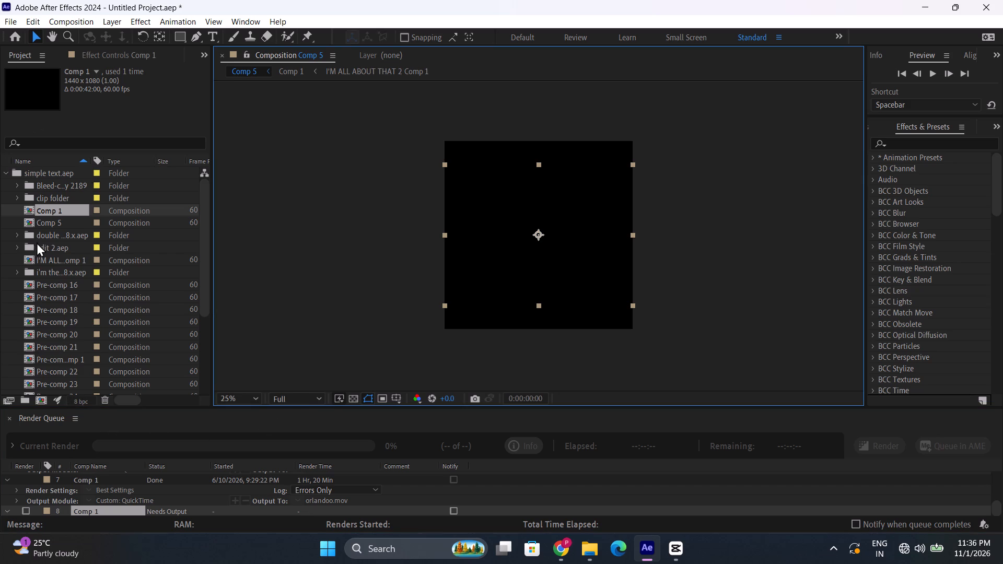
Open Comp 1 and its nested "I'M ALL ABOUT THAT 2 Comp 1", and copy the text layer inside it.
{"action": "double_click", "coordinate": [56, 212]}
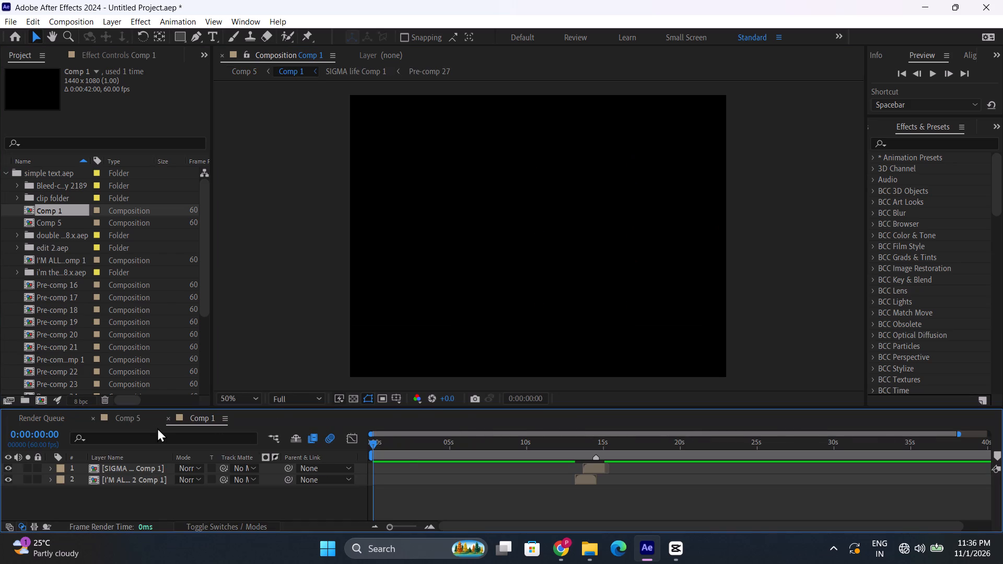
{"action": "left_click", "coordinate": [404, 452]}
{"action": "left_click_drag", "start_coordinate": [415, 447], "coordinate": [577, 457]}
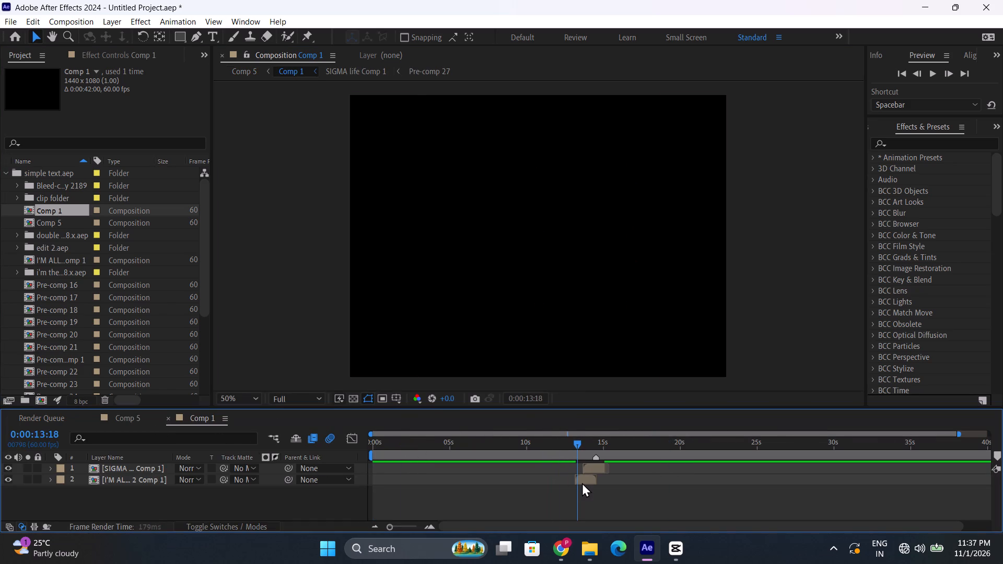
{"action": "left_click", "coordinate": [582, 484]}
{"action": "double_click", "coordinate": [582, 479]}
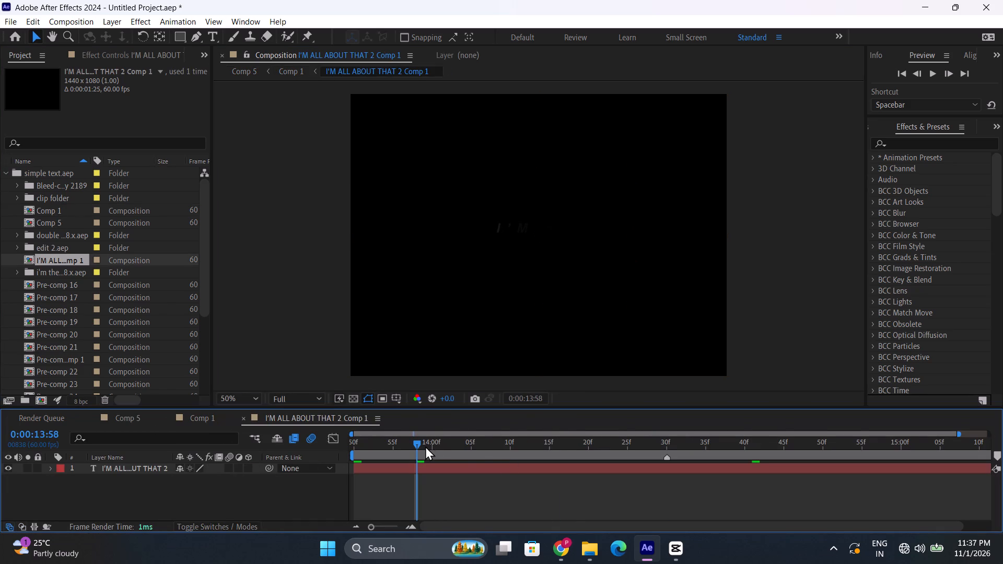
{"action": "left_click", "coordinate": [503, 462]}
{"action": "left_click_drag", "start_coordinate": [500, 454], "coordinate": [670, 459]}
{"action": "left_click", "coordinate": [656, 472]}
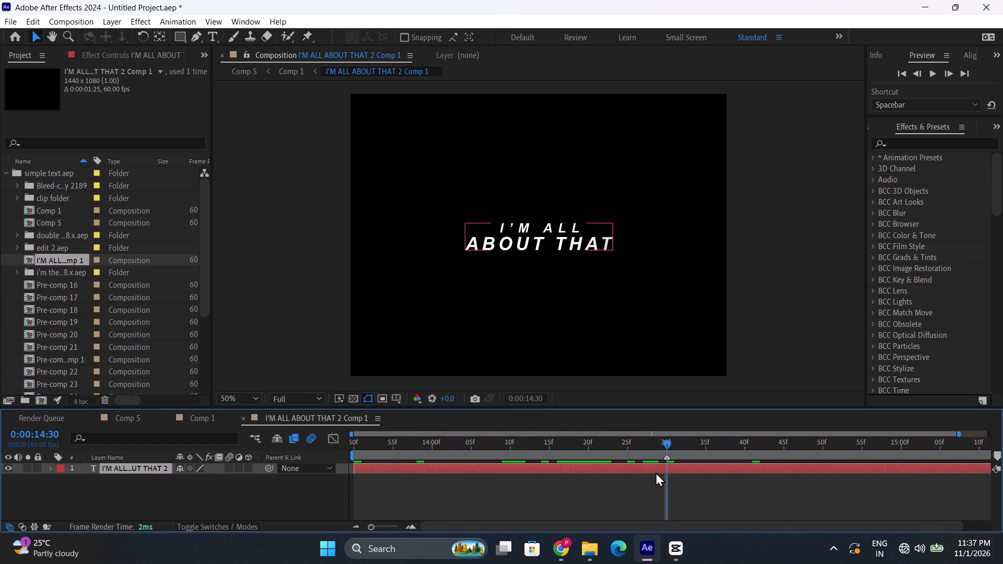
{"action": "key", "text": "ctrl+c"}
{"action": "key", "text": "ctrl+c"}
{"action": "key", "text": "ctrl+c"}
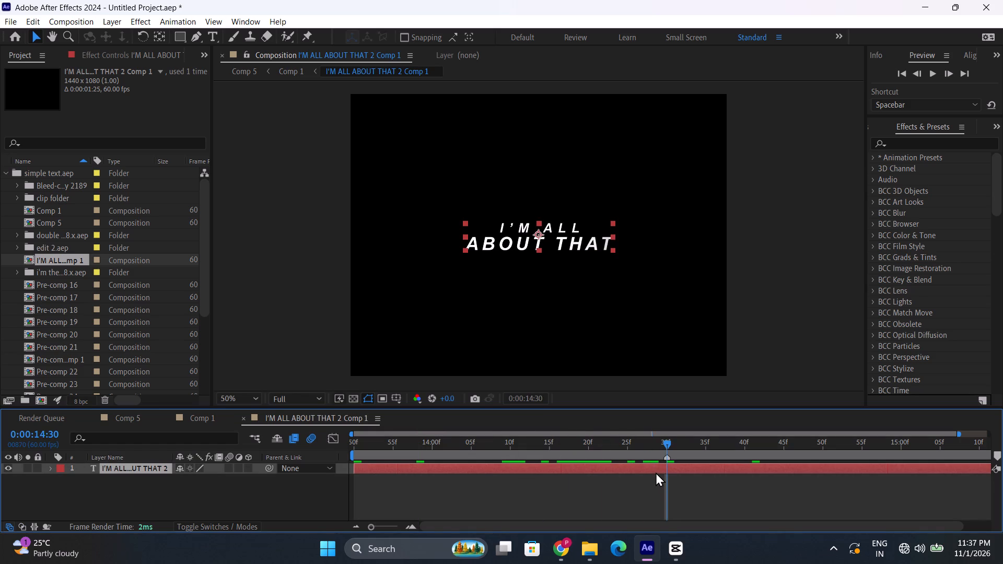
{"action": "key", "text": "ctrl+c"}
Delete the imported simple text.aep folder and its contents from the project.
{"action": "left_click", "coordinate": [52, 172]}
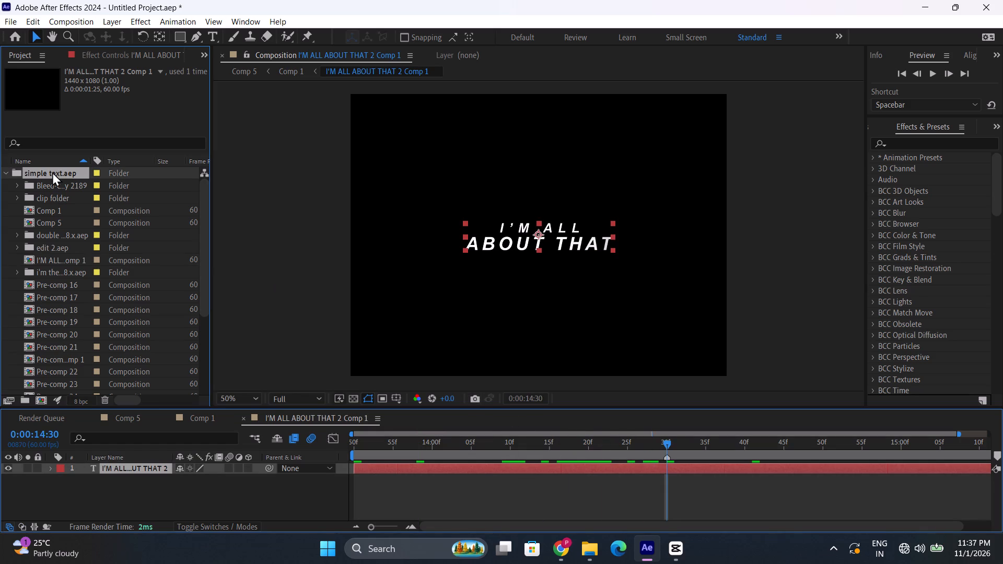
{"action": "key", "text": "Delete"}
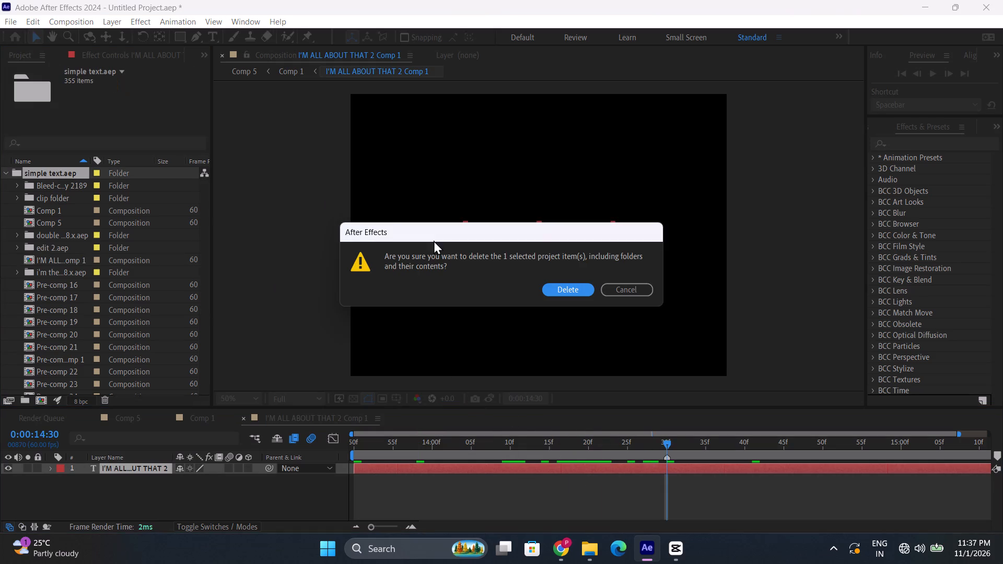
{"action": "left_click", "coordinate": [567, 287]}
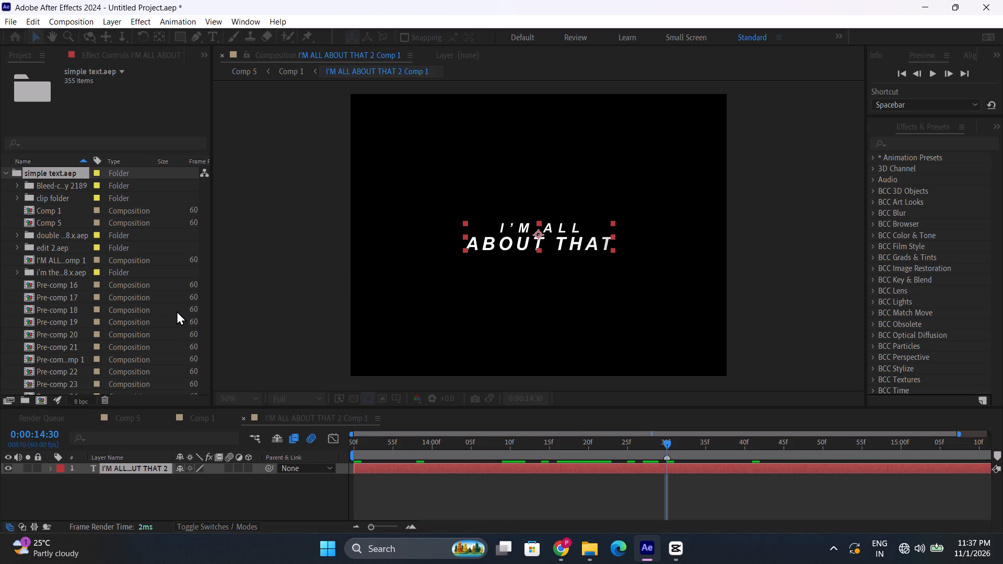
{"action": "left_click", "coordinate": [3, 171]}
{"action": "left_click", "coordinate": [35, 177]}
{"action": "key", "text": "Delete"}
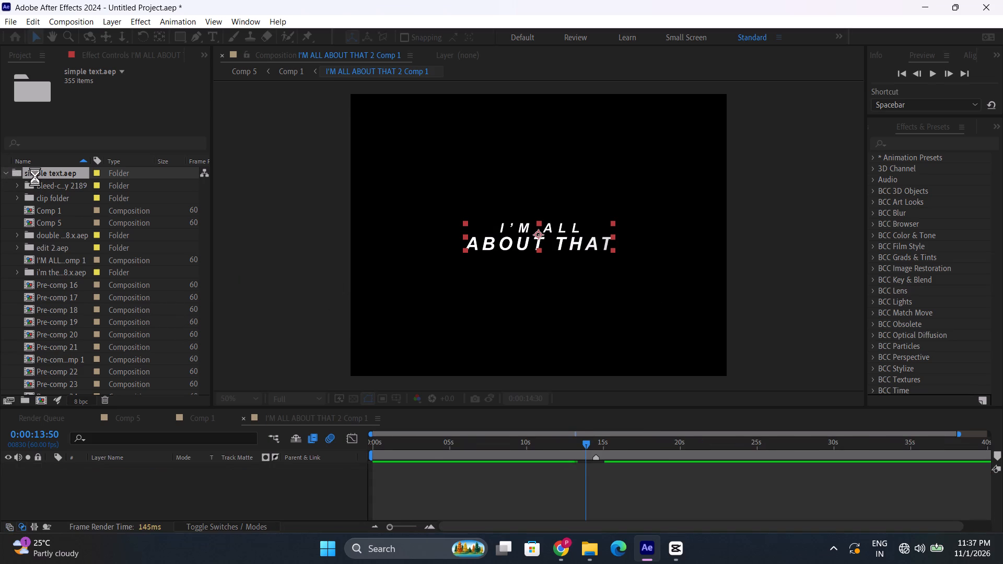
{"action": "left_click", "coordinate": [124, 222]}
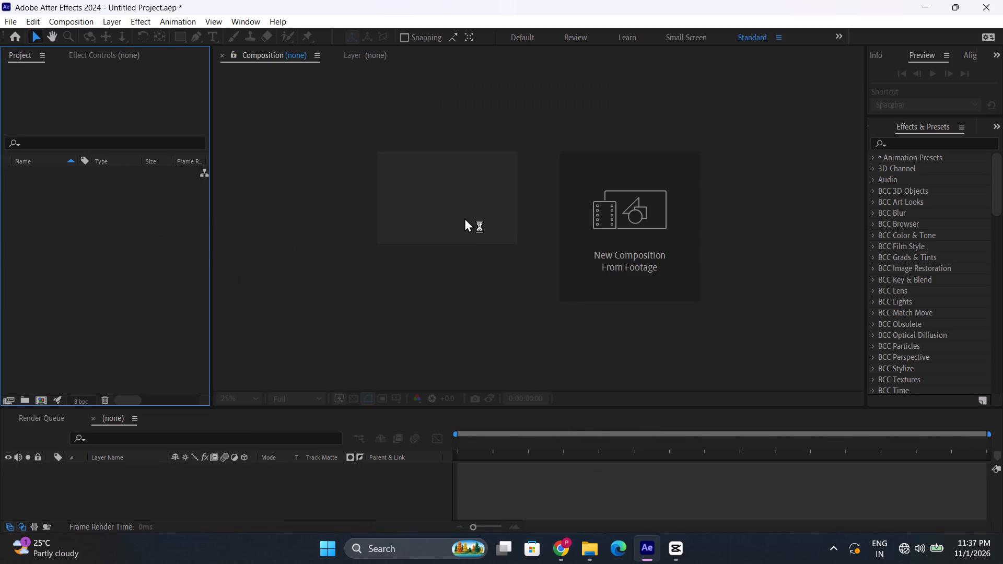
Create a new 1440 × 1440 px composition at 60 fps with a duration of 0:00:37:15.
{"action": "left_click", "coordinate": [464, 218]}
{"action": "left_click", "coordinate": [571, 420]}
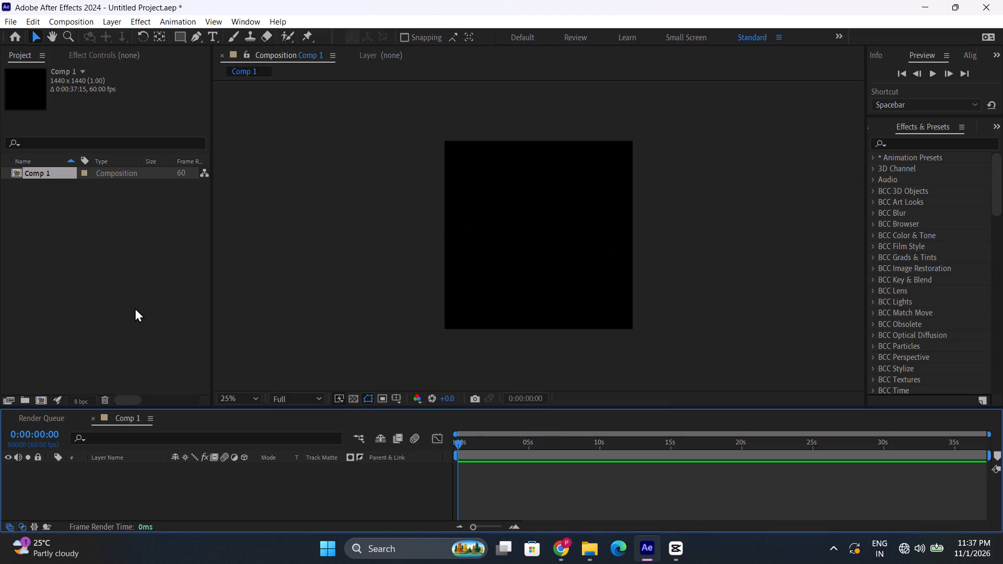
Paste the copied "I'M ALL ABOUT THAT" text layer into the new composition and preview its animation from the start.
{"action": "left_click", "coordinate": [133, 279]}
{"action": "key", "text": "ctrl+v"}
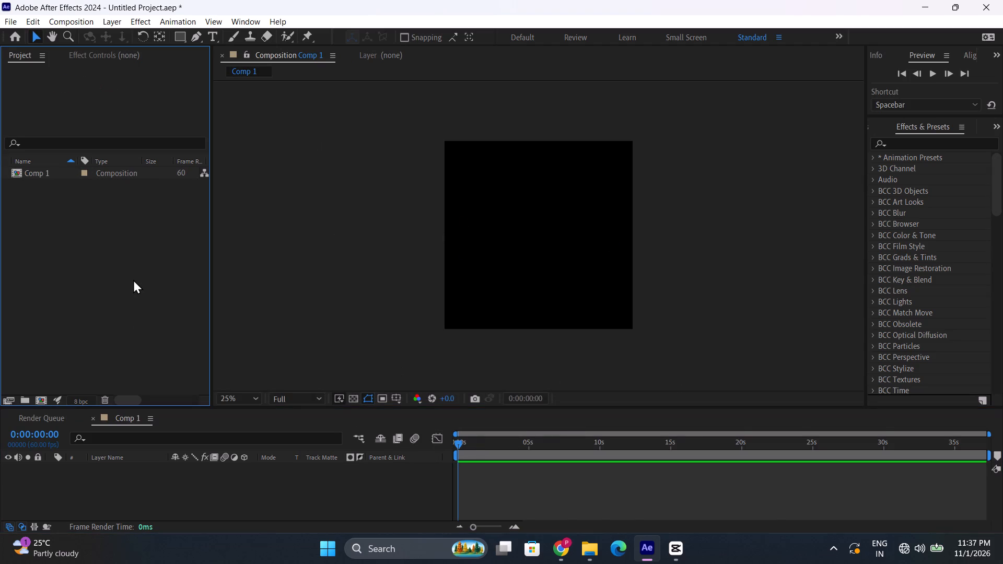
{"action": "left_click_drag", "start_coordinate": [469, 439], "coordinate": [496, 445]}
{"action": "key", "text": "ctrl+v"}
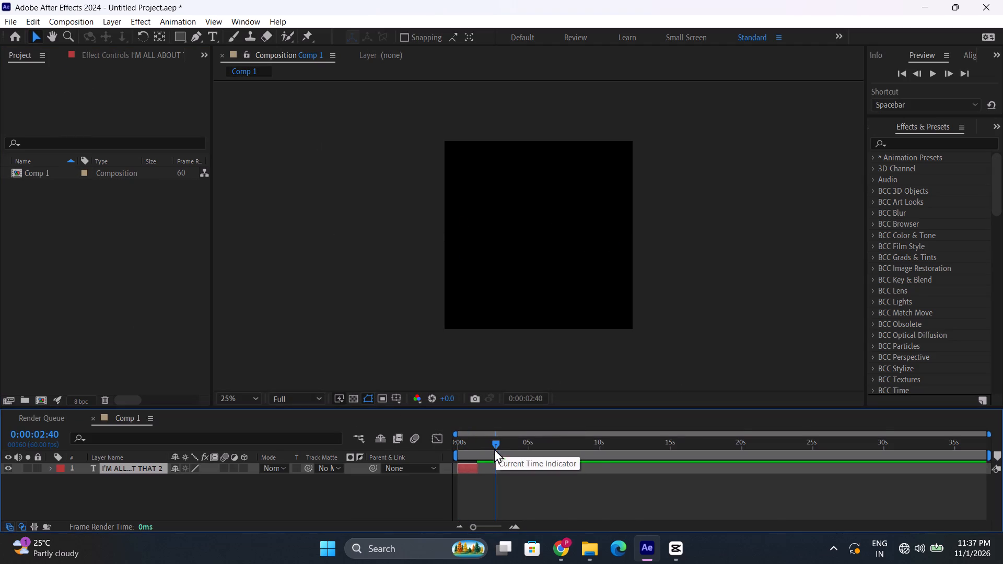
{"action": "left_click", "coordinate": [454, 439]}
{"action": "key", "text": "space"}
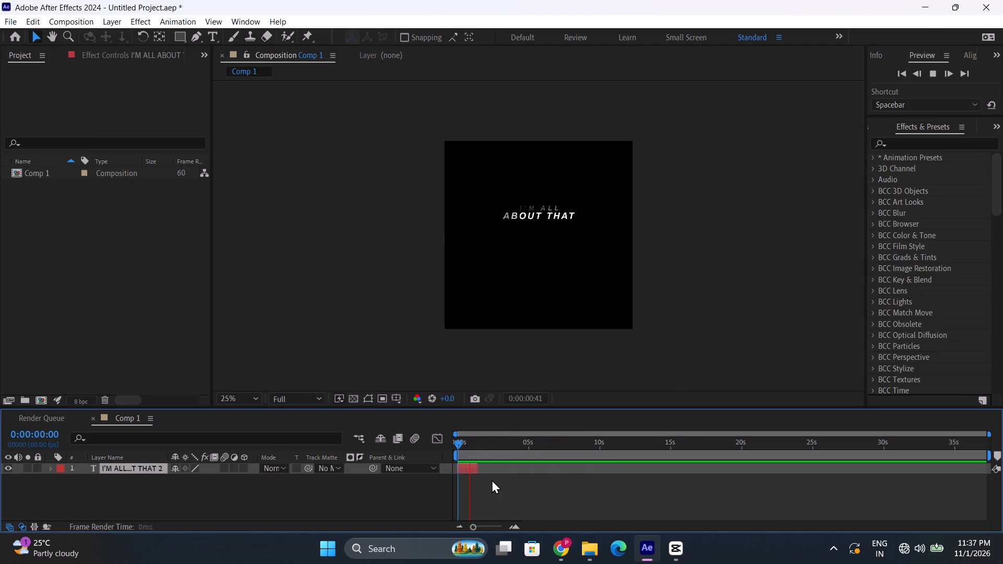
{"action": "key", "text": "space"}
Shift the text layer along the timeline so it starts at about 1.8 seconds.
{"action": "double_click", "coordinate": [504, 521]}
{"action": "double_click", "coordinate": [512, 524]}
{"action": "left_click", "coordinate": [480, 449]}
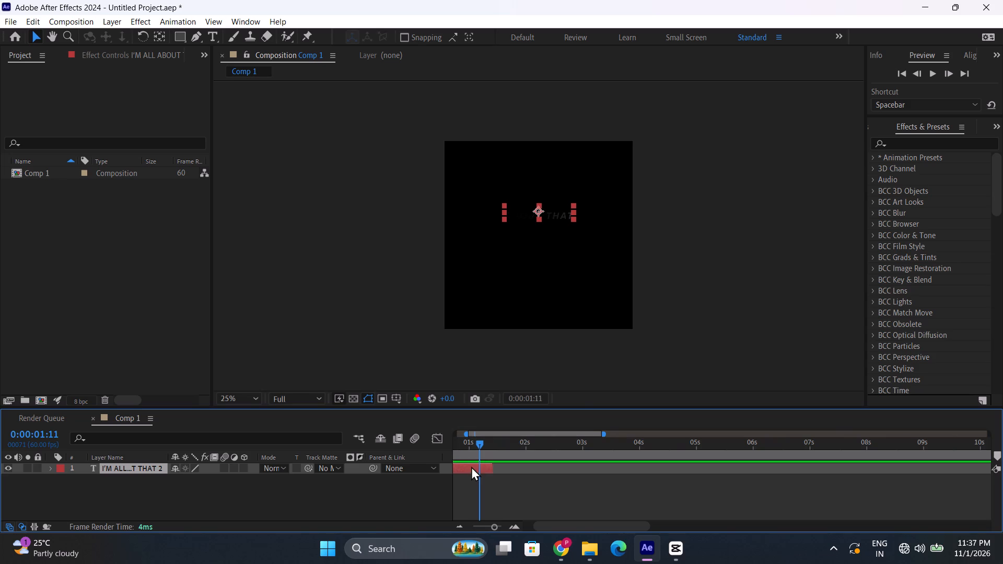
{"action": "left_click_drag", "start_coordinate": [471, 466], "coordinate": [574, 469]}
{"action": "left_click_drag", "start_coordinate": [543, 450], "coordinate": [553, 438]}
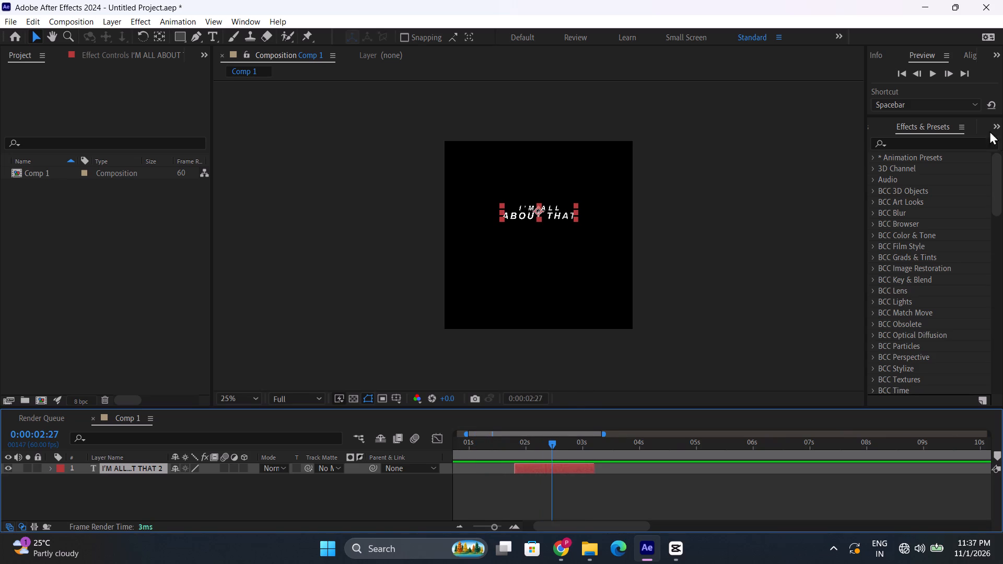
Align the text layer to the composition's horizontal centre, and move it down to the middle of the frame, at about 688, 724.
{"action": "left_click", "coordinate": [976, 51]}
{"action": "left_click", "coordinate": [905, 85]}
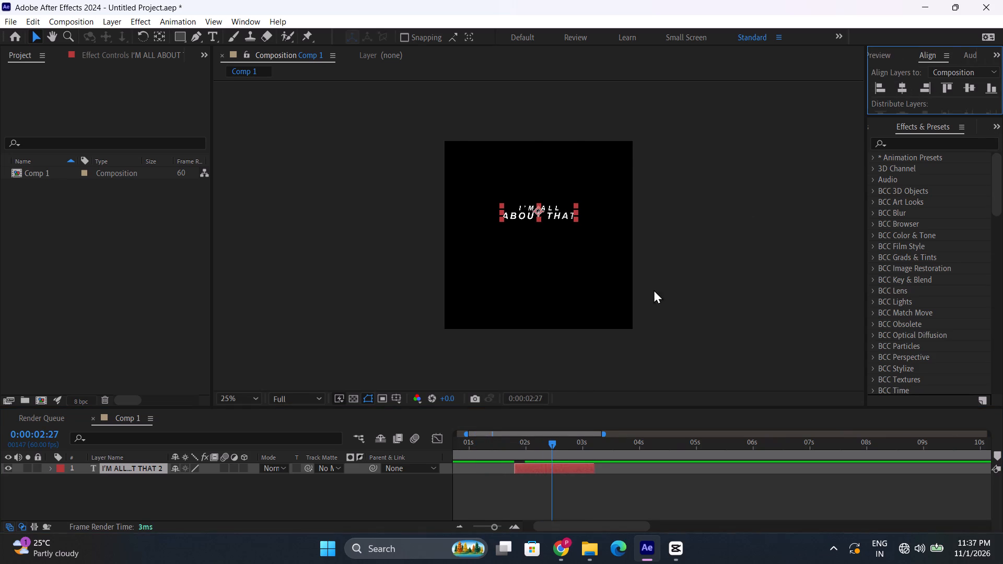
{"action": "scroll", "coordinate": [643, 295], "scroll_direction": "up", "scroll_amount": 2}
{"action": "scroll", "coordinate": [543, 229], "scroll_direction": "down", "scroll_amount": 1}
{"action": "left_click_drag", "start_coordinate": [557, 196], "coordinate": [550, 242]}
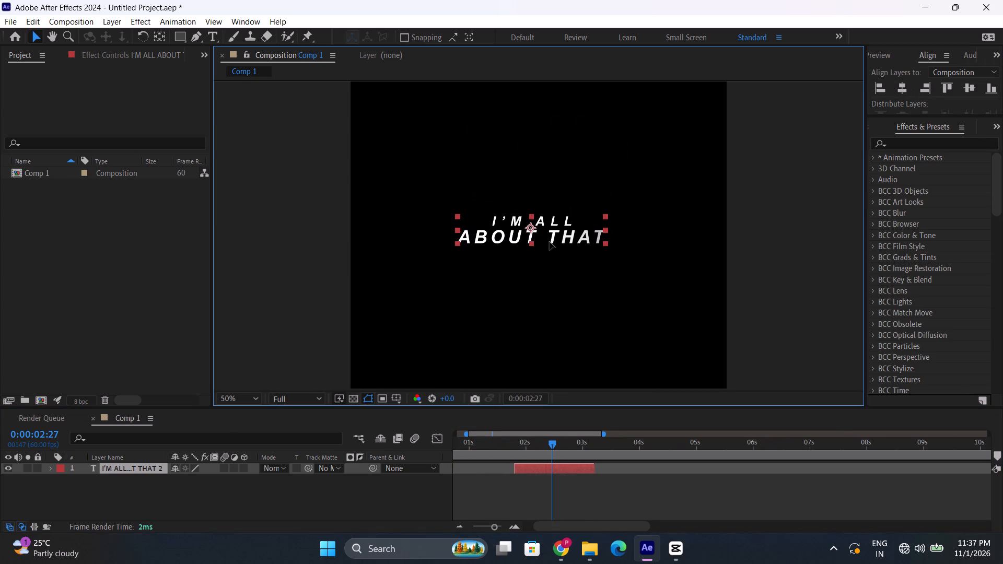
{"action": "left_click_drag", "start_coordinate": [550, 242], "coordinate": [550, 244]}
Play and scrub through the text layer to check its letter-by-letter animation.
{"action": "left_click_drag", "start_coordinate": [522, 454], "coordinate": [517, 454]}
{"action": "key", "text": "space"}
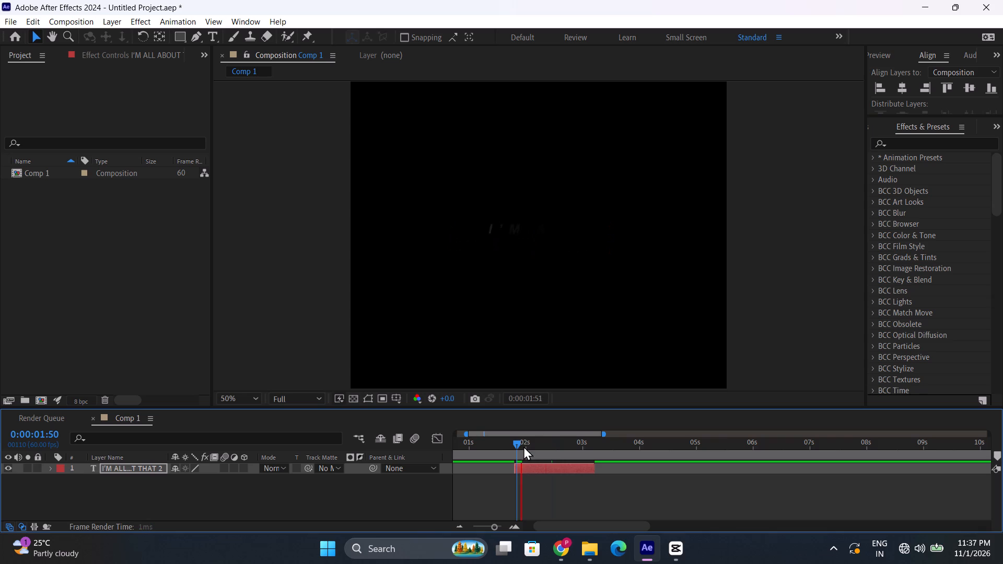
{"action": "left_click_drag", "start_coordinate": [523, 447], "coordinate": [530, 446]}
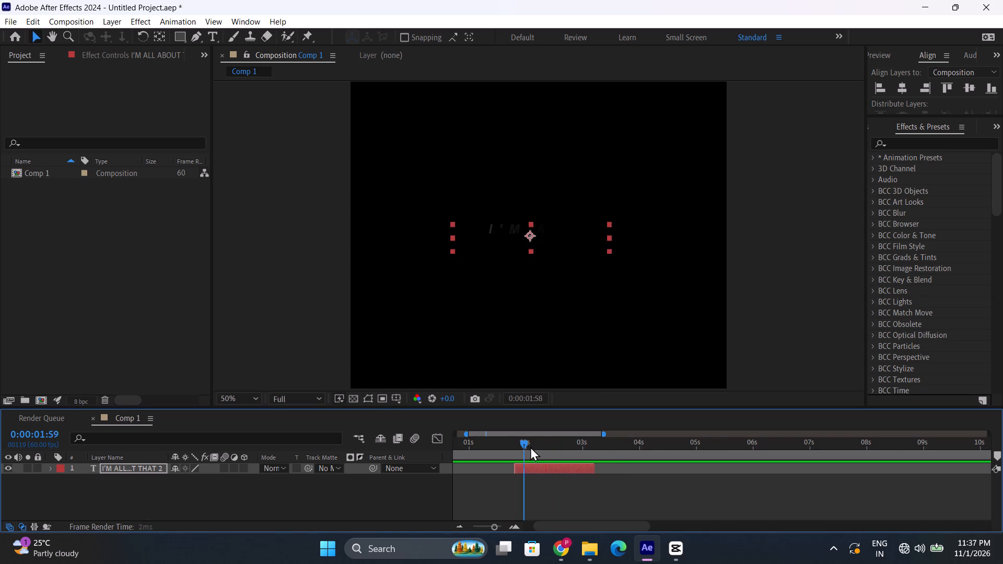
{"action": "left_click_drag", "start_coordinate": [530, 446], "coordinate": [533, 450]}
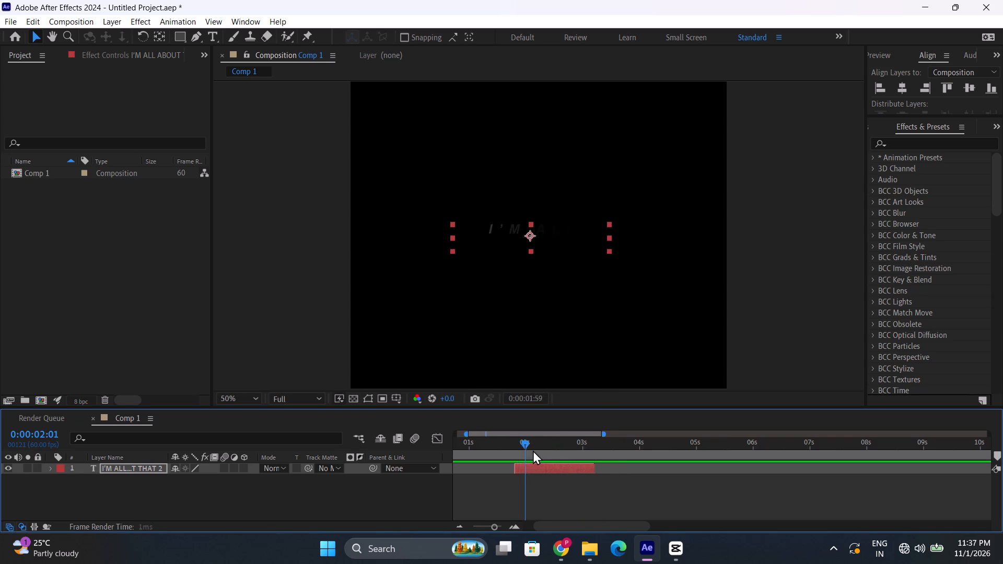
{"action": "left_click_drag", "start_coordinate": [533, 450], "coordinate": [549, 451]}
{"action": "key", "text": "space"}
{"action": "key", "text": "space"}
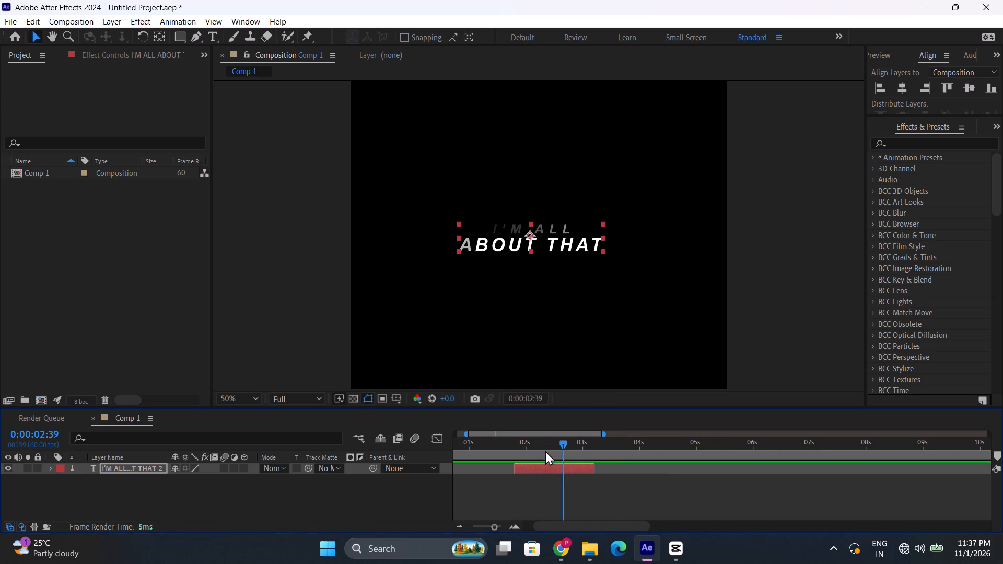
{"action": "left_click", "coordinate": [545, 450]}
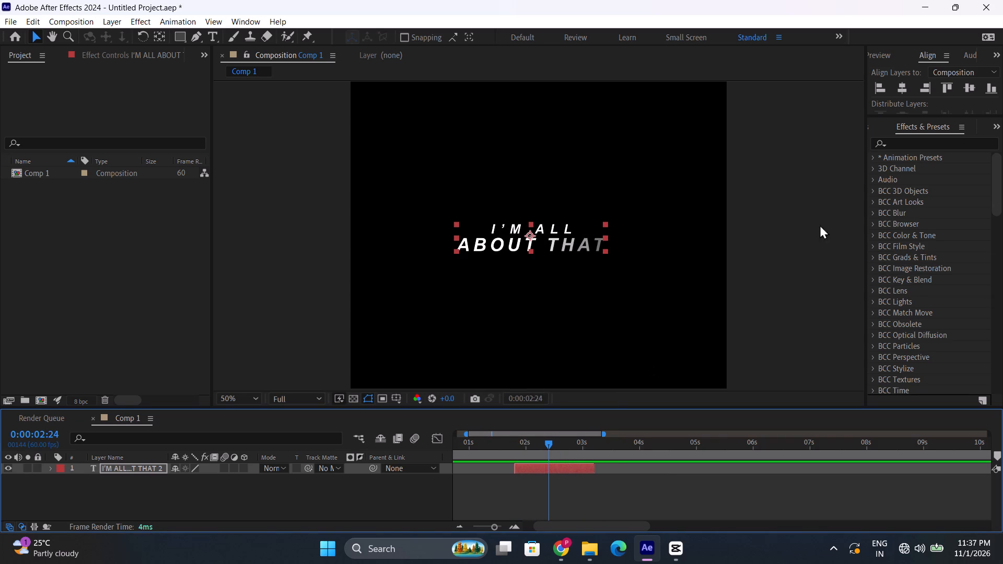
Show the properties of the "I'M ALL ABOUT THAT" text layer and examine its font settings.
{"action": "left_click", "coordinate": [993, 132]}
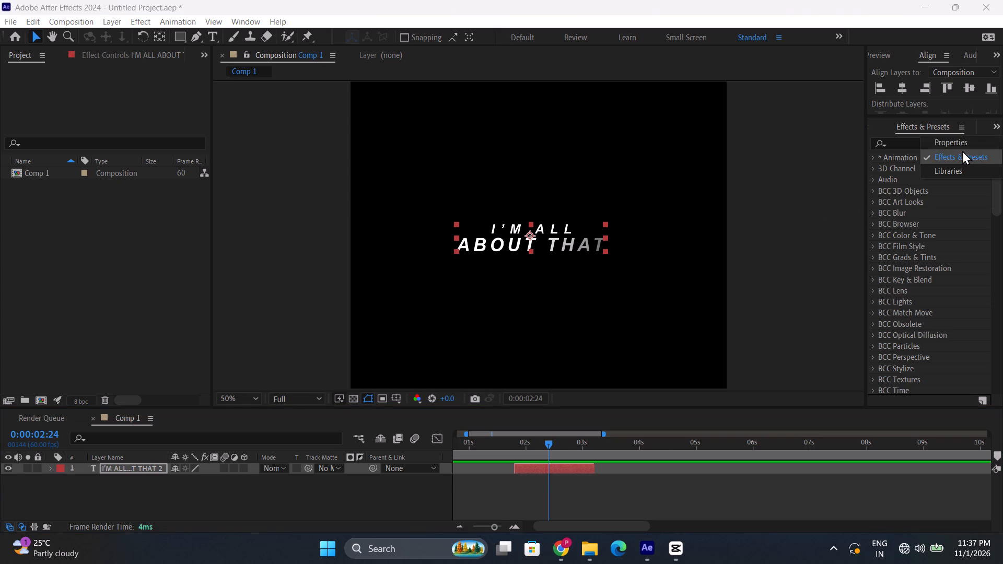
{"action": "left_click", "coordinate": [964, 142]}
{"action": "scroll", "coordinate": [925, 289], "scroll_direction": "down", "scroll_amount": 3}
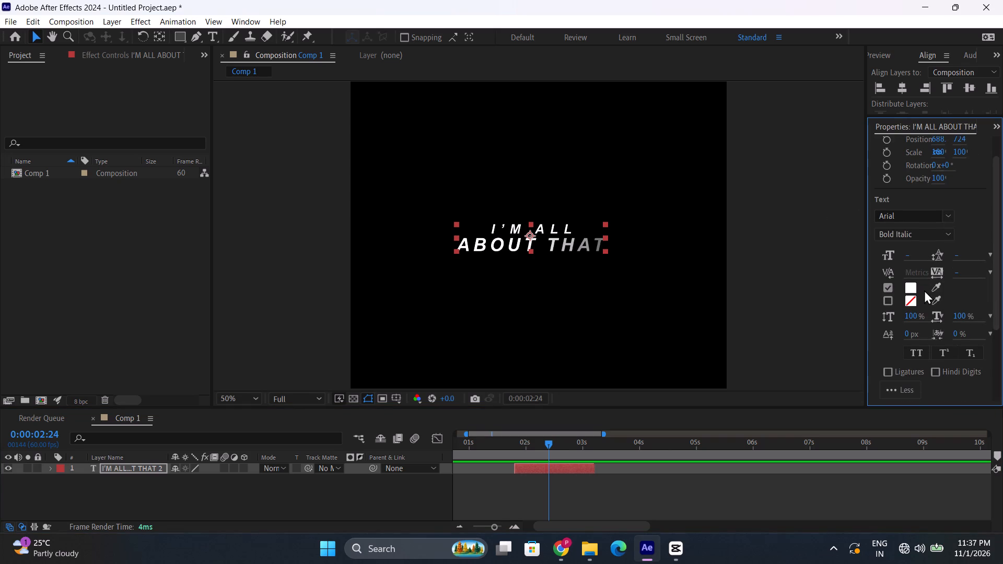
Undo the recent work, including the new composition and pasted text, until the simple text.aep folder is back in the project.
{"action": "double_click", "coordinate": [72, 251]}
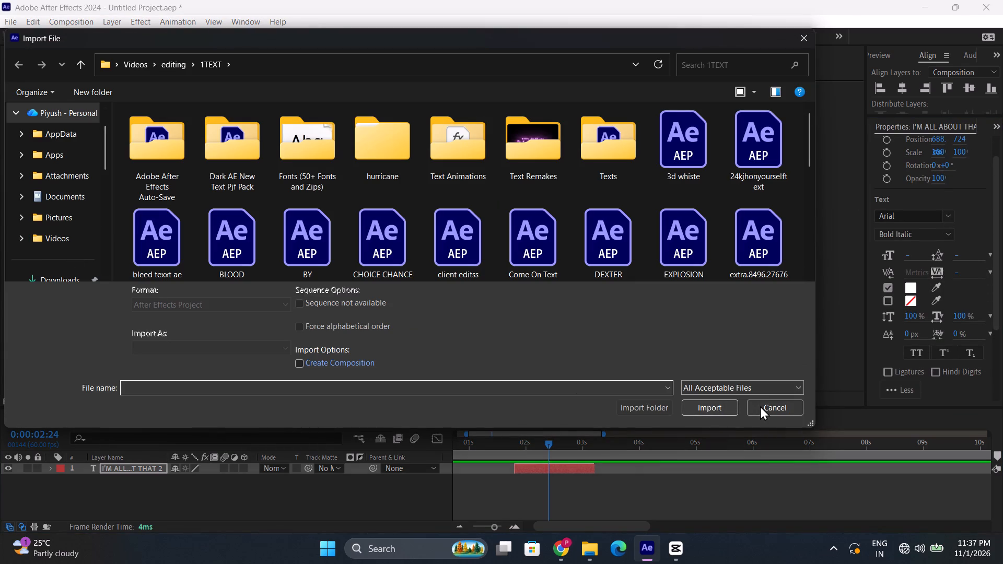
{"action": "left_click", "coordinate": [761, 406]}
{"action": "key", "text": "ctrl+z"}
{"action": "key", "text": "ctrl+z"}
{"action": "key", "text": "ctrl+z"}
{"action": "key", "text": "ctrl+z"}
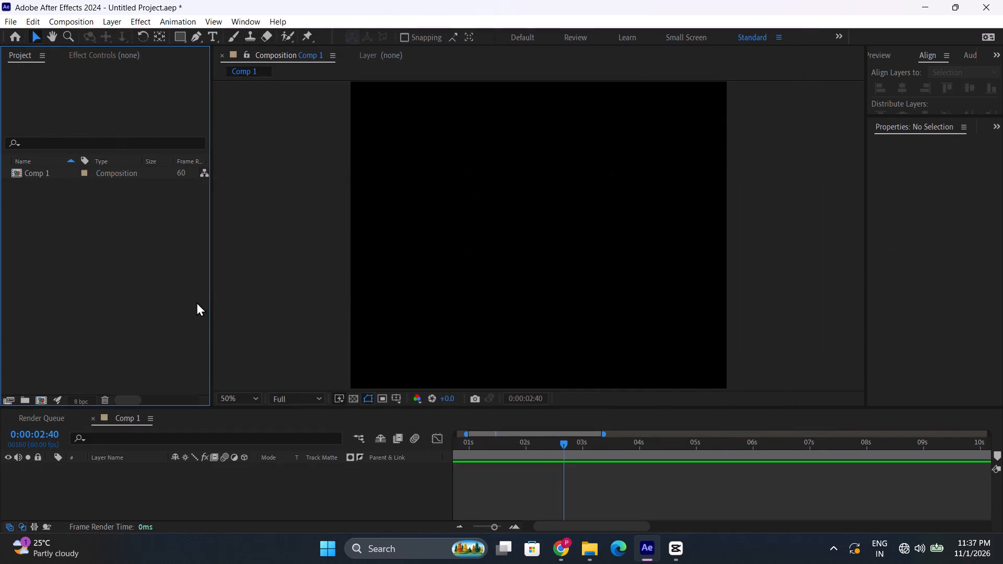
{"action": "key", "text": "ctrl+z"}
{"action": "key", "text": "ctrl+z"}
{"action": "key", "text": "ctrl+z"}
{"action": "key", "text": "ctrl+z"}
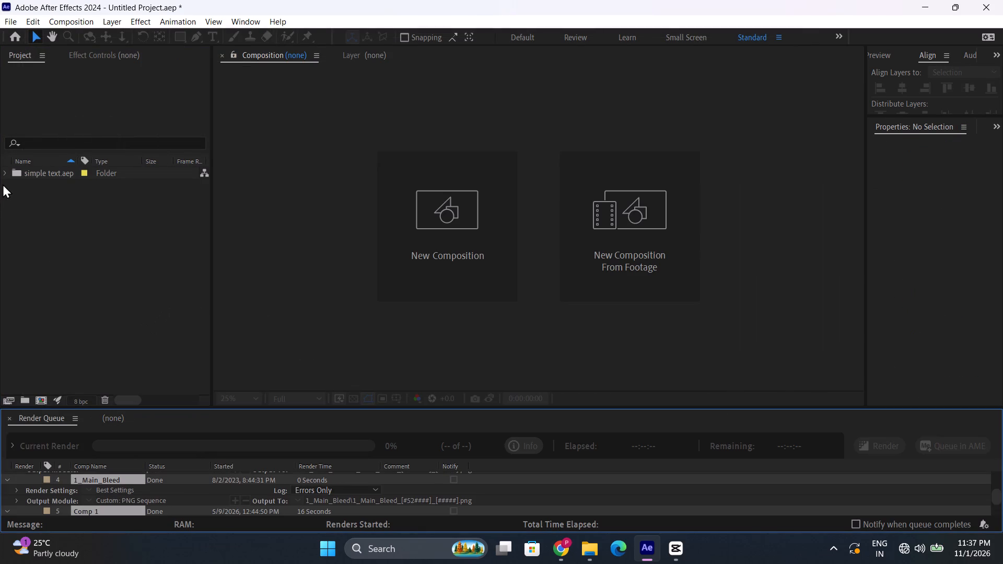
{"action": "key", "text": "ctrl+z"}
{"action": "key", "text": "ctrl+z"}
{"action": "key", "text": "ctrl+z"}
{"action": "key", "text": "ctrl+z"}
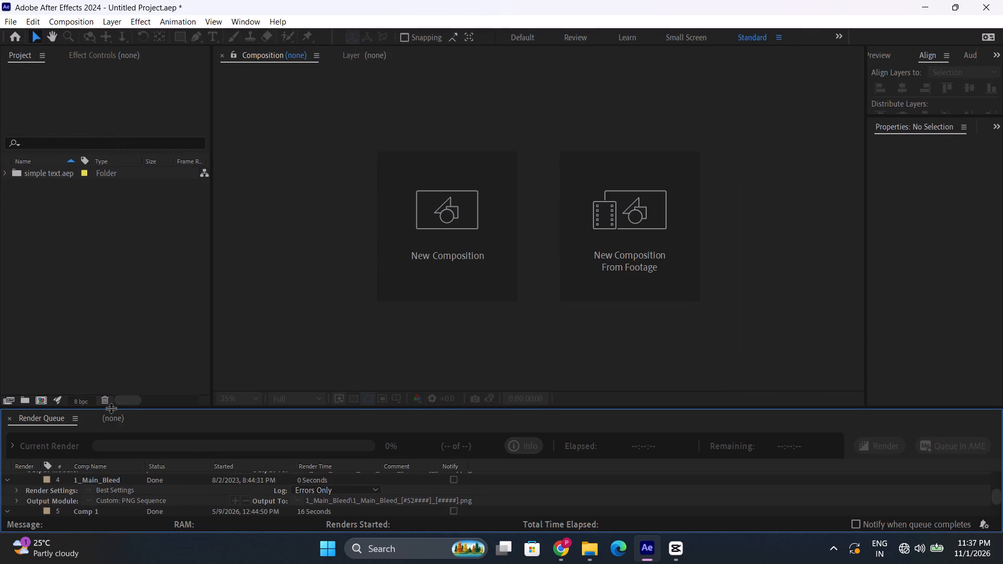
{"action": "key", "text": "ctrl+z"}
{"action": "key", "text": "ctrl+z"}
Open Comp 1 from the simple text.aep folder and scrub to its text animations at about 14 seconds.
{"action": "left_click", "coordinate": [6, 169]}
{"action": "double_click", "coordinate": [55, 208]}
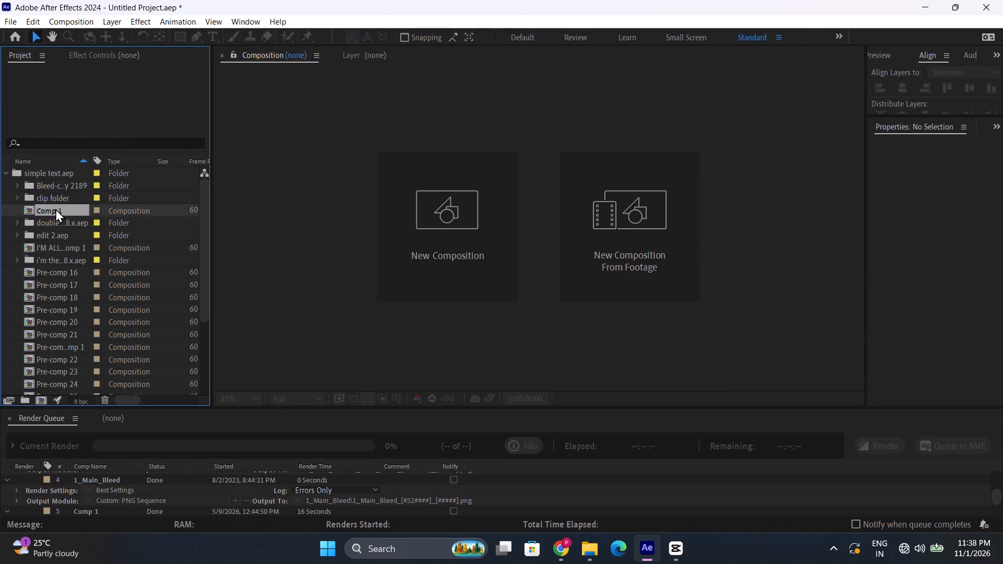
{"action": "left_click_drag", "start_coordinate": [575, 445], "coordinate": [589, 442]}
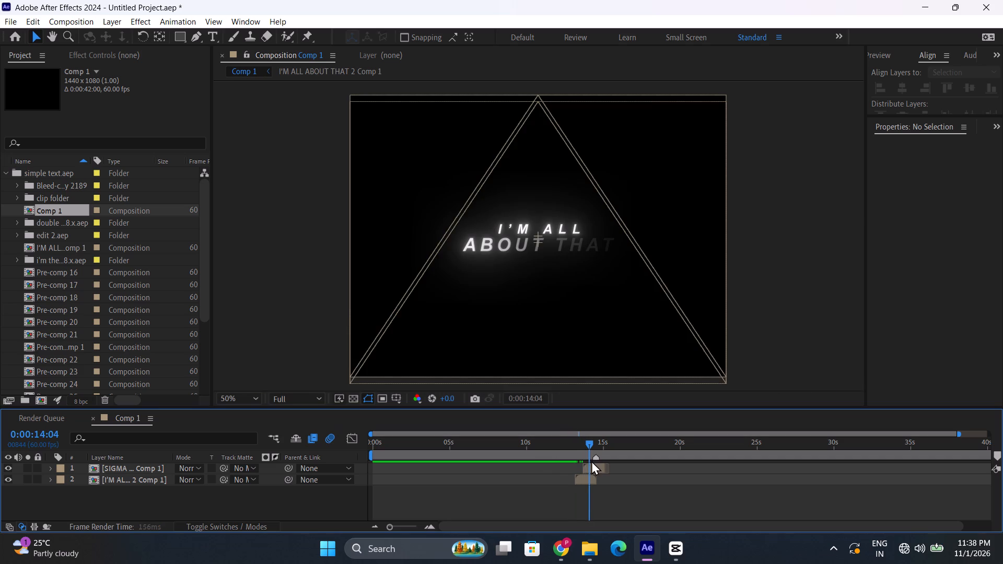
Show the effects applied to the SIGMA life layer and collapse each one to a compact list.
{"action": "left_click", "coordinate": [591, 464]}
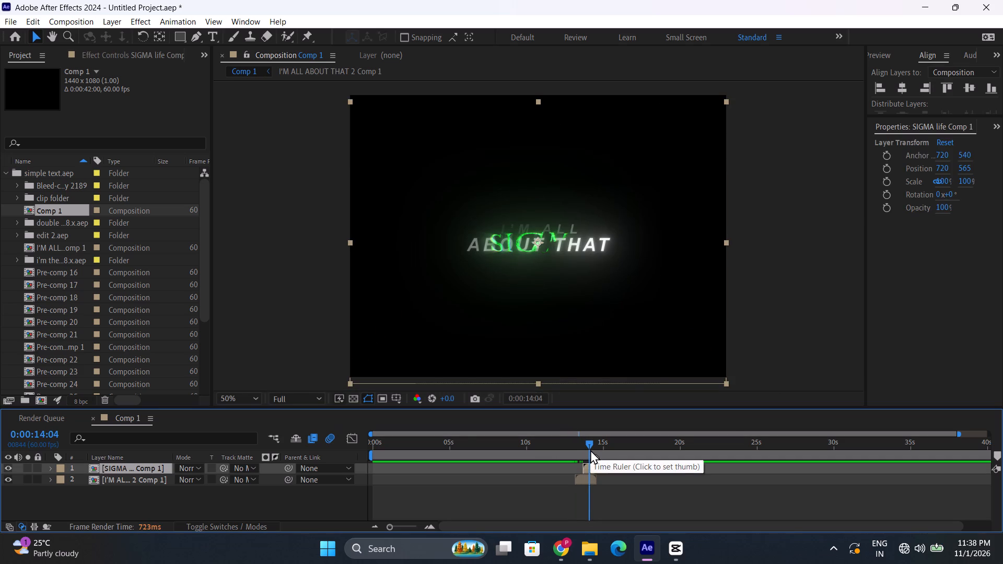
{"action": "key", "text": "F3"}
{"action": "left_click", "coordinate": [5, 112]}
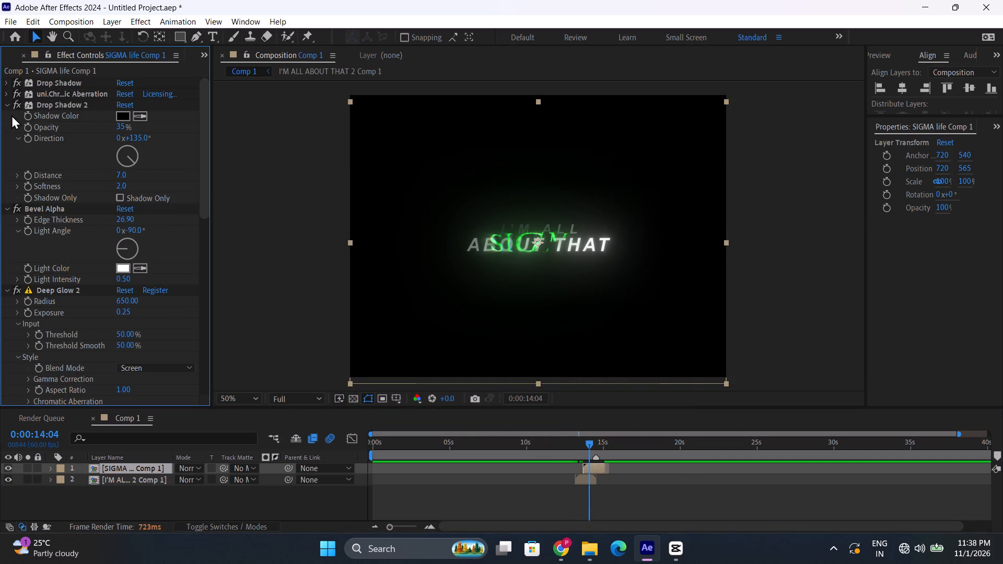
{"action": "left_click", "coordinate": [5, 107]}
{"action": "left_click", "coordinate": [4, 118]}
{"action": "left_click", "coordinate": [7, 135]}
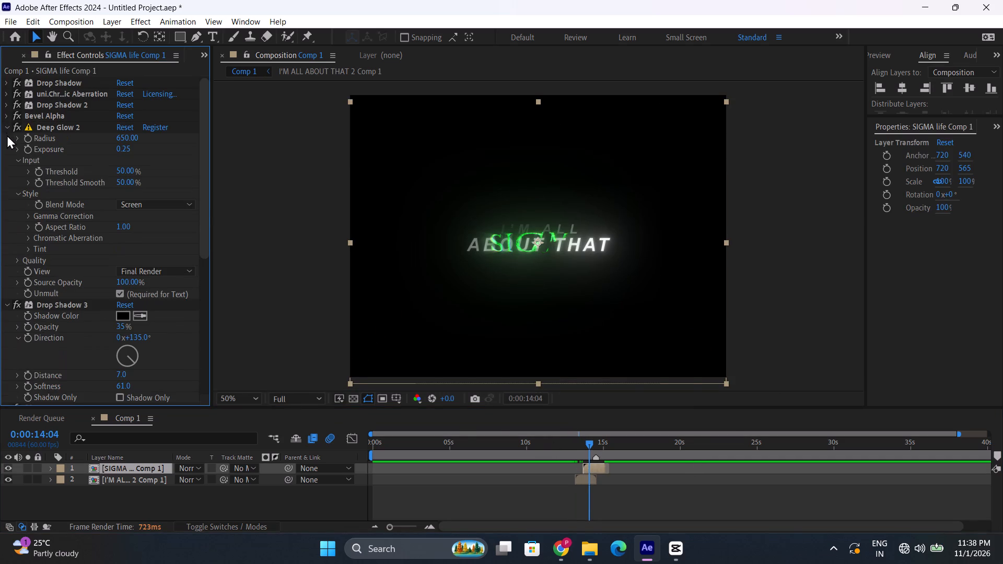
{"action": "left_click", "coordinate": [6, 129]}
{"action": "left_click", "coordinate": [6, 138]}
{"action": "left_click", "coordinate": [6, 147]}
{"action": "left_click", "coordinate": [5, 156]}
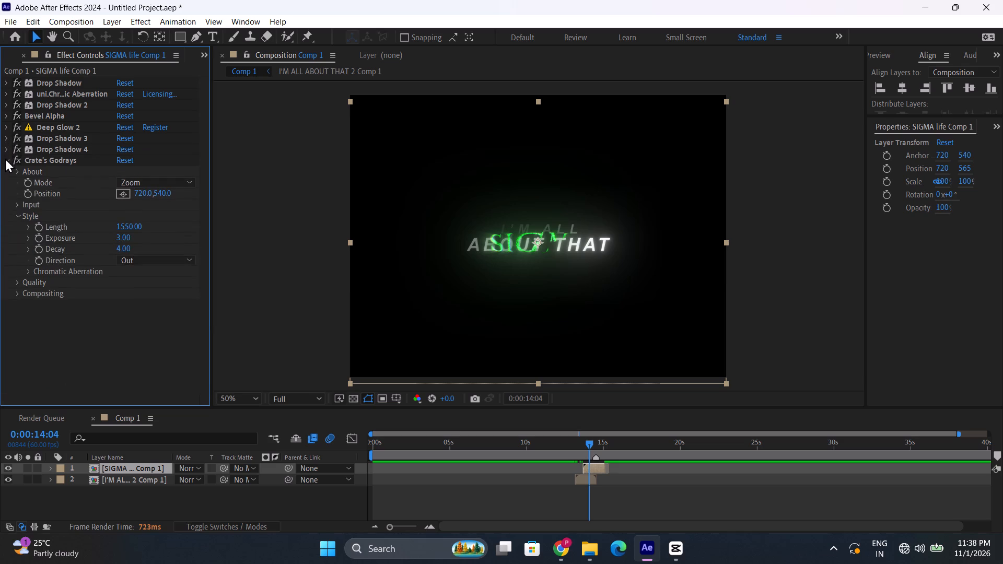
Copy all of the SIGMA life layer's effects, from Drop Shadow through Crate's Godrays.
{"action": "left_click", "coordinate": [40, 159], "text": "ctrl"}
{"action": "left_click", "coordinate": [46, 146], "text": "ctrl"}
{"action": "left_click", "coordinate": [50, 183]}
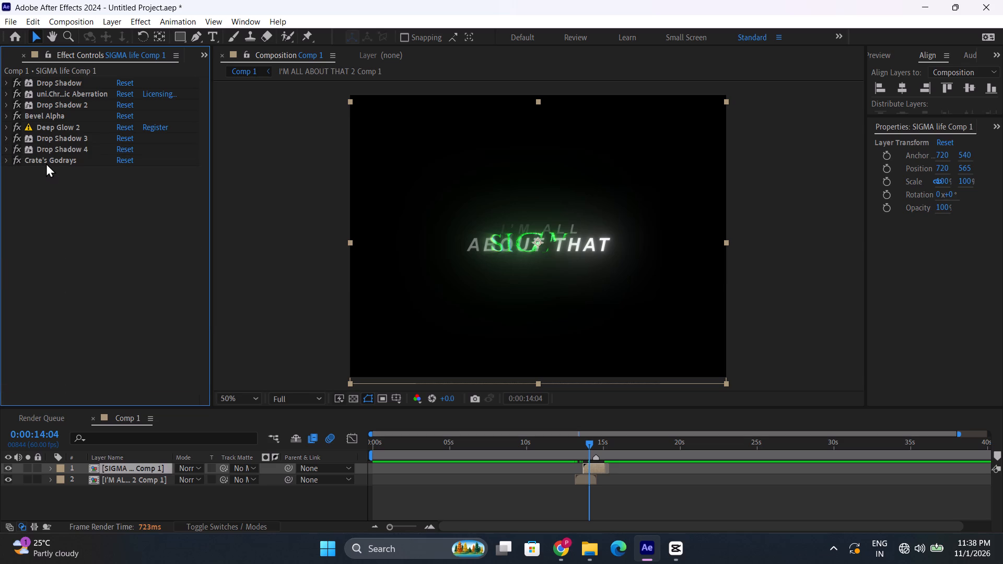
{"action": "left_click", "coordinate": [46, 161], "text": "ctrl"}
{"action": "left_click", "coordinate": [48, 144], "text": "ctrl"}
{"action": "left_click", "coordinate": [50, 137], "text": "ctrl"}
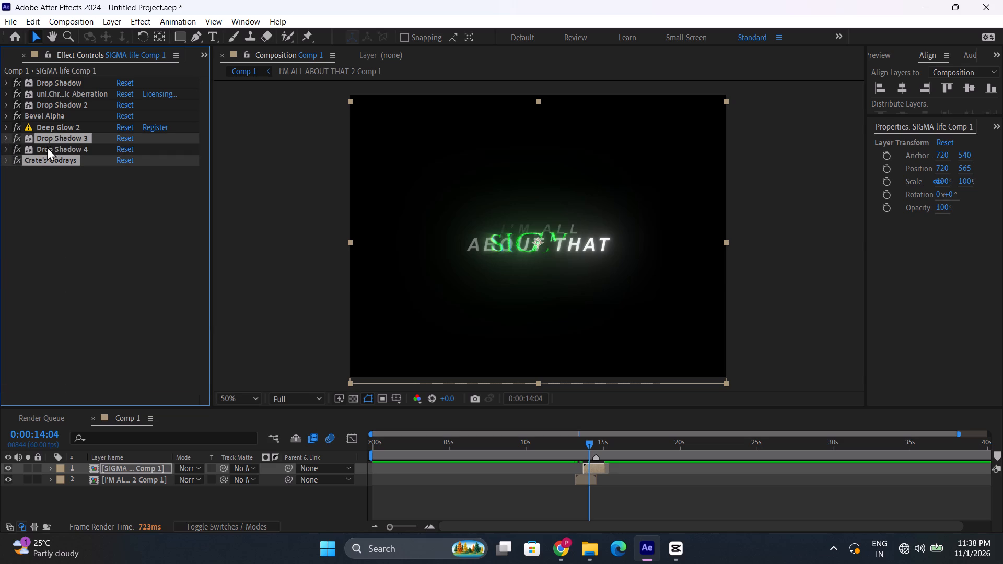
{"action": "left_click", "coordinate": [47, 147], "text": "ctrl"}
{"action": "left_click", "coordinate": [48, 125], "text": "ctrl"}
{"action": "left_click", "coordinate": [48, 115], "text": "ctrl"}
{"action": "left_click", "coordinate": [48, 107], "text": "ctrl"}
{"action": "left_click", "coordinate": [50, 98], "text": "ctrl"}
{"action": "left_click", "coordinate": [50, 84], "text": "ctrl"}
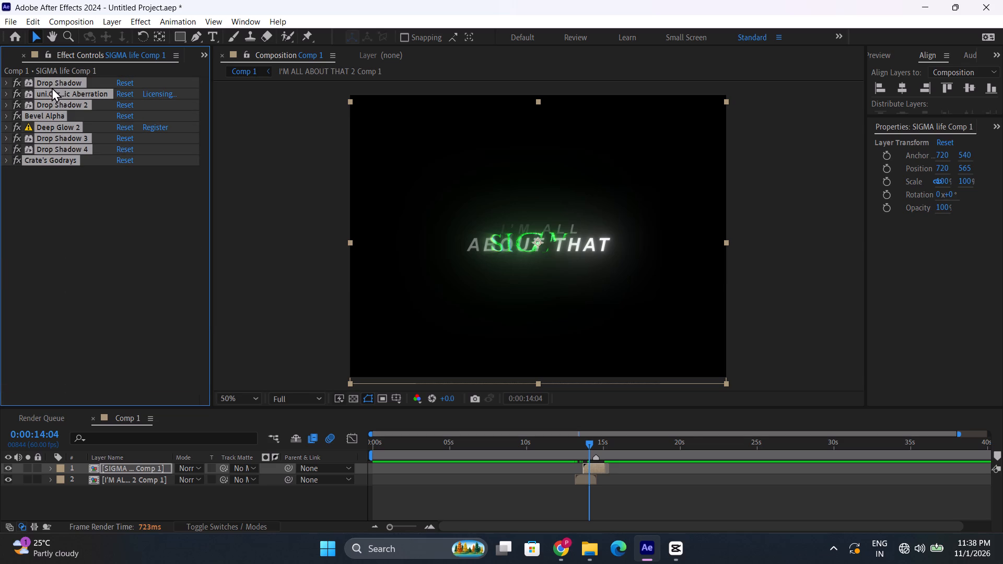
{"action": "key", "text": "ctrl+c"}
Shift the "I'M ALL ABOUT THAT" layer earlier on the timeline so it starts at about 11.4 seconds, clear of the SIGMA layer.
{"action": "left_click", "coordinate": [593, 478]}
{"action": "left_click_drag", "start_coordinate": [579, 477], "coordinate": [553, 462]}
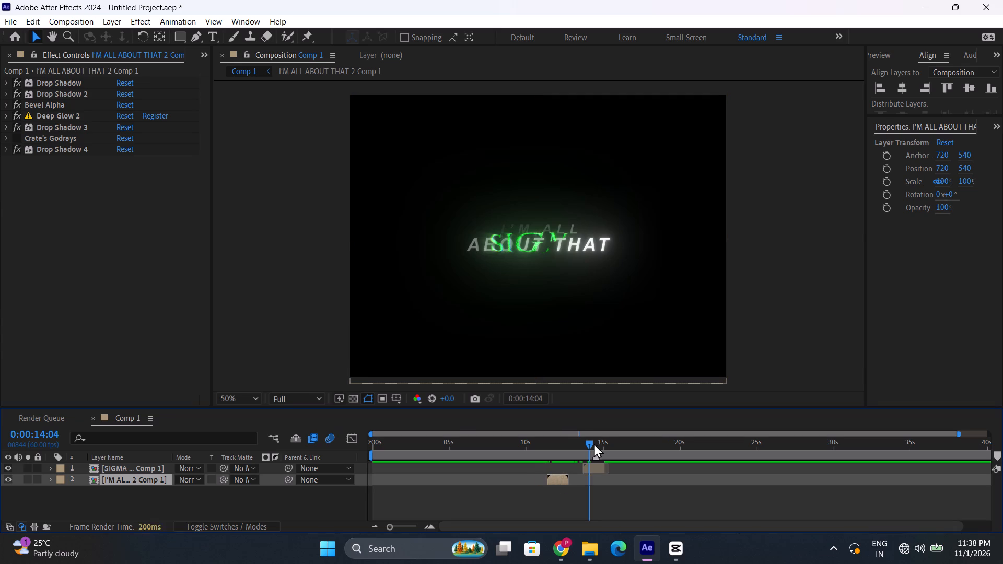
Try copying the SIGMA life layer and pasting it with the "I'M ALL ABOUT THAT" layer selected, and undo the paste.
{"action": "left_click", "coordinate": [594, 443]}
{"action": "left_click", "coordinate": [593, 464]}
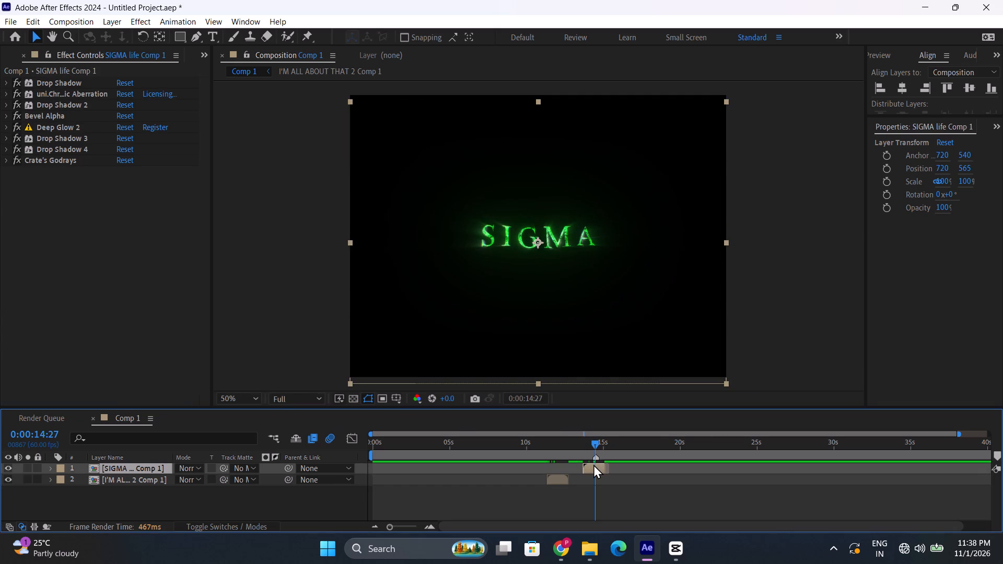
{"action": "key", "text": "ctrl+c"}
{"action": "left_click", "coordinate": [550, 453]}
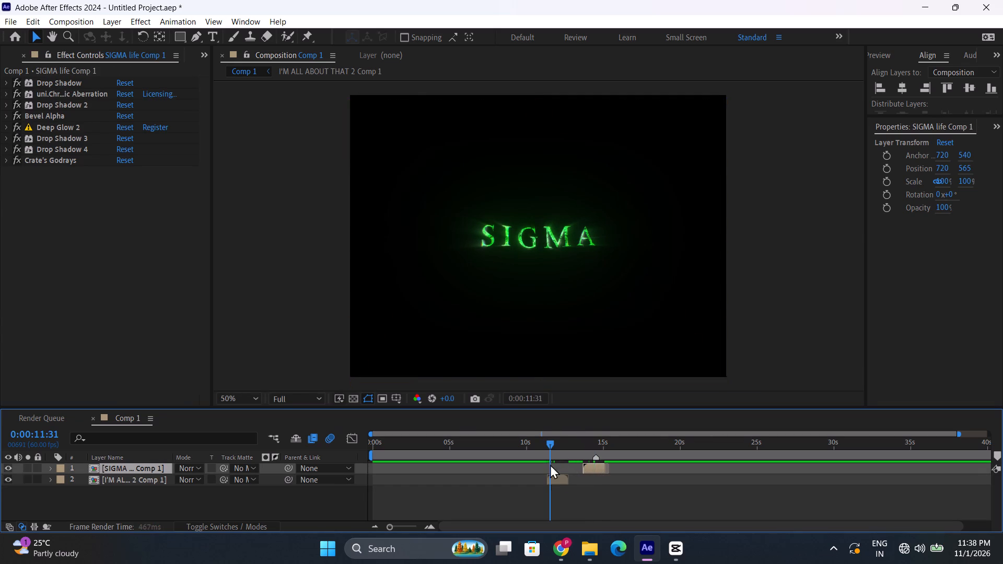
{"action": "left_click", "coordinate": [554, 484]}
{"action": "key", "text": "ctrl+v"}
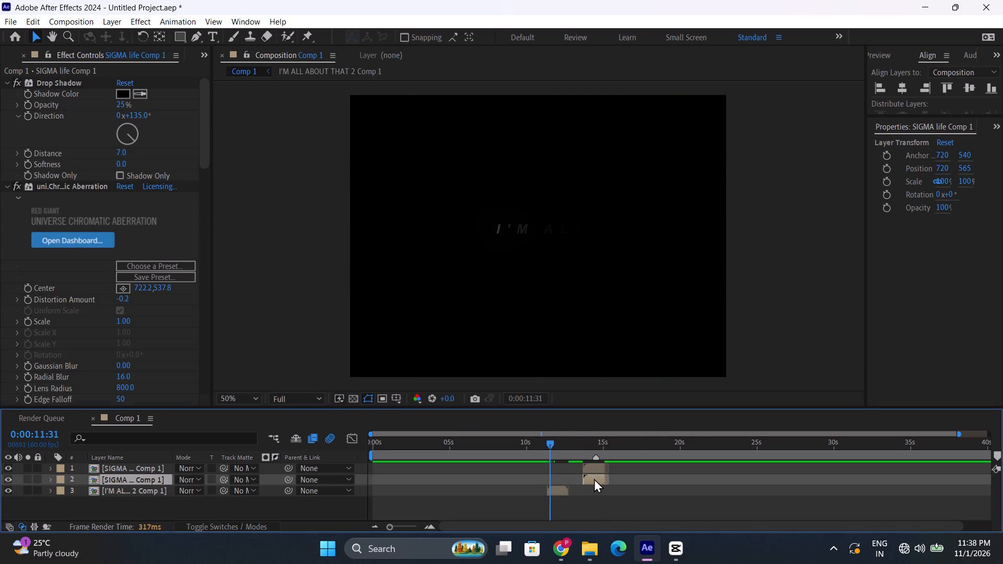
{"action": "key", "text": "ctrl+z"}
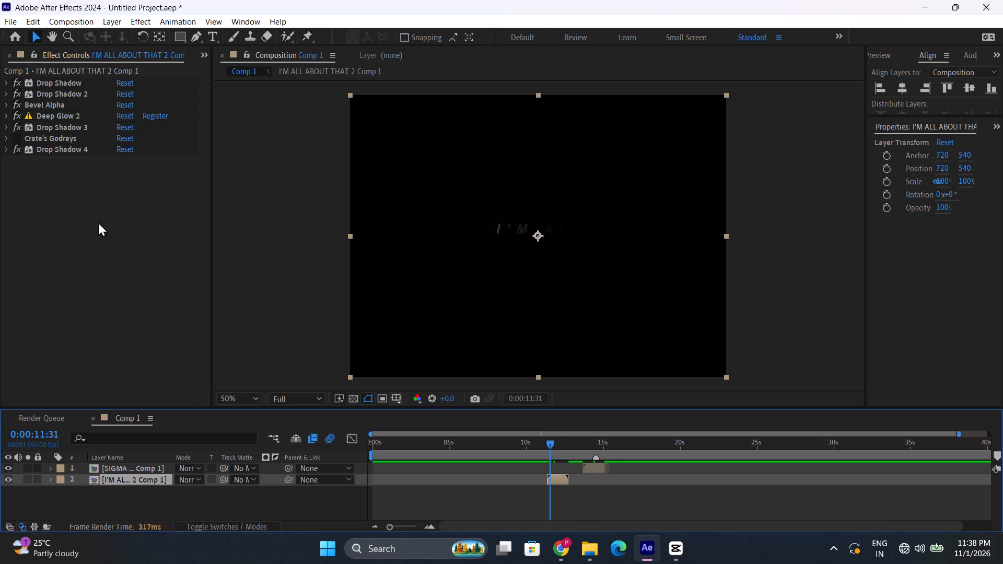
Enable the Crate's Godrays effect on the "I'M ALL ABOUT THAT" layer.
{"action": "left_click", "coordinate": [21, 138]}
Copy all effects of the "I'M ALL ABOUT THAT" layer, from Drop Shadow through Drop Shadow 4.
{"action": "left_click", "coordinate": [63, 152], "text": "ctrl"}
{"action": "left_click", "coordinate": [63, 144], "text": "ctrl"}
{"action": "left_click", "coordinate": [63, 136], "text": "ctrl"}
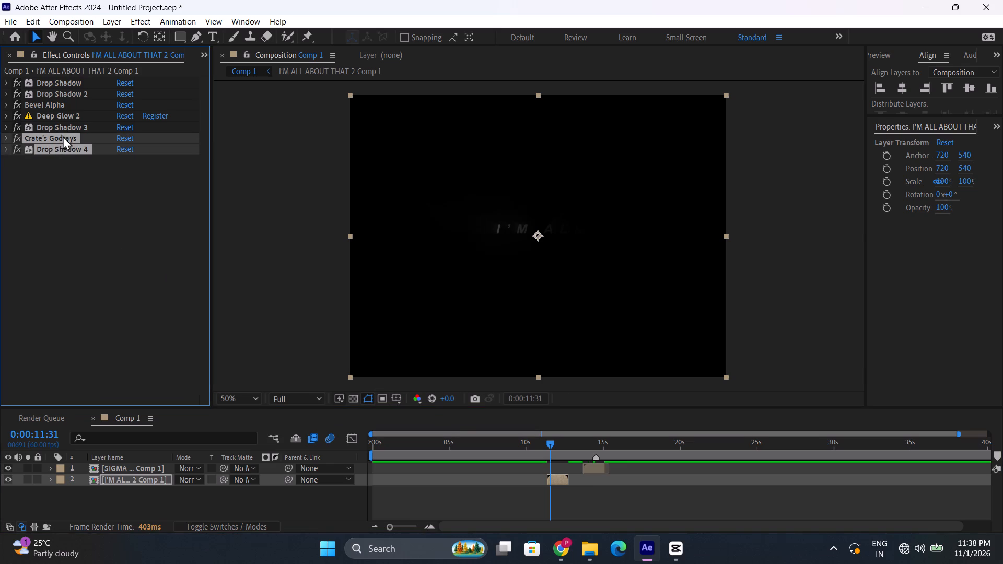
{"action": "left_click_drag", "start_coordinate": [68, 78], "coordinate": [63, 113], "text": "ctrl"}
{"action": "left_click", "coordinate": [64, 115], "text": "ctrl"}
{"action": "left_click", "coordinate": [63, 126], "text": "ctrl"}
{"action": "left_click", "coordinate": [66, 102], "text": "ctrl"}
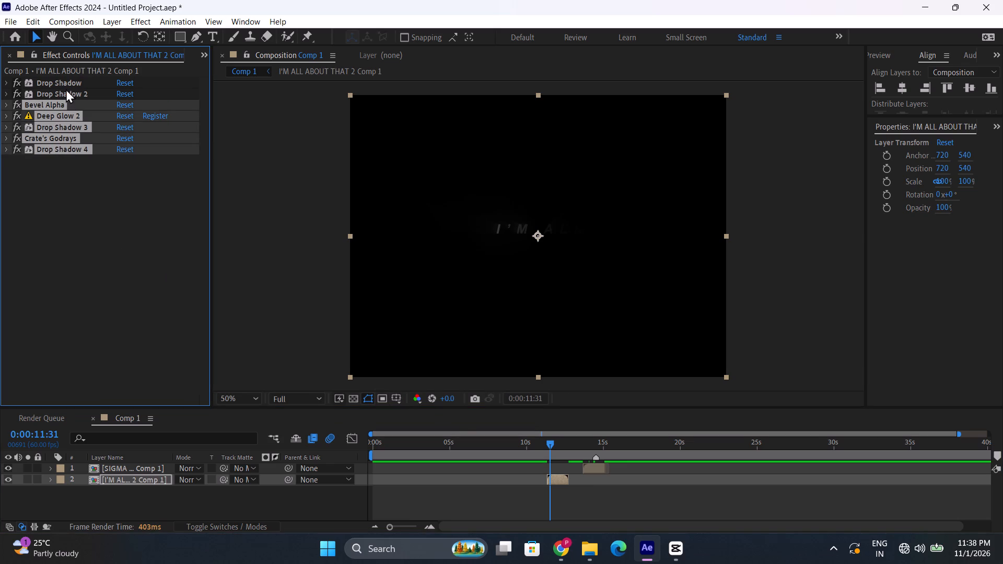
{"action": "left_click", "coordinate": [66, 89], "text": "ctrl"}
{"action": "left_click", "coordinate": [66, 81], "text": "ctrl"}
{"action": "left_click", "coordinate": [66, 93], "text": "ctrl"}
{"action": "key", "text": "ctrl+c"}
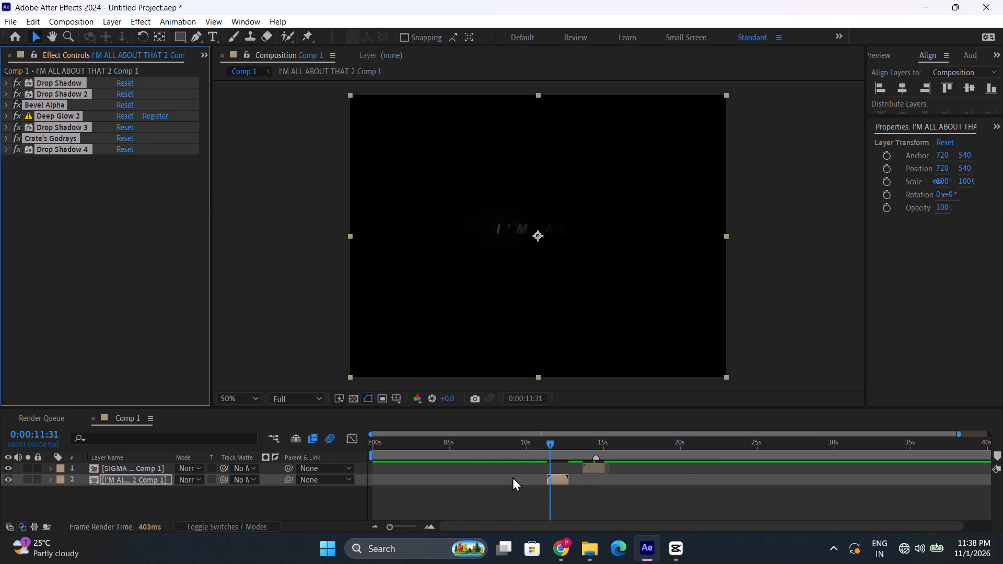
Preview the "I'M ALL ABOUT THAT" text close up with its effects at 0:00:12:02.
{"action": "left_click_drag", "start_coordinate": [549, 448], "coordinate": [557, 446]}
{"action": "scroll", "coordinate": [652, 319], "scroll_direction": "up", "scroll_amount": 1}
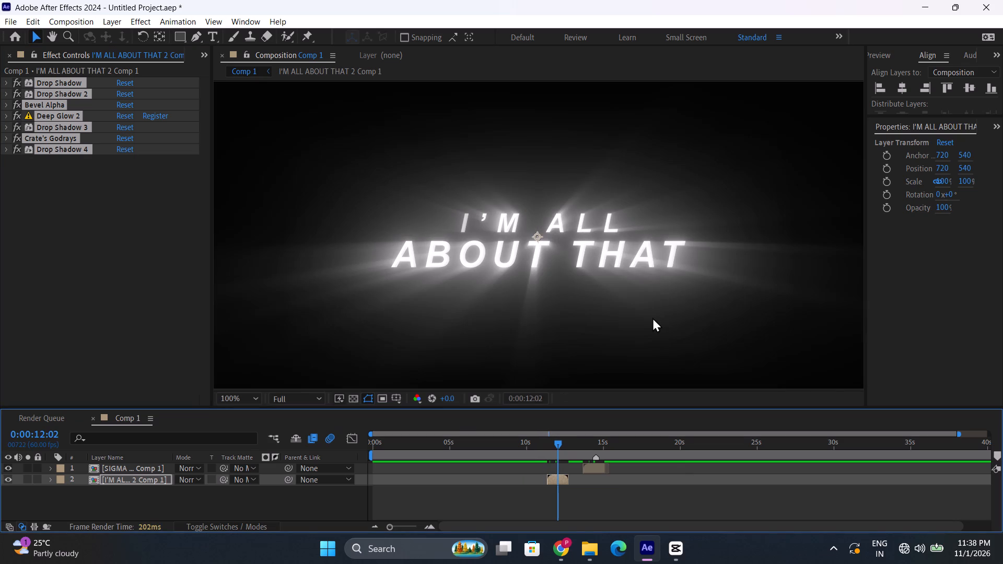
{"action": "left_click", "coordinate": [433, 517]}
{"action": "double_click", "coordinate": [431, 524]}
{"action": "left_click", "coordinate": [530, 479]}
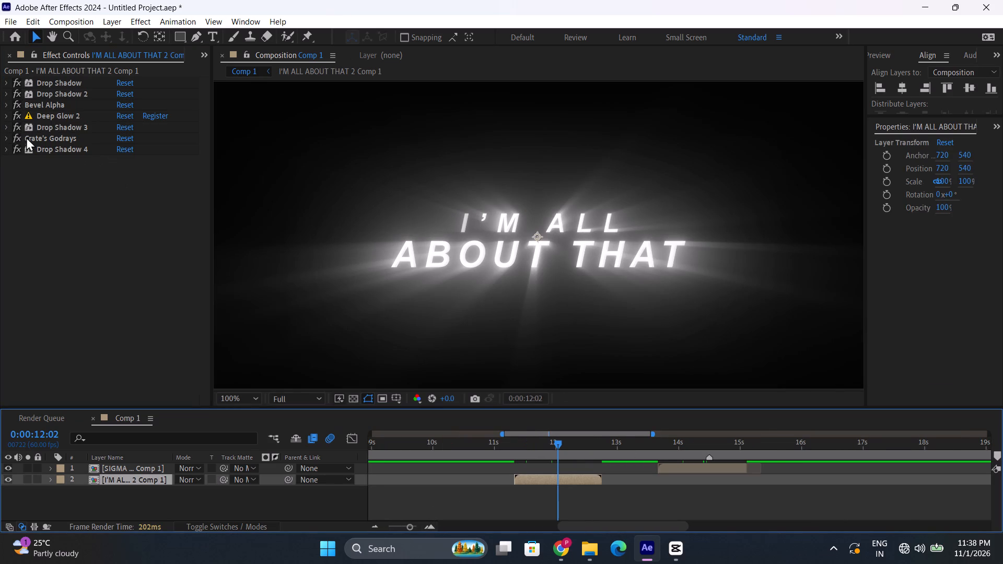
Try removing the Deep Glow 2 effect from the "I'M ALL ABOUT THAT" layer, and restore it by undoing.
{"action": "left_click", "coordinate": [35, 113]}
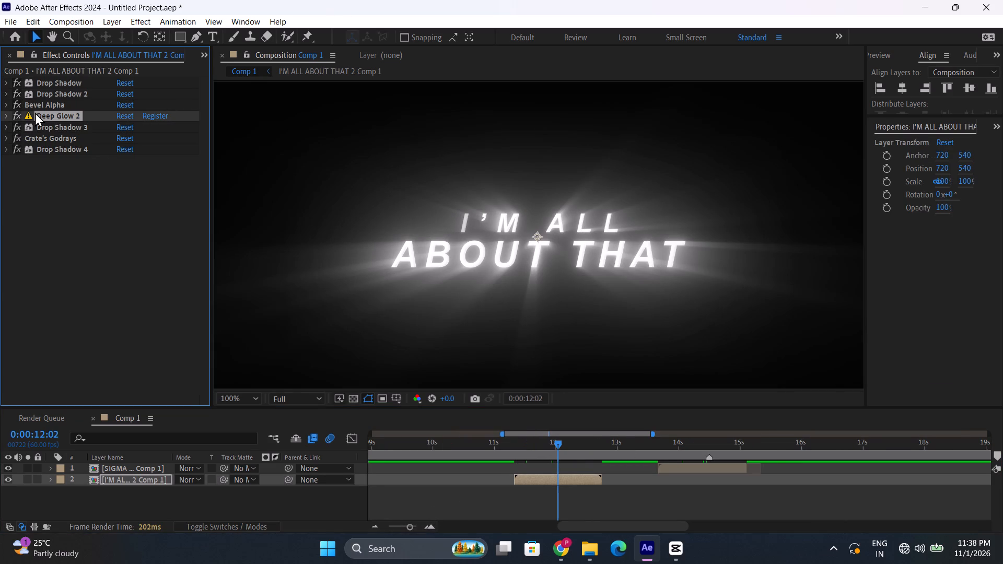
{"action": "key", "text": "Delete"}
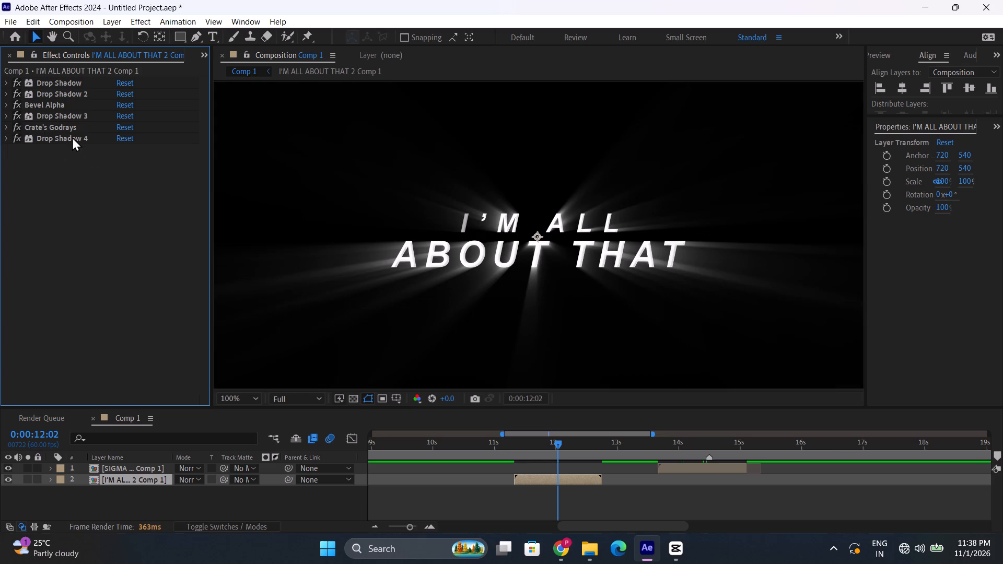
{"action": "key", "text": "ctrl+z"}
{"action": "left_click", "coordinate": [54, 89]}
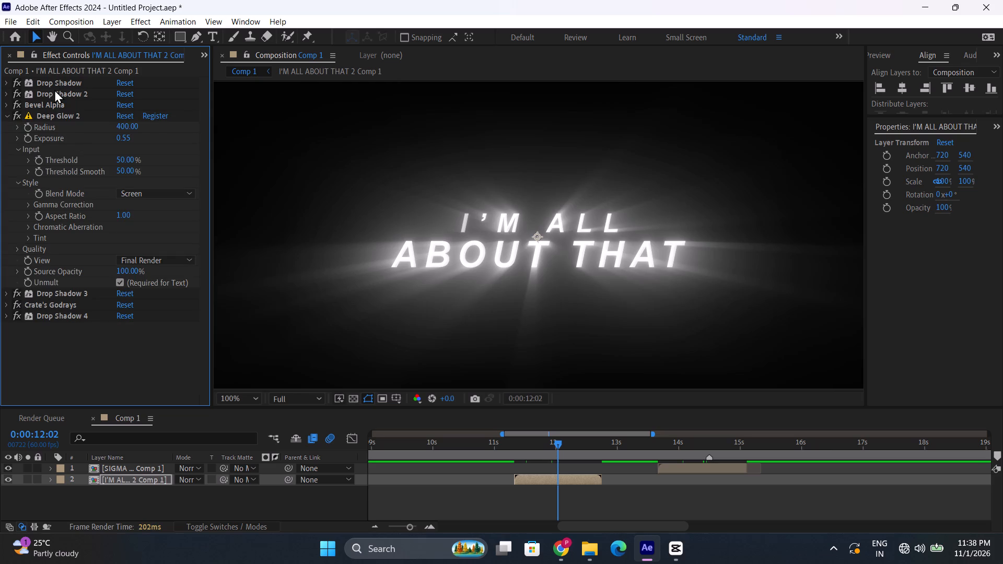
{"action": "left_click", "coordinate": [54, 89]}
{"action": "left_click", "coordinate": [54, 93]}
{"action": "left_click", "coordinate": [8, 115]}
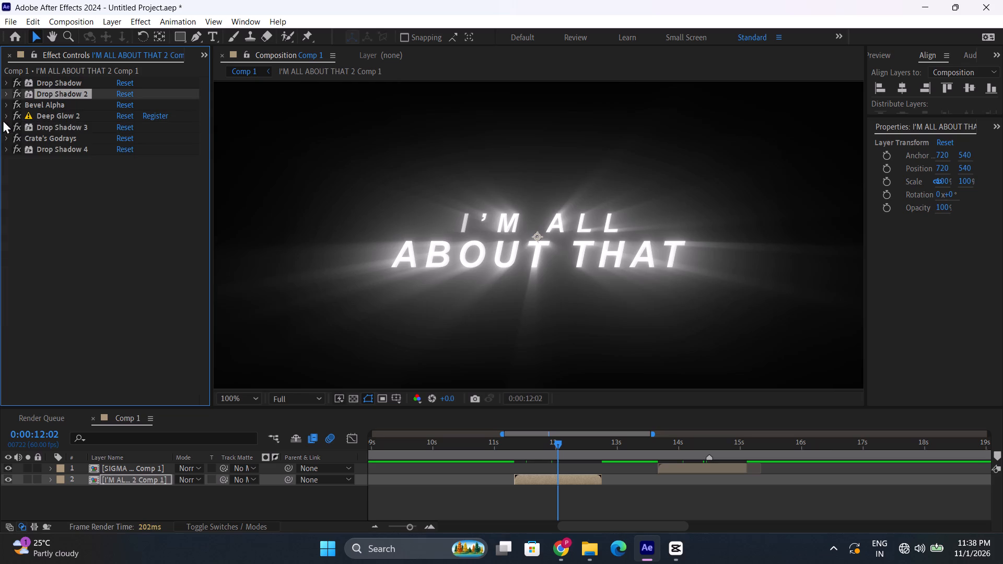
Compare the text with Crate's Godrays off and on and with all effects disabled, leaving every effect enabled.
{"action": "left_click", "coordinate": [16, 138]}
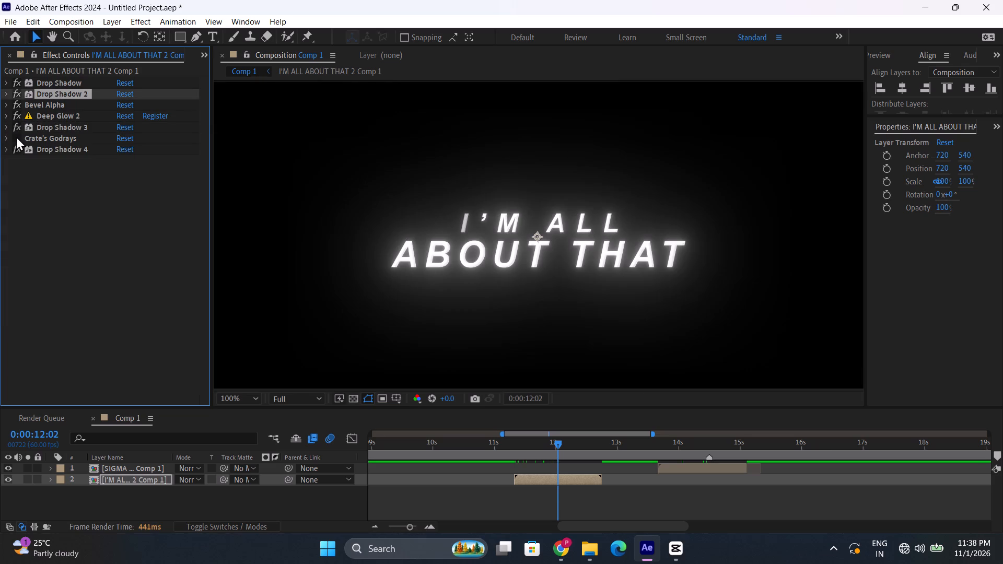
{"action": "left_click", "coordinate": [16, 136]}
{"action": "left_click", "coordinate": [16, 136]}
{"action": "left_click_drag", "start_coordinate": [16, 83], "coordinate": [16, 156]}
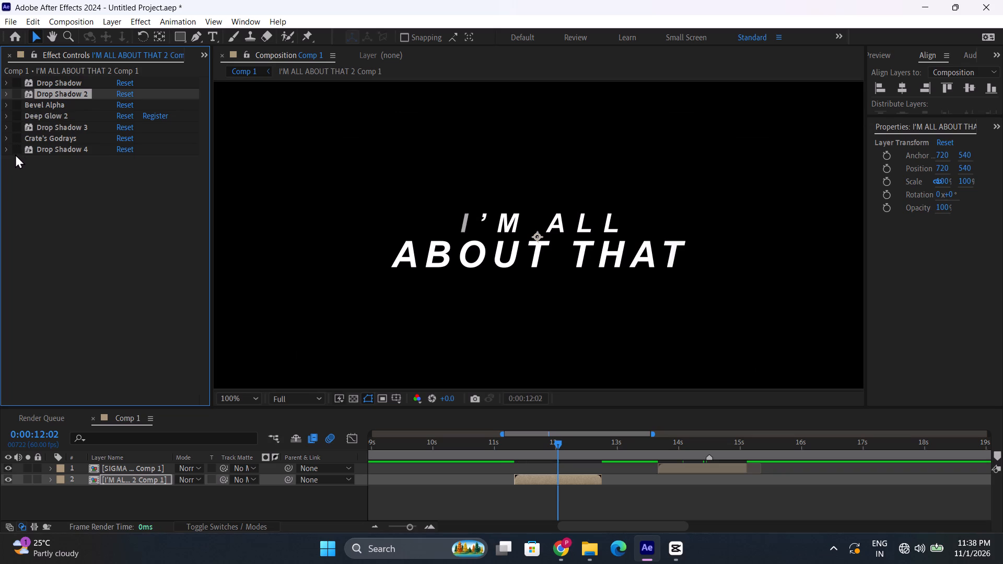
{"action": "key", "text": "ctrl+z"}
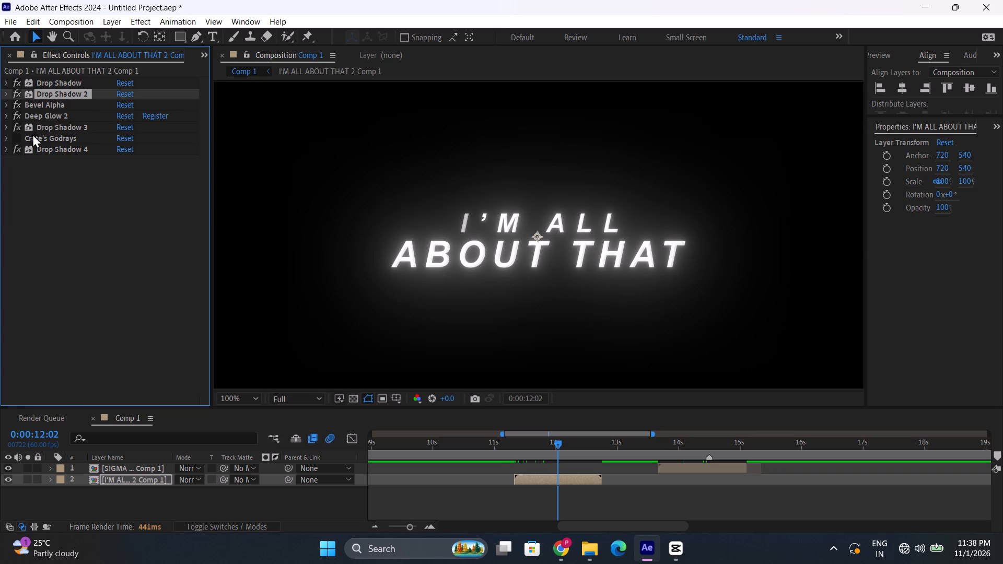
{"action": "left_click", "coordinate": [15, 136]}
Set Crate's Godrays on the "I'M ALL ABOUT THAT" layer to Length 1140, Decay 1.89 and Exposure 2.81.
{"action": "left_click", "coordinate": [4, 141]}
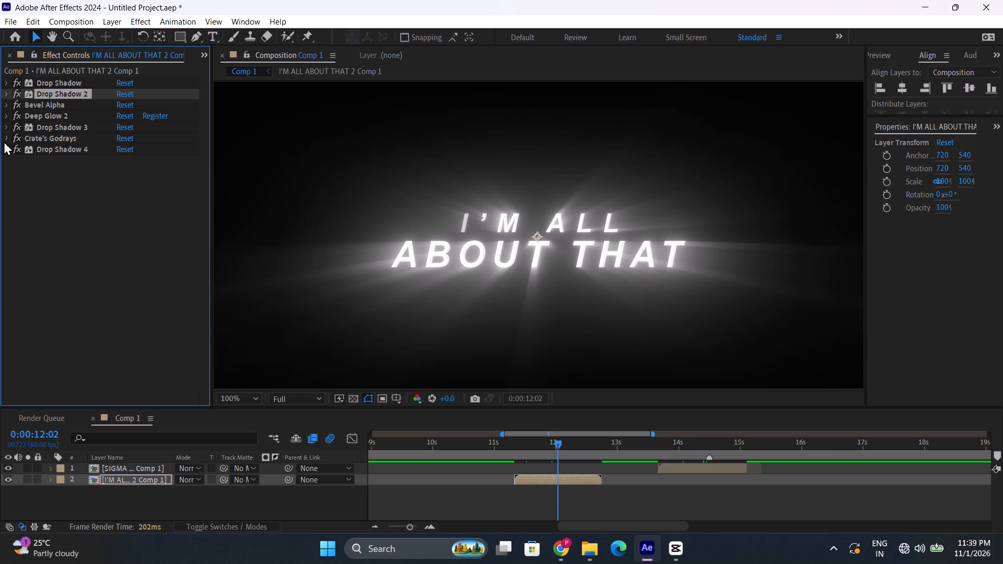
{"action": "left_click_drag", "start_coordinate": [126, 205], "coordinate": [115, 206]}
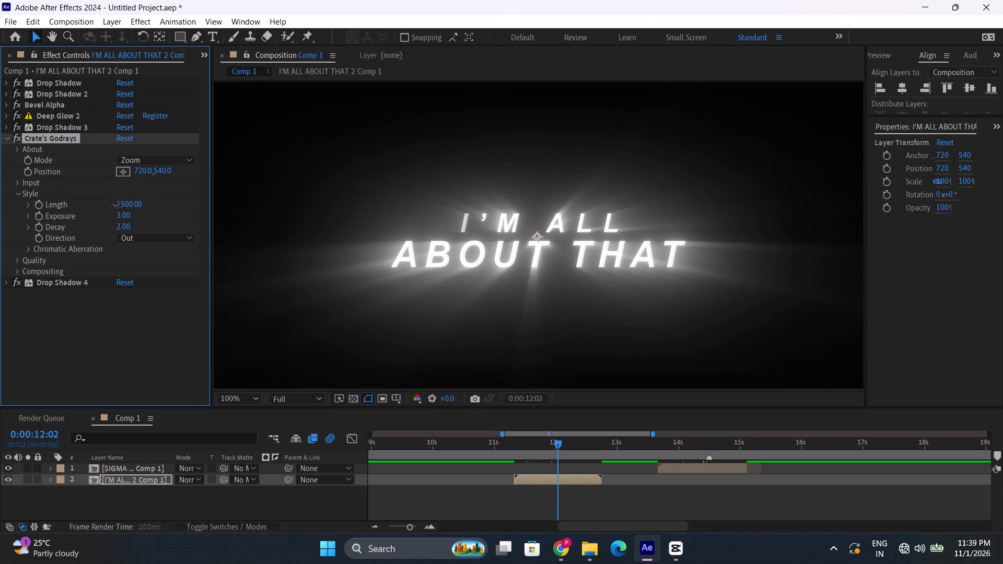
{"action": "left_click_drag", "start_coordinate": [115, 206], "coordinate": [96, 209]}
{"action": "left_click_drag", "start_coordinate": [128, 227], "coordinate": [123, 228]}
{"action": "left_click_drag", "start_coordinate": [123, 228], "coordinate": [122, 228]}
{"action": "left_click_drag", "start_coordinate": [121, 217], "coordinate": [113, 220]}
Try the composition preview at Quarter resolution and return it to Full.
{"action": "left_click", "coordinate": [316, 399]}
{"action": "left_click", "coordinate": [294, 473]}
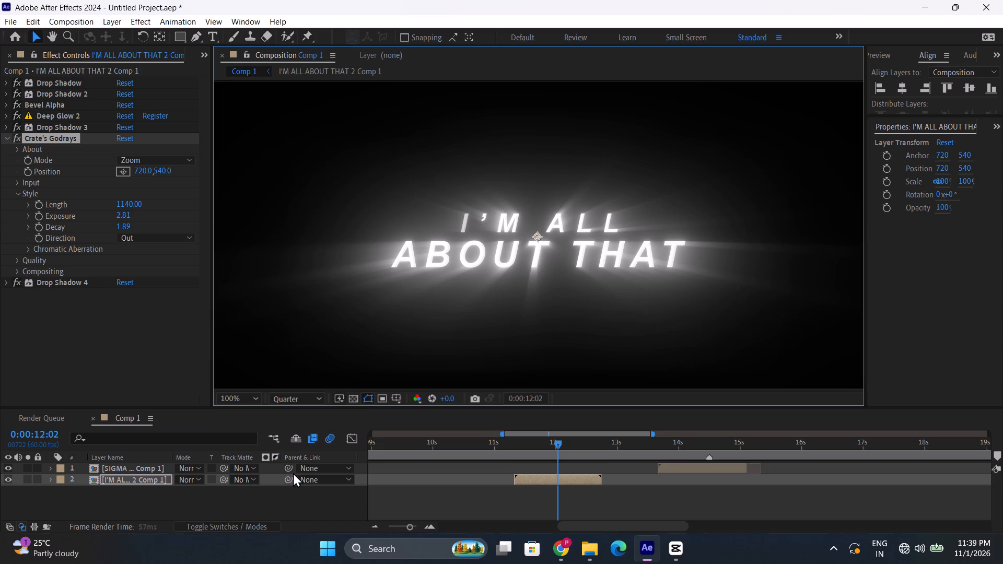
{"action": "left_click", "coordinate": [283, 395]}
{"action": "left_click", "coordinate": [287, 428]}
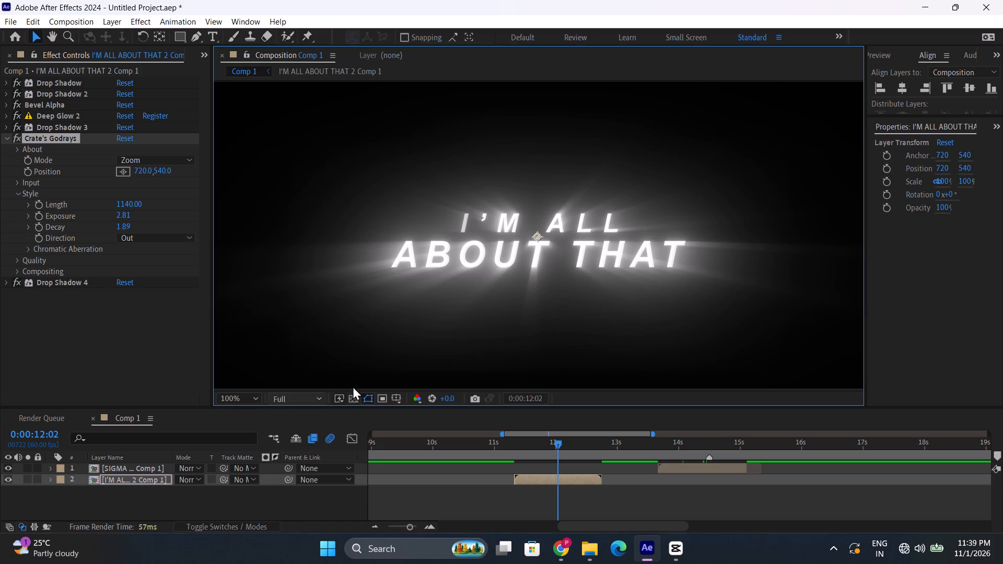
Lower the Exposure of Crate's Godrays to 1.33 and check the whole frame.
{"action": "left_click_drag", "start_coordinate": [126, 216], "coordinate": [92, 221]}
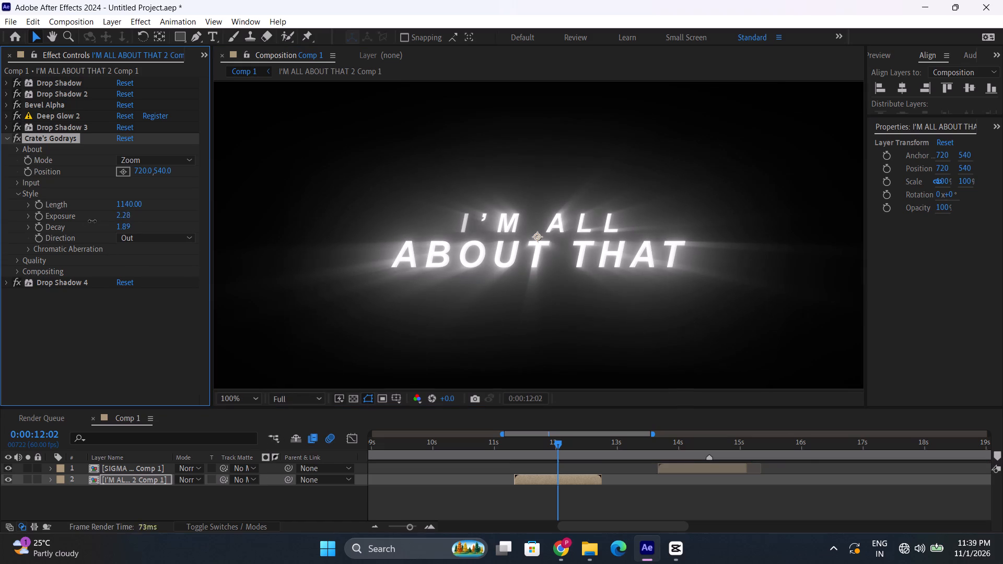
{"action": "left_click_drag", "start_coordinate": [92, 221], "coordinate": [46, 233]}
{"action": "scroll", "coordinate": [425, 248], "scroll_direction": "down", "scroll_amount": 1}
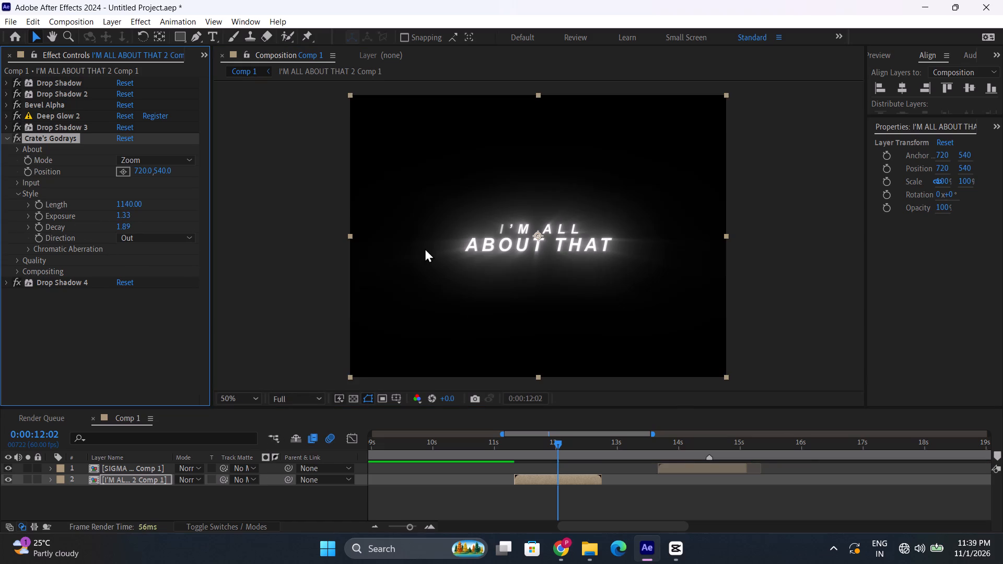
{"action": "left_click", "coordinate": [8, 139]}
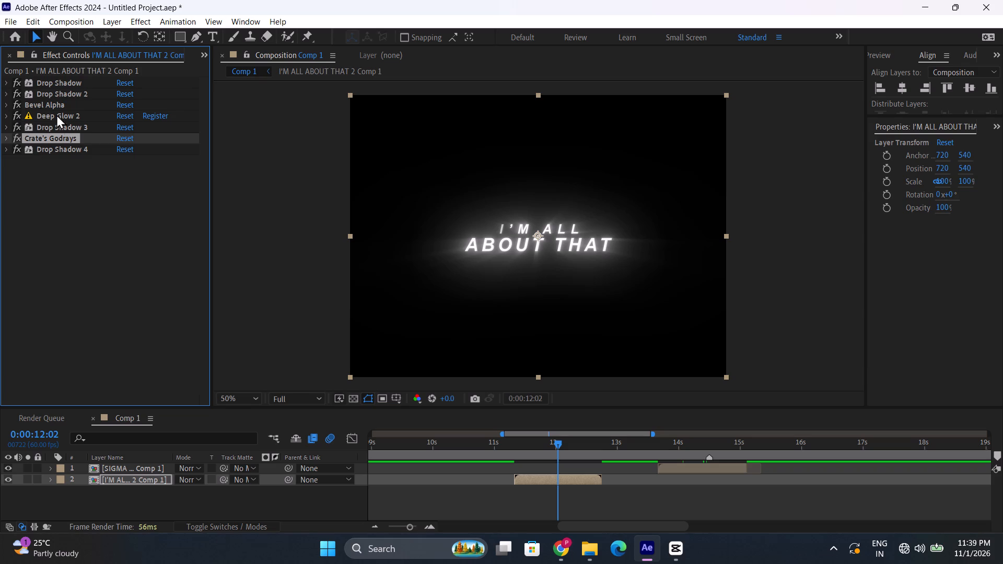
Set the Tint color of the Deep Glow 2 effect to a muted purple.
{"action": "left_click", "coordinate": [5, 116]}
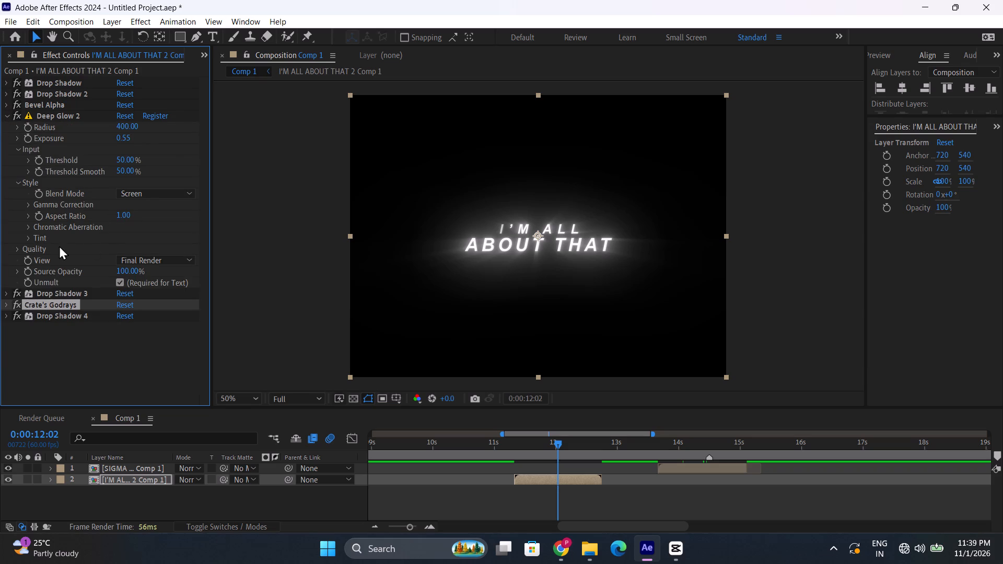
{"action": "left_click", "coordinate": [29, 234]}
{"action": "left_click", "coordinate": [124, 262]}
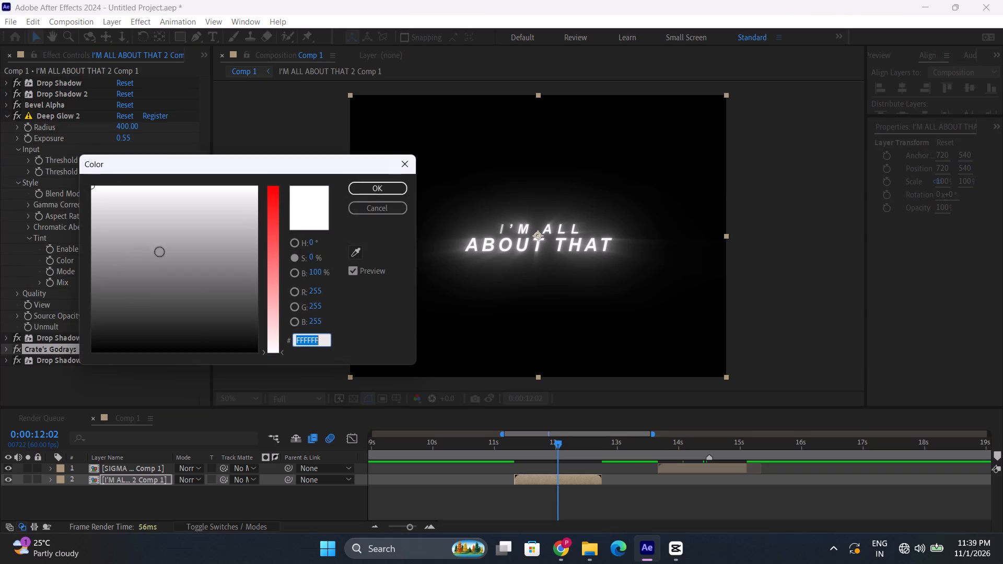
{"action": "left_click_drag", "start_coordinate": [272, 264], "coordinate": [274, 258]}
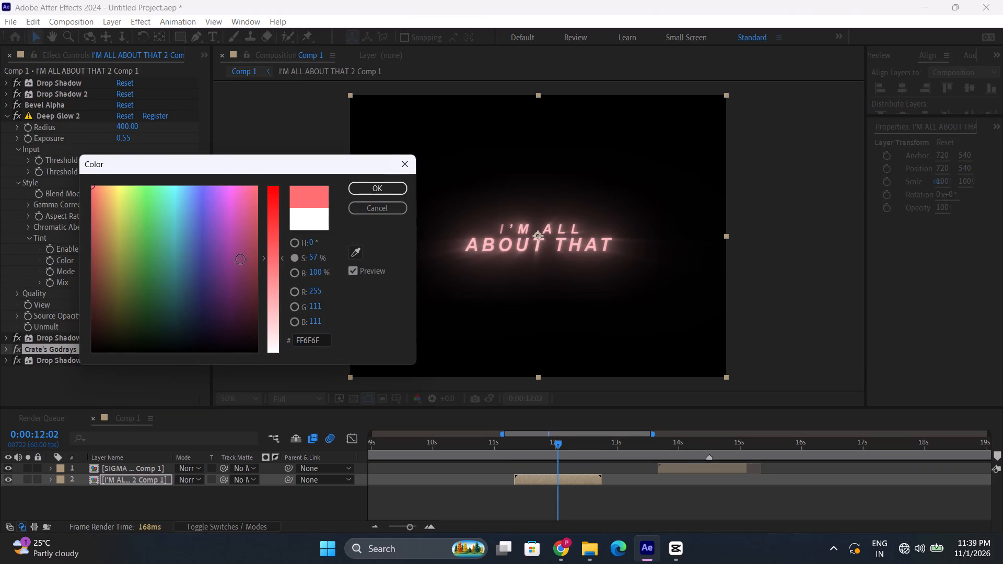
{"action": "left_click_drag", "start_coordinate": [191, 242], "coordinate": [114, 208]}
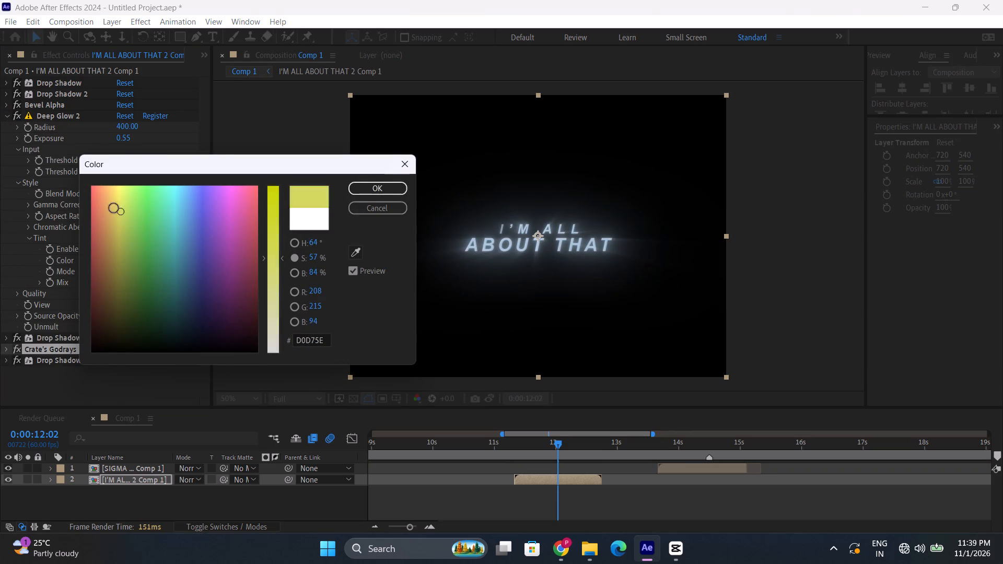
{"action": "left_click_drag", "start_coordinate": [114, 208], "coordinate": [66, 265]}
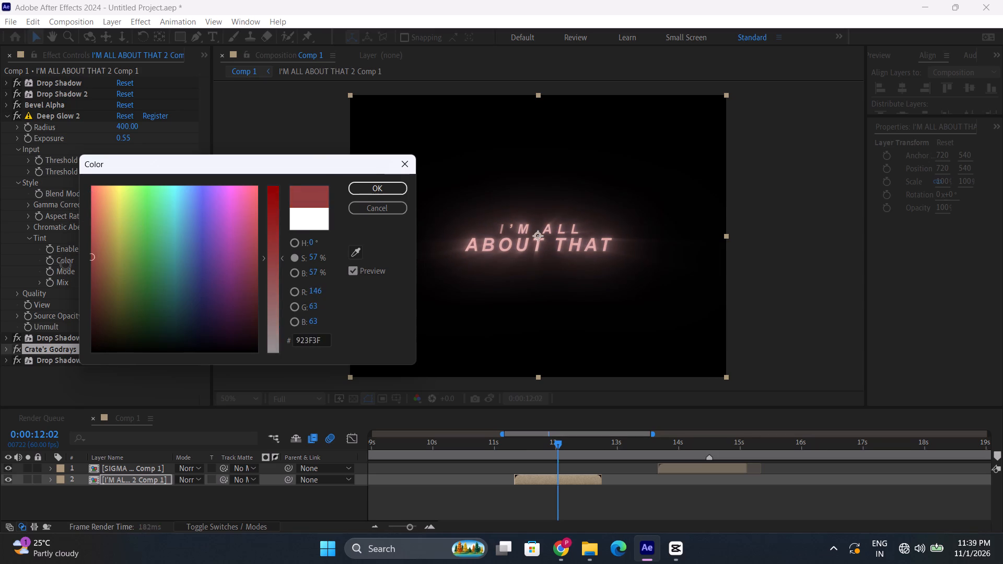
{"action": "left_click_drag", "start_coordinate": [66, 265], "coordinate": [64, 150]}
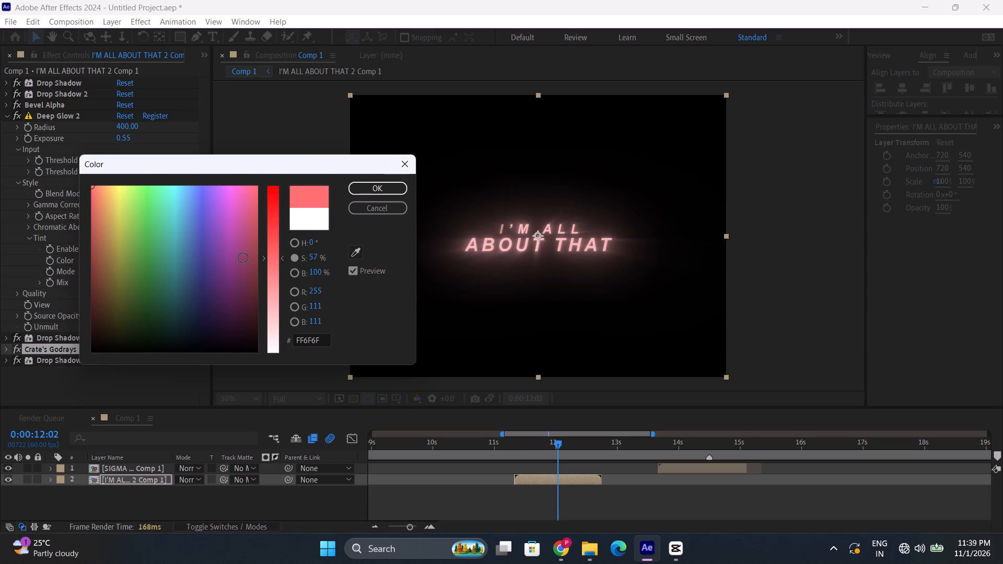
{"action": "left_click_drag", "start_coordinate": [223, 230], "coordinate": [221, 231]}
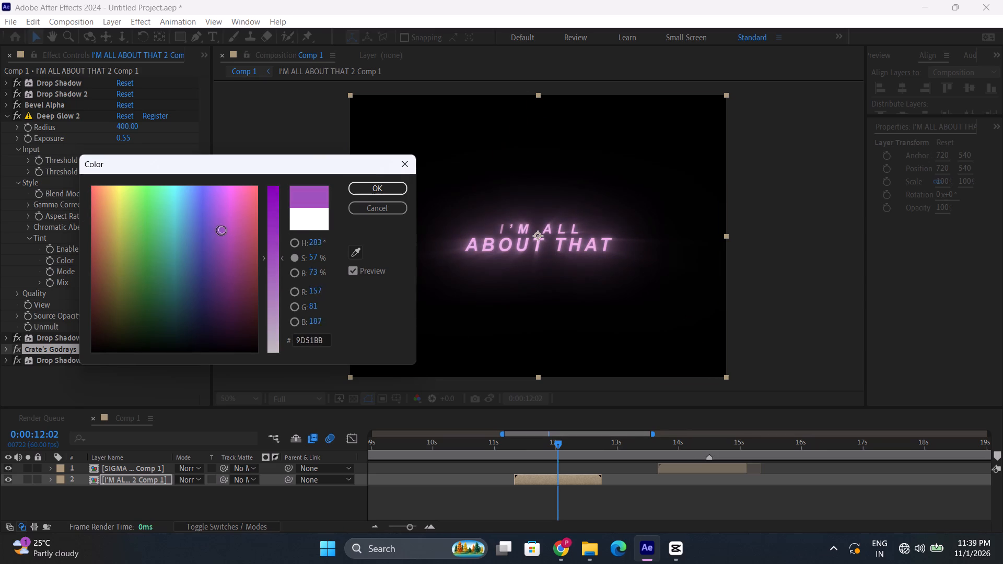
{"action": "left_click_drag", "start_coordinate": [221, 231], "coordinate": [244, 254]}
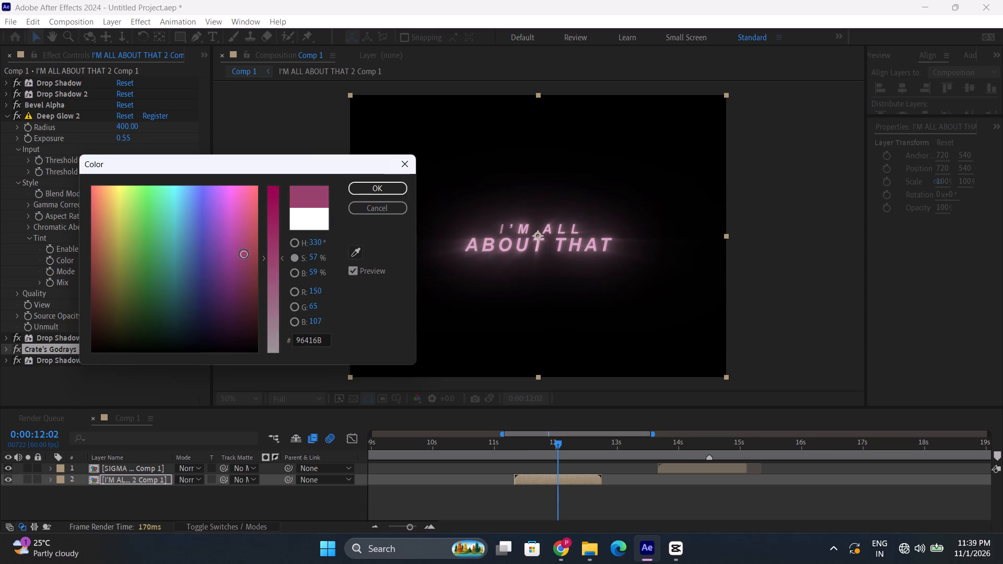
{"action": "left_click_drag", "start_coordinate": [244, 254], "coordinate": [231, 253]}
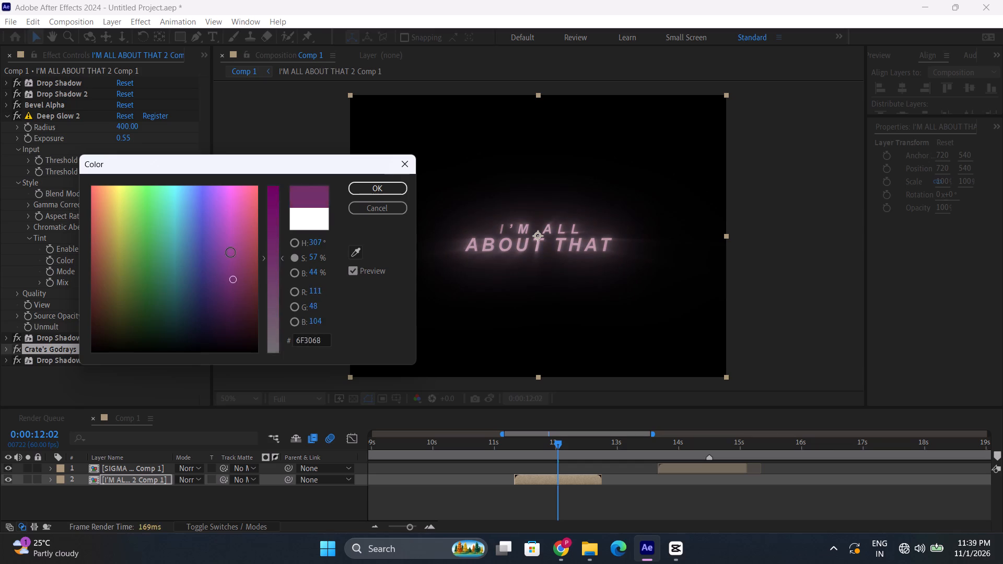
{"action": "left_click_drag", "start_coordinate": [231, 253], "coordinate": [227, 248]}
{"action": "left_click", "coordinate": [359, 190]}
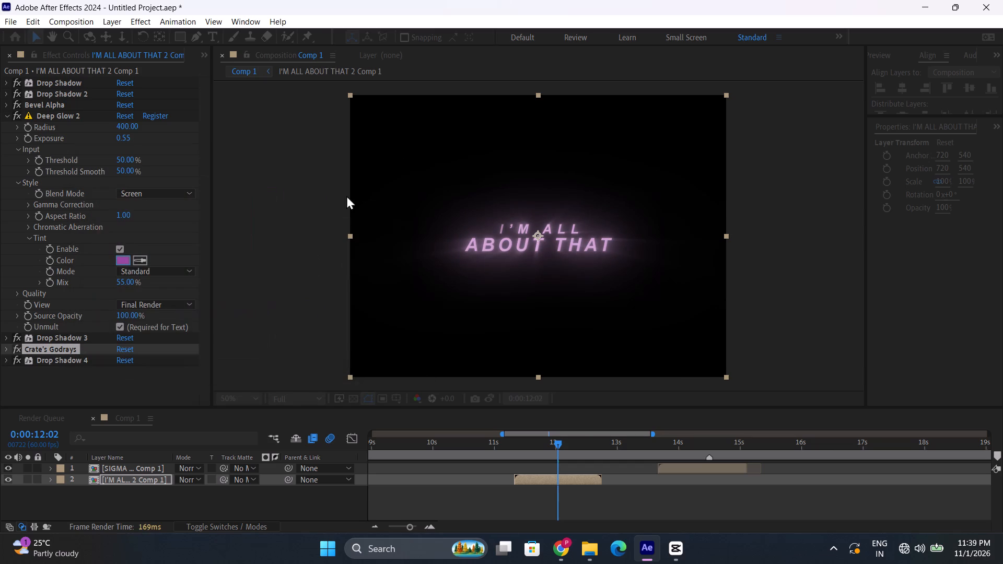
Raise the Tint Mix of Deep Glow 2 to 67.69%.
{"action": "left_click", "coordinate": [38, 283]}
{"action": "left_click", "coordinate": [37, 282]}
{"action": "left_click", "coordinate": [37, 282]}
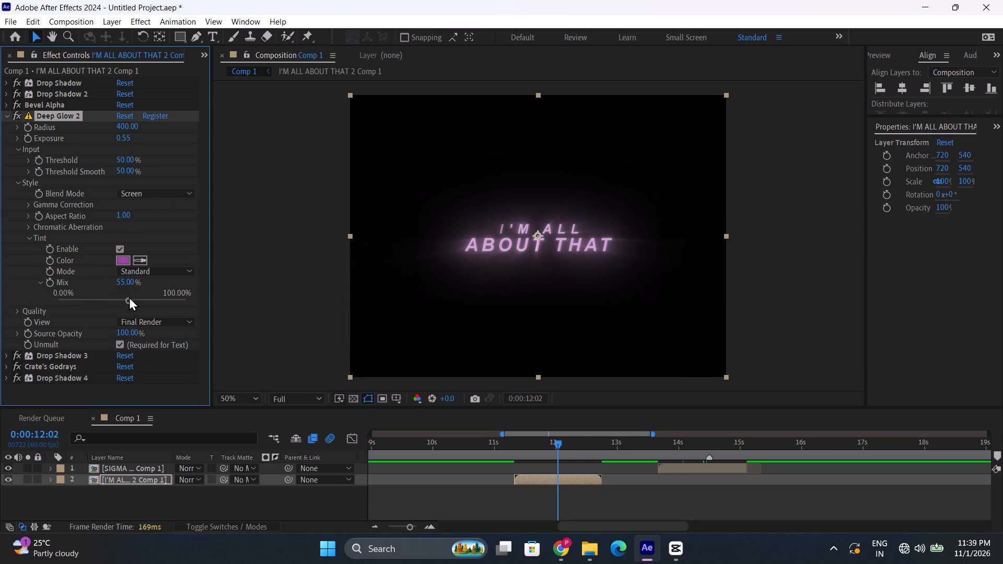
{"action": "left_click_drag", "start_coordinate": [136, 300], "coordinate": [143, 297]}
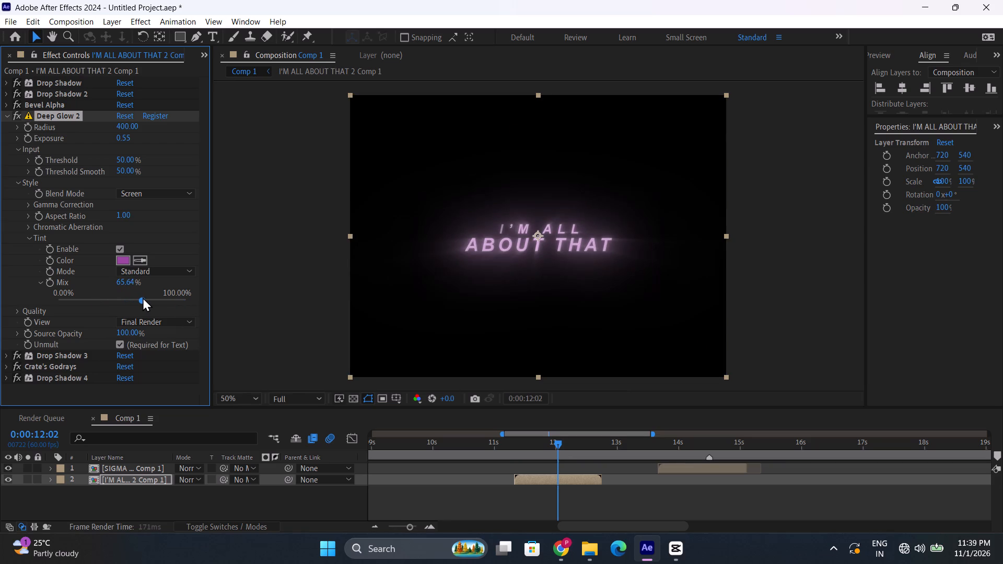
{"action": "left_click_drag", "start_coordinate": [143, 297], "coordinate": [145, 297]}
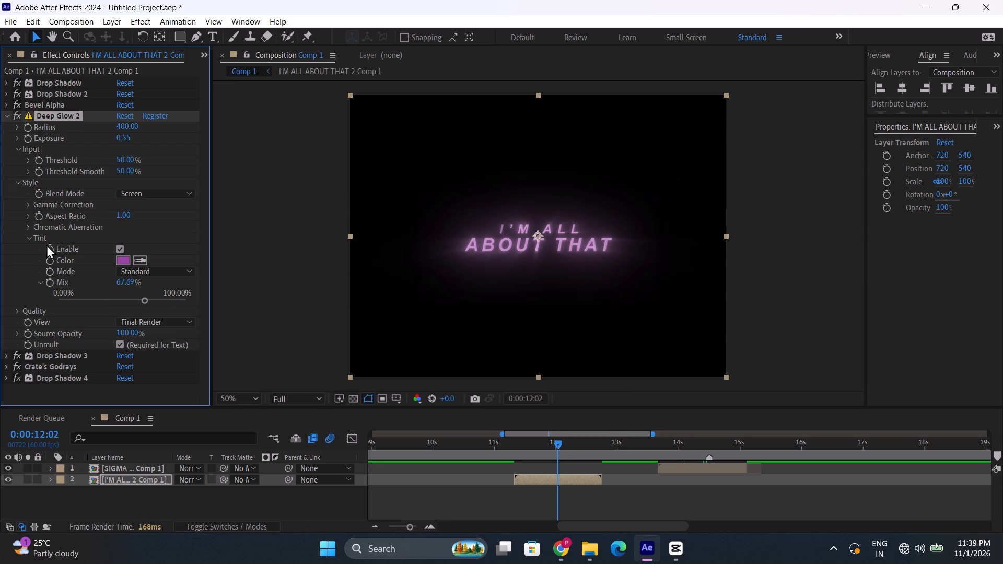
Set the Chromatic Aberration channels of Deep Glow 2 to Green & Blue.
{"action": "left_click", "coordinate": [26, 205]}
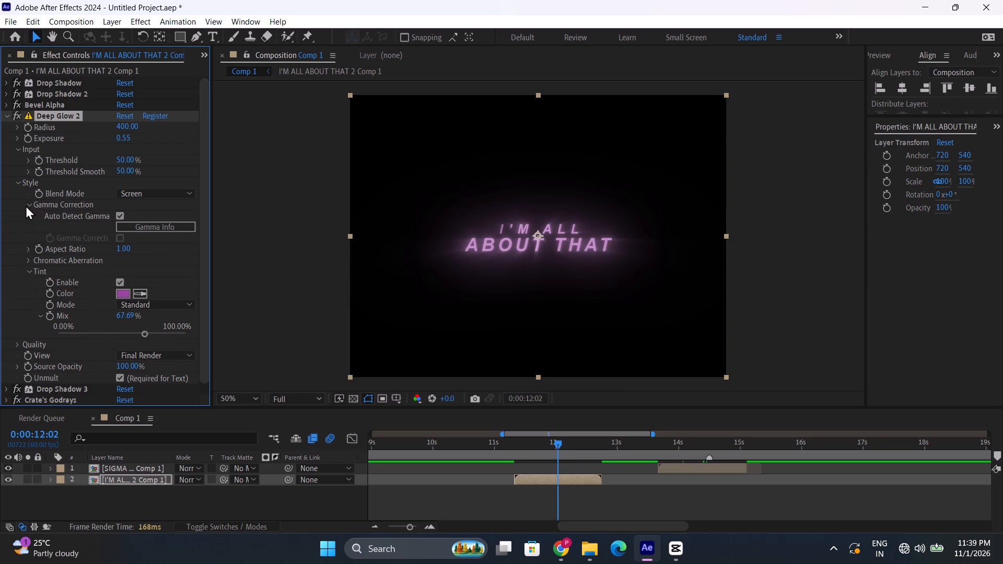
{"action": "left_click", "coordinate": [26, 202]}
{"action": "left_click", "coordinate": [25, 215]}
{"action": "left_click", "coordinate": [25, 215]}
{"action": "left_click", "coordinate": [29, 228]}
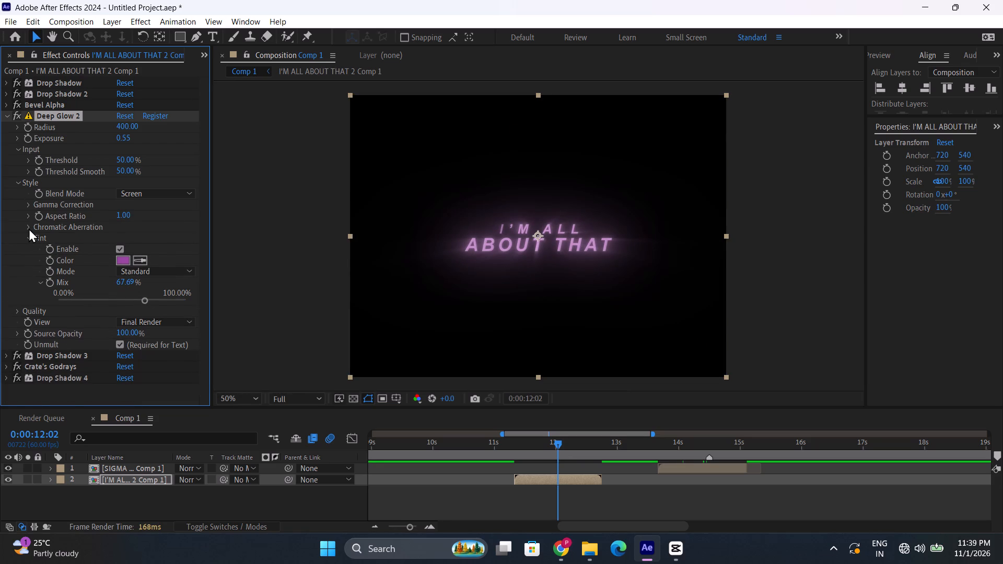
{"action": "left_click", "coordinate": [144, 251]}
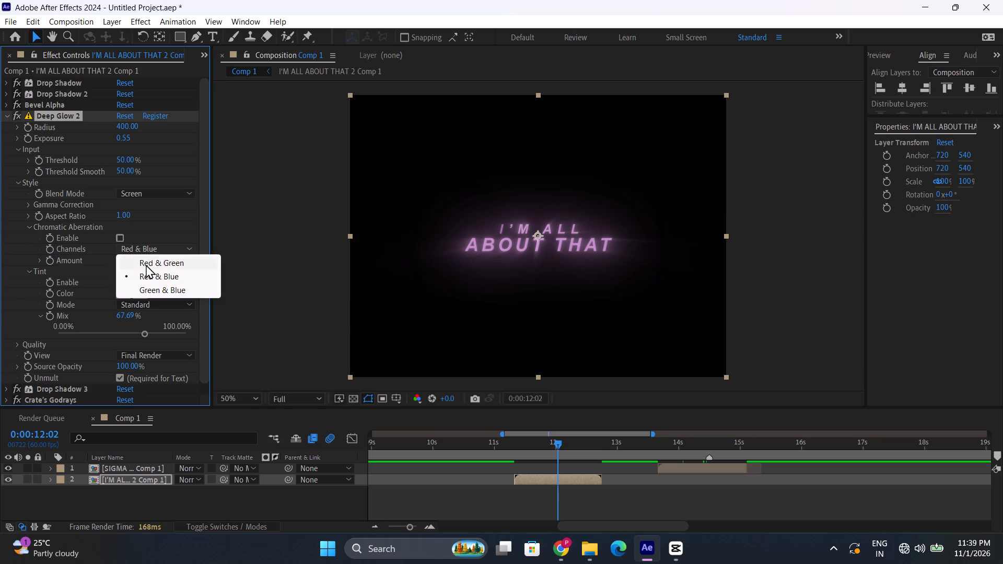
{"action": "left_click", "coordinate": [147, 285]}
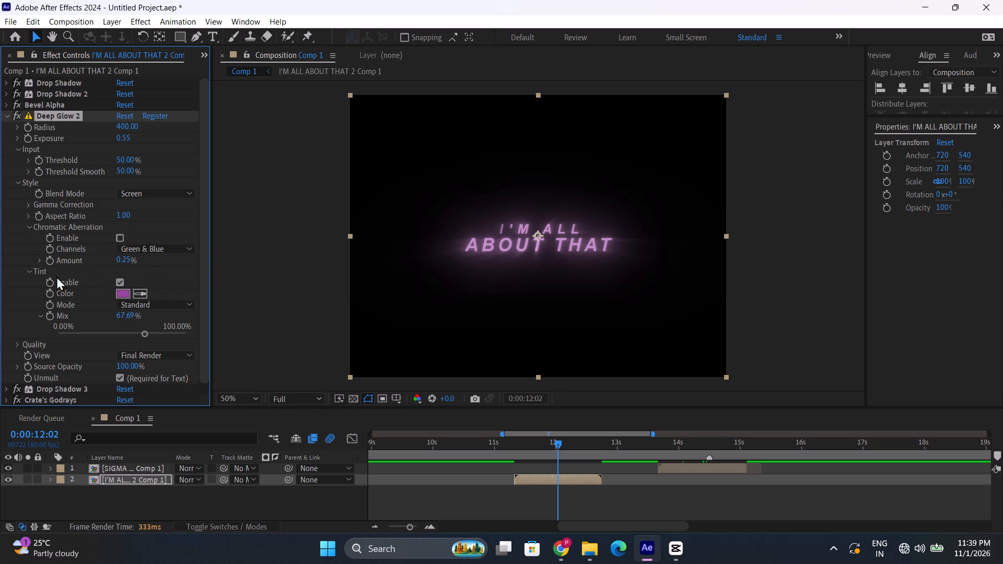
Examine the settings of Drop Shadow 2, Bevel Alpha and Deep Glow 2's Quality group for further color options.
{"action": "left_click", "coordinate": [4, 94]}
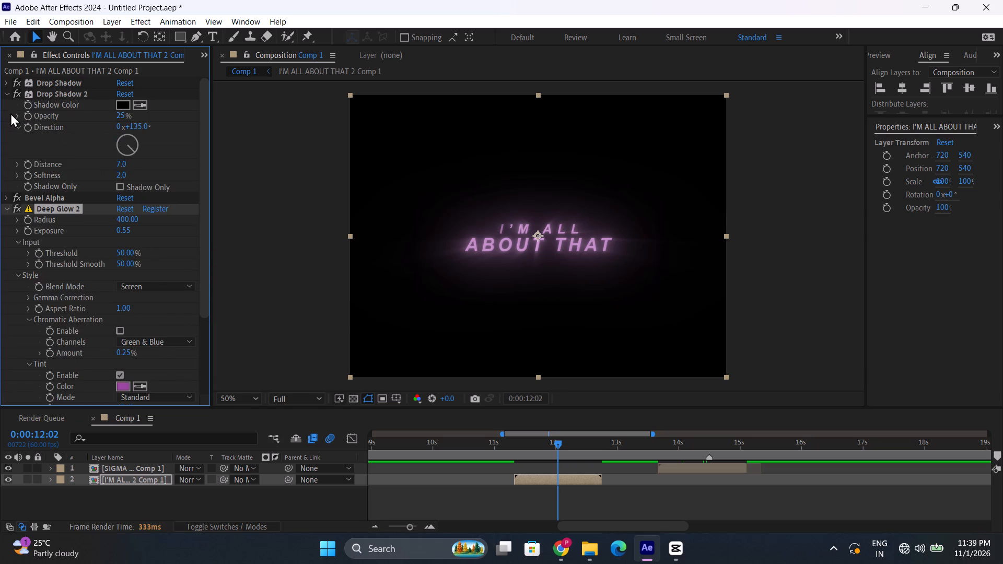
{"action": "left_click", "coordinate": [6, 97]}
{"action": "left_click", "coordinate": [6, 100]}
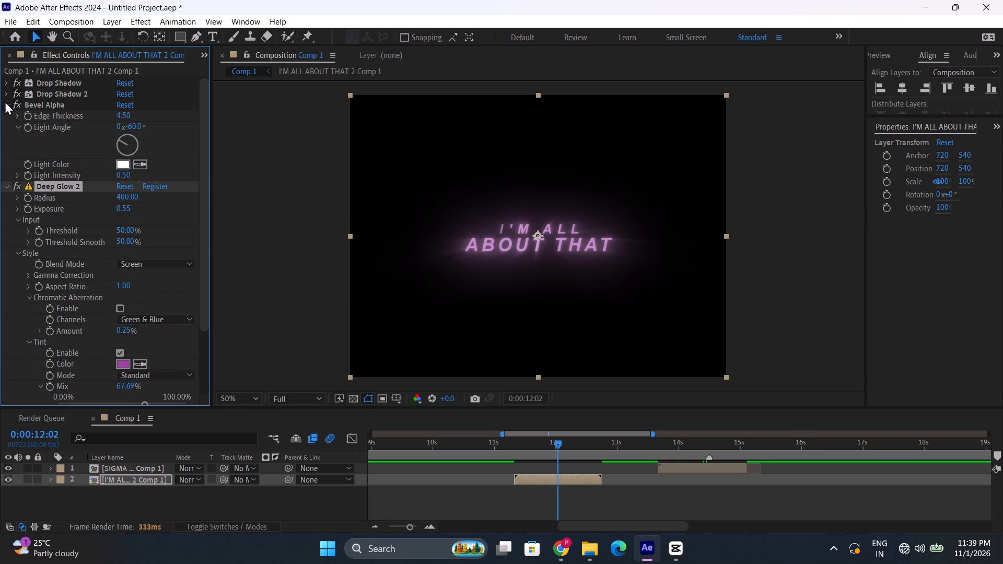
{"action": "left_click", "coordinate": [5, 101]}
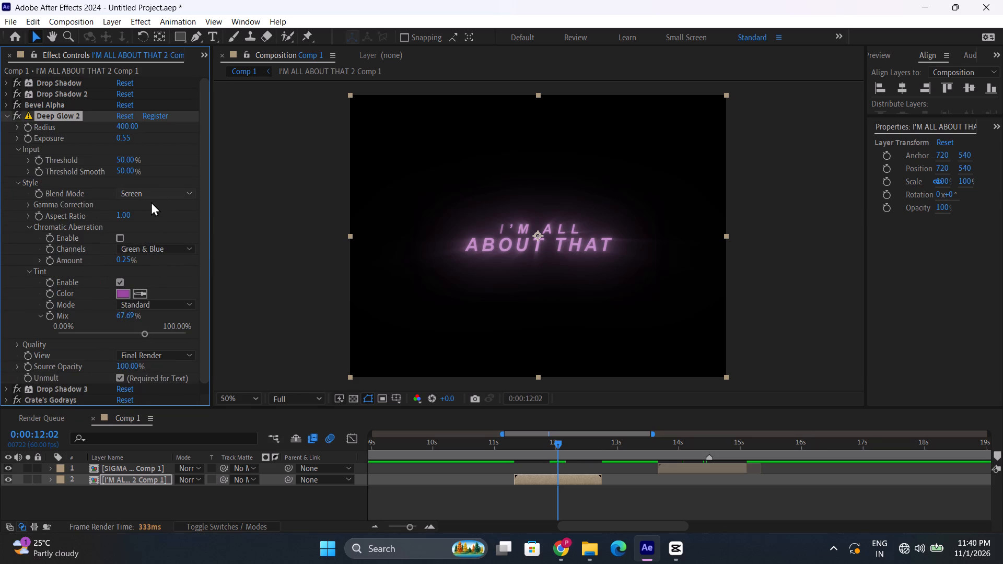
{"action": "left_click", "coordinate": [40, 313]}
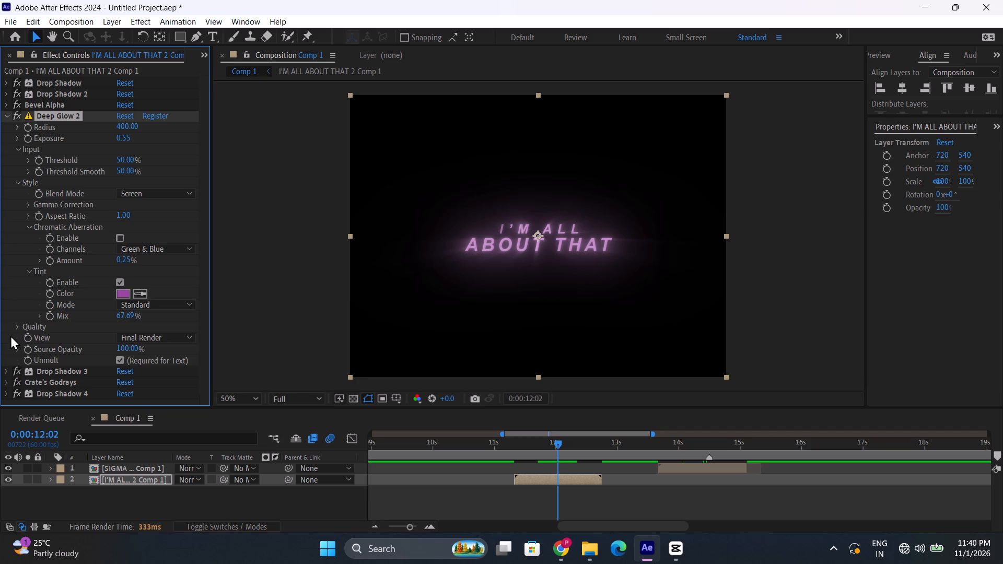
{"action": "left_click", "coordinate": [11, 324]}
{"action": "left_click", "coordinate": [17, 326]}
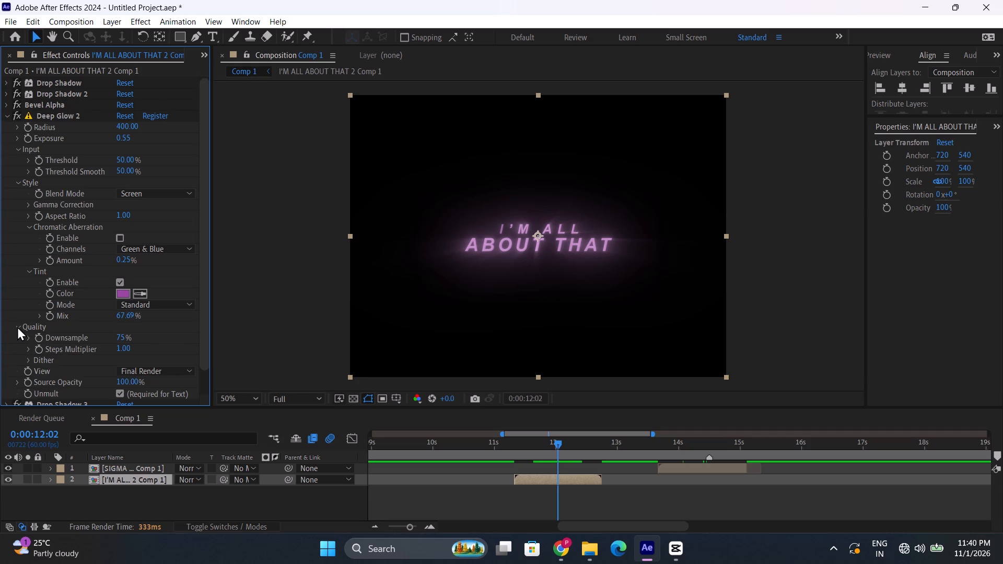
{"action": "left_click", "coordinate": [17, 326]}
{"action": "left_click", "coordinate": [19, 337]}
{"action": "left_click", "coordinate": [18, 346]}
{"action": "left_click", "coordinate": [14, 349]}
{"action": "scroll", "coordinate": [49, 338], "scroll_direction": "down", "scroll_amount": 1}
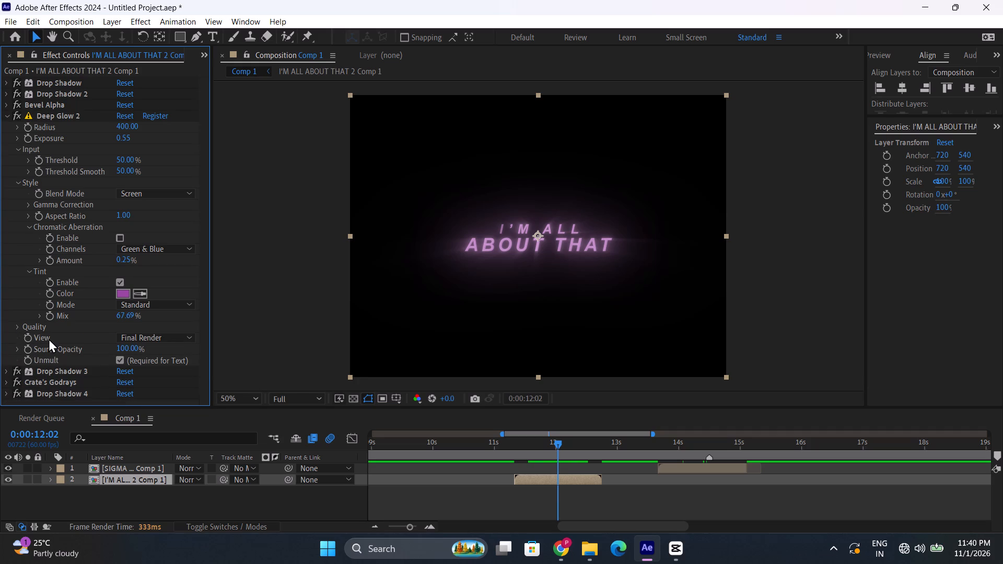
{"action": "scroll", "coordinate": [49, 338], "scroll_direction": "down", "scroll_amount": 1}
Switch to Chrome and search YouTube for "how to create two colour text in ae".
{"action": "left_click", "coordinate": [573, 552]}
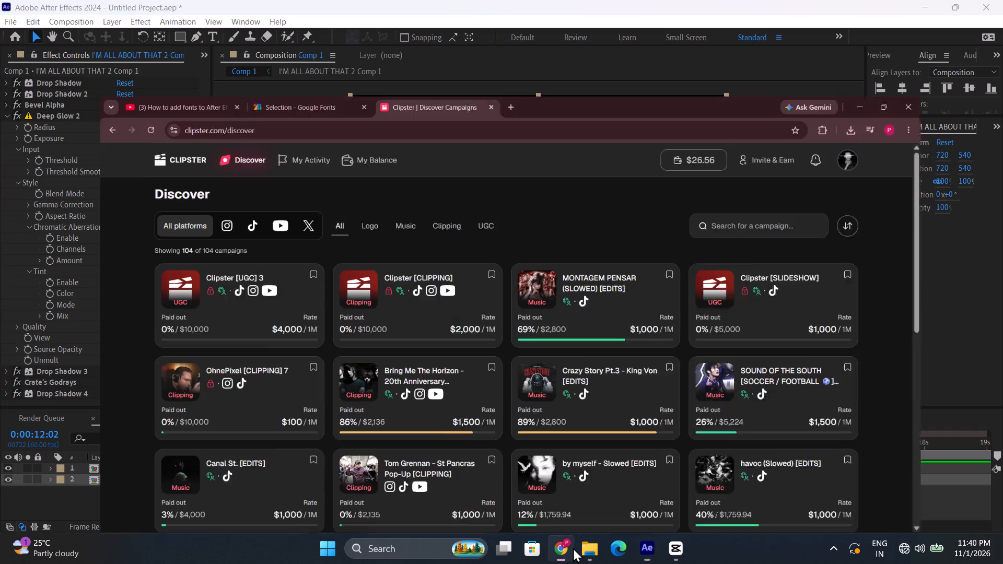
{"action": "left_click", "coordinate": [158, 0]}
{"action": "left_click_drag", "start_coordinate": [501, 79], "coordinate": [133, 63]}
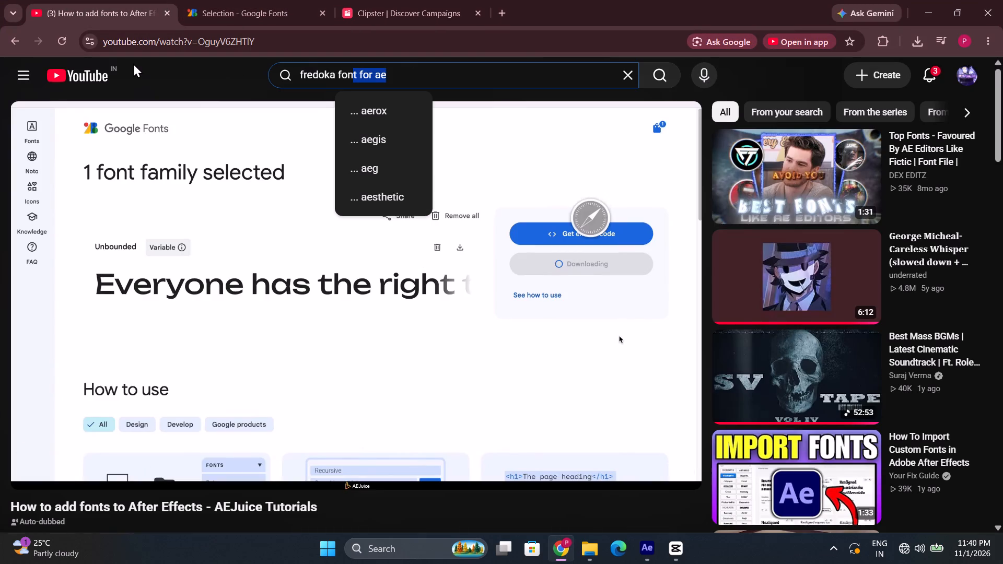
{"action": "left_click_drag", "start_coordinate": [133, 63], "coordinate": [129, 62]}
{"action": "type", "text": "how to create two co"}
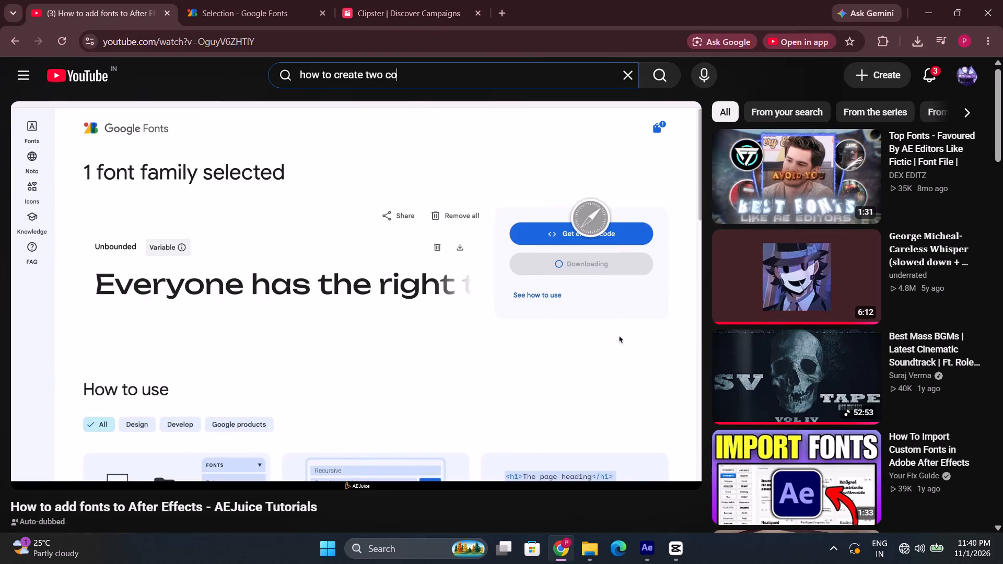
{"action": "type", "text": "lour text in ae"}
{"action": "key", "text": "Return"}
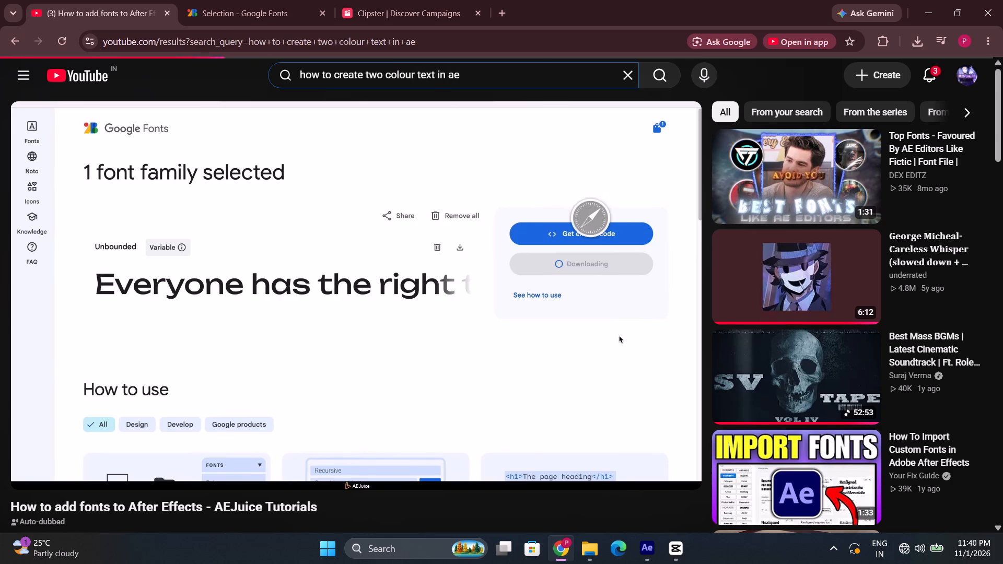
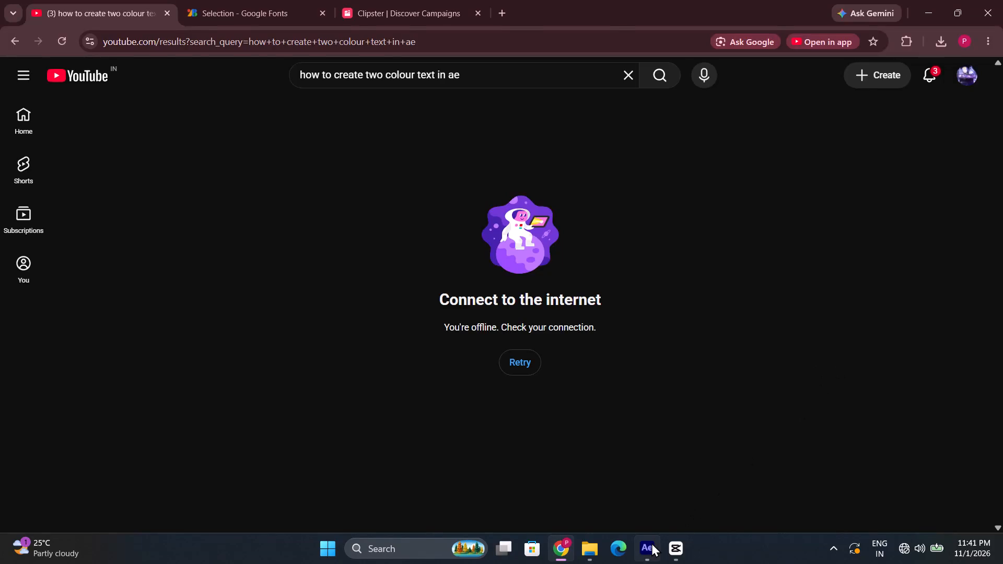
Switch back to After Effects and disable the Tint of Deep Glow 2 on the "I'M ALL ABOUT THAT" precomp.
{"action": "left_click", "coordinate": [651, 544]}
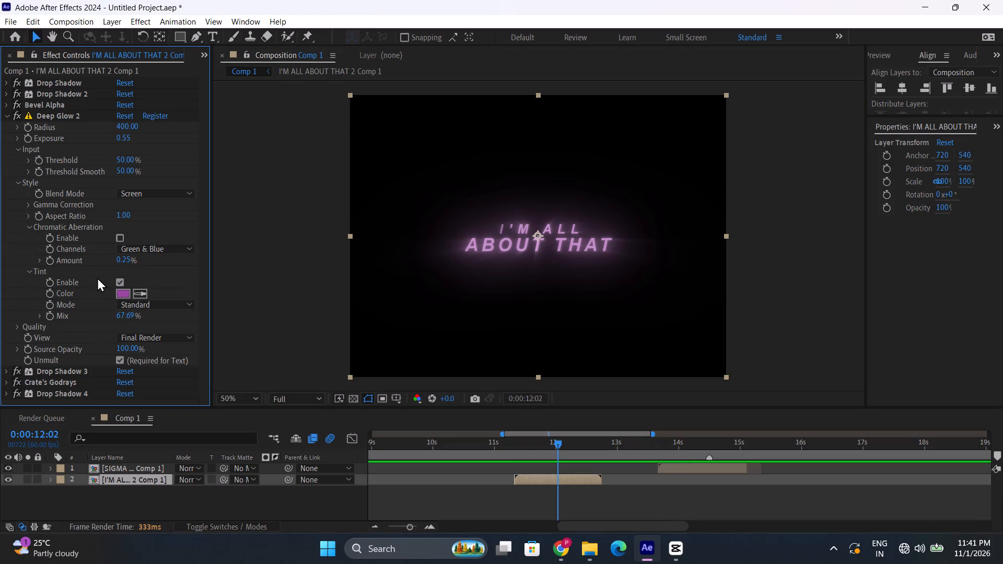
{"action": "left_click", "coordinate": [120, 283]}
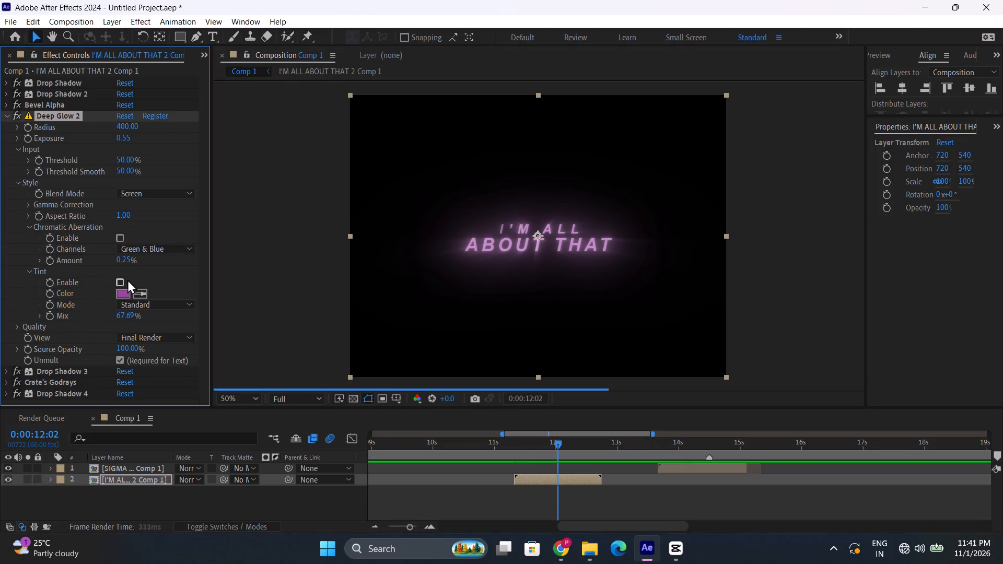
Search the effects for "gradient" and apply Gradient Ramp to the text layer inside the "I'M ALL ABOUT THAT 2 Comp 1" precomp.
{"action": "left_click", "coordinate": [1001, 130]}
{"action": "left_click", "coordinate": [909, 159]}
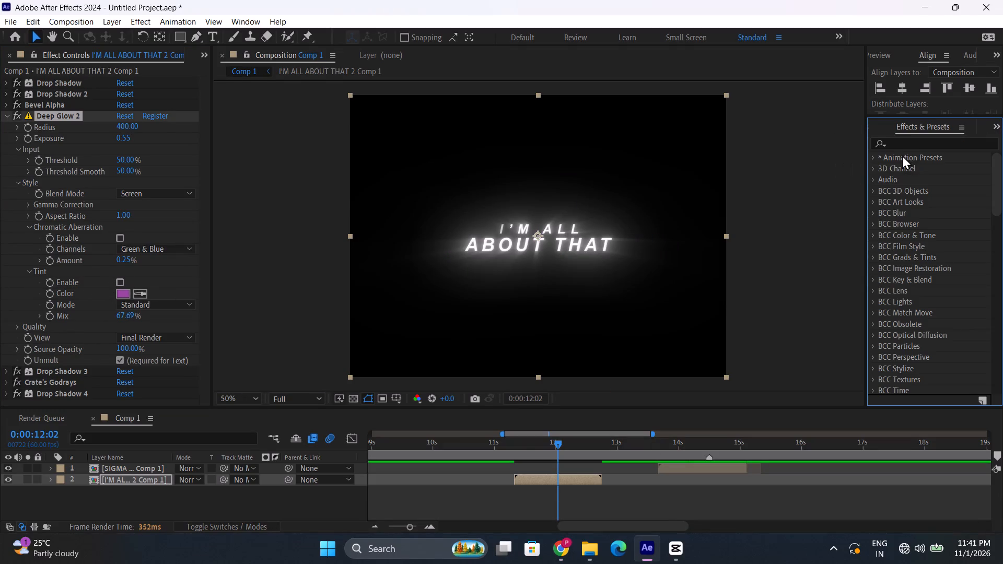
{"action": "left_click", "coordinate": [909, 145]}
{"action": "type", "text": "grad"}
{"action": "type", "text": "ient"}
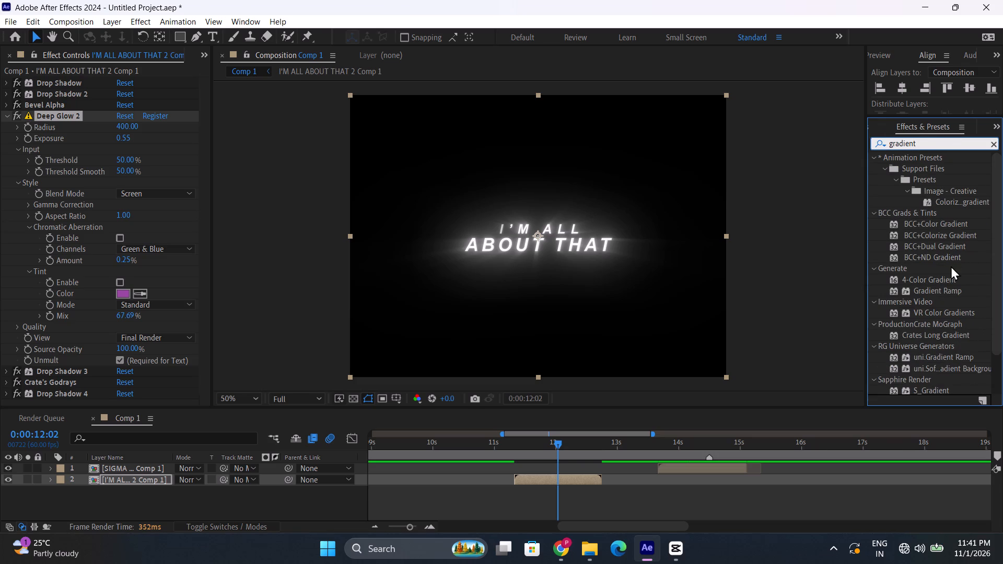
{"action": "double_click", "coordinate": [562, 478]}
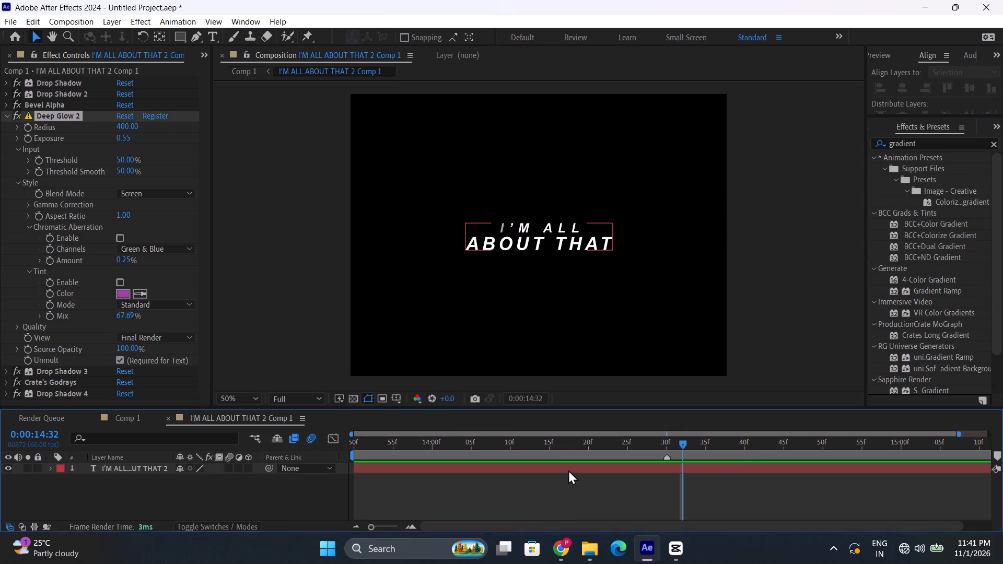
{"action": "left_click", "coordinate": [574, 466]}
{"action": "double_click", "coordinate": [928, 286]}
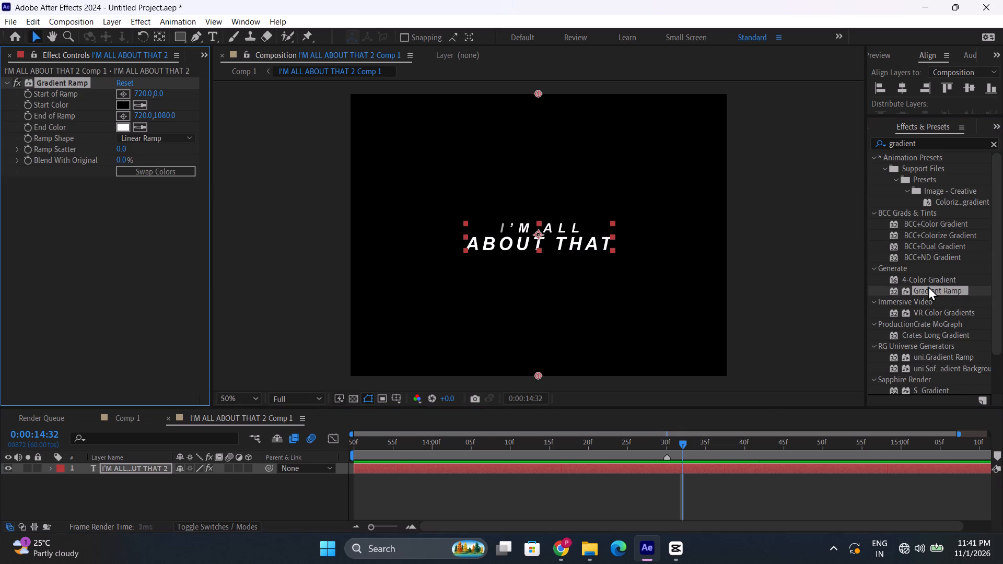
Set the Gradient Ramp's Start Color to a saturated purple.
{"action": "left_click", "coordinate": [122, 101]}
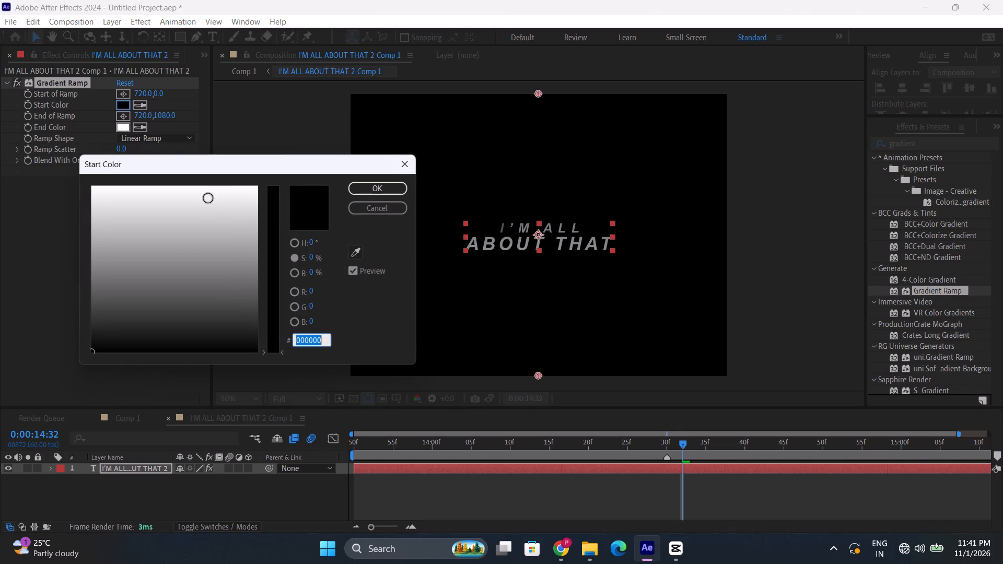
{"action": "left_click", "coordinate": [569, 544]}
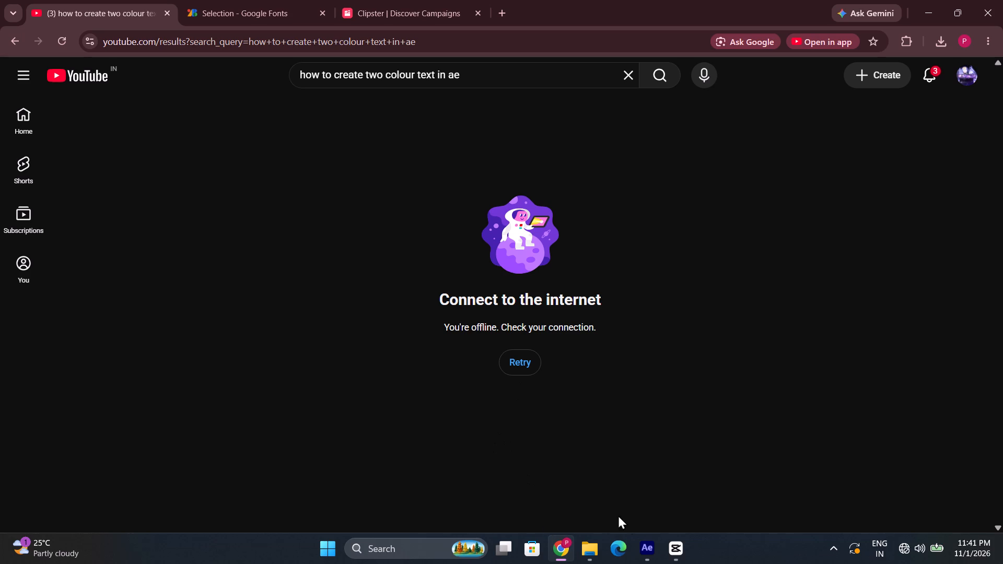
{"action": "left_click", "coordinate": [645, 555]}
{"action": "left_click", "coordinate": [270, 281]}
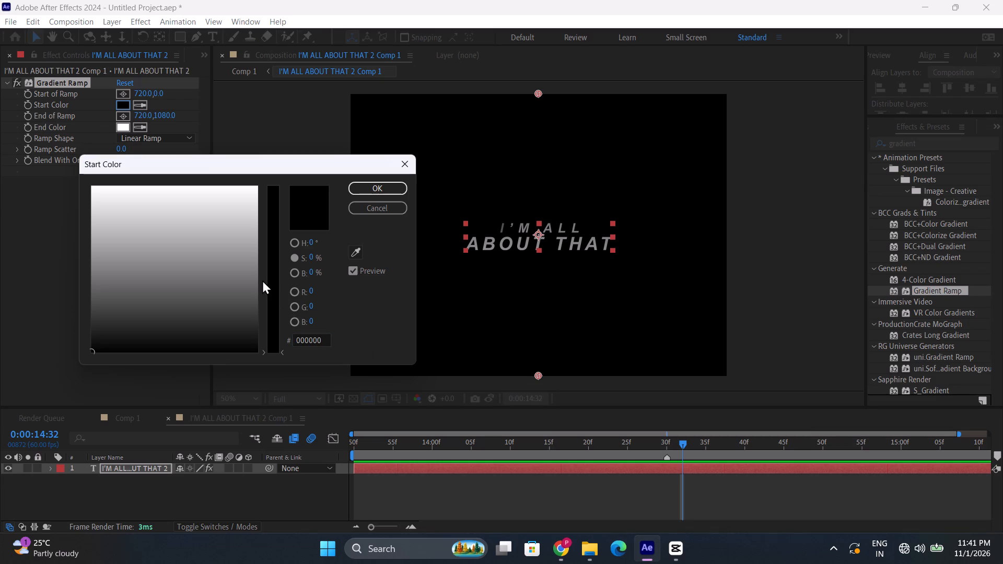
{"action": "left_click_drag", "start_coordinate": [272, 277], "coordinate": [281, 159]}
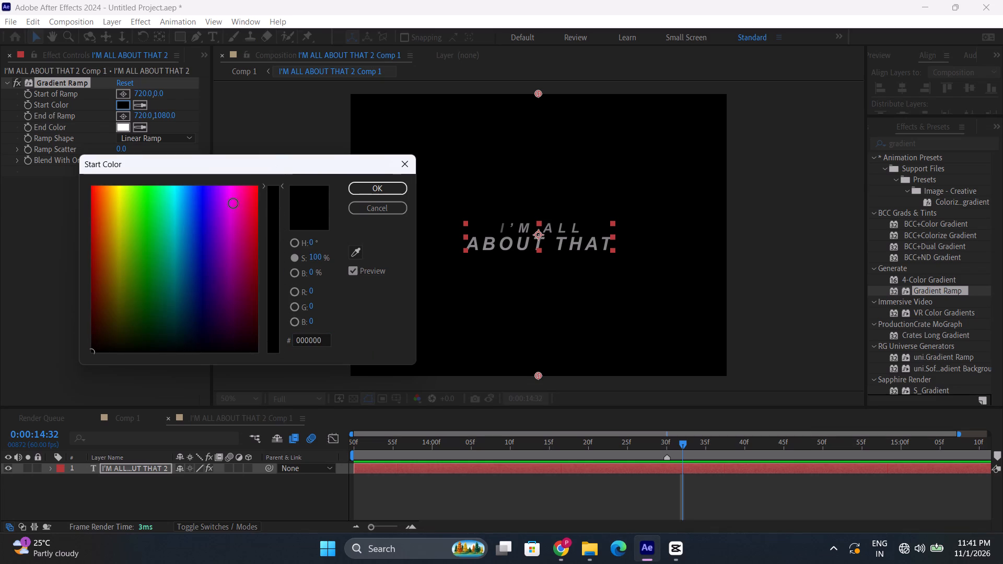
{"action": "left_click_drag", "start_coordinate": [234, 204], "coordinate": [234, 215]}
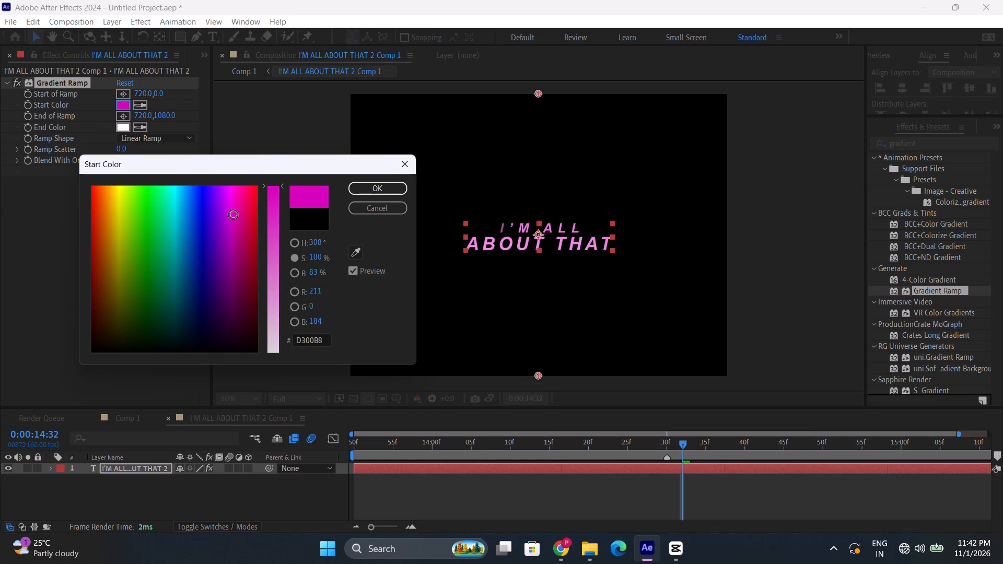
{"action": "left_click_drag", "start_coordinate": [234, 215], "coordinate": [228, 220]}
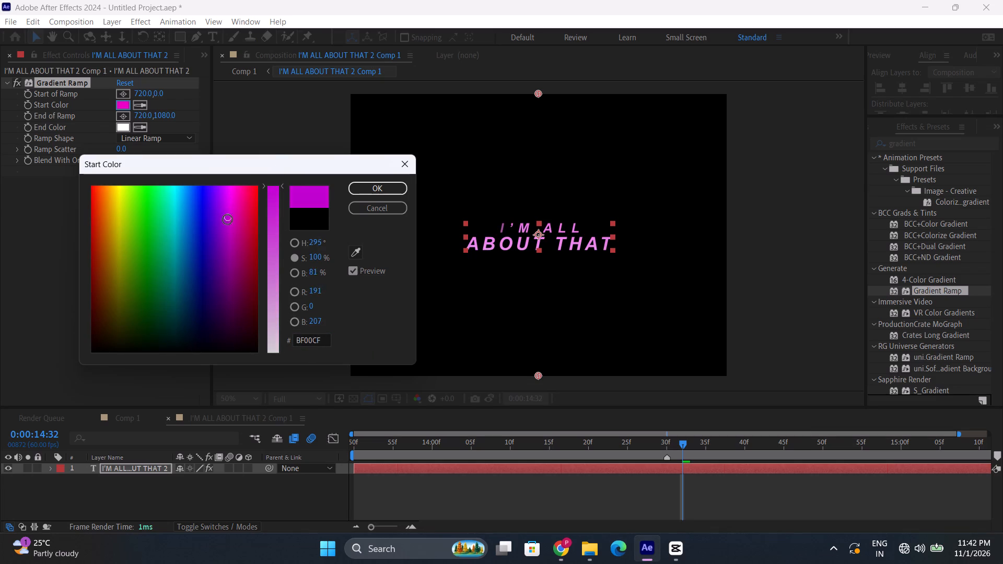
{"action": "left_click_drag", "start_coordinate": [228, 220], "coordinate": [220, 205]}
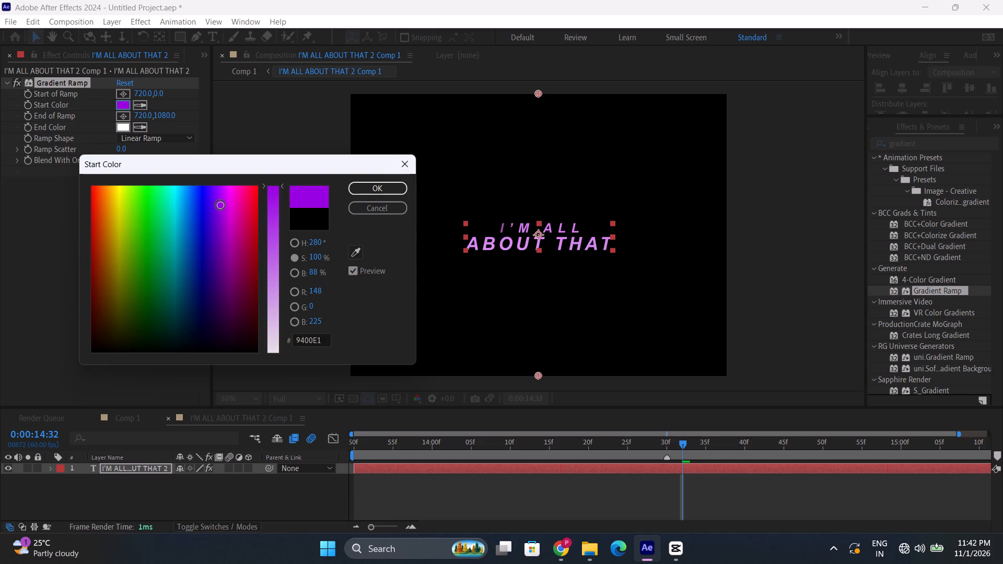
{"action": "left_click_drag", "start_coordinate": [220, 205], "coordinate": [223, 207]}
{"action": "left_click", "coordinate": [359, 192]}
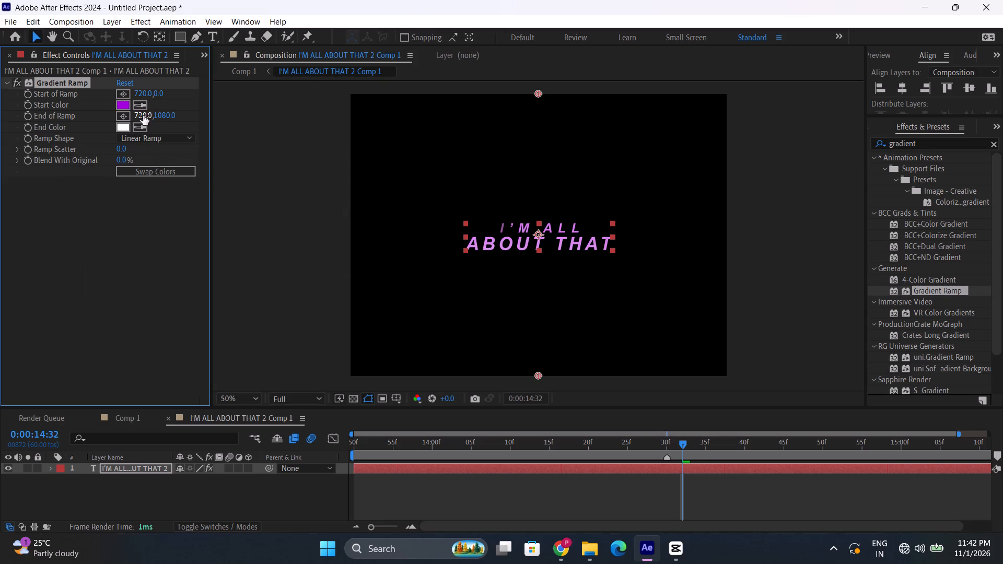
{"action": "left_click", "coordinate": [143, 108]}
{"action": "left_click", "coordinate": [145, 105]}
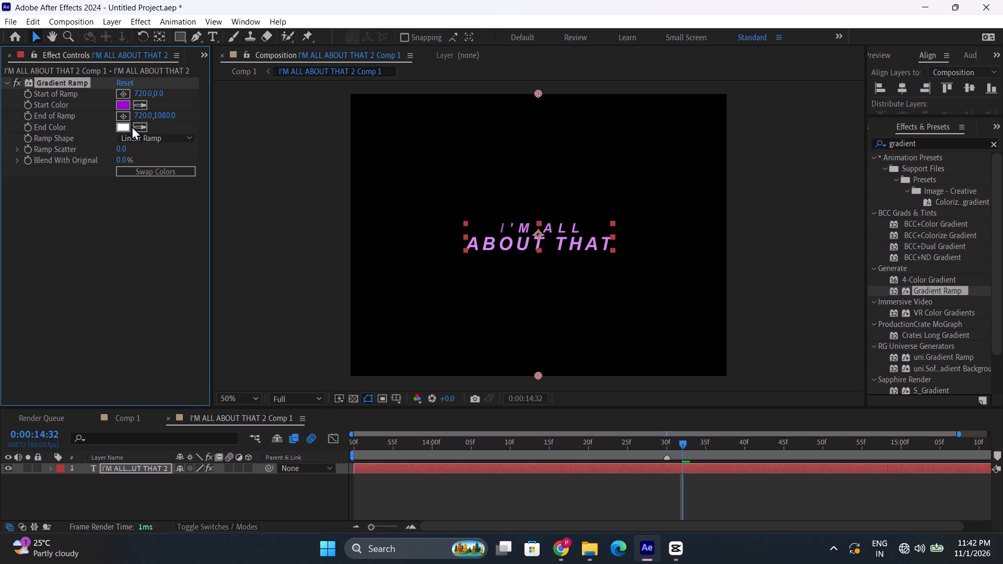
Set the Gradient Ramp's End Color to purple 9138D7.
{"action": "left_click", "coordinate": [125, 127]}
{"action": "left_click_drag", "start_coordinate": [277, 252], "coordinate": [274, 178]}
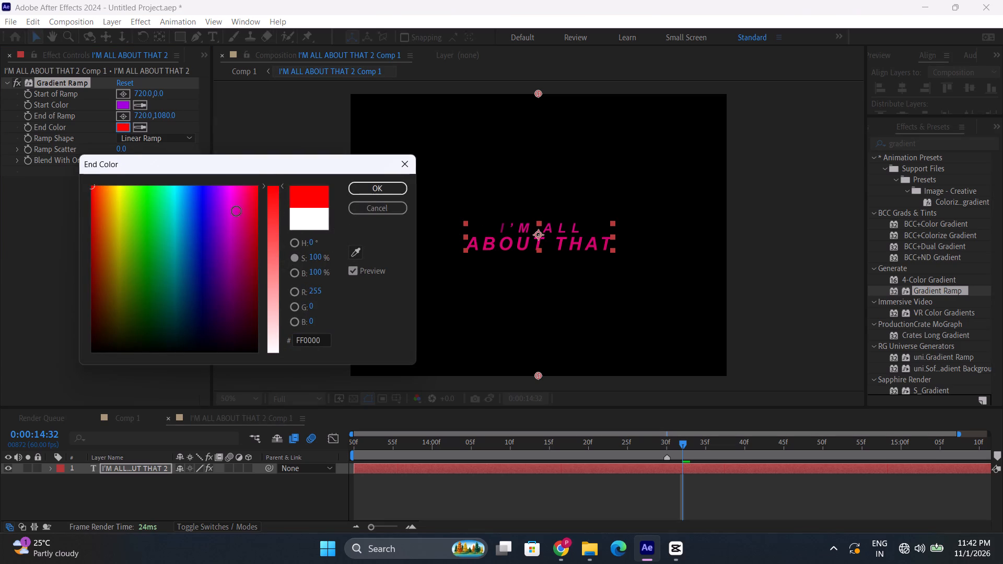
{"action": "left_click_drag", "start_coordinate": [232, 218], "coordinate": [115, 247]}
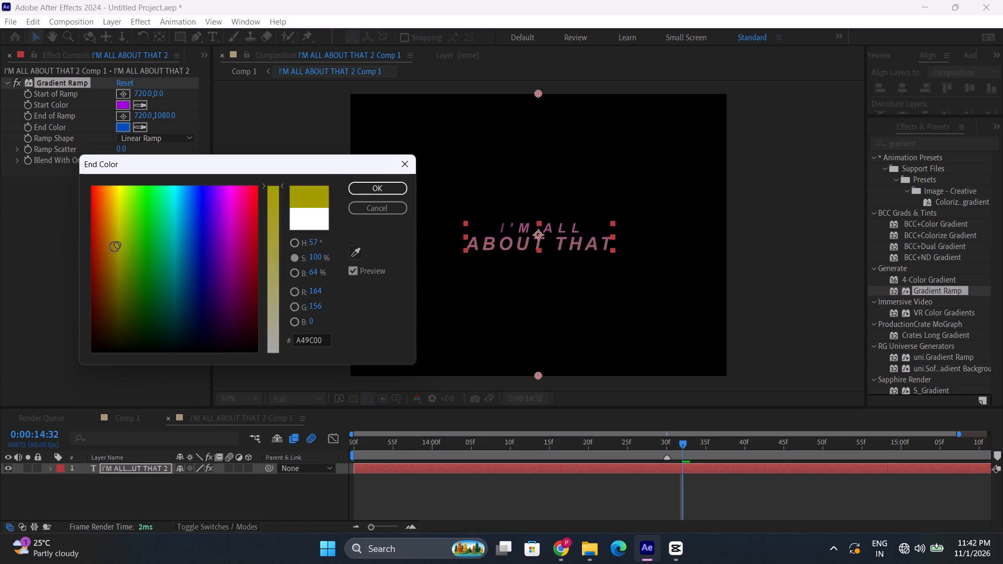
{"action": "left_click_drag", "start_coordinate": [115, 247], "coordinate": [104, 237]}
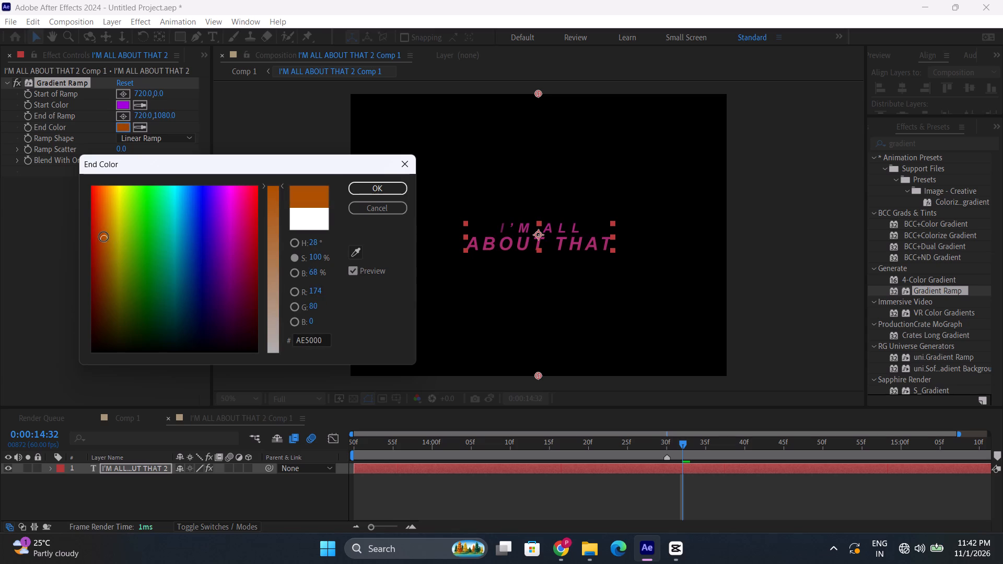
{"action": "left_click_drag", "start_coordinate": [104, 237], "coordinate": [116, 210]}
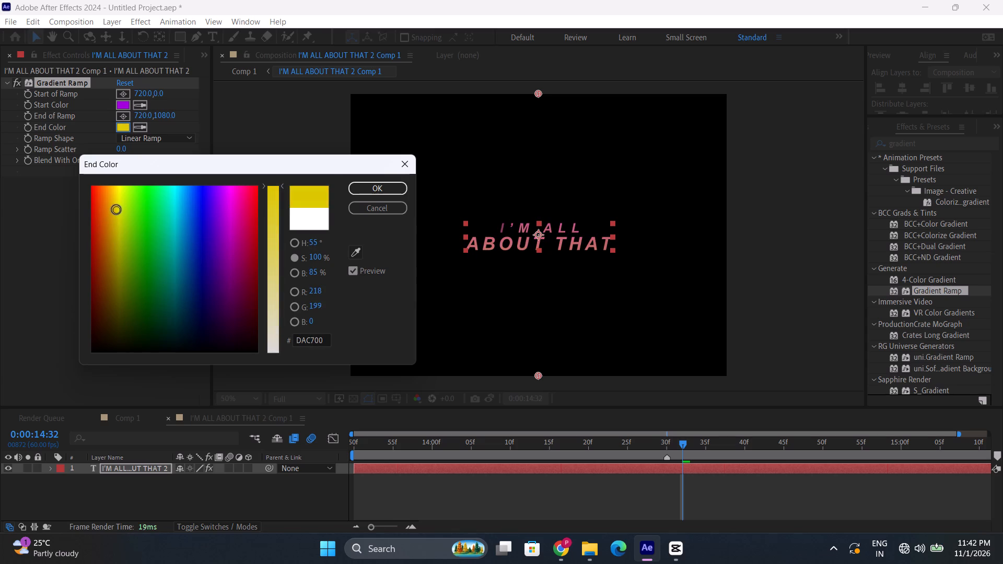
{"action": "left_click_drag", "start_coordinate": [116, 210], "coordinate": [109, 215]}
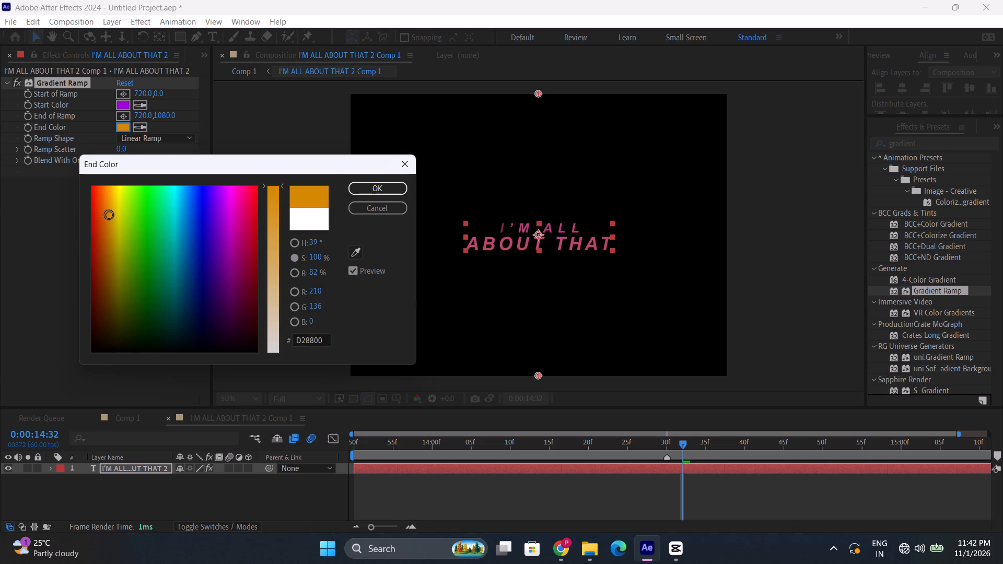
{"action": "left_click_drag", "start_coordinate": [109, 215], "coordinate": [119, 237]}
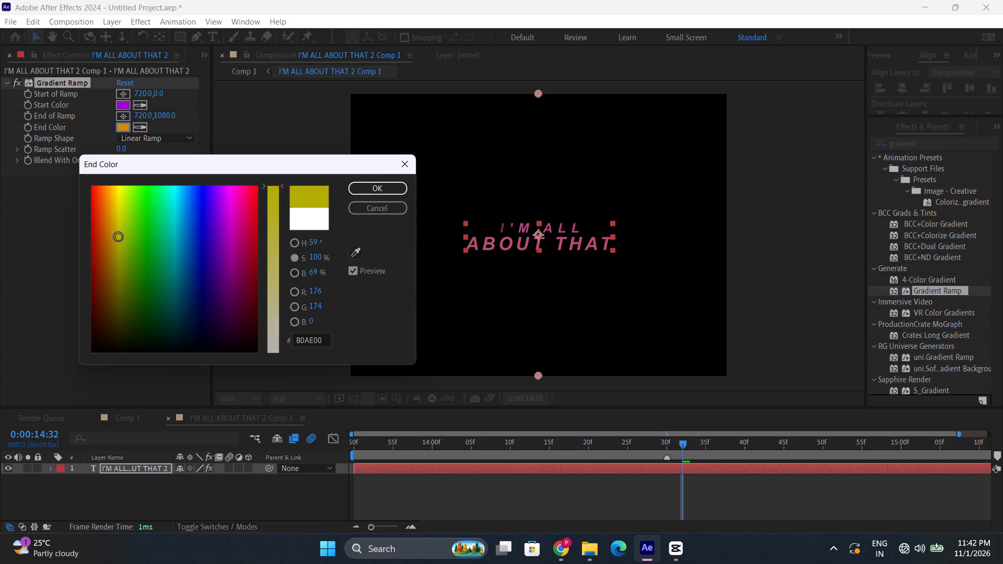
{"action": "left_click_drag", "start_coordinate": [119, 237], "coordinate": [223, 197]}
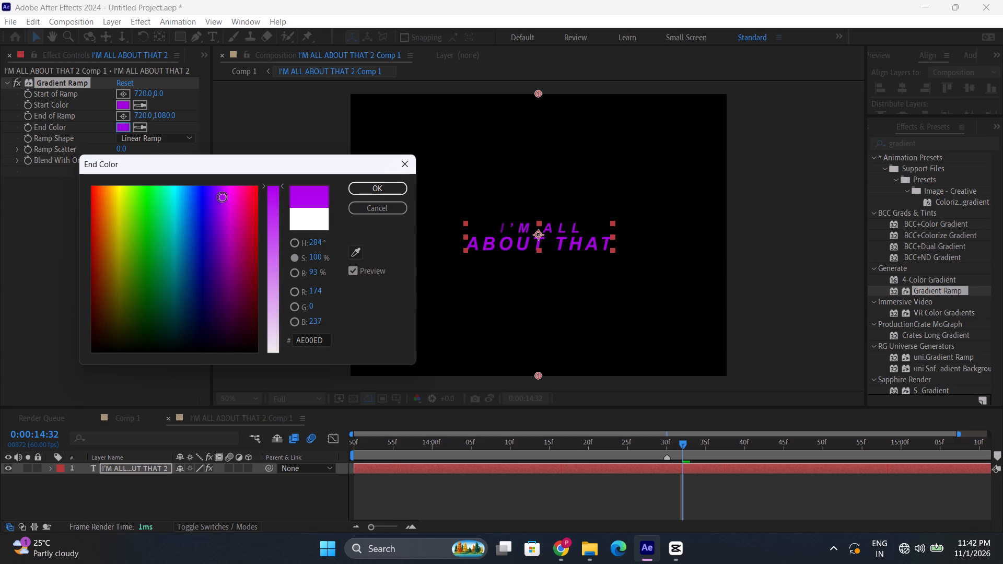
{"action": "left_click_drag", "start_coordinate": [223, 197], "coordinate": [216, 250]}
{"action": "left_click_drag", "start_coordinate": [269, 202], "coordinate": [269, 246]}
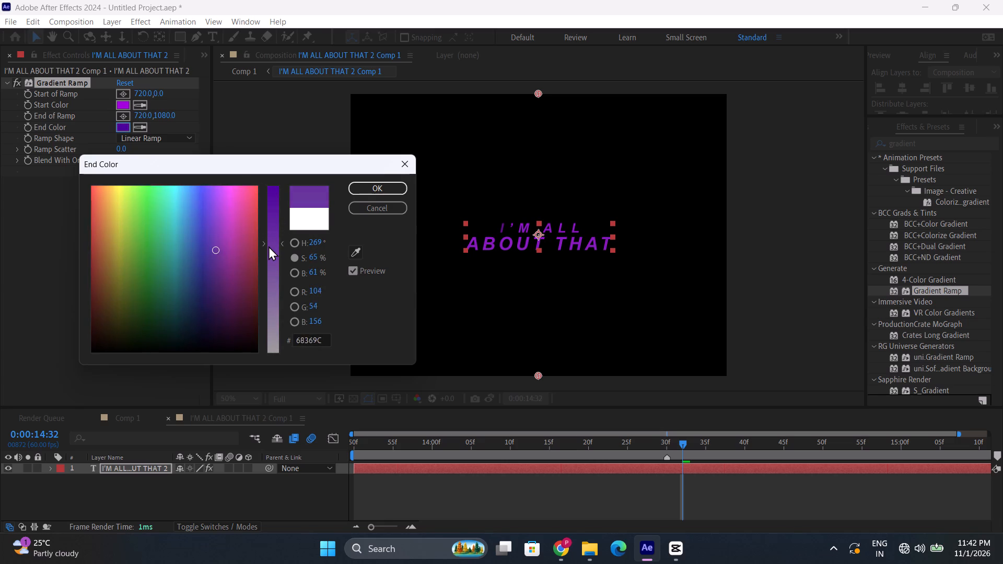
{"action": "left_click_drag", "start_coordinate": [269, 246], "coordinate": [266, 255]}
{"action": "left_click_drag", "start_coordinate": [215, 250], "coordinate": [223, 232]}
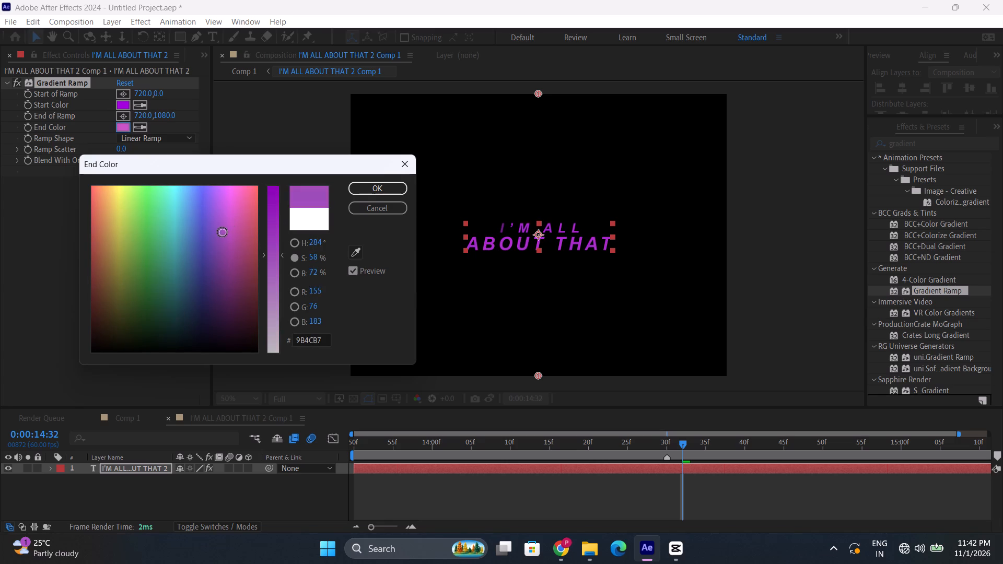
{"action": "left_click_drag", "start_coordinate": [223, 232], "coordinate": [221, 234]}
{"action": "scroll", "coordinate": [567, 278], "scroll_direction": "up", "scroll_amount": 2}
{"action": "left_click_drag", "start_coordinate": [274, 234], "coordinate": [275, 229]}
{"action": "left_click_drag", "start_coordinate": [220, 228], "coordinate": [235, 211]}
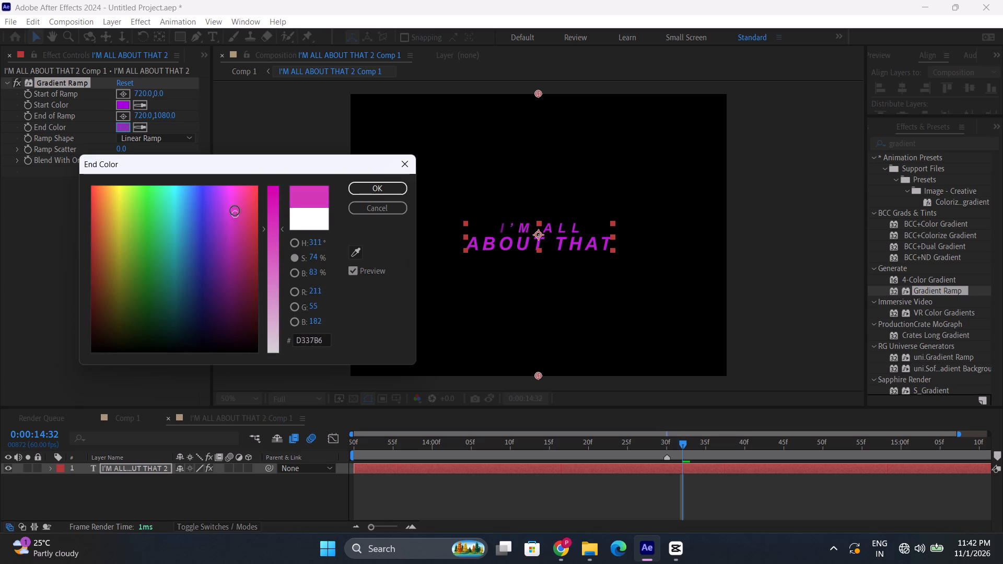
{"action": "left_click_drag", "start_coordinate": [235, 211], "coordinate": [218, 212]}
{"action": "left_click", "coordinate": [374, 188]}
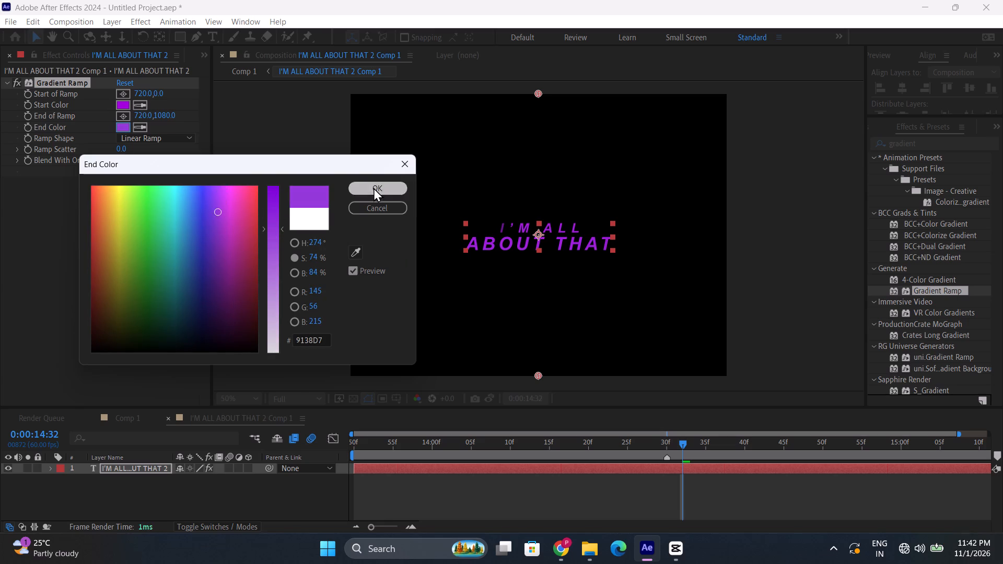
Change the Gradient Ramp's Ramp Shape to Radial Ramp.
{"action": "left_click", "coordinate": [131, 108]}
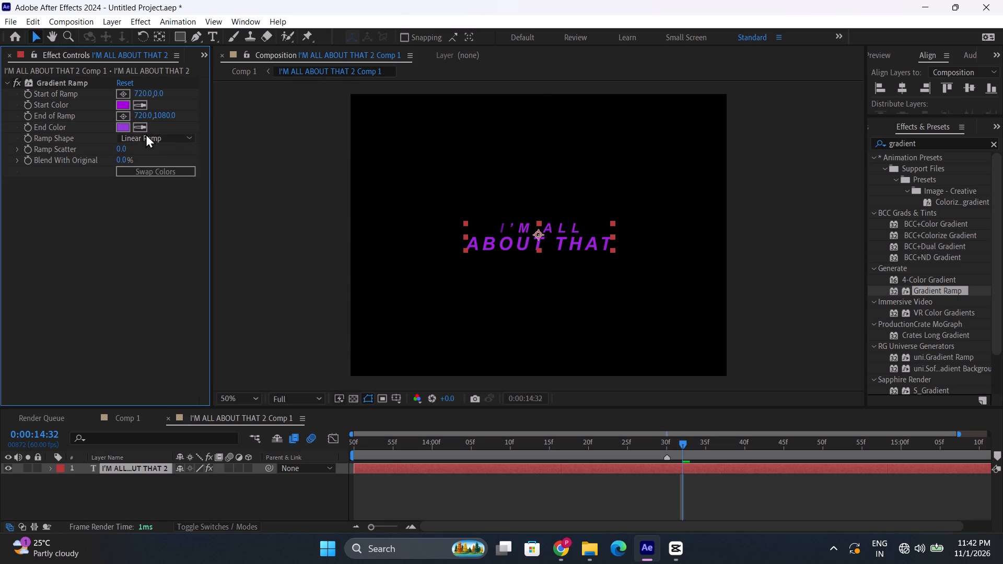
{"action": "left_click", "coordinate": [146, 136]}
{"action": "left_click", "coordinate": [177, 166]}
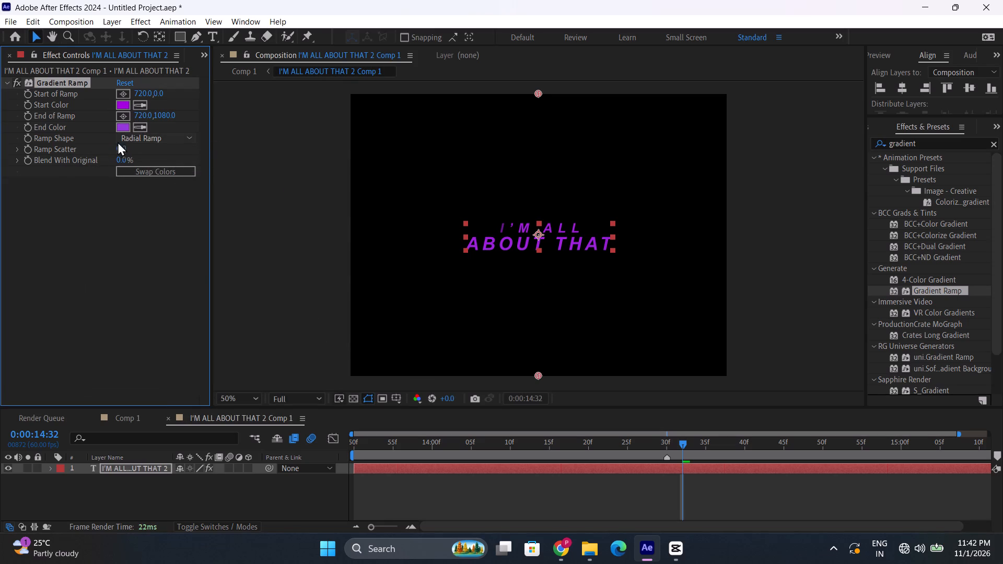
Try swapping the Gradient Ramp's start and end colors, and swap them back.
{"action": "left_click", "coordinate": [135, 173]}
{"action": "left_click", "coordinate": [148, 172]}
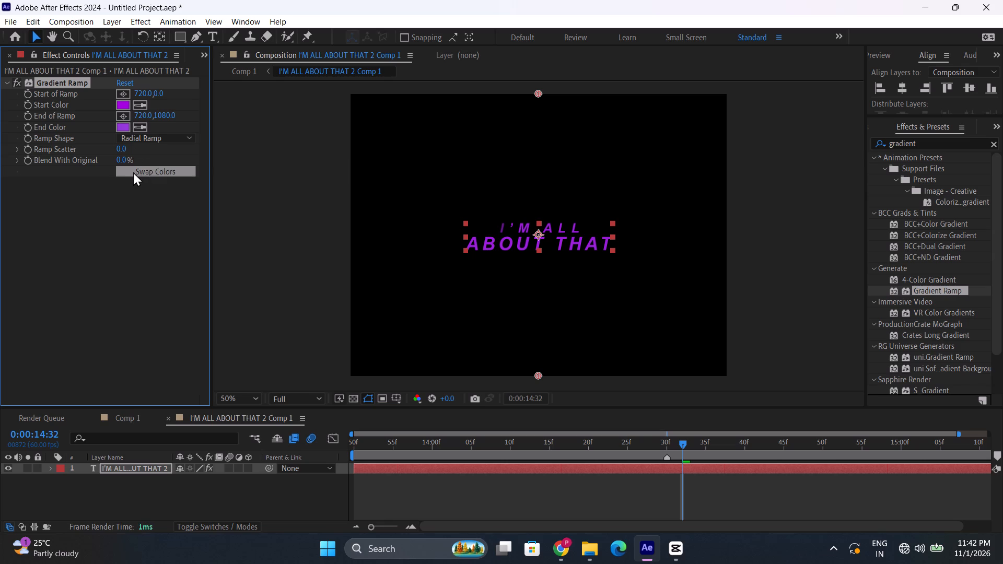
Set the Gradient Ramp's Start Color to red F90700 and inspect the text up close.
{"action": "left_click", "coordinate": [119, 107]}
{"action": "left_click_drag", "start_coordinate": [178, 216], "coordinate": [153, 210]}
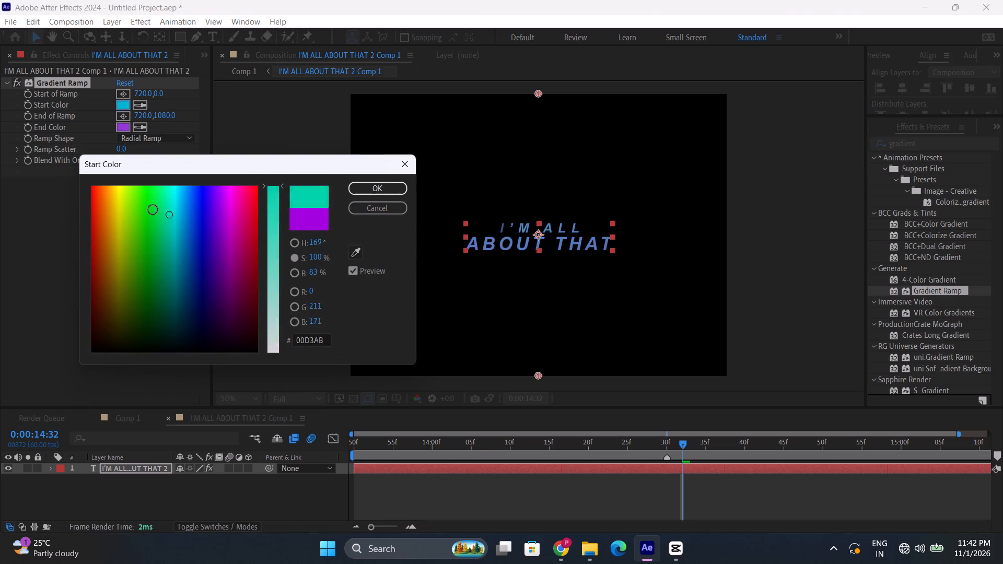
{"action": "left_click_drag", "start_coordinate": [153, 210], "coordinate": [92, 190]}
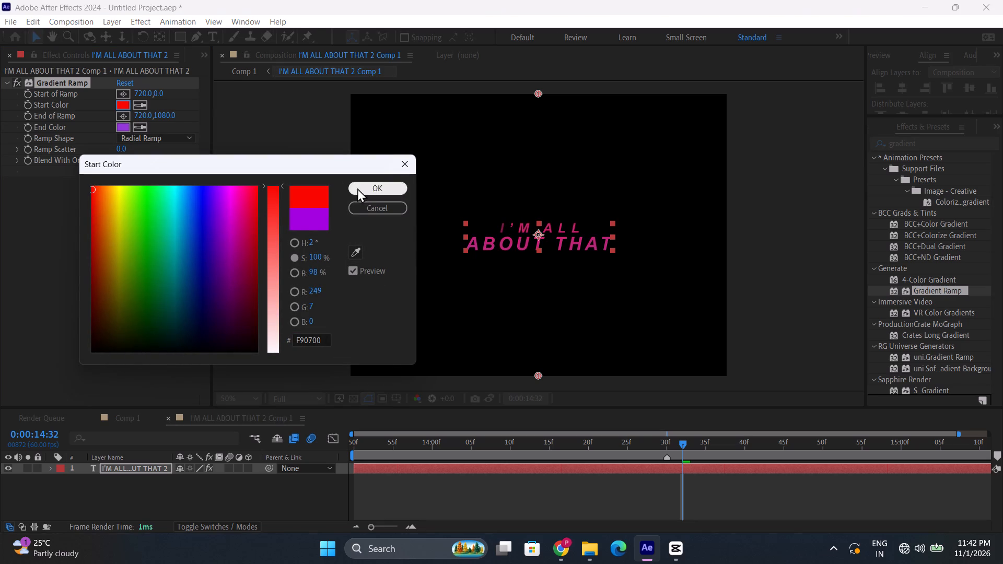
{"action": "left_click", "coordinate": [357, 188]}
{"action": "scroll", "coordinate": [660, 254], "scroll_direction": "up", "scroll_amount": 1}
{"action": "scroll", "coordinate": [557, 263], "scroll_direction": "up", "scroll_amount": 1}
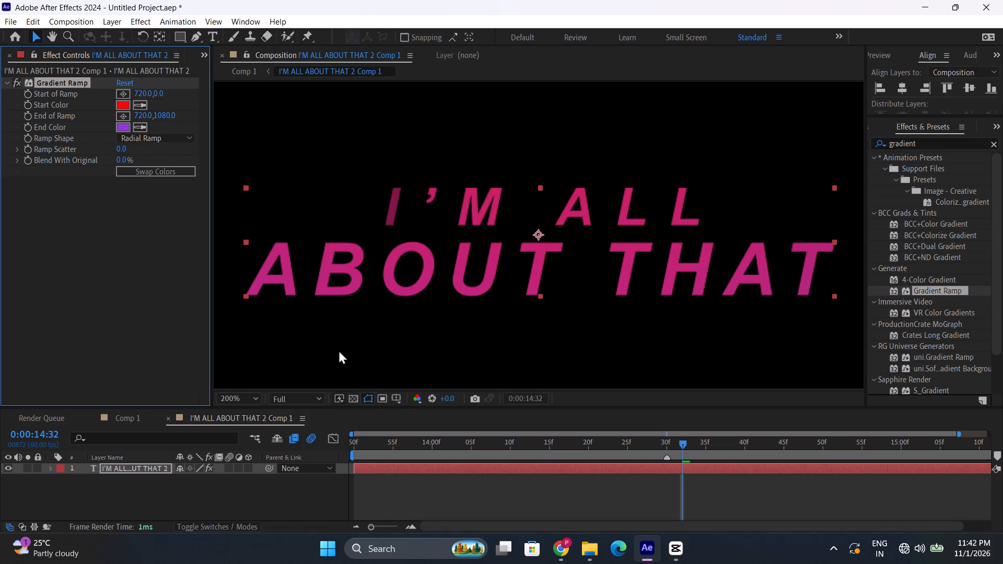
Change the Gradient Ramp's End Color to a bluer, slightly darker violet and check it on the whole text.
{"action": "left_click", "coordinate": [124, 128]}
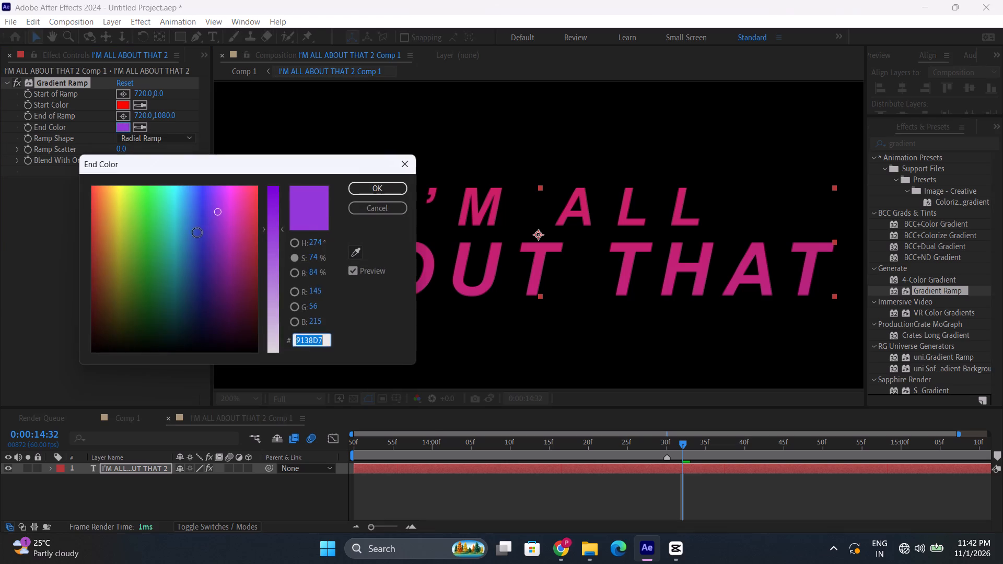
{"action": "left_click_drag", "start_coordinate": [193, 238], "coordinate": [190, 279]}
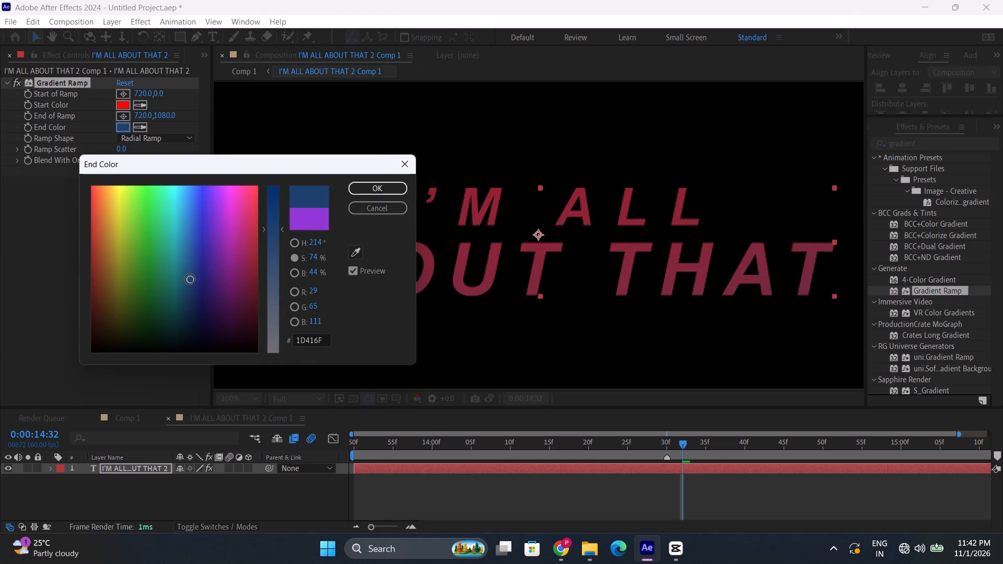
{"action": "left_click_drag", "start_coordinate": [190, 279], "coordinate": [190, 280]}
{"action": "left_click_drag", "start_coordinate": [190, 280], "coordinate": [231, 207]}
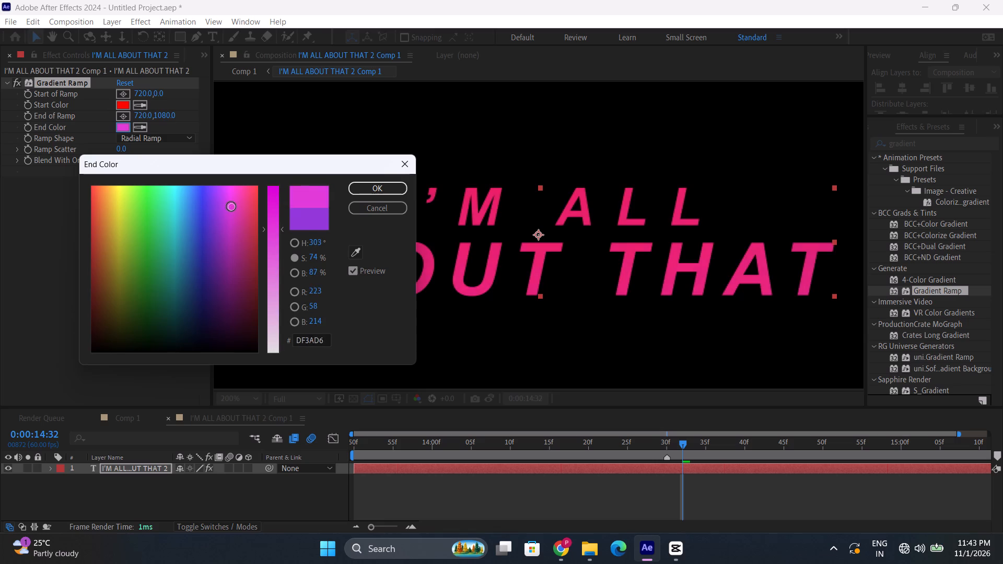
{"action": "left_click_drag", "start_coordinate": [231, 207], "coordinate": [209, 221]}
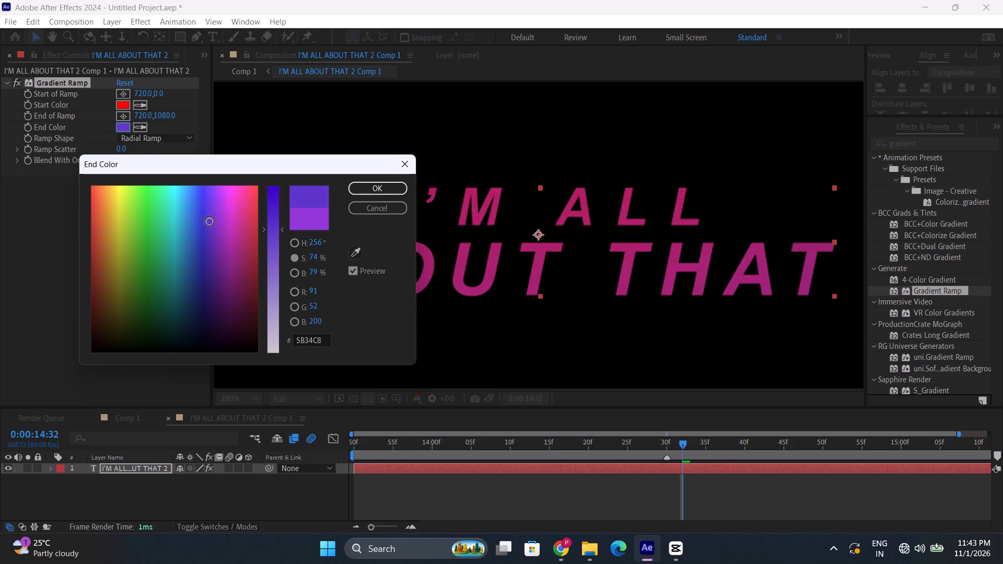
{"action": "left_click_drag", "start_coordinate": [209, 221], "coordinate": [207, 228]}
{"action": "left_click", "coordinate": [356, 187]}
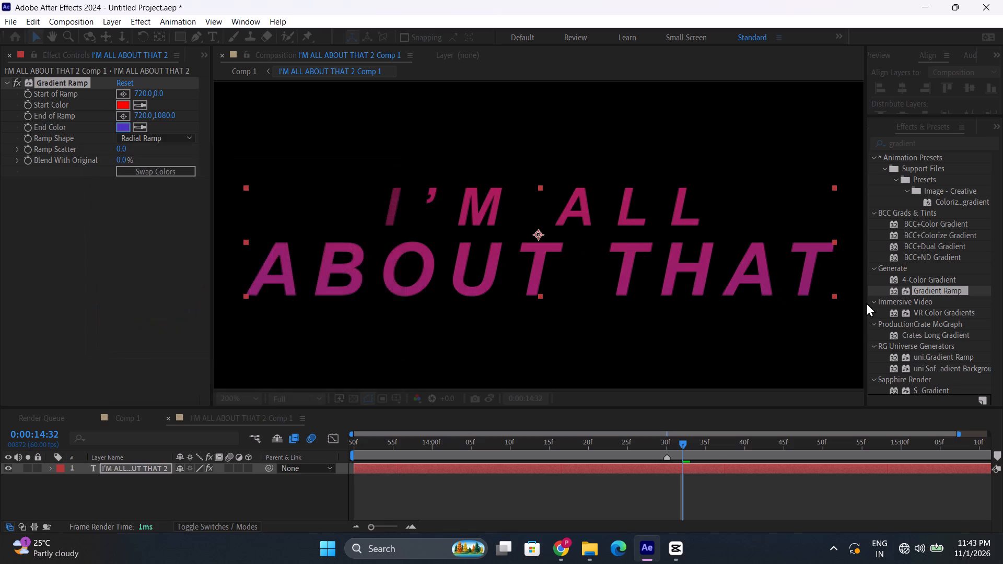
{"action": "scroll", "coordinate": [866, 305], "scroll_direction": "down", "scroll_amount": 1}
{"action": "scroll", "coordinate": [746, 289], "scroll_direction": "down", "scroll_amount": 1}
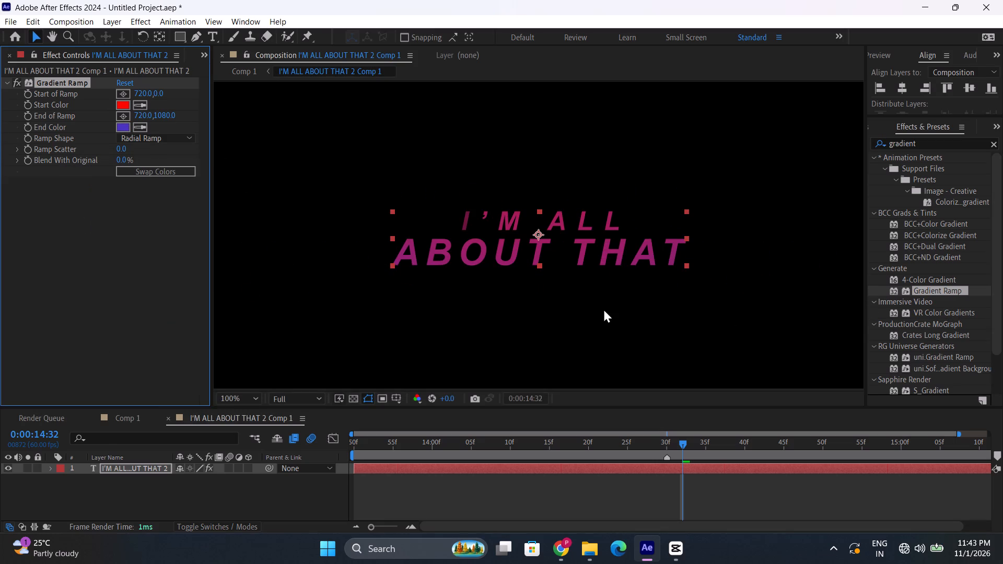
{"action": "left_click", "coordinate": [603, 308]}
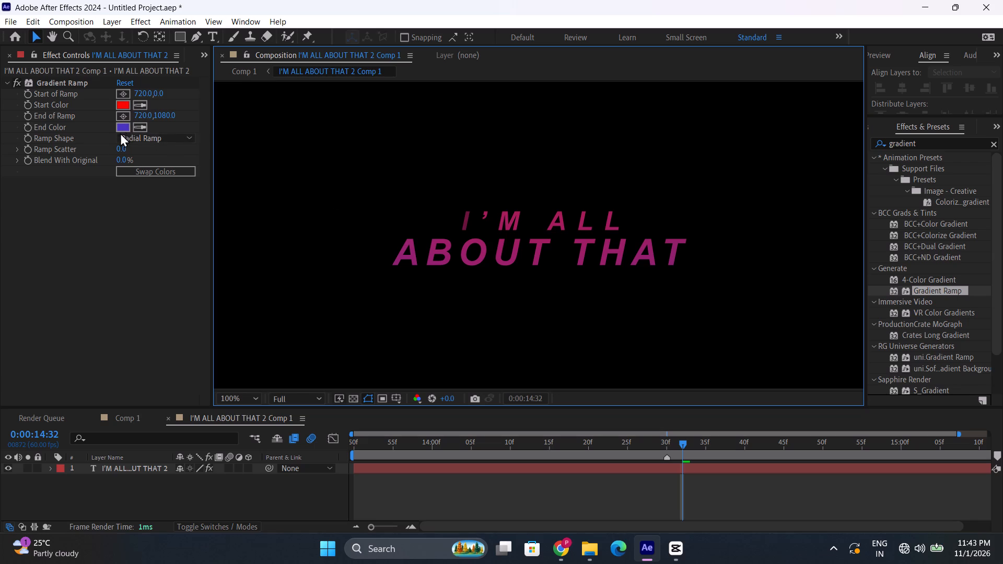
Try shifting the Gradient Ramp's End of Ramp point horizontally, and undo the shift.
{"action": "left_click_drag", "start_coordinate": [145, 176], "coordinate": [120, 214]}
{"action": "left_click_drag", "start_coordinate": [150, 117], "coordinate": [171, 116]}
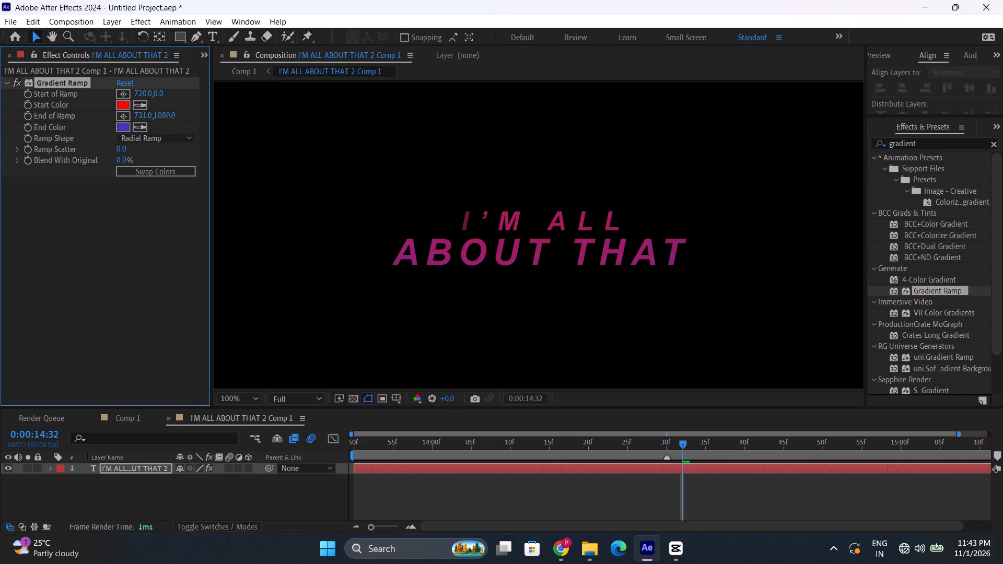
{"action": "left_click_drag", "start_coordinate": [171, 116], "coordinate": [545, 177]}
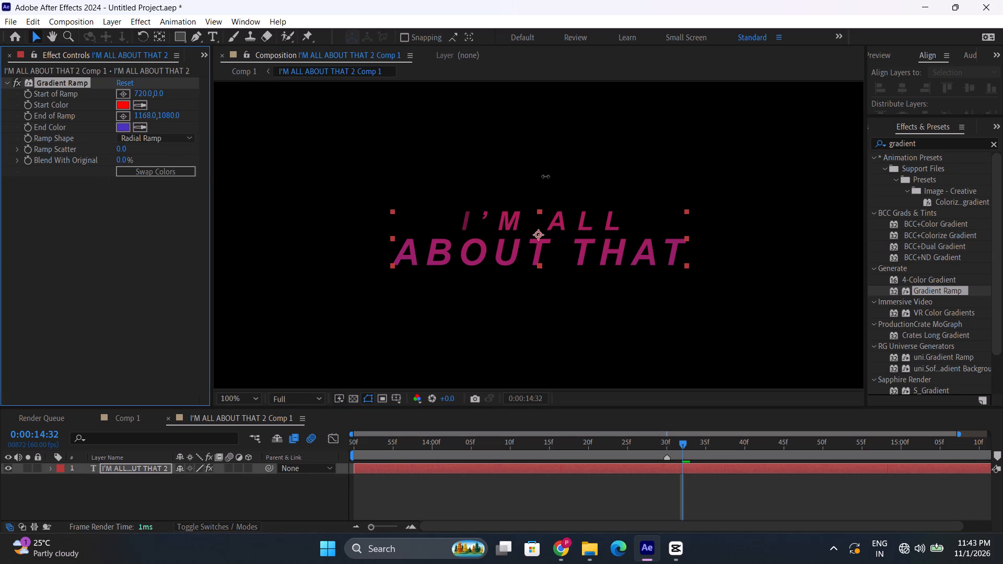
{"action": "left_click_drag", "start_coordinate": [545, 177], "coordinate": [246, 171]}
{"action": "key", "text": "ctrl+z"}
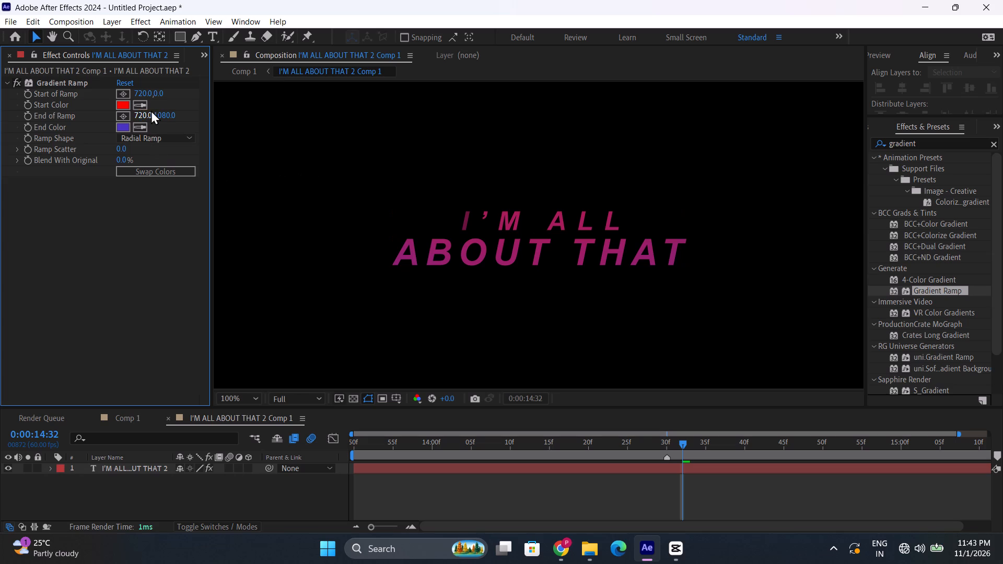
Shift the Gradient Ramp's Start of Ramp point horizontally to 1140.0, keeping its vertical position at 0.0.
{"action": "left_click_drag", "start_coordinate": [141, 93], "coordinate": [295, 106]}
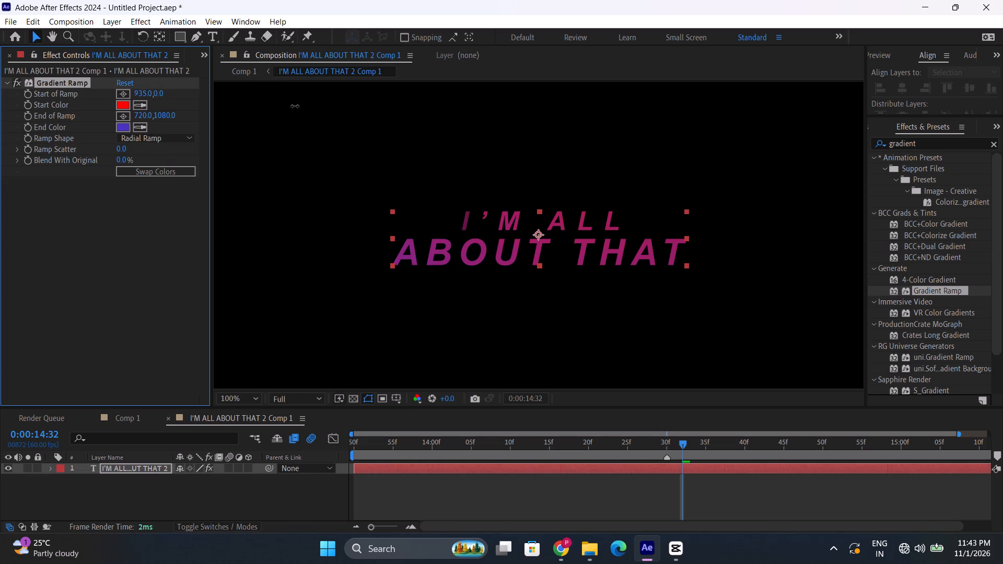
{"action": "left_click_drag", "start_coordinate": [295, 106], "coordinate": [410, 123]}
{"action": "left_click_drag", "start_coordinate": [410, 123], "coordinate": [446, 123]}
{"action": "scroll", "coordinate": [714, 276], "scroll_direction": "down", "scroll_amount": 1}
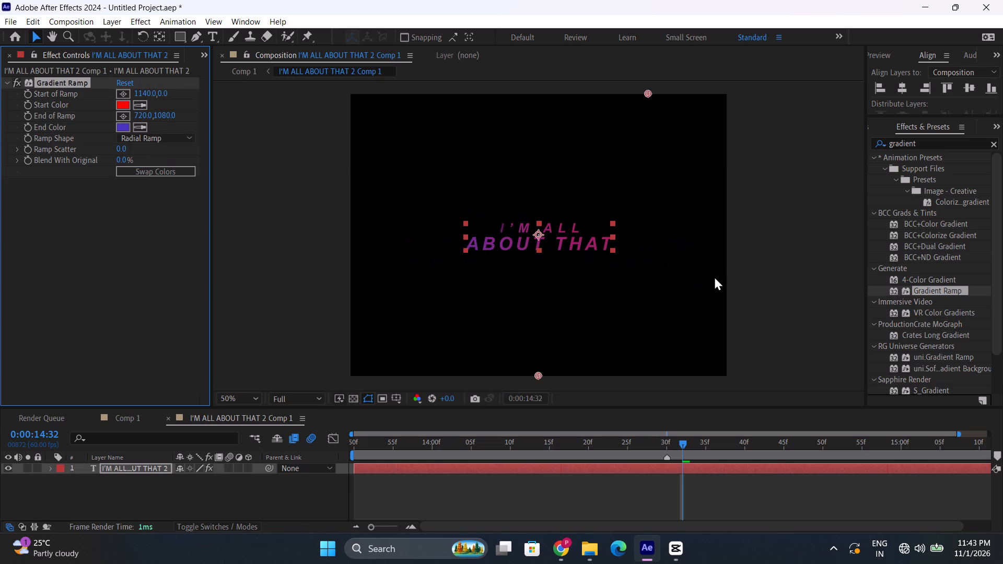
{"action": "scroll", "coordinate": [714, 276], "scroll_direction": "up", "scroll_amount": 1}
{"action": "left_click", "coordinate": [677, 492]}
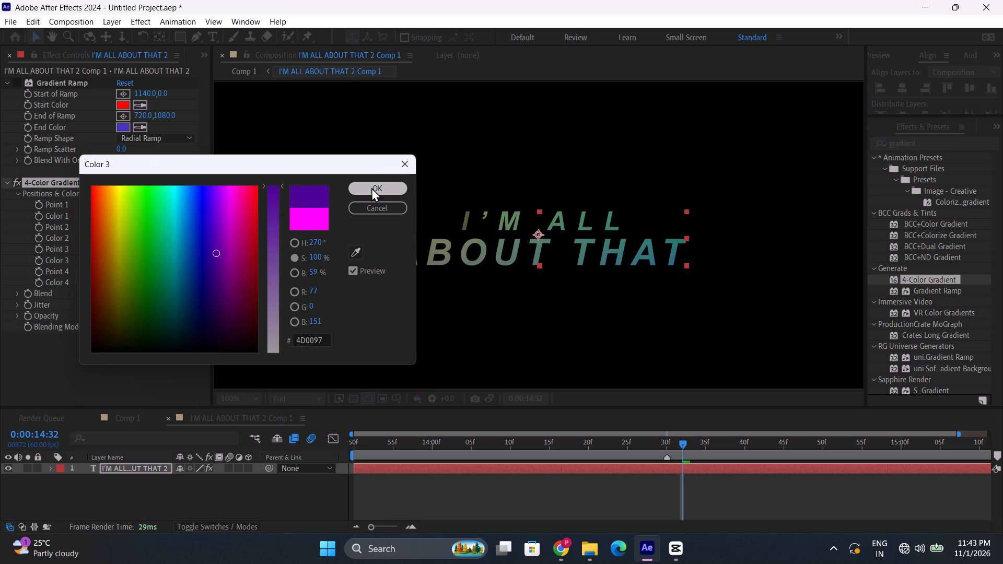
Set Color 2 of the 4-Color Gradient on the text layer to a dark purple.
{"action": "left_click", "coordinate": [124, 238]}
{"action": "left_click_drag", "start_coordinate": [246, 232], "coordinate": [246, 231]}
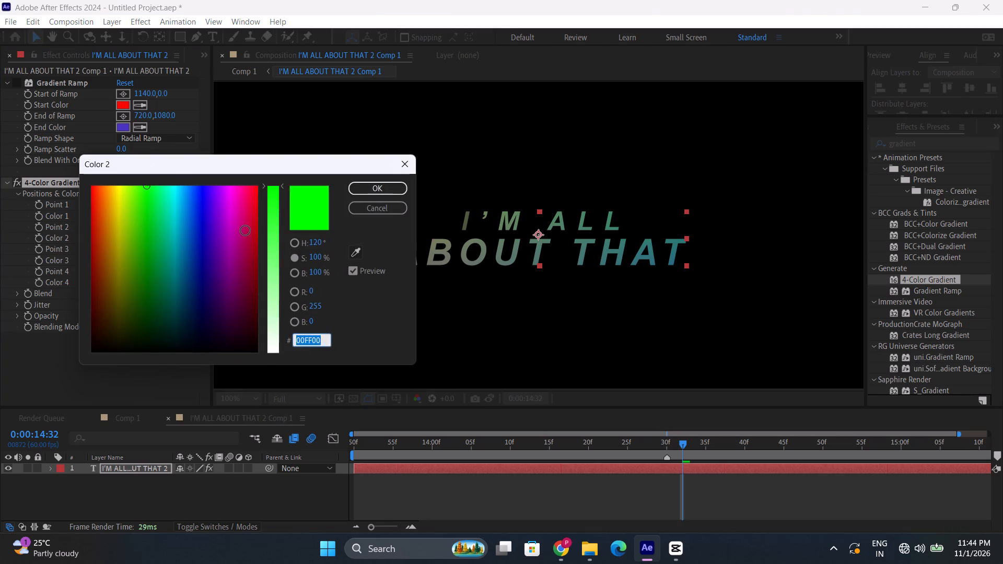
{"action": "left_click_drag", "start_coordinate": [246, 231], "coordinate": [220, 241]}
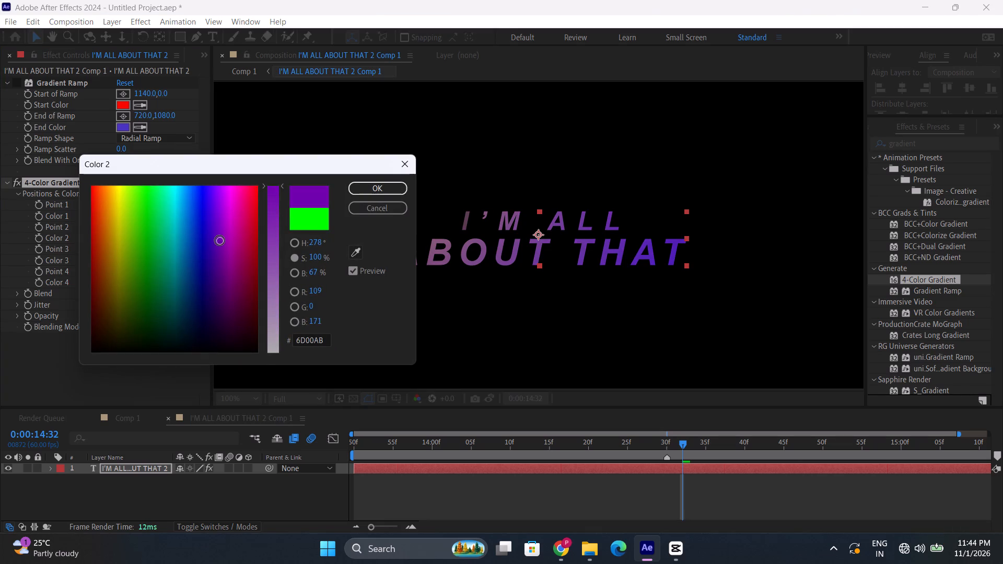
{"action": "left_click_drag", "start_coordinate": [220, 241], "coordinate": [222, 239]}
{"action": "left_click", "coordinate": [354, 188]}
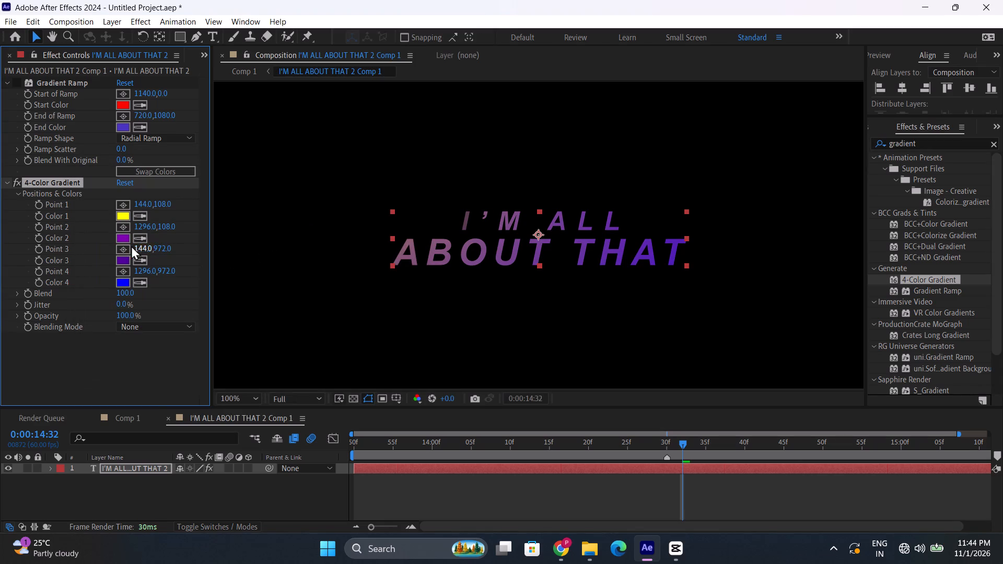
Set Color 1 of the 4-Color Gradient to orange FFA100, trying out reds first.
{"action": "left_click", "coordinate": [126, 212]}
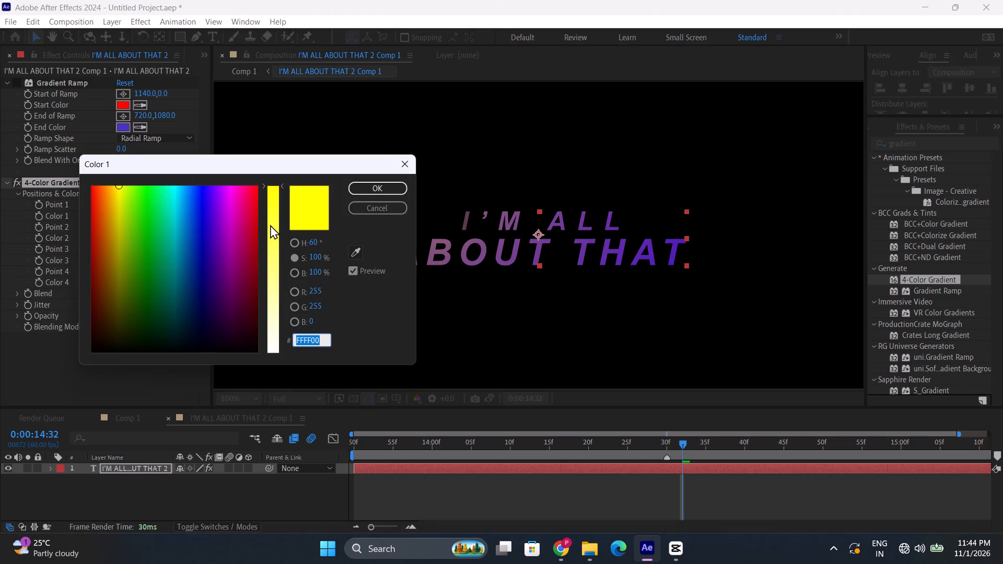
{"action": "left_click_drag", "start_coordinate": [207, 215], "coordinate": [89, 203]}
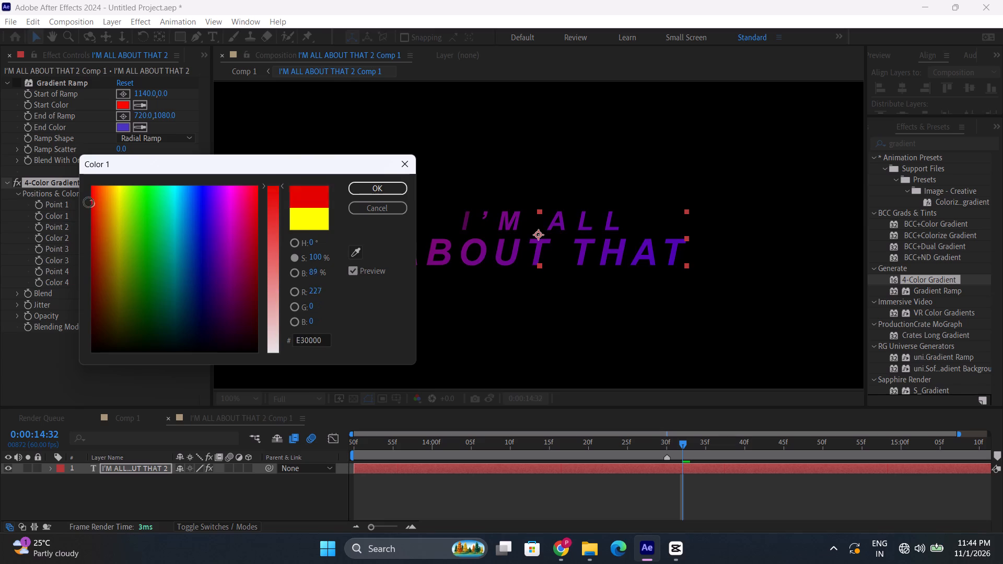
{"action": "left_click_drag", "start_coordinate": [89, 203], "coordinate": [83, 217]}
{"action": "left_click_drag", "start_coordinate": [99, 217], "coordinate": [98, 232]}
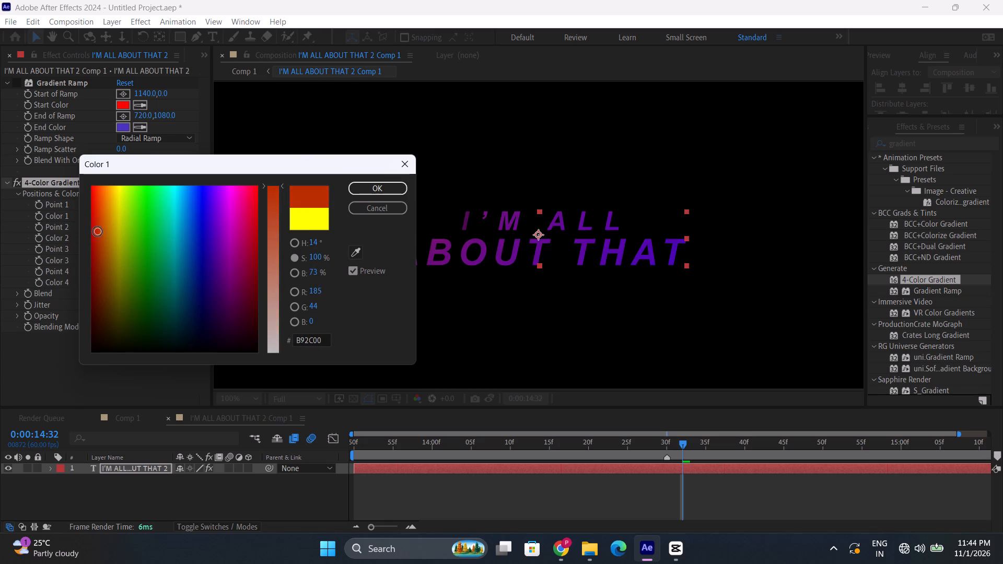
{"action": "left_click_drag", "start_coordinate": [98, 232], "coordinate": [109, 160]}
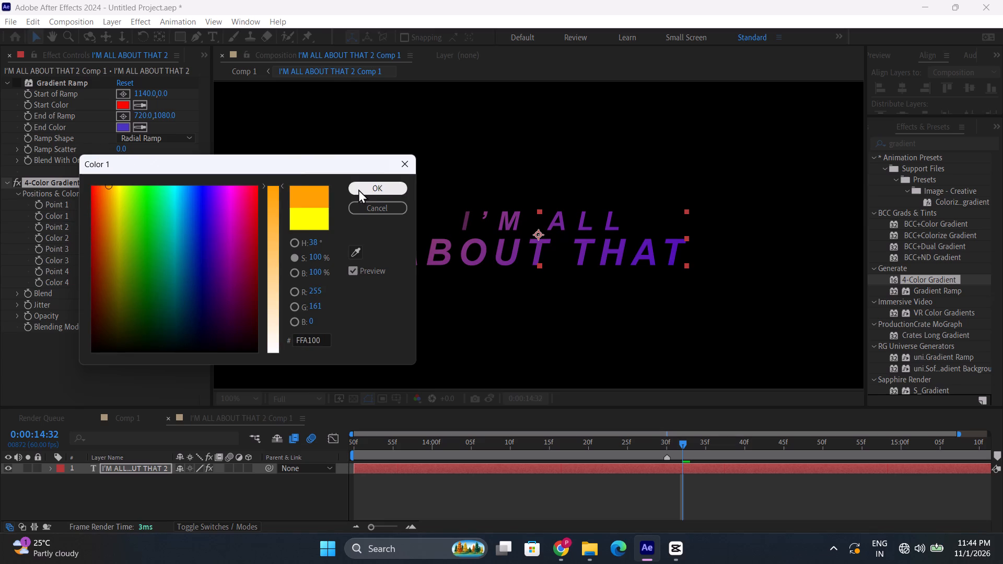
{"action": "left_click", "coordinate": [387, 184]}
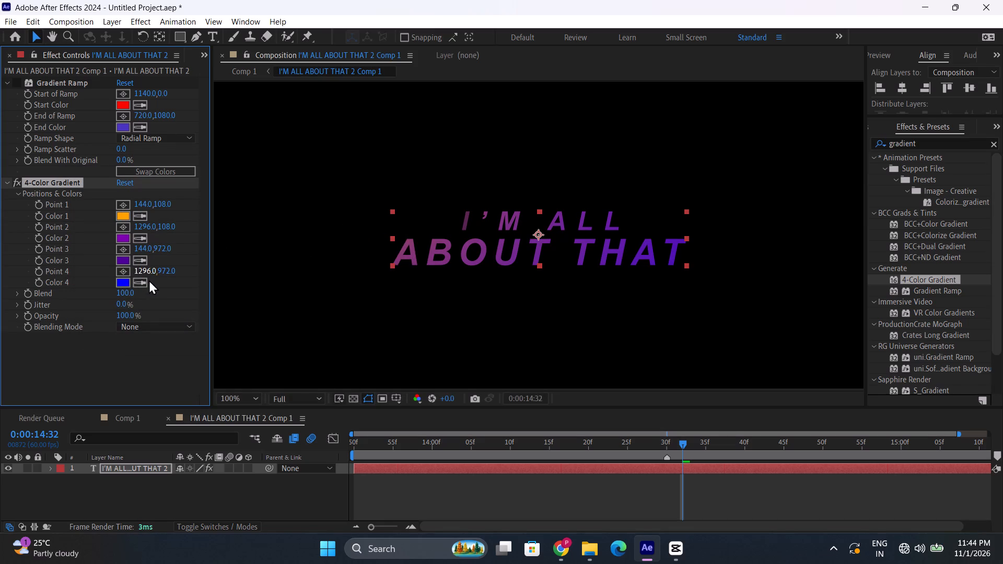
Set Color 4 of the 4-Color Gradient to a dark purple, after trying a teal.
{"action": "left_click", "coordinate": [125, 280]}
{"action": "left_click_drag", "start_coordinate": [229, 243], "coordinate": [165, 223]}
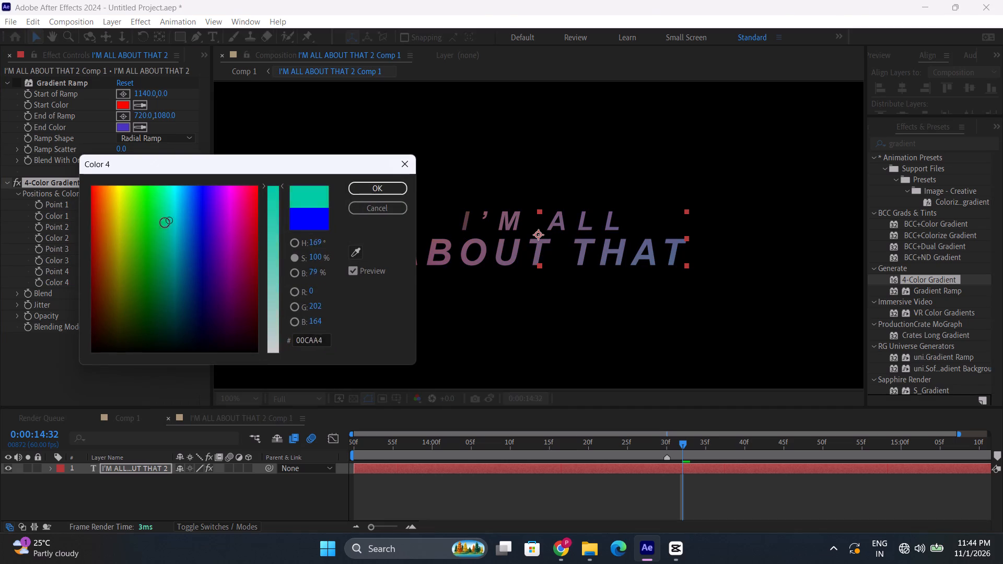
{"action": "left_click_drag", "start_coordinate": [165, 223], "coordinate": [219, 246]}
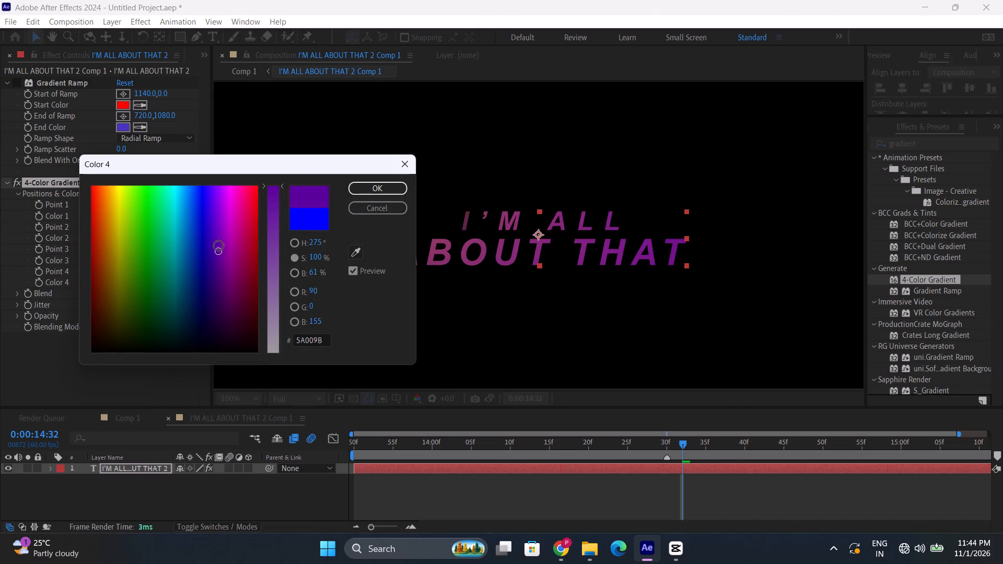
{"action": "left_click_drag", "start_coordinate": [219, 246], "coordinate": [217, 234]}
{"action": "left_click_drag", "start_coordinate": [355, 194], "coordinate": [360, 191]}
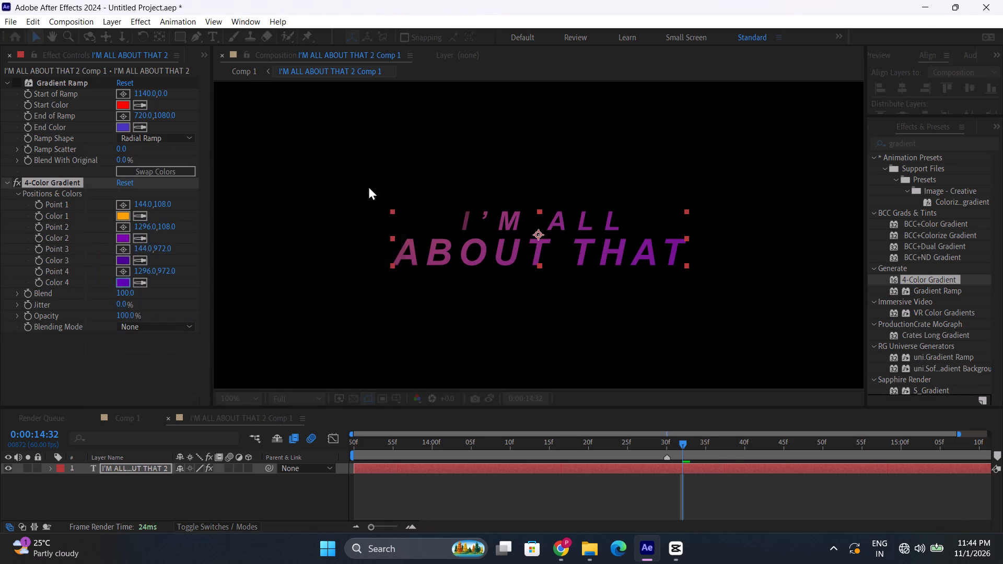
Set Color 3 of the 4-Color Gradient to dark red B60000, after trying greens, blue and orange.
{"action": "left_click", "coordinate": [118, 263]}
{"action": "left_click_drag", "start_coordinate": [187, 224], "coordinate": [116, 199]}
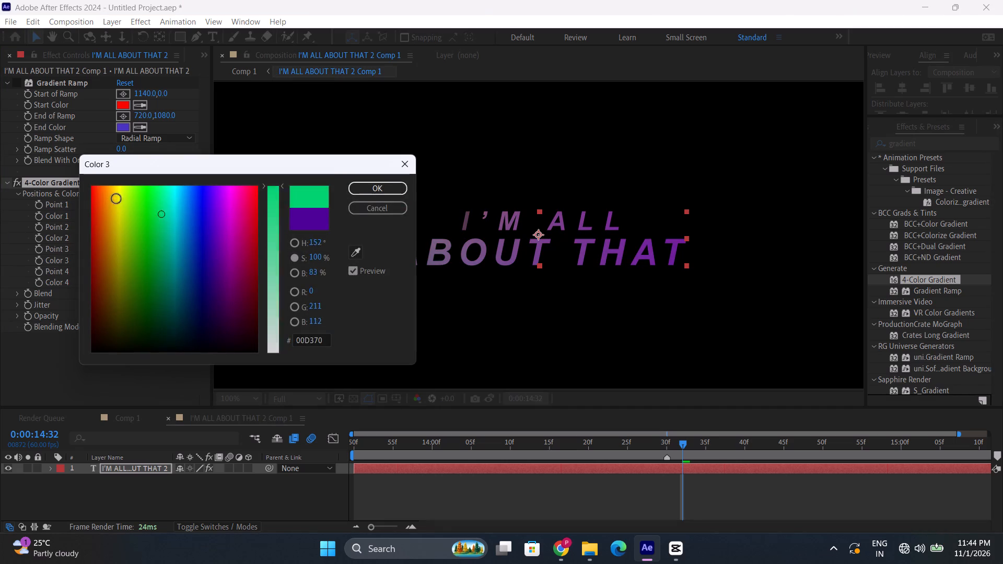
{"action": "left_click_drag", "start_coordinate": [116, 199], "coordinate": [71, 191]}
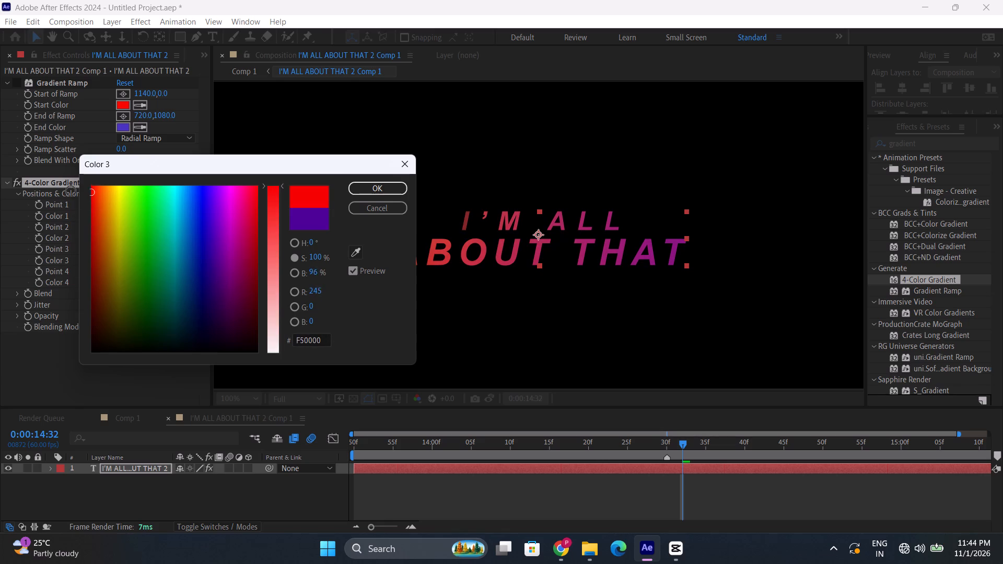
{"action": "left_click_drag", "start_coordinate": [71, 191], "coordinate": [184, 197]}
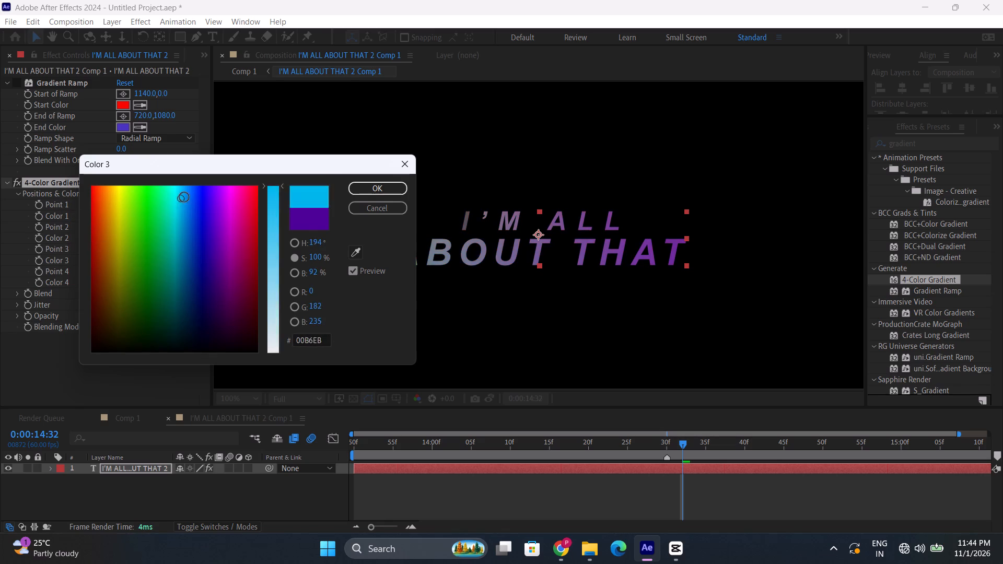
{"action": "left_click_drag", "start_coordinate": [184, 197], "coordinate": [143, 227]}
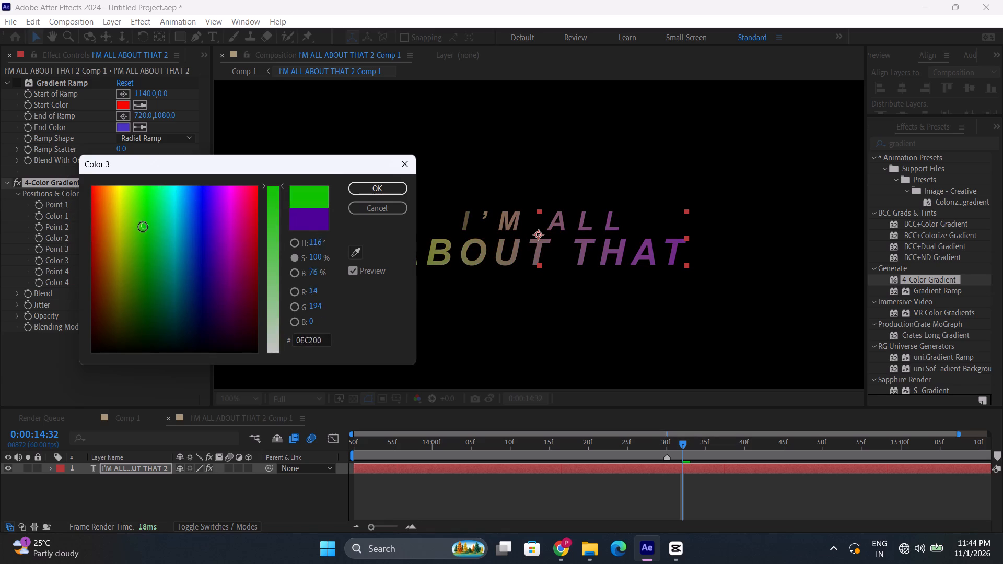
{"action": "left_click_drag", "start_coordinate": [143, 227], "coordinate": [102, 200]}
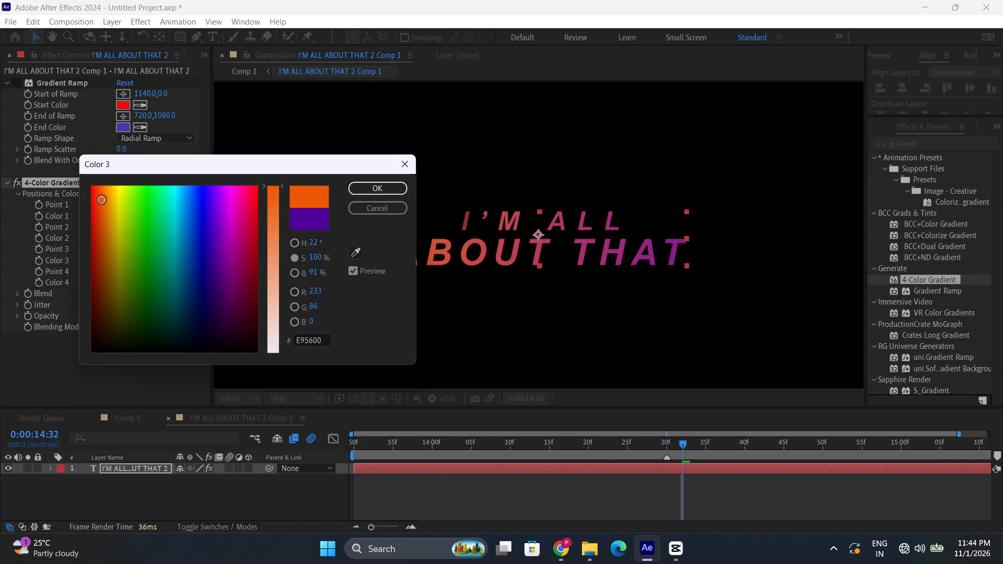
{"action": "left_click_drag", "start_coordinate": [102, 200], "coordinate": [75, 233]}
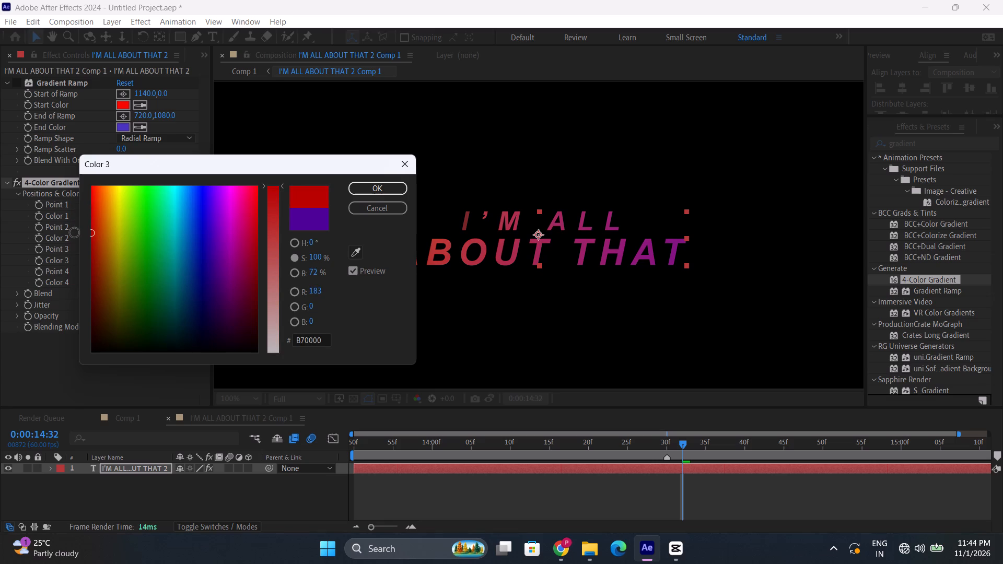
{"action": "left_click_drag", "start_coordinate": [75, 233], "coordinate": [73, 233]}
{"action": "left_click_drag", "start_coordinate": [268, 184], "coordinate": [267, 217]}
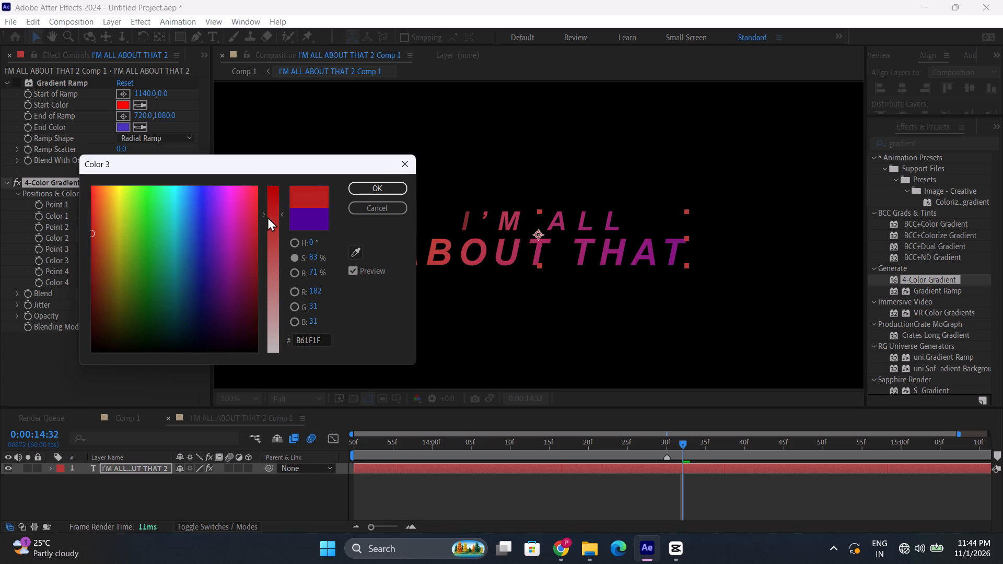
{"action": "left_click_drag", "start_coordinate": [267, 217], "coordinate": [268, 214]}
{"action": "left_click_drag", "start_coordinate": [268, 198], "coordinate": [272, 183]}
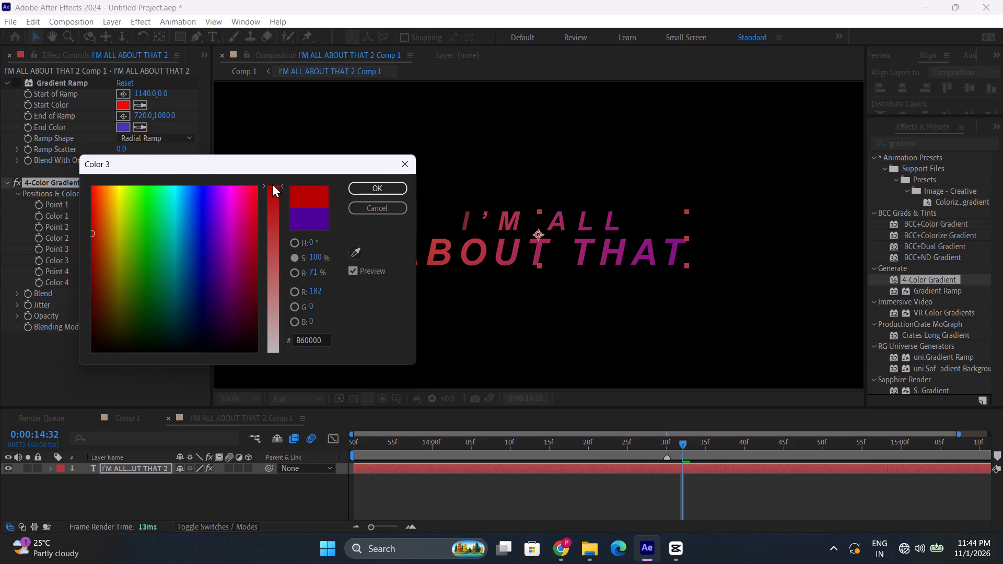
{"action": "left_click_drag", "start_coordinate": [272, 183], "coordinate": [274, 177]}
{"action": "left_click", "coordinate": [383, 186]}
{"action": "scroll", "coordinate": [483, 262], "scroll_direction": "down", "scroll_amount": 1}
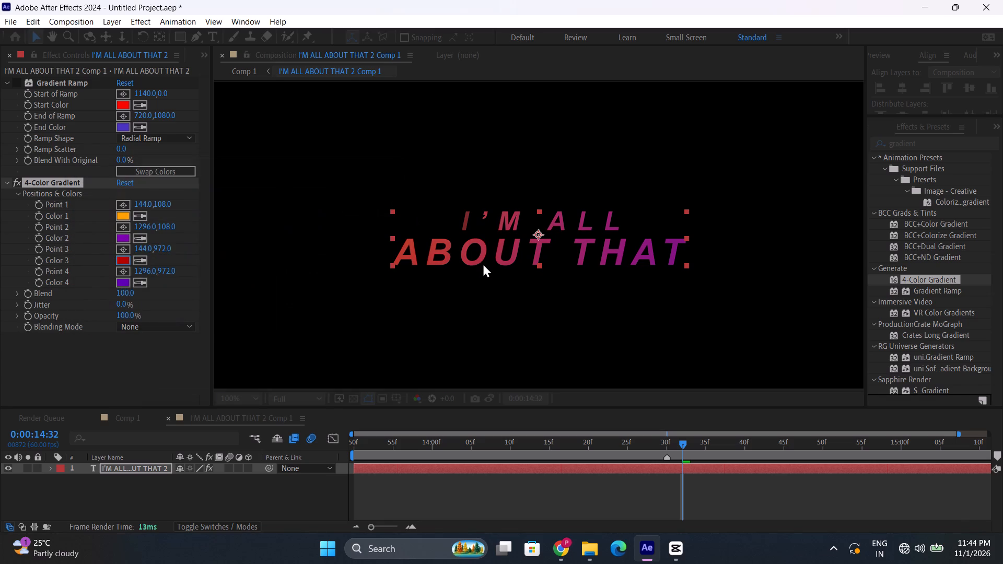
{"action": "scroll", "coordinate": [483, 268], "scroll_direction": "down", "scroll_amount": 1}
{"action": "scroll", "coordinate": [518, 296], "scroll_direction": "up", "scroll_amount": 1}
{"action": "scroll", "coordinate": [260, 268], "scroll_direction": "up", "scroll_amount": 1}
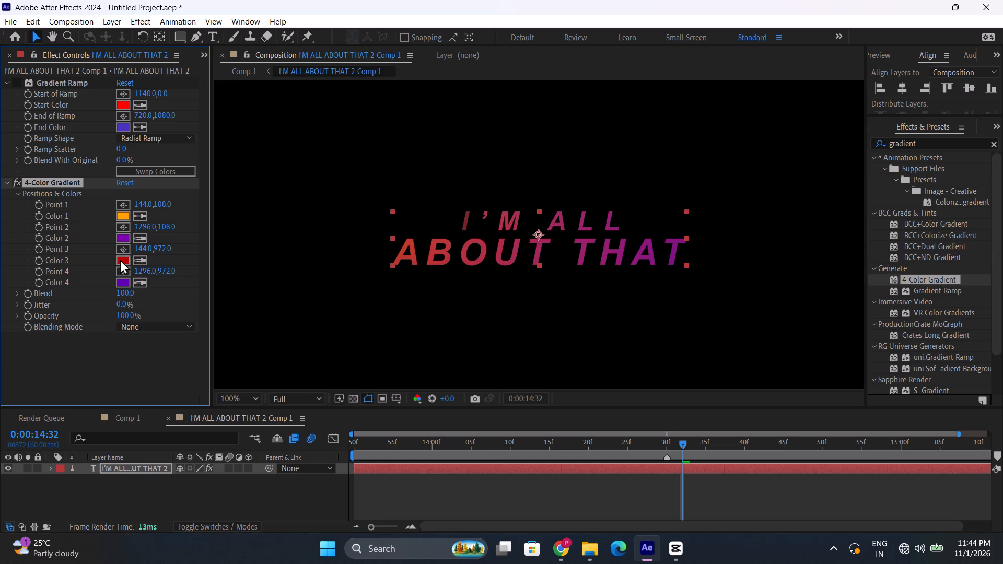
Set Color 3 of the 4-Color Gradient to light red F83535, after trying brighter reds, blue and purples.
{"action": "left_click", "coordinate": [120, 260]}
{"action": "left_click_drag", "start_coordinate": [274, 217], "coordinate": [270, 236]}
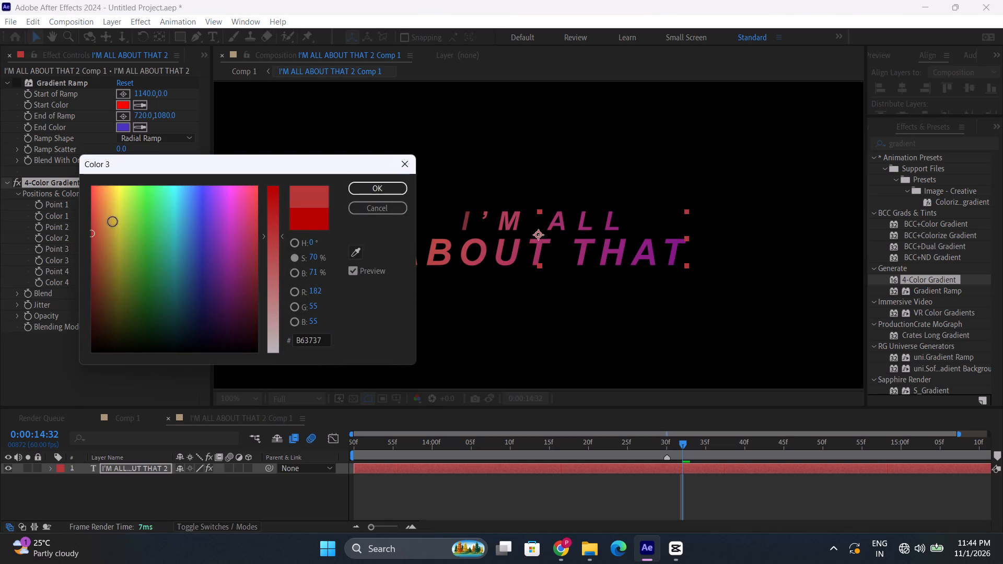
{"action": "left_click_drag", "start_coordinate": [100, 229], "coordinate": [94, 167]}
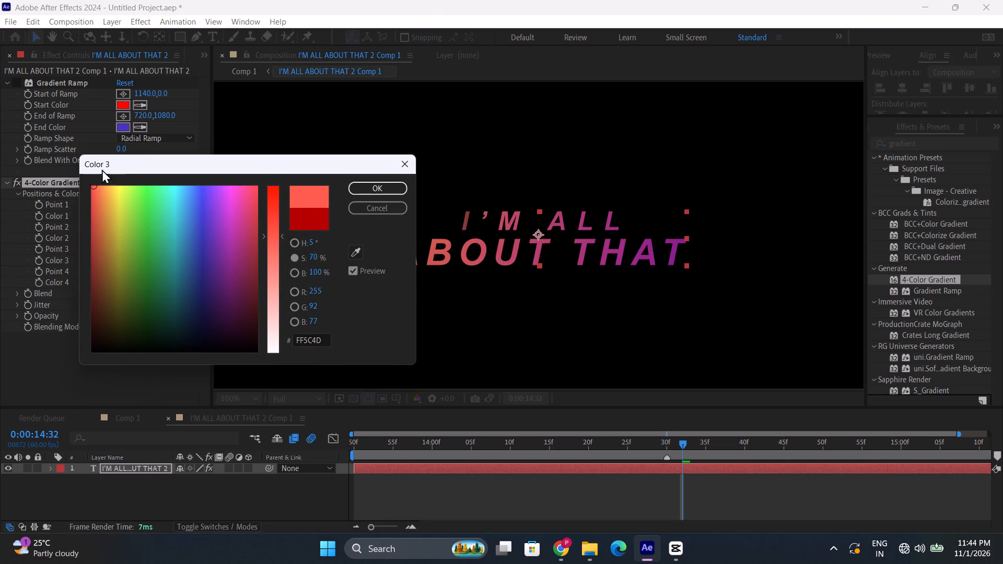
{"action": "left_click_drag", "start_coordinate": [274, 233], "coordinate": [275, 204]}
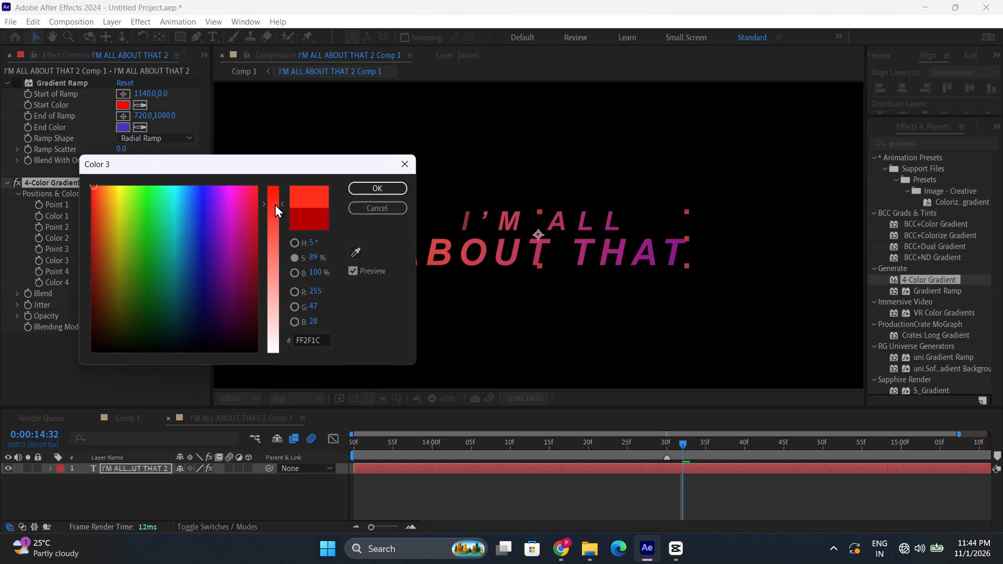
{"action": "left_click_drag", "start_coordinate": [275, 204], "coordinate": [265, 148]}
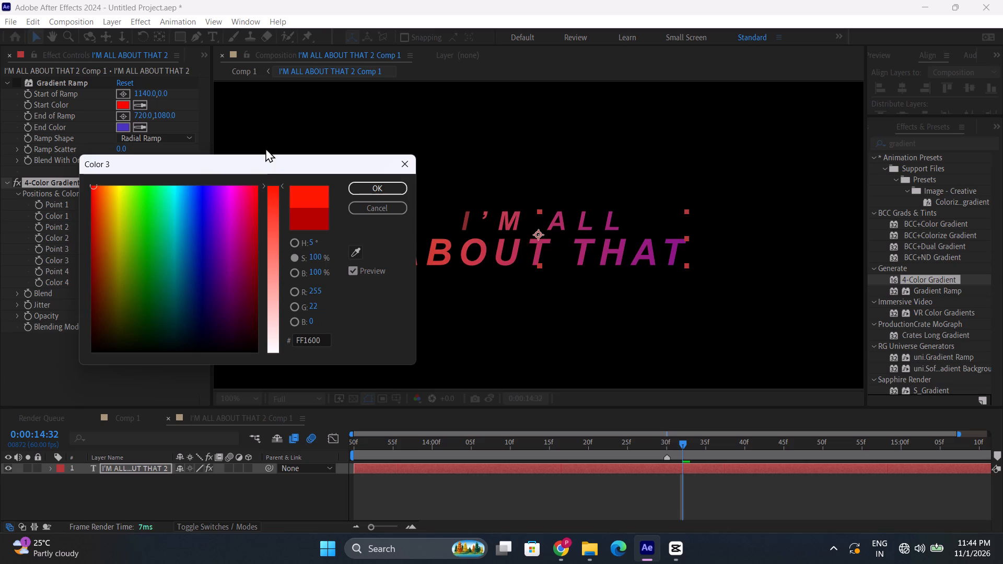
{"action": "left_click_drag", "start_coordinate": [265, 148], "coordinate": [266, 210]}
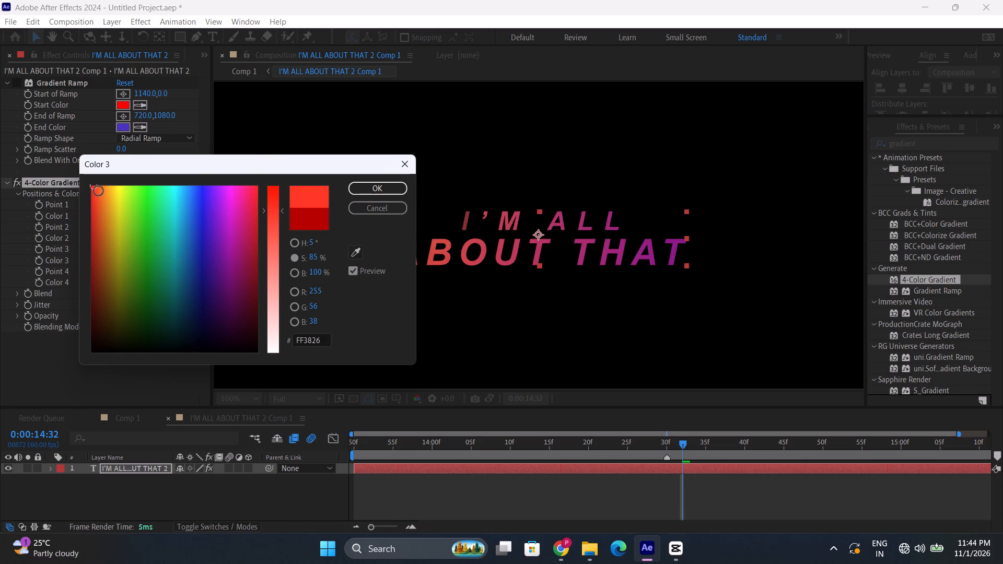
{"action": "left_click_drag", "start_coordinate": [97, 191], "coordinate": [195, 202]}
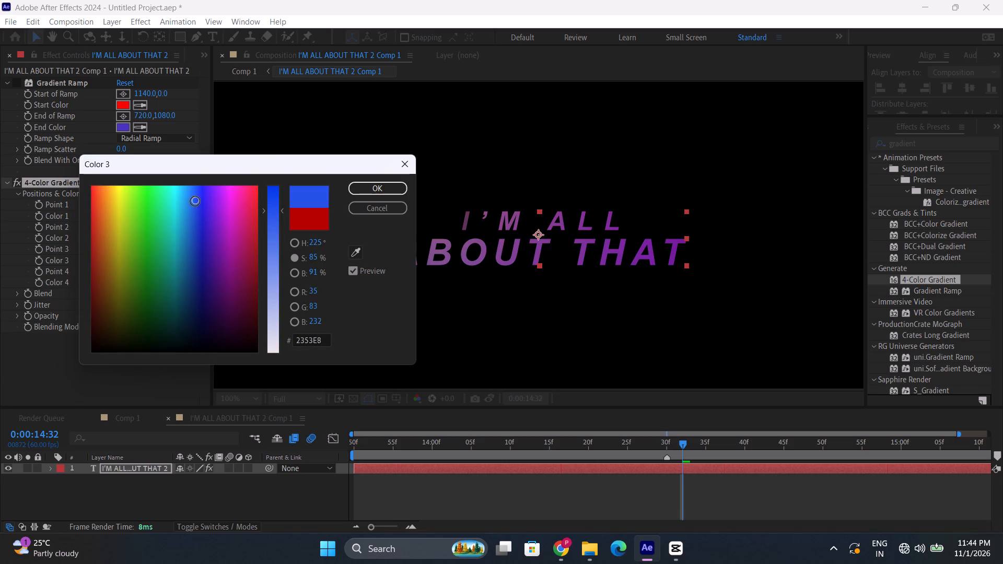
{"action": "left_click_drag", "start_coordinate": [195, 202], "coordinate": [226, 187]}
{"action": "left_click_drag", "start_coordinate": [264, 210], "coordinate": [267, 266]}
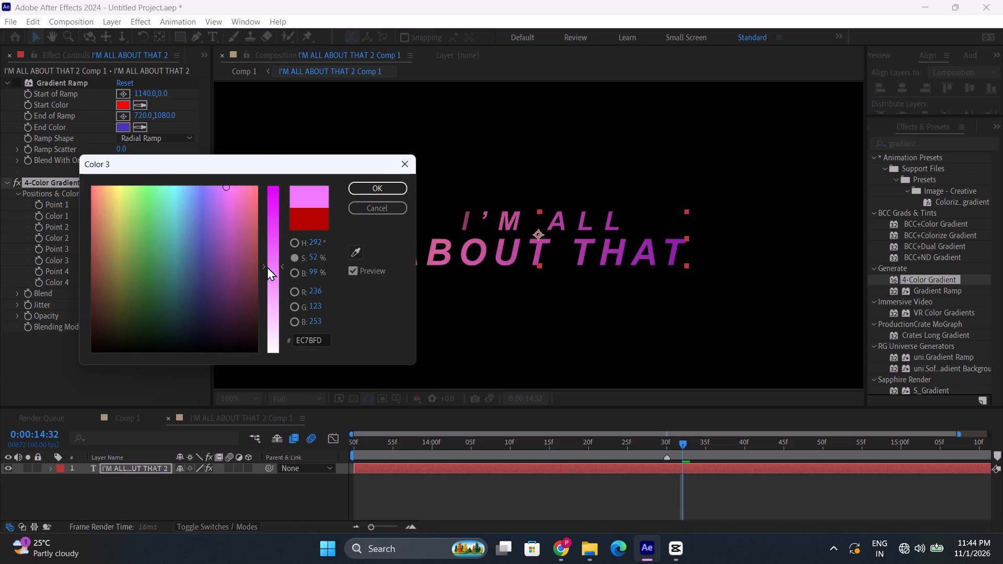
{"action": "left_click_drag", "start_coordinate": [267, 266], "coordinate": [262, 221]}
{"action": "left_click_drag", "start_coordinate": [226, 198], "coordinate": [217, 215]}
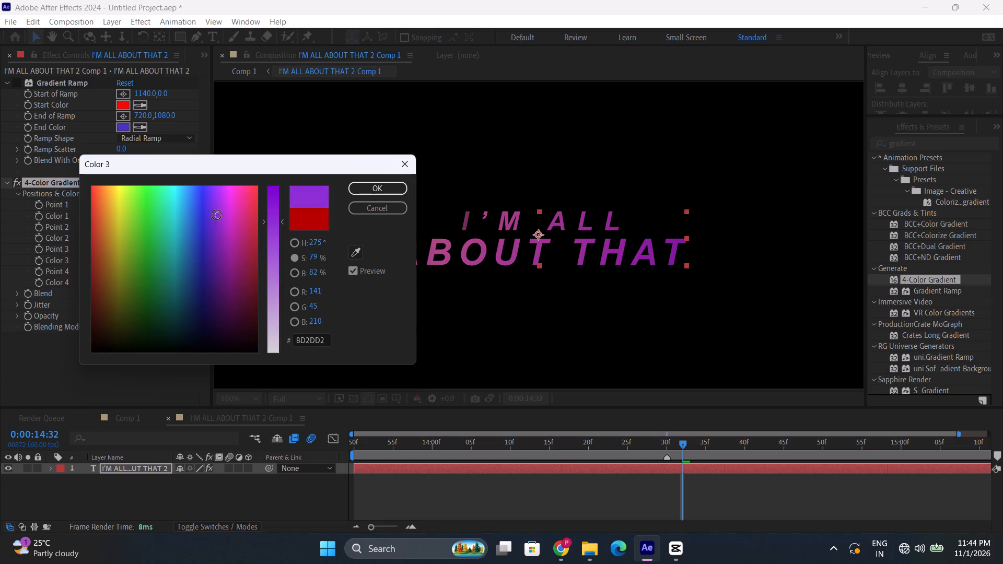
{"action": "left_click_drag", "start_coordinate": [217, 215], "coordinate": [59, 190]}
{"action": "left_click", "coordinate": [391, 196]}
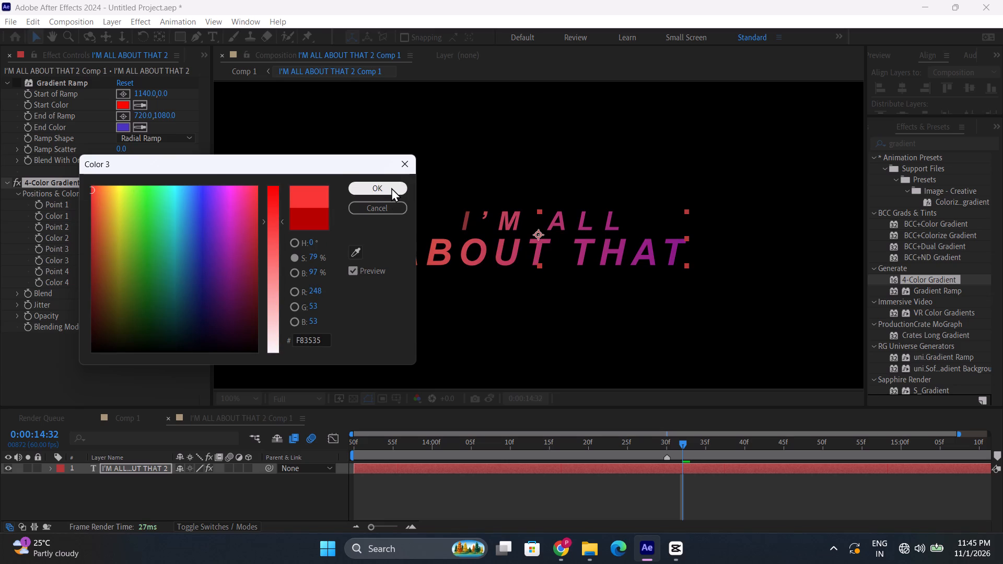
{"action": "left_click", "coordinate": [391, 186]}
{"action": "scroll", "coordinate": [472, 244], "scroll_direction": "down", "scroll_amount": 1}
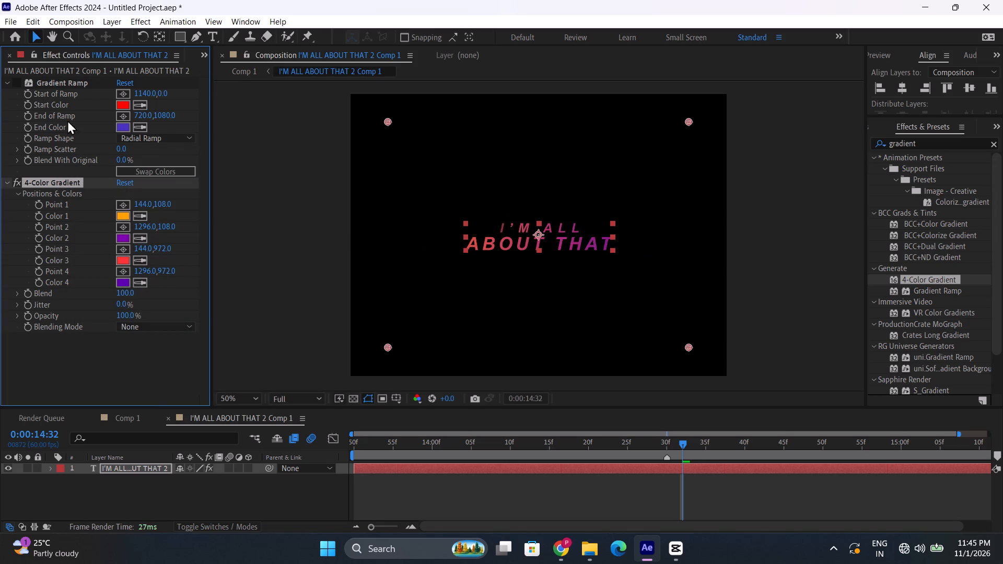
In Comp 1, disable Bevel Alpha and Crate's Godrays on the I'M ALL ABOUT THAT layer and check the text at different times.
{"action": "left_click", "coordinate": [120, 419]}
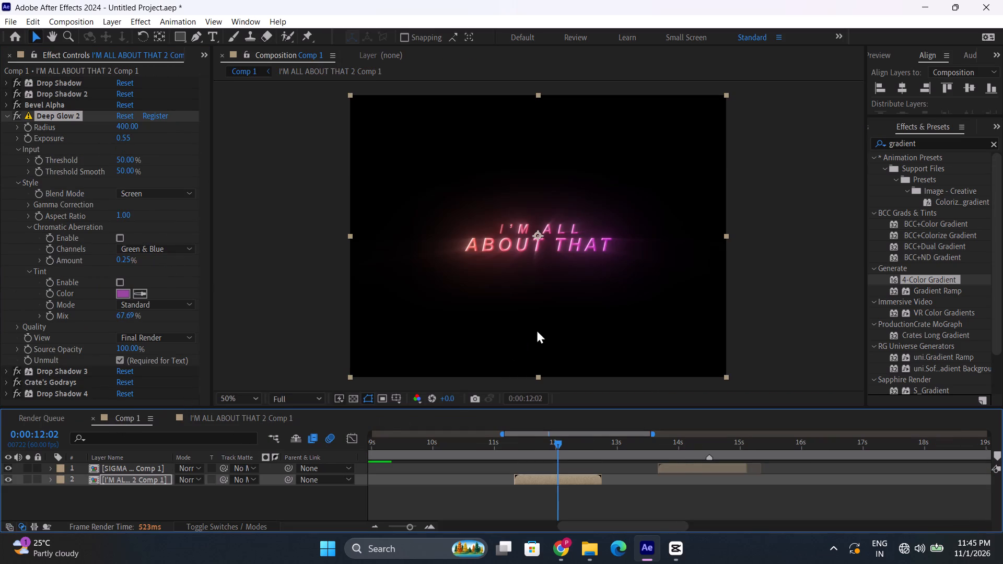
{"action": "scroll", "coordinate": [537, 328], "scroll_direction": "up", "scroll_amount": 1}
{"action": "scroll", "coordinate": [537, 328], "scroll_direction": "down", "scroll_amount": 1}
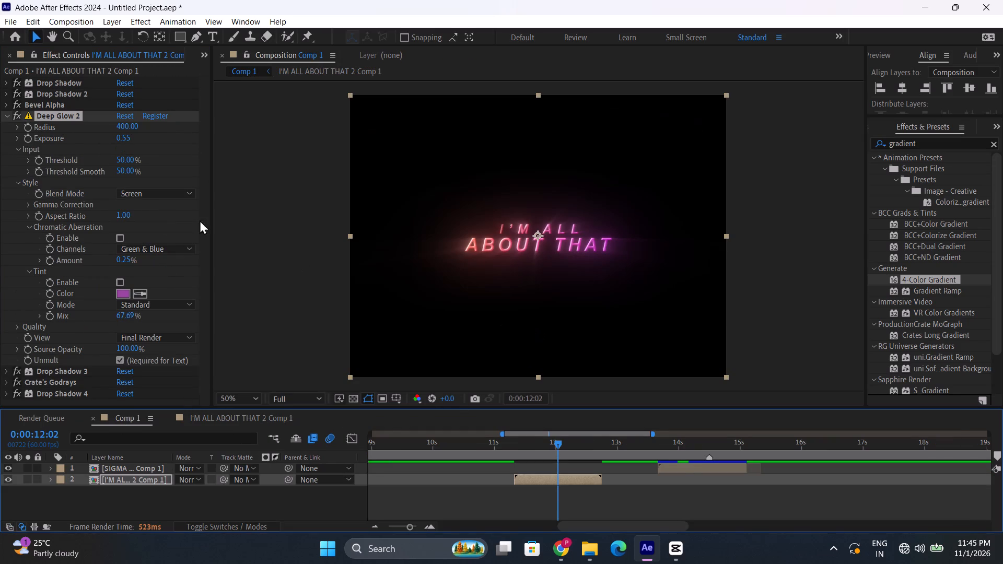
{"action": "left_click", "coordinate": [4, 117]}
{"action": "left_click", "coordinate": [13, 106]}
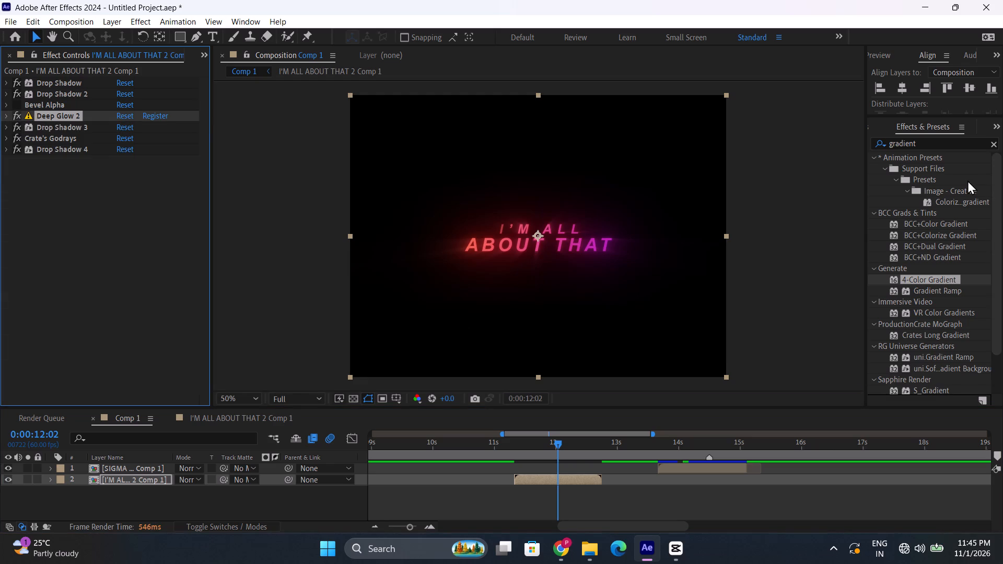
{"action": "left_click", "coordinate": [18, 142]}
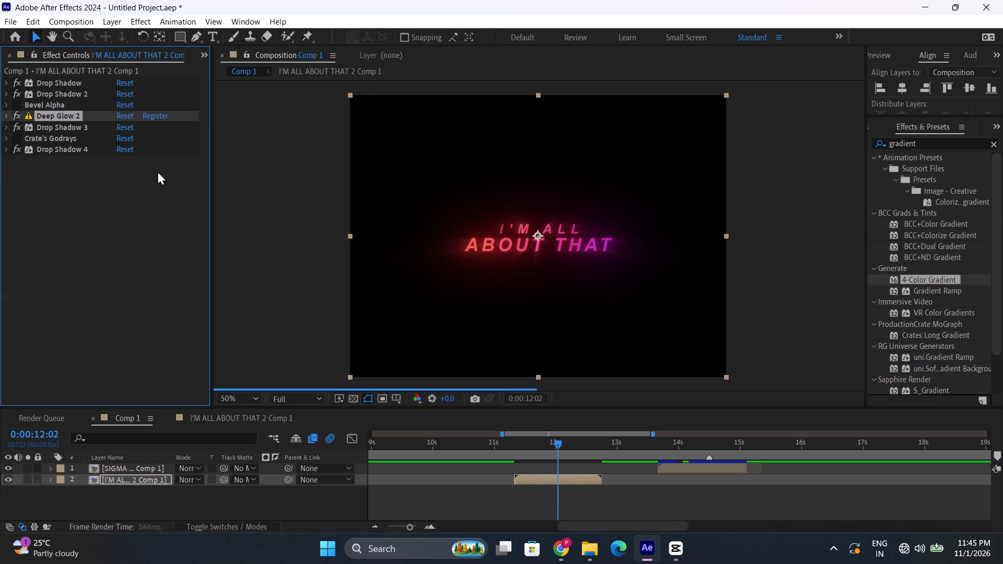
{"action": "left_click_drag", "start_coordinate": [552, 443], "coordinate": [535, 444]}
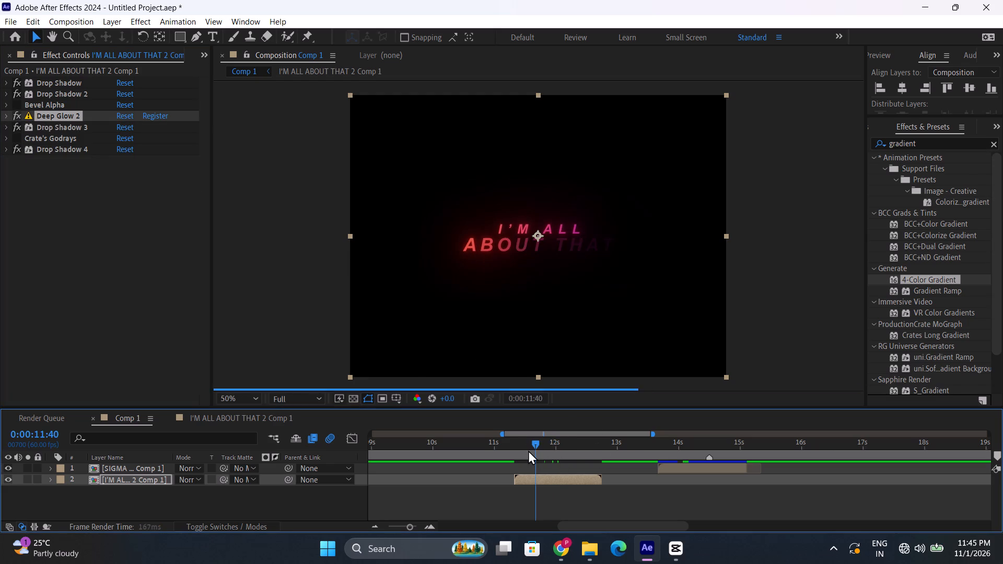
{"action": "left_click_drag", "start_coordinate": [534, 440], "coordinate": [558, 440]}
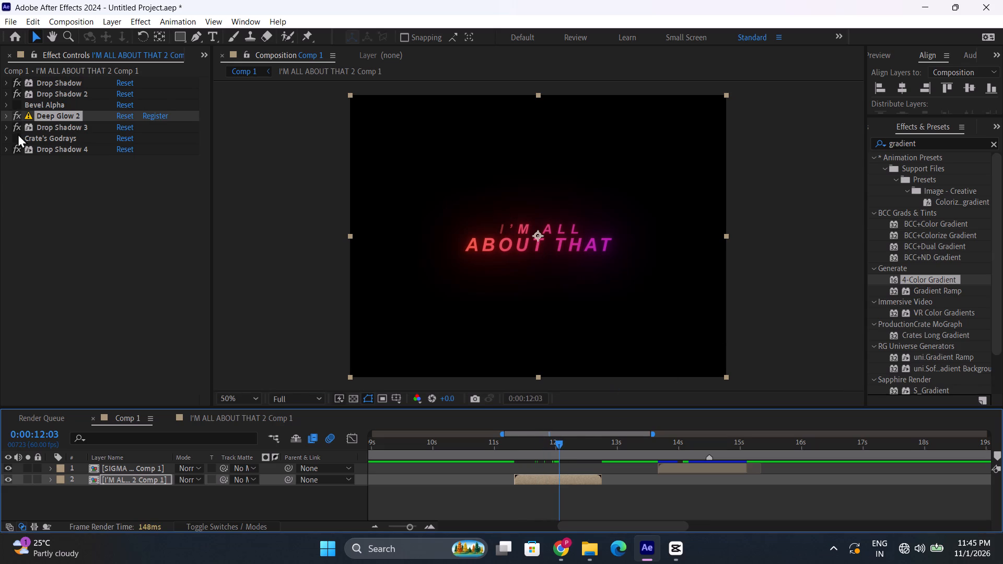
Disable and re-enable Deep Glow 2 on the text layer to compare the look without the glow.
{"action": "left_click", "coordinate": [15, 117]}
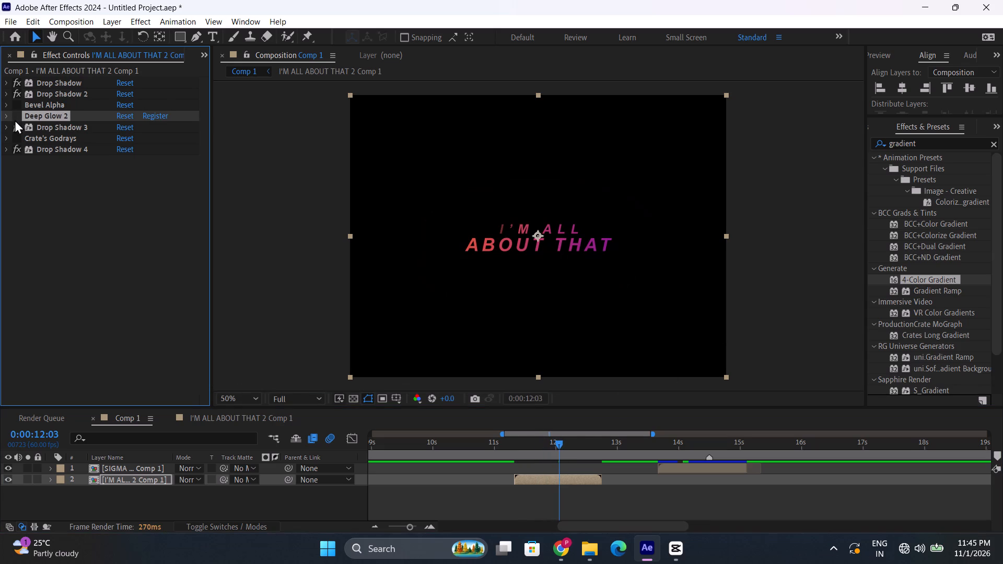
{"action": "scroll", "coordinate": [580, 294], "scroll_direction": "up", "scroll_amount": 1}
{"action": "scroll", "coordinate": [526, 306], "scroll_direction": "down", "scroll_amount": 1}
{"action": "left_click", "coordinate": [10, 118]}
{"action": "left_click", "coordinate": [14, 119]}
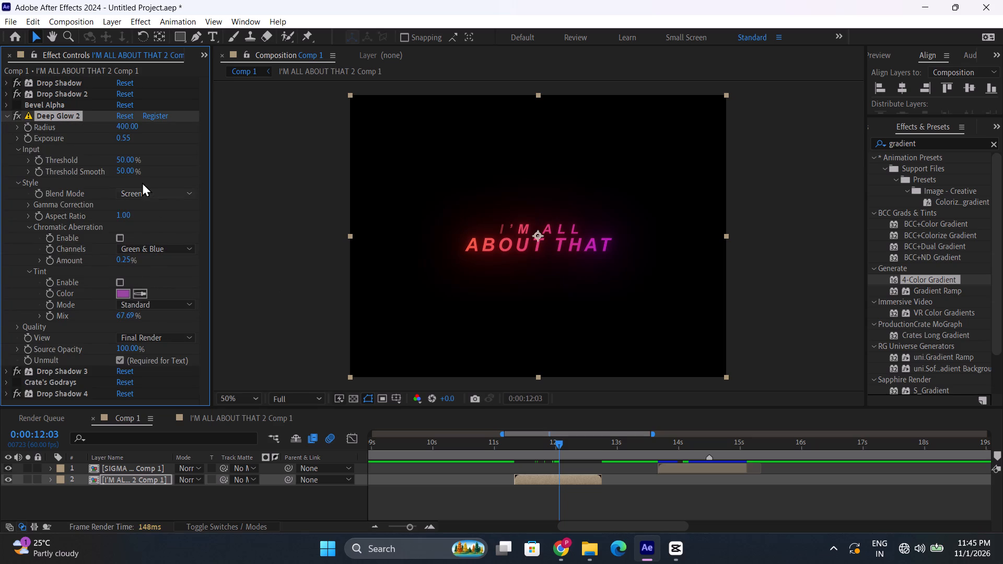
Set the Exposure of Deep Glow 2 to 0.16.
{"action": "left_click", "coordinate": [24, 272]}
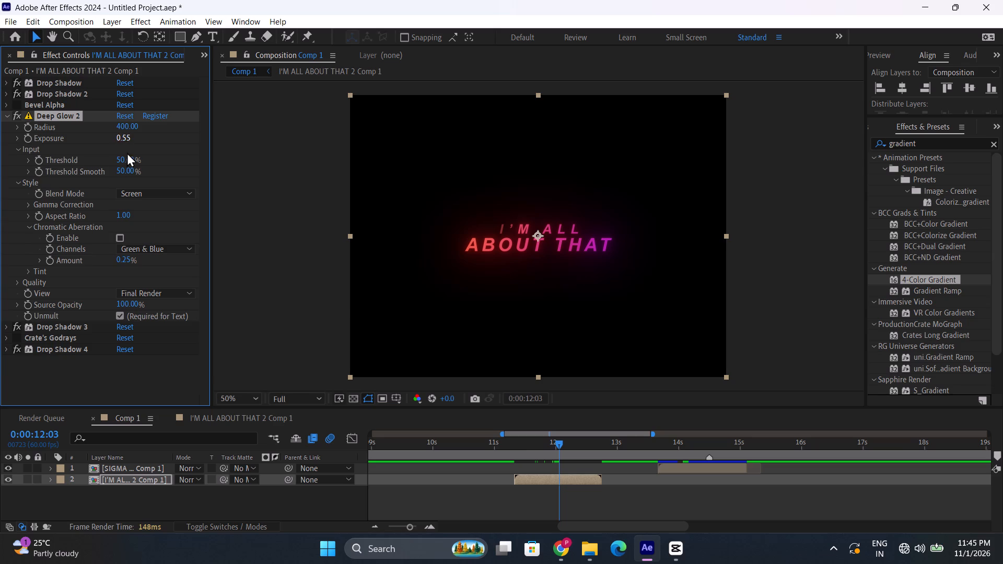
{"action": "left_click_drag", "start_coordinate": [124, 141], "coordinate": [106, 145]}
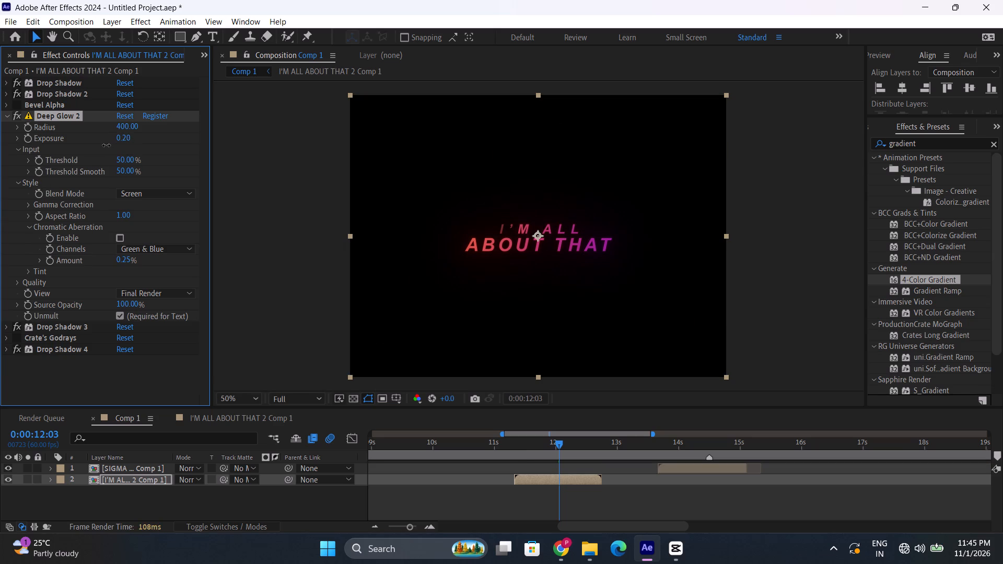
{"action": "left_click_drag", "start_coordinate": [106, 145], "coordinate": [104, 147]}
Open the I'M ALL ABOUT THAT 2 Comp 1 precomp and display the text properties of its text layer.
{"action": "left_click", "coordinate": [992, 122]}
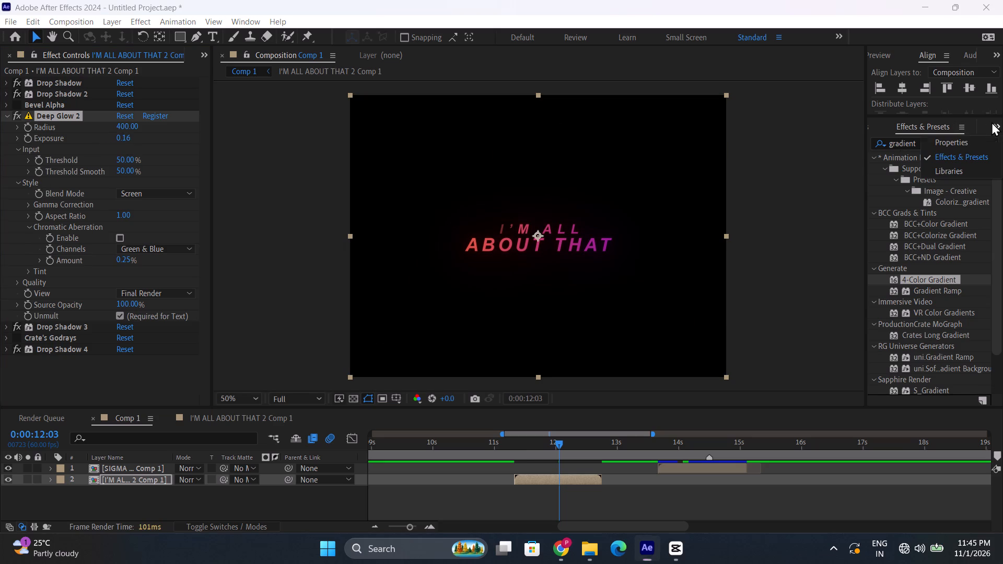
{"action": "left_click", "coordinate": [949, 148]}
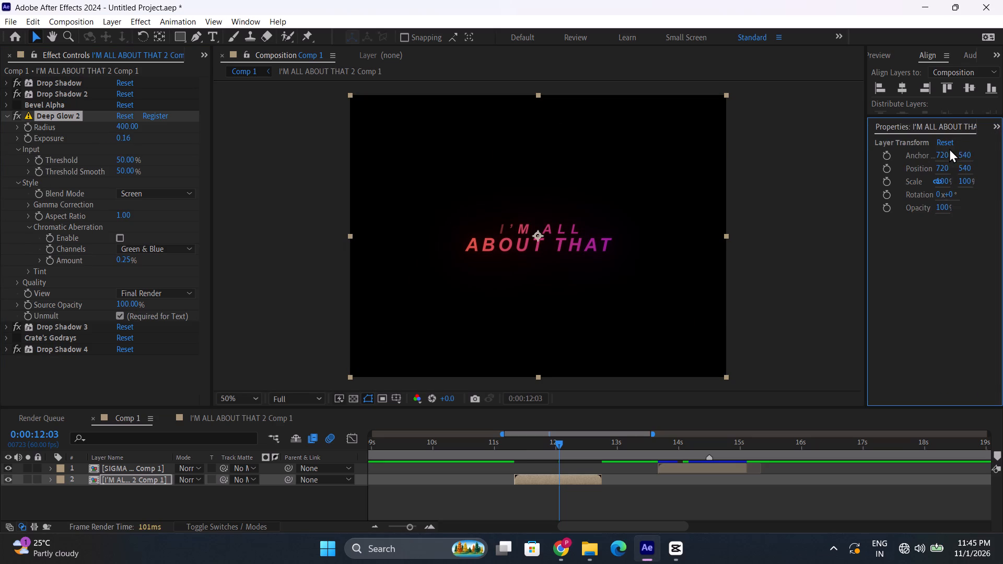
{"action": "left_click", "coordinate": [995, 132]}
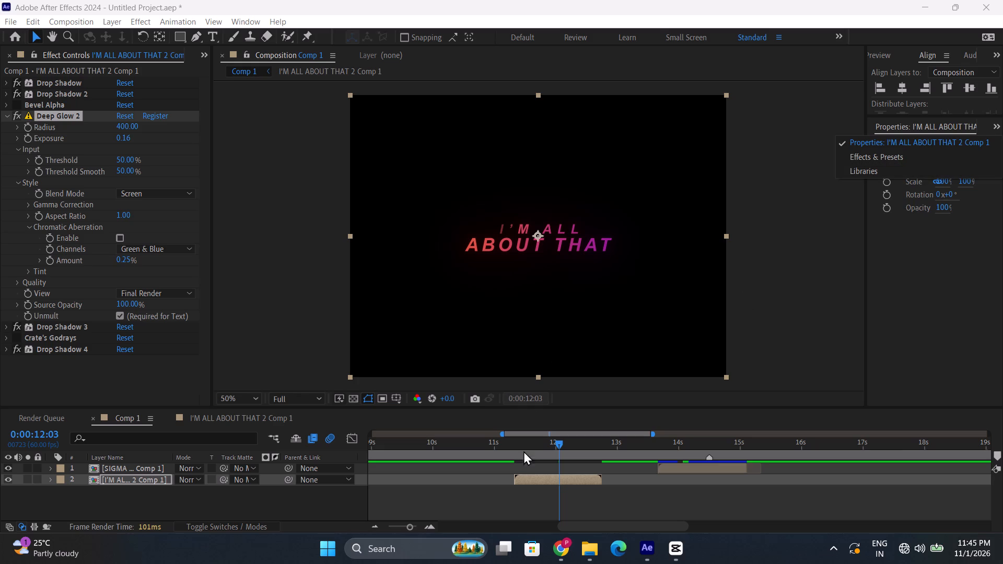
{"action": "double_click", "coordinate": [524, 481]}
{"action": "left_click", "coordinate": [570, 467]}
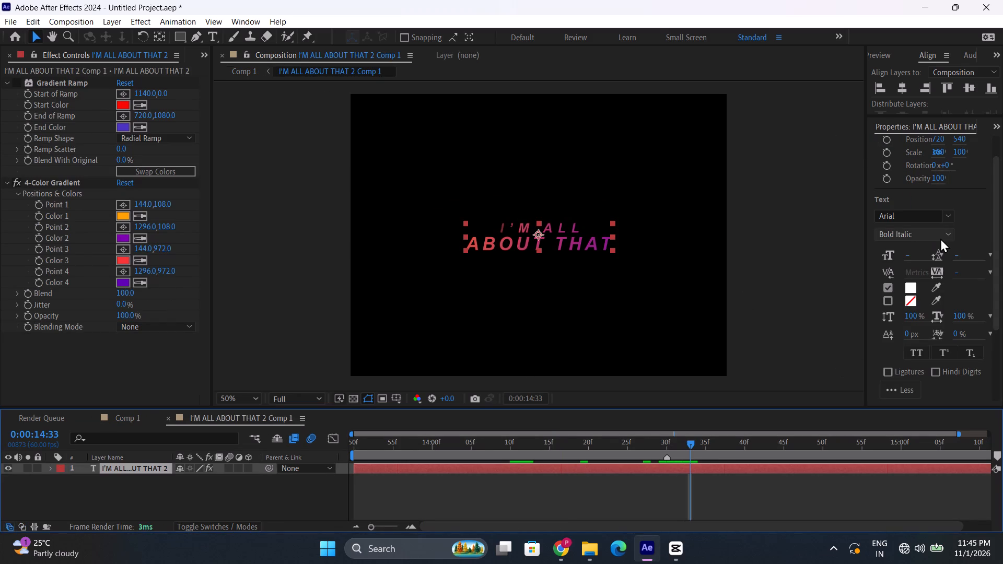
Look through the available fonts and the other text and paragraph properties for the I'M ALL ABOUT THAT 2 layer.
{"action": "left_click", "coordinate": [948, 221]}
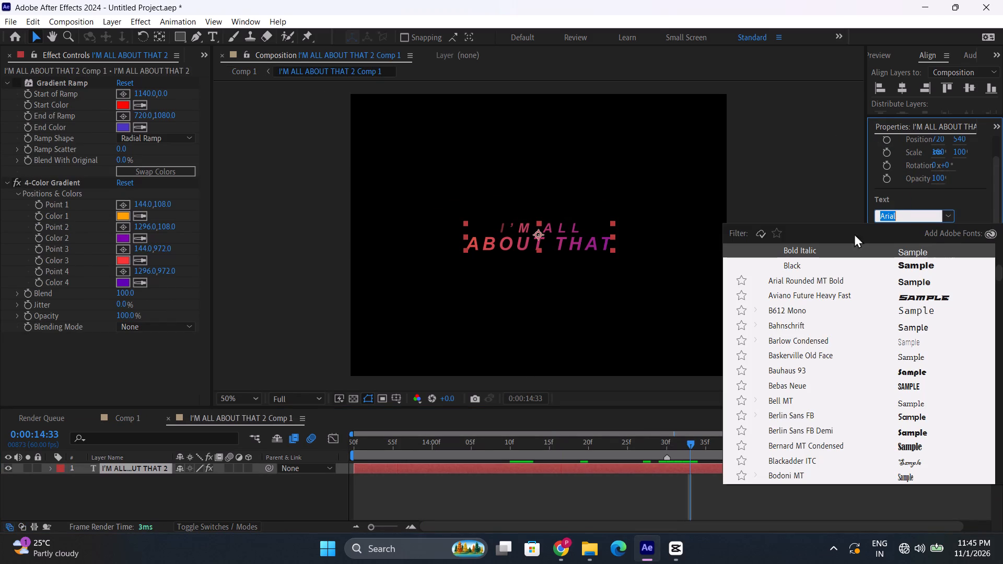
{"action": "scroll", "coordinate": [803, 320], "scroll_direction": "down", "scroll_amount": 3}
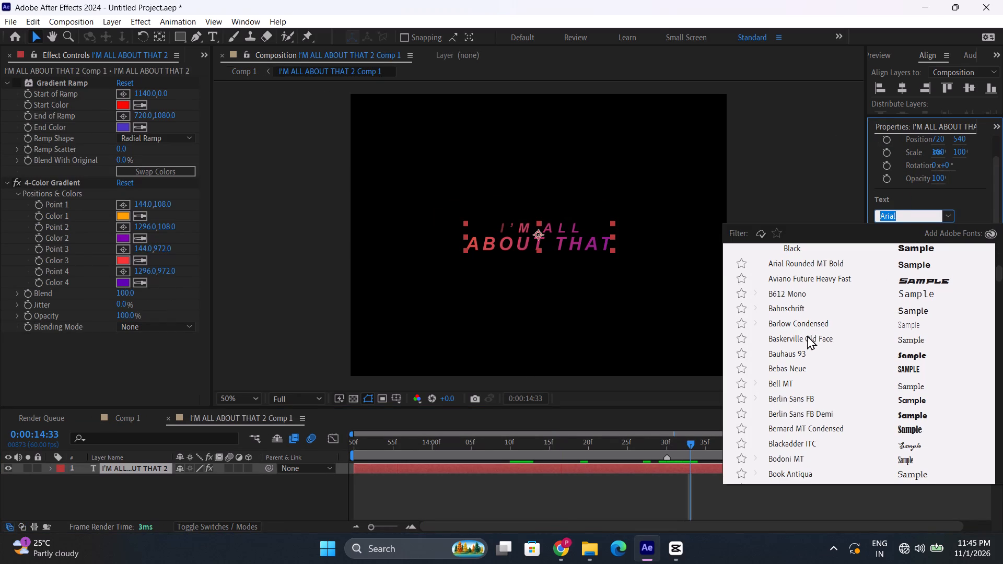
{"action": "scroll", "coordinate": [807, 335], "scroll_direction": "up", "scroll_amount": 6}
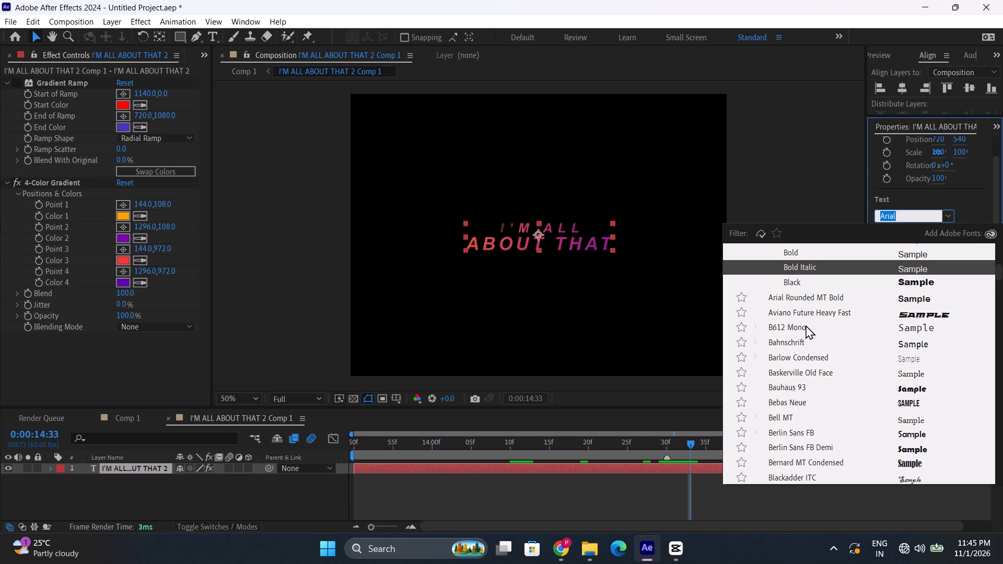
{"action": "scroll", "coordinate": [806, 325], "scroll_direction": "down", "scroll_amount": 20}
{"action": "scroll", "coordinate": [806, 325], "scroll_direction": "down", "scroll_amount": 20}
{"action": "scroll", "coordinate": [806, 325], "scroll_direction": "down", "scroll_amount": 6}
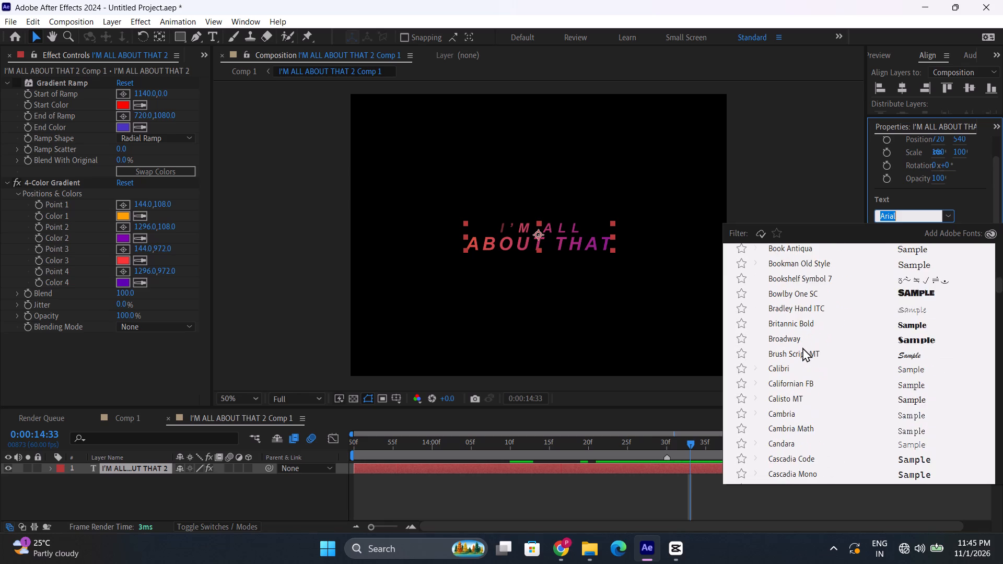
{"action": "scroll", "coordinate": [927, 327], "scroll_direction": "down", "scroll_amount": 20}
{"action": "scroll", "coordinate": [927, 327], "scroll_direction": "down", "scroll_amount": 9}
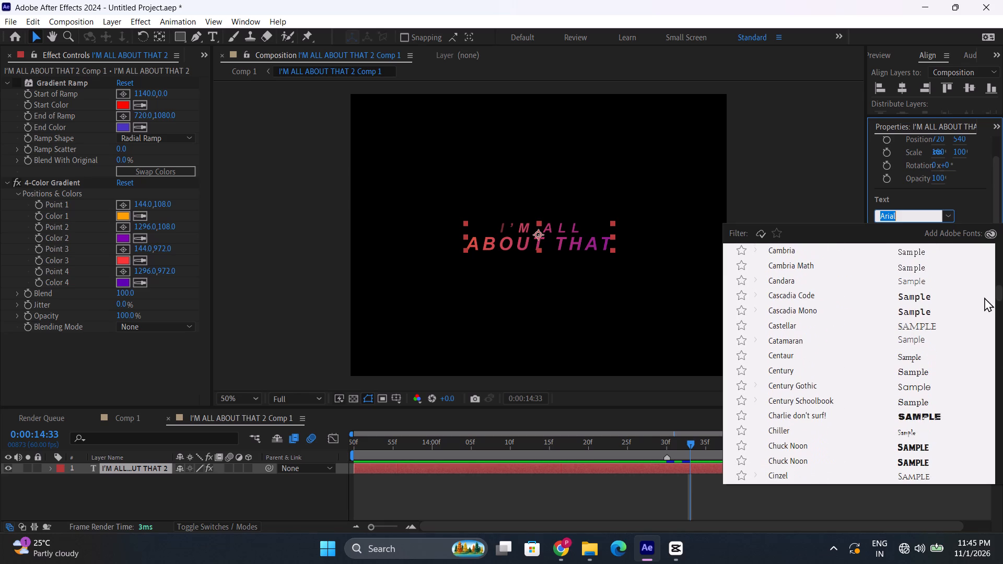
{"action": "left_click_drag", "start_coordinate": [999, 293], "coordinate": [994, 325]}
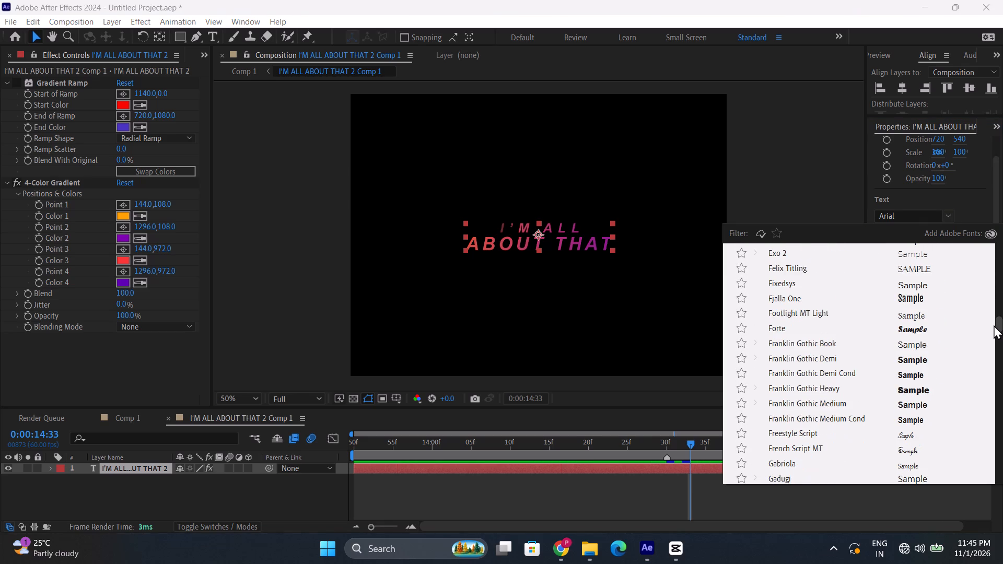
{"action": "left_click_drag", "start_coordinate": [994, 325], "coordinate": [994, 332]}
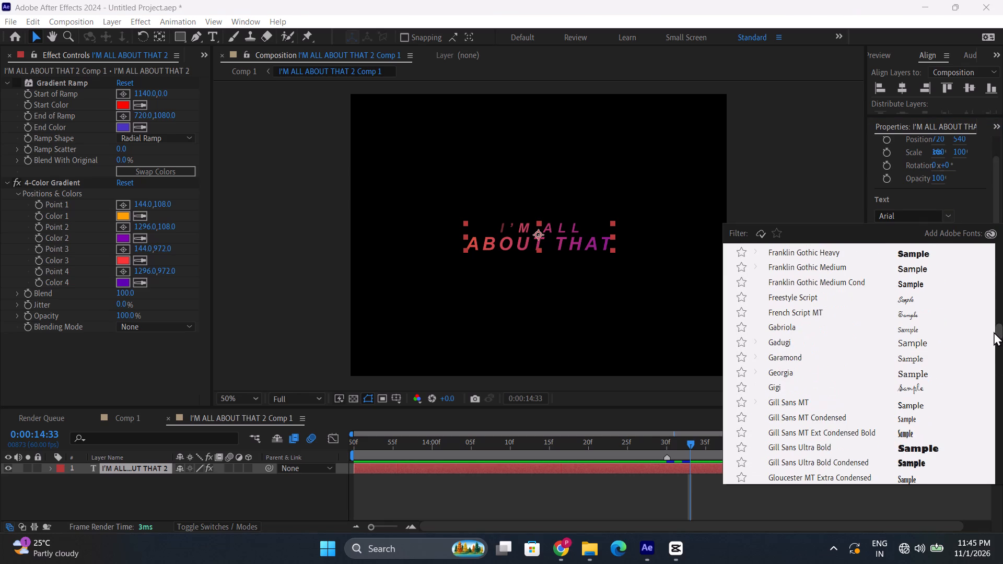
{"action": "left_click_drag", "start_coordinate": [994, 332], "coordinate": [994, 330]}
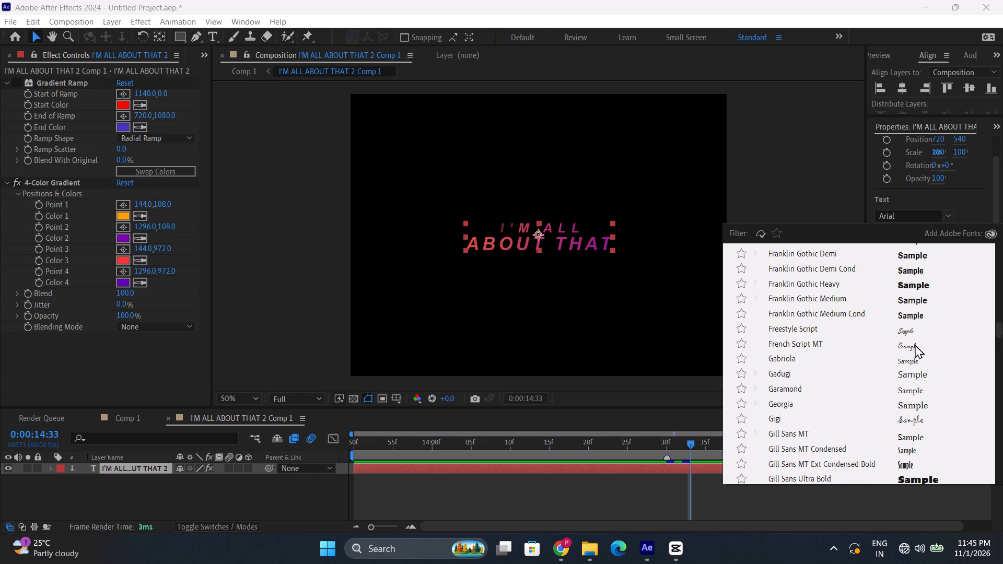
{"action": "scroll", "coordinate": [831, 333], "scroll_direction": "up", "scroll_amount": 17}
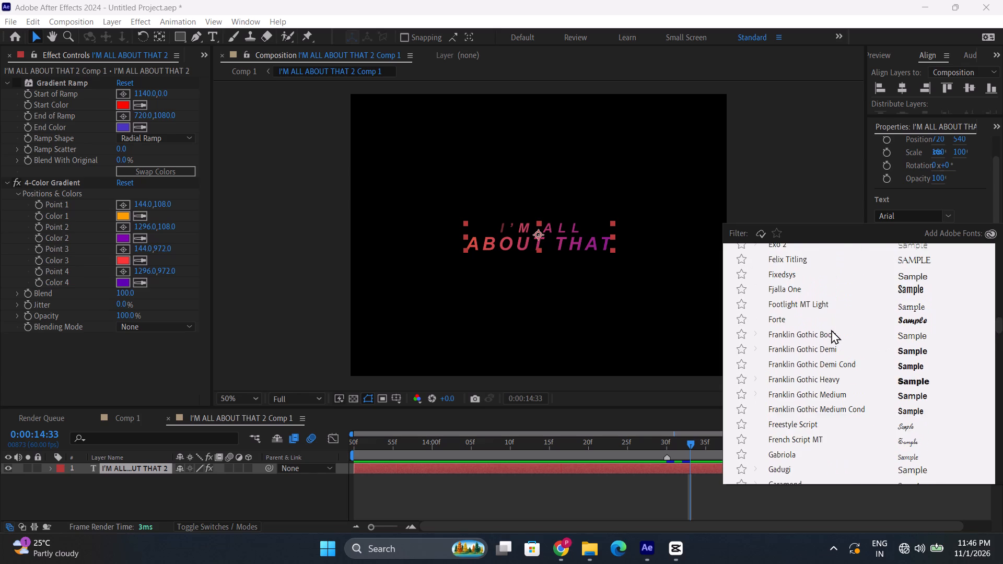
{"action": "scroll", "coordinate": [831, 330], "scroll_direction": "up", "scroll_amount": 20}
{"action": "scroll", "coordinate": [831, 330], "scroll_direction": "up", "scroll_amount": 3}
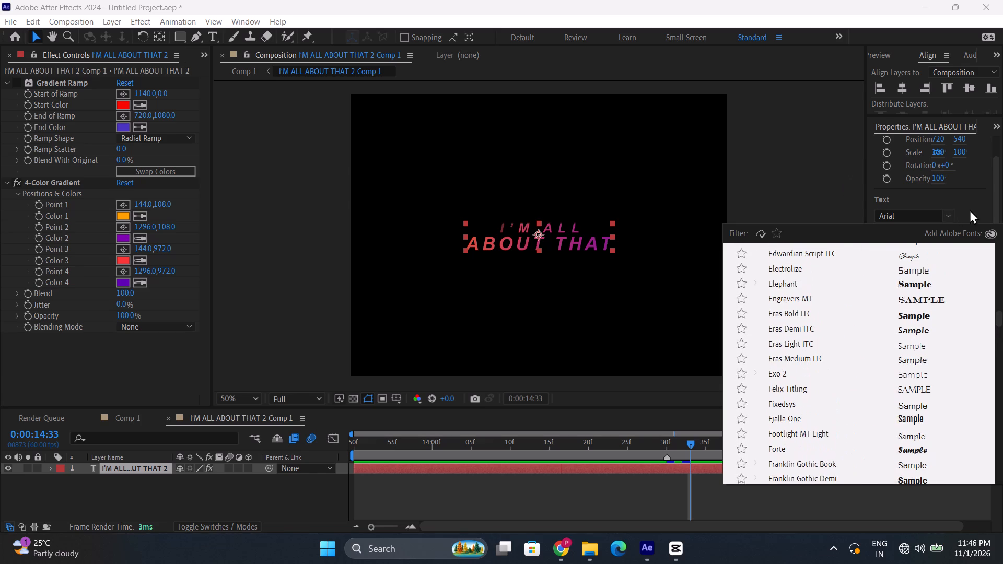
{"action": "left_click", "coordinate": [970, 209]}
{"action": "scroll", "coordinate": [948, 245], "scroll_direction": "down", "scroll_amount": 4}
{"action": "scroll", "coordinate": [930, 305], "scroll_direction": "down", "scroll_amount": 14}
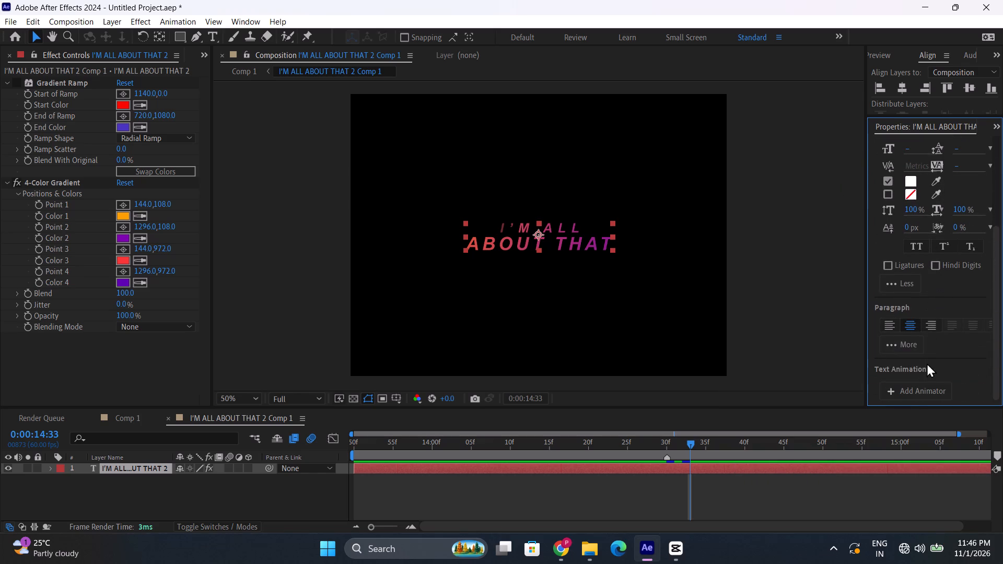
{"action": "scroll", "coordinate": [927, 363], "scroll_direction": "down", "scroll_amount": 7}
{"action": "scroll", "coordinate": [926, 361], "scroll_direction": "up", "scroll_amount": 20}
{"action": "scroll", "coordinate": [926, 361], "scroll_direction": "up", "scroll_amount": 11}
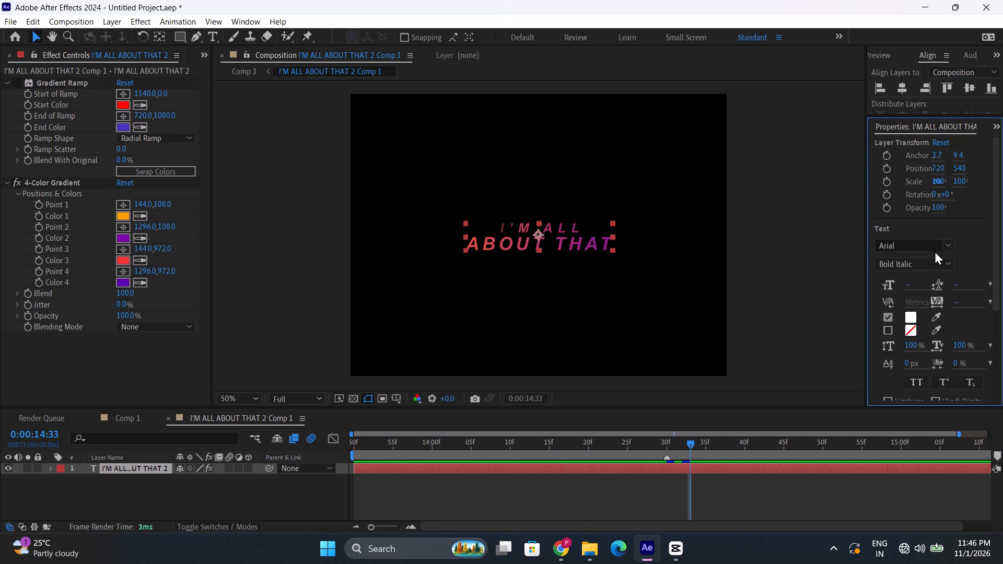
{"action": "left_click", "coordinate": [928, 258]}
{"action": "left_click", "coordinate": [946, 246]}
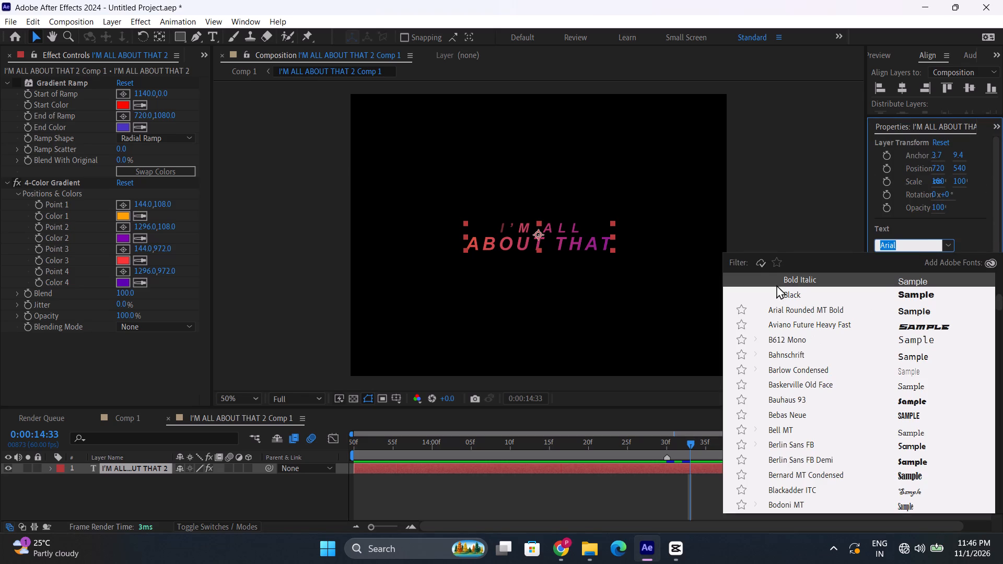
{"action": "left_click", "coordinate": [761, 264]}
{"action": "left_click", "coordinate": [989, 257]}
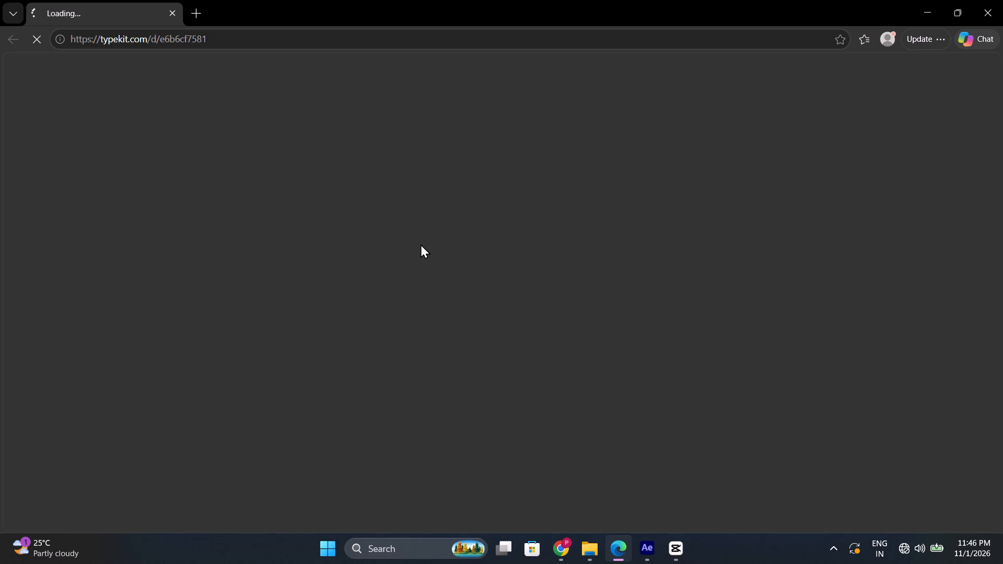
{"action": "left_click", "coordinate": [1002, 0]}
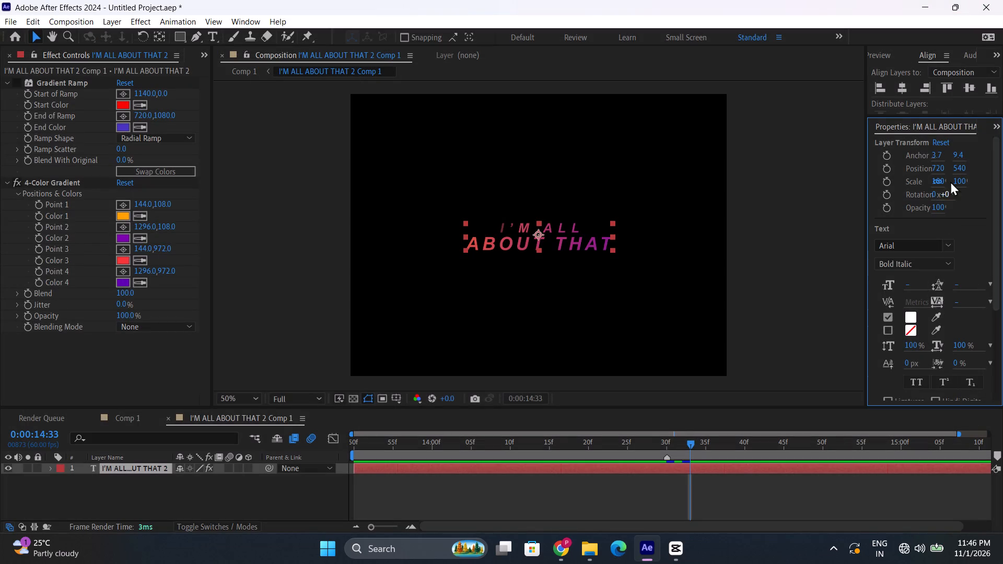
Display the Character settings for the I'M ALL ABOUT THAT 2 text layer.
{"action": "right_click", "coordinate": [929, 128]}
{"action": "left_click", "coordinate": [928, 125]}
{"action": "left_click", "coordinate": [179, 21]}
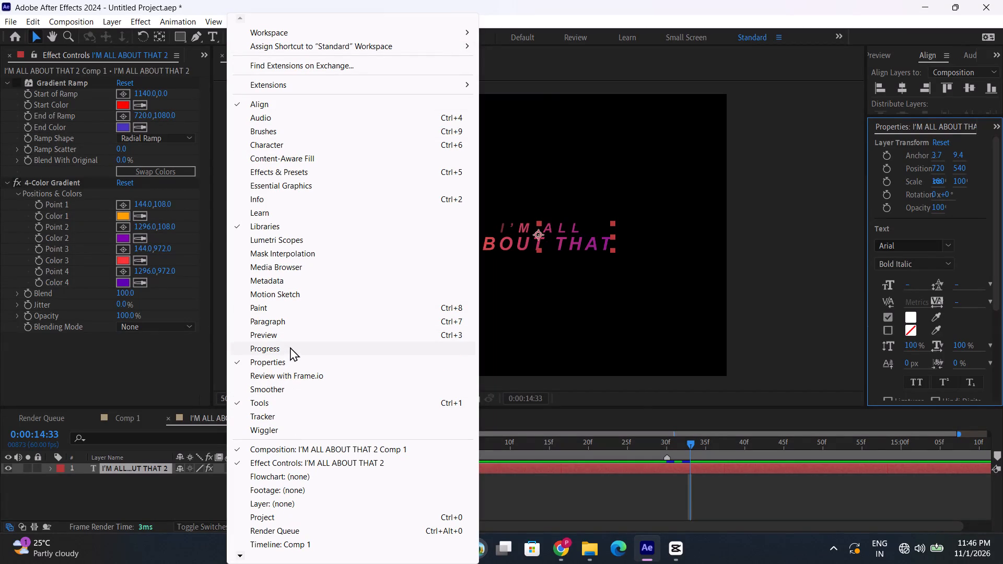
{"action": "left_click", "coordinate": [284, 147]}
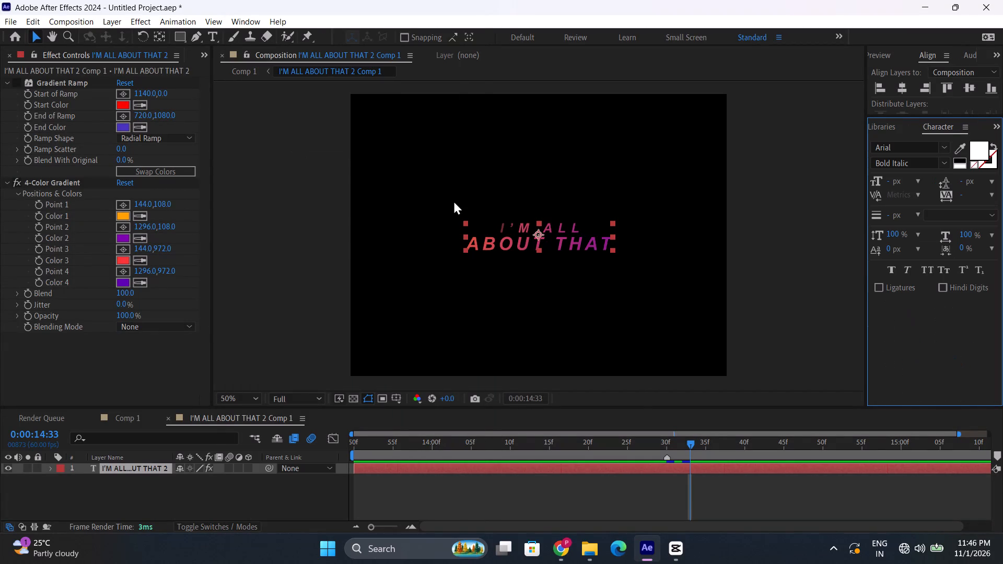
Check the font list of the Character settings with the favorites and Adobe Fonts filters switched on and off.
{"action": "left_click", "coordinate": [946, 151]}
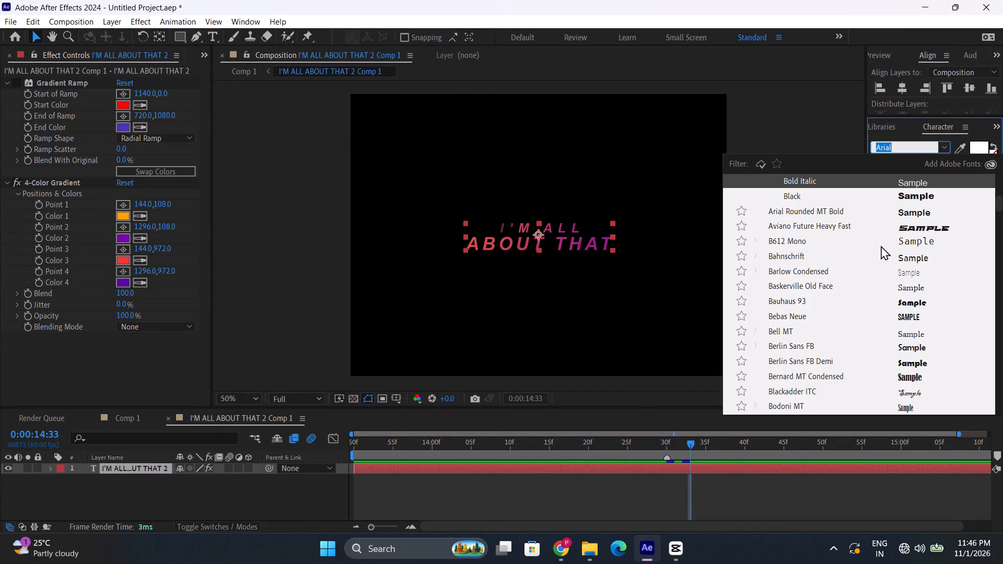
{"action": "left_click", "coordinate": [779, 160]}
{"action": "left_click", "coordinate": [771, 163]}
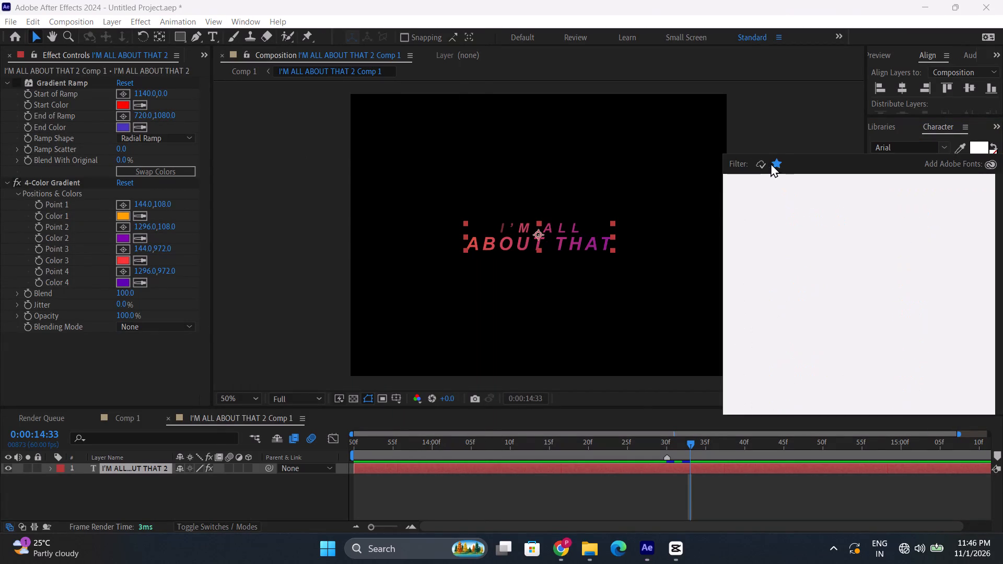
{"action": "left_click", "coordinate": [763, 163]}
{"action": "left_click", "coordinate": [778, 161]}
{"action": "left_click", "coordinate": [763, 164]}
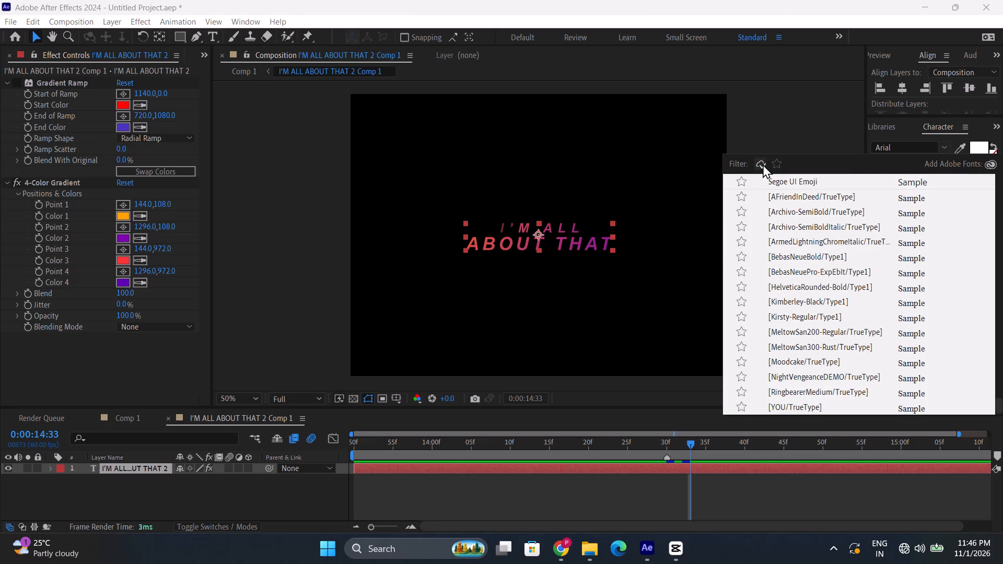
{"action": "scroll", "coordinate": [833, 272], "scroll_direction": "down", "scroll_amount": 4}
{"action": "left_click", "coordinate": [767, 169]}
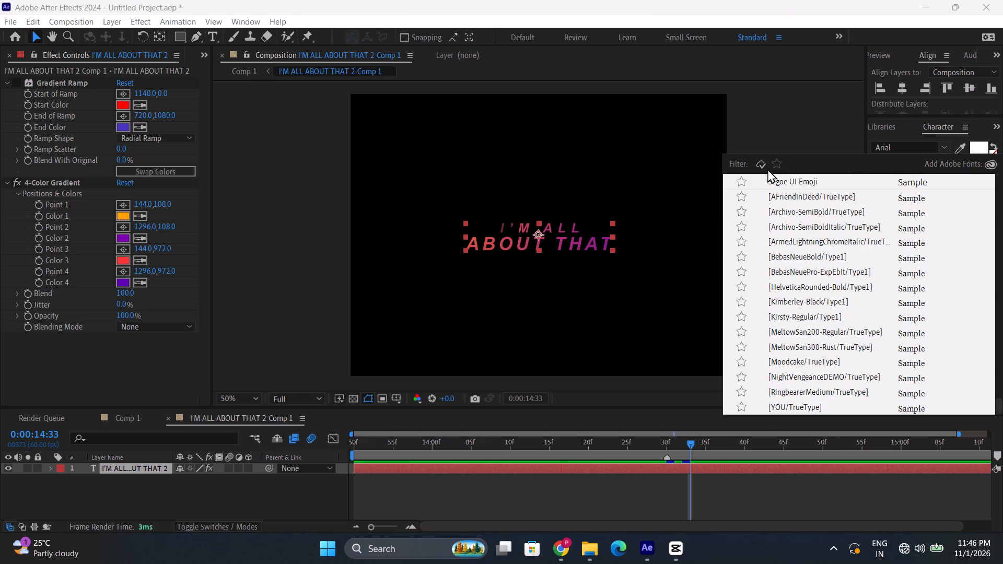
{"action": "left_click", "coordinate": [757, 162]}
{"action": "left_click", "coordinate": [744, 164]}
{"action": "left_click", "coordinate": [736, 164]}
{"action": "left_click", "coordinate": [759, 167]}
Look through the unfiltered font list for a suitable typeface for the I'M ALL ABOUT THAT text.
{"action": "scroll", "coordinate": [780, 341], "scroll_direction": "down", "scroll_amount": 10}
{"action": "scroll", "coordinate": [788, 334], "scroll_direction": "up", "scroll_amount": 20}
{"action": "scroll", "coordinate": [788, 334], "scroll_direction": "up", "scroll_amount": 12}
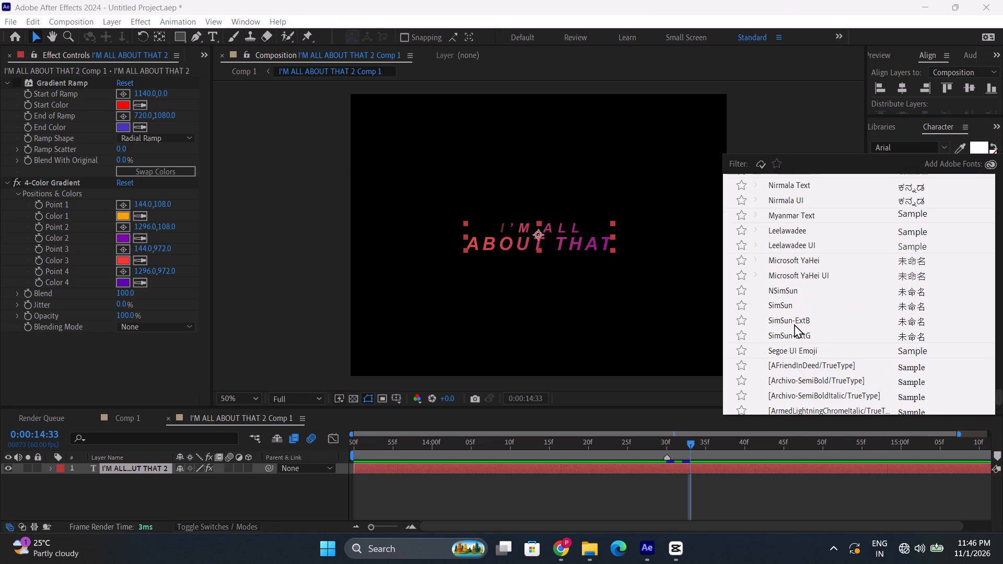
{"action": "left_click_drag", "start_coordinate": [999, 395], "coordinate": [997, 257]}
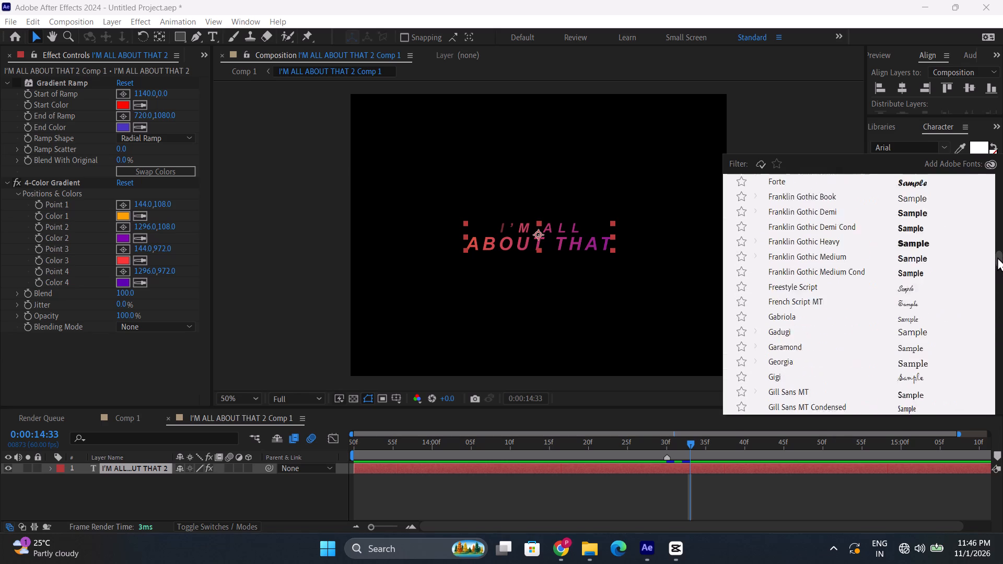
{"action": "left_click_drag", "start_coordinate": [997, 257], "coordinate": [997, 253]}
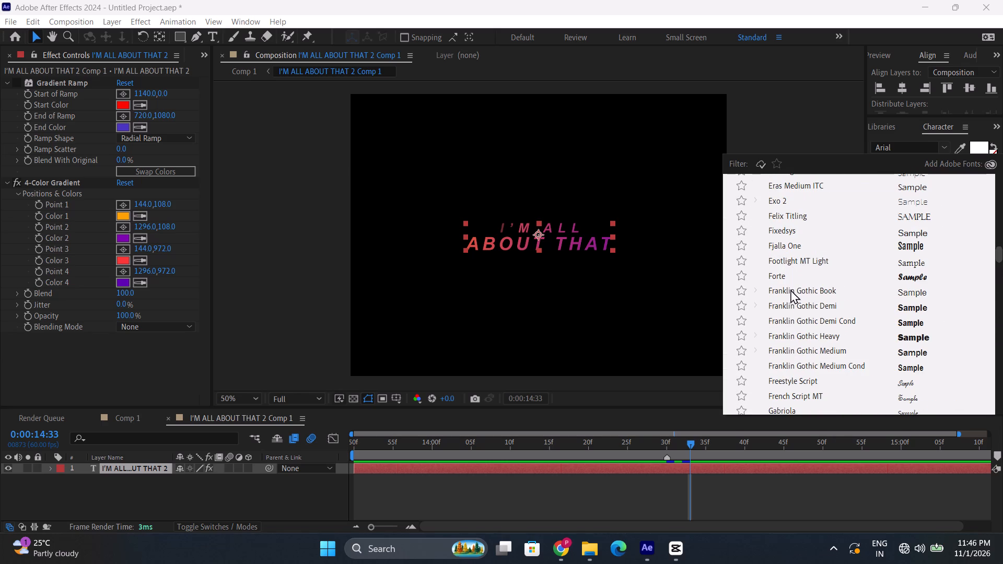
{"action": "scroll", "coordinate": [792, 302], "scroll_direction": "down", "scroll_amount": 9}
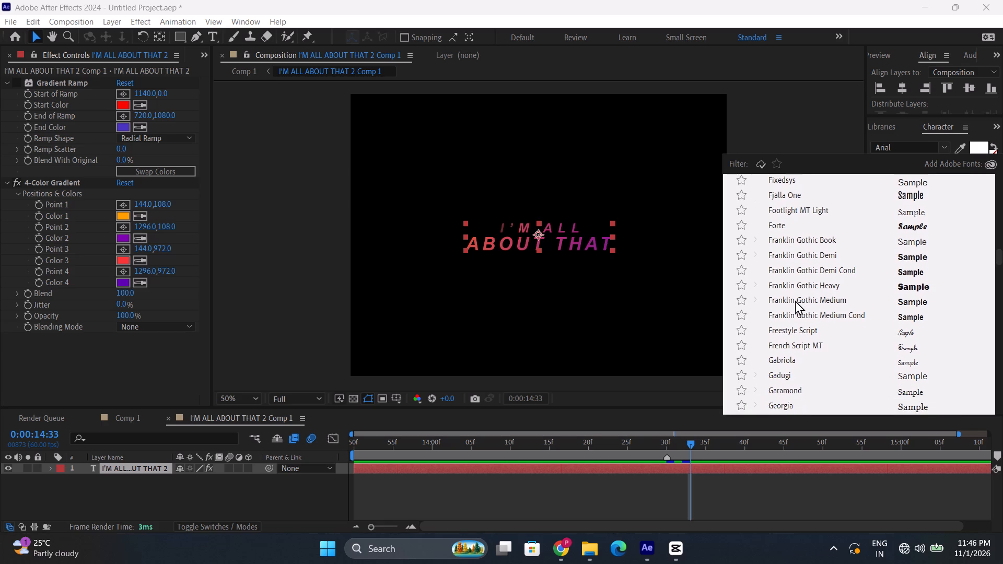
{"action": "scroll", "coordinate": [795, 300], "scroll_direction": "down", "scroll_amount": 4}
{"action": "scroll", "coordinate": [795, 300], "scroll_direction": "up", "scroll_amount": 18}
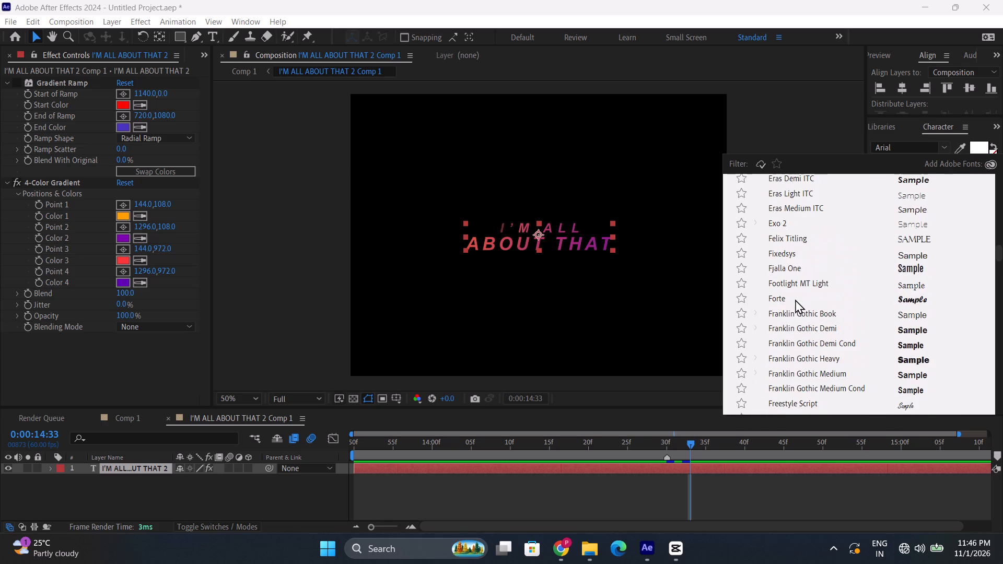
{"action": "scroll", "coordinate": [795, 299], "scroll_direction": "up", "scroll_amount": 20}
{"action": "scroll", "coordinate": [795, 299], "scroll_direction": "up", "scroll_amount": 20}
{"action": "scroll", "coordinate": [795, 299], "scroll_direction": "up", "scroll_amount": 1}
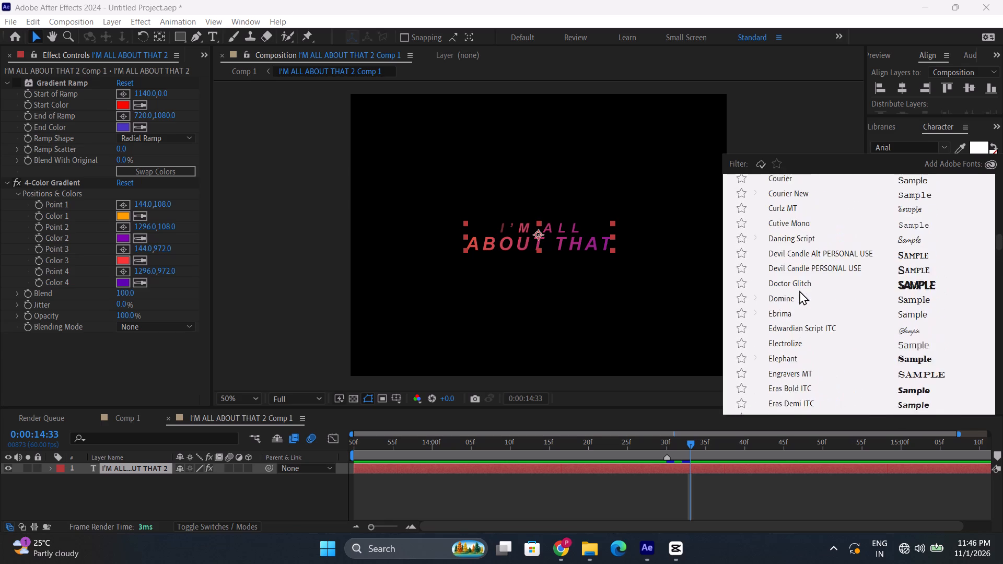
{"action": "scroll", "coordinate": [799, 290], "scroll_direction": "up", "scroll_amount": 11}
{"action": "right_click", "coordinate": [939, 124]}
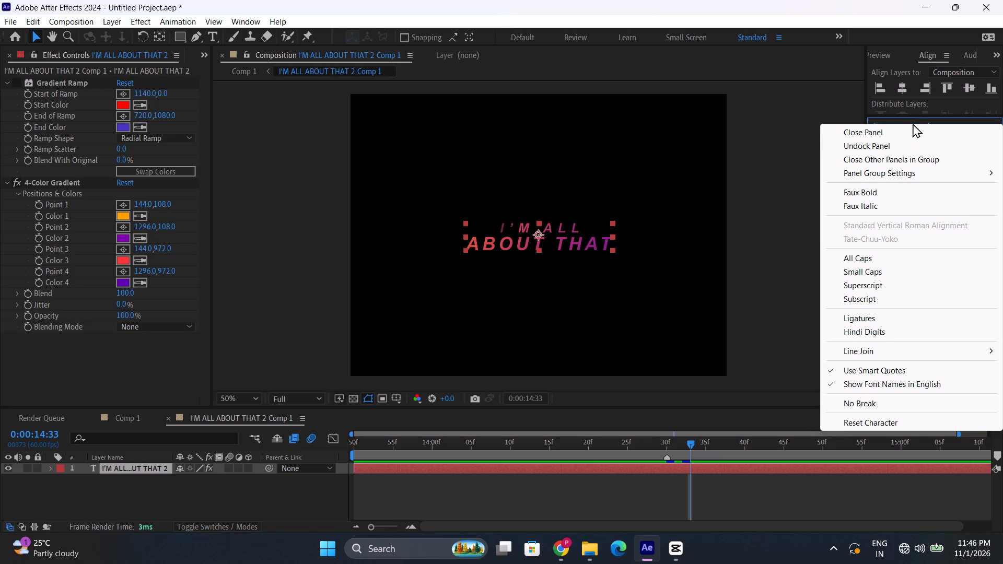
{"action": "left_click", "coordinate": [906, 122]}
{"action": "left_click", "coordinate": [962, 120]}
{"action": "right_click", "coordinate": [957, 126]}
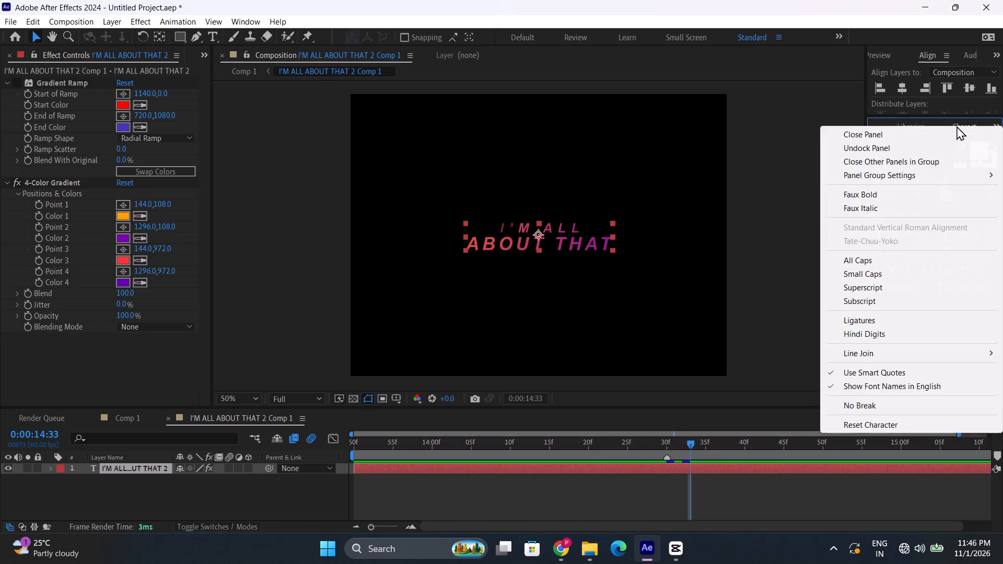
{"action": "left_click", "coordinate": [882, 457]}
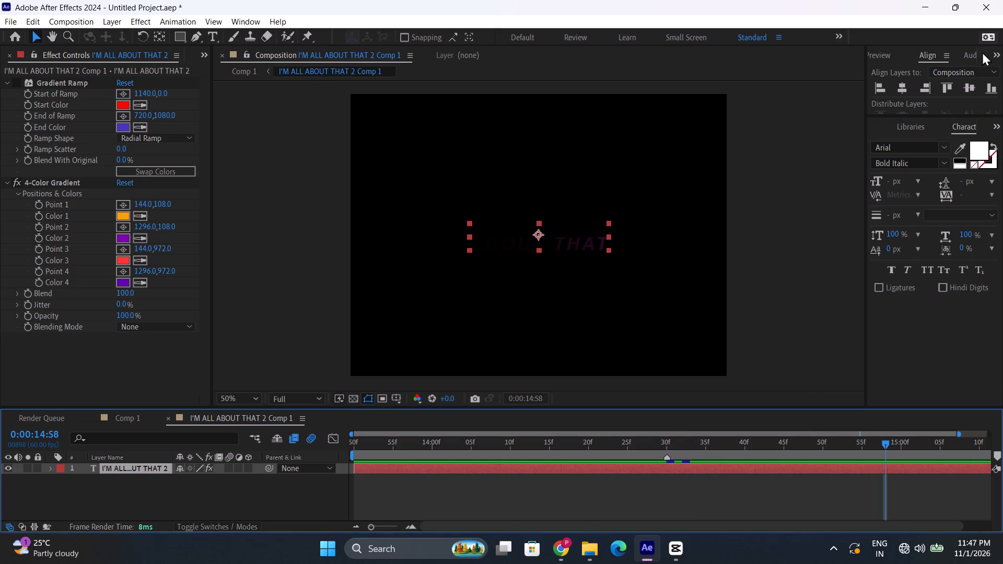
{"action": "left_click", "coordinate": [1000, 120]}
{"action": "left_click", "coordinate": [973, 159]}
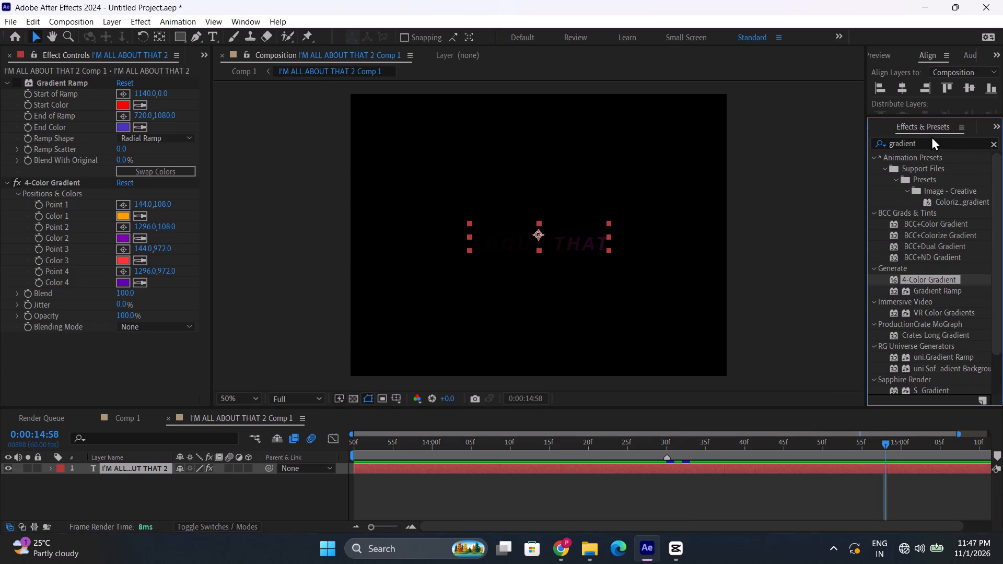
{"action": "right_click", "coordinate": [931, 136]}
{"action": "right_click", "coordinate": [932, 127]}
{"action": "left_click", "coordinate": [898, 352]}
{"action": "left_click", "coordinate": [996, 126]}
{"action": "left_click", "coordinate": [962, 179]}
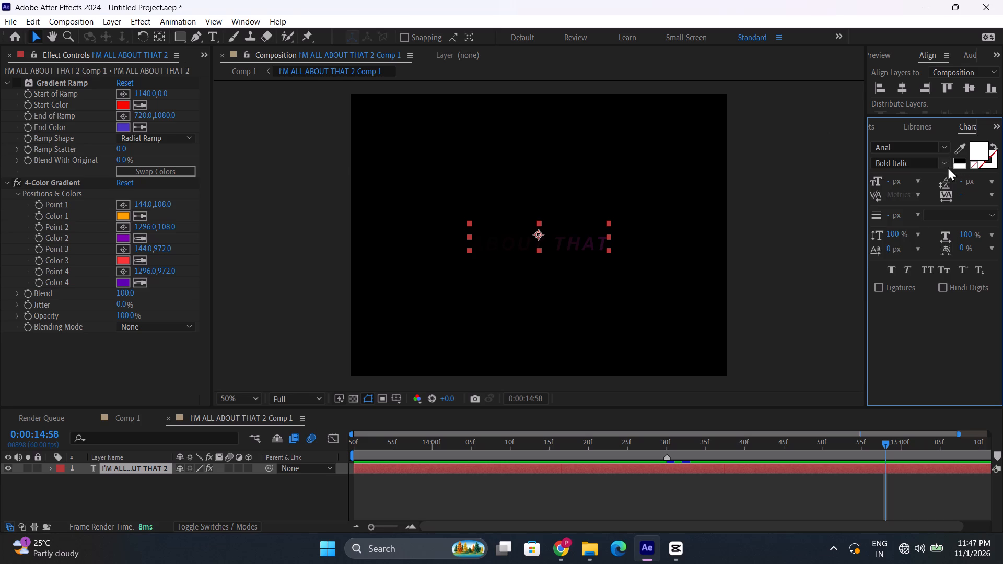
Change the font of the I'M ALL ABOUT THAT 2 text layer to Forte.
{"action": "left_click", "coordinate": [941, 161]}
{"action": "left_click", "coordinate": [942, 151]}
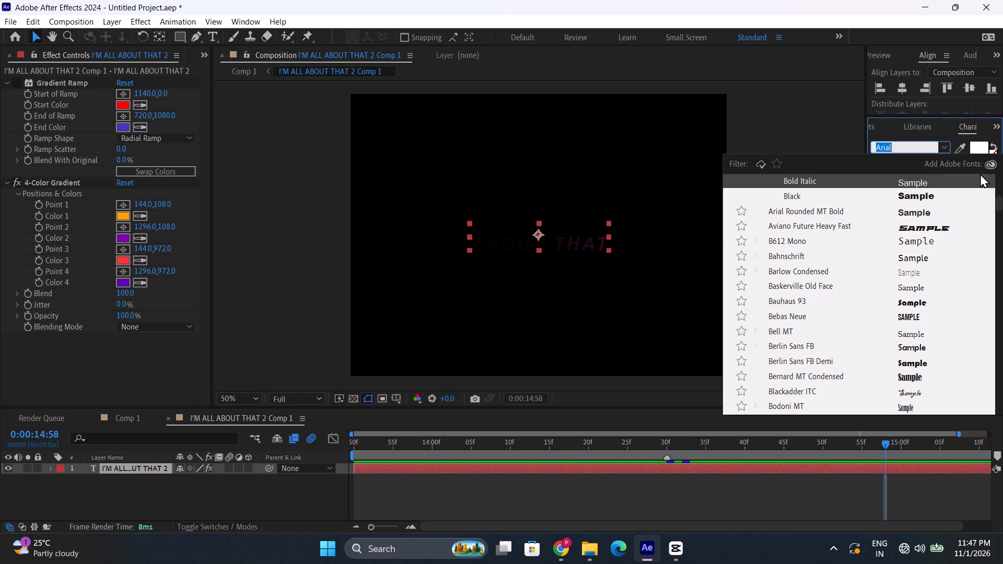
{"action": "left_click", "coordinate": [994, 158]}
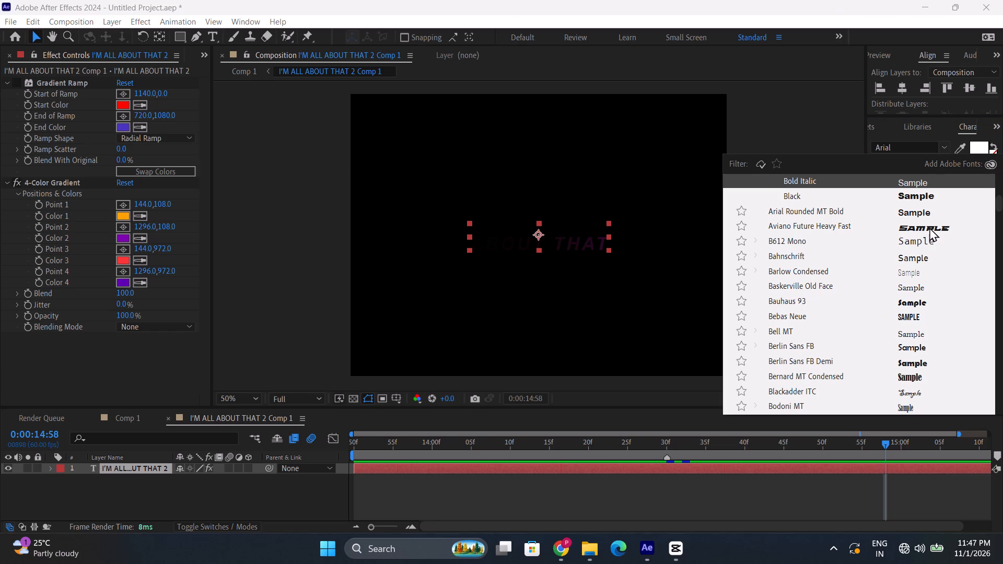
{"action": "scroll", "coordinate": [797, 336], "scroll_direction": "down", "scroll_amount": 9}
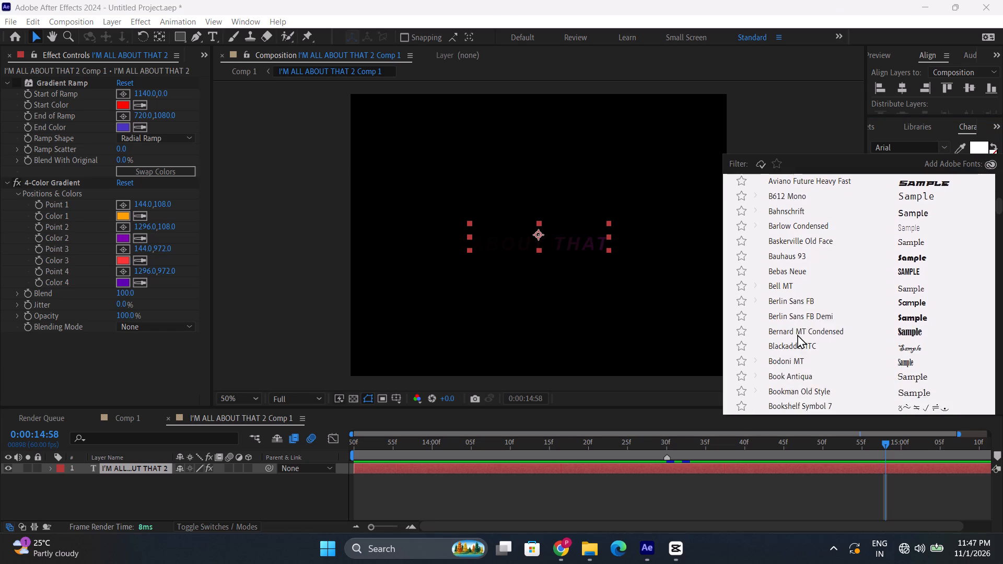
{"action": "scroll", "coordinate": [797, 334], "scroll_direction": "down", "scroll_amount": 4}
{"action": "scroll", "coordinate": [800, 332], "scroll_direction": "down", "scroll_amount": 20}
{"action": "scroll", "coordinate": [800, 332], "scroll_direction": "down", "scroll_amount": 15}
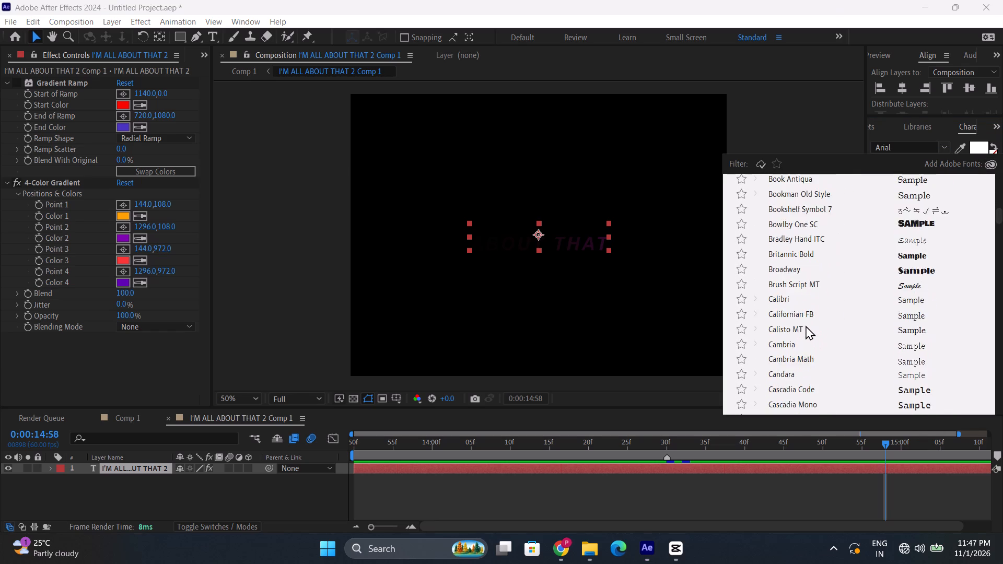
{"action": "scroll", "coordinate": [806, 325], "scroll_direction": "down", "scroll_amount": 20}
{"action": "scroll", "coordinate": [806, 325], "scroll_direction": "down", "scroll_amount": 20}
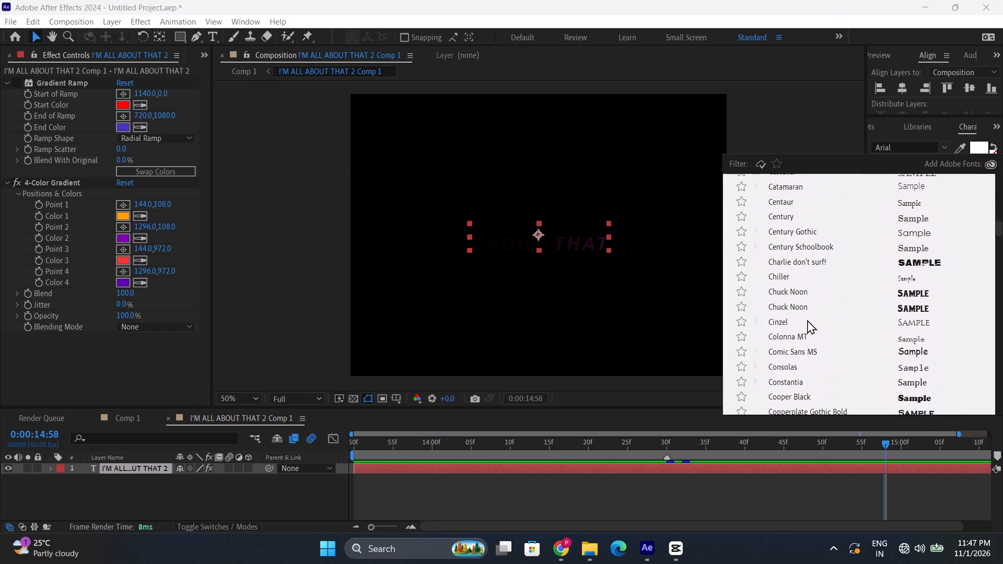
{"action": "scroll", "coordinate": [807, 320], "scroll_direction": "down", "scroll_amount": 15}
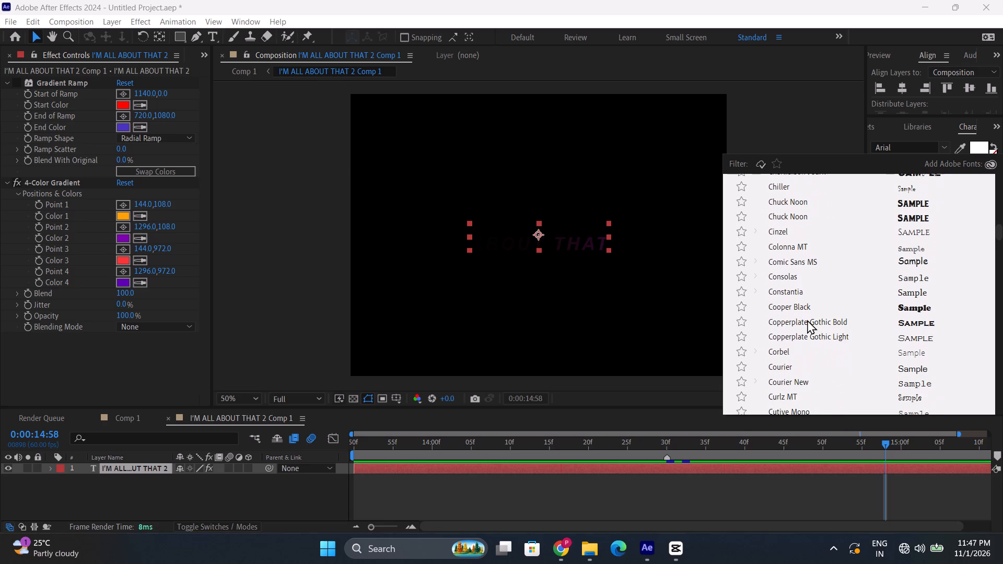
{"action": "scroll", "coordinate": [807, 320], "scroll_direction": "down", "scroll_amount": 17}
{"action": "scroll", "coordinate": [807, 320], "scroll_direction": "down", "scroll_amount": 5}
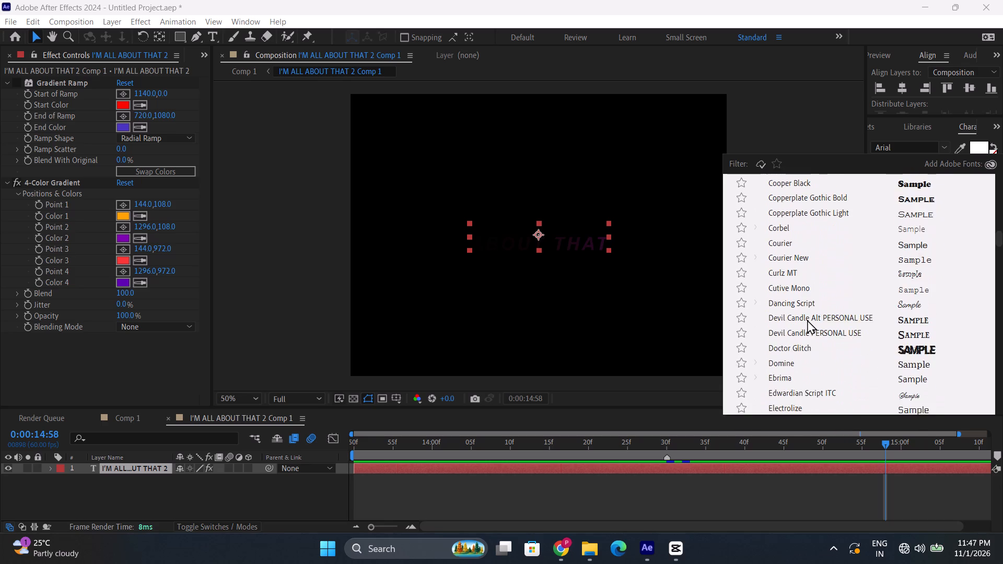
{"action": "scroll", "coordinate": [807, 320], "scroll_direction": "down", "scroll_amount": 20}
{"action": "scroll", "coordinate": [807, 320], "scroll_direction": "down", "scroll_amount": 19}
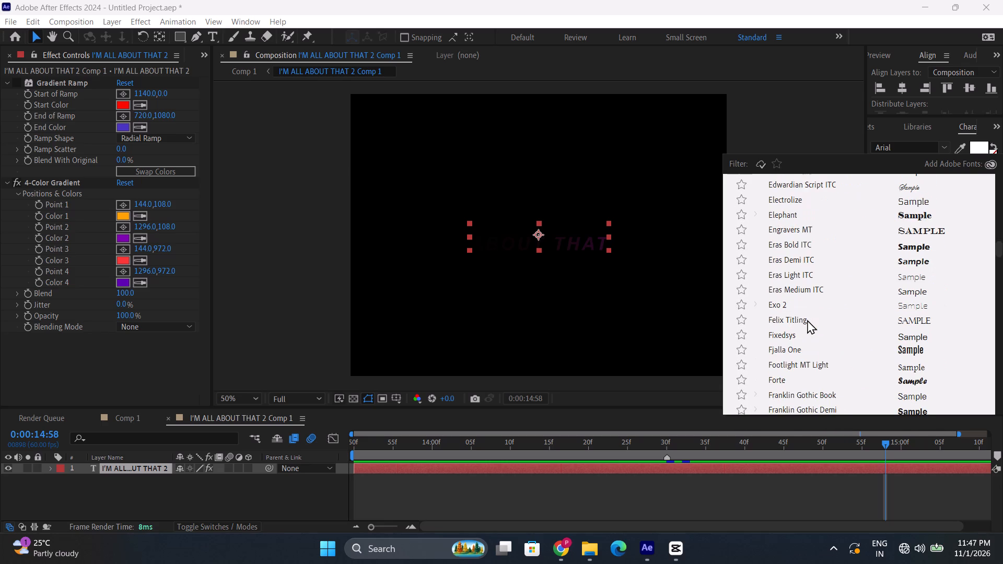
{"action": "scroll", "coordinate": [807, 320], "scroll_direction": "down", "scroll_amount": 5}
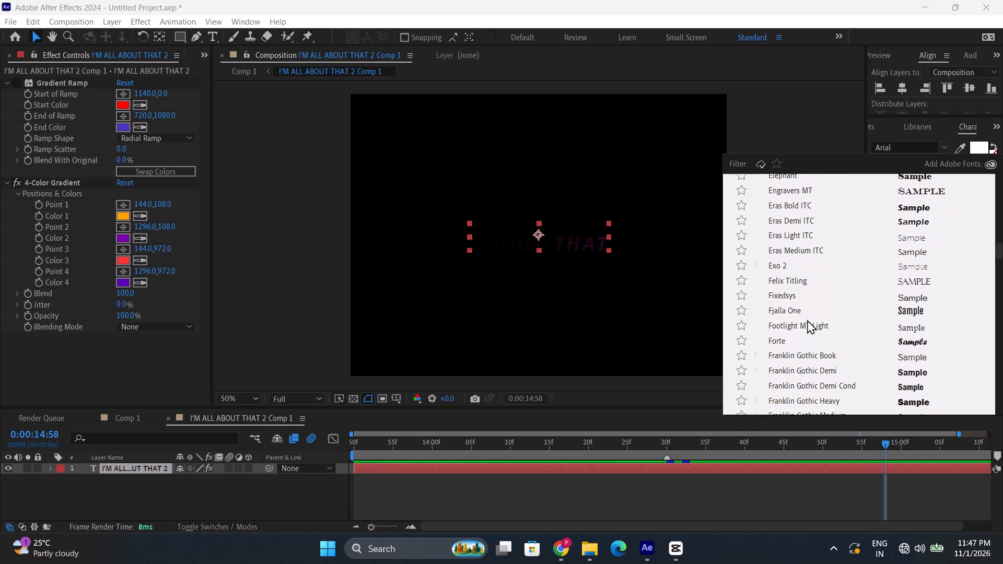
{"action": "scroll", "coordinate": [807, 320], "scroll_direction": "down", "scroll_amount": 5}
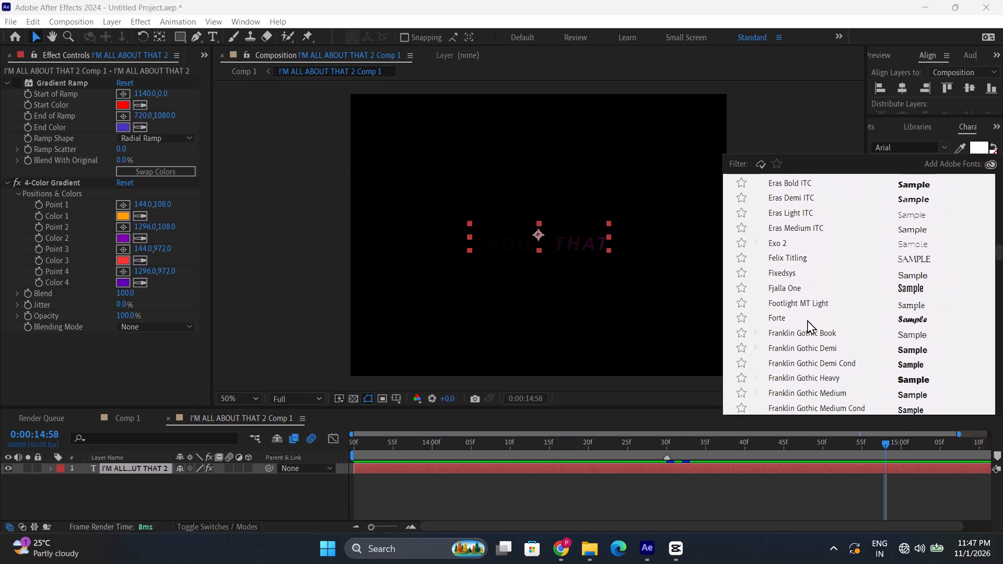
{"action": "scroll", "coordinate": [807, 320], "scroll_direction": "down", "scroll_amount": 13}
{"action": "scroll", "coordinate": [807, 320], "scroll_direction": "up", "scroll_amount": 3}
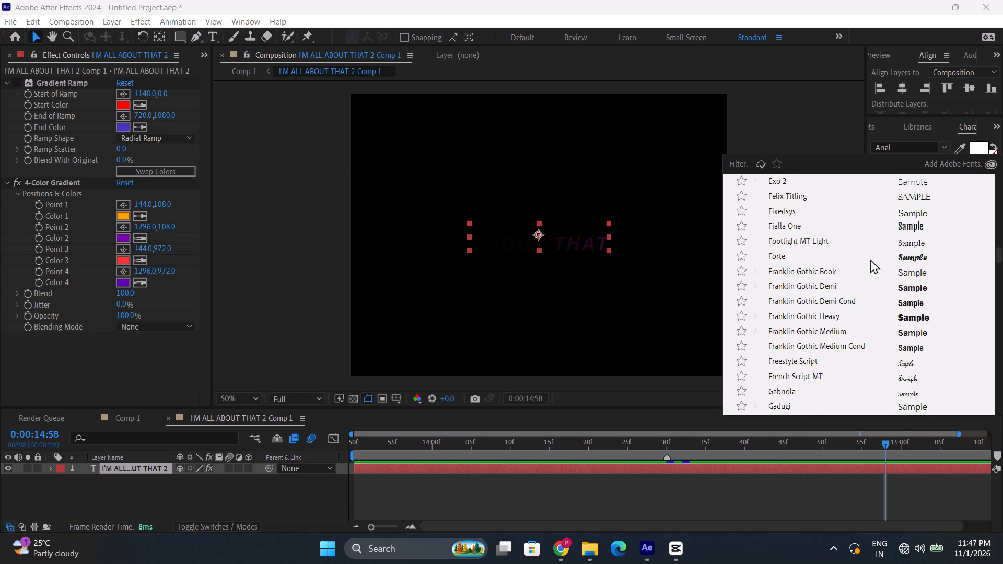
{"action": "left_click", "coordinate": [917, 261]}
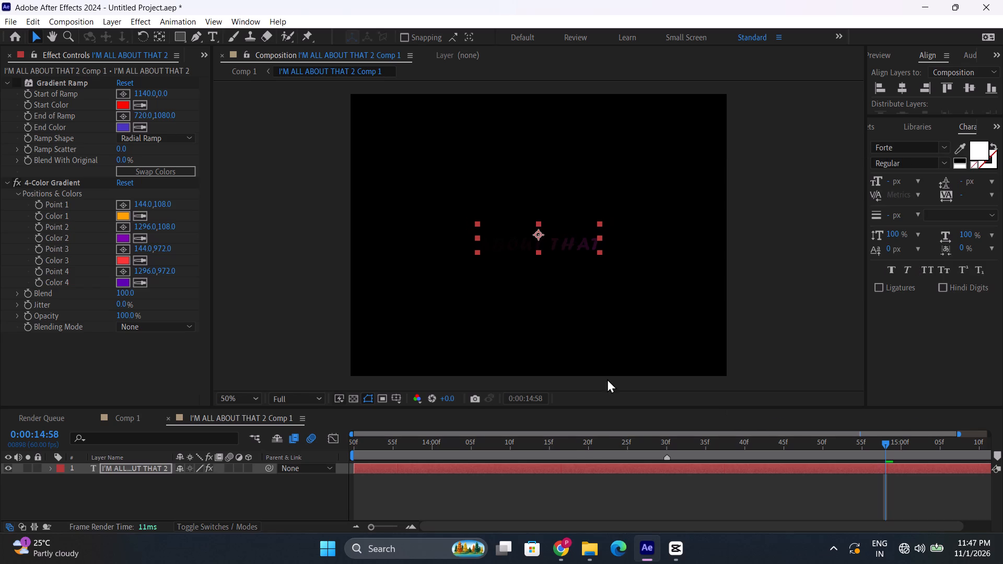
Scrub the I'M ALL ABOUT THAT 2 Comp 1 timeline to about 0:00:14:27 to check the text in its new font.
{"action": "left_click", "coordinate": [573, 445]}
{"action": "left_click_drag", "start_coordinate": [573, 445], "coordinate": [645, 449]}
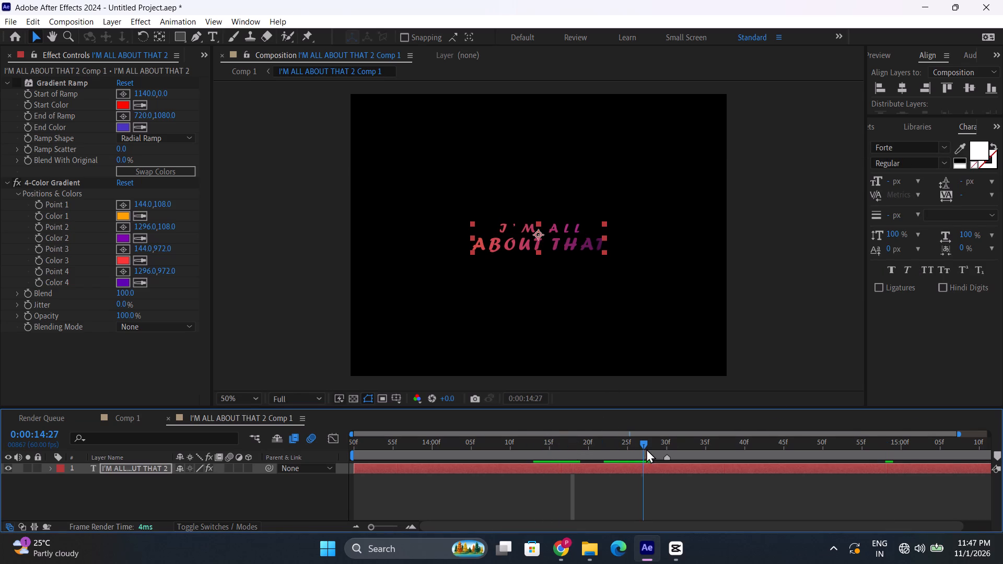
Look through the font list of the Character settings from Forte down to its end for another typeface for the text.
{"action": "left_click", "coordinate": [946, 146]}
{"action": "scroll", "coordinate": [885, 357], "scroll_direction": "down", "scroll_amount": 5}
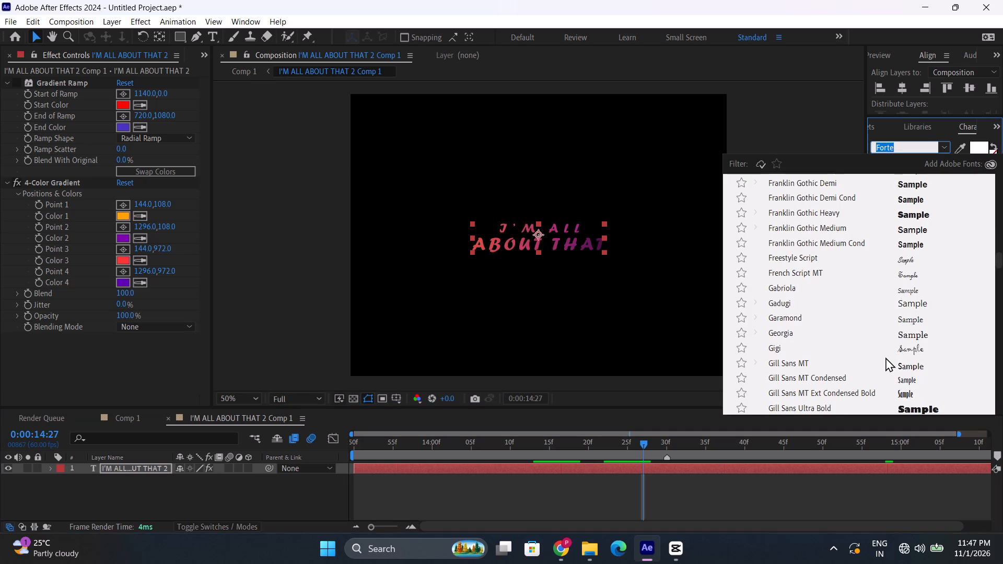
{"action": "scroll", "coordinate": [885, 357], "scroll_direction": "down", "scroll_amount": 18}
{"action": "scroll", "coordinate": [885, 359], "scroll_direction": "down", "scroll_amount": 13}
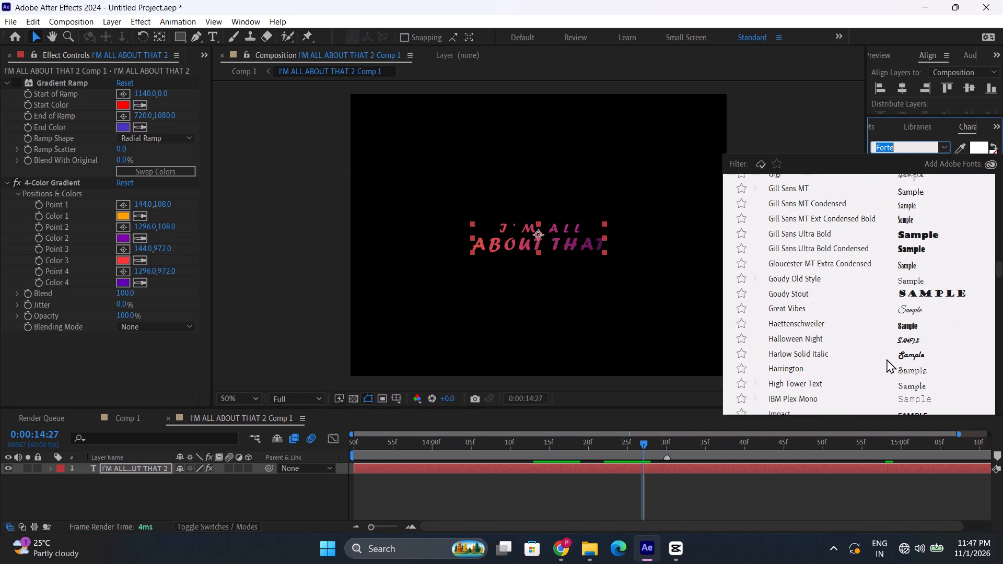
{"action": "scroll", "coordinate": [887, 359], "scroll_direction": "down", "scroll_amount": 20}
{"action": "scroll", "coordinate": [887, 359], "scroll_direction": "down", "scroll_amount": 15}
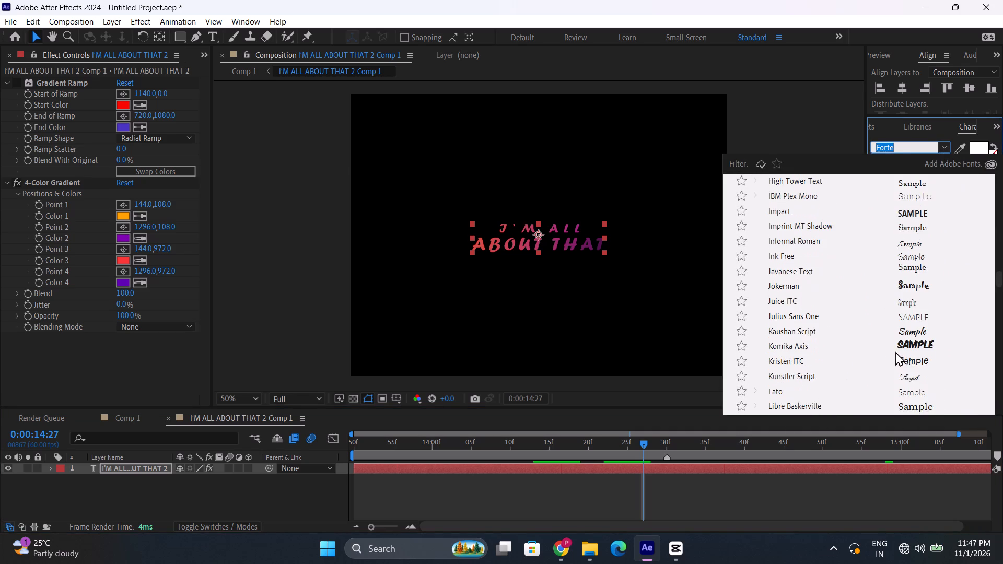
{"action": "scroll", "coordinate": [895, 351], "scroll_direction": "down", "scroll_amount": 15}
{"action": "scroll", "coordinate": [895, 352], "scroll_direction": "down", "scroll_amount": 15}
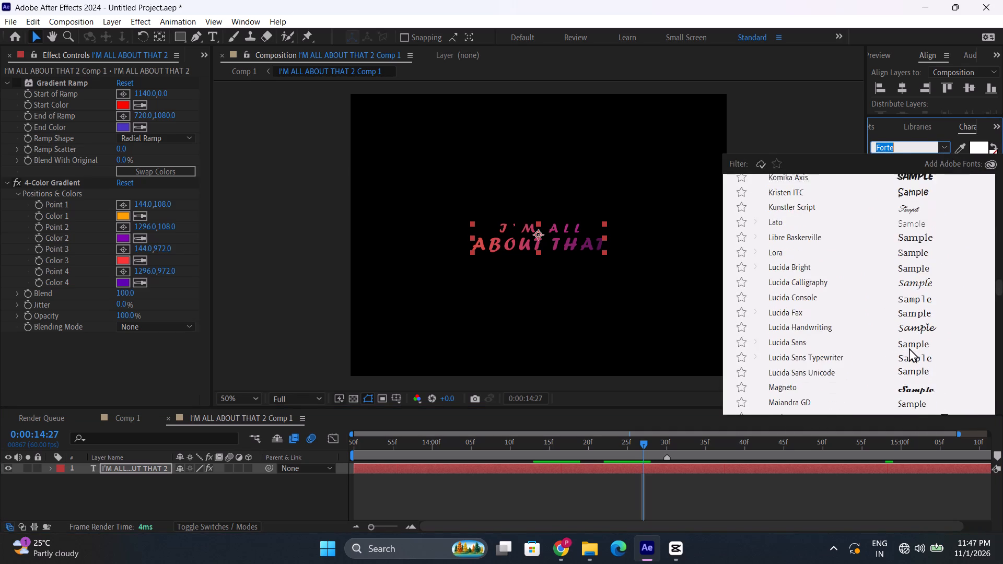
{"action": "scroll", "coordinate": [909, 348], "scroll_direction": "down", "scroll_amount": 19}
{"action": "left_click_drag", "start_coordinate": [998, 296], "coordinate": [998, 298]}
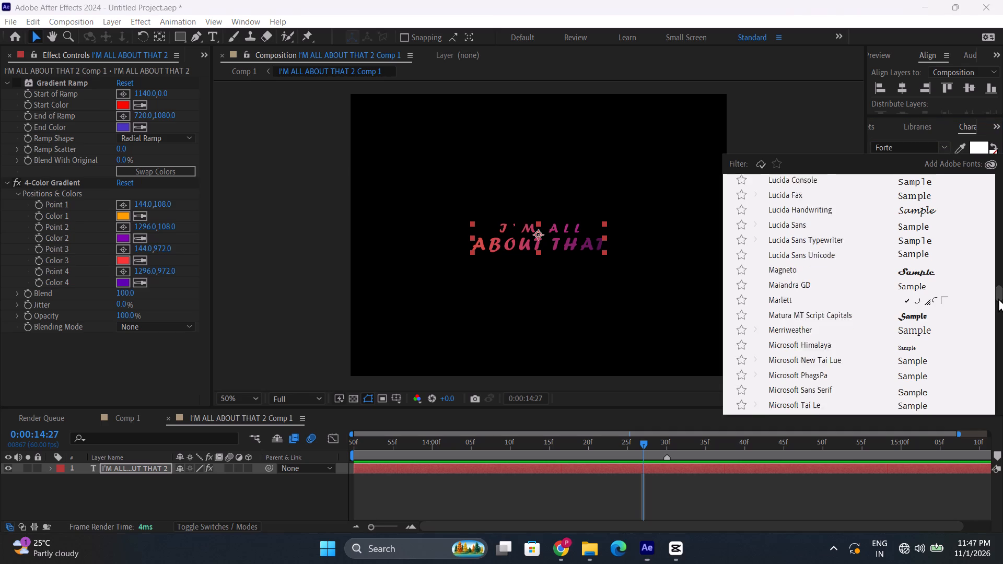
{"action": "left_click_drag", "start_coordinate": [998, 298], "coordinate": [995, 337]}
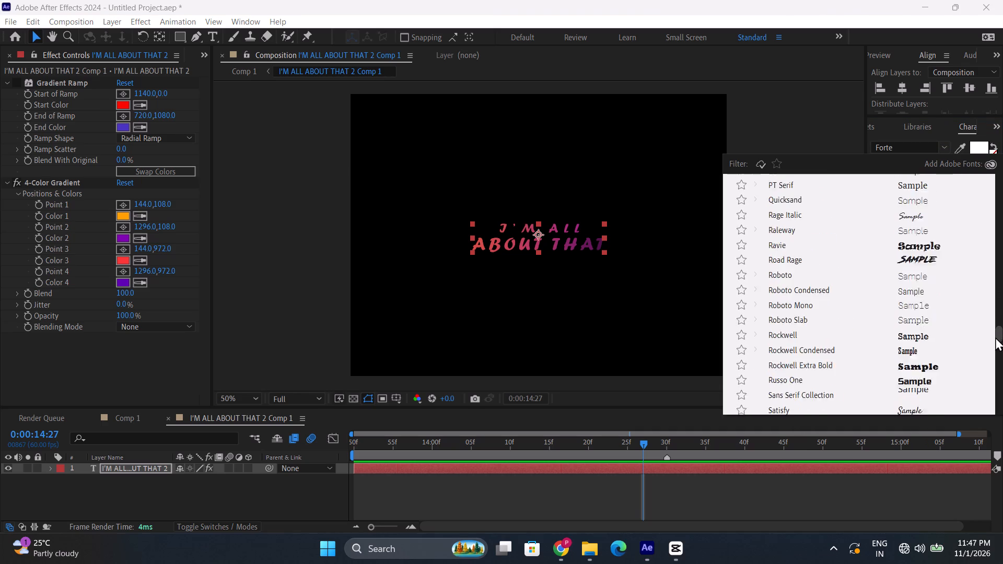
{"action": "left_click_drag", "start_coordinate": [995, 337], "coordinate": [995, 370]}
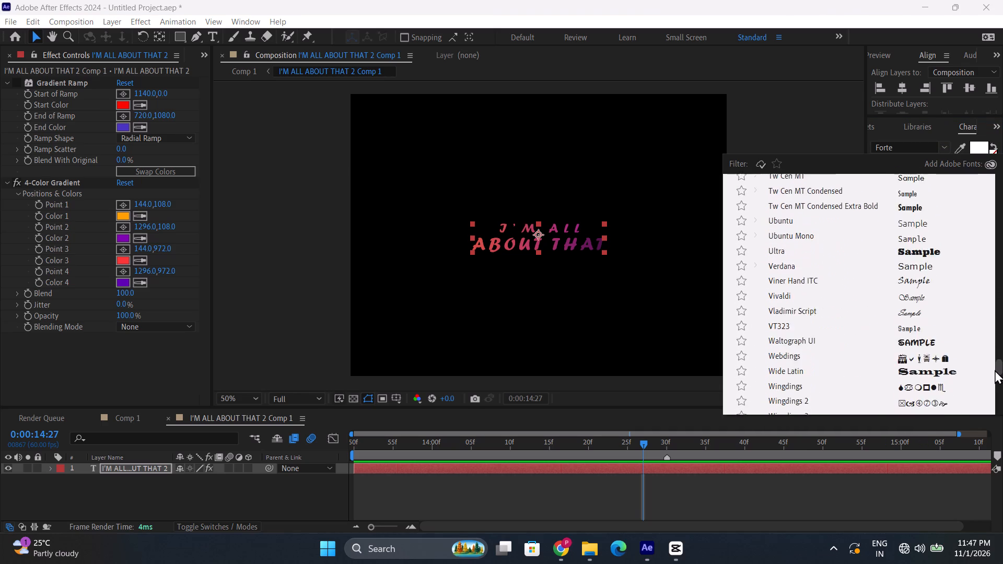
{"action": "left_click_drag", "start_coordinate": [995, 370], "coordinate": [995, 403]}
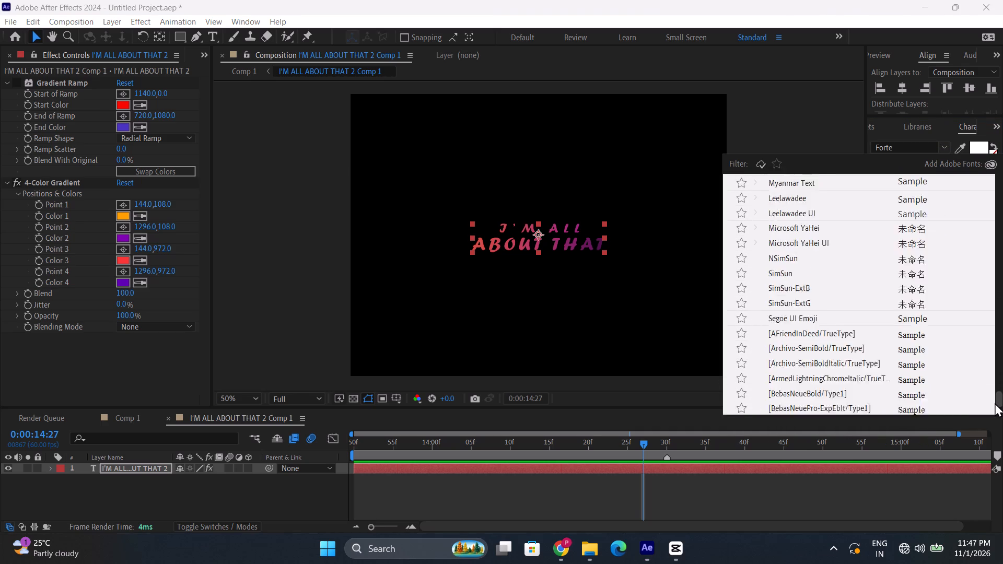
Look back through the font list from its end up to the recently used fonts for a suitable typeface.
{"action": "left_click_drag", "start_coordinate": [995, 403], "coordinate": [1002, 347]}
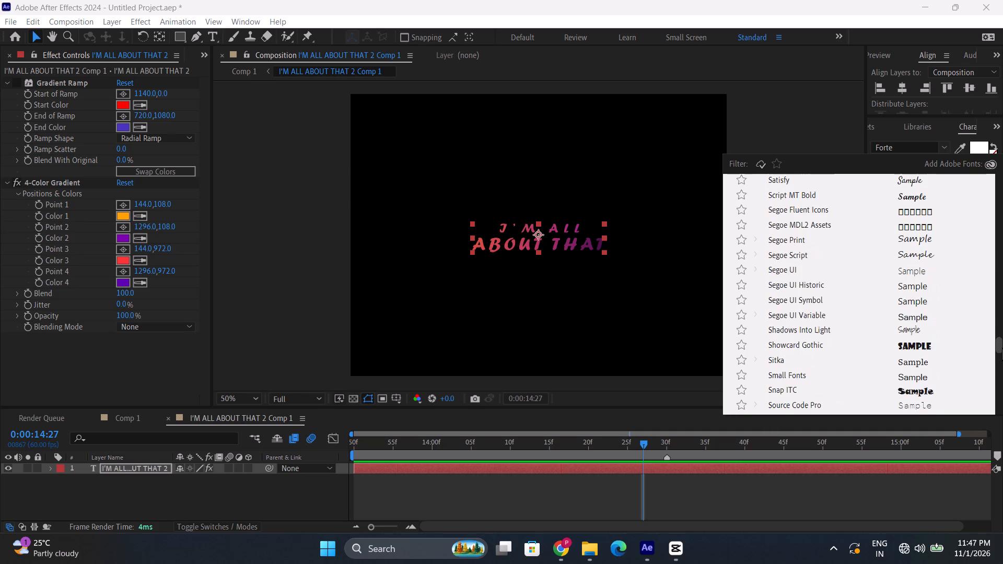
{"action": "left_click_drag", "start_coordinate": [1002, 347], "coordinate": [1002, 339]}
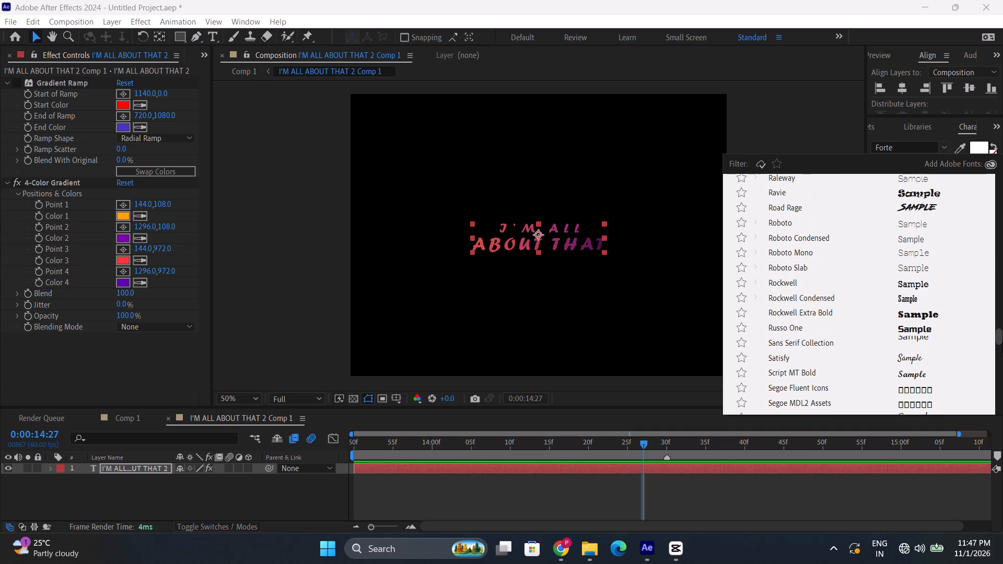
{"action": "left_click_drag", "start_coordinate": [1002, 339], "coordinate": [1002, 330]}
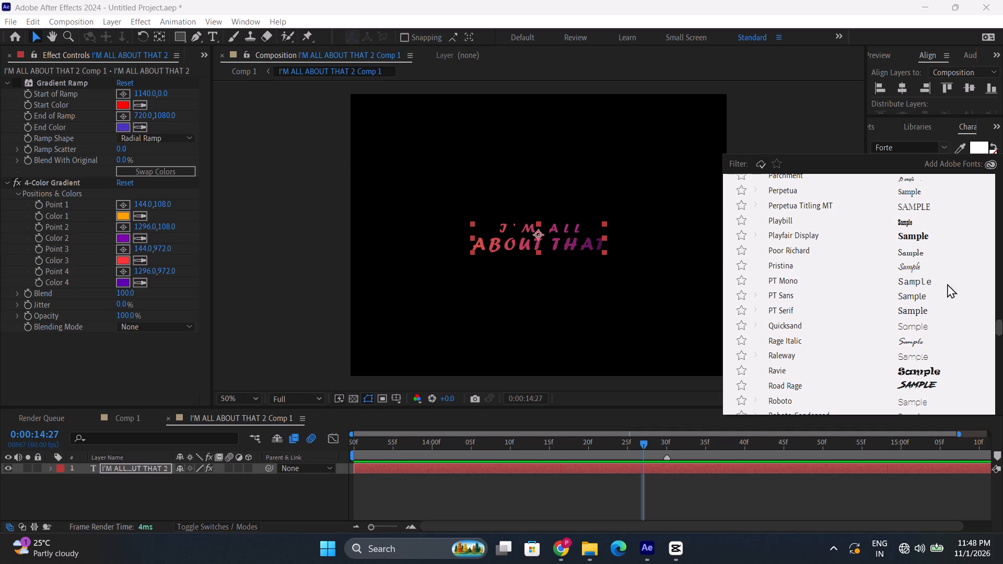
{"action": "scroll", "coordinate": [939, 274], "scroll_direction": "up", "scroll_amount": 19}
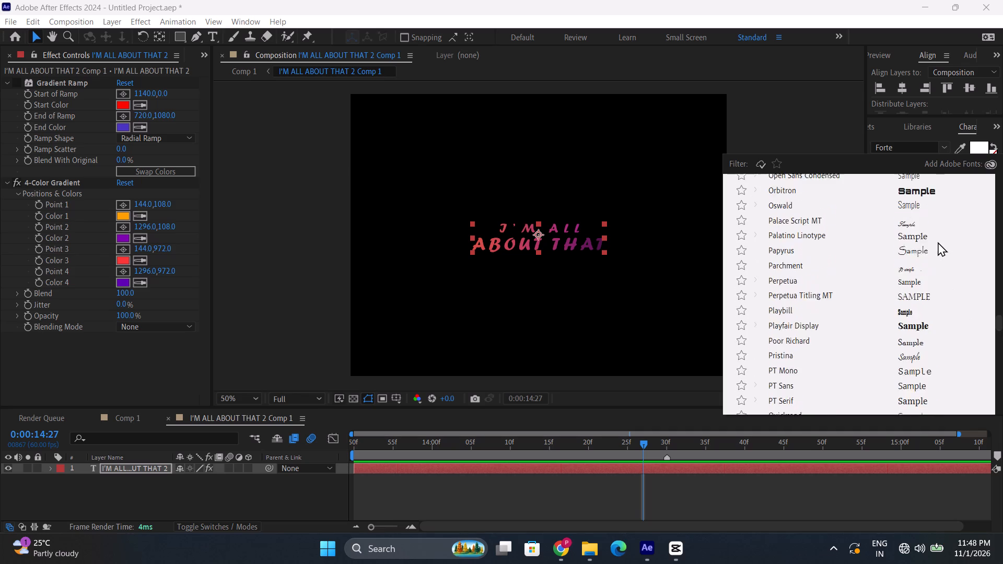
{"action": "scroll", "coordinate": [938, 242], "scroll_direction": "up", "scroll_amount": 20}
{"action": "scroll", "coordinate": [938, 242], "scroll_direction": "up", "scroll_amount": 20}
{"action": "scroll", "coordinate": [938, 242], "scroll_direction": "up", "scroll_amount": 13}
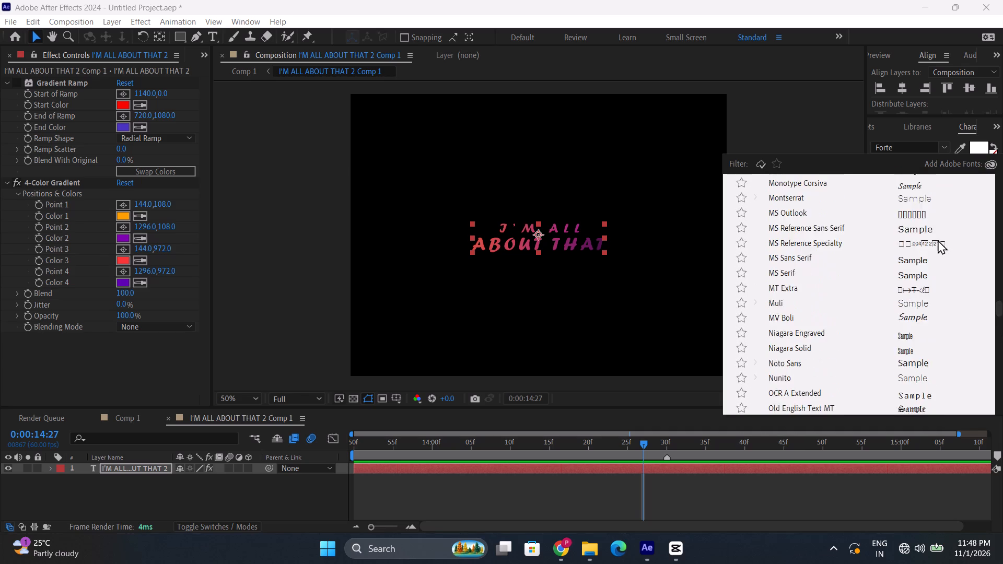
{"action": "scroll", "coordinate": [938, 240], "scroll_direction": "up", "scroll_amount": 20}
{"action": "scroll", "coordinate": [938, 240], "scroll_direction": "up", "scroll_amount": 20}
{"action": "scroll", "coordinate": [938, 240], "scroll_direction": "up", "scroll_amount": 13}
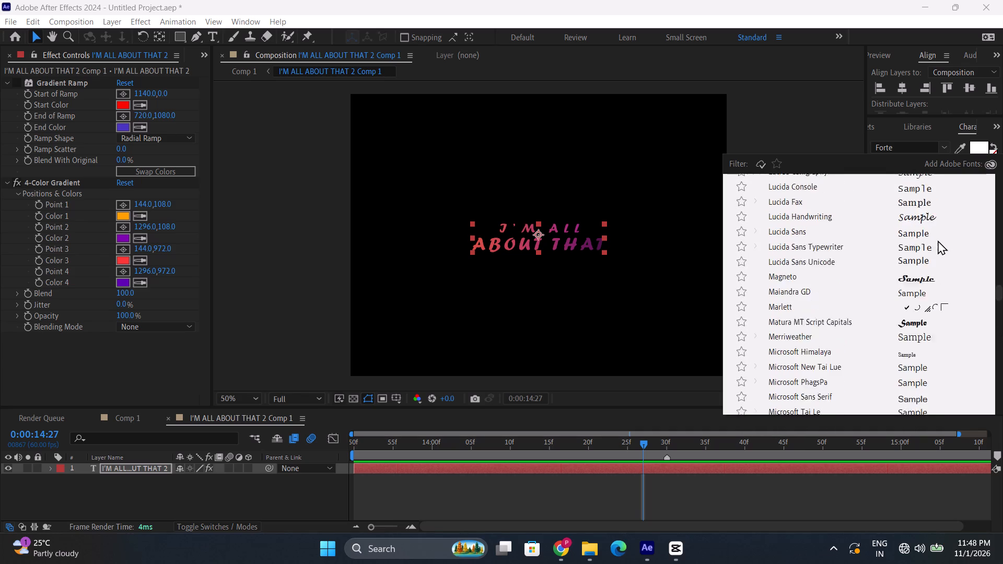
{"action": "scroll", "coordinate": [938, 240], "scroll_direction": "up", "scroll_amount": 20}
{"action": "scroll", "coordinate": [938, 240], "scroll_direction": "up", "scroll_amount": 15}
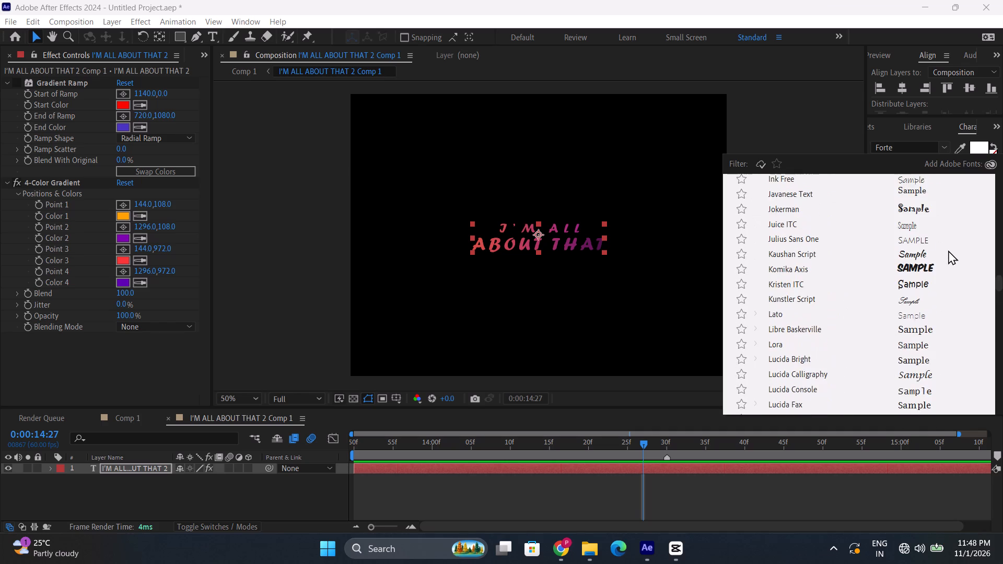
{"action": "scroll", "coordinate": [948, 250], "scroll_direction": "up", "scroll_amount": 20}
{"action": "scroll", "coordinate": [948, 250], "scroll_direction": "up", "scroll_amount": 9}
{"action": "scroll", "coordinate": [954, 248], "scroll_direction": "down", "scroll_amount": 1}
{"action": "scroll", "coordinate": [954, 248], "scroll_direction": "up", "scroll_amount": 19}
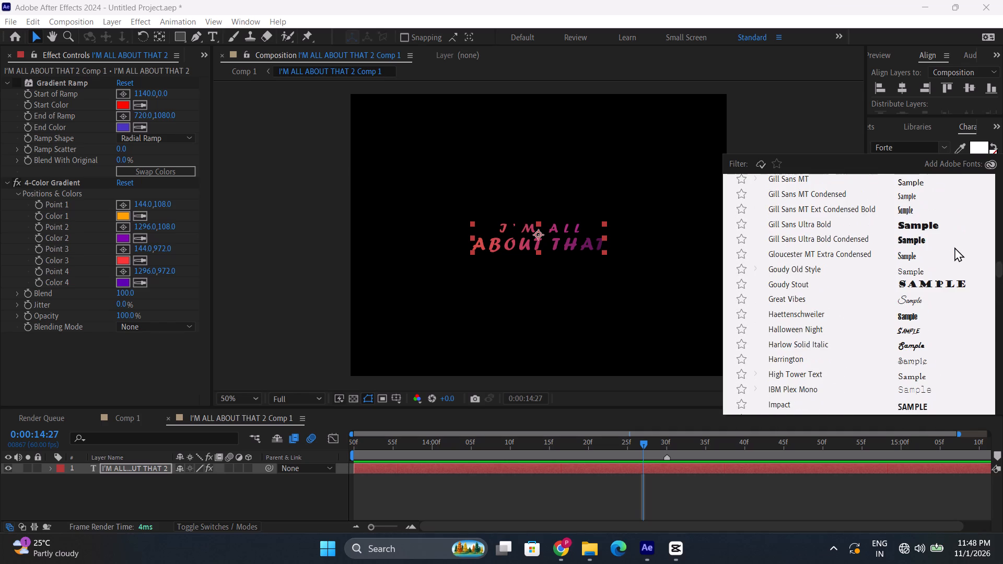
{"action": "scroll", "coordinate": [954, 247], "scroll_direction": "up", "scroll_amount": 1}
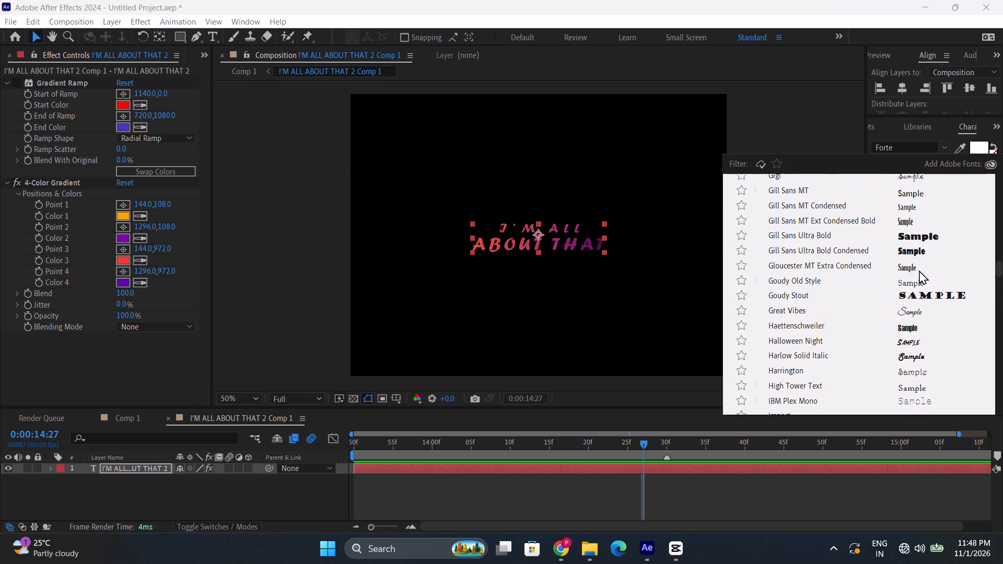
{"action": "scroll", "coordinate": [919, 270], "scroll_direction": "up", "scroll_amount": 20}
{"action": "scroll", "coordinate": [919, 270], "scroll_direction": "up", "scroll_amount": 11}
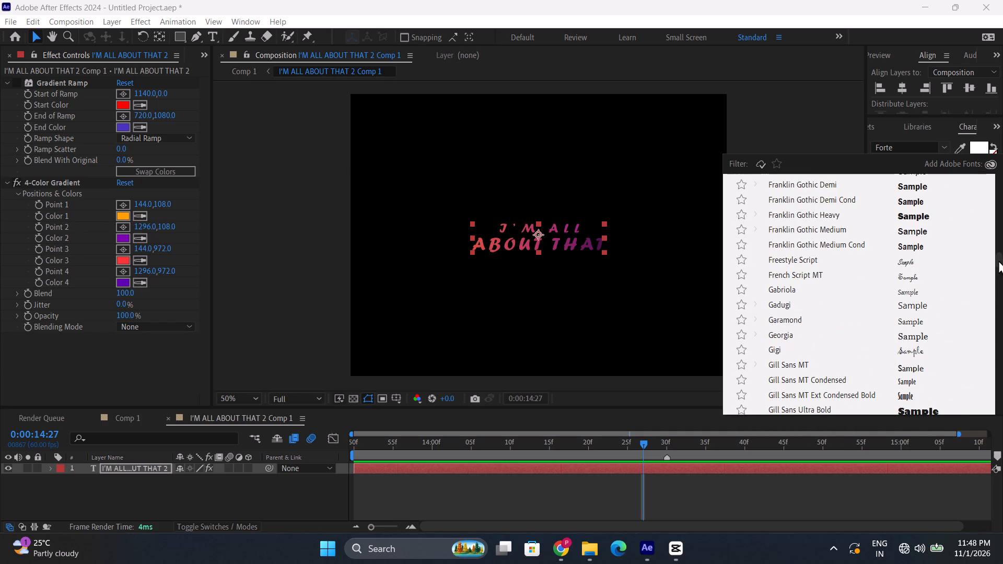
{"action": "left_click_drag", "start_coordinate": [1001, 260], "coordinate": [1001, 248]}
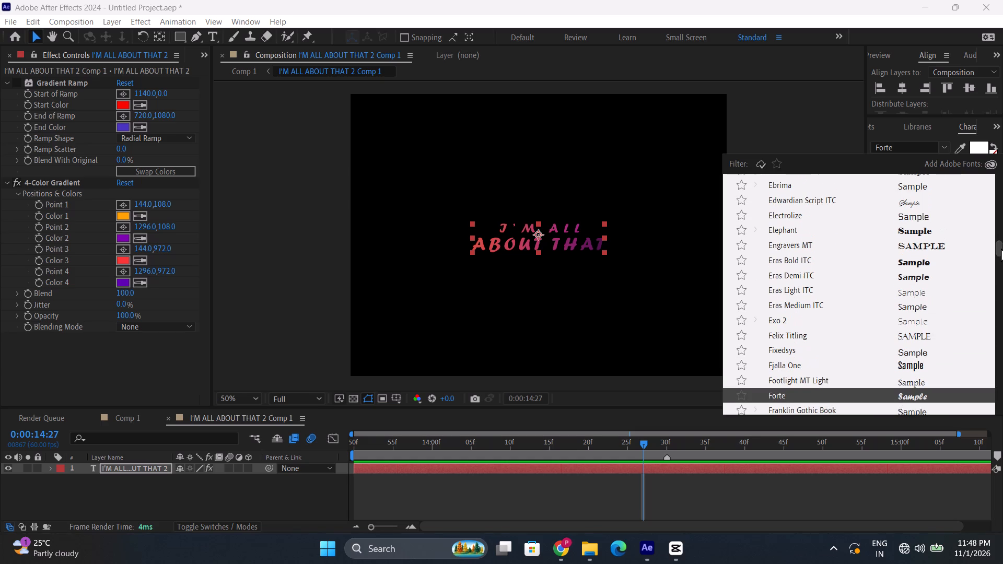
{"action": "left_click_drag", "start_coordinate": [1001, 248], "coordinate": [1000, 238]}
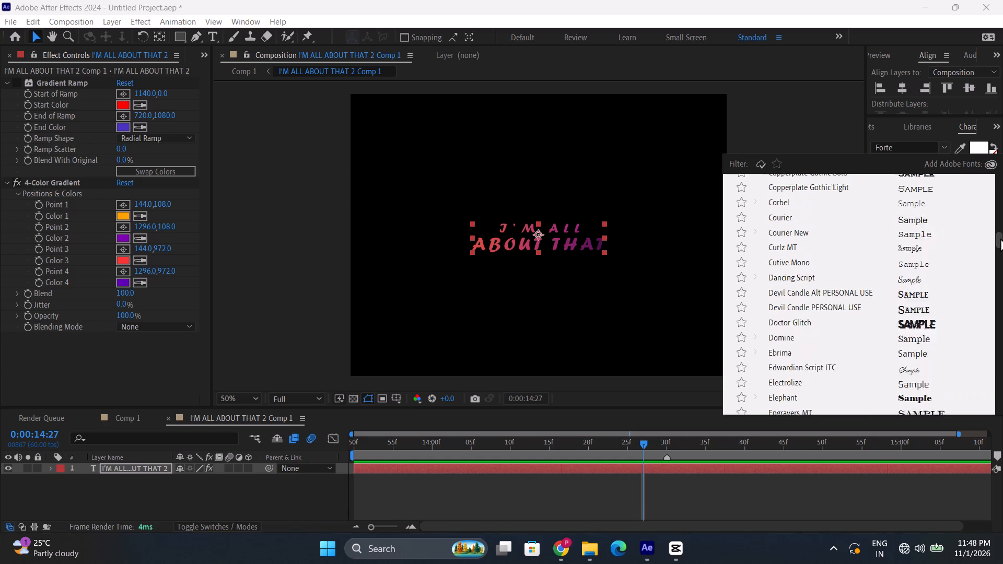
{"action": "left_click_drag", "start_coordinate": [1000, 238], "coordinate": [1001, 220]}
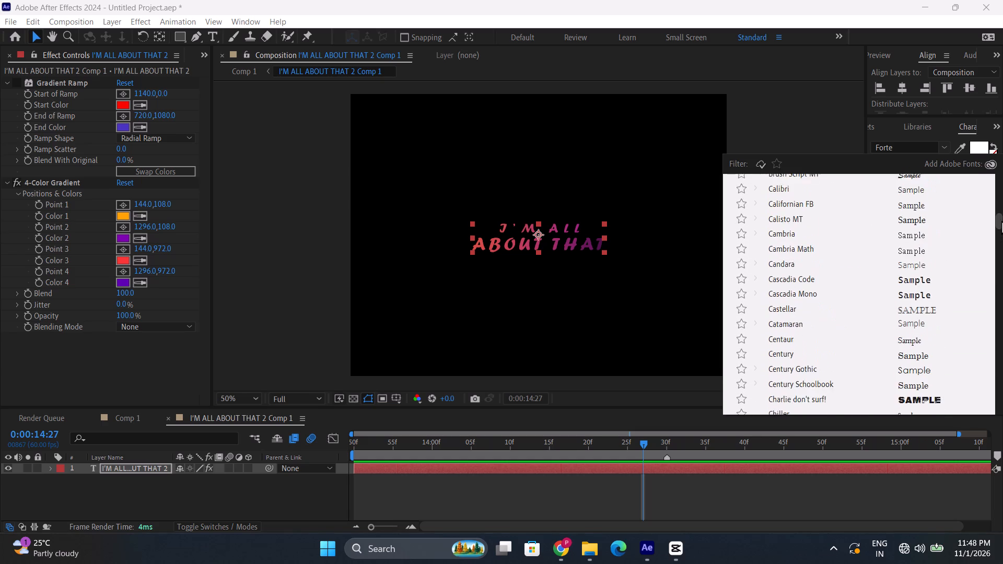
{"action": "left_click_drag", "start_coordinate": [1001, 220], "coordinate": [1001, 213]}
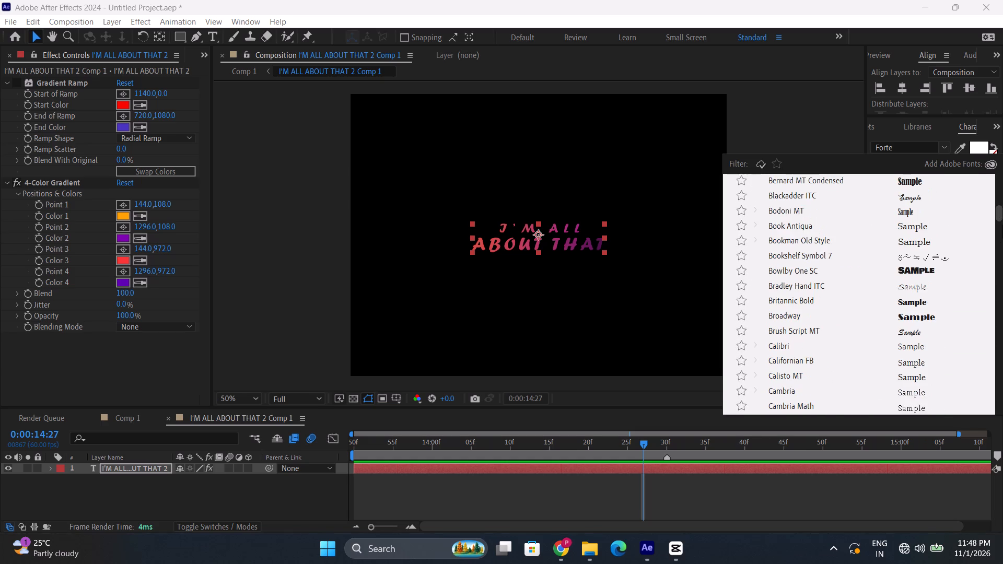
{"action": "scroll", "coordinate": [981, 221], "scroll_direction": "up", "scroll_amount": 20}
{"action": "scroll", "coordinate": [981, 221], "scroll_direction": "up", "scroll_amount": 5}
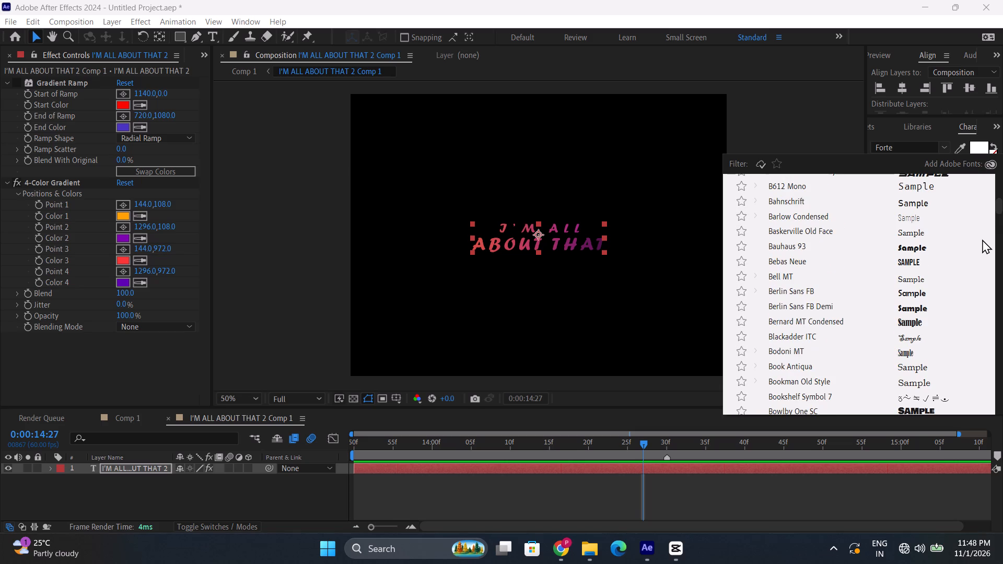
{"action": "left_click_drag", "start_coordinate": [1000, 206], "coordinate": [1000, 185]}
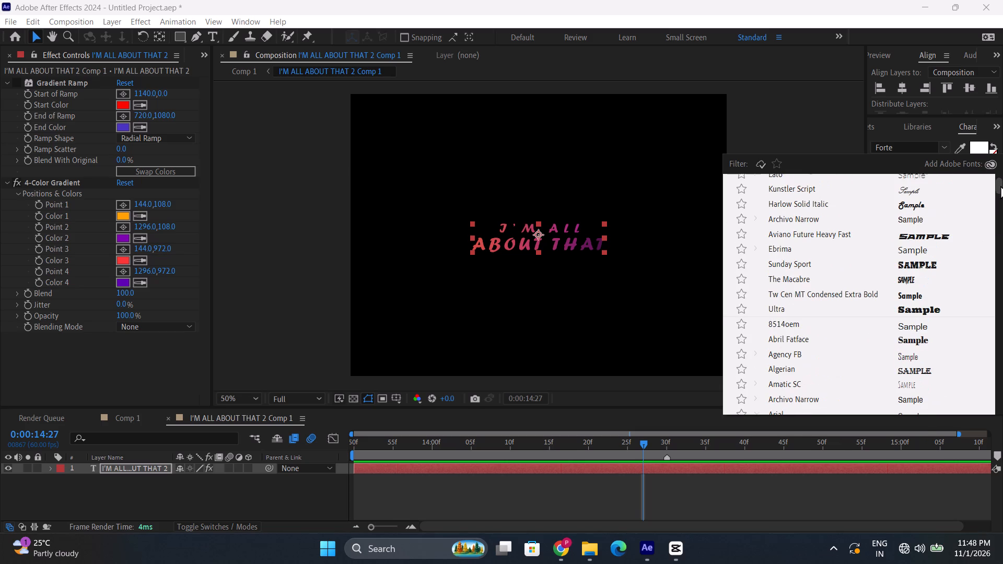
{"action": "left_click_drag", "start_coordinate": [1000, 185], "coordinate": [1001, 171]}
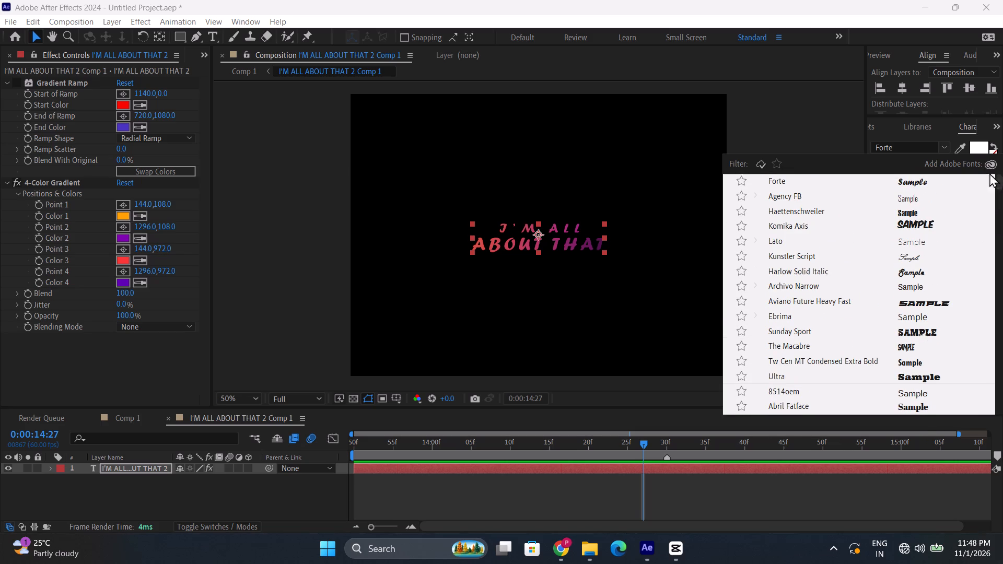
Check the font list with the Adobe Fonts and favorites filters, and close it without choosing a different font.
{"action": "double_click", "coordinate": [758, 164]}
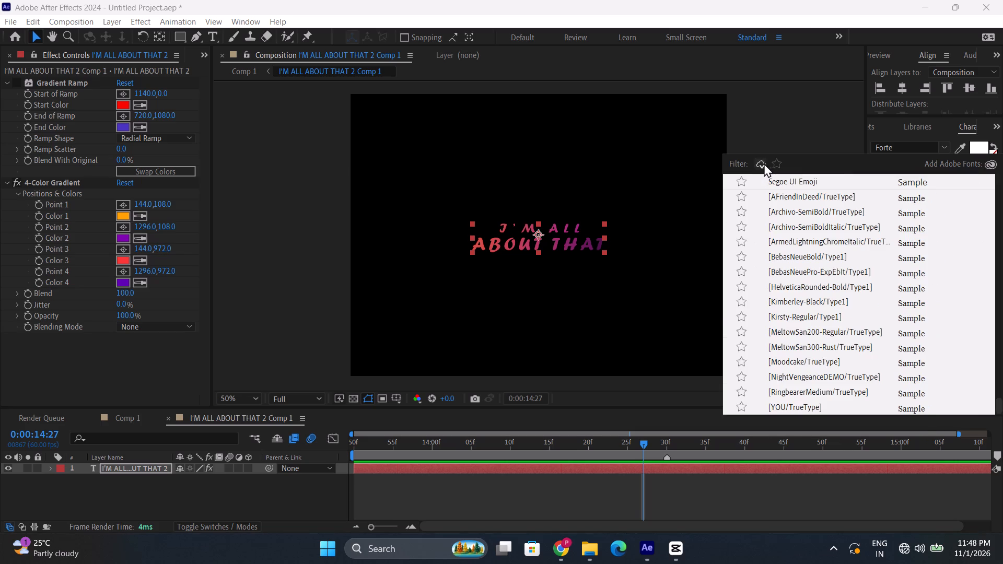
{"action": "left_click", "coordinate": [772, 162]}
{"action": "scroll", "coordinate": [794, 216], "scroll_direction": "down", "scroll_amount": 10}
{"action": "scroll", "coordinate": [790, 245], "scroll_direction": "up", "scroll_amount": 2}
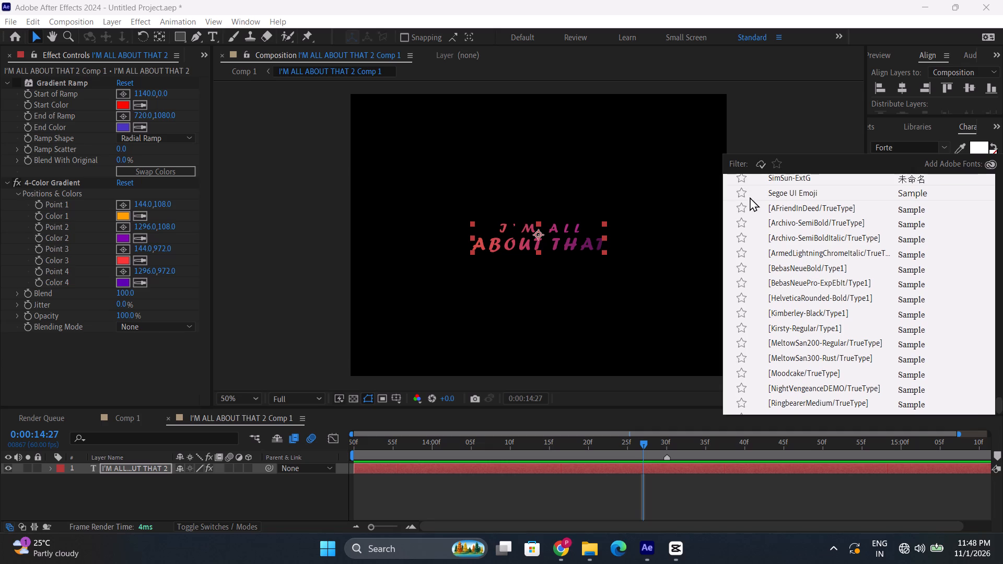
{"action": "left_click", "coordinate": [741, 166]}
{"action": "left_click", "coordinate": [765, 167]}
{"action": "left_click", "coordinate": [759, 167]}
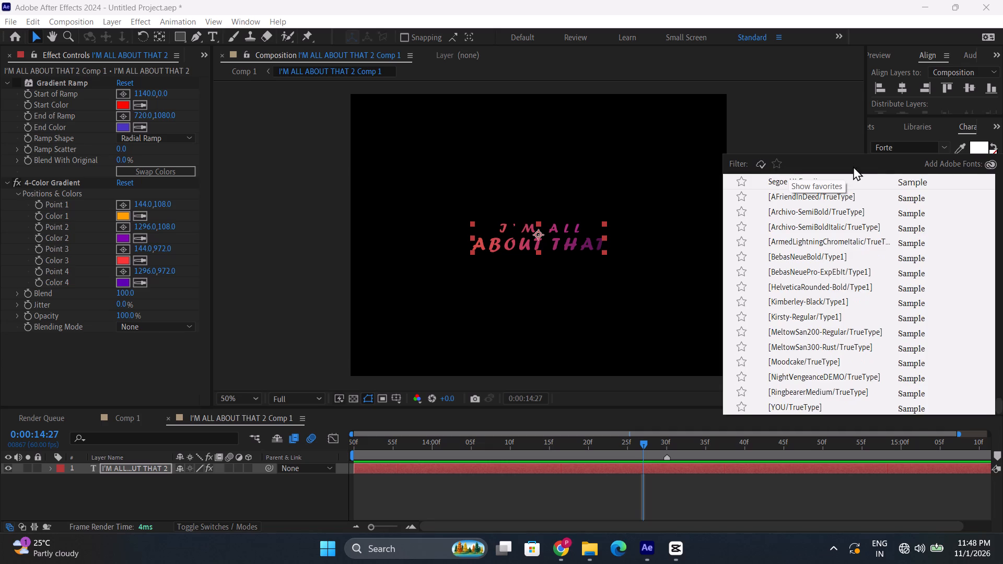
{"action": "left_click", "coordinate": [812, 134]}
Scrub the I'M ALL ABOUT THAT 2 Comp 1 timeline between about 0:00:14:03 and 0:00:14:19 and preview the text animation.
{"action": "left_click_drag", "start_coordinate": [456, 454], "coordinate": [455, 454]}
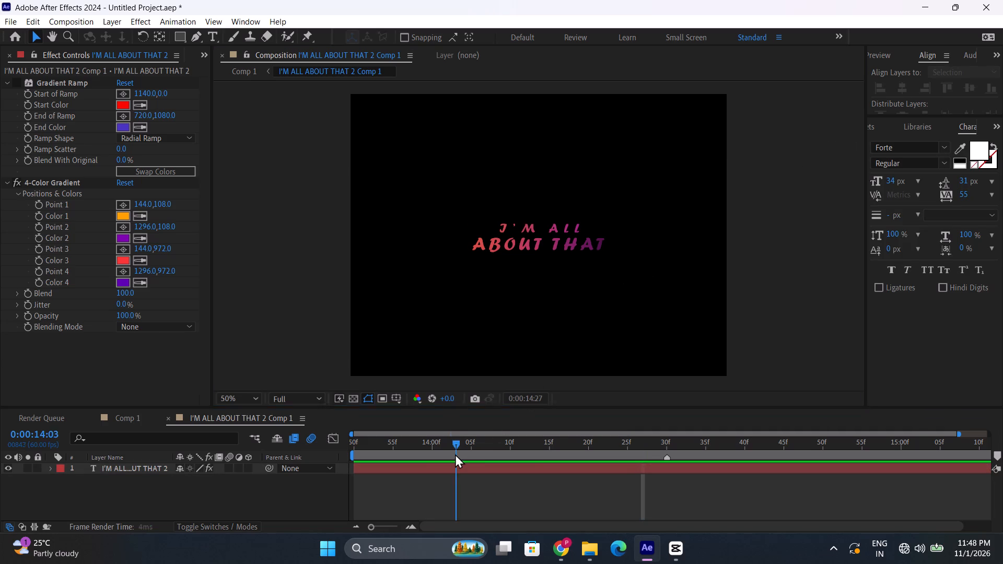
{"action": "left_click_drag", "start_coordinate": [455, 454], "coordinate": [578, 459]}
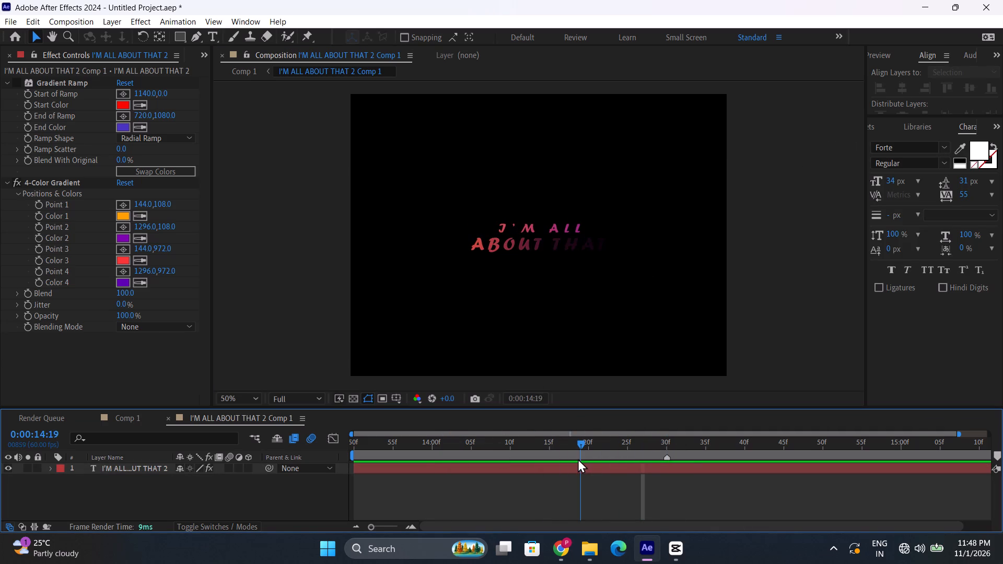
{"action": "left_click_drag", "start_coordinate": [578, 459], "coordinate": [495, 482]}
{"action": "key", "text": "space"}
{"action": "key", "text": "space"}
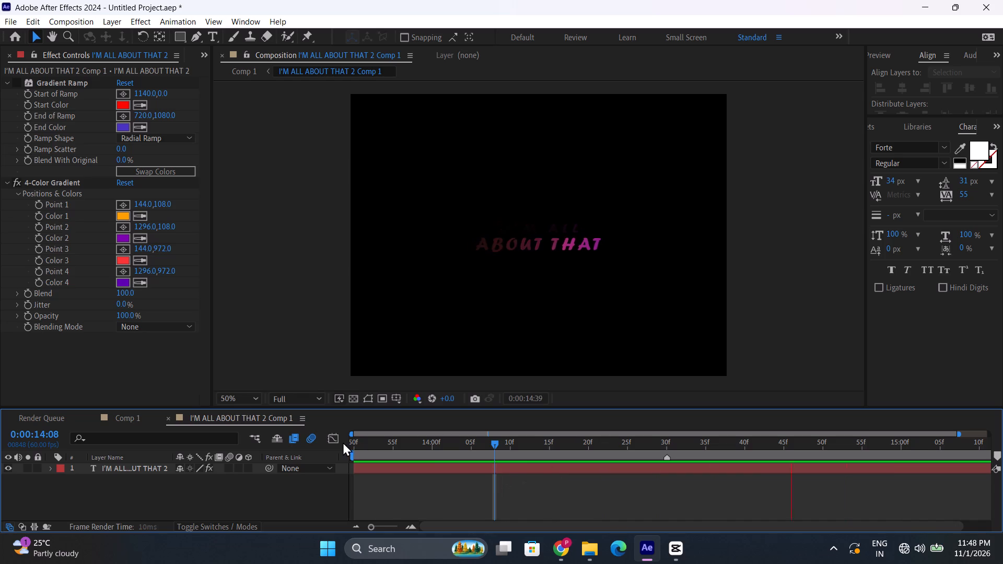
Check the glowing I'M ALL ABOUT THAT text in Comp 1 by scrubbing around 0:00:11:52.
{"action": "left_click", "coordinate": [130, 418]}
{"action": "key", "text": "space"}
{"action": "left_click", "coordinate": [547, 453]}
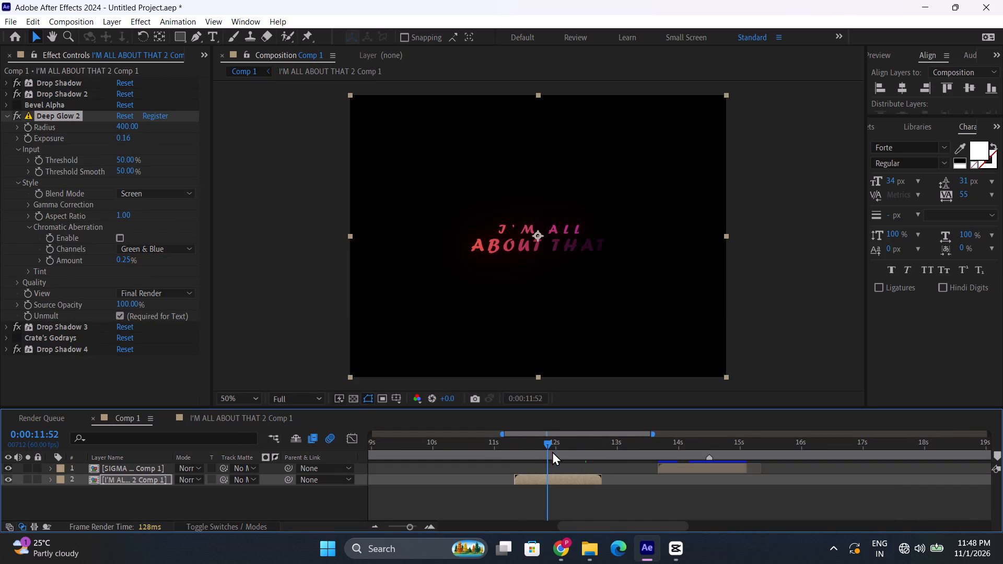
{"action": "left_click", "coordinate": [542, 451]}
{"action": "left_click_drag", "start_coordinate": [542, 457], "coordinate": [555, 461]}
Switch to the Chrome browser.
{"action": "left_click", "coordinate": [562, 544]}
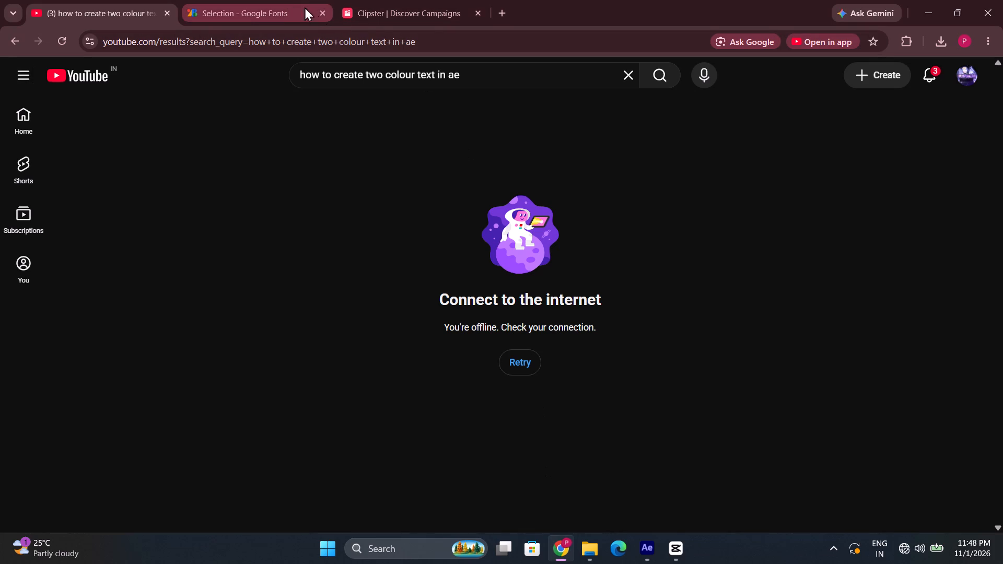
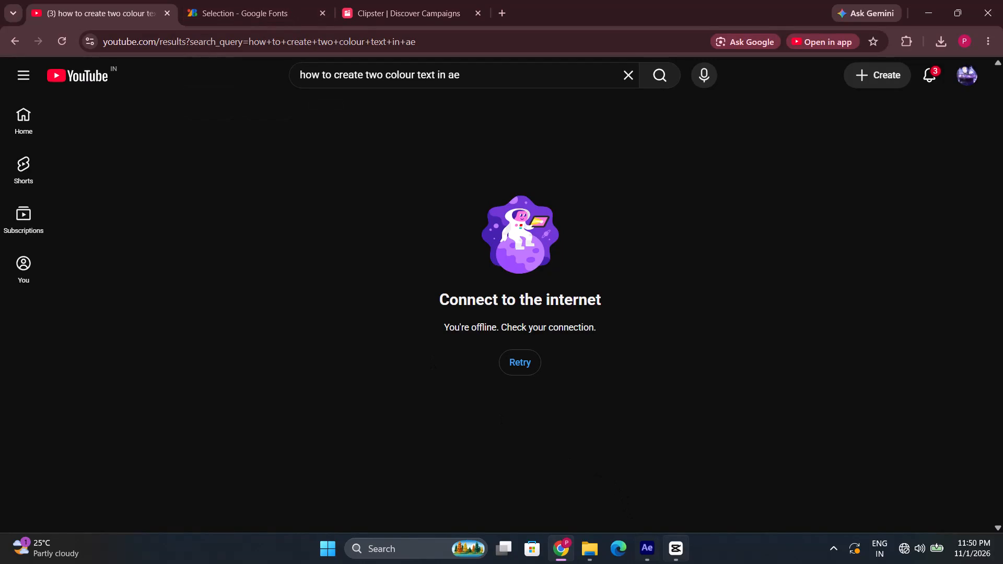
Switch to After Effects, open the I'M ALL ABOUT THAT 2 Comp 1 pre-composition and copy its text layer.
{"action": "left_click_drag", "start_coordinate": [663, 563], "coordinate": [652, 563]}
{"action": "left_click", "coordinate": [642, 558]}
{"action": "double_click", "coordinate": [527, 481]}
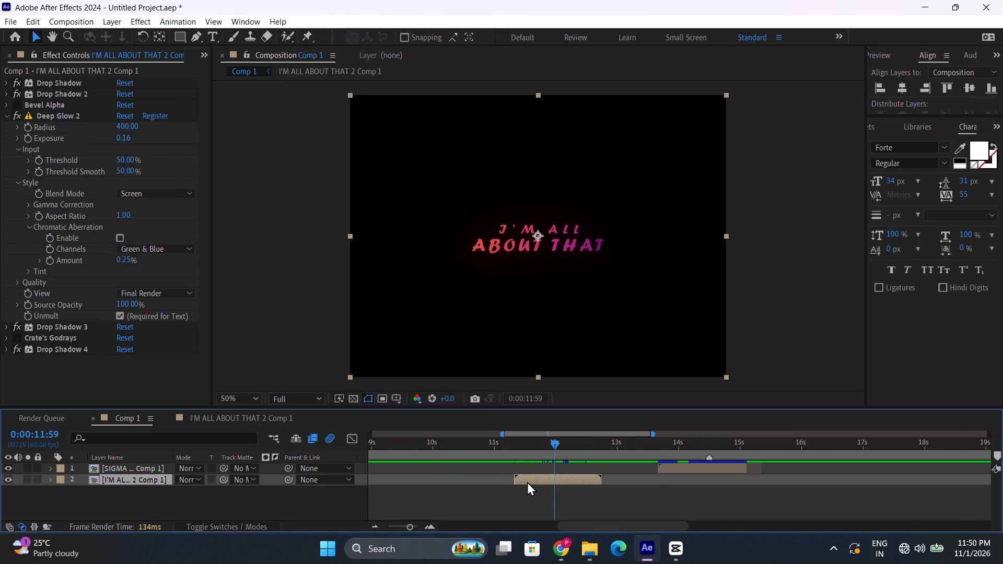
{"action": "left_click", "coordinate": [529, 473]}
{"action": "key", "text": "ctrl+c"}
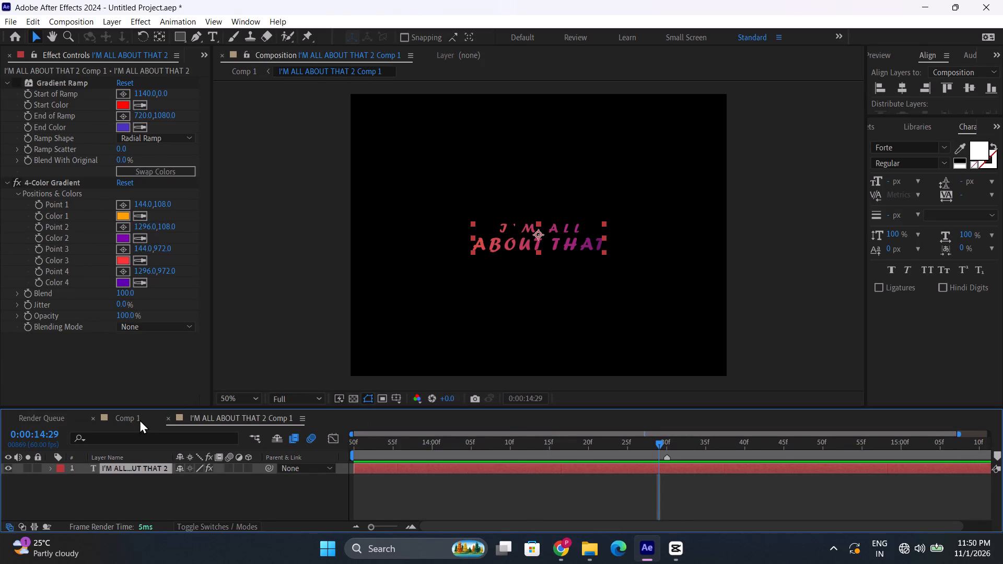
Remove the Offset keyframes from both range selectors of the text layer, and undo the removal on the second one.
{"action": "key", "text": "u"}
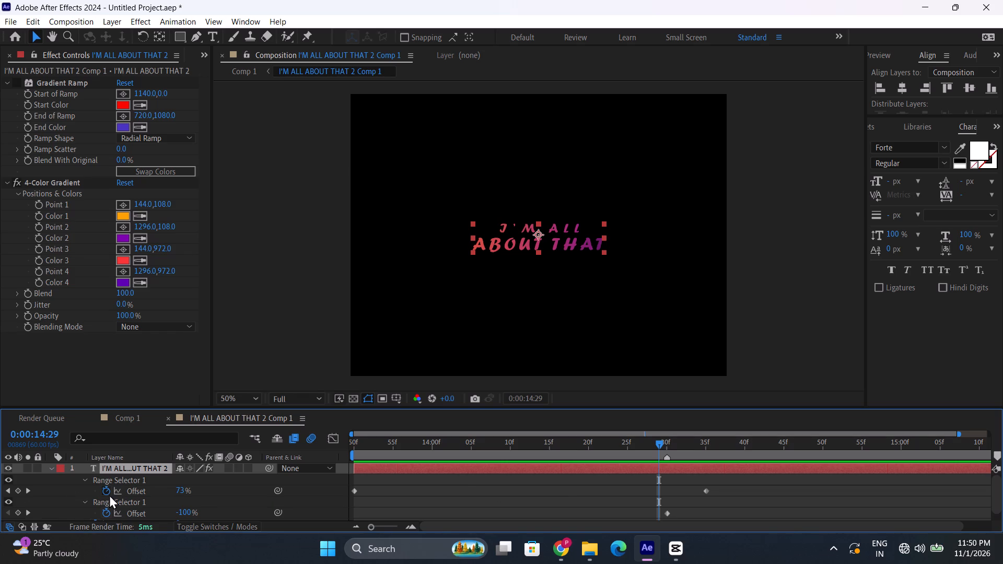
{"action": "left_click", "coordinate": [104, 494]}
{"action": "left_click", "coordinate": [107, 515]}
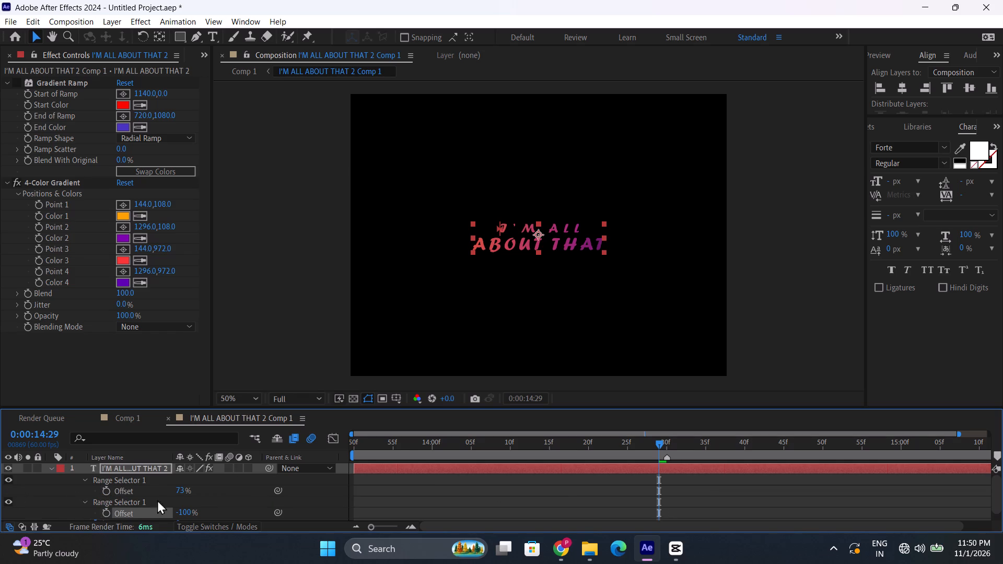
{"action": "key", "text": "ctrl+z"}
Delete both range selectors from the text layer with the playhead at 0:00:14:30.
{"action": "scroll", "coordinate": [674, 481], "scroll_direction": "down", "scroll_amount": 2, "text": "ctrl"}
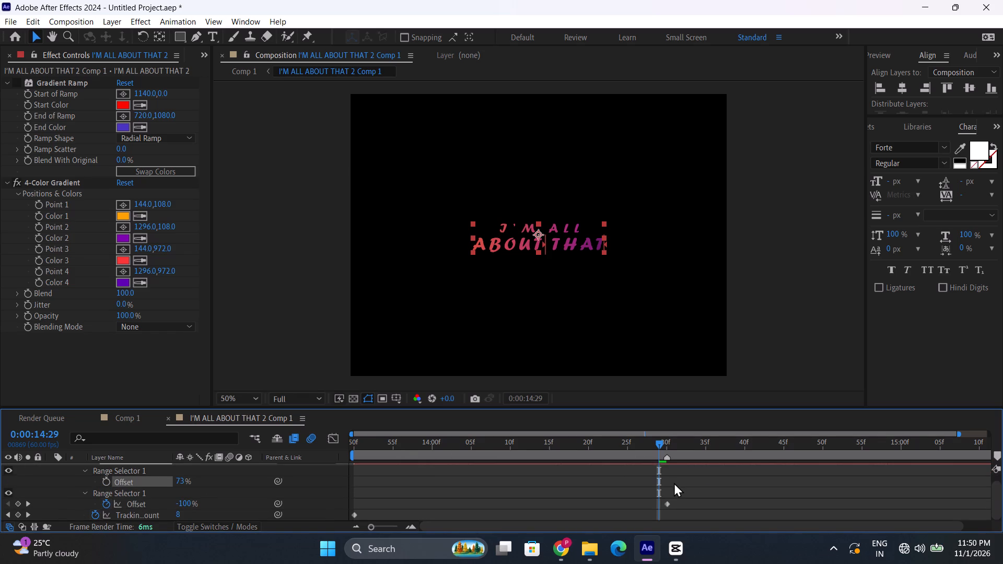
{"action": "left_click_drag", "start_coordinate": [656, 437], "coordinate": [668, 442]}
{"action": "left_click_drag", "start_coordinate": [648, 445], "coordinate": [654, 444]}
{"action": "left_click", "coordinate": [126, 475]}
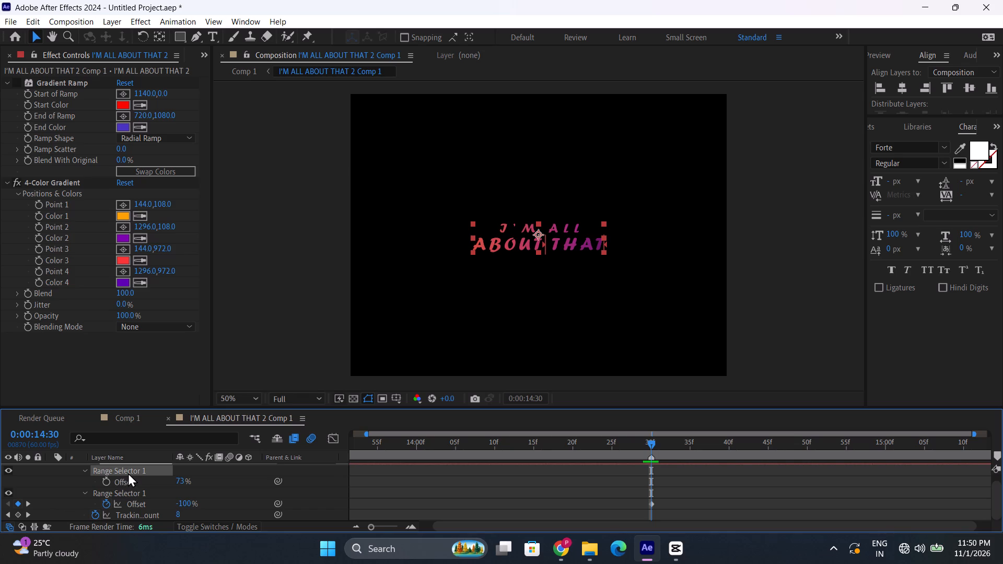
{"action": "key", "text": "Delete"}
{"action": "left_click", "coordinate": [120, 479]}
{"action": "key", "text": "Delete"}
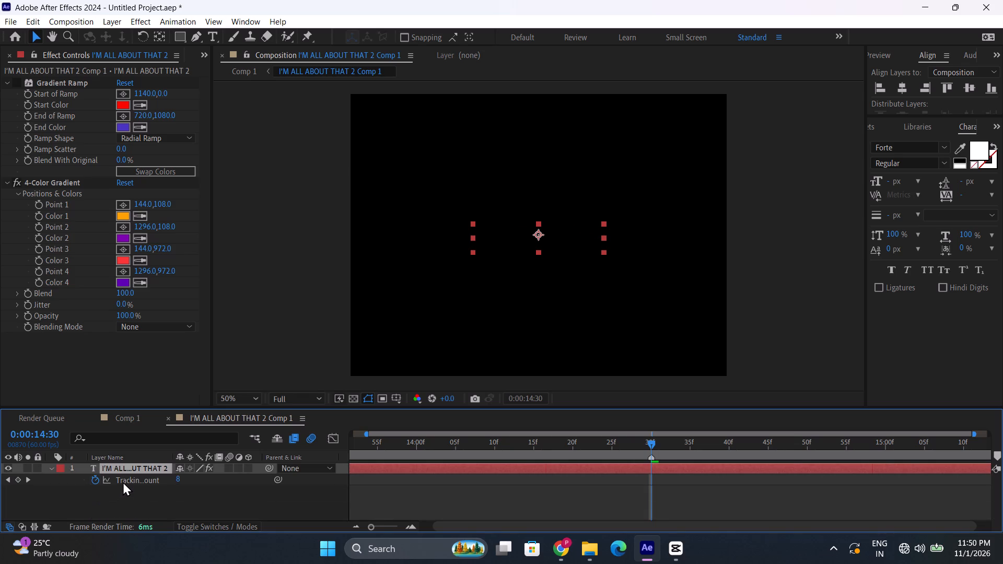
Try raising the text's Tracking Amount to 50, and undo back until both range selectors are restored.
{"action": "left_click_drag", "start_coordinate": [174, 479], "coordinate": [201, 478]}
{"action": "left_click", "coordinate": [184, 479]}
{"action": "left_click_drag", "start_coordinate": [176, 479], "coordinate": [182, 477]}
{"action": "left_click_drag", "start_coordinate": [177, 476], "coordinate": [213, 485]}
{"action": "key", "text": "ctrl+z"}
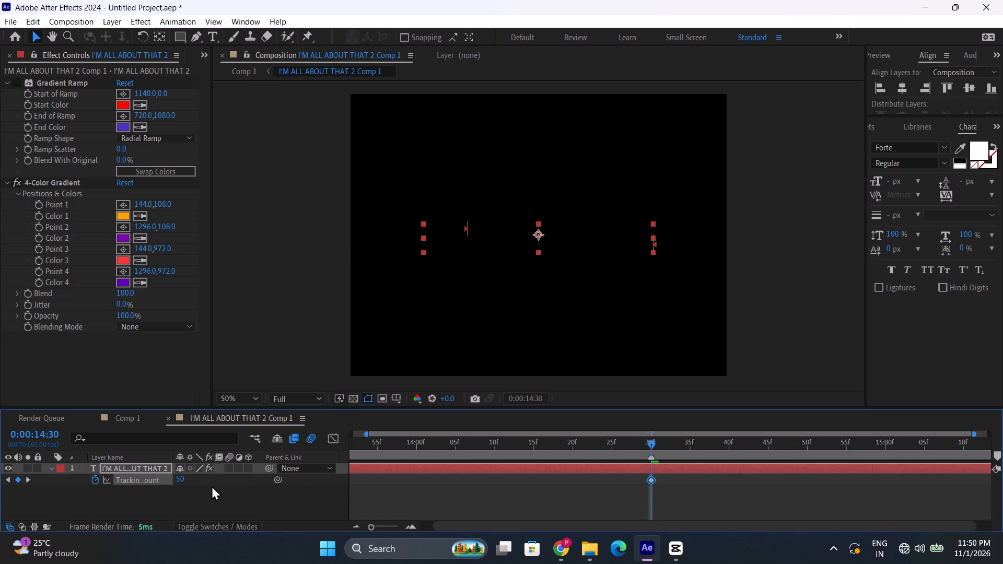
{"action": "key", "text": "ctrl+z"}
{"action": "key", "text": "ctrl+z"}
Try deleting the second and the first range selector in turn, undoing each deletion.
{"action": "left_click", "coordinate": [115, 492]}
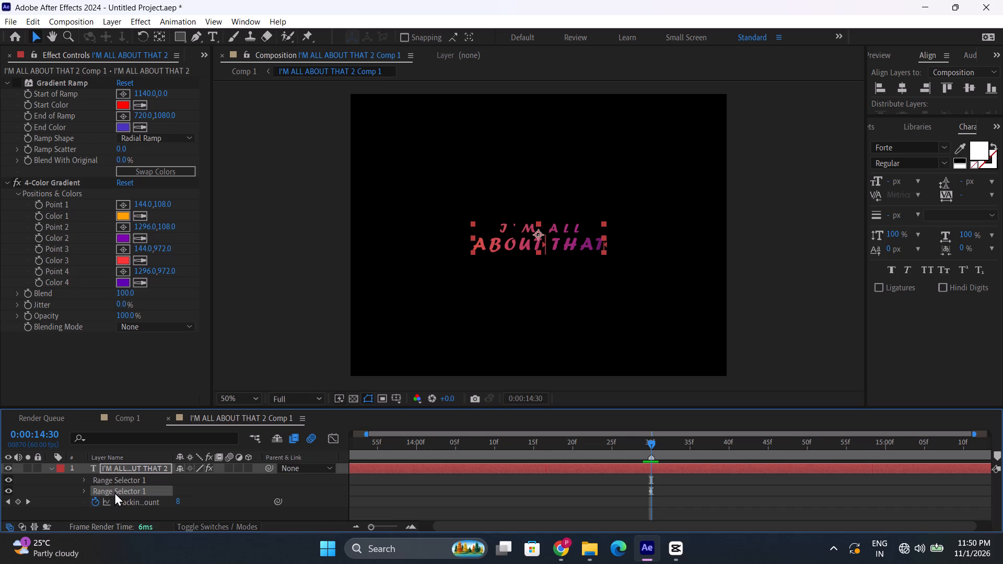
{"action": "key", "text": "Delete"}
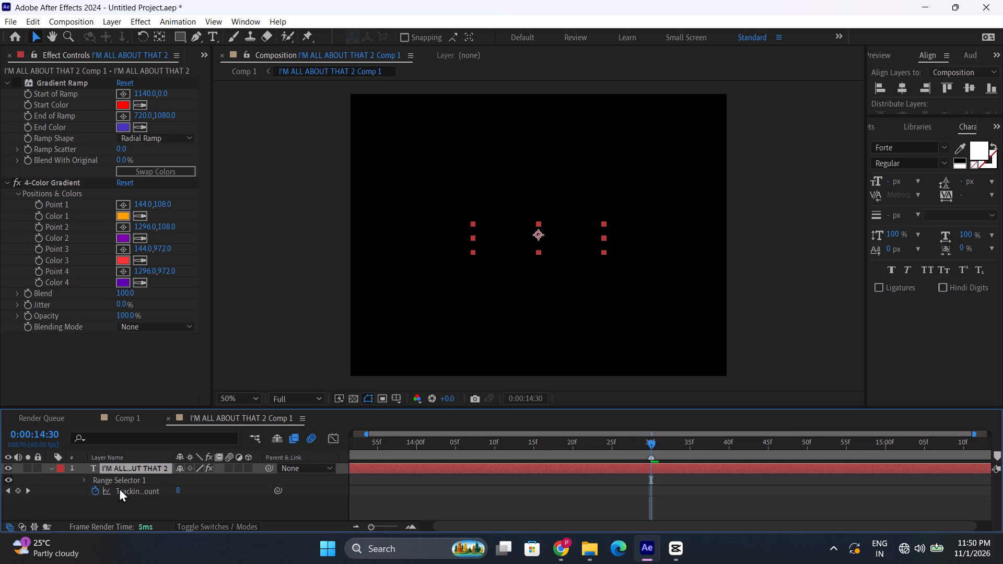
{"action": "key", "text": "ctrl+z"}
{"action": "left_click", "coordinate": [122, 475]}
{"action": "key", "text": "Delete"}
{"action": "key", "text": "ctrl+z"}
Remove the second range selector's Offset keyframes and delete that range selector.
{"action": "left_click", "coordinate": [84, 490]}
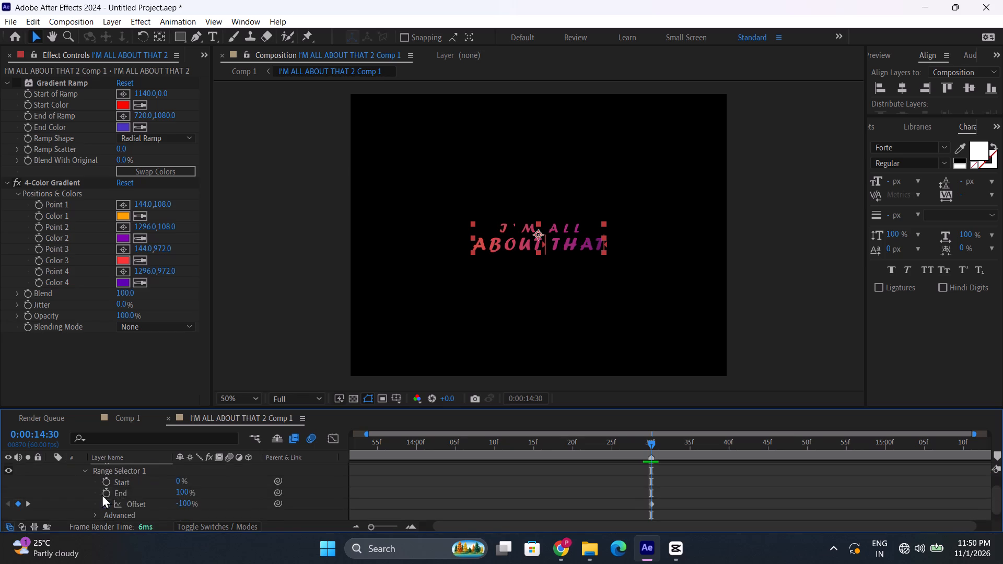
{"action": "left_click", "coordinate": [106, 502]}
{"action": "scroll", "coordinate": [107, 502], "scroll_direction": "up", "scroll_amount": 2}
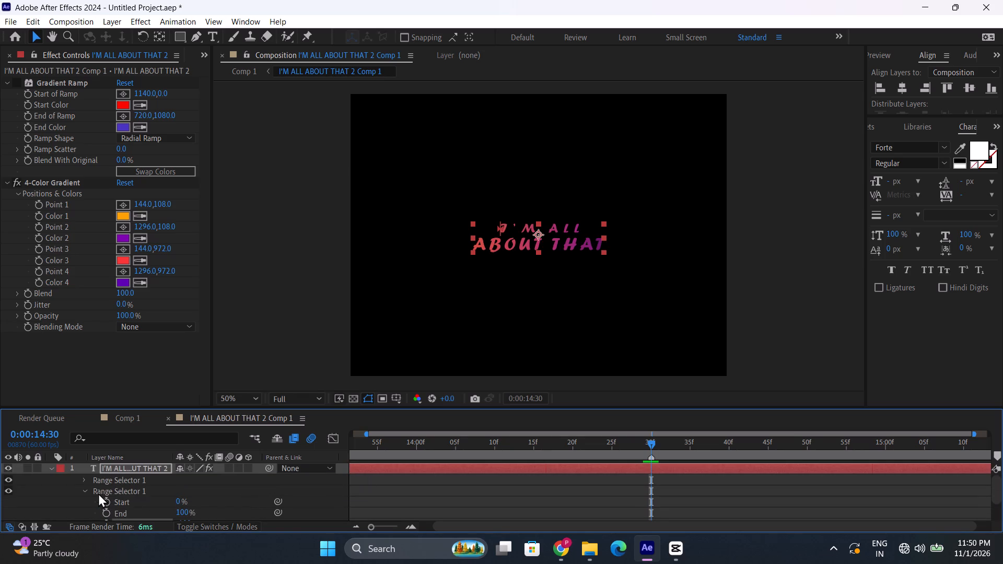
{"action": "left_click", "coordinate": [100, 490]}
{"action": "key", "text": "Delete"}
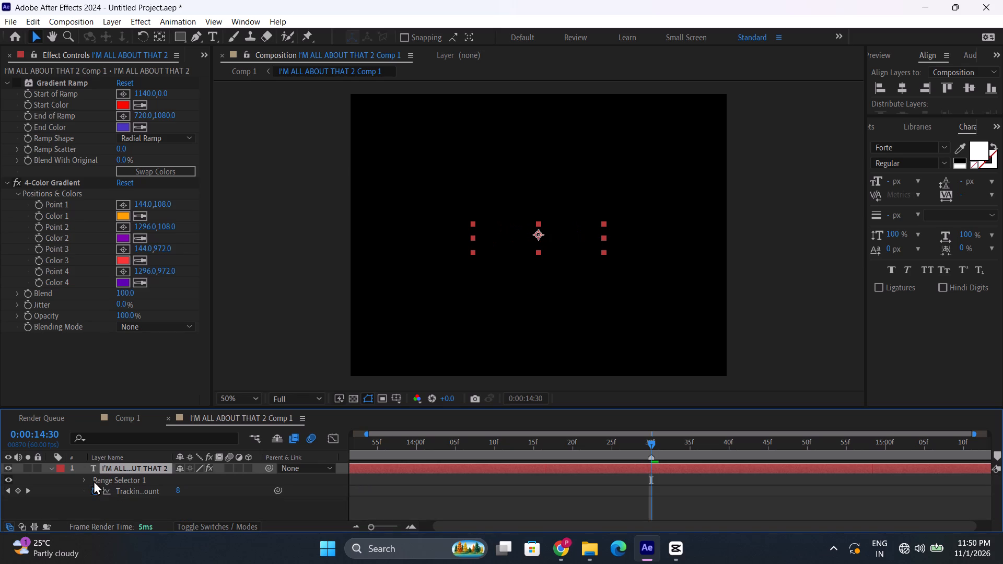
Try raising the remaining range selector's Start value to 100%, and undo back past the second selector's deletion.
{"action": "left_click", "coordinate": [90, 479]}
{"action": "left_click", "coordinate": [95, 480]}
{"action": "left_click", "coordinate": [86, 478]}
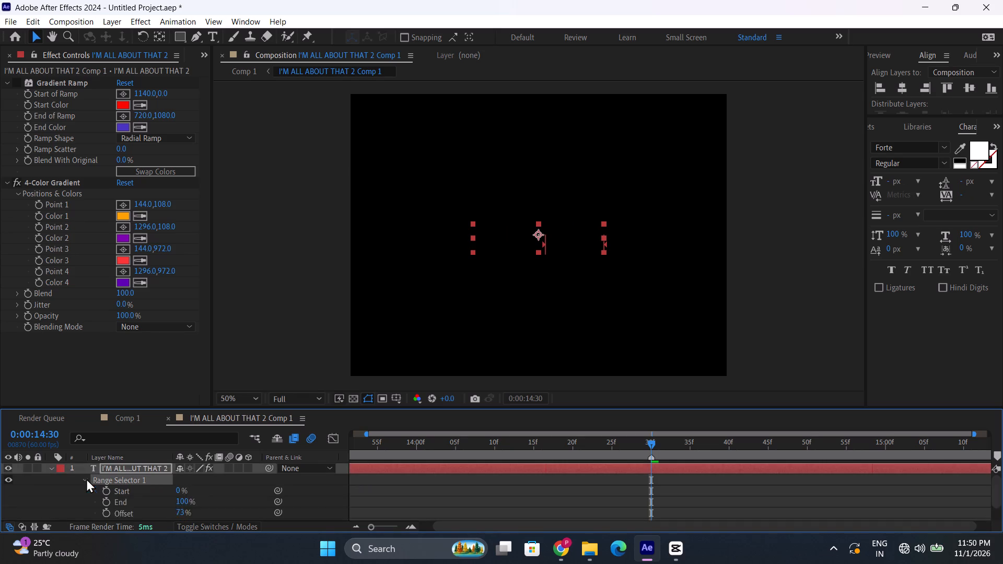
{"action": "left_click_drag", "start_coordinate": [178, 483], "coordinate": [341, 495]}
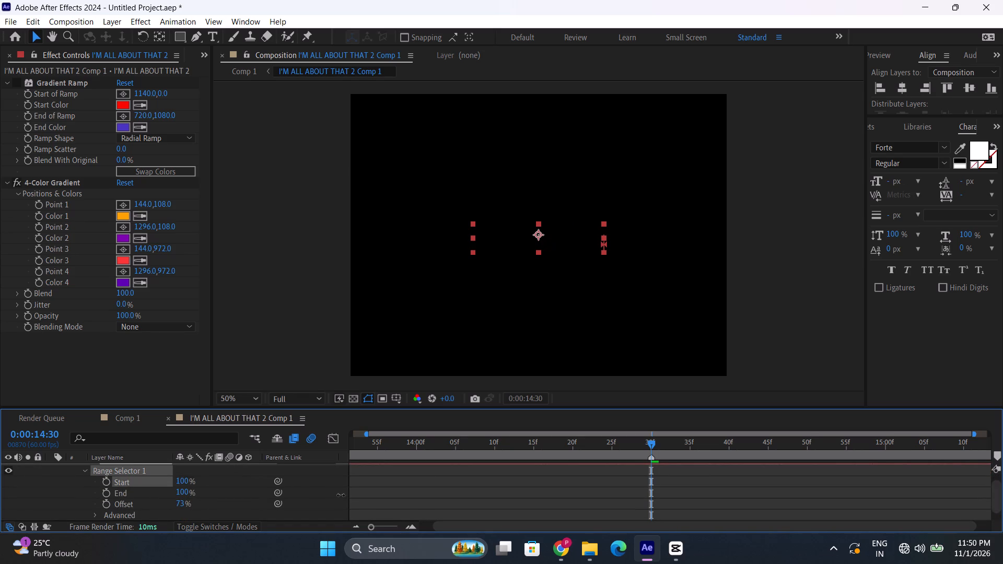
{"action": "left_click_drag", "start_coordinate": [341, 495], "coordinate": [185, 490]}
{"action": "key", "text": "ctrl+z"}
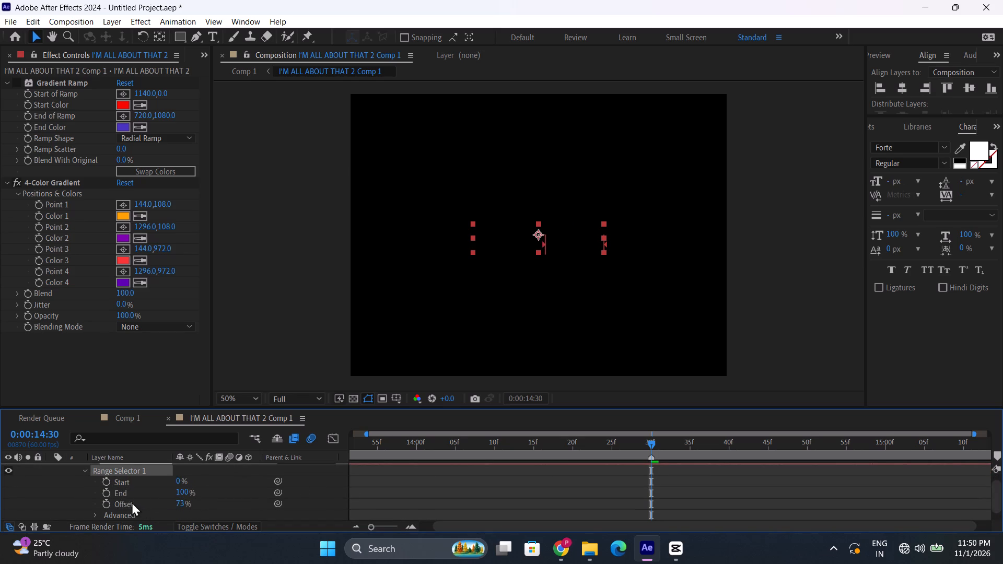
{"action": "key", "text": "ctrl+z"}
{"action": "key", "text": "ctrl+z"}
Remove the Tracking Amount keyframes and the remaining range selector animation from the text layer, and collapse its properties.
{"action": "scroll", "coordinate": [97, 498], "scroll_direction": "down", "scroll_amount": 2}
{"action": "left_click", "coordinate": [90, 513]}
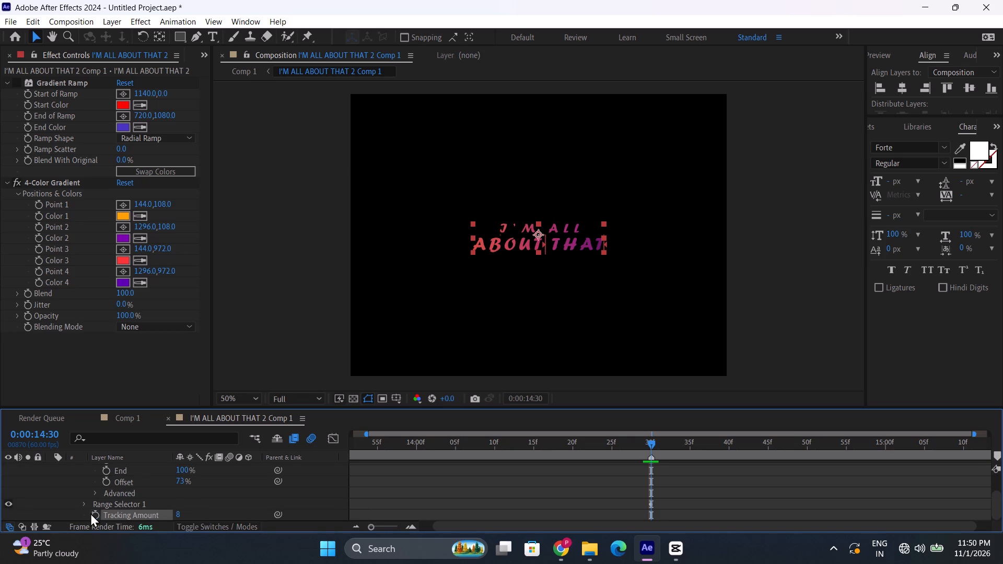
{"action": "left_click", "coordinate": [87, 501]}
{"action": "scroll", "coordinate": [87, 489], "scroll_direction": "up", "scroll_amount": 2}
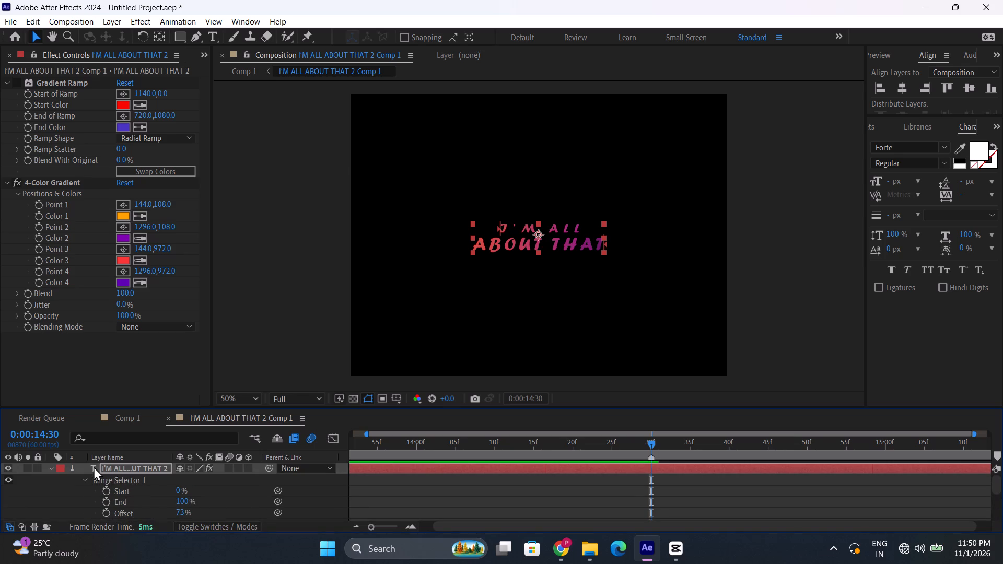
{"action": "left_click", "coordinate": [51, 466]}
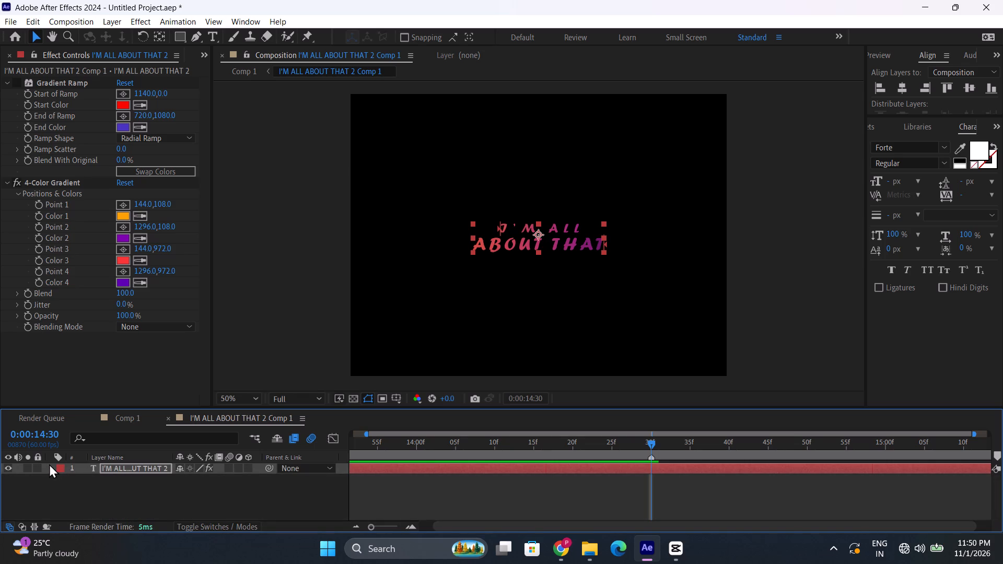
Reveal the text layer's Scale property and add a Scale keyframe at 0:00:13:50.
{"action": "key", "text": "s"}
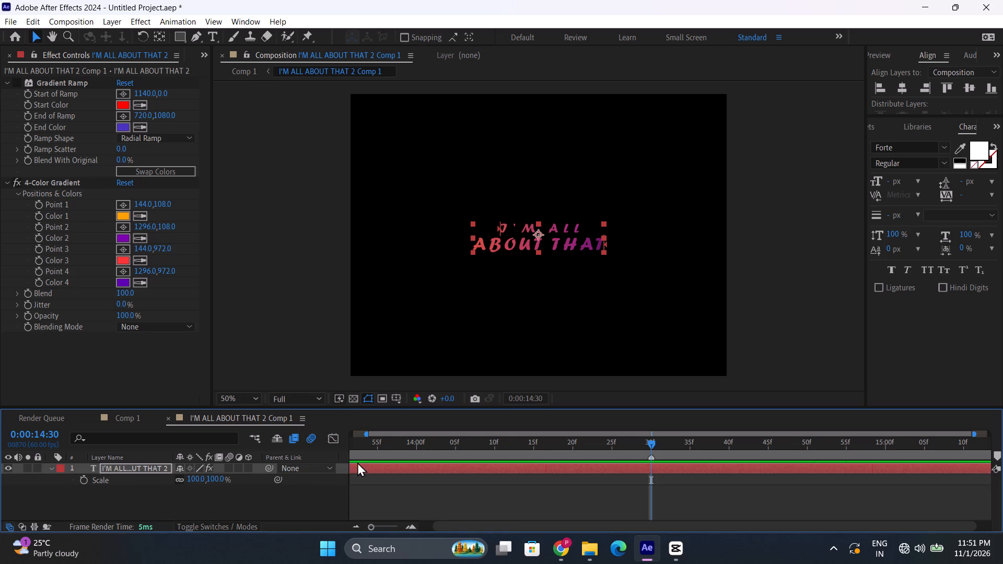
{"action": "left_click_drag", "start_coordinate": [365, 445], "coordinate": [286, 455]}
{"action": "left_click", "coordinate": [408, 499]}
{"action": "left_click", "coordinate": [389, 474]}
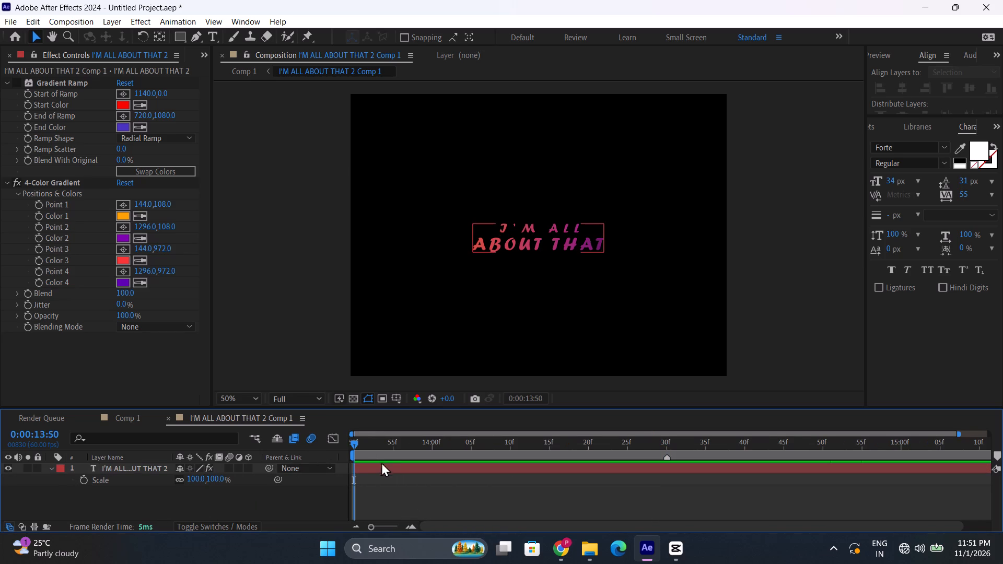
{"action": "left_click", "coordinate": [381, 460]}
{"action": "left_click", "coordinate": [360, 450]}
{"action": "left_click_drag", "start_coordinate": [354, 450], "coordinate": [281, 450]}
{"action": "left_click", "coordinate": [217, 477]}
{"action": "left_click", "coordinate": [83, 478]}
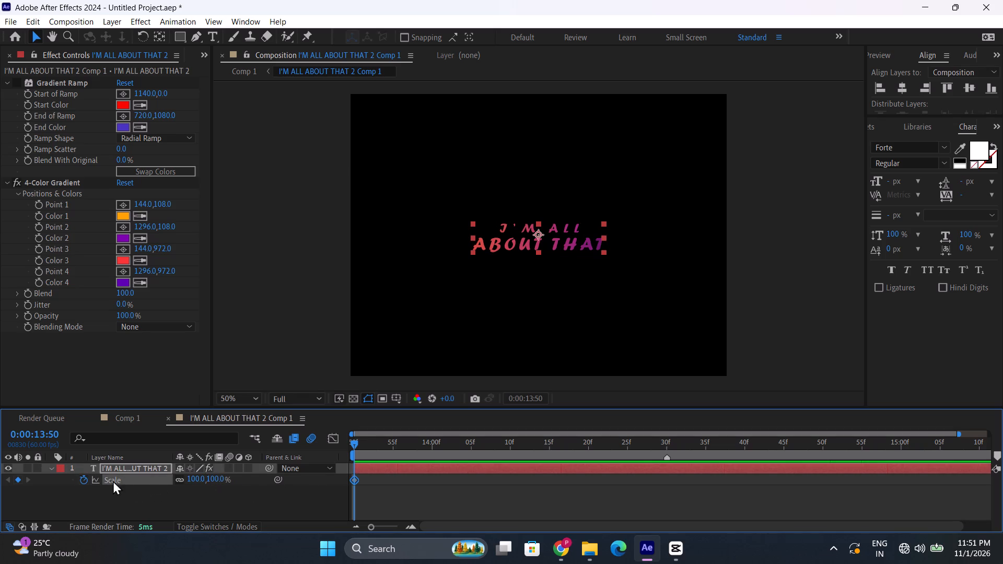
Set the Scale keyframe at 0:00:13:50 to 70%, play it back and return the playhead to that frame.
{"action": "left_click", "coordinate": [219, 479]}
{"action": "left_click", "coordinate": [190, 479]}
{"action": "type", "text": "70"}
{"action": "key", "text": "Return"}
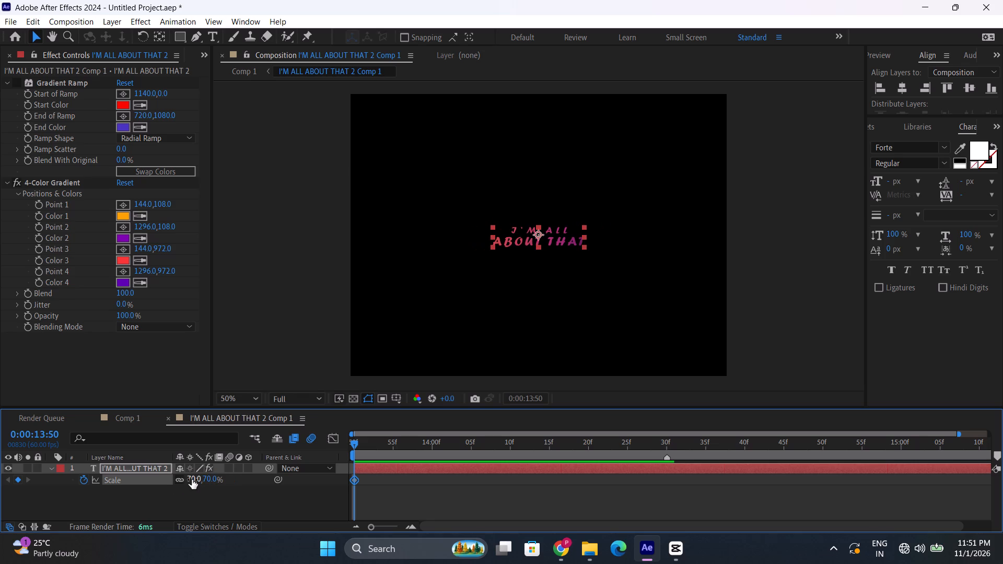
{"action": "key", "text": "space"}
{"action": "left_click", "coordinate": [361, 455]}
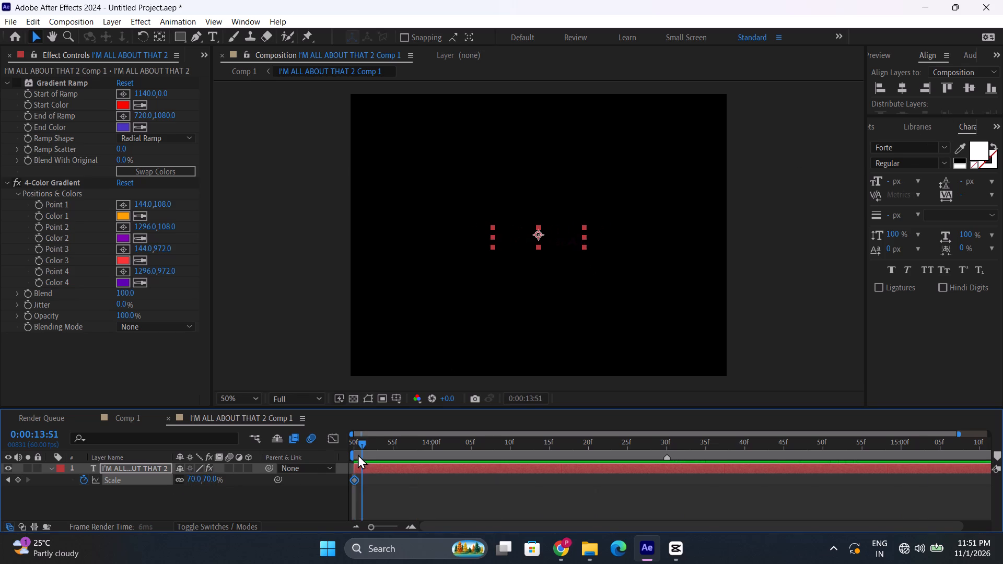
{"action": "left_click_drag", "start_coordinate": [356, 453], "coordinate": [341, 449]}
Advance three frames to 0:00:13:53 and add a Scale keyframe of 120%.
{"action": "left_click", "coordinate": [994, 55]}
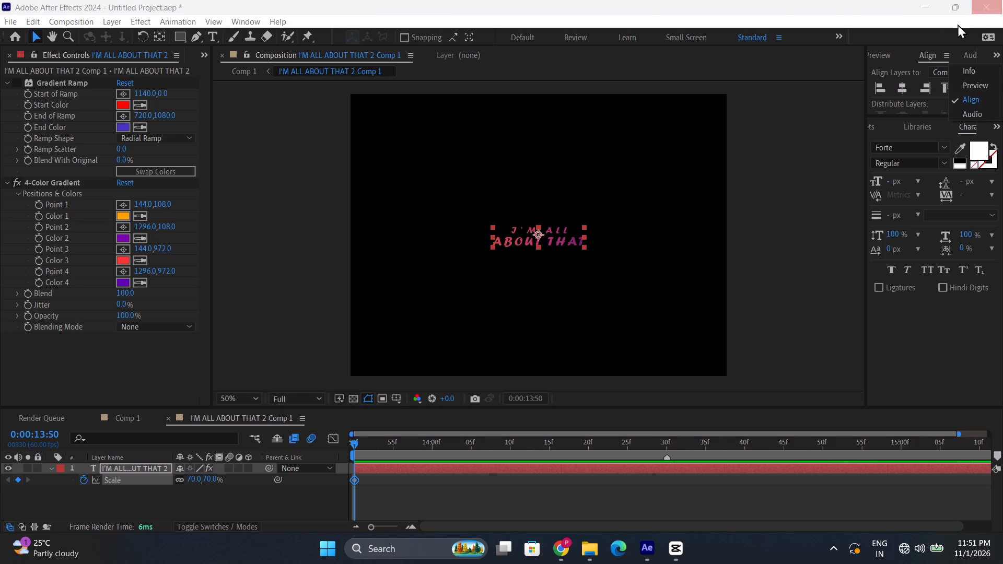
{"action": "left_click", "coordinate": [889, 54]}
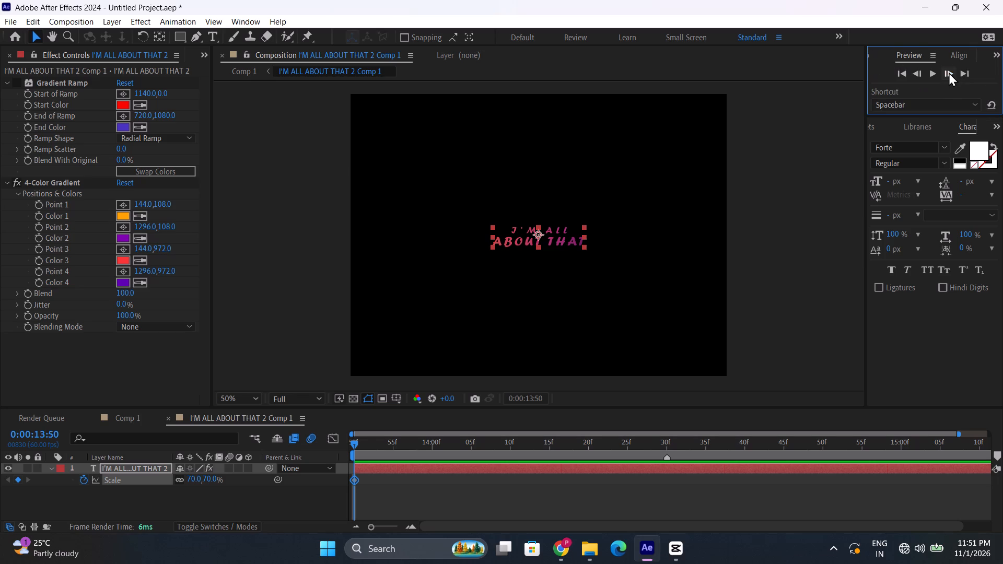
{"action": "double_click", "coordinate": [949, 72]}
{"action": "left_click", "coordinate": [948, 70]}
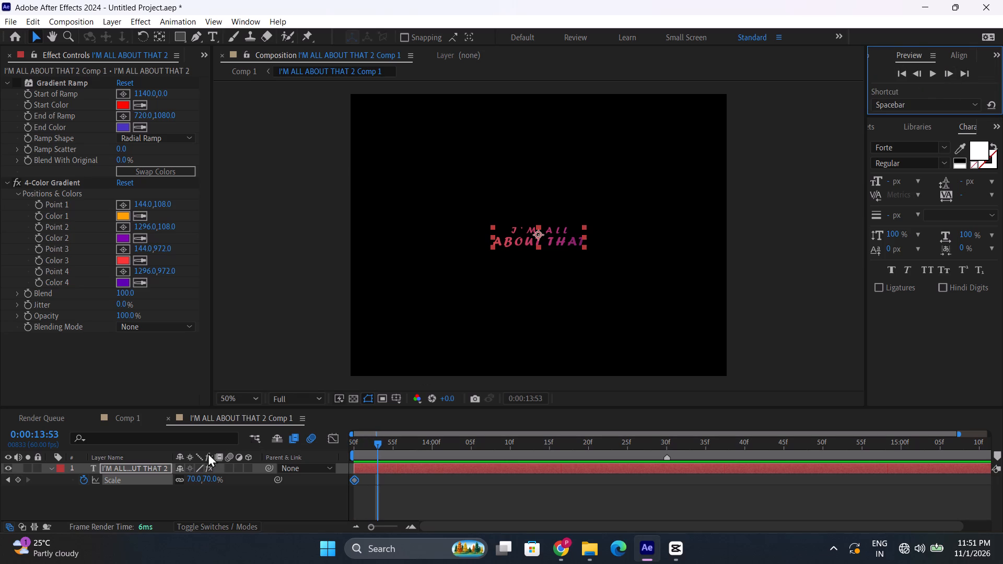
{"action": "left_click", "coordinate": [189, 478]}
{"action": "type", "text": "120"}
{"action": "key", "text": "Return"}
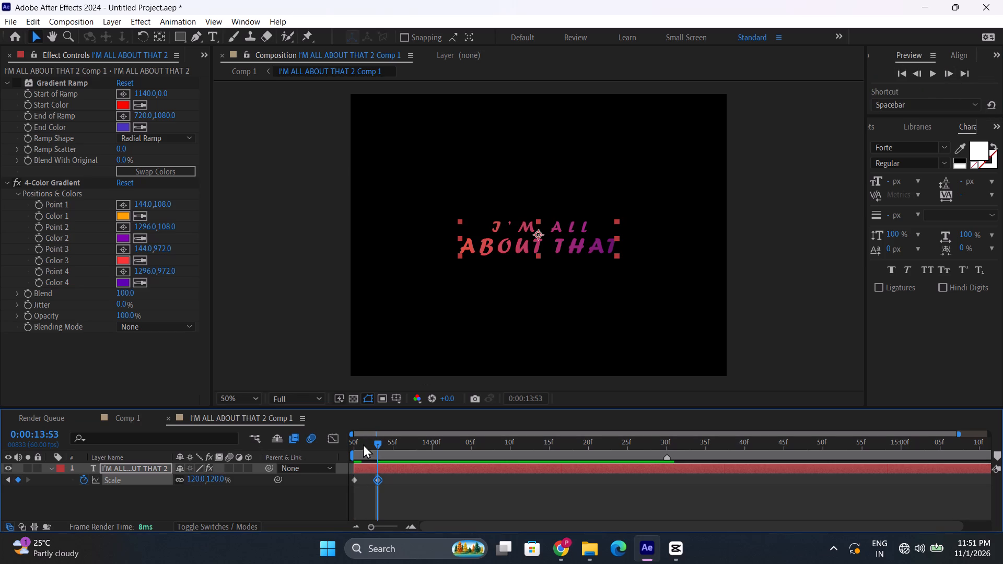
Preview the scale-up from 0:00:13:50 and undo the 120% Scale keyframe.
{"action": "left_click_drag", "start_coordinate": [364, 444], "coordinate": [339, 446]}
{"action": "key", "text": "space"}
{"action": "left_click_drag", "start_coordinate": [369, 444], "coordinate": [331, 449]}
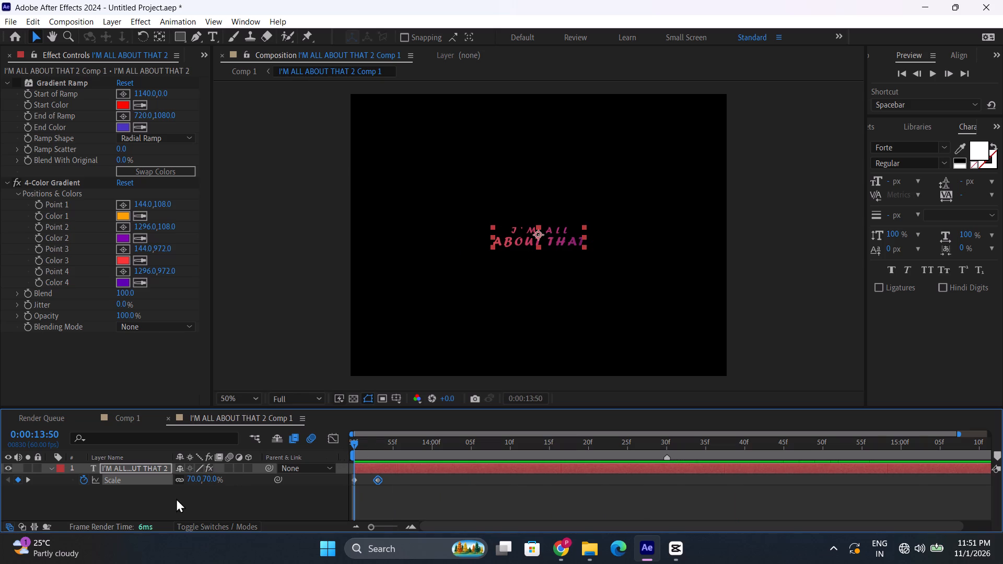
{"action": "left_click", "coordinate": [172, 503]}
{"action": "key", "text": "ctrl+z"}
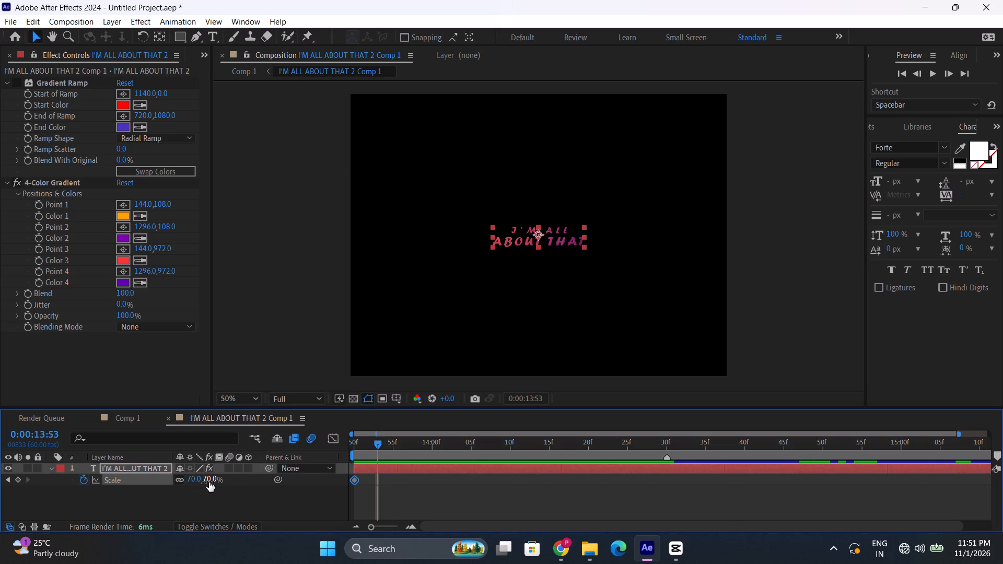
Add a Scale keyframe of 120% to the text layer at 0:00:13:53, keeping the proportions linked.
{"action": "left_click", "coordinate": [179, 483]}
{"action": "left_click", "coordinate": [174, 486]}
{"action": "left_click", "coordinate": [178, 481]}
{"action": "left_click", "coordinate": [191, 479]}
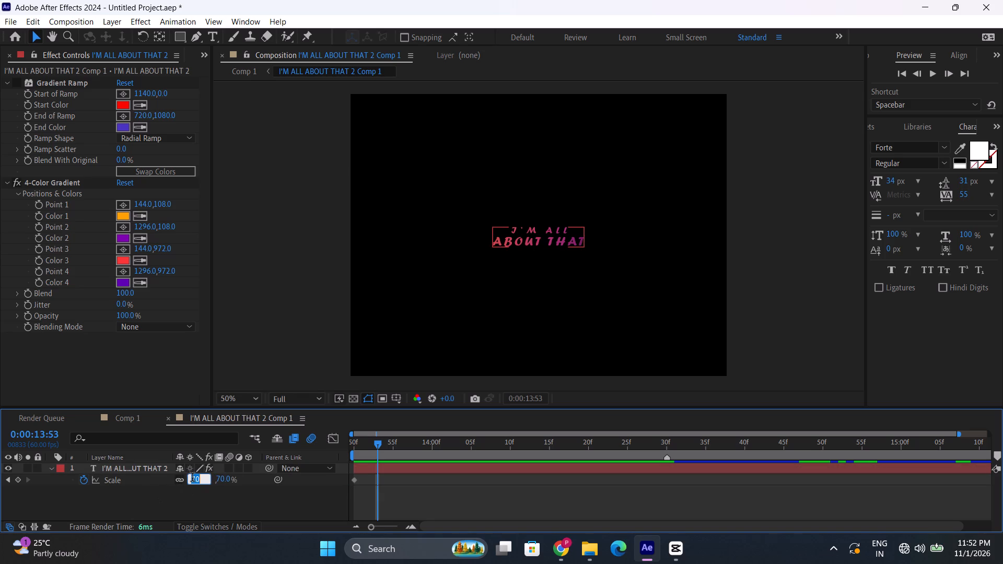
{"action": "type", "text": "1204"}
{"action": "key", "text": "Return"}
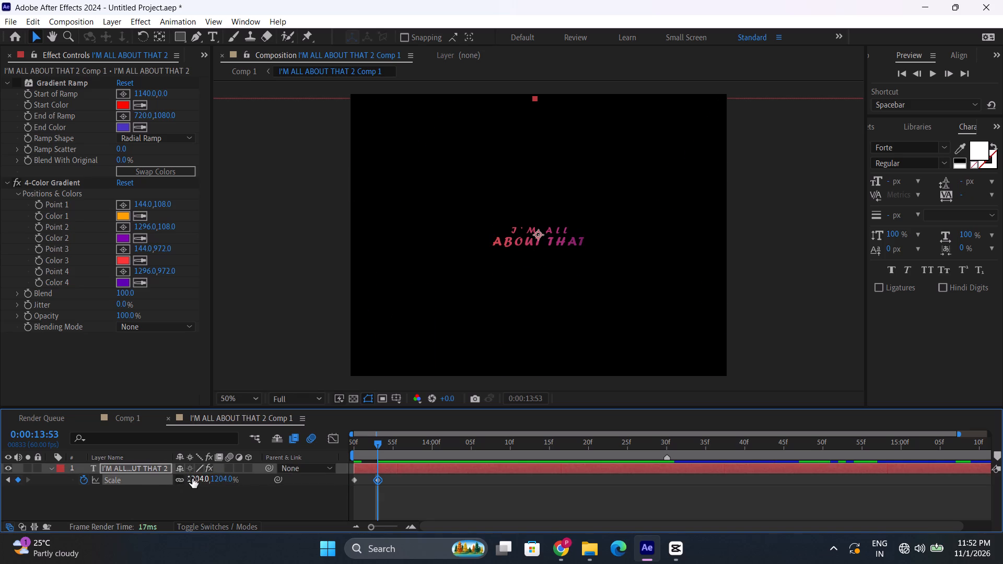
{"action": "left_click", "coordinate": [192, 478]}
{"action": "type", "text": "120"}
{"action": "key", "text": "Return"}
Play back the text's scale-up from 0:00:13:50 to judge the pop-in.
{"action": "left_click_drag", "start_coordinate": [361, 446], "coordinate": [321, 451]}
{"action": "key", "text": "space"}
{"action": "left_click_drag", "start_coordinate": [375, 438], "coordinate": [314, 443]}
{"action": "key", "text": "space"}
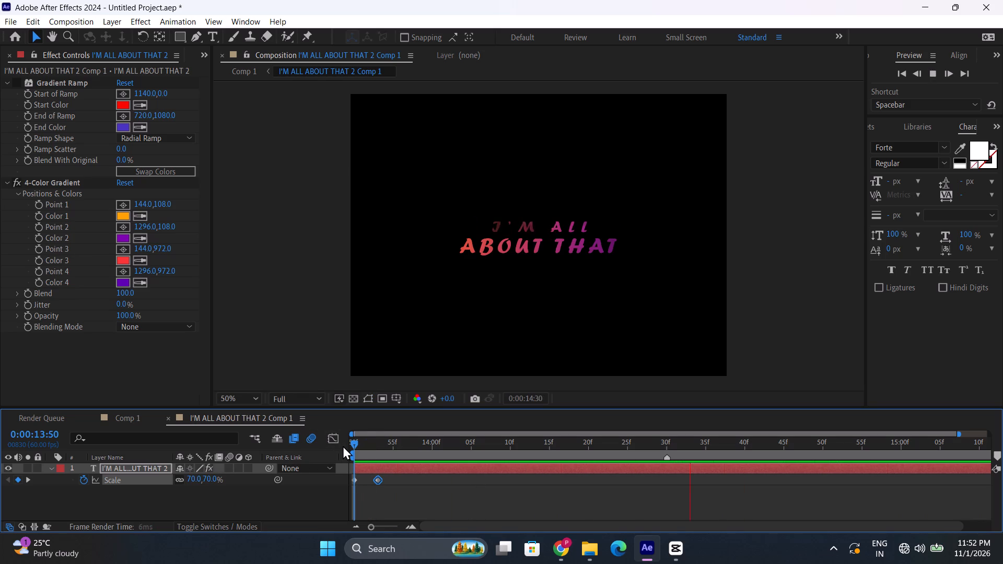
{"action": "key", "text": "space"}
{"action": "left_click_drag", "start_coordinate": [371, 447], "coordinate": [341, 448]}
{"action": "key", "text": "space"}
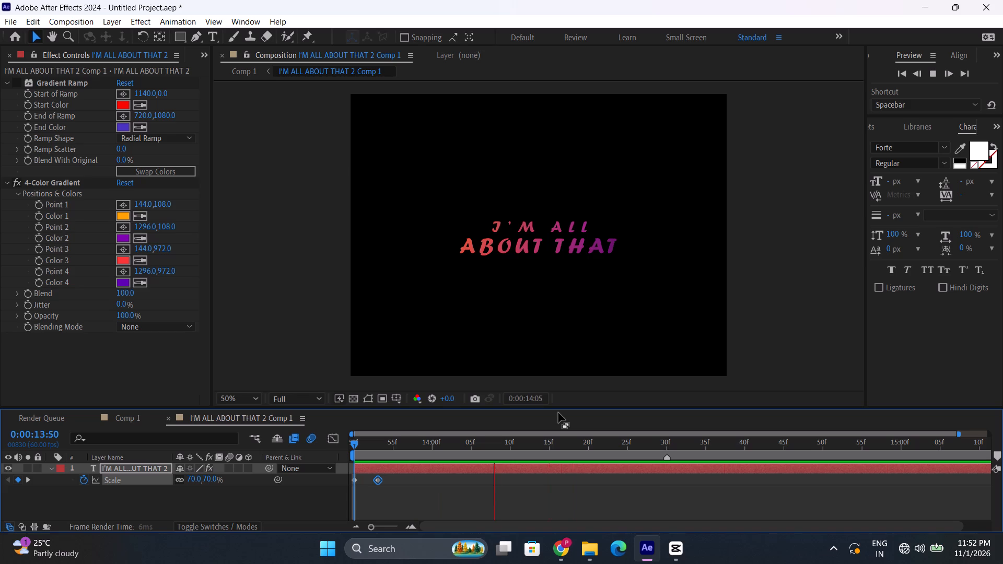
{"action": "key", "text": "space"}
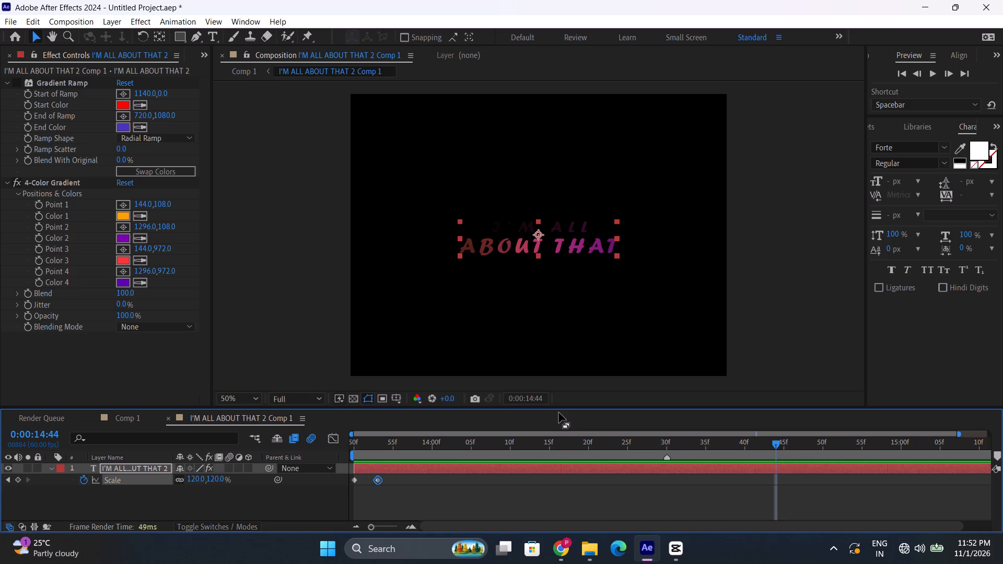
Delete the text layer's Scale keyframes at 0:00:13:53 and 0:00:13:50.
{"action": "key", "text": "Delete"}
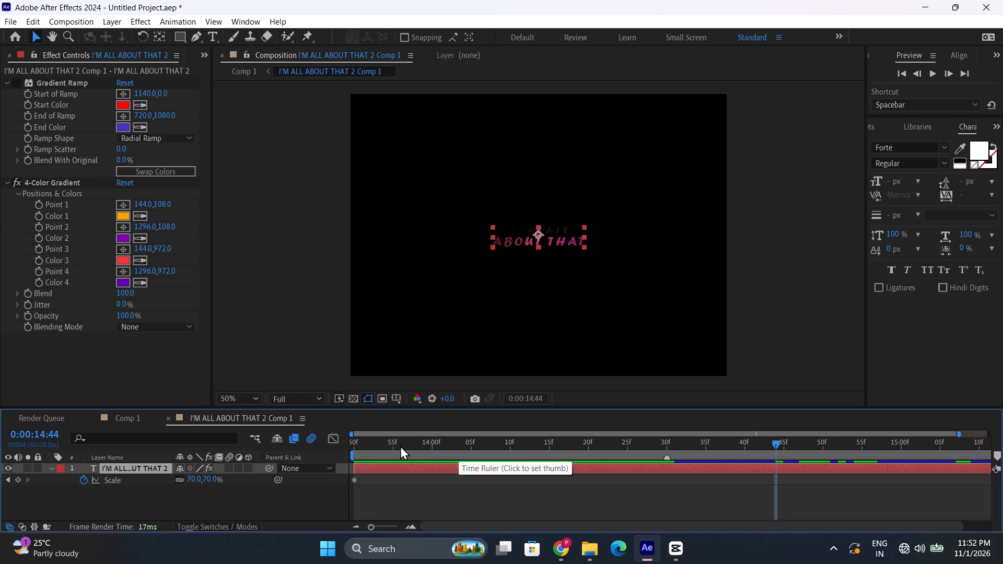
{"action": "left_click_drag", "start_coordinate": [400, 445], "coordinate": [253, 458]}
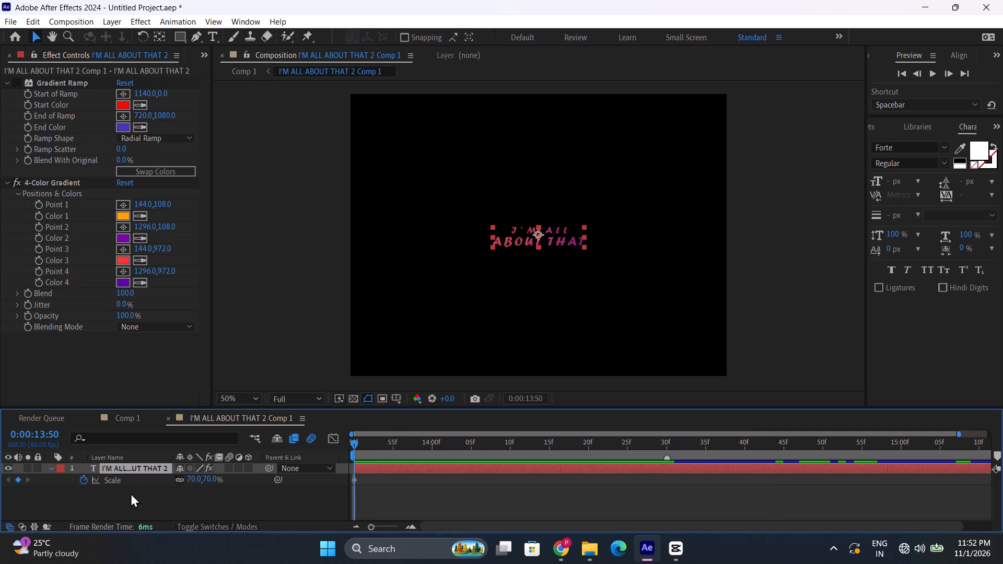
{"action": "left_click", "coordinate": [354, 478]}
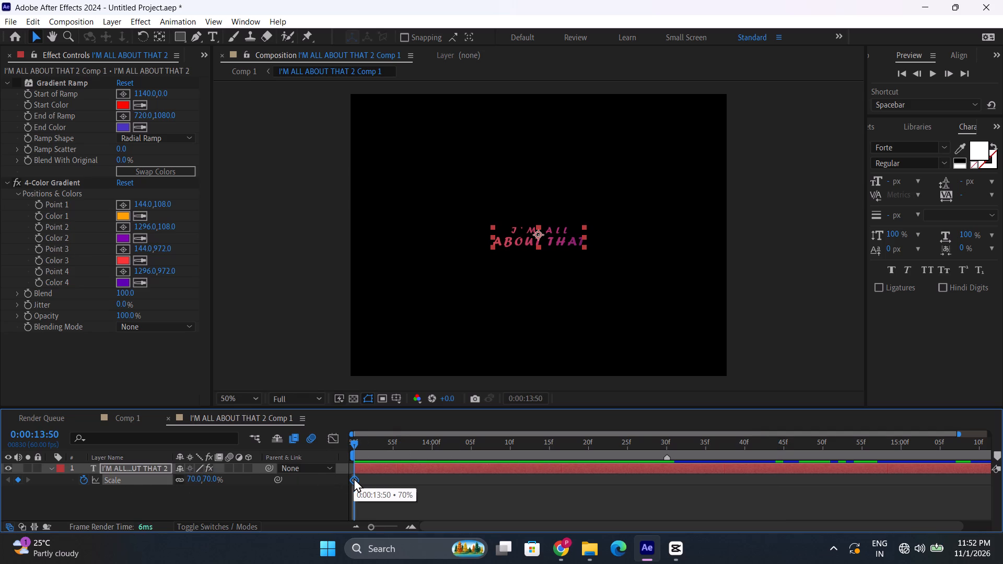
{"action": "key", "text": "Delete"}
Set the text layer's Scale to 100% without keyframes.
{"action": "scroll", "coordinate": [354, 478], "scroll_direction": "up", "scroll_amount": 1}
{"action": "left_click_drag", "start_coordinate": [206, 479], "coordinate": [216, 480]}
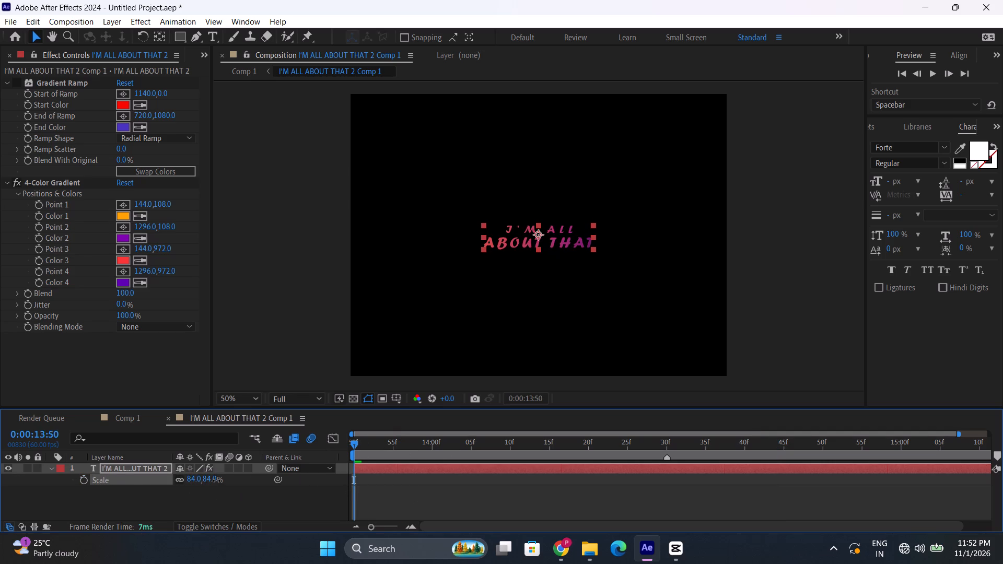
{"action": "left_click_drag", "start_coordinate": [216, 480], "coordinate": [251, 480]}
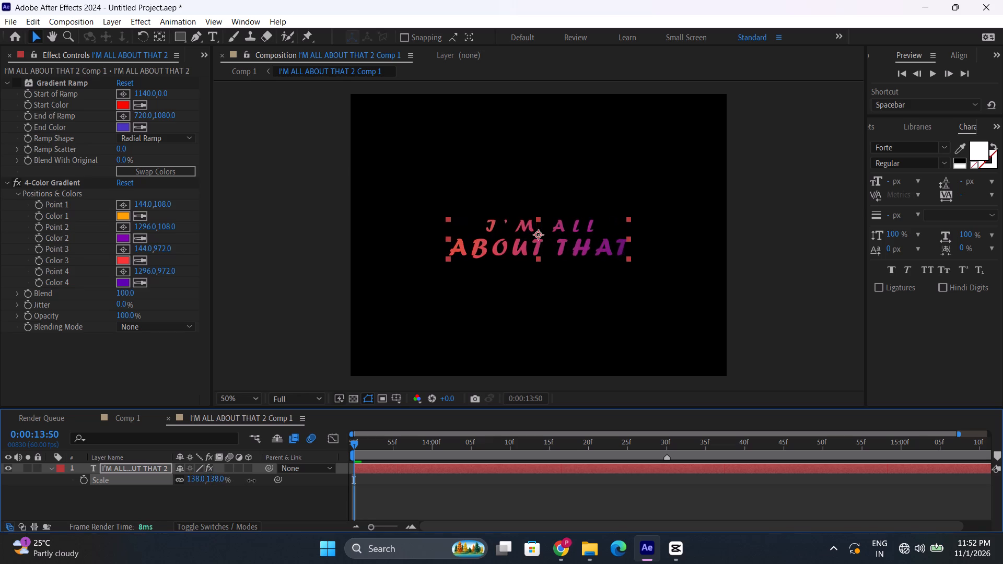
{"action": "left_click_drag", "start_coordinate": [251, 480], "coordinate": [255, 483]}
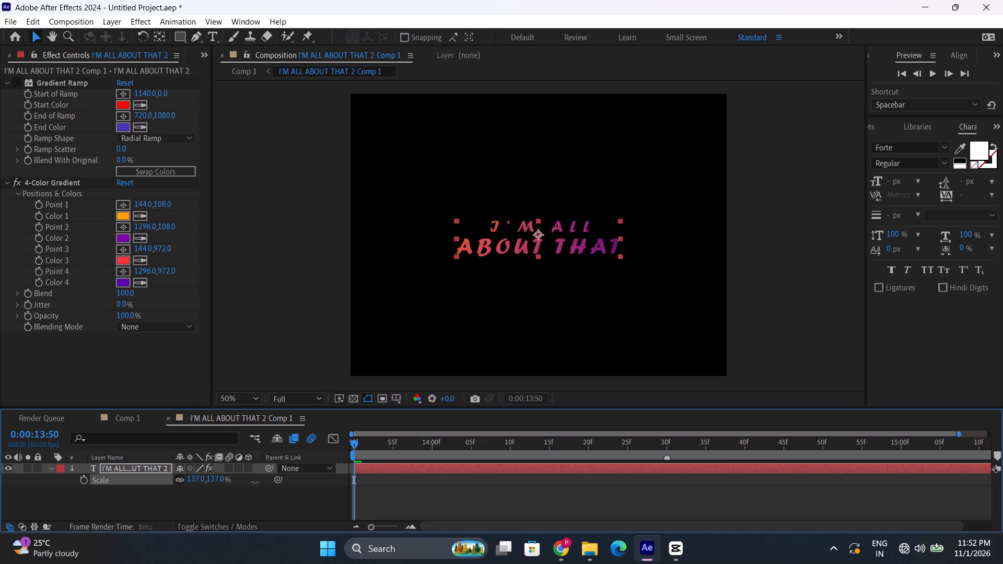
{"action": "left_click_drag", "start_coordinate": [255, 483], "coordinate": [258, 484]}
{"action": "left_click", "coordinate": [220, 478]}
{"action": "type", "text": "100"}
{"action": "key", "text": "Return"}
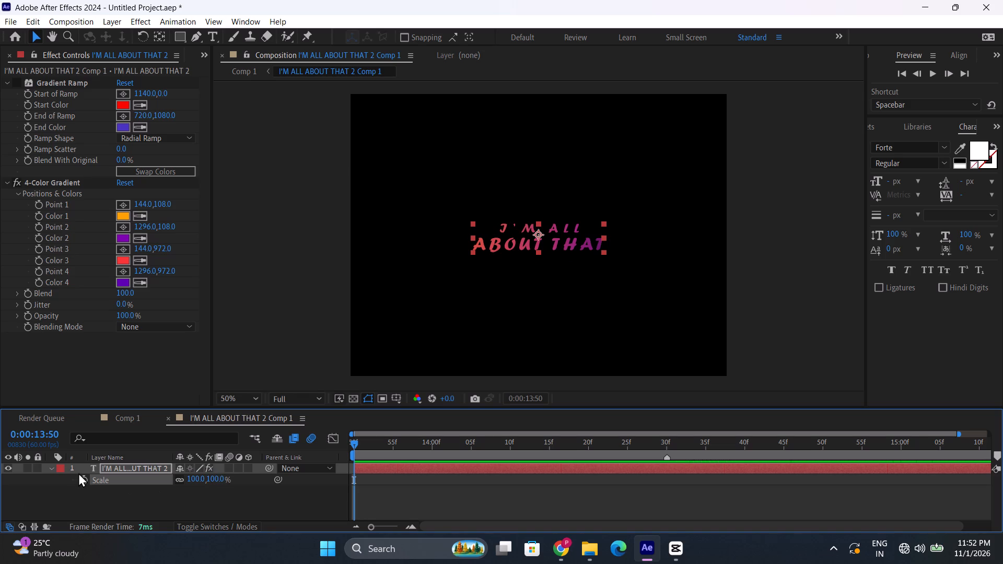
Expand the text layer's properties and add a Position text animator.
{"action": "left_click", "coordinate": [54, 468]}
{"action": "left_click", "coordinate": [44, 467]}
{"action": "left_click", "coordinate": [50, 466]}
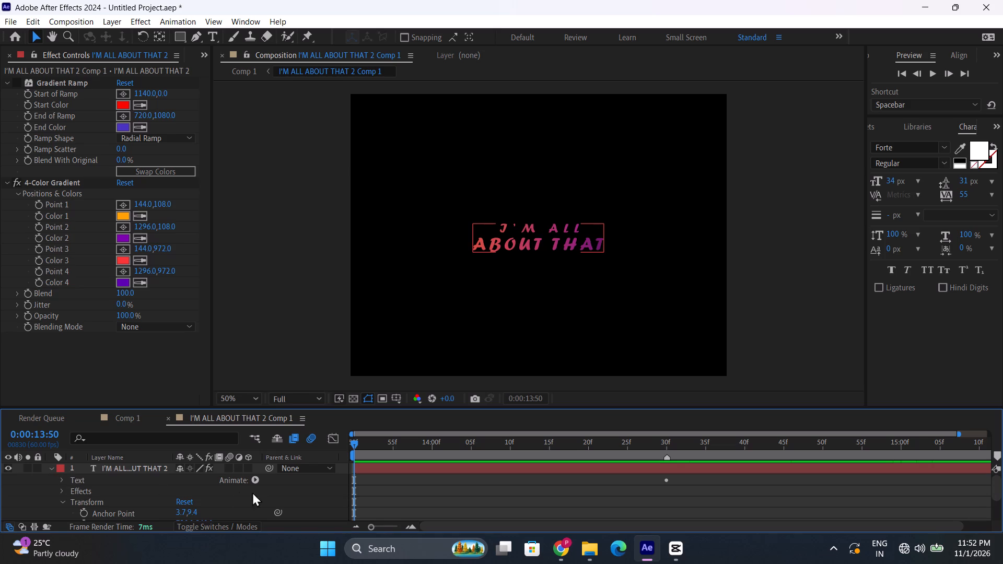
{"action": "left_click", "coordinate": [255, 483]}
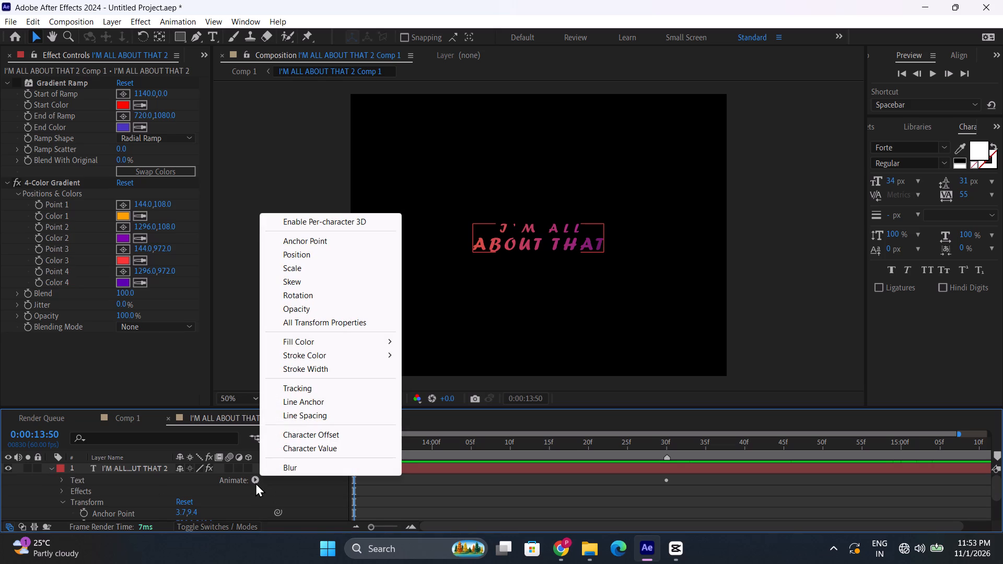
{"action": "left_click", "coordinate": [302, 254]}
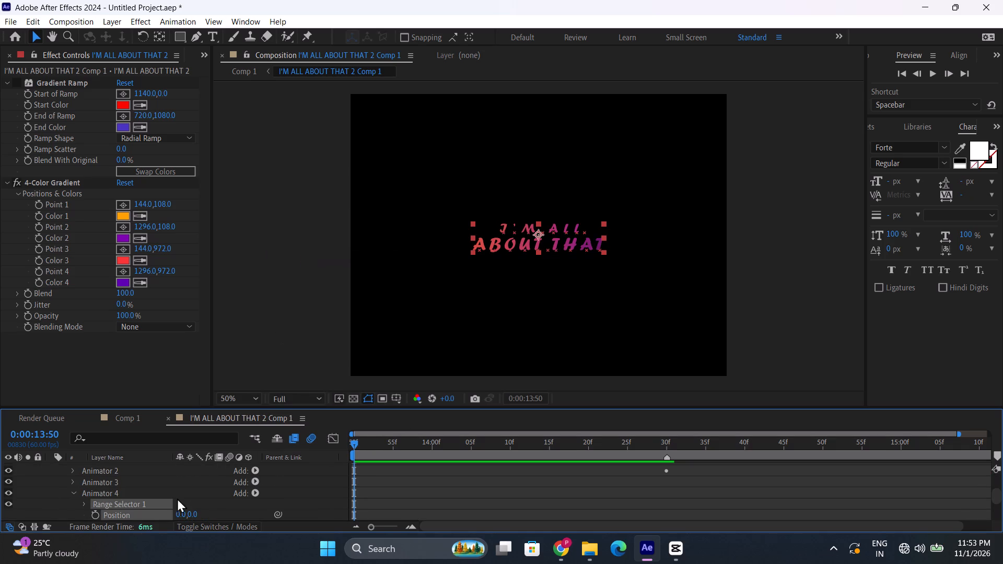
Add an Opacity property to the new Position animator, Animator 4.
{"action": "scroll", "coordinate": [177, 498], "scroll_direction": "down", "scroll_amount": 7}
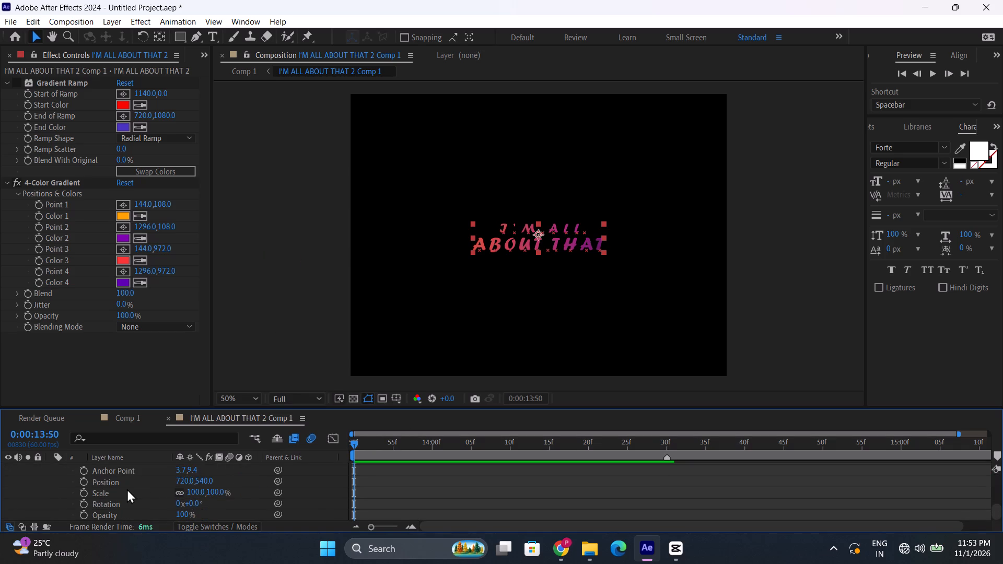
{"action": "scroll", "coordinate": [127, 489], "scroll_direction": "up", "scroll_amount": 1}
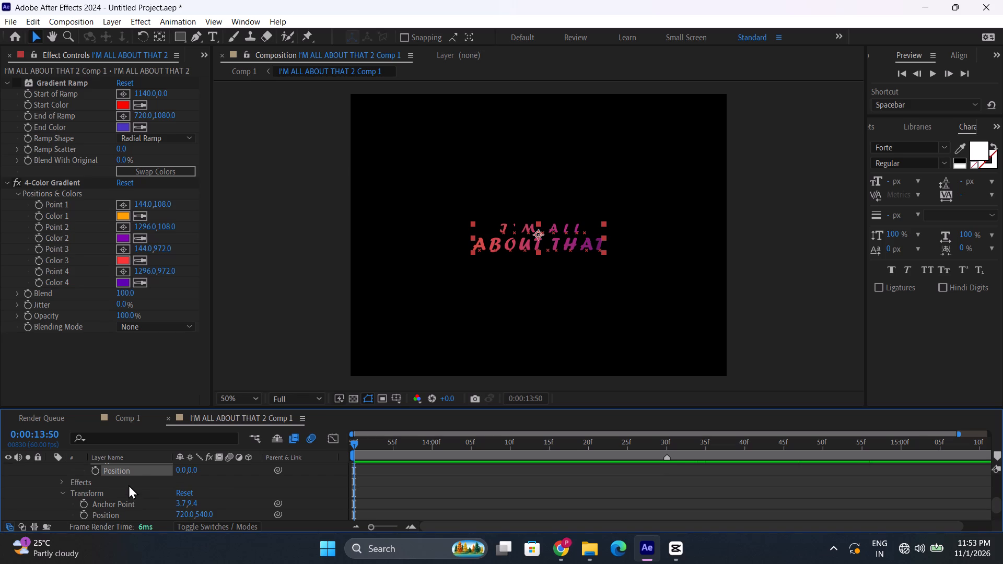
{"action": "scroll", "coordinate": [225, 487], "scroll_direction": "up", "scroll_amount": 2}
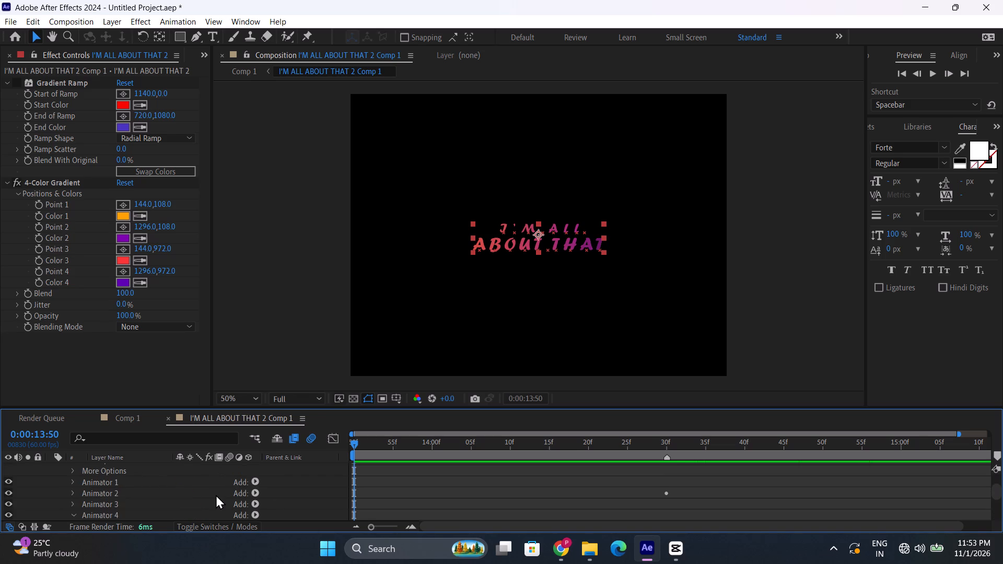
{"action": "scroll", "coordinate": [216, 495], "scroll_direction": "down", "scroll_amount": 1}
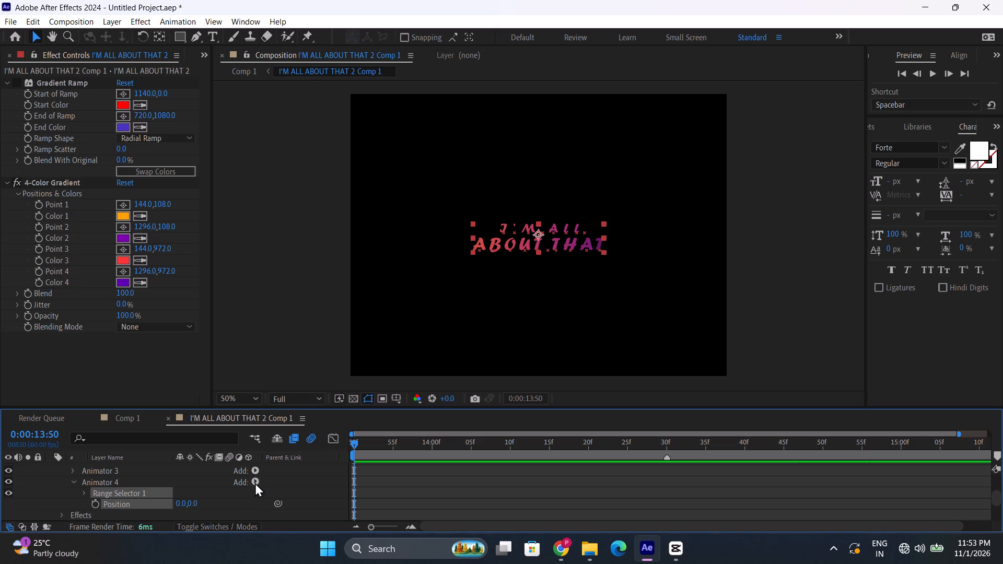
{"action": "left_click", "coordinate": [255, 483]}
{"action": "left_click", "coordinate": [272, 485]}
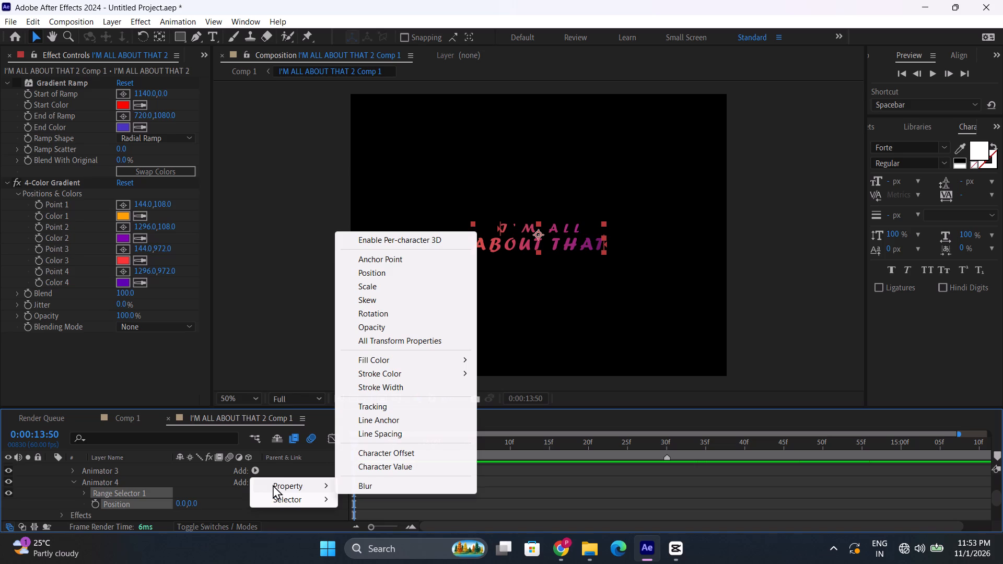
{"action": "left_click", "coordinate": [392, 330]}
{"action": "scroll", "coordinate": [220, 471], "scroll_direction": "down", "scroll_amount": 1}
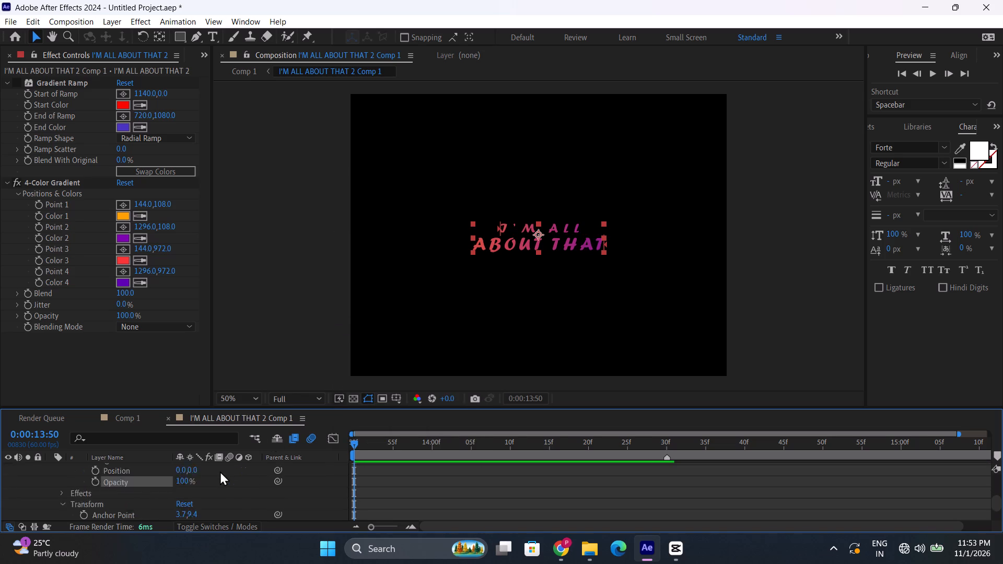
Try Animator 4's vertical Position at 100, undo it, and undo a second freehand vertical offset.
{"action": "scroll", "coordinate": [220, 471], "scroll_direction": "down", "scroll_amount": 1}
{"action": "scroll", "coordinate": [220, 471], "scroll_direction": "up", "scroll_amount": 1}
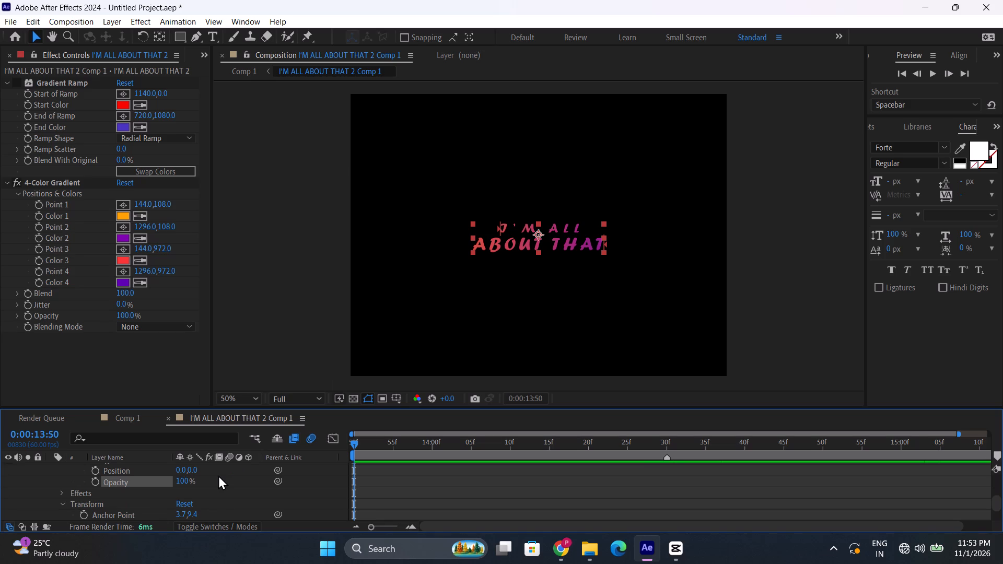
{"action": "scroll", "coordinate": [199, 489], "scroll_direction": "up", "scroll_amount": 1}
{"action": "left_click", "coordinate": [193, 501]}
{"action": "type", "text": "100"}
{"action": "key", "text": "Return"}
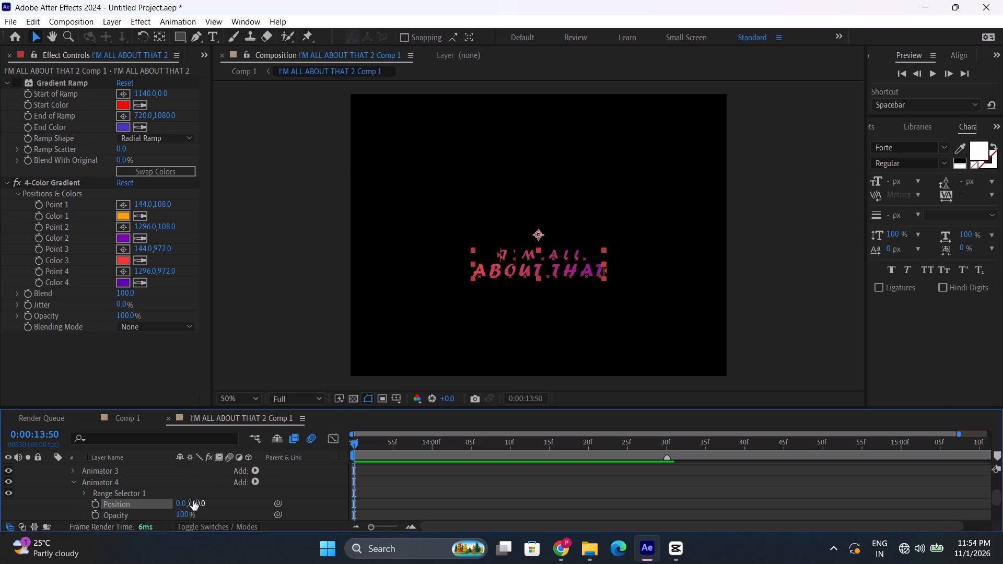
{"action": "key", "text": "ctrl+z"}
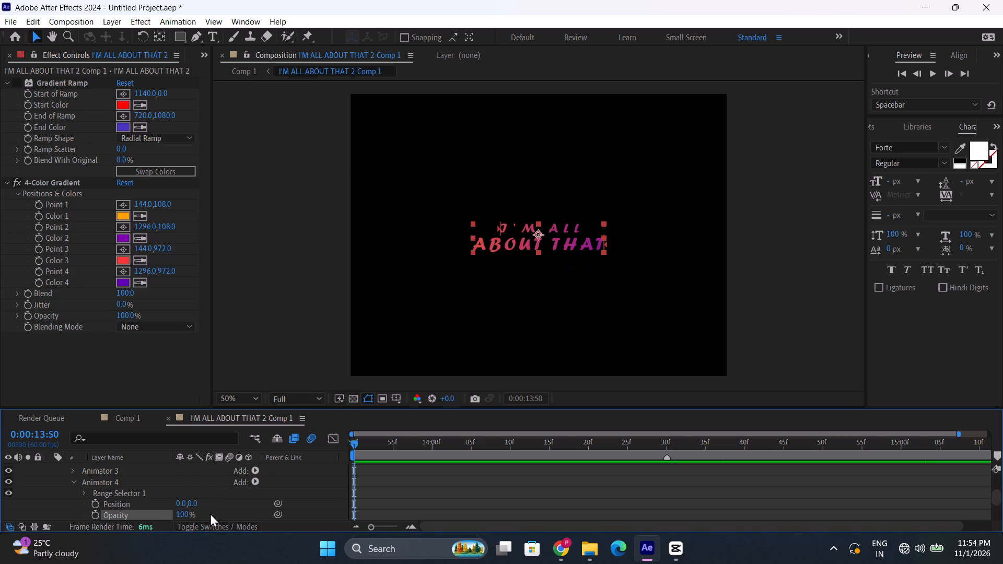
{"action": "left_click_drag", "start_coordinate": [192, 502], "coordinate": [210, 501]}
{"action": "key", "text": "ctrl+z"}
Set Animator 4's Opacity to 0%.
{"action": "left_click_drag", "start_coordinate": [184, 514], "coordinate": [53, 518]}
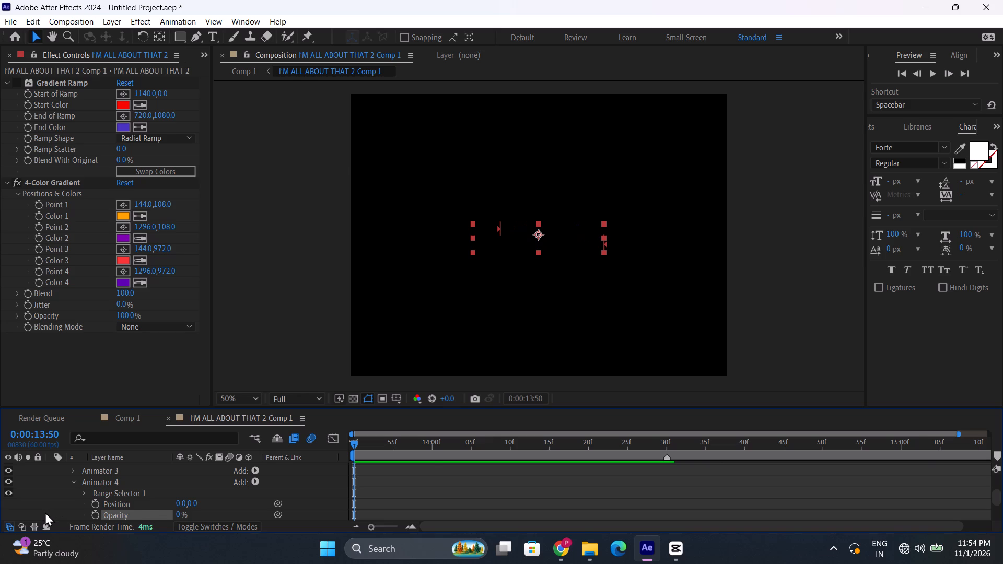
Delete Animator 3, Animator 2 and Animator 1 from the text layer.
{"action": "scroll", "coordinate": [103, 502], "scroll_direction": "up", "scroll_amount": 1}
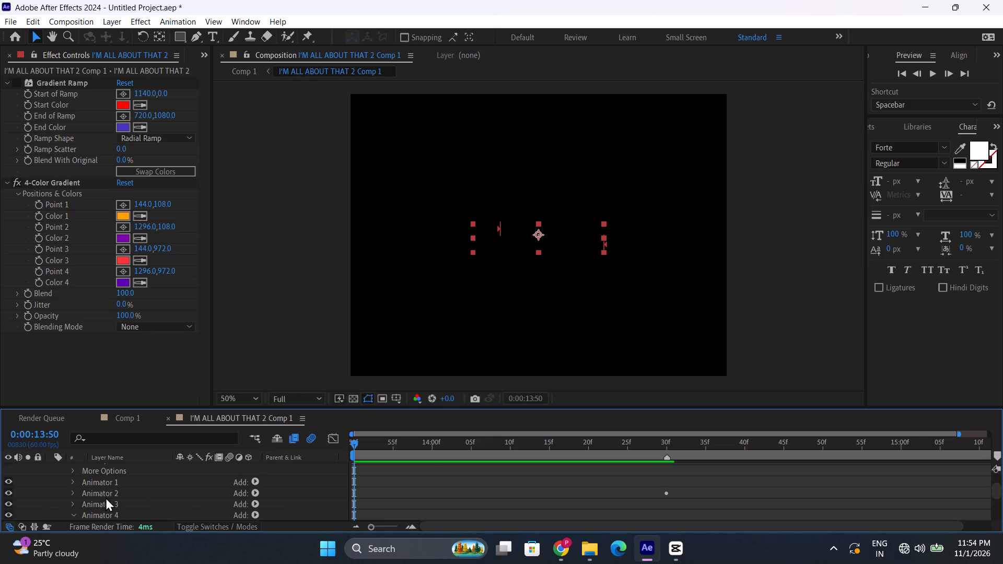
{"action": "left_click", "coordinate": [103, 501]}
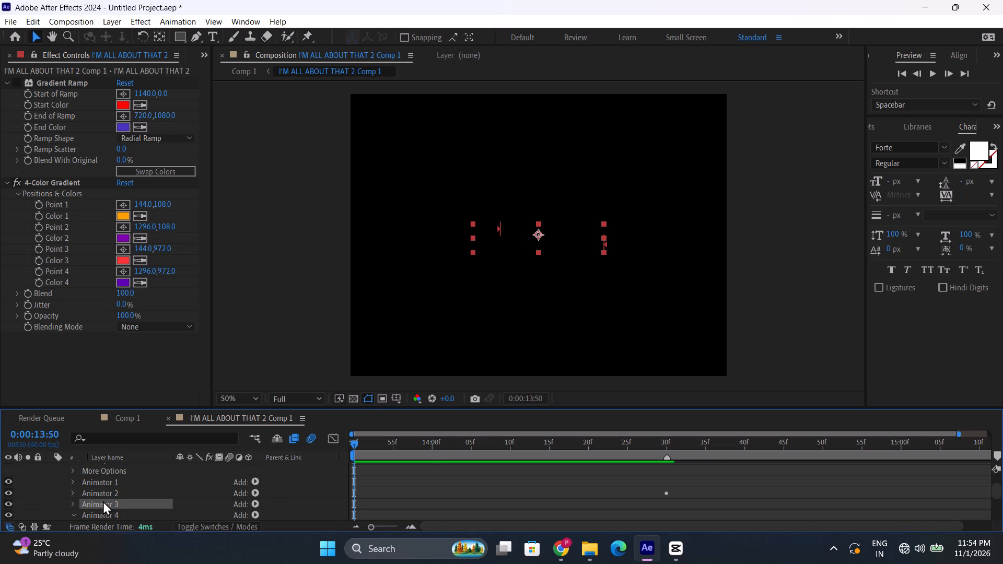
{"action": "key", "text": "Delete"}
{"action": "left_click", "coordinate": [104, 493]}
{"action": "key", "text": "Delete"}
{"action": "left_click", "coordinate": [110, 483]}
{"action": "key", "text": "Delete"}
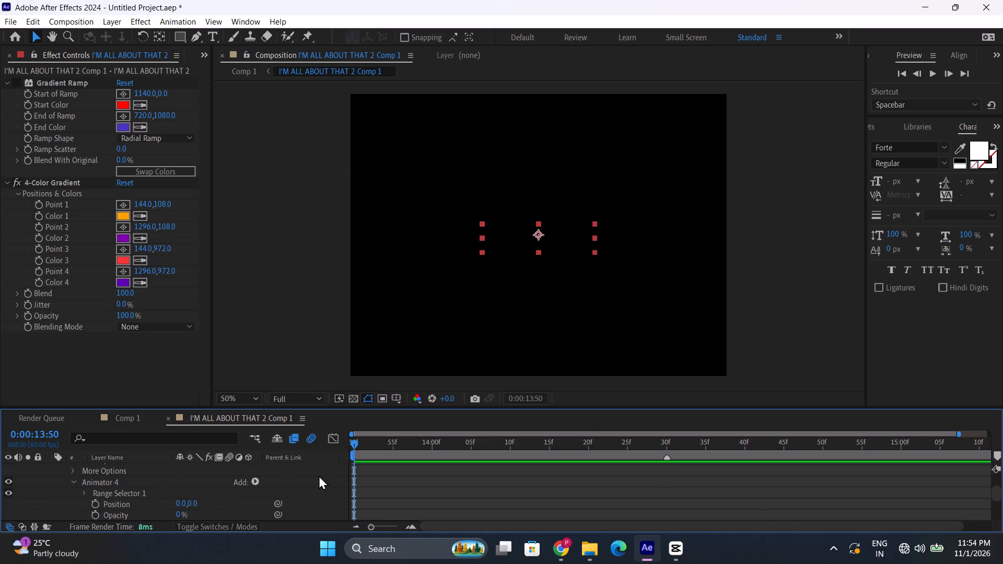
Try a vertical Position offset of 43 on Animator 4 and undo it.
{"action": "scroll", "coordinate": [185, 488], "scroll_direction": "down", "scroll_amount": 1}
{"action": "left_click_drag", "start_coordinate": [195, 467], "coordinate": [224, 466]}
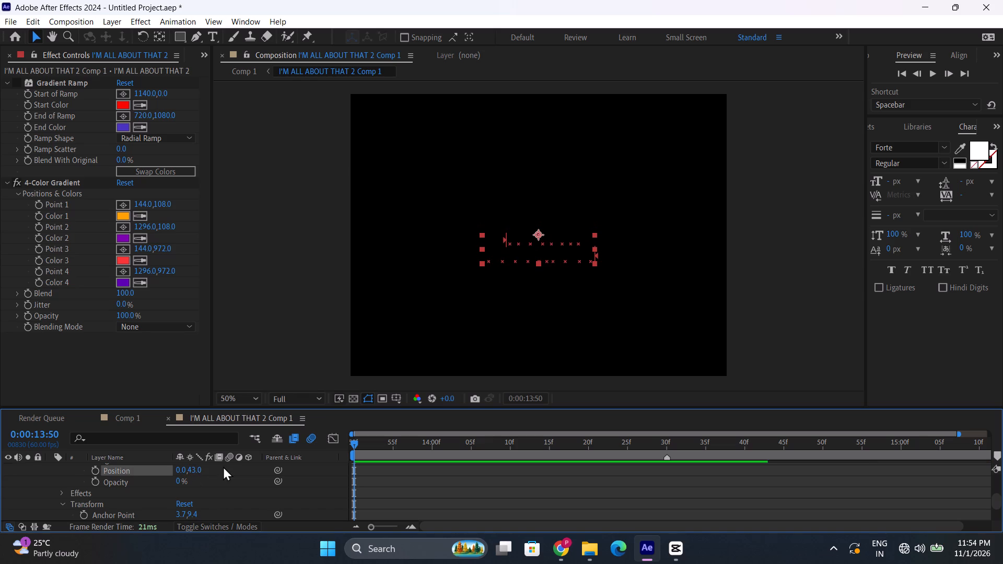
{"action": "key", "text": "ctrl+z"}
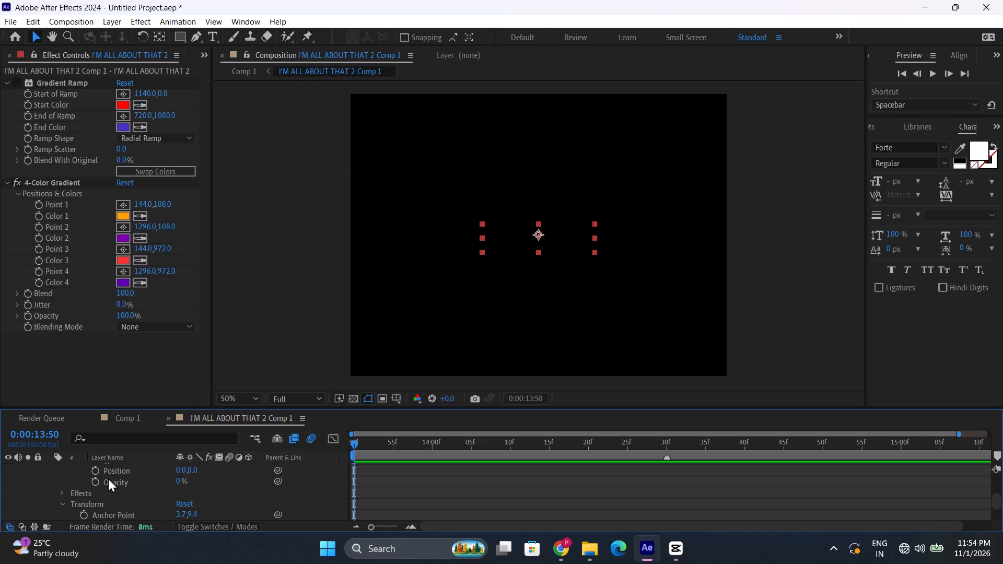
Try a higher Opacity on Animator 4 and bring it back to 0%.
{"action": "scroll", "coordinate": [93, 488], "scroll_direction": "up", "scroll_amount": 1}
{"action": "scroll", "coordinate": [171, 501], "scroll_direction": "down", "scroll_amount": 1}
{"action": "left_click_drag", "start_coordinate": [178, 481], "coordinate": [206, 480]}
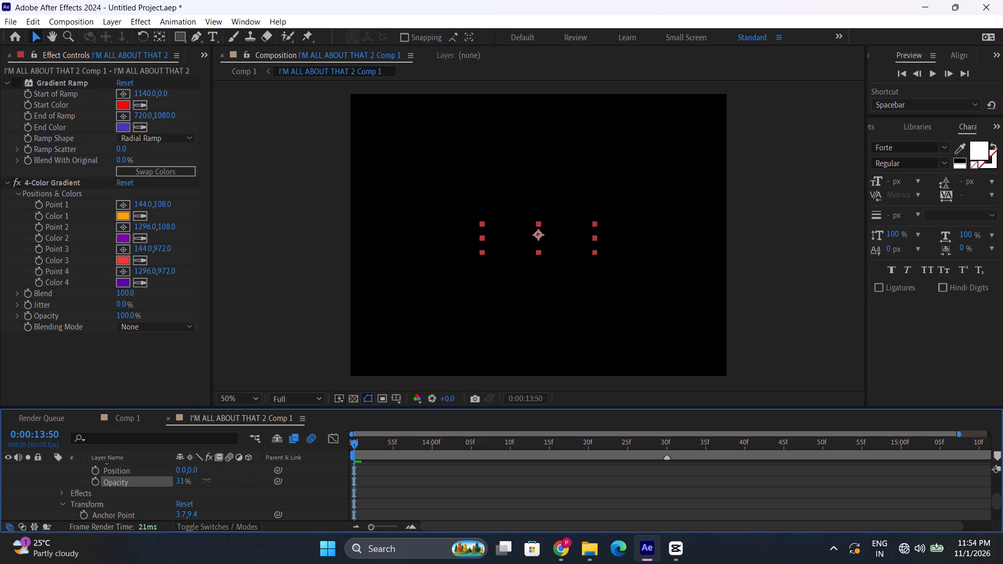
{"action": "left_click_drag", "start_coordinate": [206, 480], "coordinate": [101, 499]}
Collapse Animator 4's property group in the timeline.
{"action": "scroll", "coordinate": [113, 497], "scroll_direction": "up", "scroll_amount": 1}
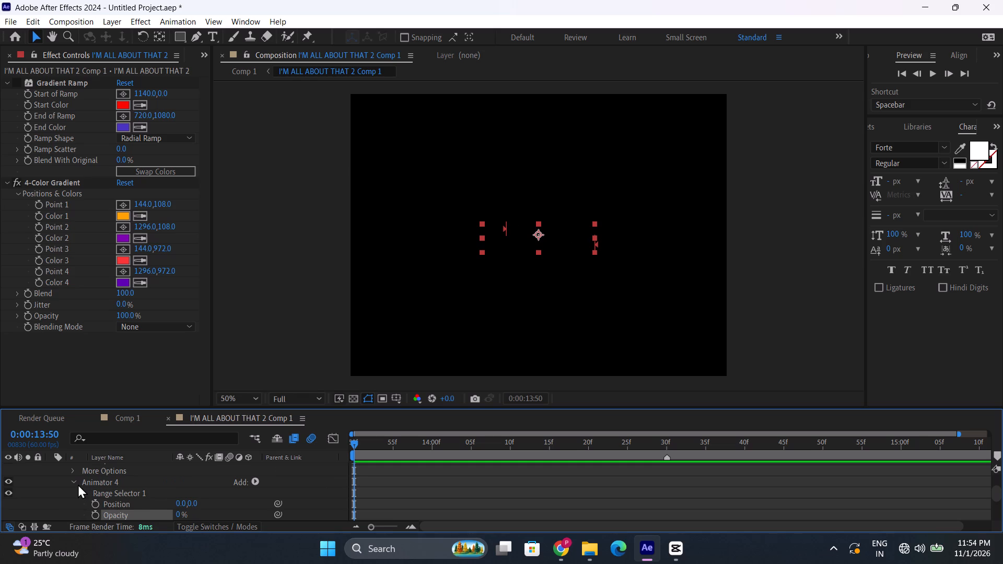
{"action": "left_click", "coordinate": [78, 484]}
{"action": "left_click", "coordinate": [71, 481]}
{"action": "left_click", "coordinate": [74, 482]}
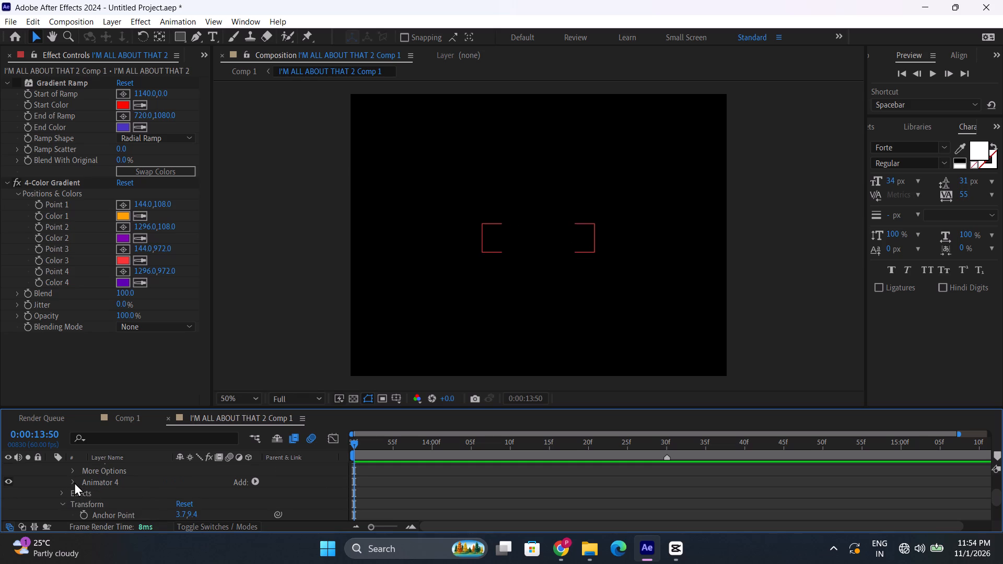
Start keyframing Offset in Animator 4's Range Selector 1 at 0:00:13:50, with a value of -100%.
{"action": "left_click", "coordinate": [86, 494]}
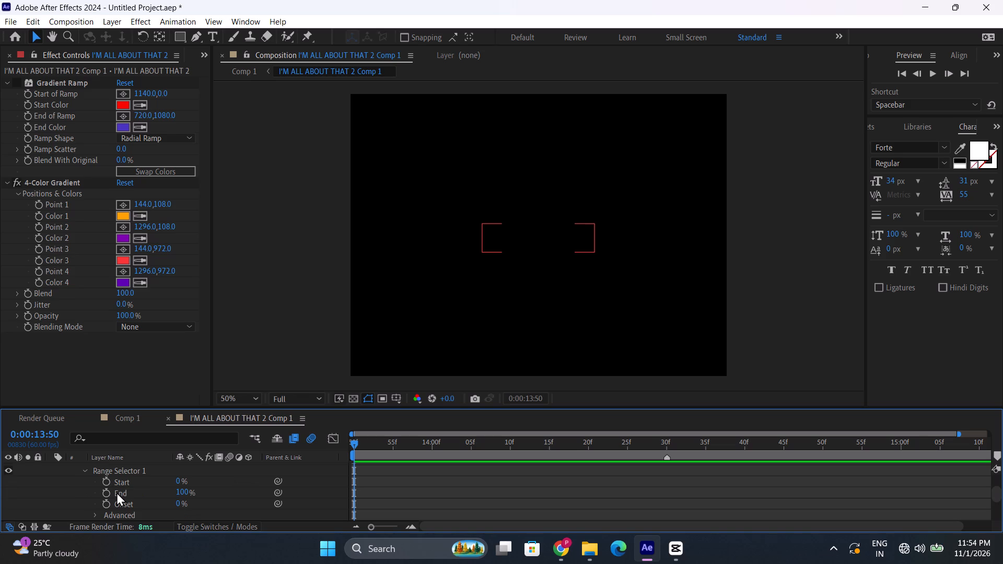
{"action": "left_click", "coordinate": [104, 500]}
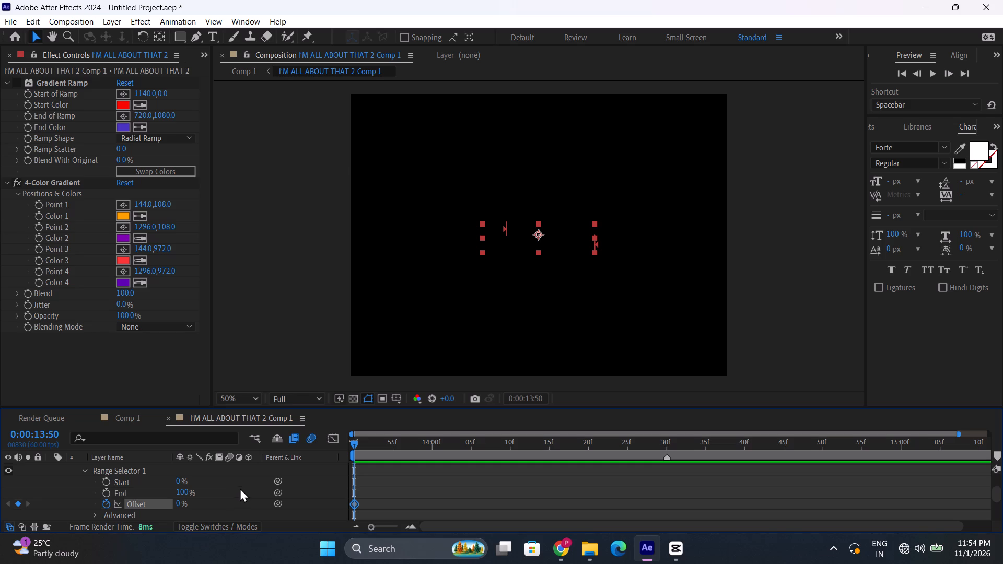
{"action": "left_click_drag", "start_coordinate": [178, 504], "coordinate": [126, 500]}
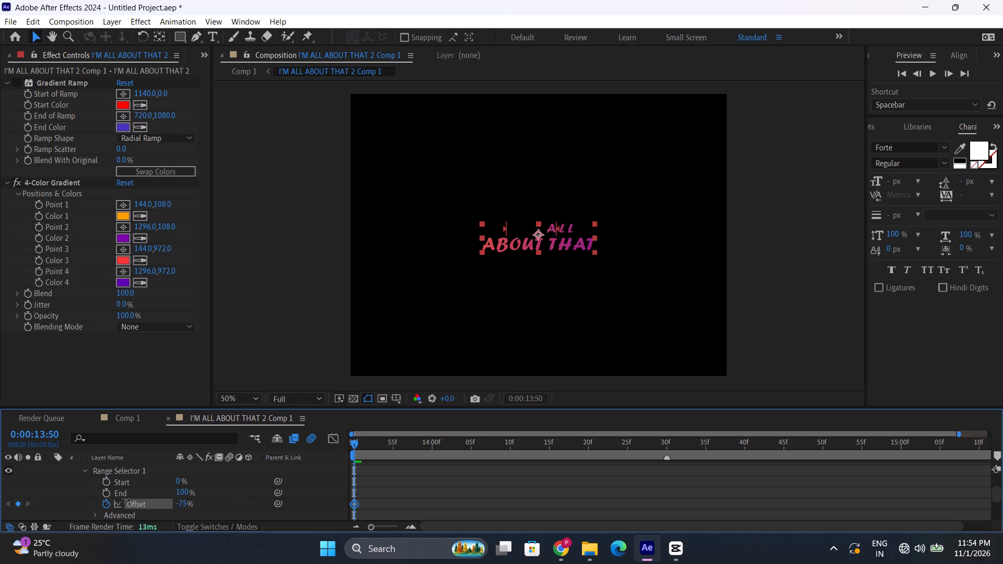
{"action": "left_click_drag", "start_coordinate": [126, 500], "coordinate": [72, 494]}
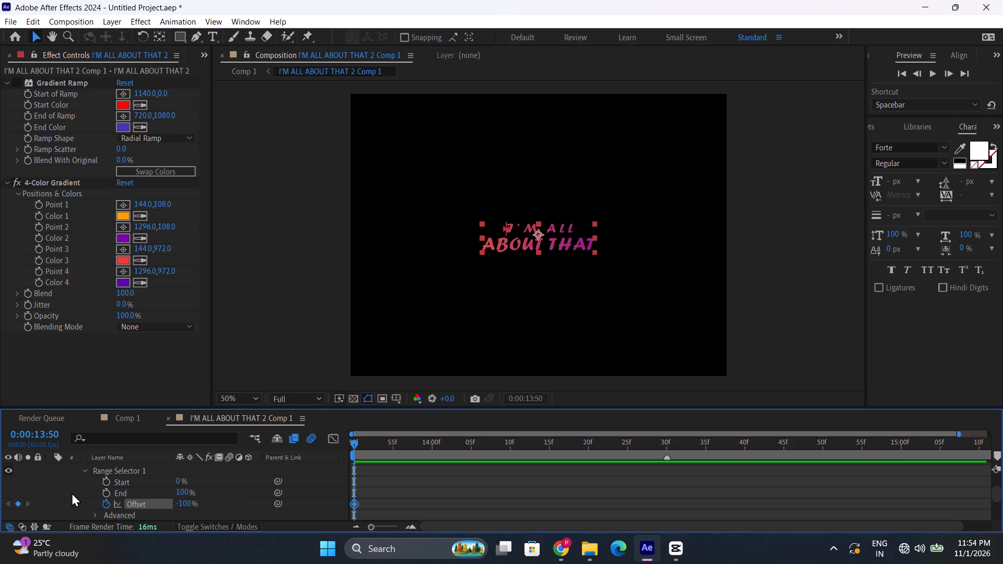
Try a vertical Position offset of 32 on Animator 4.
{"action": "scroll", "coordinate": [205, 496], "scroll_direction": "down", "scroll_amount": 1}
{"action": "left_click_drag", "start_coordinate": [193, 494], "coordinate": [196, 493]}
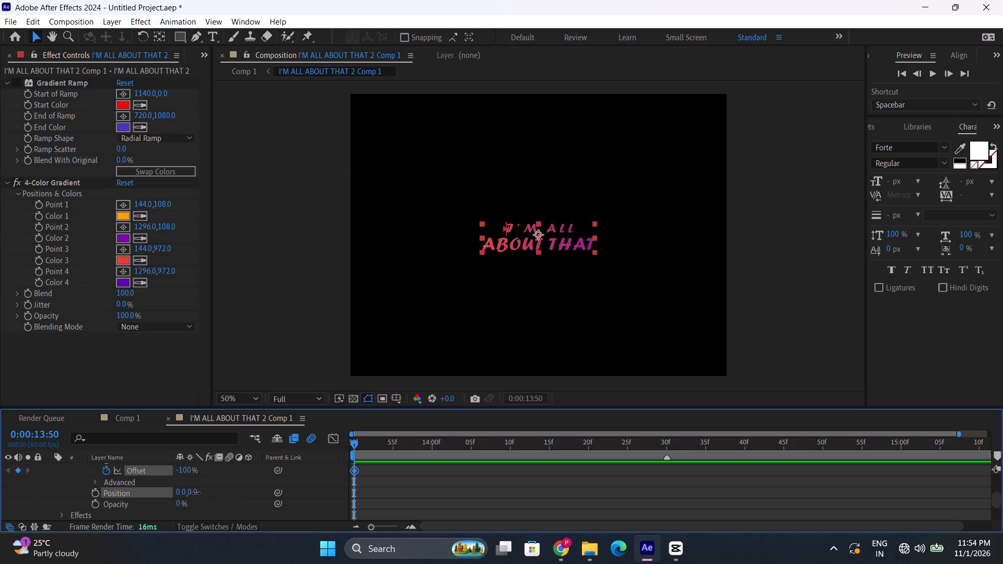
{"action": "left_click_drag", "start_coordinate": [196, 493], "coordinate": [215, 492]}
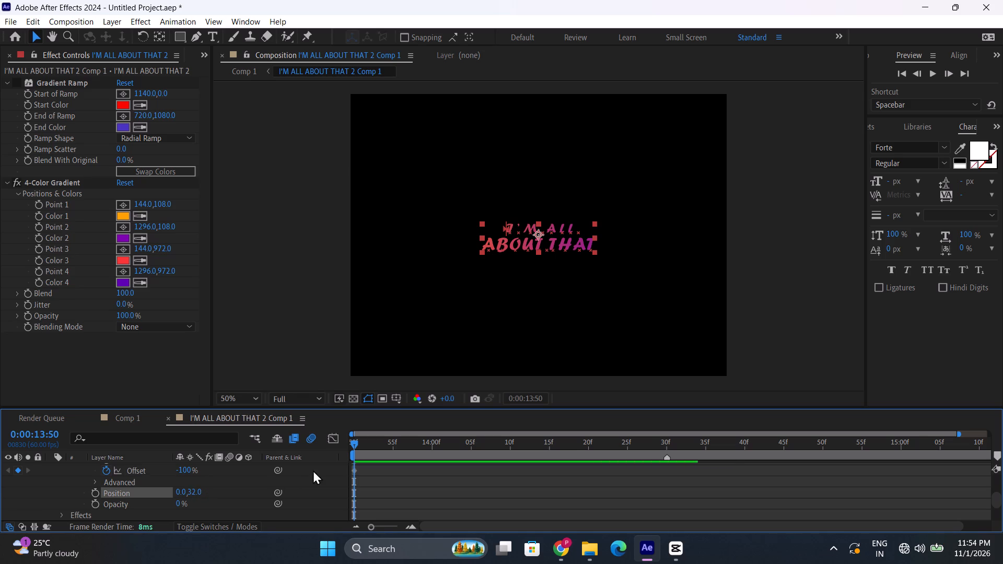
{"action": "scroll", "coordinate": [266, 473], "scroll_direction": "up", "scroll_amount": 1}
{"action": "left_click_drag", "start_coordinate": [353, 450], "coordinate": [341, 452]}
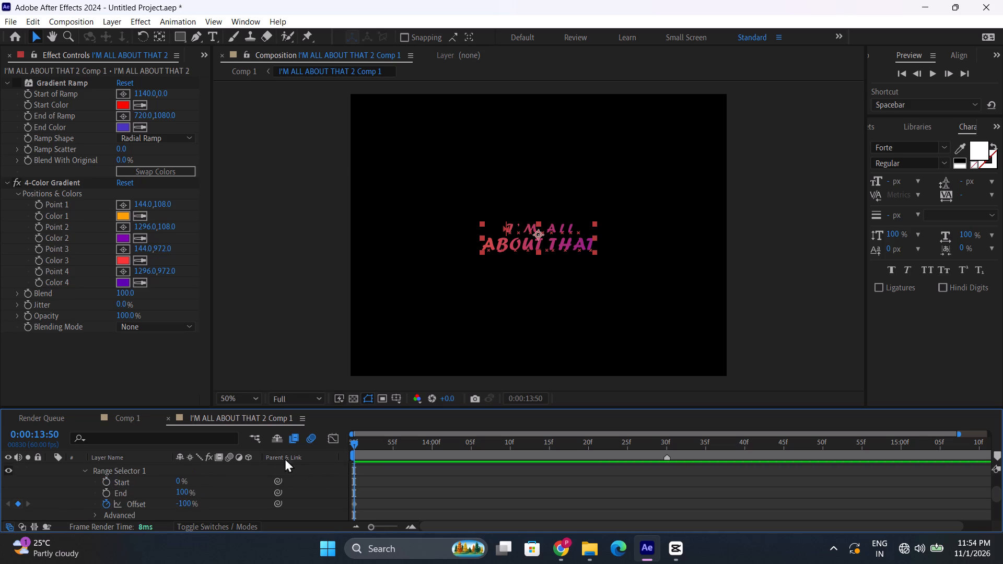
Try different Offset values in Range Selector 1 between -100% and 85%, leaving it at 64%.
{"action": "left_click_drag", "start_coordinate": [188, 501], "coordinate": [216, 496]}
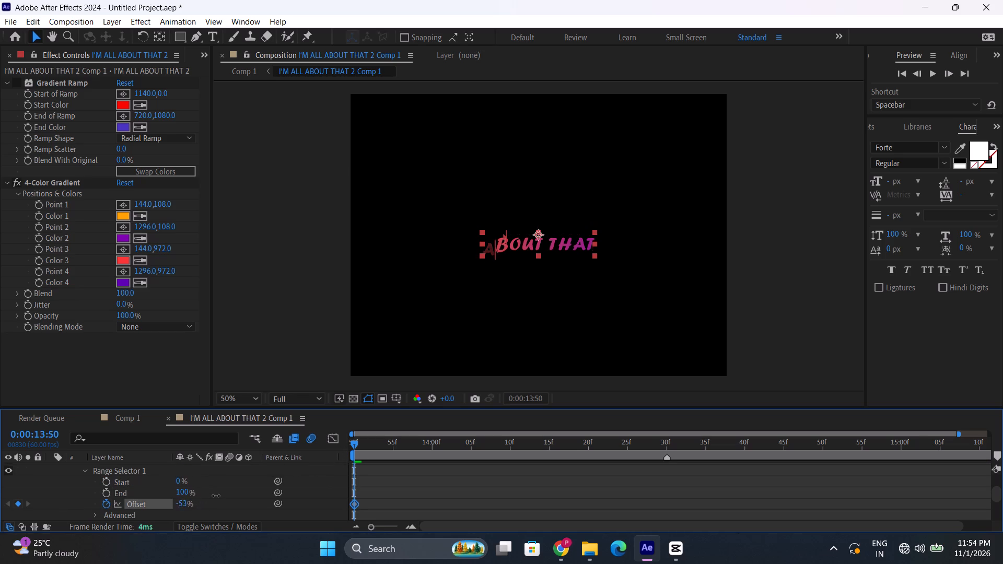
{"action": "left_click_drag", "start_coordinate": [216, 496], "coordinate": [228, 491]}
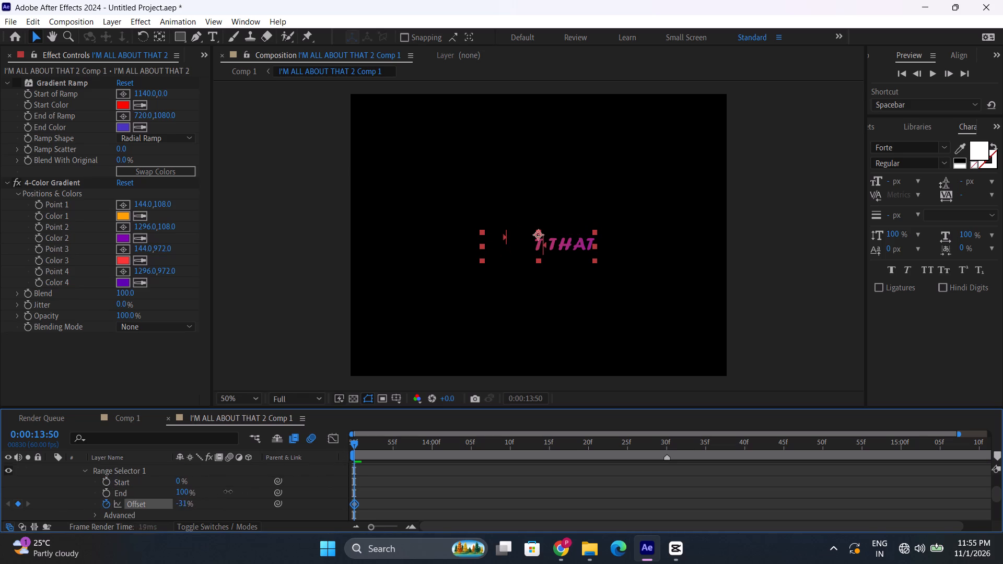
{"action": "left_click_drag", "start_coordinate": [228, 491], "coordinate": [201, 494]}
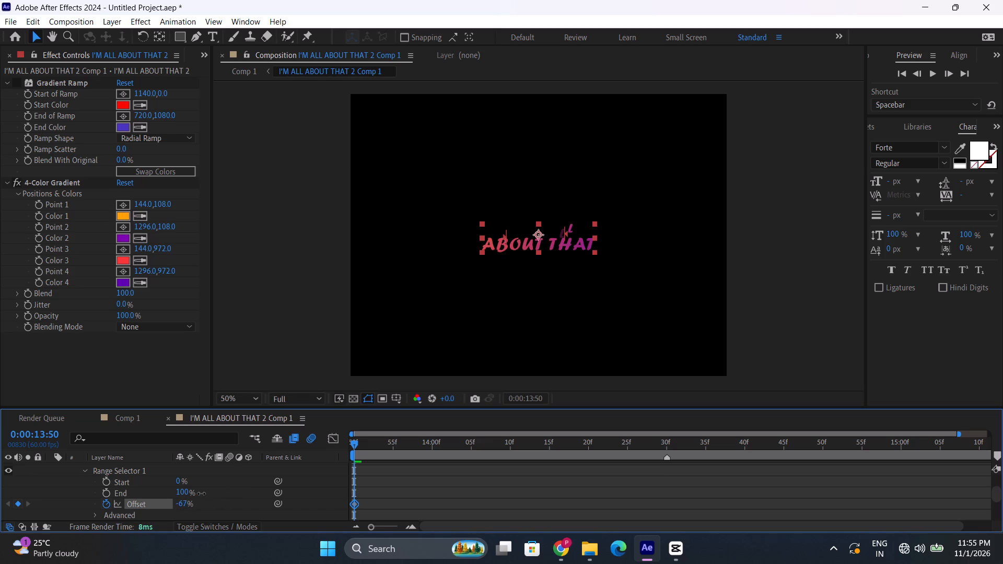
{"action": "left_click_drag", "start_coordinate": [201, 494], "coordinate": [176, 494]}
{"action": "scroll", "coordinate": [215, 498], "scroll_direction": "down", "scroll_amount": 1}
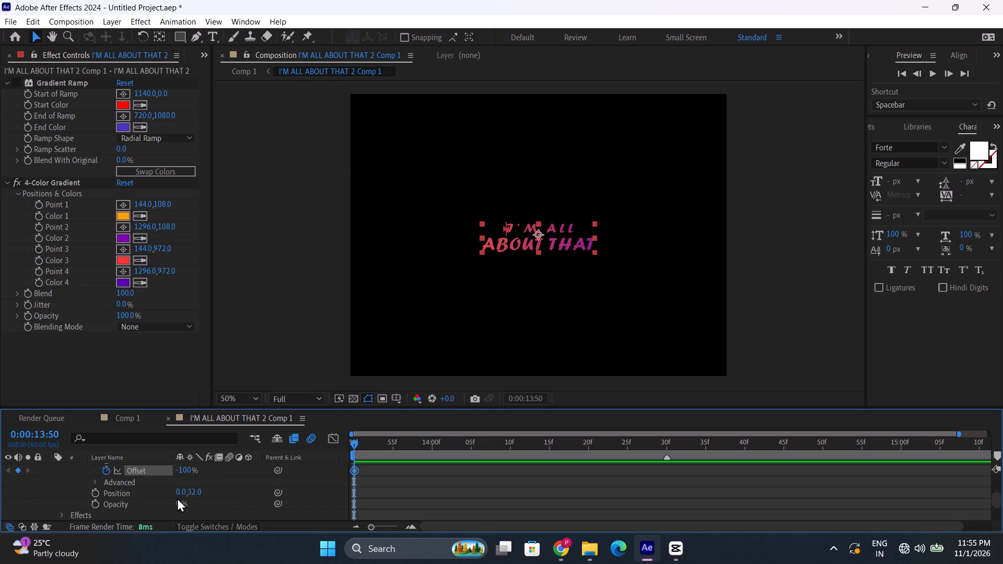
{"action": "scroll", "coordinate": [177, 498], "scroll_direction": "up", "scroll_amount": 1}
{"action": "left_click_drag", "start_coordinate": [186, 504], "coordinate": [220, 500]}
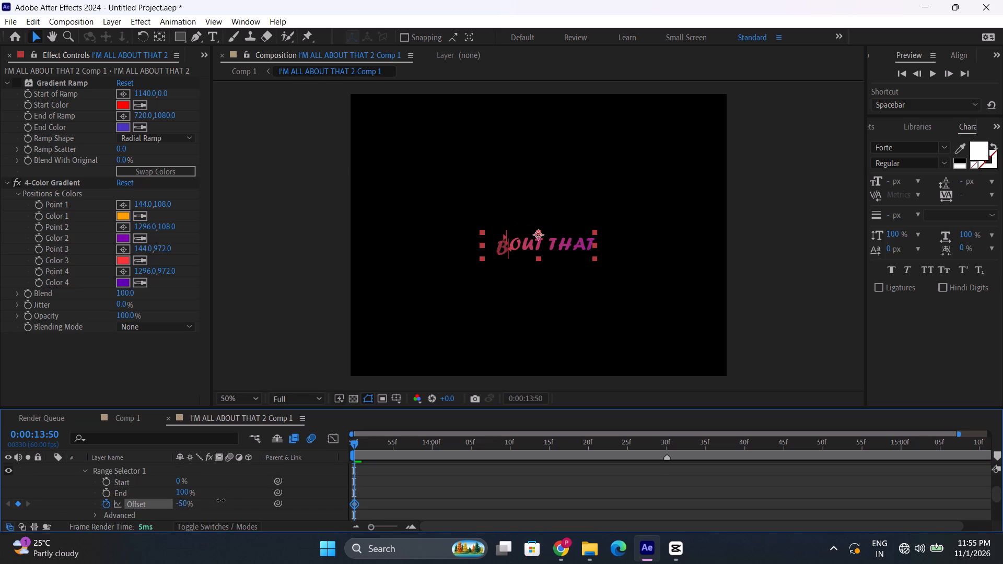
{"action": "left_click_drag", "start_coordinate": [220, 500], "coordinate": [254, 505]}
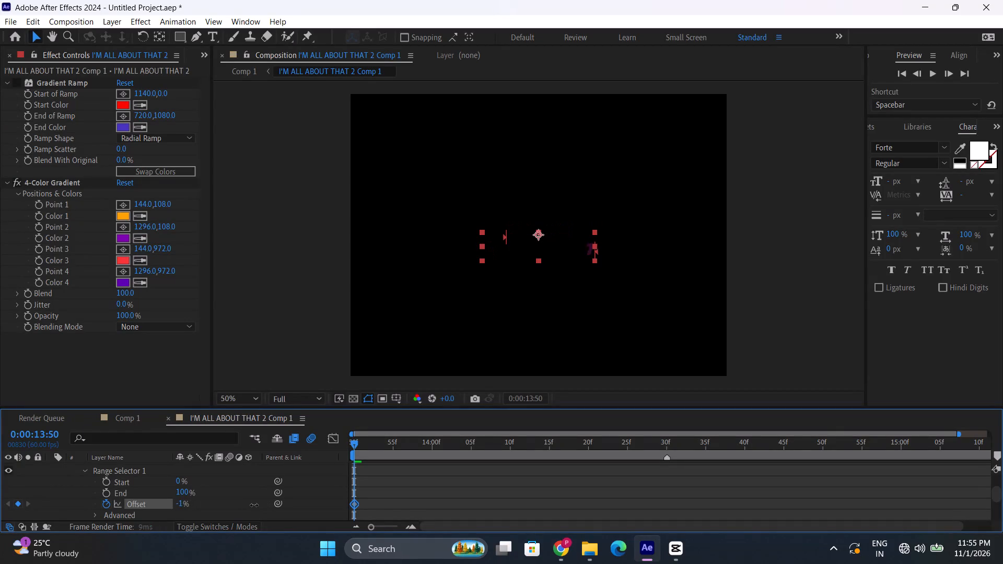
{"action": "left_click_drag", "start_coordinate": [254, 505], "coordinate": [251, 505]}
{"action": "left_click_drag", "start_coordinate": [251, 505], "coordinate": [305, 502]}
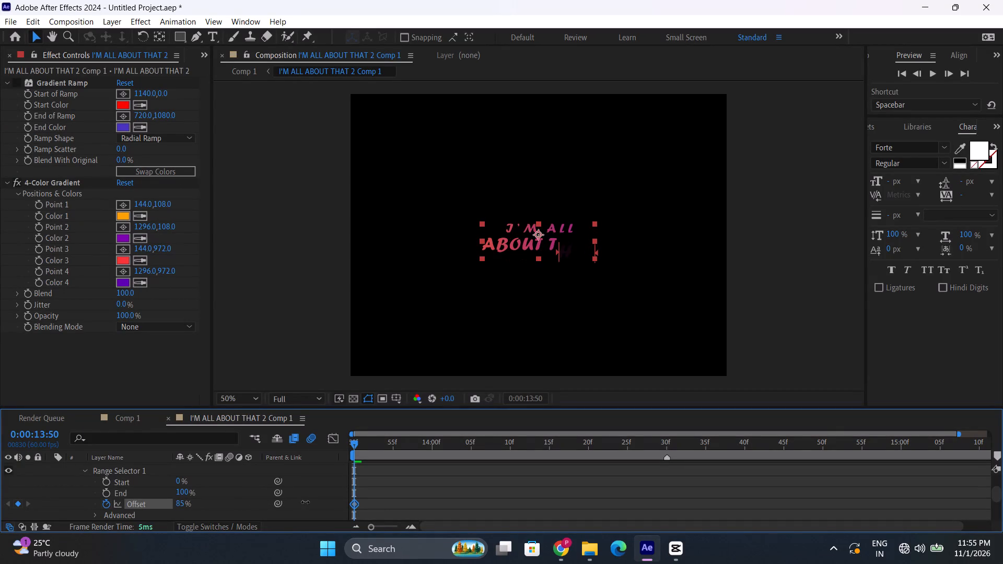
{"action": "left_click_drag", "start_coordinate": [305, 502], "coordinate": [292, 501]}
Set Animator 4's vertical Position to 100.
{"action": "scroll", "coordinate": [291, 504], "scroll_direction": "down", "scroll_amount": 1}
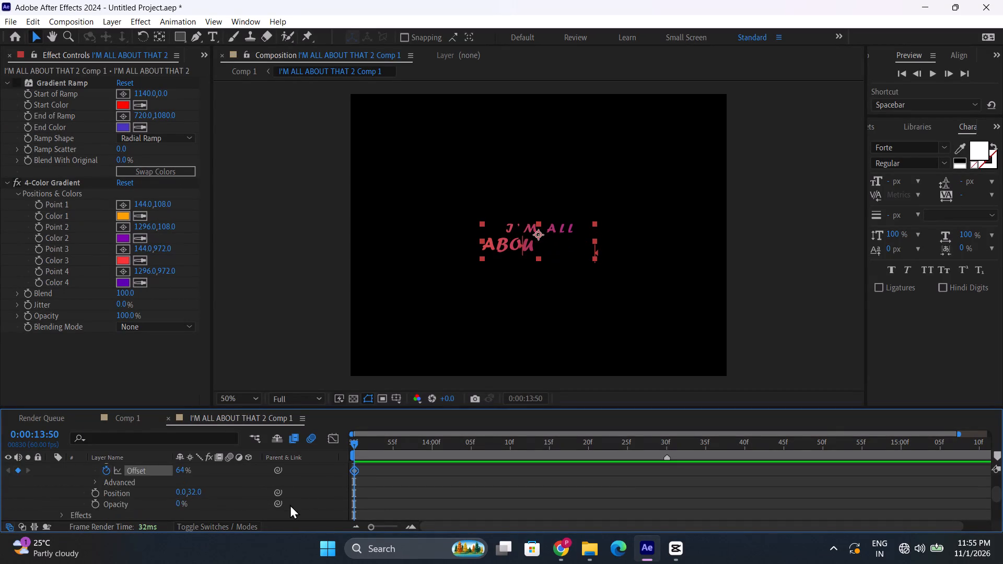
{"action": "scroll", "coordinate": [290, 504], "scroll_direction": "down", "scroll_amount": 1}
{"action": "scroll", "coordinate": [201, 490], "scroll_direction": "up", "scroll_amount": 1}
{"action": "left_click", "coordinate": [201, 490]}
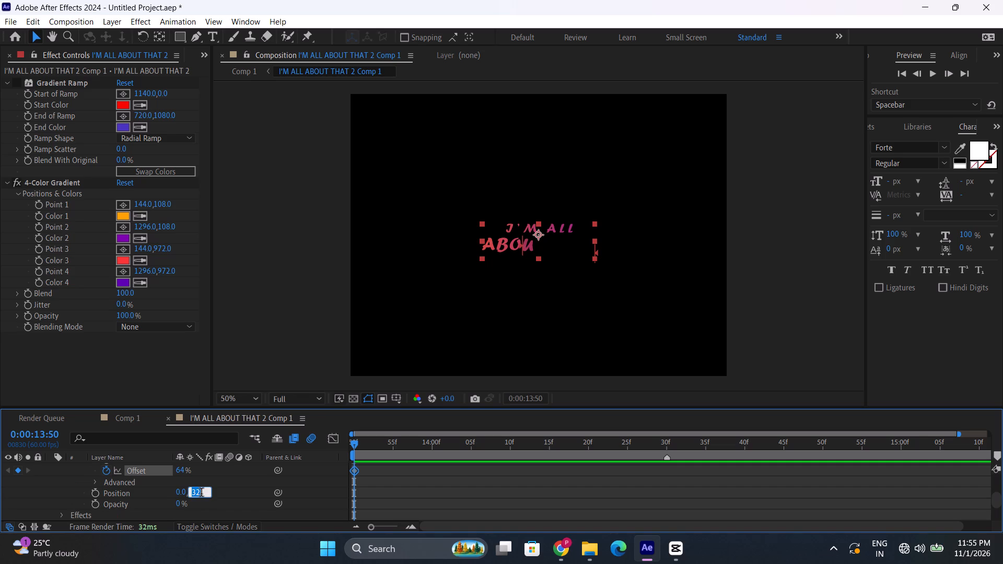
{"action": "type", "text": "100"}
{"action": "key", "text": "Return"}
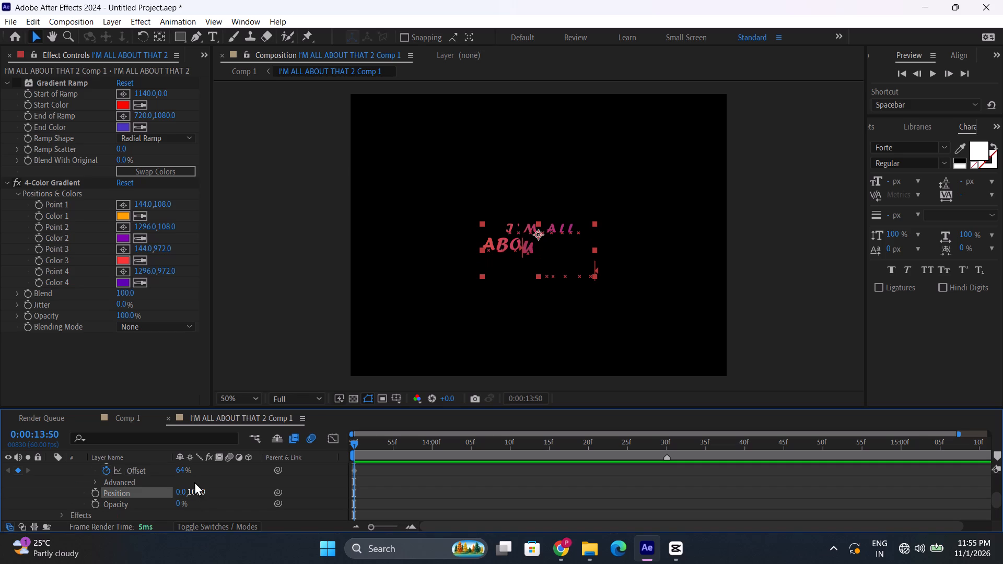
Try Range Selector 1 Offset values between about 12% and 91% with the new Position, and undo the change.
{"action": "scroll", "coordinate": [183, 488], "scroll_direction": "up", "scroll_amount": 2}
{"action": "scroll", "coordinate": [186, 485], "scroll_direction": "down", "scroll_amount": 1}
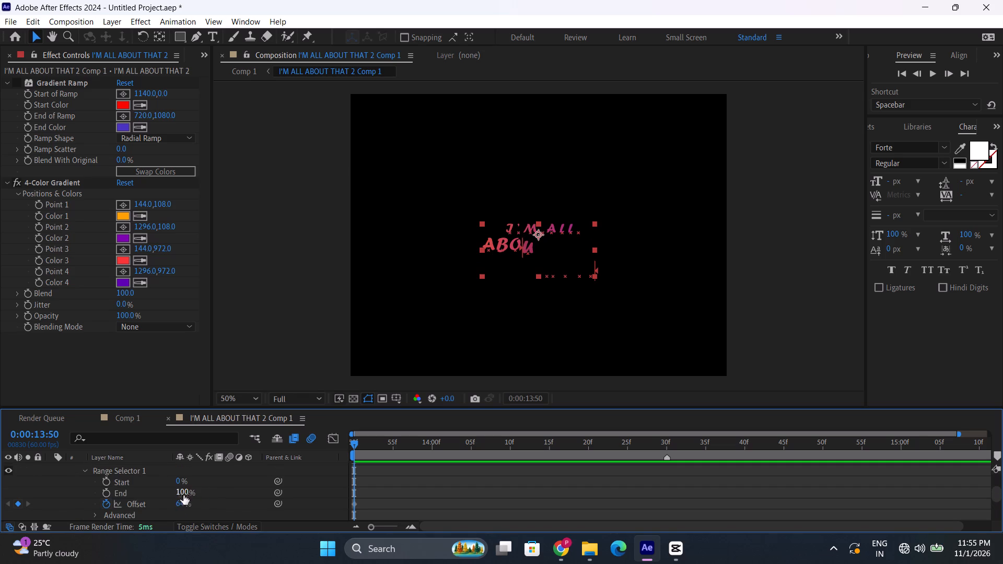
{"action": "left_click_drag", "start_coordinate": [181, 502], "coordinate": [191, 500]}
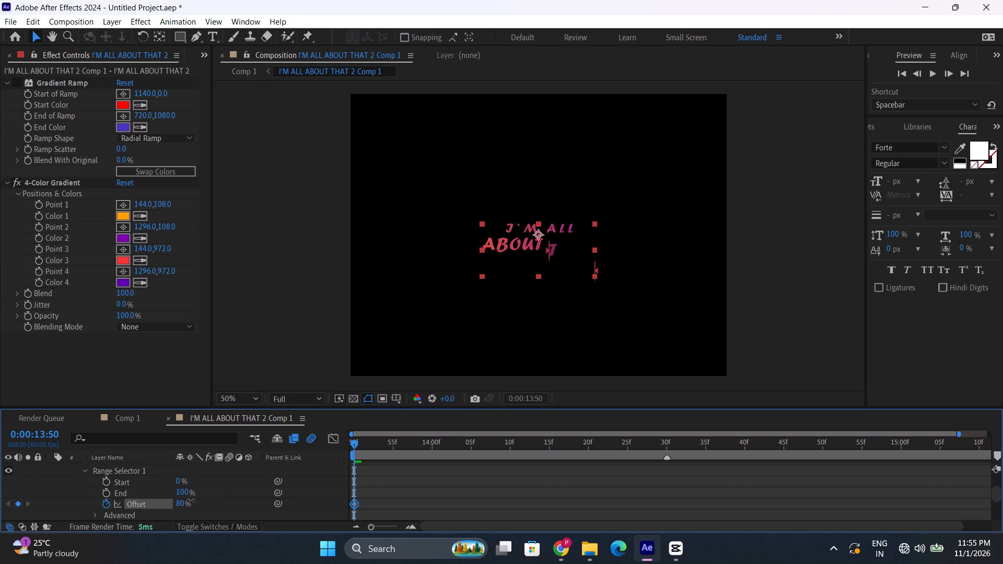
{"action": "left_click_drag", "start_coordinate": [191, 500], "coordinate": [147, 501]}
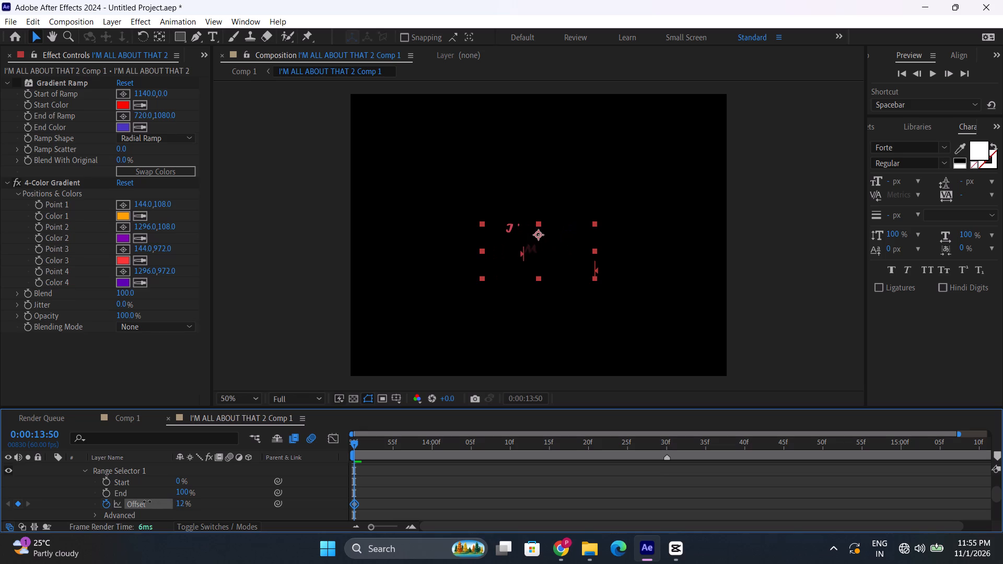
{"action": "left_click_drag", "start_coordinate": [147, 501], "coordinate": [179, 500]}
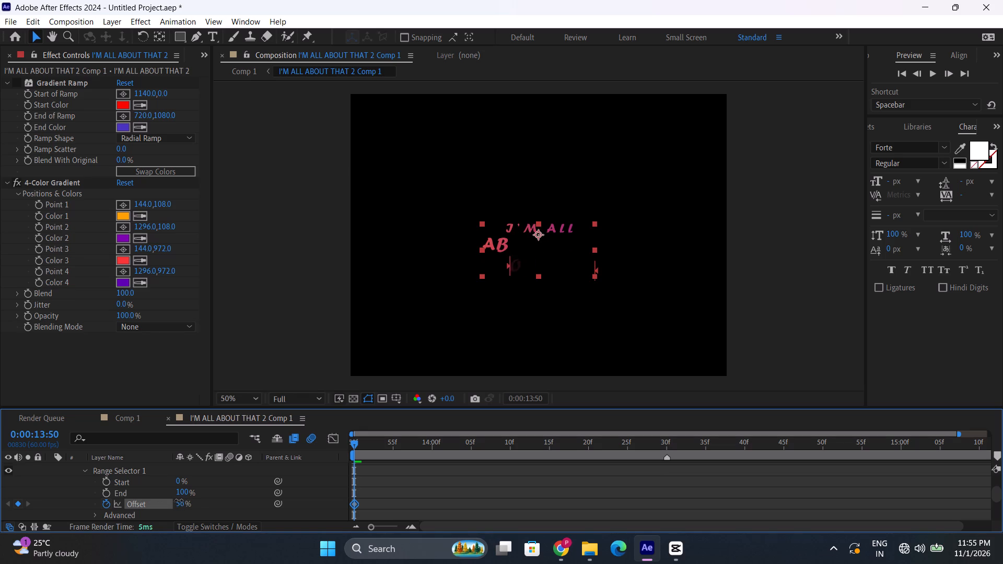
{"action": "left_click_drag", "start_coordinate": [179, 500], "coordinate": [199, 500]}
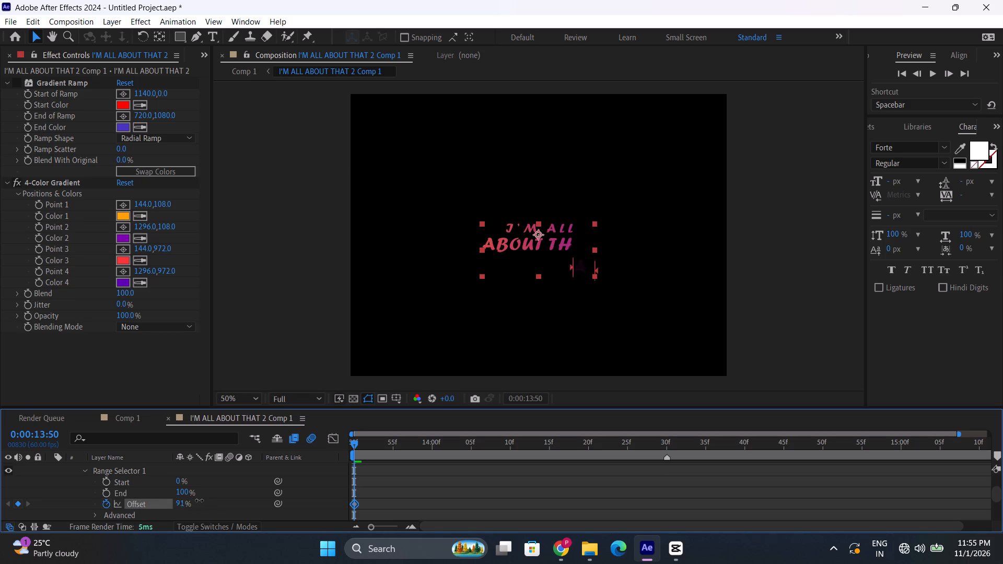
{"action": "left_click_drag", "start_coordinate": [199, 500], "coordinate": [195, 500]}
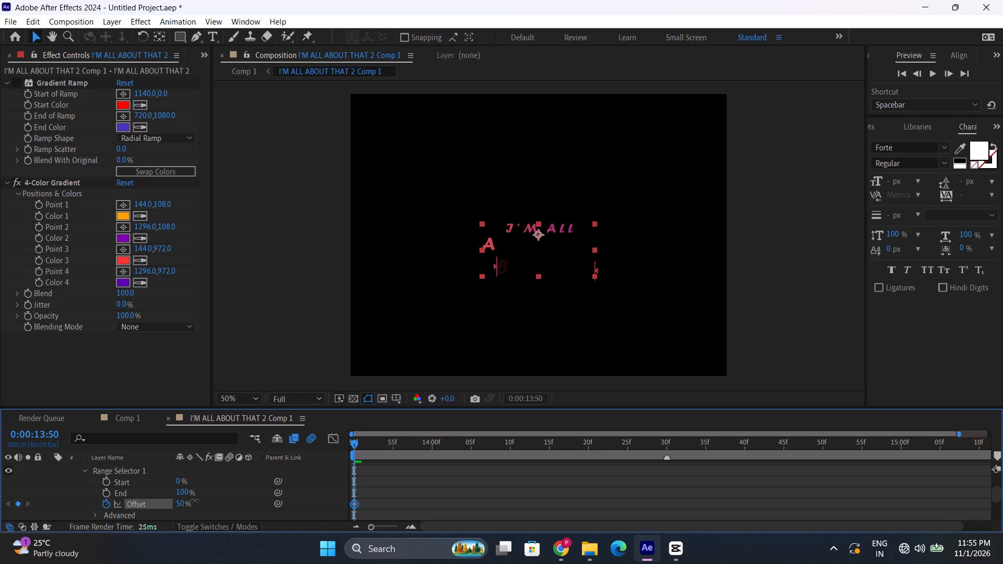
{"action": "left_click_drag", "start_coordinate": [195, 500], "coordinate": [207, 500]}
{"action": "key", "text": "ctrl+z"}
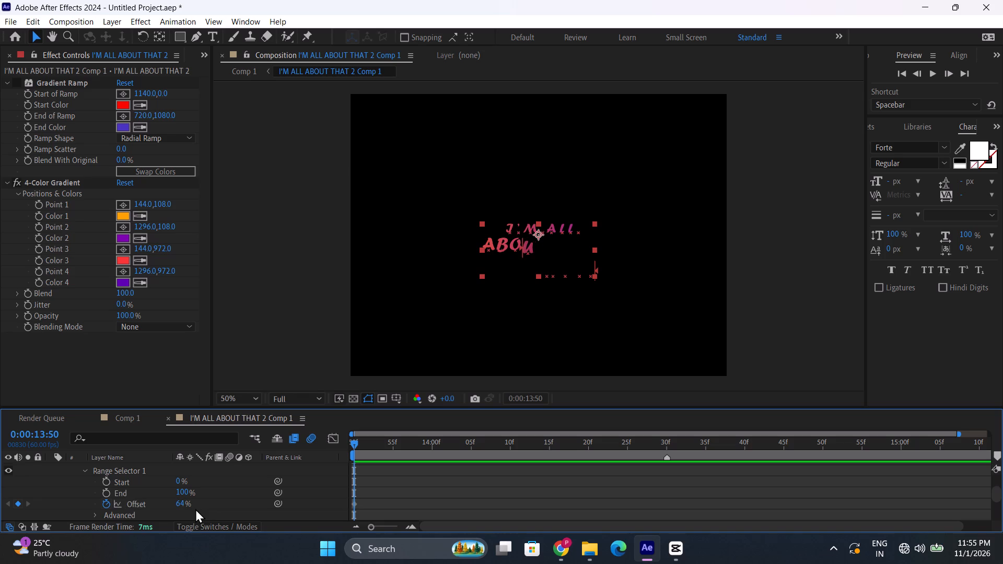
Set Range Selector 1's Offset keyframe at 0:00:13:50 to 0%.
{"action": "left_click", "coordinate": [181, 504]}
{"action": "key", "text": "0"}
{"action": "key", "text": "Return"}
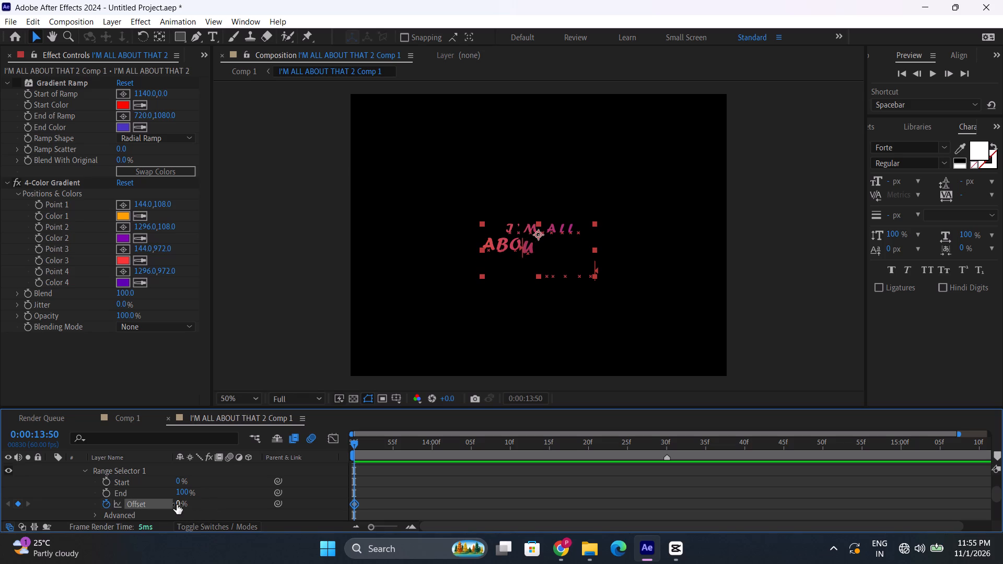
Add a second Offset keyframe of 100% to Range Selector 1 at 0:00:13:59.
{"action": "left_click_drag", "start_coordinate": [365, 449], "coordinate": [410, 447]}
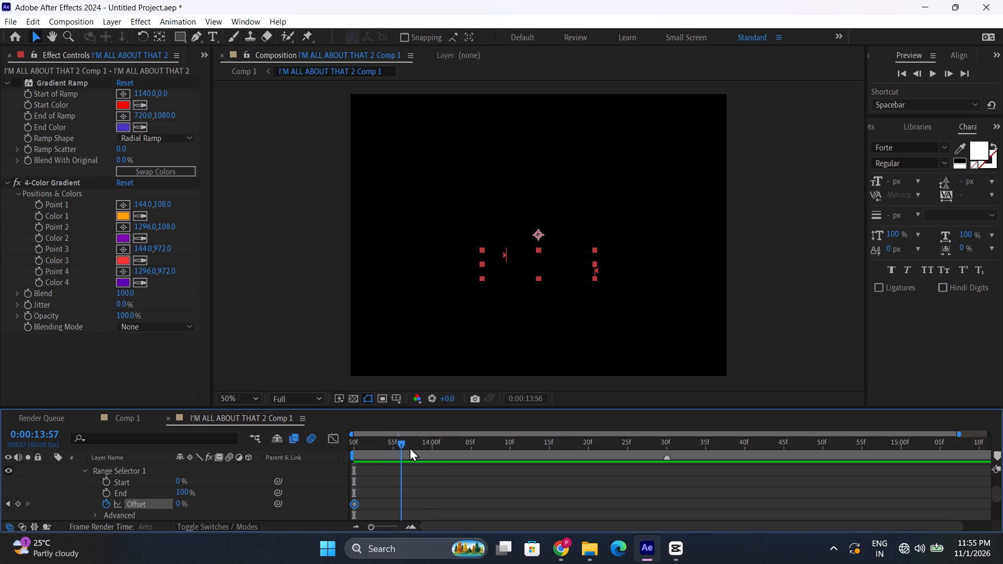
{"action": "left_click_drag", "start_coordinate": [410, 447], "coordinate": [426, 446]}
{"action": "left_click_drag", "start_coordinate": [177, 503], "coordinate": [215, 499]}
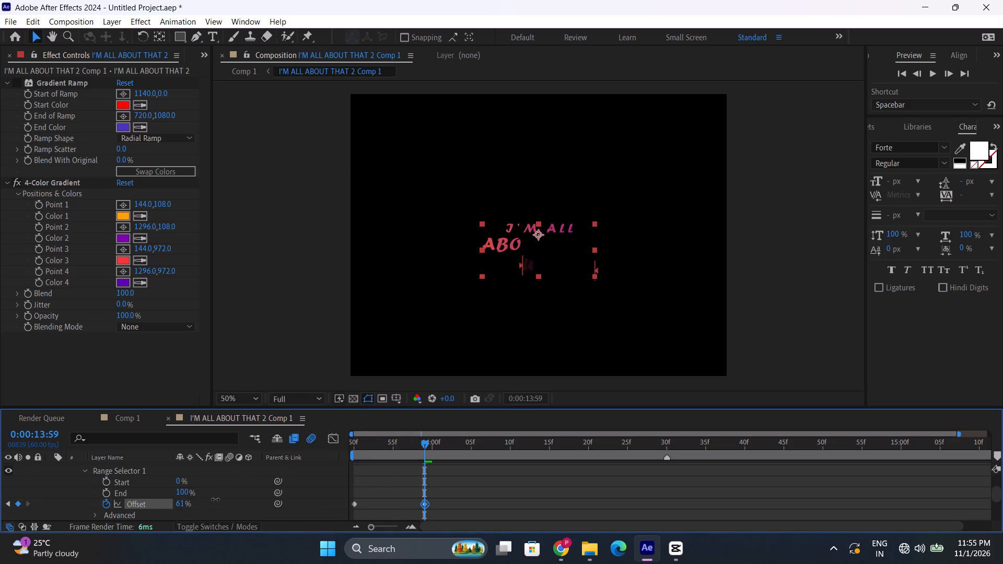
{"action": "left_click_drag", "start_coordinate": [215, 499], "coordinate": [238, 494]}
Preview the text animation in Comp 1 from about 0:00:11:20.
{"action": "left_click", "coordinate": [122, 416]}
{"action": "left_click", "coordinate": [507, 443]}
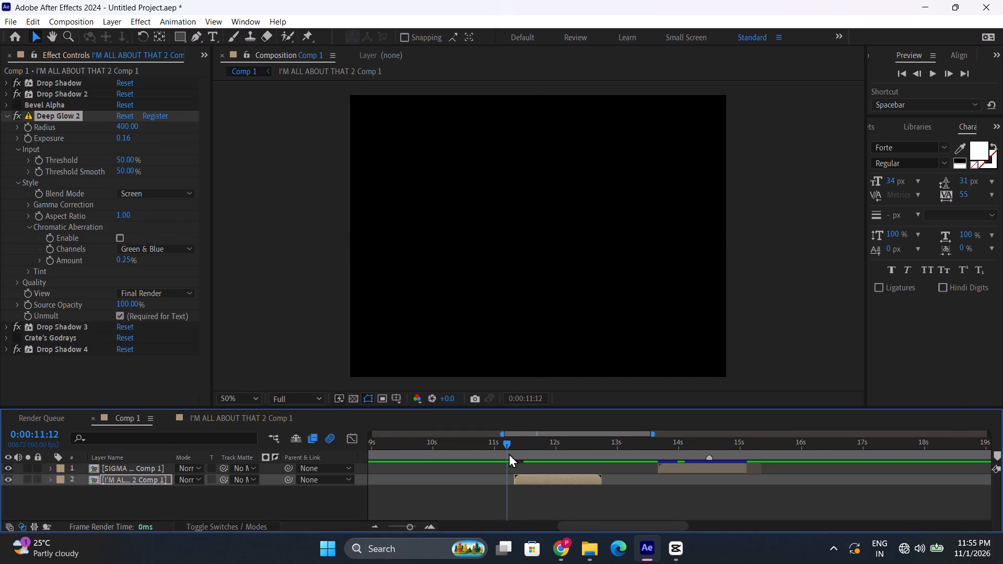
{"action": "key", "text": "space"}
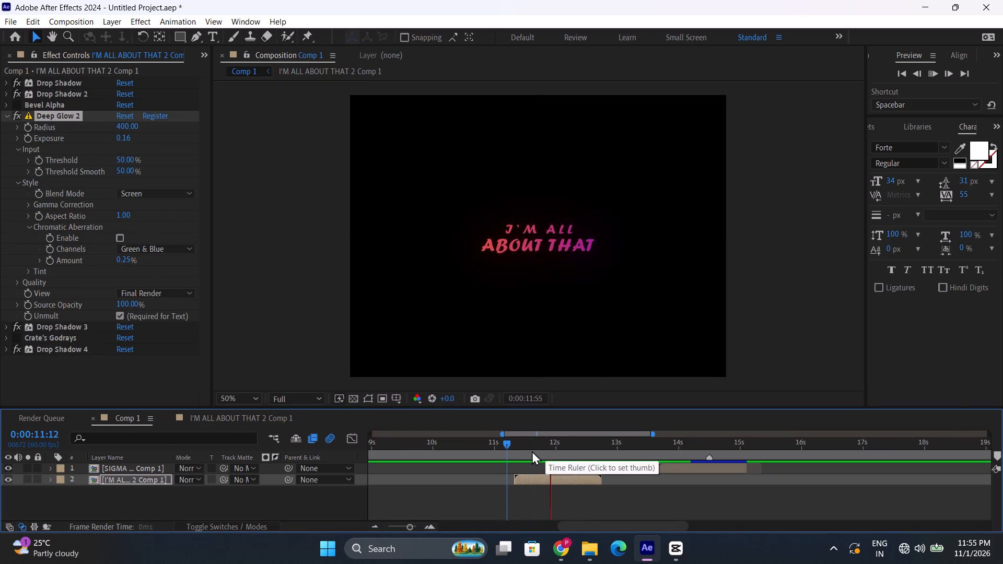
{"action": "left_click_drag", "start_coordinate": [505, 440], "coordinate": [514, 440]}
{"action": "key", "text": "space"}
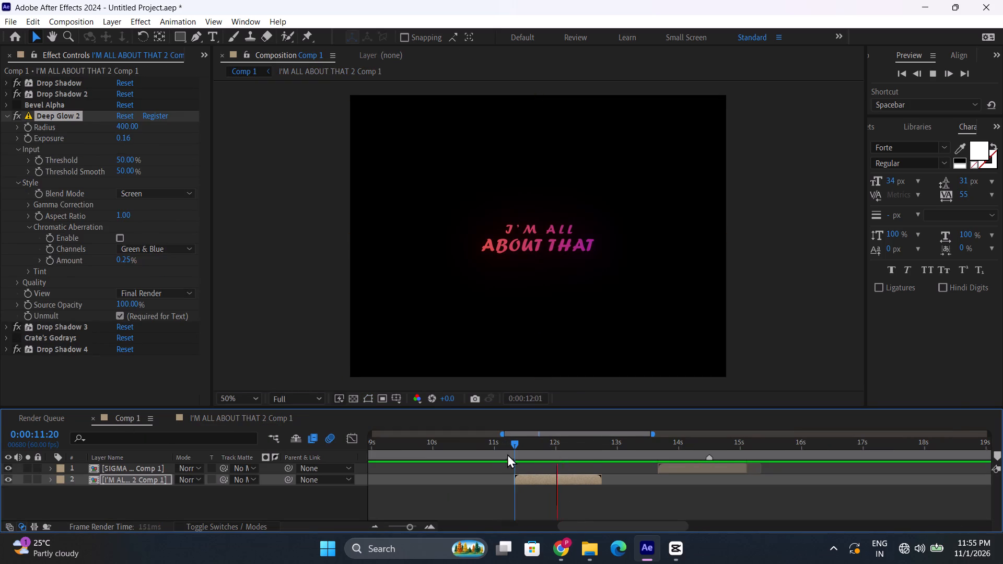
{"action": "left_click", "coordinate": [516, 448]}
{"action": "key", "text": "space"}
{"action": "key", "text": "space"}
In the I'M ALL ABOUT THAT 2 Comp 1 precomp, move the 100% Offset keyframe to about 0:00:14:32.
{"action": "double_click", "coordinate": [531, 477]}
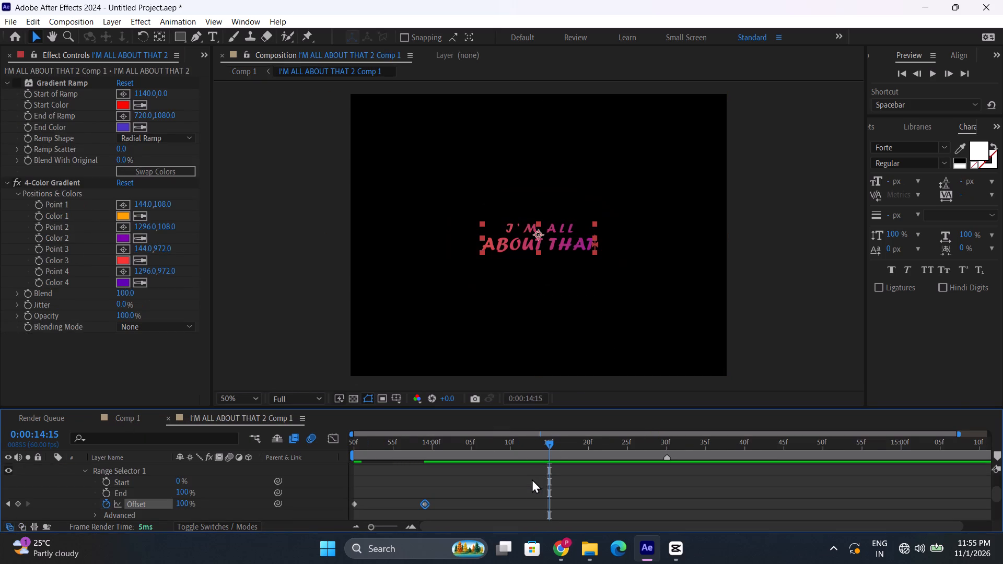
{"action": "left_click_drag", "start_coordinate": [426, 503], "coordinate": [687, 504]}
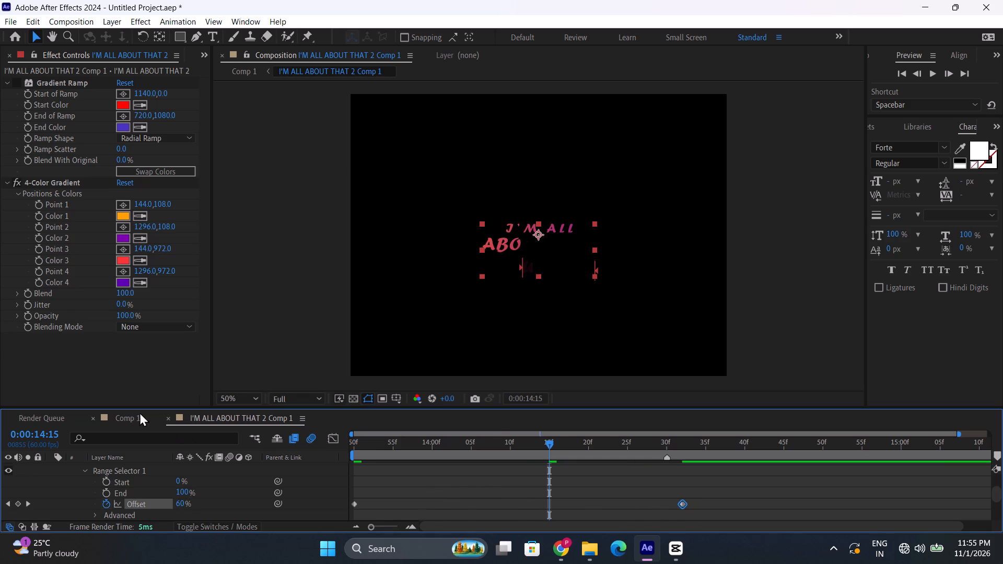
Preview the retimed text animation in Comp 1 from 0:00:11:19.
{"action": "left_click", "coordinate": [134, 420]}
{"action": "left_click", "coordinate": [513, 445]}
{"action": "key", "text": "space"}
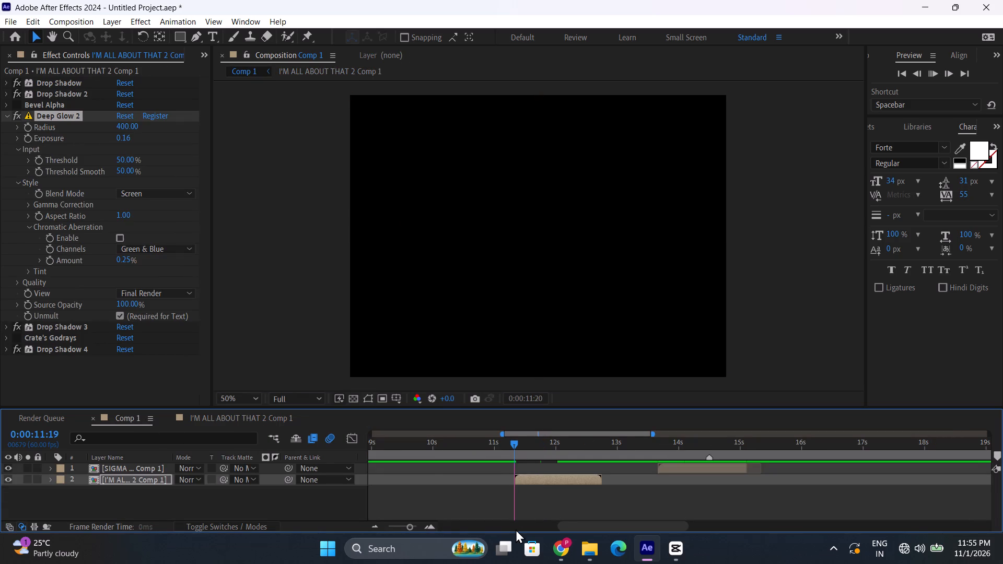
{"action": "left_click", "coordinate": [517, 455]}
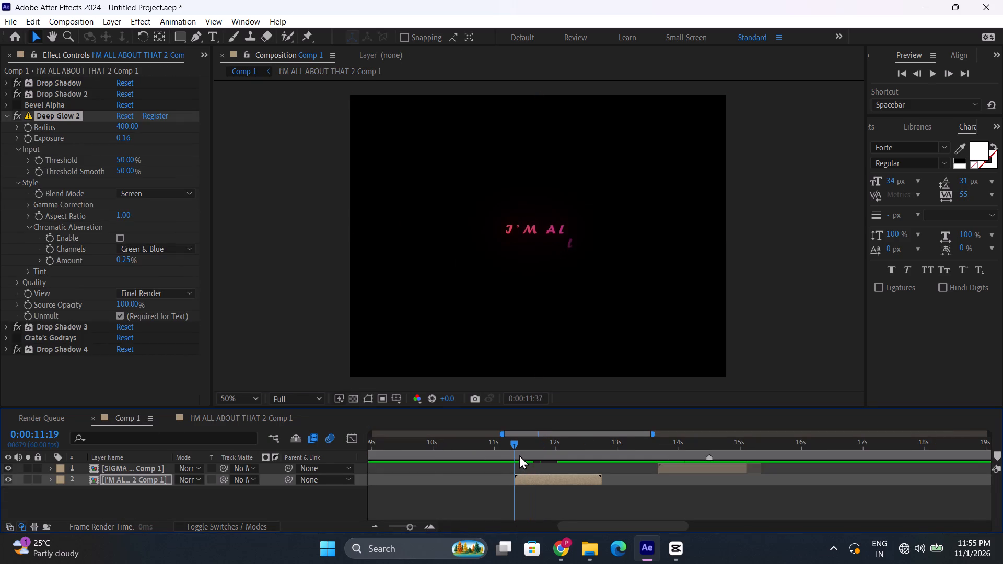
Preview the letter-by-letter text animation in Comp 1 again from about 0:00:11:20.
{"action": "key", "text": "space"}
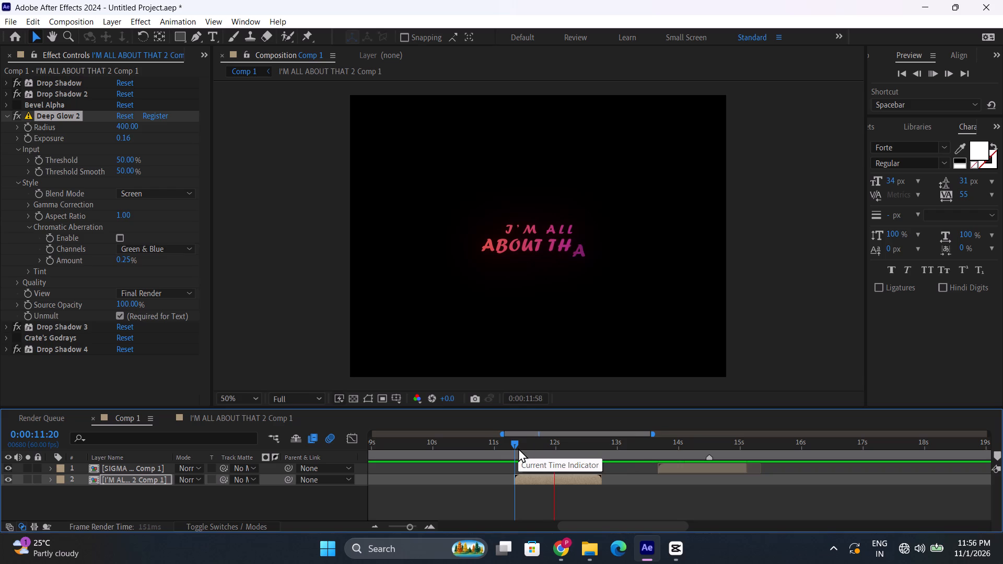
{"action": "left_click", "coordinate": [518, 448]}
{"action": "left_click_drag", "start_coordinate": [515, 449], "coordinate": [519, 449]}
{"action": "key", "text": "space"}
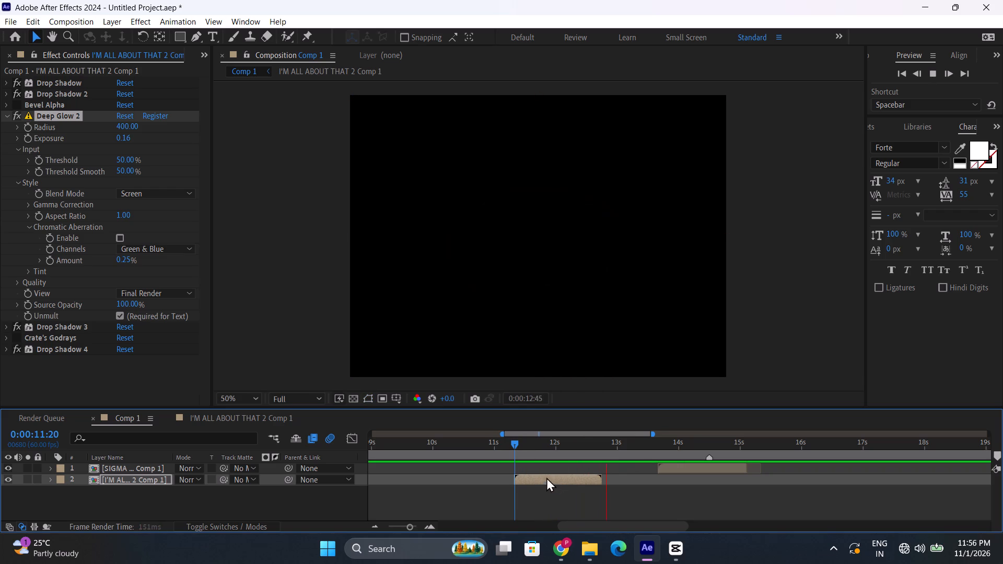
{"action": "left_click", "coordinate": [516, 453]}
{"action": "key", "text": "space"}
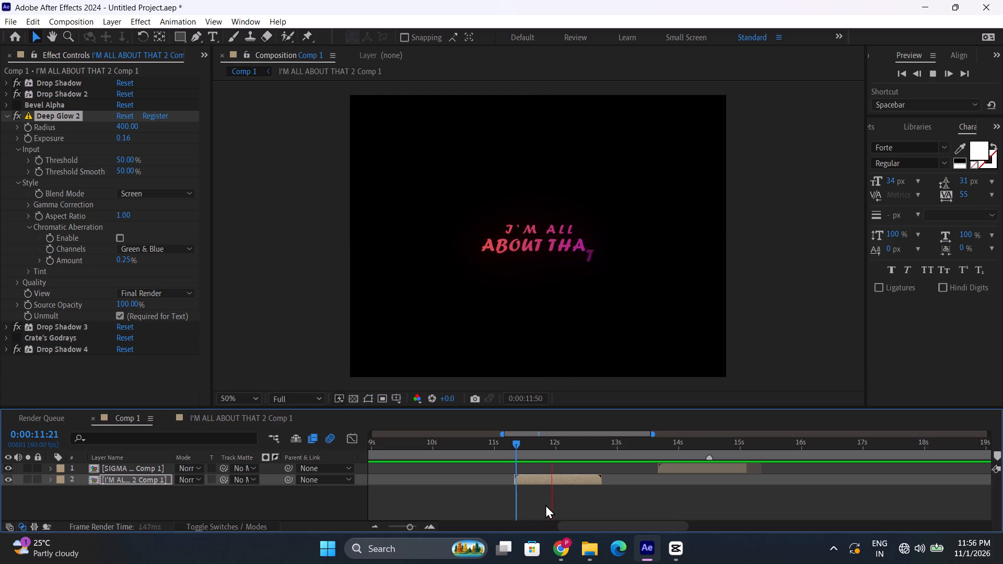
{"action": "key", "text": "space"}
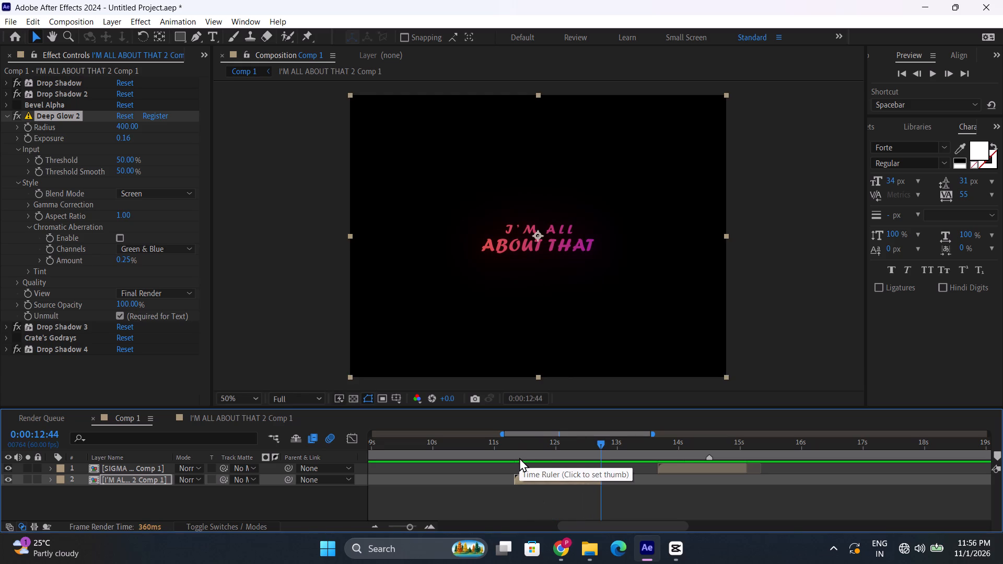
Undo and redo the latest changes while replaying the text animation in Comp 1 from about 0:00:11:20.
{"action": "key", "text": "ctrl+z"}
{"action": "key", "text": "ctrl+z"}
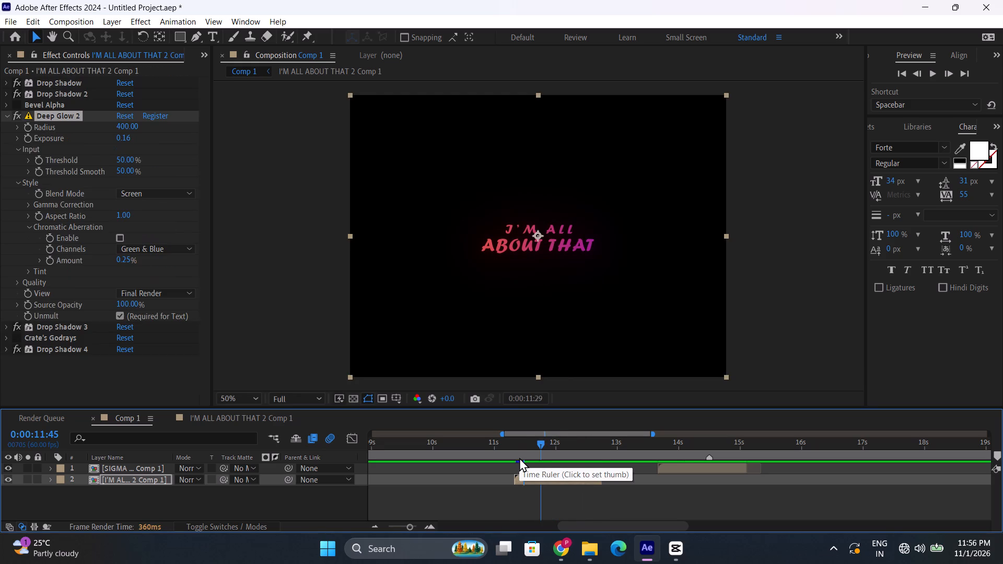
{"action": "key", "text": "ctrl+shift+z"}
{"action": "left_click", "coordinate": [517, 447]}
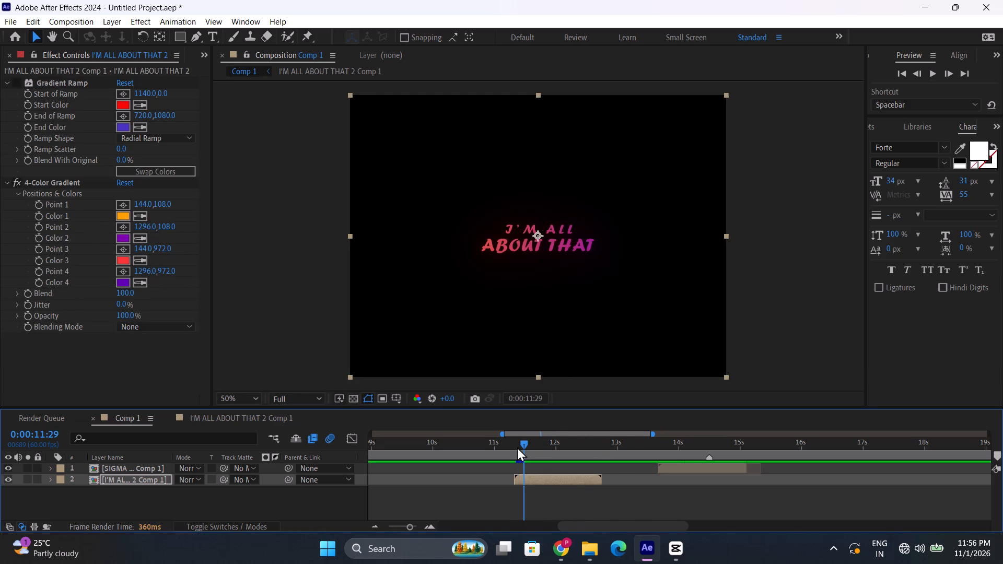
{"action": "key", "text": "space"}
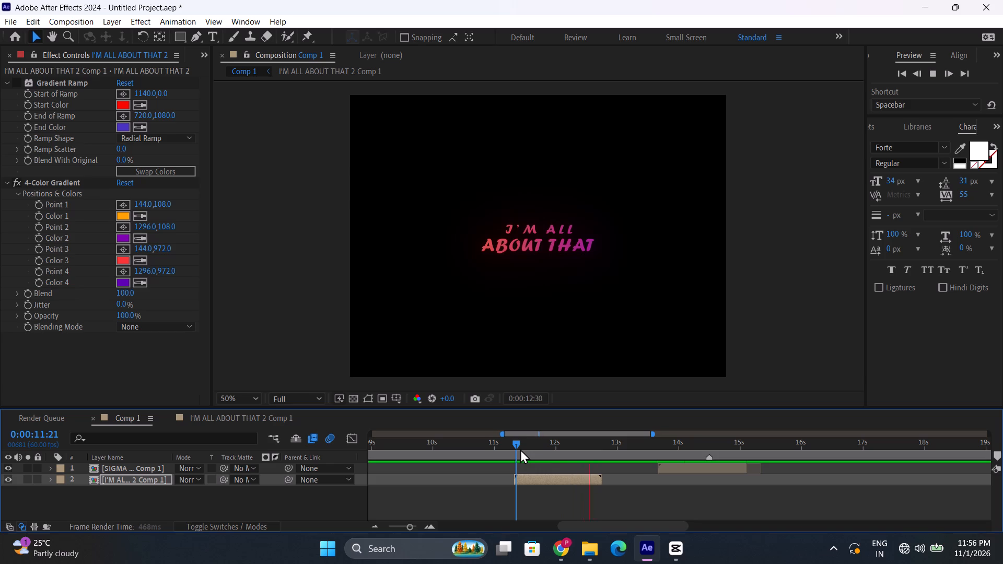
{"action": "key", "text": "ctrl+z"}
{"action": "key", "text": "ctrl+shift+z"}
{"action": "key", "text": "ctrl+shift+z"}
{"action": "key", "text": "ctrl+shift+z"}
{"action": "key", "text": "ctrl+shift+z"}
{"action": "key", "text": "ctrl+shift+z"}
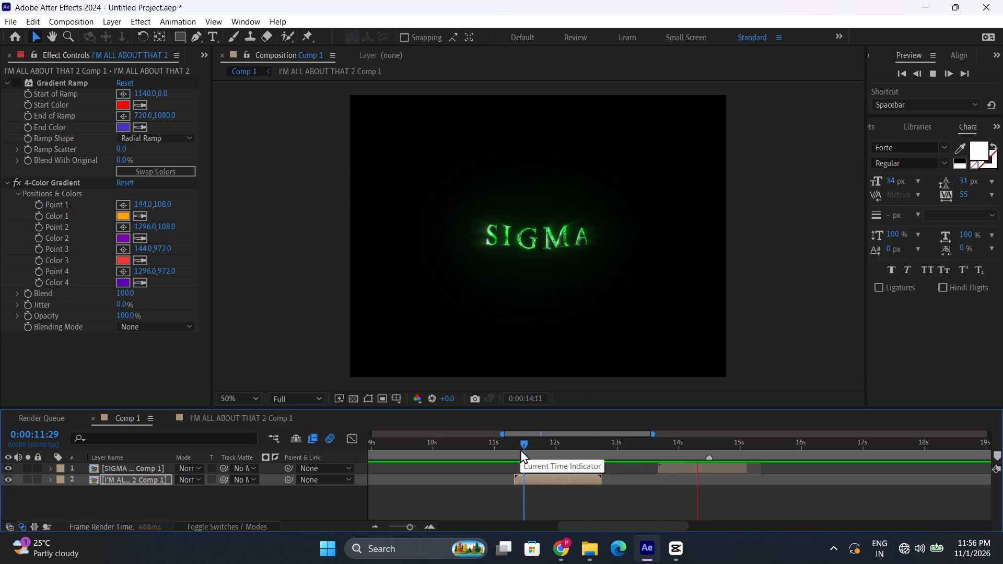
{"action": "key", "text": "ctrl+shift+z"}
{"action": "left_click", "coordinate": [520, 449], "text": "ctrl+shift"}
{"action": "left_click", "coordinate": [515, 449]}
{"action": "key", "text": "space"}
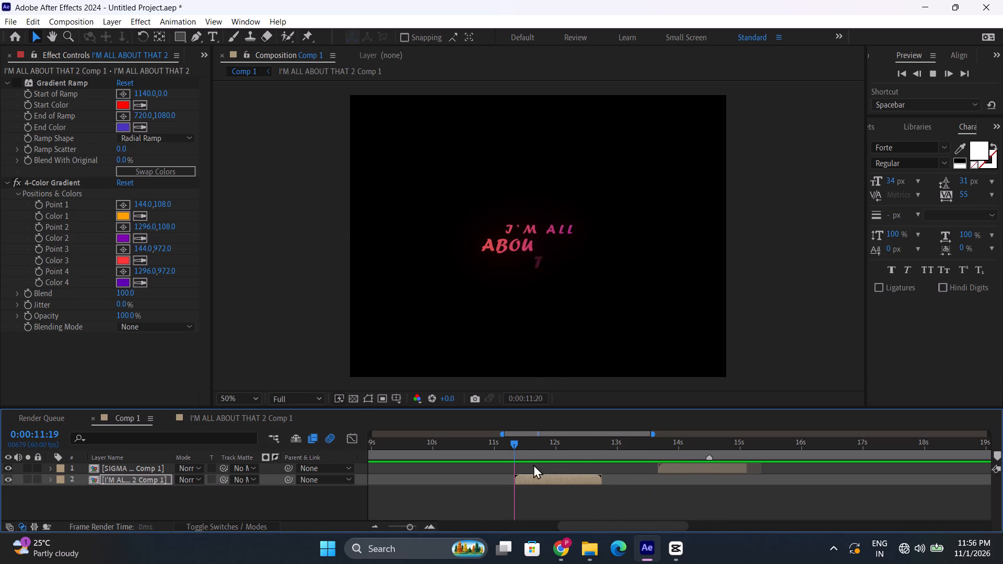
{"action": "key", "text": "space"}
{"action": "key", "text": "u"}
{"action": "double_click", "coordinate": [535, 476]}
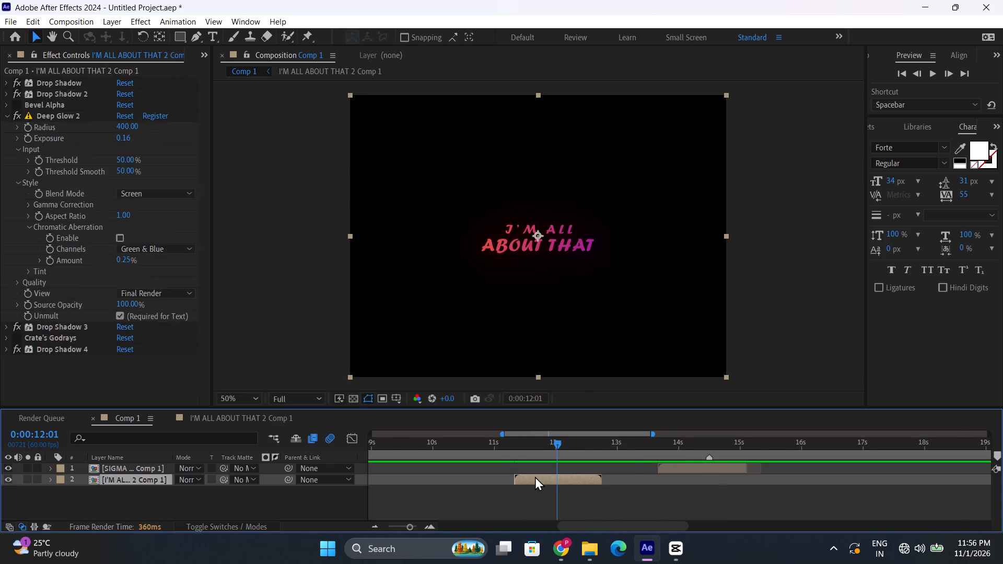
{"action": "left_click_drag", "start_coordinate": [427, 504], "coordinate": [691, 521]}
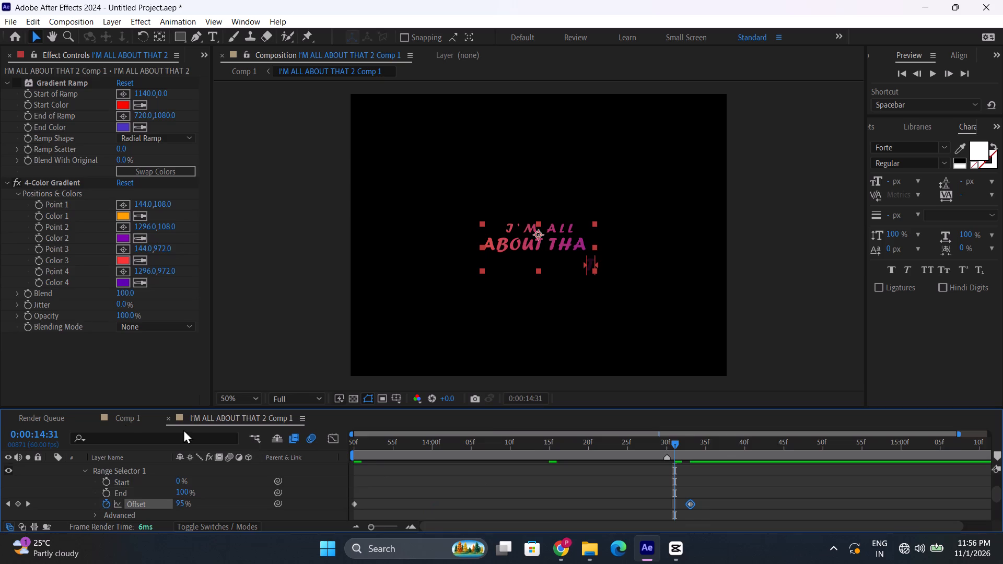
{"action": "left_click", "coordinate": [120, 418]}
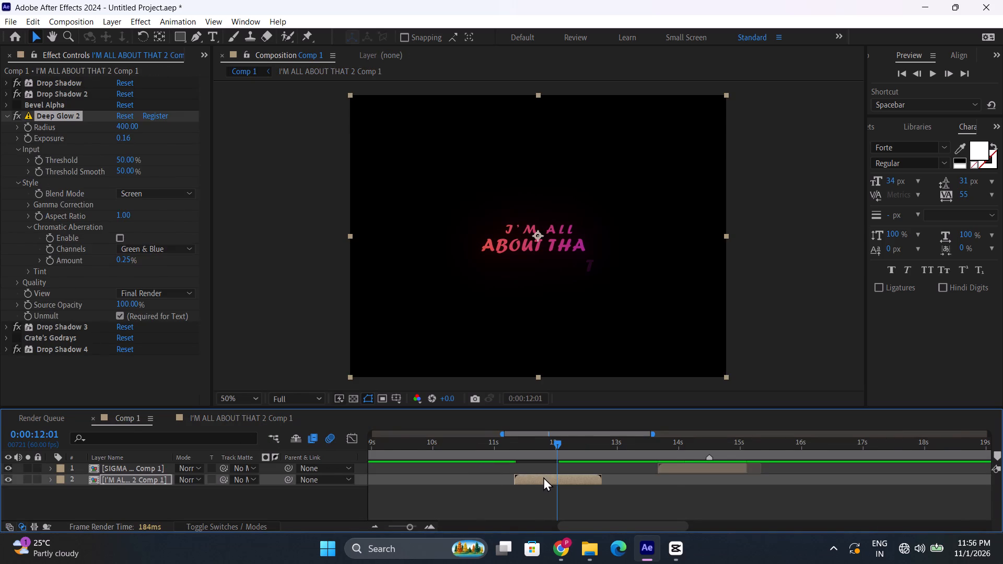
Copy the I'M ALL ABOUT THAT 2 text layer from its precomp and paste it into Comp 1.
{"action": "double_click", "coordinate": [543, 478]}
{"action": "scroll", "coordinate": [430, 482], "scroll_direction": "up", "scroll_amount": 2}
{"action": "left_click", "coordinate": [49, 465]}
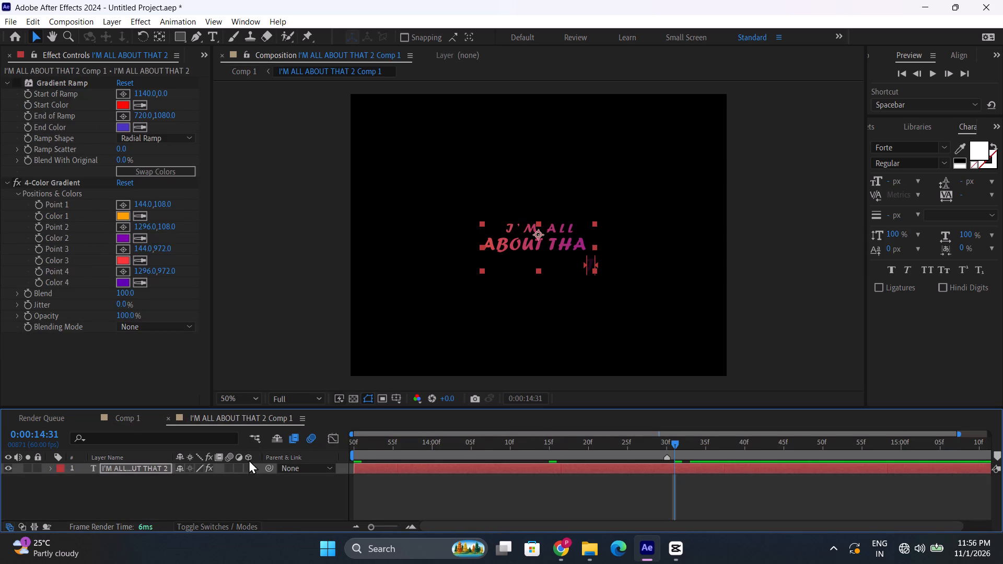
{"action": "left_click", "coordinate": [400, 475]}
{"action": "left_click", "coordinate": [405, 471]}
{"action": "key", "text": "ctrl+c"}
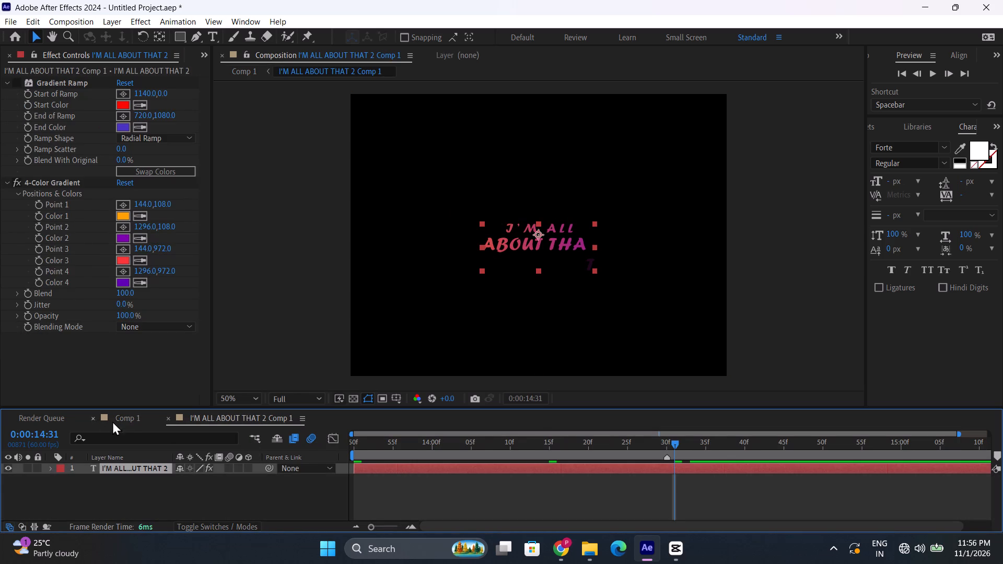
{"action": "left_click", "coordinate": [142, 419]}
{"action": "left_click_drag", "start_coordinate": [401, 444], "coordinate": [357, 451]}
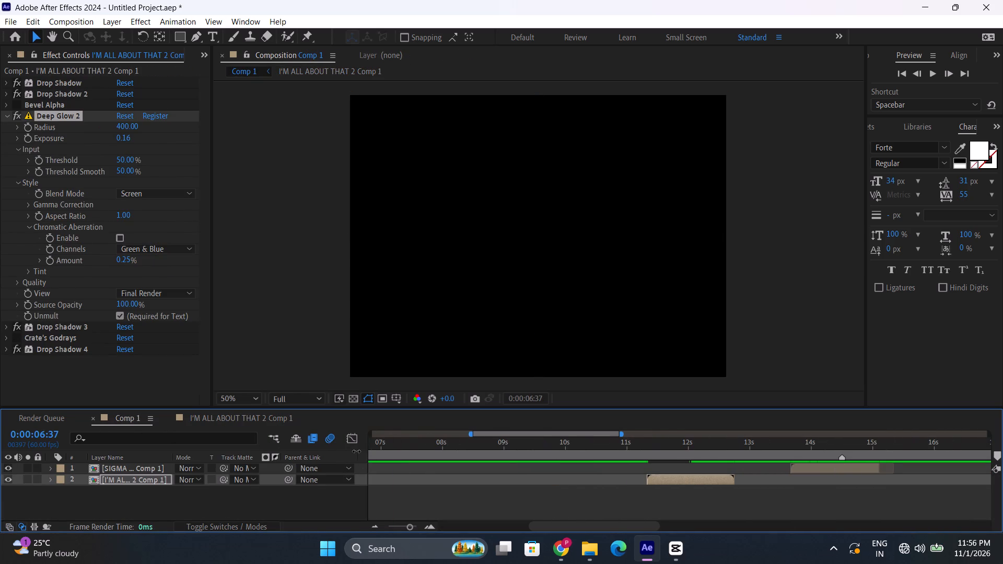
{"action": "key", "text": "ctrl+v"}
Delete Animator 4 from the pasted I'M ALL ABOUT THAT 2 text layer in Comp 1.
{"action": "left_click", "coordinate": [427, 453]}
{"action": "left_click_drag", "start_coordinate": [423, 451], "coordinate": [234, 464]}
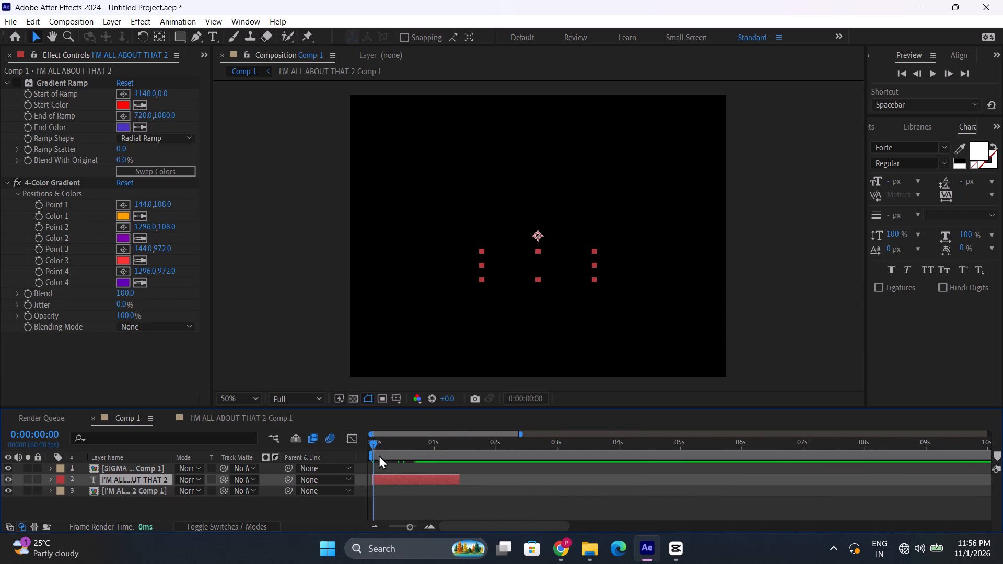
{"action": "left_click_drag", "start_coordinate": [379, 455], "coordinate": [418, 451]}
{"action": "right_click", "coordinate": [426, 480]}
{"action": "left_click", "coordinate": [424, 481]}
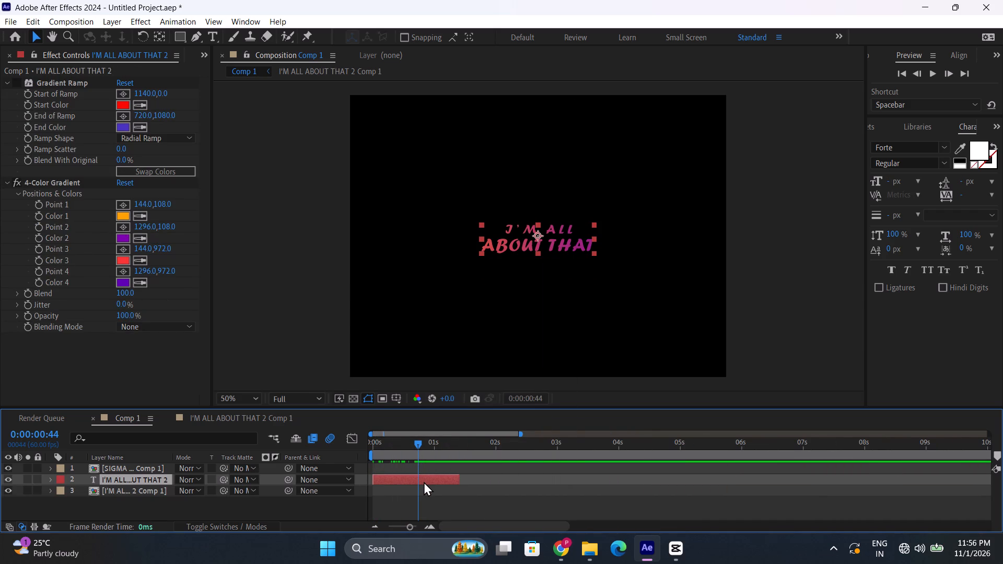
{"action": "key", "text": "u"}
{"action": "key", "text": "u"}
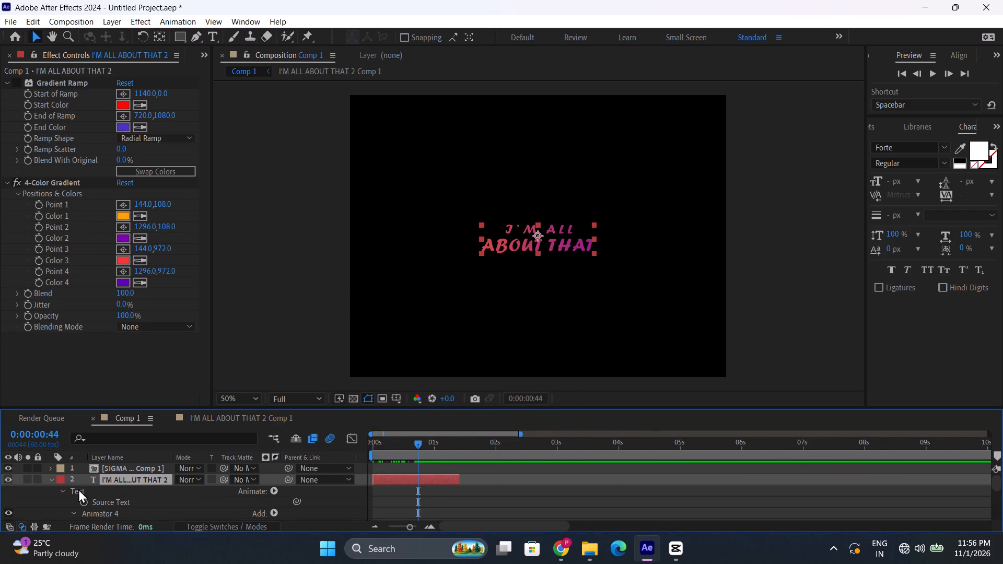
{"action": "left_click", "coordinate": [106, 510]}
{"action": "key", "text": "Delete"}
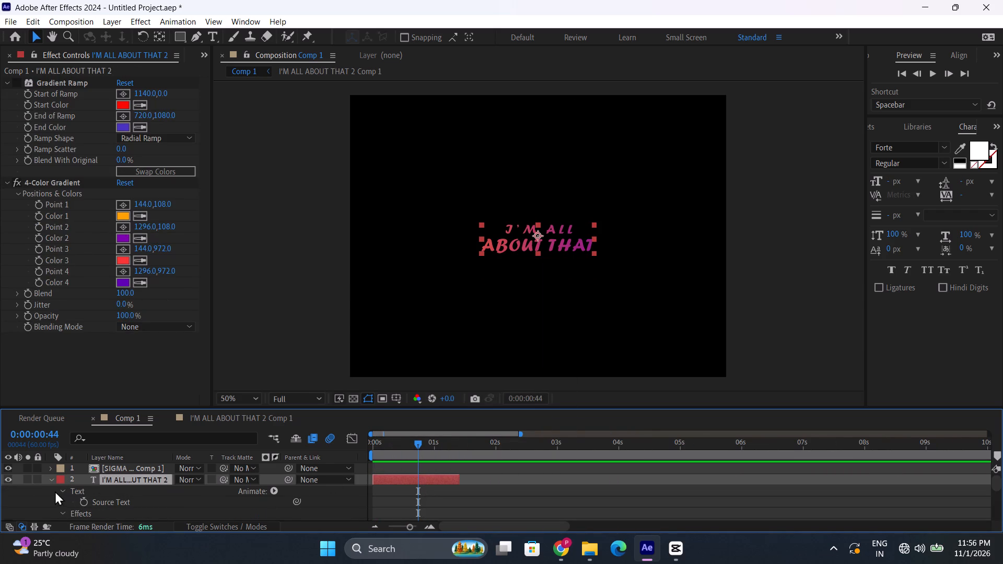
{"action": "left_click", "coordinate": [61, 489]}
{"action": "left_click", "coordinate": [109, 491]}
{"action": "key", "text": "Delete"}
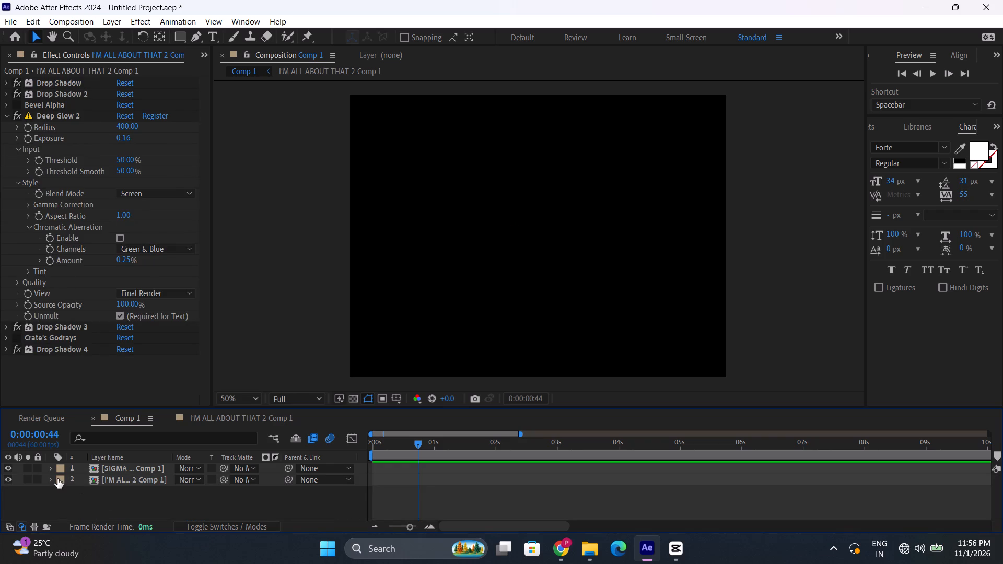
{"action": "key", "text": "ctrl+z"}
Add a Scale keyframe of 70% at 0:00:00:00 on the pasted text layer.
{"action": "left_click", "coordinate": [50, 479]}
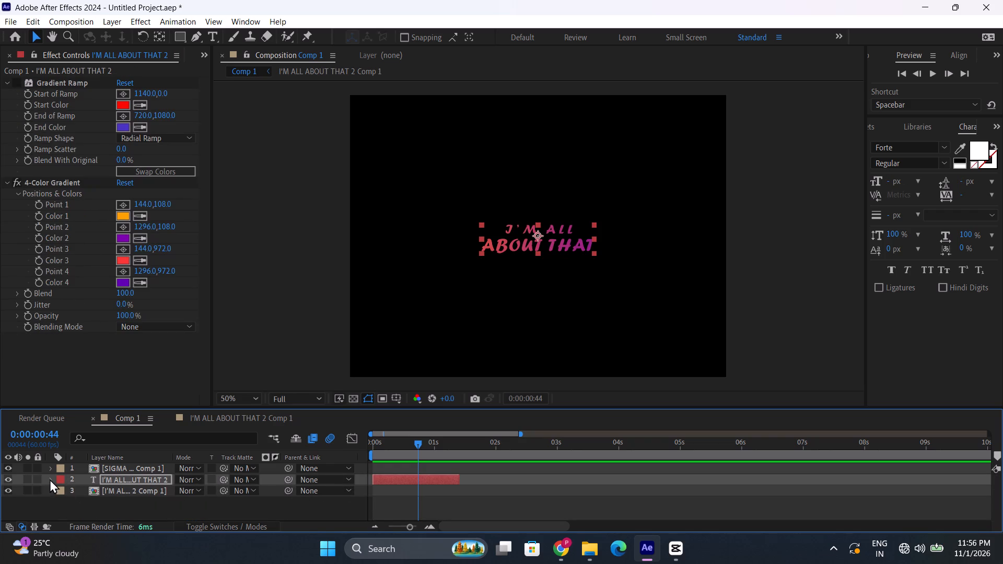
{"action": "left_click", "coordinate": [88, 500]}
{"action": "left_click_drag", "start_coordinate": [378, 453], "coordinate": [372, 455]}
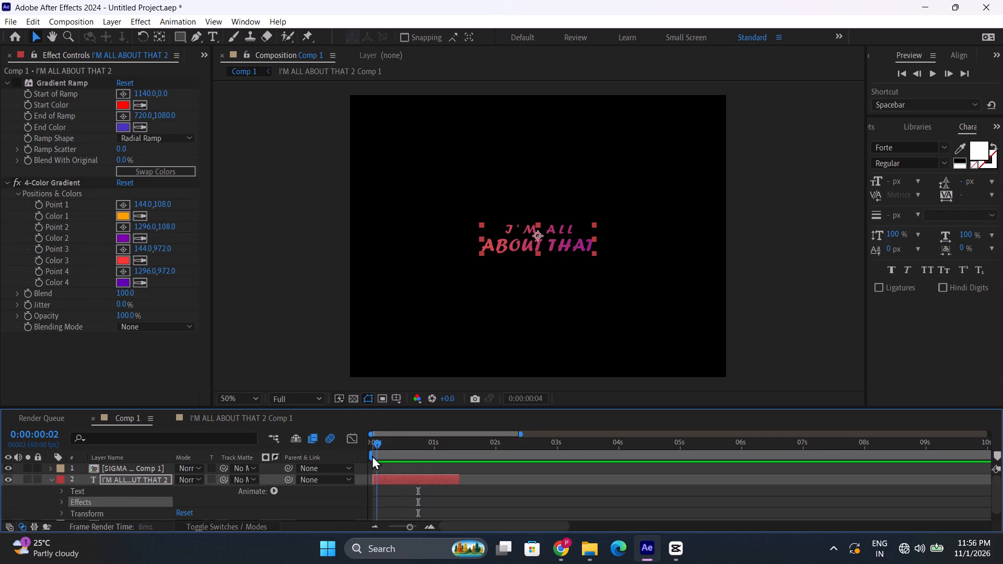
{"action": "left_click_drag", "start_coordinate": [372, 455], "coordinate": [365, 457]}
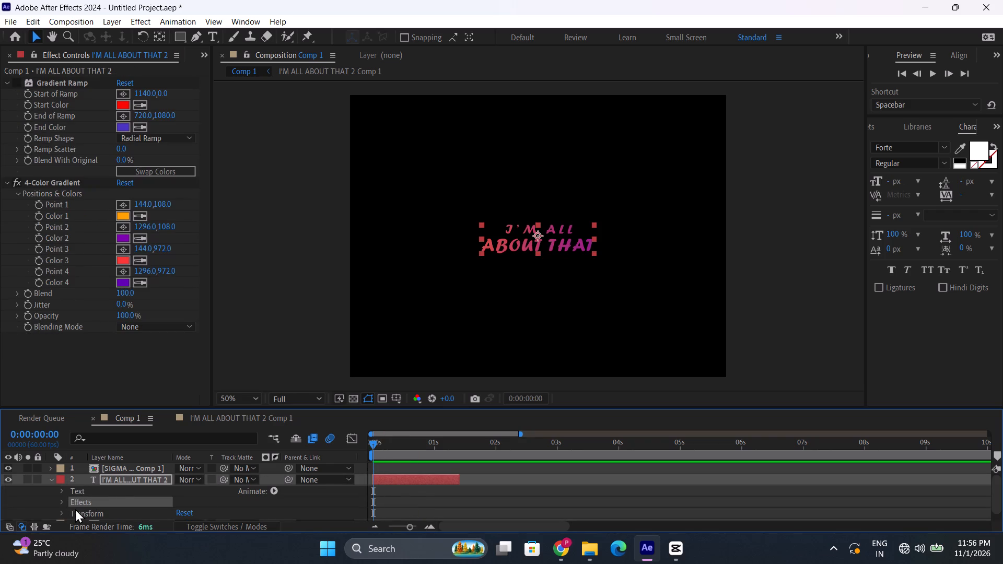
{"action": "key", "text": "s"}
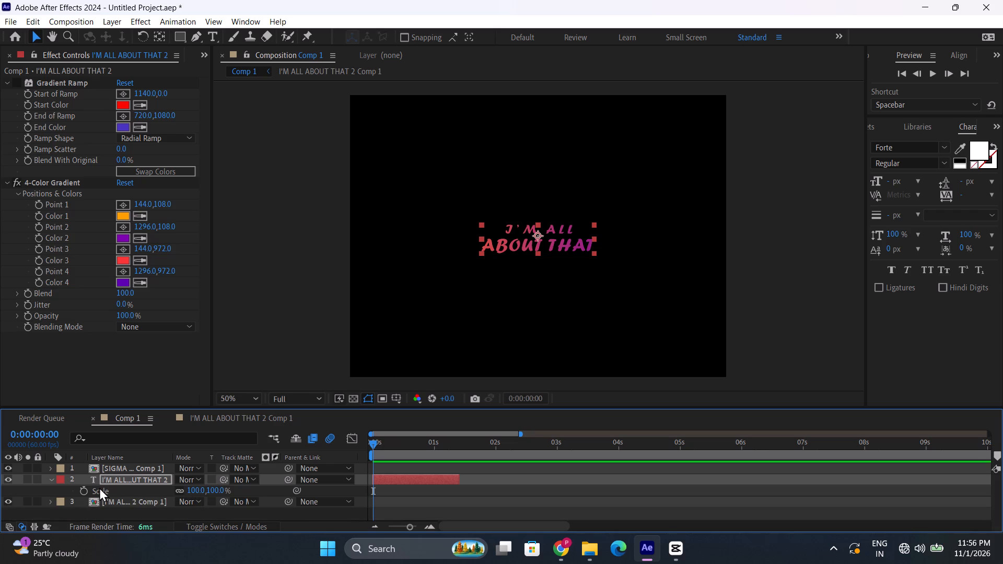
{"action": "left_click", "coordinate": [83, 491]}
{"action": "double_click", "coordinate": [428, 527]}
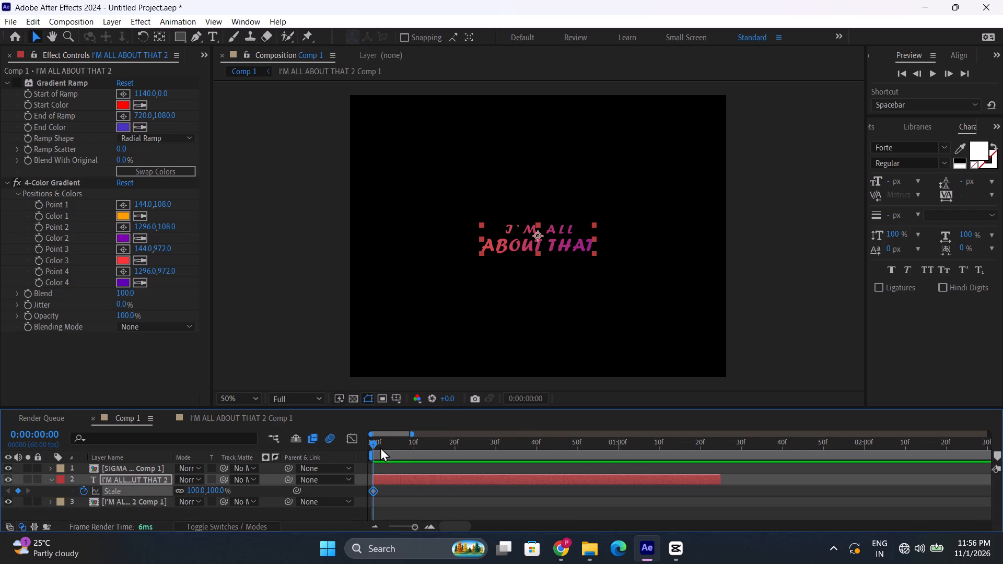
{"action": "left_click", "coordinate": [213, 492]}
{"action": "type", "text": "70"}
{"action": "left_click", "coordinate": [213, 490]}
{"action": "type", "text": "70"}
{"action": "key", "text": "Return"}
Add a Scale keyframe of 120% at 0:00:00:04 on the pasted text layer.
{"action": "left_click_drag", "start_coordinate": [374, 443], "coordinate": [375, 442]}
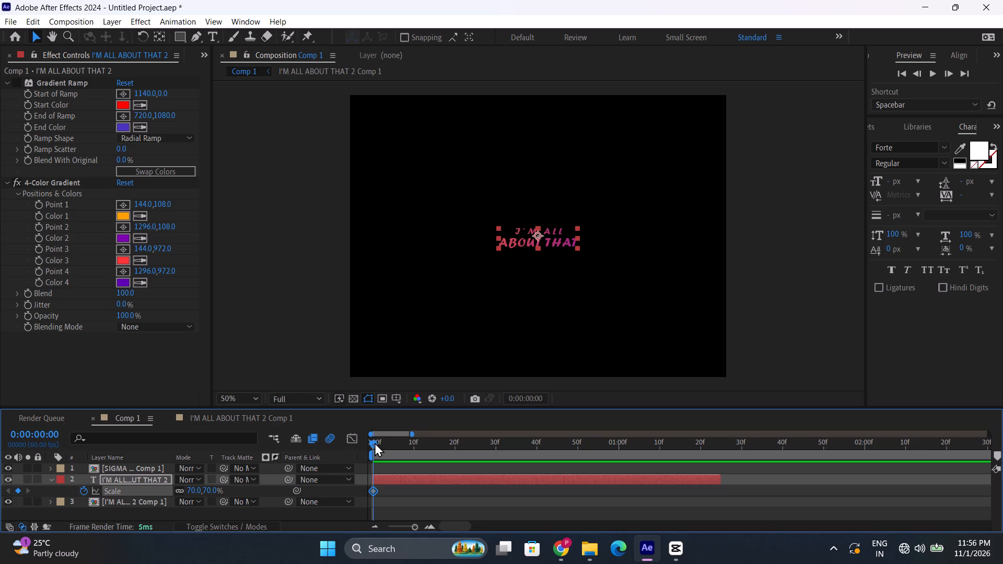
{"action": "left_click_drag", "start_coordinate": [375, 442], "coordinate": [390, 443]}
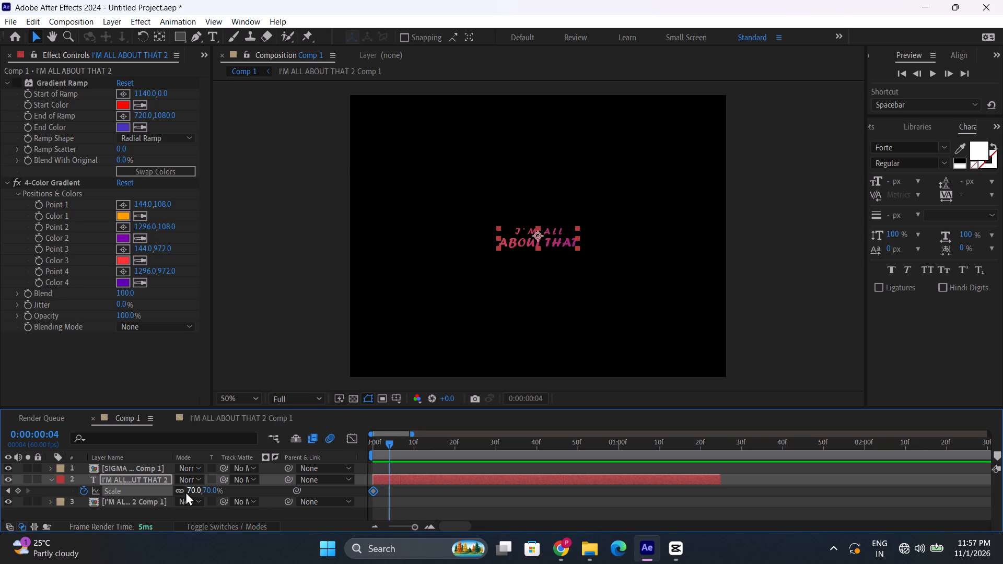
{"action": "left_click", "coordinate": [191, 488]}
{"action": "type", "text": "120"}
{"action": "key", "text": "Return"}
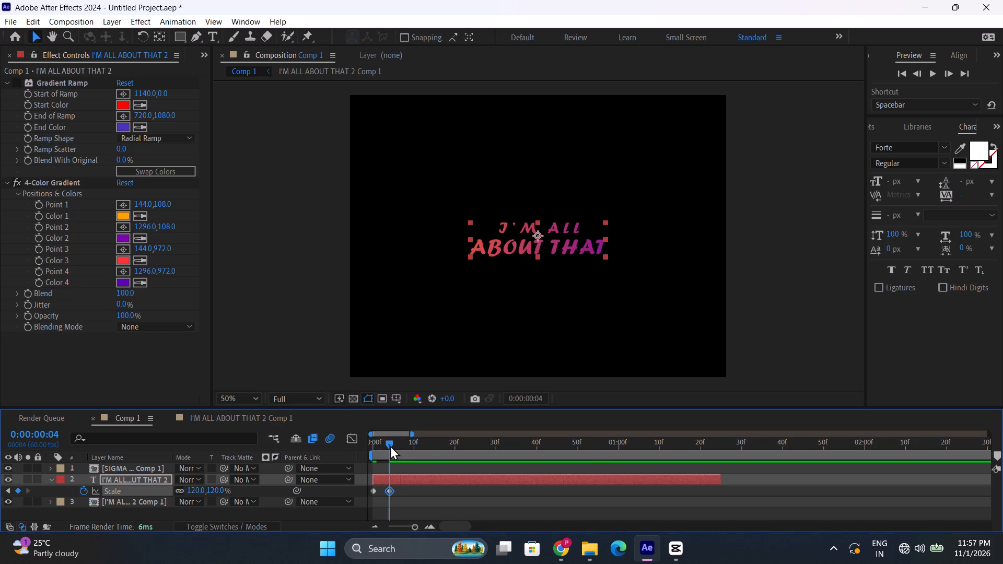
Add a Scale keyframe of 100% at 0:00:00:07 on the pasted text layer.
{"action": "left_click_drag", "start_coordinate": [390, 445], "coordinate": [403, 445]}
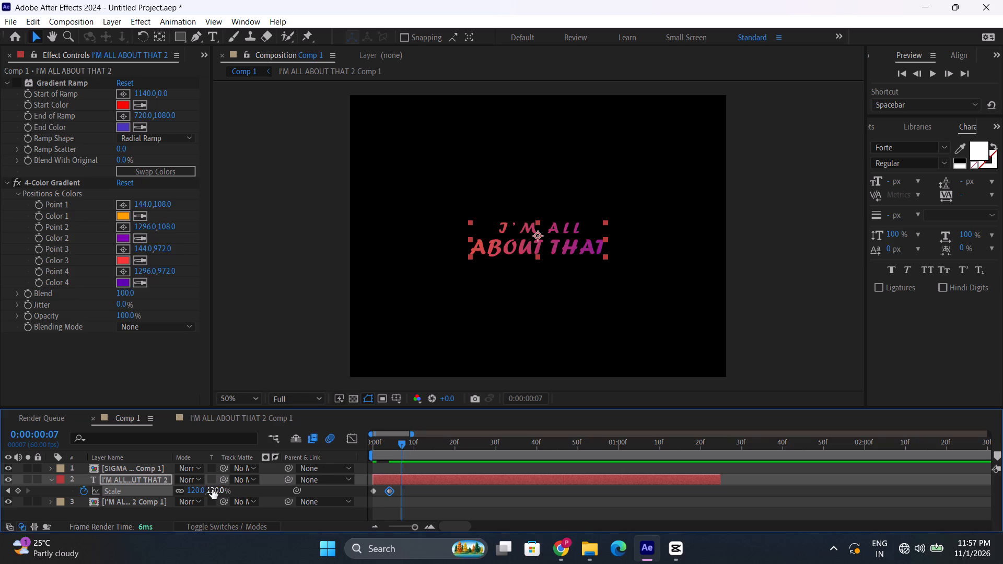
{"action": "left_click", "coordinate": [212, 489]}
{"action": "type", "text": "100"}
{"action": "key", "text": "Return"}
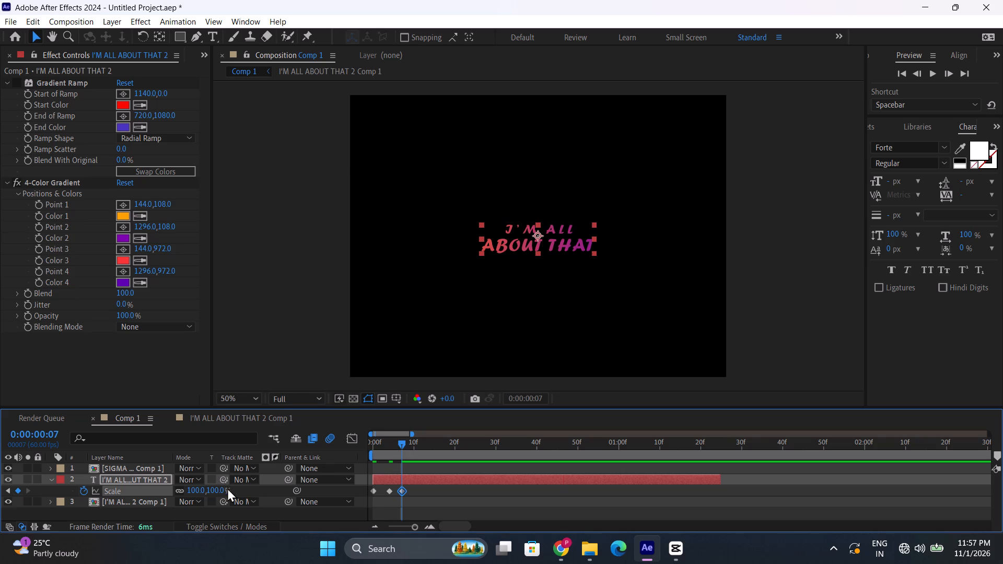
Preview the text's scale animation from the start of Comp 1.
{"action": "left_click_drag", "start_coordinate": [388, 446], "coordinate": [358, 447]}
{"action": "key", "text": "space"}
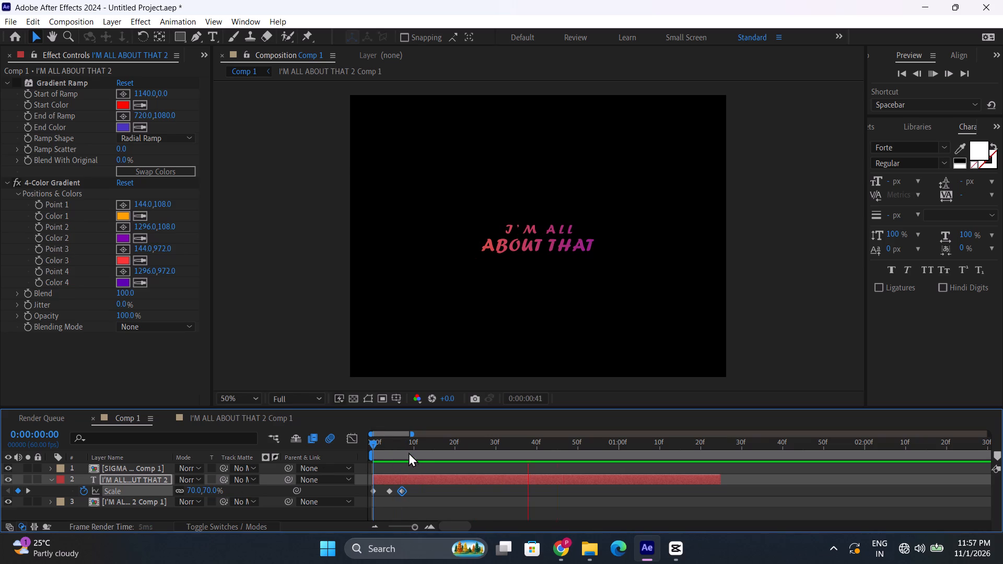
{"action": "key", "text": "space"}
Move the 100% Scale keyframe to about 0:00:00:08.
{"action": "left_click", "coordinate": [403, 488]}
Preview the retimed scale animation from the start of Comp 1.
{"action": "left_click_drag", "start_coordinate": [369, 445], "coordinate": [345, 443]}
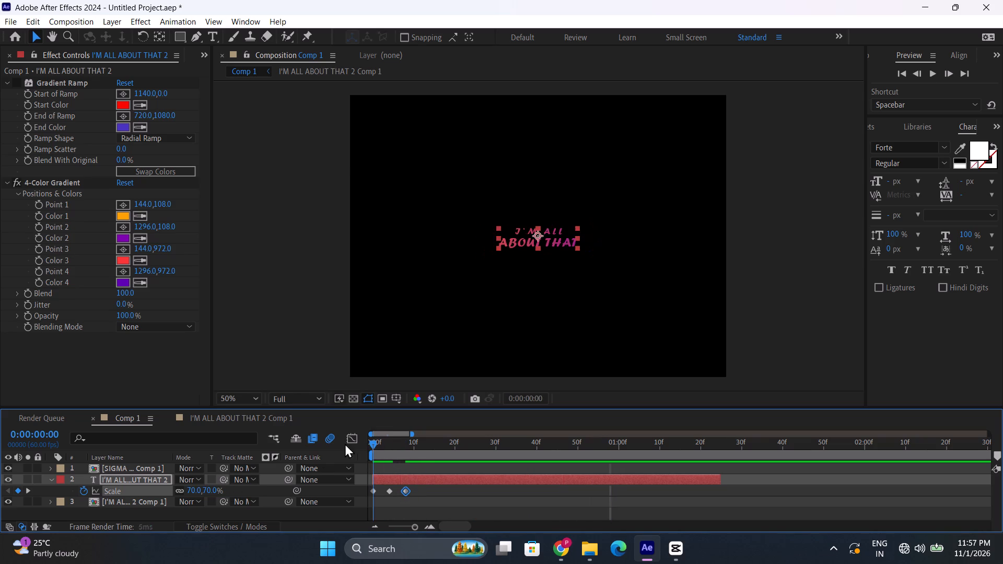
{"action": "left_click_drag", "start_coordinate": [345, 443], "coordinate": [343, 443]}
{"action": "key", "text": "space"}
{"action": "key", "text": "space"}
{"action": "left_click_drag", "start_coordinate": [378, 446], "coordinate": [362, 446]}
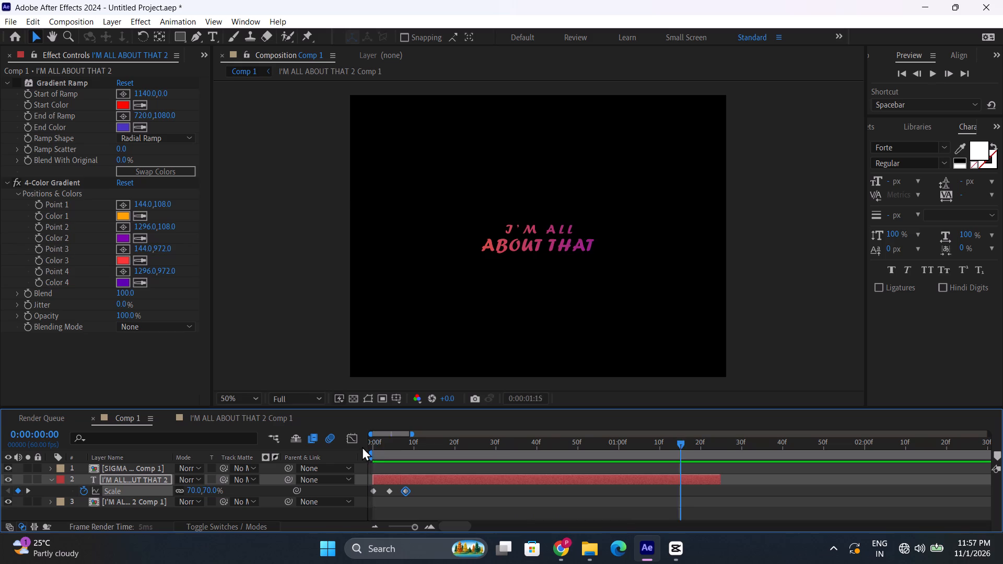
Preview the text's scale animation again from the start of Comp 1.
{"action": "left_click_drag", "start_coordinate": [362, 446], "coordinate": [361, 447]}
{"action": "key", "text": "space"}
{"action": "key", "text": "space"}
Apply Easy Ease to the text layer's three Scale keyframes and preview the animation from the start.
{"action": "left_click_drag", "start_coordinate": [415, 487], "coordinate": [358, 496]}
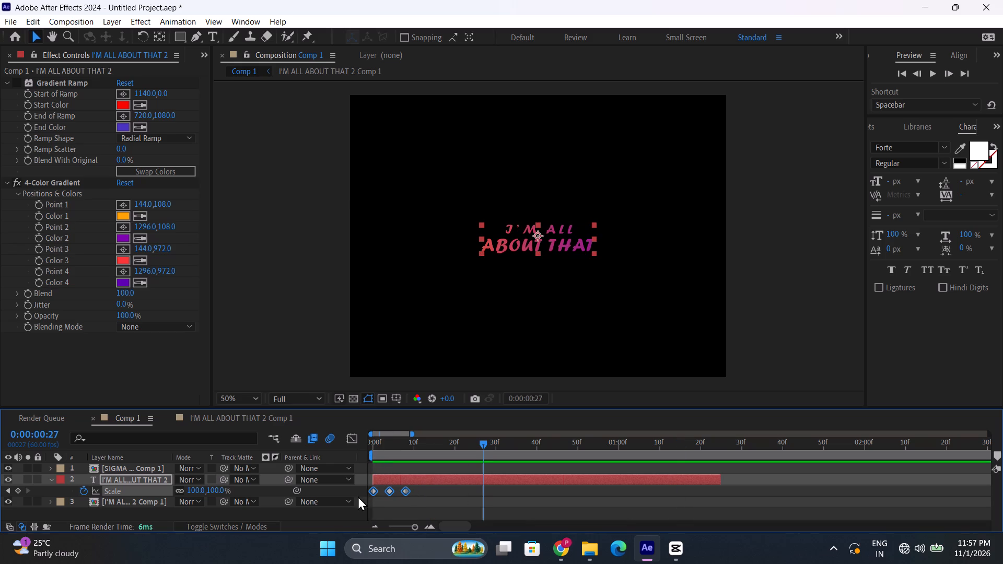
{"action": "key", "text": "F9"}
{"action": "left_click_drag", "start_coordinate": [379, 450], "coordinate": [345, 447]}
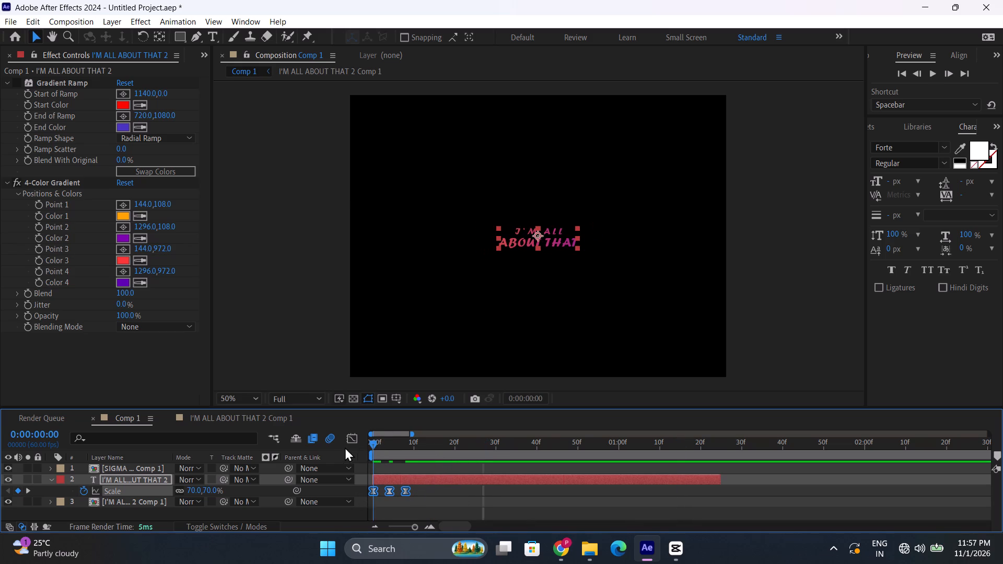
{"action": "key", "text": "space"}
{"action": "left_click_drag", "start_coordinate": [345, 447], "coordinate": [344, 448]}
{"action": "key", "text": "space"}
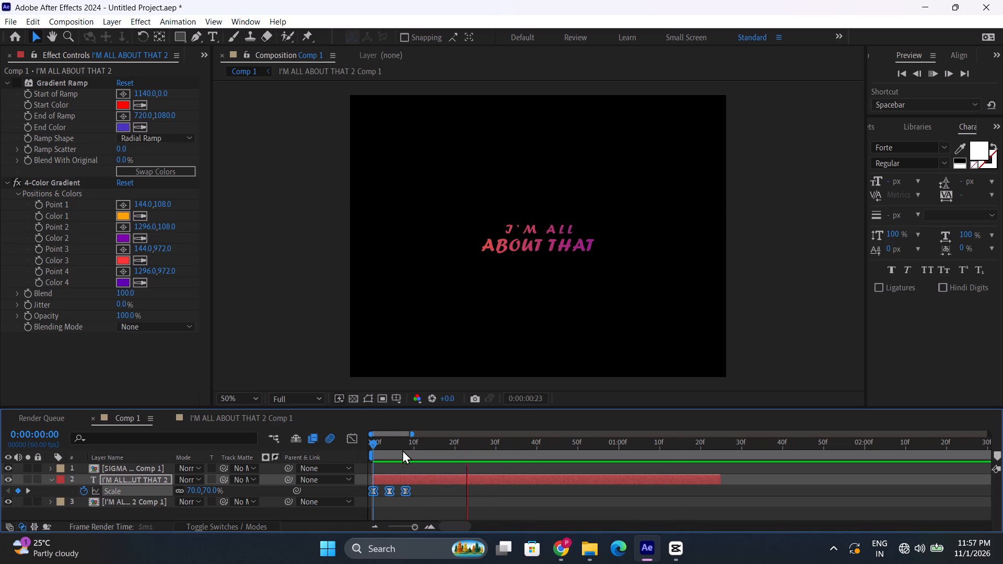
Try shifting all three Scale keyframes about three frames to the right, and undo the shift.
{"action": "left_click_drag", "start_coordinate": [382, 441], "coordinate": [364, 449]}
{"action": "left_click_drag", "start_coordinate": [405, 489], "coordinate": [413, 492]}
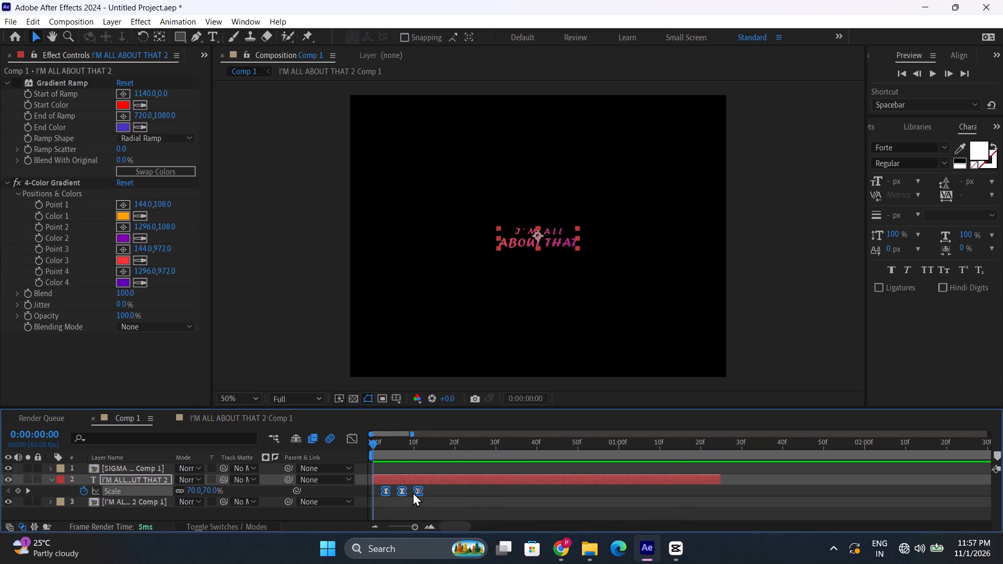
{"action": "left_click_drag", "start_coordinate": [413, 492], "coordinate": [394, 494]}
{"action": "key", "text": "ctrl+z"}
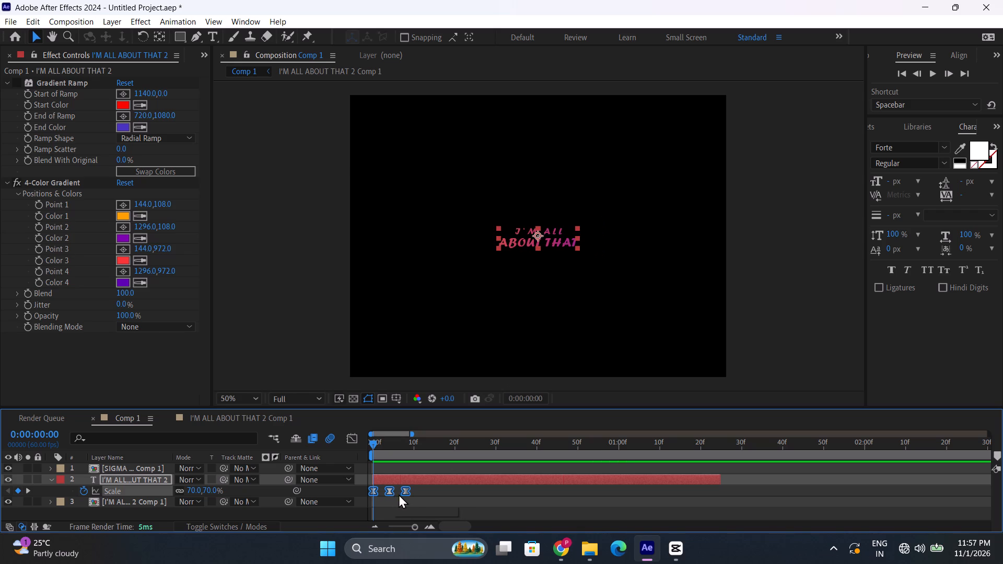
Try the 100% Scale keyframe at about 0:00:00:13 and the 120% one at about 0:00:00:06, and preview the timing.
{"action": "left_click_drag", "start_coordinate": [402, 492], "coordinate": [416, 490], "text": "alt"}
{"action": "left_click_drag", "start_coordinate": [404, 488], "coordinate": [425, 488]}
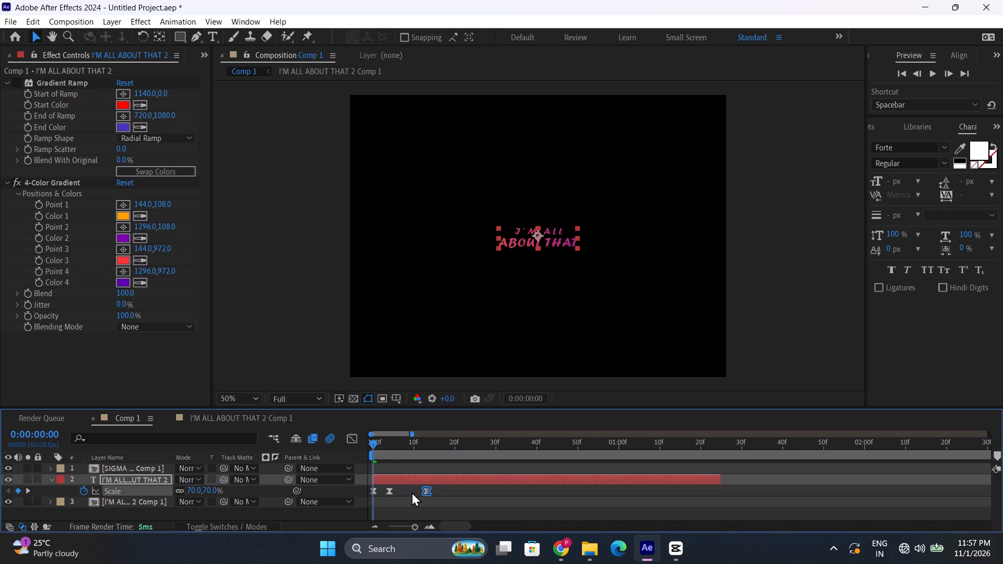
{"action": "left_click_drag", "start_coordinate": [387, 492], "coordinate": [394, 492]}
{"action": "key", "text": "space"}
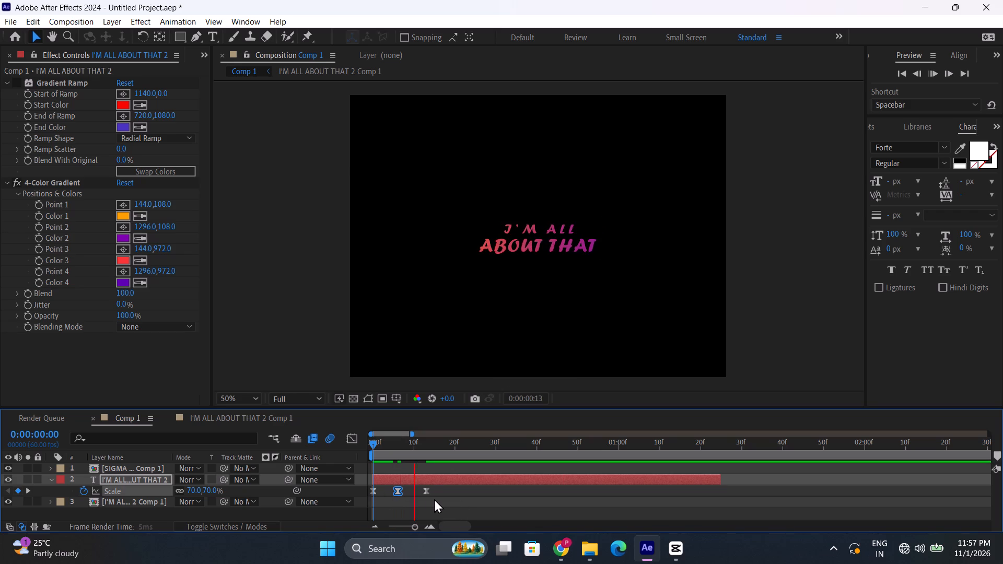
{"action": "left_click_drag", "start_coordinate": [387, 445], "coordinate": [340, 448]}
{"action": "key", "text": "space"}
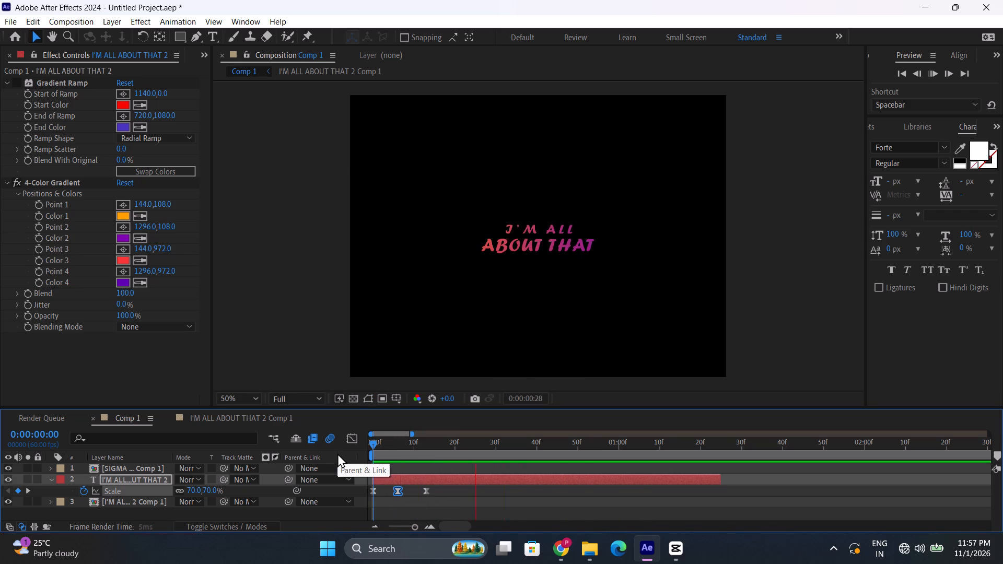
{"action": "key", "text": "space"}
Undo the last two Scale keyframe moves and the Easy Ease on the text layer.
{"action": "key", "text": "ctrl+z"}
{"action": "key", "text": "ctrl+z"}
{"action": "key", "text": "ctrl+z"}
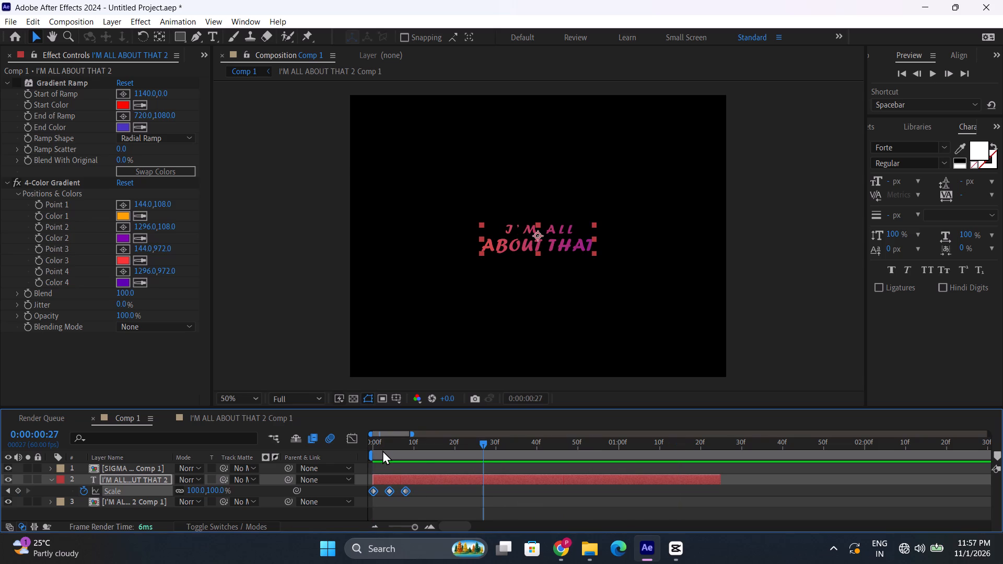
Stretch the Scale keyframes so 120% falls at about 0:00:00:06 and 100% at about 0:00:00:11.
{"action": "left_click_drag", "start_coordinate": [405, 489], "coordinate": [412, 489], "text": "alt"}
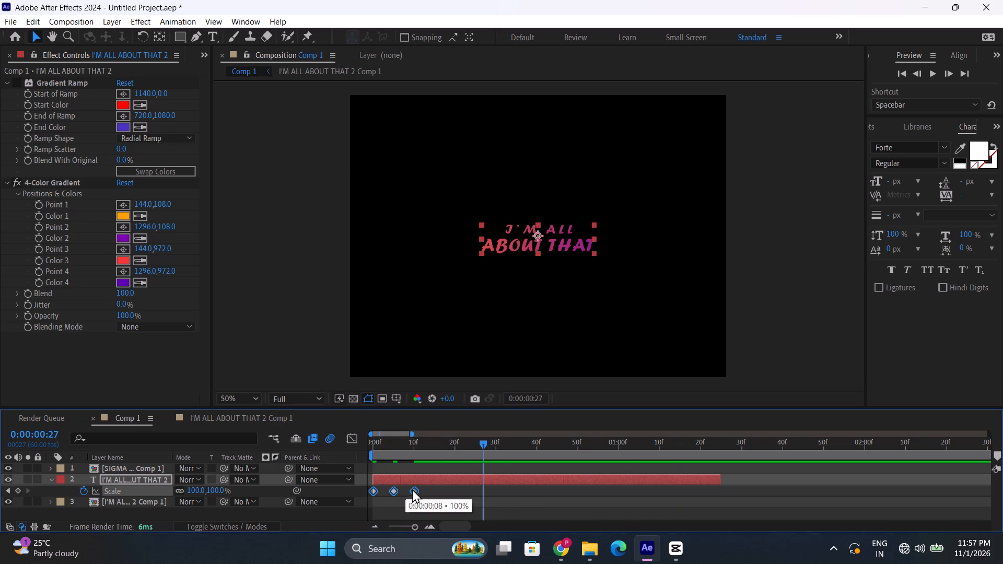
{"action": "left_click_drag", "start_coordinate": [412, 489], "coordinate": [417, 488], "text": "alt"}
Preview the stretched scale animation from the start of Comp 1 and return the playhead to frame zero.
{"action": "left_click_drag", "start_coordinate": [390, 449], "coordinate": [336, 446]}
{"action": "key", "text": "space"}
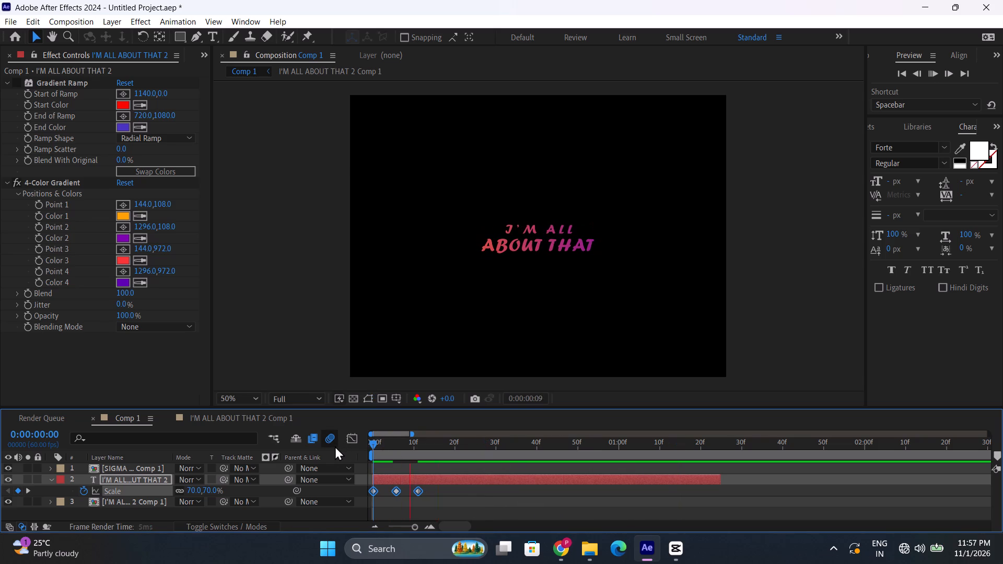
{"action": "left_click_drag", "start_coordinate": [380, 441], "coordinate": [351, 445]}
{"action": "key", "text": "space"}
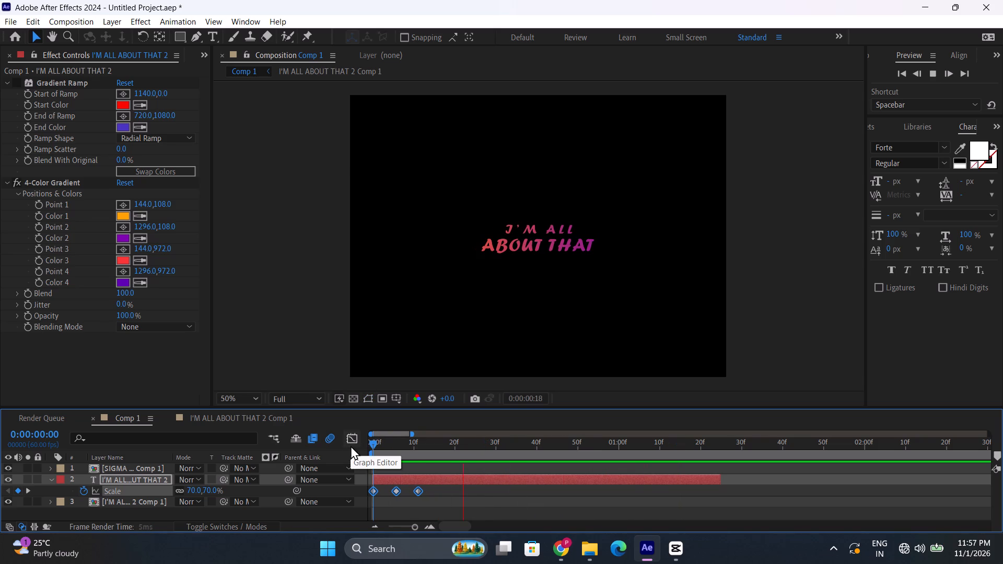
{"action": "key", "text": "space"}
{"action": "key", "text": "space"}
{"action": "key", "text": "space"}
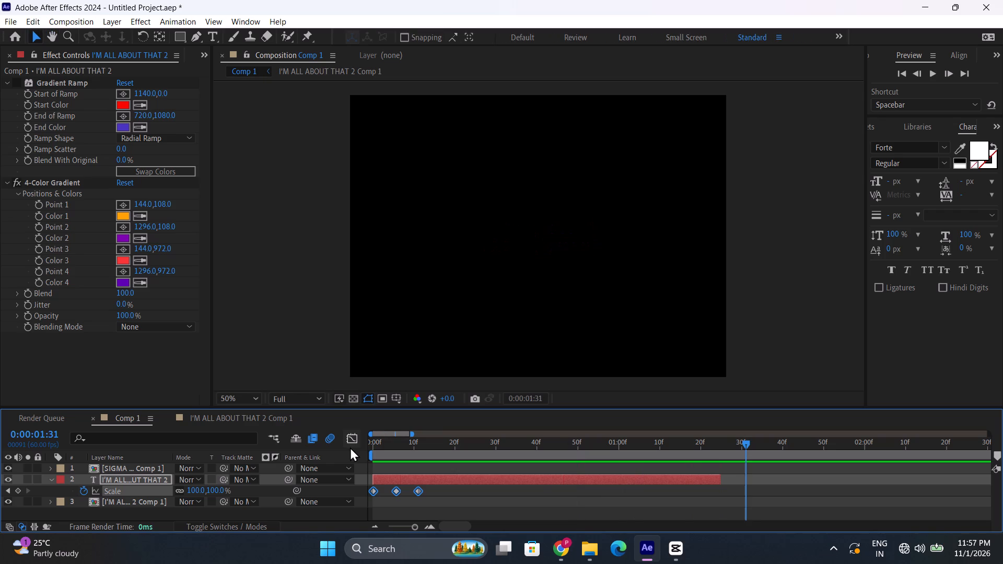
{"action": "left_click_drag", "start_coordinate": [415, 453], "coordinate": [317, 461]}
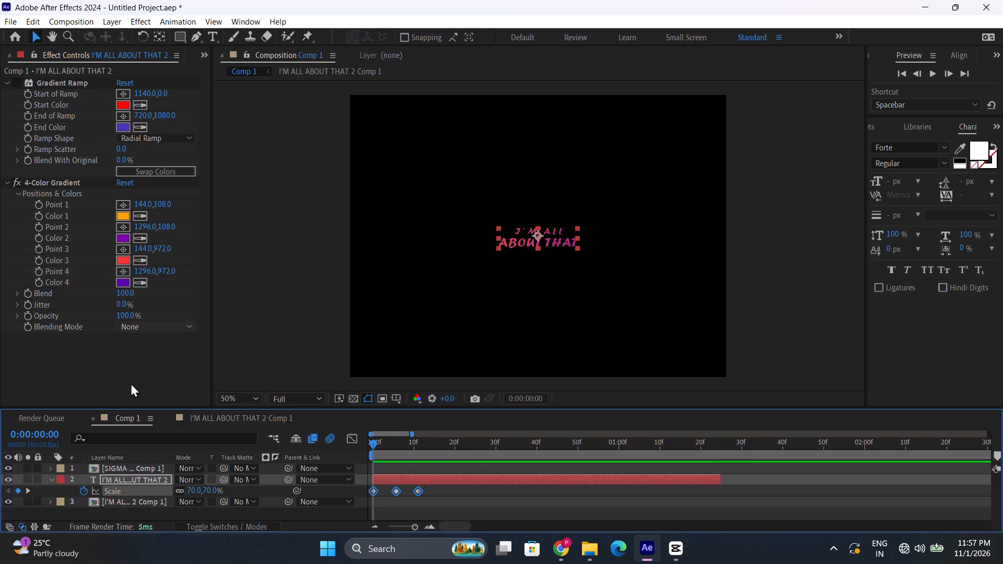
Switch to CapCut and extend the start of the Grand Theft Auto VI trailer clip near 01:47 back to the preceding clip.
{"action": "left_click", "coordinate": [673, 550]}
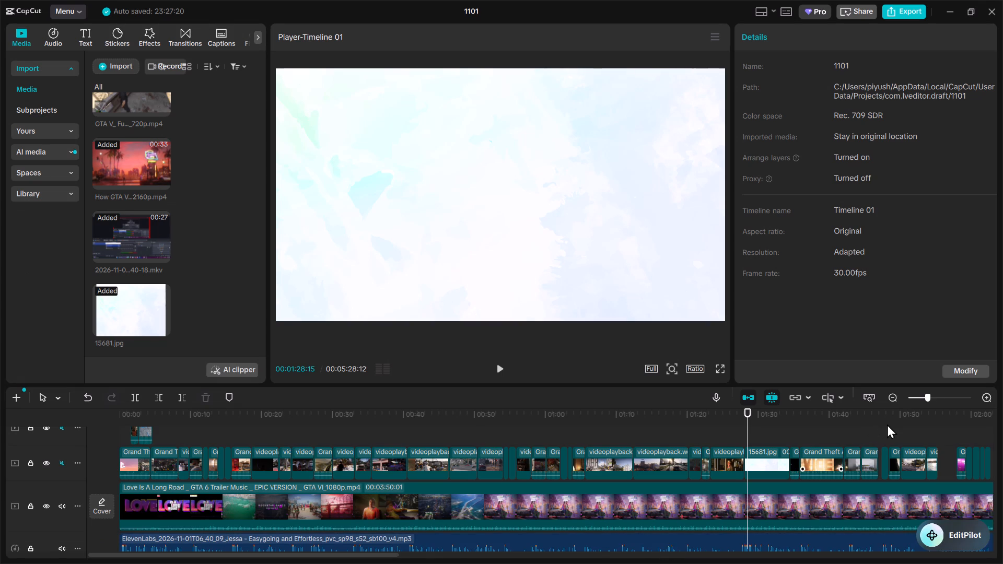
{"action": "left_click", "coordinate": [887, 424]}
{"action": "left_click_drag", "start_coordinate": [887, 424], "coordinate": [914, 421]}
{"action": "left_click", "coordinate": [876, 429]}
{"action": "key", "text": "space"}
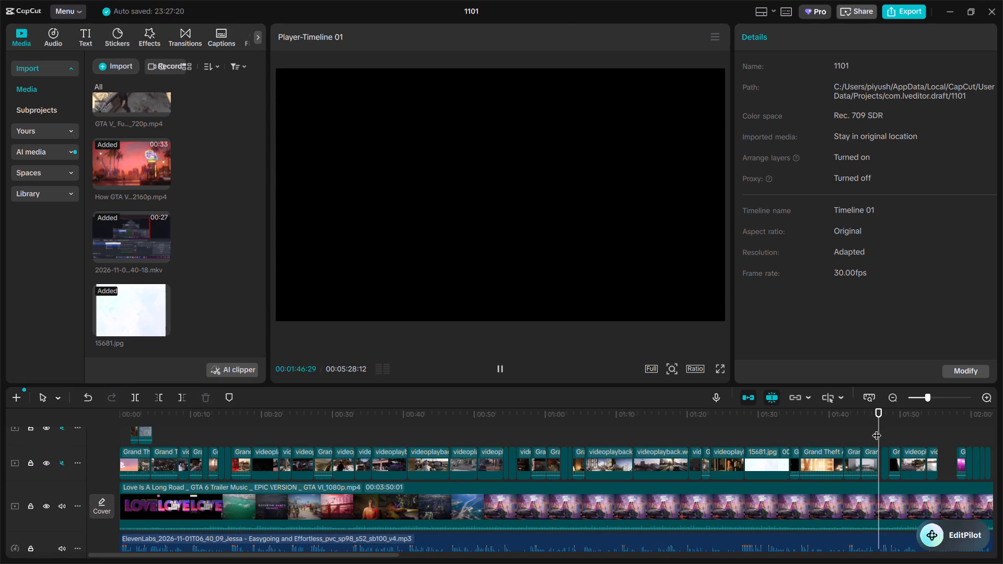
{"action": "key", "text": "space"}
{"action": "triple_click", "coordinate": [989, 395]}
{"action": "double_click", "coordinate": [989, 395]}
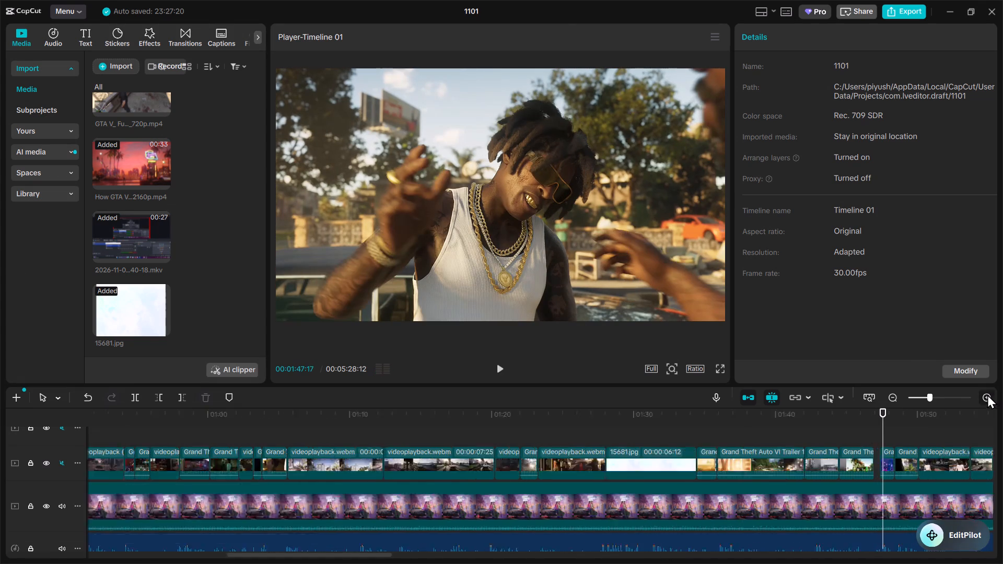
{"action": "left_click", "coordinate": [879, 465]}
{"action": "left_click", "coordinate": [864, 453]}
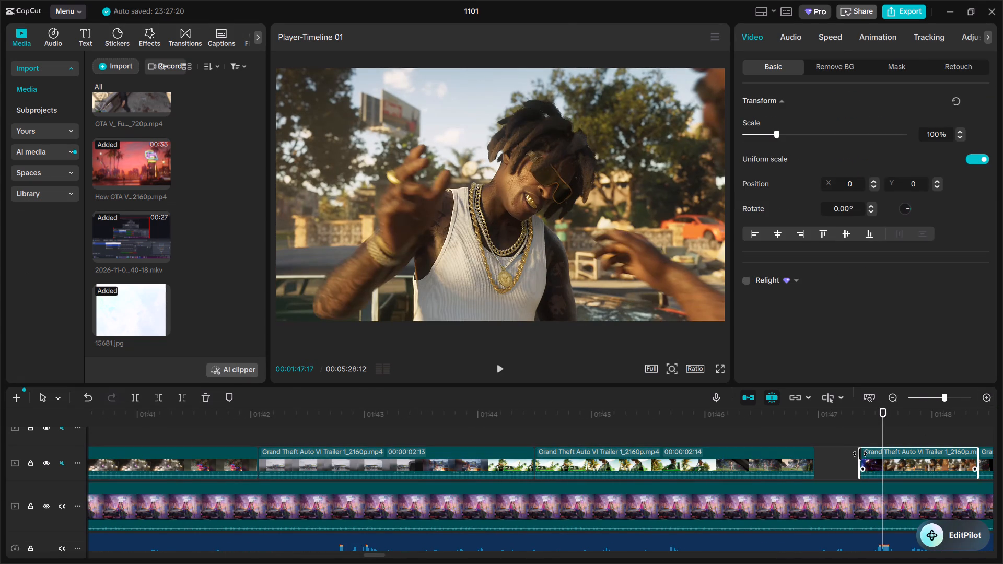
{"action": "left_click_drag", "start_coordinate": [859, 454], "coordinate": [805, 458]}
Play back the join between the two trailer clips at about 00:01:47.
{"action": "left_click", "coordinate": [820, 429]}
{"action": "key", "text": "space"}
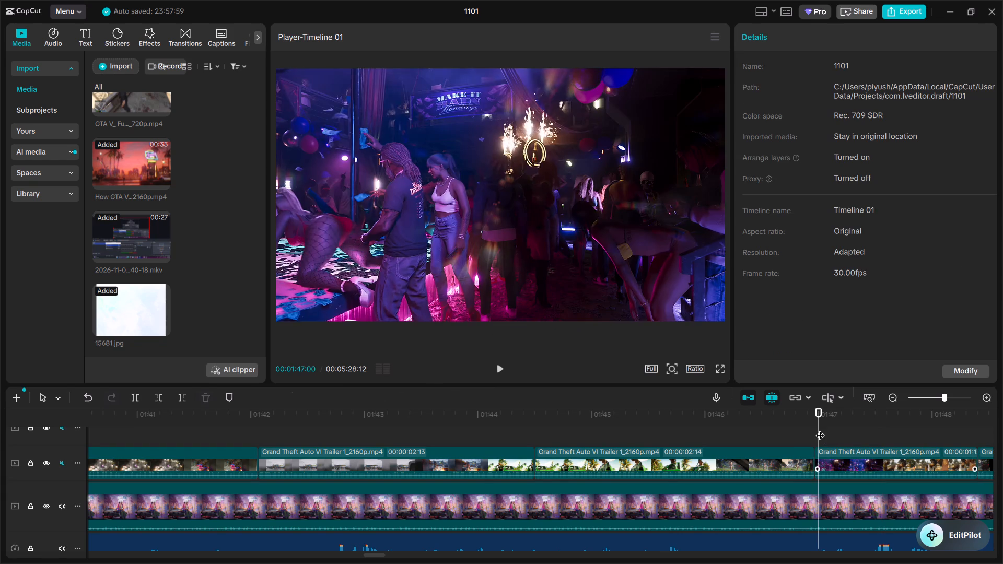
{"action": "left_click", "coordinate": [804, 431]}
{"action": "key", "text": "space"}
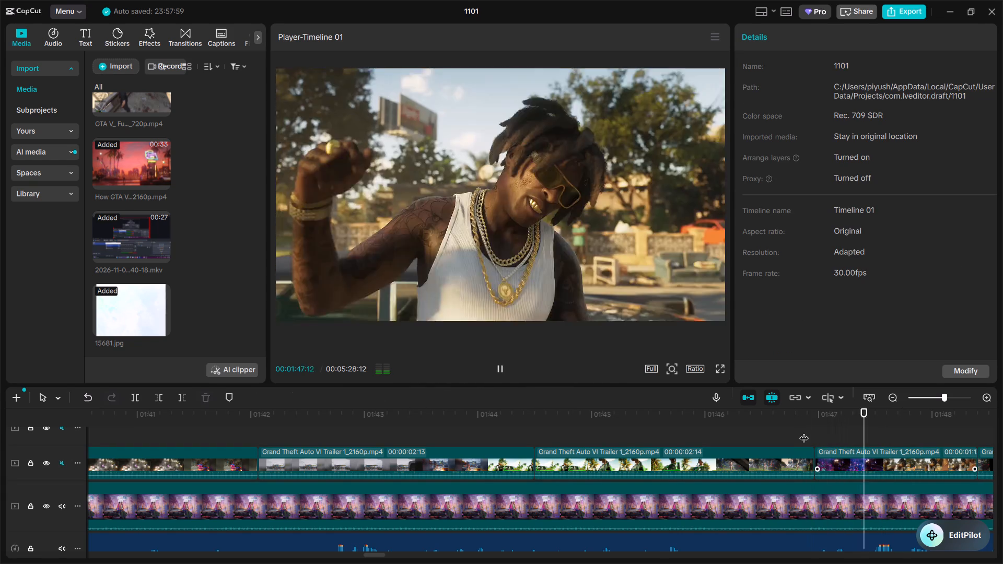
Review the footage from about 00:01:52 up to the empty stretch after 00:01:55.
{"action": "left_click", "coordinate": [674, 439]}
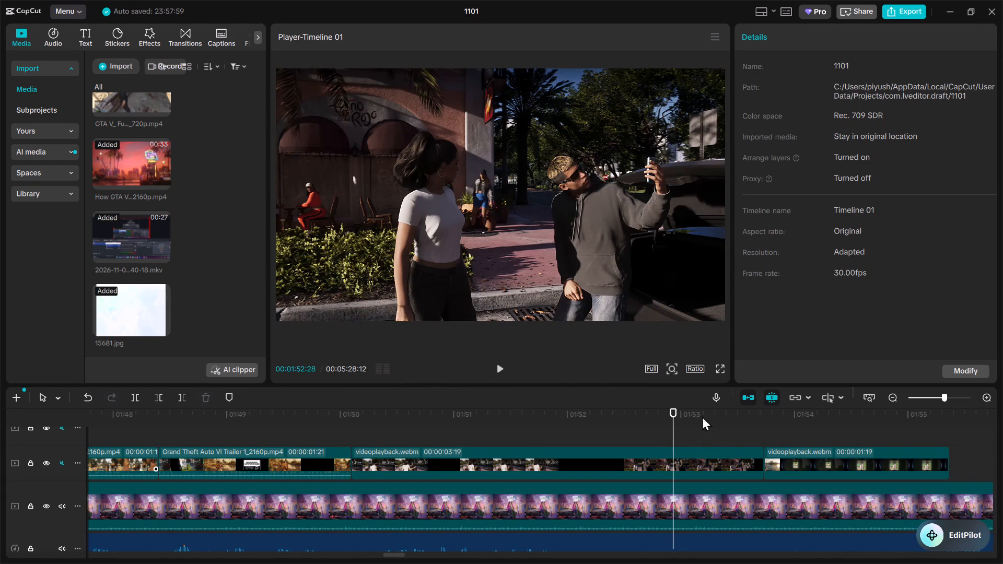
{"action": "key", "text": "space"}
{"action": "double_click", "coordinate": [889, 396]}
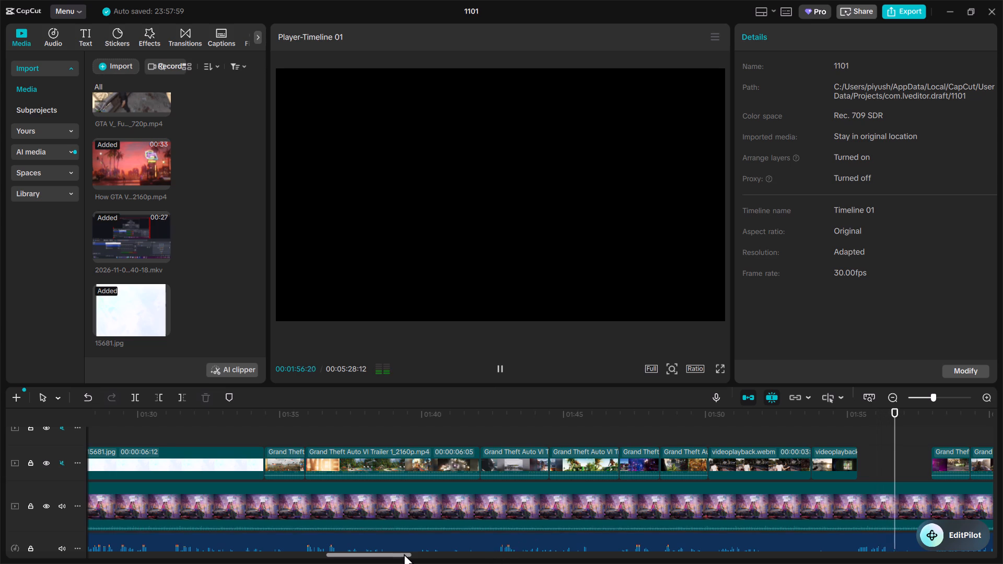
{"action": "left_click_drag", "start_coordinate": [401, 554], "coordinate": [435, 549]}
{"action": "left_click", "coordinate": [491, 425]}
{"action": "left_click_drag", "start_coordinate": [491, 425], "coordinate": [482, 427]}
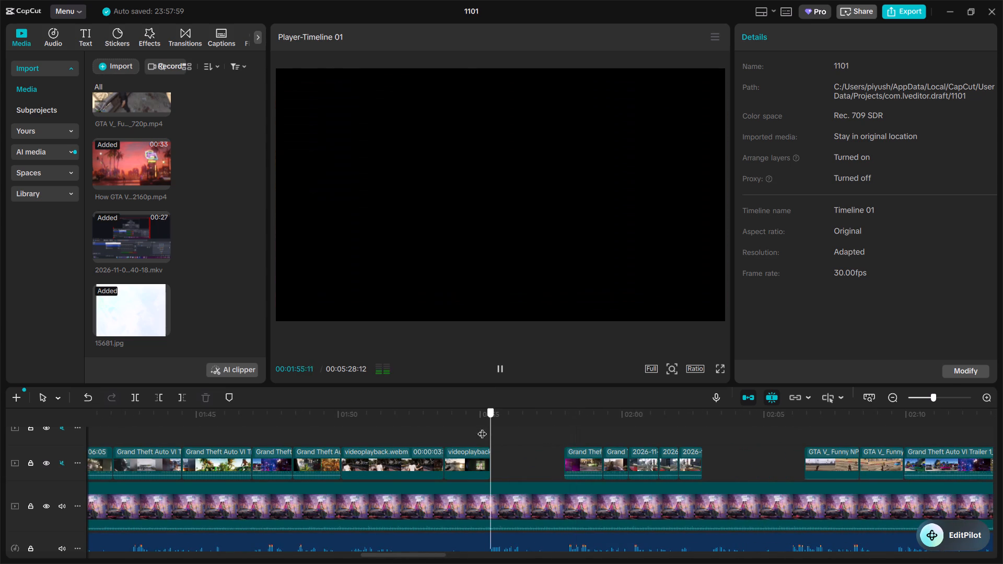
{"action": "left_click_drag", "start_coordinate": [482, 427], "coordinate": [0, 416]}
{"action": "left_click", "coordinate": [900, 399]}
{"action": "double_click", "coordinate": [895, 398]}
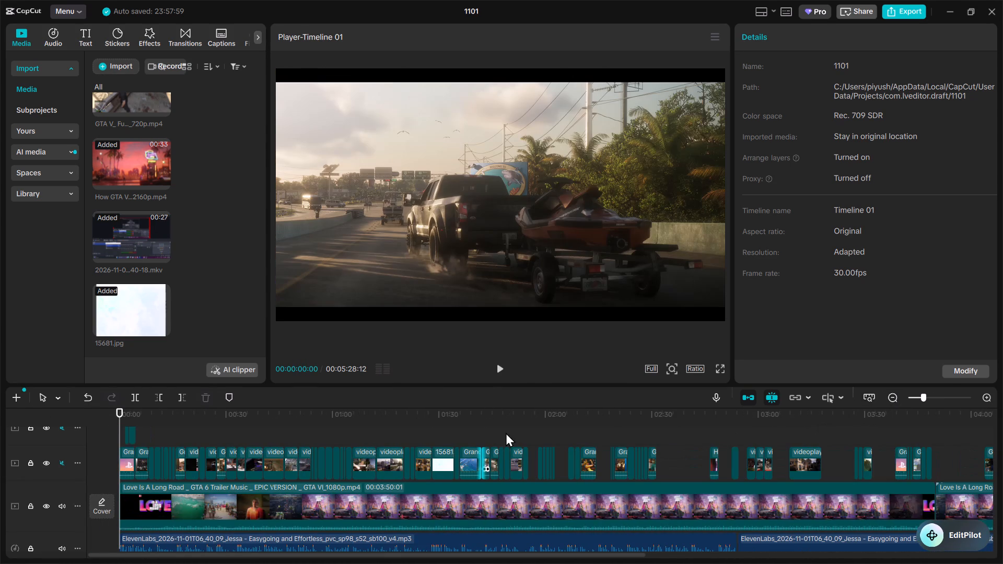
{"action": "scroll", "coordinate": [474, 423], "scroll_direction": "up", "scroll_amount": 2}
{"action": "left_click", "coordinate": [514, 419]}
{"action": "key", "text": "space"}
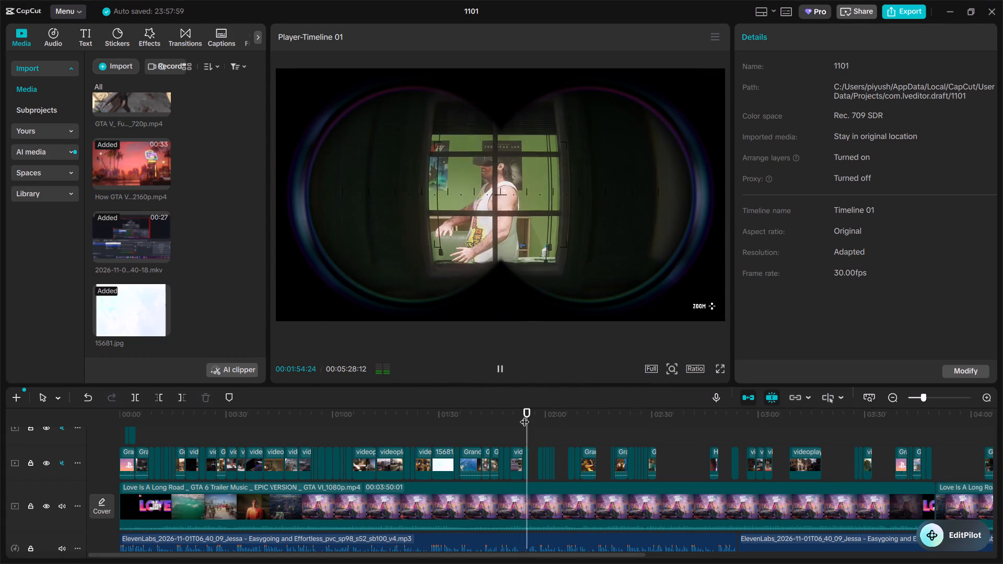
Replay the empty stretch from about 00:01:55 to check what belongs over the narration there.
{"action": "double_click", "coordinate": [993, 394]}
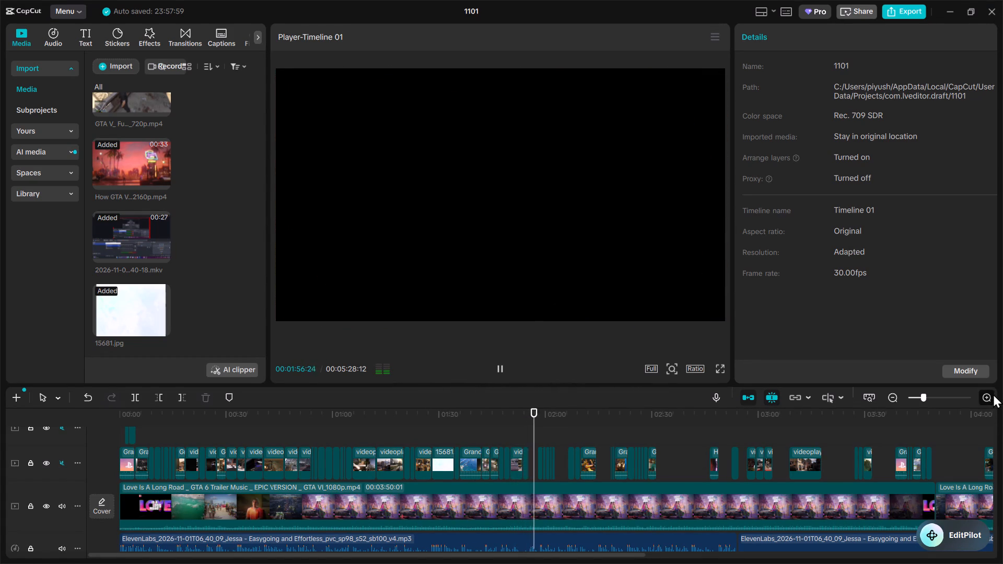
{"action": "left_click", "coordinate": [994, 394]}
{"action": "left_click", "coordinate": [472, 416]}
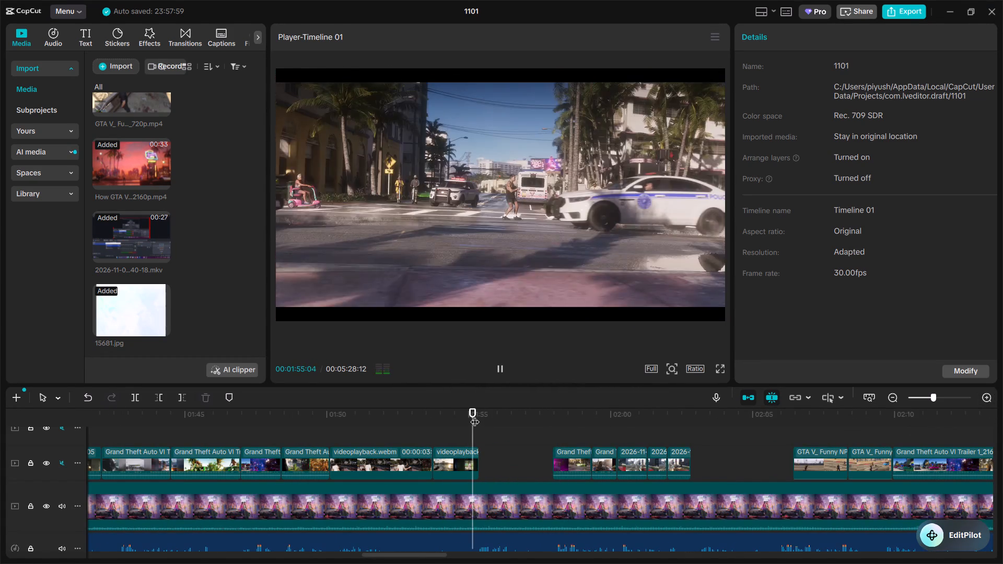
{"action": "key", "text": "space"}
{"action": "key", "text": "space"}
{"action": "key", "text": "space"}
{"action": "key", "text": "space"}
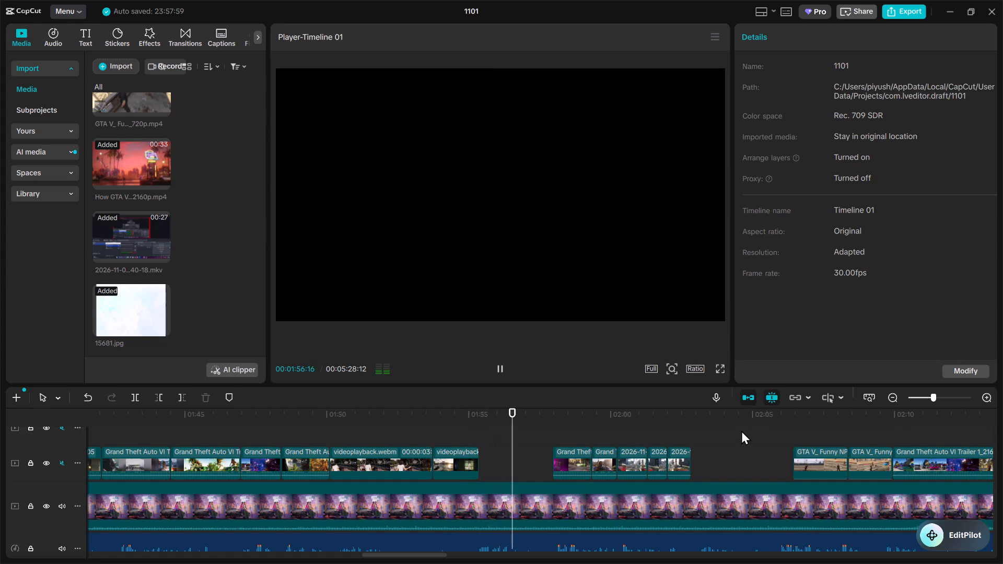
{"action": "left_click", "coordinate": [472, 428]}
{"action": "key", "text": "space"}
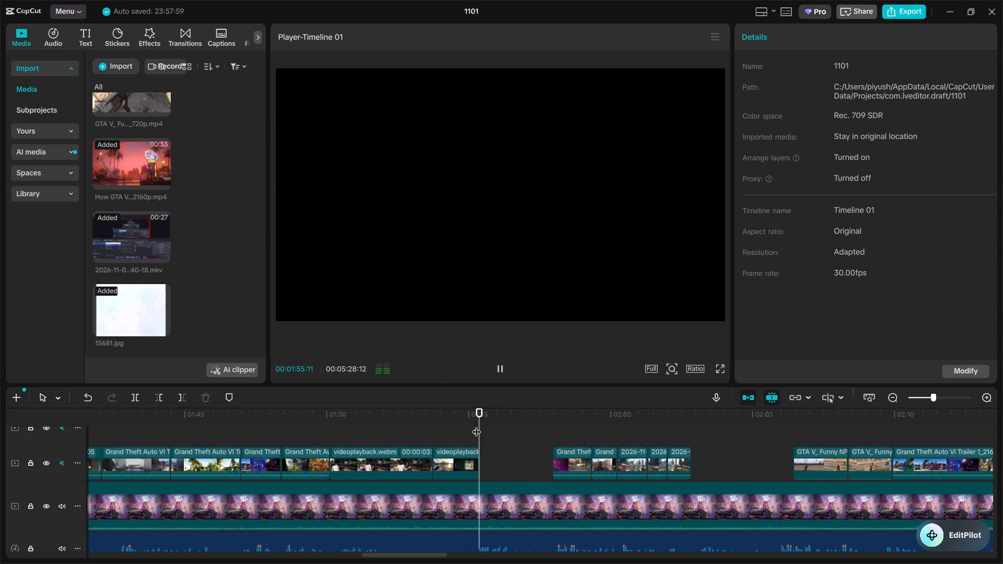
{"action": "key", "text": "space"}
{"action": "key", "text": "space"}
{"action": "key", "text": "space"}
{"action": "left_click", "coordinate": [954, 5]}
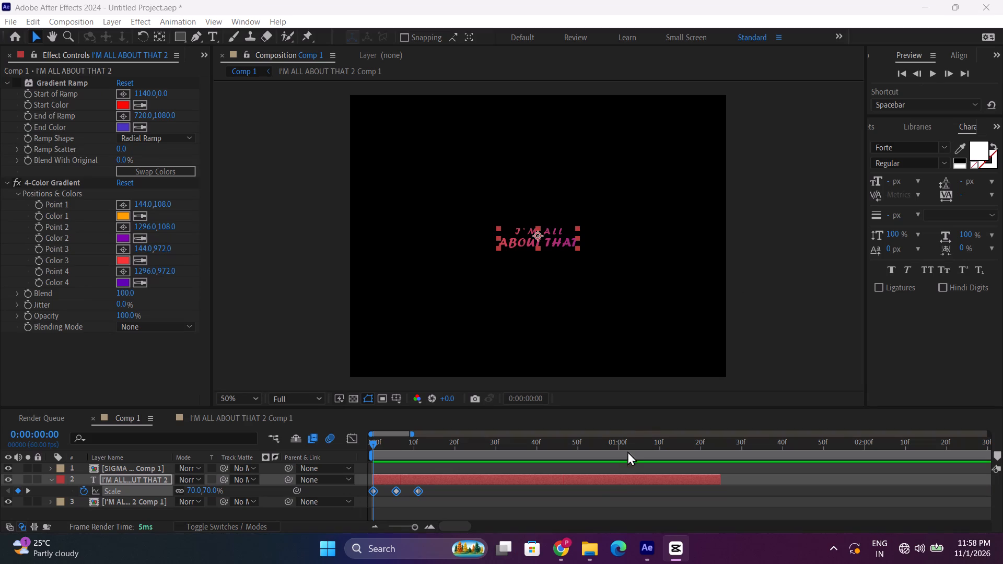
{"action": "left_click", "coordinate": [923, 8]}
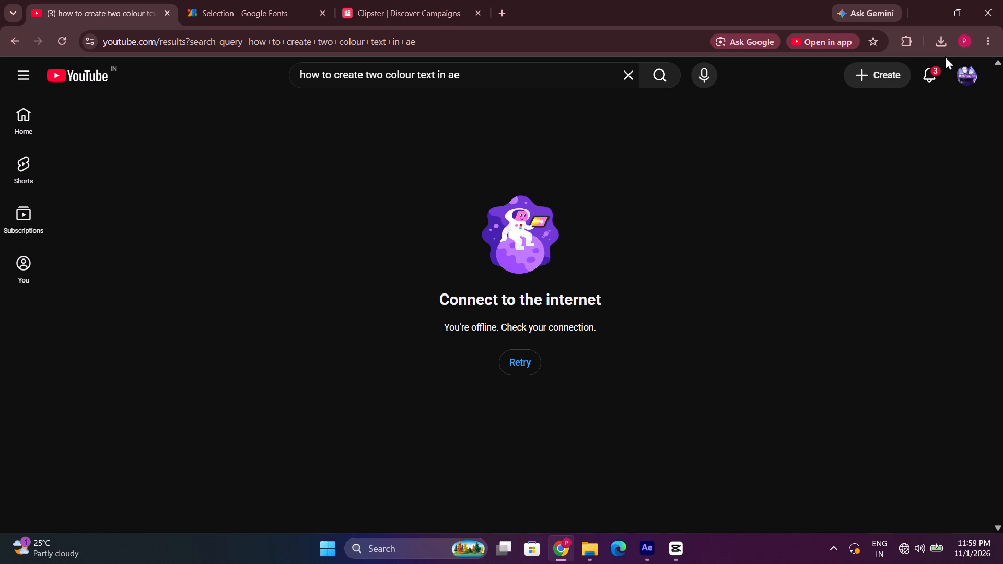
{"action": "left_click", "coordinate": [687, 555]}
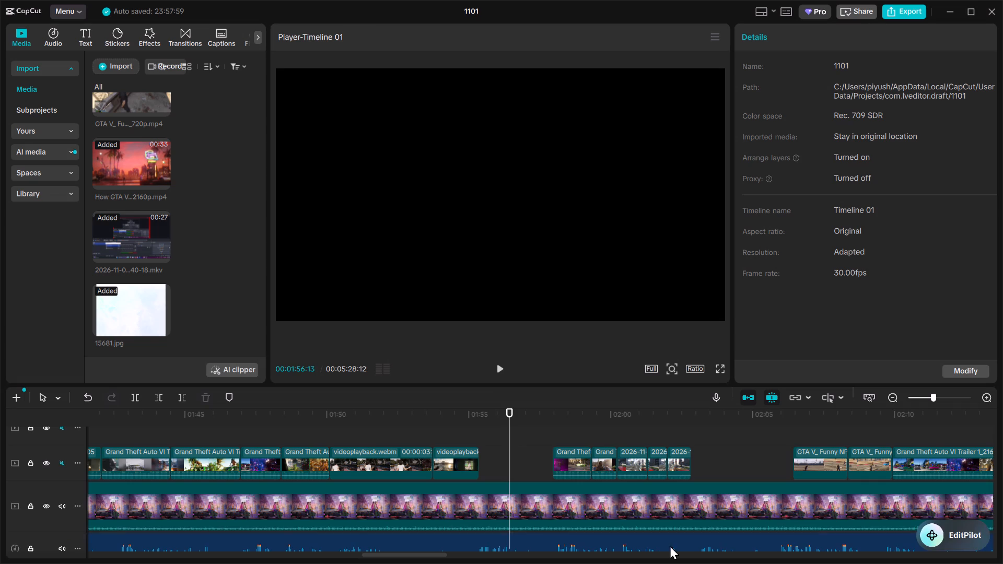
Listen through the empty stretch from about 00:01:55 to 00:01:57 once more.
{"action": "left_click", "coordinate": [473, 426]}
{"action": "key", "text": "space"}
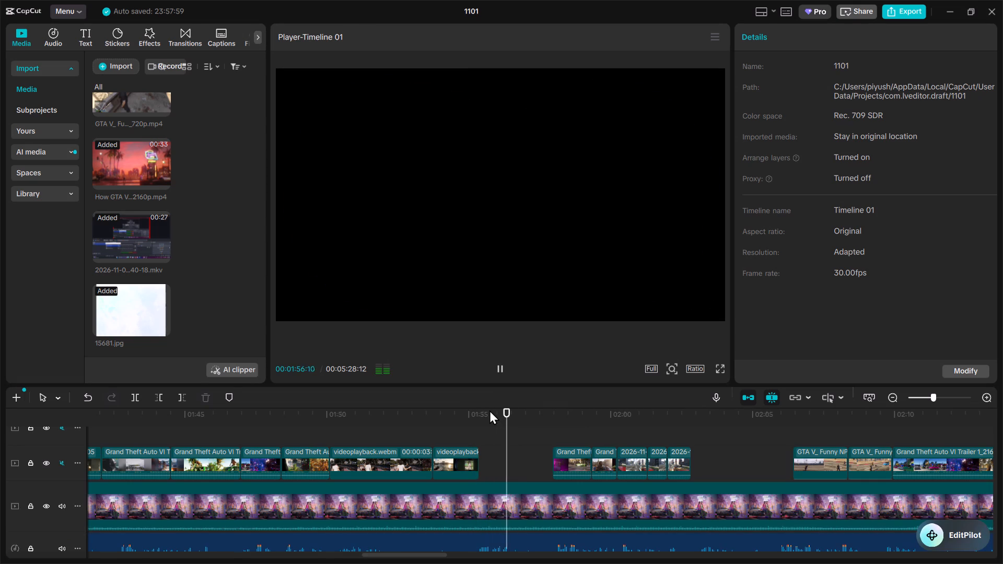
{"action": "key", "text": "space"}
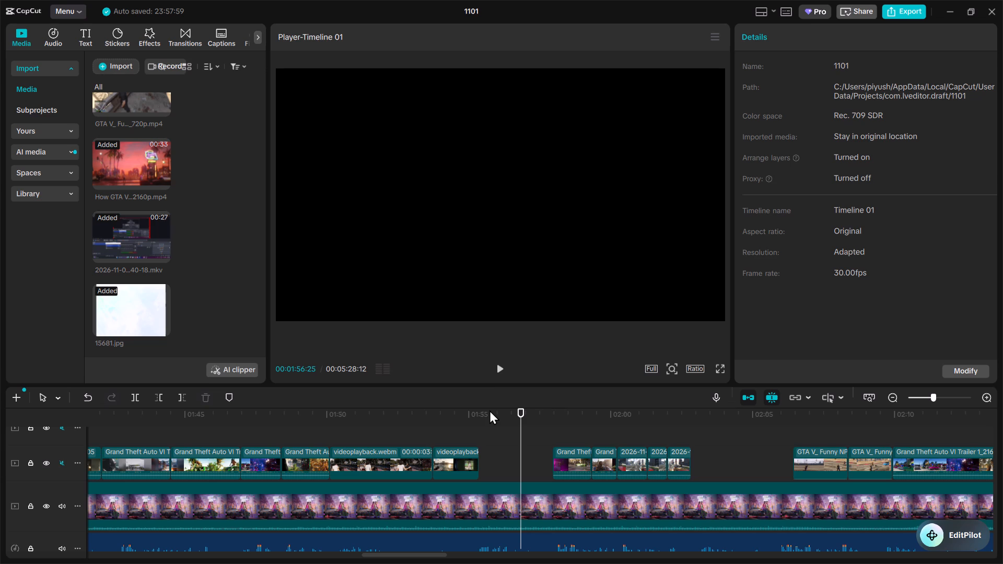
{"action": "key", "text": "space"}
{"action": "key", "text": "space"}
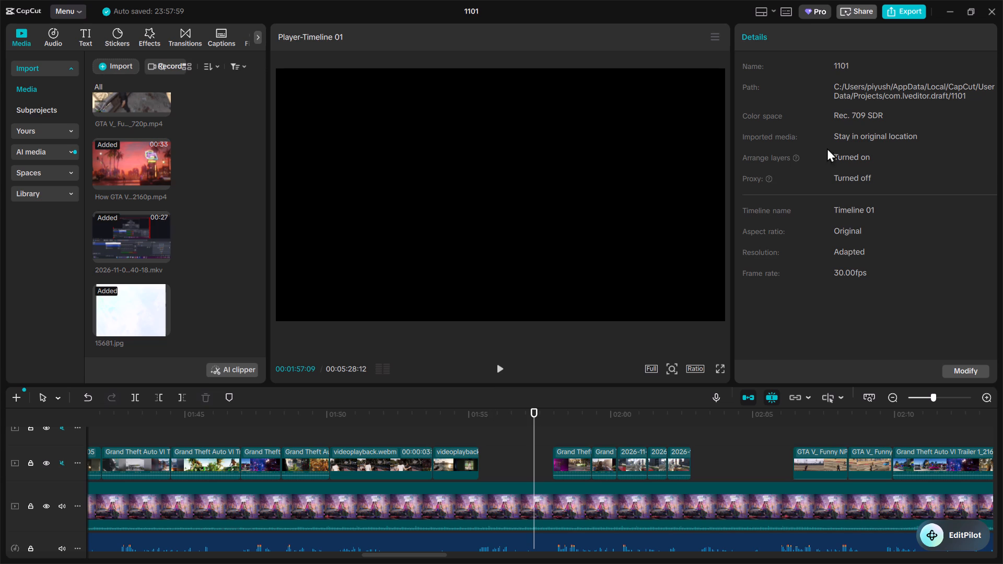
Switch to After Effects, close the Effect Controls and show the contents of the simple text.aep folder in the project.
{"action": "left_click_drag", "start_coordinate": [964, 13], "coordinate": [954, 17]}
{"action": "left_click", "coordinate": [953, 17]}
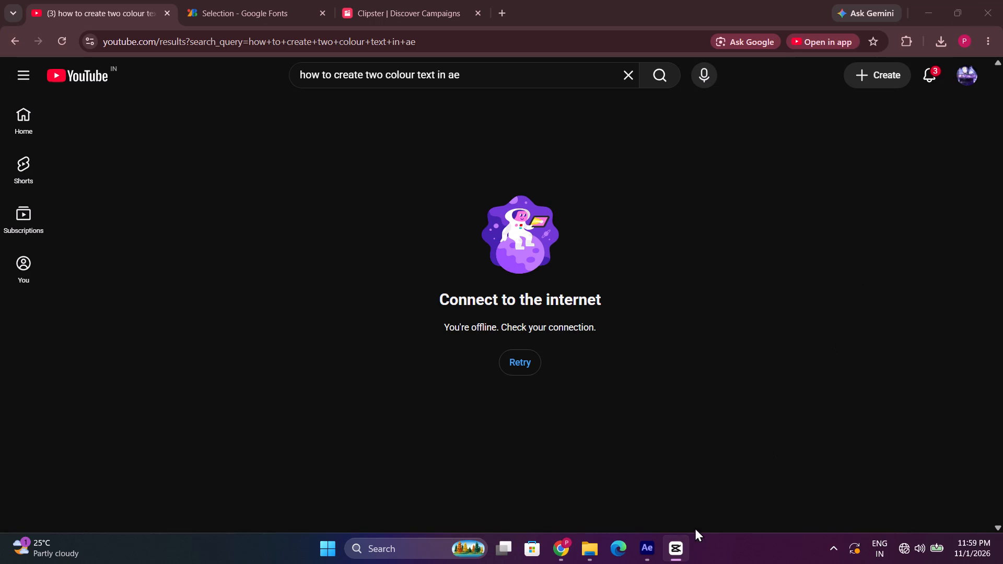
{"action": "left_click", "coordinate": [552, 563]}
{"action": "left_click", "coordinate": [648, 550]}
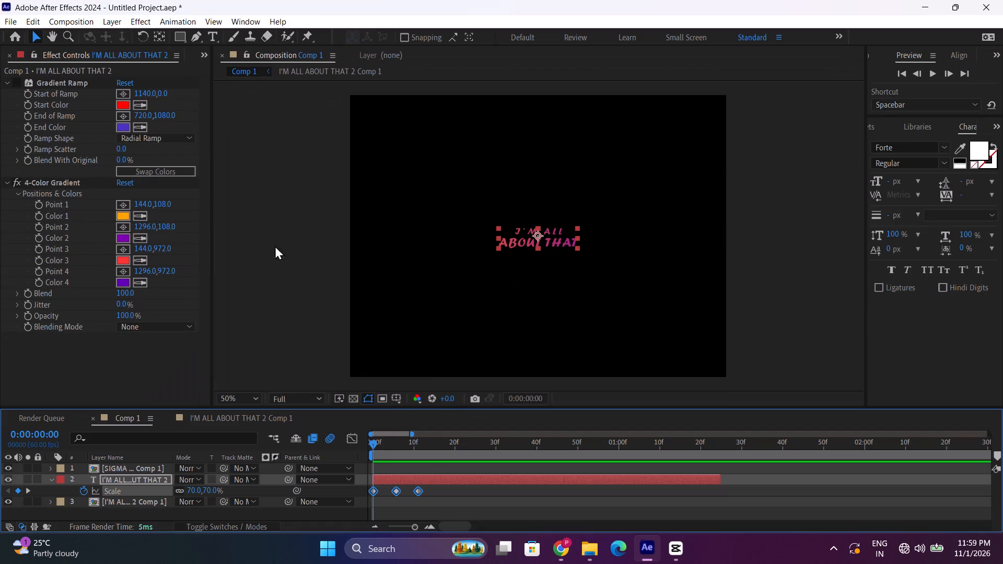
{"action": "left_click", "coordinate": [4, 57]}
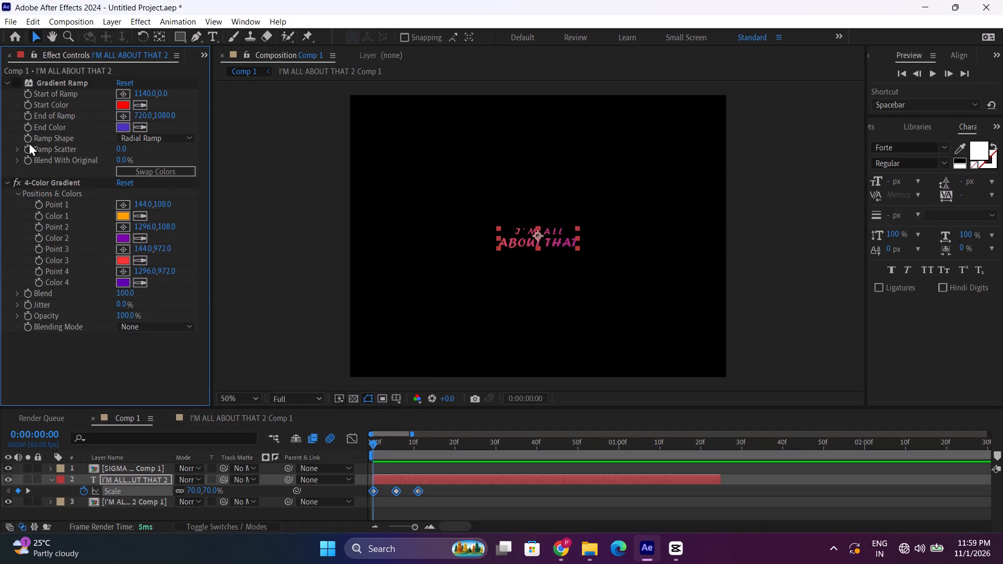
{"action": "left_click", "coordinate": [9, 55]}
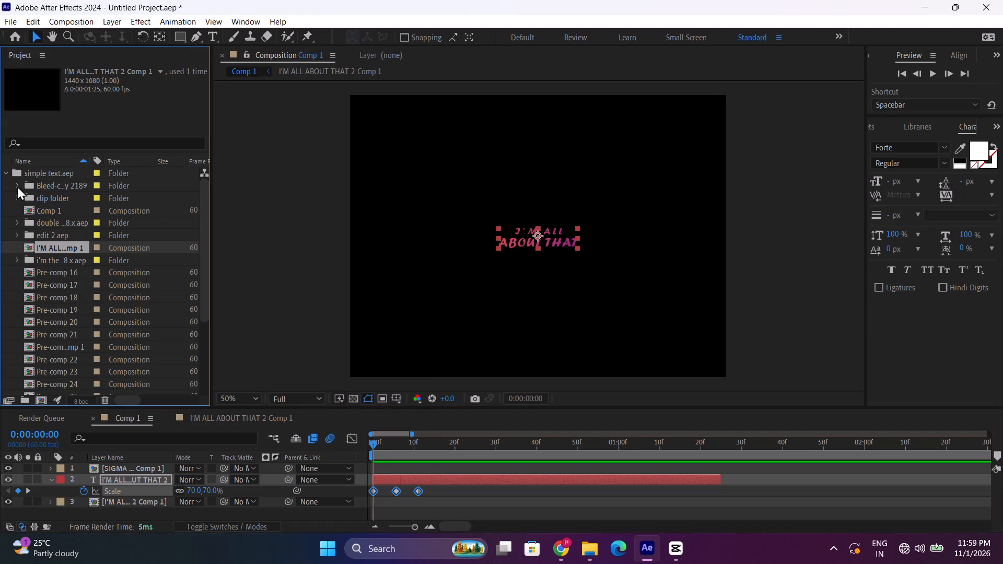
{"action": "left_click", "coordinate": [3, 173]}
{"action": "left_click", "coordinate": [39, 208]}
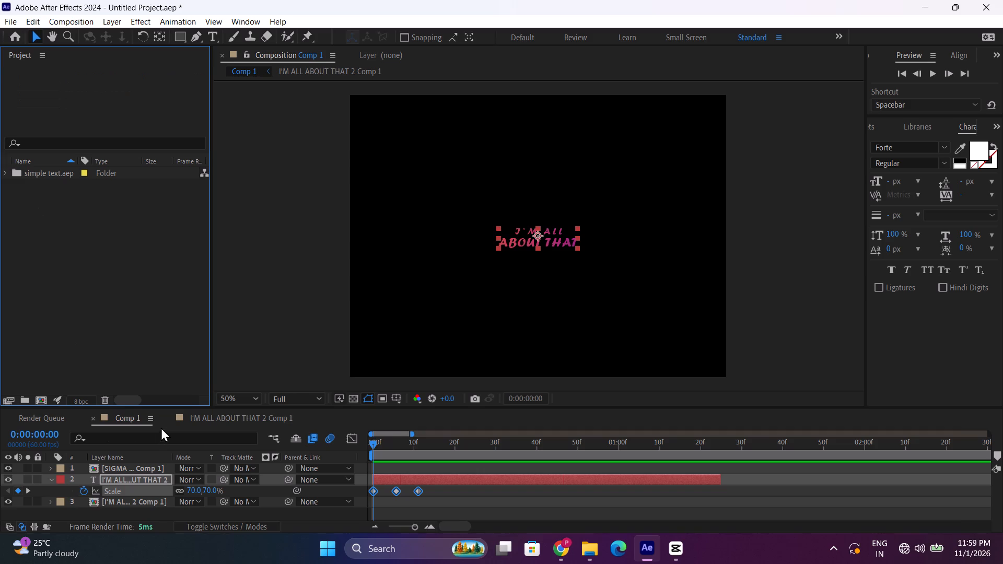
{"action": "left_click", "coordinate": [267, 419]}
{"action": "left_click", "coordinate": [132, 419]}
{"action": "left_click", "coordinate": [5, 175]}
In Comp 1's composition settings, unlock the aspect ratio, set the width to 1920 px, and lock the ratio at 16:9.
{"action": "left_click", "coordinate": [55, 213]}
{"action": "right_click", "coordinate": [55, 213]}
{"action": "left_click", "coordinate": [72, 221]}
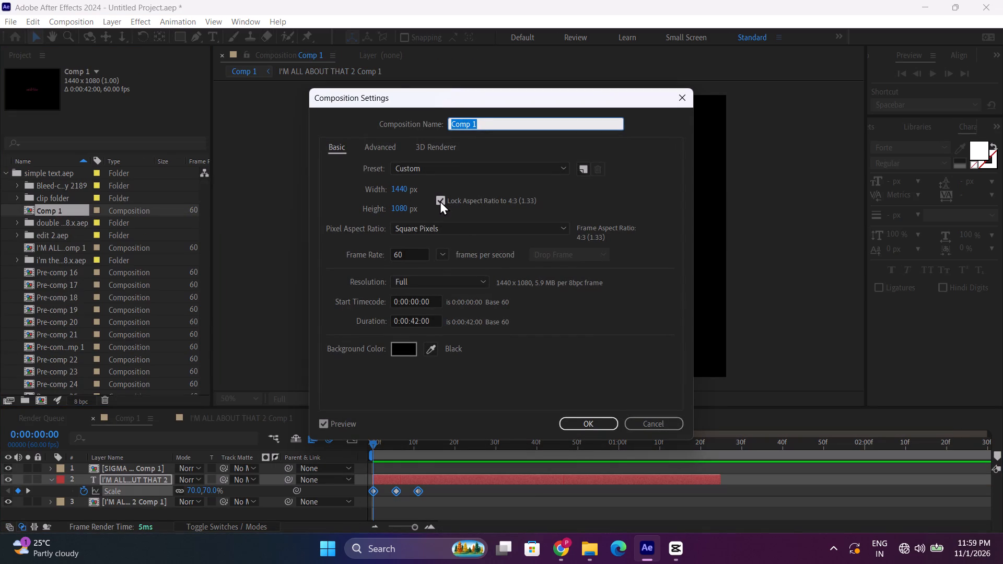
{"action": "left_click", "coordinate": [440, 201]}
{"action": "left_click", "coordinate": [404, 187]}
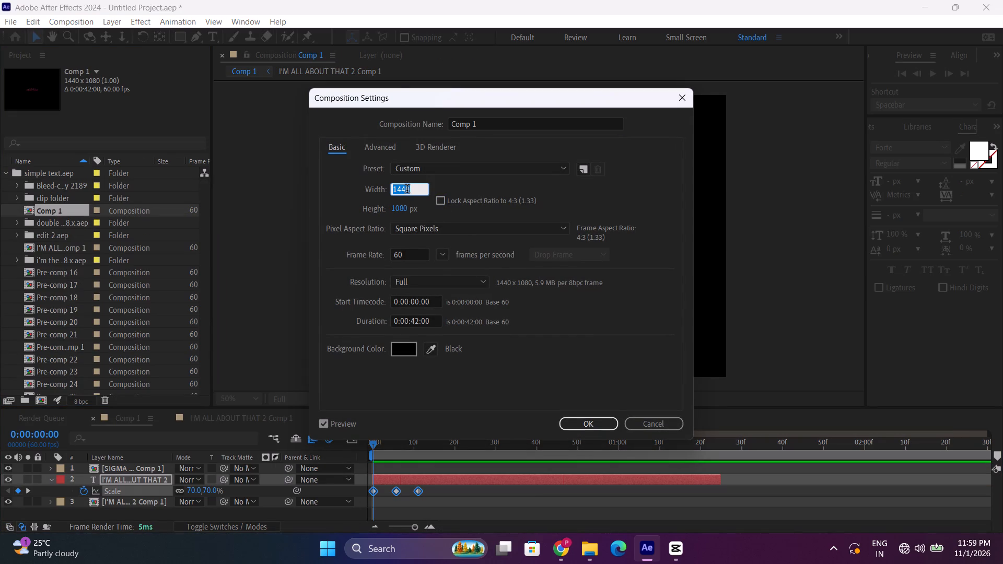
{"action": "type", "text": "1920"}
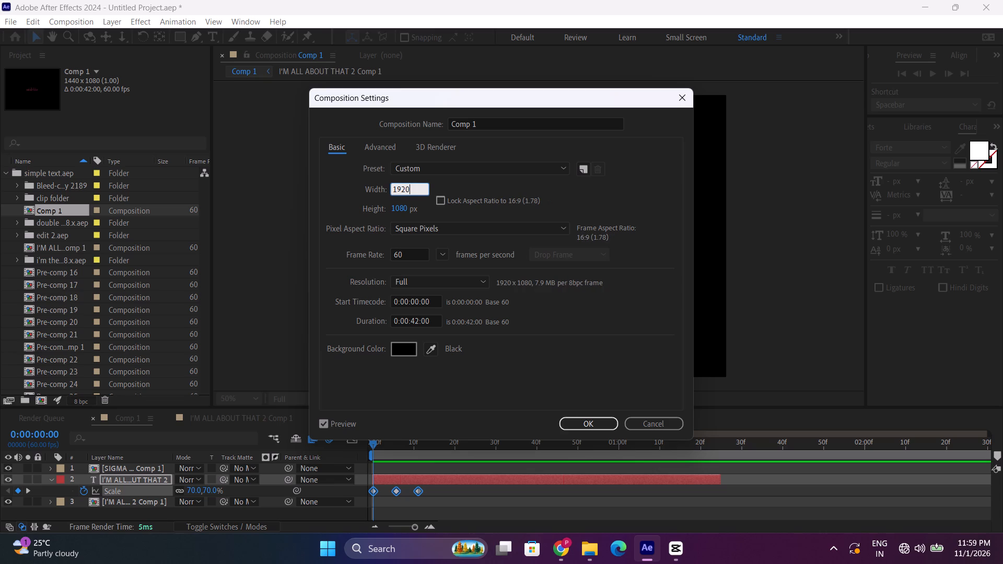
{"action": "left_click", "coordinate": [473, 210]}
{"action": "left_click", "coordinate": [445, 198]}
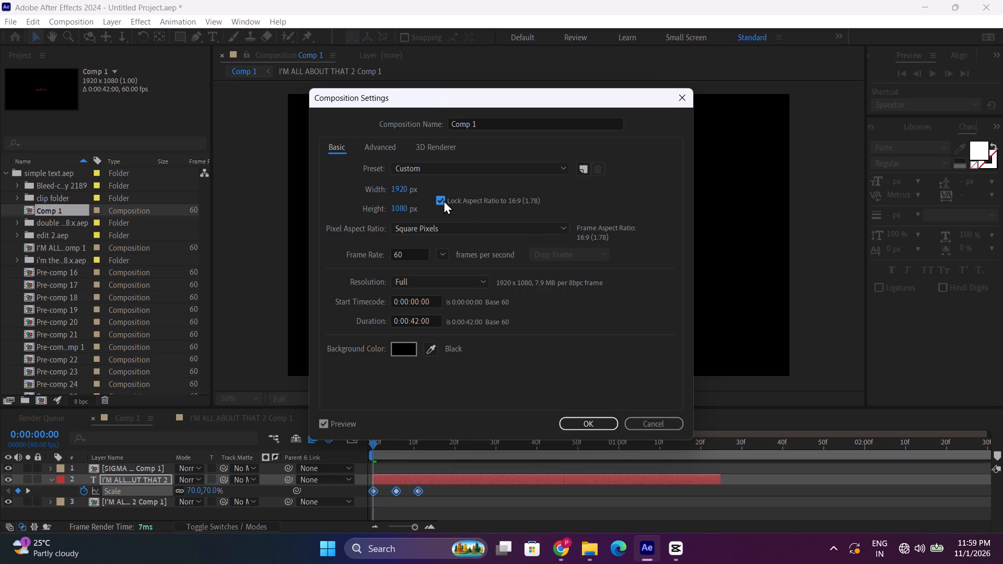
Set Comp 1's width to 1440 px with the 16:9 ratio locked and apply the composition settings.
{"action": "left_click", "coordinate": [407, 191]}
{"action": "type", "text": "1440"}
{"action": "key", "text": "Return"}
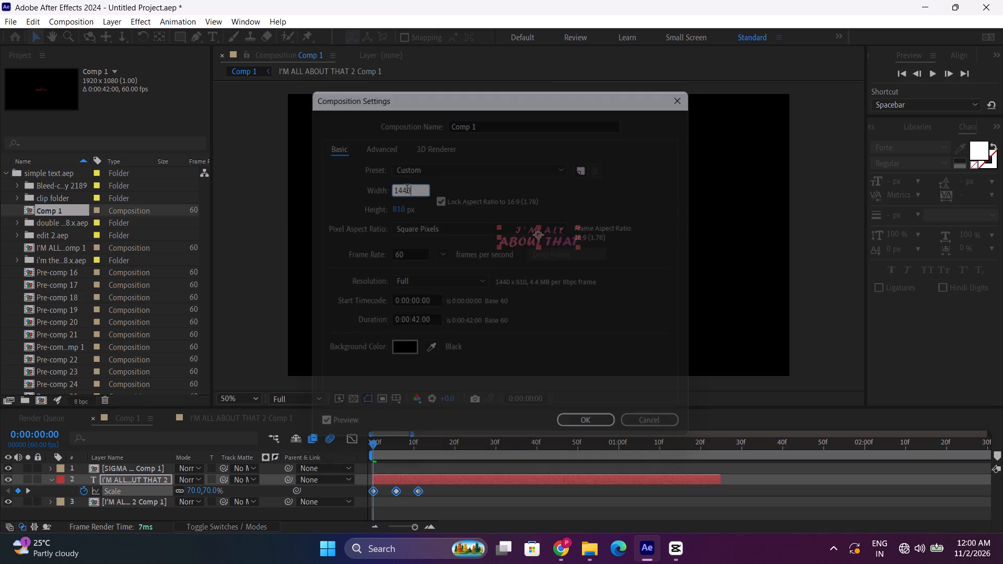
Preview the "I'M ALL ABOUT THAT" text animation in Comp 1 from the first frame and collapse the text layer's Scale property.
{"action": "left_click", "coordinate": [383, 451]}
{"action": "left_click_drag", "start_coordinate": [378, 452], "coordinate": [371, 455]}
{"action": "key", "text": "space"}
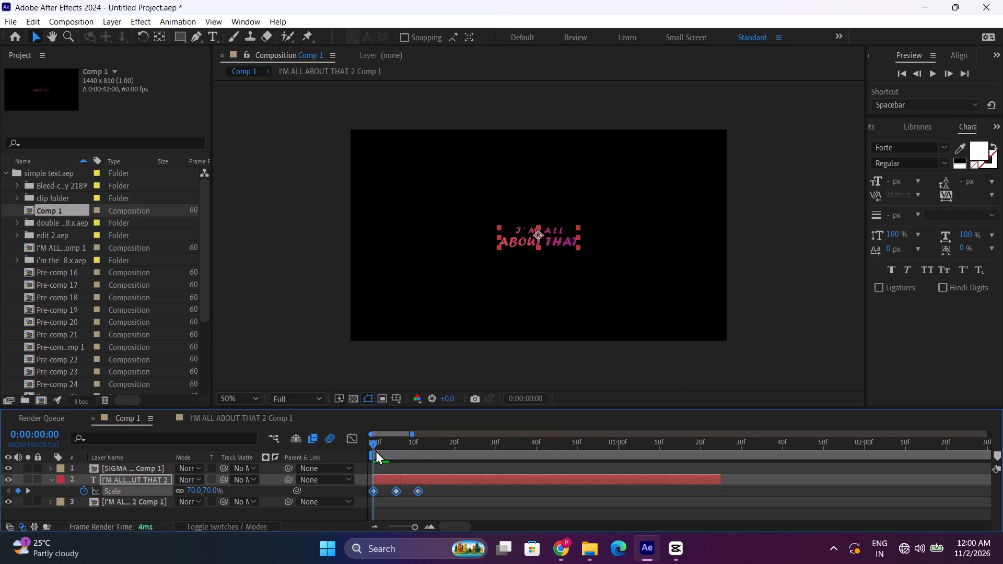
{"action": "key", "text": "space"}
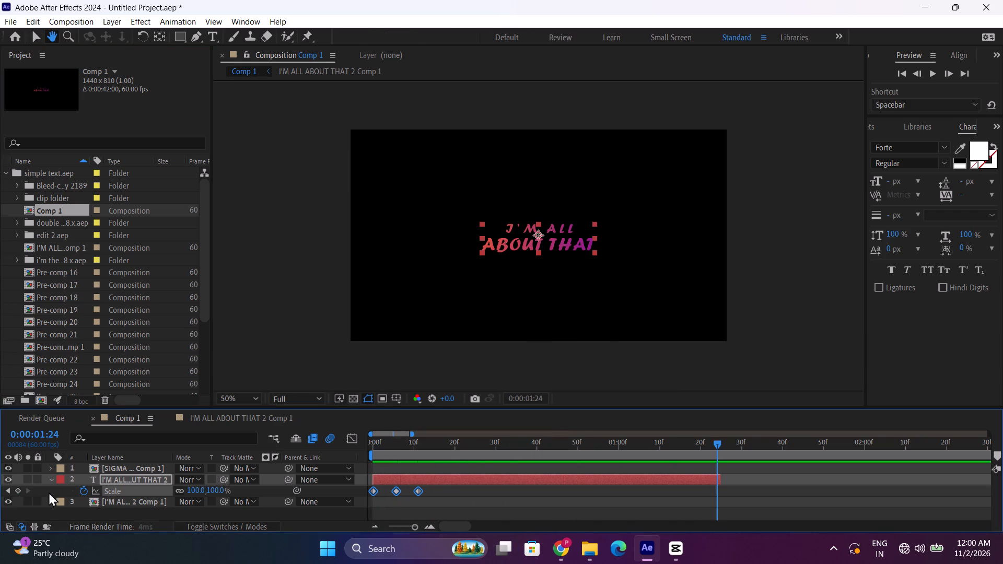
{"action": "left_click", "coordinate": [52, 479]}
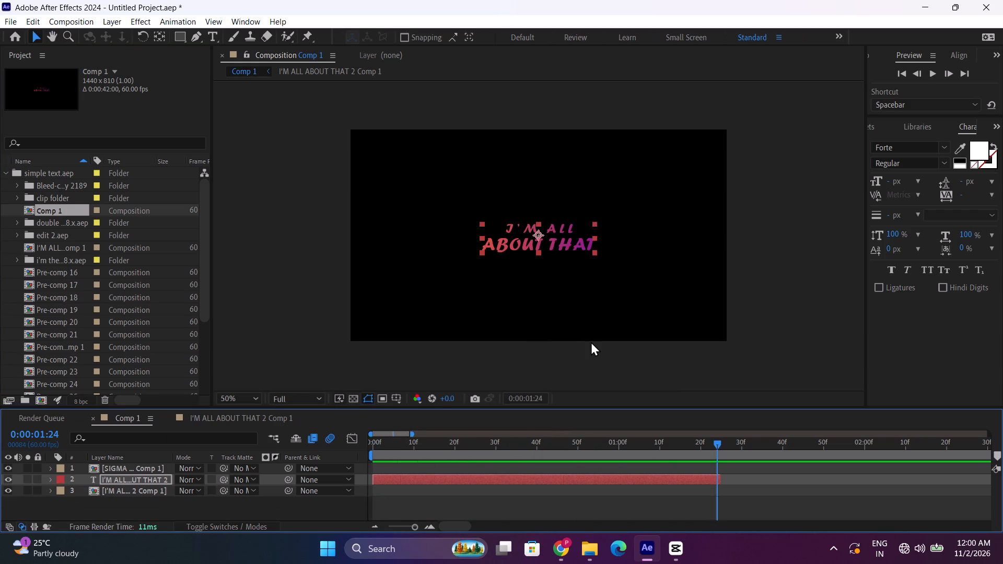
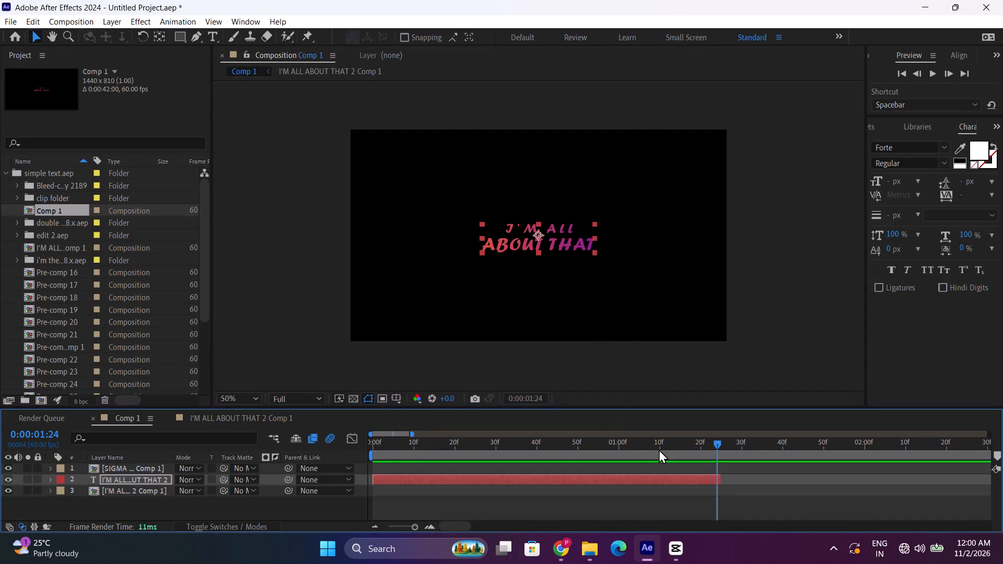
Switch to CapCut and play back the narration over the timeline gap from about 01:55 into the following clips.
{"action": "left_click", "coordinate": [670, 537]}
{"action": "left_click", "coordinate": [475, 425]}
{"action": "left_click", "coordinate": [499, 347]}
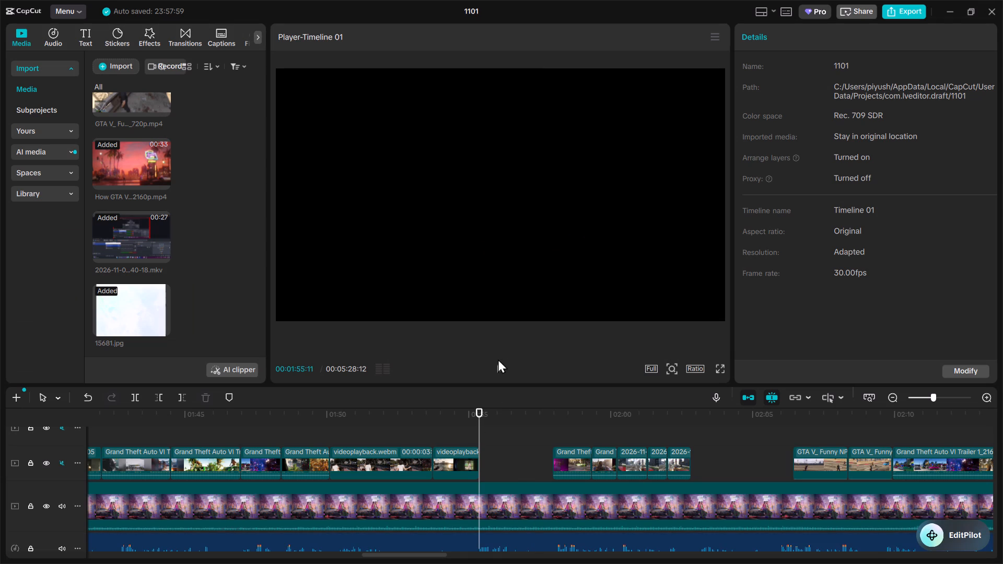
{"action": "left_click", "coordinate": [498, 360]}
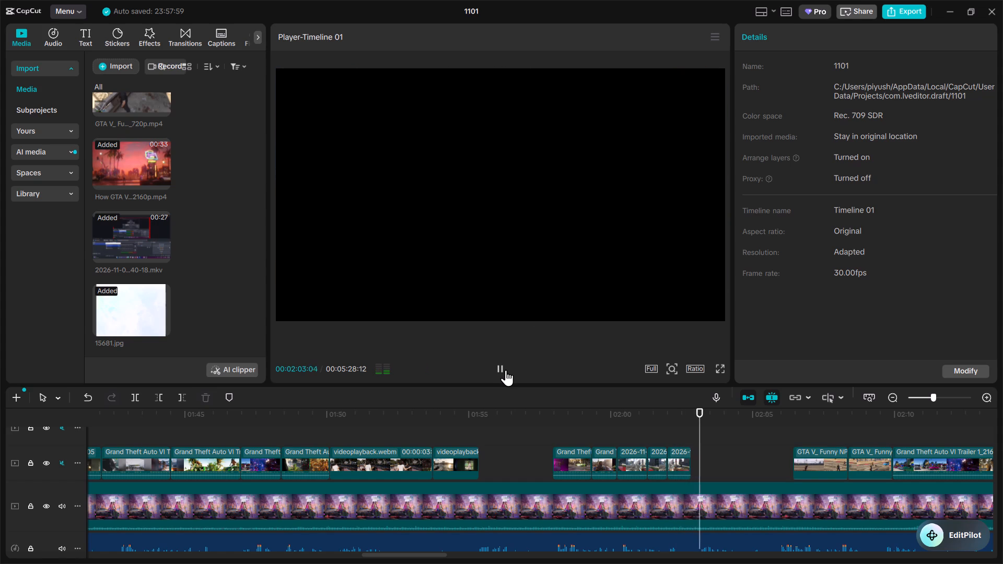
{"action": "left_click", "coordinate": [506, 370]}
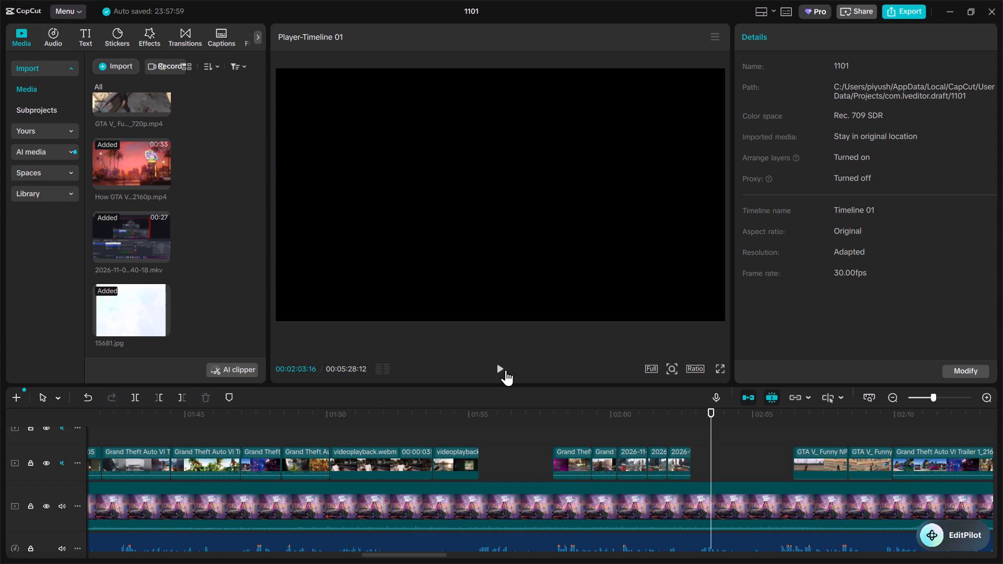
{"action": "scroll", "coordinate": [506, 370], "scroll_direction": "up", "scroll_amount": 1}
{"action": "double_click", "coordinate": [484, 433]}
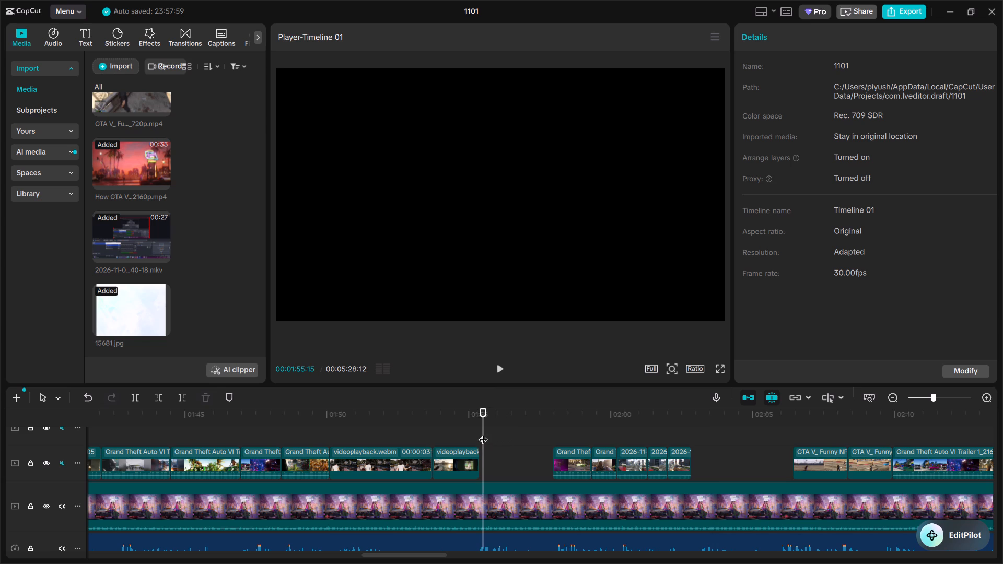
{"action": "left_click", "coordinate": [482, 430]}
{"action": "left_click", "coordinate": [494, 372]}
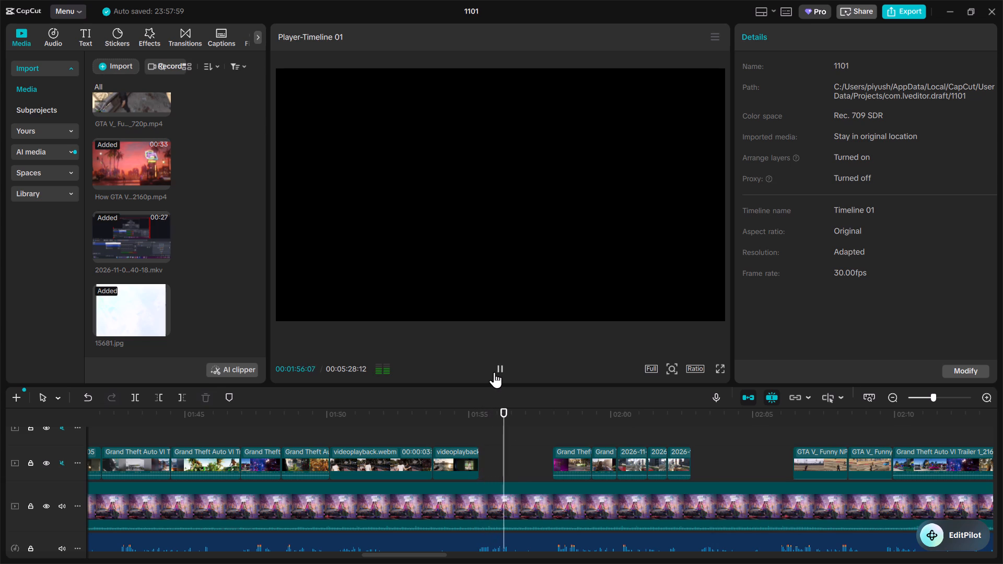
{"action": "left_click", "coordinate": [494, 372]}
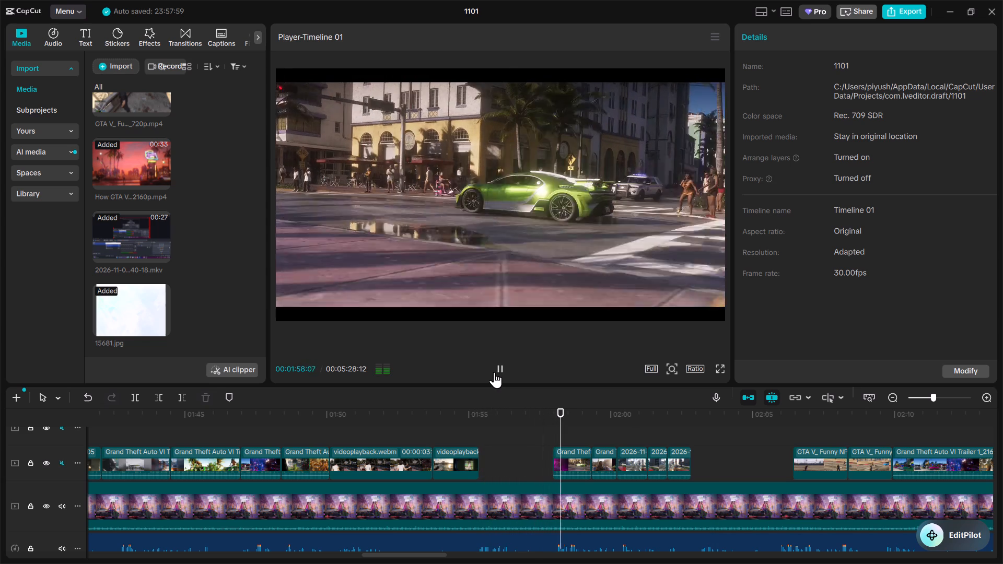
{"action": "left_click", "coordinate": [494, 372]}
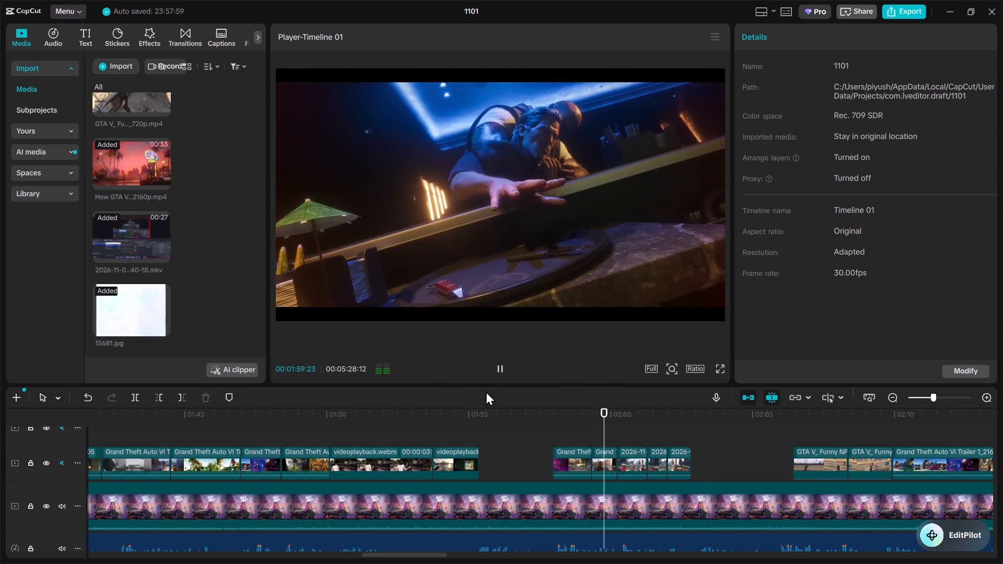
{"action": "left_click", "coordinate": [470, 414]}
{"action": "double_click", "coordinate": [499, 380]}
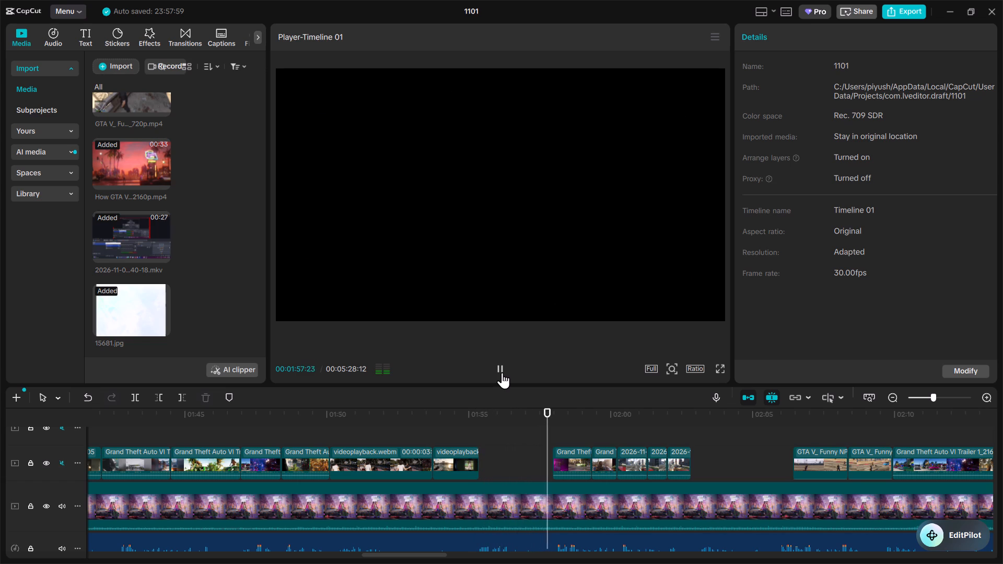
{"action": "left_click", "coordinate": [502, 372]}
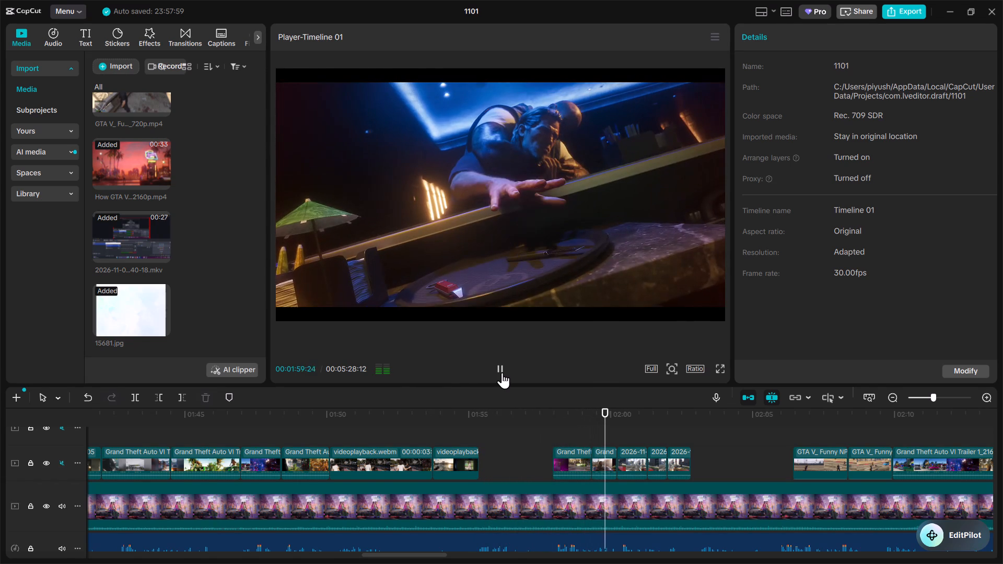
Return to After Effects and, at Comp 1's first frame, replace "I'M ALL" in the text layer with "EVEN".
{"action": "left_click", "coordinate": [951, 1]}
{"action": "left_click", "coordinate": [949, 9]}
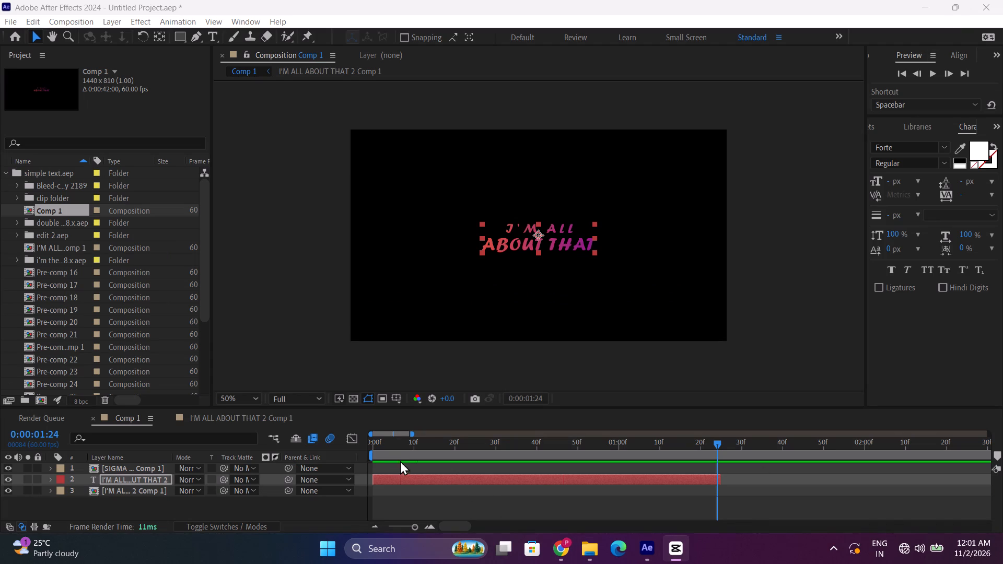
{"action": "left_click_drag", "start_coordinate": [388, 451], "coordinate": [364, 453]}
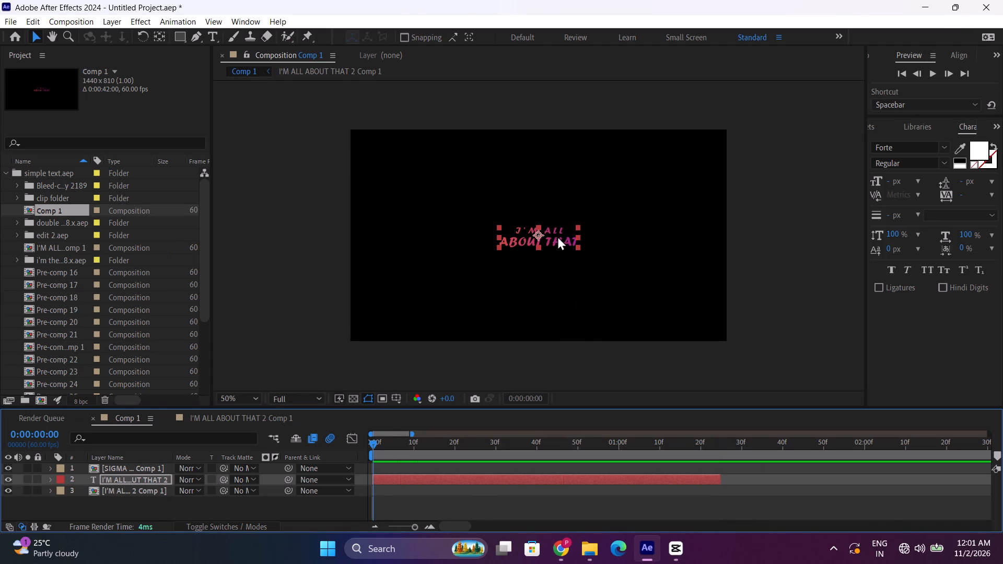
{"action": "double_click", "coordinate": [416, 476]}
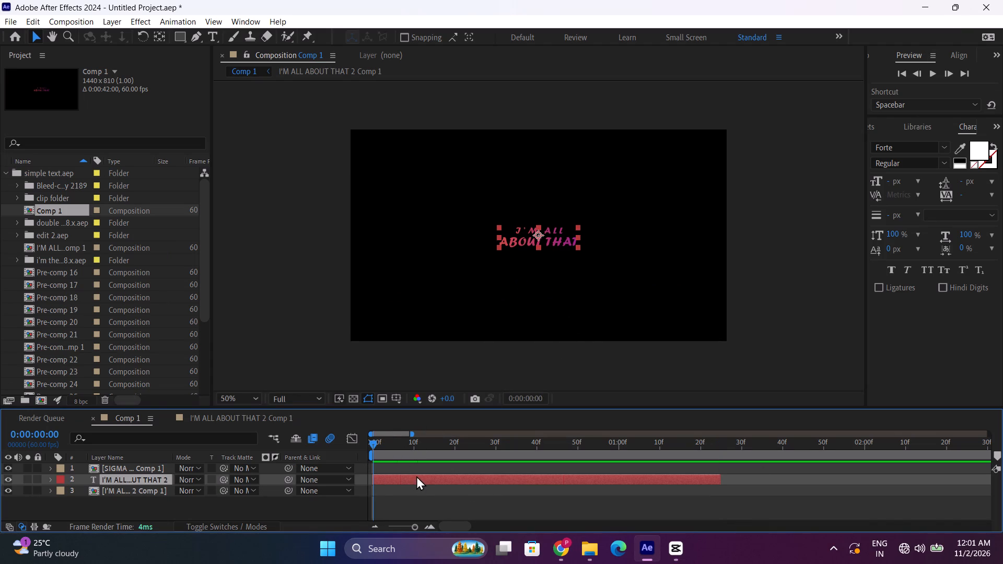
{"action": "left_click", "coordinate": [562, 233]}
{"action": "left_click", "coordinate": [568, 228]}
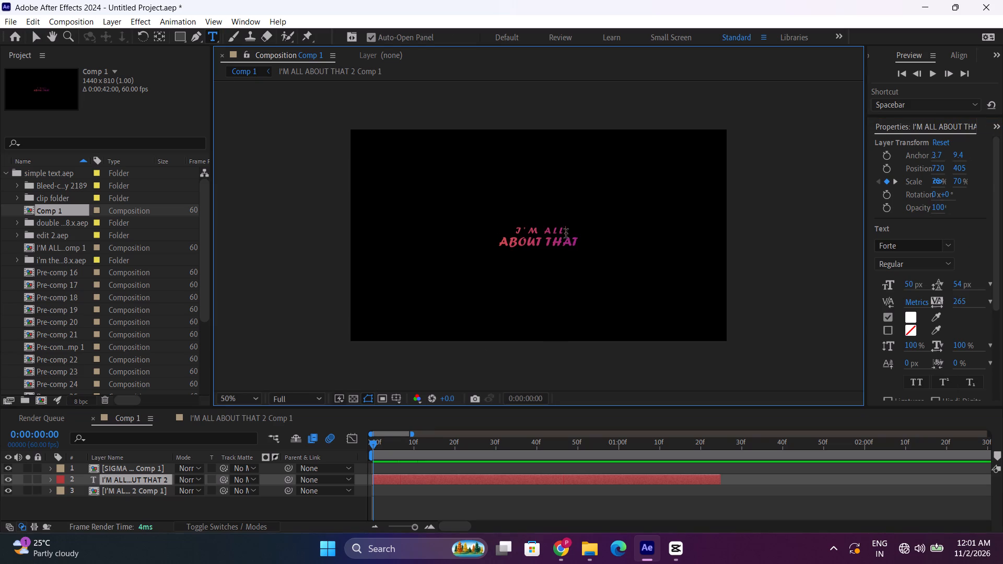
{"action": "key", "text": "BackSpace"}
{"action": "key", "text": "BackSpace"}
{"action": "key", "text": "BackSpace"}
{"action": "key", "text": "BackSpace"}
{"action": "key", "text": "BackSpace"}
{"action": "key", "text": "BackSpace"}
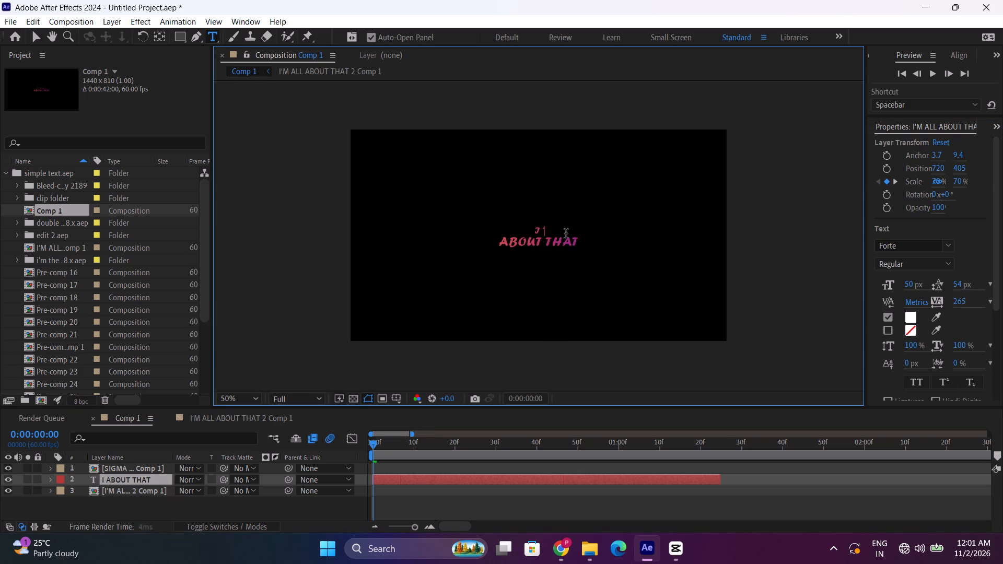
{"action": "key", "text": "BackSpace"}
{"action": "type", "text": "EVEN"}
{"action": "key", "text": "BackSpace"}
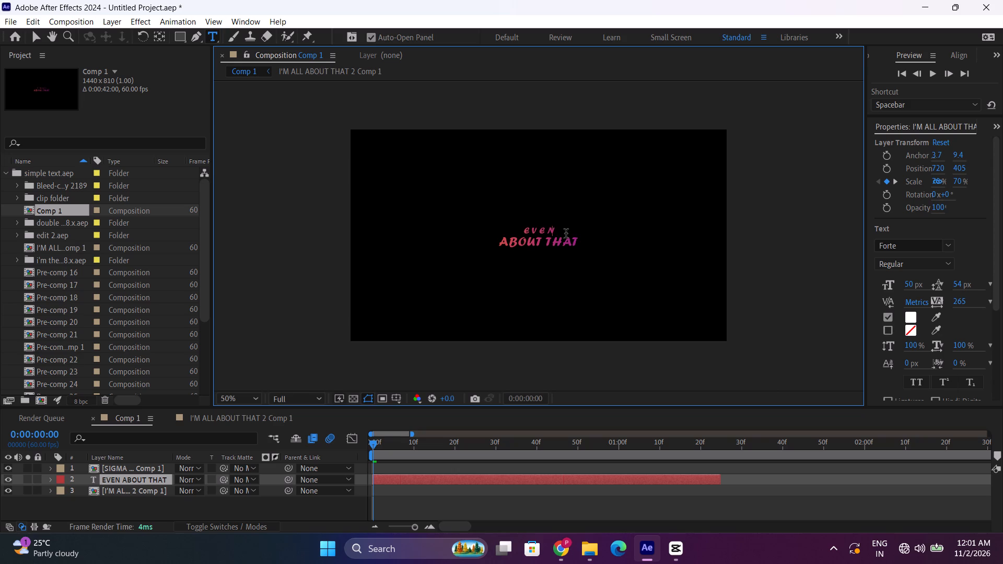
{"action": "key", "text": "BackSpace"}
{"action": "key", "text": "BackSpace"}
{"action": "key", "text": "BackSpace"}
{"action": "key", "text": "e"}
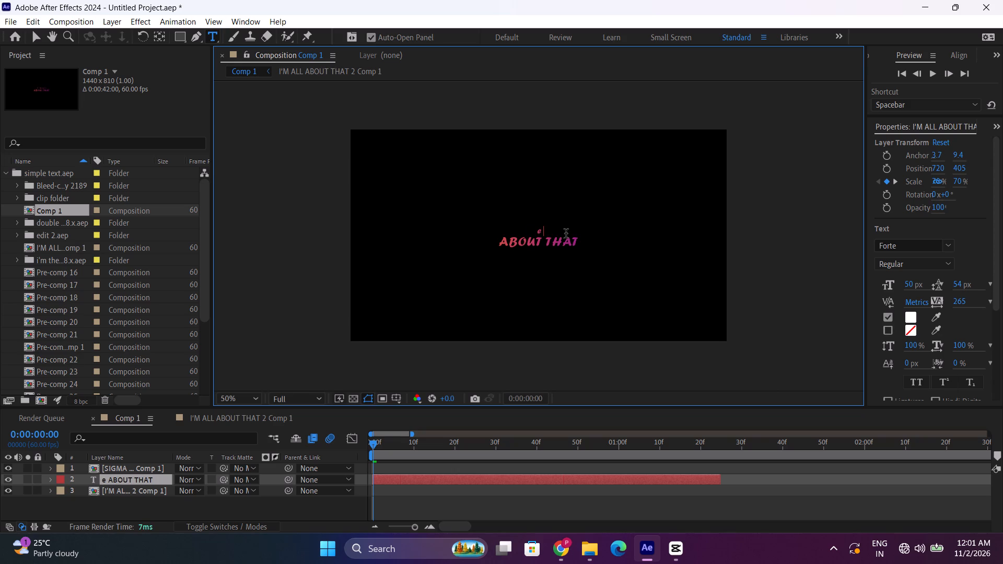
{"action": "key", "text": "BackSpace"}
{"action": "key", "text": "shift+e"}
{"action": "key", "text": "BackSpace"}
{"action": "key", "text": "e"}
{"action": "type", "text": "VEN"}
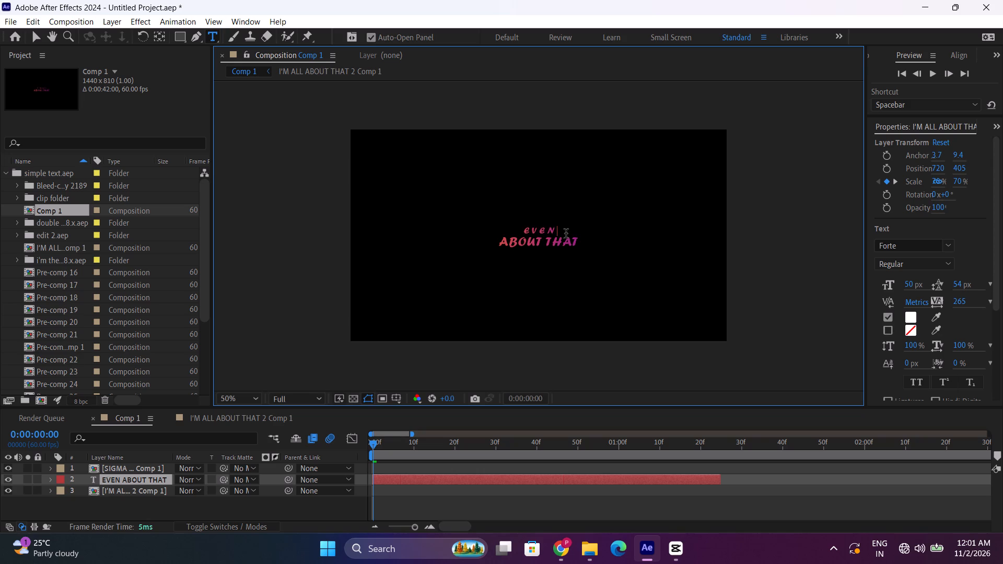
Extend the text layer's first line to read "EVEN VEHICLE THEFT".
{"action": "key", "text": "space"}
{"action": "type", "text": "VE"}
{"action": "type", "text": "CHILE"}
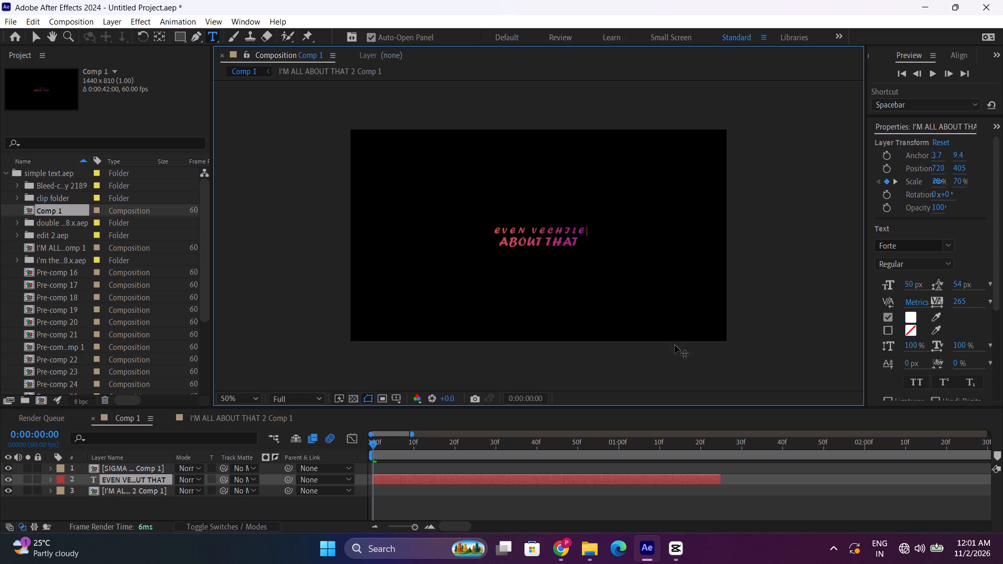
{"action": "key", "text": "BackSpace"}
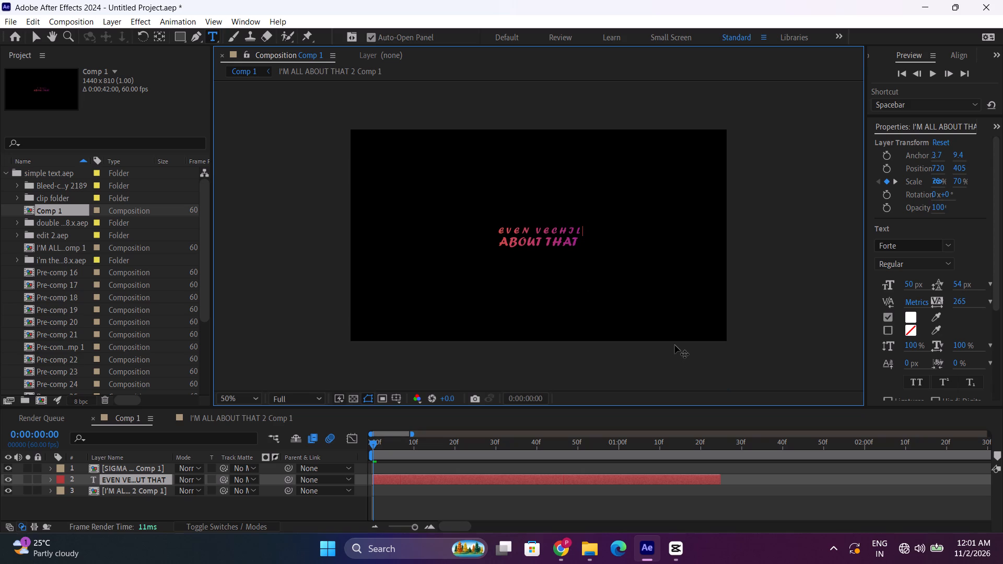
{"action": "key", "text": "BackSpace"}
{"action": "key", "text": "BackSpace"}
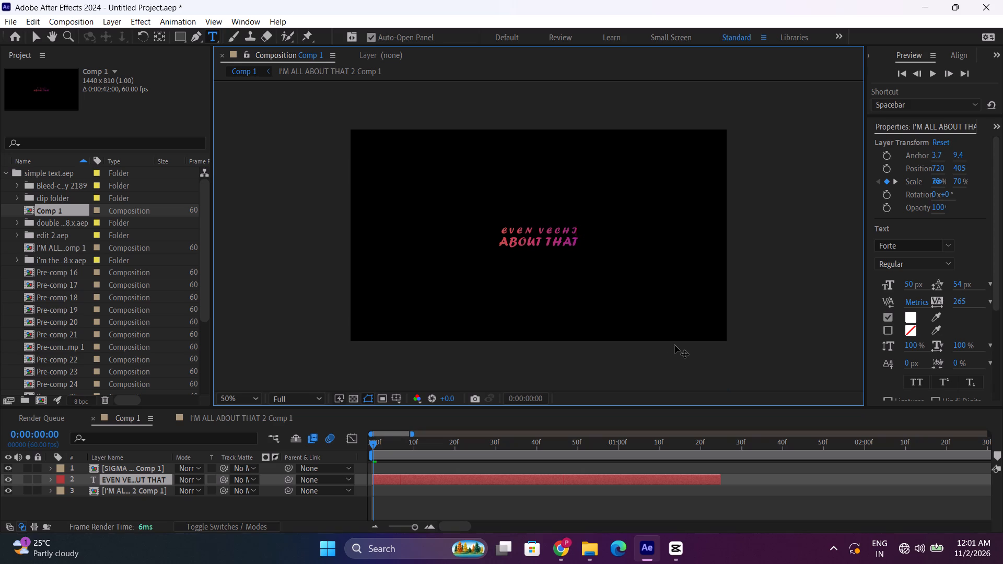
{"action": "key", "text": "BackSpace"}
{"action": "key", "text": "BackSpace"}
{"action": "key", "text": "shift+h"}
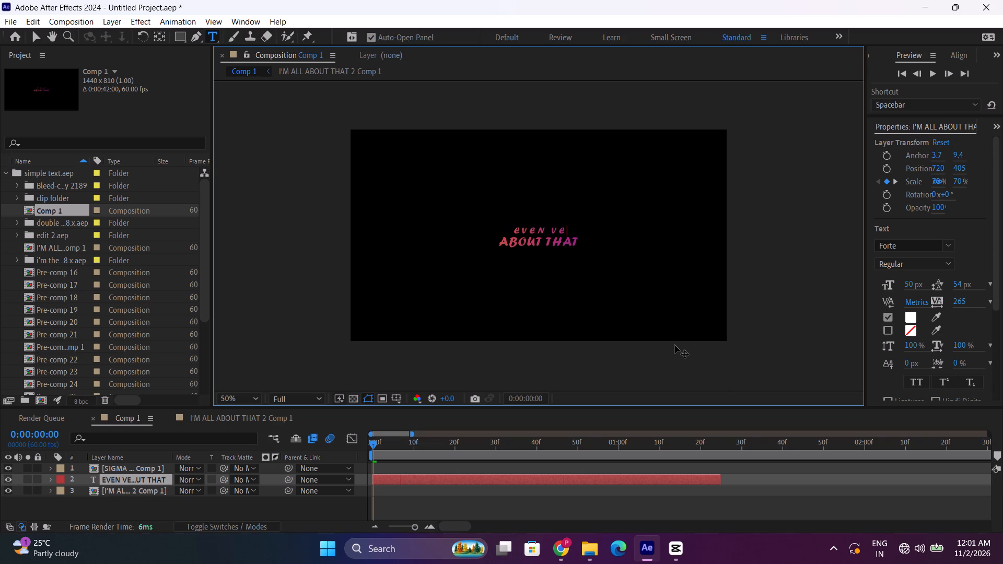
{"action": "type", "text": "ICLE"}
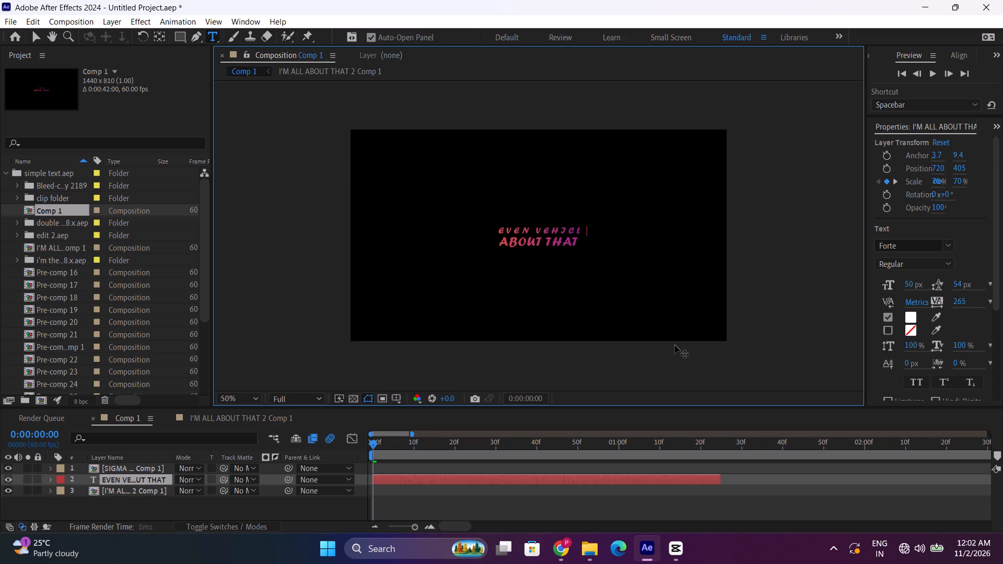
{"action": "key", "text": "space"}
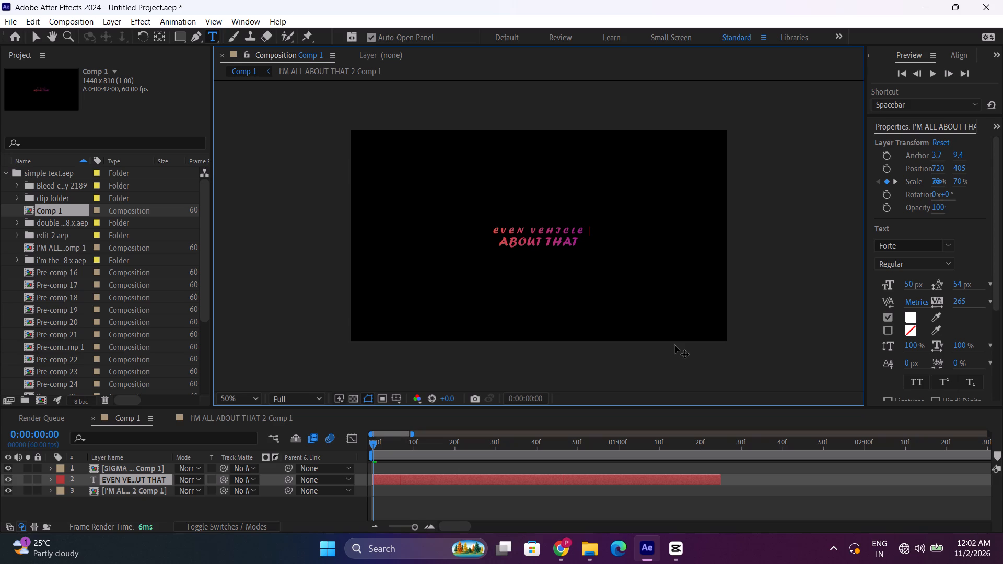
{"action": "type", "text": "THE"}
{"action": "type", "text": "FT AB"}
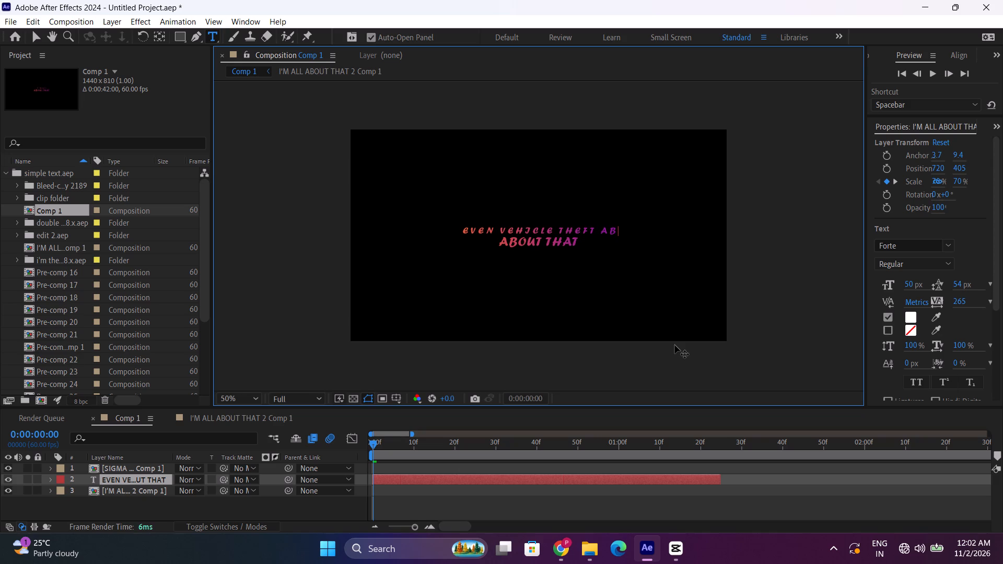
{"action": "type", "text": "OUT"}
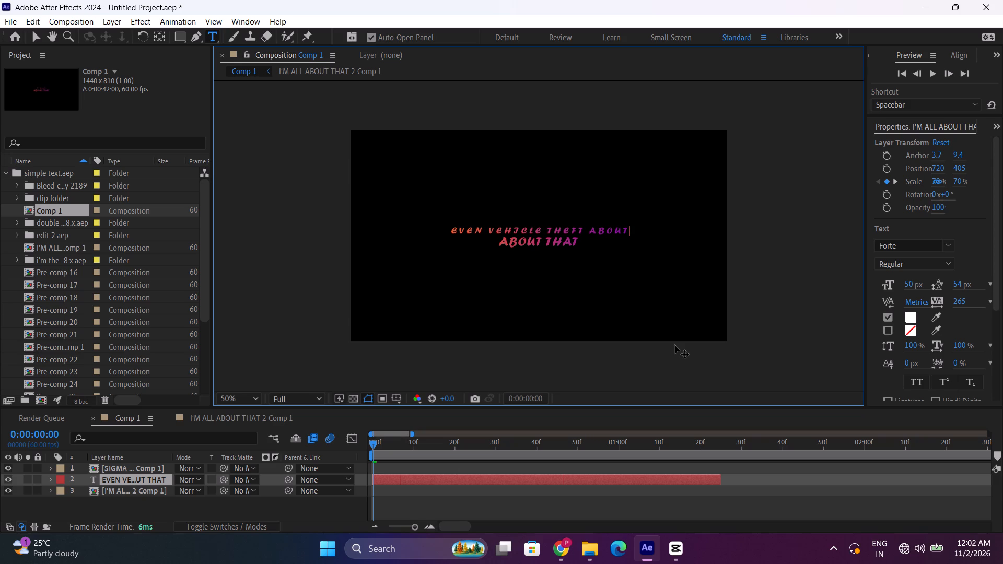
{"action": "key", "text": "BackSpace"}
{"action": "key", "text": "BackSpace"}
{"action": "key", "text": "BackSpace"}
{"action": "key", "text": "BackSpace"}
{"action": "key", "text": "BackSpace"}
{"action": "key", "text": "BackSpace"}
{"action": "key", "text": "BackSpace"}
{"action": "key", "text": "BackSpace"}
{"action": "key", "text": "BackSpace"}
{"action": "key", "text": "BackSpace"}
{"action": "key", "text": "BackSpace"}
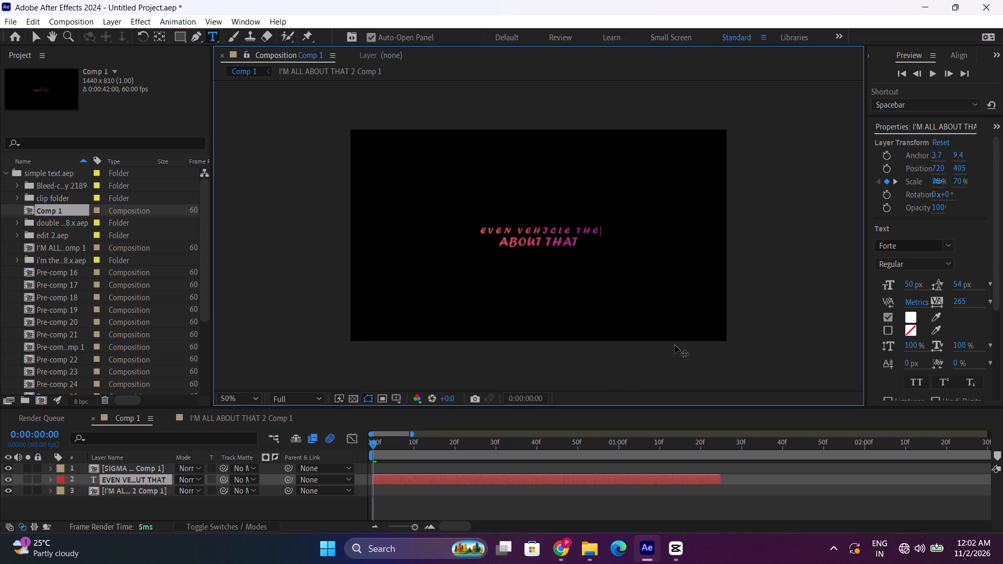
{"action": "type", "text": "FT"}
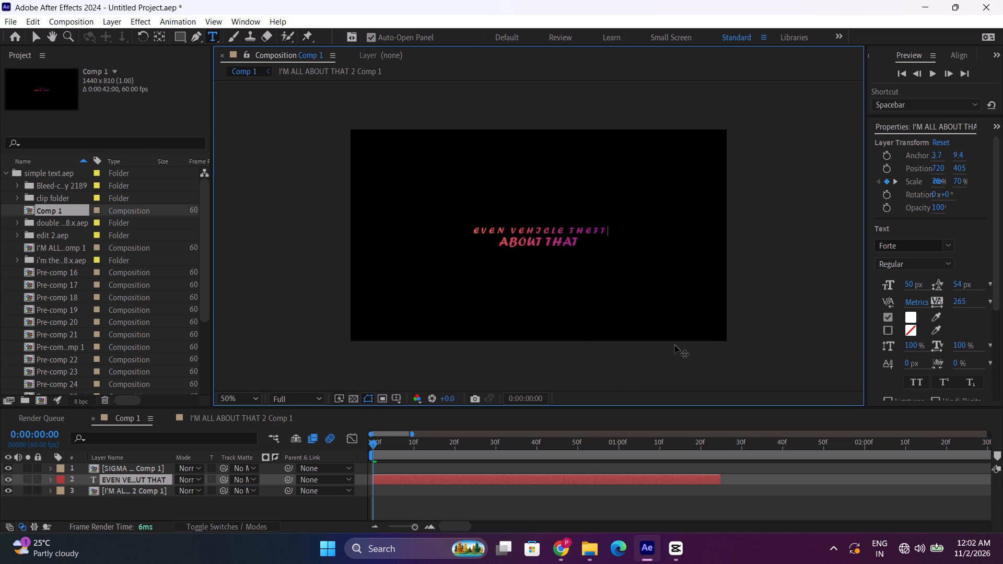
Replace the text layer's second line "ABOUT THAT" with "APPEARS MORE COMPLICATED".
{"action": "left_click_drag", "start_coordinate": [580, 244], "coordinate": [530, 243]}
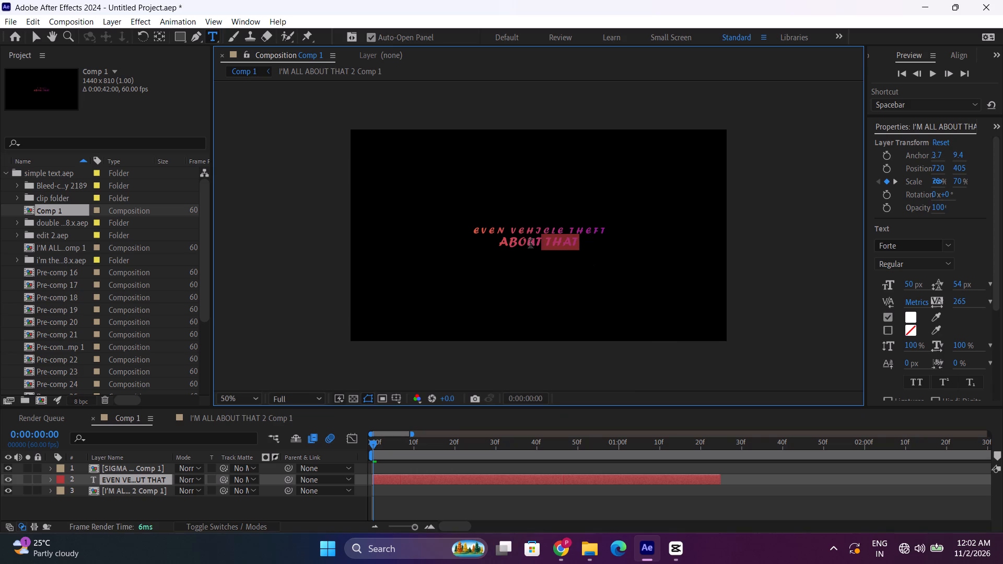
{"action": "left_click_drag", "start_coordinate": [530, 243], "coordinate": [499, 244]}
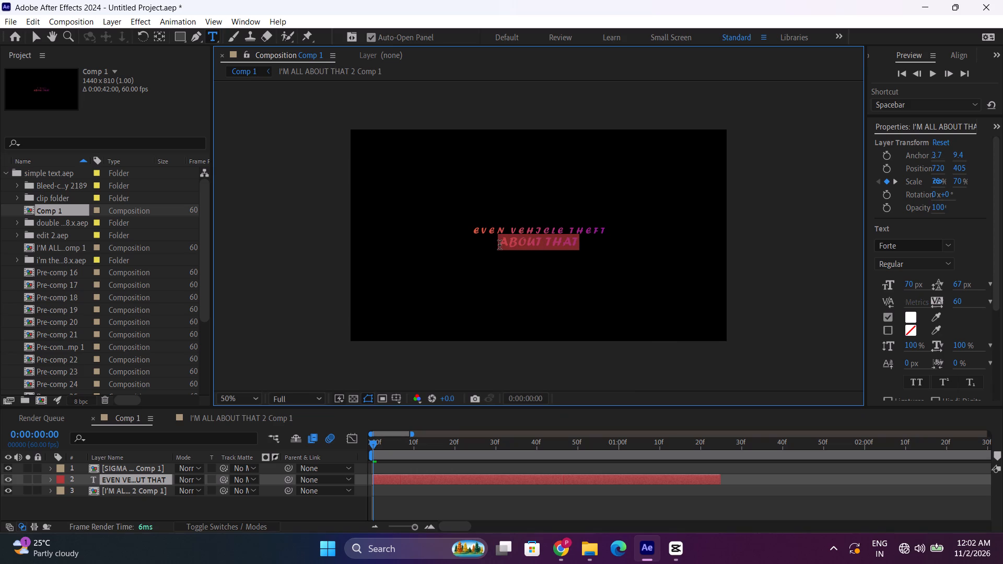
{"action": "type", "text": "APPEARS MORE"}
{"action": "key", "text": "space"}
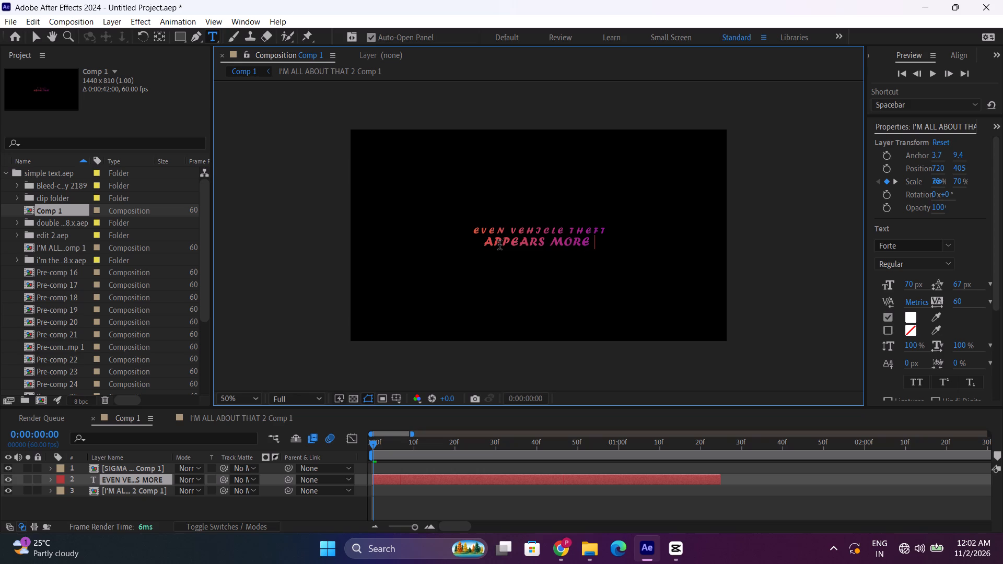
{"action": "type", "text": "COMPLI"}
{"action": "key", "text": "shift+BackSpace"}
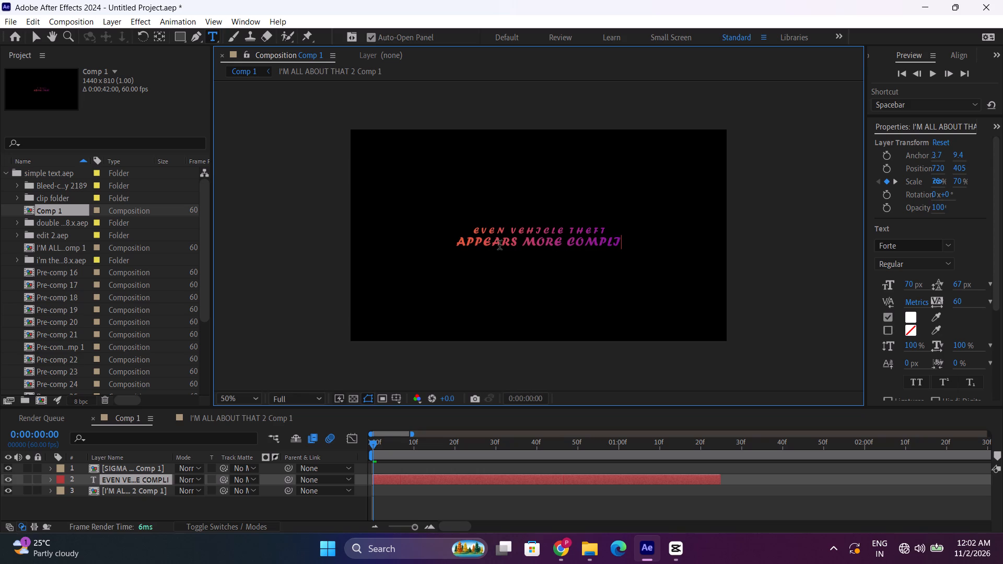
{"action": "key", "text": "BackSpace"}
{"action": "type", "text": "ICATED"}
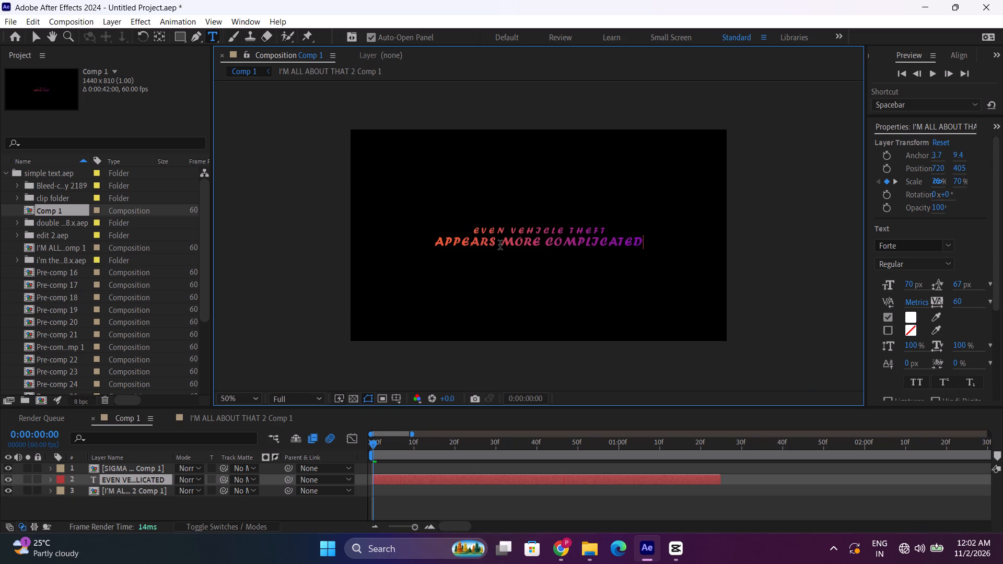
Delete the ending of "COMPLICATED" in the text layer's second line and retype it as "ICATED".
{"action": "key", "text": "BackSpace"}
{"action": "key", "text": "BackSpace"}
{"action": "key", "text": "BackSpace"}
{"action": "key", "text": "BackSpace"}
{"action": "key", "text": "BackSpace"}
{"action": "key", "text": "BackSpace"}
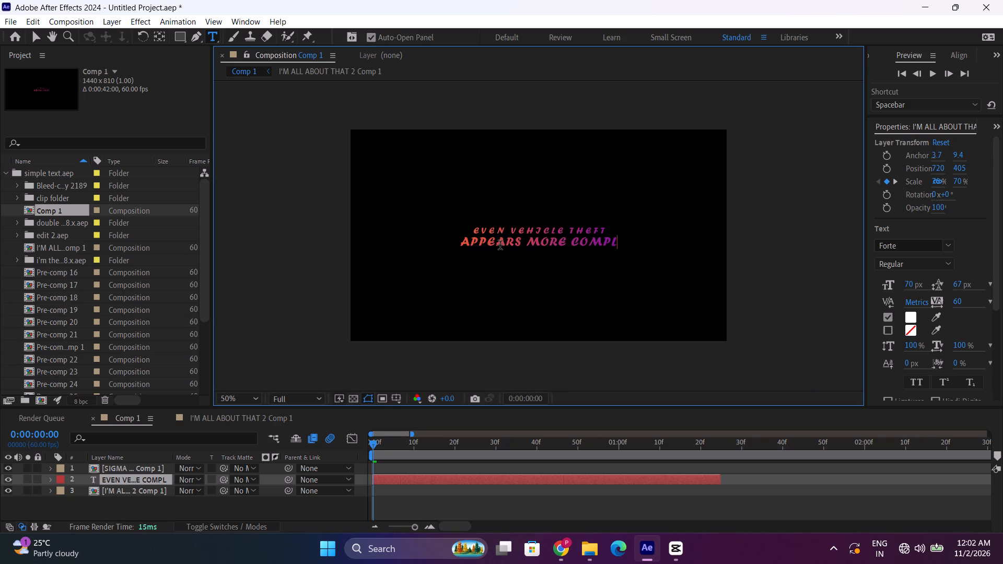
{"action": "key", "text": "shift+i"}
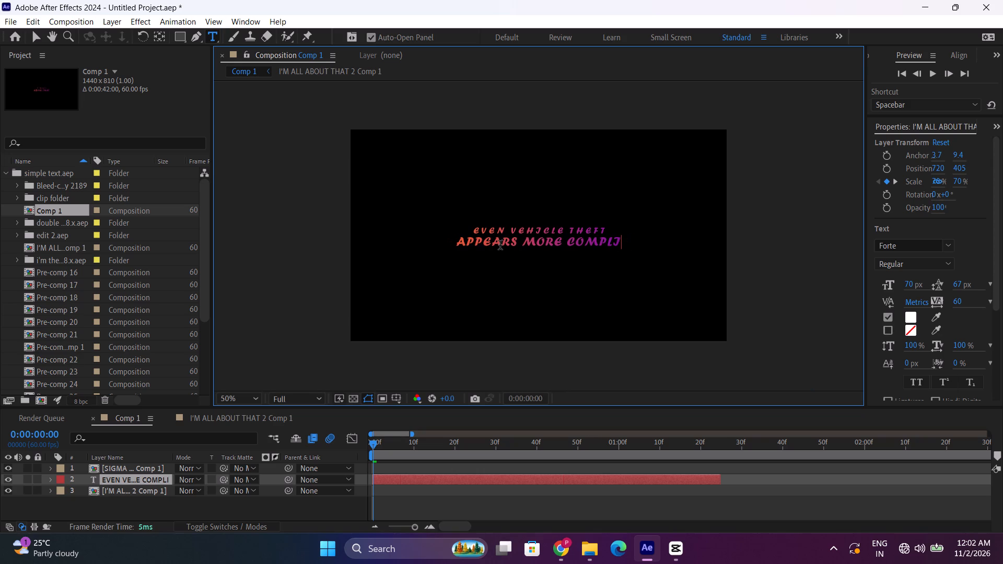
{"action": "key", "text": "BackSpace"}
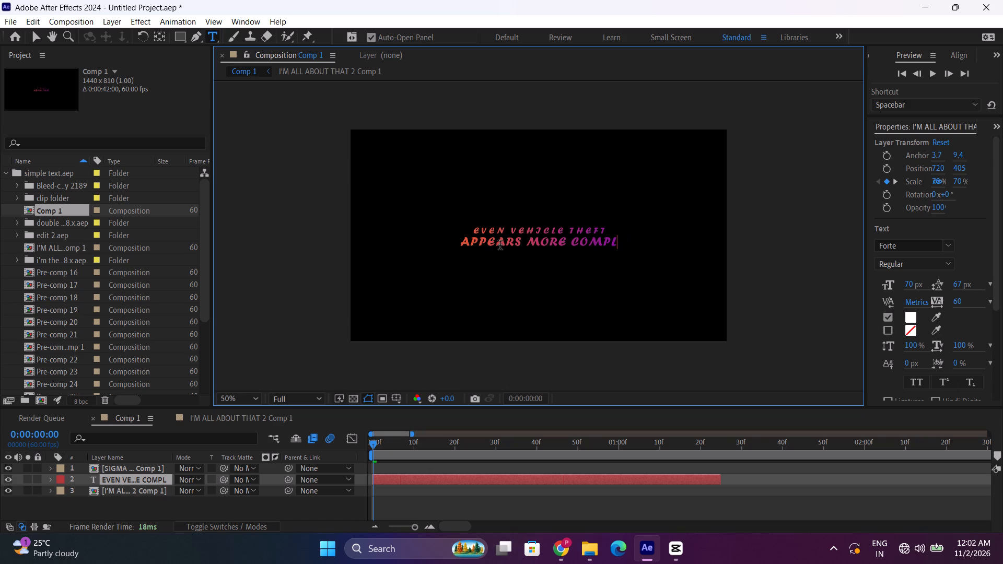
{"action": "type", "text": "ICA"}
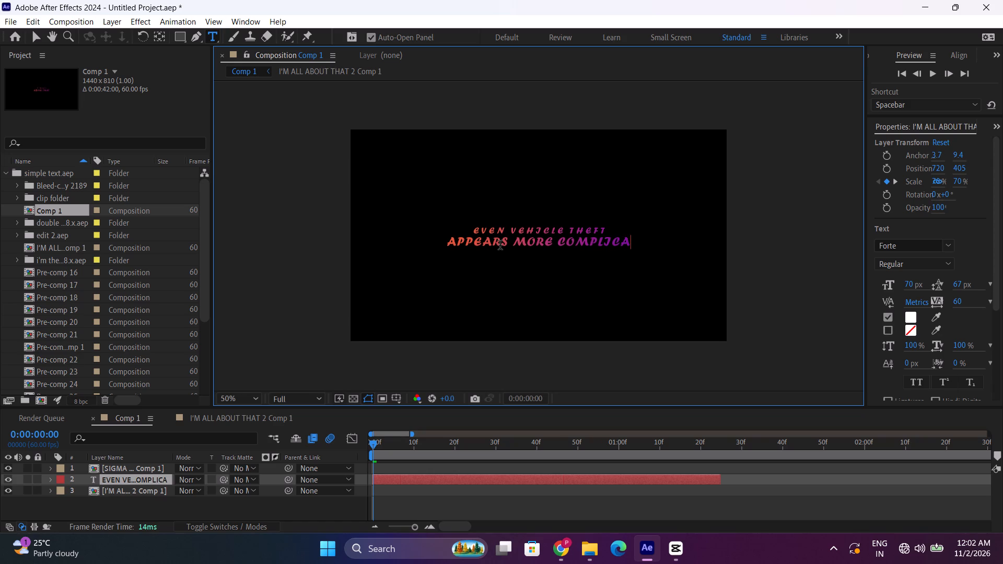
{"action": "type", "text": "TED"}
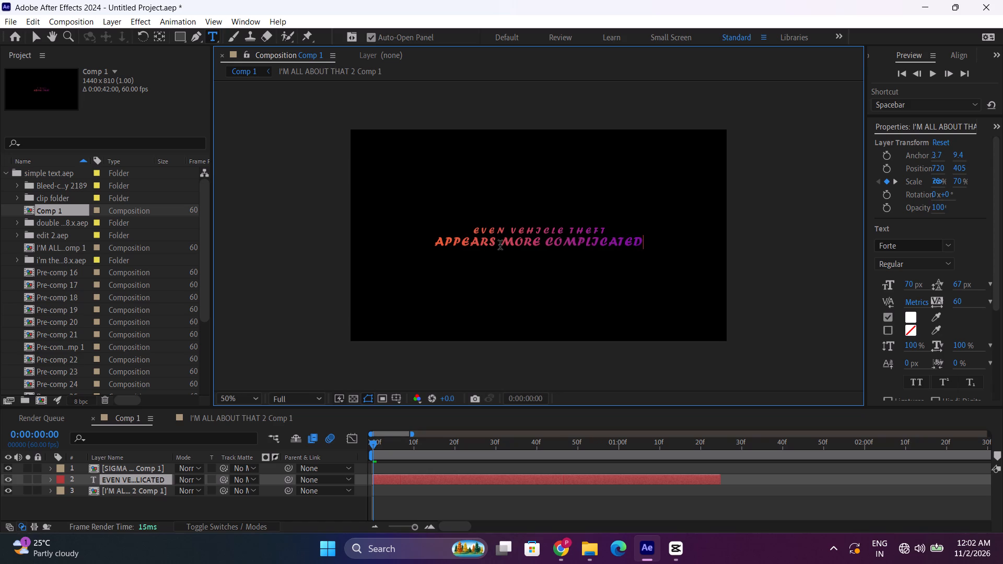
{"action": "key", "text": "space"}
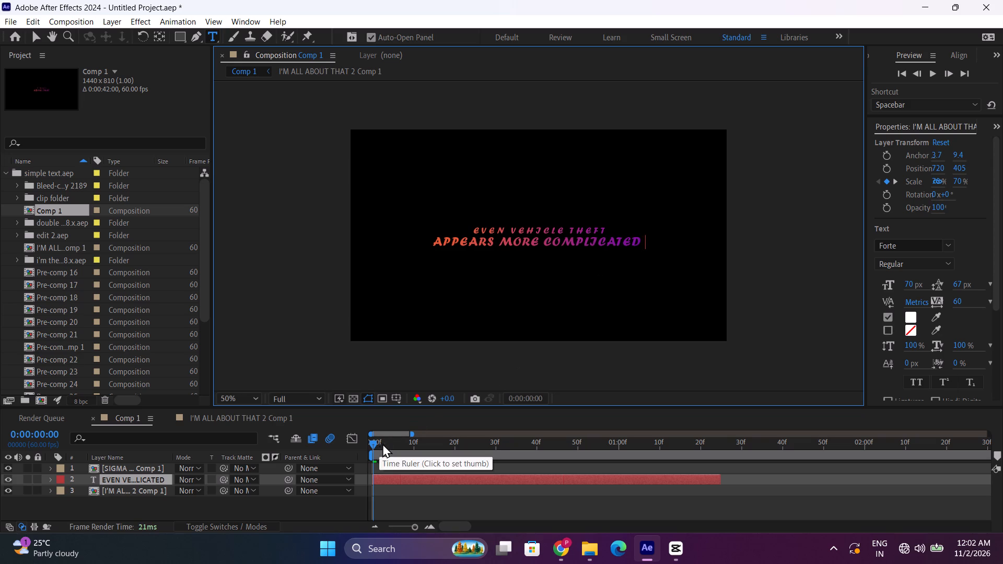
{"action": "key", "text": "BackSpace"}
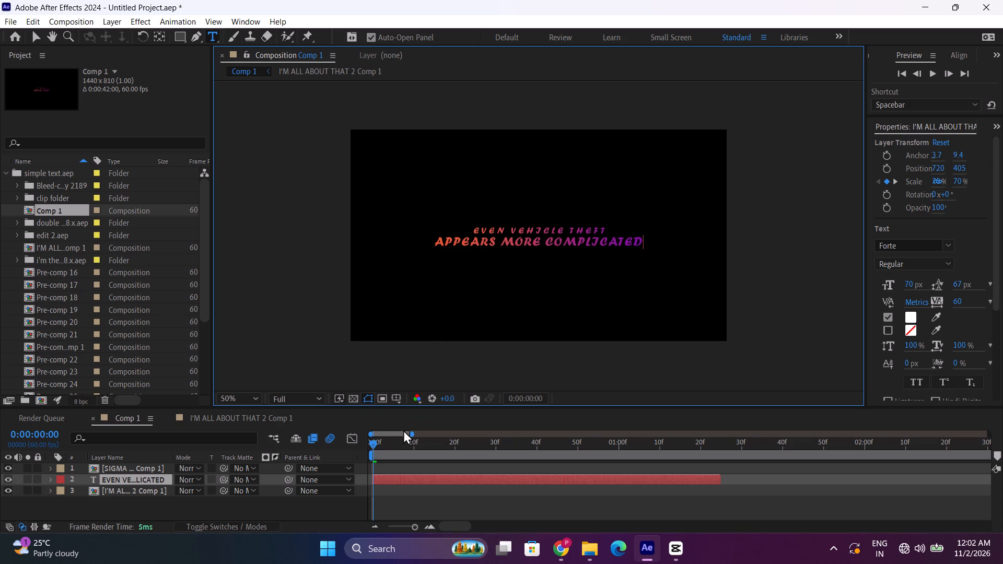
Fit Comp 1 to the viewer and preview the caption's animation from the first frame.
{"action": "left_click", "coordinate": [242, 399]}
{"action": "left_click", "coordinate": [247, 182]}
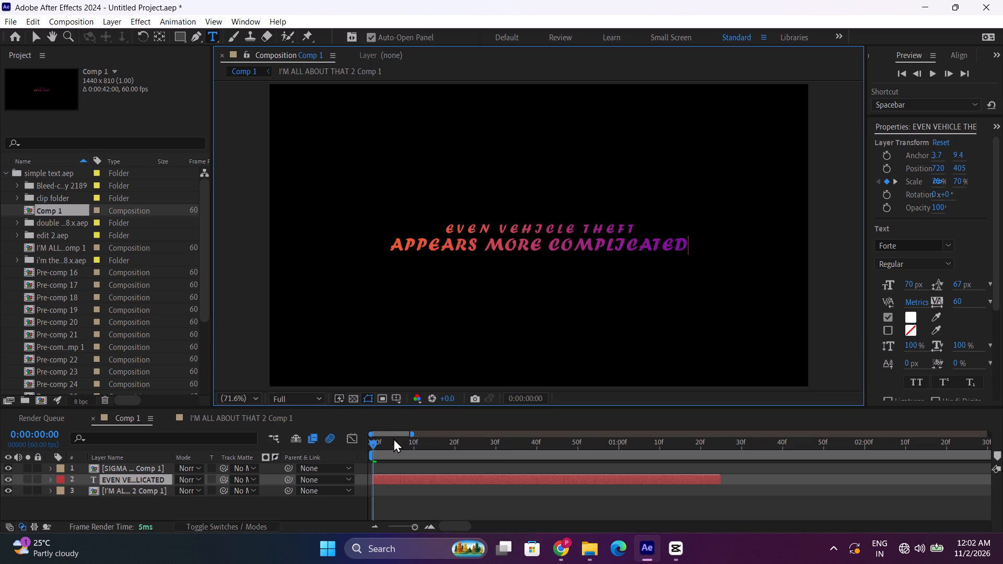
{"action": "left_click_drag", "start_coordinate": [378, 447], "coordinate": [296, 450]}
{"action": "key", "text": "space"}
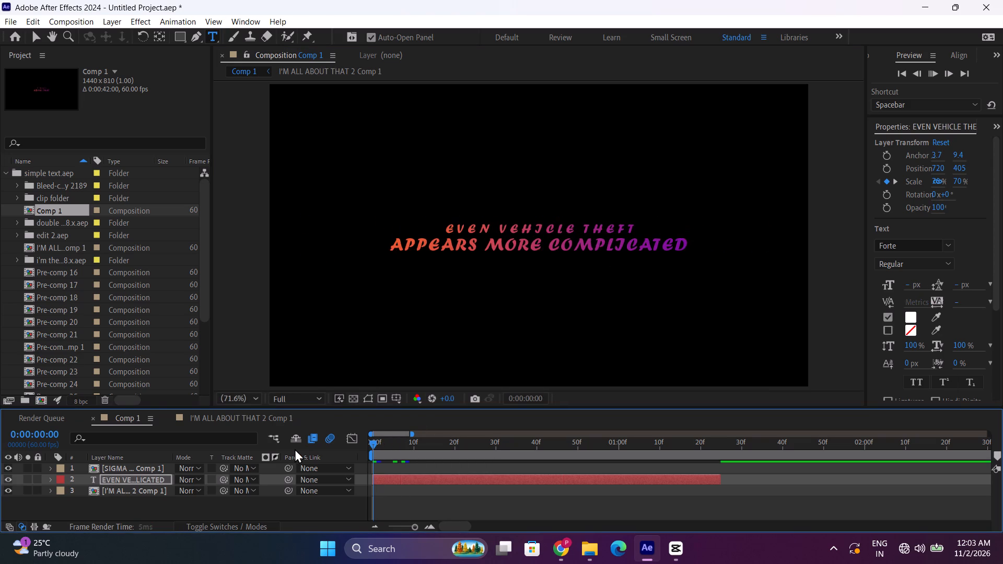
{"action": "key", "text": "space"}
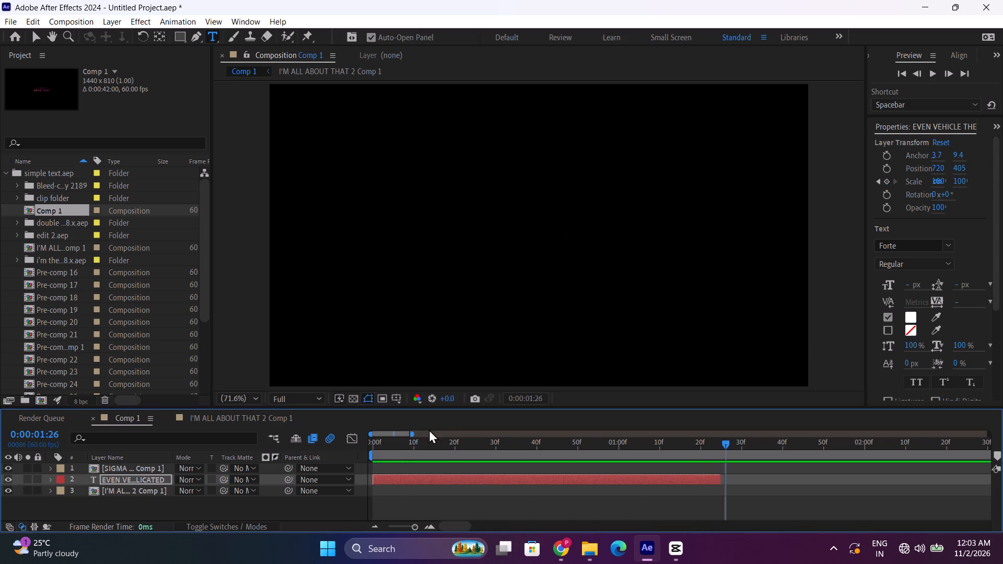
Change the caption text layer's font from the full font list to Komika Axis.
{"action": "left_click_drag", "start_coordinate": [402, 451], "coordinate": [429, 448]}
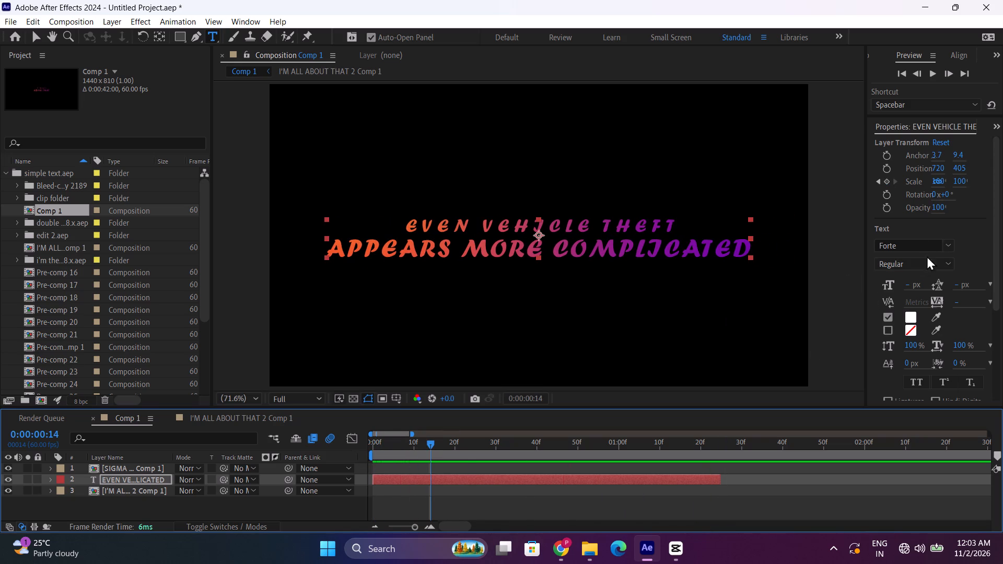
{"action": "left_click", "coordinate": [949, 248]}
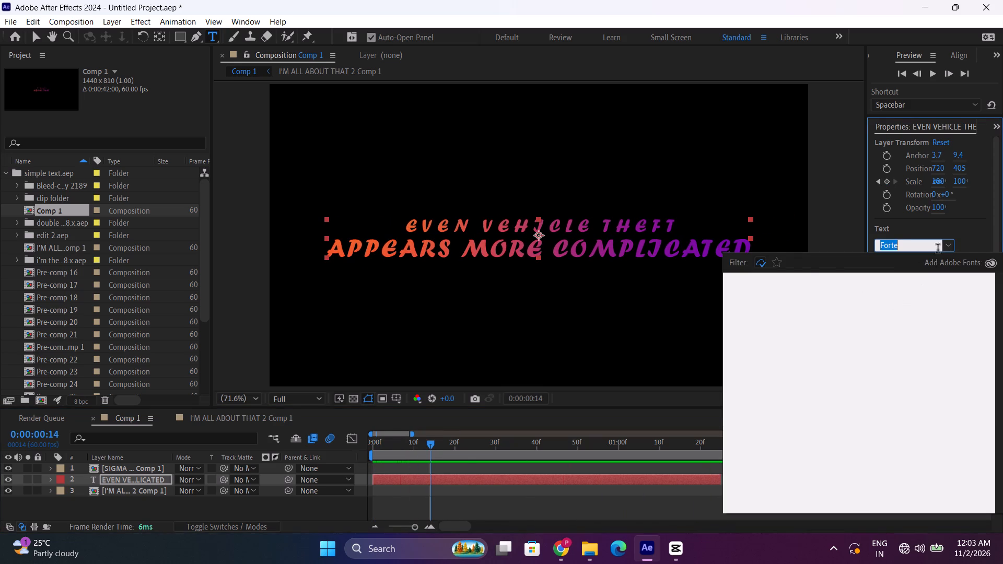
{"action": "left_click", "coordinate": [765, 264]}
{"action": "scroll", "coordinate": [866, 357], "scroll_direction": "down", "scroll_amount": 4}
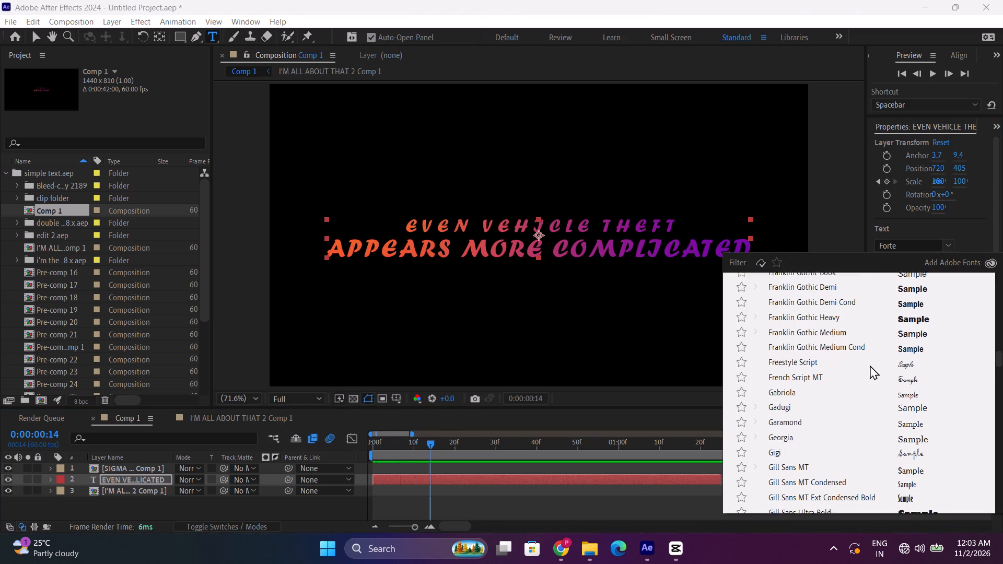
{"action": "scroll", "coordinate": [870, 365], "scroll_direction": "down", "scroll_amount": 1}
{"action": "scroll", "coordinate": [870, 449], "scroll_direction": "down", "scroll_amount": 12}
{"action": "scroll", "coordinate": [870, 449], "scroll_direction": "down", "scroll_amount": 18}
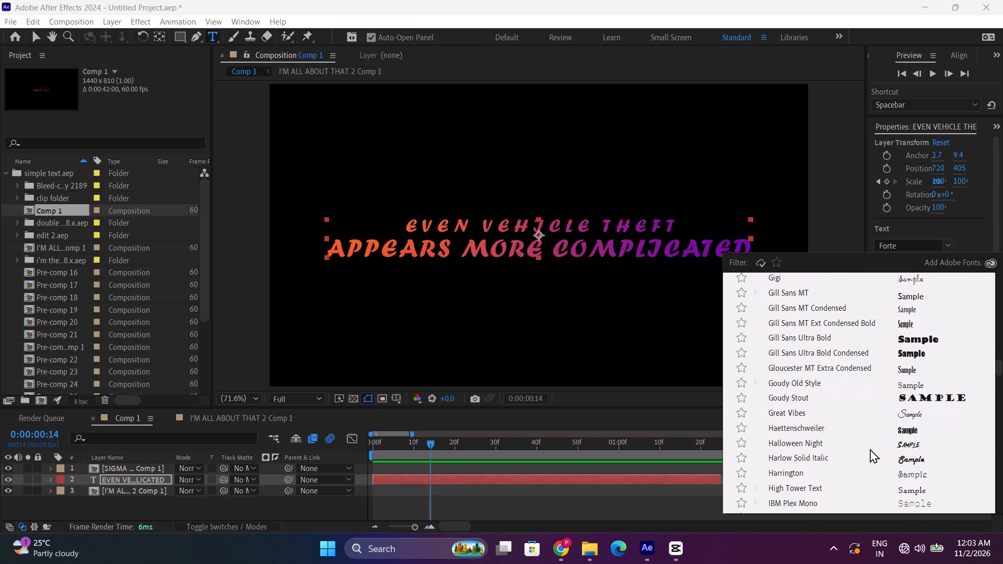
{"action": "scroll", "coordinate": [875, 443], "scroll_direction": "down", "scroll_amount": 20}
{"action": "scroll", "coordinate": [875, 443], "scroll_direction": "down", "scroll_amount": 14}
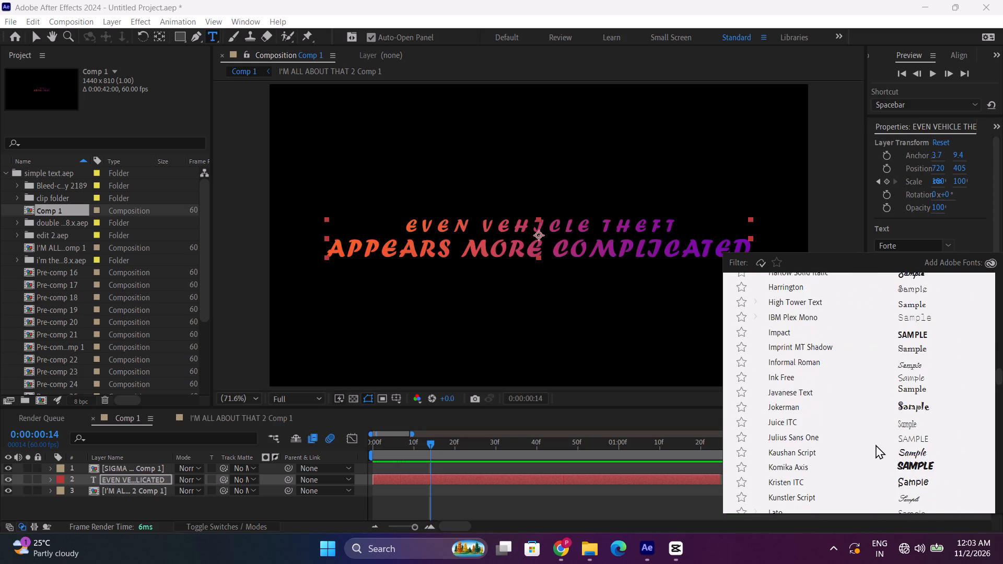
{"action": "left_click", "coordinate": [898, 458]}
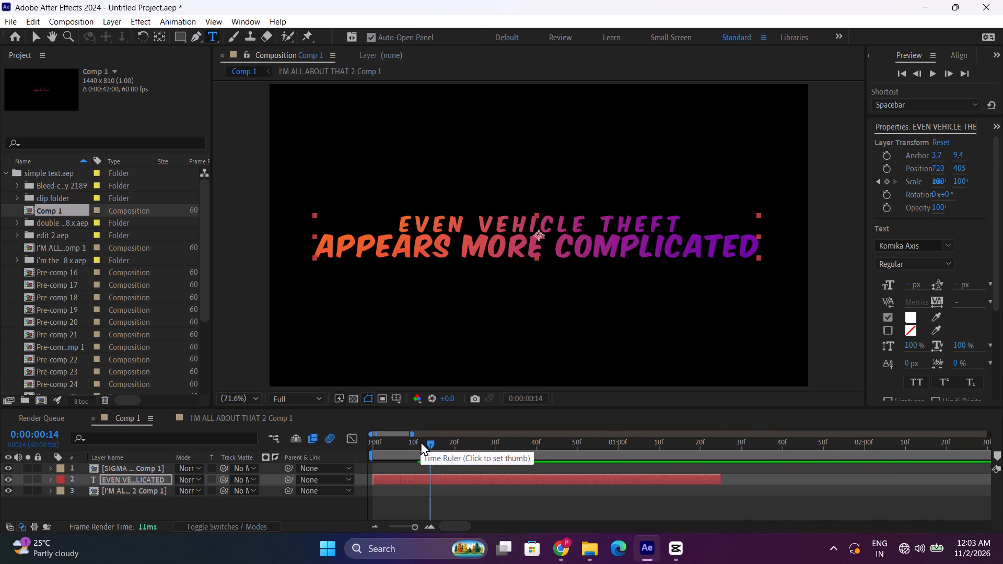
Preview the restyled caption's animation from Comp 1's first frame.
{"action": "left_click_drag", "start_coordinate": [406, 449], "coordinate": [320, 464]}
{"action": "key", "text": "space"}
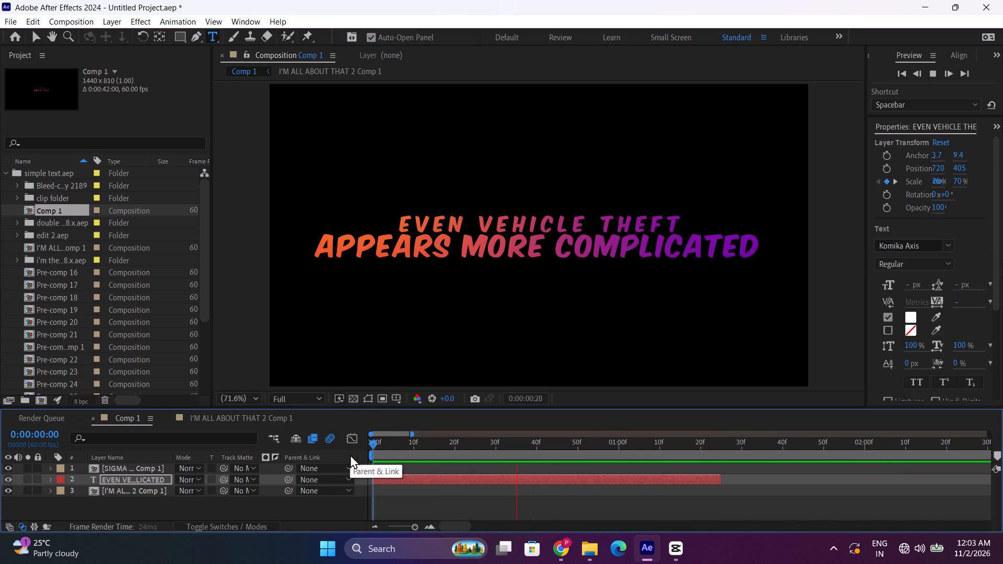
{"action": "key", "text": "space"}
{"action": "left_click_drag", "start_coordinate": [389, 445], "coordinate": [342, 445]}
{"action": "key", "text": "space"}
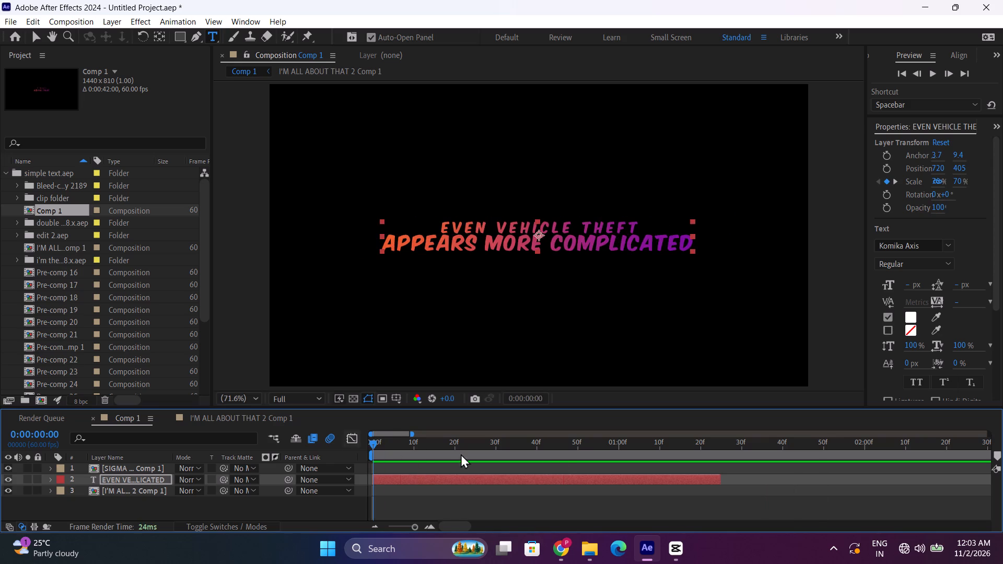
{"action": "key", "text": "space"}
{"action": "double_click", "coordinate": [370, 523]}
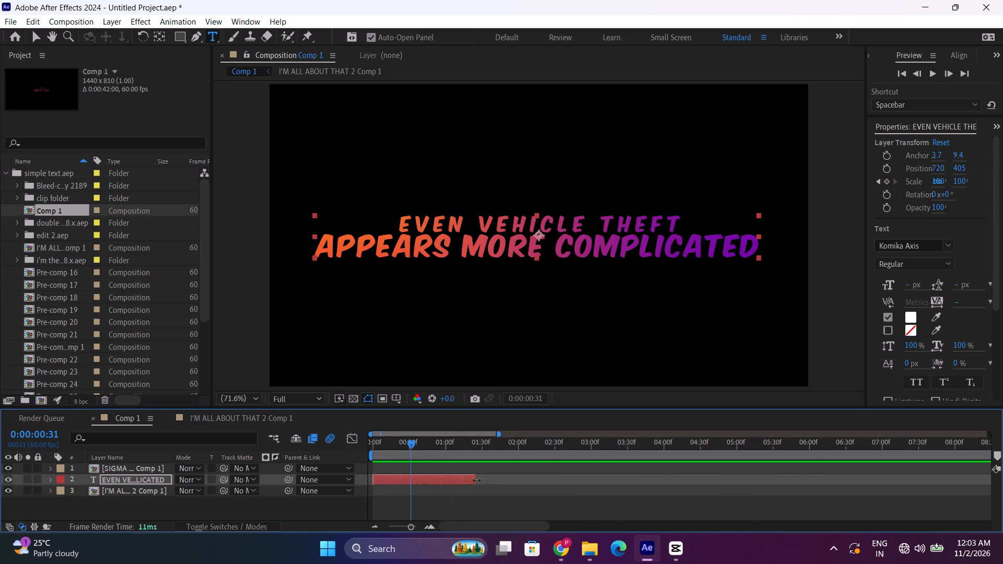
Select the text of the caption's second line, "APPEARS MORE COMPLICATED", and copy it.
{"action": "left_click_drag", "start_coordinate": [756, 242], "coordinate": [317, 226]}
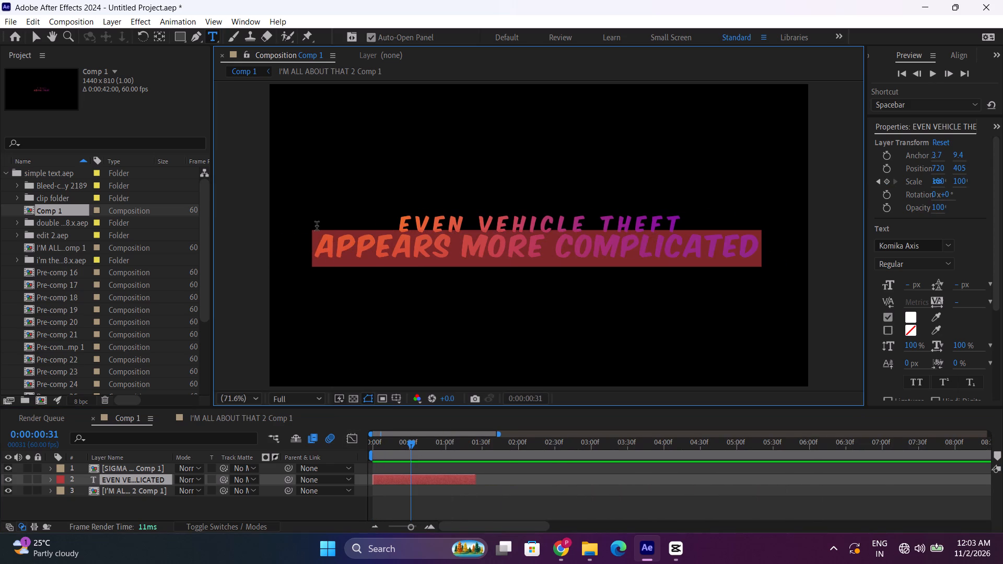
{"action": "left_click_drag", "start_coordinate": [317, 226], "coordinate": [316, 225]}
{"action": "left_click", "coordinate": [412, 484]}
{"action": "left_click", "coordinate": [408, 489]}
{"action": "left_click", "coordinate": [410, 479]}
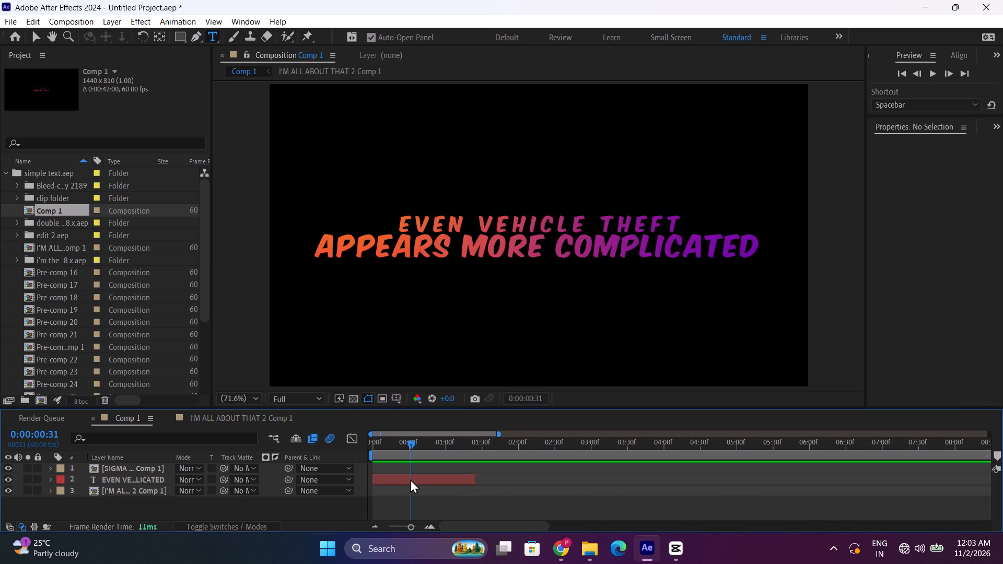
{"action": "left_click_drag", "start_coordinate": [759, 244], "coordinate": [374, 216]}
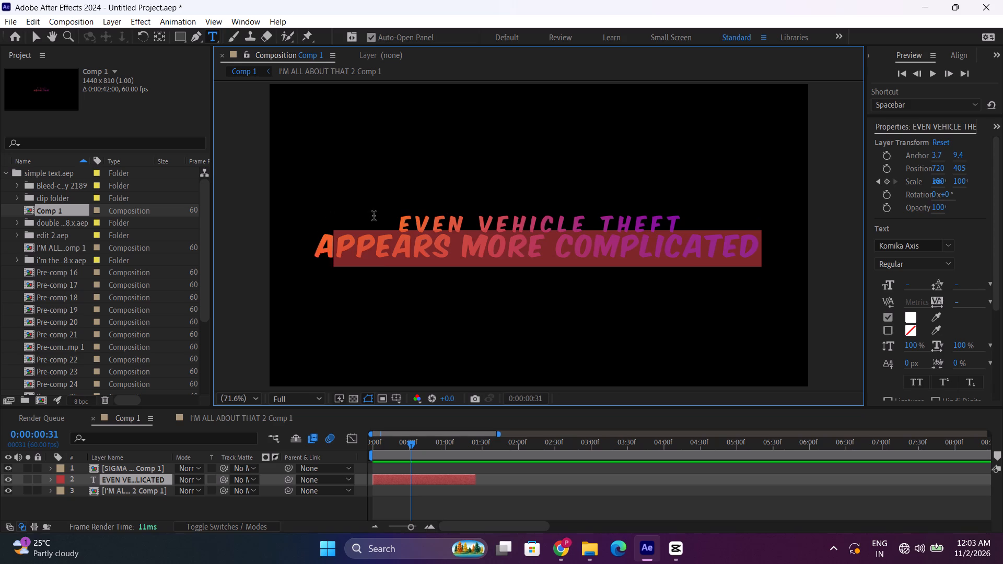
{"action": "left_click_drag", "start_coordinate": [374, 216], "coordinate": [320, 185]}
{"action": "left_click_drag", "start_coordinate": [320, 185], "coordinate": [366, 138]}
{"action": "key", "text": "ctrl+c"}
Examine the letter-by-letter "I'M ALL ABOUT THAT" animation around 11:30 in Comp 1 and inside its nested composition.
{"action": "left_click", "coordinate": [436, 493]}
{"action": "left_click", "coordinate": [716, 438]}
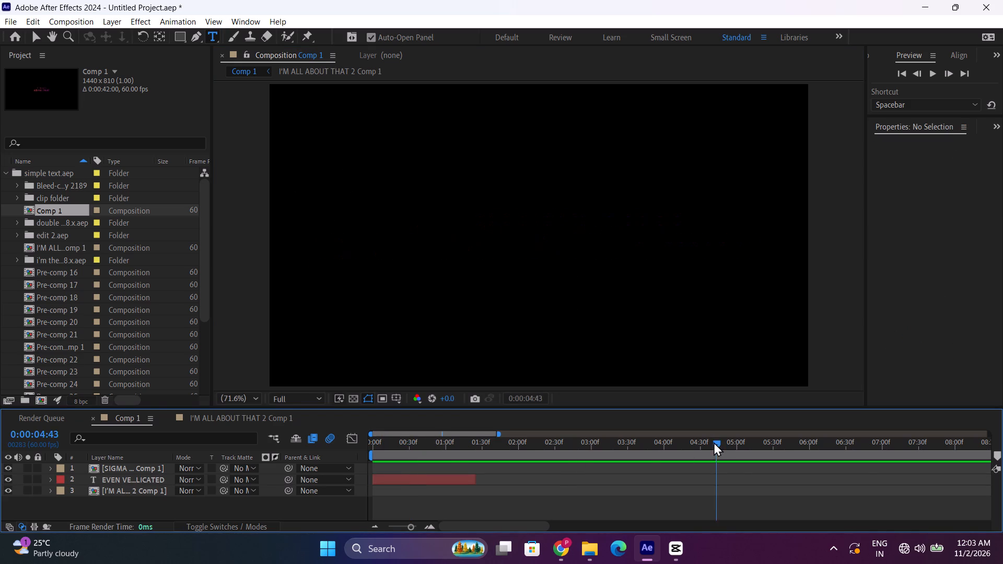
{"action": "left_click_drag", "start_coordinate": [709, 445], "coordinate": [711, 462]}
{"action": "left_click", "coordinate": [682, 452]}
{"action": "key", "text": "space"}
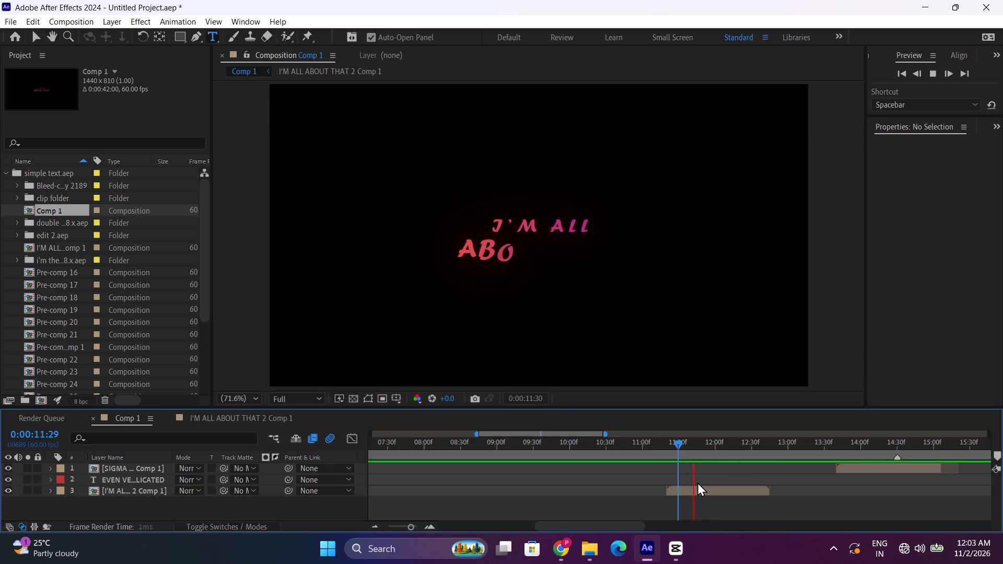
{"action": "key", "text": "space"}
{"action": "double_click", "coordinate": [690, 496]}
{"action": "left_click_drag", "start_coordinate": [454, 459], "coordinate": [437, 457]}
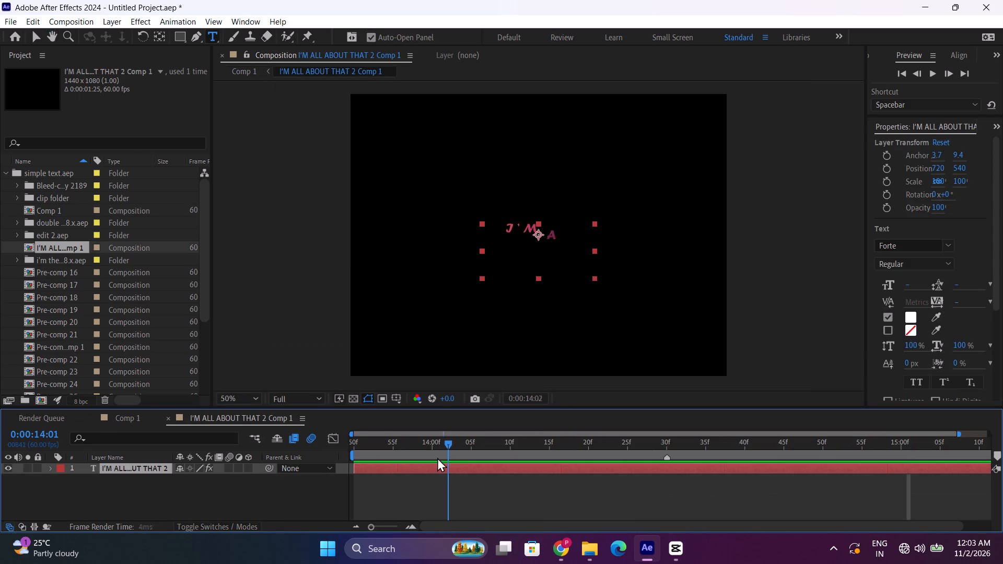
{"action": "left_click_drag", "start_coordinate": [437, 457], "coordinate": [684, 457]}
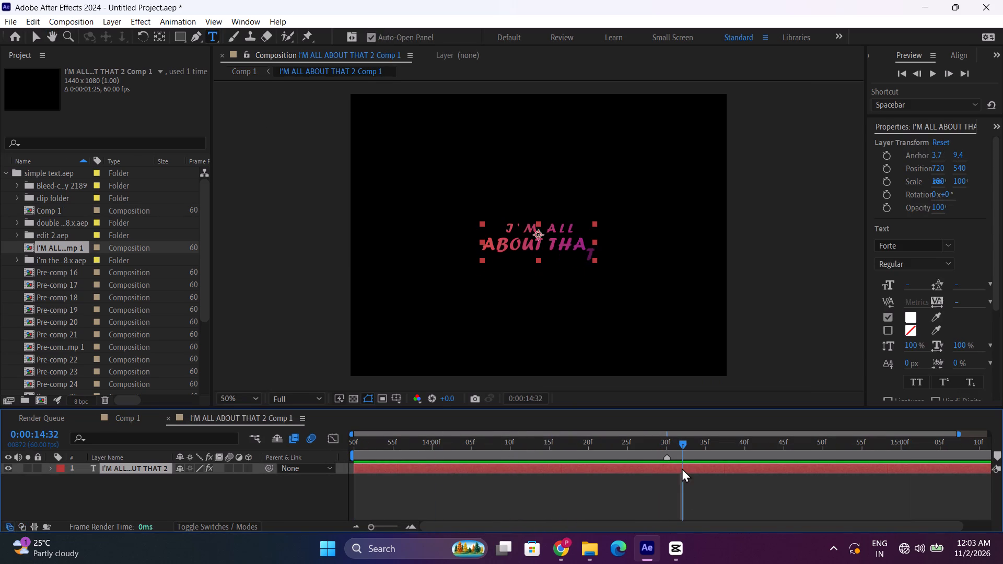
Switch to Chrome, showing the YouTube search for creating two-colour text.
{"action": "left_click", "coordinate": [570, 551]}
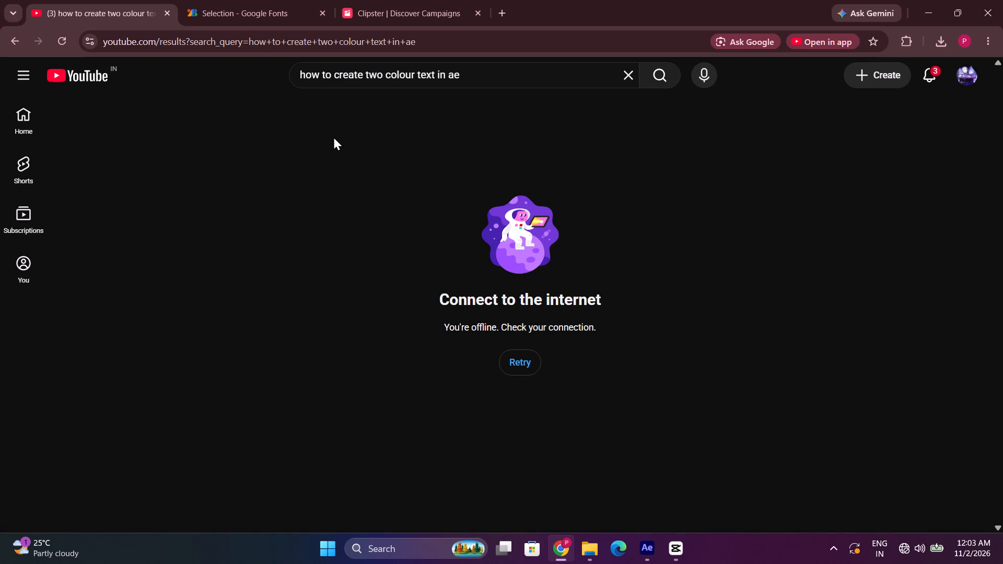
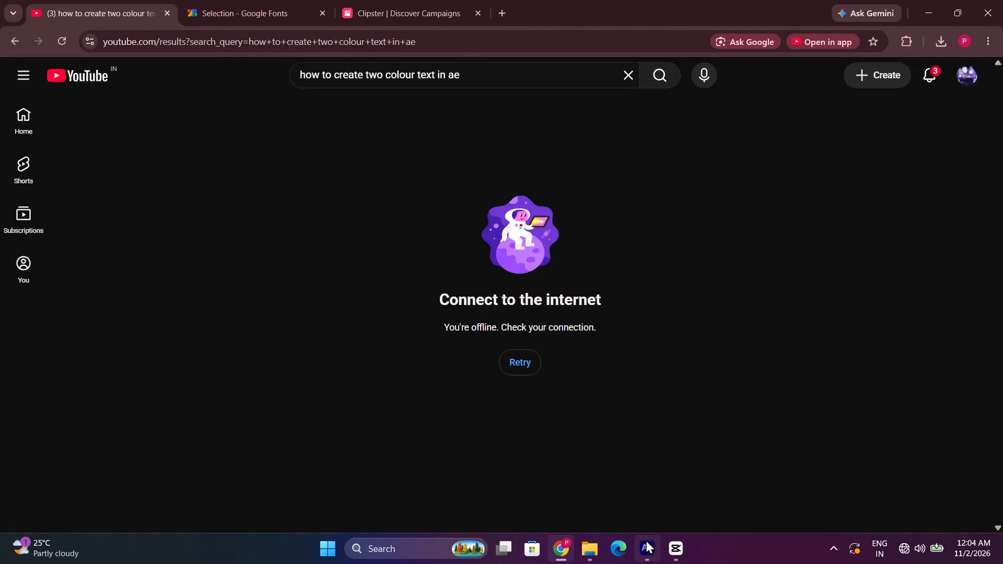
Switch back to After Effects, duplicate the "EVEN VEHICLE THEFT" caption layer in Comp 1 and move the copy to start at about 0:00:01:47.
{"action": "left_click", "coordinate": [118, 424]}
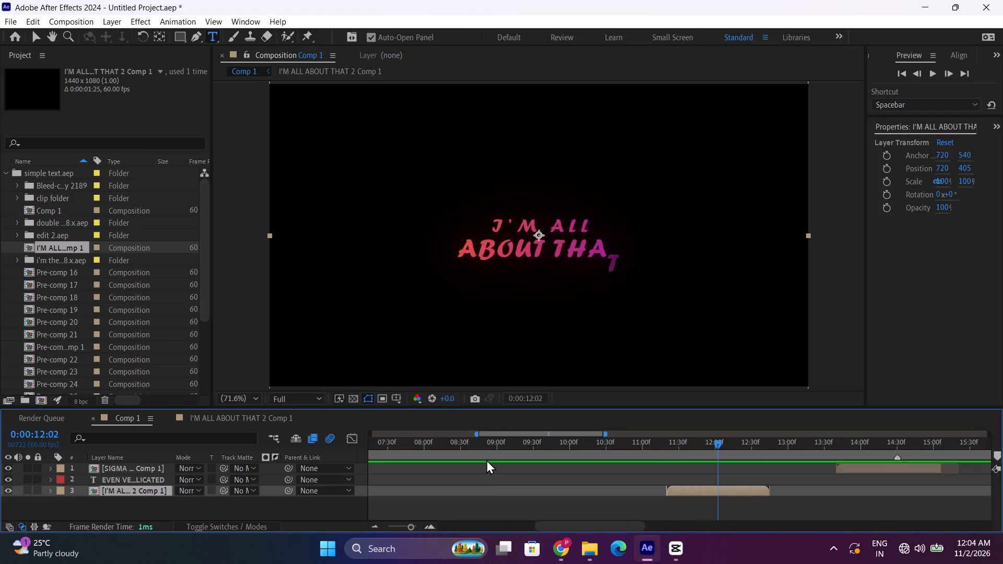
{"action": "left_click", "coordinate": [486, 459]}
{"action": "left_click_drag", "start_coordinate": [484, 459], "coordinate": [433, 493]}
{"action": "left_click", "coordinate": [433, 486]}
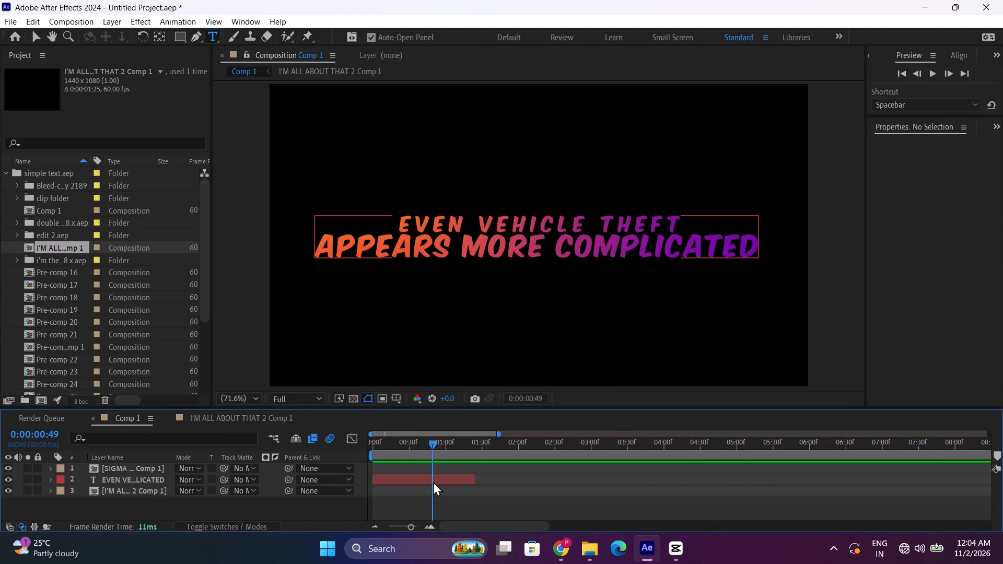
{"action": "left_click", "coordinate": [434, 480]}
{"action": "key", "text": "ctrl+d"}
{"action": "left_click_drag", "start_coordinate": [417, 475], "coordinate": [547, 489]}
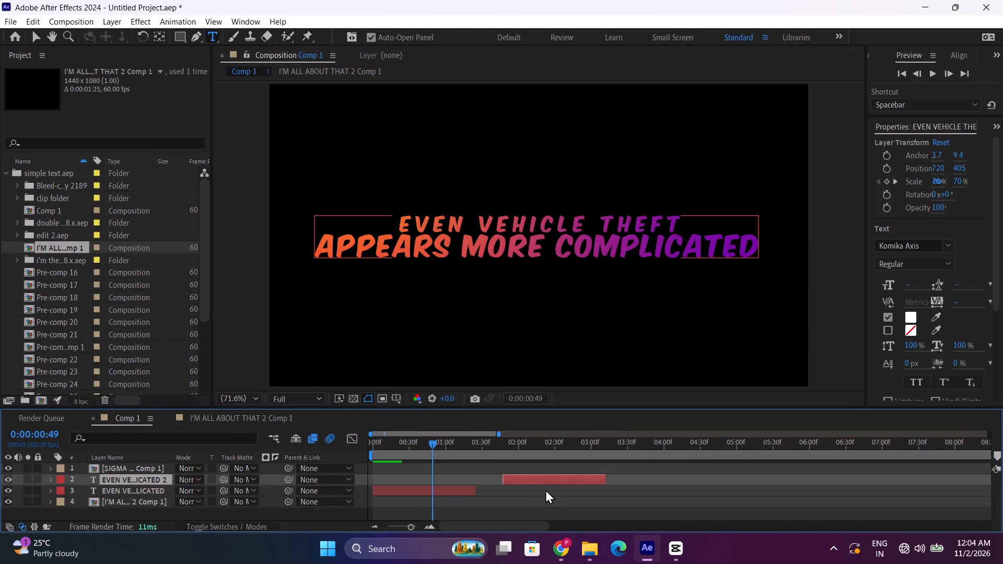
Delete the Scale keyframes of the duplicated caption layer.
{"action": "key", "text": "u"}
{"action": "left_click_drag", "start_coordinate": [483, 484], "coordinate": [541, 497]}
{"action": "key", "text": "Delete"}
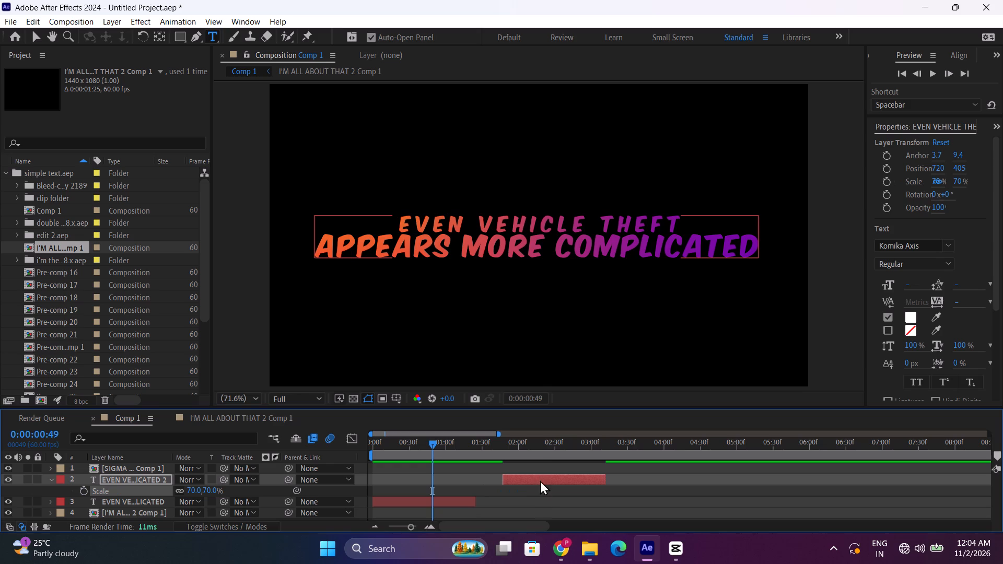
Set the duplicated caption layer's Scale to 101% near the start of its clip.
{"action": "left_click", "coordinate": [543, 457]}
{"action": "left_click_drag", "start_coordinate": [530, 452], "coordinate": [506, 451]}
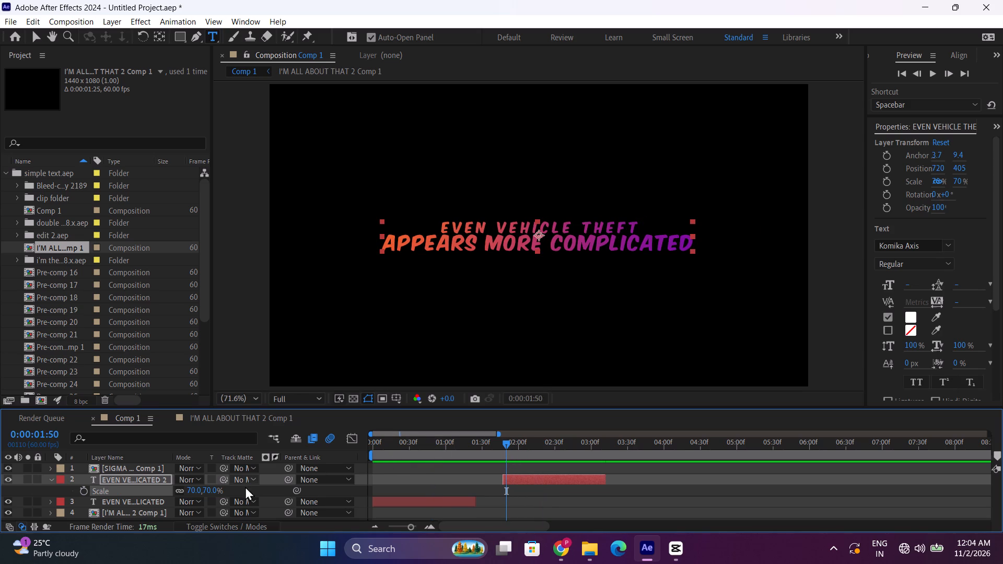
{"action": "left_click_drag", "start_coordinate": [219, 488], "coordinate": [206, 490]}
{"action": "left_click_drag", "start_coordinate": [206, 490], "coordinate": [226, 490]}
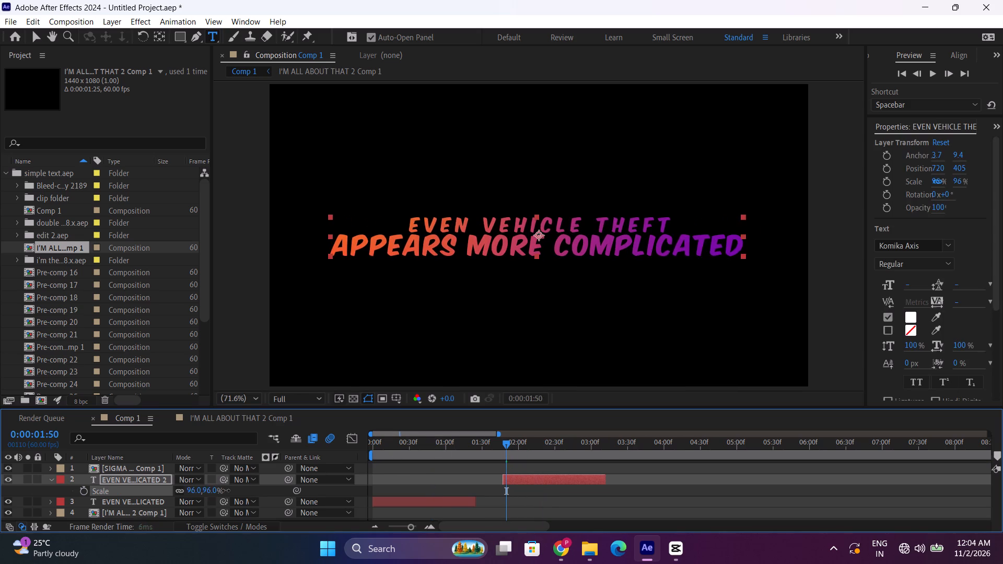
{"action": "left_click_drag", "start_coordinate": [226, 490], "coordinate": [226, 489]}
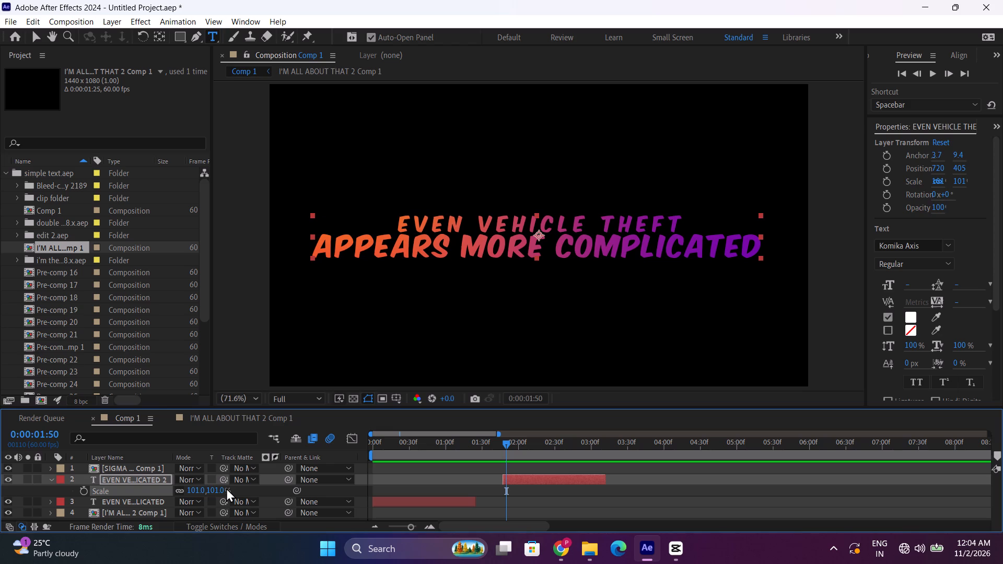
Preview the duplicated caption from 0:00:01:50.
{"action": "left_click", "coordinate": [52, 478]}
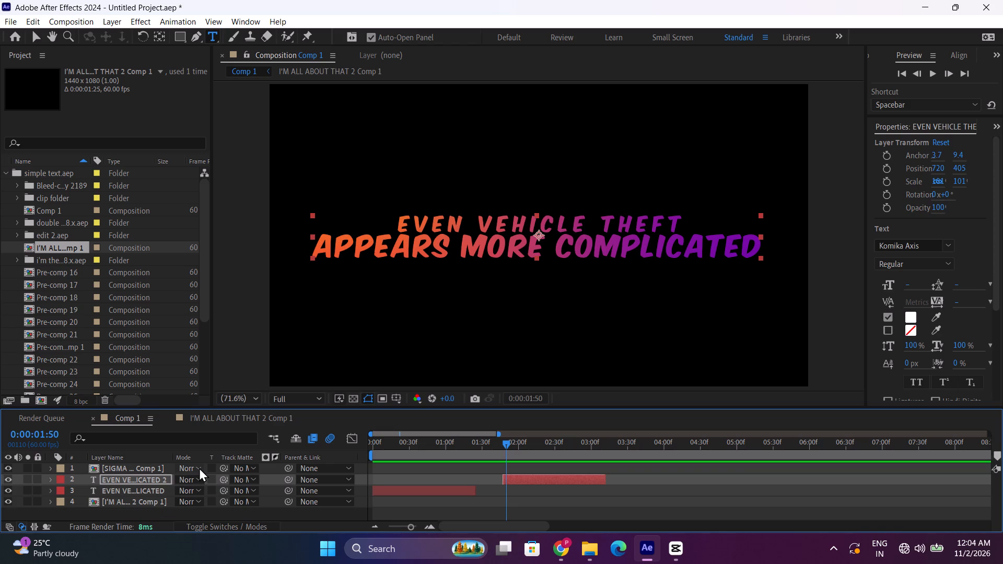
{"action": "key", "text": "space"}
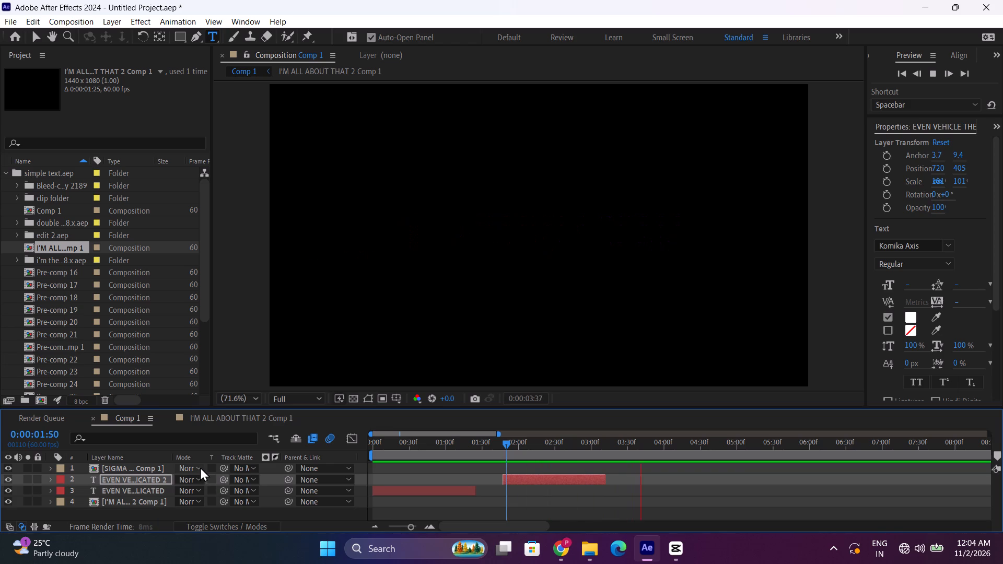
With the time set to the duplicated caption's start at 0:00:01:47, add a Scale text animator to it.
{"action": "left_click_drag", "start_coordinate": [515, 457], "coordinate": [503, 455]}
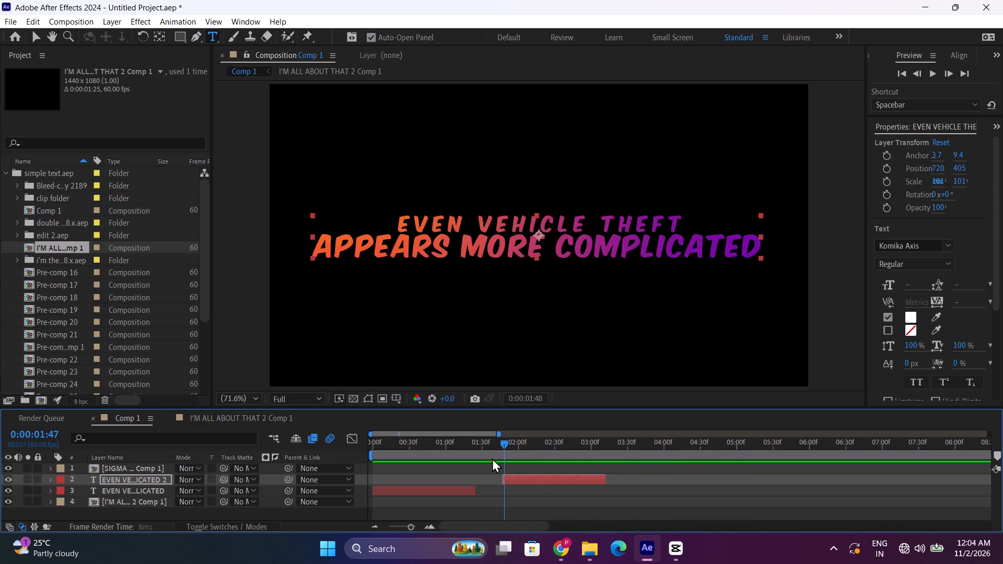
{"action": "left_click", "coordinate": [50, 483]}
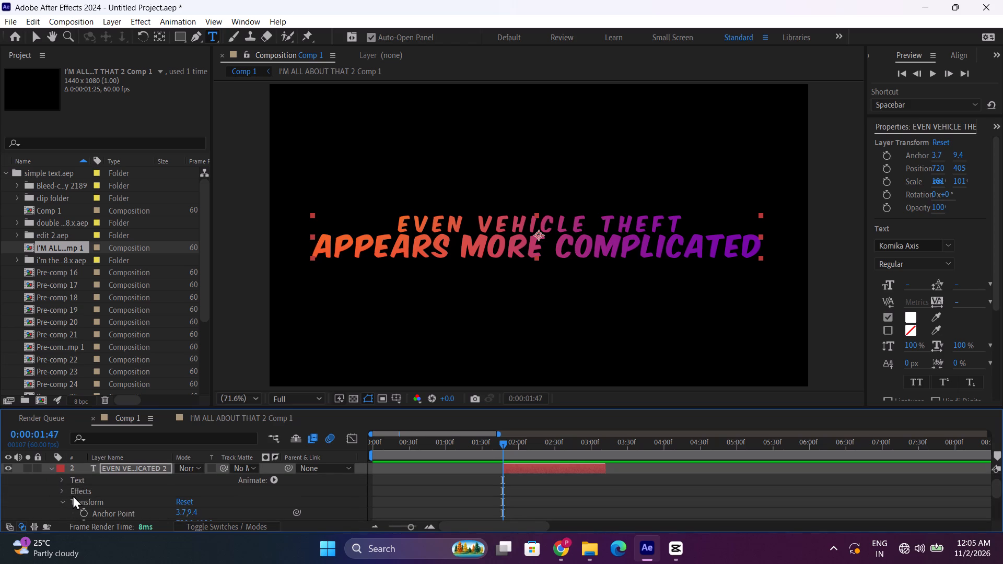
{"action": "left_click", "coordinate": [277, 478]}
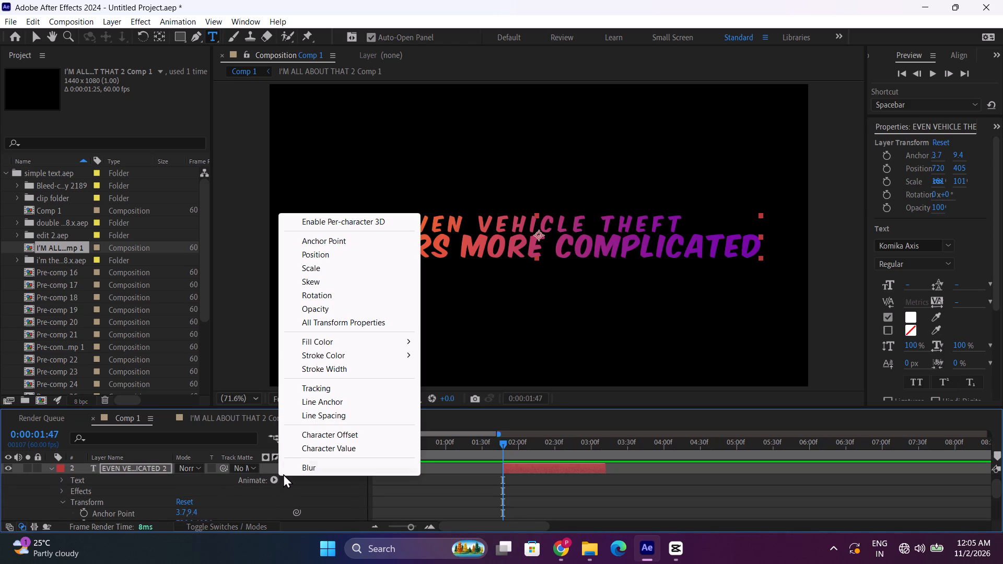
{"action": "left_click", "coordinate": [321, 274]}
{"action": "scroll", "coordinate": [204, 501], "scroll_direction": "down", "scroll_amount": 2}
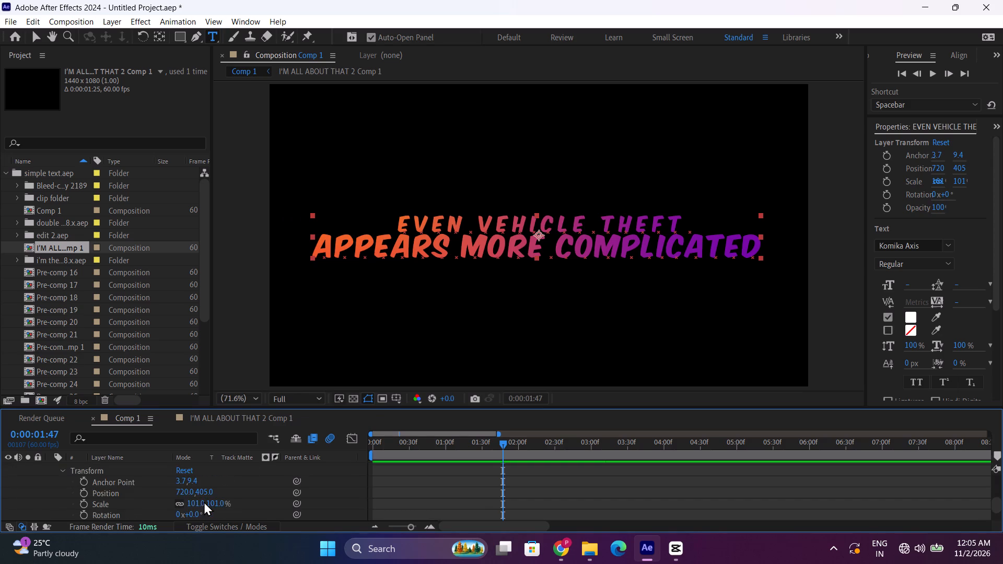
{"action": "scroll", "coordinate": [204, 499], "scroll_direction": "up", "scroll_amount": 1}
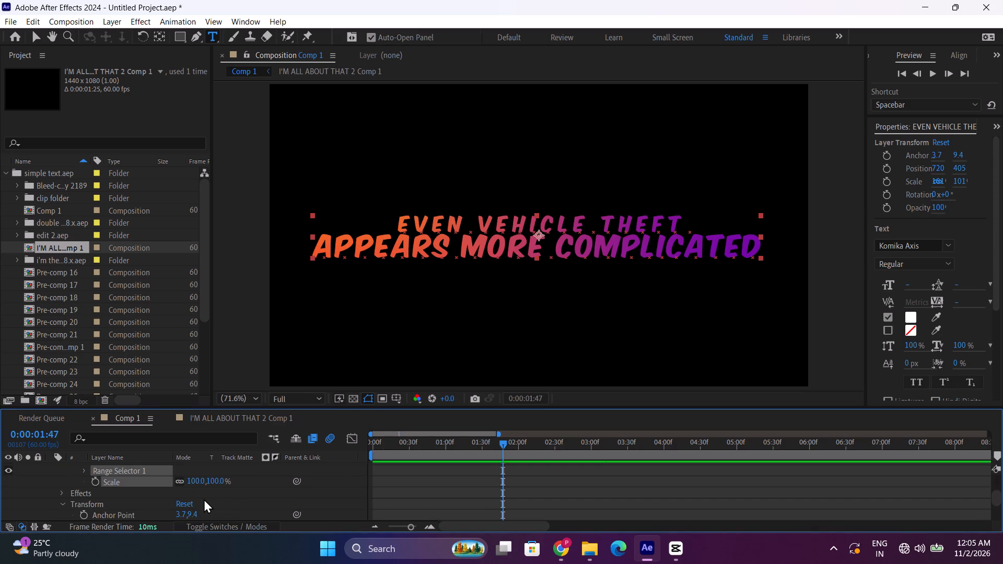
Keyframe the animator's Range Selector 1 Offset at -100% at 0:00:01:47.
{"action": "left_click", "coordinate": [85, 467]}
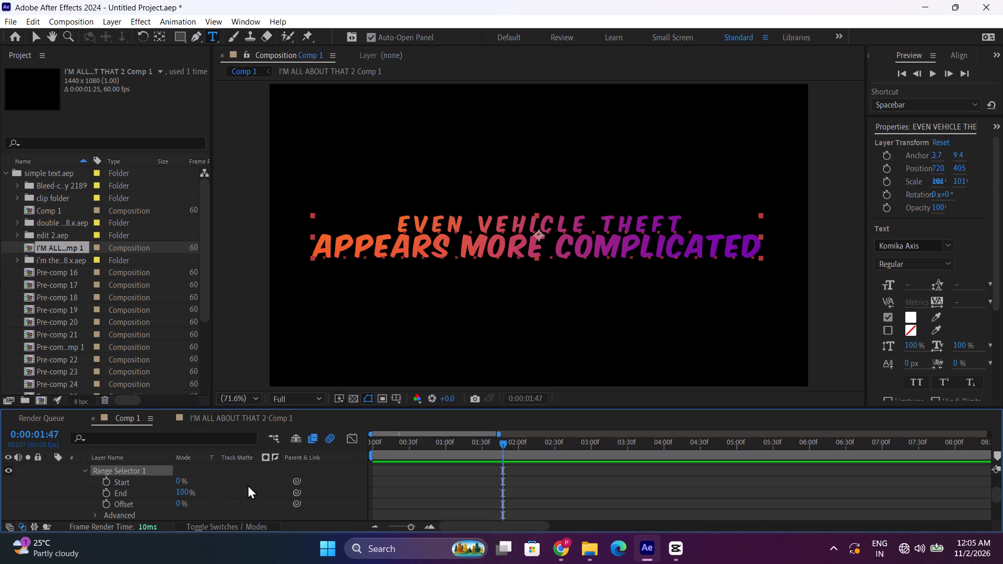
{"action": "scroll", "coordinate": [400, 524], "scroll_direction": "up", "scroll_amount": 3}
{"action": "scroll", "coordinate": [436, 475], "scroll_direction": "up", "scroll_amount": 2}
{"action": "scroll", "coordinate": [174, 494], "scroll_direction": "down", "scroll_amount": 2}
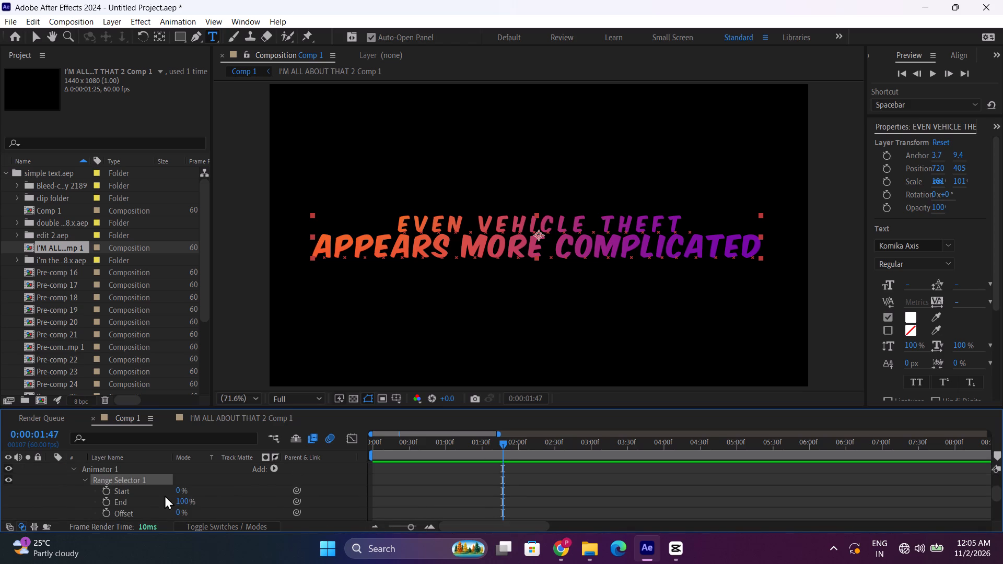
{"action": "scroll", "coordinate": [173, 498], "scroll_direction": "down", "scroll_amount": 1}
{"action": "left_click", "coordinate": [103, 483]}
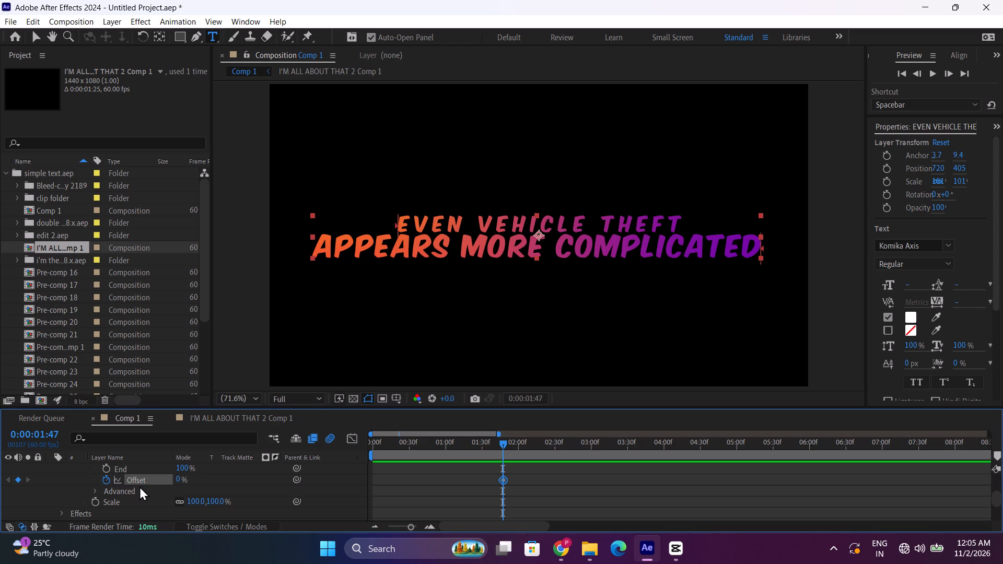
{"action": "left_click_drag", "start_coordinate": [177, 483], "coordinate": [173, 483]}
{"action": "left_click_drag", "start_coordinate": [173, 483], "coordinate": [0, 484]}
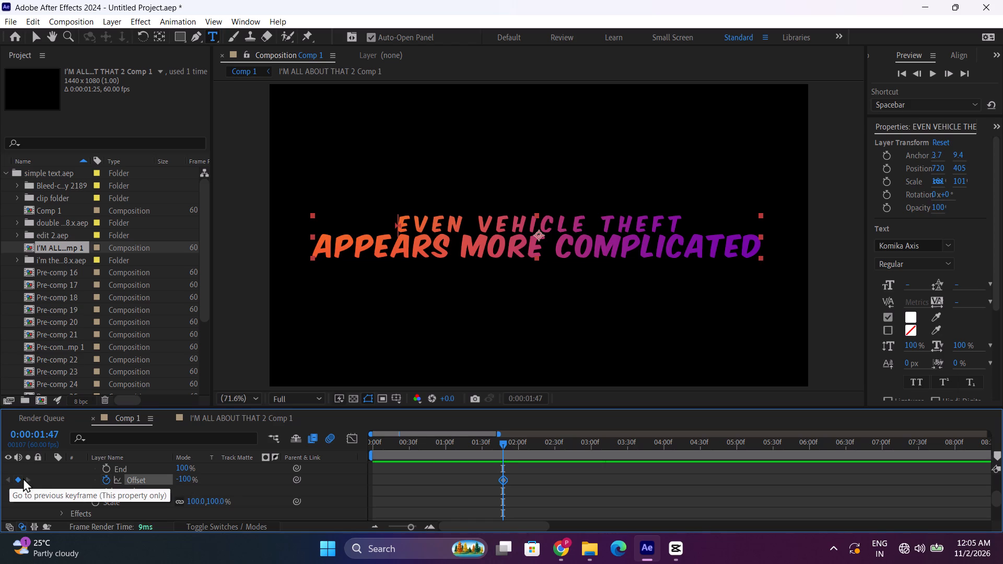
Add a second Offset keyframe of 100% for the range selector at 0:00:02:26.
{"action": "scroll", "coordinate": [537, 466], "scroll_direction": "up", "scroll_amount": 3}
{"action": "left_click_drag", "start_coordinate": [524, 451], "coordinate": [539, 449]}
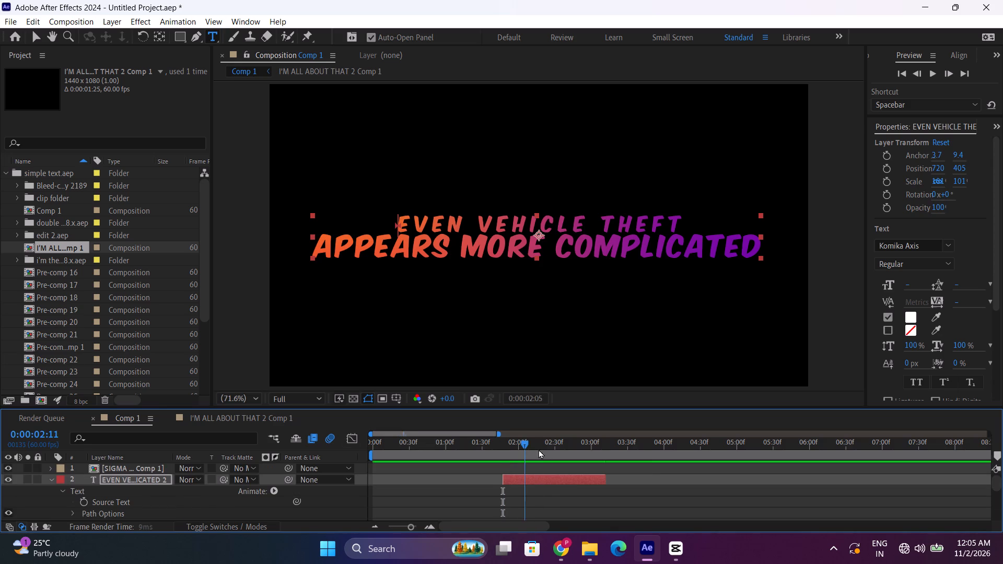
{"action": "left_click_drag", "start_coordinate": [539, 449], "coordinate": [551, 448]}
{"action": "scroll", "coordinate": [256, 475], "scroll_direction": "down", "scroll_amount": 3}
{"action": "left_click_drag", "start_coordinate": [182, 479], "coordinate": [203, 477]}
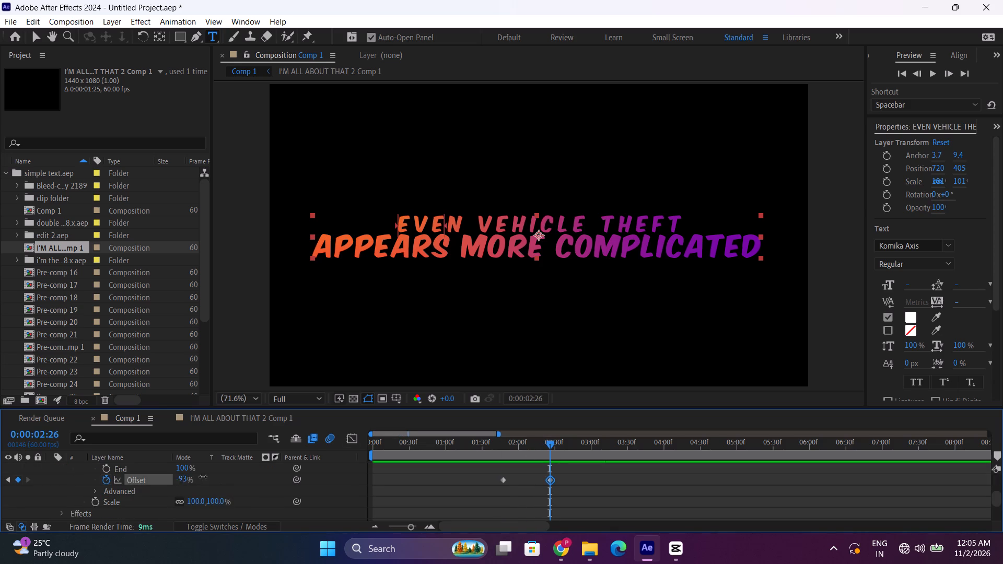
{"action": "left_click_drag", "start_coordinate": [203, 477], "coordinate": [312, 468]}
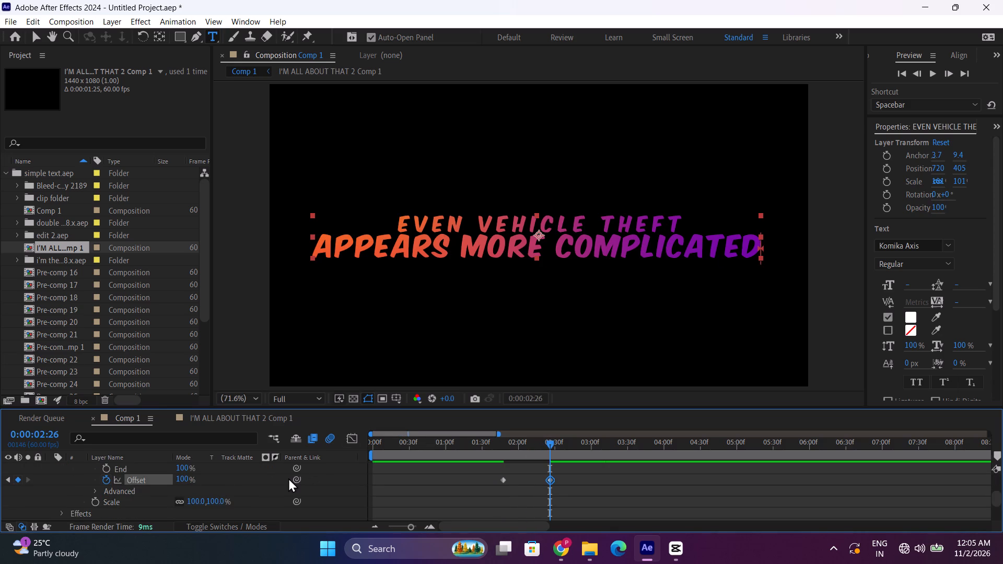
Set the text animator's Scale to 0%.
{"action": "left_click", "coordinate": [206, 500]}
{"action": "left_click", "coordinate": [218, 500]}
{"action": "key", "text": "0"}
{"action": "key", "text": "Return"}
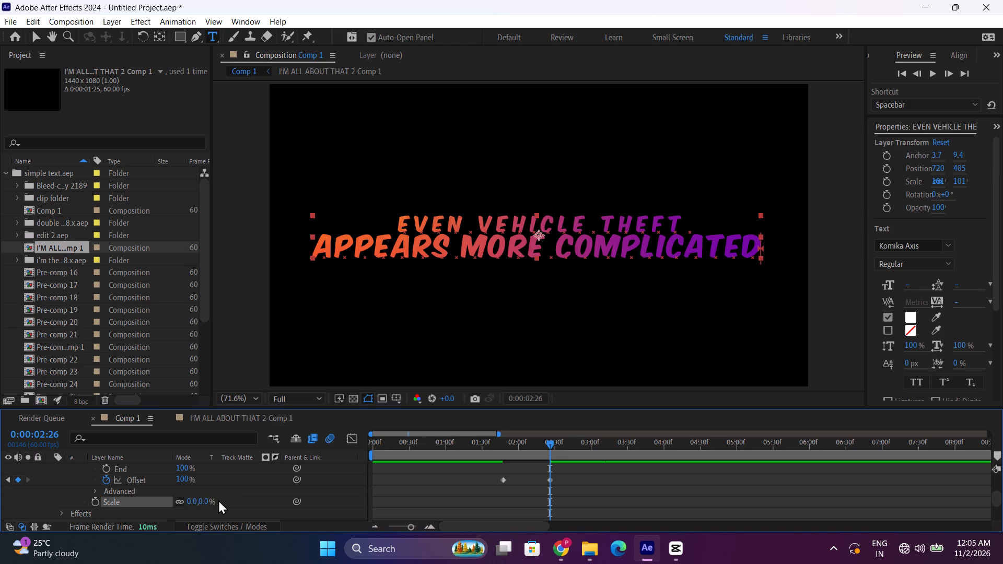
Set the range selector's Advanced Shape option to Ramp Up.
{"action": "scroll", "coordinate": [191, 492], "scroll_direction": "down", "scroll_amount": 1}
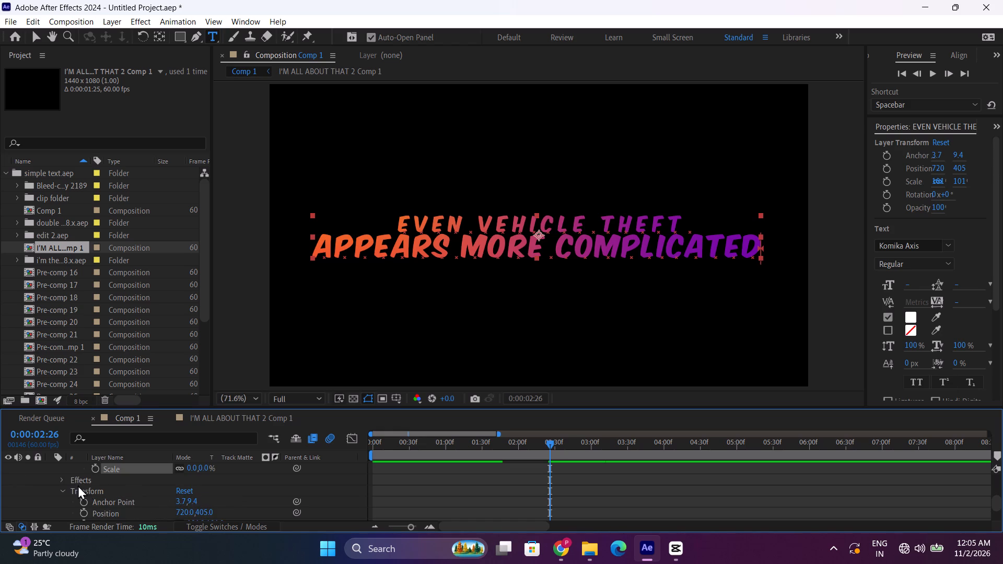
{"action": "scroll", "coordinate": [88, 484], "scroll_direction": "up", "scroll_amount": 1}
{"action": "scroll", "coordinate": [63, 503], "scroll_direction": "down", "scroll_amount": 1}
{"action": "scroll", "coordinate": [87, 493], "scroll_direction": "up", "scroll_amount": 1}
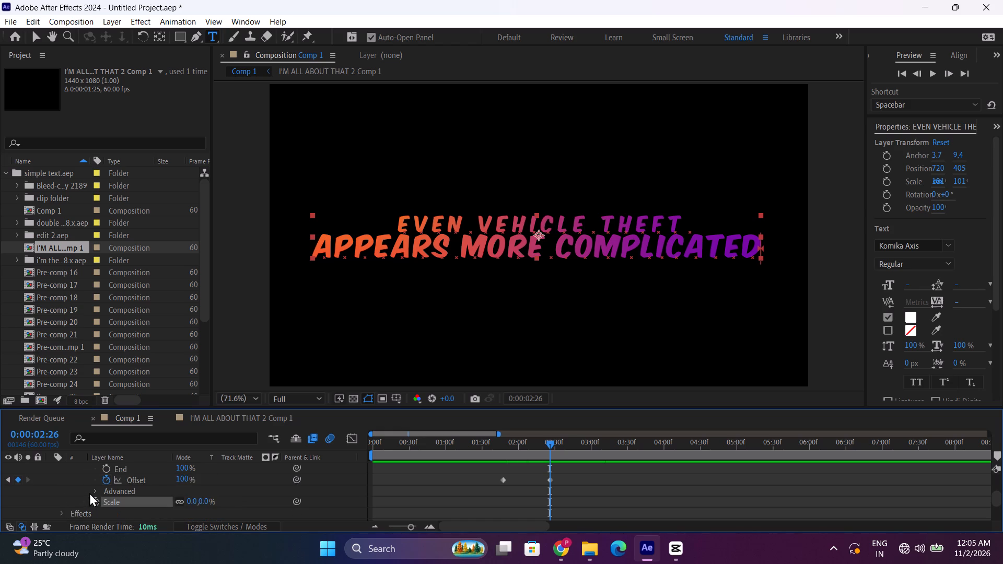
{"action": "left_click", "coordinate": [89, 492]}
{"action": "left_click", "coordinate": [96, 490]}
{"action": "scroll", "coordinate": [199, 497], "scroll_direction": "down", "scroll_amount": 2}
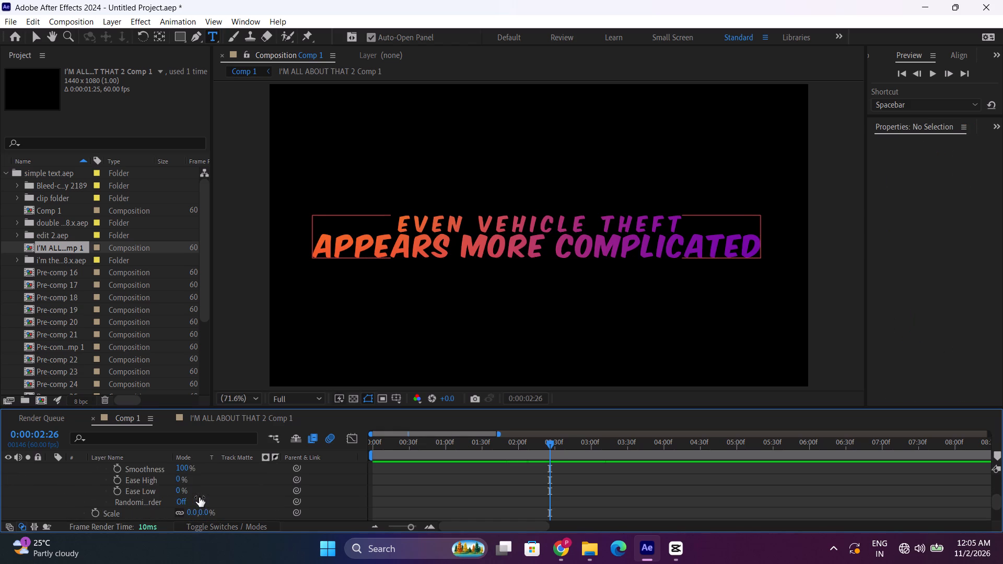
{"action": "scroll", "coordinate": [199, 497], "scroll_direction": "up", "scroll_amount": 1}
{"action": "left_click", "coordinate": [212, 492]}
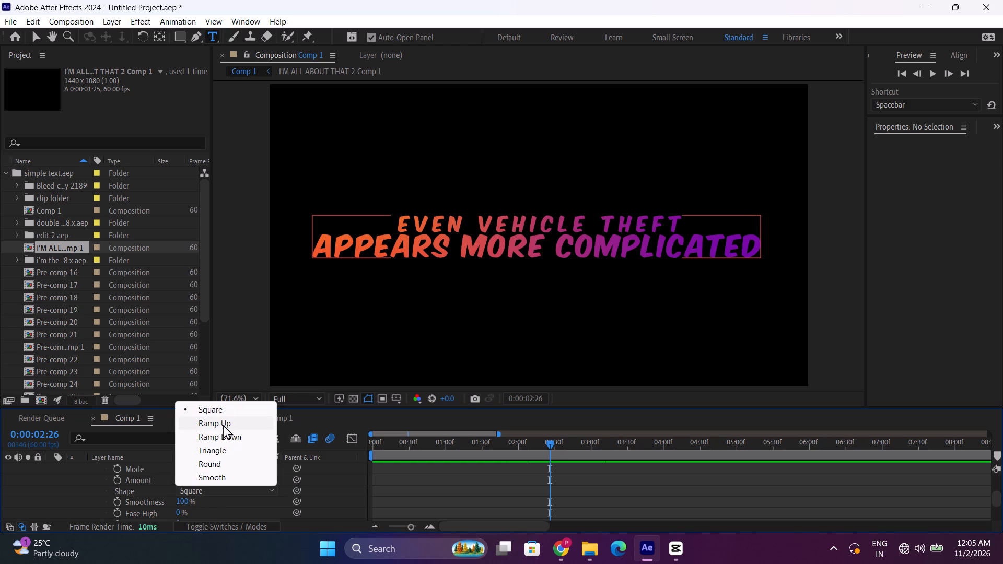
{"action": "left_click", "coordinate": [224, 424]}
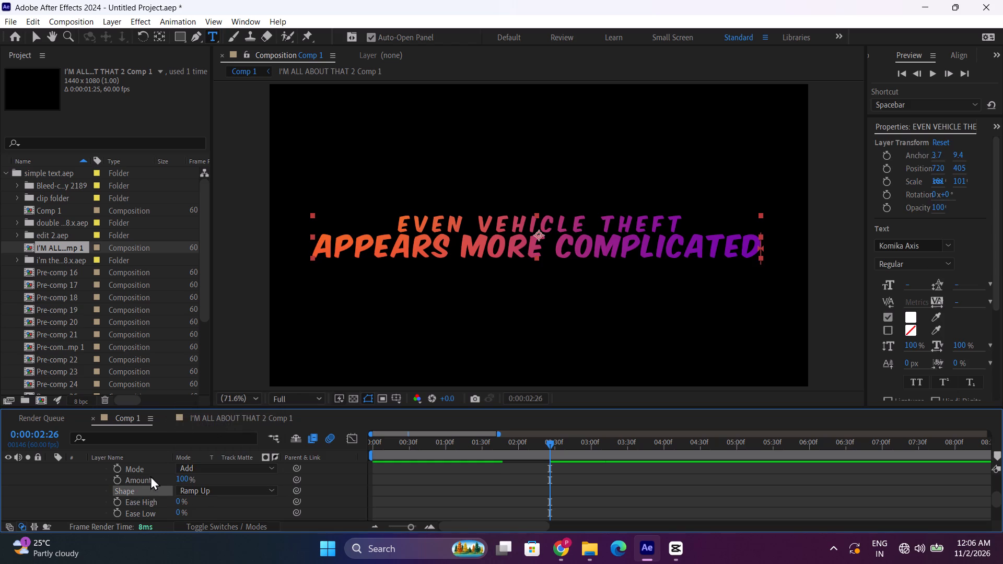
Set both Ease High and Ease Low of the range selector to 50%.
{"action": "left_click", "coordinate": [182, 501]}
{"action": "left_click", "coordinate": [178, 500]}
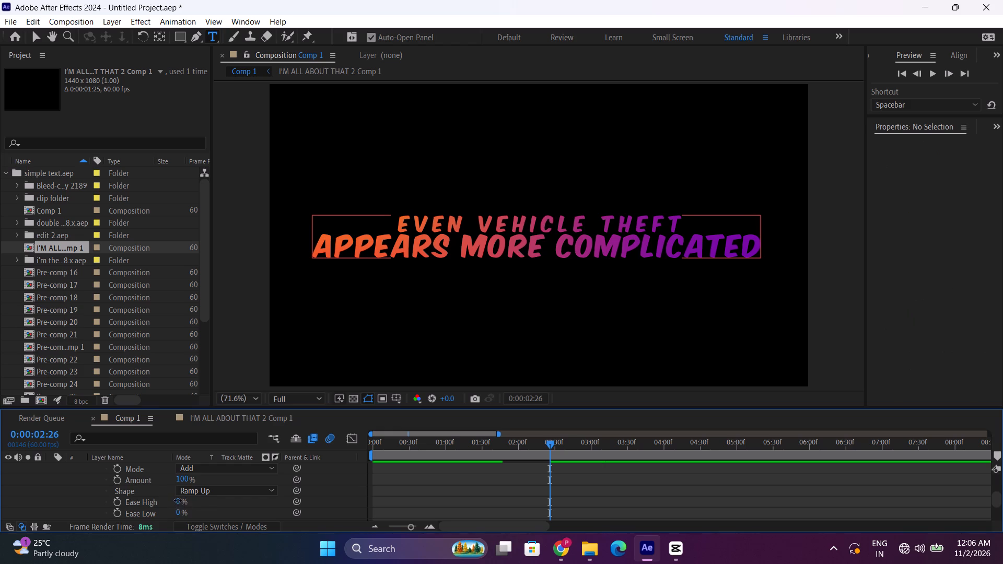
{"action": "type", "text": "50"}
{"action": "key", "text": "Return"}
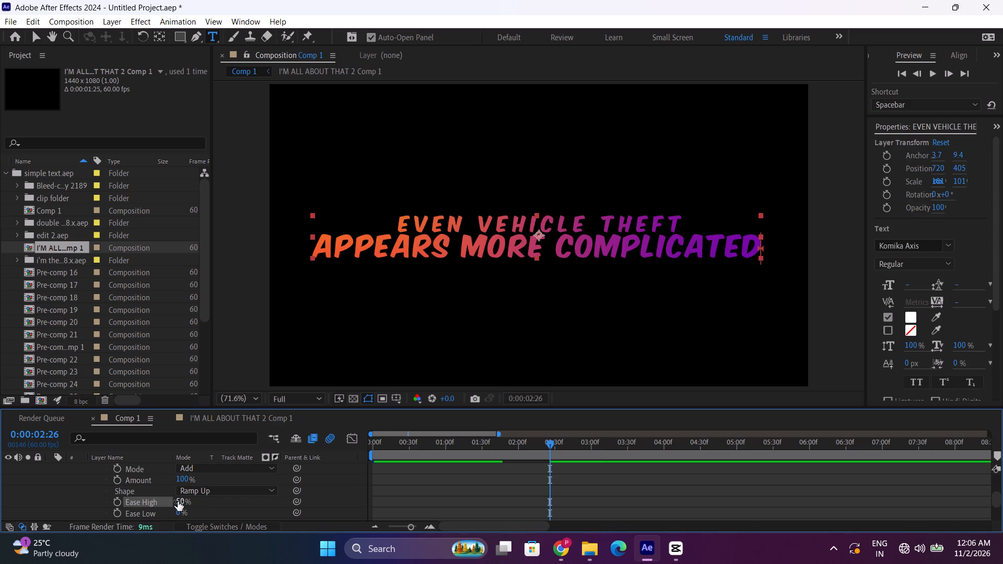
{"action": "left_click", "coordinate": [180, 515]}
{"action": "type", "text": "50"}
{"action": "key", "text": "Return"}
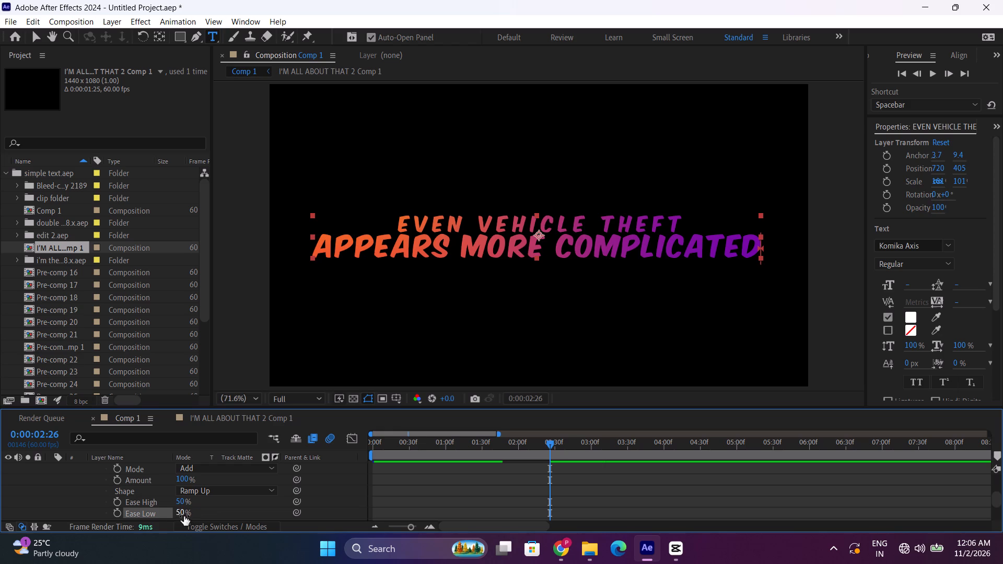
{"action": "scroll", "coordinate": [146, 504], "scroll_direction": "up", "scroll_amount": 1}
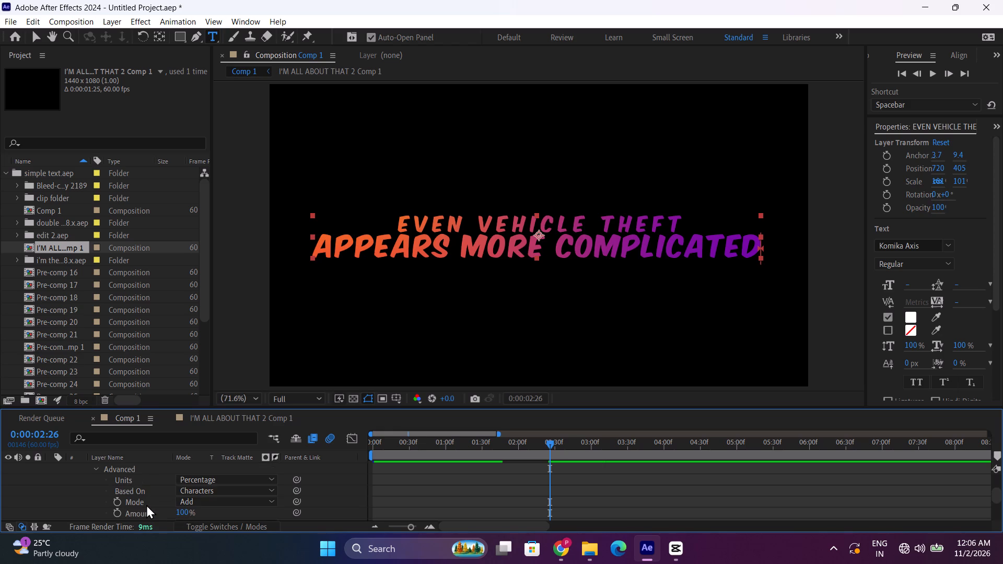
{"action": "scroll", "coordinate": [151, 500], "scroll_direction": "up", "scroll_amount": 2}
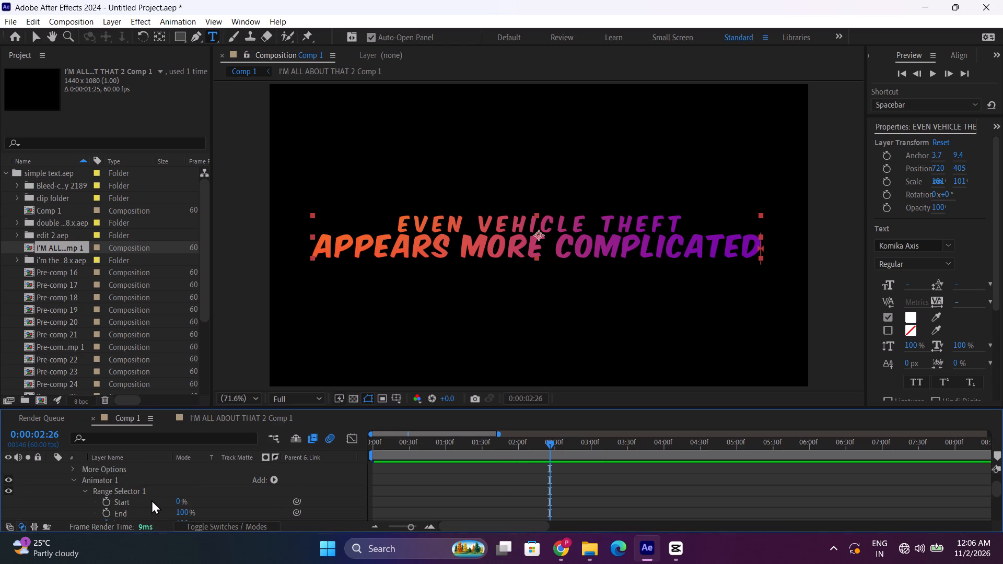
{"action": "scroll", "coordinate": [128, 499], "scroll_direction": "up", "scroll_amount": 1}
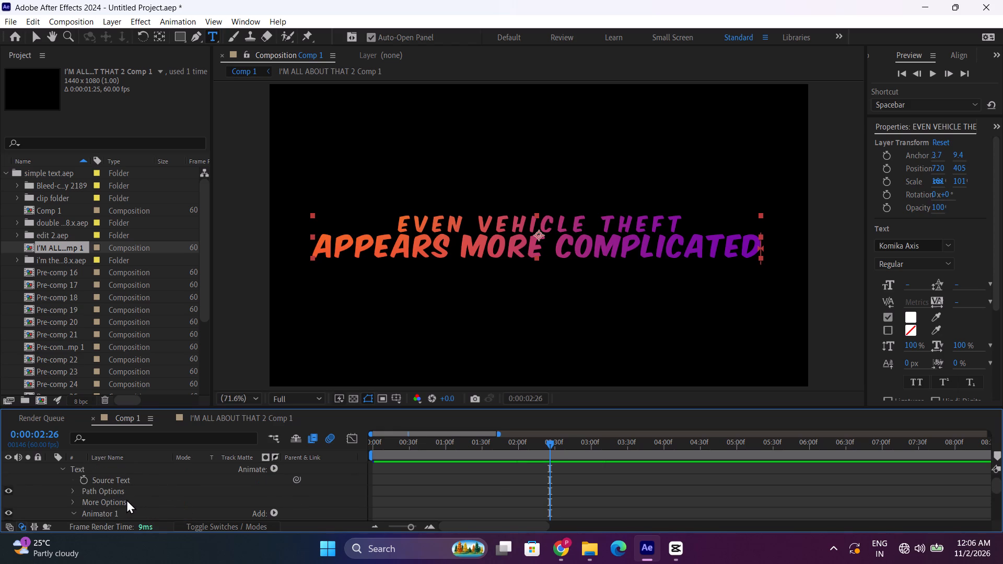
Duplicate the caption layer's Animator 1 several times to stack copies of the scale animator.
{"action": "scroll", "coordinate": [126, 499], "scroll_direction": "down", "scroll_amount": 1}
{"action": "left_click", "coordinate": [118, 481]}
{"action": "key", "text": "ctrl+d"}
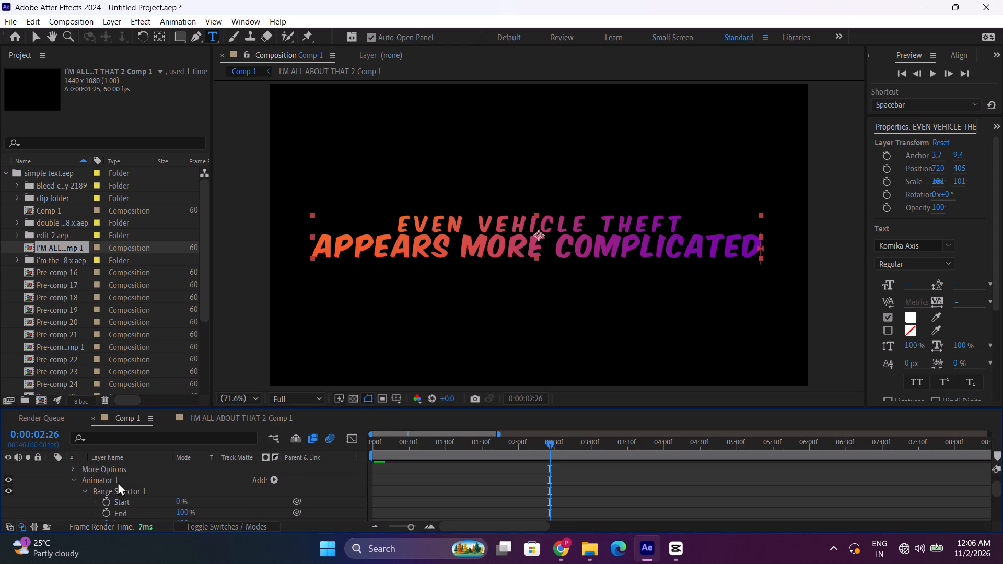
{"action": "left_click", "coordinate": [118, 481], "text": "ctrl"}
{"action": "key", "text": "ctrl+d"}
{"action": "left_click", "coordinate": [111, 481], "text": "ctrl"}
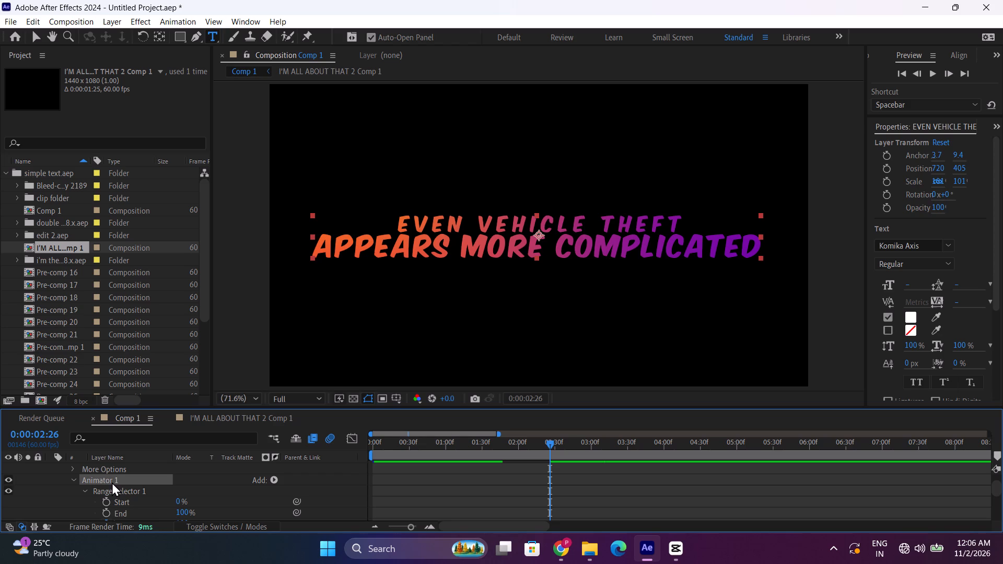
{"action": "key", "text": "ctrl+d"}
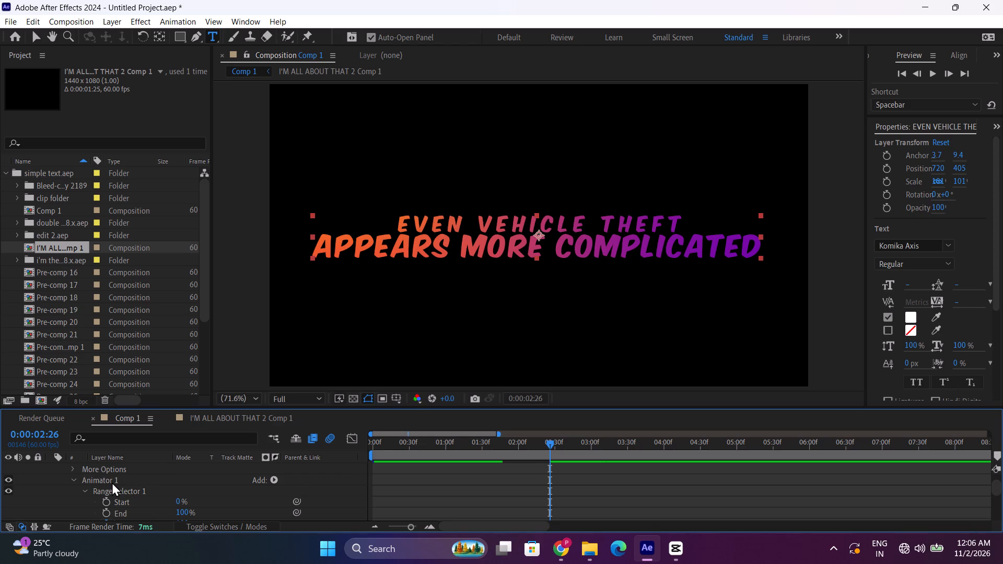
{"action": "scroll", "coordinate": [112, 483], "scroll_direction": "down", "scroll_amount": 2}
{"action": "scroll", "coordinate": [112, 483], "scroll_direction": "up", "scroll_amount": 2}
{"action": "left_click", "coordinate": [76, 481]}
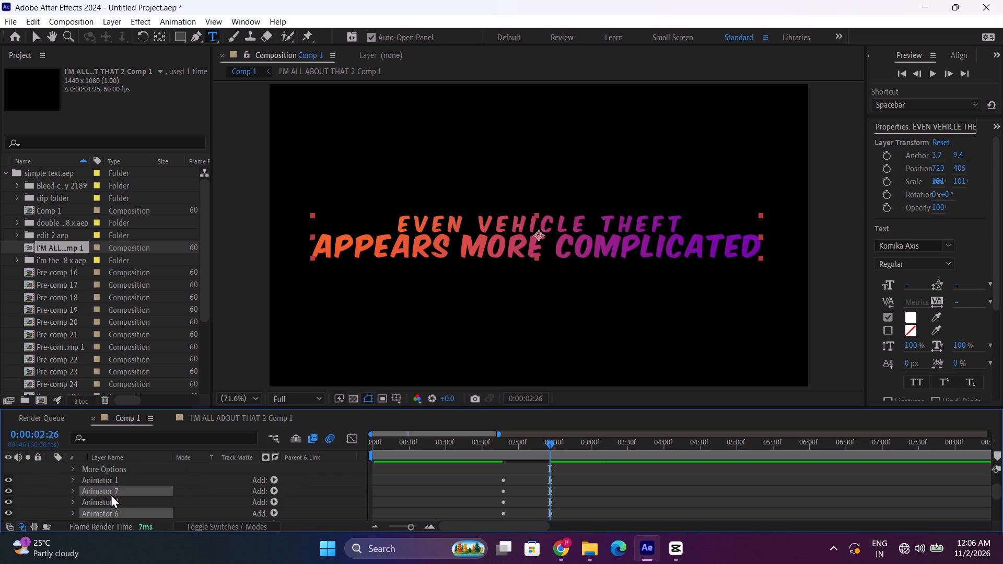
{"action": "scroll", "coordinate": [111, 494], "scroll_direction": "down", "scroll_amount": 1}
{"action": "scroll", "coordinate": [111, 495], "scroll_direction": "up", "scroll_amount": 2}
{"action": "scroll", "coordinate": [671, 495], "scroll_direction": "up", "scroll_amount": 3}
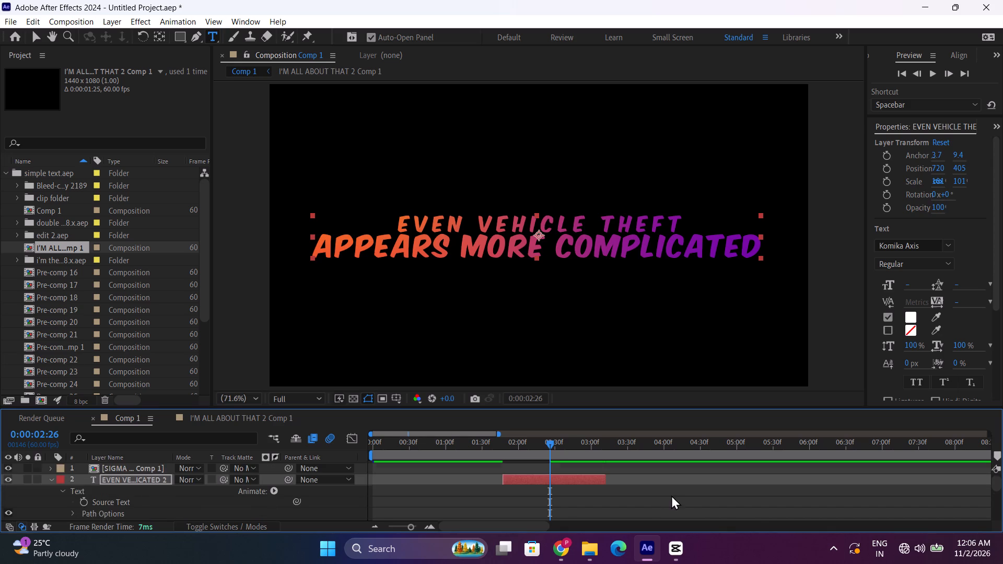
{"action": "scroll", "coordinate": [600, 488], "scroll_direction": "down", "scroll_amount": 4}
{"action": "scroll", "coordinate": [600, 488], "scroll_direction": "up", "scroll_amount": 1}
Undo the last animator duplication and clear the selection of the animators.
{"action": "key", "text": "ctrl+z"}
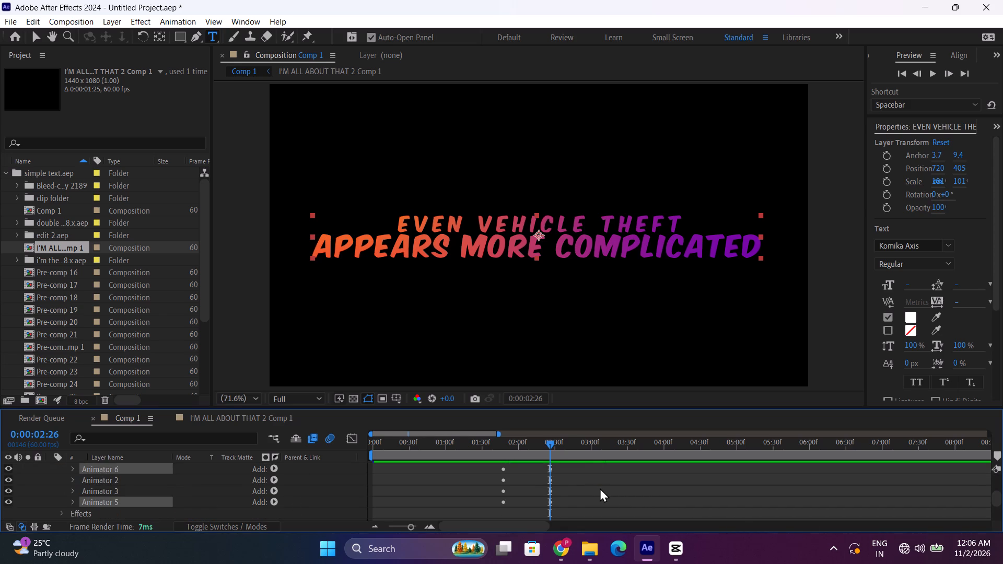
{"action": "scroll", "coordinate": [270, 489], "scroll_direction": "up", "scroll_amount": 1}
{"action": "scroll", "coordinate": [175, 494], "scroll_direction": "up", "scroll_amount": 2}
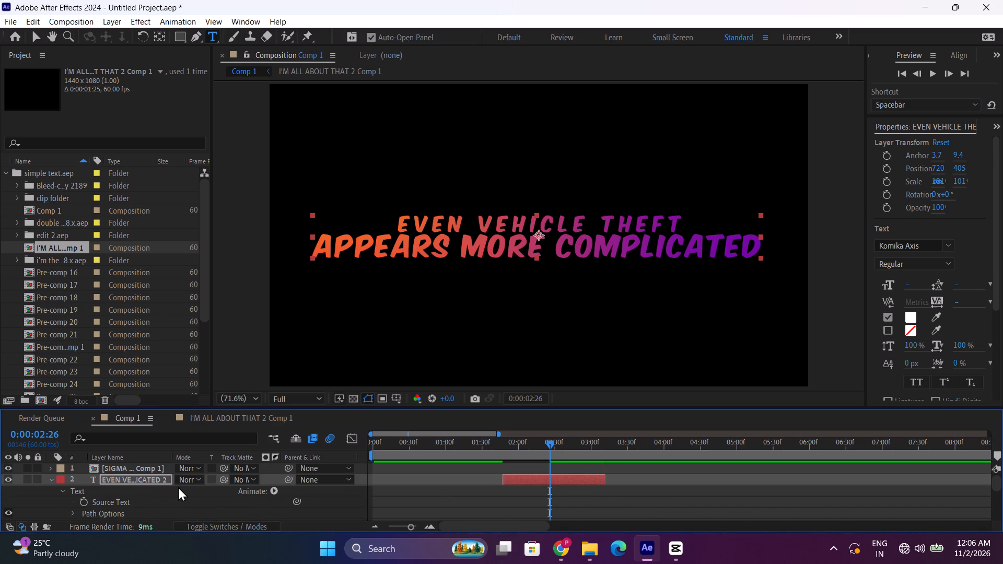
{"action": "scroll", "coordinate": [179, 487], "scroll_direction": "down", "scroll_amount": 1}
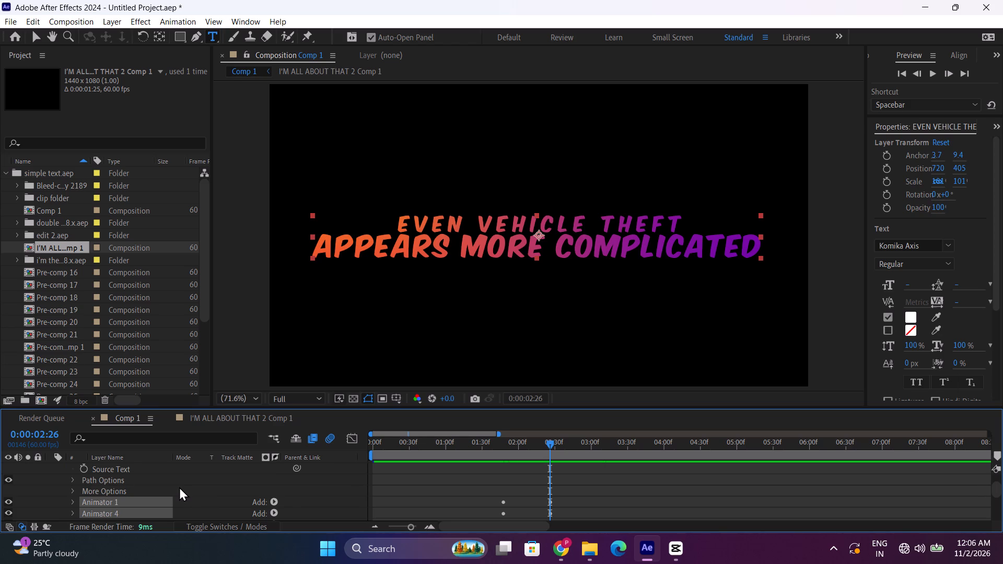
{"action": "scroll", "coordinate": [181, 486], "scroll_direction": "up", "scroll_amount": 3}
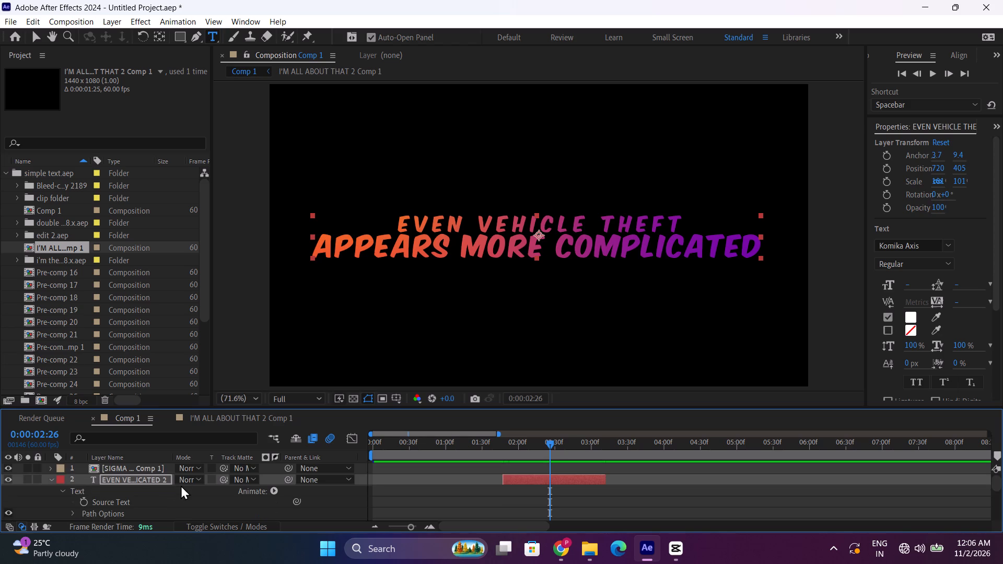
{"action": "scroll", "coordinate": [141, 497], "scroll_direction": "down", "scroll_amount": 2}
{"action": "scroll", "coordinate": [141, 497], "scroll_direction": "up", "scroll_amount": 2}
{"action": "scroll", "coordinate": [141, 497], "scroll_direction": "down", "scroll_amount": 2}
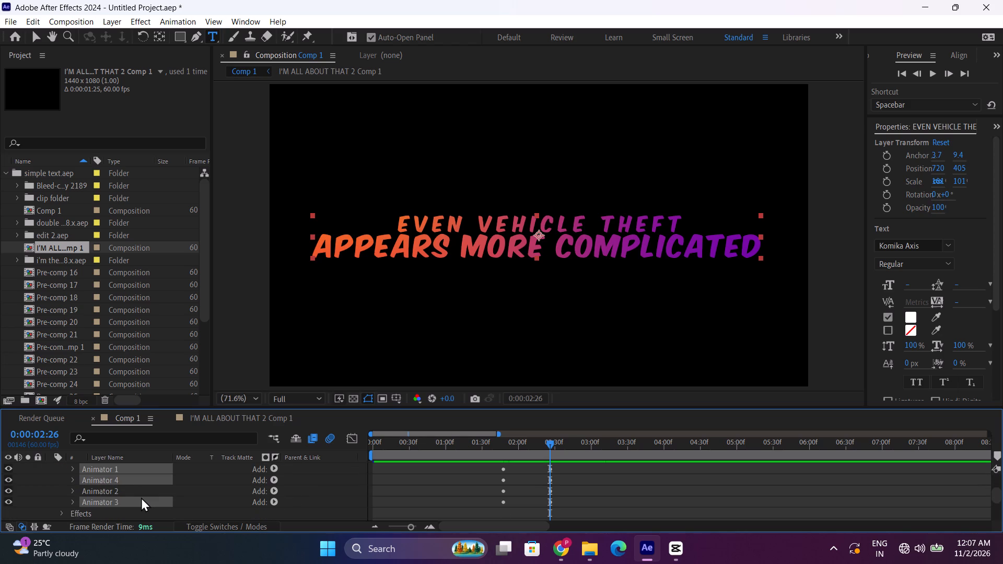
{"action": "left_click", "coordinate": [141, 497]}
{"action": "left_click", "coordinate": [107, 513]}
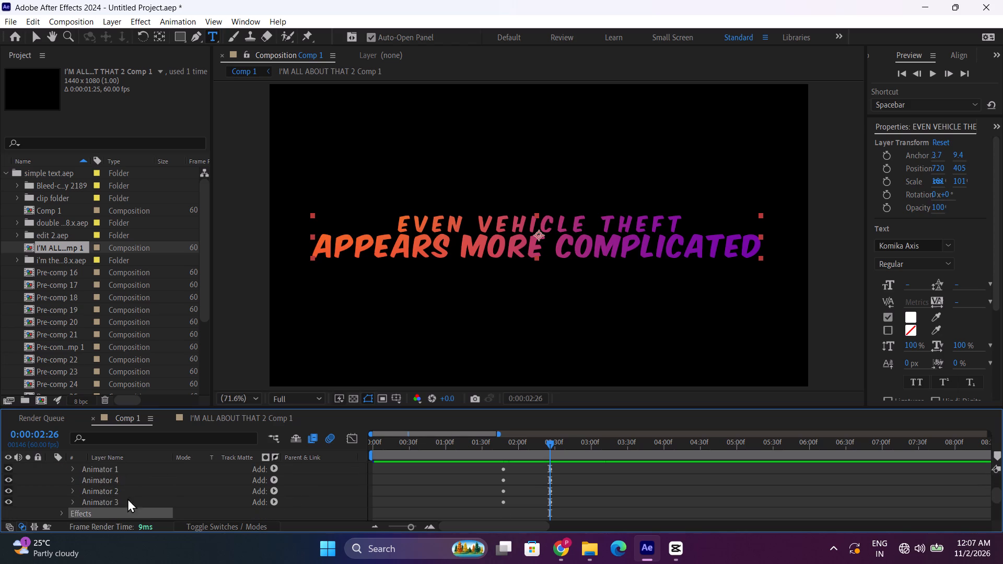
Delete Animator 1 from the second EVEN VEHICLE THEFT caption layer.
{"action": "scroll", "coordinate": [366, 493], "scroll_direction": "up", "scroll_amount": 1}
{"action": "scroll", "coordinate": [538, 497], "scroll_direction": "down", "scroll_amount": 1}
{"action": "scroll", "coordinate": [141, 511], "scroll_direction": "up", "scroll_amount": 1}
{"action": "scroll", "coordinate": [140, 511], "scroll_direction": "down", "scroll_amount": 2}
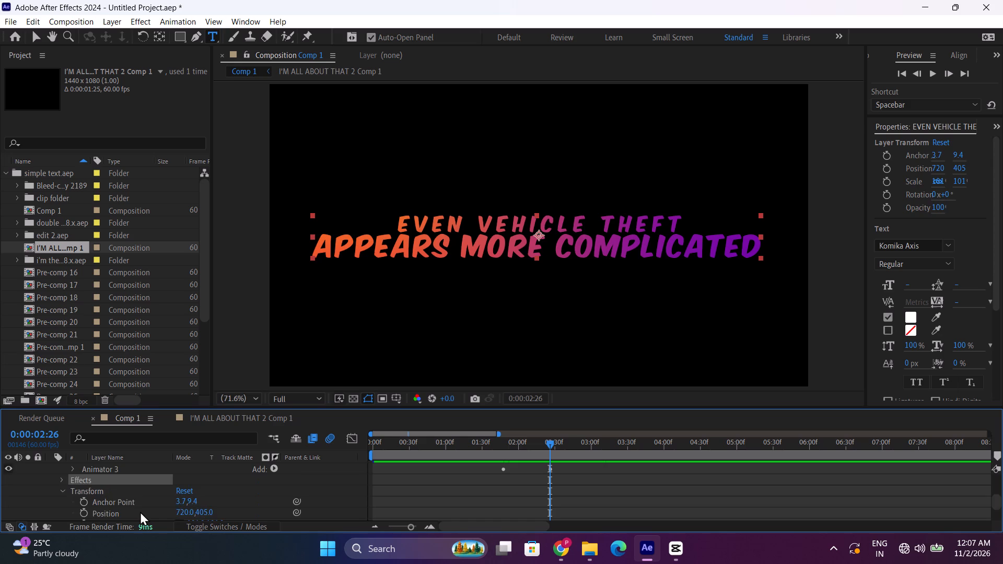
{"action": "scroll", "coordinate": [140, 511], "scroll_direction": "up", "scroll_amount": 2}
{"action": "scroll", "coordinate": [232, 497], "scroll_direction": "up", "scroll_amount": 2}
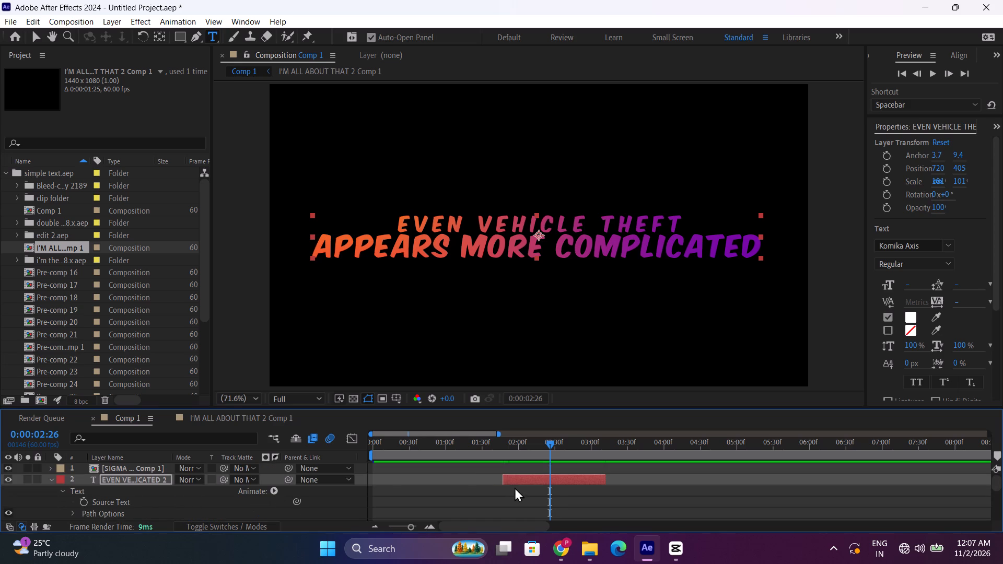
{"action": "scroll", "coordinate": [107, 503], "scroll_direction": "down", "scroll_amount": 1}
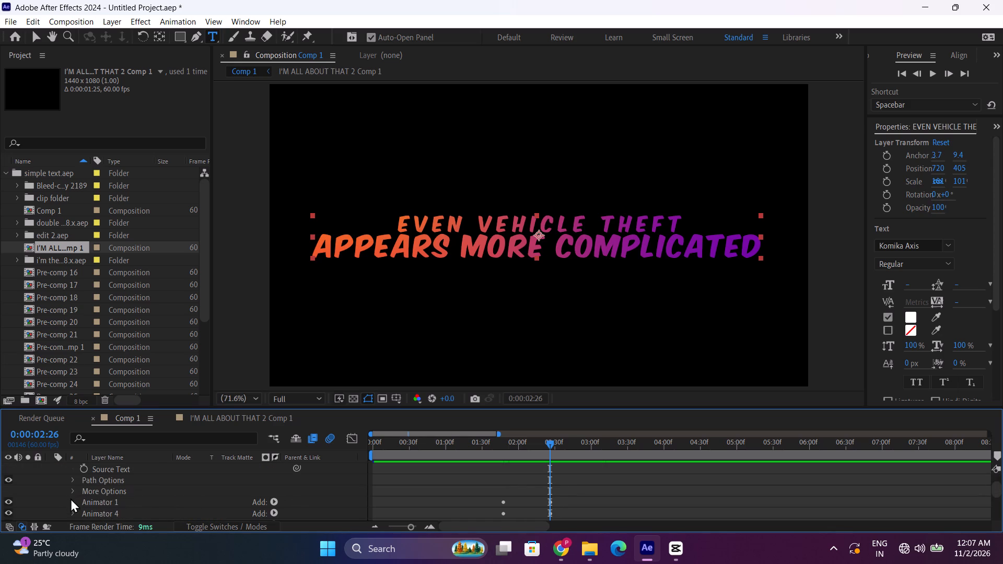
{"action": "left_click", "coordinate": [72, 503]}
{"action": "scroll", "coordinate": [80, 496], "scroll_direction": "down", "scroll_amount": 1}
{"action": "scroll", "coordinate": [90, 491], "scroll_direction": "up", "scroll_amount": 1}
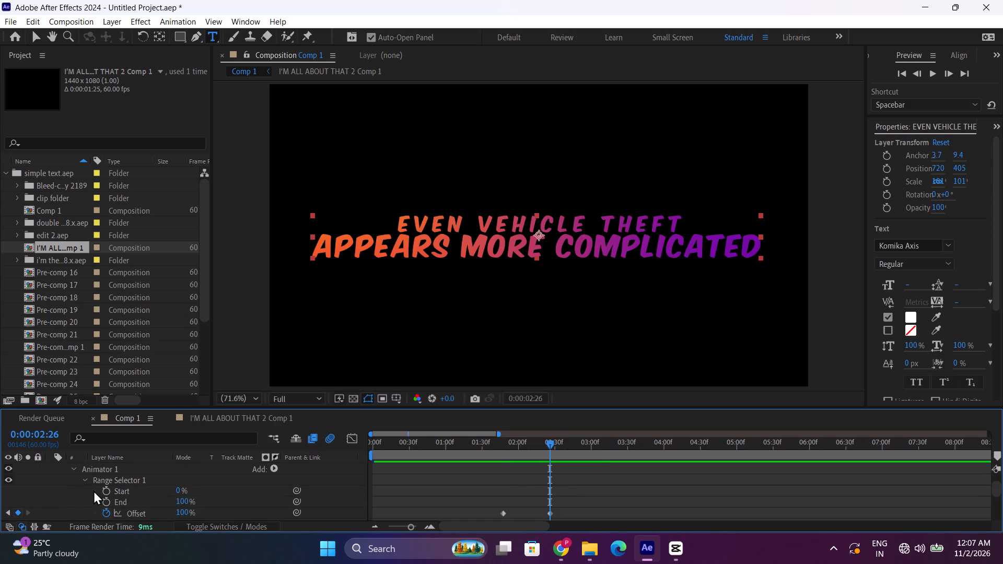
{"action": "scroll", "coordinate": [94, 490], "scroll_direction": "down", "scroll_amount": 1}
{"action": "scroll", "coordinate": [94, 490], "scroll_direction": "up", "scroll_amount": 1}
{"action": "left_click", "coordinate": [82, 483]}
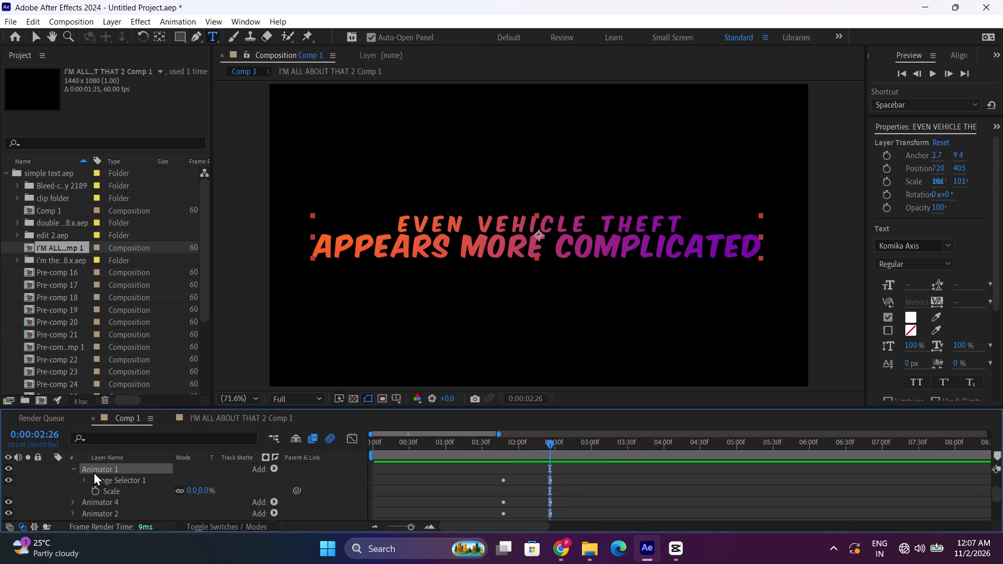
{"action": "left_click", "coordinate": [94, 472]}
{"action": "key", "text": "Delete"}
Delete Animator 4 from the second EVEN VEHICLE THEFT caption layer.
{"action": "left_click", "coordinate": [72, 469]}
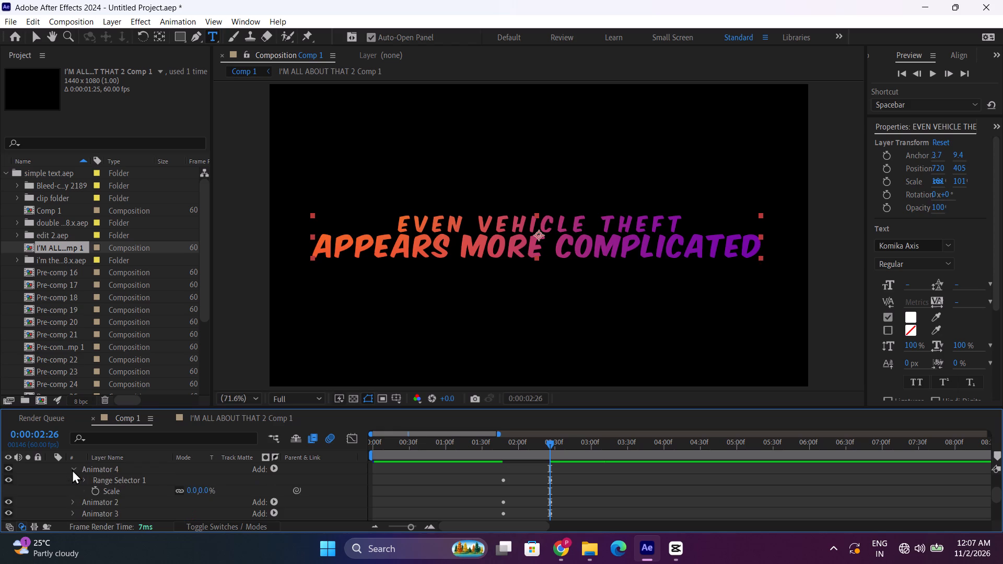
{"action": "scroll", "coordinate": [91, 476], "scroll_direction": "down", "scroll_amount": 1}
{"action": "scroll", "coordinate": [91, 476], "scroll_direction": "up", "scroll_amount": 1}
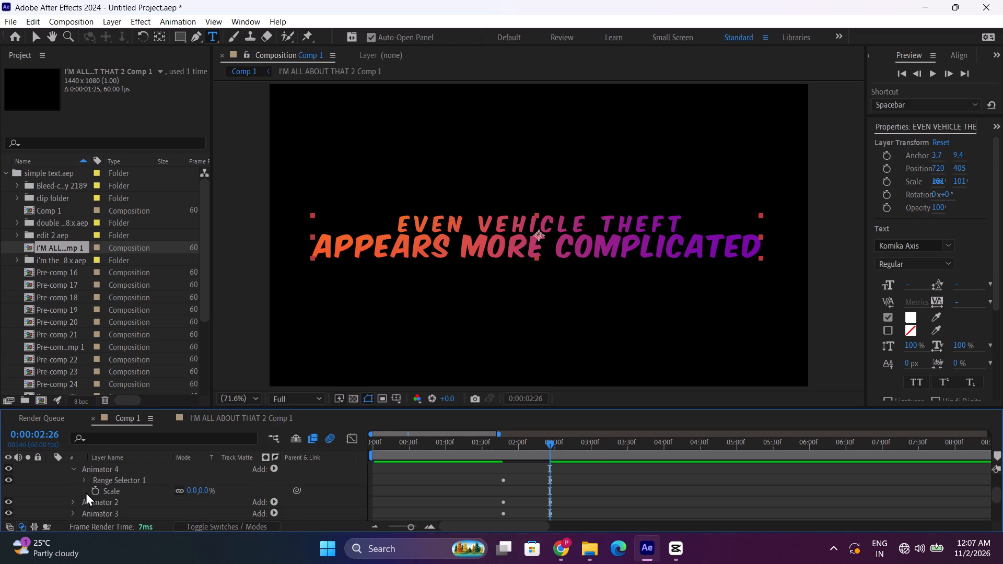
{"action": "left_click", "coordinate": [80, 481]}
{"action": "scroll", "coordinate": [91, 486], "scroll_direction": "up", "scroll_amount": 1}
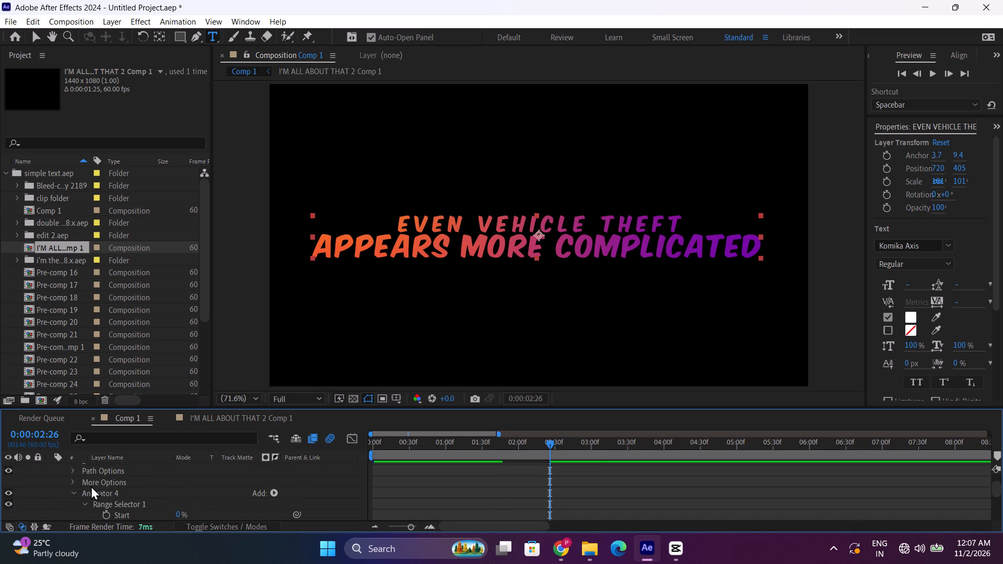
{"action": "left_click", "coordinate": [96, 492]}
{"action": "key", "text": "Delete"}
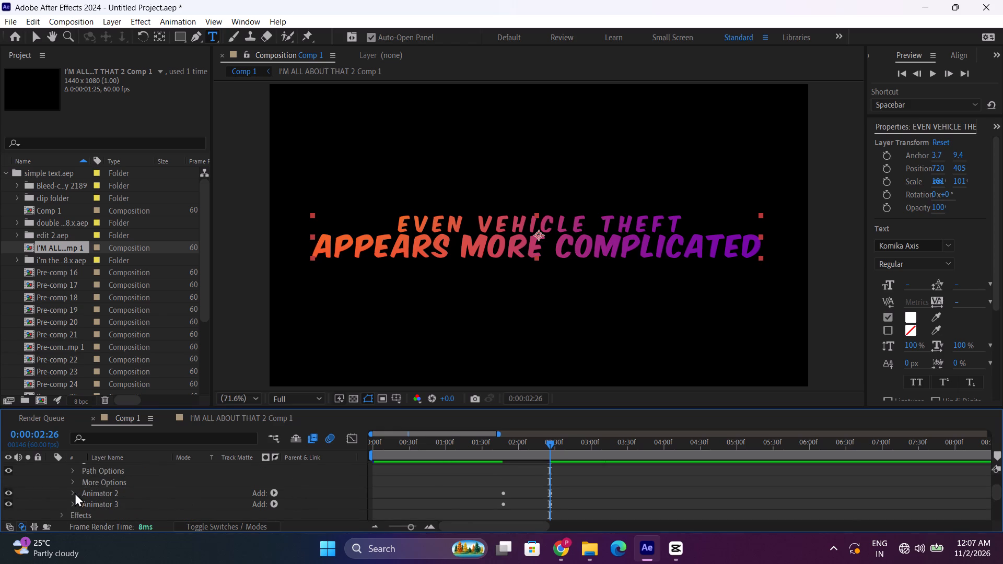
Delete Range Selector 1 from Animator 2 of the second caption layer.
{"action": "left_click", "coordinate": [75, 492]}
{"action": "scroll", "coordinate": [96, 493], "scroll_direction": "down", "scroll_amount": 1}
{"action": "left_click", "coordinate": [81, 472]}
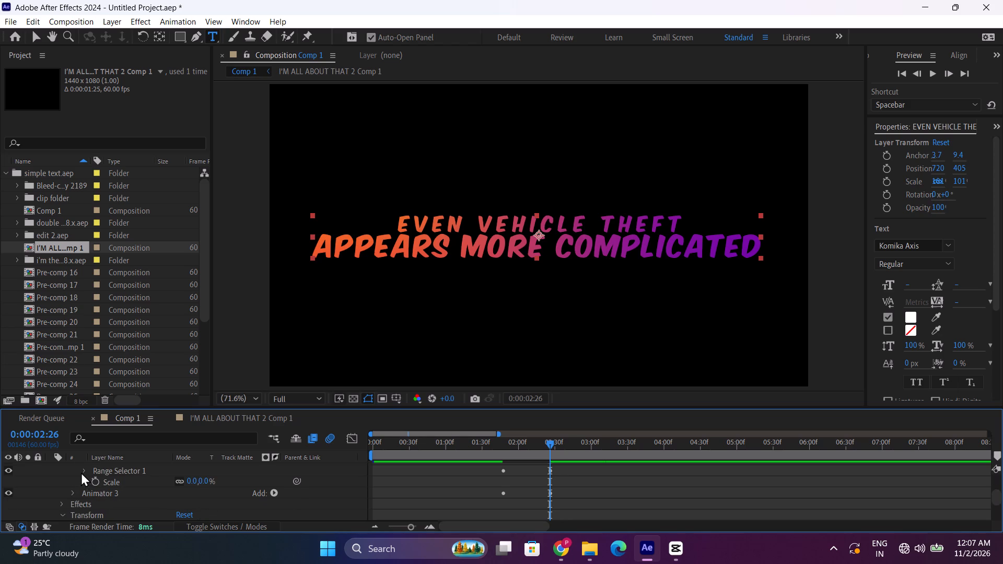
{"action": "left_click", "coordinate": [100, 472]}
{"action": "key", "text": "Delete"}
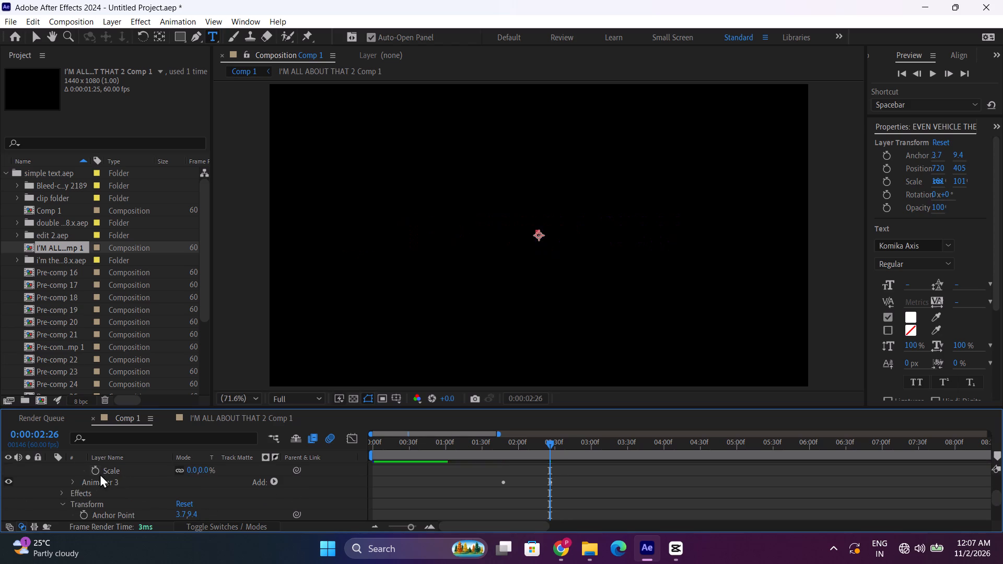
Delete the second EVEN VEHICLE THEFT caption layer together with its remaining animators.
{"action": "left_click", "coordinate": [74, 481]}
{"action": "left_click", "coordinate": [72, 492]}
{"action": "left_click", "coordinate": [78, 491]}
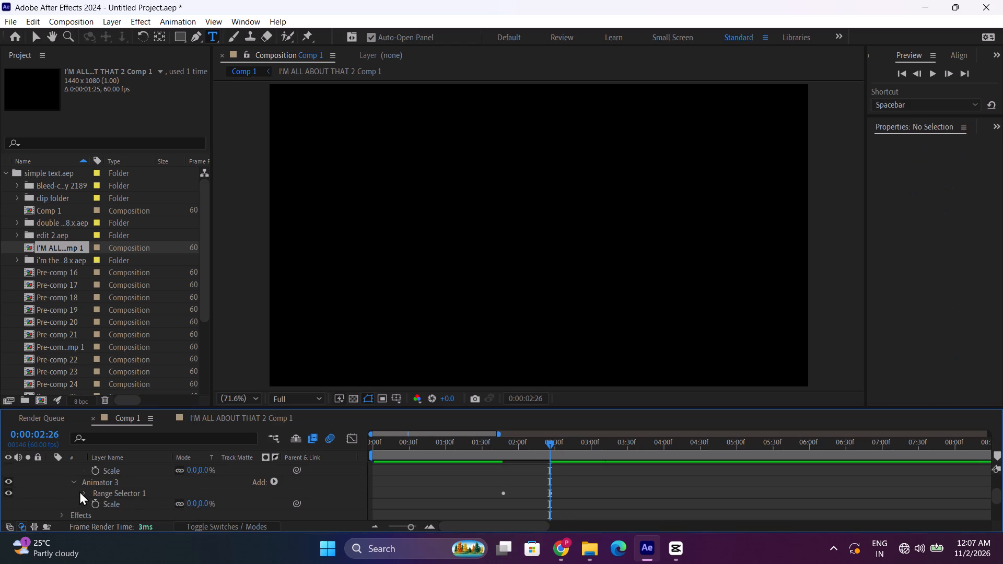
{"action": "left_click", "coordinate": [77, 490]}
{"action": "left_click", "coordinate": [81, 491]}
{"action": "scroll", "coordinate": [111, 491], "scroll_direction": "up", "scroll_amount": 3}
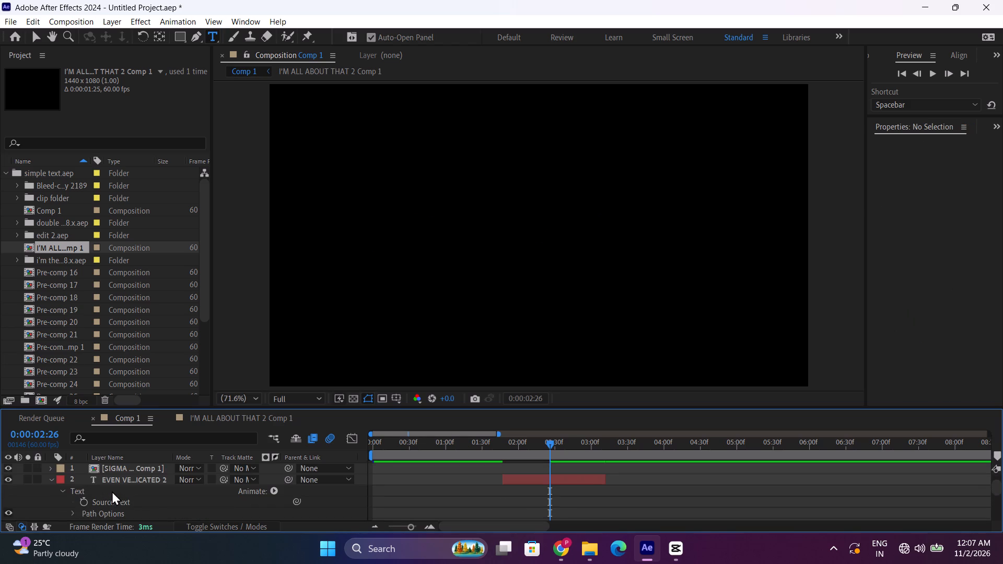
{"action": "scroll", "coordinate": [112, 491], "scroll_direction": "up", "scroll_amount": 1}
{"action": "left_click", "coordinate": [522, 481]}
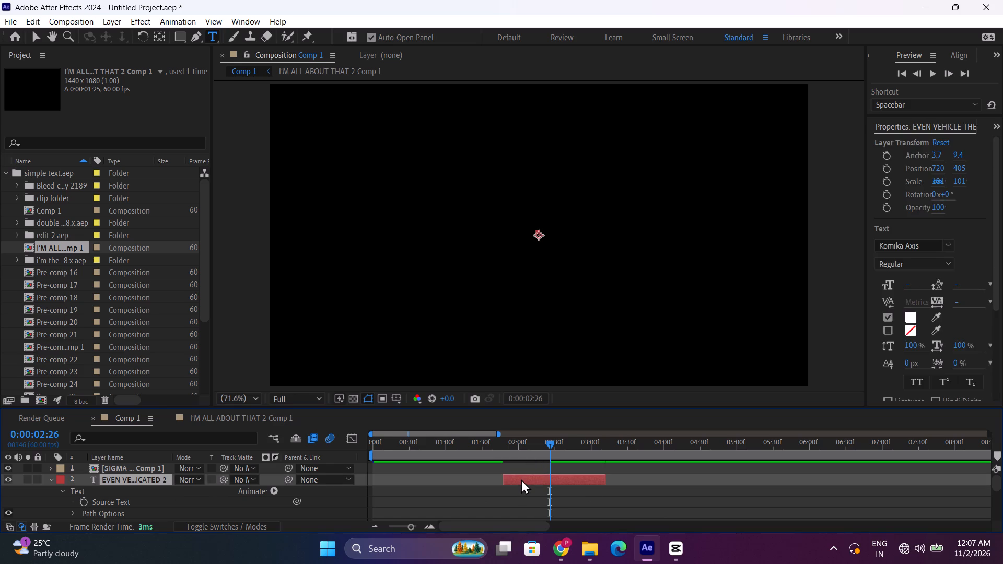
{"action": "key", "text": "Delete"}
Create a new text layer and paste the caption EVEN VEHICLE THEFT APPEARS MORE COMPLICATED into it.
{"action": "left_click", "coordinate": [447, 450]}
{"action": "left_click_drag", "start_coordinate": [447, 450], "coordinate": [498, 451]}
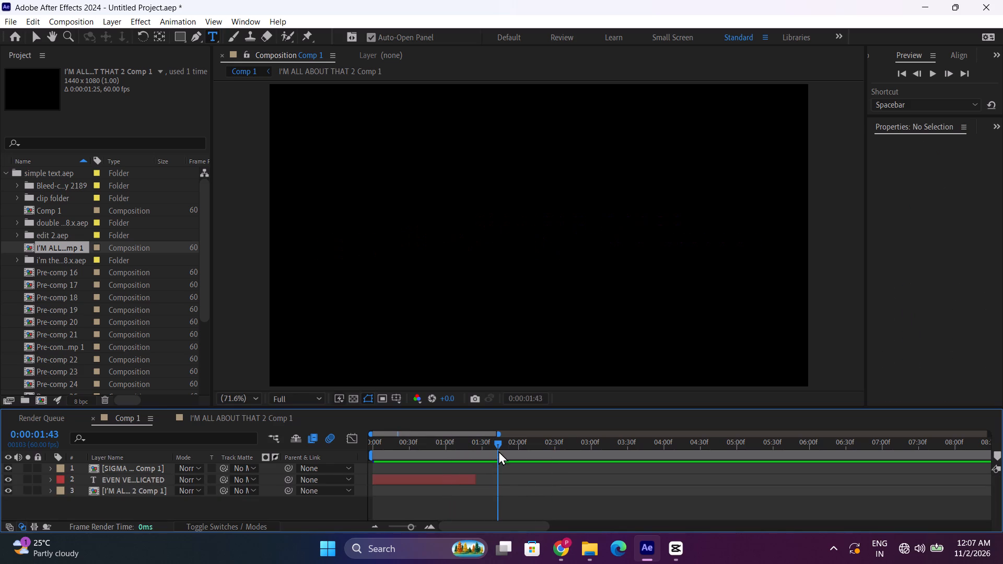
{"action": "left_click", "coordinate": [418, 473]}
{"action": "left_click", "coordinate": [418, 473]}
{"action": "left_click", "coordinate": [207, 35]}
{"action": "double_click", "coordinate": [212, 36]}
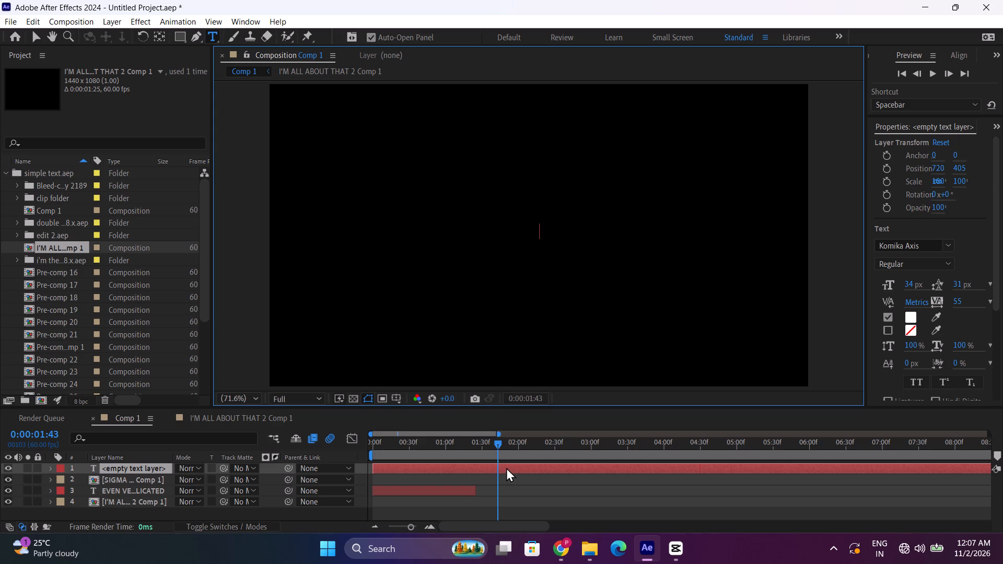
{"action": "key", "text": "ctrl+v"}
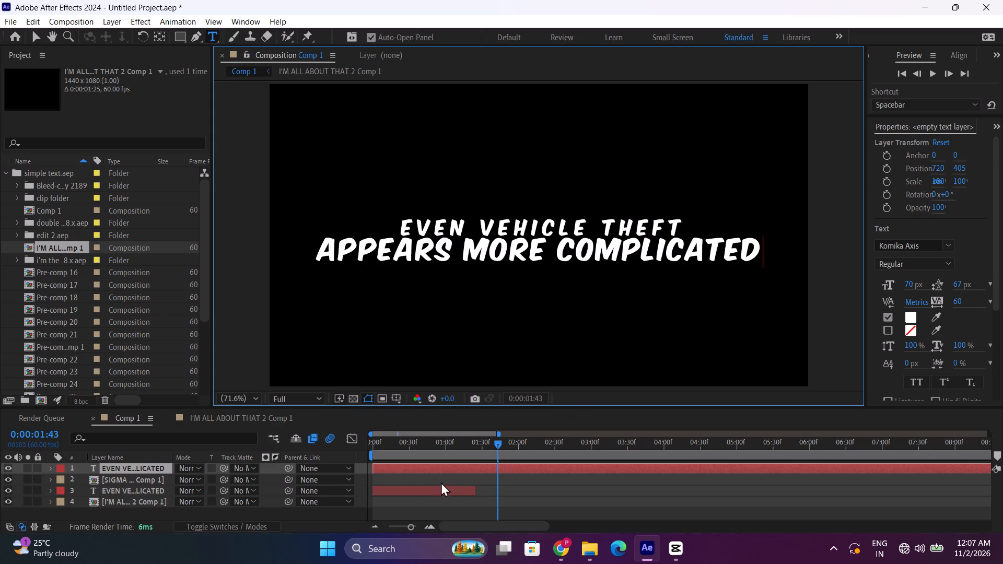
Make the new caption layer start at about 0:00:01:37, split it at 0:00:03:09 and delete the remainder.
{"action": "left_click_drag", "start_coordinate": [370, 466], "coordinate": [487, 475]}
{"action": "left_click_drag", "start_coordinate": [515, 456], "coordinate": [602, 458]}
{"action": "key", "text": "ctrl+shift+d"}
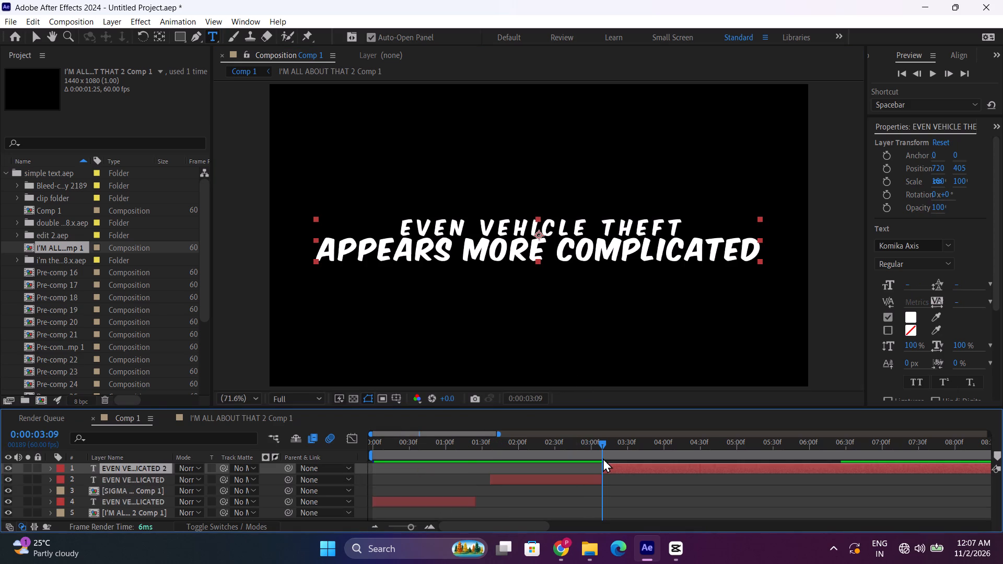
{"action": "key", "text": "Delete"}
Set the time to 0:00:01:37 and expand the Text properties of the new EVEN VEHICLE THEFT caption layer.
{"action": "left_click", "coordinate": [494, 439]}
{"action": "left_click", "coordinate": [492, 445]}
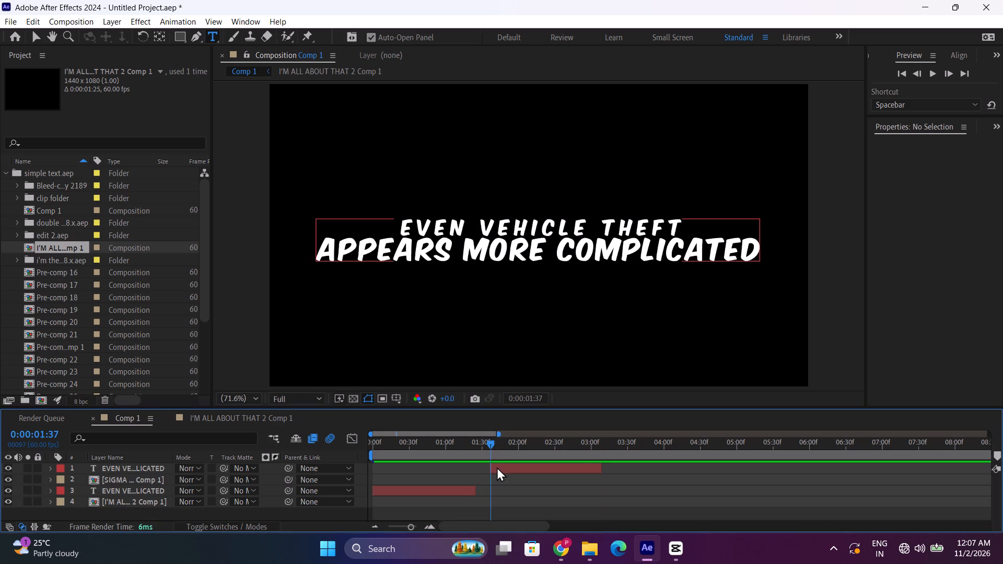
{"action": "left_click", "coordinate": [497, 467]}
{"action": "key", "text": "u"}
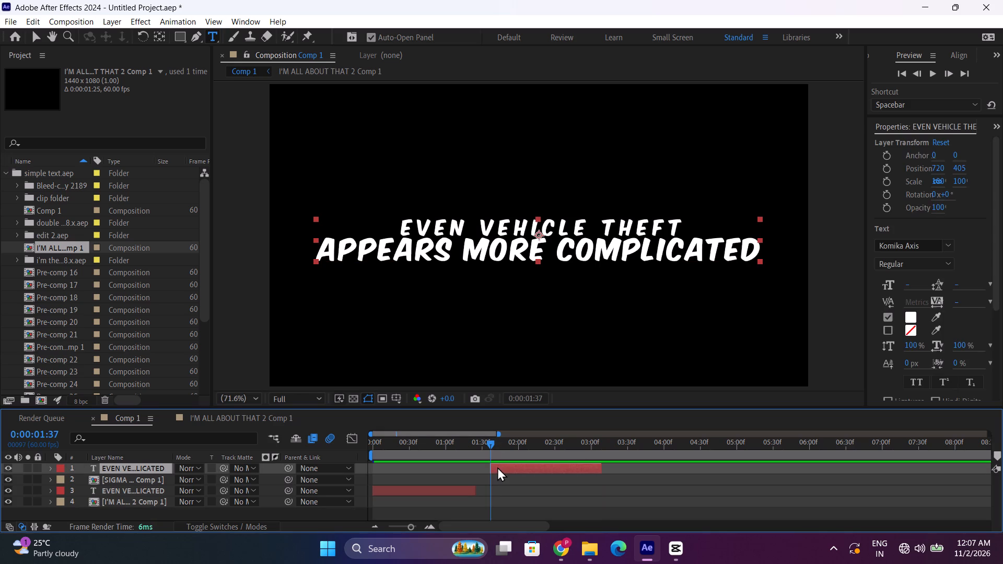
{"action": "left_click", "coordinate": [47, 470]}
{"action": "left_click", "coordinate": [63, 481]}
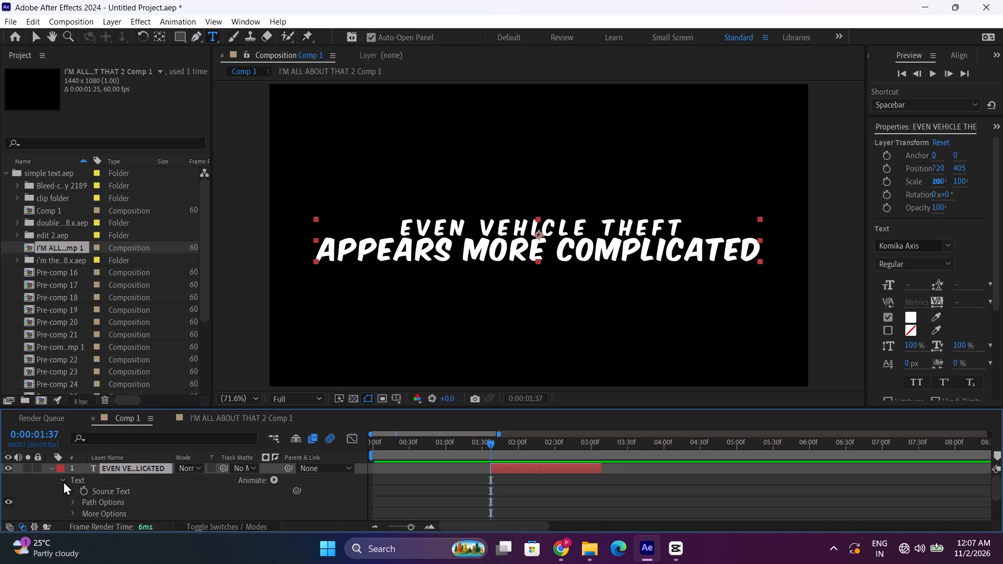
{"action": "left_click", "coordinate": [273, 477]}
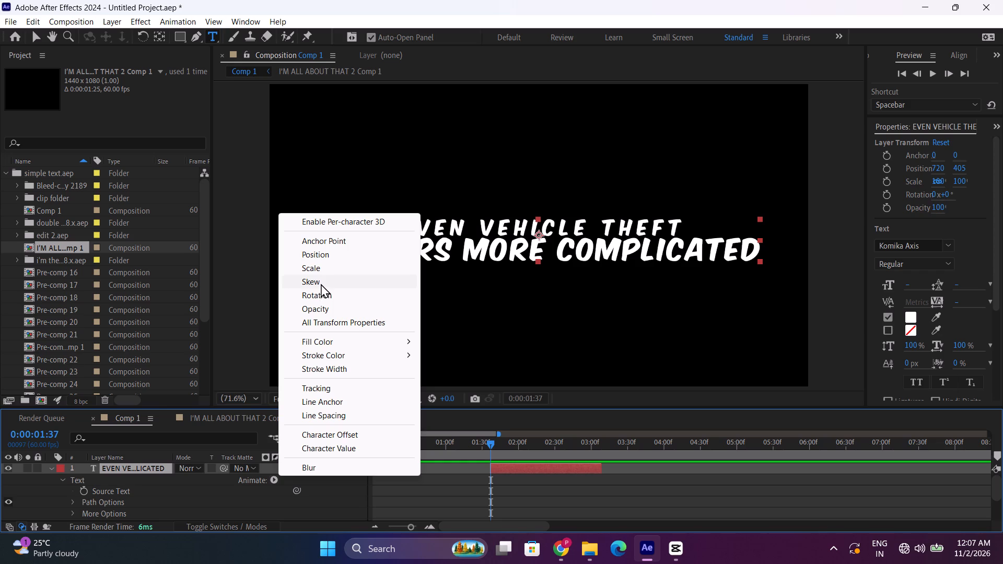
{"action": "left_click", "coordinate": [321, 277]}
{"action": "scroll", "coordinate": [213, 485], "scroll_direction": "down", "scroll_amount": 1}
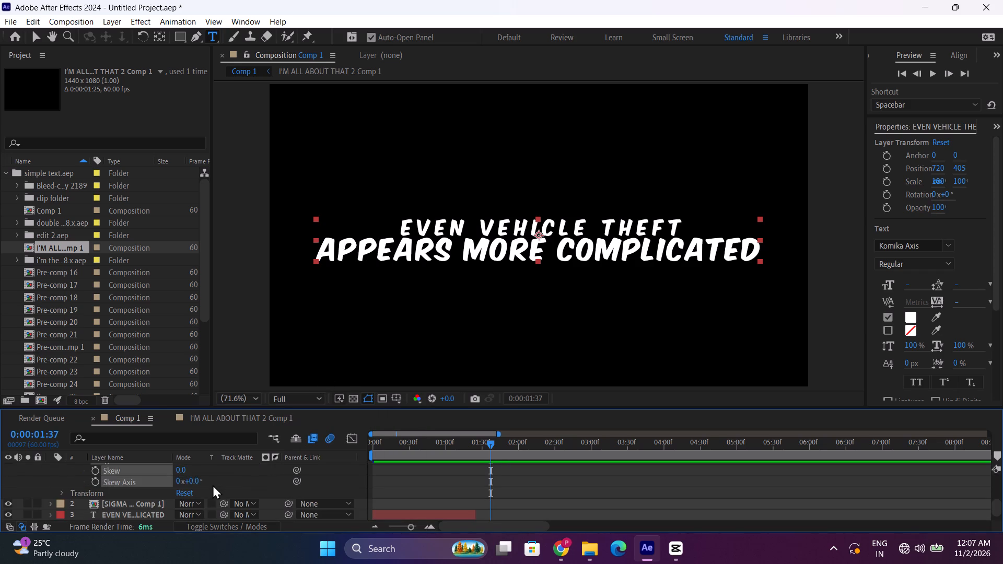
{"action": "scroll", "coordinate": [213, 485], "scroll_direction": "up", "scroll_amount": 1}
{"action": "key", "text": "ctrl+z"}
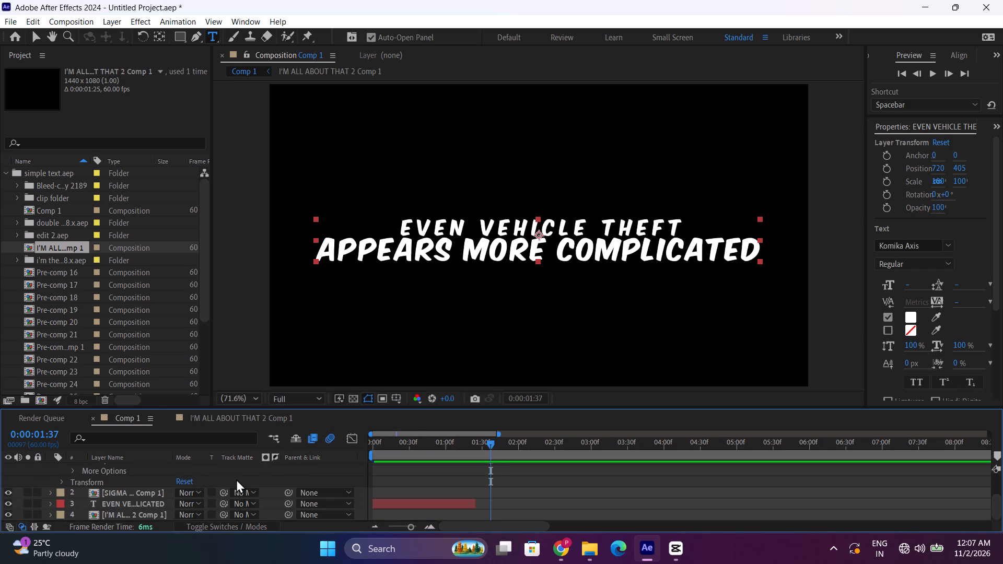
Add a Scale text animator to the new EVEN VEHICLE THEFT caption layer.
{"action": "scroll", "coordinate": [203, 481], "scroll_direction": "up", "scroll_amount": 1}
{"action": "left_click", "coordinate": [269, 467]}
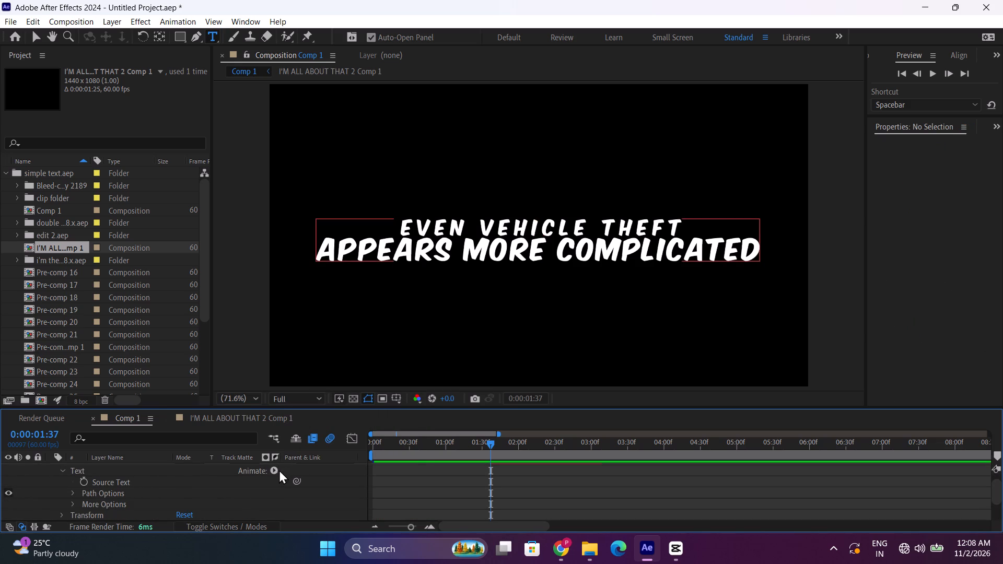
{"action": "left_click", "coordinate": [278, 469]}
{"action": "left_click", "coordinate": [315, 260]}
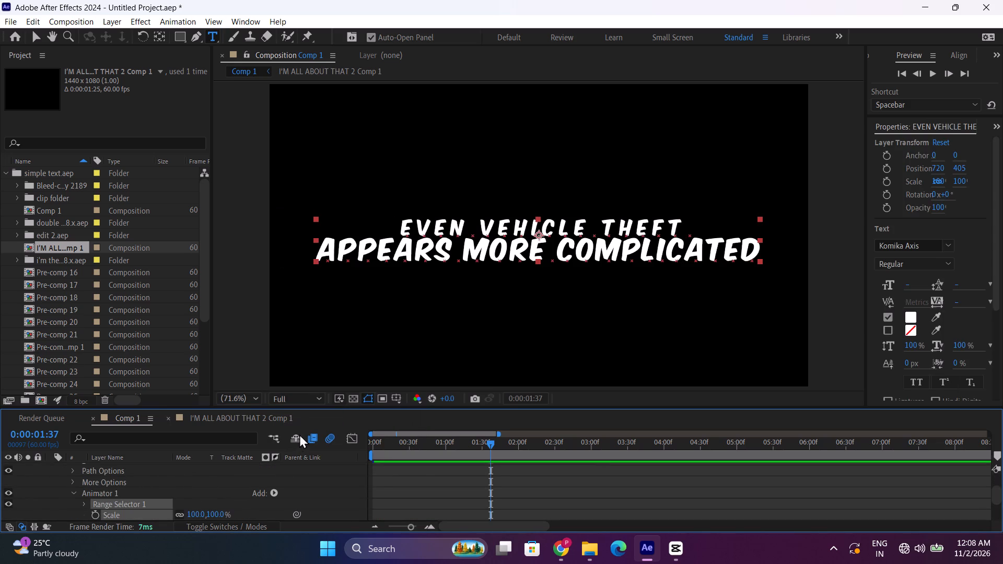
Keyframe the Offset of Animator 1's Range Selector 1 from -100% at 0:00:01:37 to 100% at 0:00:02:35.
{"action": "scroll", "coordinate": [277, 471], "scroll_direction": "down", "scroll_amount": 1}
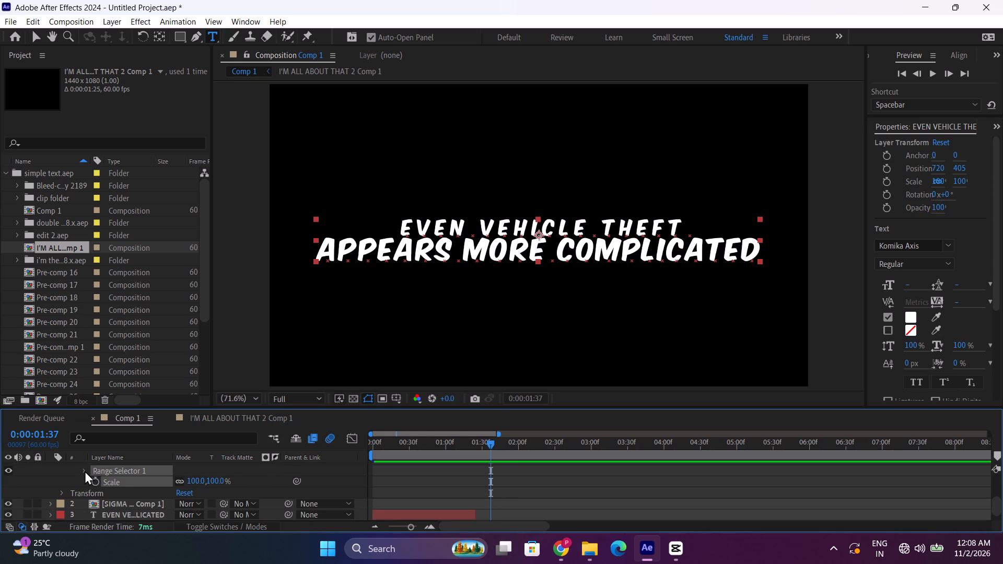
{"action": "scroll", "coordinate": [85, 473], "scroll_direction": "up", "scroll_amount": 1}
{"action": "left_click", "coordinate": [80, 504]}
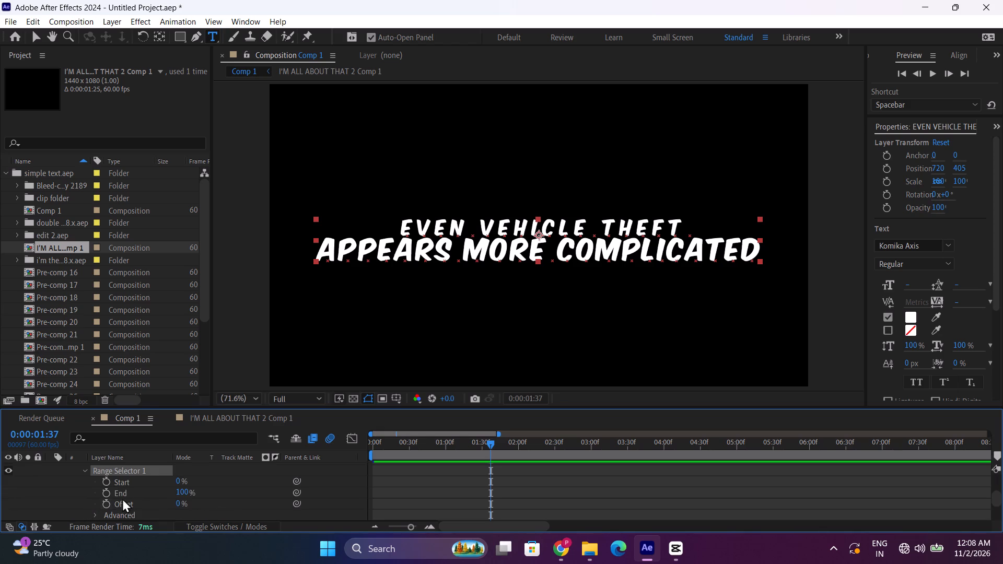
{"action": "left_click_drag", "start_coordinate": [177, 503], "coordinate": [0, 507]}
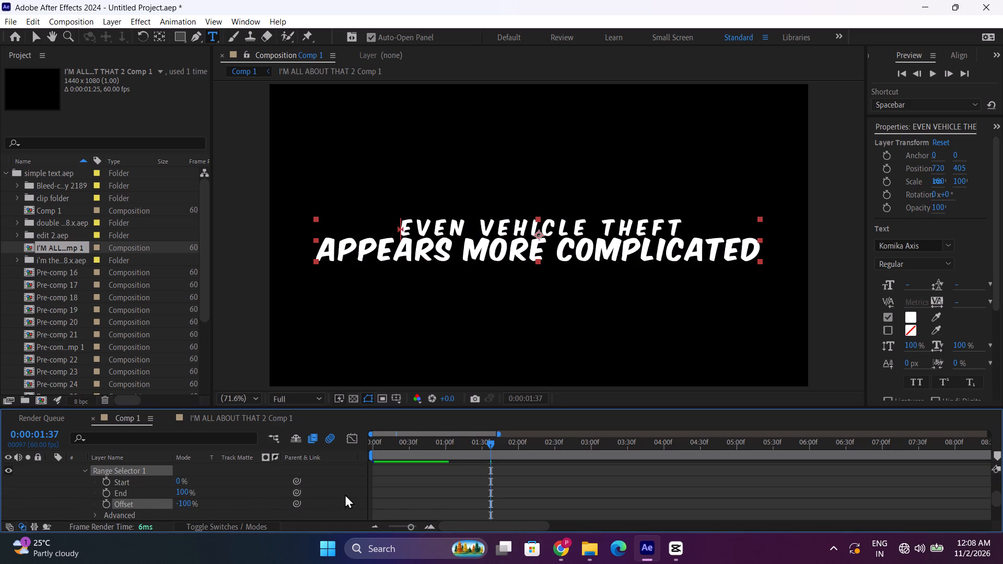
{"action": "scroll", "coordinate": [427, 493], "scroll_direction": "up", "scroll_amount": 1}
{"action": "scroll", "coordinate": [99, 505], "scroll_direction": "down", "scroll_amount": 1}
{"action": "left_click", "coordinate": [104, 504]}
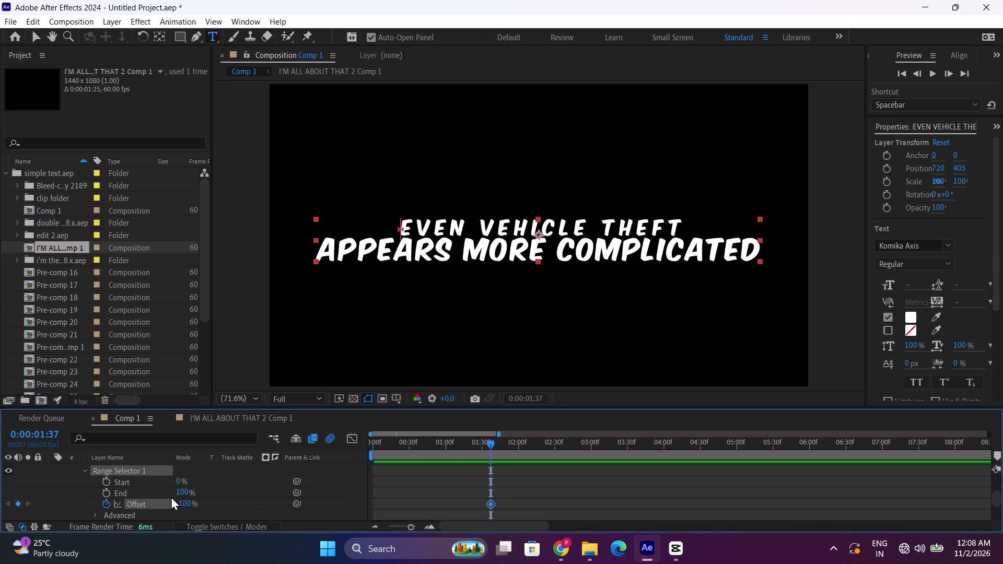
{"action": "left_click_drag", "start_coordinate": [504, 441], "coordinate": [588, 475]}
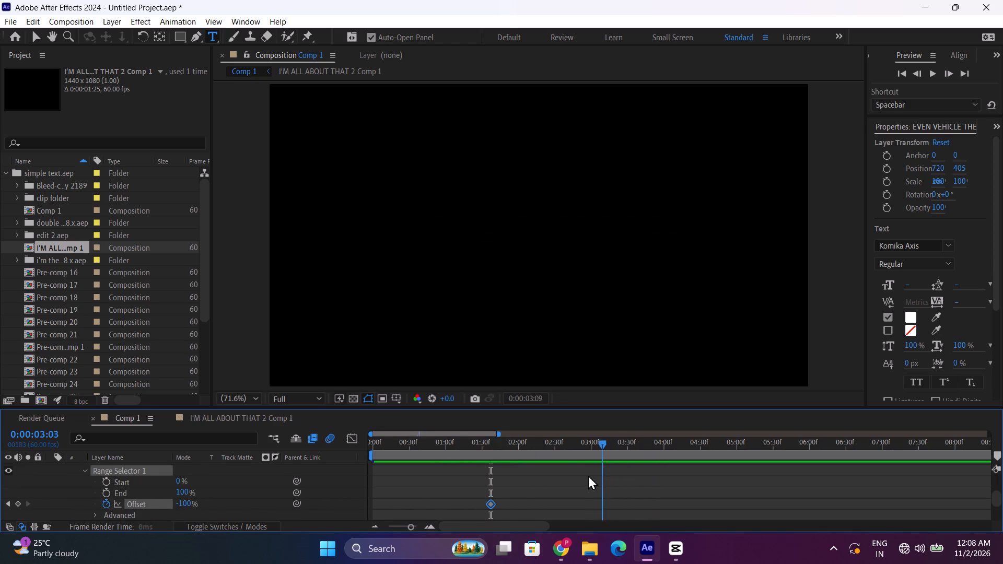
{"action": "left_click_drag", "start_coordinate": [588, 475], "coordinate": [580, 477]}
{"action": "scroll", "coordinate": [556, 477], "scroll_direction": "up", "scroll_amount": 3}
{"action": "left_click_drag", "start_coordinate": [544, 448], "coordinate": [561, 450]}
{"action": "scroll", "coordinate": [562, 455], "scroll_direction": "down", "scroll_amount": 3}
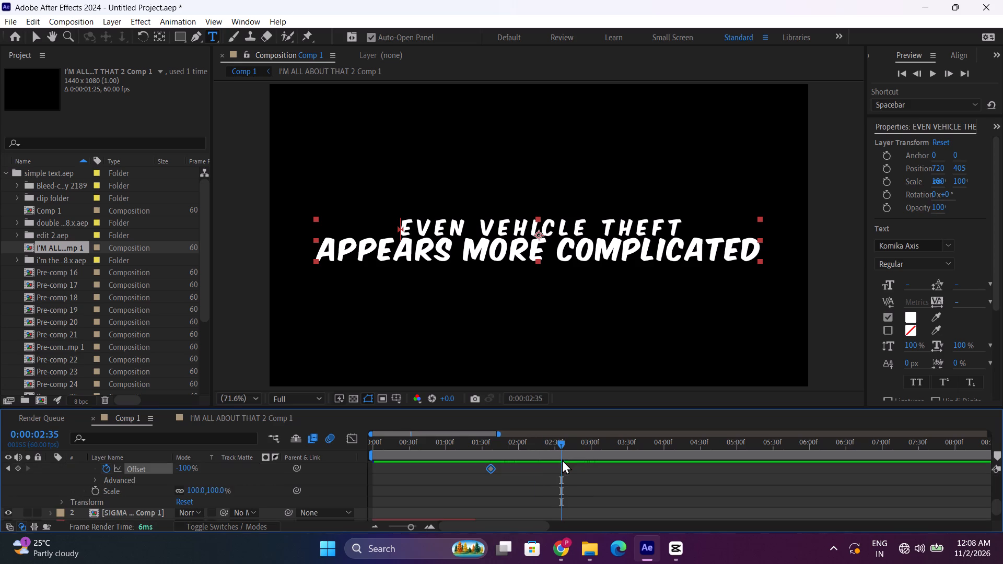
{"action": "left_click_drag", "start_coordinate": [188, 471], "coordinate": [396, 473]}
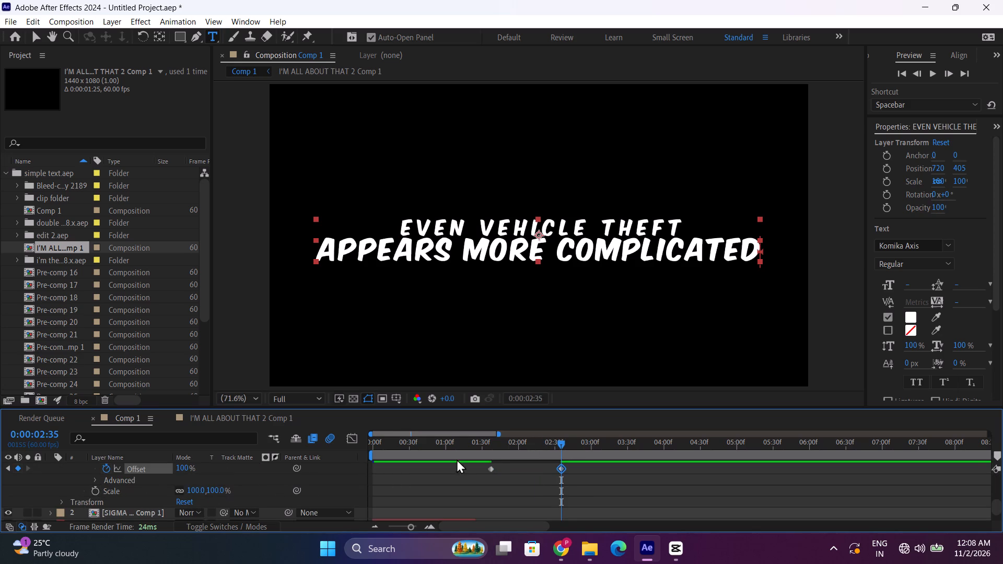
Set Animator 1's Scale to 0% on the new caption layer, with the time at 0:00:01:37.
{"action": "left_click", "coordinate": [492, 450]}
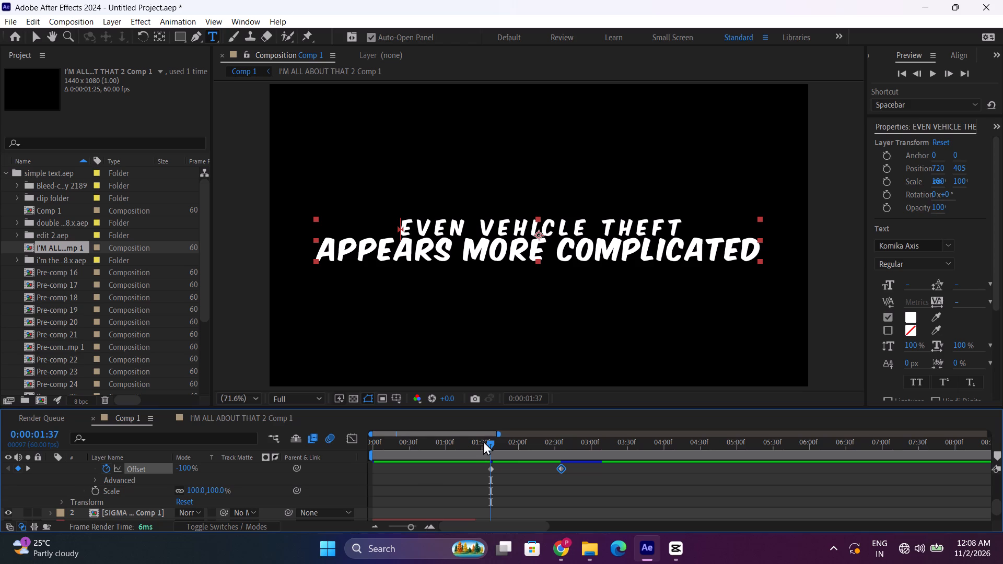
{"action": "left_click", "coordinate": [217, 484]}
{"action": "left_click", "coordinate": [215, 487]}
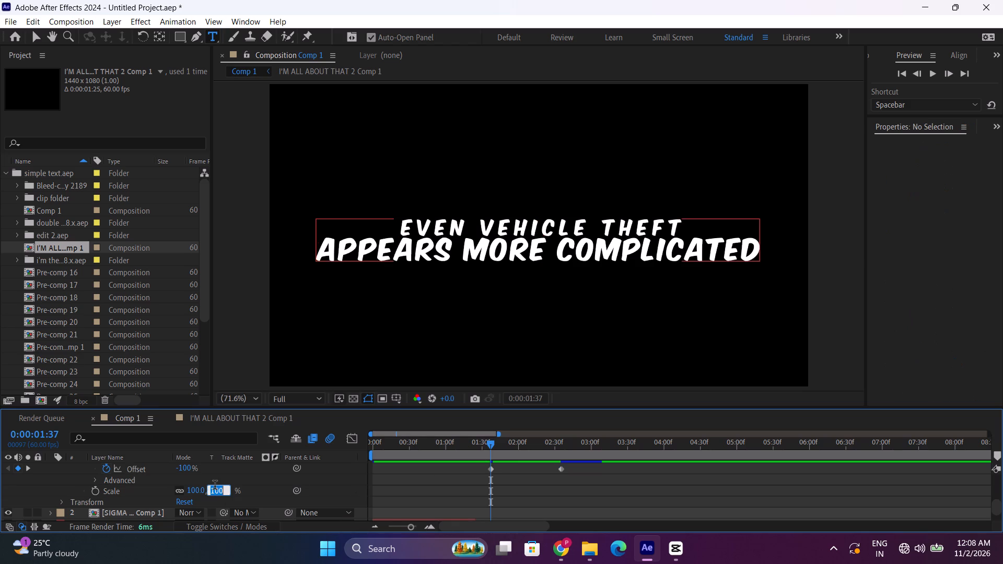
{"action": "key", "text": "0"}
{"action": "key", "text": "Return"}
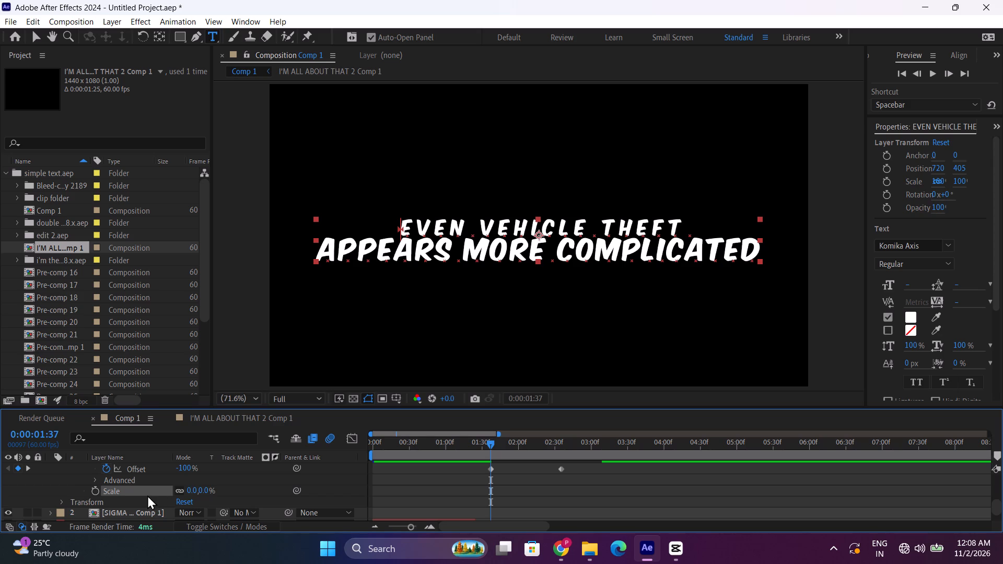
In the Advanced settings of Animator 1's range selector, set Shape to Ramp Up and both Ease High and Ease Low to 50%.
{"action": "left_click", "coordinate": [92, 481]}
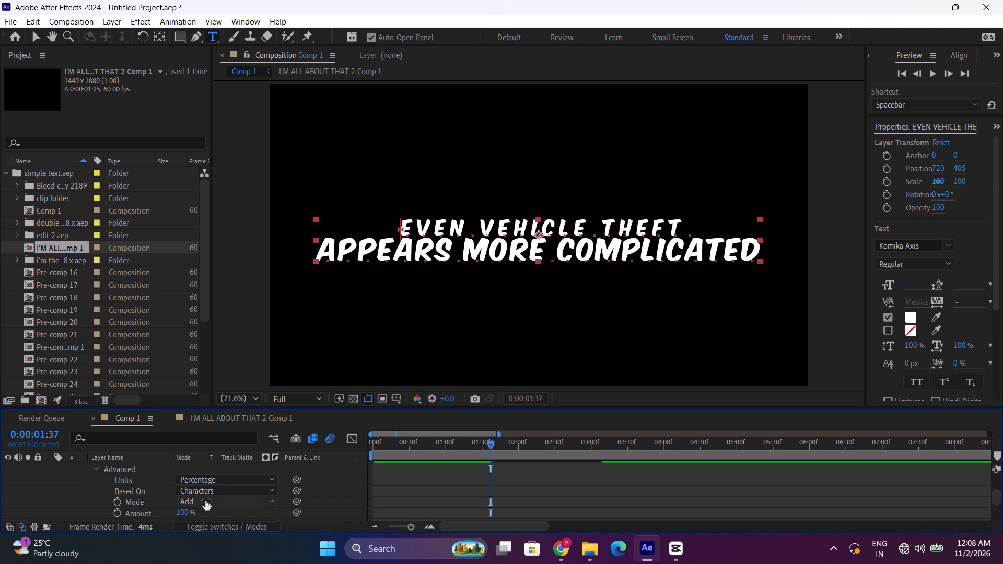
{"action": "scroll", "coordinate": [203, 506], "scroll_direction": "down", "scroll_amount": 2}
{"action": "scroll", "coordinate": [203, 506], "scroll_direction": "up", "scroll_amount": 1}
{"action": "left_click", "coordinate": [215, 494]}
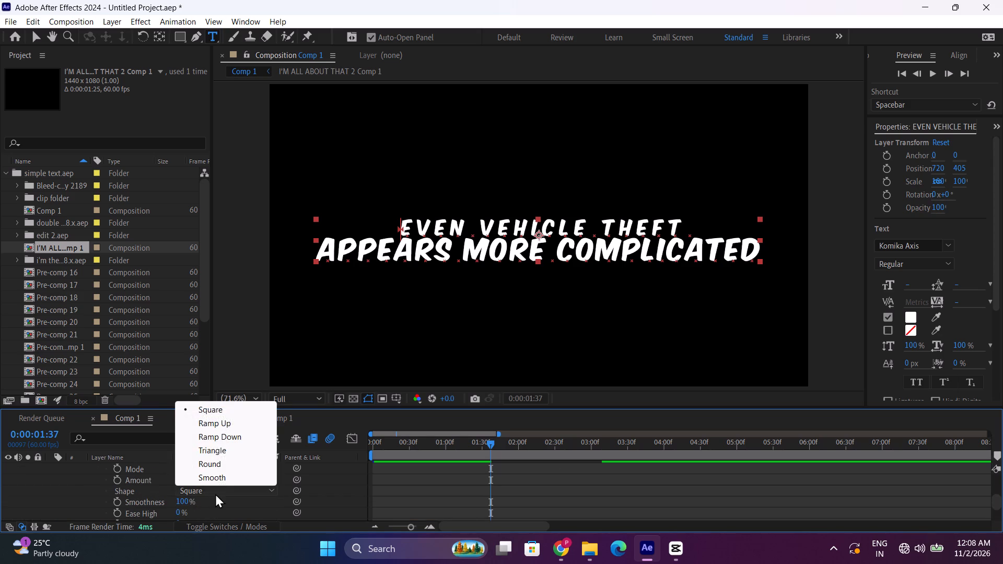
{"action": "left_click", "coordinate": [220, 423]}
{"action": "left_click", "coordinate": [180, 502]}
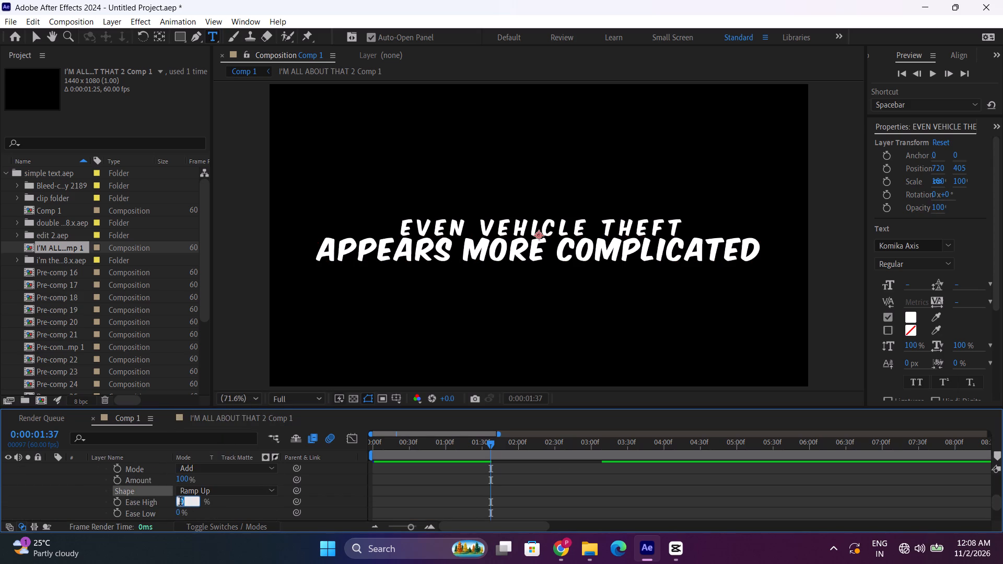
{"action": "key", "text": "5"}
{"action": "key", "text": "0"}
{"action": "left_click", "coordinate": [177, 510]}
{"action": "key", "text": "5"}
{"action": "key", "text": "0"}
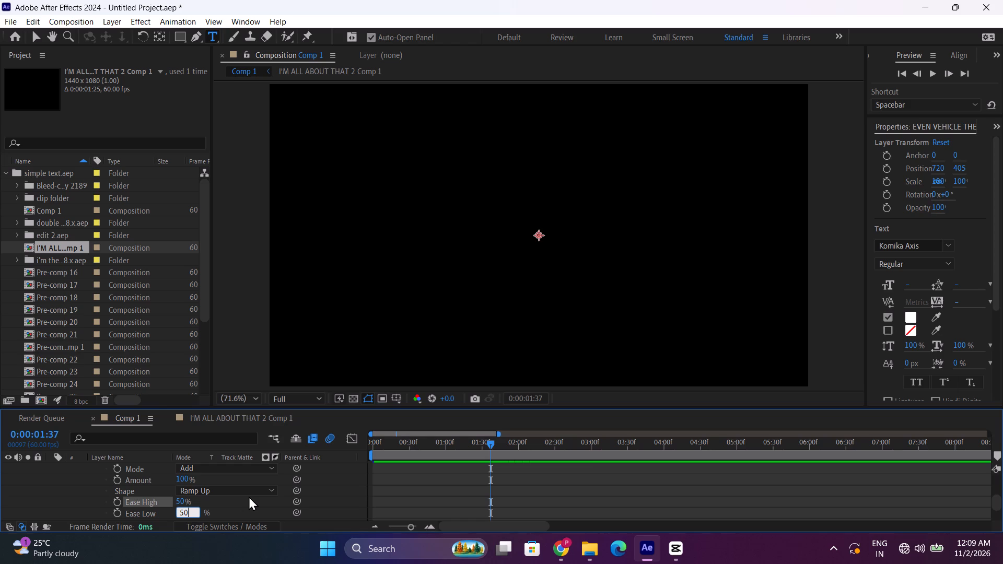
Duplicate Animator 1 on the new caption layer.
{"action": "scroll", "coordinate": [222, 503], "scroll_direction": "up", "scroll_amount": 2}
{"action": "scroll", "coordinate": [93, 491], "scroll_direction": "up", "scroll_amount": 1}
{"action": "left_click", "coordinate": [130, 482]}
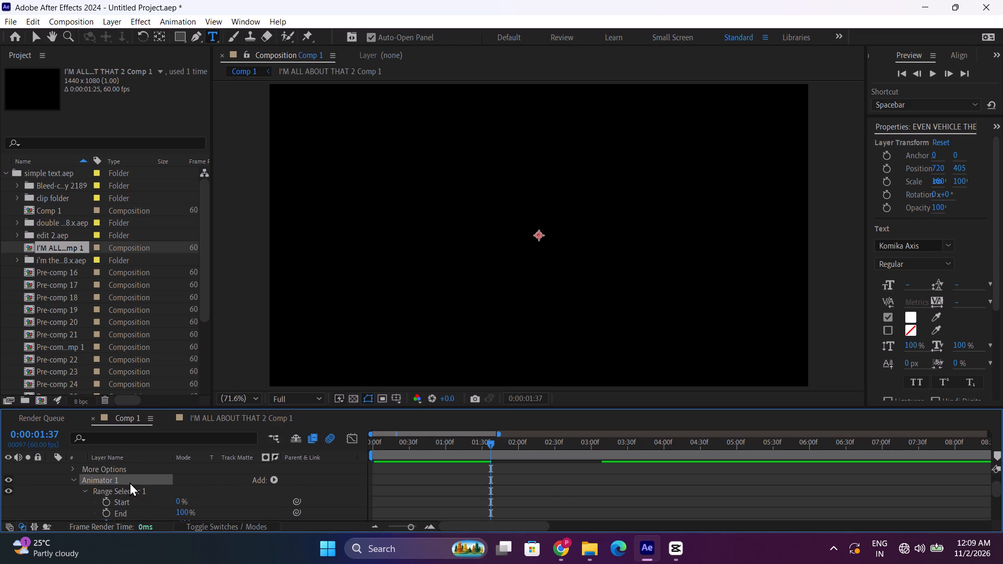
{"action": "key", "text": "ctrl+d"}
Expand Animator 2 of the new caption layer and set its Scale to 150%.
{"action": "scroll", "coordinate": [104, 488], "scroll_direction": "down", "scroll_amount": 6}
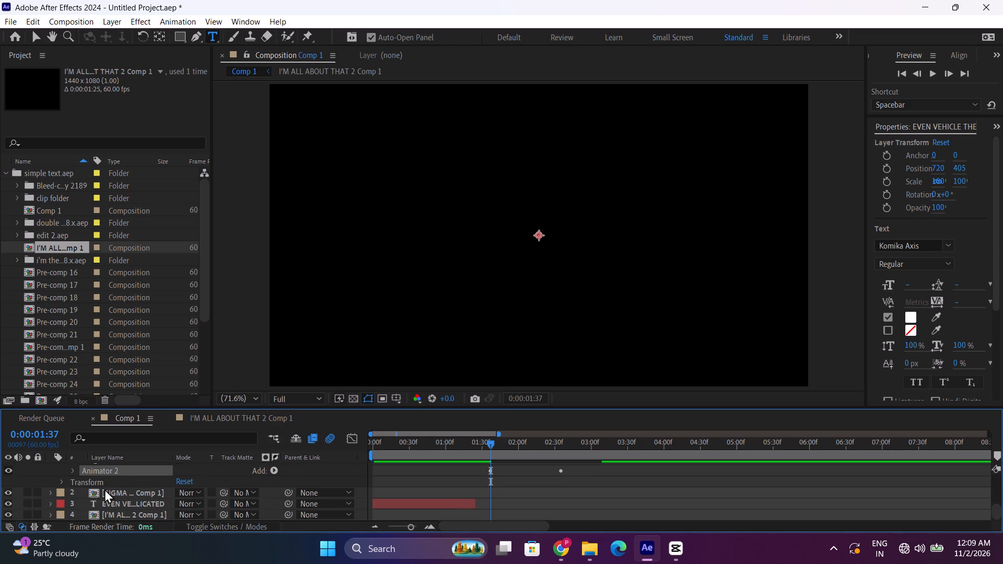
{"action": "left_click", "coordinate": [75, 472]}
{"action": "scroll", "coordinate": [414, 484], "scroll_direction": "up", "scroll_amount": 1}
{"action": "left_click_drag", "start_coordinate": [494, 446], "coordinate": [511, 446]}
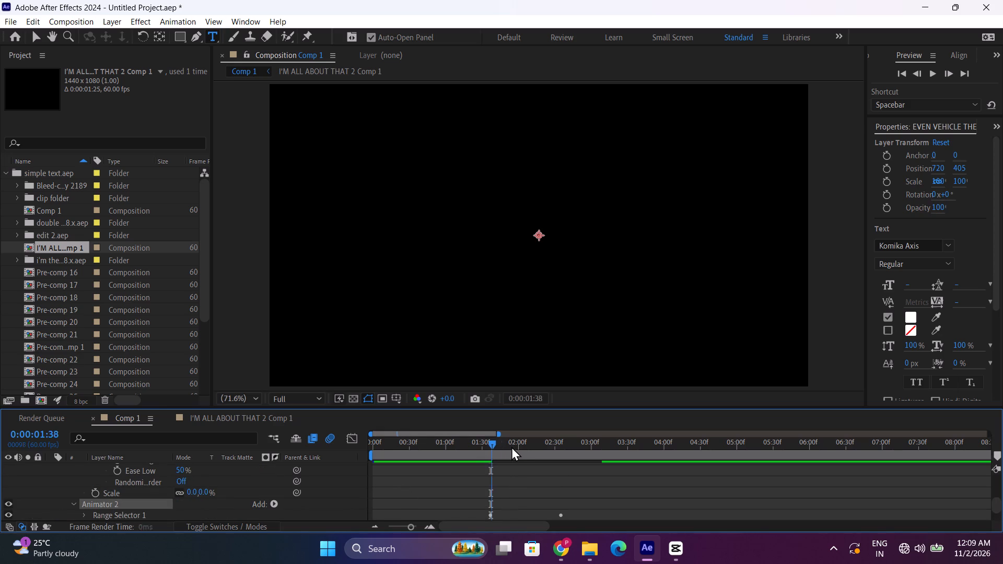
{"action": "left_click_drag", "start_coordinate": [511, 446], "coordinate": [494, 451]}
{"action": "scroll", "coordinate": [144, 503], "scroll_direction": "down", "scroll_amount": 1}
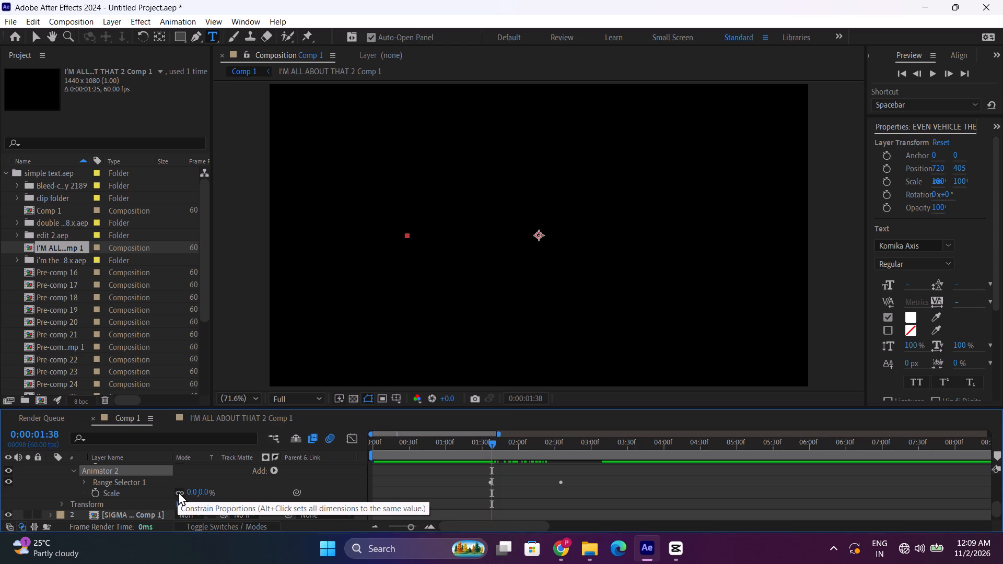
{"action": "left_click", "coordinate": [194, 492]}
{"action": "type", "text": "150"}
{"action": "key", "text": "Return"}
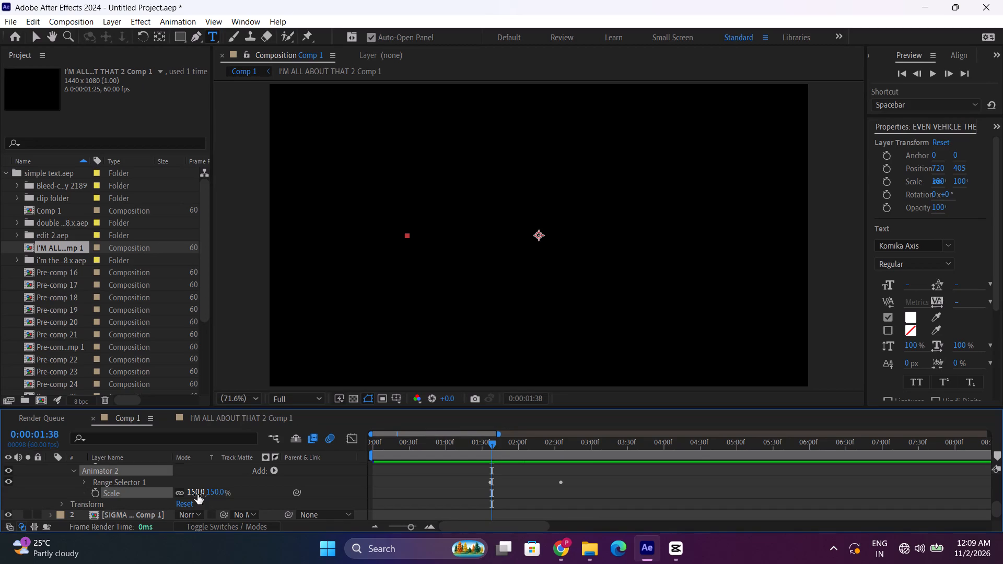
Shift the Offset keyframes of Animator 2's Range Selector 1 so that the first one sits at 0:00:01:49.
{"action": "scroll", "coordinate": [471, 484], "scroll_direction": "down", "scroll_amount": 2}
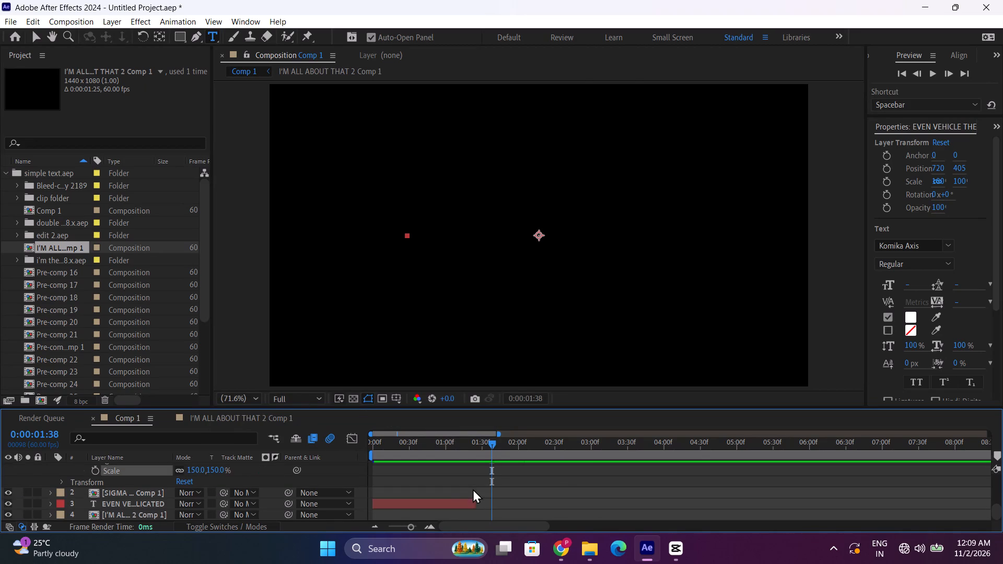
{"action": "scroll", "coordinate": [381, 502], "scroll_direction": "down", "scroll_amount": 2}
{"action": "scroll", "coordinate": [99, 479], "scroll_direction": "up", "scroll_amount": 1}
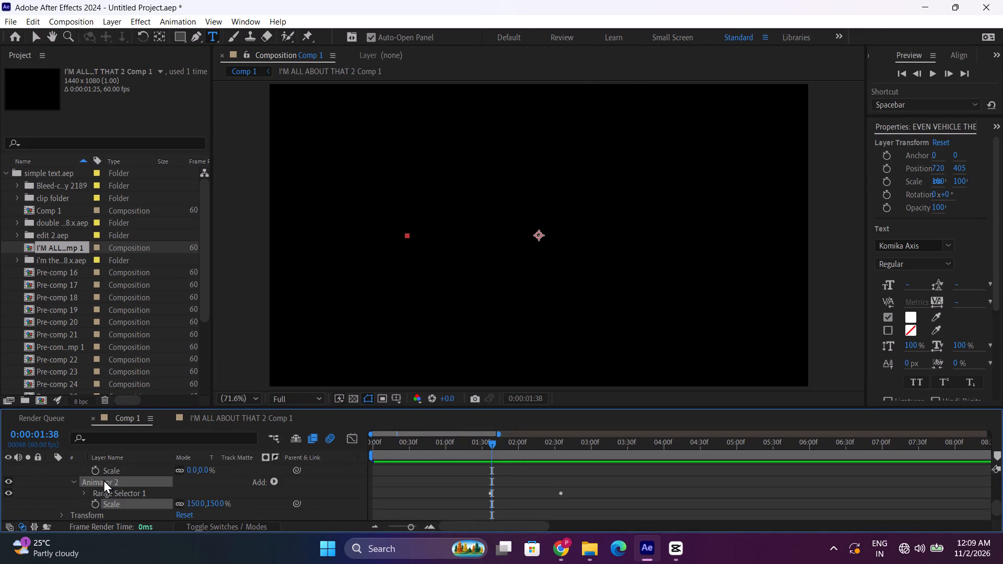
{"action": "left_click", "coordinate": [89, 496]}
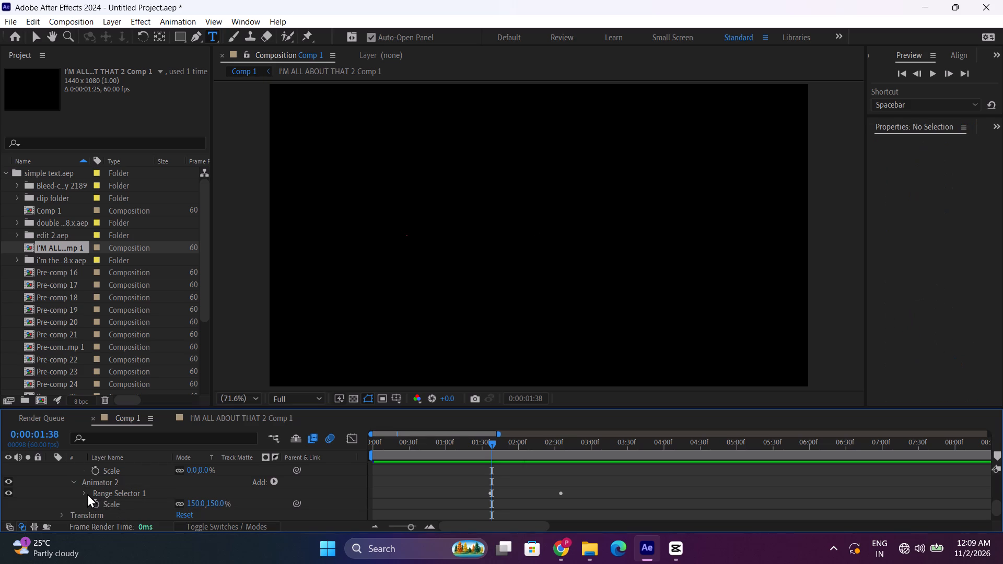
{"action": "left_click", "coordinate": [84, 491]}
{"action": "scroll", "coordinate": [531, 513], "scroll_direction": "down", "scroll_amount": 1}
{"action": "scroll", "coordinate": [520, 506], "scroll_direction": "up", "scroll_amount": 1}
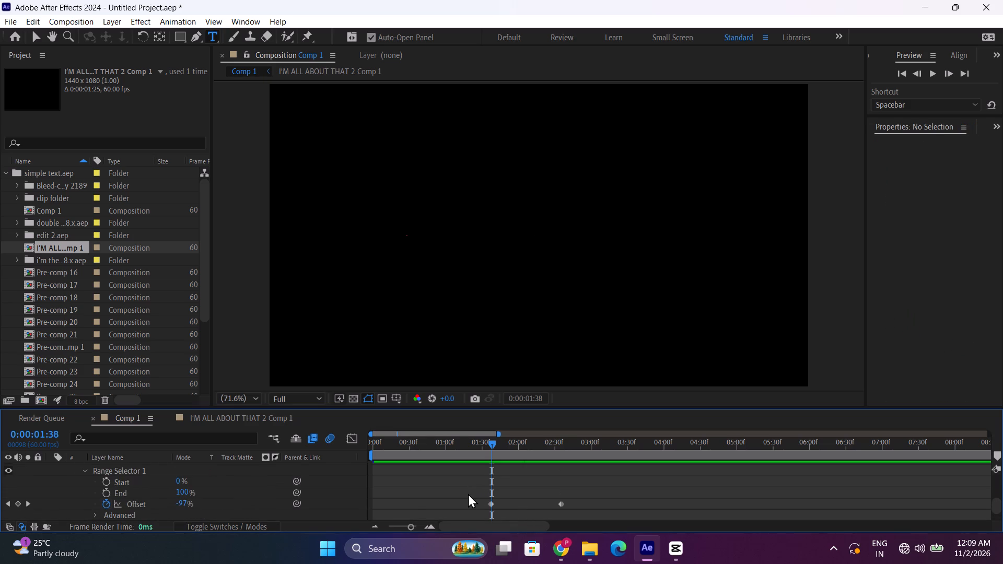
{"action": "left_click_drag", "start_coordinate": [488, 506], "coordinate": [530, 511]}
{"action": "key", "text": "ctrl+z"}
{"action": "left_click_drag", "start_coordinate": [473, 502], "coordinate": [482, 502]}
{"action": "left_click_drag", "start_coordinate": [482, 502], "coordinate": [582, 509]}
{"action": "scroll", "coordinate": [546, 496], "scroll_direction": "up", "scroll_amount": 5}
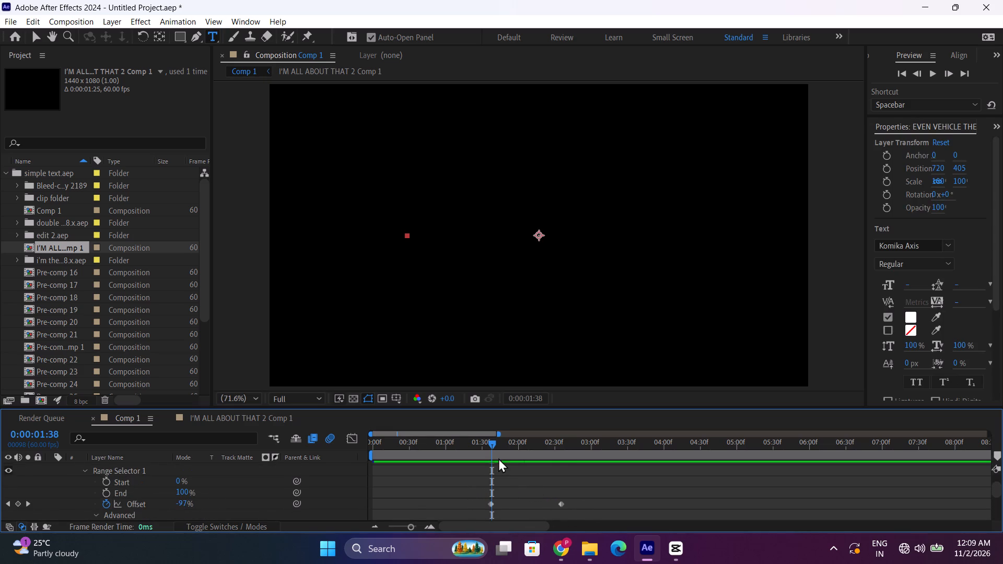
{"action": "left_click_drag", "start_coordinate": [497, 454], "coordinate": [505, 454]}
{"action": "scroll", "coordinate": [518, 477], "scroll_direction": "down", "scroll_amount": 7}
{"action": "scroll", "coordinate": [518, 488], "scroll_direction": "up", "scroll_amount": 1}
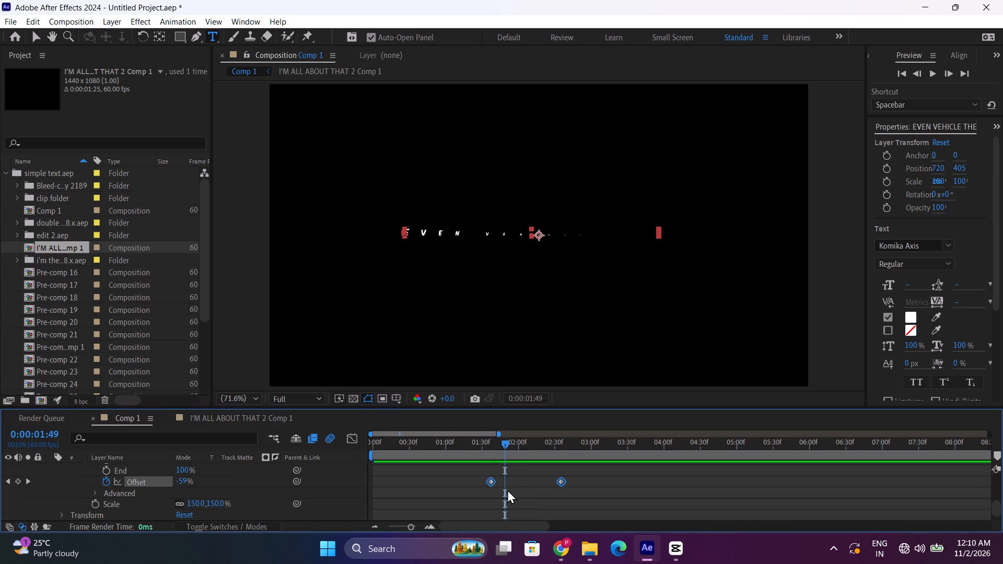
{"action": "left_click_drag", "start_coordinate": [490, 478], "coordinate": [506, 480]}
{"action": "scroll", "coordinate": [501, 453], "scroll_direction": "up", "scroll_amount": 2}
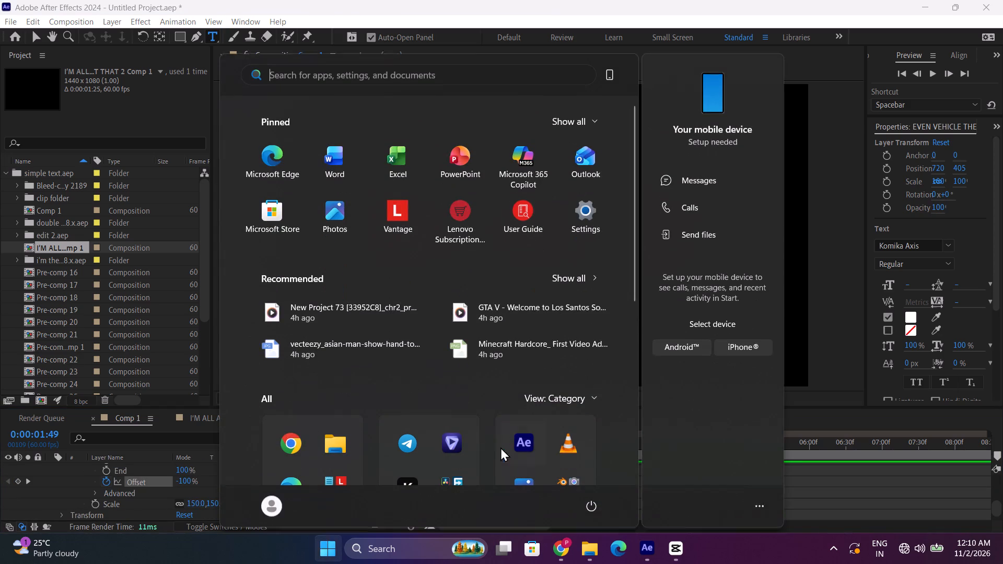
Collapse the new caption layer's properties, show the layer switches and enable motion blur on that layer.
{"action": "left_click", "coordinate": [804, 471]}
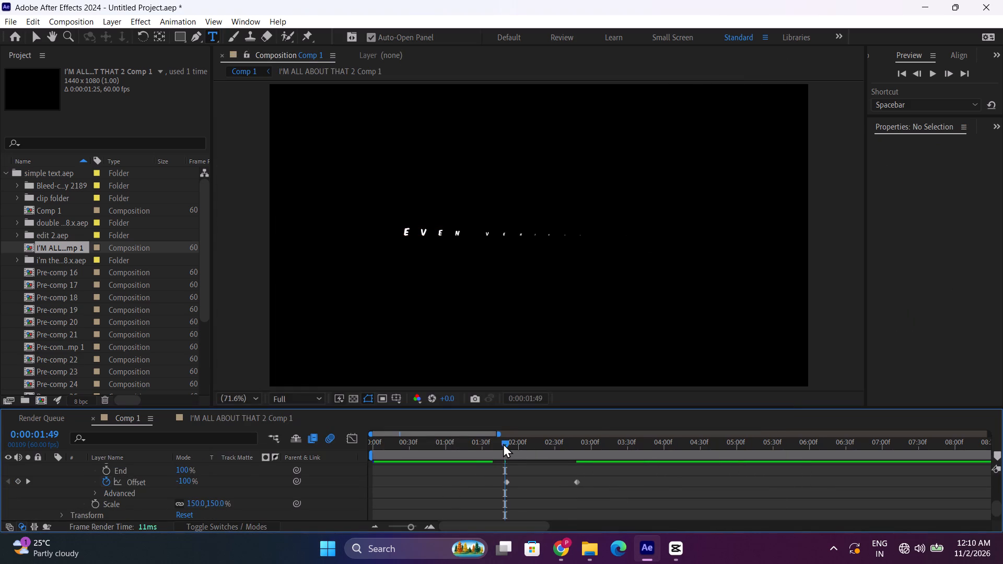
{"action": "left_click_drag", "start_coordinate": [499, 447], "coordinate": [493, 449]}
{"action": "scroll", "coordinate": [497, 470], "scroll_direction": "up", "scroll_amount": 5}
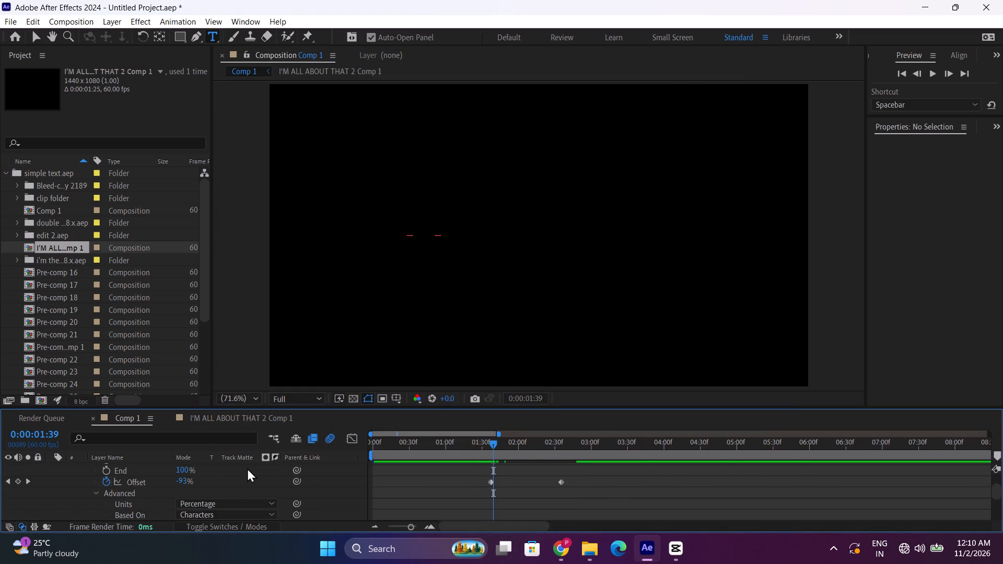
{"action": "scroll", "coordinate": [234, 474], "scroll_direction": "up", "scroll_amount": 2}
{"action": "scroll", "coordinate": [92, 491], "scroll_direction": "up", "scroll_amount": 2}
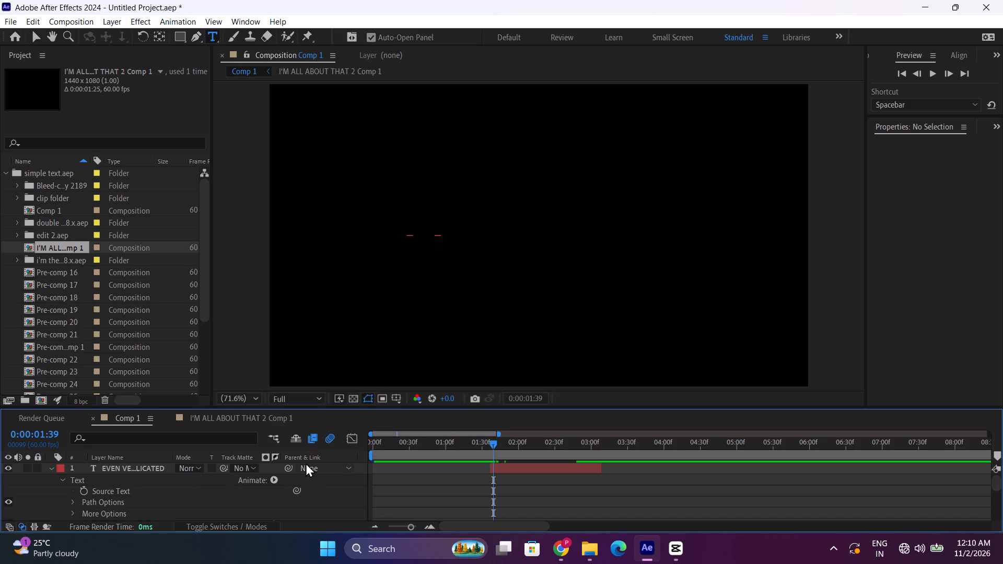
{"action": "left_click", "coordinate": [52, 468]}
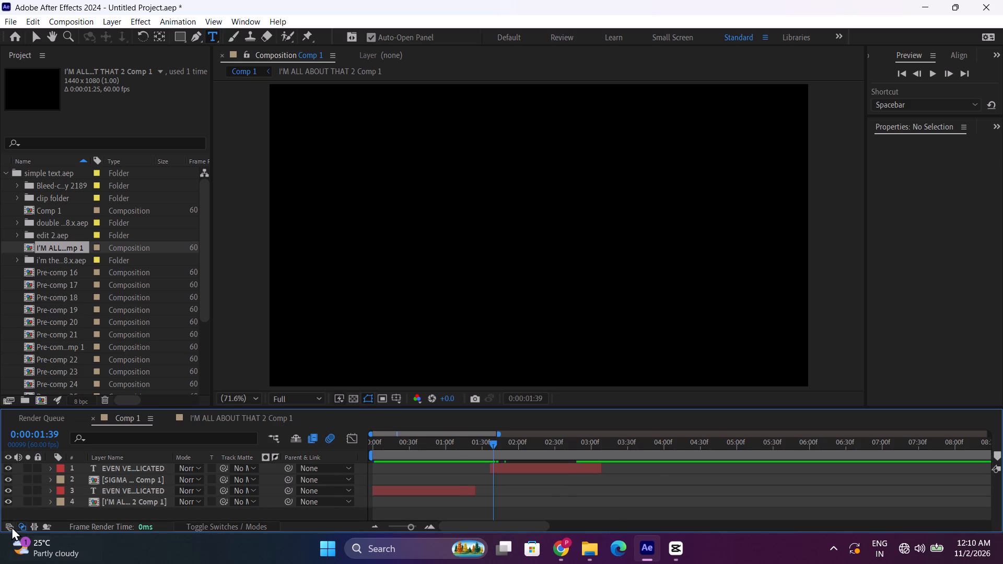
{"action": "left_click", "coordinate": [11, 524]}
{"action": "left_click", "coordinate": [229, 467]}
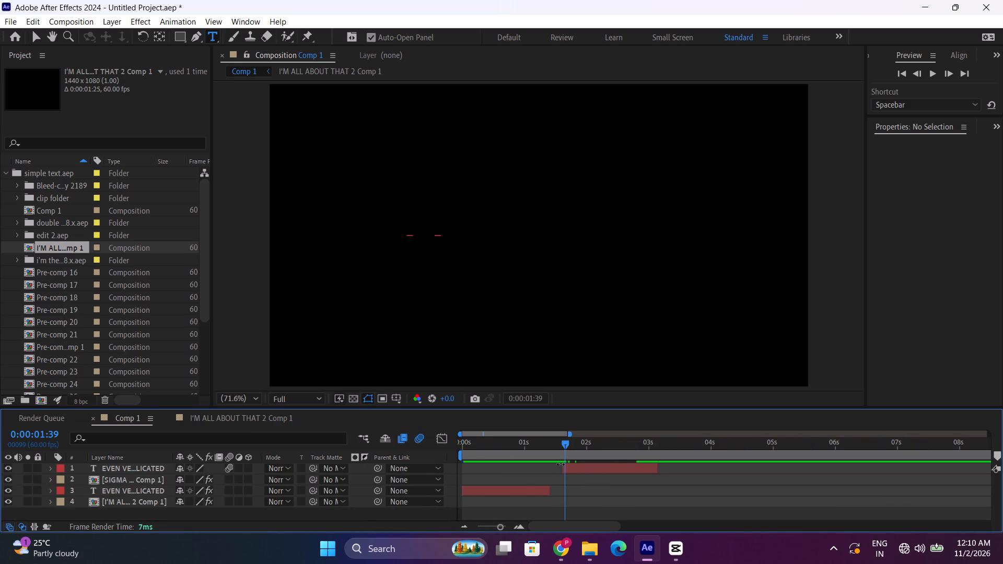
Preview the new caption layer's letter-by-letter animation from about 0:00:01:38.
{"action": "key", "text": "space"}
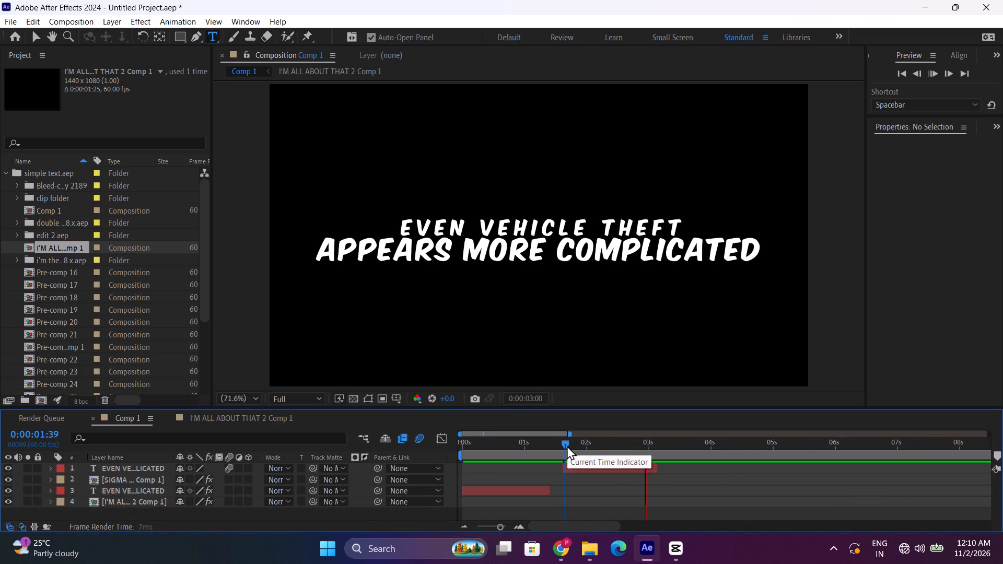
{"action": "left_click", "coordinate": [565, 445]}
{"action": "key", "text": "space"}
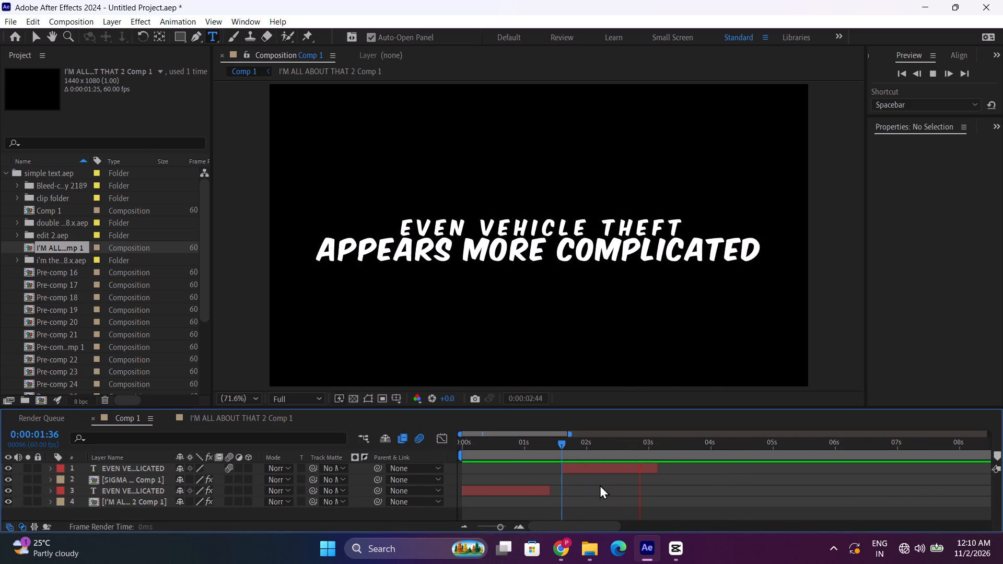
{"action": "key", "text": "space"}
{"action": "left_click_drag", "start_coordinate": [563, 446], "coordinate": [581, 445]}
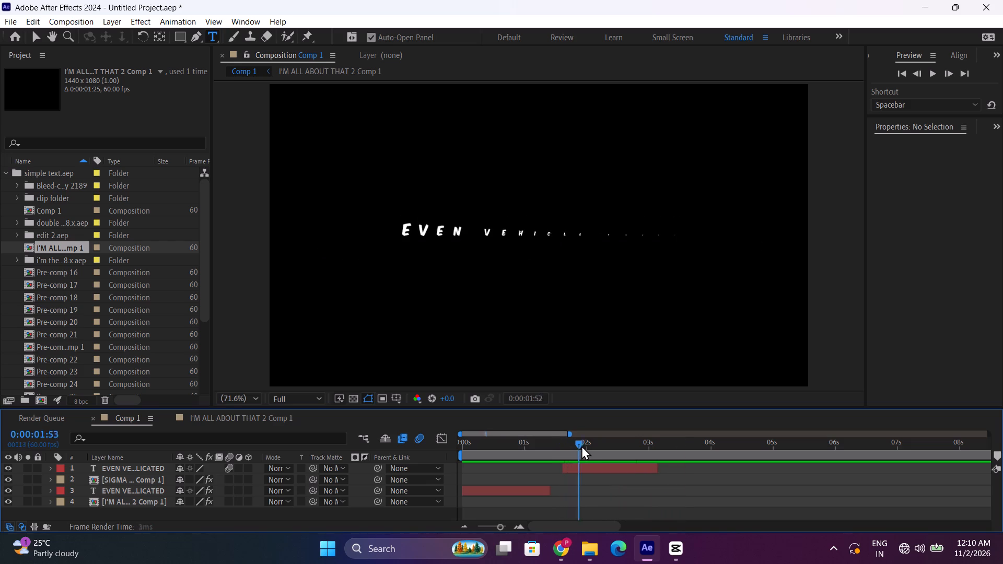
{"action": "left_click_drag", "start_coordinate": [581, 445], "coordinate": [605, 447]}
{"action": "key", "text": "space"}
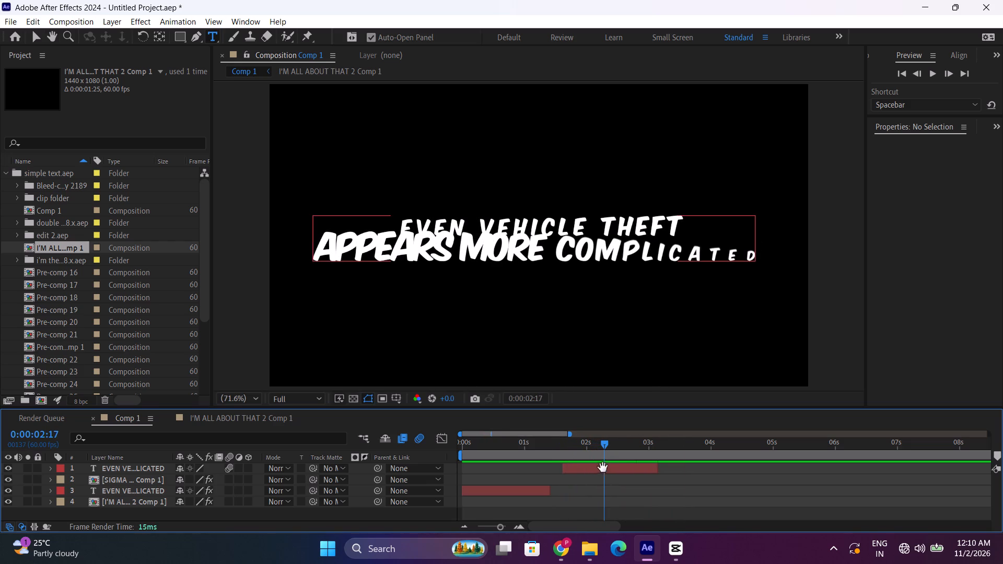
{"action": "left_click", "coordinate": [564, 448]}
{"action": "key", "text": "space"}
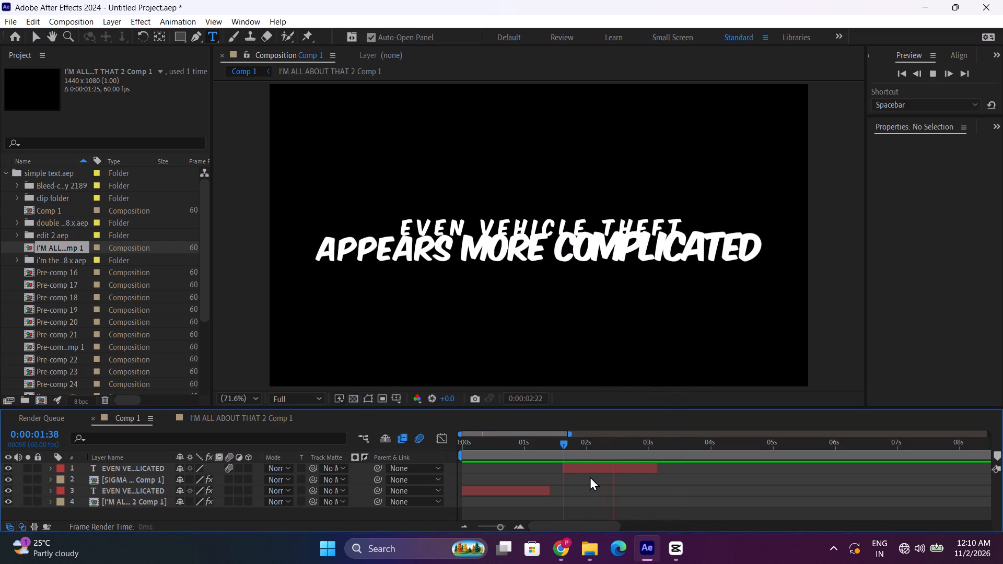
{"action": "key", "text": "space"}
Switch to CapCut and play the timeline from 00:01:55:11 across the empty gap between the clips.
{"action": "left_click", "coordinate": [673, 537]}
{"action": "left_click_drag", "start_coordinate": [491, 422], "coordinate": [484, 421]}
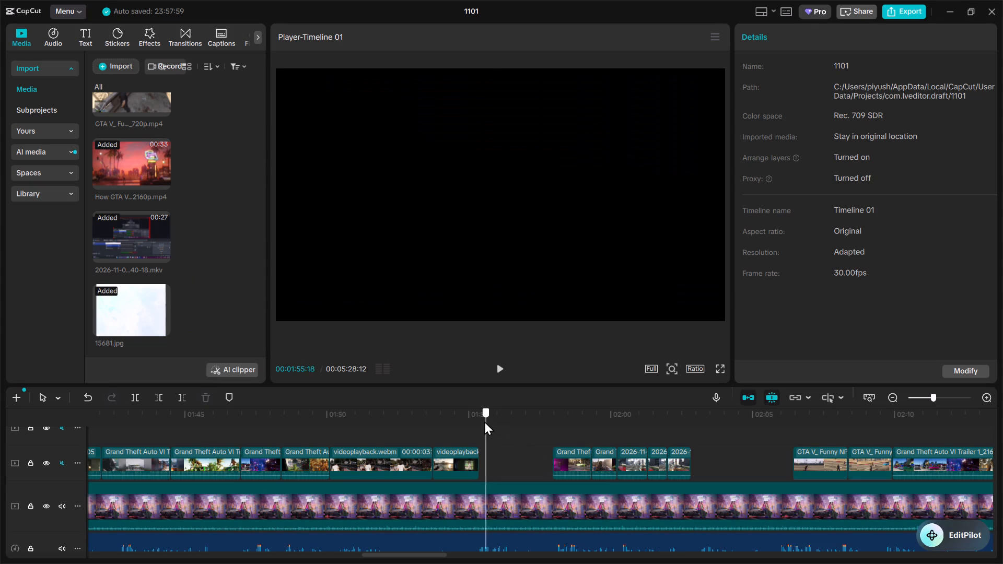
{"action": "left_click_drag", "start_coordinate": [484, 421], "coordinate": [481, 421]}
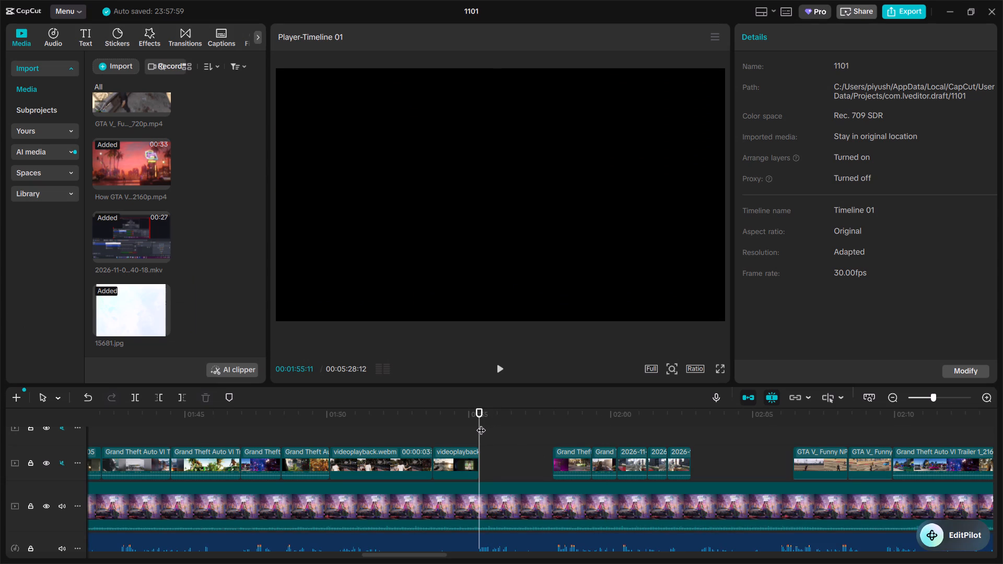
{"action": "key", "text": "space"}
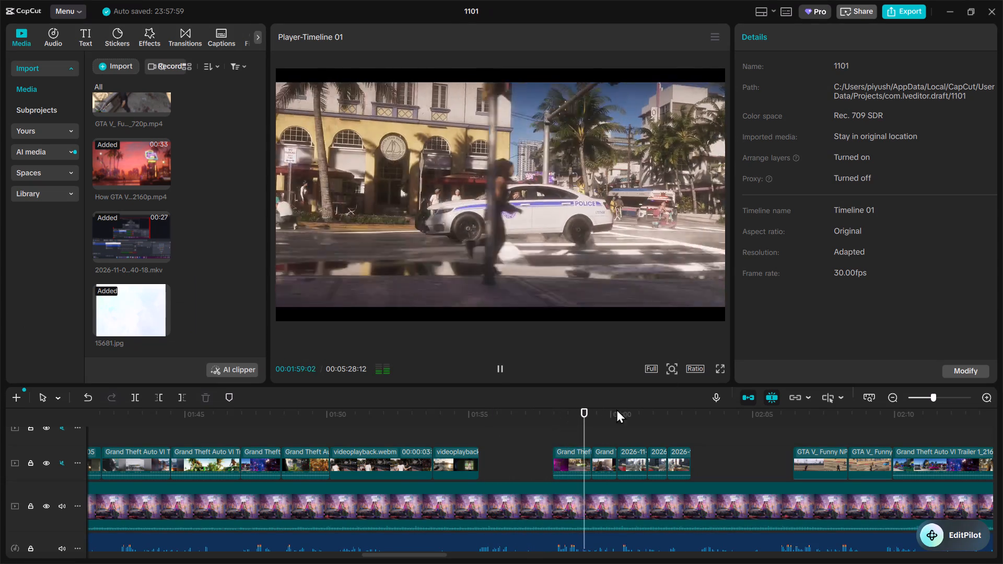
{"action": "key", "text": "space"}
{"action": "left_click", "coordinate": [949, 15]}
Return to After Effects and import the ElevenLabs voiceover MP3 from the Downloads folder.
{"action": "left_click", "coordinate": [640, 544]}
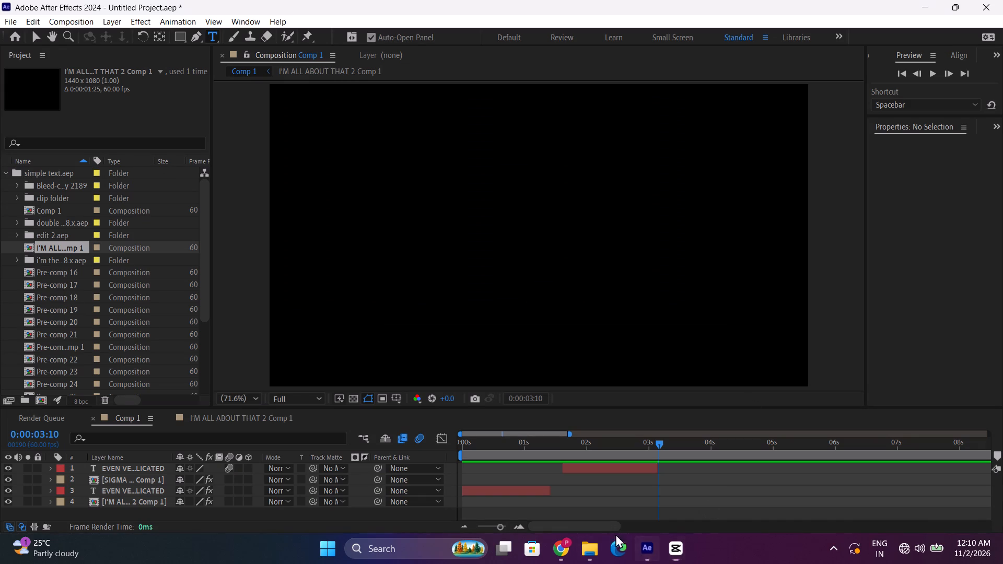
{"action": "left_click", "coordinate": [646, 552]}
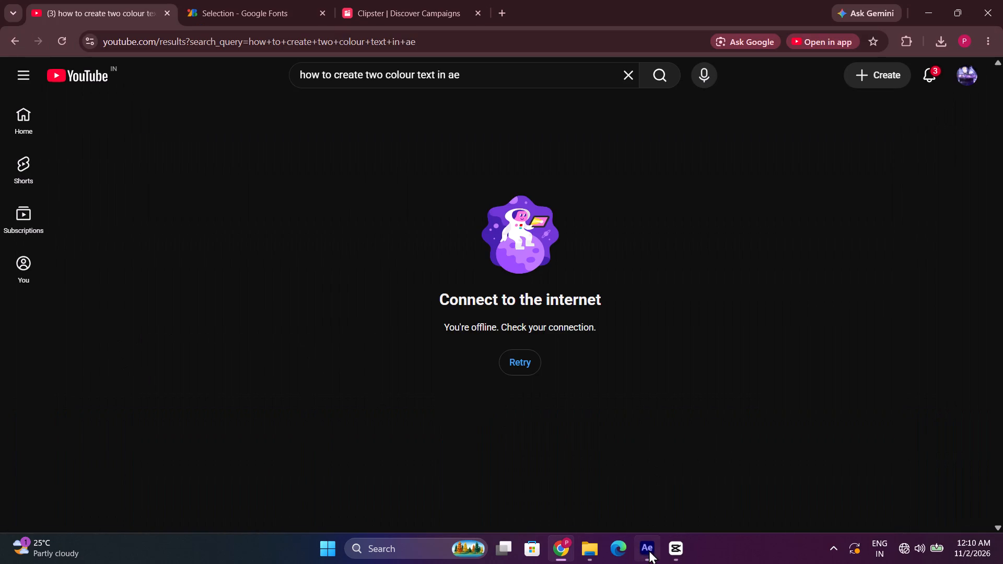
{"action": "left_click", "coordinate": [649, 550]}
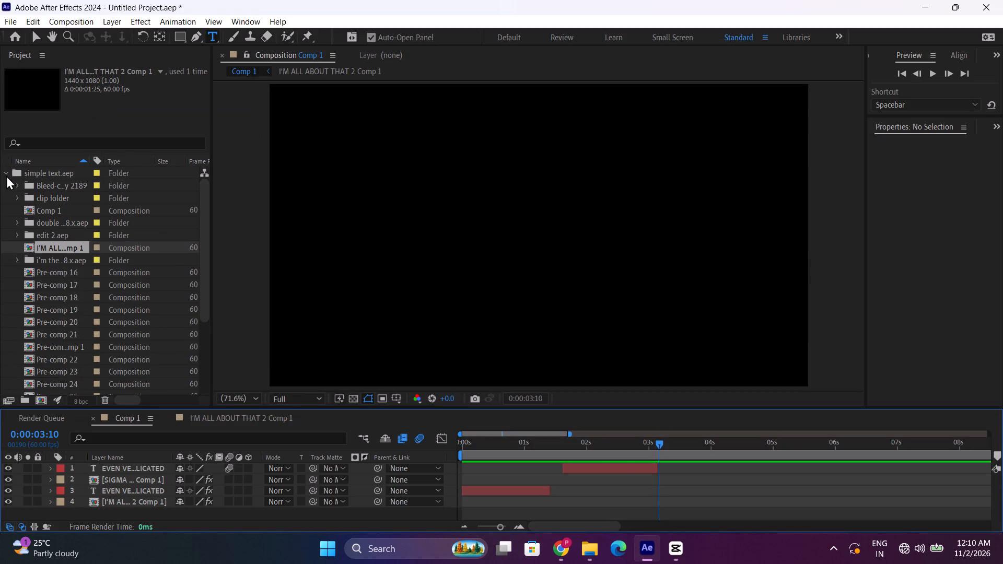
{"action": "left_click", "coordinate": [6, 175]}
{"action": "left_click", "coordinate": [593, 446]}
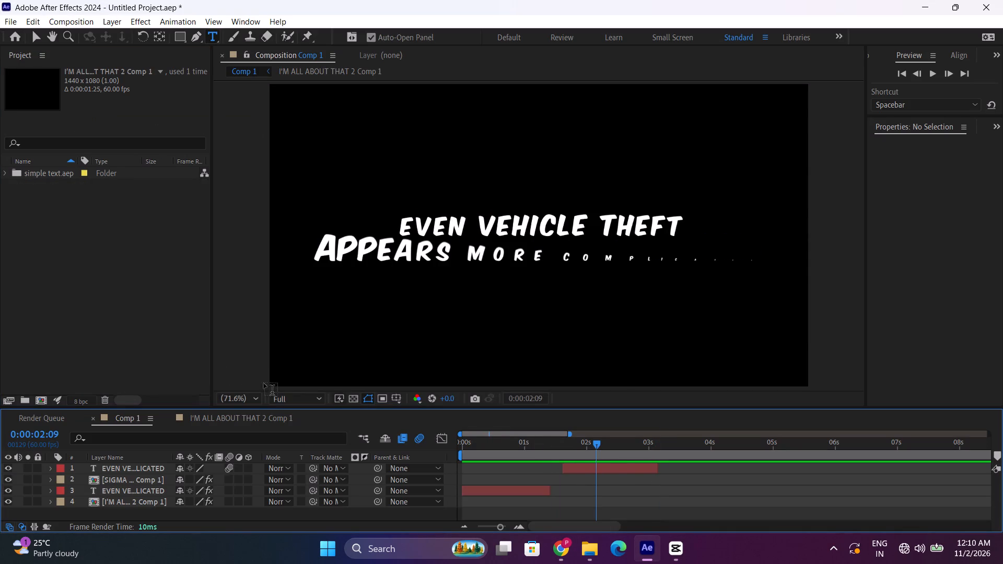
{"action": "double_click", "coordinate": [88, 325]}
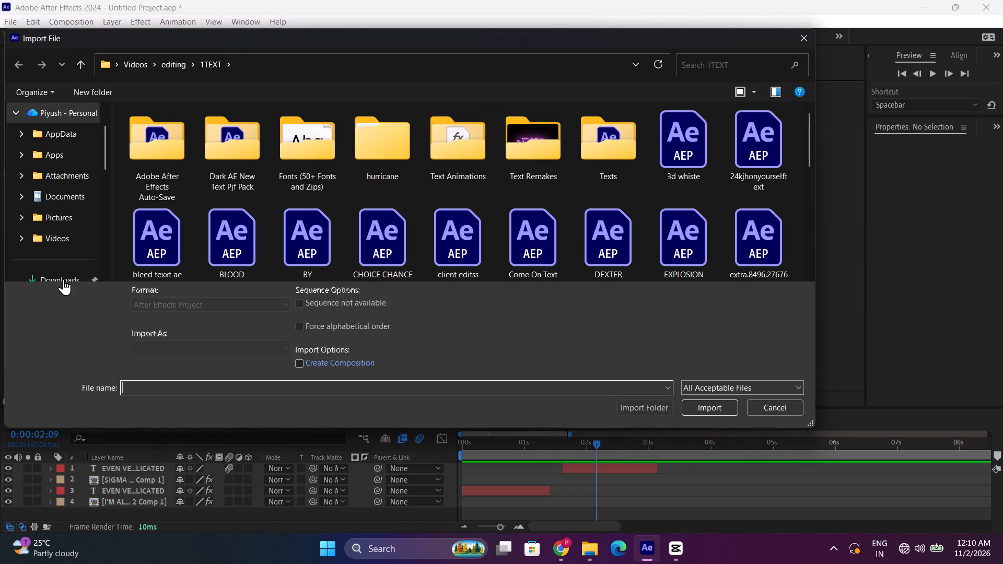
{"action": "left_click", "coordinate": [63, 279]}
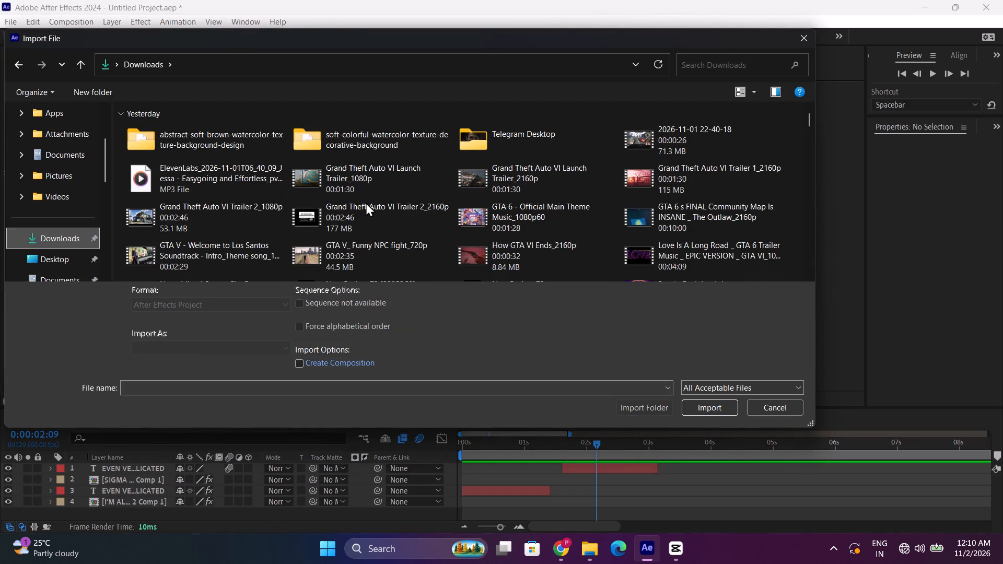
{"action": "scroll", "coordinate": [356, 206], "scroll_direction": "down", "scroll_amount": 1}
{"action": "scroll", "coordinate": [680, 218], "scroll_direction": "down", "scroll_amount": 1}
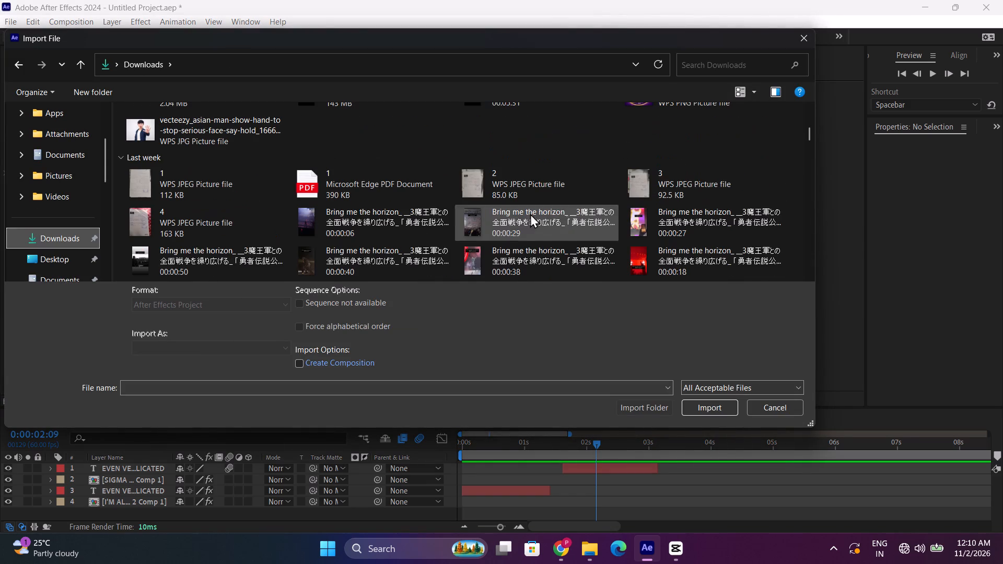
{"action": "scroll", "coordinate": [234, 156], "scroll_direction": "up", "scroll_amount": 1}
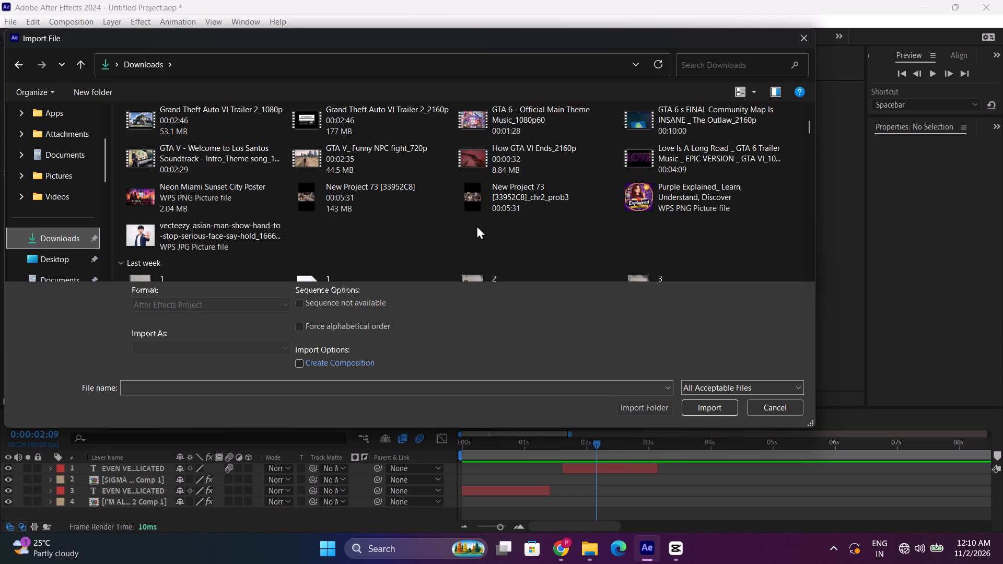
{"action": "scroll", "coordinate": [554, 225], "scroll_direction": "up", "scroll_amount": 1}
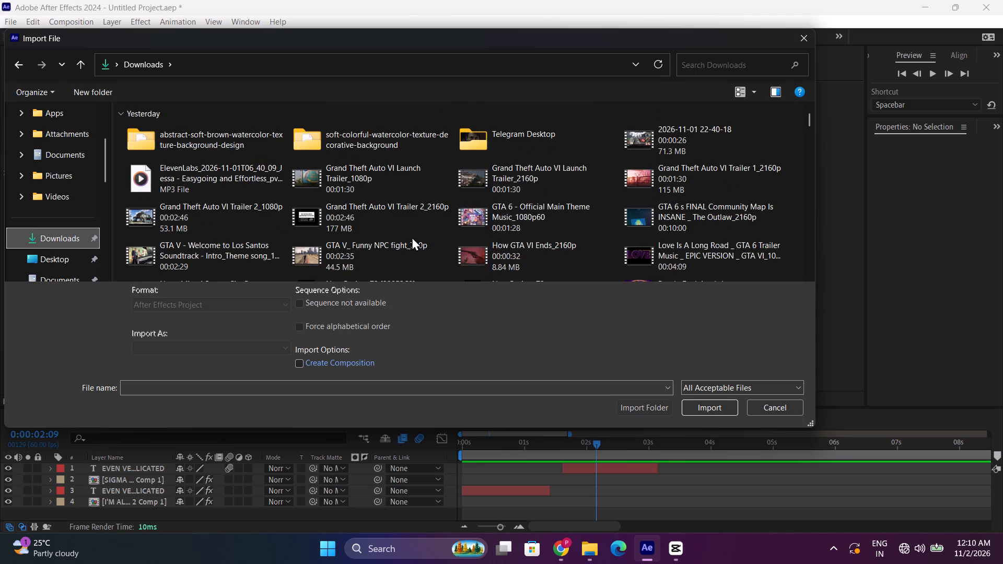
{"action": "double_click", "coordinate": [236, 185]}
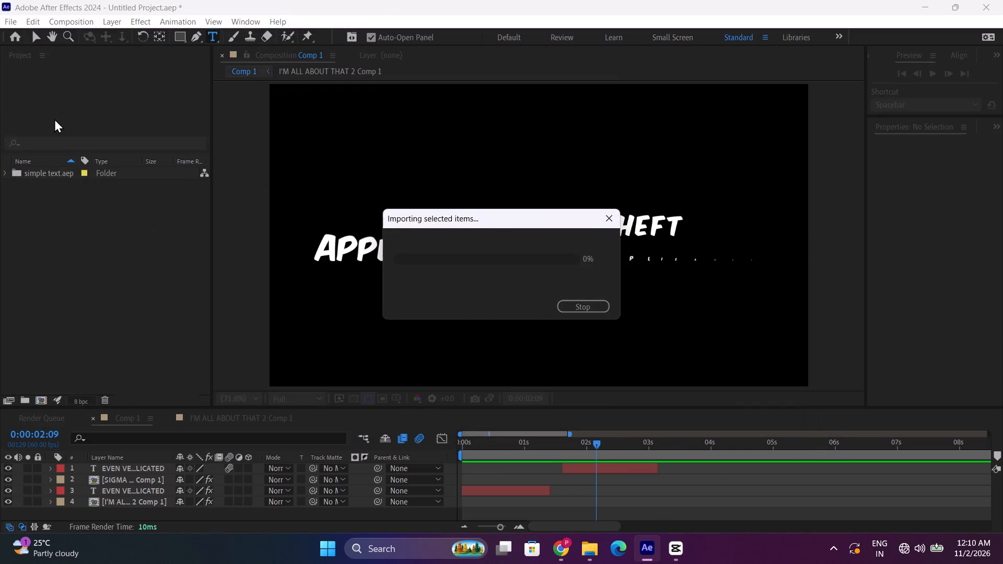
Save the project in the 1TEXT folder under the name "ggtaaa 6".
{"action": "left_click", "coordinate": [3, 19]}
{"action": "left_click", "coordinate": [53, 127]}
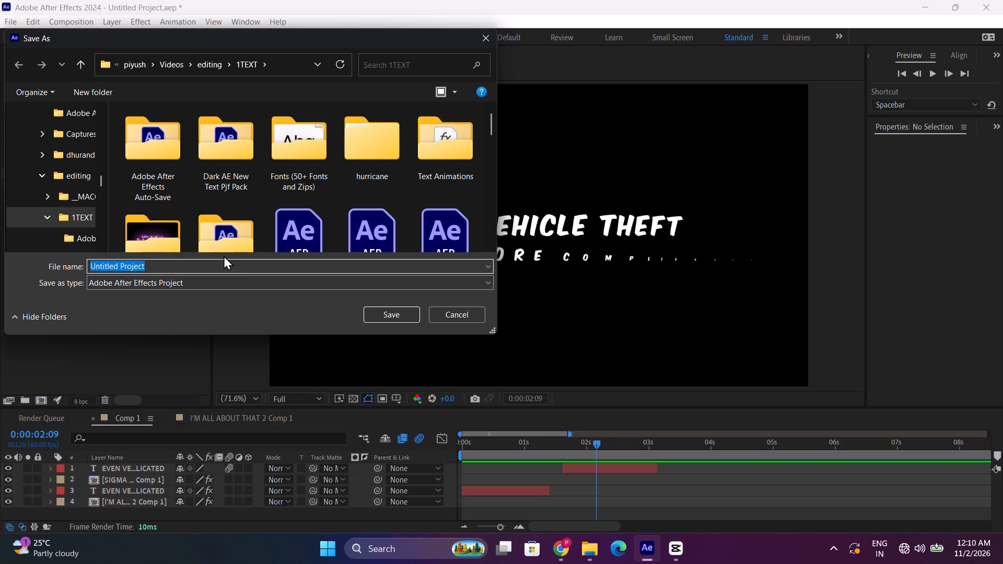
{"action": "type", "text": "ggtaaa"}
{"action": "key", "text": "space"}
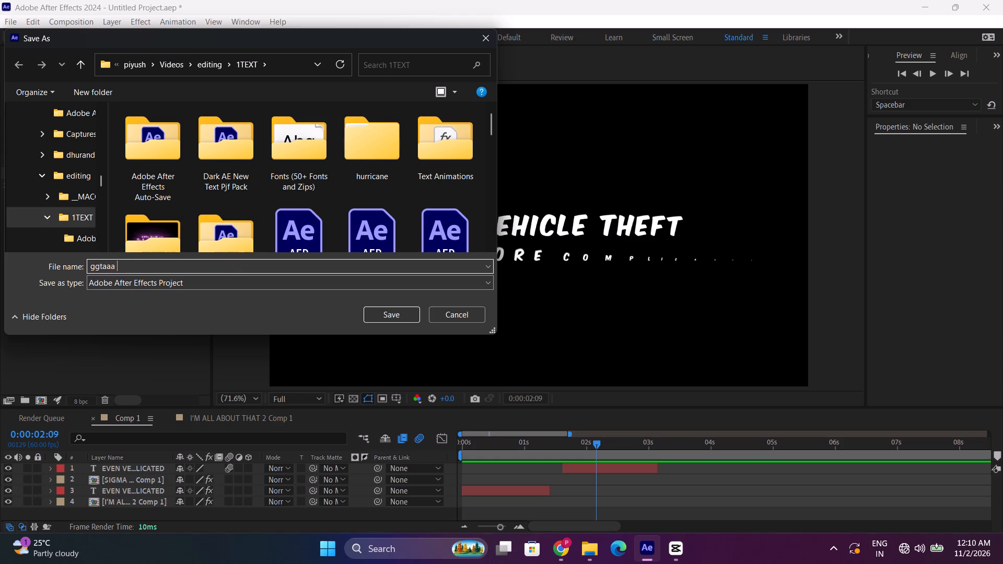
{"action": "type", "text": "6"}
{"action": "key", "text": "space"}
{"action": "key", "text": "Return"}
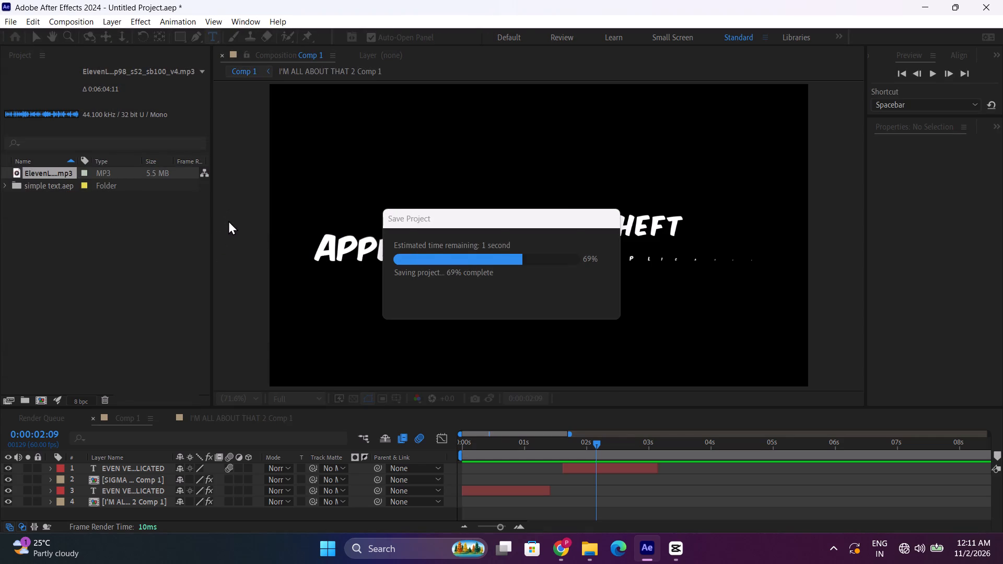
Add the ElevenLabs MP3 to Comp 1 directly below the top caption layer, slide it earlier in time and play it.
{"action": "left_click_drag", "start_coordinate": [33, 174], "coordinate": [560, 407]}
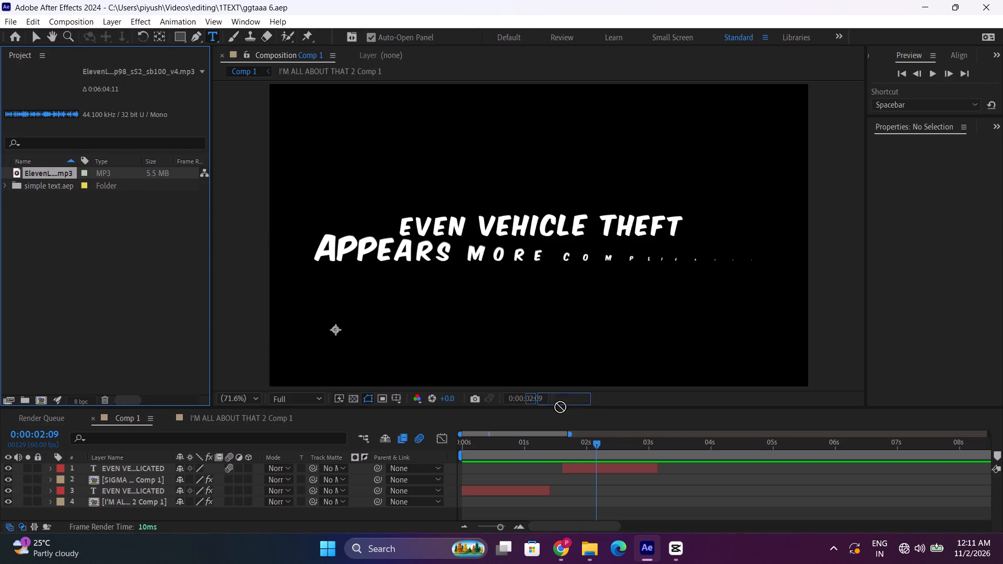
{"action": "left_click_drag", "start_coordinate": [560, 407], "coordinate": [515, 477]}
{"action": "left_click_drag", "start_coordinate": [809, 474], "coordinate": [275, 512]}
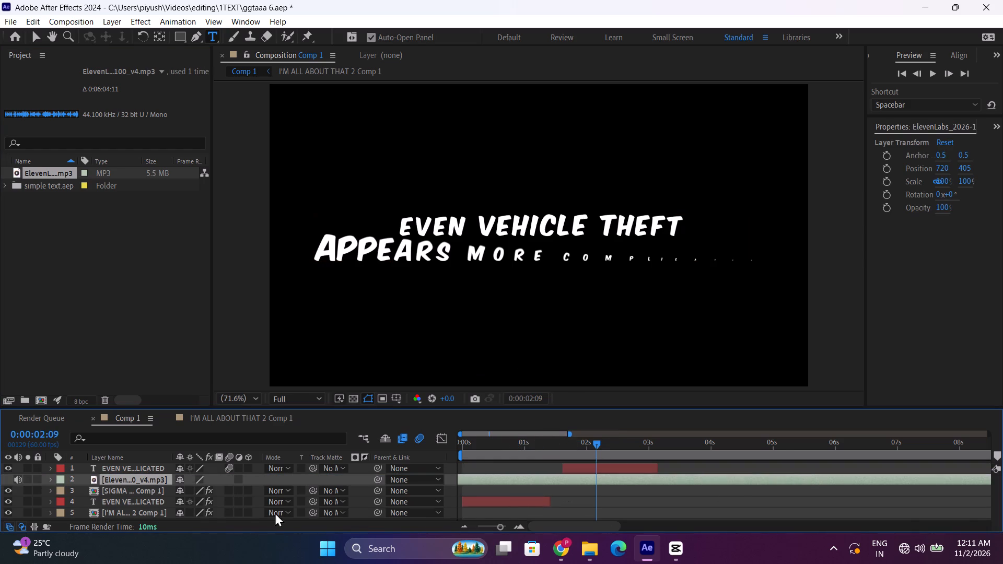
{"action": "left_click_drag", "start_coordinate": [275, 512], "coordinate": [208, 517]}
{"action": "key", "text": "space"}
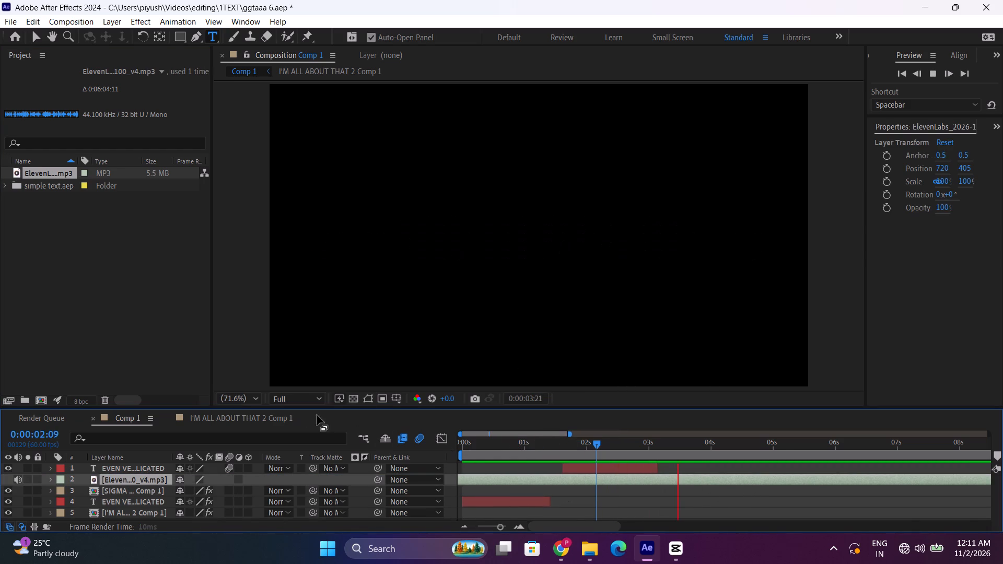
Set the composition preview resolution to Quarter and move the current time to 0:00:01:37.
{"action": "left_click", "coordinate": [306, 399]}
{"action": "left_click", "coordinate": [306, 466]}
{"action": "left_click", "coordinate": [561, 446]}
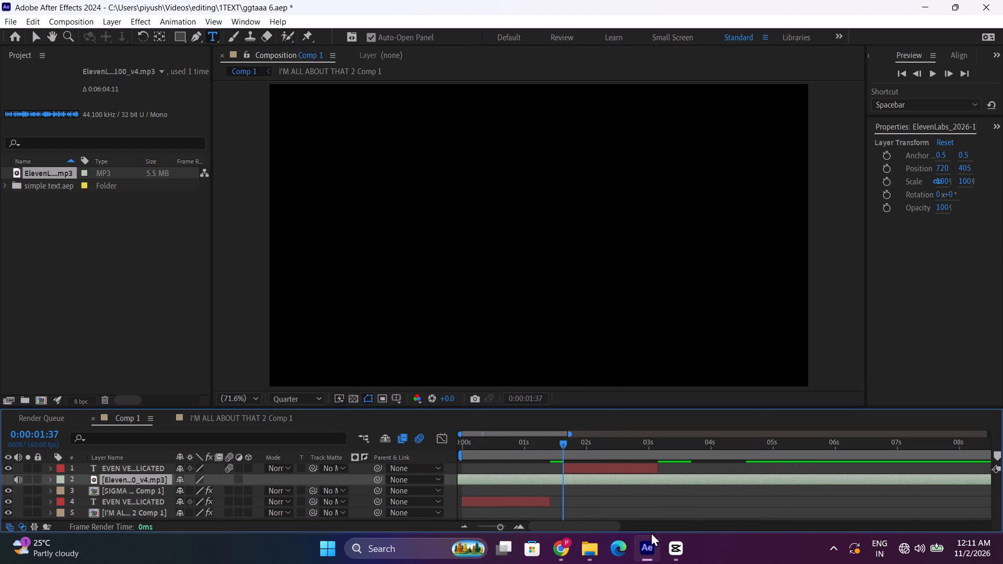
Switch to CapCut, zoom the timeline out and play around 00:02:00 to check the voiceover's place in the video.
{"action": "left_click", "coordinate": [671, 544]}
{"action": "key", "text": "space"}
{"action": "key", "text": "space"}
{"action": "double_click", "coordinate": [889, 396]}
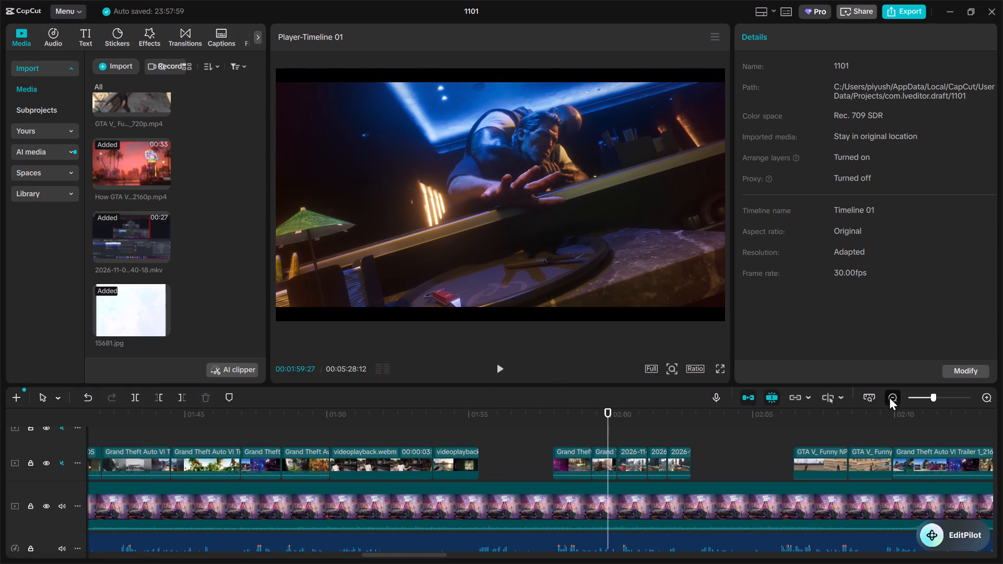
{"action": "key", "text": "space"}
{"action": "key", "text": "space"}
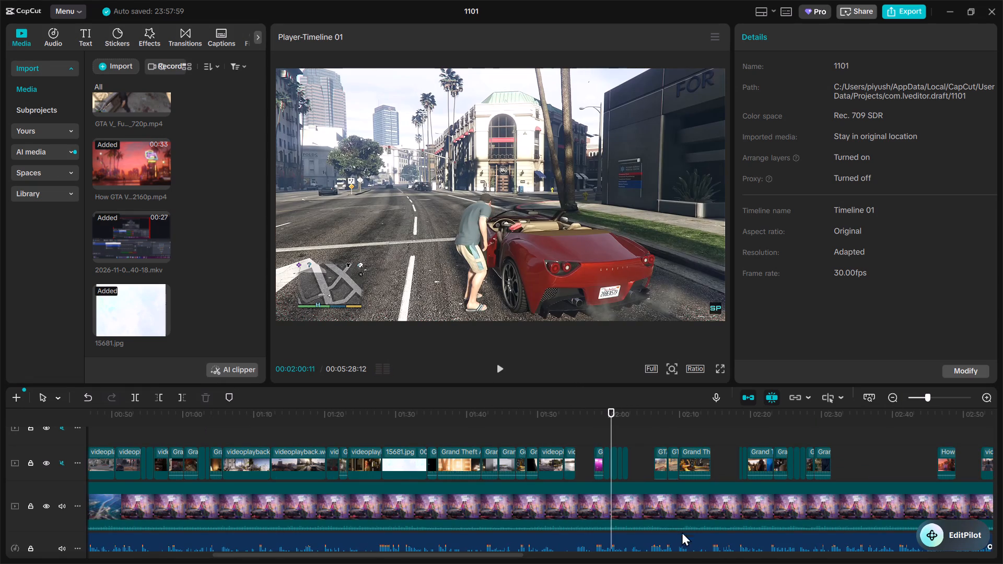
{"action": "left_click", "coordinate": [950, 13]}
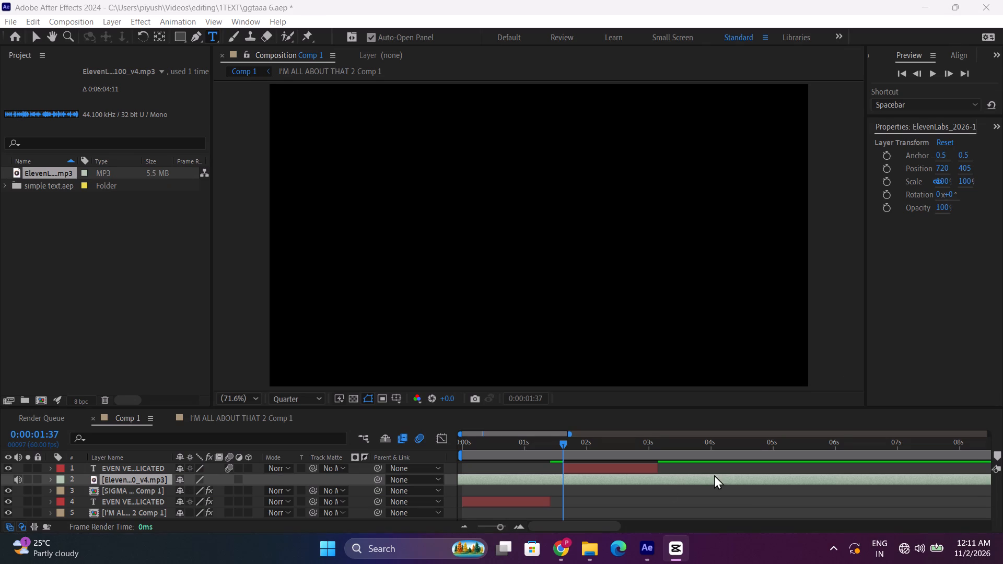
In After Effects, slide the ElevenLabs audio layer further back in time and listen to the playback.
{"action": "left_click_drag", "start_coordinate": [728, 476], "coordinate": [206, 490]}
{"action": "key", "text": "space"}
{"action": "key", "text": "space"}
{"action": "key", "text": "space"}
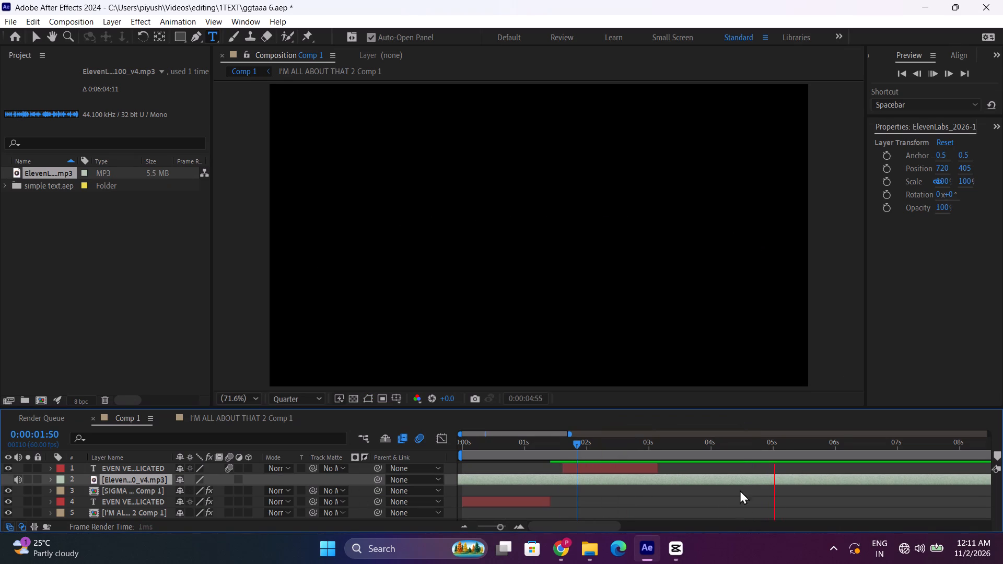
{"action": "key", "text": "space"}
Switch to CapCut, move the playhead back to about 00:00:31:05 to check the footage, and return to After Effects.
{"action": "left_click", "coordinate": [683, 551]}
{"action": "left_click", "coordinate": [150, 425]}
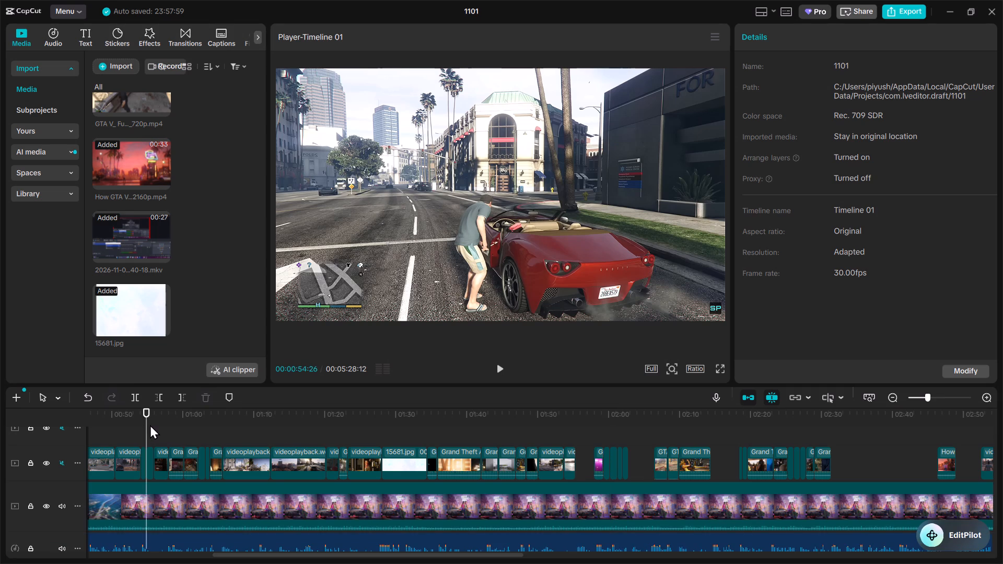
{"action": "left_click_drag", "start_coordinate": [150, 425], "coordinate": [350, 455]}
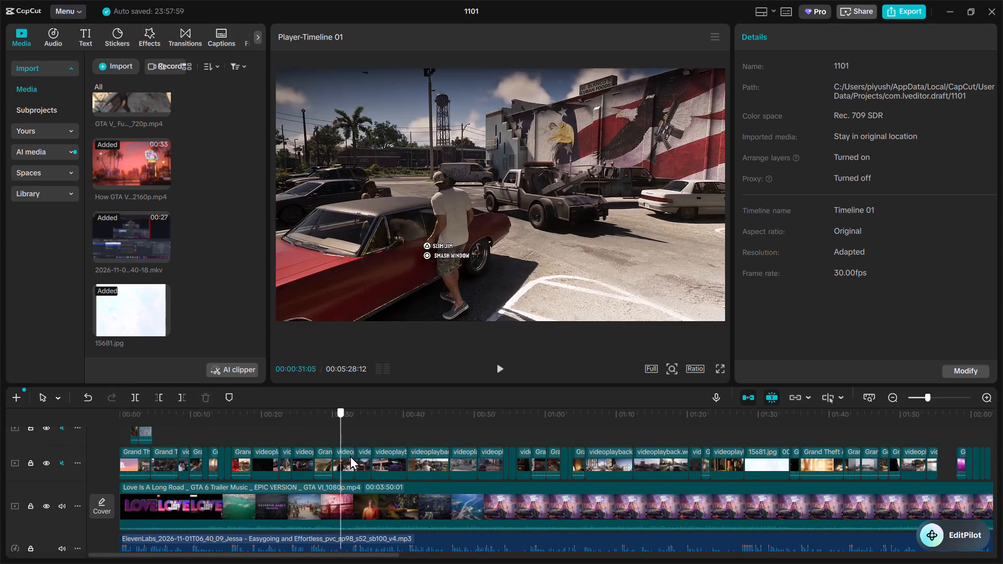
{"action": "left_click_drag", "start_coordinate": [350, 455], "coordinate": [341, 452]}
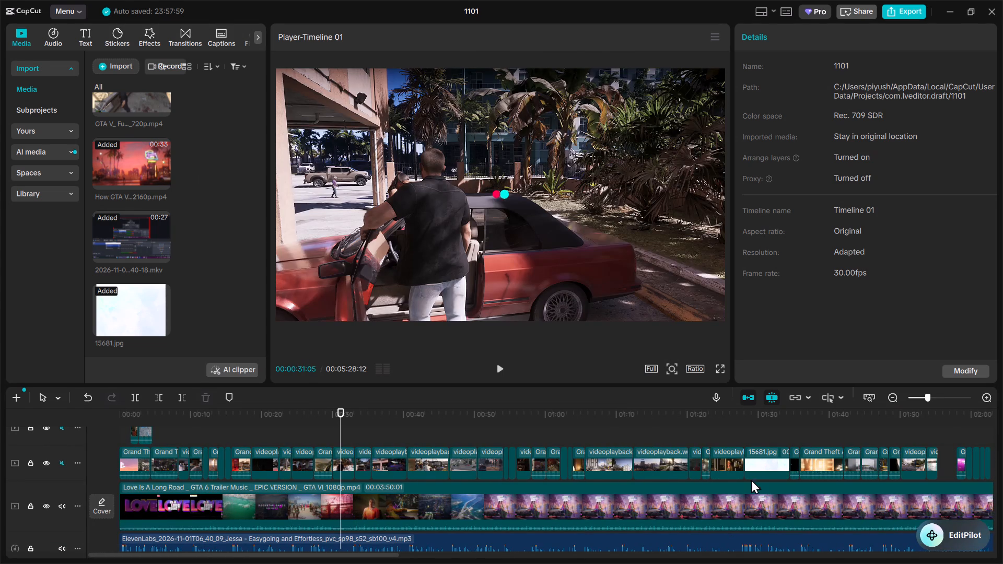
{"action": "left_click", "coordinate": [655, 547]}
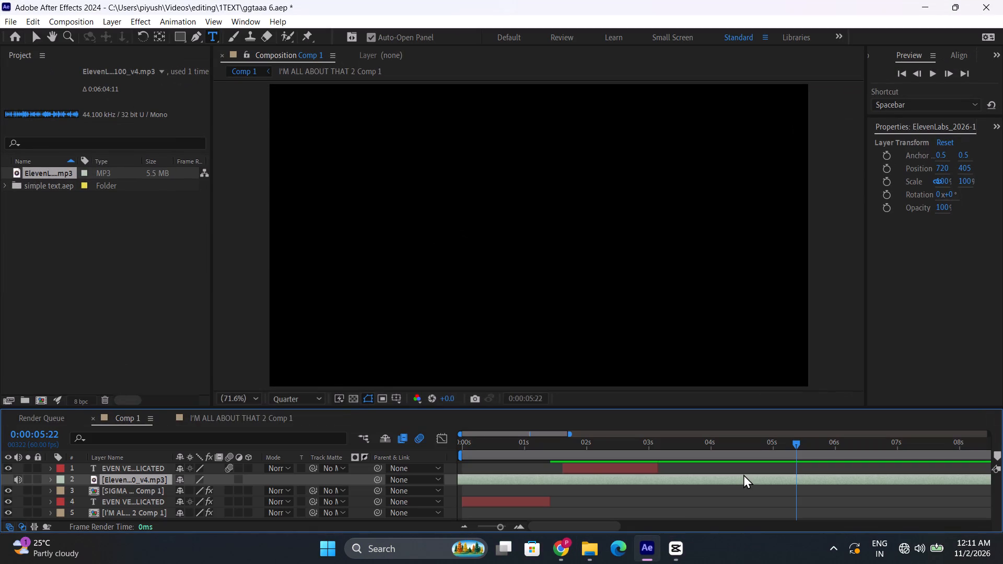
Slide the ElevenLabs audio layer earlier in Comp 1 and listen to playback from 0:00:01:20.
{"action": "left_click_drag", "start_coordinate": [855, 475], "coordinate": [124, 517]}
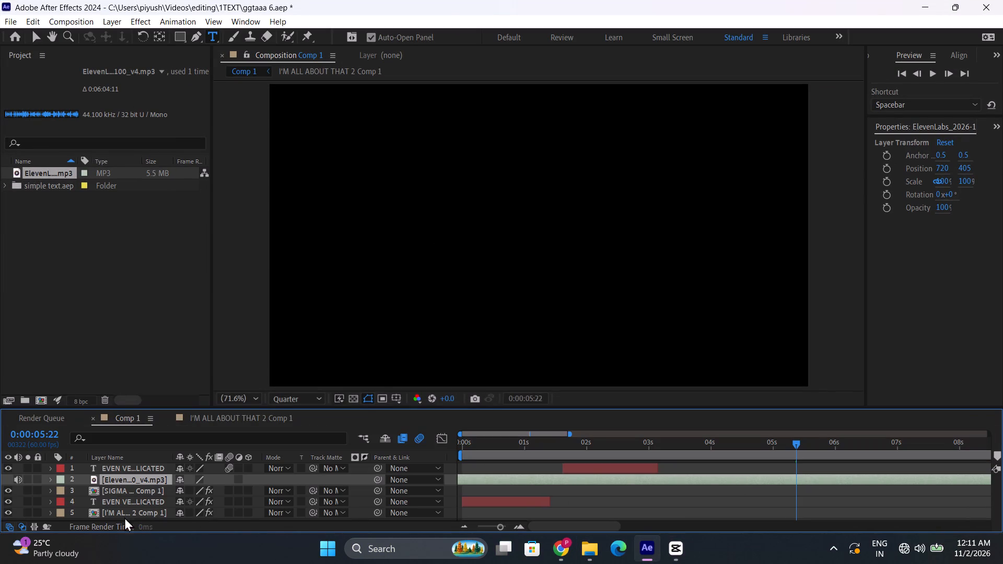
{"action": "left_click_drag", "start_coordinate": [124, 517], "coordinate": [122, 513]}
{"action": "key", "text": "space"}
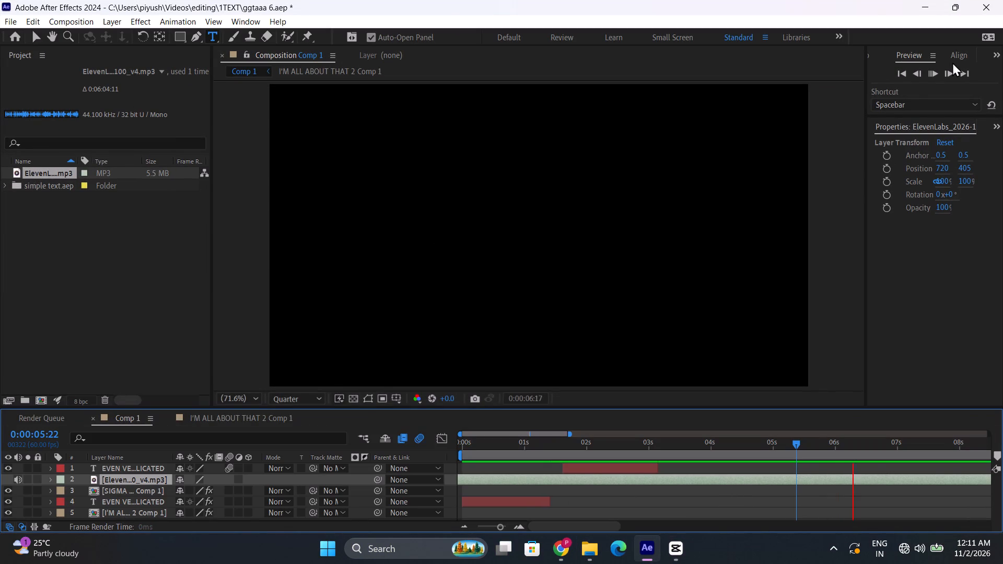
{"action": "left_click_drag", "start_coordinate": [871, 480], "coordinate": [331, 491]}
{"action": "left_click_drag", "start_coordinate": [331, 491], "coordinate": [325, 491]}
{"action": "left_click", "coordinate": [545, 448]}
{"action": "key", "text": "space"}
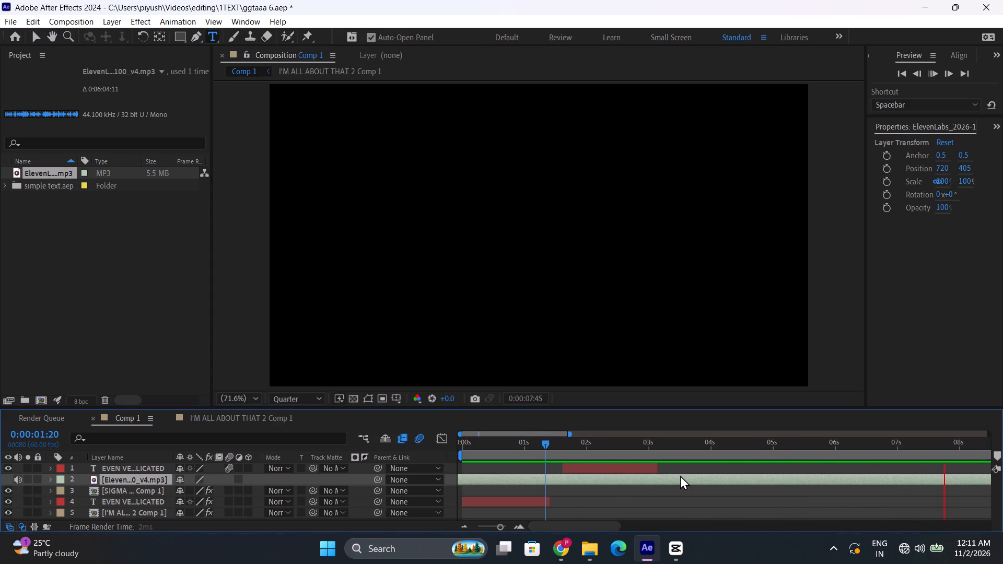
{"action": "key", "text": "space"}
Switch to CapCut, check several timeline points up to about 00:00:42:24, and return to After Effects.
{"action": "left_click", "coordinate": [668, 537]}
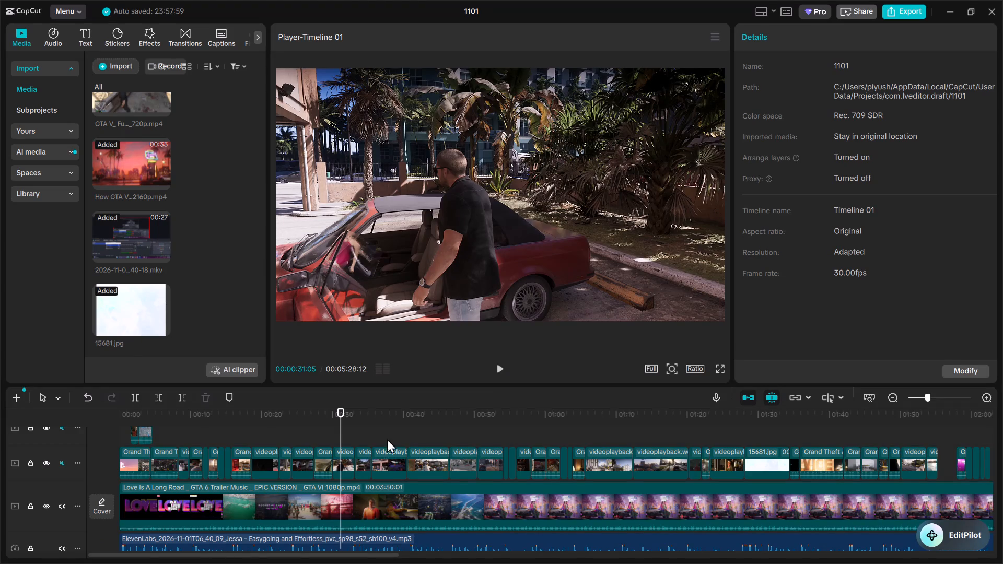
{"action": "left_click", "coordinate": [392, 430]}
{"action": "left_click", "coordinate": [490, 427]}
{"action": "left_click", "coordinate": [423, 430]}
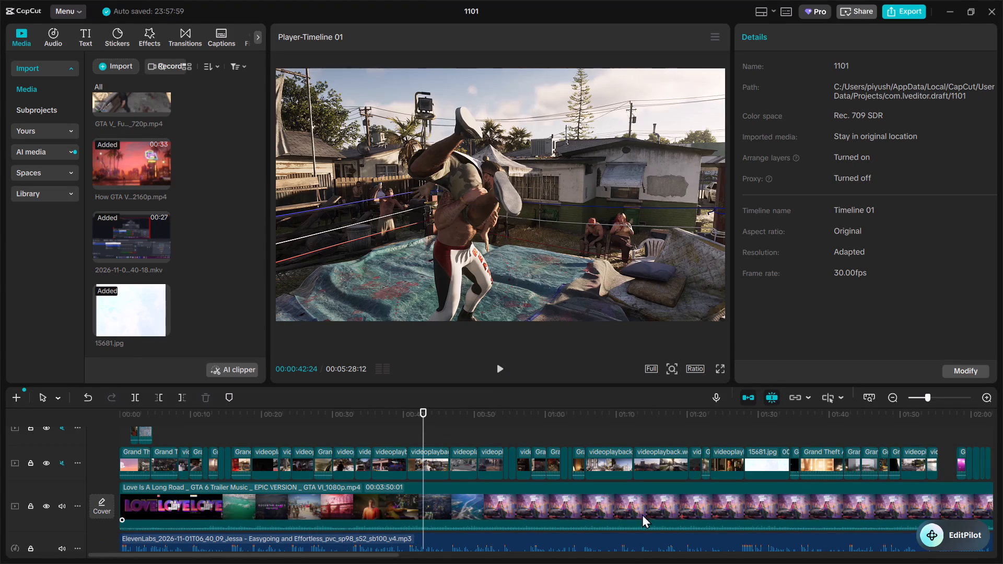
{"action": "left_click", "coordinate": [948, 7]}
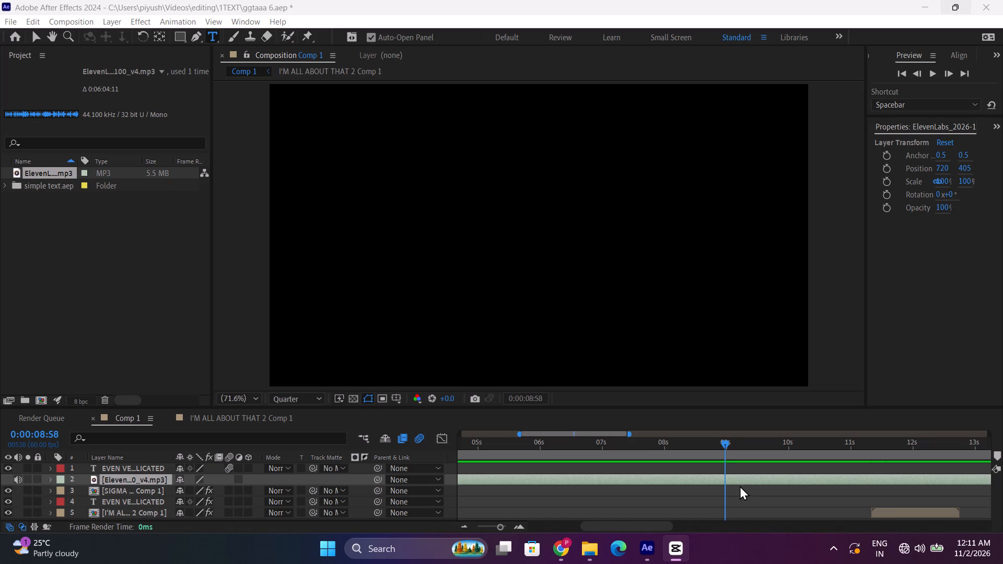
Slide the ElevenLabs audio layer much further back in time and play it from 0:00:00:54.
{"action": "left_click_drag", "start_coordinate": [979, 475], "coordinate": [128, 500]}
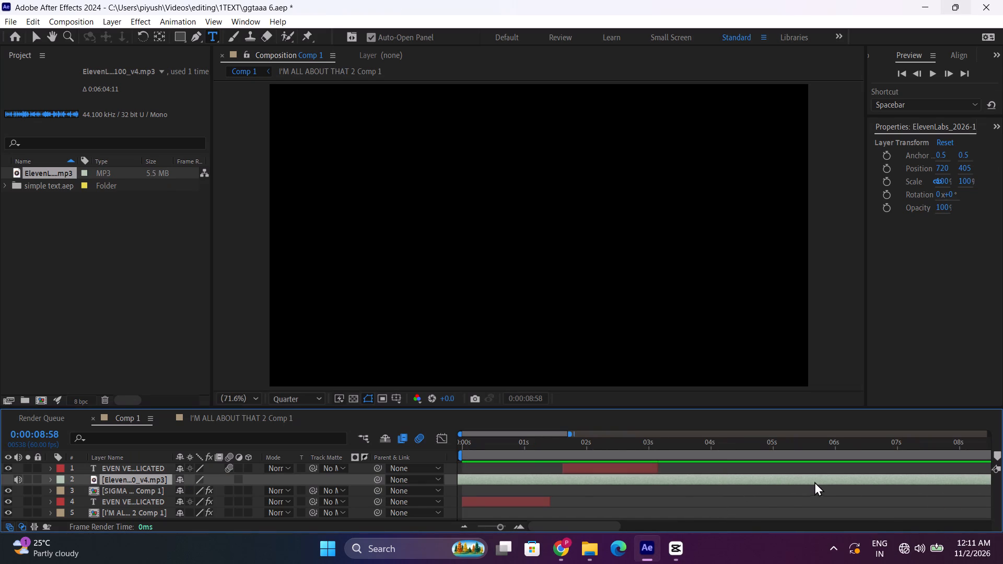
{"action": "left_click_drag", "start_coordinate": [819, 477], "coordinate": [309, 508]}
{"action": "left_click_drag", "start_coordinate": [981, 476], "coordinate": [344, 486]}
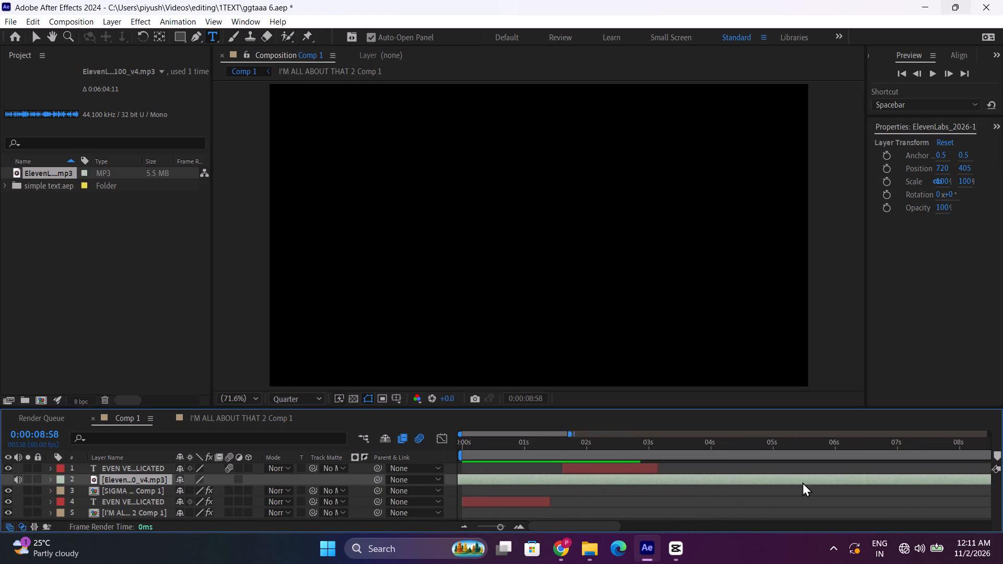
{"action": "left_click_drag", "start_coordinate": [806, 482], "coordinate": [397, 492]}
{"action": "left_click", "coordinate": [518, 456]}
{"action": "key", "text": "space"}
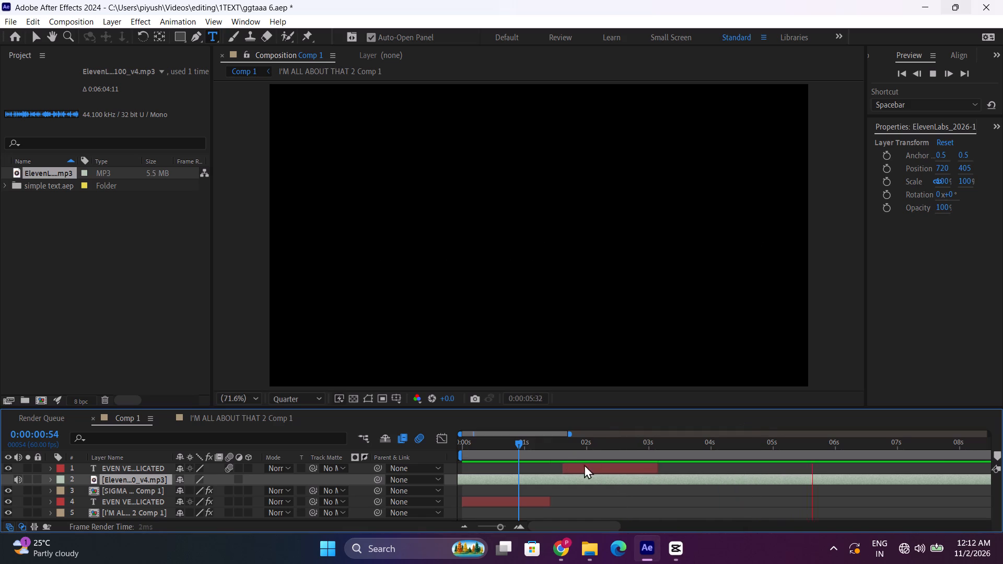
{"action": "key", "text": "space"}
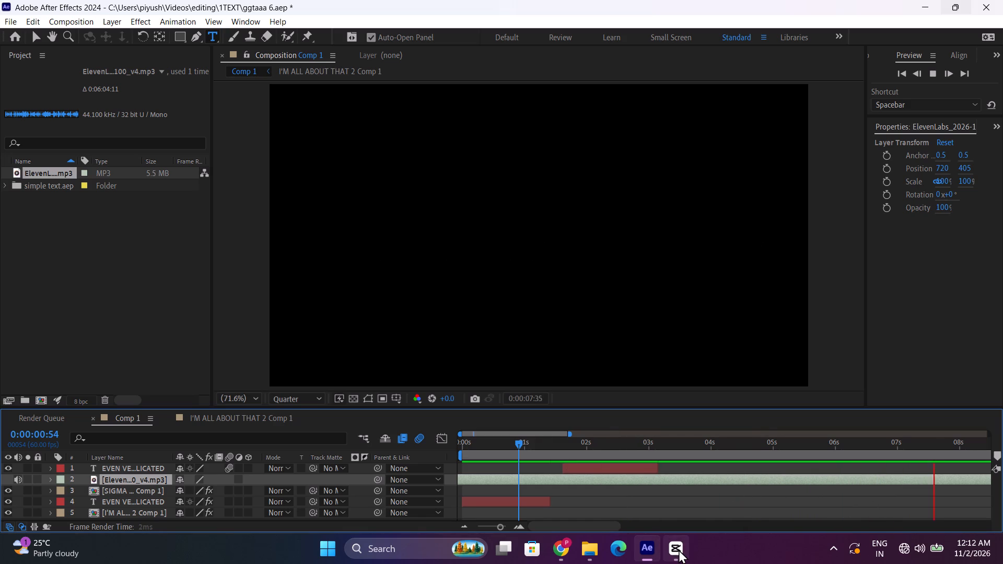
Switch to CapCut and listen to the voiceover at several points between about 00:02:00 and 00:03:07 to locate the matching line.
{"action": "left_click", "coordinate": [679, 549]}
{"action": "left_click", "coordinate": [938, 431]}
{"action": "left_click_drag", "start_coordinate": [938, 431], "coordinate": [1002, 443]}
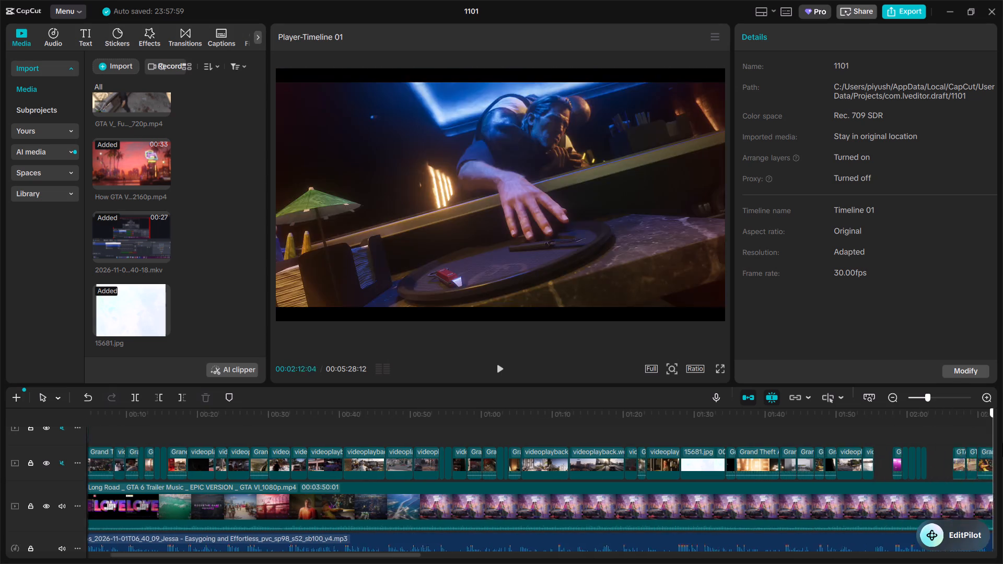
{"action": "left_click_drag", "start_coordinate": [1002, 443], "coordinate": [692, 454]}
{"action": "key", "text": "space"}
{"action": "left_click", "coordinate": [687, 428]}
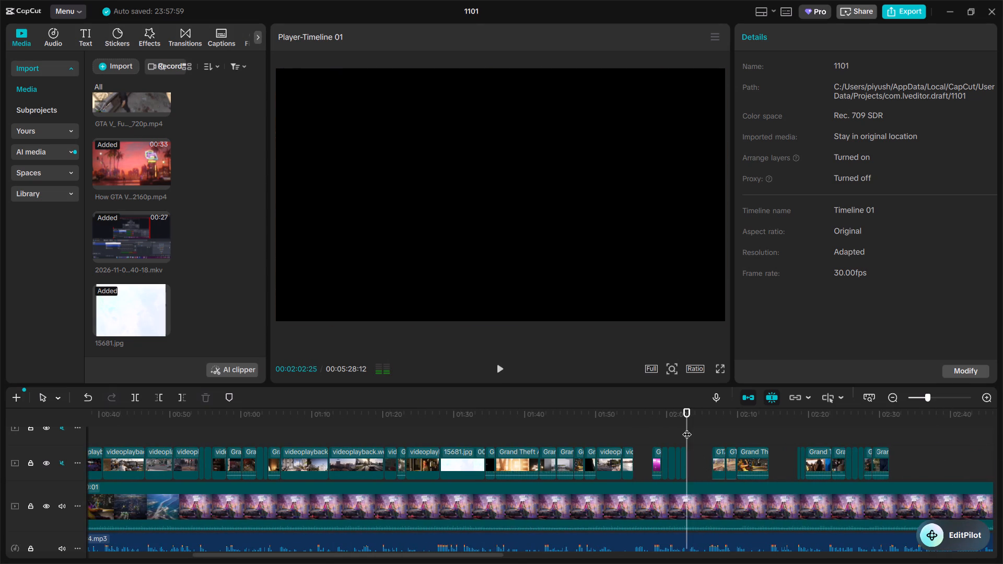
{"action": "key", "text": "space"}
{"action": "left_click", "coordinate": [760, 423]}
{"action": "left_click", "coordinate": [764, 421]}
{"action": "key", "text": "space"}
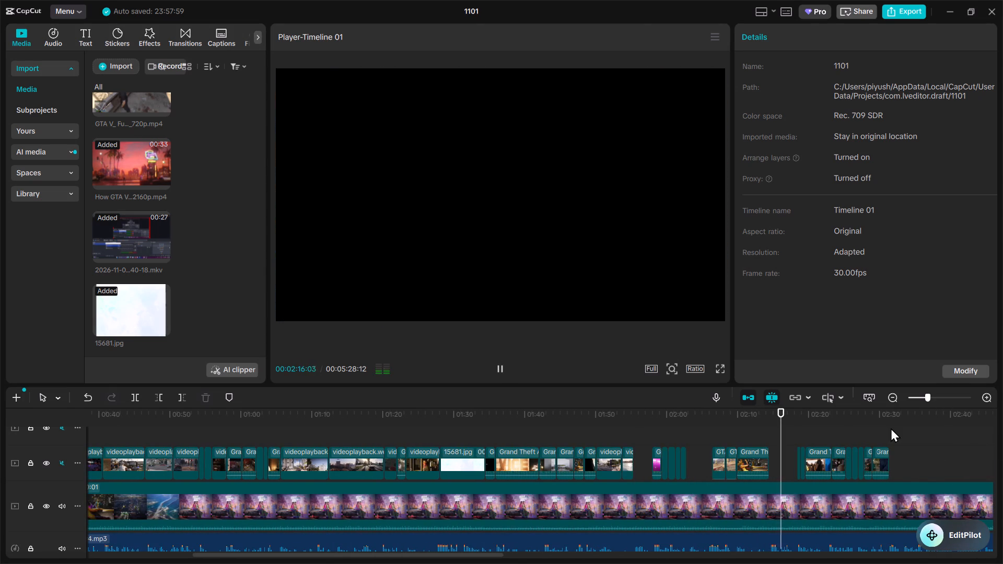
{"action": "left_click", "coordinate": [891, 428]}
{"action": "key", "text": "space"}
{"action": "left_click_drag", "start_coordinate": [892, 428], "coordinate": [722, 454]}
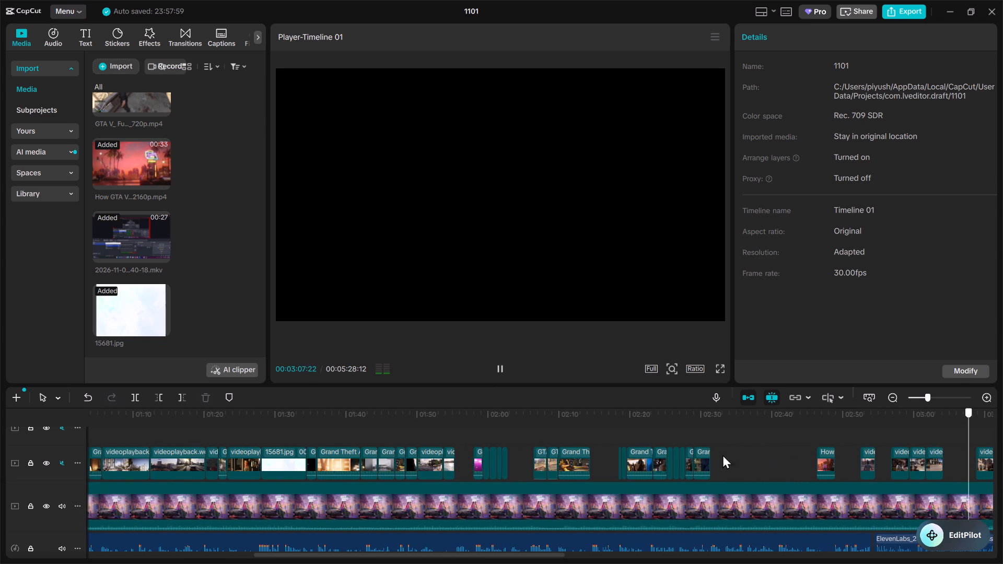
{"action": "left_click_drag", "start_coordinate": [722, 454], "coordinate": [672, 442]}
{"action": "key", "text": "space"}
{"action": "left_click", "coordinate": [814, 431]}
{"action": "key", "text": "space"}
{"action": "key", "text": "space"}
{"action": "key", "text": "space"}
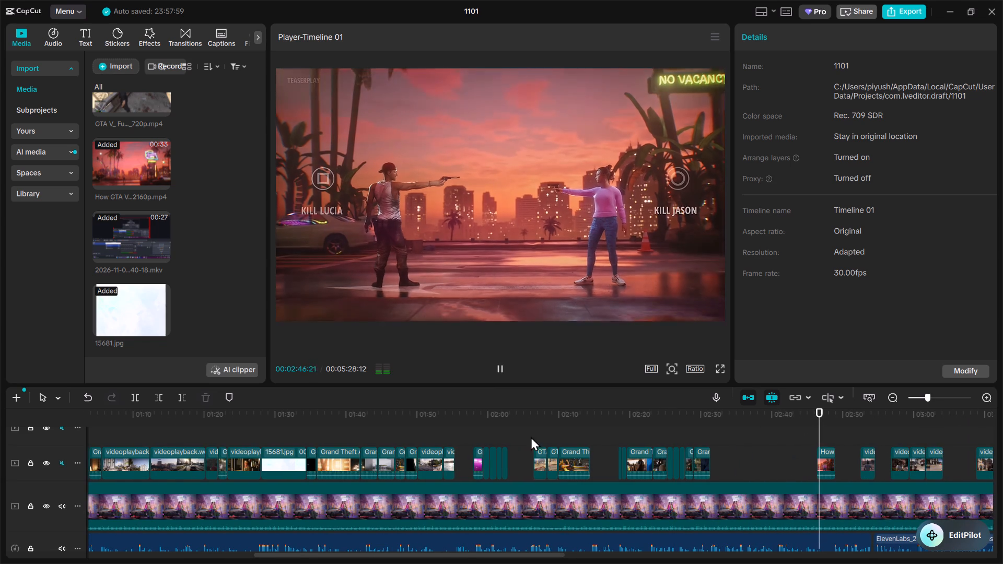
Listen to the CapCut voiceover around 00:01:57 and at the start of the 15681.jpg clip near 00:01:28.
{"action": "left_click", "coordinate": [484, 436]}
{"action": "key", "text": "space"}
{"action": "left_click", "coordinate": [436, 428]}
{"action": "key", "text": "space"}
{"action": "left_click", "coordinate": [293, 422]}
{"action": "key", "text": "space"}
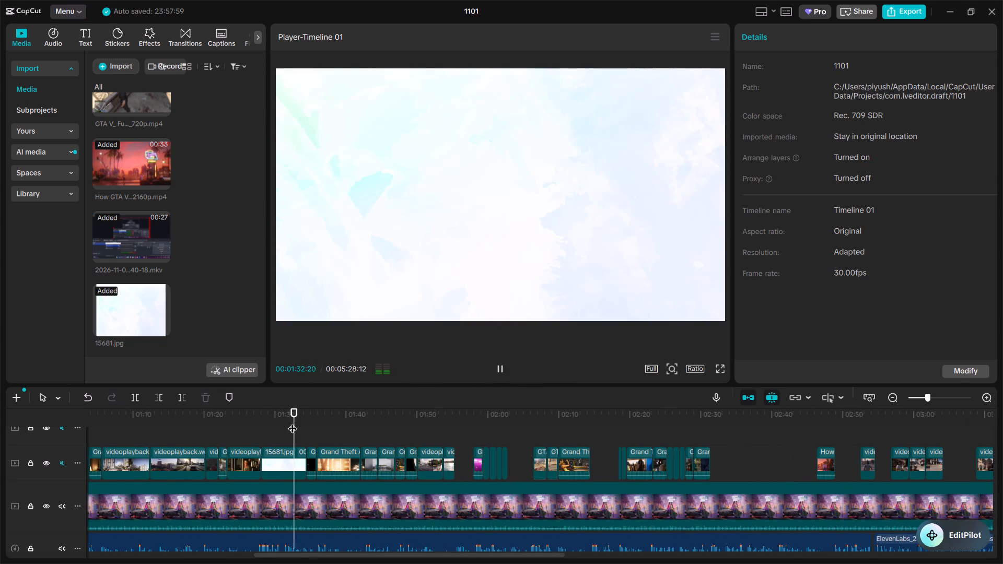
{"action": "left_click", "coordinate": [266, 426]}
{"action": "left_click", "coordinate": [262, 426]}
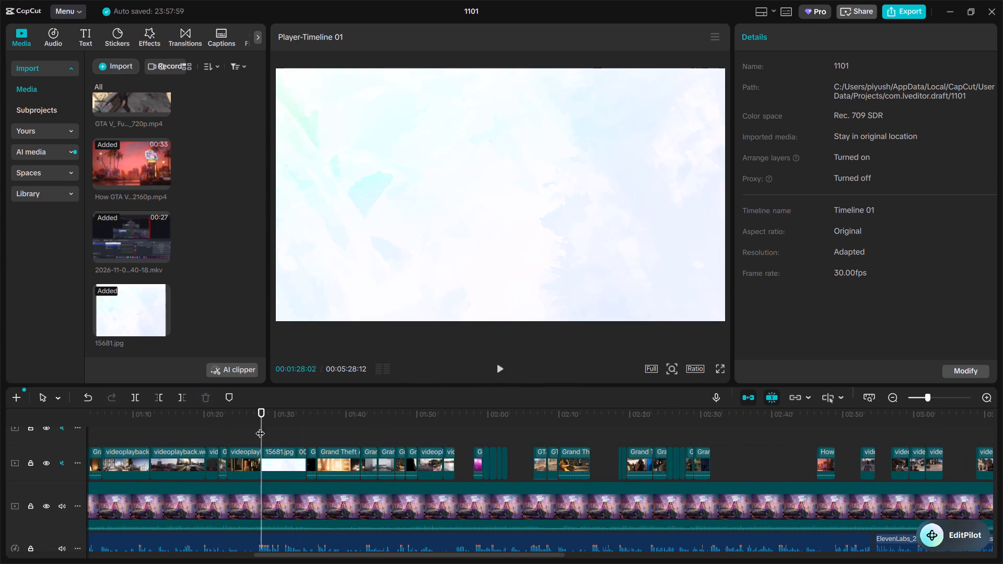
{"action": "key", "text": "space"}
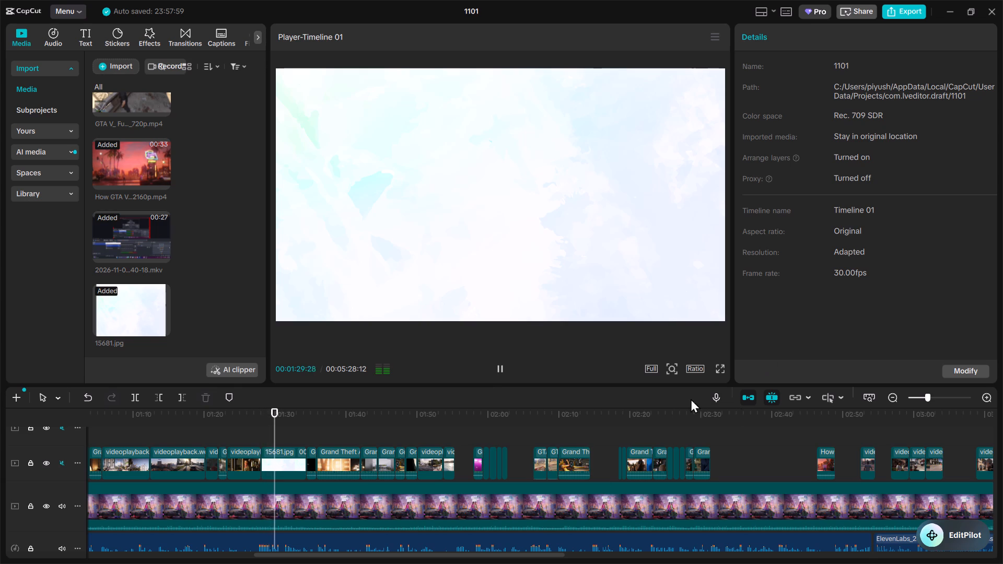
{"action": "left_click", "coordinate": [456, 419]}
{"action": "key", "text": "space"}
{"action": "key", "text": "space"}
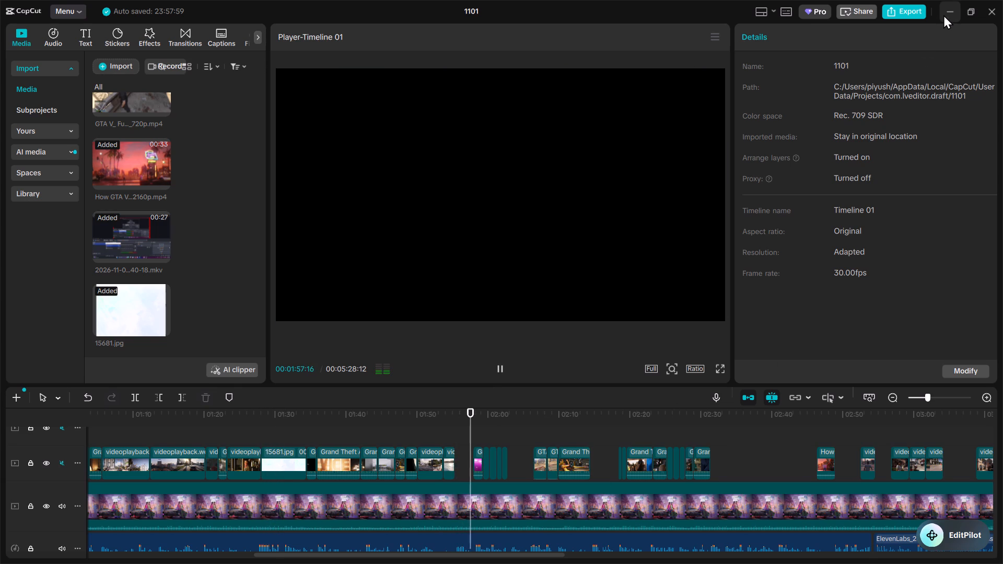
{"action": "key", "text": "space"}
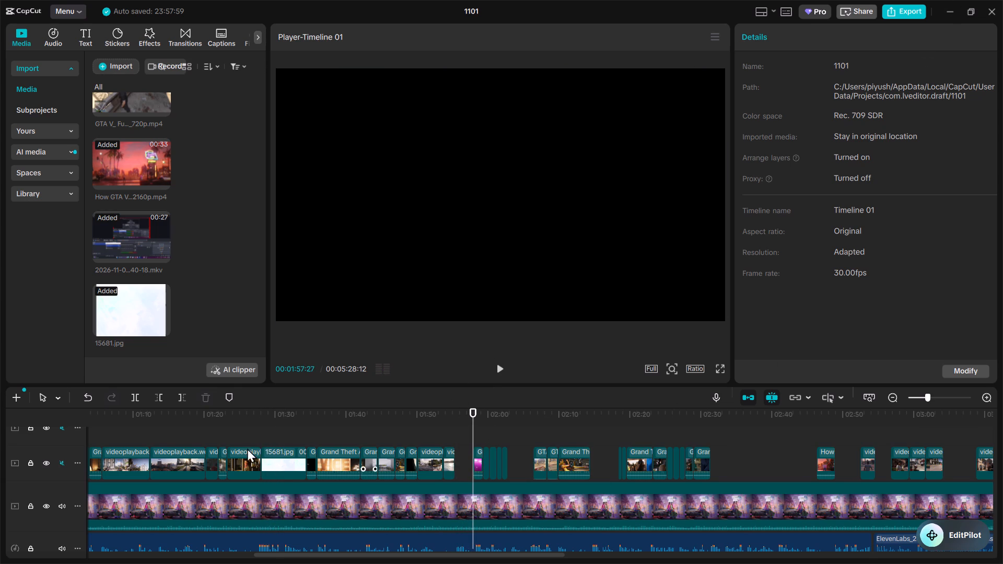
{"action": "left_click", "coordinate": [264, 421]}
{"action": "key", "text": "space"}
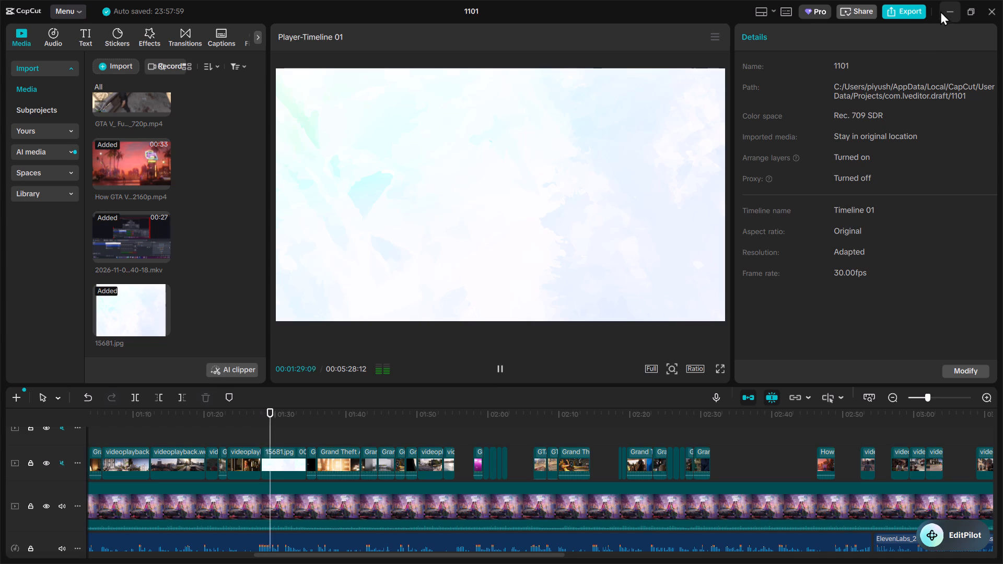
{"action": "key", "text": "space"}
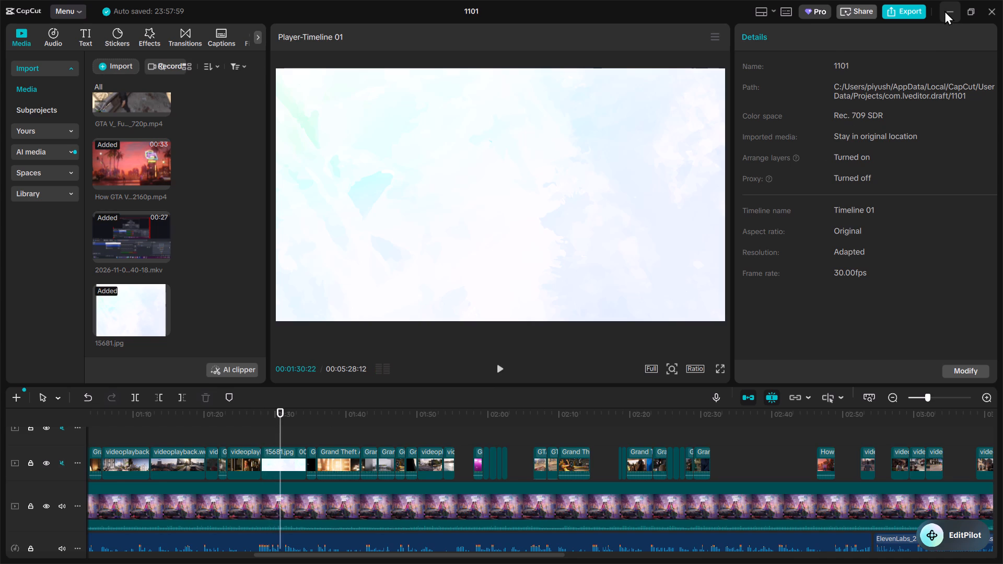
{"action": "left_click", "coordinate": [944, 10]}
In After Effects, play Comp 1 from 0:00:02:45 and around 0:00:06:13 to find where the caption's voiceover line starts.
{"action": "left_click", "coordinate": [633, 449]}
{"action": "key", "text": "space"}
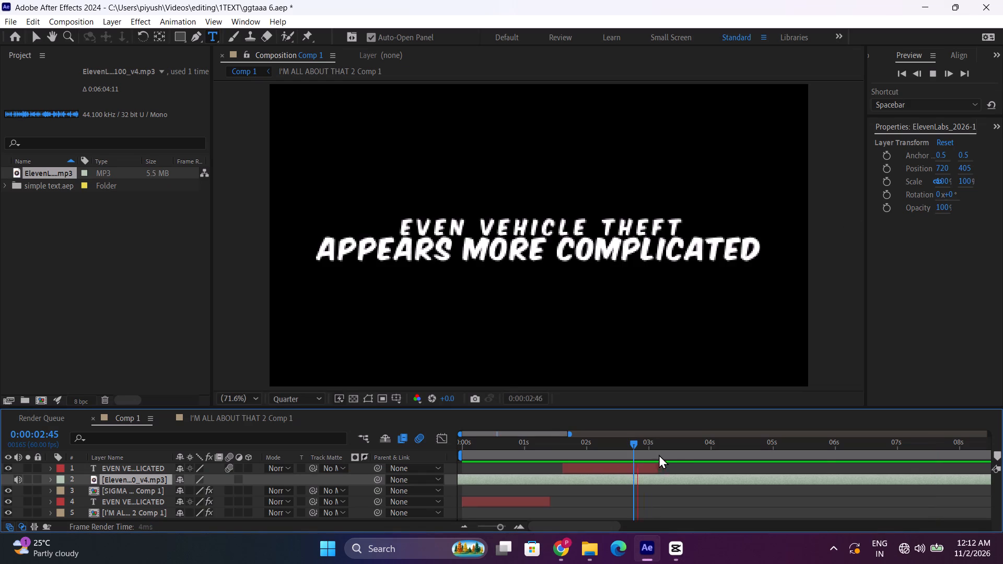
{"action": "left_click", "coordinate": [848, 448]}
{"action": "key", "text": "space"}
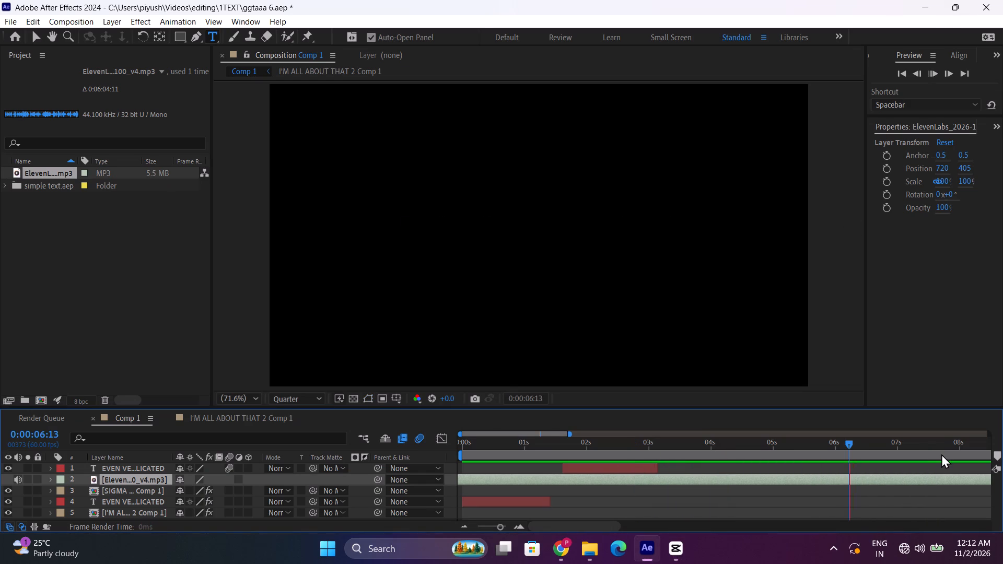
{"action": "key", "text": "space"}
{"action": "left_click", "coordinate": [814, 453]}
{"action": "key", "text": "space"}
{"action": "key", "text": "space"}
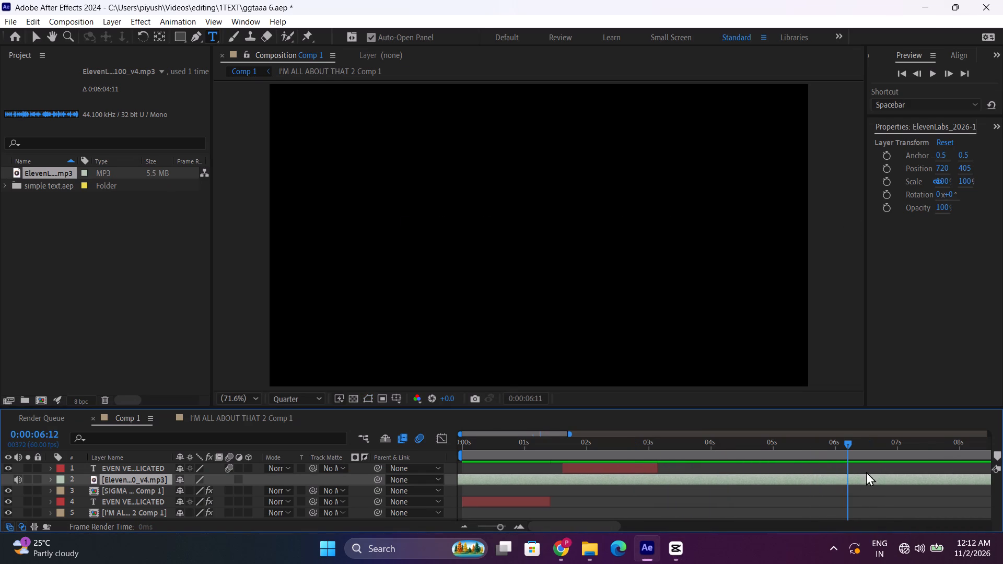
Split the ElevenLabs audio layer at 0:00:05:57 and delete the part before the cut.
{"action": "left_click_drag", "start_coordinate": [846, 450], "coordinate": [832, 451]}
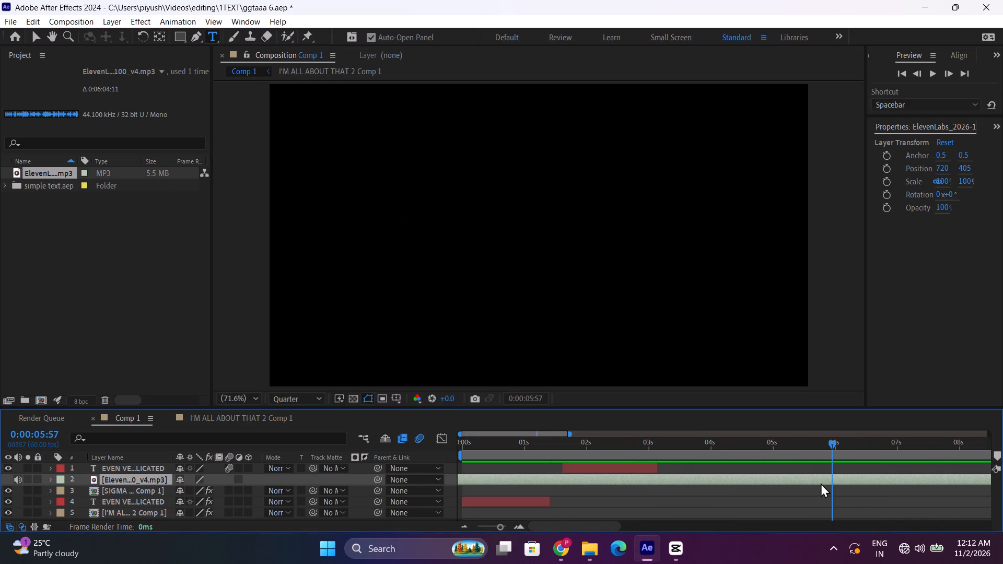
{"action": "left_click", "coordinate": [823, 478]}
{"action": "key", "text": "ctrl+shift+d"}
{"action": "left_click", "coordinate": [818, 497]}
{"action": "left_click", "coordinate": [822, 491]}
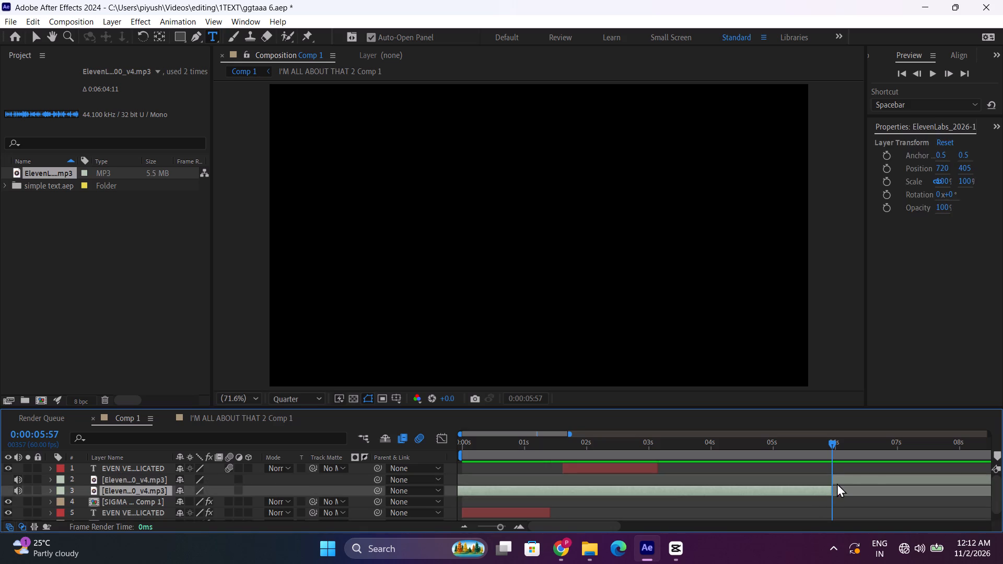
{"action": "key", "text": "Delete"}
Slide the trimmed ElevenLabs audio to the start of Comp 1 and play it with the captions from 0:00:00:03.
{"action": "left_click_drag", "start_coordinate": [861, 481], "coordinate": [498, 528]}
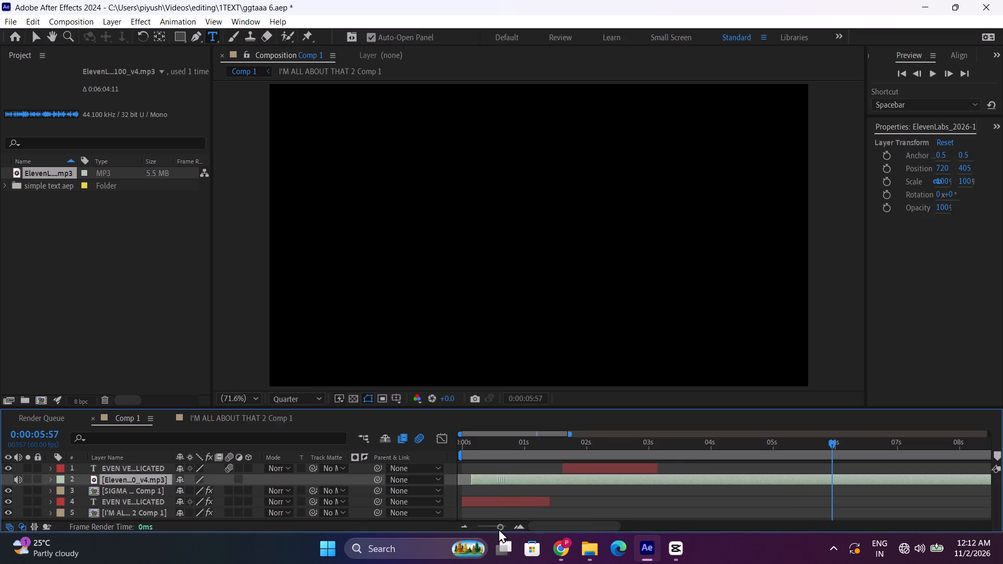
{"action": "left_click_drag", "start_coordinate": [498, 528], "coordinate": [495, 525]}
{"action": "left_click_drag", "start_coordinate": [484, 453], "coordinate": [465, 449]}
{"action": "left_click_drag", "start_coordinate": [487, 477], "coordinate": [480, 480]}
{"action": "key", "text": "space"}
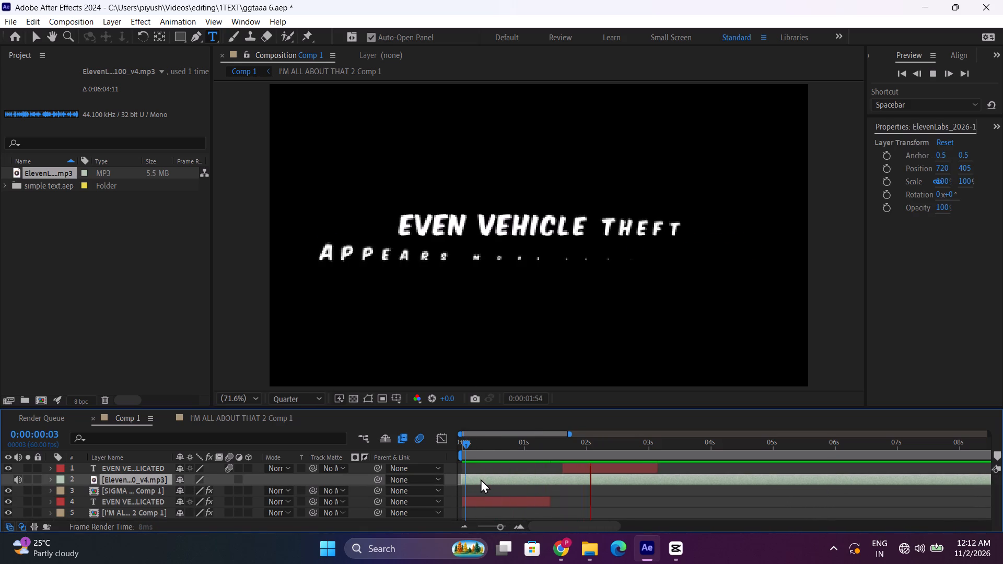
Play Comp 1 from 0:00:00:00 to check the gradient caption against the voiceover.
{"action": "left_click", "coordinate": [516, 504]}
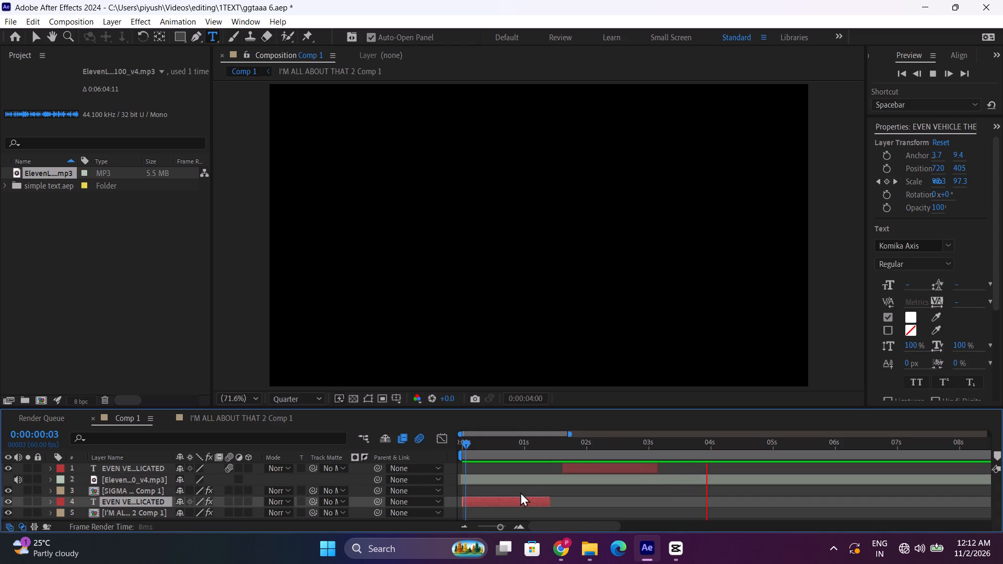
{"action": "left_click_drag", "start_coordinate": [531, 451], "coordinate": [434, 465]}
{"action": "key", "text": "space"}
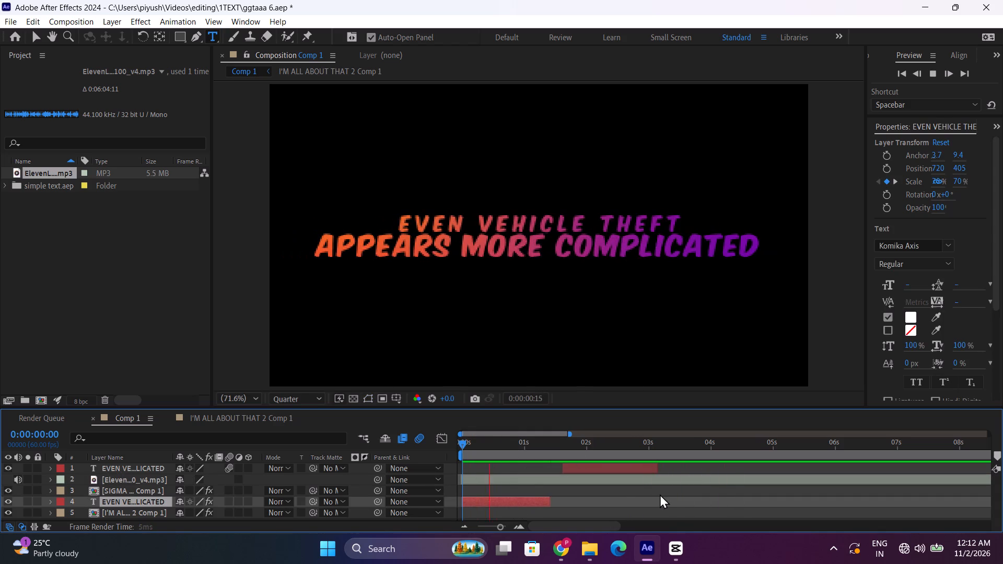
{"action": "key", "text": "space"}
Switch to CapCut and listen to the voiceover under the 15681.jpg clip, starting near 00:01:28.
{"action": "left_click", "coordinate": [681, 556]}
{"action": "left_click", "coordinate": [265, 417]}
{"action": "key", "text": "space"}
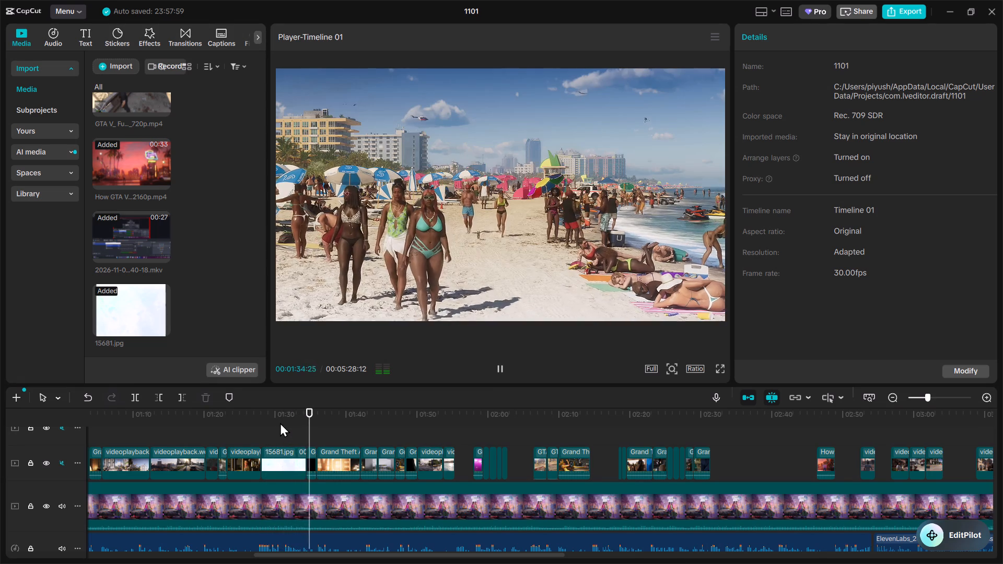
{"action": "key", "text": "space"}
{"action": "left_click", "coordinate": [281, 428]}
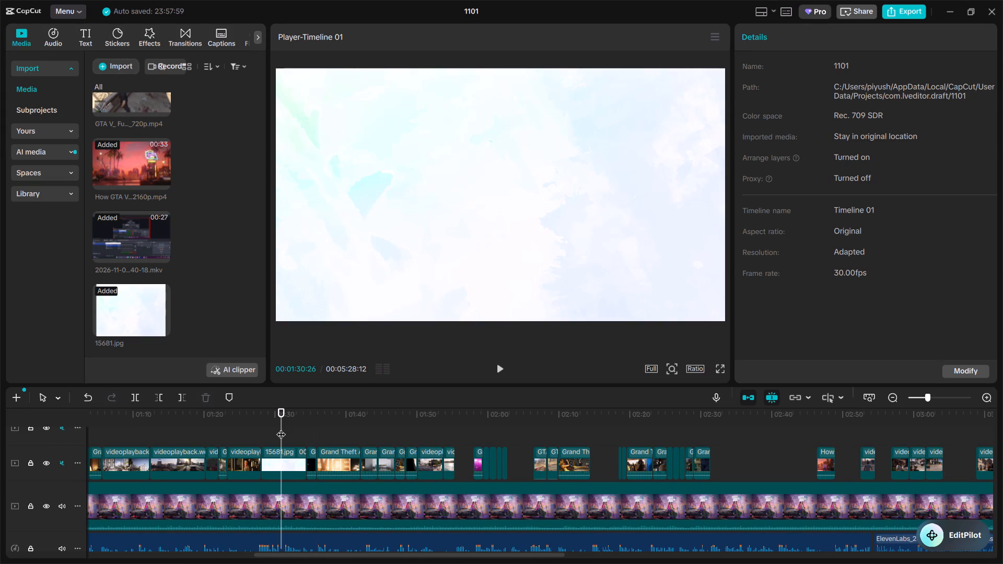
{"action": "key", "text": "space"}
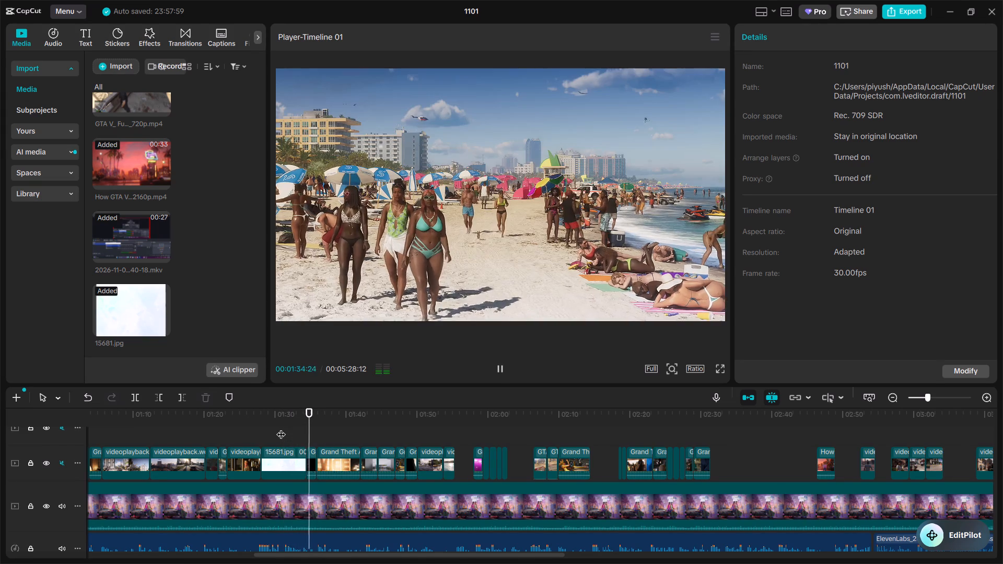
{"action": "left_click", "coordinate": [265, 430]}
{"action": "left_click_drag", "start_coordinate": [265, 430], "coordinate": [263, 432]}
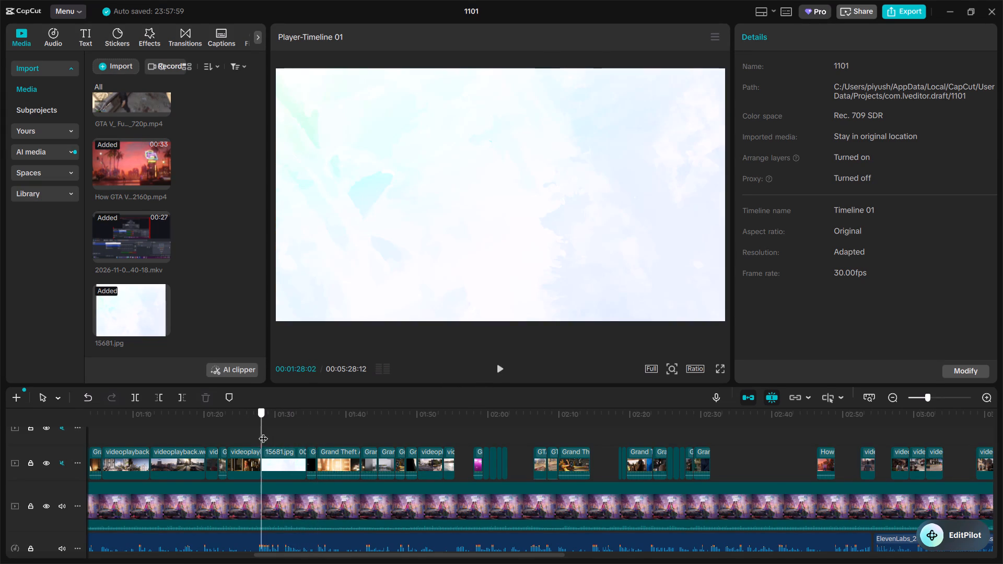
{"action": "left_click_drag", "start_coordinate": [263, 432], "coordinate": [260, 434]}
{"action": "key", "text": "space"}
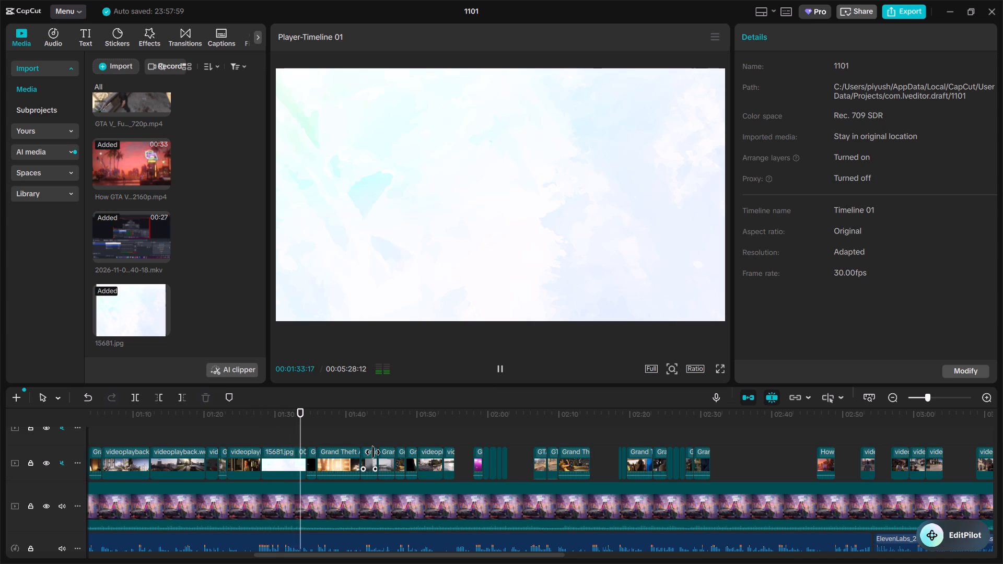
{"action": "key", "text": "space"}
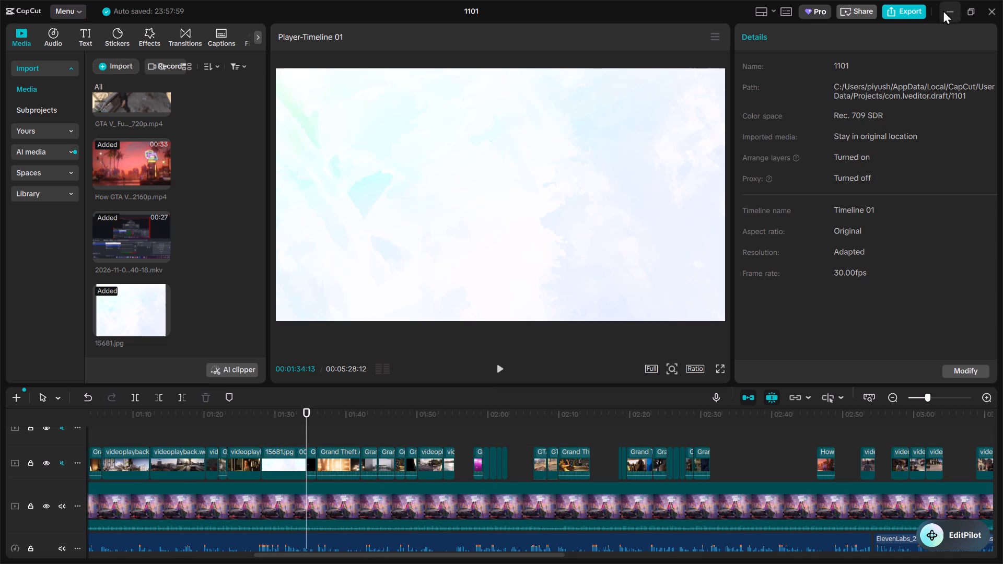
Return to After Effects and play the white caption in Comp 1 from 0:00:01:42.
{"action": "left_click", "coordinate": [943, 10]}
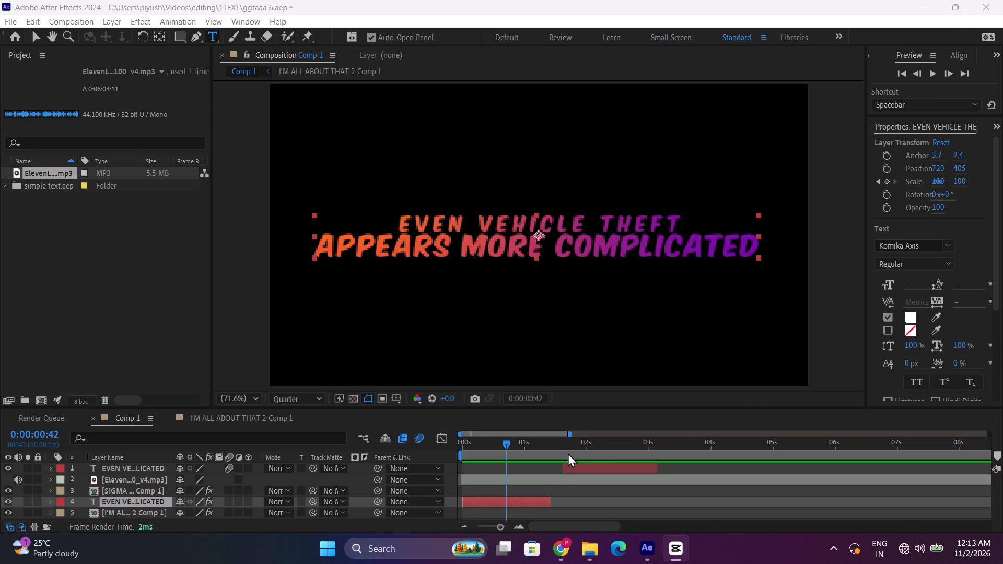
{"action": "left_click", "coordinate": [568, 453]}
{"action": "left_click", "coordinate": [572, 465]}
{"action": "key", "text": "space"}
{"action": "key", "text": "space"}
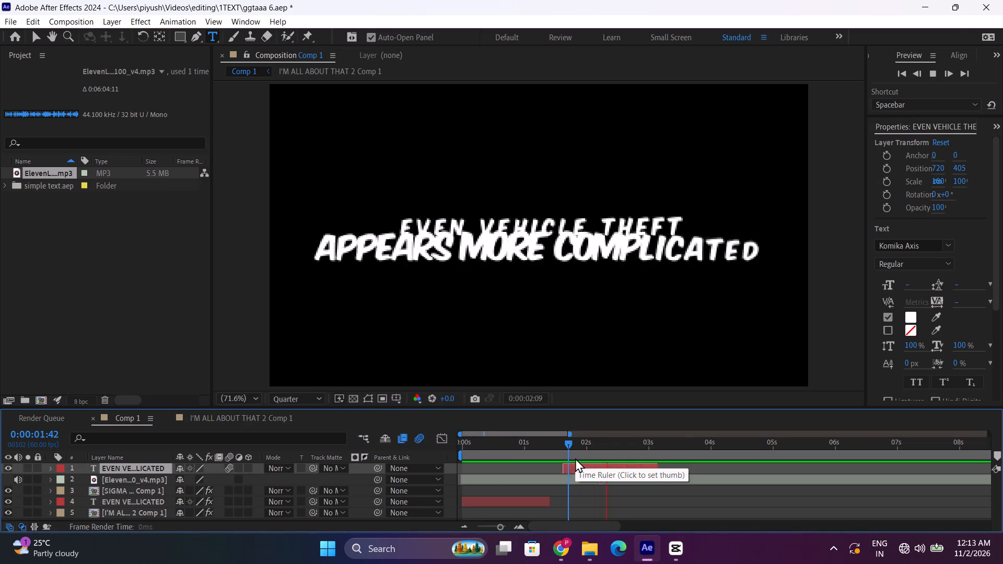
{"action": "key", "text": "space"}
{"action": "key", "text": "space"}
Set the Comp 1 preview resolution to Full.
{"action": "left_click", "coordinate": [292, 406]}
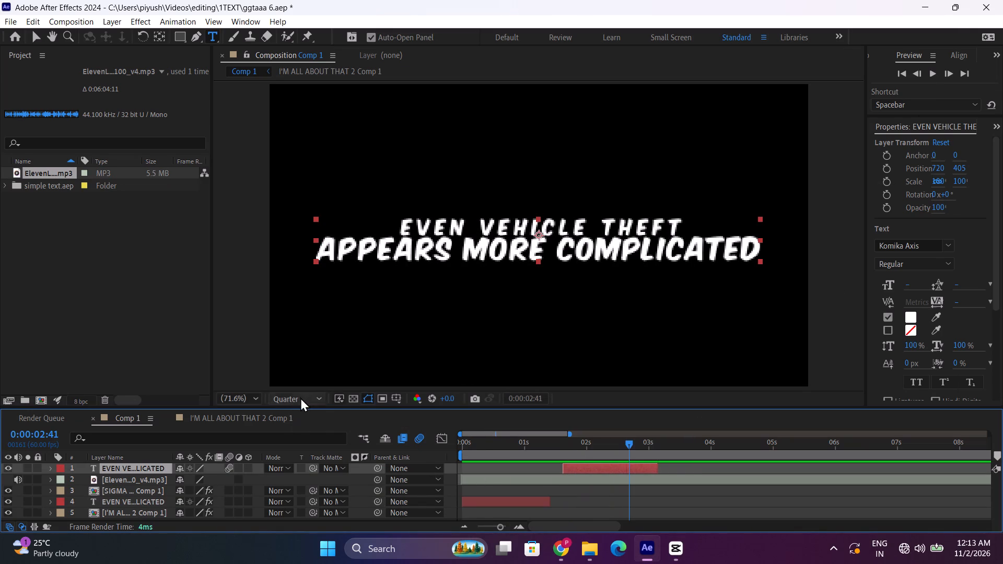
{"action": "left_click", "coordinate": [300, 396]}
{"action": "left_click", "coordinate": [299, 421]}
{"action": "left_click", "coordinate": [299, 426]}
Switch to CapCut and replay the voiceover from the start of the 15681.jpg clip.
{"action": "left_click", "coordinate": [687, 543]}
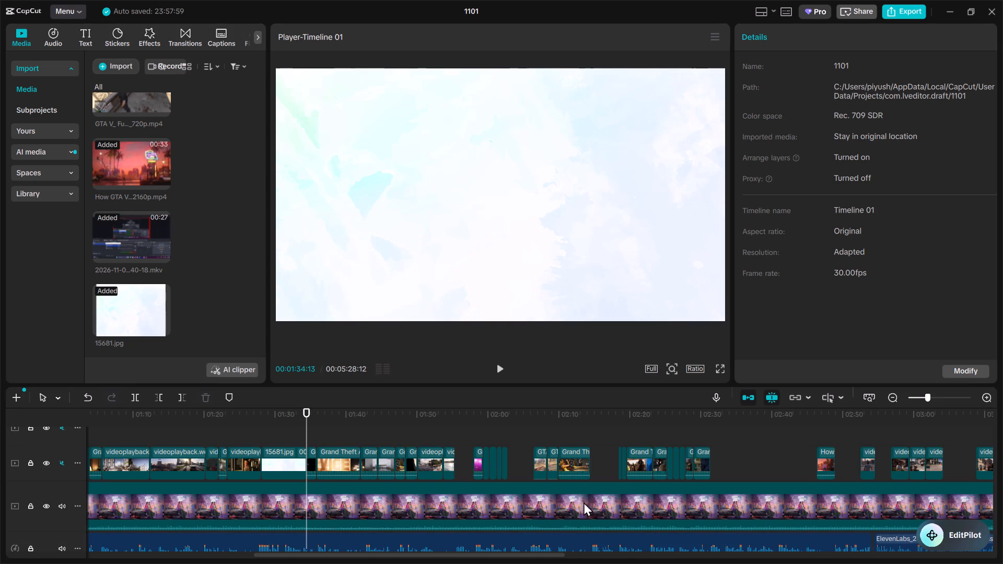
{"action": "left_click", "coordinate": [264, 427]}
{"action": "key", "text": "space"}
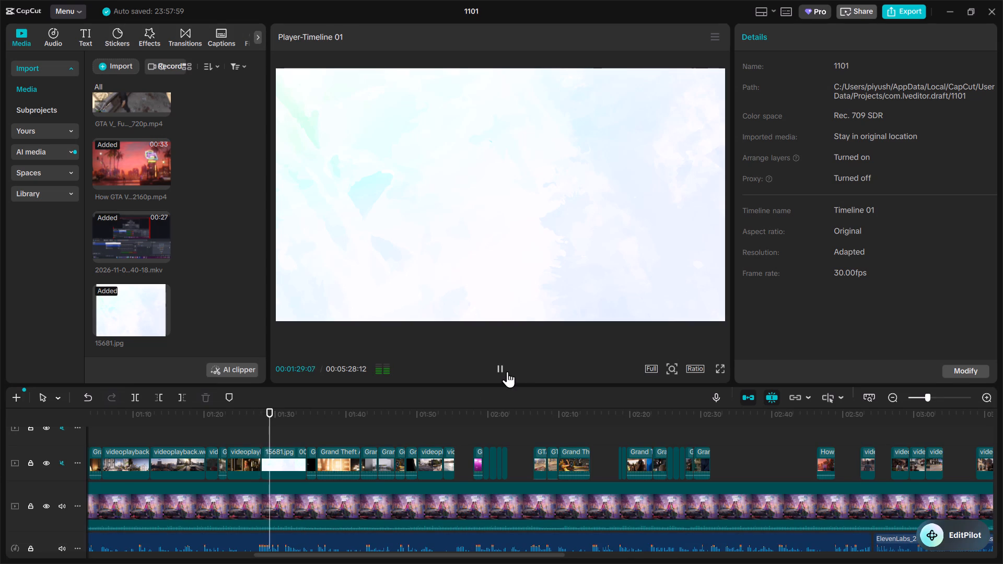
{"action": "left_click", "coordinate": [507, 370]}
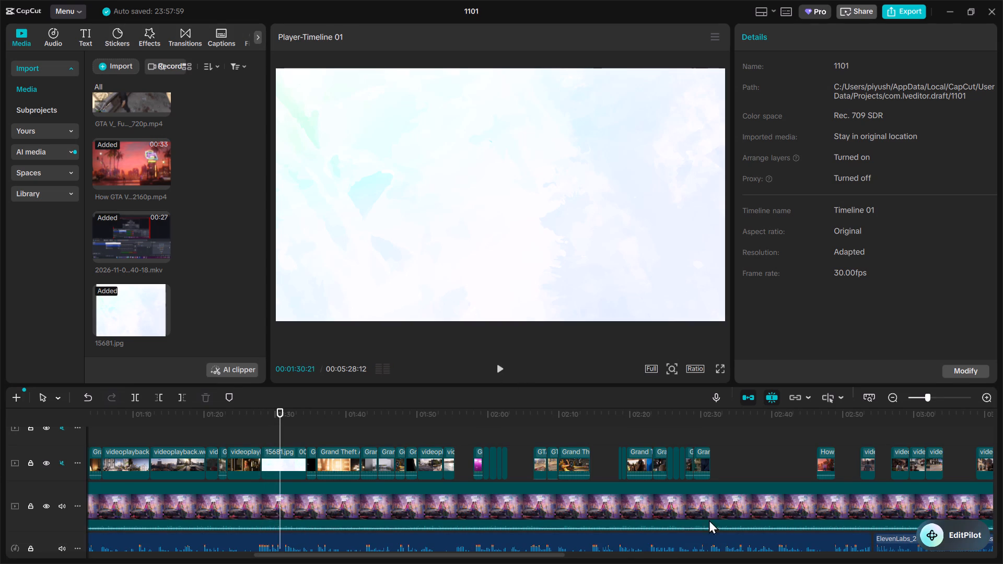
In After Effects, preview the white caption's animation from about 0:00:01:34 in Comp 1.
{"action": "left_click", "coordinate": [946, 16]}
{"action": "left_click_drag", "start_coordinate": [570, 444], "coordinate": [562, 449]}
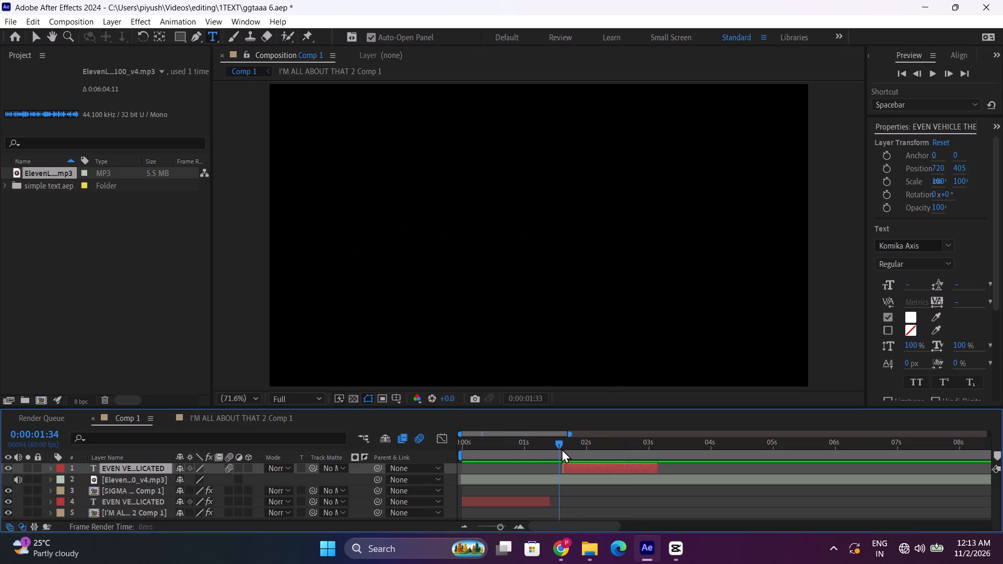
{"action": "left_click_drag", "start_coordinate": [562, 449], "coordinate": [562, 448]}
{"action": "key", "text": "space"}
{"action": "key", "text": "space"}
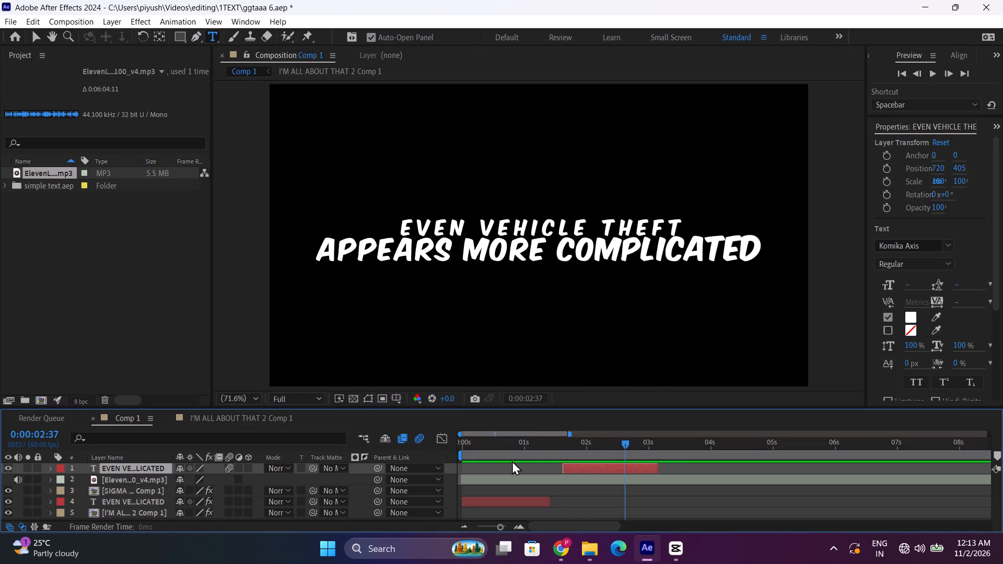
Move the gradient caption layer to start at about 0:00:04:10, and play Comp 1 from the beginning.
{"action": "left_click", "coordinate": [504, 500]}
{"action": "left_click_drag", "start_coordinate": [498, 504], "coordinate": [757, 522]}
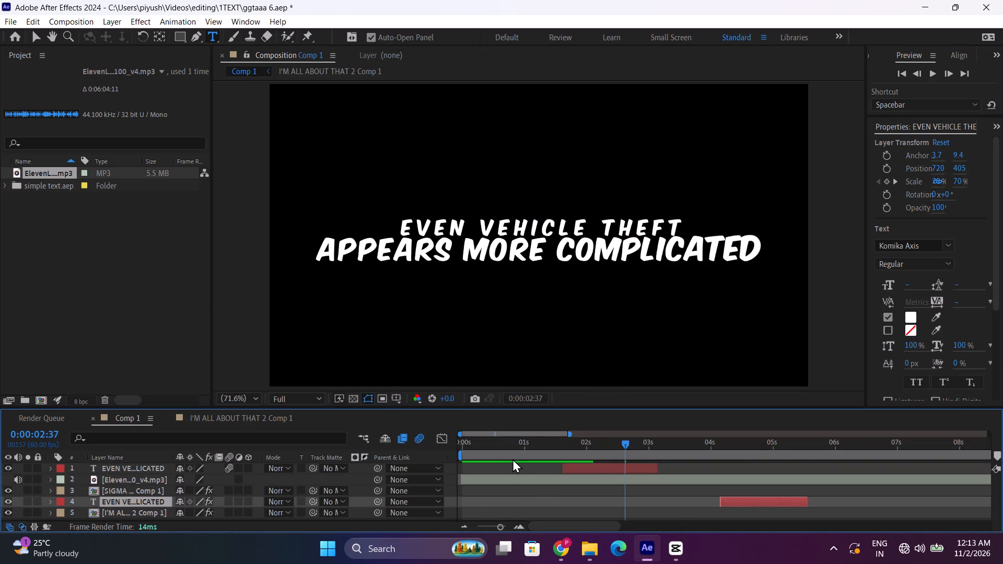
{"action": "left_click_drag", "start_coordinate": [481, 453], "coordinate": [432, 449]}
{"action": "key", "text": "space"}
{"action": "key", "text": "space"}
Slide the white EVEN VEHICLE THEFT caption layer to the start of Comp 1 and play it with the voiceover.
{"action": "left_click_drag", "start_coordinate": [596, 464], "coordinate": [507, 466]}
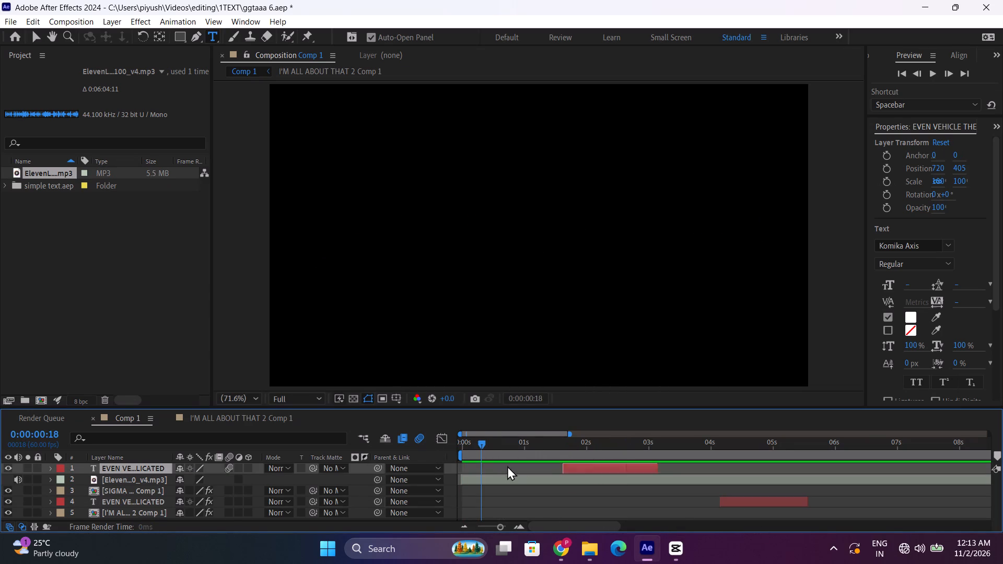
{"action": "left_click_drag", "start_coordinate": [507, 466], "coordinate": [489, 469]}
{"action": "left_click_drag", "start_coordinate": [485, 465], "coordinate": [495, 479]}
{"action": "key", "text": "space"}
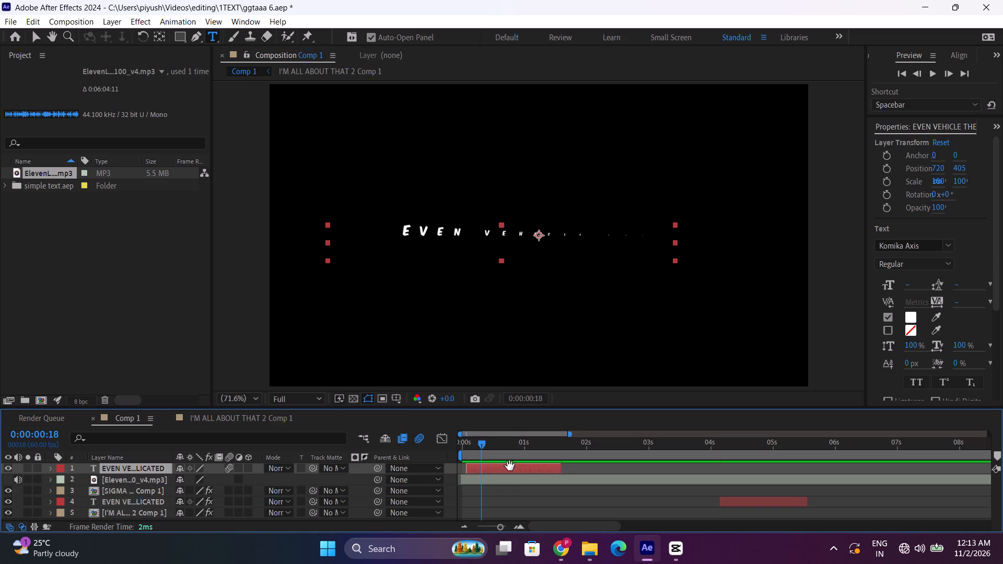
{"action": "left_click_drag", "start_coordinate": [483, 455], "coordinate": [438, 456]}
{"action": "left_click_drag", "start_coordinate": [483, 464], "coordinate": [477, 471]}
{"action": "key", "text": "space"}
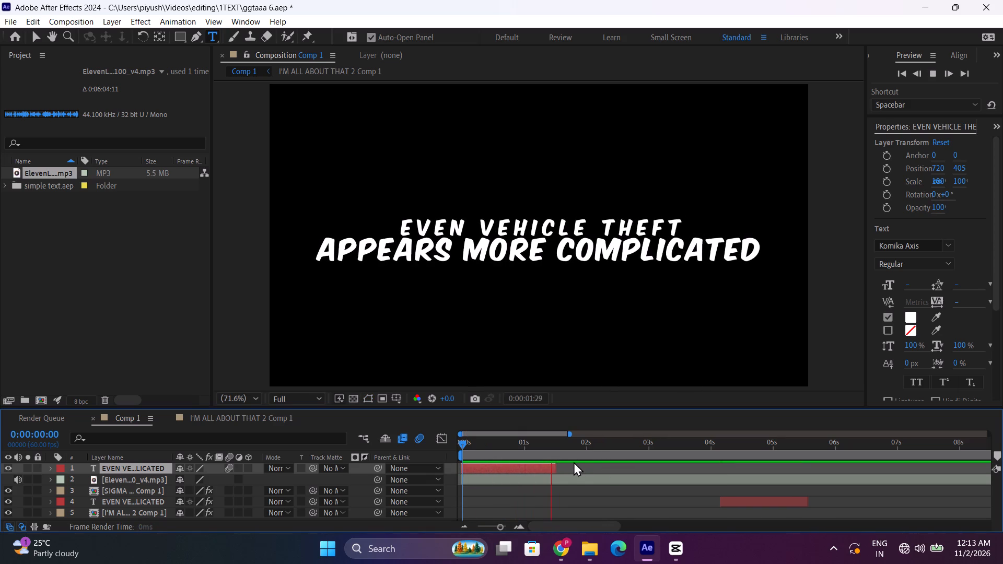
{"action": "key", "text": "space"}
Extend the end of the white caption layer to about 3.6 seconds.
{"action": "left_click", "coordinate": [557, 469]}
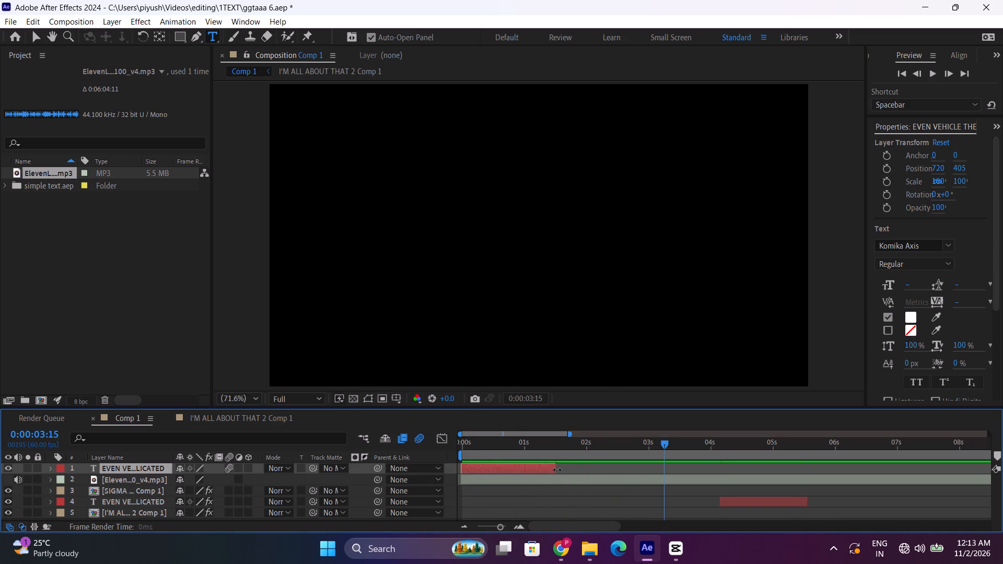
{"action": "left_click_drag", "start_coordinate": [557, 469], "coordinate": [688, 474]}
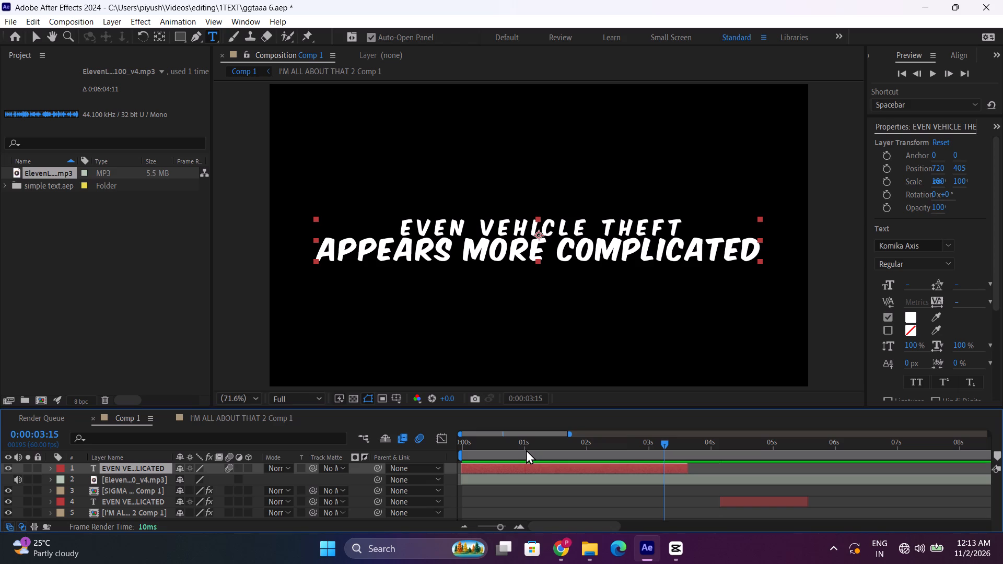
Replace the white caption's first line, EVEN VEHICLE THEFT, with "NOW THIS IS SOMETHING".
{"action": "left_click_drag", "start_coordinate": [680, 226], "coordinate": [390, 234]}
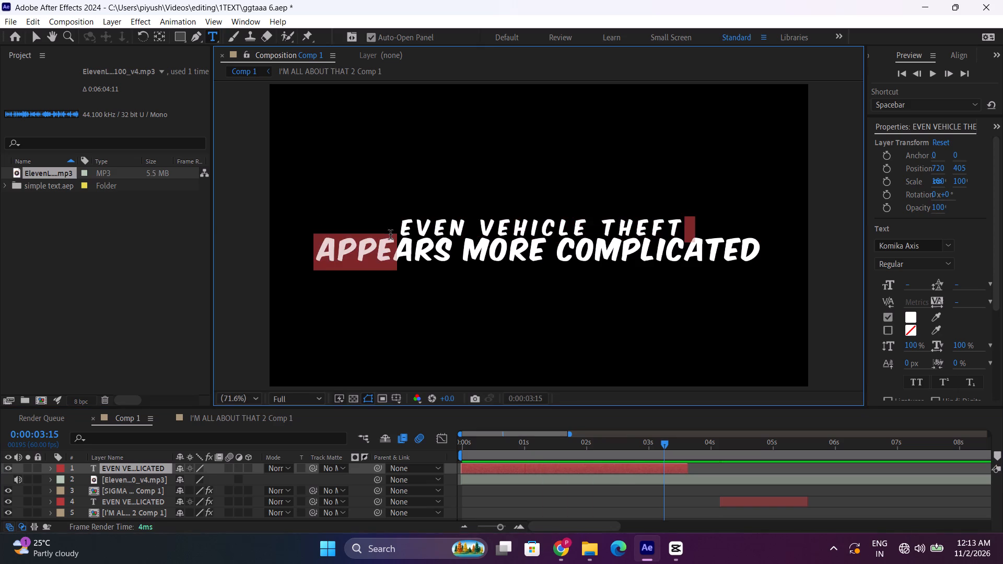
{"action": "left_click_drag", "start_coordinate": [390, 234], "coordinate": [397, 227]}
{"action": "type", "text": "NO"}
{"action": "type", "text": "W THIS IS"}
{"action": "key", "text": "space"}
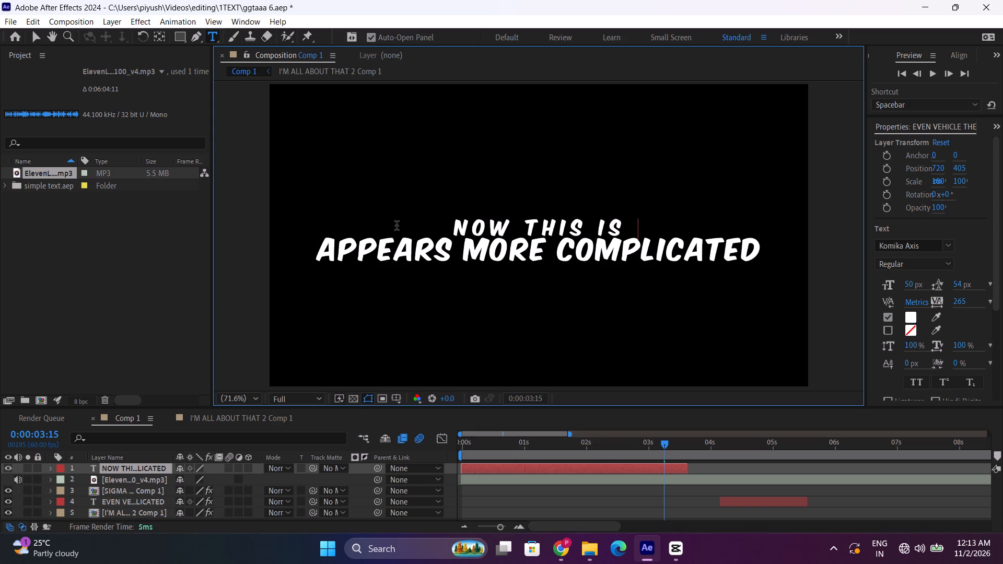
{"action": "type", "text": "SOMETHING"}
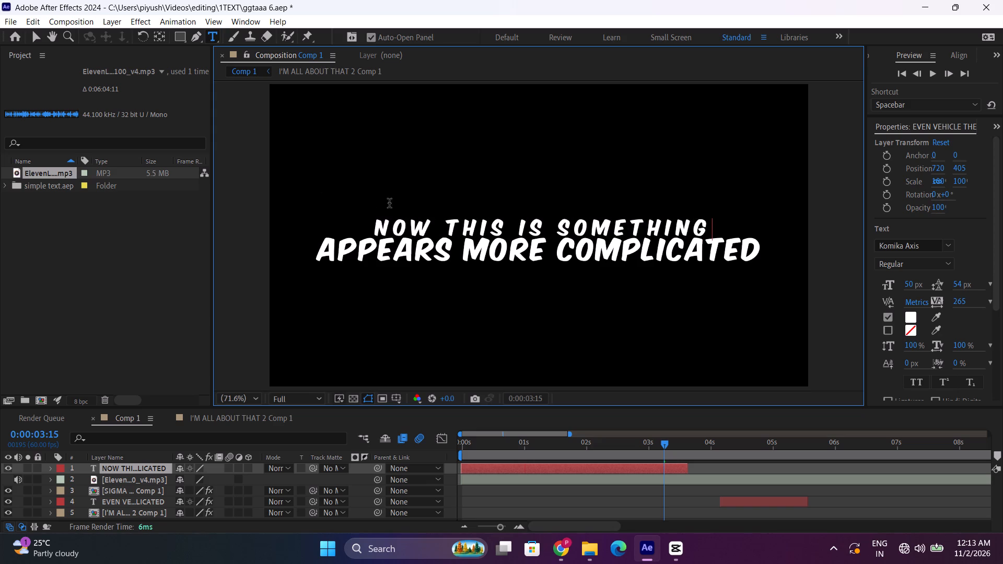
Replace the white caption's second line, APPEARS MORE COMPLICATED, with "I REALLY WANNA SEEN IN ACTION".
{"action": "left_click_drag", "start_coordinate": [759, 252], "coordinate": [302, 254]}
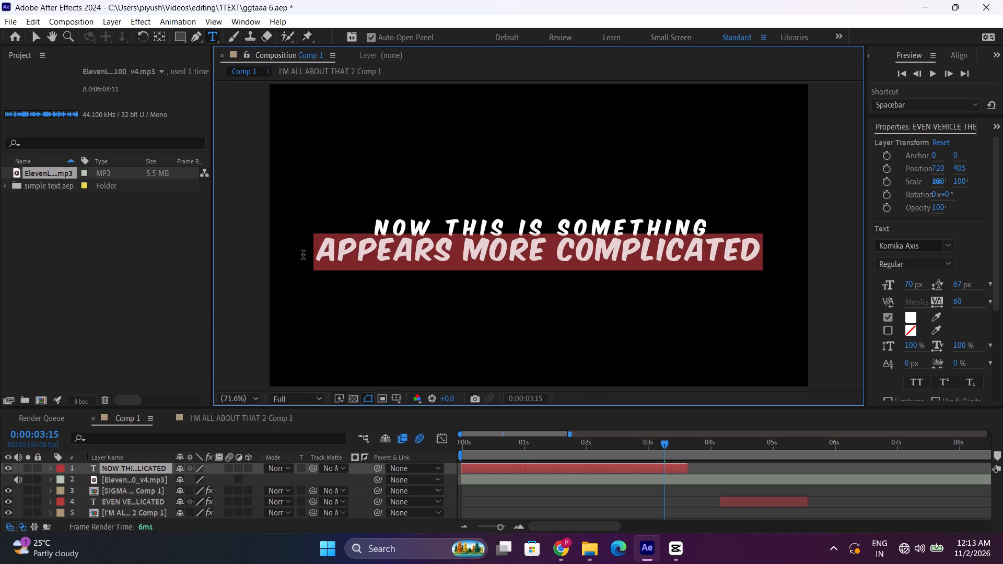
{"action": "type", "text": "I RE"}
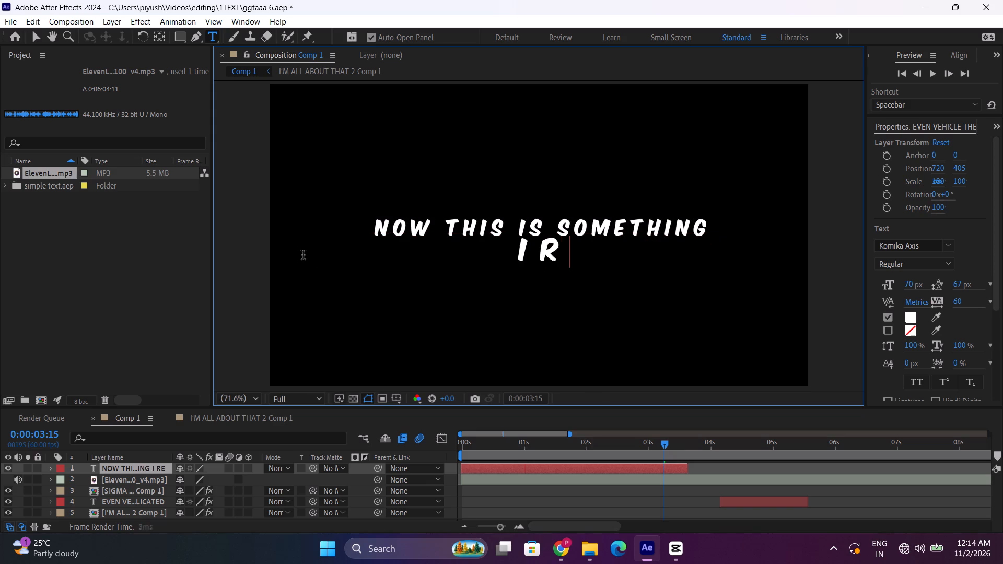
{"action": "type", "text": "LLAY W"}
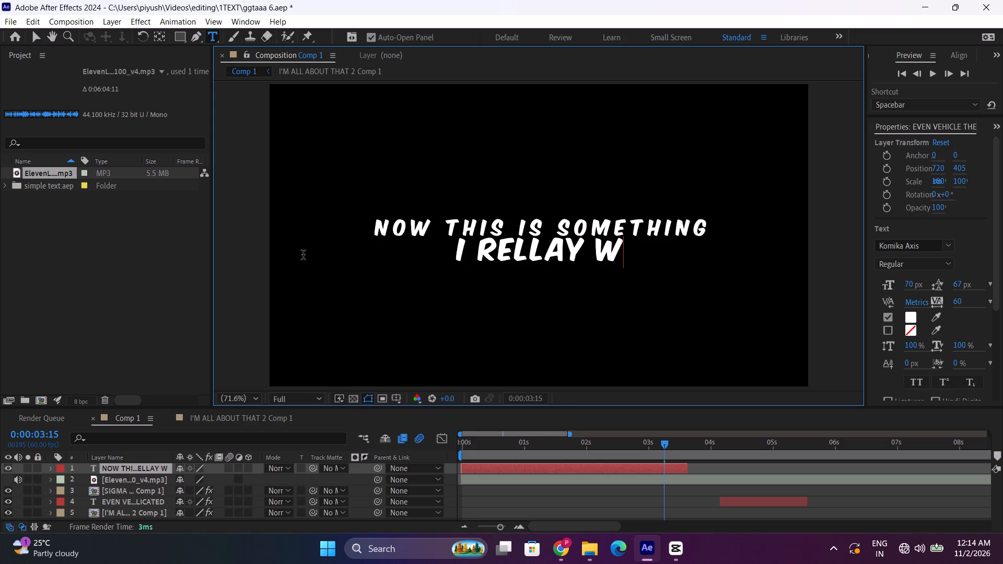
{"action": "key", "text": "BackSpace"}
{"action": "key", "text": "BackSpace"}
{"action": "key", "text": "BackSpace"}
{"action": "key", "text": "BackSpace"}
{"action": "key", "text": "BackSpace"}
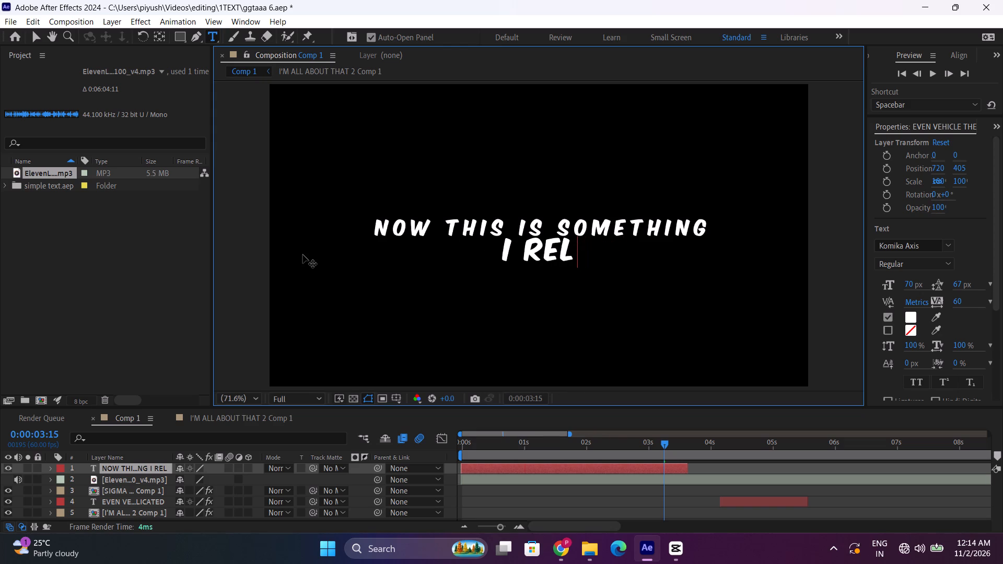
{"action": "key", "text": "BackSpace"}
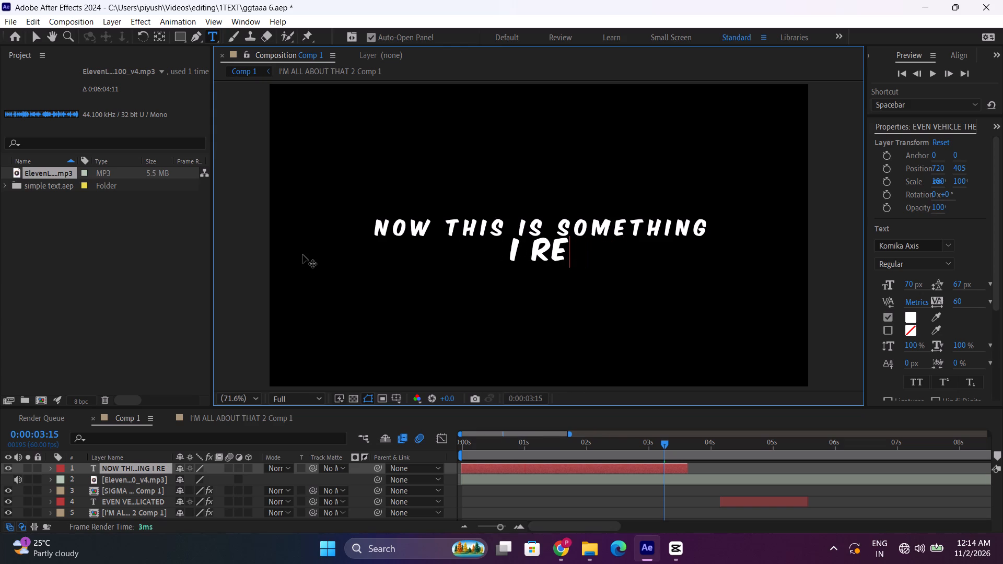
{"action": "type", "text": "aLY"}
{"action": "key", "text": "space"}
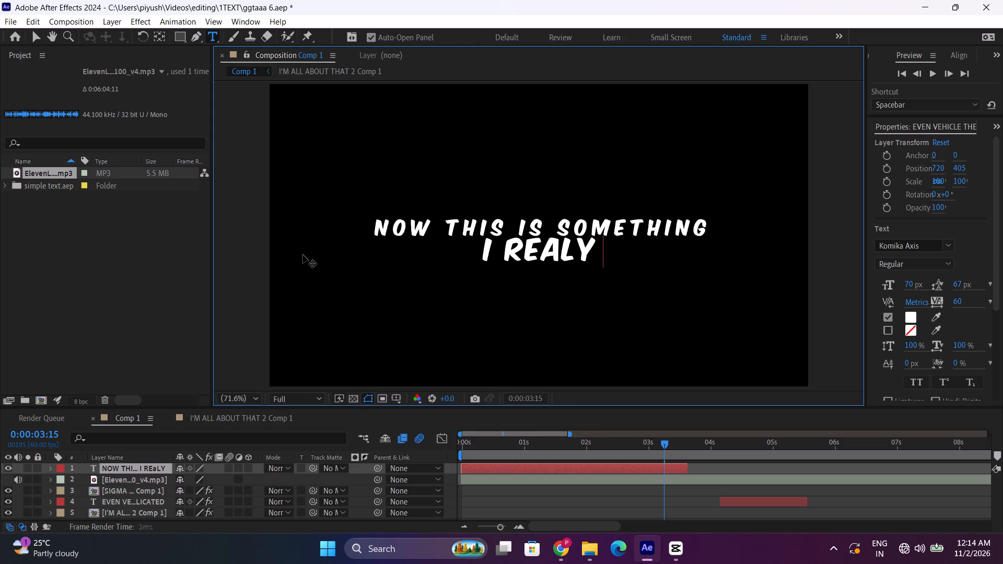
{"action": "type", "text": "WANNA SEEN"}
{"action": "key", "text": "space"}
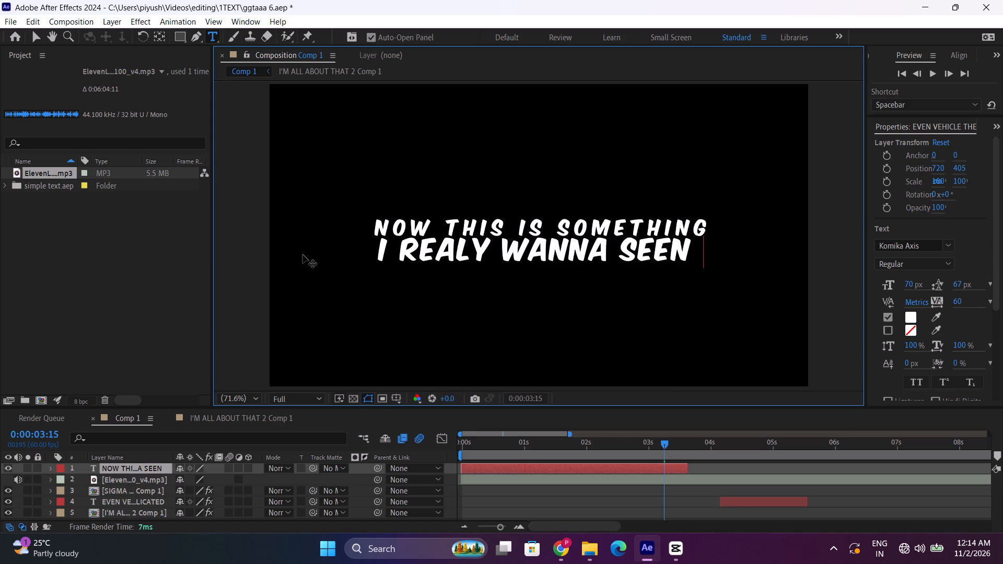
{"action": "type", "text": "IN"}
{"action": "key", "text": "space"}
{"action": "type", "text": "ACTI"}
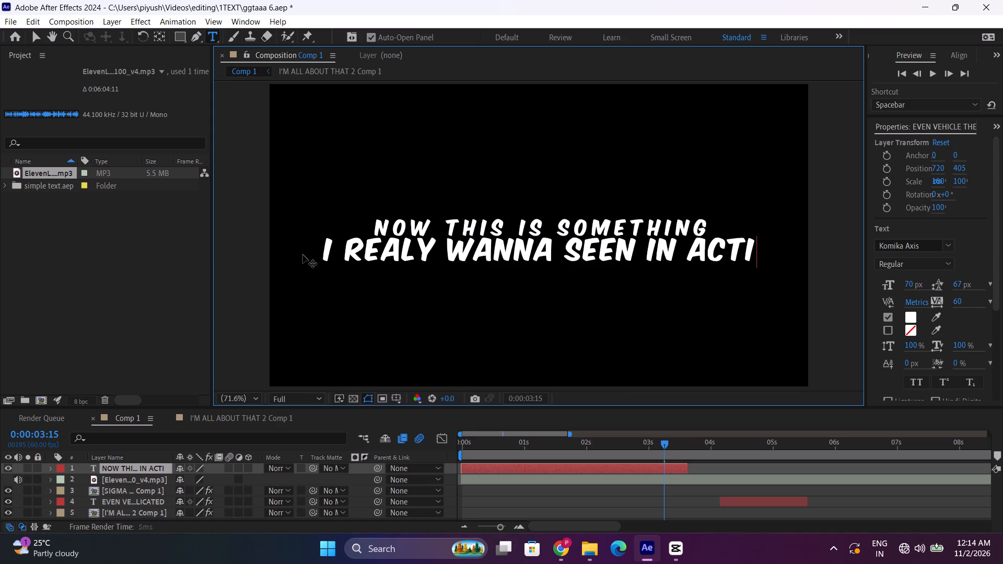
{"action": "type", "text": "ON"}
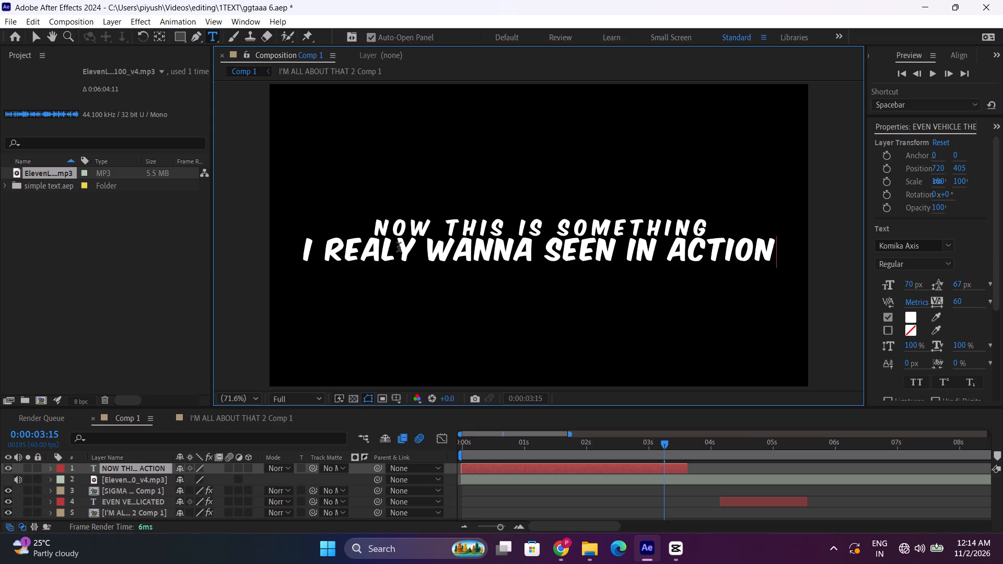
{"action": "left_click", "coordinate": [399, 248]}
{"action": "key", "text": "l"}
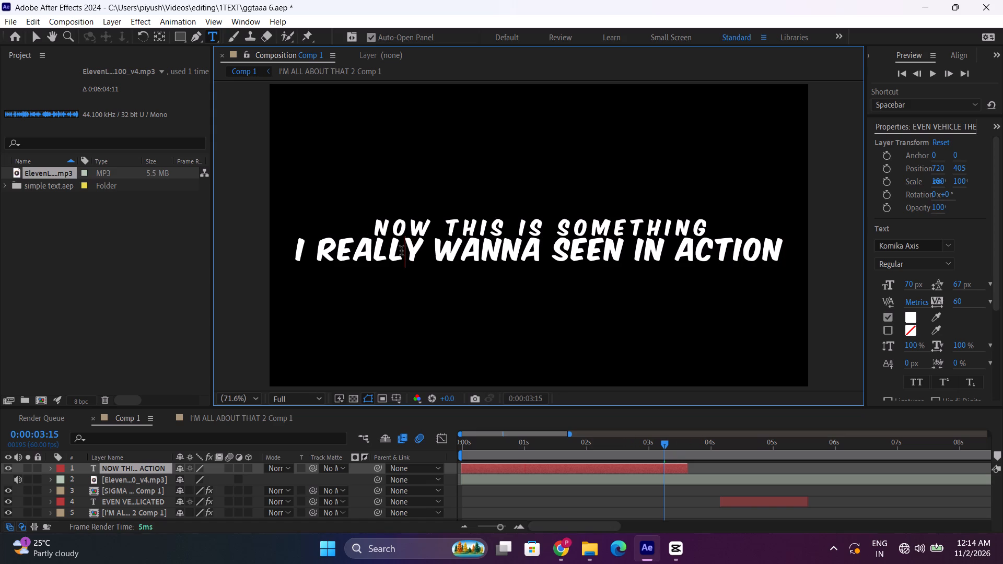
Play the white NOW THIS IS SOMETHING caption with the voiceover from the start of Comp 1 to check its timing.
{"action": "scroll", "coordinate": [644, 257], "scroll_direction": "down", "scroll_amount": 1}
{"action": "left_click_drag", "start_coordinate": [474, 445], "coordinate": [460, 449]}
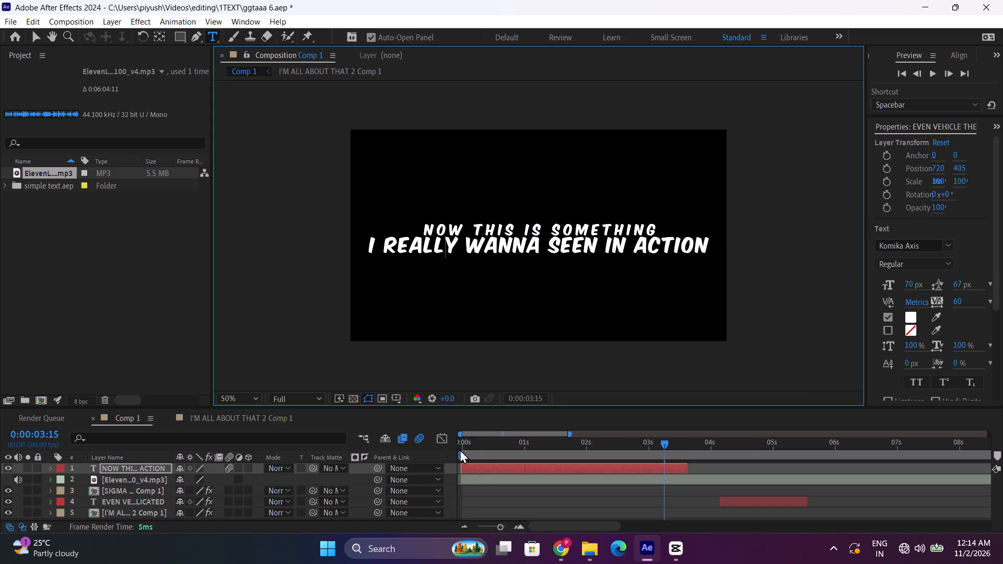
{"action": "left_click_drag", "start_coordinate": [460, 449], "coordinate": [448, 452]}
{"action": "key", "text": "space"}
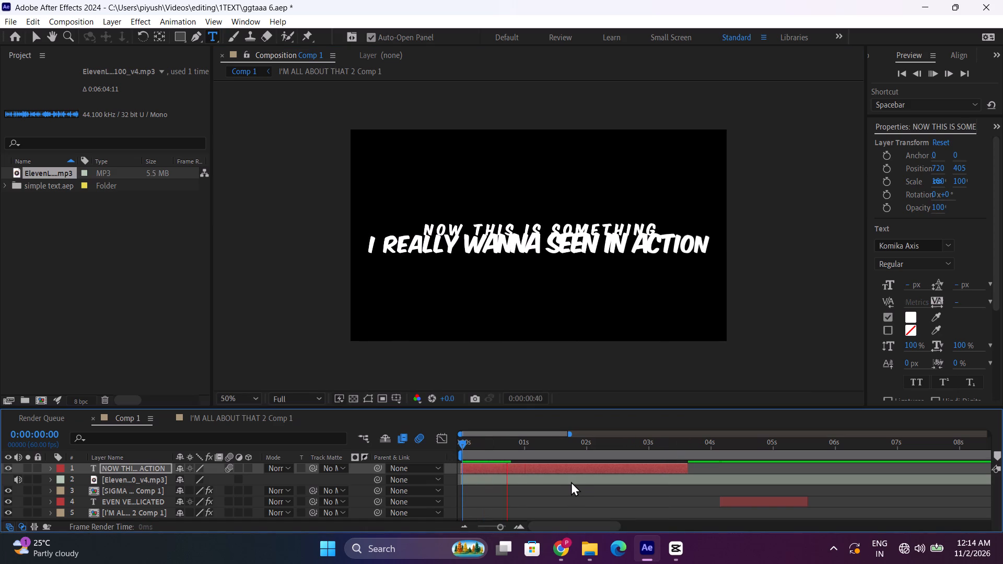
{"action": "key", "text": "space"}
{"action": "key", "text": "space"}
{"action": "key", "text": "space"}
{"action": "key", "text": "space"}
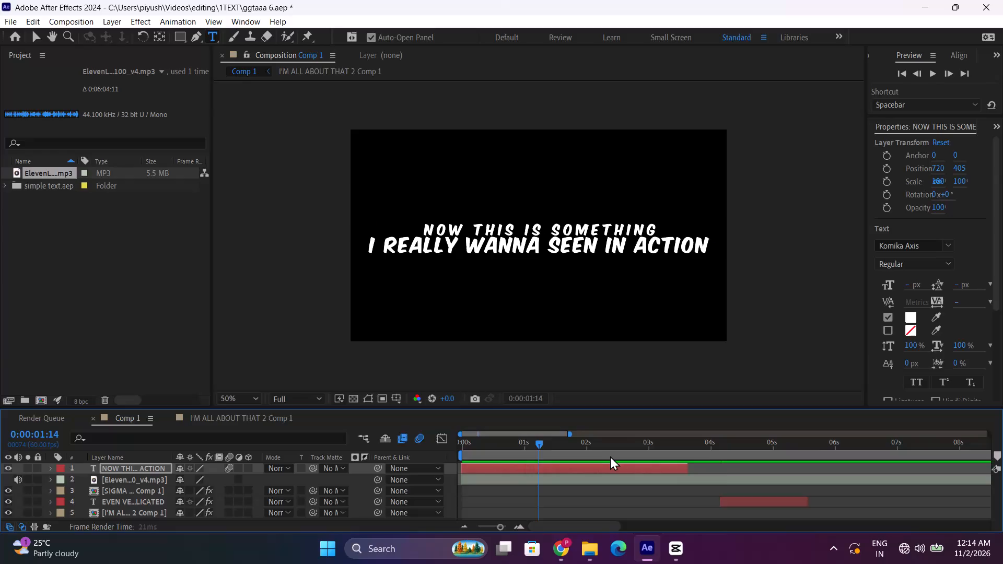
{"action": "key", "text": "space"}
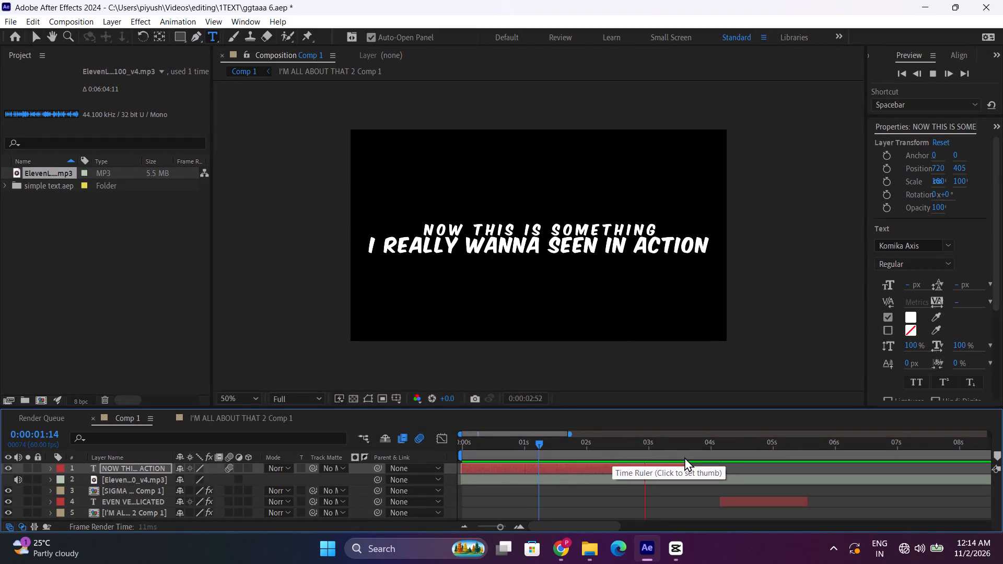
Move the two ending Offset keyframes of the NOW THIS IS SOMETHING layer to about 2.9 and 3.1 seconds.
{"action": "key", "text": "u"}
{"action": "left_click_drag", "start_coordinate": [508, 486], "coordinate": [539, 512]}
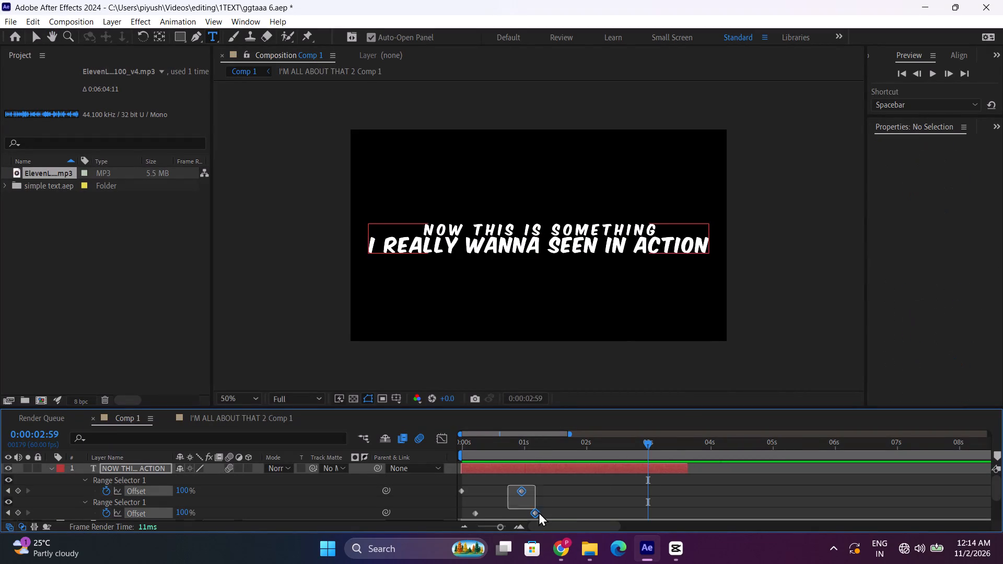
{"action": "left_click_drag", "start_coordinate": [539, 512], "coordinate": [558, 521]}
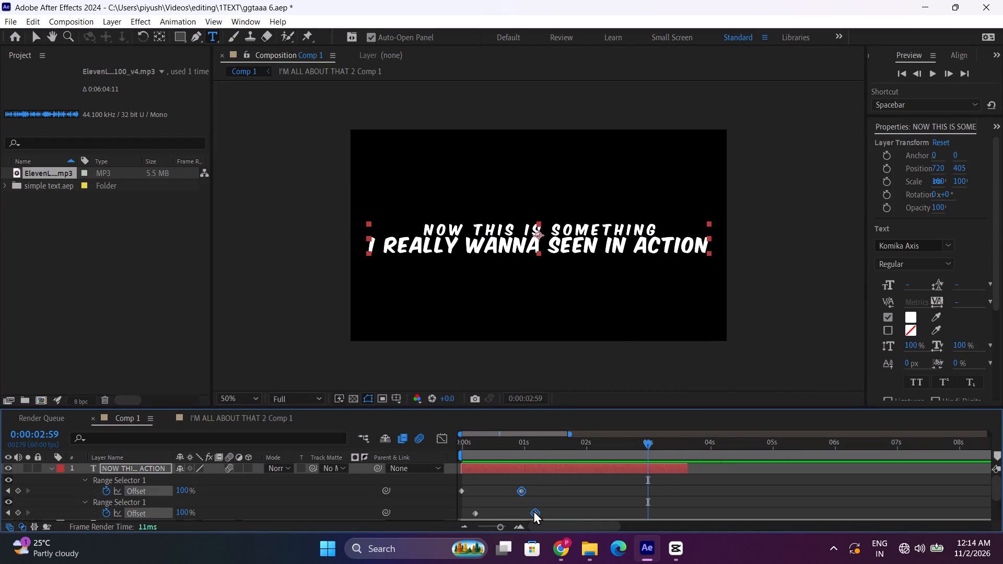
{"action": "left_click_drag", "start_coordinate": [533, 510], "coordinate": [659, 501]}
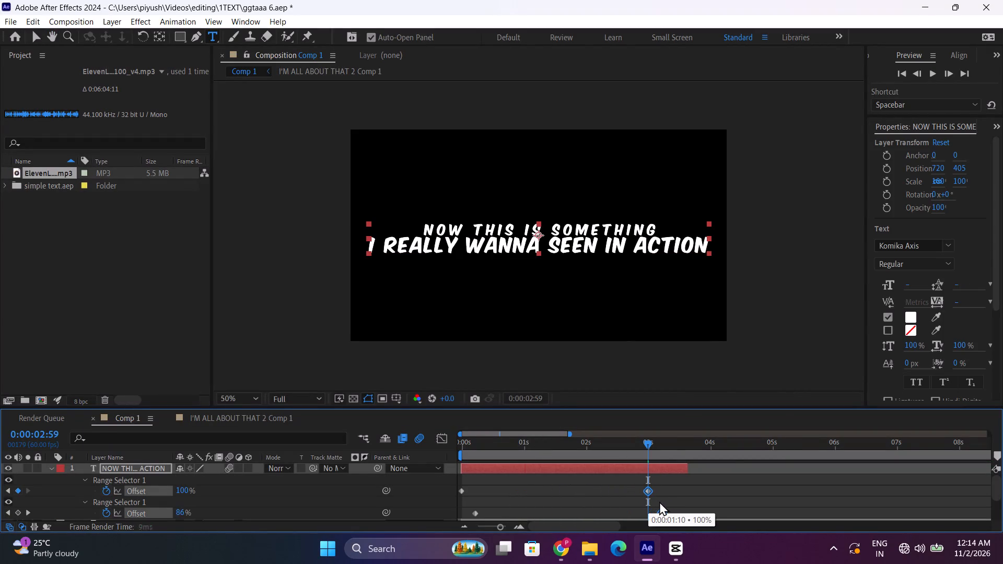
{"action": "left_click_drag", "start_coordinate": [659, 501], "coordinate": [652, 503]}
{"action": "left_click", "coordinate": [811, 450]}
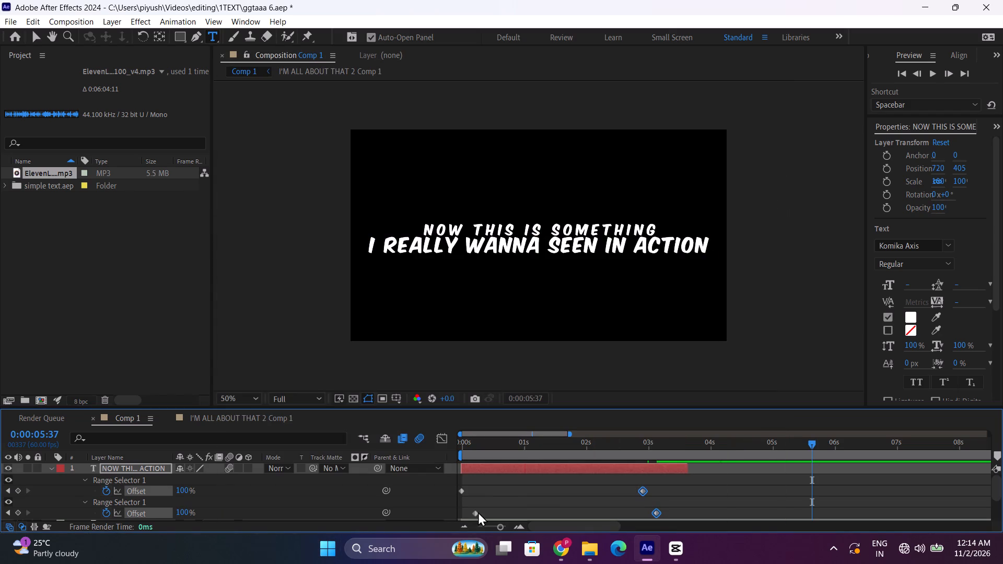
Shift the second Range Selector's starting Offset keyframe to about 0.5 seconds and play the caption with the voiceover.
{"action": "left_click_drag", "start_coordinate": [473, 512], "coordinate": [489, 510]}
{"action": "left_click_drag", "start_coordinate": [476, 449], "coordinate": [449, 452]}
{"action": "key", "text": "space"}
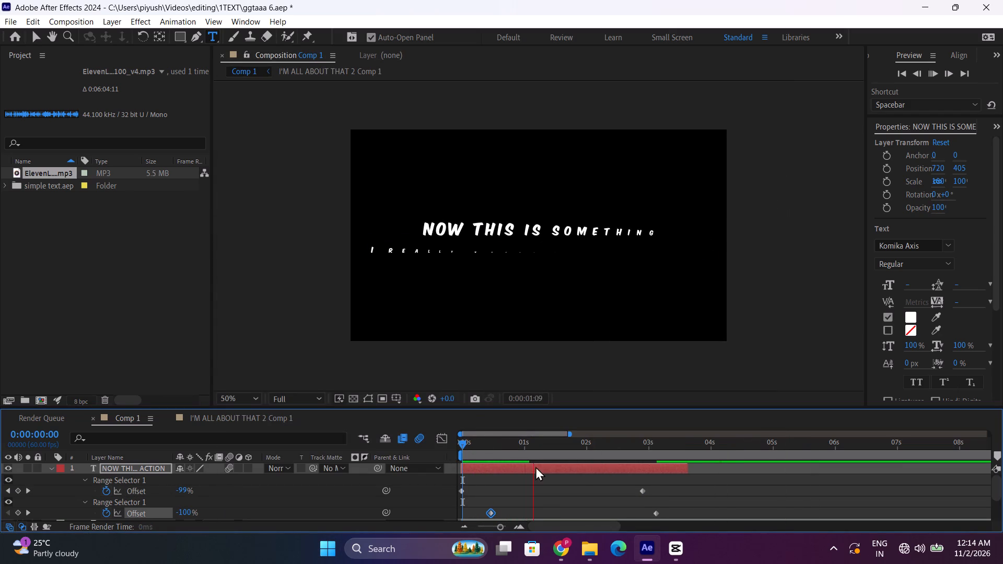
{"action": "left_click_drag", "start_coordinate": [487, 446], "coordinate": [454, 451]}
{"action": "key", "text": "space"}
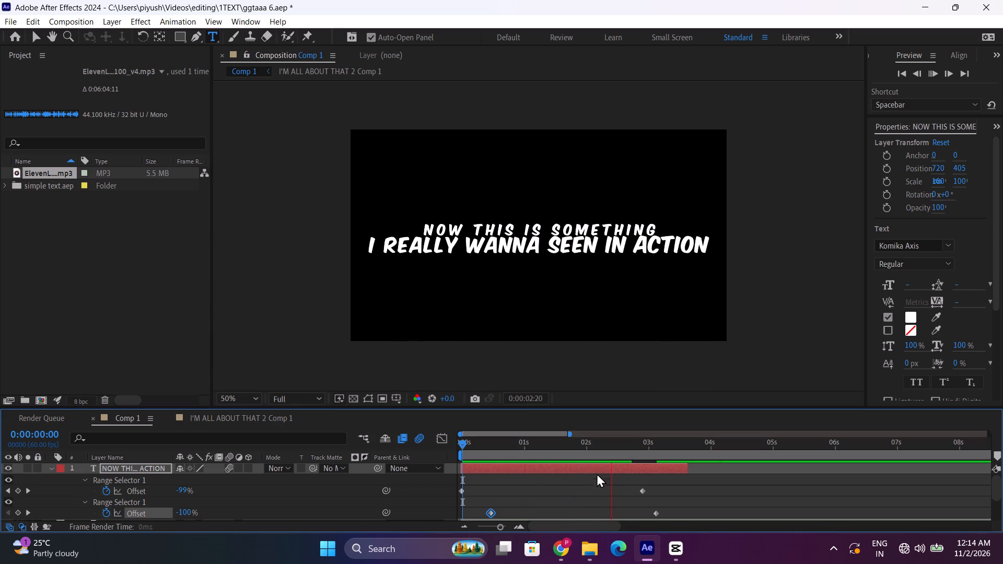
{"action": "left_click_drag", "start_coordinate": [493, 444], "coordinate": [412, 454]}
{"action": "key", "text": "space"}
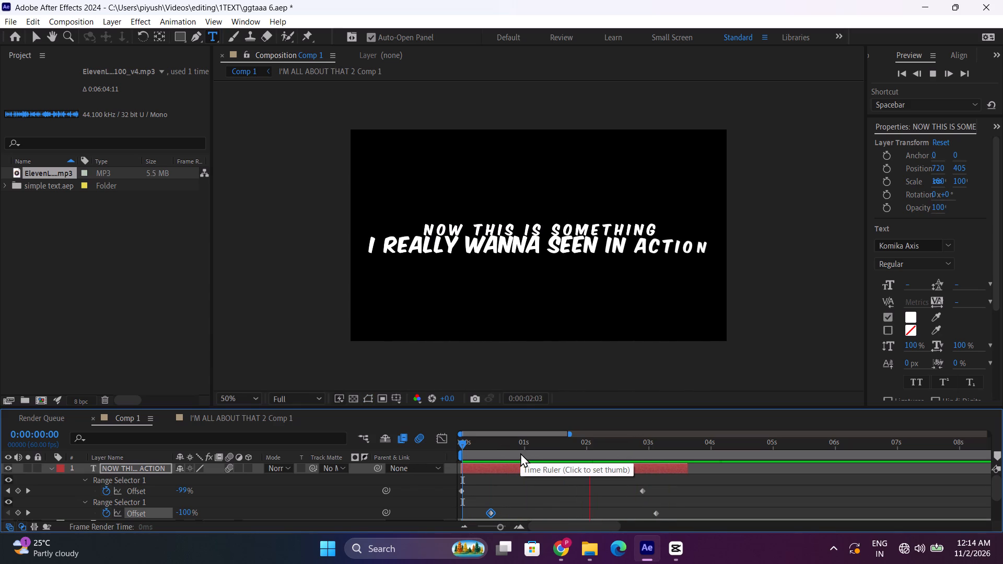
Move both ending Offset keyframes earlier, to about 2.5 and 2.7 seconds, and play the caption again.
{"action": "key", "text": "space"}
{"action": "left_click_drag", "start_coordinate": [616, 490], "coordinate": [663, 515]}
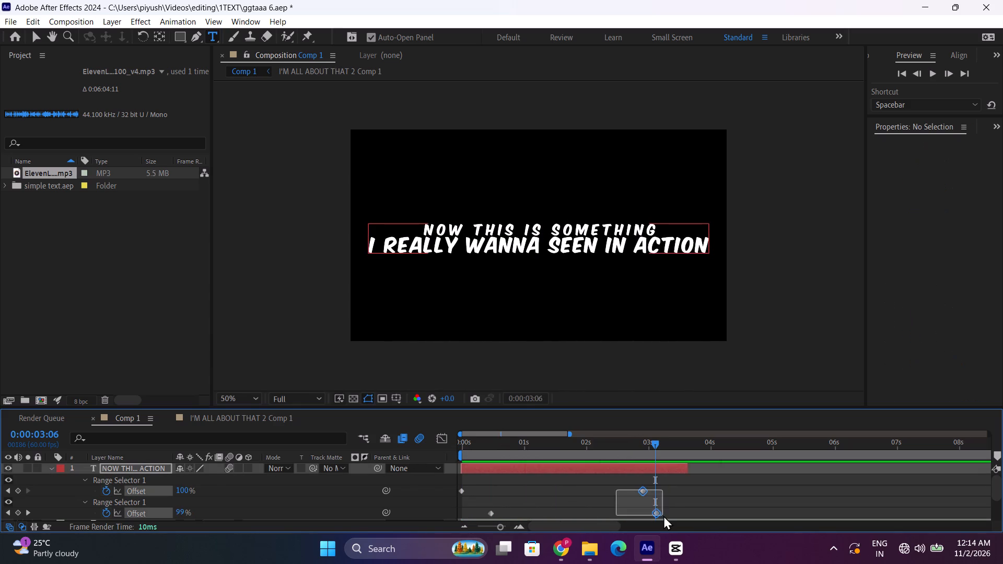
{"action": "left_click_drag", "start_coordinate": [663, 515], "coordinate": [661, 510]}
{"action": "left_click_drag", "start_coordinate": [642, 491], "coordinate": [617, 492]}
{"action": "left_click_drag", "start_coordinate": [583, 453], "coordinate": [390, 449]}
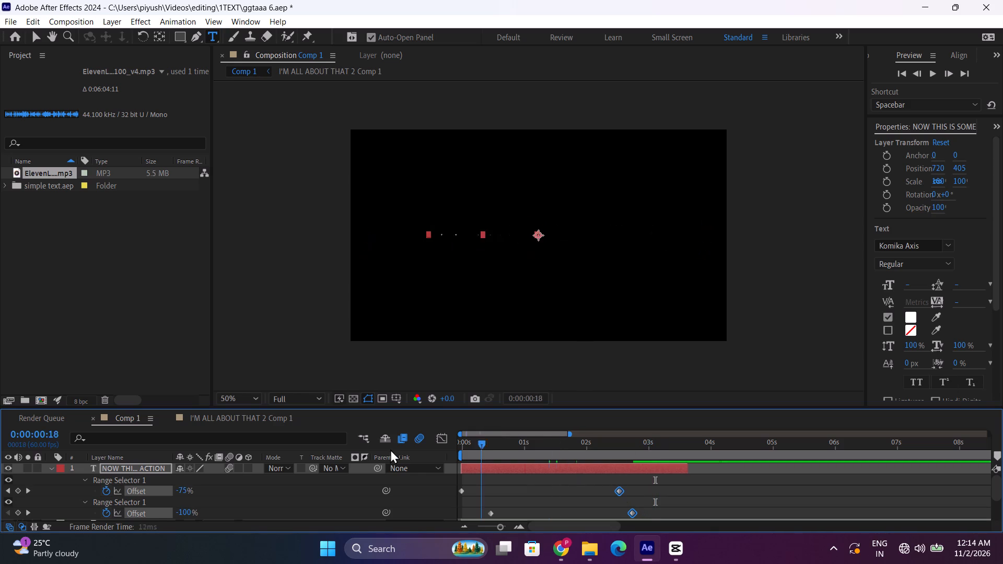
{"action": "left_click_drag", "start_coordinate": [390, 449], "coordinate": [382, 451]}
{"action": "key", "text": "space"}
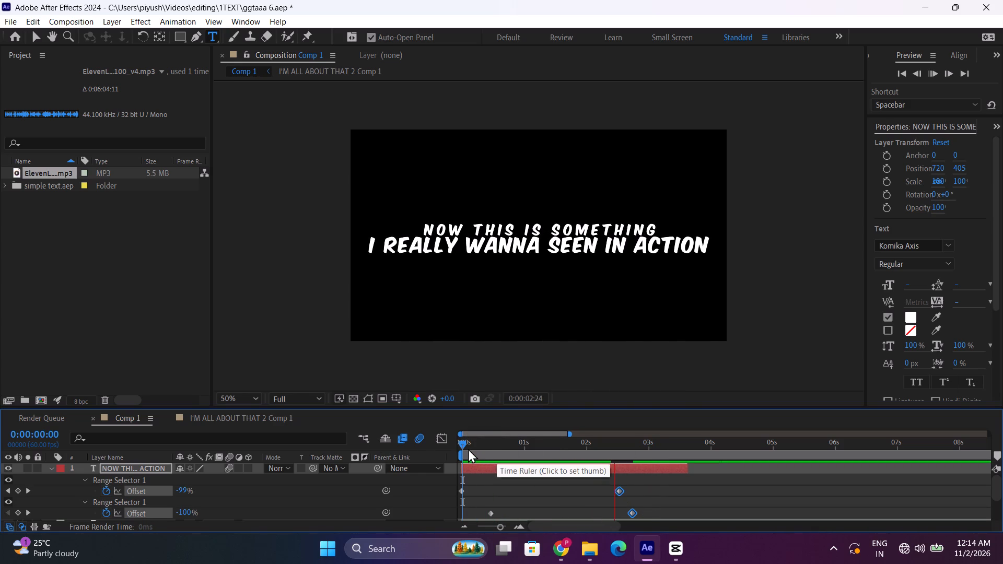
{"action": "left_click_drag", "start_coordinate": [472, 446], "coordinate": [428, 447]}
{"action": "key", "text": "space"}
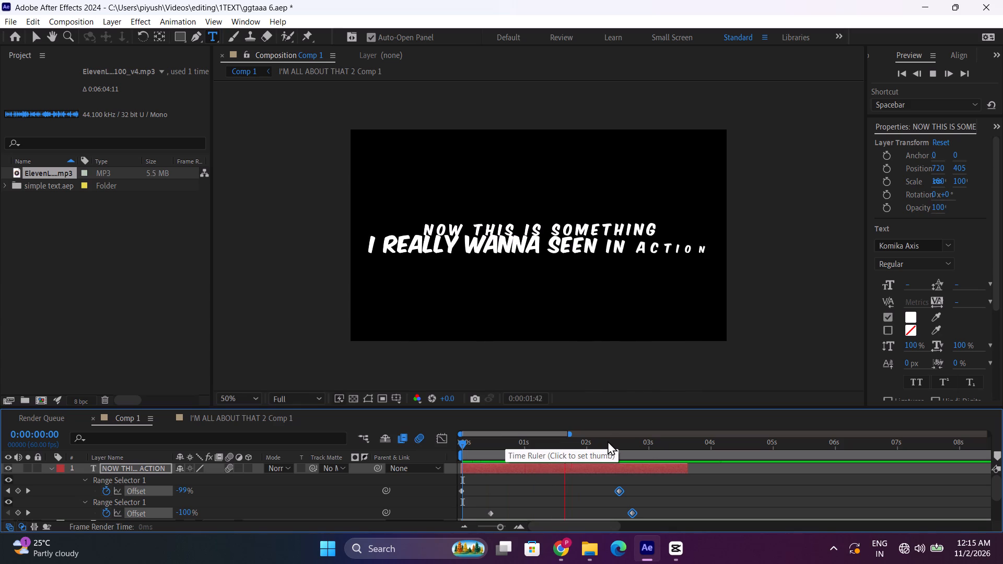
{"action": "left_click", "coordinate": [49, 466]}
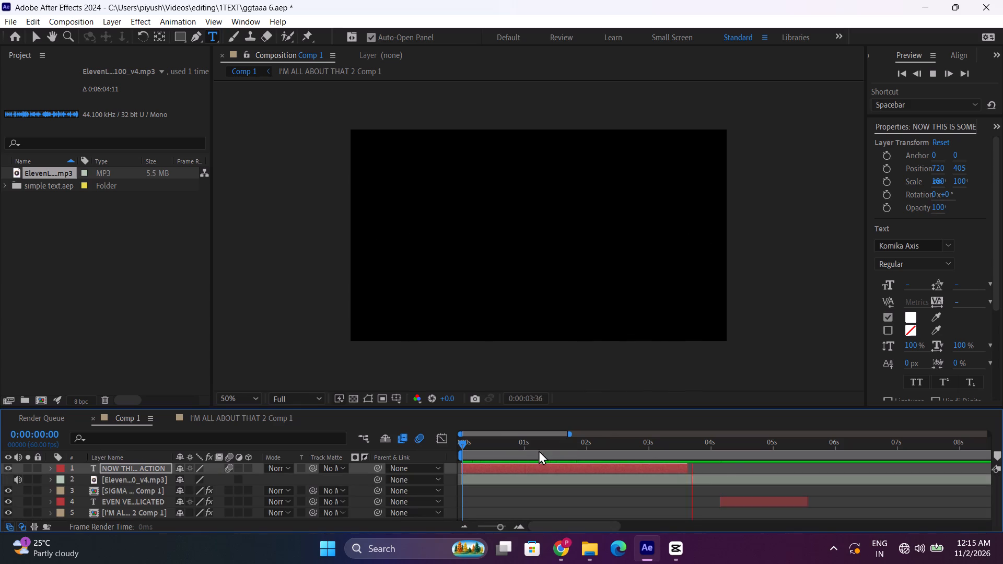
Copy the 4-Color Gradient effect from the EVEN VEHICLE THEFT layer to the NOW THIS IS SOMETHING layer and play the caption.
{"action": "left_click", "coordinate": [728, 452]}
{"action": "left_click", "coordinate": [742, 504]}
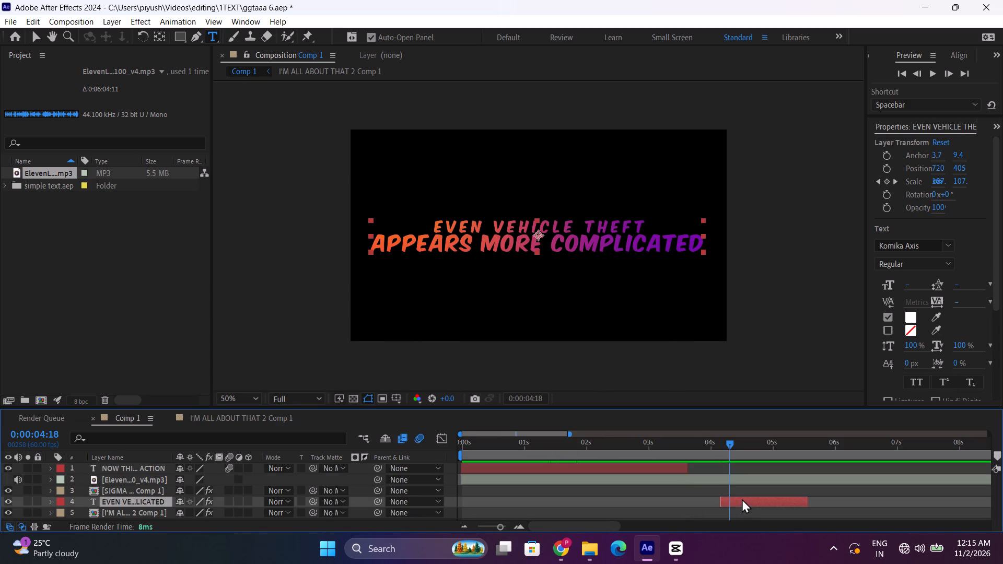
{"action": "key", "text": "F3"}
{"action": "left_click", "coordinate": [30, 183]}
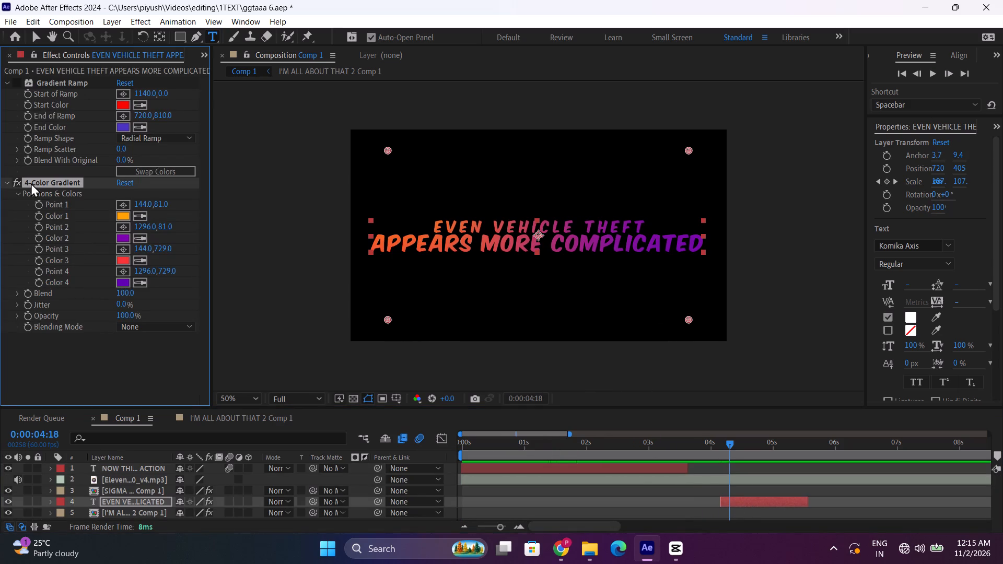
{"action": "key", "text": "ctrl+c"}
{"action": "left_click_drag", "start_coordinate": [505, 449], "coordinate": [469, 453]}
{"action": "left_click_drag", "start_coordinate": [479, 444], "coordinate": [590, 449]}
{"action": "left_click", "coordinate": [595, 472]}
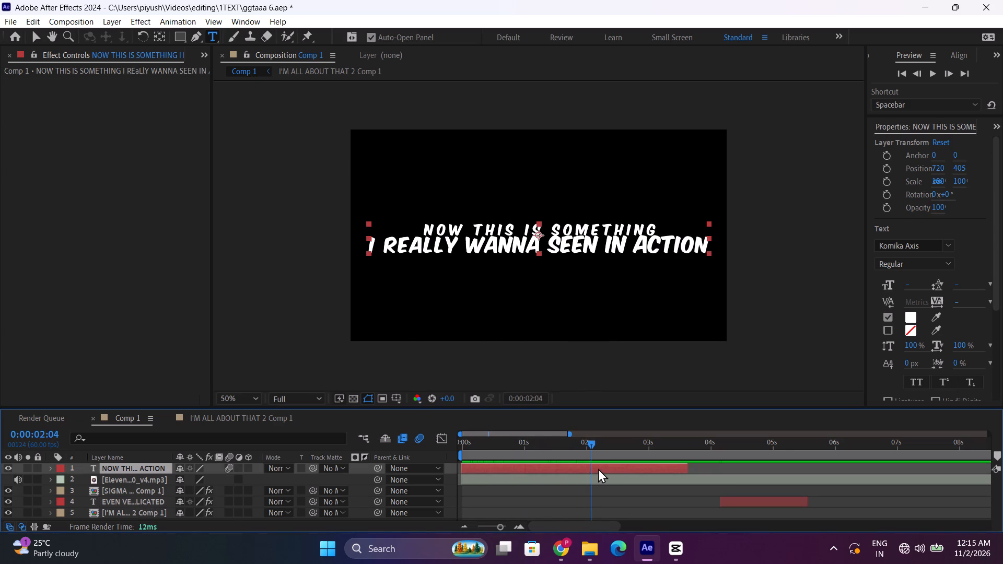
{"action": "key", "text": "ctrl+v"}
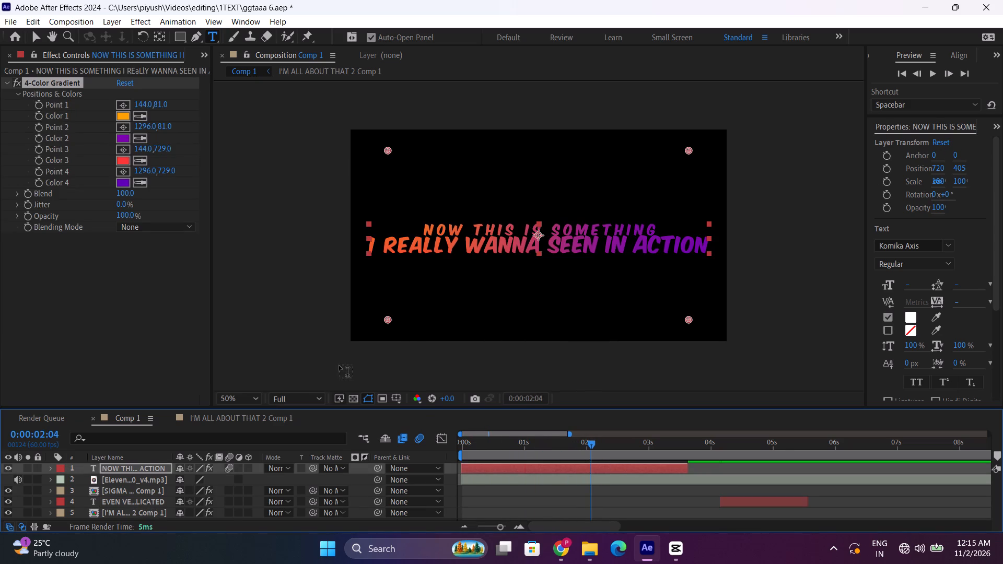
{"action": "left_click", "coordinate": [4, 60]}
{"action": "left_click_drag", "start_coordinate": [502, 448], "coordinate": [439, 449]}
{"action": "key", "text": "space"}
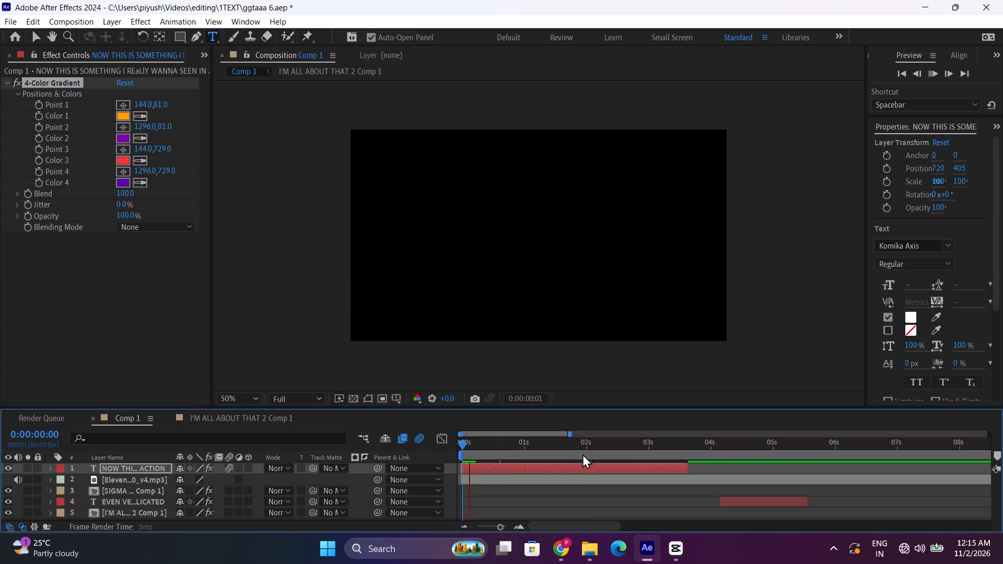
{"action": "left_click", "coordinate": [572, 452]}
{"action": "left_click_drag", "start_coordinate": [572, 452], "coordinate": [616, 453]}
{"action": "key", "text": "space"}
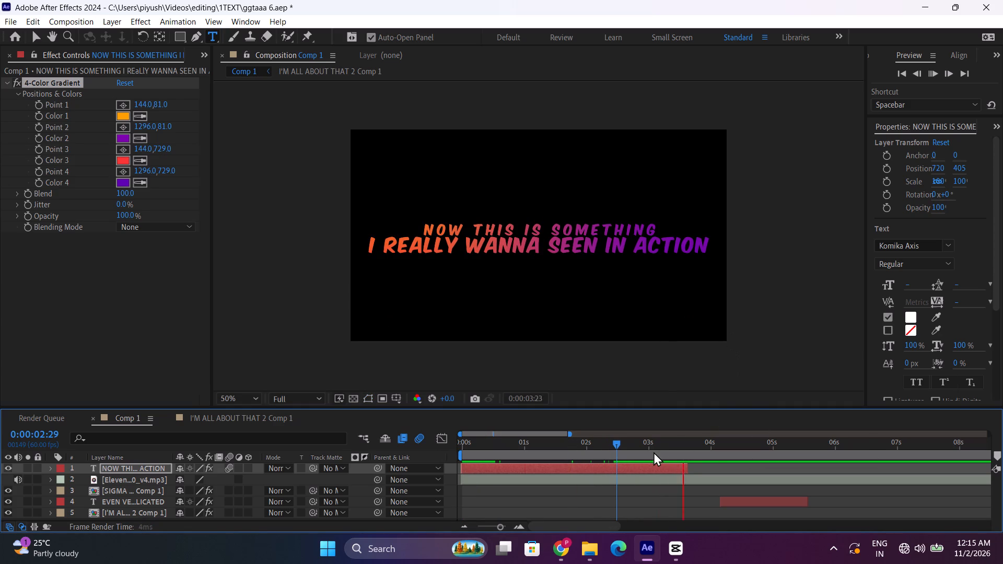
{"action": "left_click", "coordinate": [559, 454]}
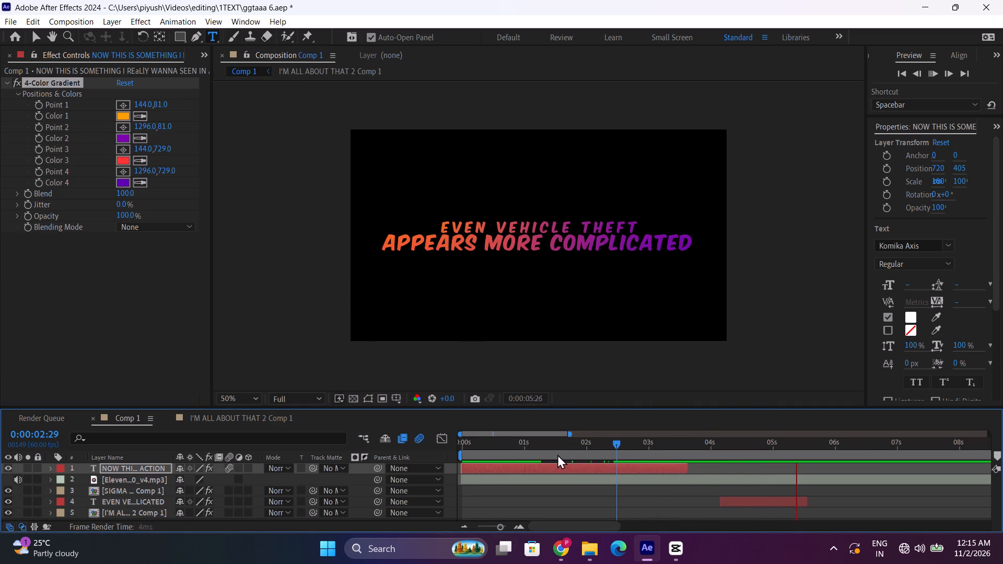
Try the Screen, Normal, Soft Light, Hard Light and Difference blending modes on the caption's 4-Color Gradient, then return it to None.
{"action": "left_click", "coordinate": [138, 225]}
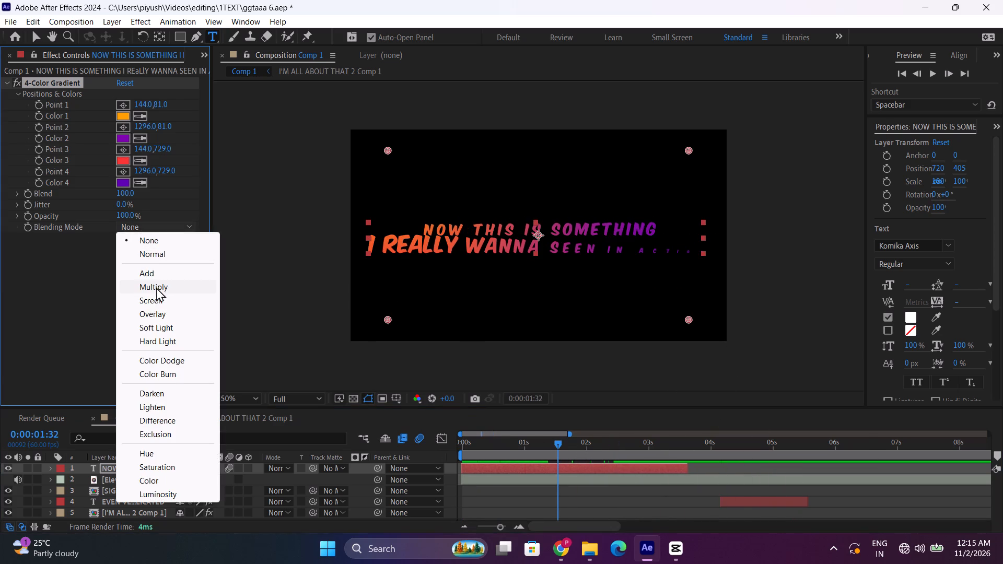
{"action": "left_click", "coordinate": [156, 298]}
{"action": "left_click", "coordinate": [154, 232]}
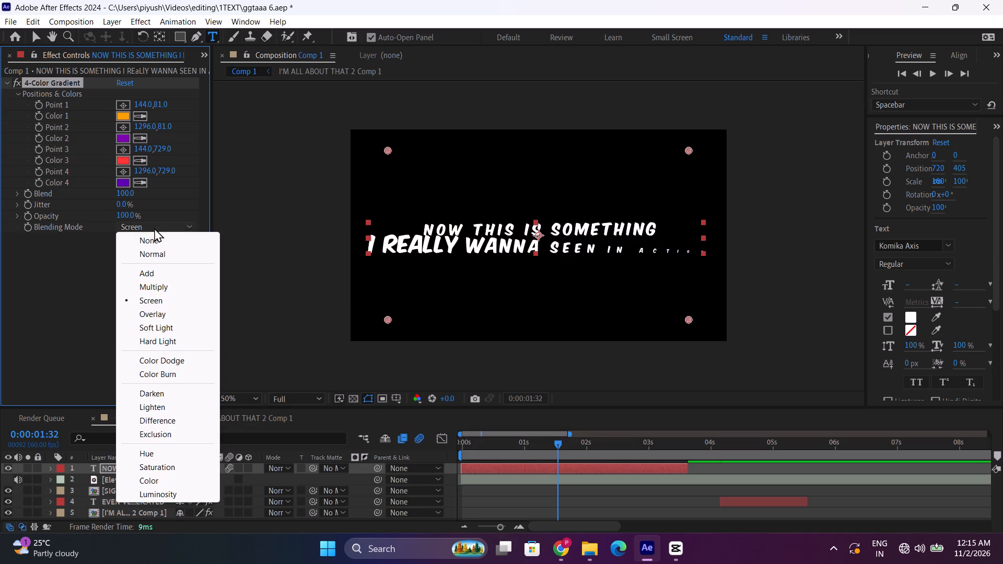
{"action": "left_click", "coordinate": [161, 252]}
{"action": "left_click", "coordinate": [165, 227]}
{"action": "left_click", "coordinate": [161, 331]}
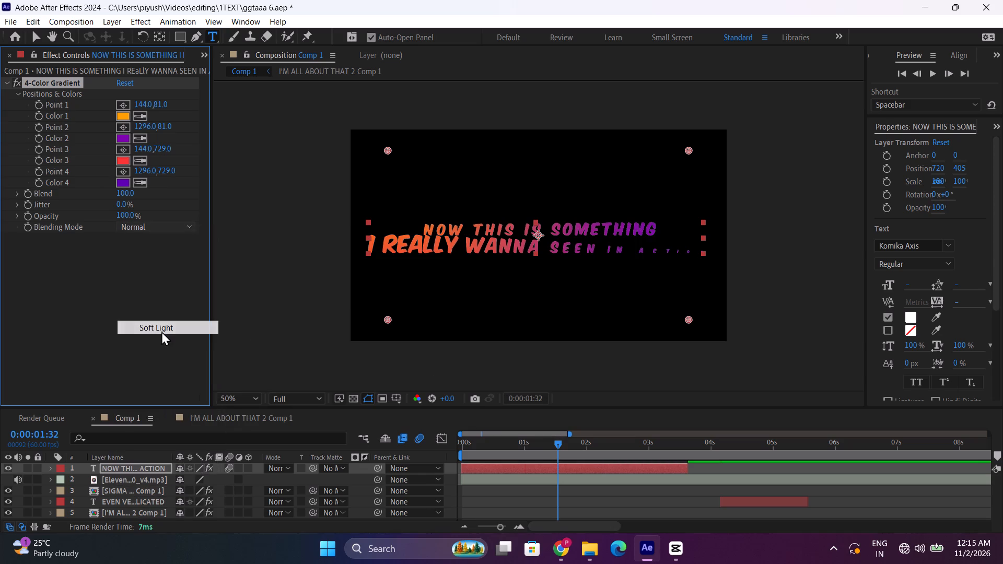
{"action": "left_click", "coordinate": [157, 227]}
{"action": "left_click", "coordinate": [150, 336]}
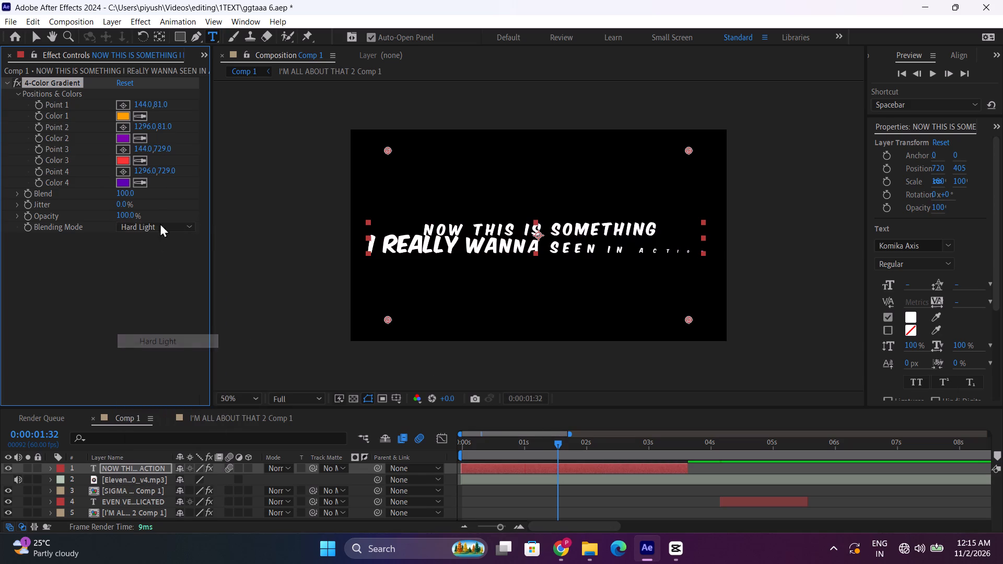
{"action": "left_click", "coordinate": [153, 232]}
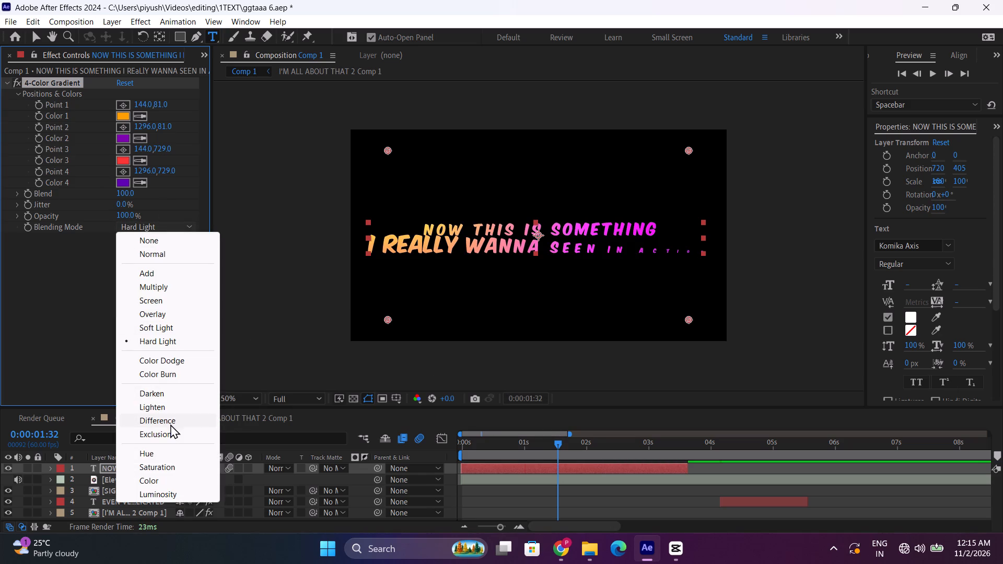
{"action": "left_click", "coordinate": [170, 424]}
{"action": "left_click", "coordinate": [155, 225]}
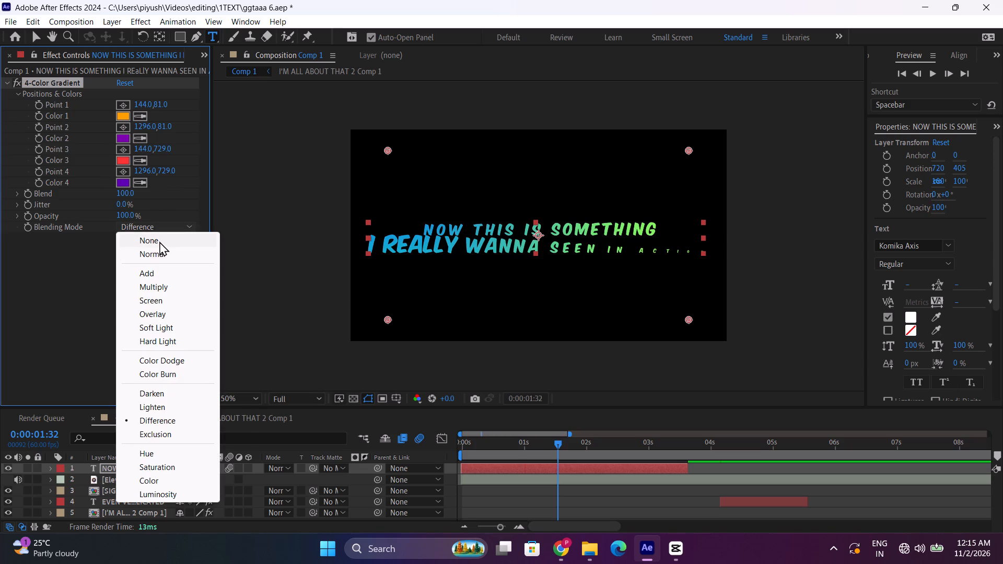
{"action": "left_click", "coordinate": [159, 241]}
Play the gradient caption, slide its layer about 0.2 seconds earlier, and play it from the start of Comp 1.
{"action": "key", "text": "space"}
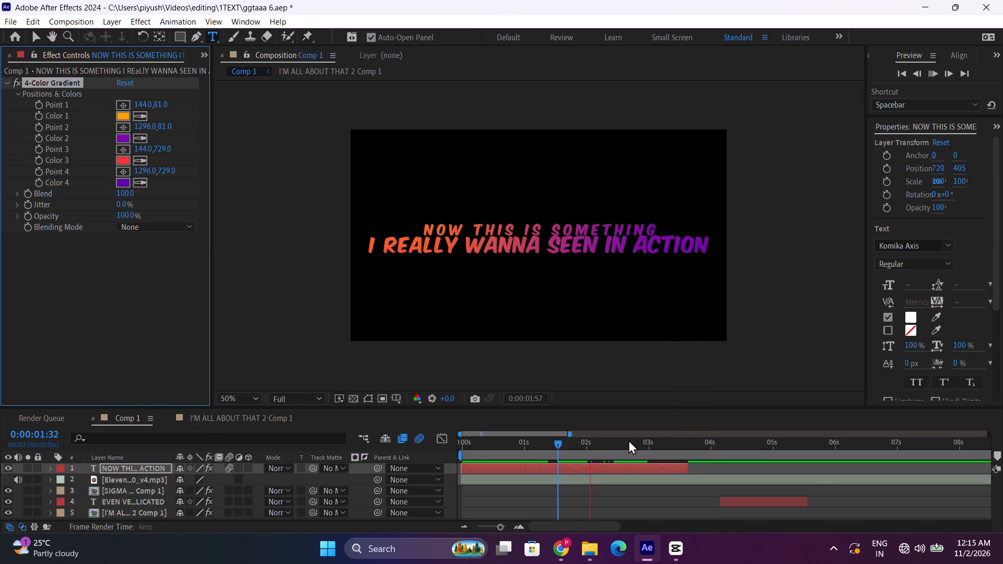
{"action": "left_click_drag", "start_coordinate": [533, 443], "coordinate": [473, 450]}
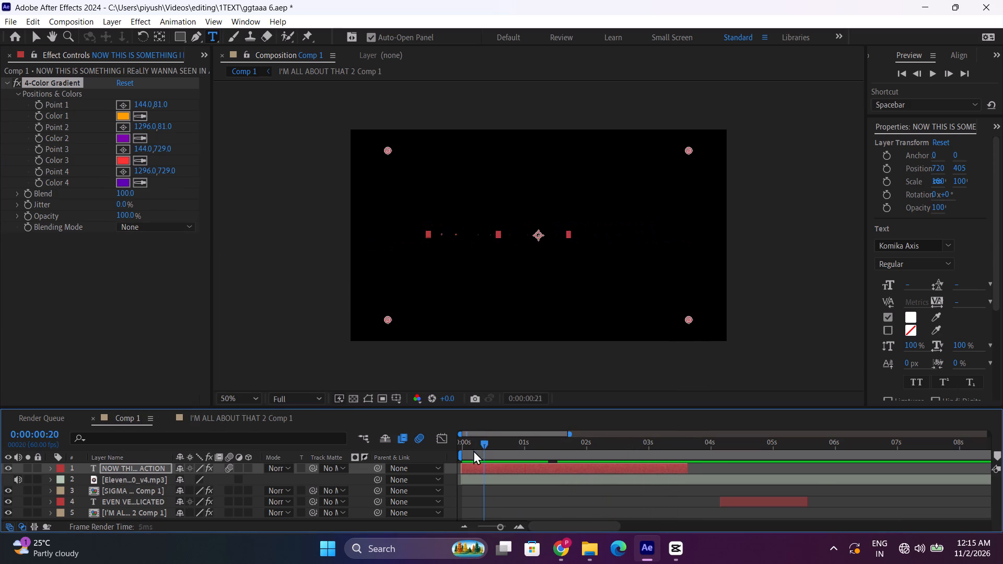
{"action": "left_click_drag", "start_coordinate": [473, 450], "coordinate": [464, 451]}
{"action": "key", "text": "space"}
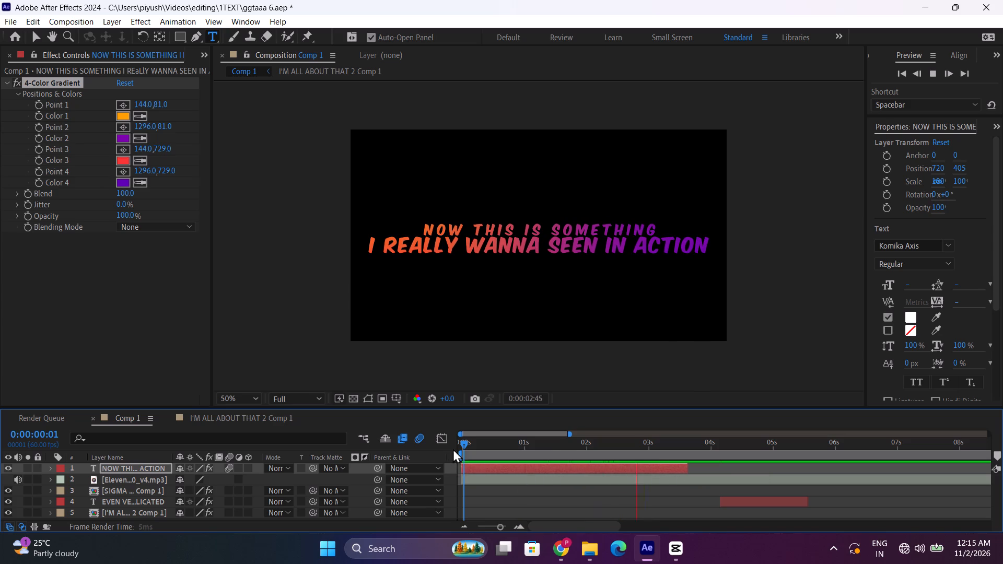
{"action": "left_click_drag", "start_coordinate": [465, 445], "coordinate": [444, 448]}
{"action": "left_click_drag", "start_coordinate": [493, 472], "coordinate": [481, 472]}
{"action": "key", "text": "space"}
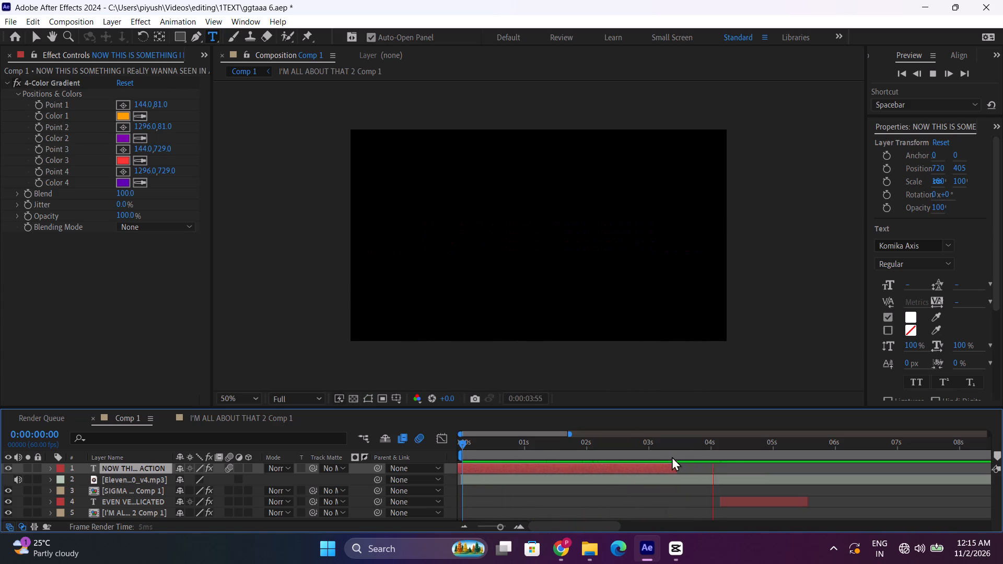
Extend the end of the NOW THIS IS SOMETHING caption layer to about 3.7 seconds.
{"action": "left_click_drag", "start_coordinate": [676, 465], "coordinate": [690, 465]}
{"action": "left_click_drag", "start_coordinate": [486, 446], "coordinate": [424, 452]}
{"action": "left_click_drag", "start_coordinate": [464, 446], "coordinate": [467, 446]}
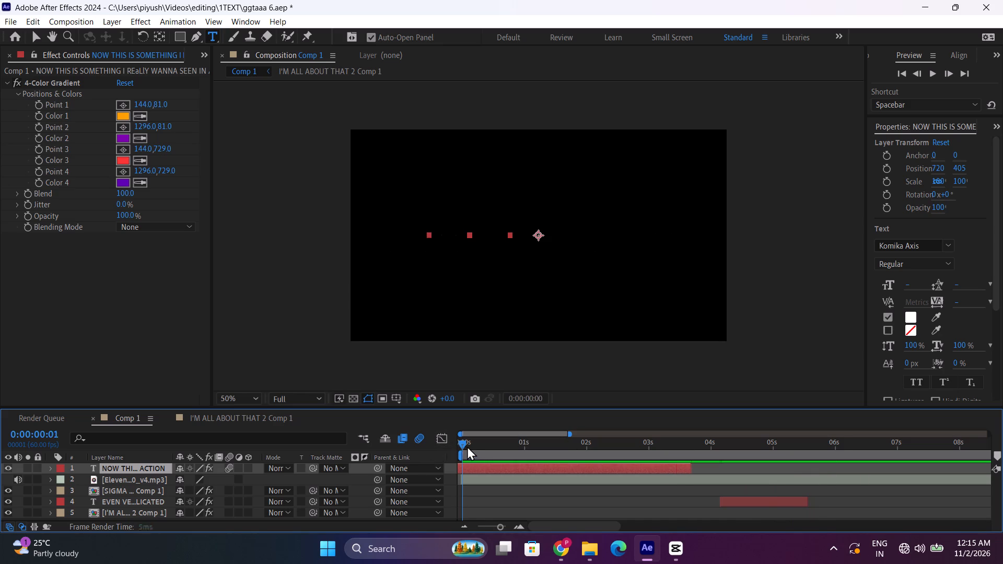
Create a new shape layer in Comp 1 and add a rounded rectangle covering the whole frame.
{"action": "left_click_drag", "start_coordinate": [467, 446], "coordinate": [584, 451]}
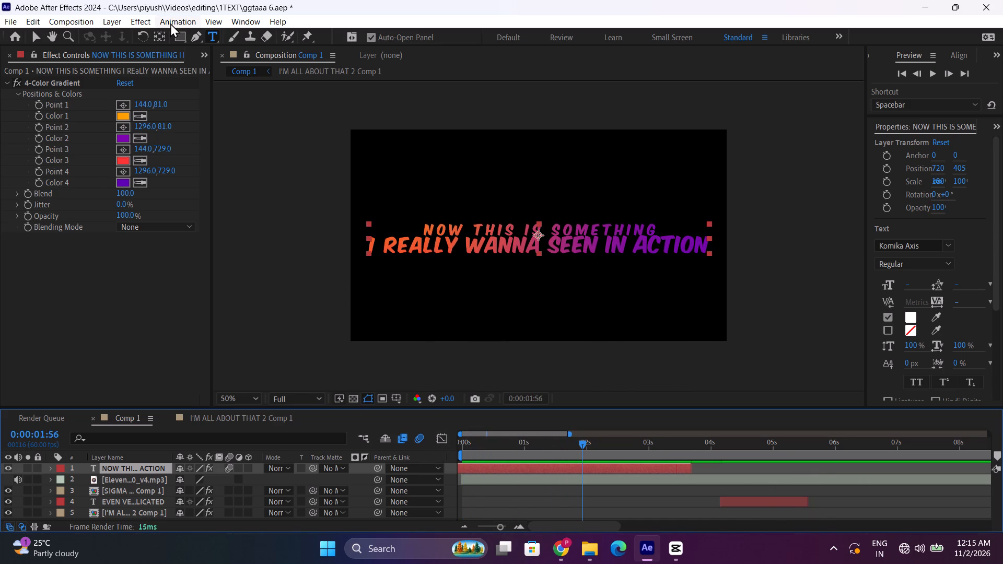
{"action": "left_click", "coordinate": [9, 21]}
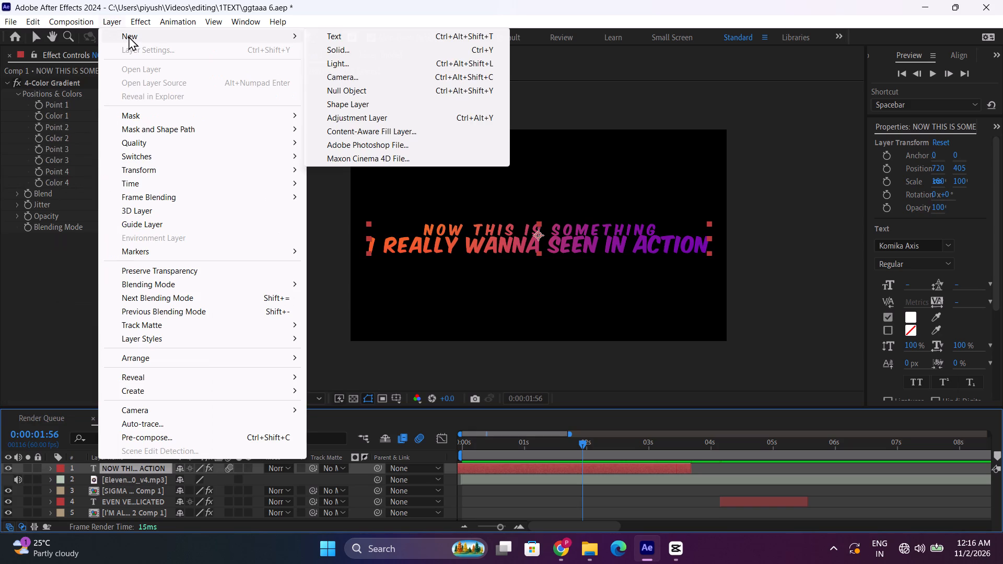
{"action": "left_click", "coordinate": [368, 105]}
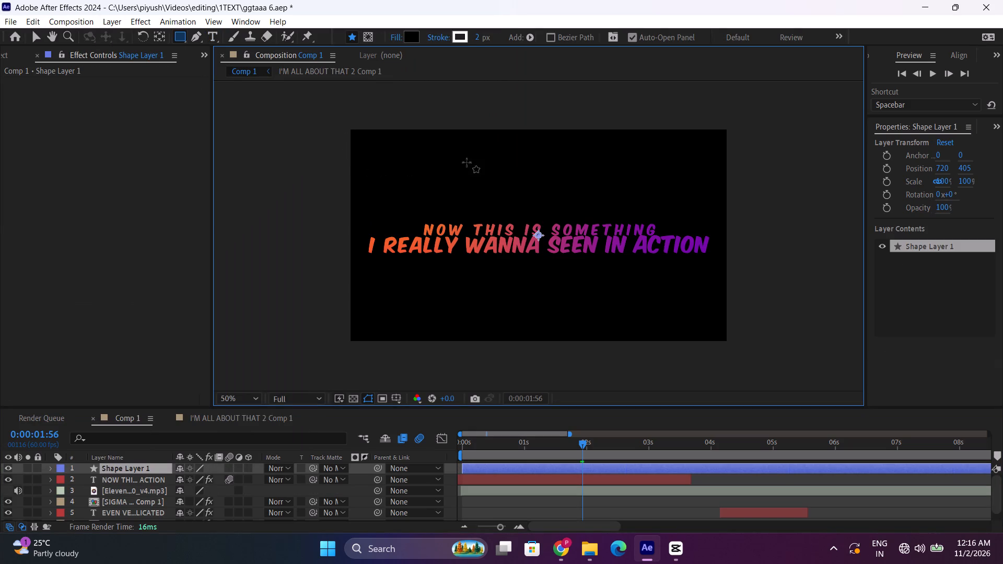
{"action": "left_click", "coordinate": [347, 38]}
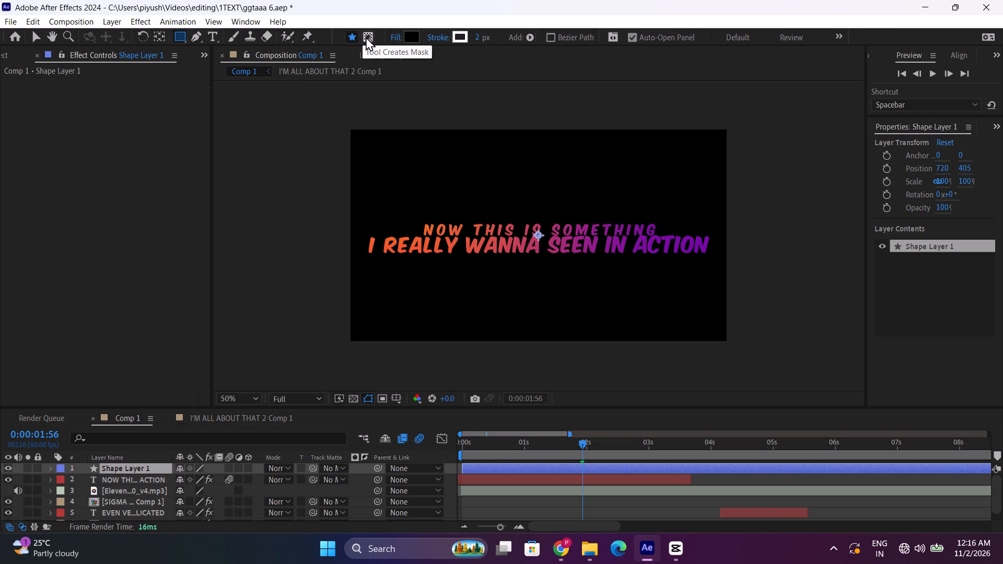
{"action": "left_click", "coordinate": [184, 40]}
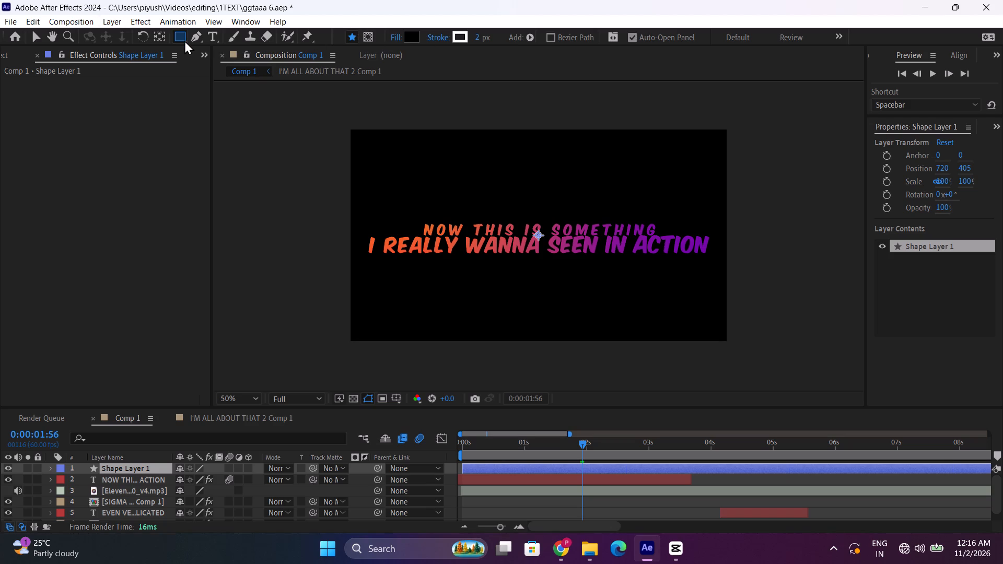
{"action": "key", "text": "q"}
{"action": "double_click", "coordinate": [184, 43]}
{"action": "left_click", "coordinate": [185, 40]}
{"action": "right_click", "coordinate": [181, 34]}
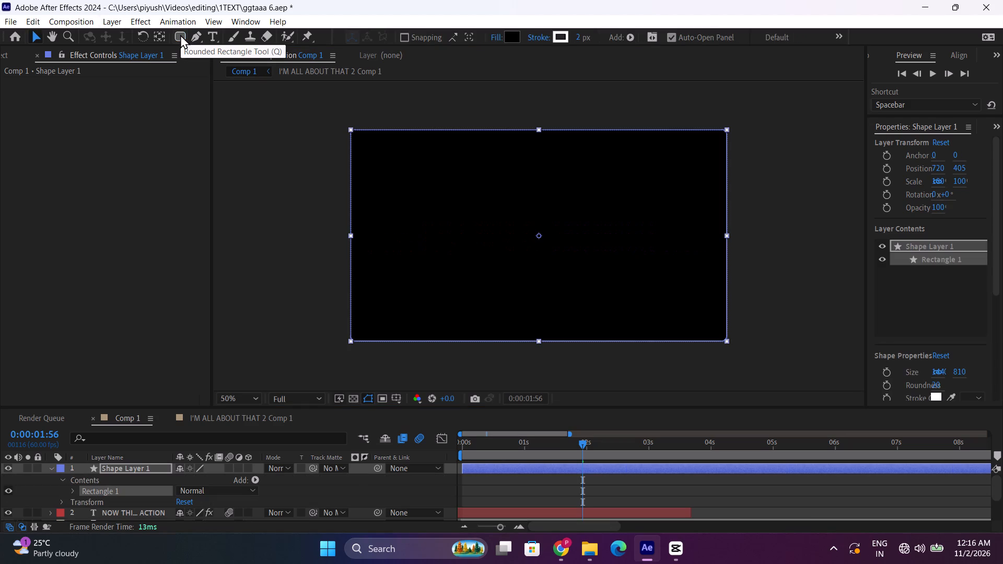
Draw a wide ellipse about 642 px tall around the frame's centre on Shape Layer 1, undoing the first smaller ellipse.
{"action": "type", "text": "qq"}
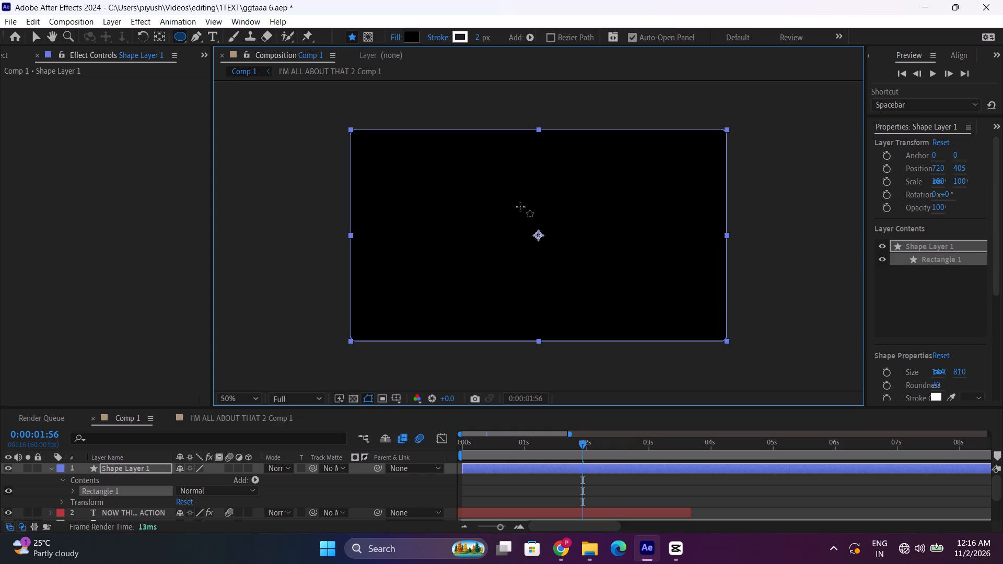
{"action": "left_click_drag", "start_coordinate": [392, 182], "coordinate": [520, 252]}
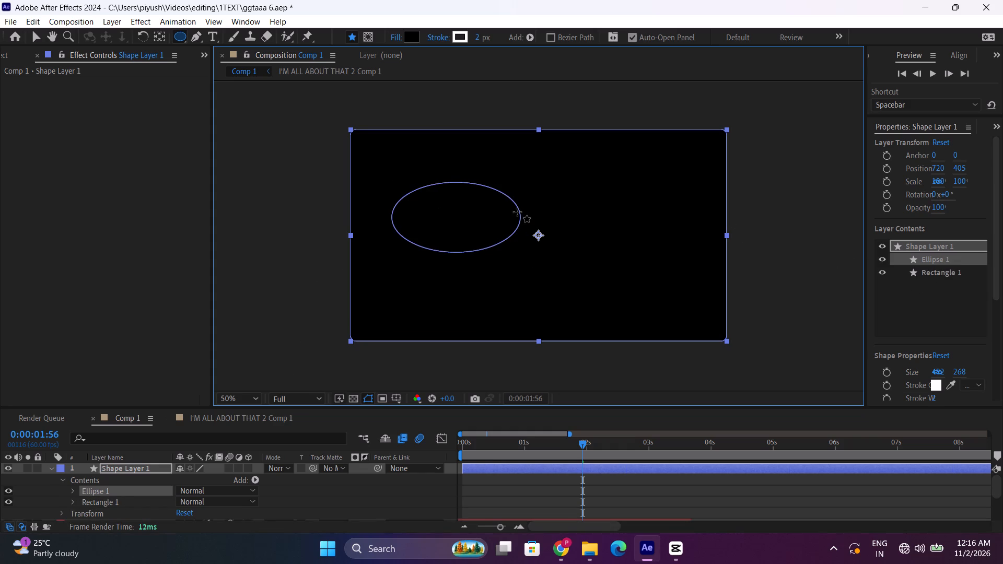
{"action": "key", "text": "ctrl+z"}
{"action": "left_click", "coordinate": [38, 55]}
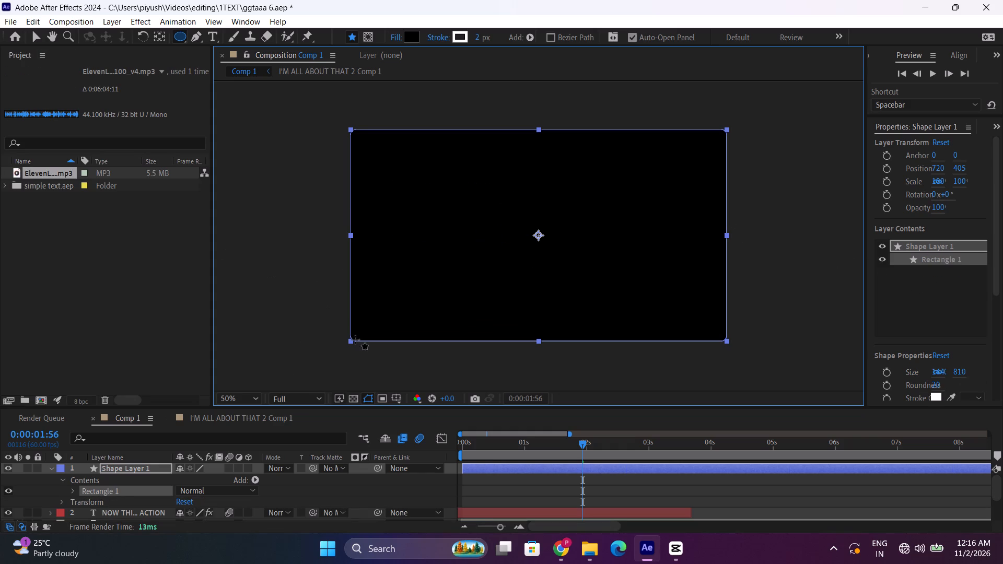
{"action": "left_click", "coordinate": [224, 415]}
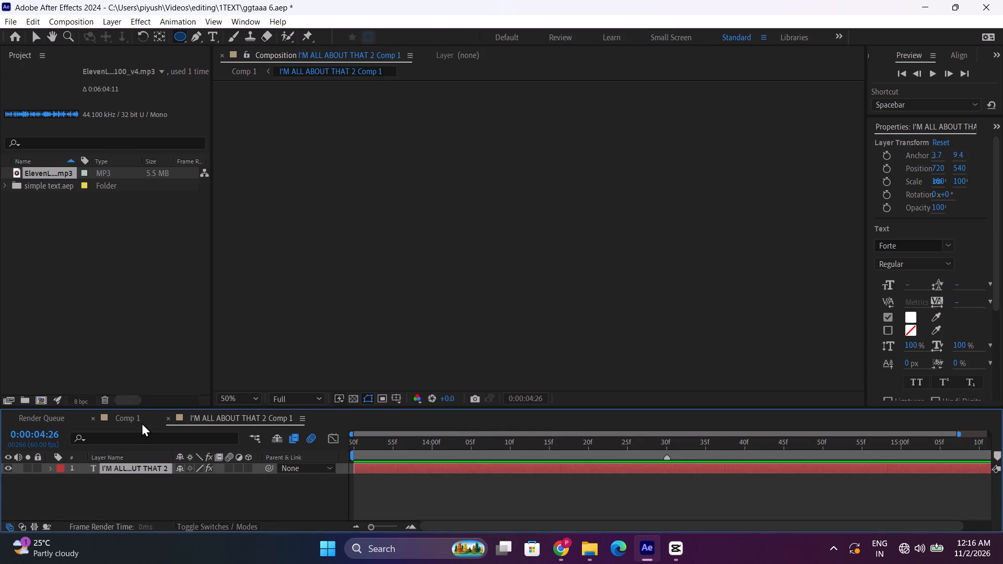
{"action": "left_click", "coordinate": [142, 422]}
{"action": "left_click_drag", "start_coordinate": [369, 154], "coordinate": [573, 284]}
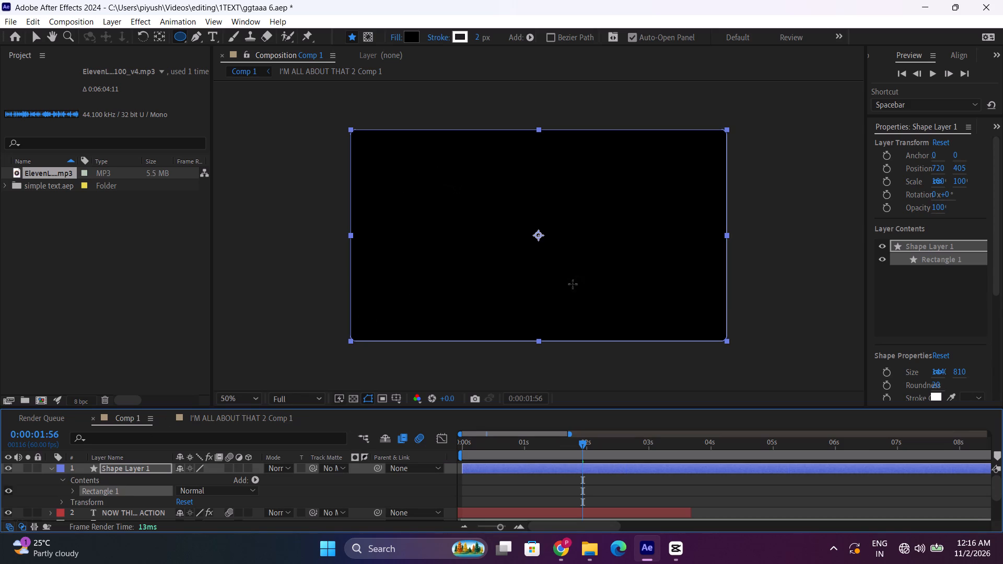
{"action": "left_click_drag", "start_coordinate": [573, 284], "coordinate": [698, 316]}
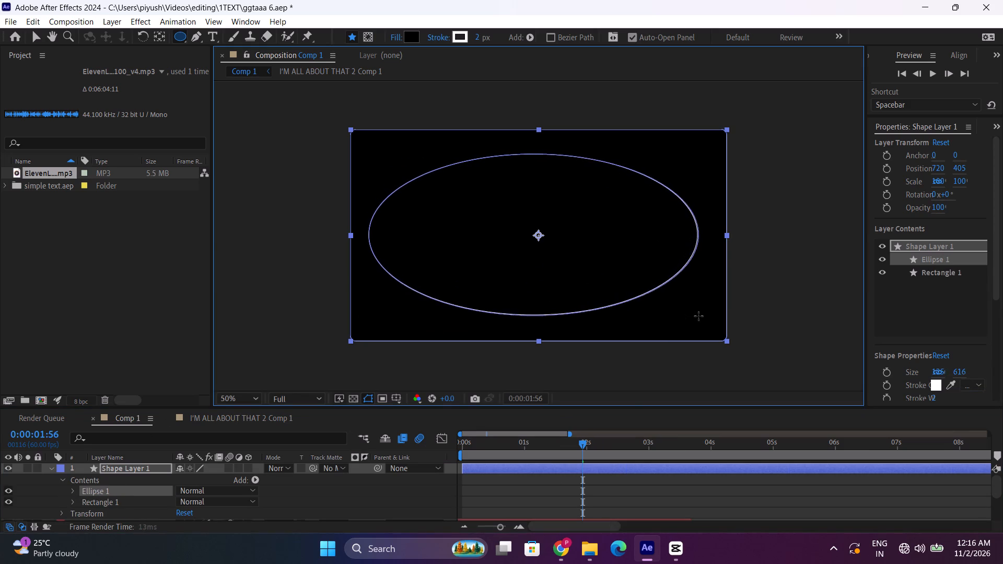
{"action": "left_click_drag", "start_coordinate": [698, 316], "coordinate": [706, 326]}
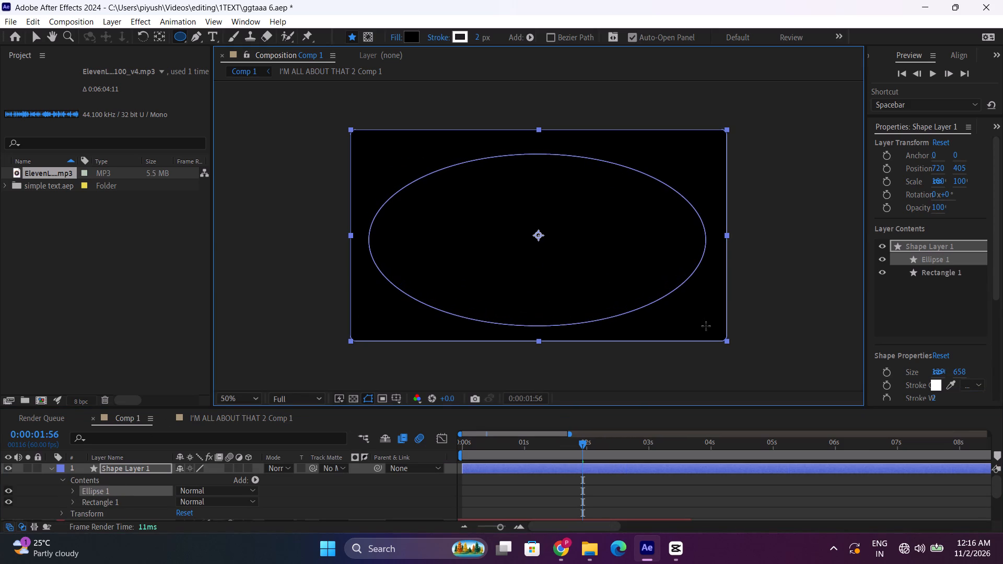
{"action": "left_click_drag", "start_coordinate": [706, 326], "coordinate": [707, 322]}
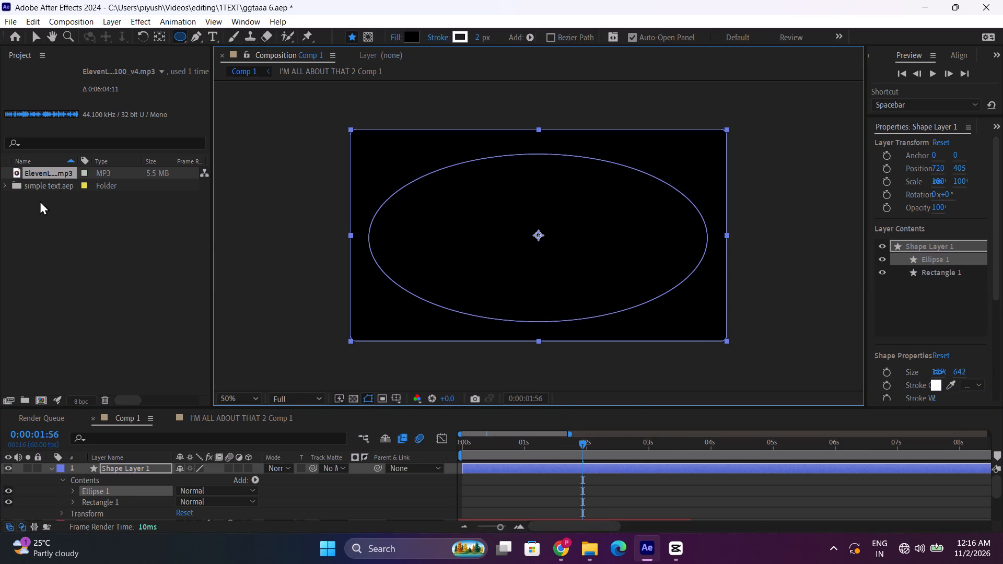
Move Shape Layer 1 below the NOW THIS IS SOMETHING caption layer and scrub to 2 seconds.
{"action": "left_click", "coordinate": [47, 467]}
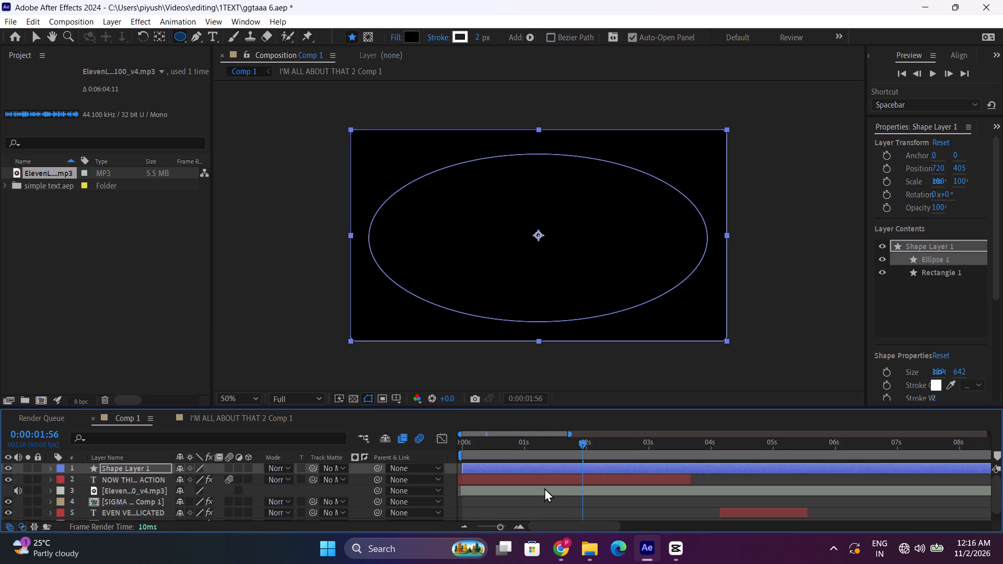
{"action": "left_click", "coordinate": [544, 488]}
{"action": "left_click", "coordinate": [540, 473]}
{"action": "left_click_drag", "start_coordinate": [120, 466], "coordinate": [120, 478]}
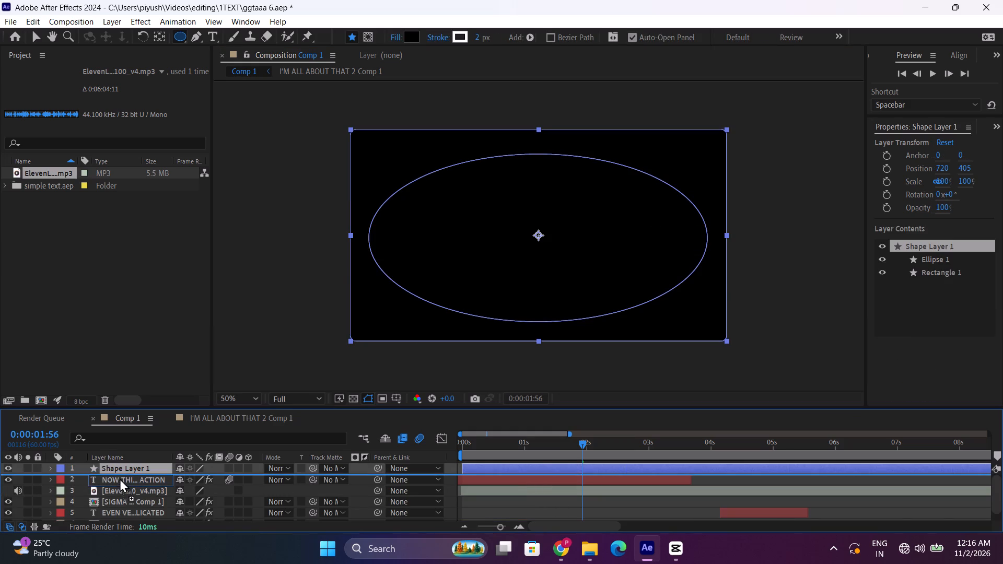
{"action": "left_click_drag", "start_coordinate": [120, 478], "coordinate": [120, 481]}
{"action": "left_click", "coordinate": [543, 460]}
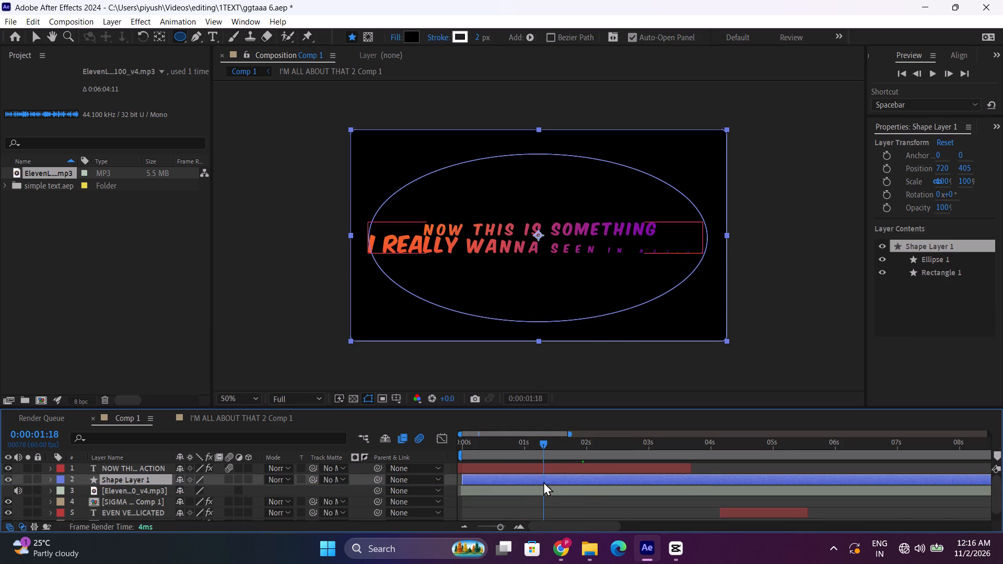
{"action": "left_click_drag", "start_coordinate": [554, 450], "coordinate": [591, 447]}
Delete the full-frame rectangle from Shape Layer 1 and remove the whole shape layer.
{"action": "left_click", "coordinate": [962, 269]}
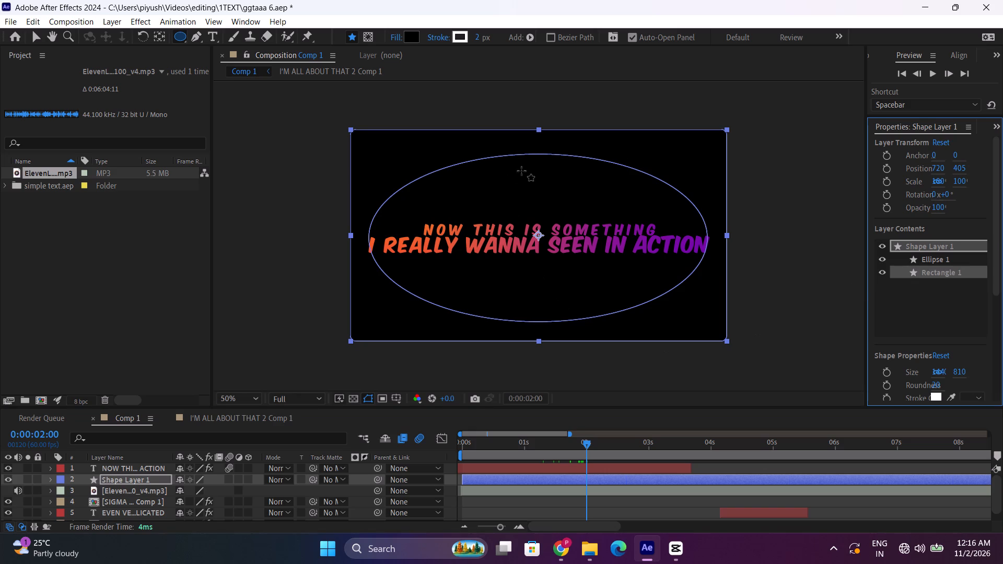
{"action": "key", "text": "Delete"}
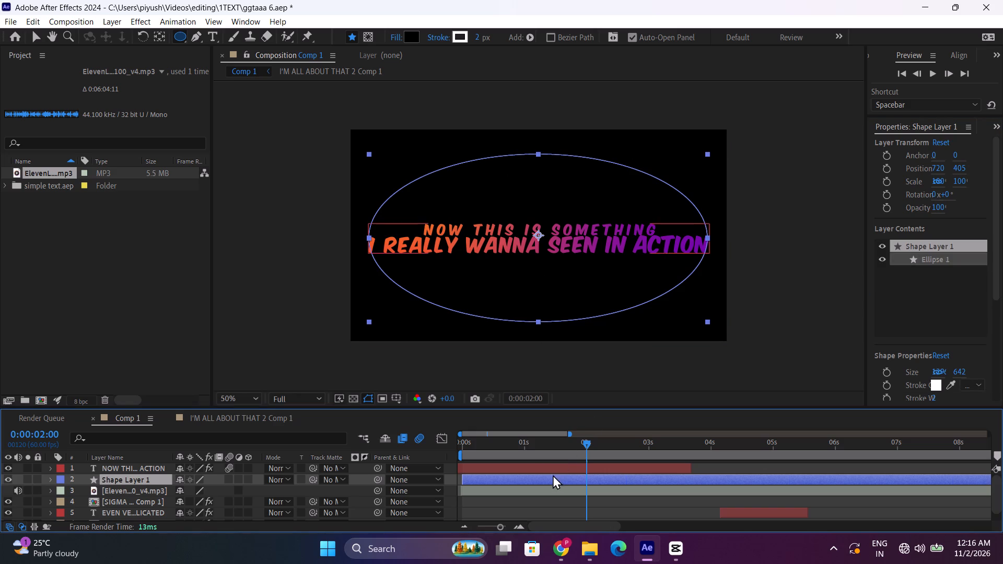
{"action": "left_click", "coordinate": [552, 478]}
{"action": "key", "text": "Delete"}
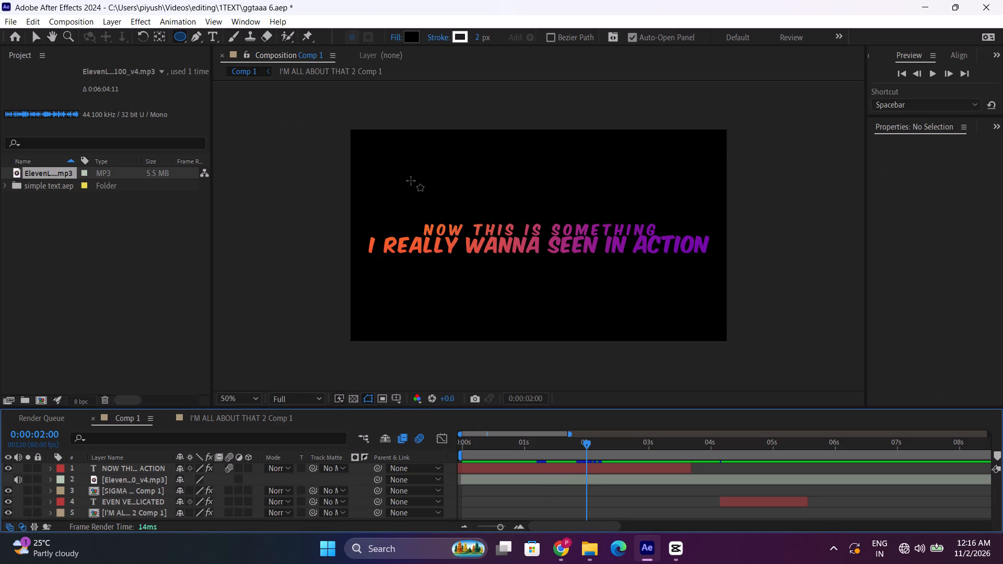
Draw a wide ellipse about 448 px tall around the caption on its own shape layer and stretch it taller.
{"action": "left_click_drag", "start_coordinate": [356, 187], "coordinate": [496, 264]}
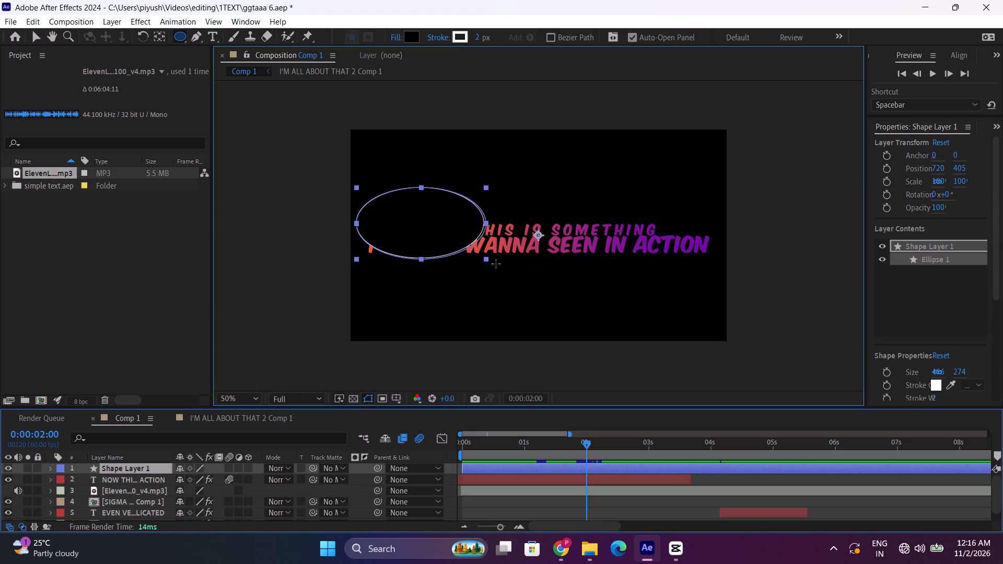
{"action": "left_click_drag", "start_coordinate": [496, 264], "coordinate": [710, 304]}
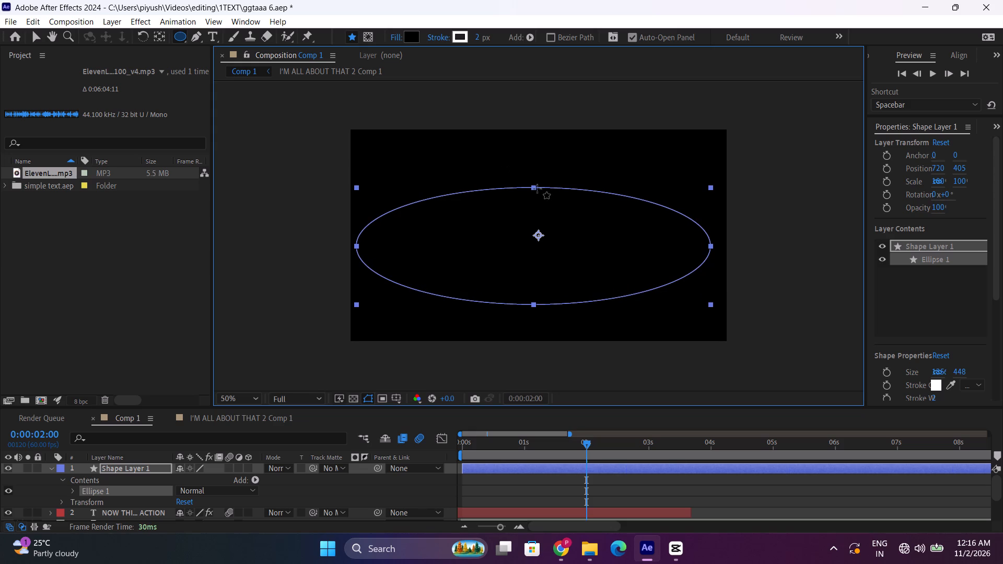
{"action": "key", "text": "v"}
{"action": "left_click_drag", "start_coordinate": [531, 186], "coordinate": [531, 182]}
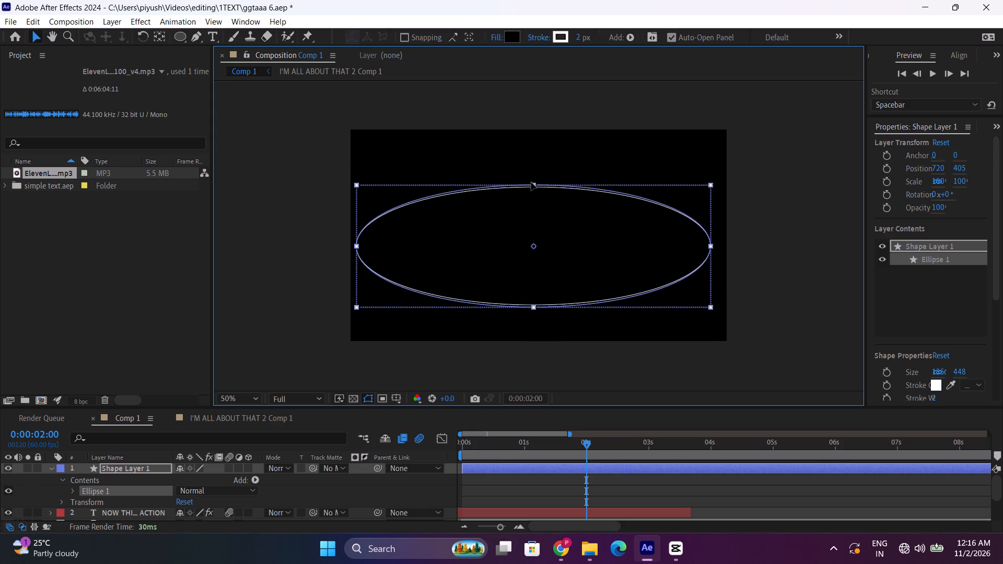
{"action": "left_click_drag", "start_coordinate": [531, 182], "coordinate": [532, 171]}
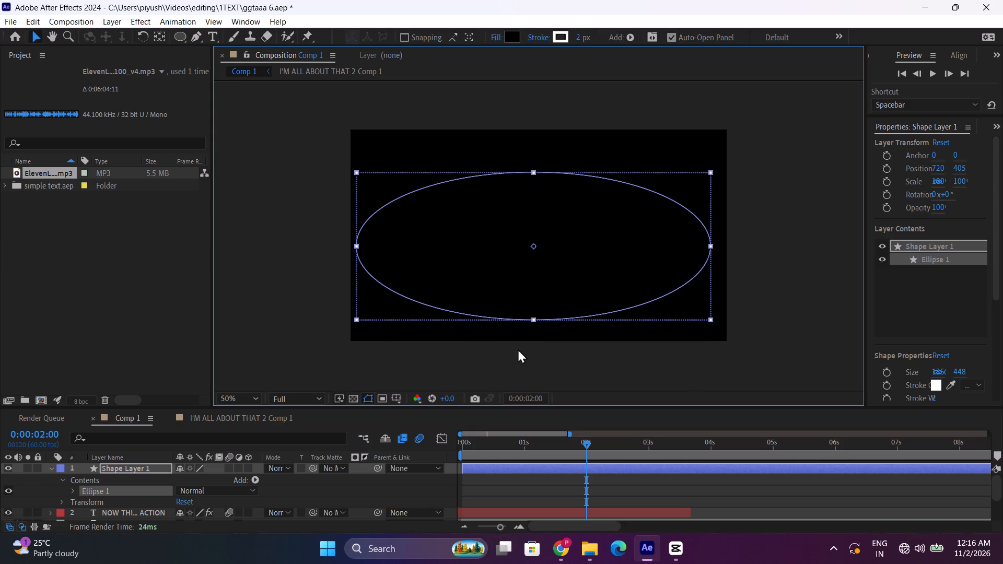
Move the ellipse's shape layer below the NOW THIS IS SOMETHING caption layer and preview the caption over it.
{"action": "left_click", "coordinate": [49, 468]}
{"action": "left_click_drag", "start_coordinate": [518, 447], "coordinate": [460, 450]}
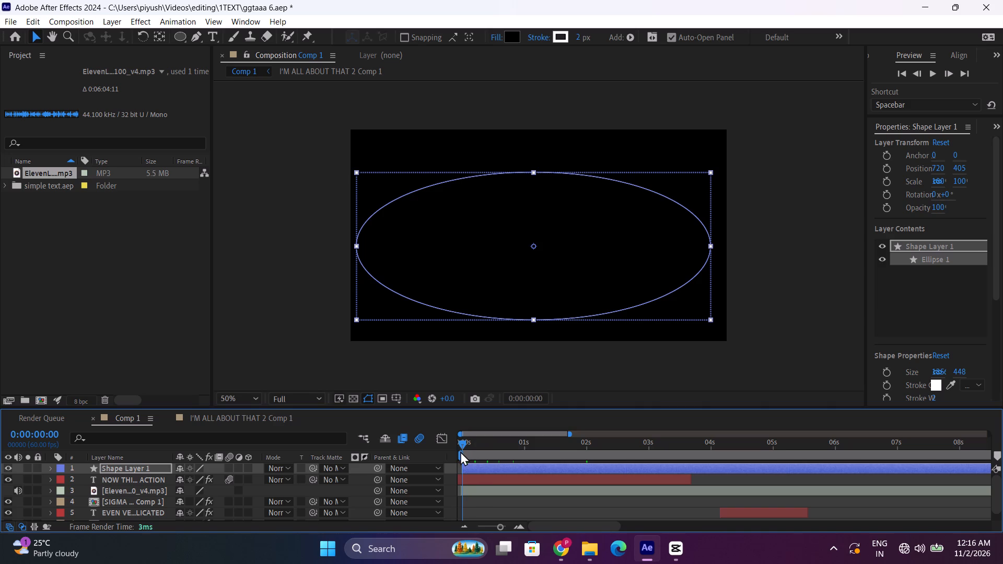
{"action": "left_click_drag", "start_coordinate": [142, 468], "coordinate": [137, 483]}
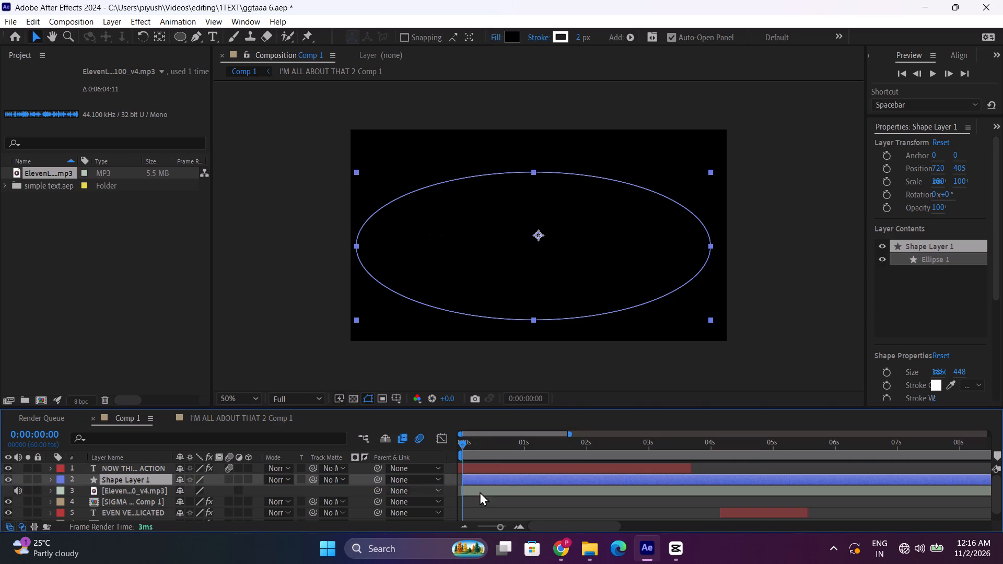
{"action": "key", "text": "space"}
{"action": "left_click_drag", "start_coordinate": [476, 449], "coordinate": [534, 449]}
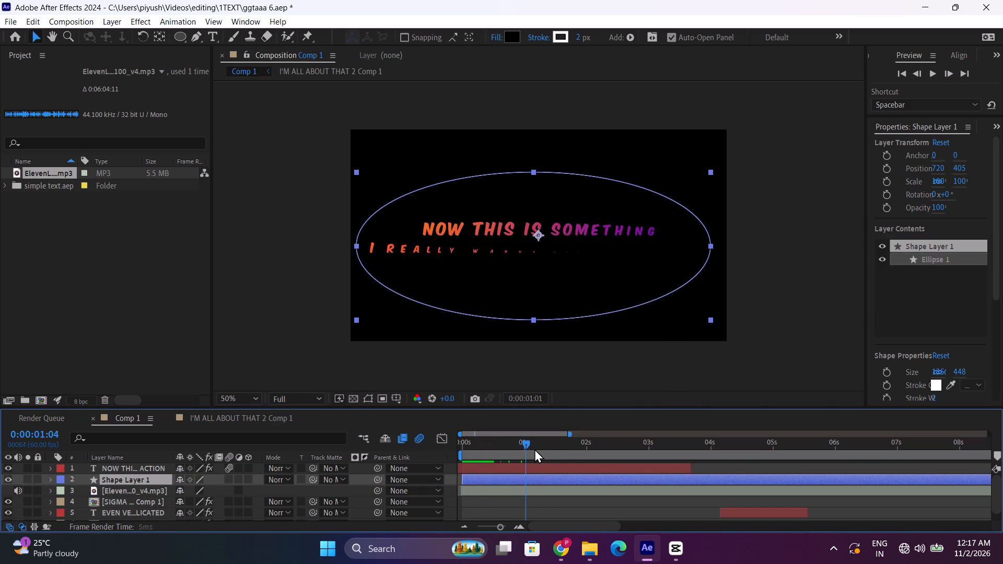
{"action": "left_click_drag", "start_coordinate": [534, 449], "coordinate": [599, 449]}
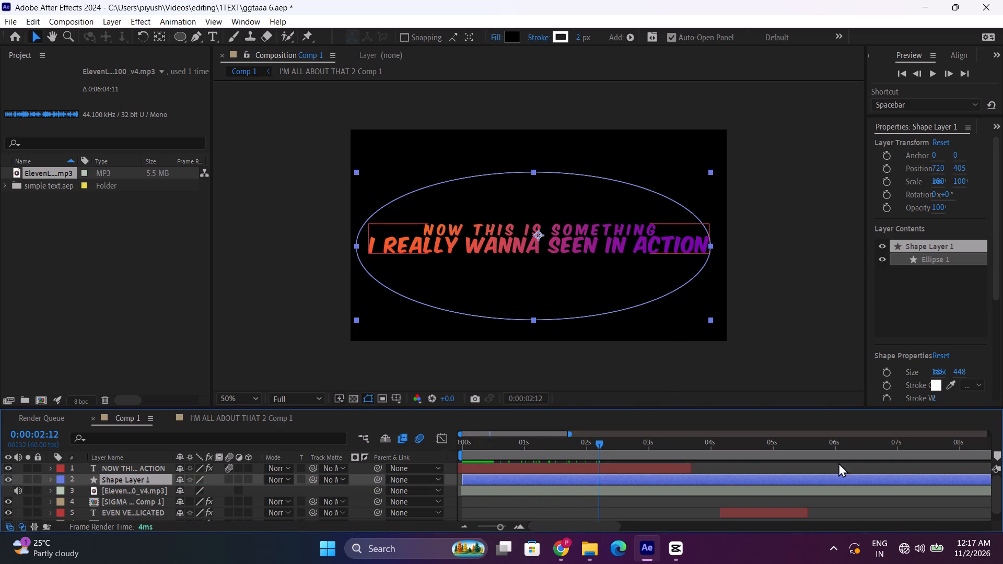
Set the fill colour of the ellipse behind the caption to white, FFFFFF.
{"action": "left_click", "coordinate": [932, 379]}
{"action": "scroll", "coordinate": [905, 344], "scroll_direction": "down", "scroll_amount": 6}
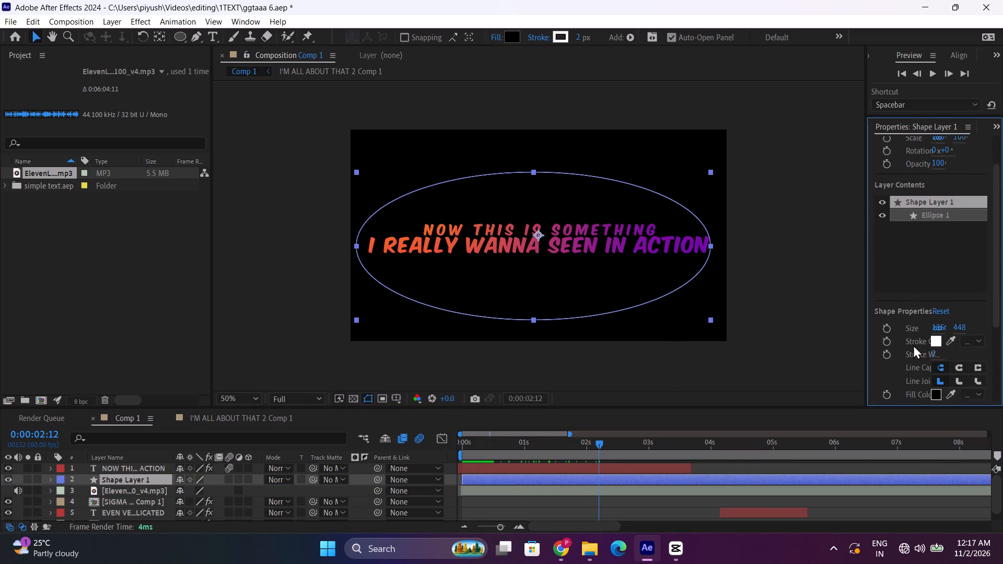
{"action": "scroll", "coordinate": [913, 345], "scroll_direction": "down", "scroll_amount": 1}
{"action": "left_click", "coordinate": [939, 382]}
{"action": "left_click_drag", "start_coordinate": [165, 251], "coordinate": [154, 224]}
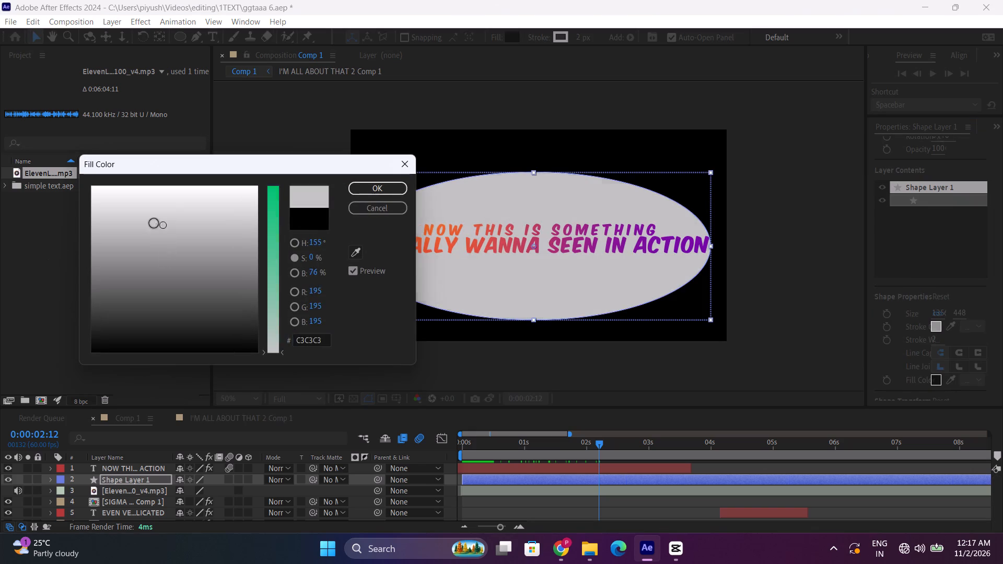
{"action": "left_click_drag", "start_coordinate": [154, 224], "coordinate": [83, 135]}
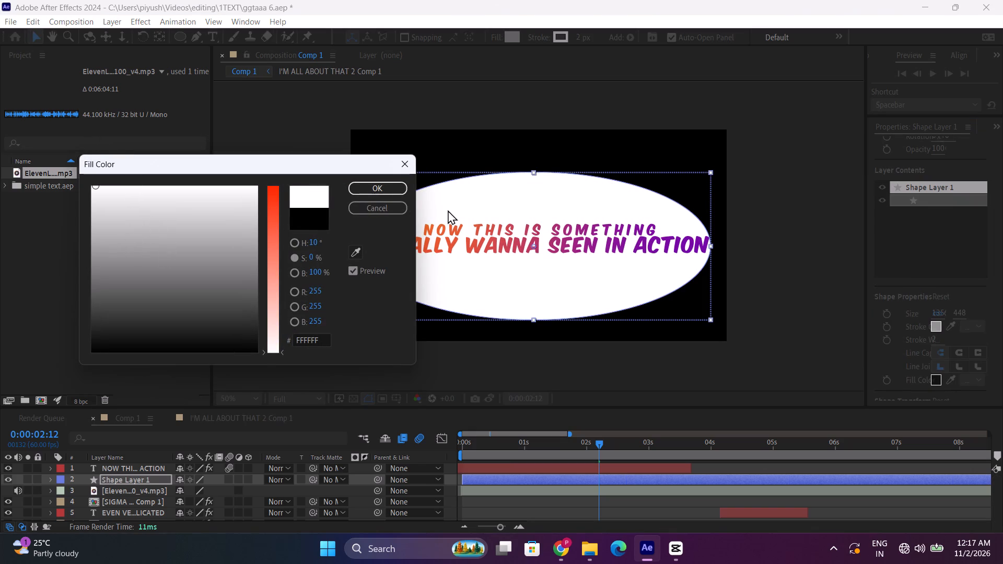
{"action": "left_click", "coordinate": [382, 189]}
Play Comp 1 from the start to check the gradient caption against the white ellipse.
{"action": "left_click_drag", "start_coordinate": [479, 448], "coordinate": [445, 448]}
{"action": "left_click", "coordinate": [466, 484]}
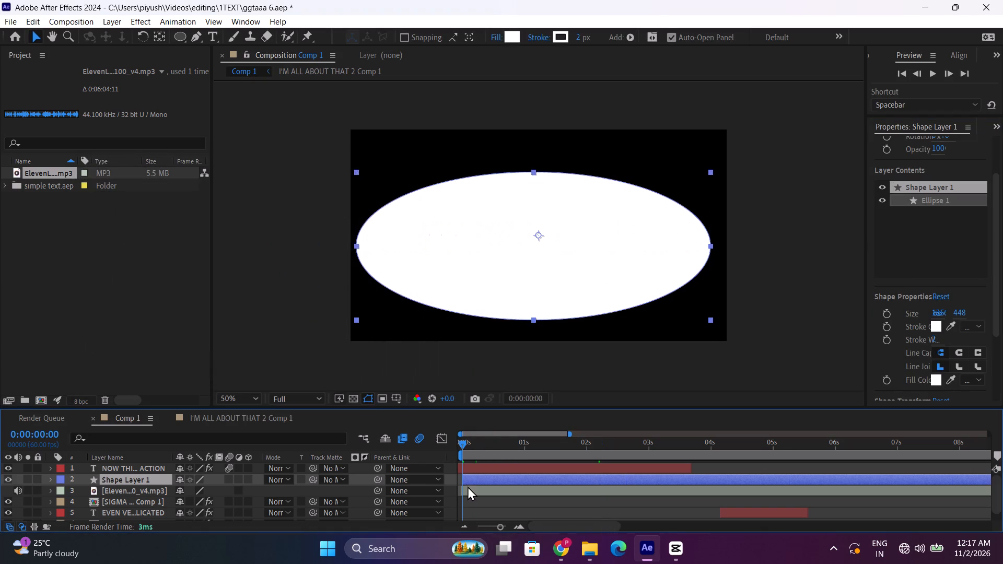
{"action": "key", "text": "space"}
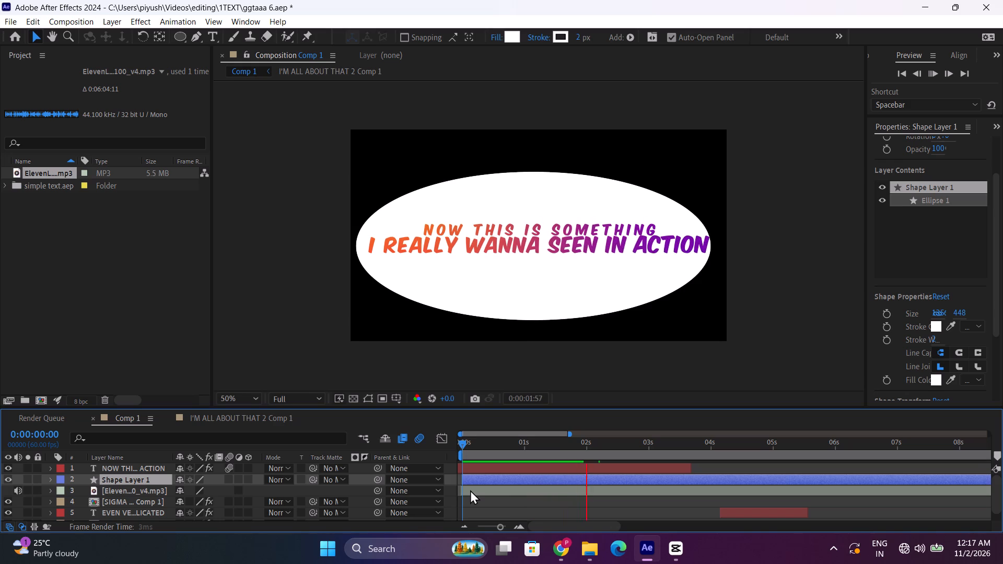
{"action": "key", "text": "space"}
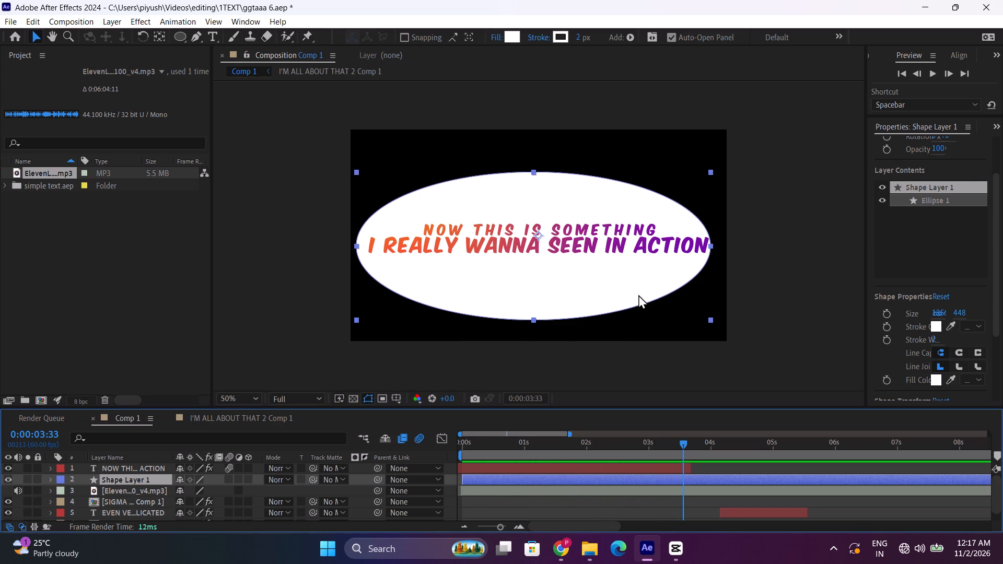
Centre the white ellipse's shape layer horizontally in the composition.
{"action": "left_click", "coordinate": [951, 56]}
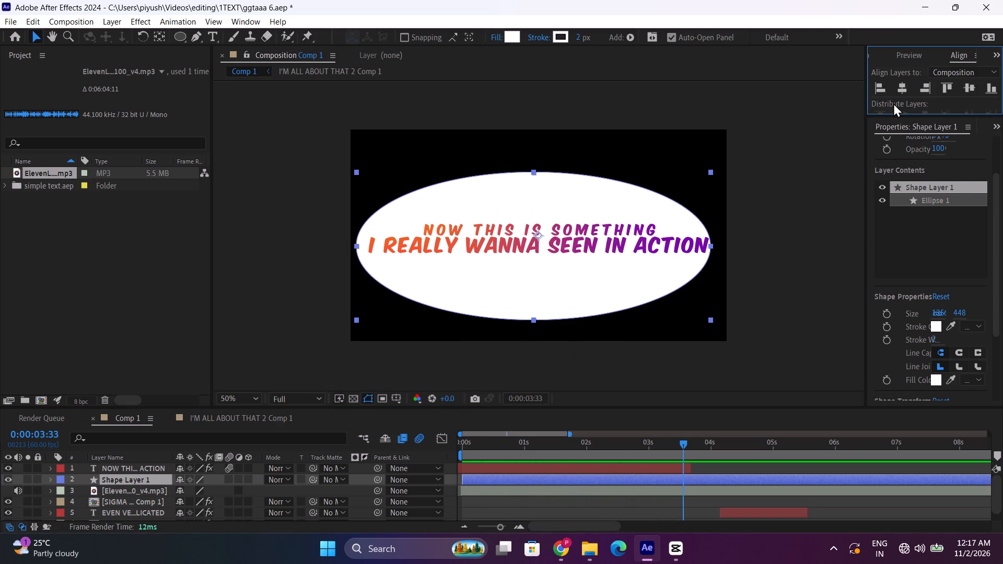
{"action": "left_click", "coordinate": [900, 91]}
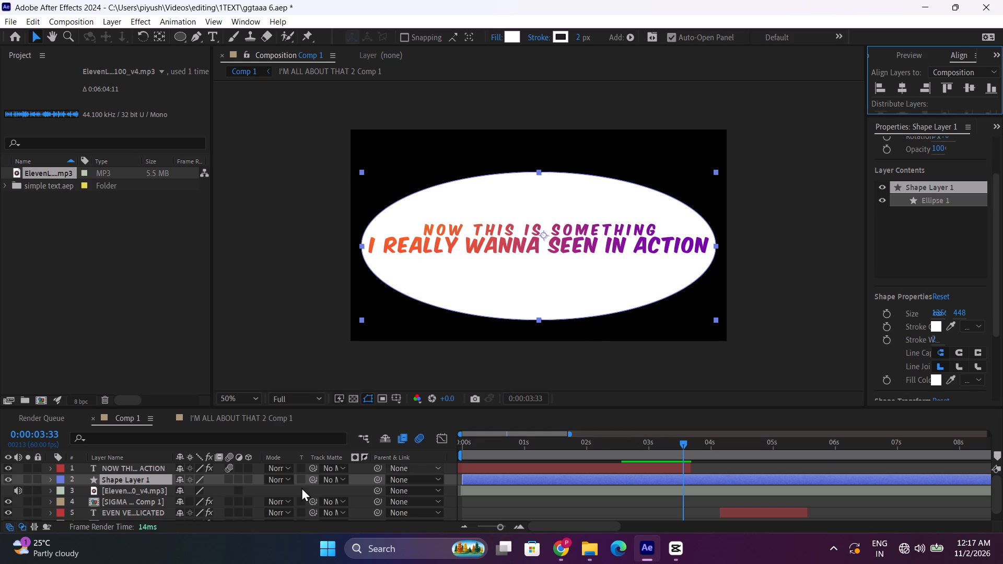
Import the image 15681.jpg into the project.
{"action": "double_click", "coordinate": [91, 303]}
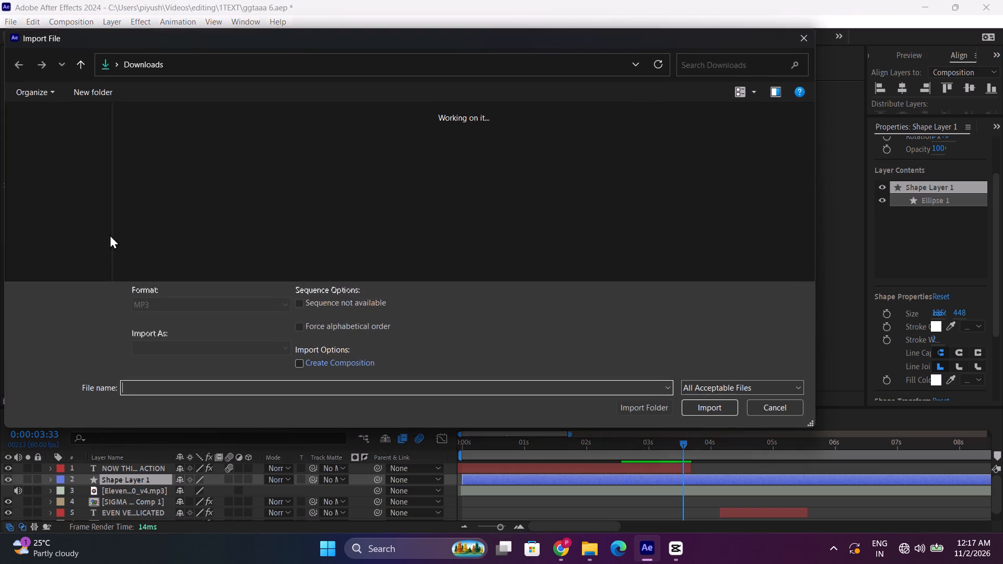
{"action": "scroll", "coordinate": [59, 250], "scroll_direction": "down", "scroll_amount": 1}
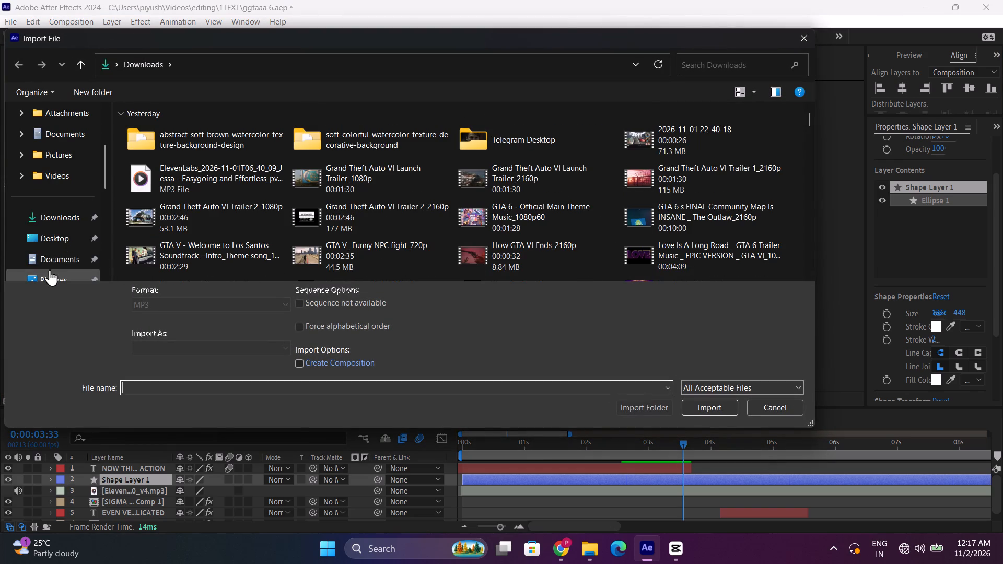
{"action": "left_click", "coordinate": [50, 269]}
{"action": "double_click", "coordinate": [281, 242]}
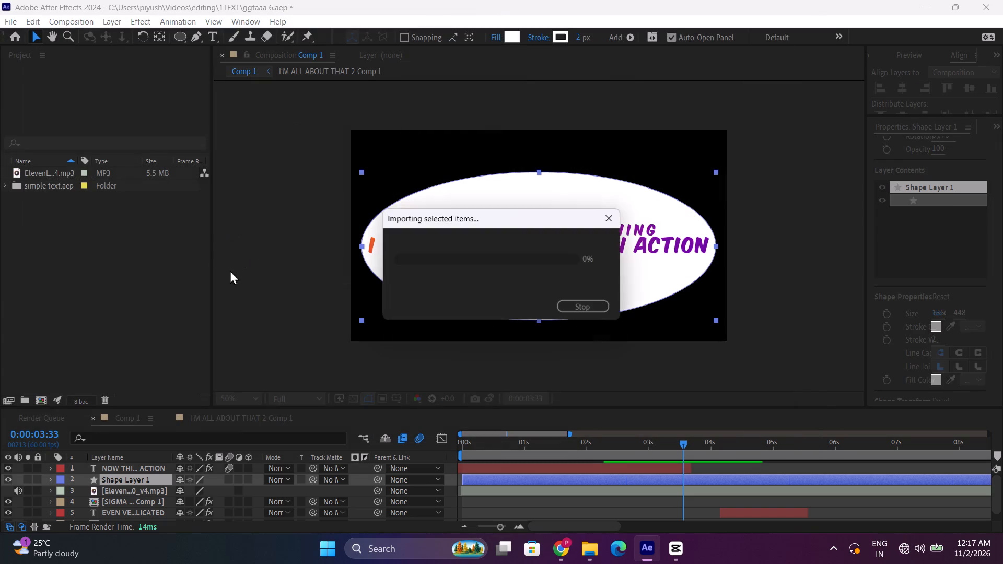
Place 15681.jpg in Comp 1 between the caption layer and Shape Layer 1, starting at about 0:00:00:06, and scrub through the caption over it.
{"action": "left_click_drag", "start_coordinate": [57, 172], "coordinate": [468, 476]}
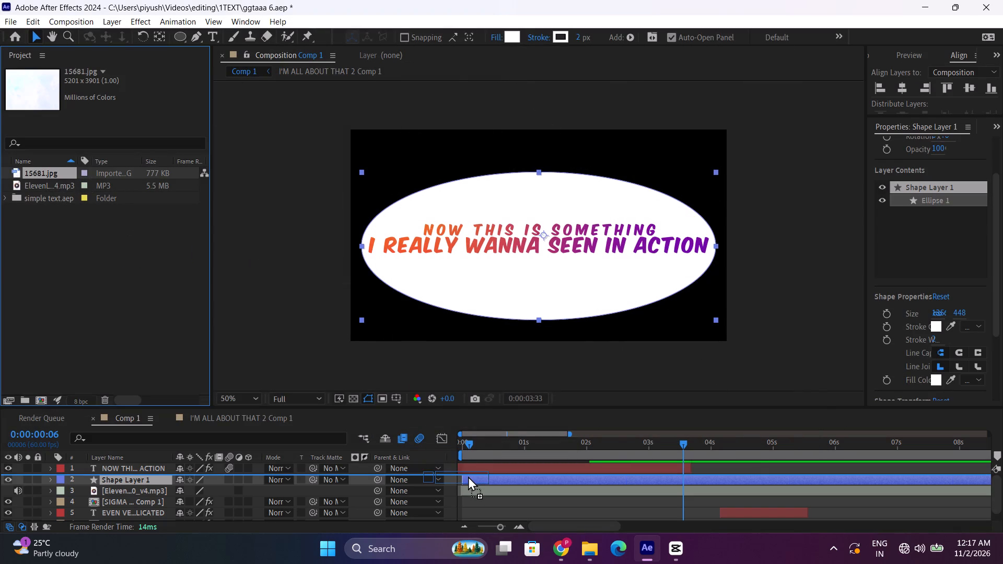
{"action": "left_click_drag", "start_coordinate": [468, 476], "coordinate": [468, 477]}
{"action": "left_click_drag", "start_coordinate": [508, 458], "coordinate": [502, 458]}
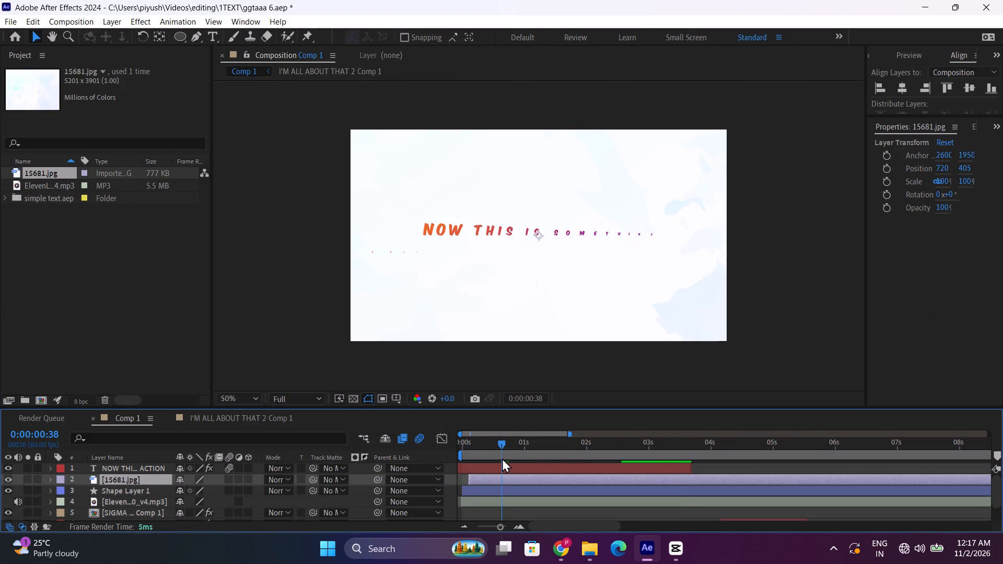
{"action": "left_click_drag", "start_coordinate": [502, 457], "coordinate": [633, 461]}
{"action": "scroll", "coordinate": [567, 256], "scroll_direction": "up", "scroll_amount": 1}
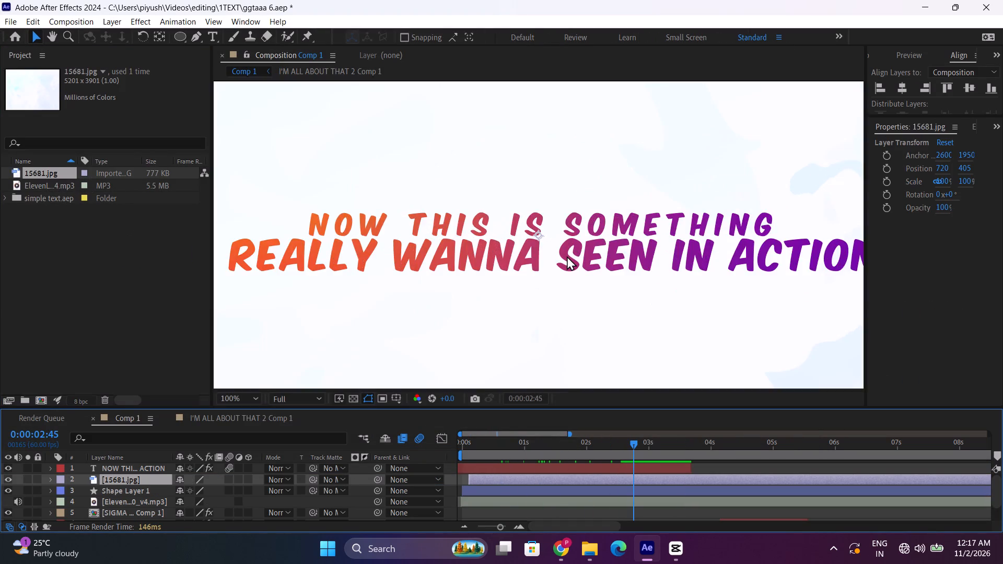
{"action": "scroll", "coordinate": [567, 256], "scroll_direction": "down", "scroll_amount": 1}
{"action": "left_click_drag", "start_coordinate": [631, 446], "coordinate": [563, 453]}
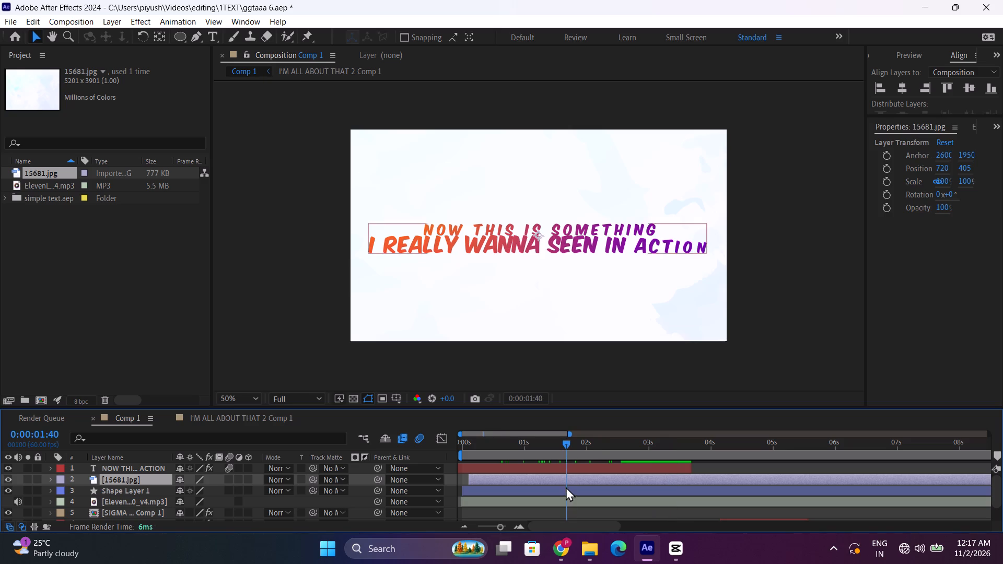
Pre-compose the 15681.jpg and Shape Layer 1 layers together, moving all attributes into the new composition named Pre-comp 29.
{"action": "left_click", "coordinate": [566, 488]}
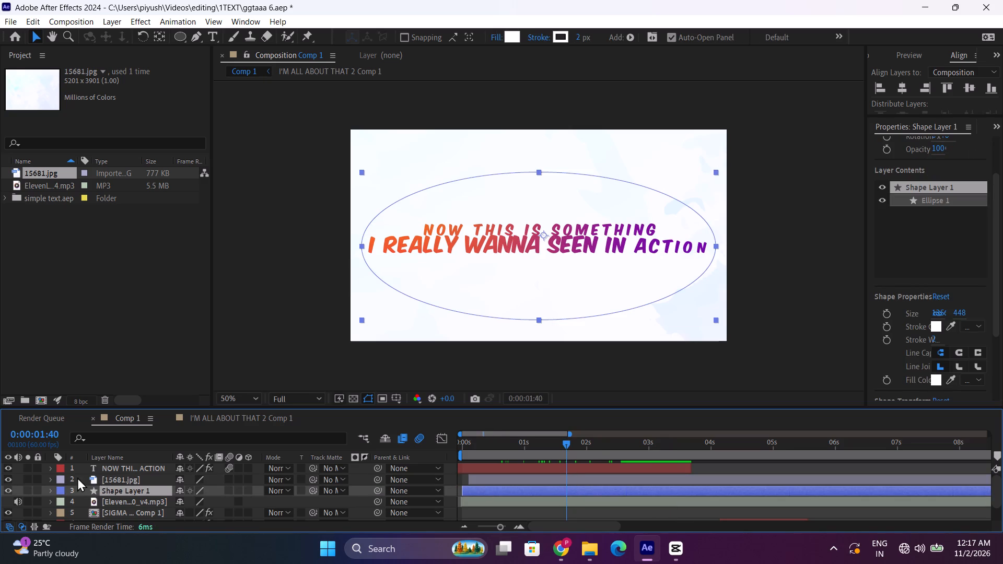
{"action": "left_click_drag", "start_coordinate": [77, 477], "coordinate": [122, 494]}
{"action": "right_click", "coordinate": [127, 480]}
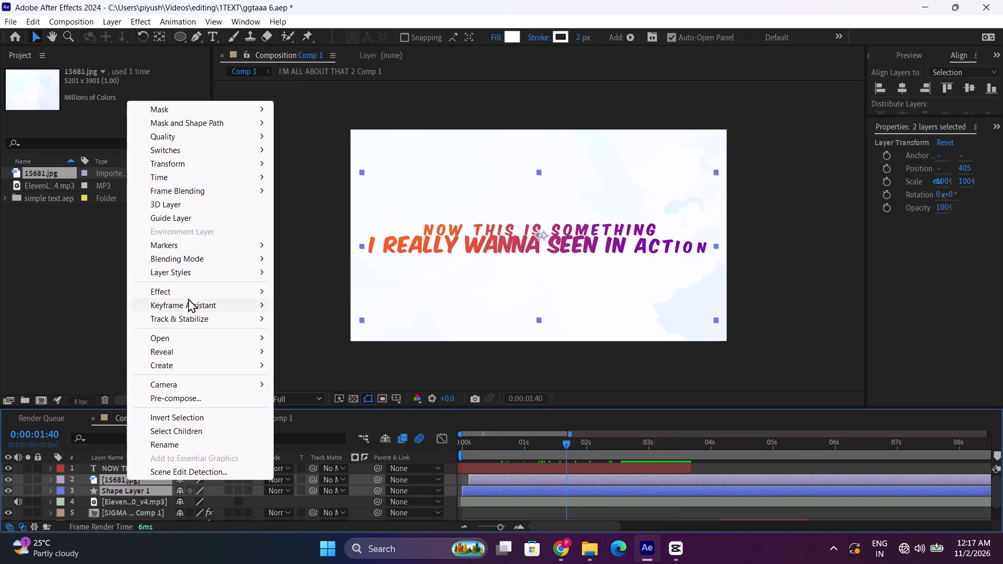
{"action": "right_click", "coordinate": [495, 489]}
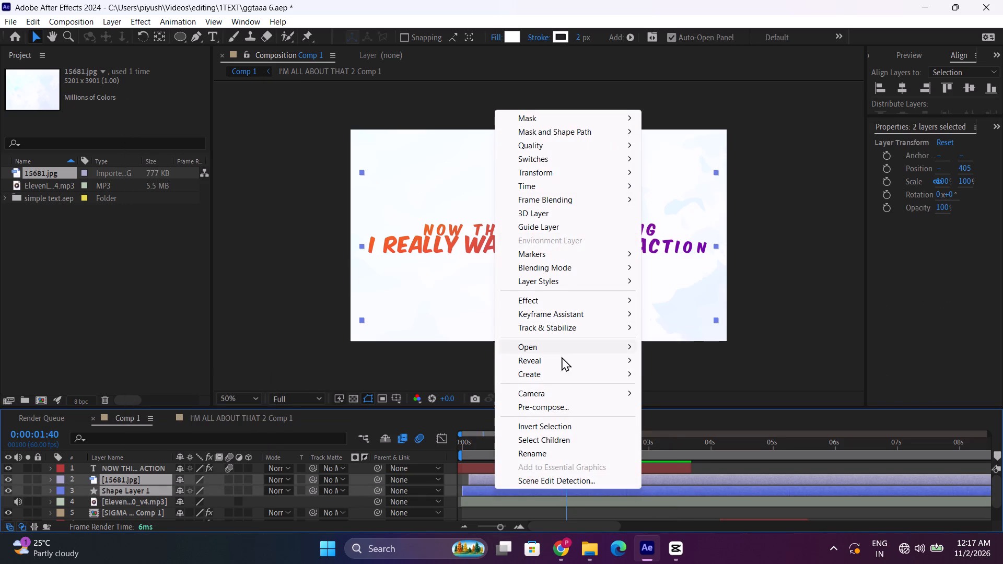
{"action": "left_click", "coordinate": [550, 410]}
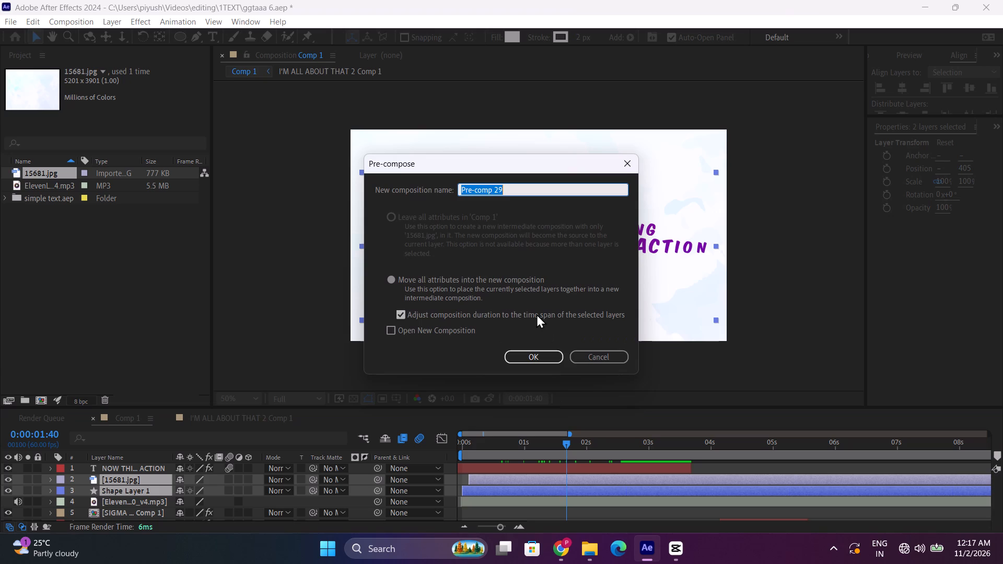
{"action": "left_click", "coordinate": [491, 281]}
{"action": "left_click", "coordinate": [586, 355]}
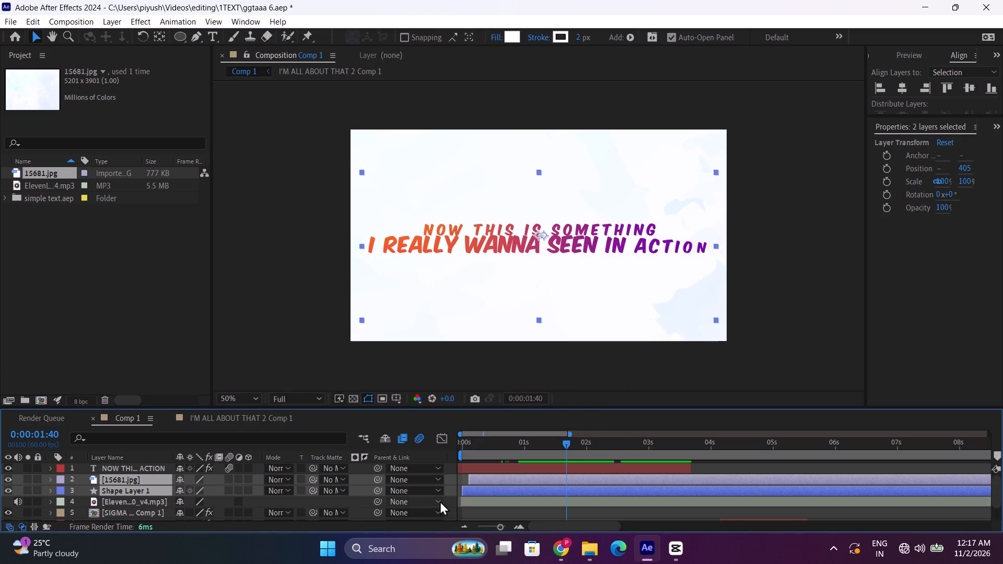
{"action": "left_click", "coordinate": [404, 480]}
{"action": "right_click", "coordinate": [499, 484]}
{"action": "left_click", "coordinate": [560, 398]}
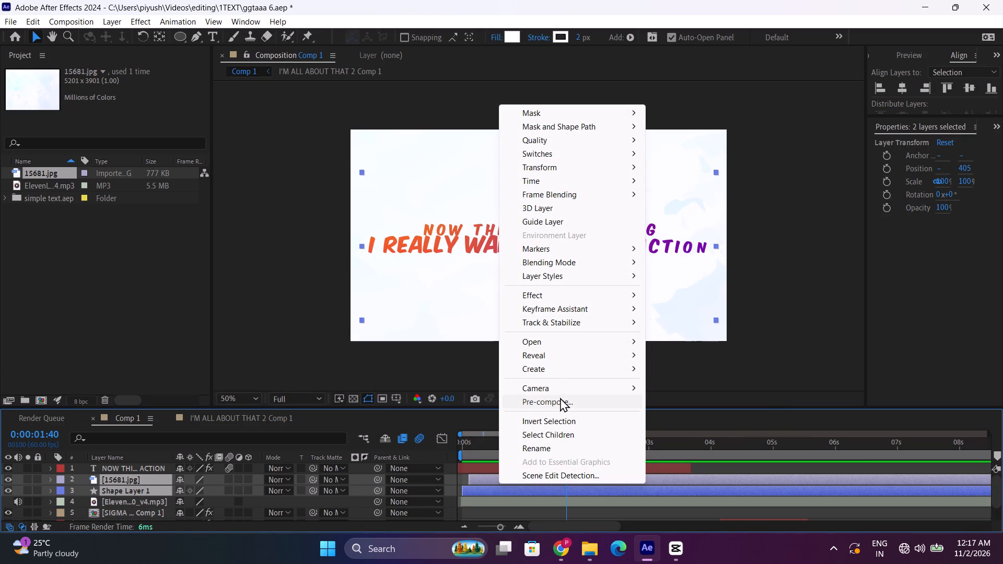
{"action": "left_click", "coordinate": [488, 283]}
{"action": "left_click", "coordinate": [522, 363]}
{"action": "left_click", "coordinate": [522, 357]}
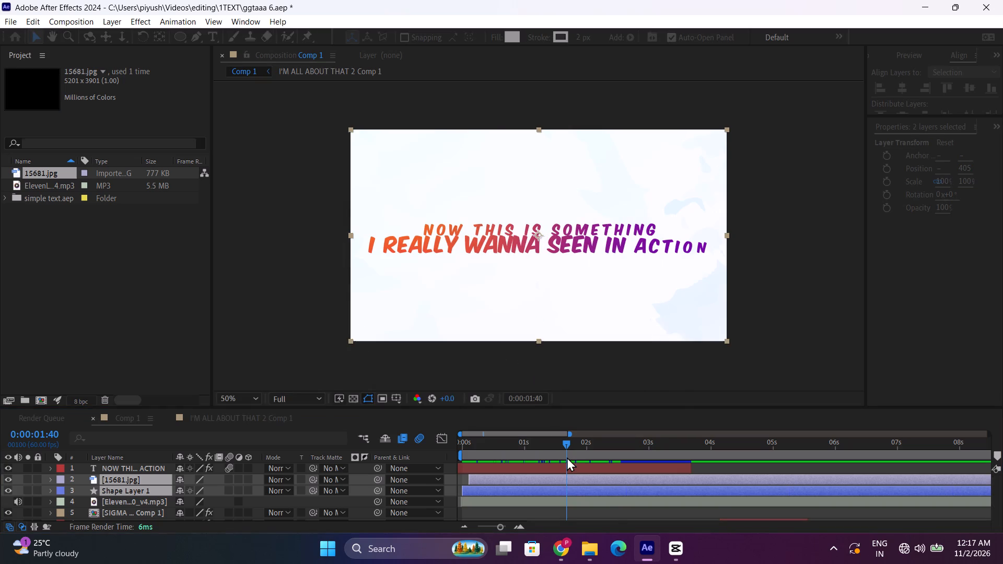
Open Pre-comp 29 and move Shape Layer 1 above the 15681.jpg layer.
{"action": "double_click", "coordinate": [567, 477]}
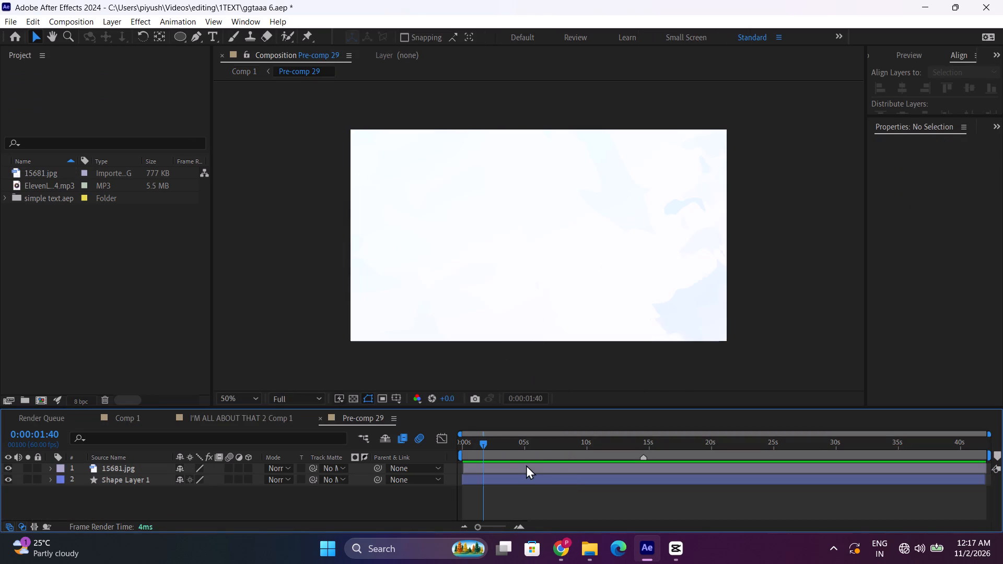
{"action": "left_click_drag", "start_coordinate": [506, 480], "coordinate": [505, 461]}
{"action": "left_click_drag", "start_coordinate": [136, 476], "coordinate": [139, 459]}
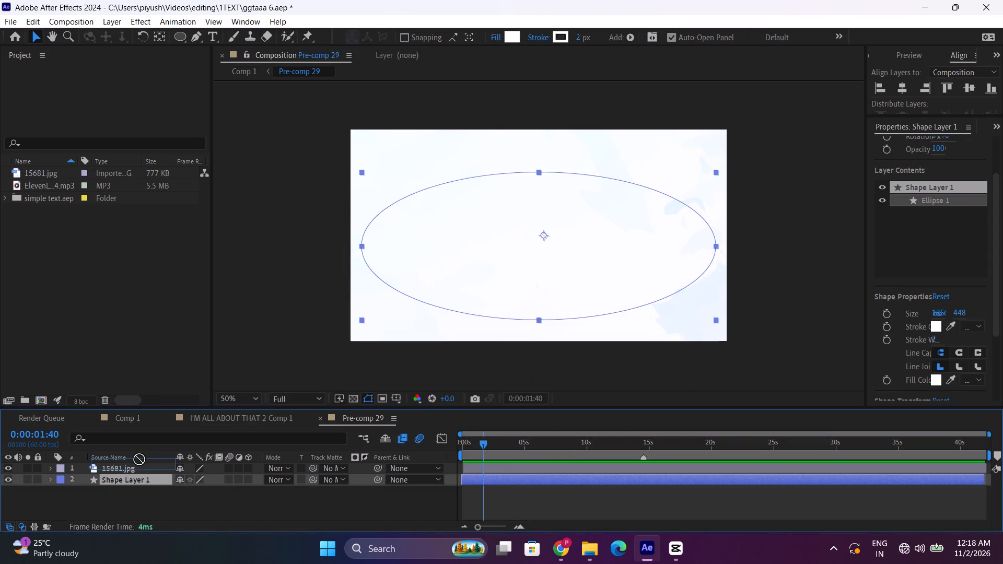
{"action": "left_click_drag", "start_coordinate": [139, 459], "coordinate": [137, 465]}
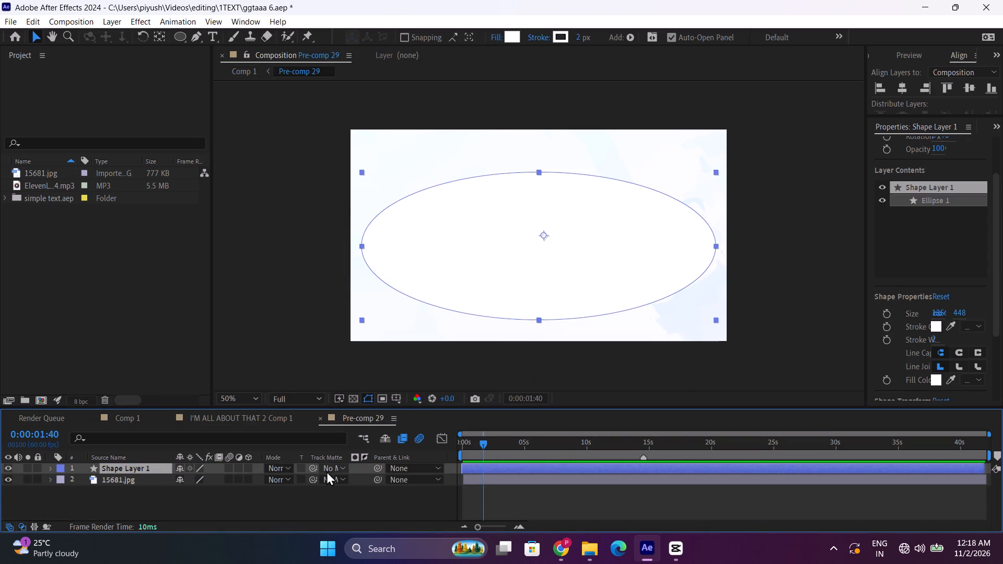
Look through the contents of Shape Layer 1, including the properties of Ellipse 1.
{"action": "left_click", "coordinate": [45, 467]}
{"action": "left_click", "coordinate": [60, 479]}
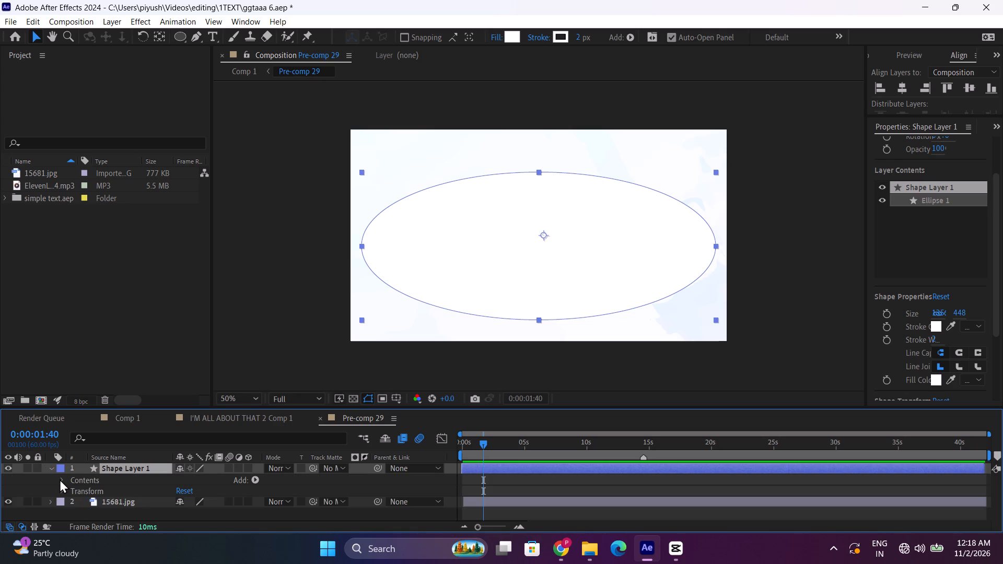
{"action": "left_click", "coordinate": [61, 478]}
{"action": "left_click", "coordinate": [63, 480]}
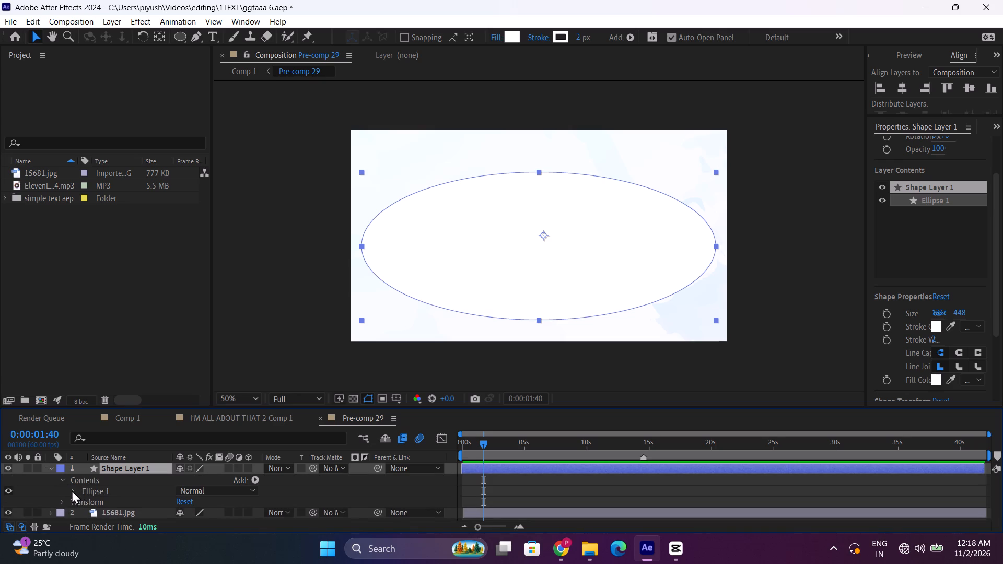
{"action": "left_click", "coordinate": [72, 490]}
{"action": "scroll", "coordinate": [76, 487], "scroll_direction": "down", "scroll_amount": 2}
{"action": "scroll", "coordinate": [76, 487], "scroll_direction": "up", "scroll_amount": 3}
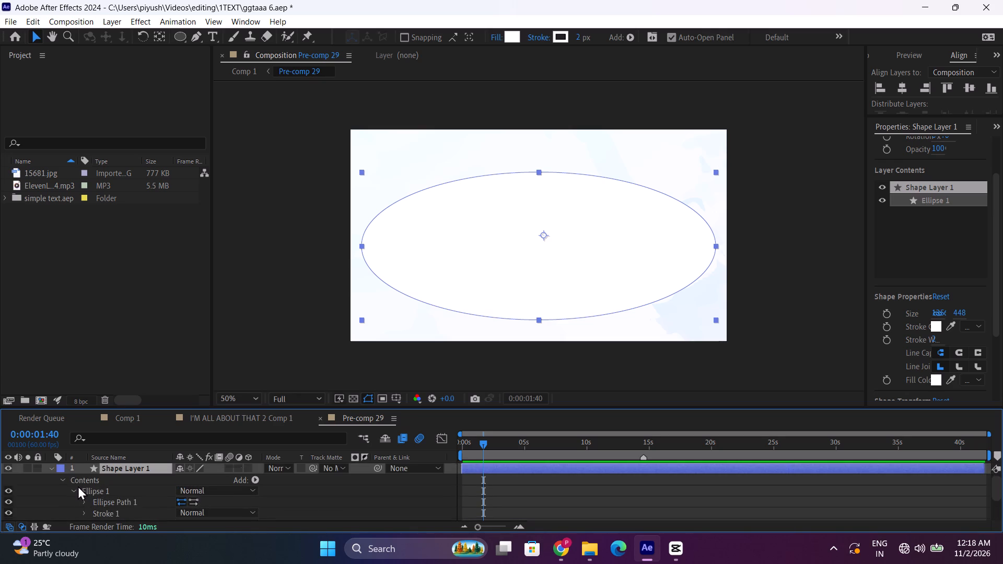
{"action": "left_click", "coordinate": [64, 477]}
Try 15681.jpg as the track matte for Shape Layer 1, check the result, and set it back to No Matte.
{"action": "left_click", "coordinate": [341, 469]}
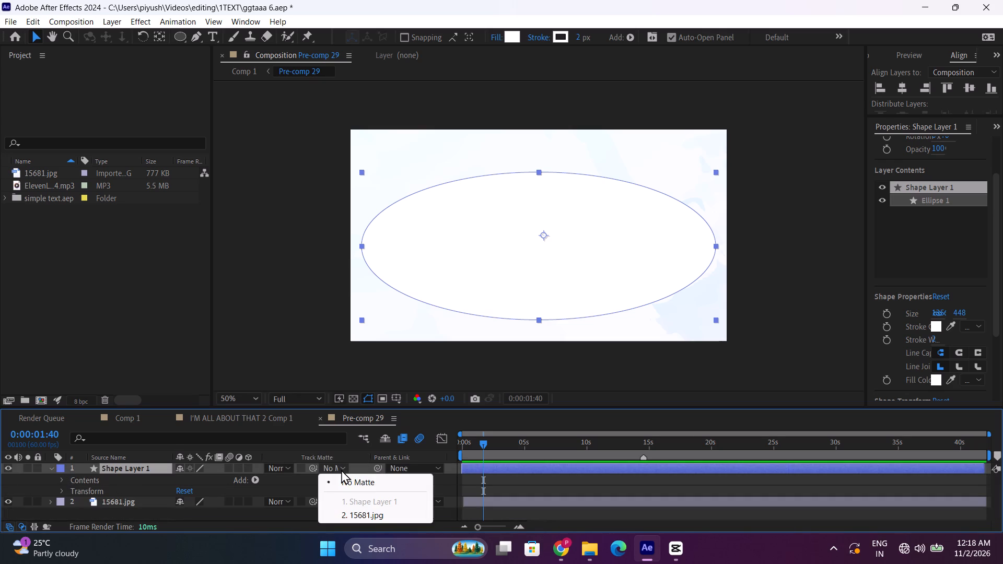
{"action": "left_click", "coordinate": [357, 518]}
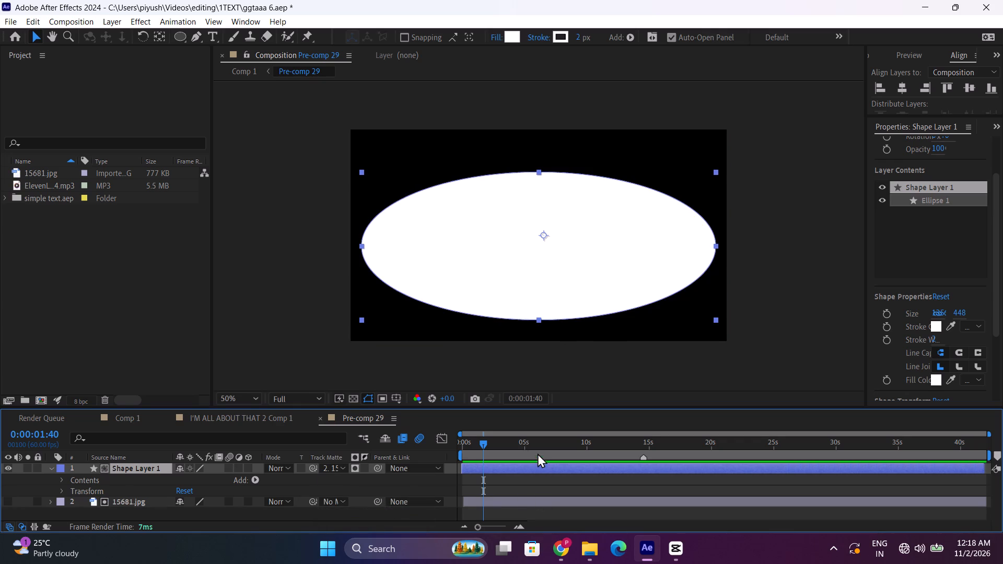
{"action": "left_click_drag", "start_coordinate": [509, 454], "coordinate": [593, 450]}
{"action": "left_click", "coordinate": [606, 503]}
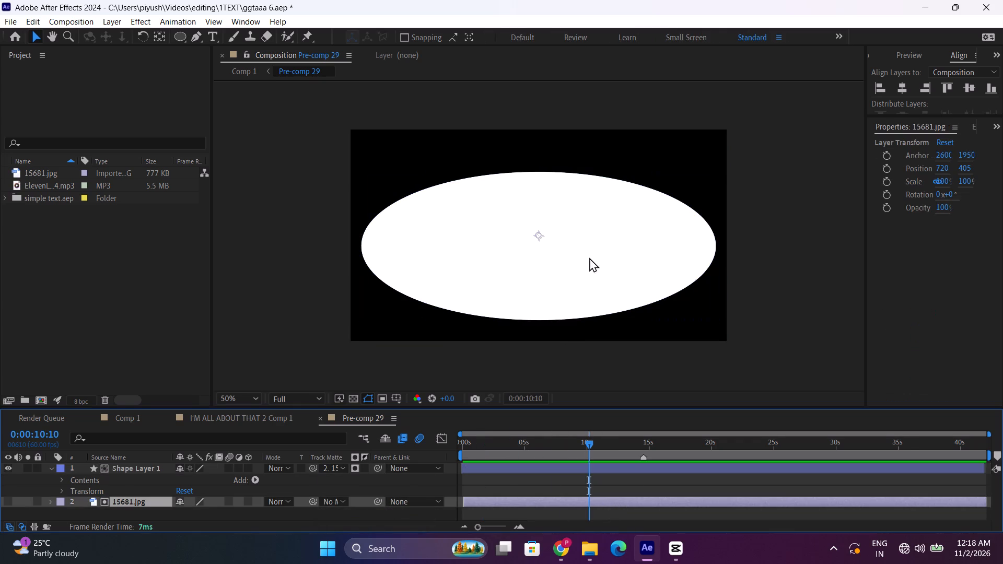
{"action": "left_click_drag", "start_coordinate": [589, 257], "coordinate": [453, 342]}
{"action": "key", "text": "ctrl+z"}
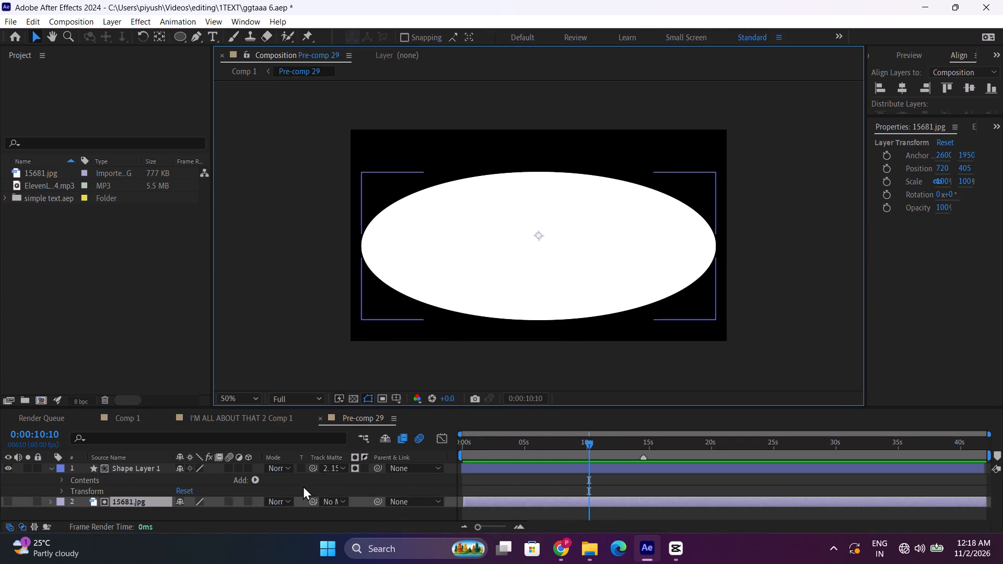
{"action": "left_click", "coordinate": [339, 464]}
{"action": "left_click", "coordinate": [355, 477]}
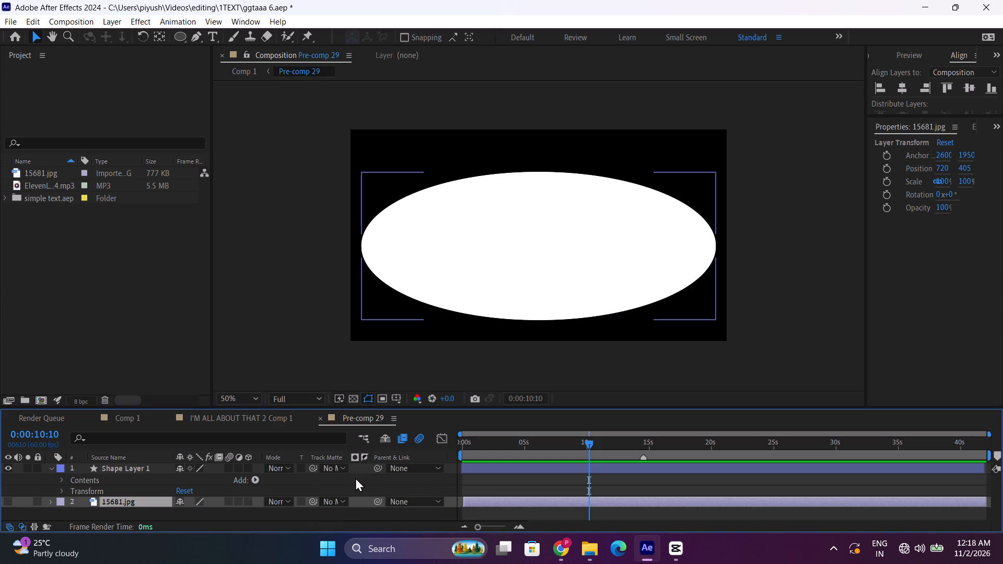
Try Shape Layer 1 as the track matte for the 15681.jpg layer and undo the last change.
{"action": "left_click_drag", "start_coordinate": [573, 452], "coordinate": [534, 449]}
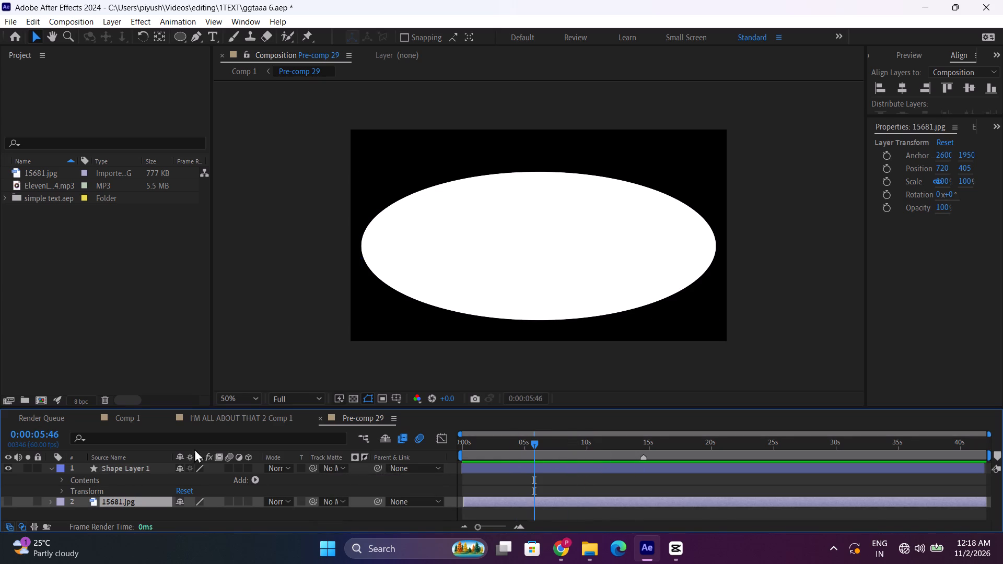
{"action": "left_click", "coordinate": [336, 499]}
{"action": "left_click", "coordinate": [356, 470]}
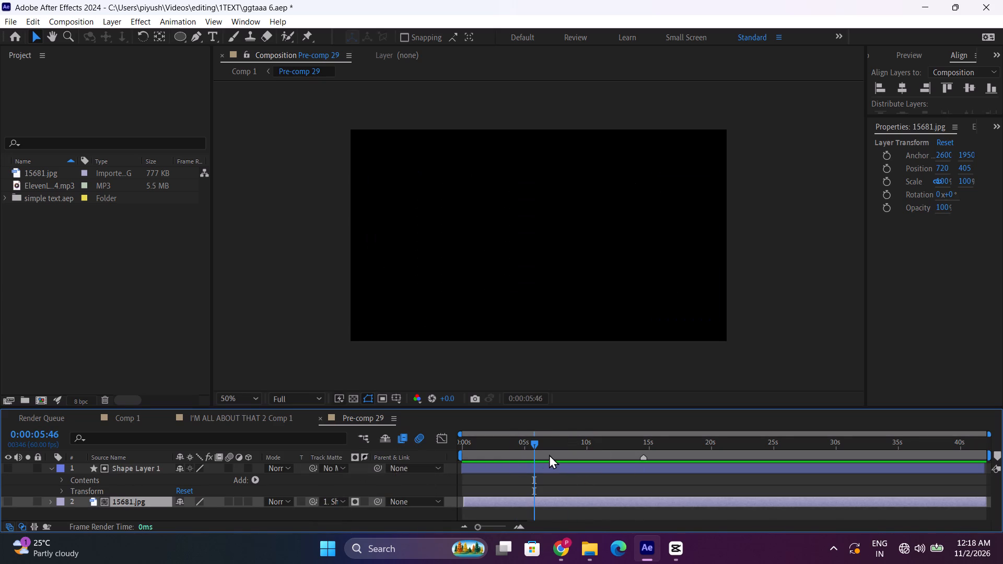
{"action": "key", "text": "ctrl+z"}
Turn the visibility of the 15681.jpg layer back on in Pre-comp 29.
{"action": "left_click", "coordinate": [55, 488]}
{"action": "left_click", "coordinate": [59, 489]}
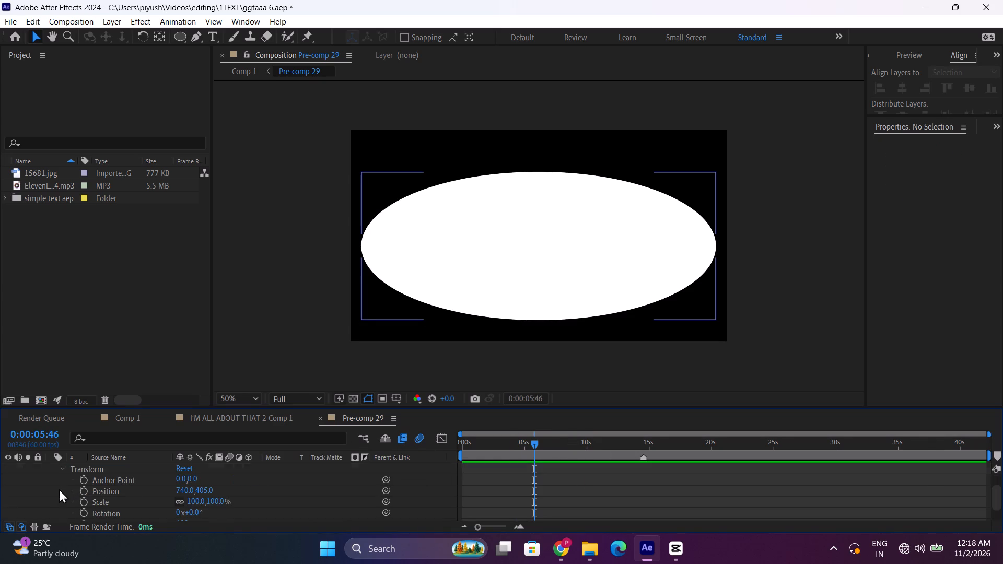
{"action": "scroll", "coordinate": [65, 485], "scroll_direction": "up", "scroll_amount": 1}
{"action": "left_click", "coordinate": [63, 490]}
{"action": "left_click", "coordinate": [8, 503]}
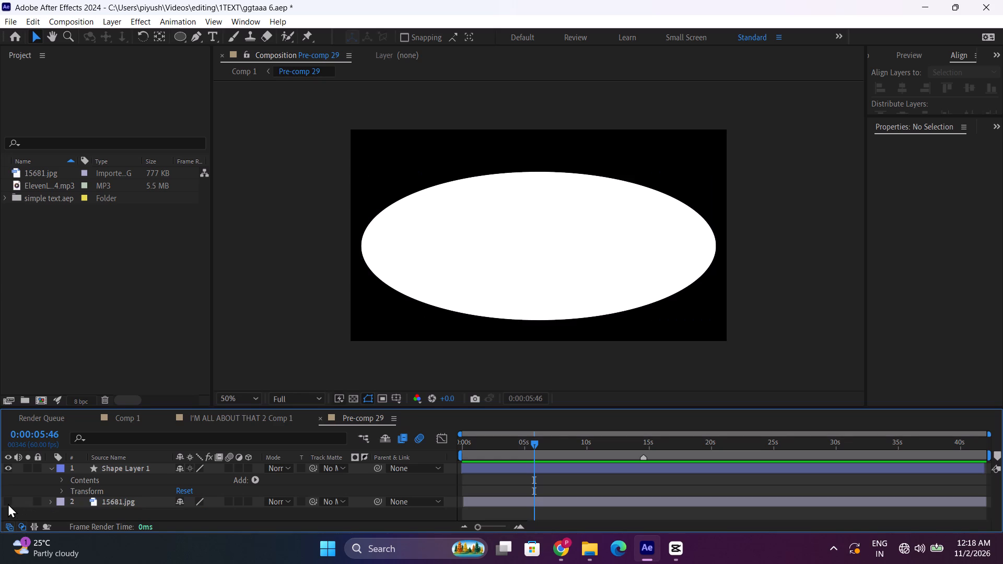
Set 15681.jpg as the track matte for Shape Layer 1 and switch the matte from alpha to luma.
{"action": "left_click", "coordinate": [341, 466]}
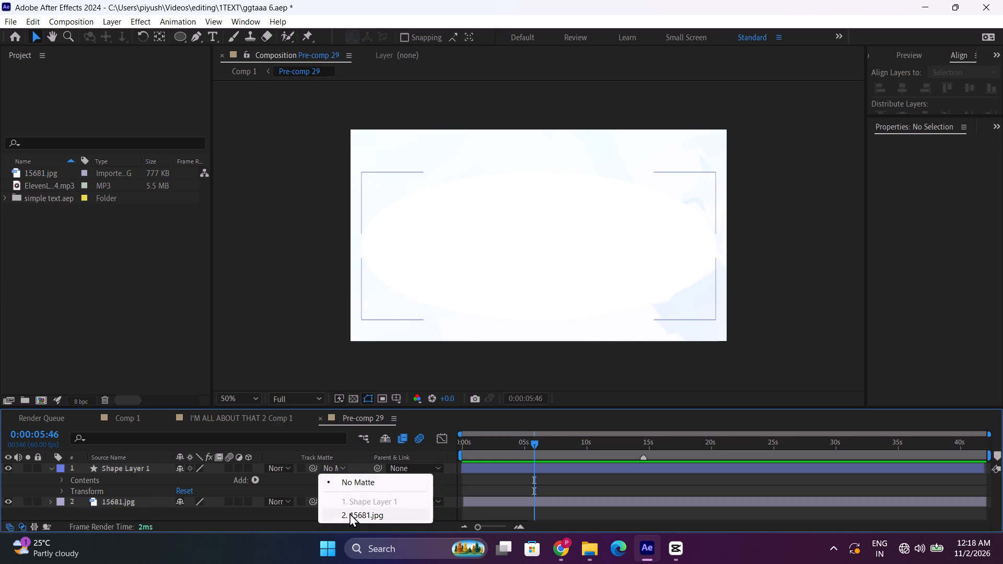
{"action": "left_click", "coordinate": [349, 513]}
{"action": "left_click", "coordinate": [435, 468]}
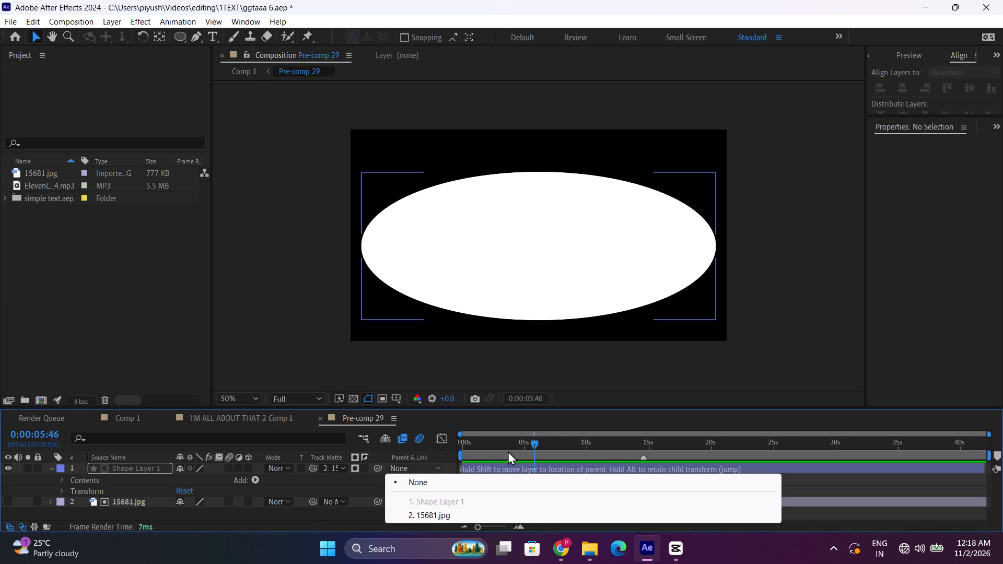
{"action": "left_click", "coordinate": [359, 471]}
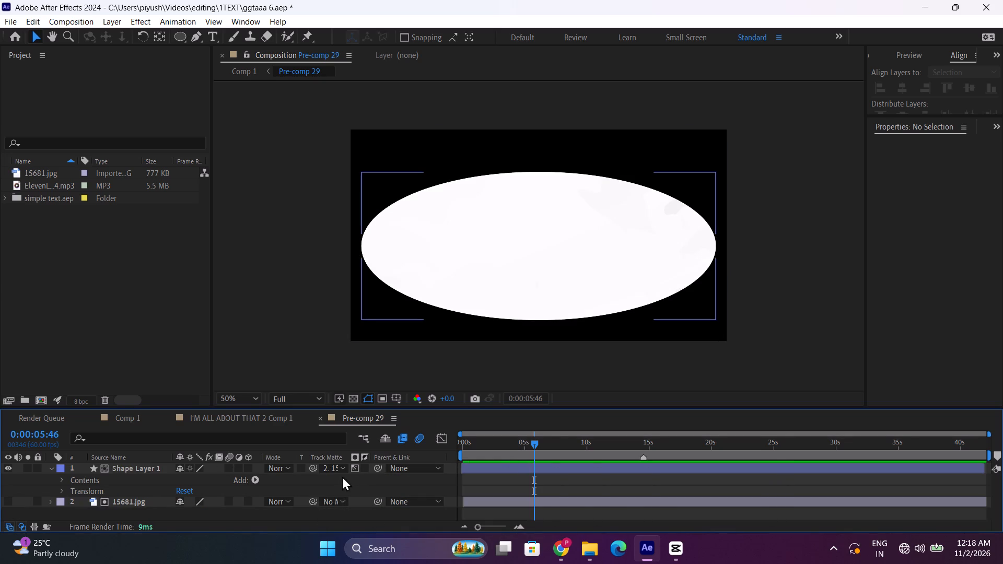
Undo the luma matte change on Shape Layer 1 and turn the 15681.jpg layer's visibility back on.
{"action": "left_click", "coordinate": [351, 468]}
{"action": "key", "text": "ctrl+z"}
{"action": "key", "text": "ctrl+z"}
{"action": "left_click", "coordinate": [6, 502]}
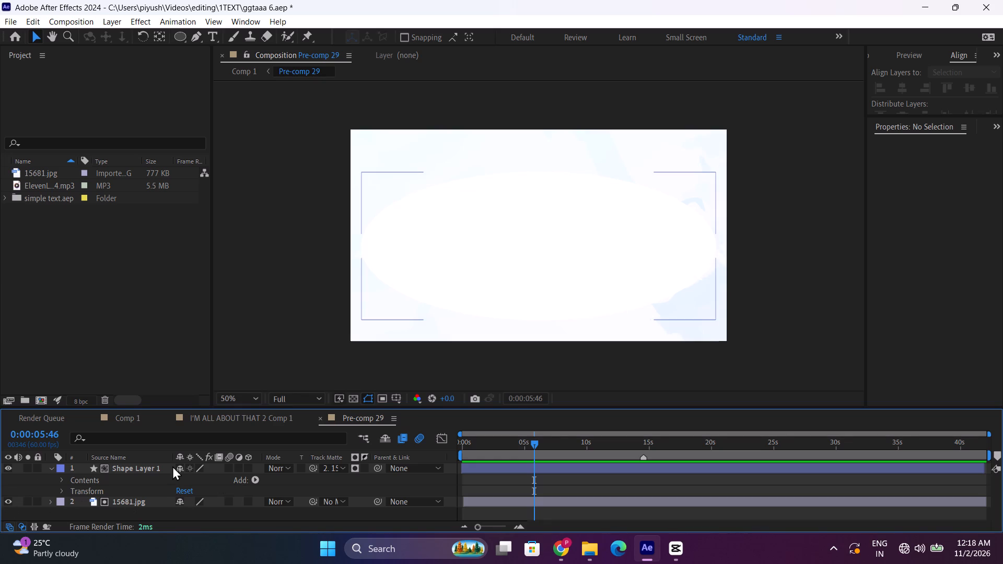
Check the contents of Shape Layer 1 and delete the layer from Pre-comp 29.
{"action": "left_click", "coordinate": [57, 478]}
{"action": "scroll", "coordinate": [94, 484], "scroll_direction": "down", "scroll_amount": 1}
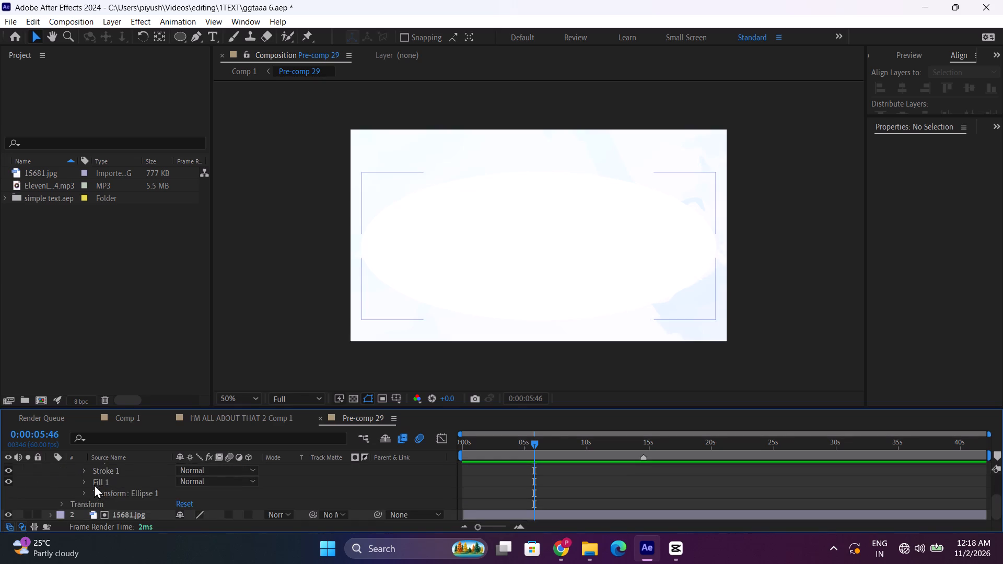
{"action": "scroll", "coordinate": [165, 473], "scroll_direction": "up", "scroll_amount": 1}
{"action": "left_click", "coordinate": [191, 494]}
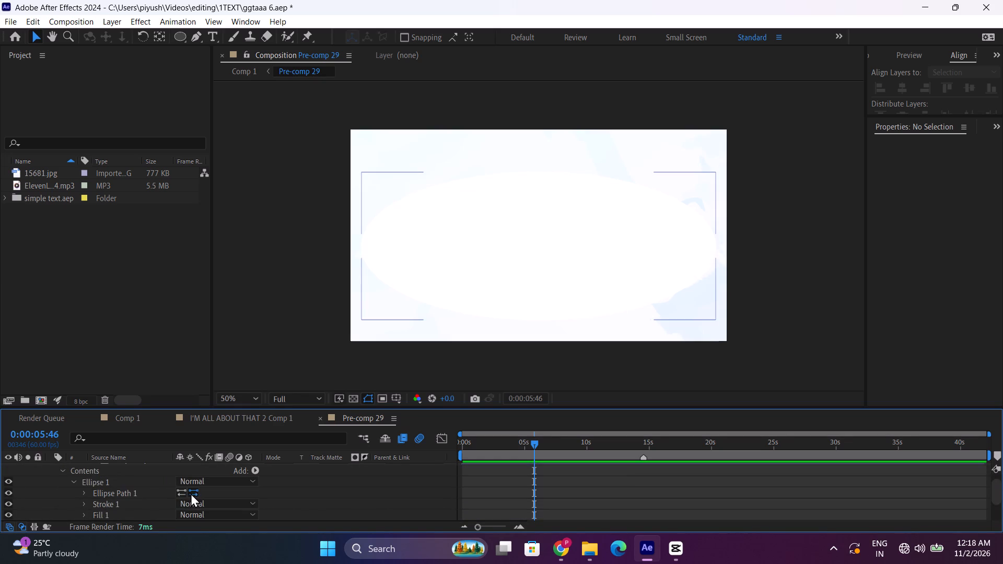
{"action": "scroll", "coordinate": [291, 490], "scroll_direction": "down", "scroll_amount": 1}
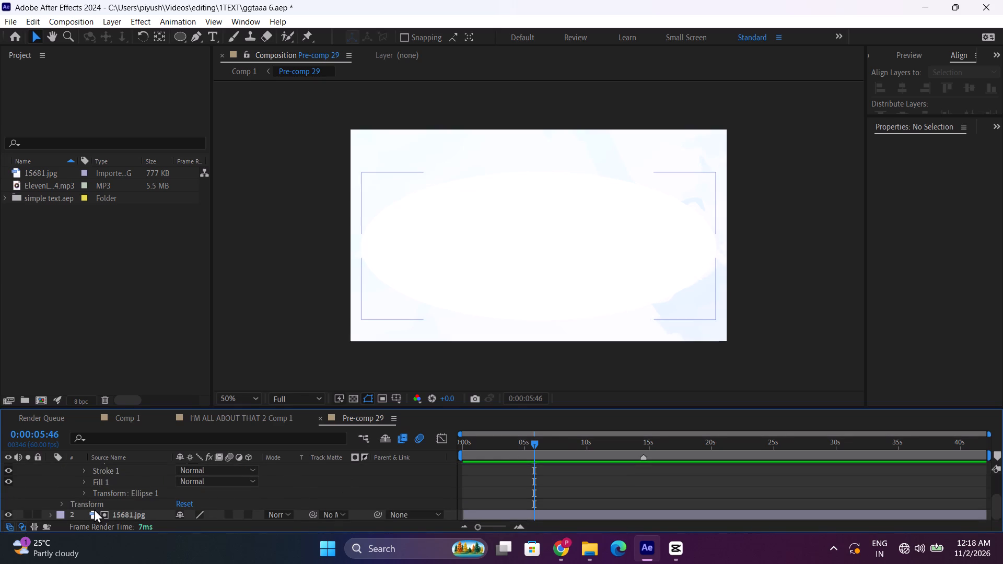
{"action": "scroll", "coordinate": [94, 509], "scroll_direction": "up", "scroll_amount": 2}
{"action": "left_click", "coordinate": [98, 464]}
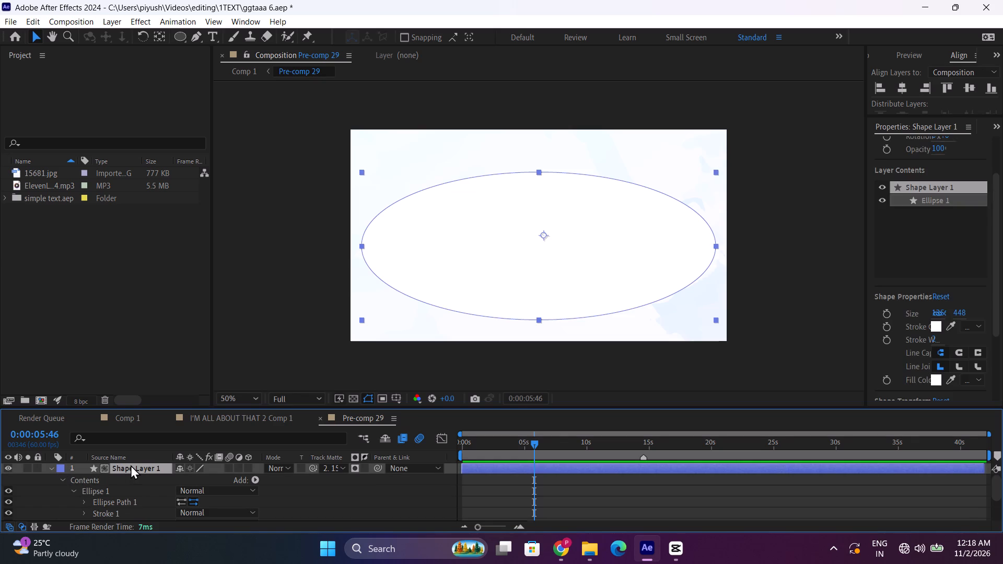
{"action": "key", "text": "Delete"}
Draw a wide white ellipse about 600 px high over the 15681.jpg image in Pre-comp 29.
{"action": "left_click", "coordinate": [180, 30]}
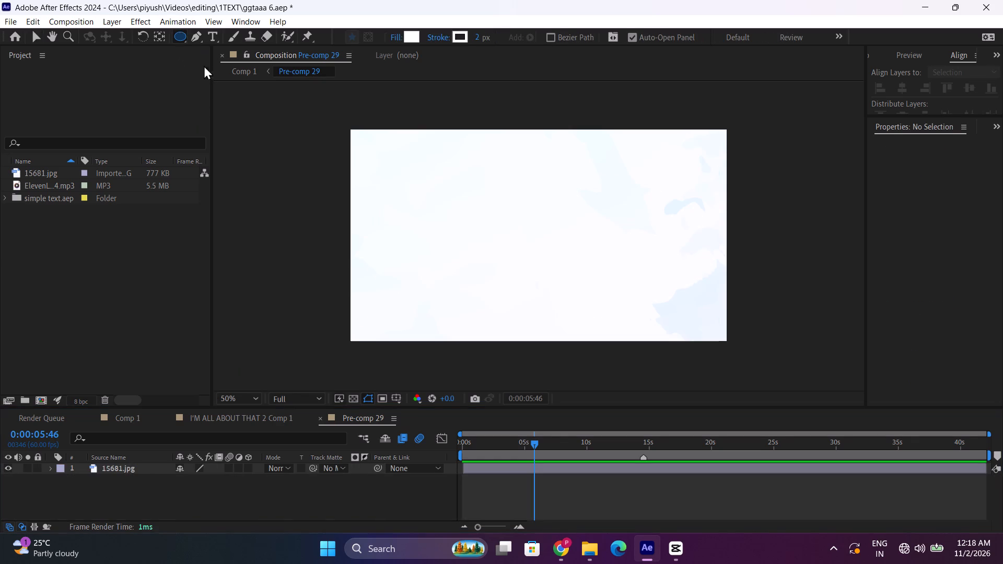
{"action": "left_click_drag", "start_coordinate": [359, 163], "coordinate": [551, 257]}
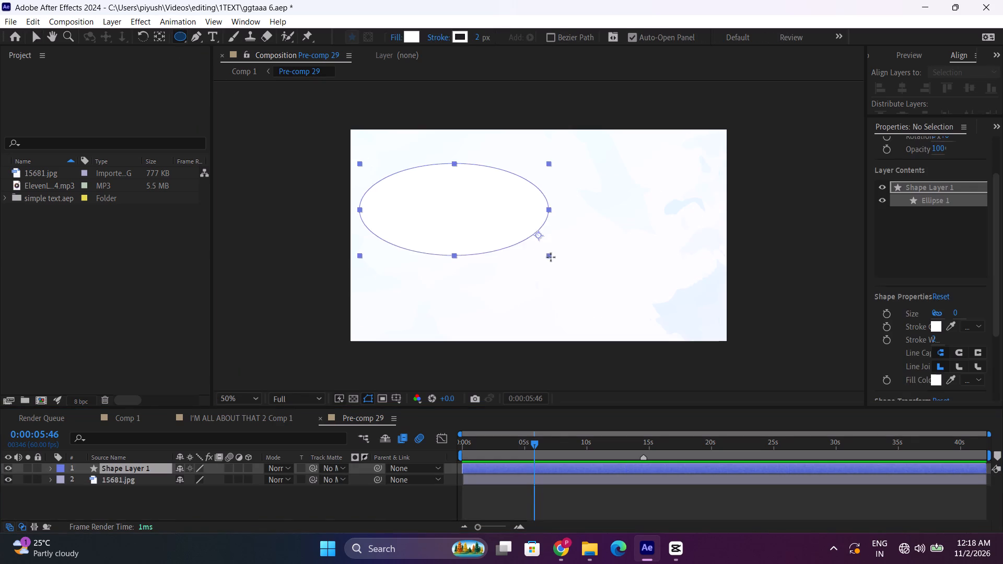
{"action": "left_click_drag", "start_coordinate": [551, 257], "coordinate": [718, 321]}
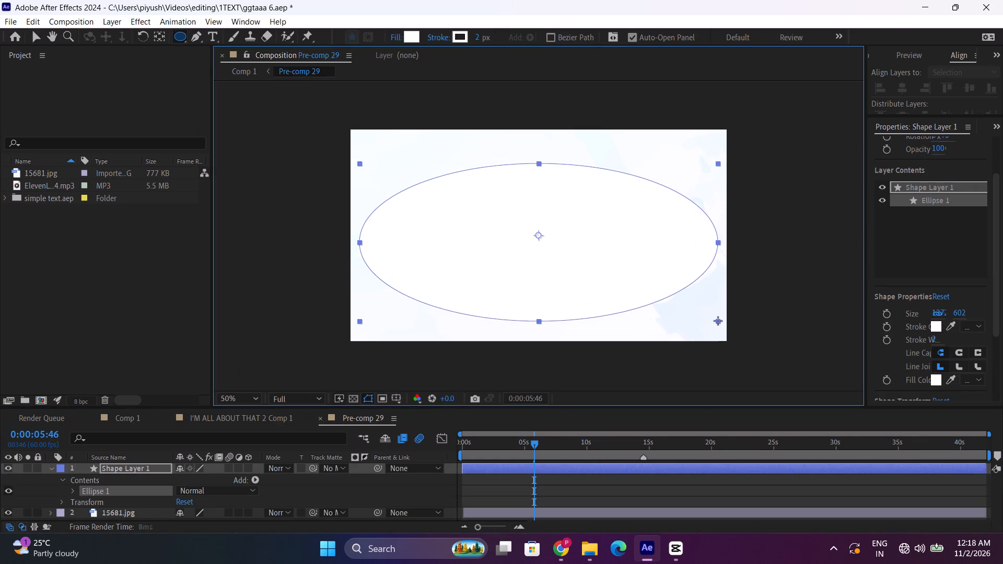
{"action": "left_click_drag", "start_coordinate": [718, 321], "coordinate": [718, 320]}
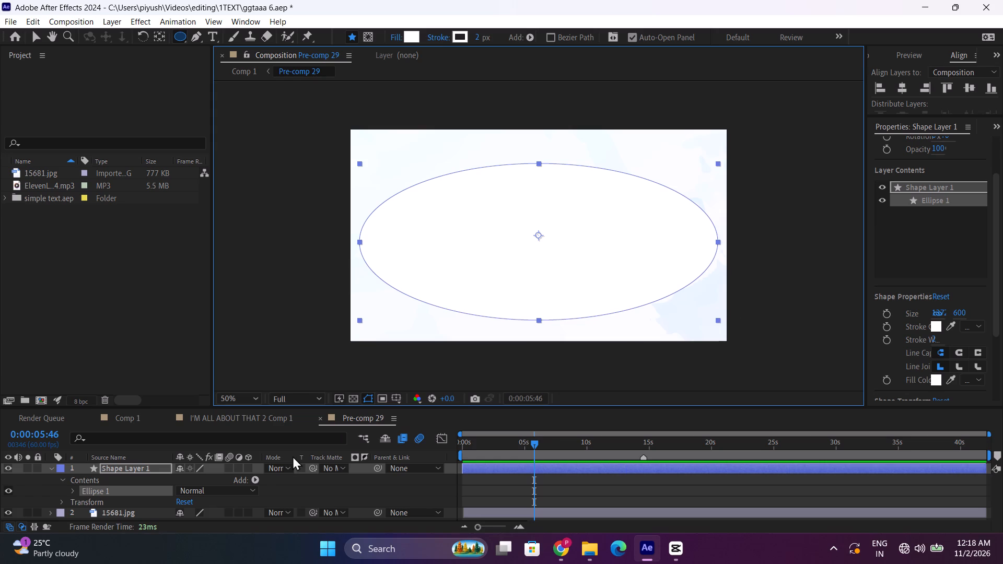
Examine the new ellipse's blending mode options, shape and transform properties, and layer switches.
{"action": "left_click", "coordinate": [228, 497]}
{"action": "left_click", "coordinate": [228, 496]}
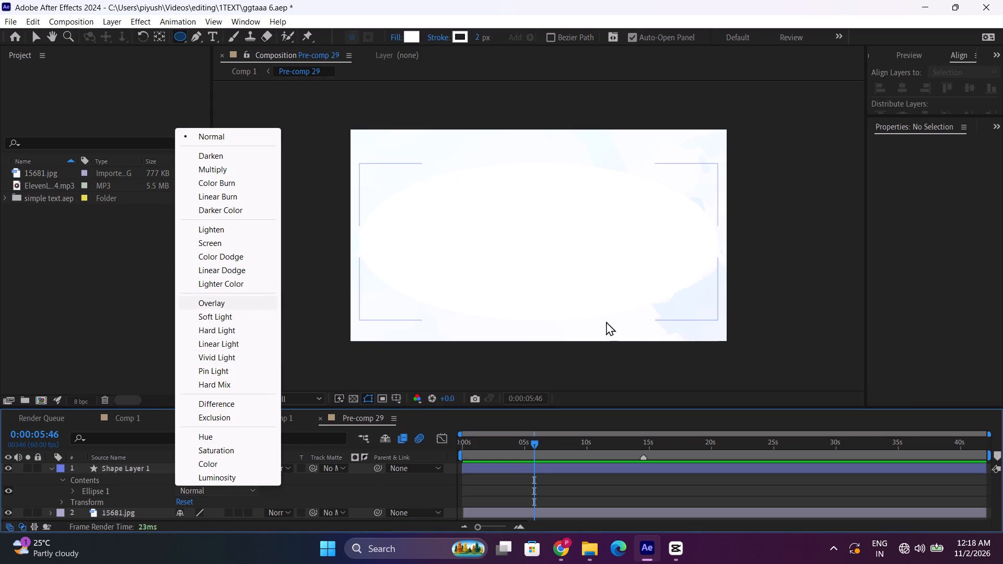
{"action": "left_click", "coordinate": [845, 283]}
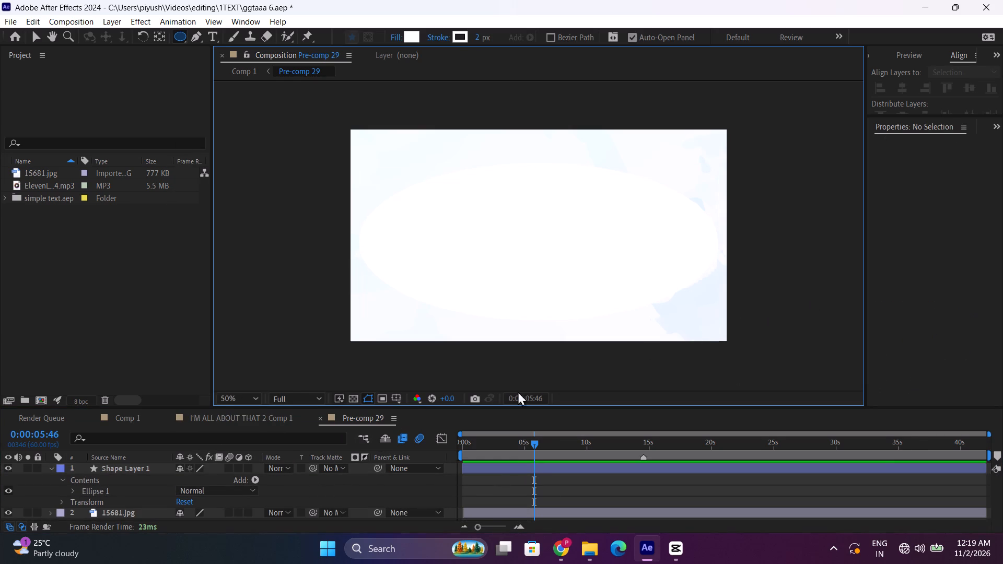
{"action": "left_click", "coordinate": [512, 446]}
{"action": "left_click", "coordinate": [509, 461]}
{"action": "left_click", "coordinate": [509, 465]}
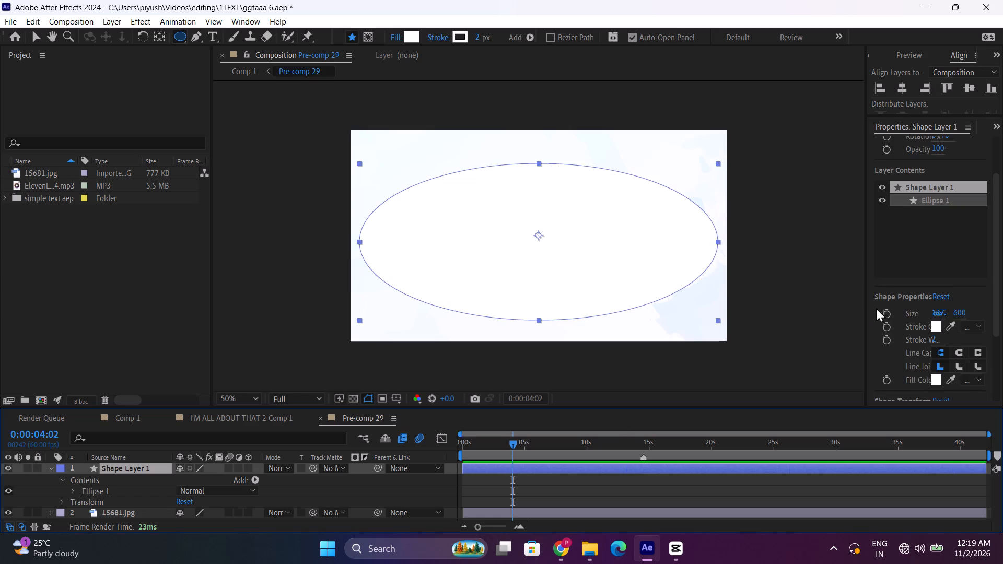
{"action": "scroll", "coordinate": [883, 303], "scroll_direction": "down", "scroll_amount": 6}
{"action": "scroll", "coordinate": [886, 318], "scroll_direction": "down", "scroll_amount": 19}
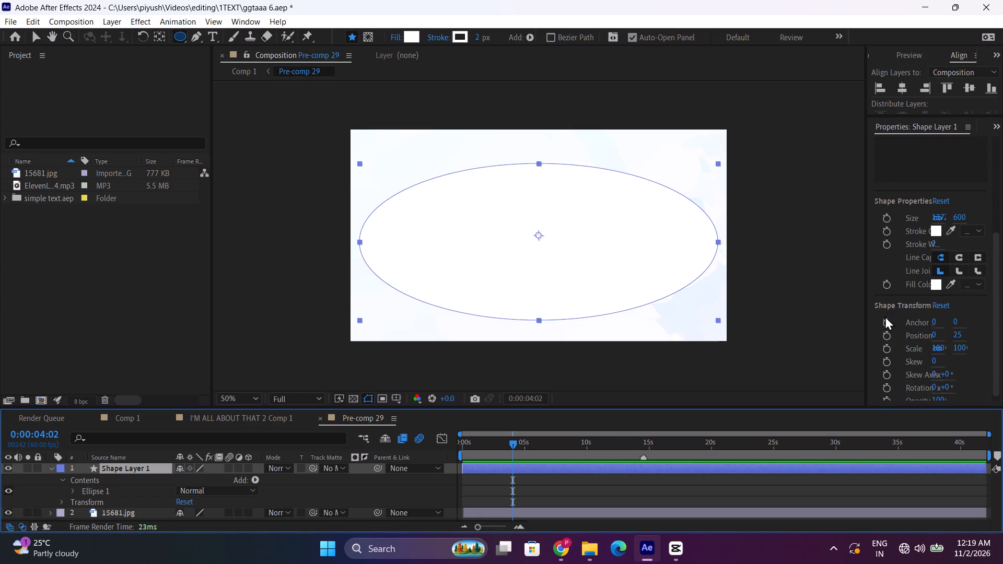
{"action": "scroll", "coordinate": [885, 316], "scroll_direction": "down", "scroll_amount": 4}
{"action": "scroll", "coordinate": [885, 316], "scroll_direction": "up", "scroll_amount": 20}
{"action": "scroll", "coordinate": [885, 316], "scroll_direction": "up", "scroll_amount": 15}
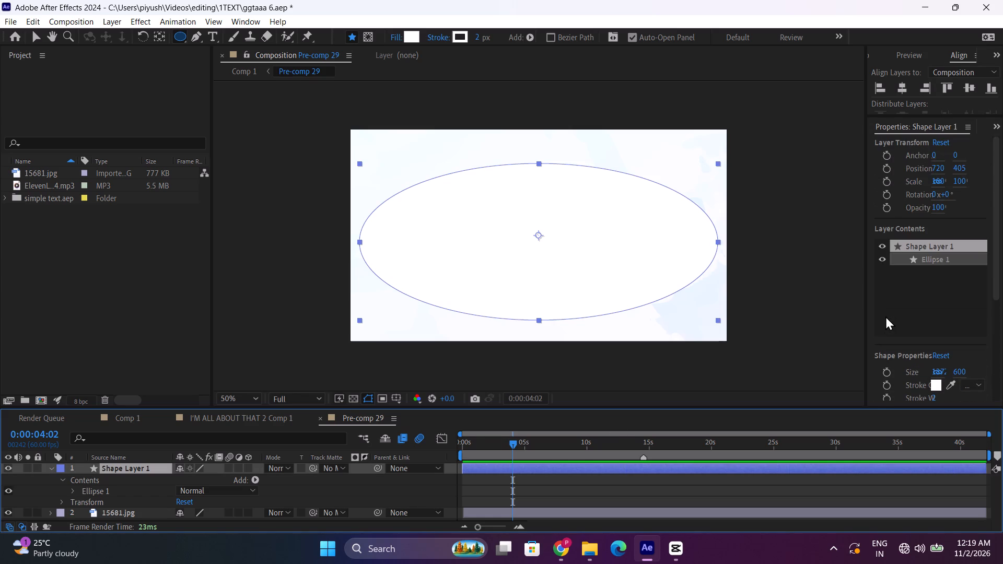
{"action": "left_click", "coordinate": [911, 258]}
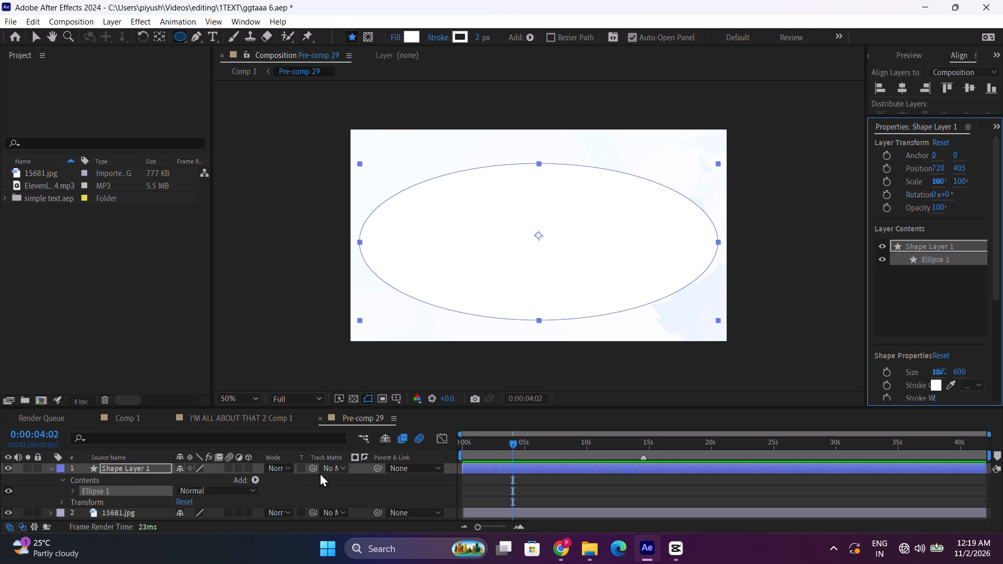
{"action": "left_click", "coordinate": [290, 470]}
{"action": "left_click", "coordinate": [290, 469]}
{"action": "left_click", "coordinate": [246, 464]}
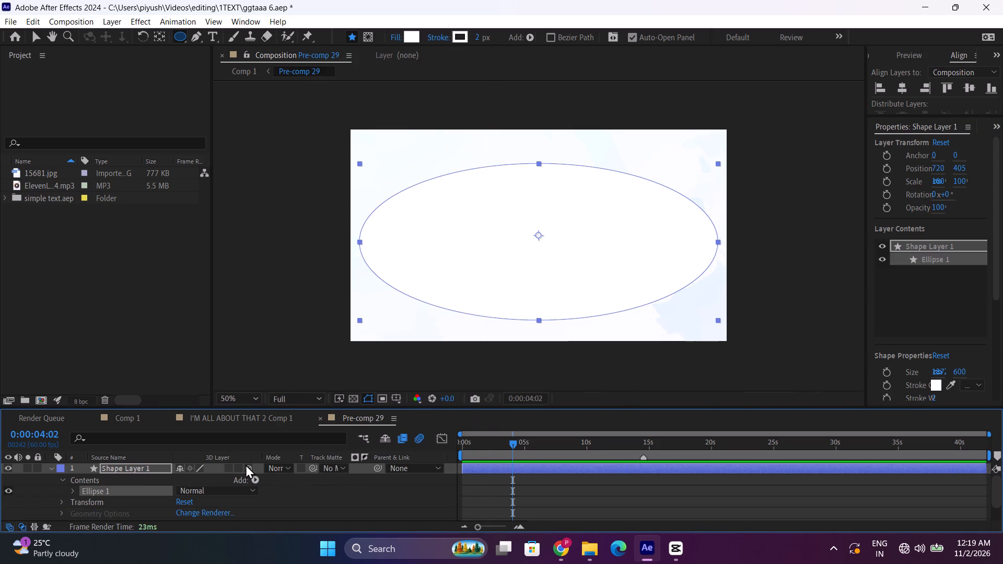
{"action": "left_click", "coordinate": [246, 464]}
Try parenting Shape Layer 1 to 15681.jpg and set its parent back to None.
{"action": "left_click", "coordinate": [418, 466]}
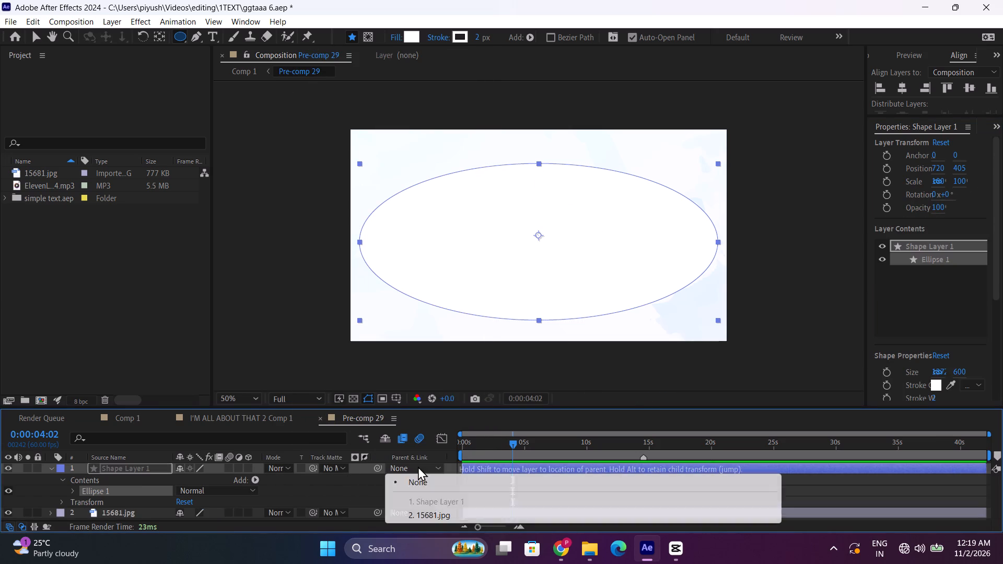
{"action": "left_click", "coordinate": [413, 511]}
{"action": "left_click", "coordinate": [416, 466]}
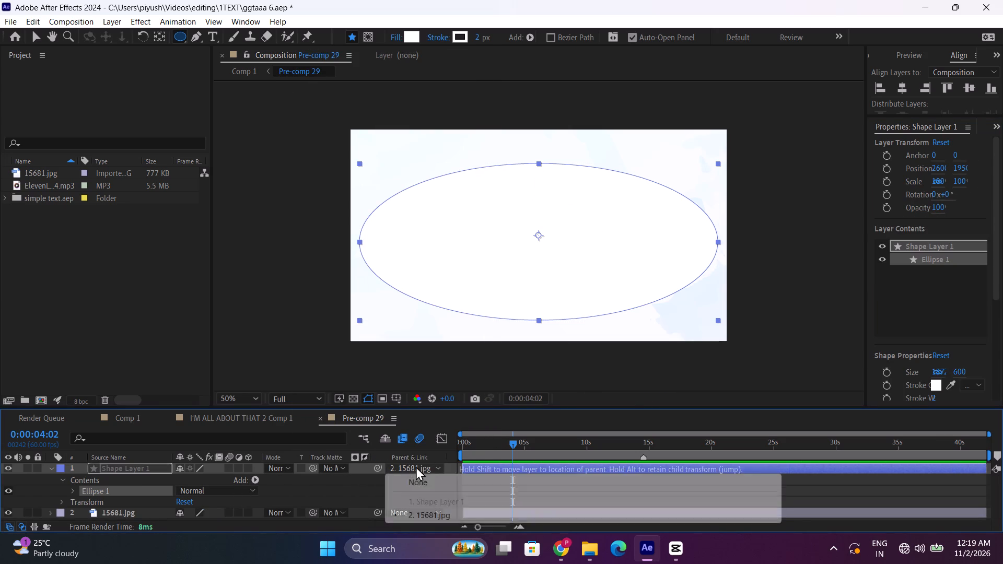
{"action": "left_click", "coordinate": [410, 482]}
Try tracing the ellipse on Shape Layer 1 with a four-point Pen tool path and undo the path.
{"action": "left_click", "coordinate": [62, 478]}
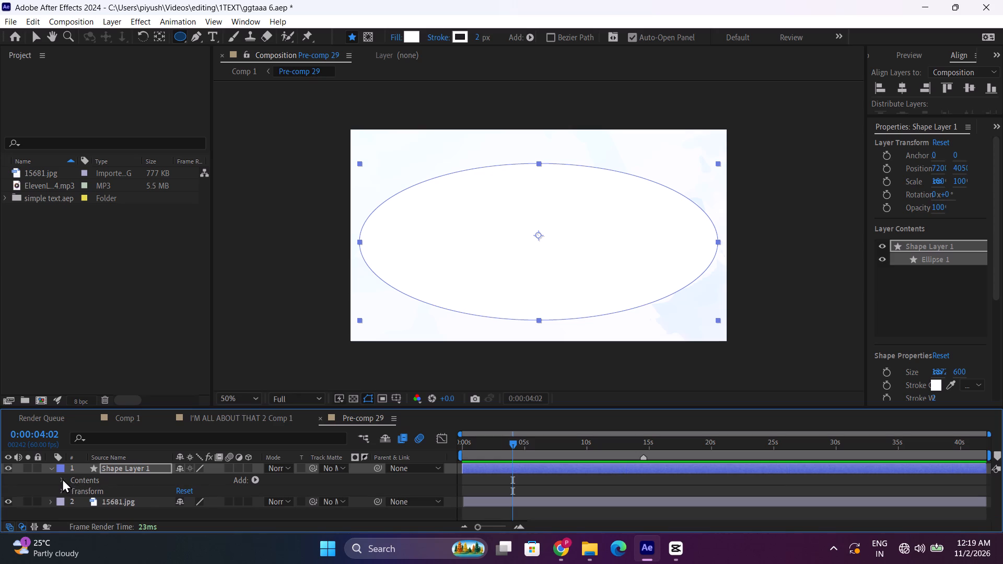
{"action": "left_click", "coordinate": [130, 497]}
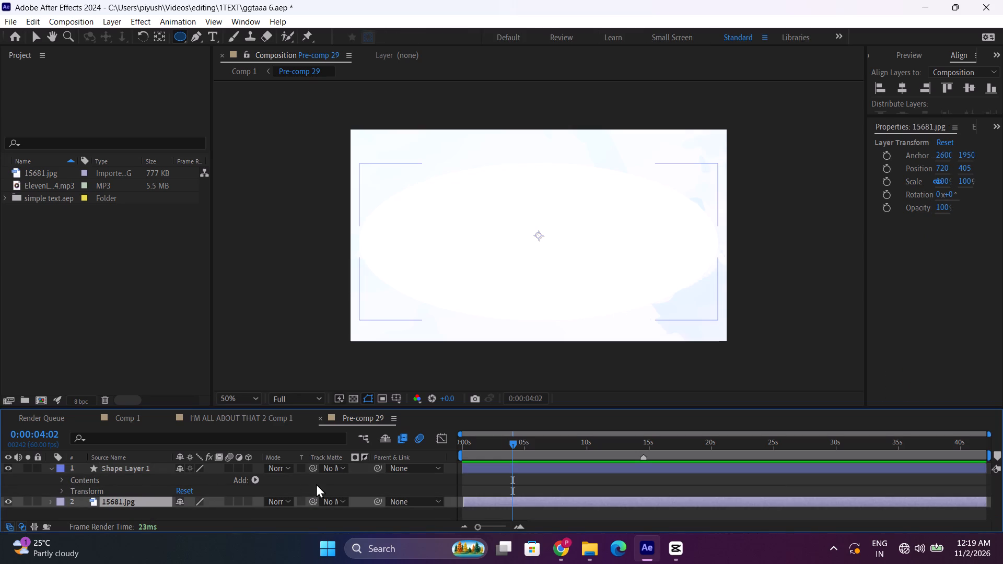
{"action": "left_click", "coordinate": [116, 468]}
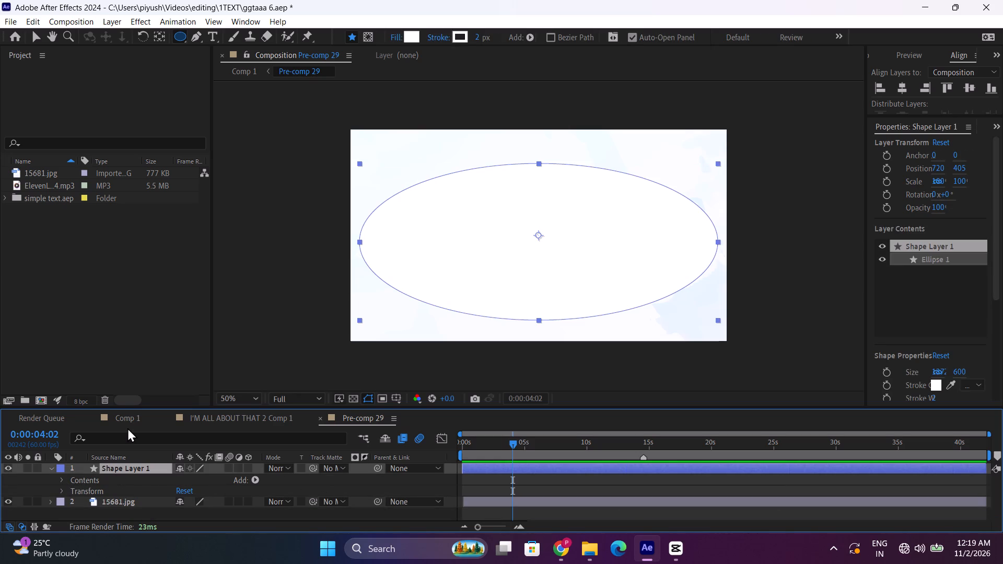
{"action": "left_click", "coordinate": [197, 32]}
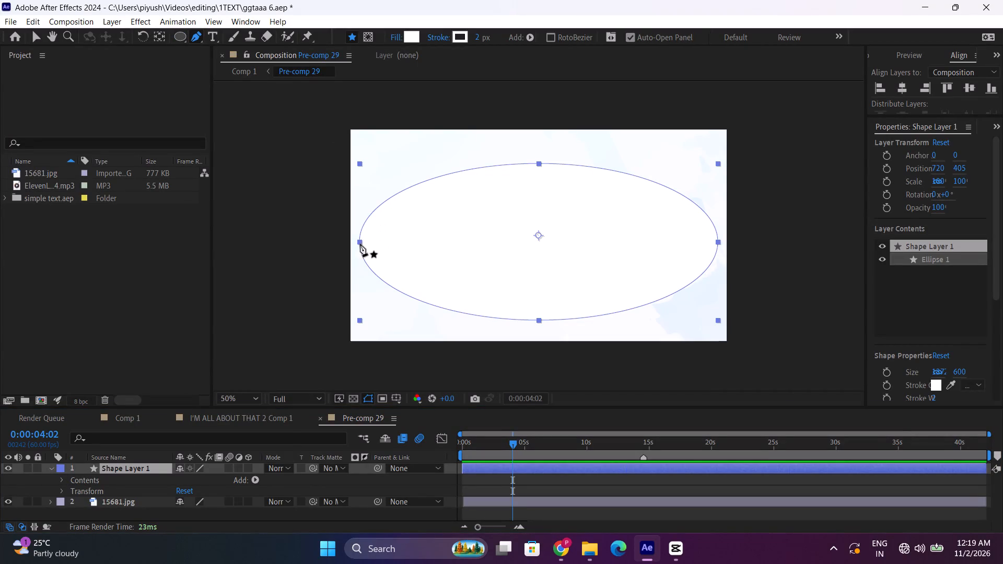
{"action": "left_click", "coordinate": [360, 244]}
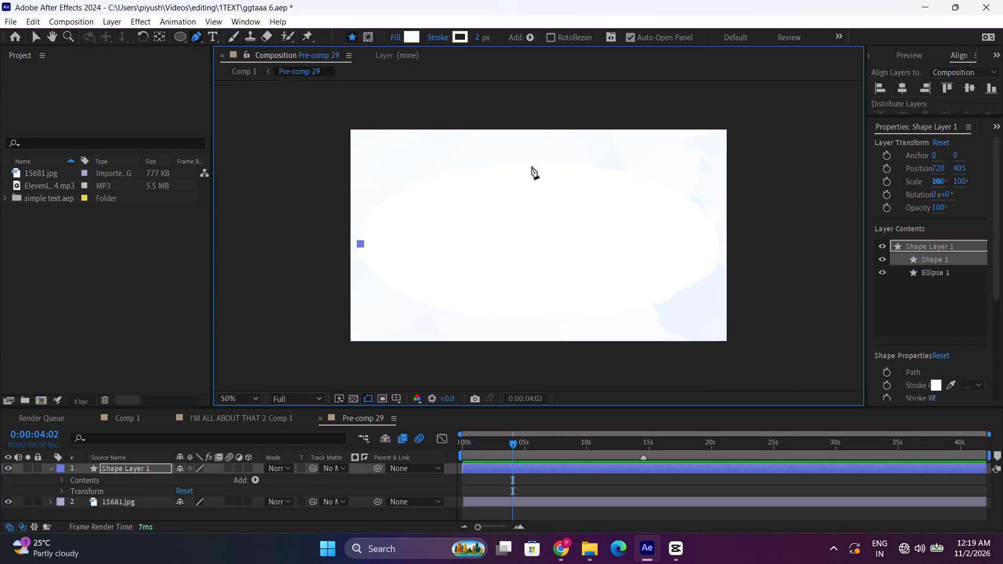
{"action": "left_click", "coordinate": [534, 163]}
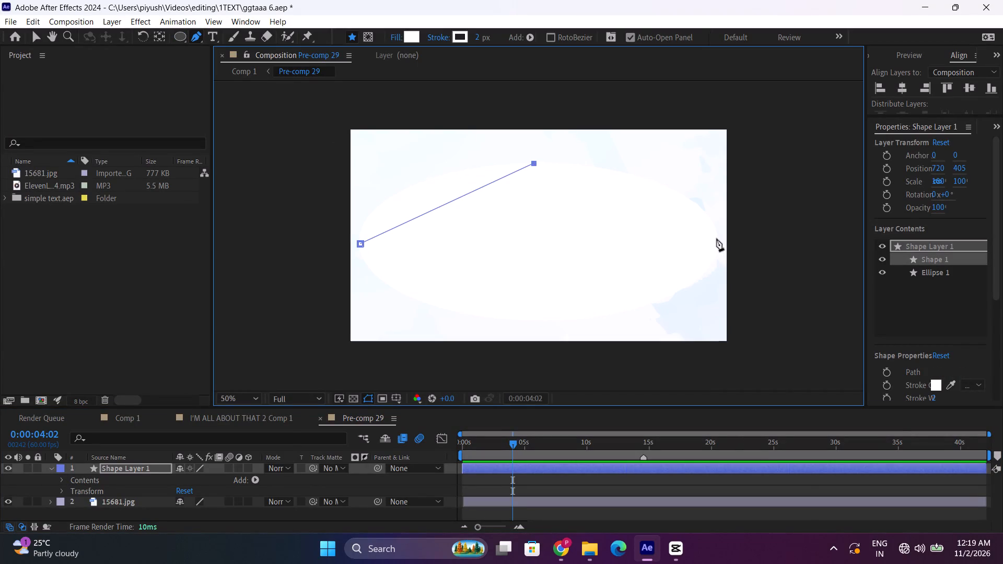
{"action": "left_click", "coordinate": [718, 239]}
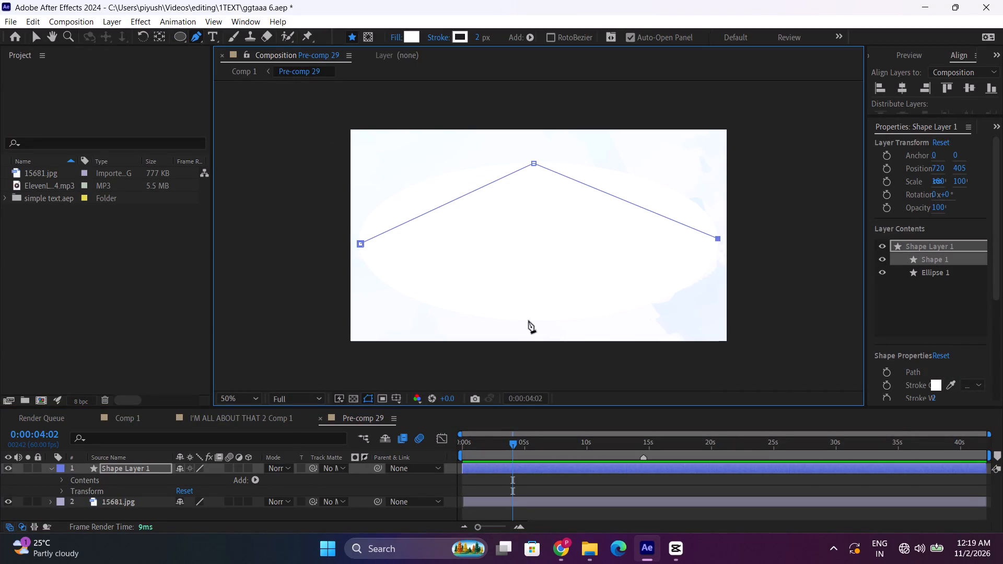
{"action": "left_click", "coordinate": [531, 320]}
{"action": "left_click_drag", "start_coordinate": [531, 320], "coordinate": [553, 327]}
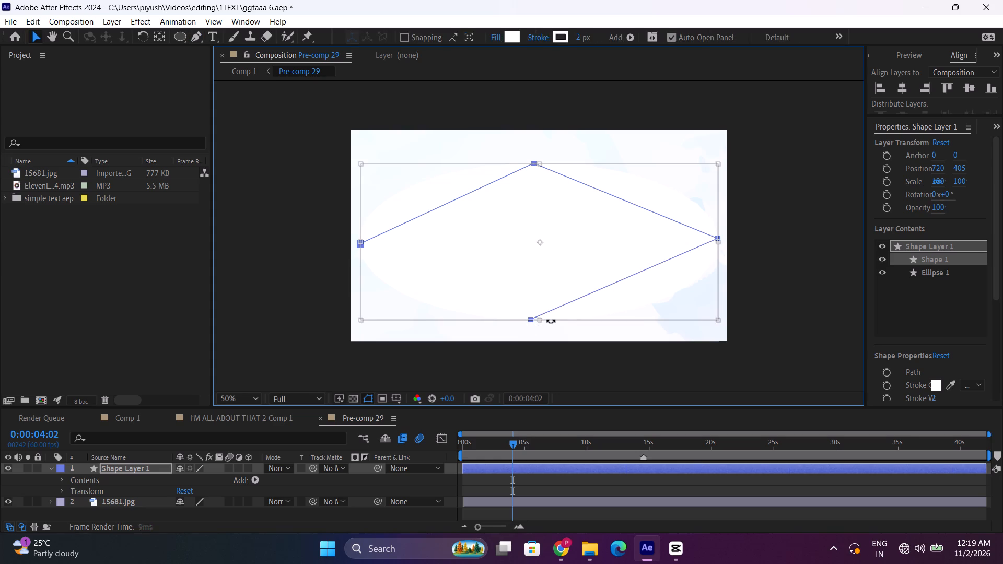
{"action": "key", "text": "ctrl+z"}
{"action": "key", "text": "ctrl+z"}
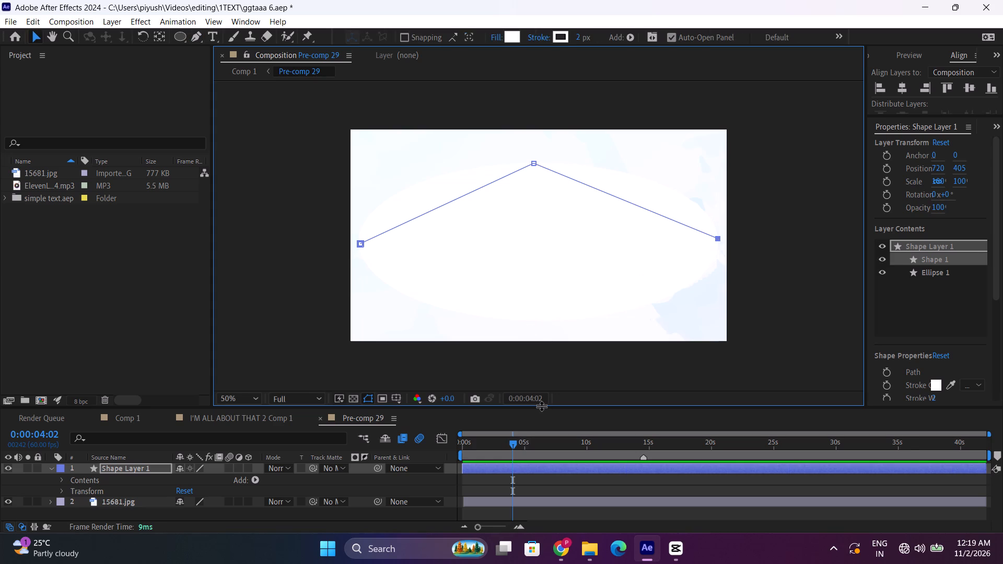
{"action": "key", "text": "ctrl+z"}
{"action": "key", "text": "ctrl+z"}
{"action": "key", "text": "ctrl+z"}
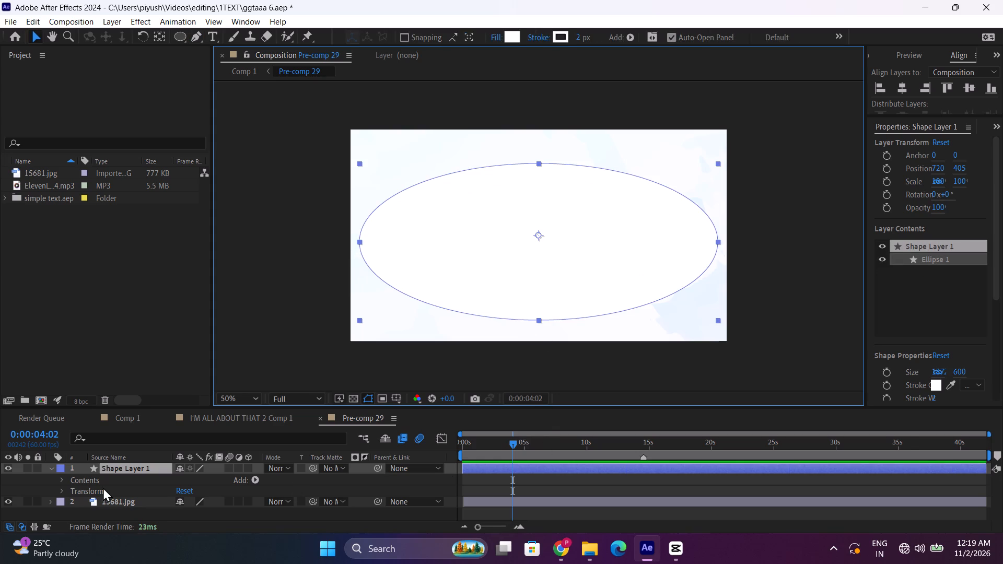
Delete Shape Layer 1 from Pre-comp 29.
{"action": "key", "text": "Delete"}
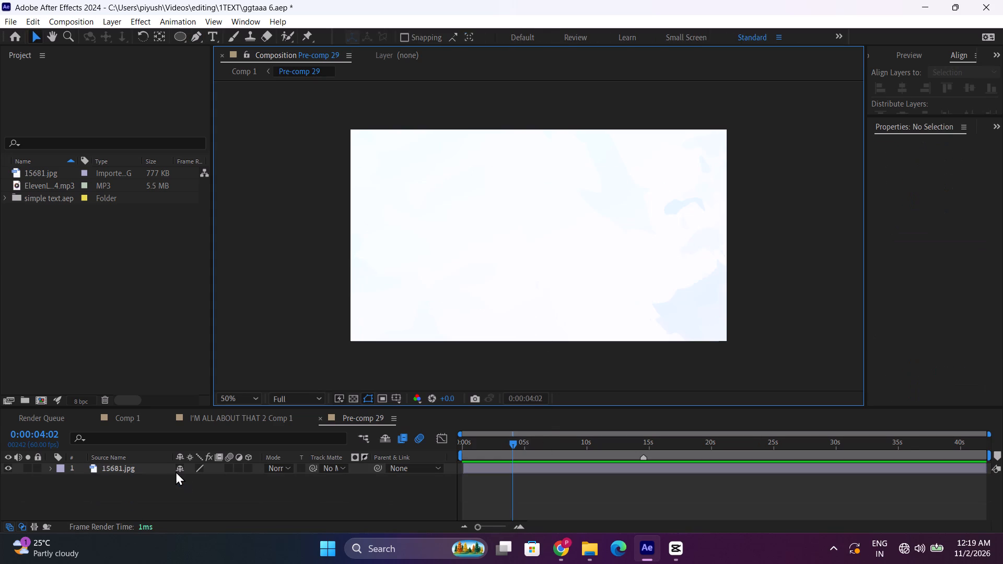
Return to Comp 1, undo the last changes, and delete the Pre-comp 29 layer.
{"action": "left_click", "coordinate": [135, 415]}
{"action": "left_click", "coordinate": [508, 484]}
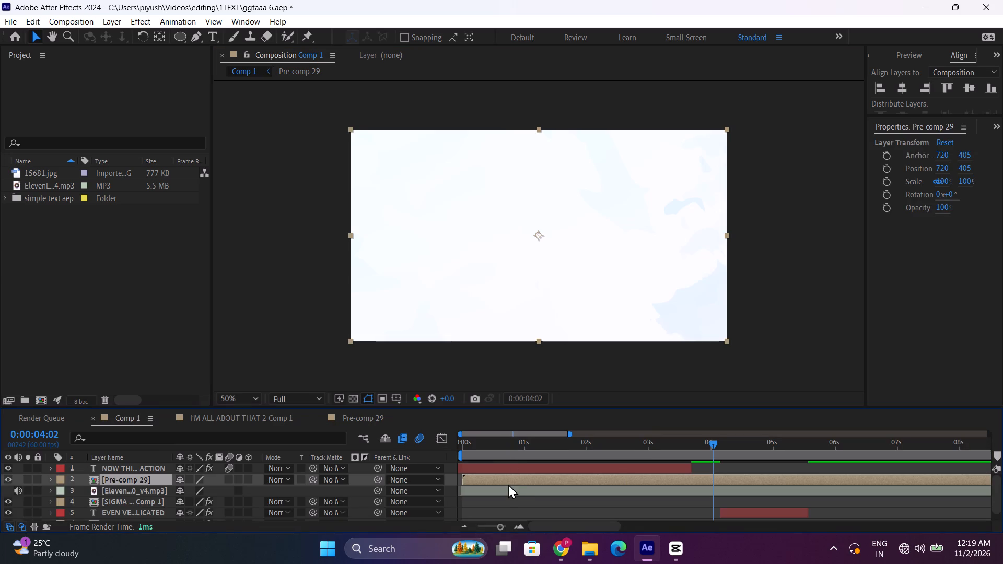
{"action": "key", "text": "ctrl+z"}
{"action": "key", "text": "ctrl+z"}
{"action": "key", "text": "ctrl+z"}
{"action": "key", "text": "Delete"}
Draw a white ellipse about 474 px tall over the caption in Comp 1 with the Ellipse tool.
{"action": "left_click_drag", "start_coordinate": [492, 451], "coordinate": [478, 454]}
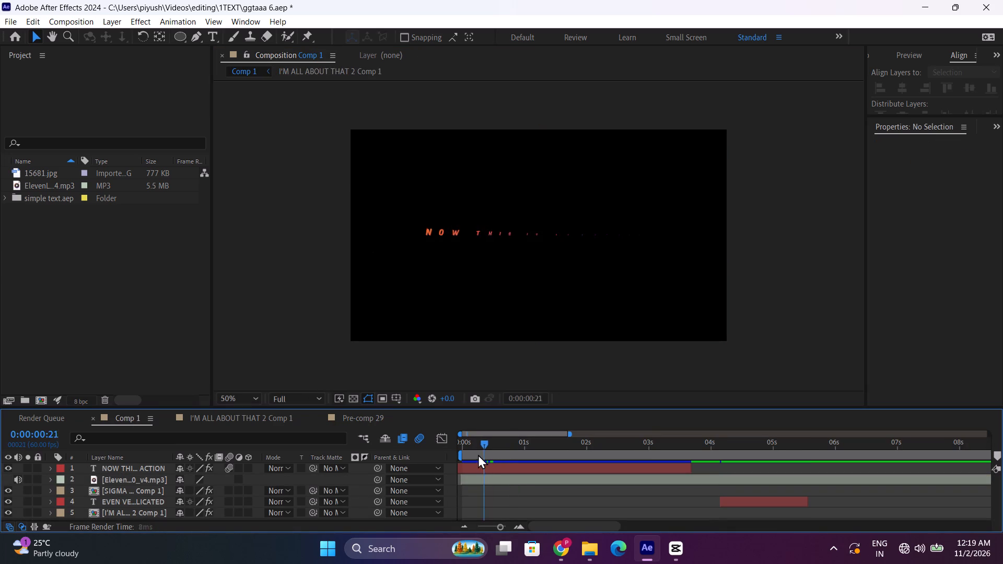
{"action": "left_click_drag", "start_coordinate": [478, 454], "coordinate": [554, 449]}
{"action": "left_click", "coordinate": [175, 33]}
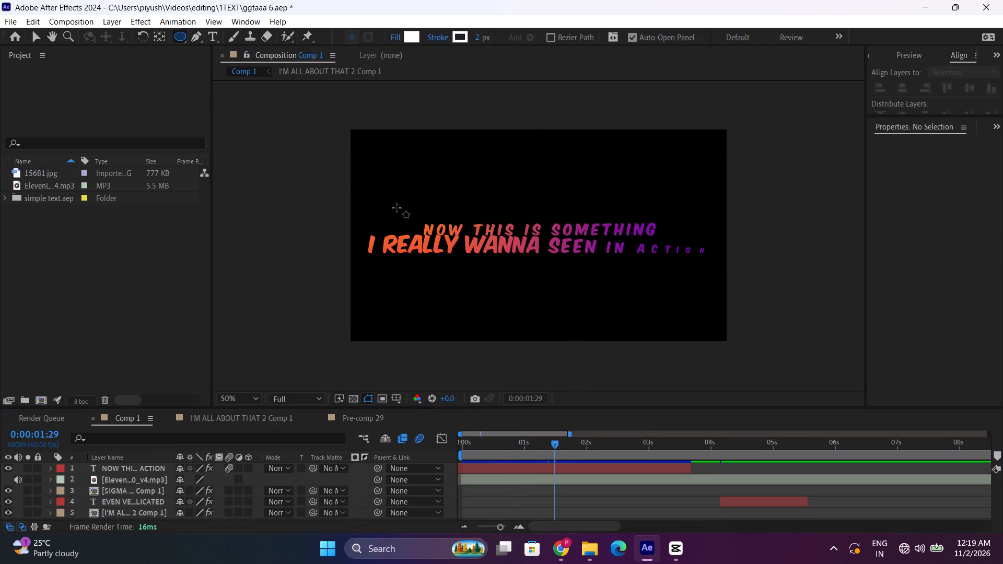
{"action": "left_click_drag", "start_coordinate": [370, 184], "coordinate": [643, 299]}
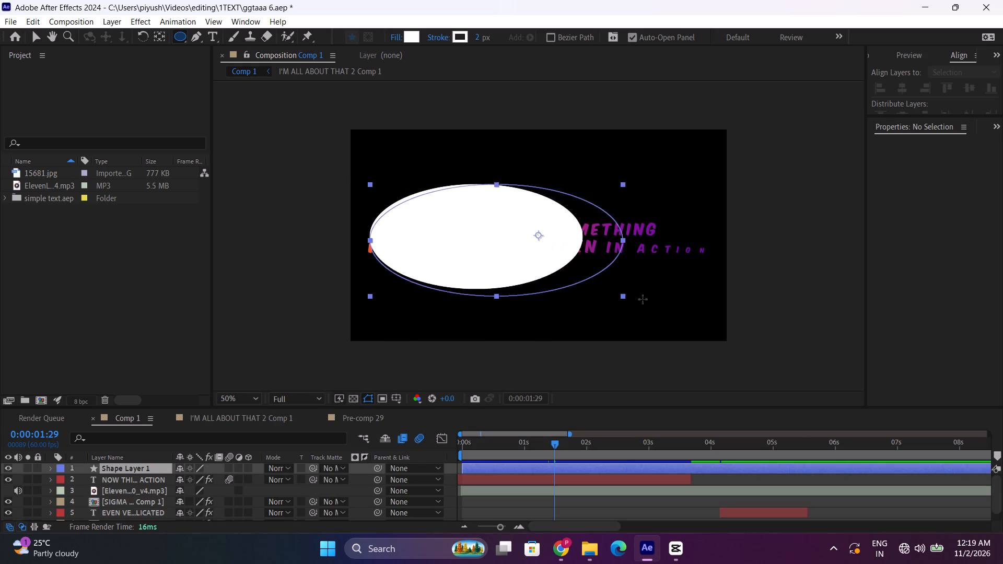
{"action": "left_click_drag", "start_coordinate": [643, 299], "coordinate": [706, 309]}
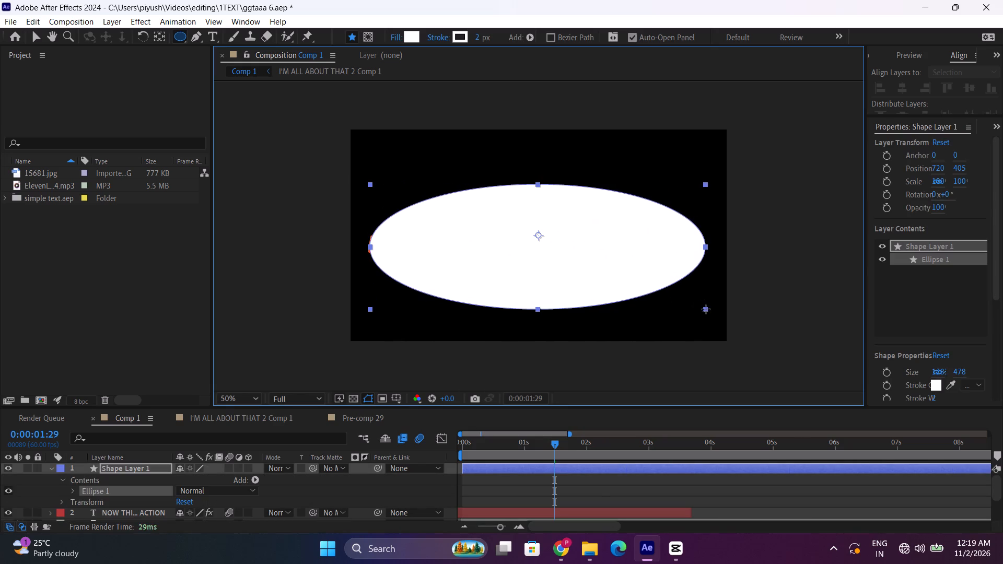
{"action": "left_click_drag", "start_coordinate": [706, 309], "coordinate": [701, 305]}
Enlarge the new ellipse slightly in both directions and centre it horizontally in the composition.
{"action": "key", "text": "v"}
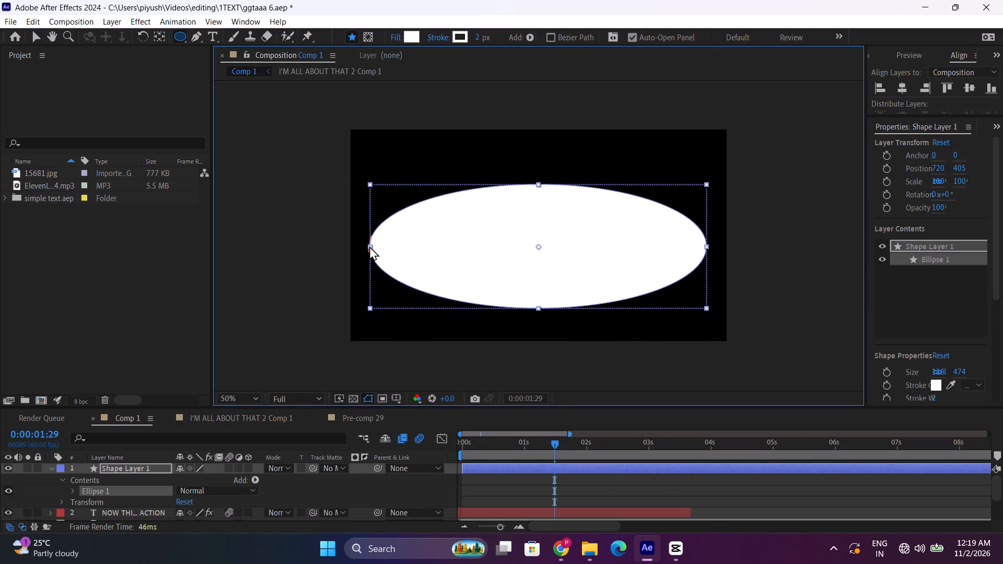
{"action": "left_click_drag", "start_coordinate": [368, 246], "coordinate": [366, 241]}
{"action": "left_click_drag", "start_coordinate": [539, 185], "coordinate": [540, 176]}
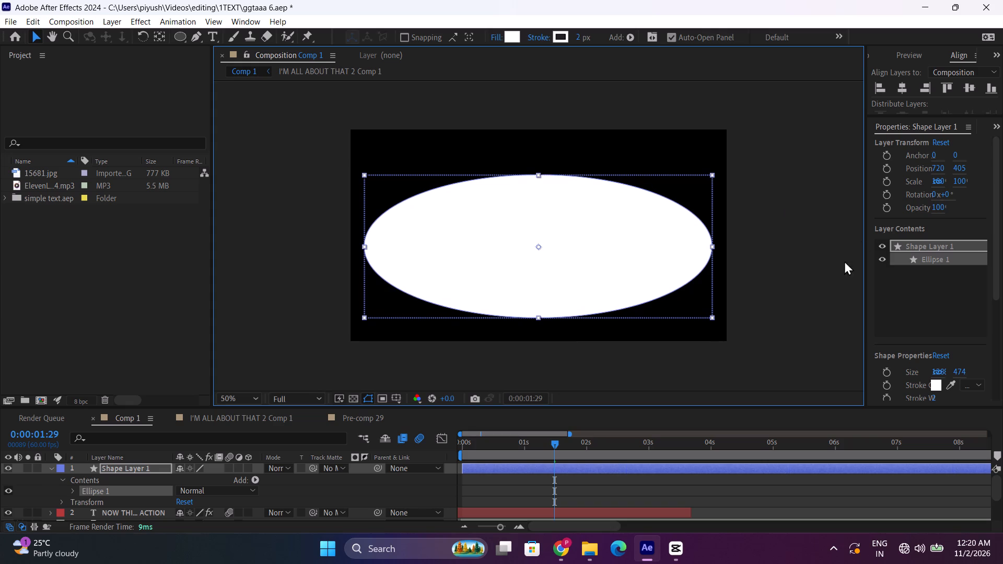
{"action": "left_click", "coordinate": [899, 84]}
Move Shape Layer 1 beneath the NOW THIS IS SOMETHING caption layer.
{"action": "left_click", "coordinate": [48, 465]}
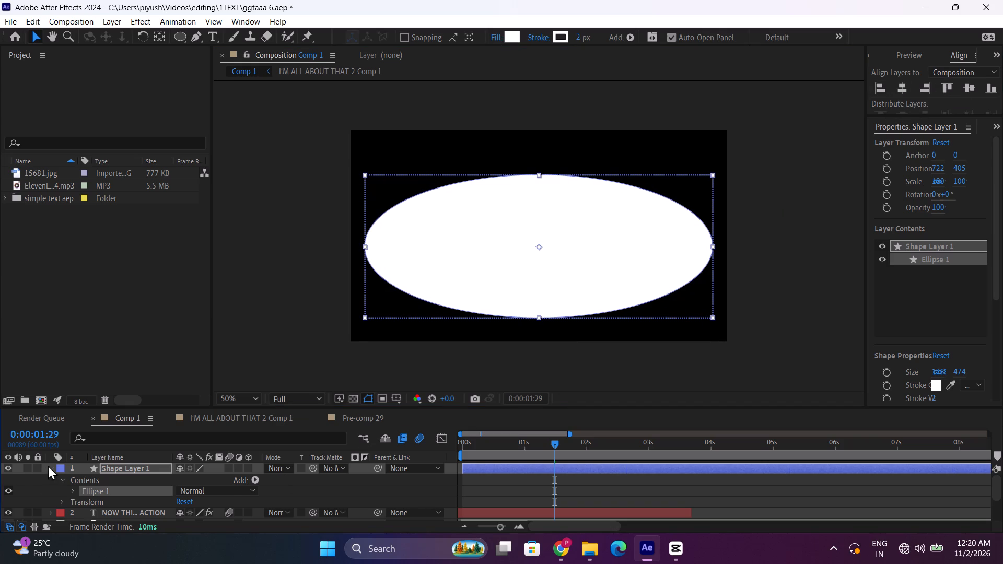
{"action": "left_click_drag", "start_coordinate": [113, 467], "coordinate": [114, 485]}
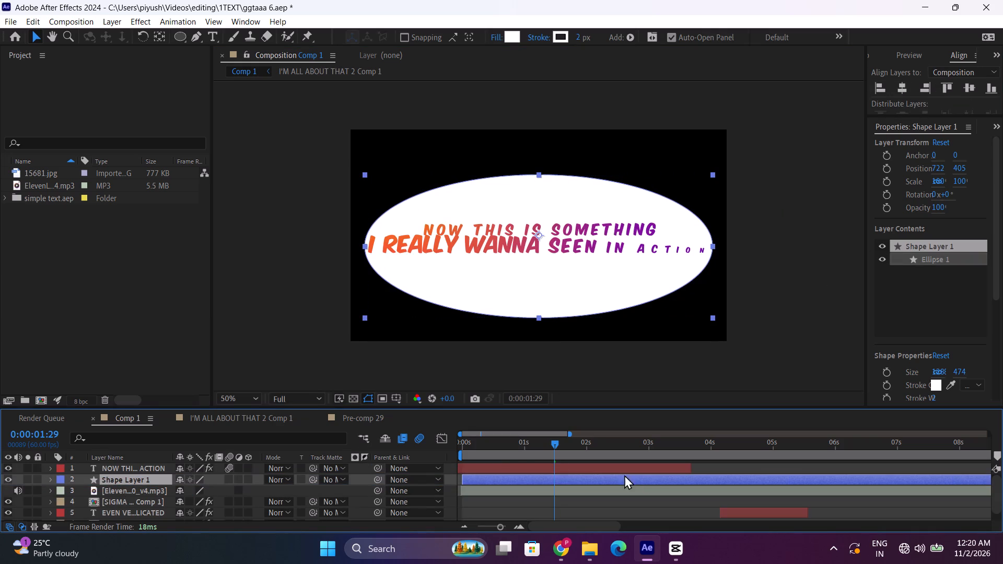
Scale the ellipse to about 104% wide and 107% high so the full caption fits inside it.
{"action": "left_click_drag", "start_coordinate": [540, 446], "coordinate": [628, 449]}
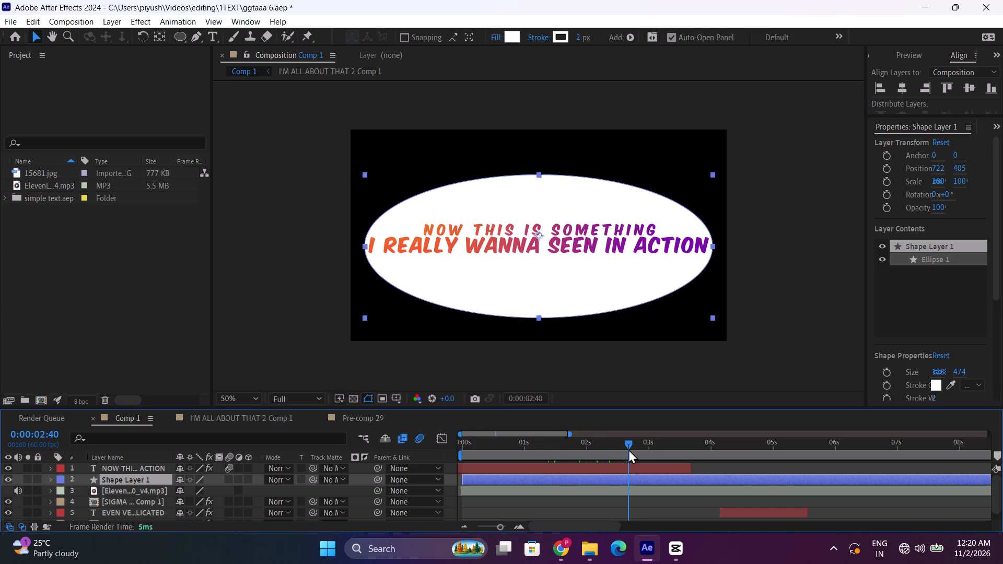
{"action": "left_click_drag", "start_coordinate": [712, 245], "coordinate": [719, 245]}
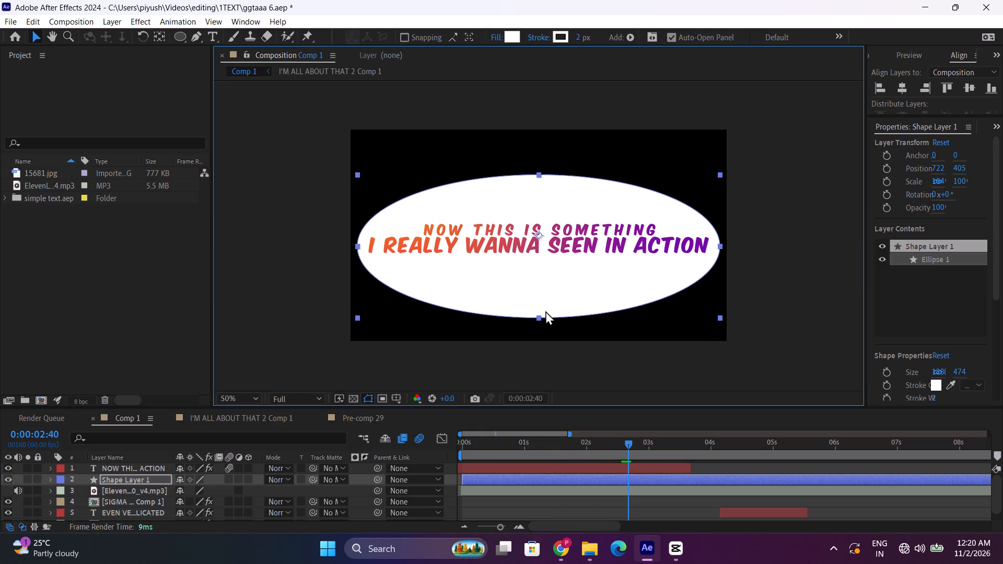
{"action": "left_click_drag", "start_coordinate": [538, 317], "coordinate": [540, 323]}
Play back the caption animation over the ellipse from the start of Comp 1.
{"action": "left_click_drag", "start_coordinate": [485, 440], "coordinate": [485, 440]}
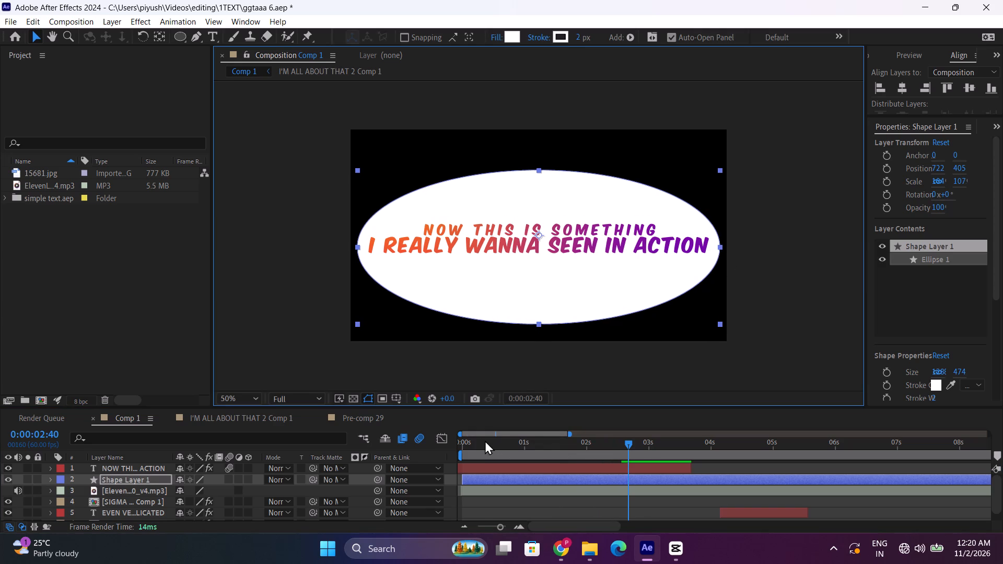
{"action": "left_click_drag", "start_coordinate": [485, 440], "coordinate": [412, 457]}
{"action": "key", "text": "space"}
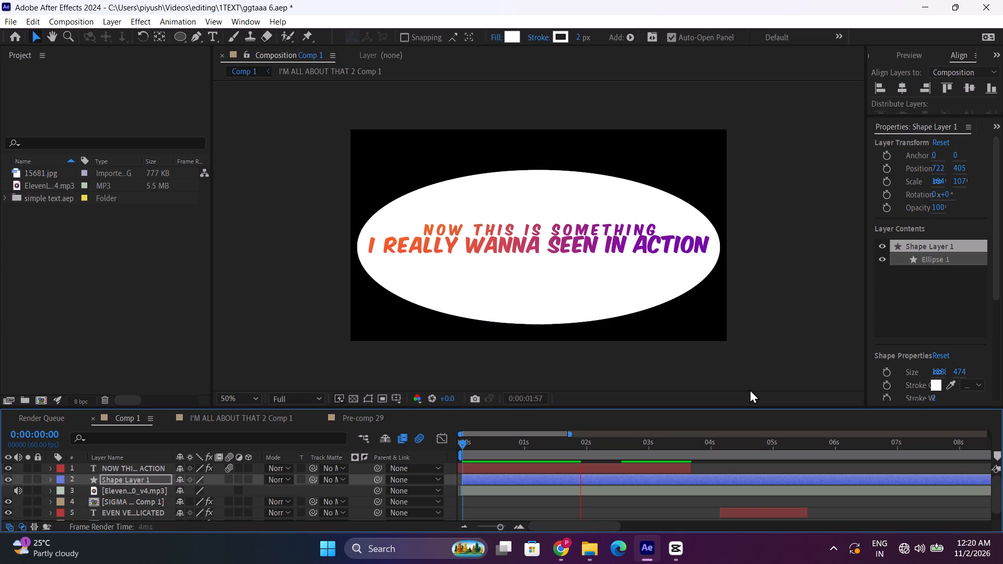
{"action": "key", "text": "space"}
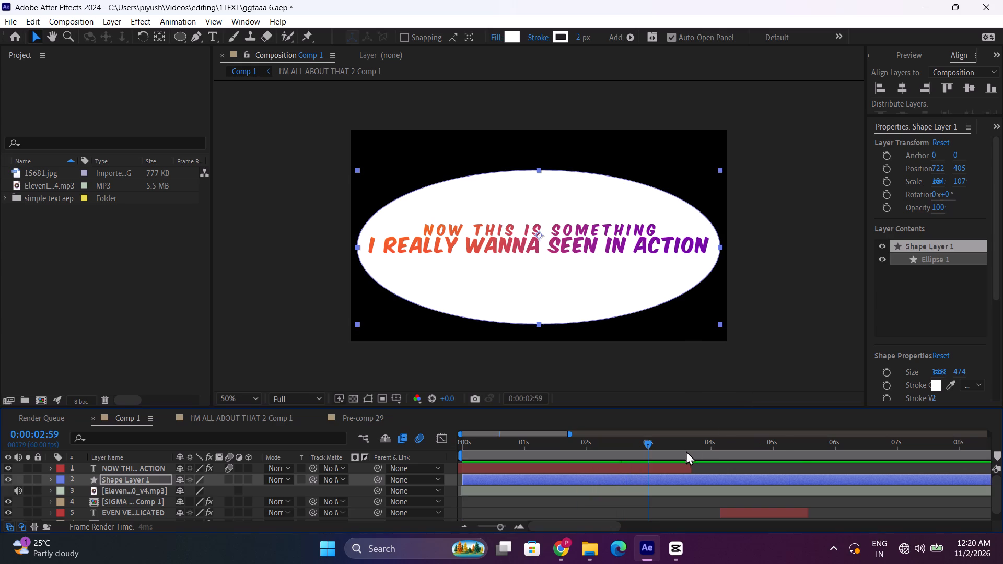
{"action": "left_click", "coordinate": [679, 468]}
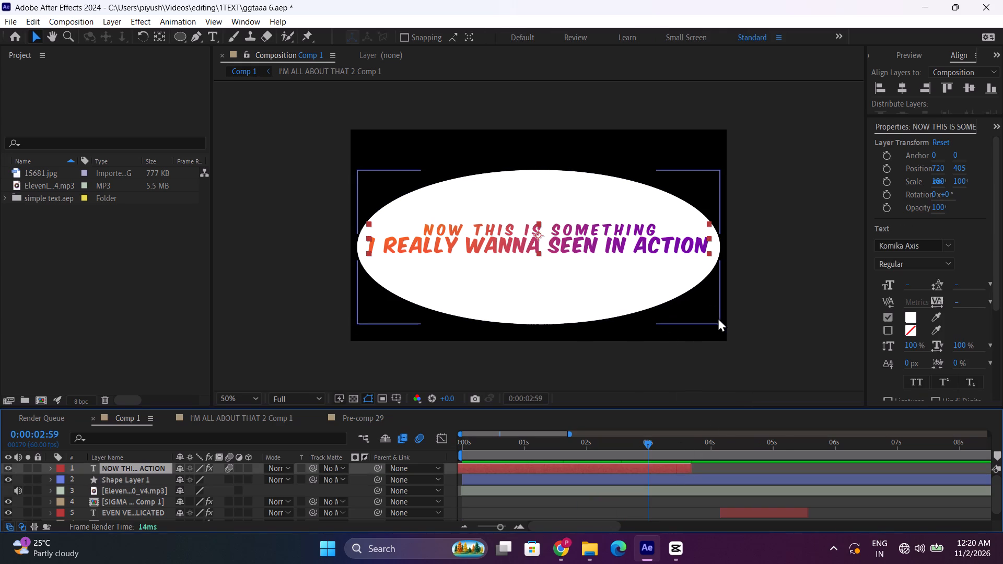
{"action": "left_click", "coordinate": [708, 318]}
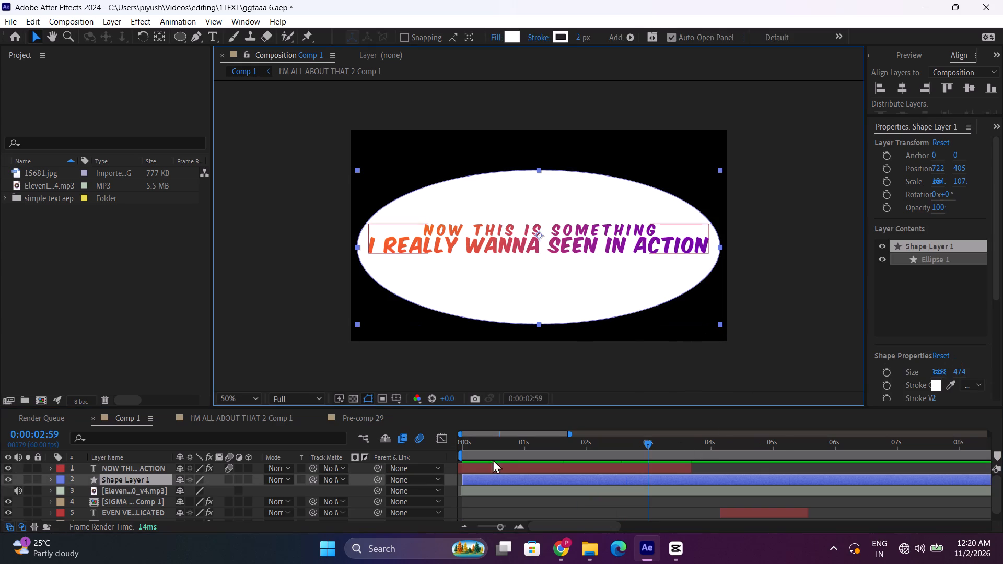
{"action": "key", "text": "space"}
{"action": "key", "text": "space"}
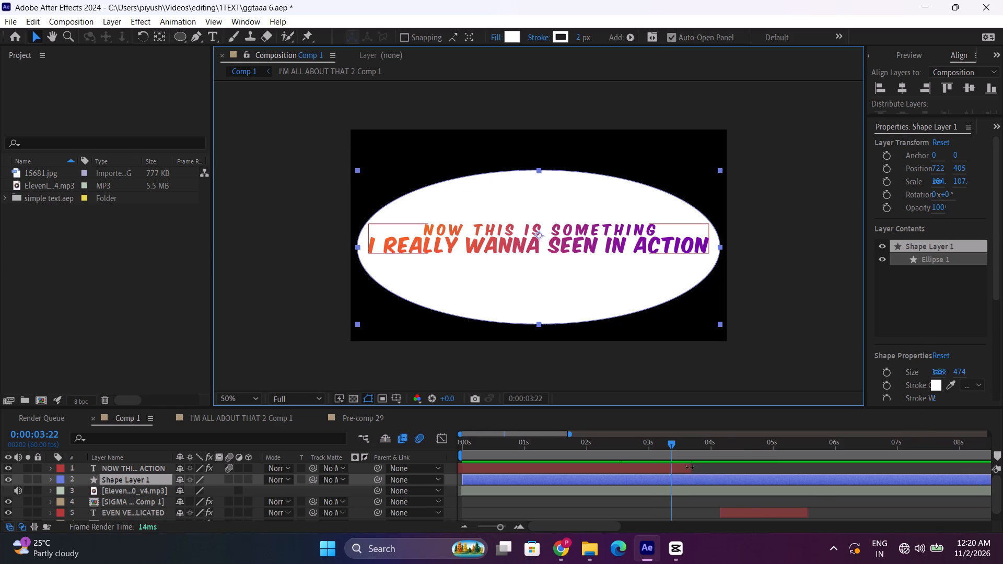
Extend the end of the NOW THIS IS SOMETHING caption layer to about 7.6 seconds.
{"action": "left_click_drag", "start_coordinate": [690, 467], "coordinate": [931, 469]}
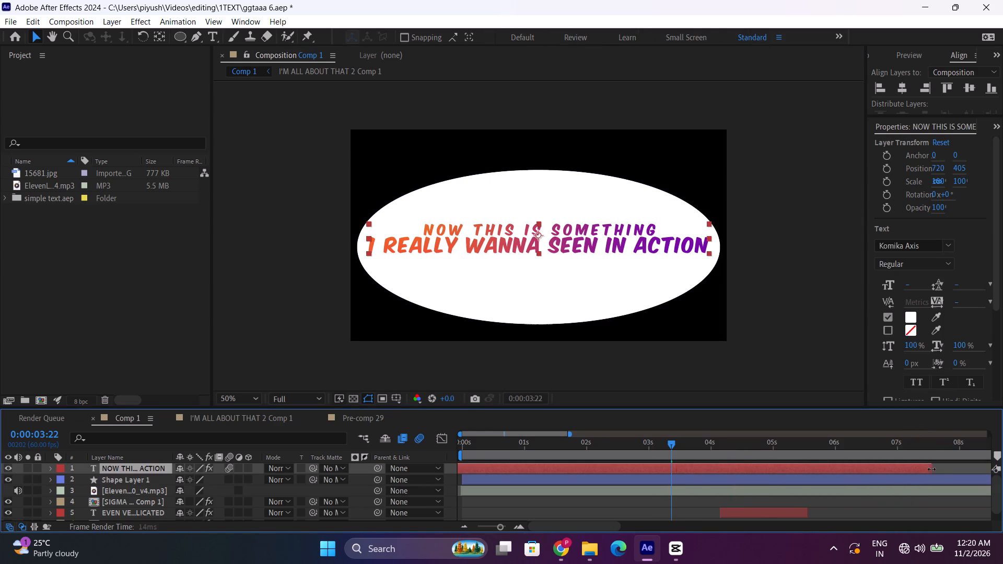
{"action": "left_click_drag", "start_coordinate": [931, 469], "coordinate": [937, 469]}
Switch to CapCut, replay the voiceover around the 15681.jpg clip to check the caption timing, and return to After Effects.
{"action": "left_click", "coordinate": [678, 555]}
{"action": "key", "text": "space"}
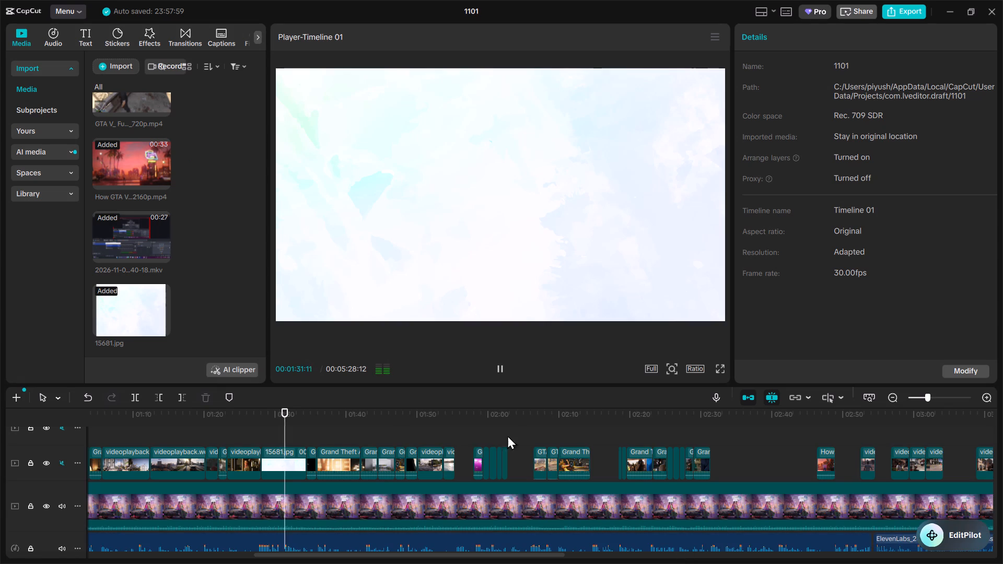
{"action": "left_click", "coordinate": [464, 426]}
{"action": "key", "text": "space"}
{"action": "left_click", "coordinate": [316, 437]}
{"action": "key", "text": "space"}
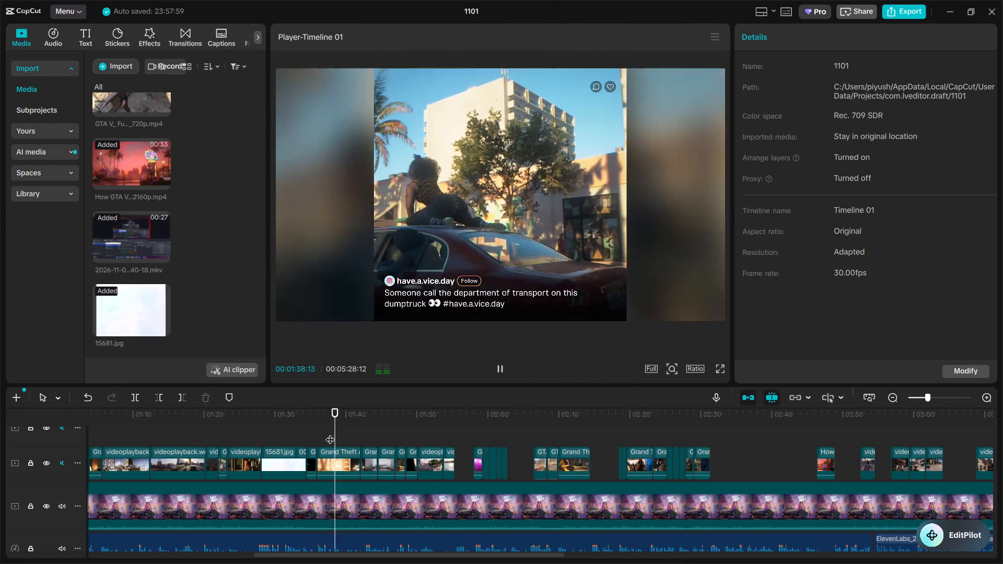
{"action": "left_click", "coordinate": [261, 433]}
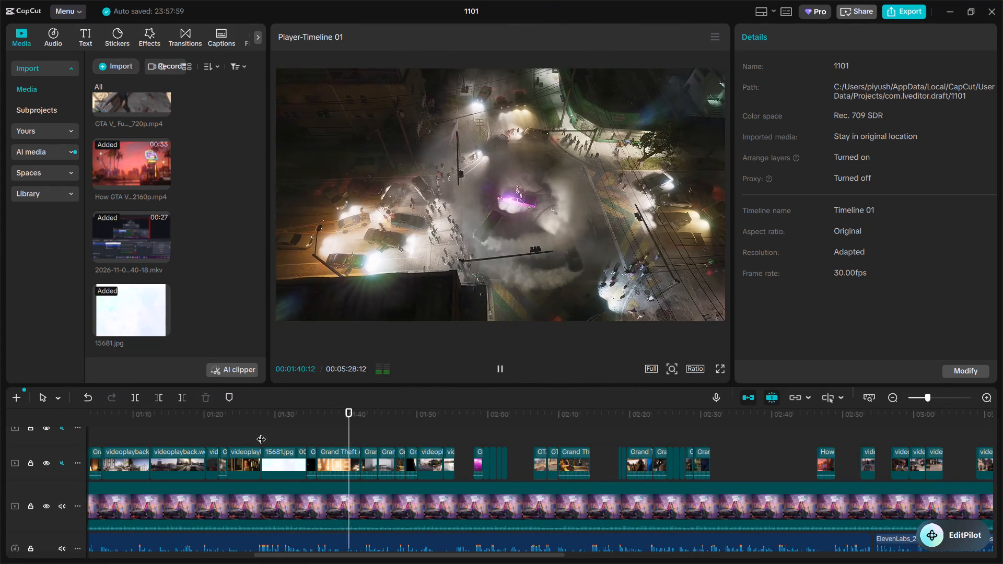
{"action": "key", "text": "space"}
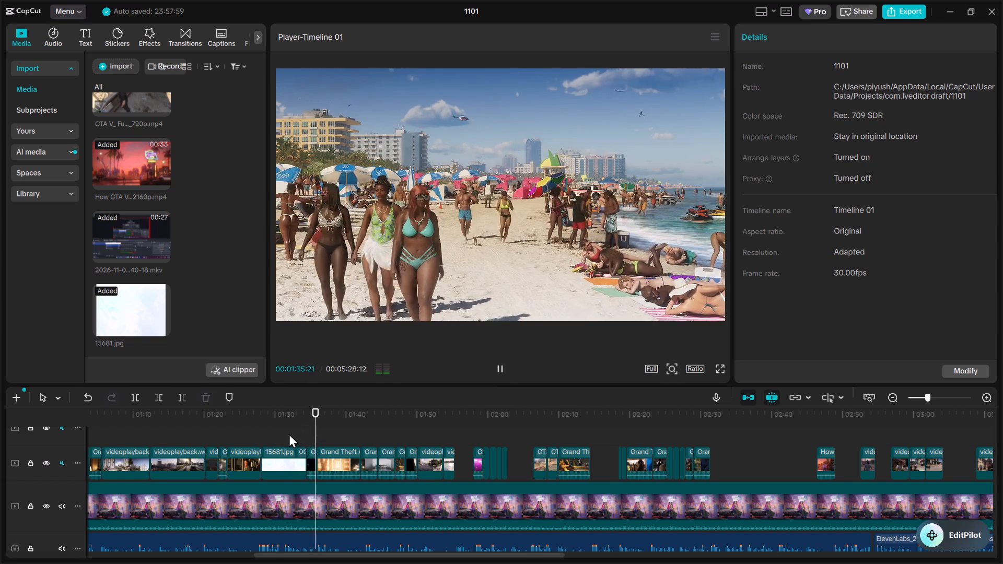
{"action": "left_click", "coordinate": [290, 430]}
{"action": "key", "text": "space"}
{"action": "left_click", "coordinate": [285, 433]}
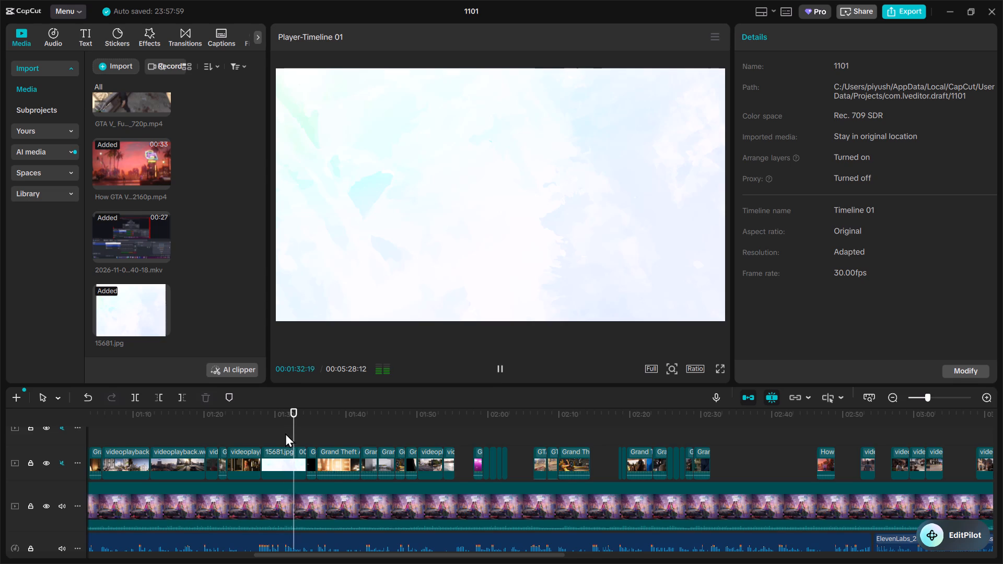
{"action": "left_click", "coordinate": [280, 434]}
{"action": "key", "text": "space"}
{"action": "left_click", "coordinate": [293, 465]}
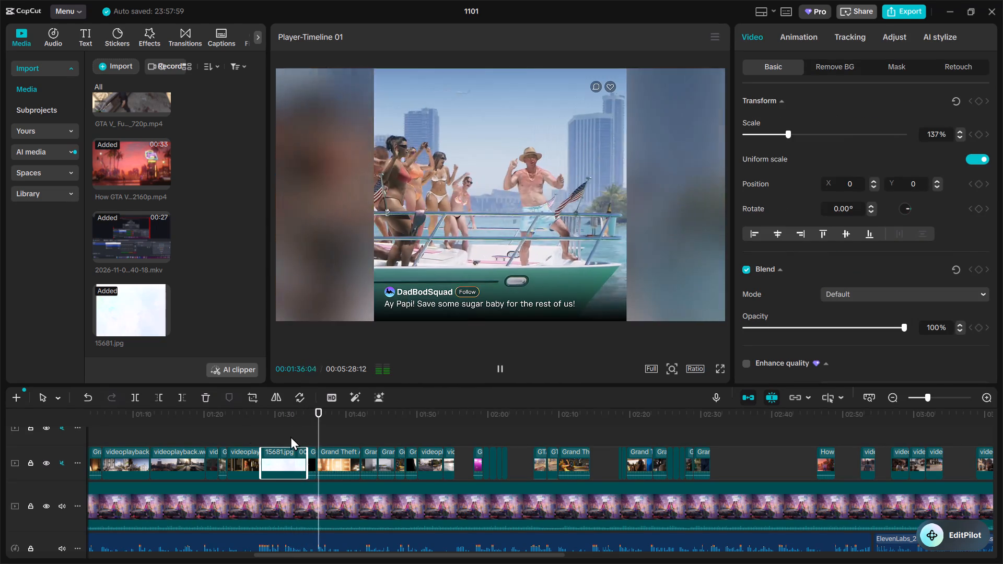
{"action": "left_click", "coordinate": [244, 429]}
{"action": "left_click", "coordinate": [287, 428]}
{"action": "key", "text": "space"}
{"action": "left_click", "coordinate": [300, 428]}
{"action": "key", "text": "space"}
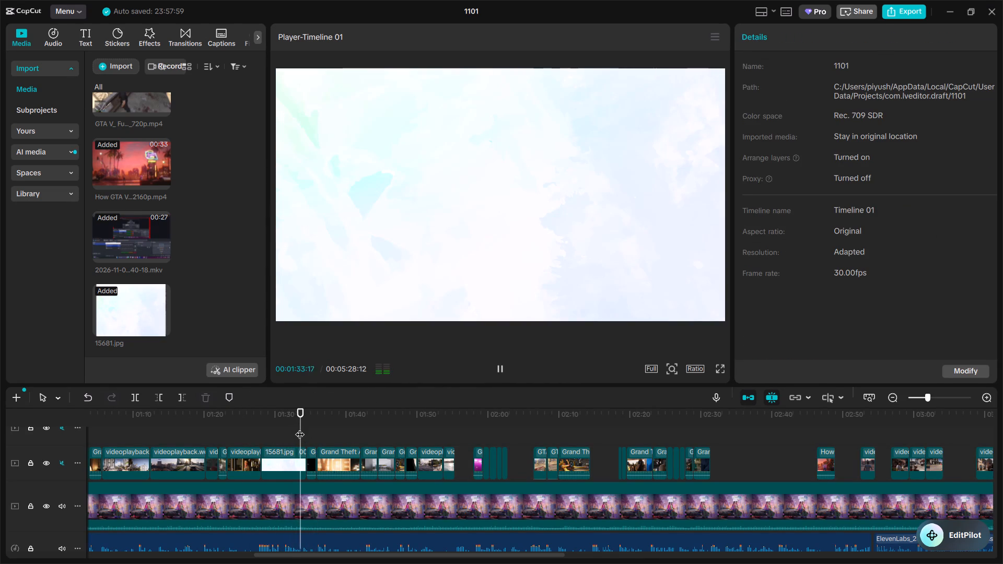
{"action": "key", "text": "space"}
{"action": "key", "text": "space"}
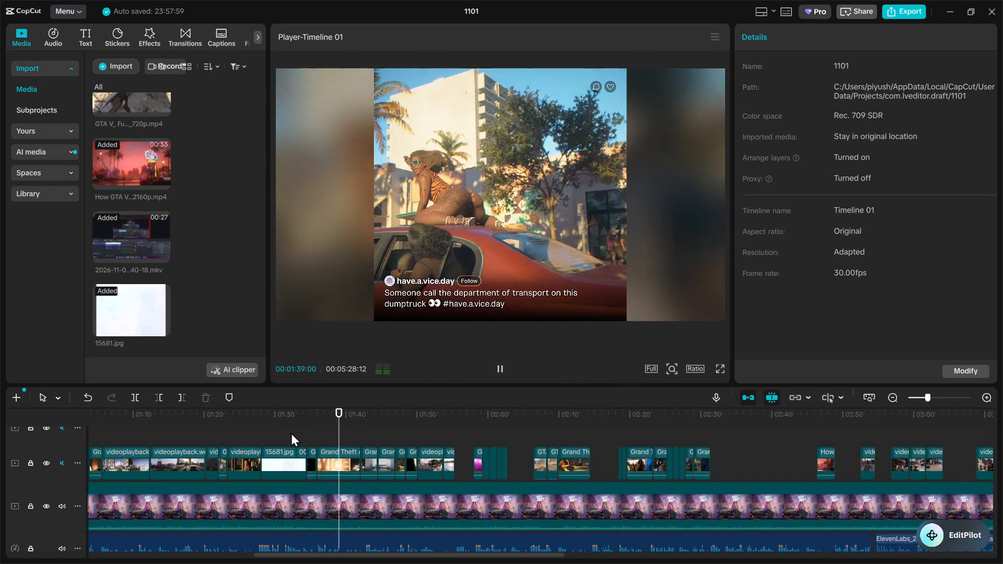
{"action": "left_click", "coordinate": [291, 432]}
{"action": "key", "text": "space"}
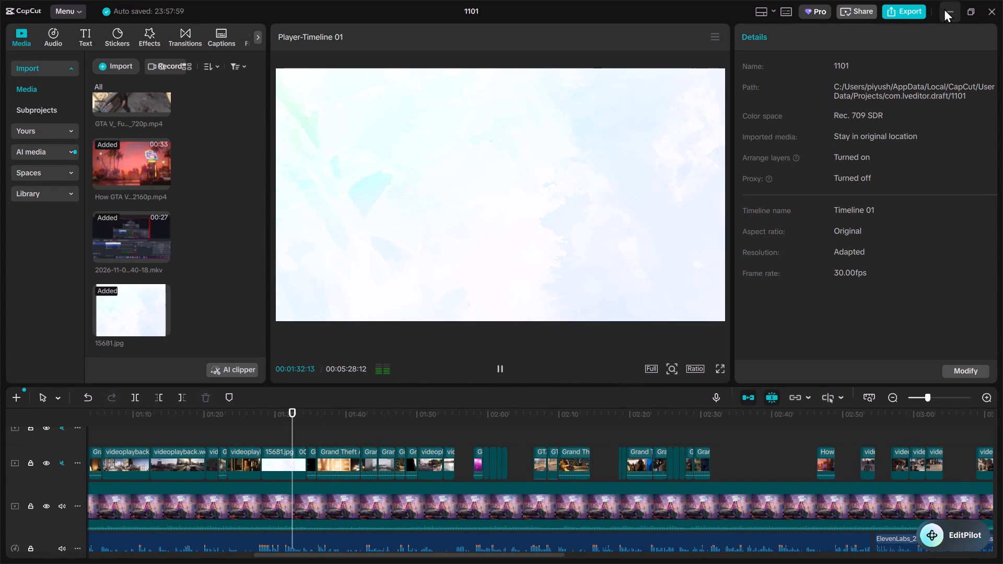
{"action": "key", "text": "space"}
{"action": "left_click", "coordinate": [944, 8]}
{"action": "key", "text": "space"}
{"action": "key", "text": "space"}
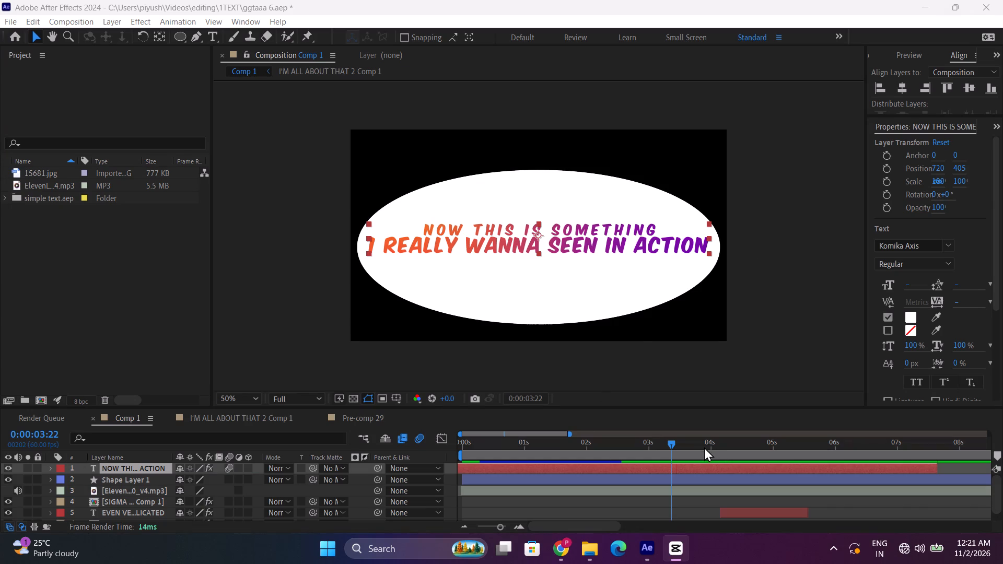
{"action": "key", "text": "space"}
Duplicate the caption text layer, trim the original to end at about 3.5 seconds, and start the copy at about 0:00:03:19.
{"action": "triple_click", "coordinate": [468, 527]}
{"action": "double_click", "coordinate": [468, 526]}
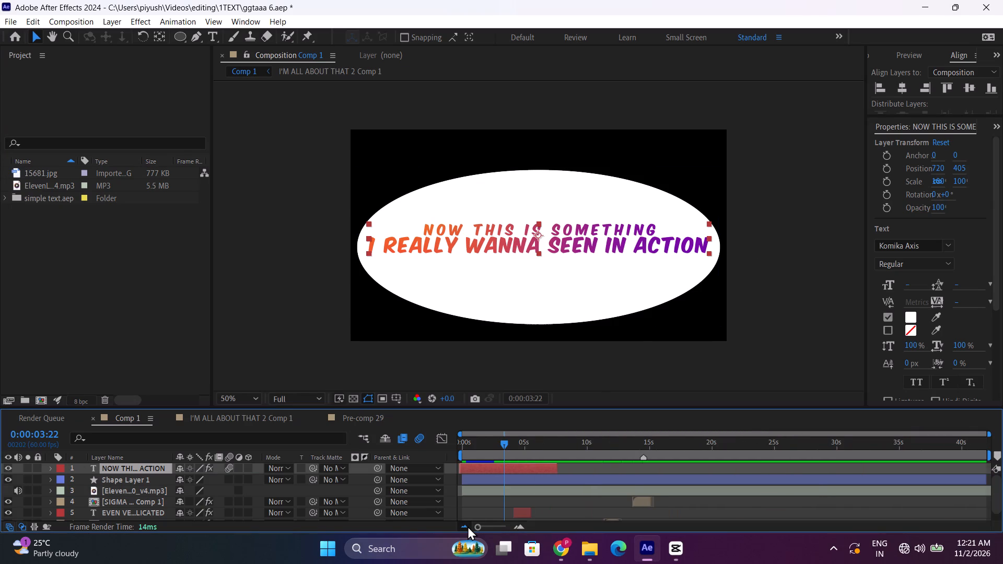
{"action": "left_click_drag", "start_coordinate": [528, 447], "coordinate": [460, 453]}
{"action": "key", "text": "space"}
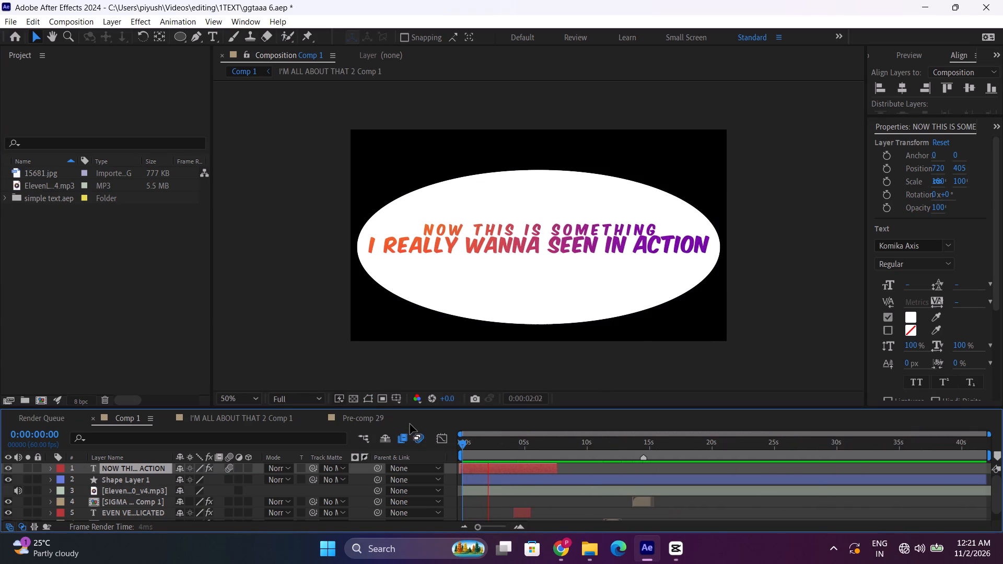
{"action": "key", "text": "space"}
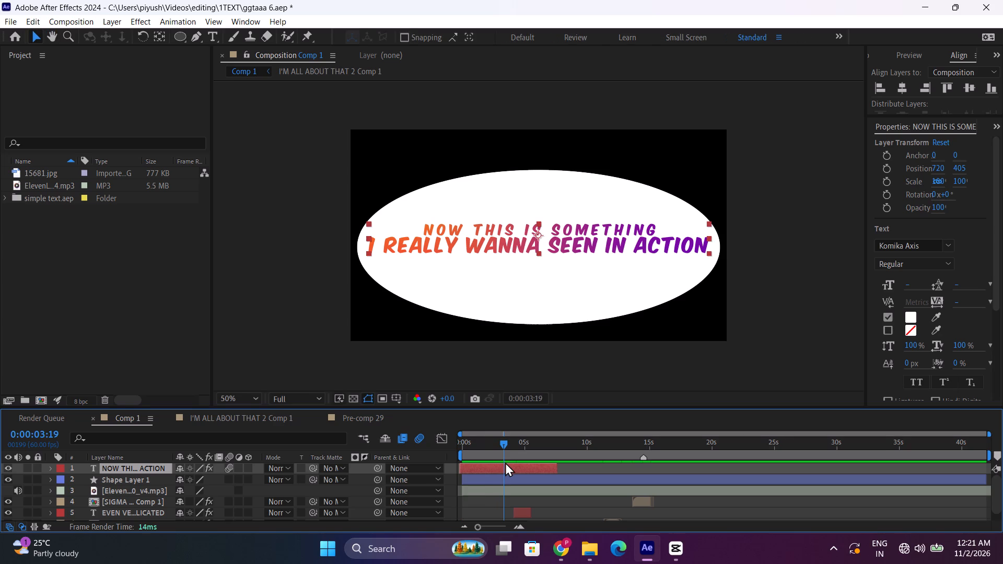
{"action": "key", "text": "ctrl+d"}
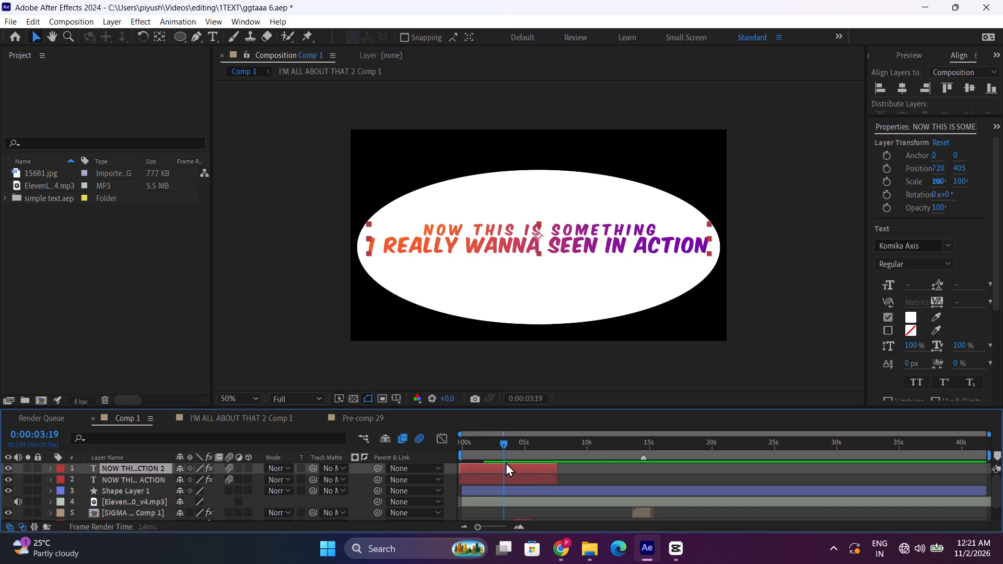
{"action": "left_click", "coordinate": [546, 480]}
{"action": "left_click_drag", "start_coordinate": [555, 478], "coordinate": [503, 495]}
{"action": "left_click_drag", "start_coordinate": [514, 463], "coordinate": [558, 472]}
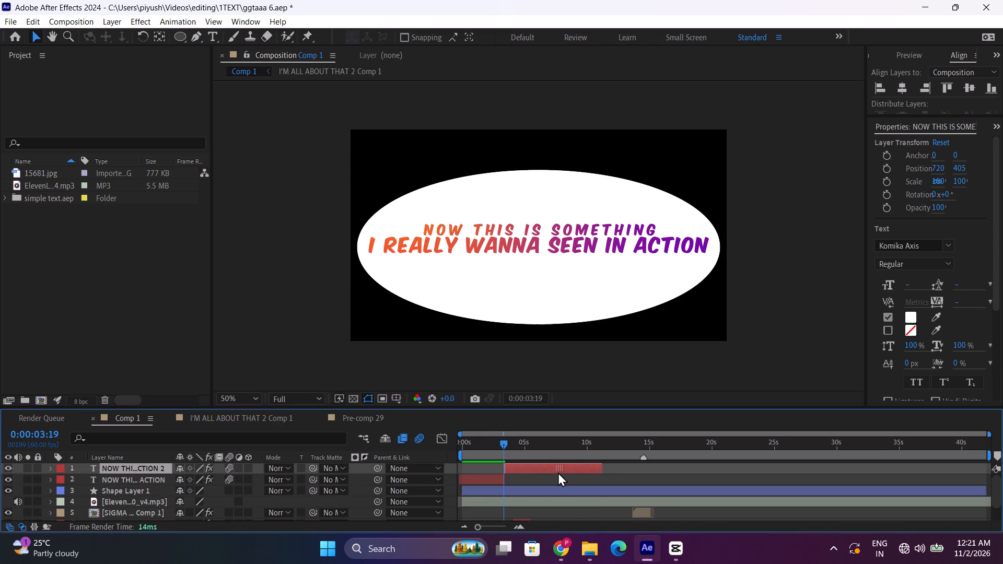
{"action": "left_click_drag", "start_coordinate": [558, 472], "coordinate": [557, 473]}
Shift the caption copy to start at about 0:00:03:28, where the original caption ends, and preview from there.
{"action": "key", "text": "space"}
{"action": "double_click", "coordinate": [519, 526]}
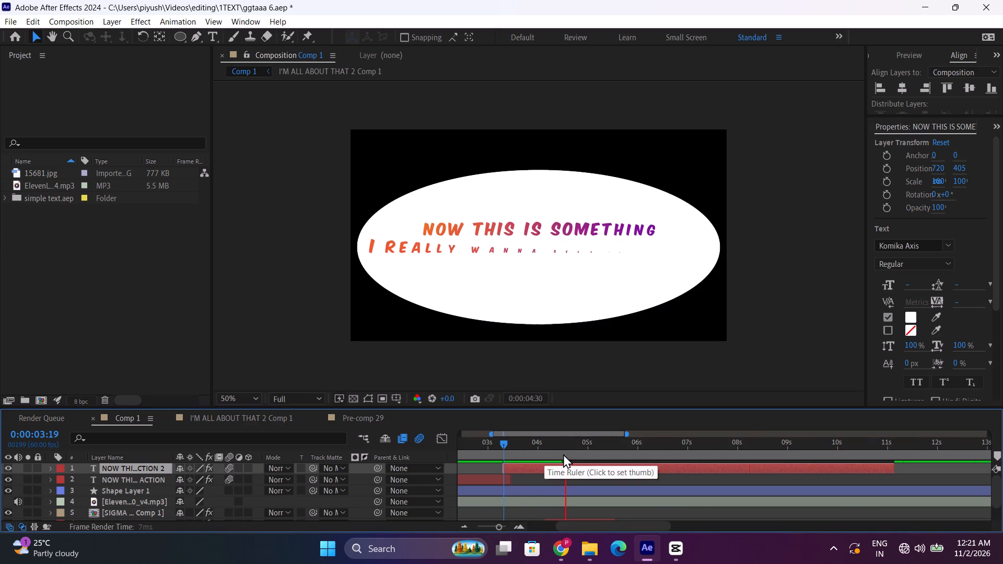
{"action": "left_click_drag", "start_coordinate": [523, 445], "coordinate": [506, 449]}
{"action": "left_click_drag", "start_coordinate": [518, 465], "coordinate": [528, 468]}
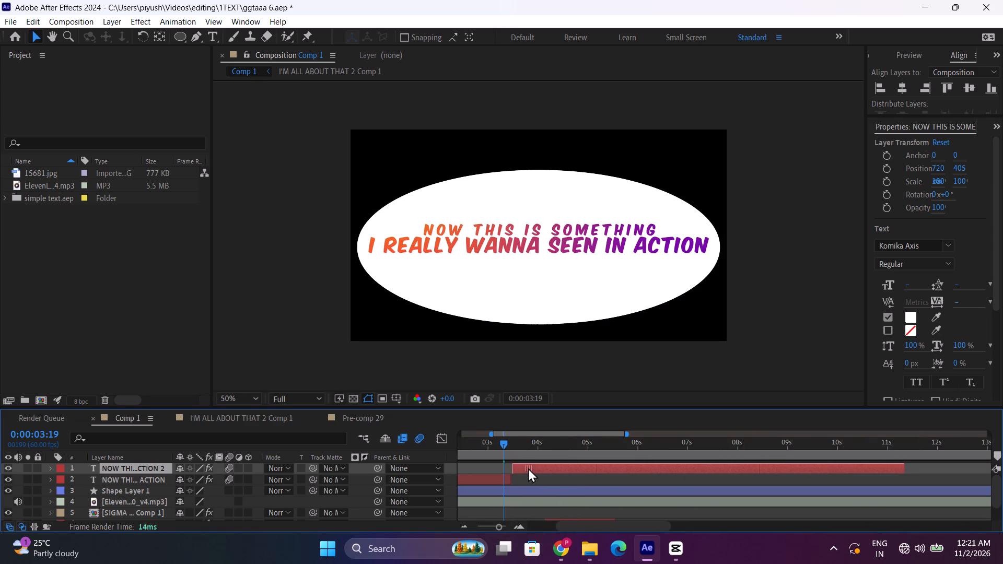
{"action": "left_click_drag", "start_coordinate": [528, 468], "coordinate": [526, 471]}
{"action": "key", "text": "space"}
{"action": "left_click", "coordinate": [511, 446]}
{"action": "key", "text": "space"}
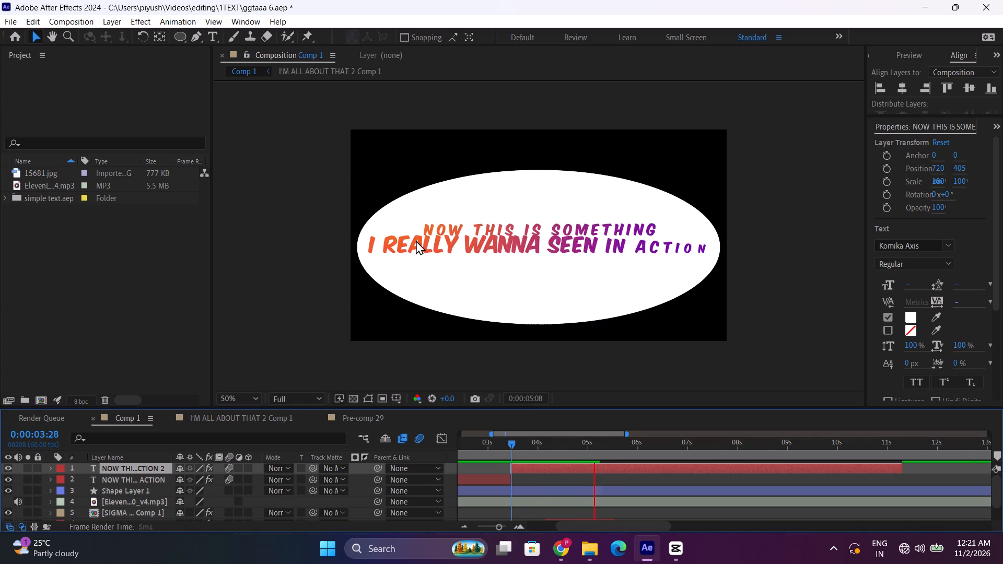
Replace the first line of the caption copy, NOW THIS IS SOMETHING, with "ROCKSTAR REPORTEDLY".
{"action": "left_click_drag", "start_coordinate": [559, 451], "coordinate": [559, 444]}
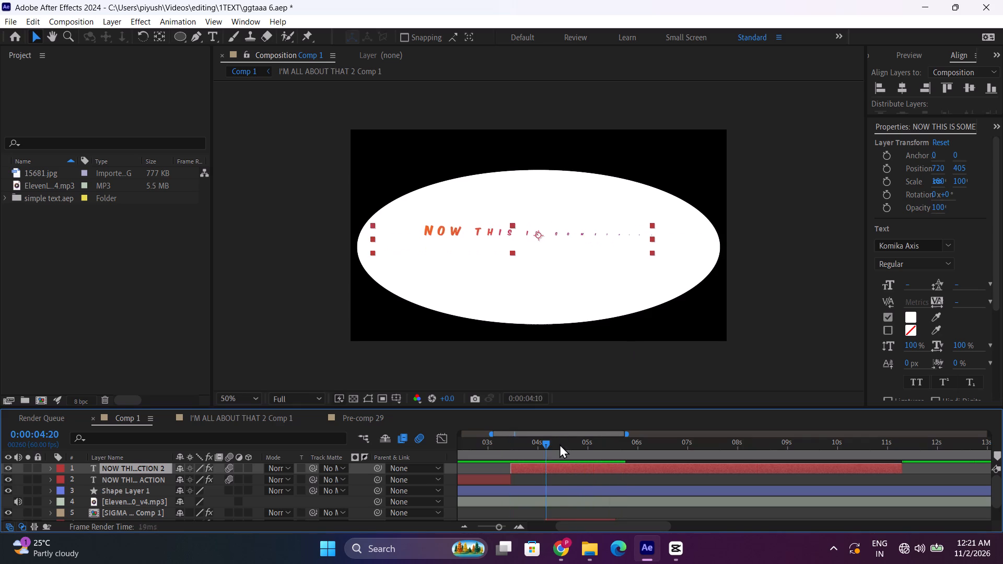
{"action": "left_click_drag", "start_coordinate": [559, 444], "coordinate": [561, 444]}
{"action": "key", "text": "space"}
{"action": "key", "text": "space"}
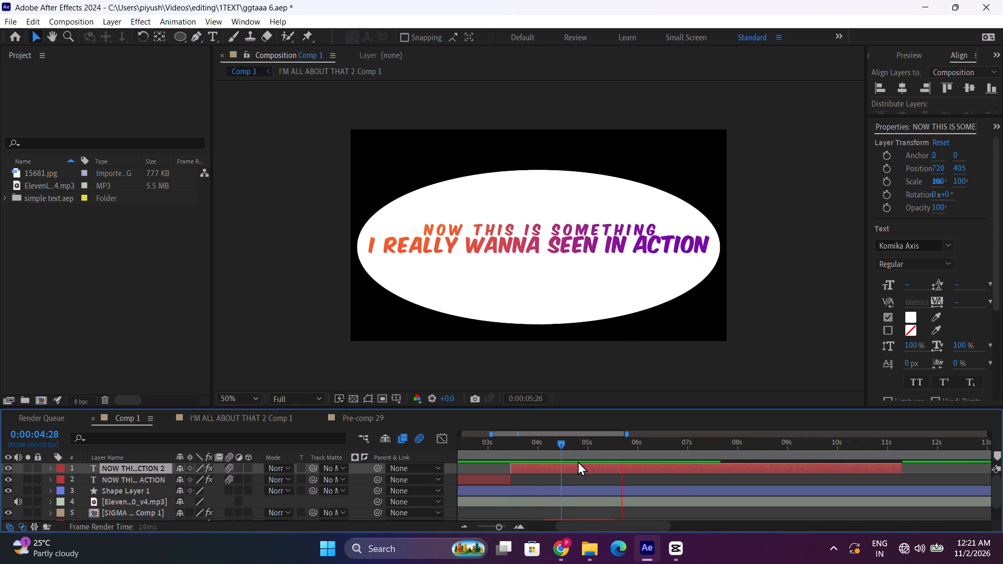
{"action": "left_click", "coordinate": [657, 227]}
{"action": "double_click", "coordinate": [651, 228]}
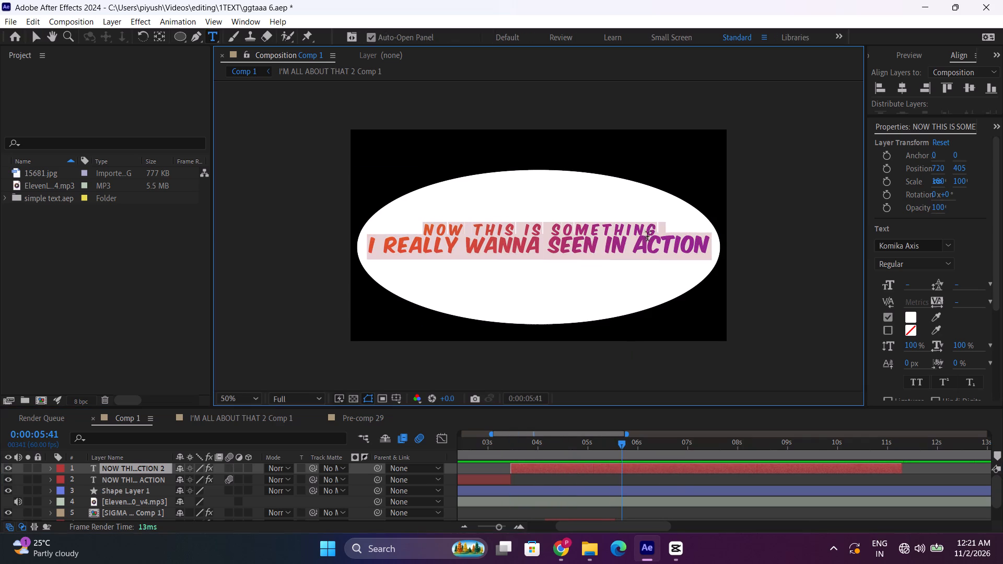
{"action": "left_click", "coordinate": [651, 230]}
{"action": "left_click_drag", "start_coordinate": [654, 229], "coordinate": [435, 231]}
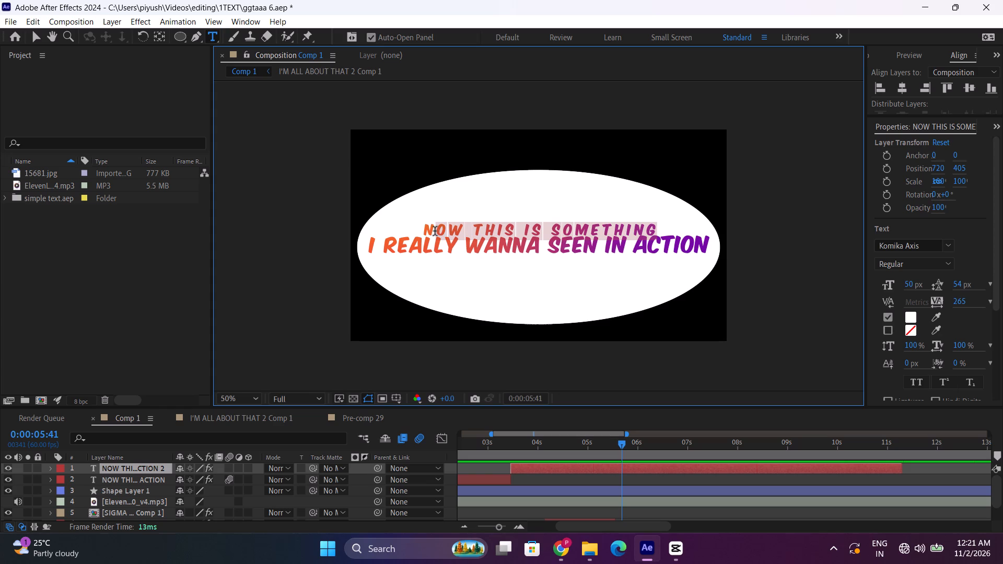
{"action": "left_click_drag", "start_coordinate": [435, 231], "coordinate": [420, 231]}
{"action": "type", "text": "ROCK"}
{"action": "type", "text": "STAR RE"}
{"action": "type", "text": "PO"}
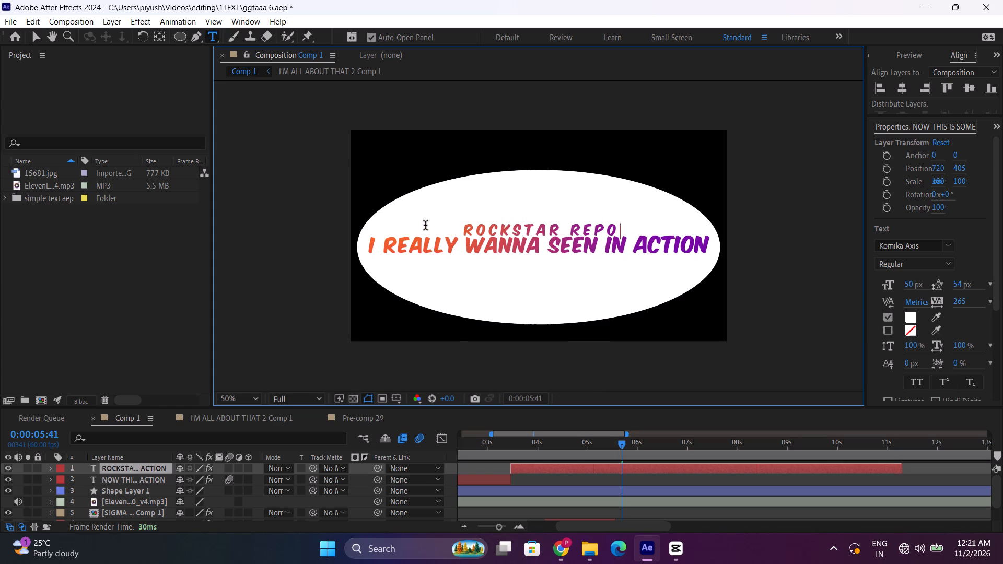
{"action": "type", "text": "RTED"}
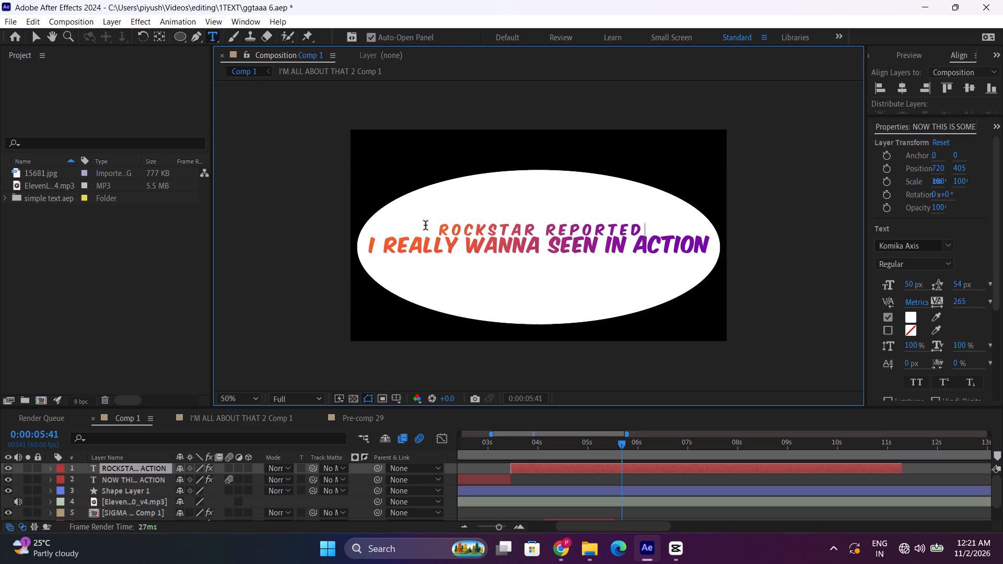
{"action": "type", "text": "LL"}
{"action": "key", "text": "shift+BackSpace"}
{"action": "key", "text": "shift+y"}
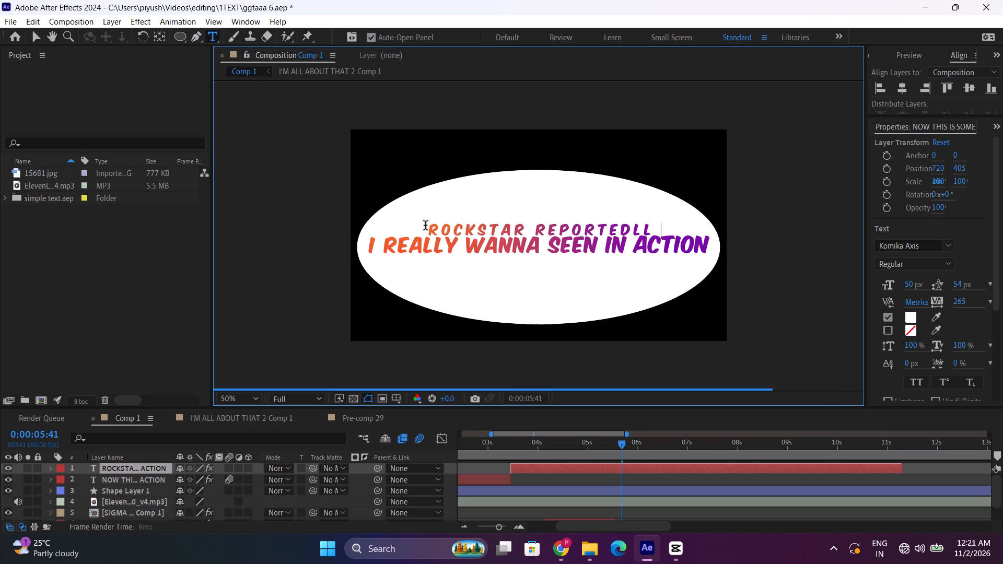
{"action": "key", "text": "BackSpace"}
{"action": "key", "text": "BackSpace"}
{"action": "key", "text": "shift+y"}
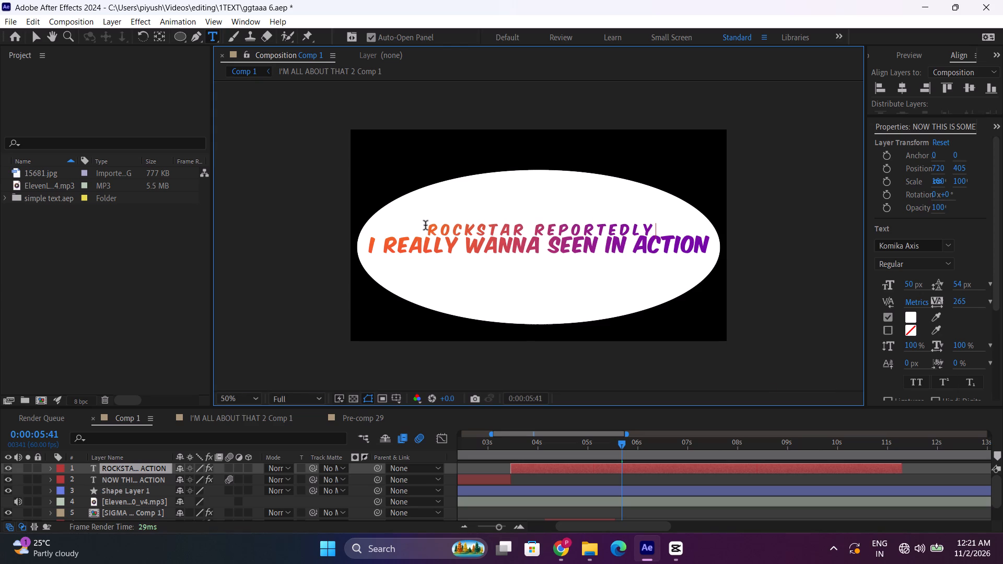
Replace the second line of the caption copy with "HAS A DEDICATED TEAM".
{"action": "left_click_drag", "start_coordinate": [706, 246], "coordinate": [361, 254]}
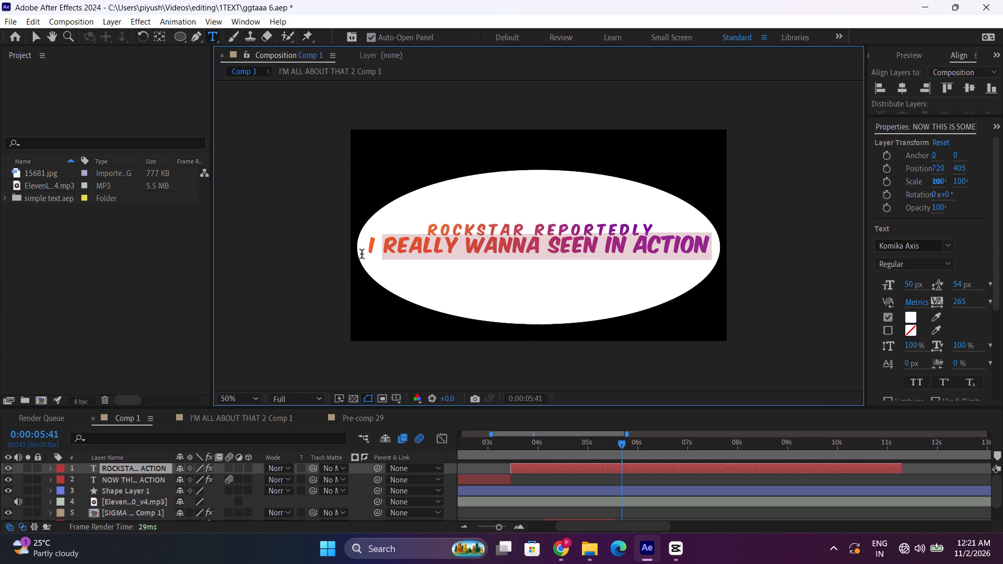
{"action": "left_click_drag", "start_coordinate": [361, 254], "coordinate": [347, 251]}
{"action": "type", "text": "HAS A DEDI"}
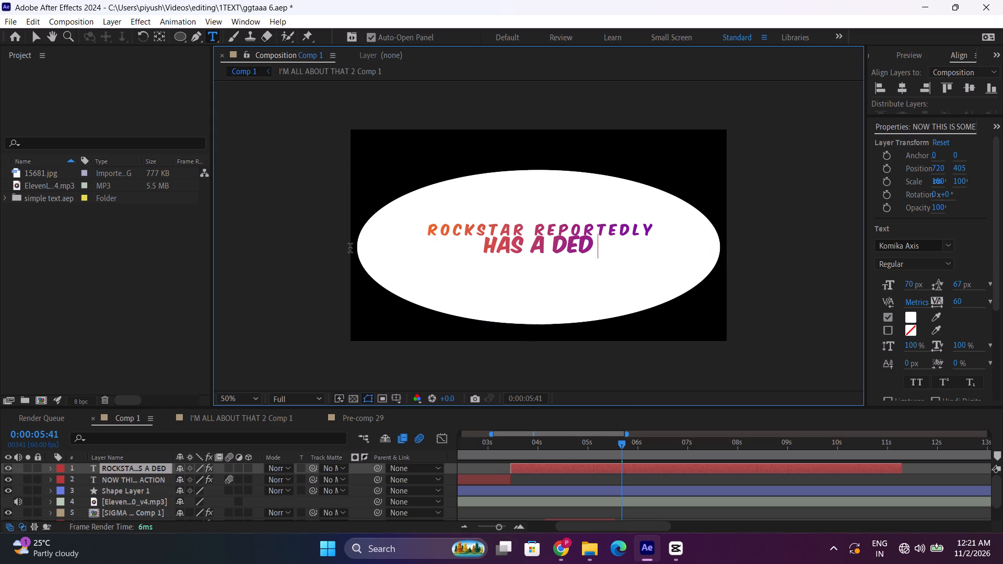
{"action": "type", "text": "CATED TEAM"}
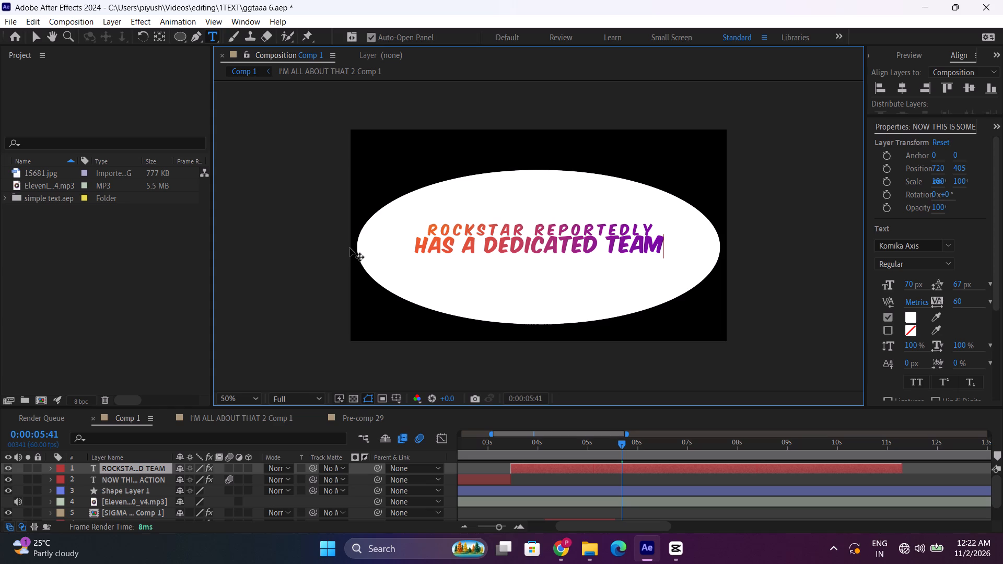
Preview the new caption, move both ending Range Selector Offset keyframes about a quarter second earlier, and replay the animation.
{"action": "left_click_drag", "start_coordinate": [518, 452], "coordinate": [511, 452]}
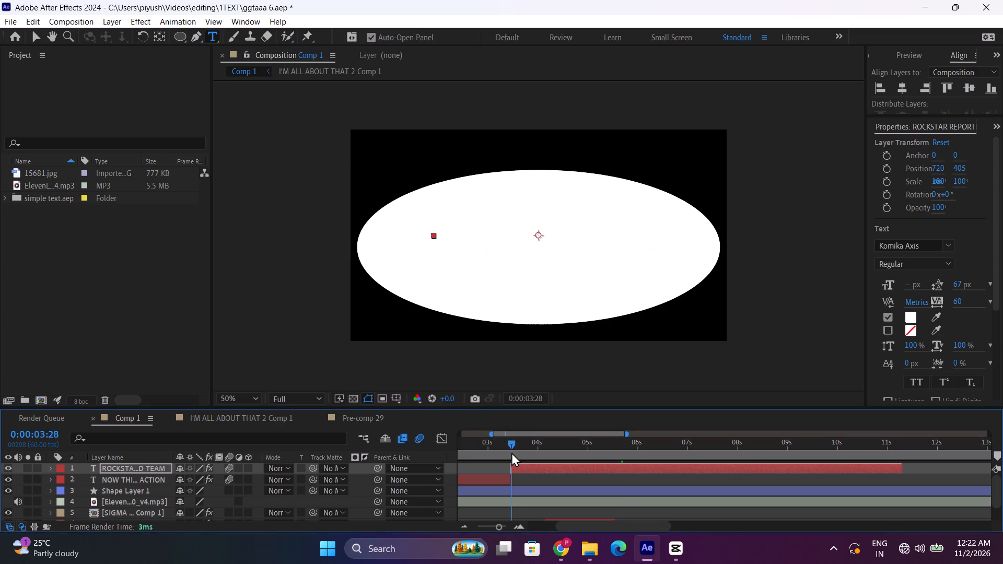
{"action": "key", "text": "space"}
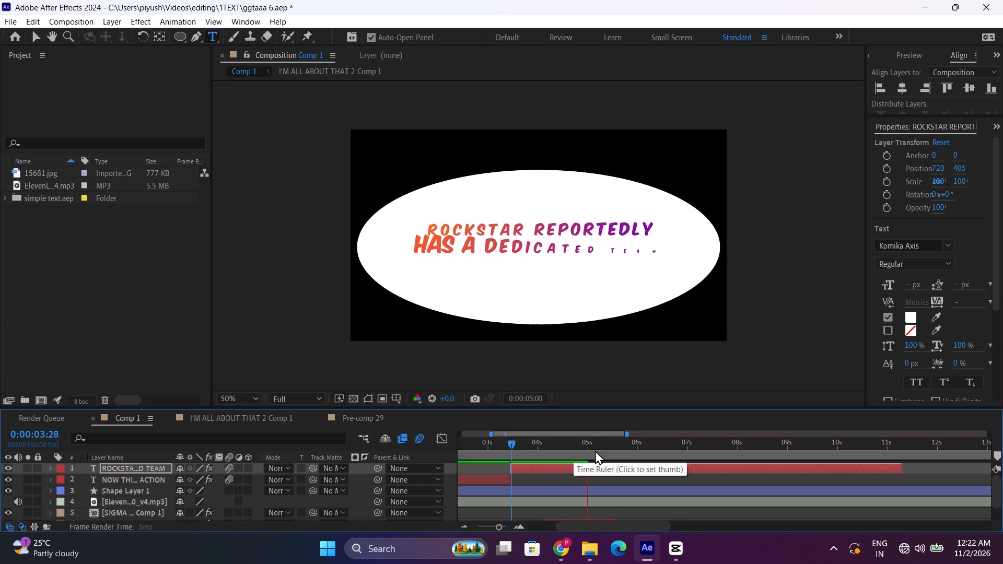
{"action": "left_click", "coordinate": [509, 447]}
{"action": "key", "text": "space"}
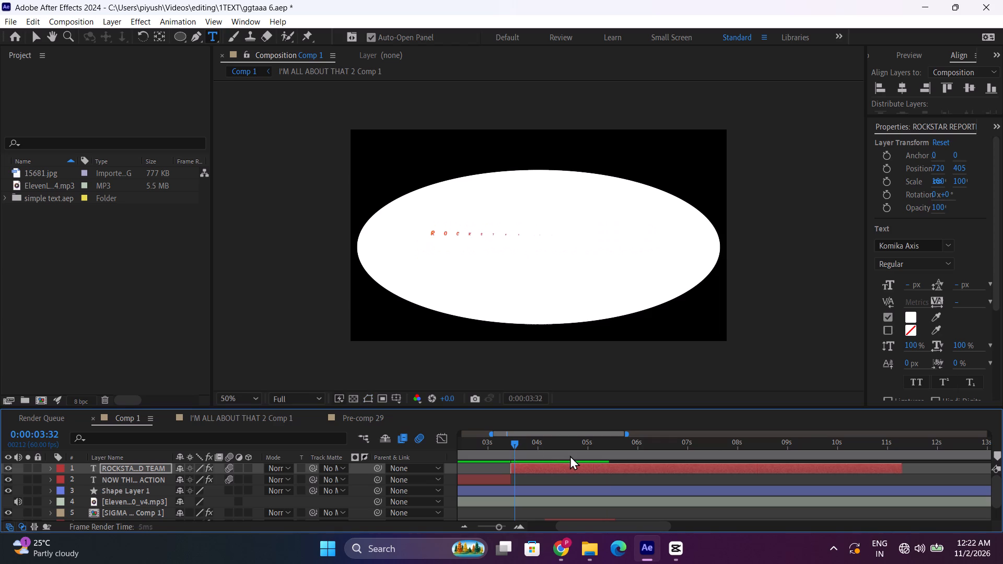
{"action": "left_click", "coordinate": [636, 447]}
{"action": "key", "text": "u"}
{"action": "left_click_drag", "start_coordinate": [627, 486], "coordinate": [632, 493]}
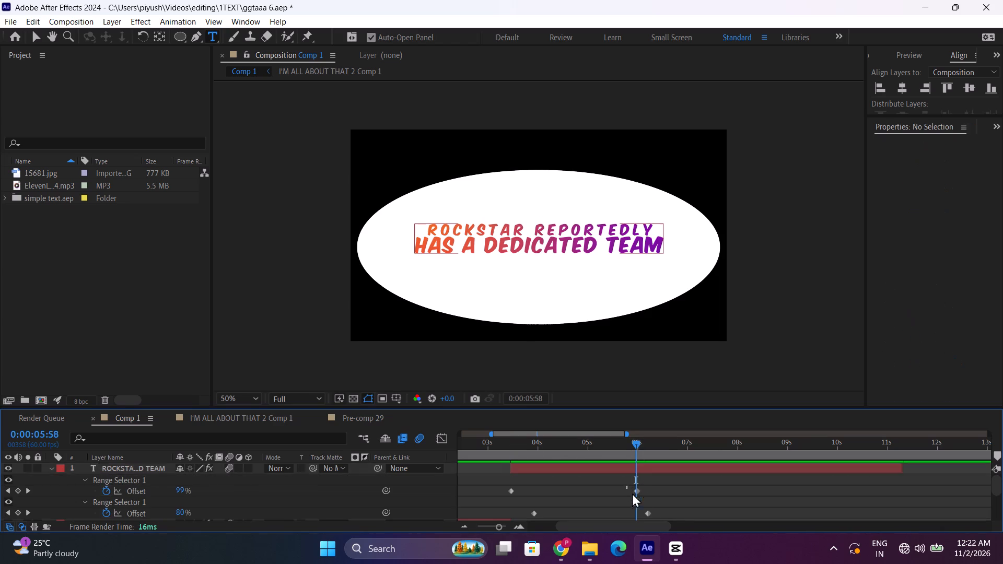
{"action": "left_click_drag", "start_coordinate": [632, 493], "coordinate": [657, 515]}
{"action": "left_click_drag", "start_coordinate": [636, 492], "coordinate": [623, 490]}
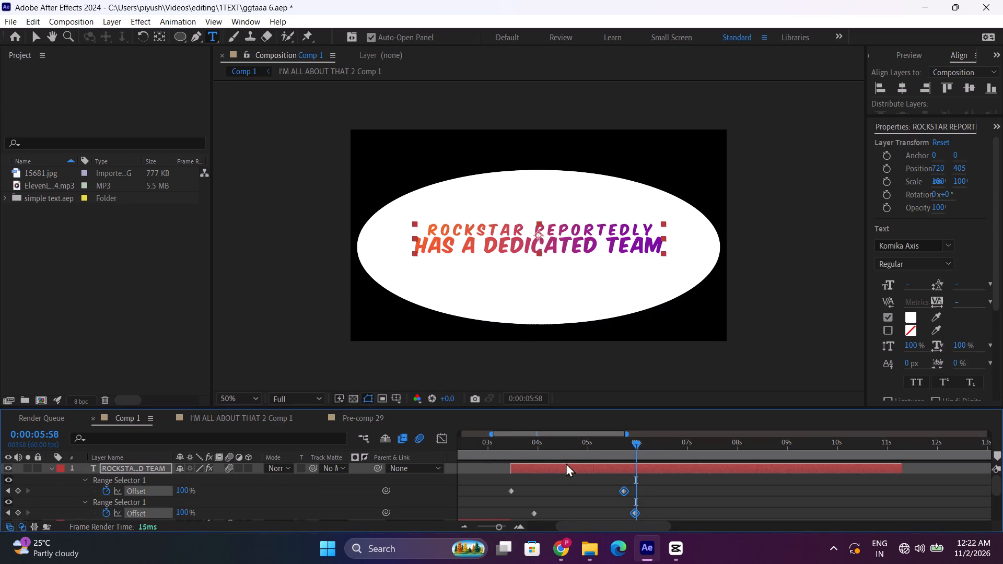
{"action": "left_click_drag", "start_coordinate": [521, 451], "coordinate": [512, 450]}
{"action": "key", "text": "space"}
{"action": "left_click", "coordinate": [51, 467]}
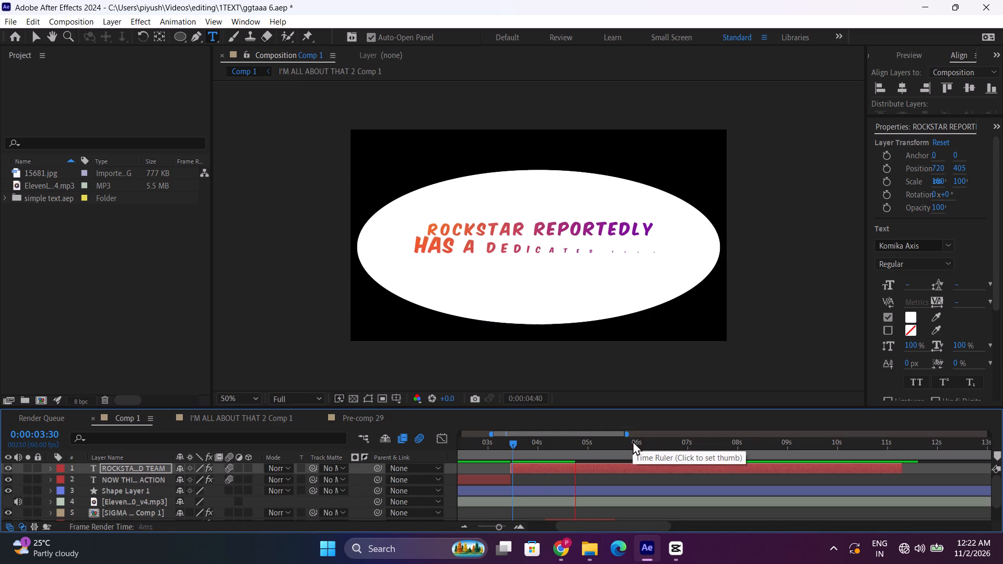
Preview the ROCKSTAR REPORTEDLY caption against the voiceover from 0:00:03:13 and park the playhead at 0:00:06:10.
{"action": "left_click_drag", "start_coordinate": [507, 444], "coordinate": [499, 448]}
{"action": "key", "text": "space"}
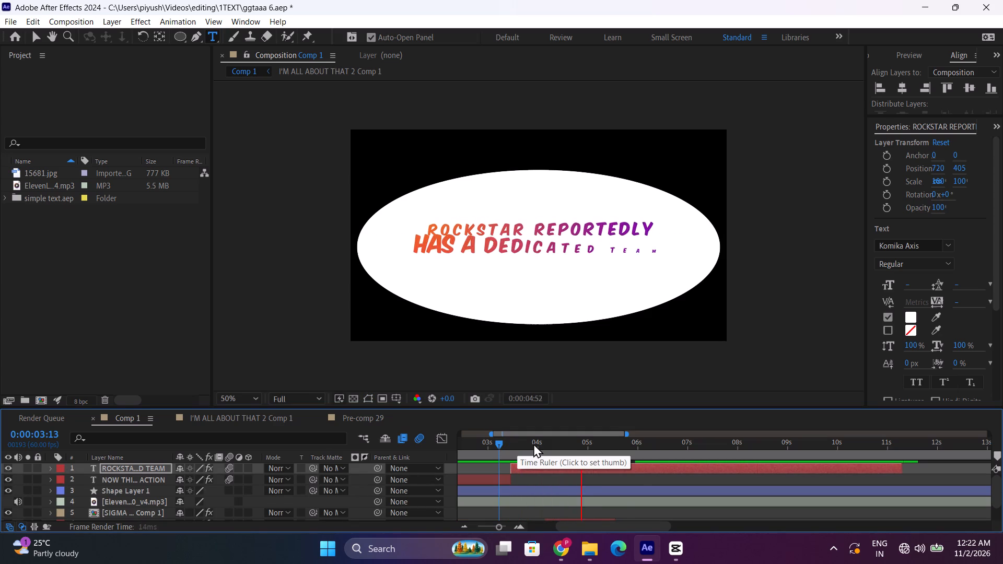
{"action": "key", "text": "space"}
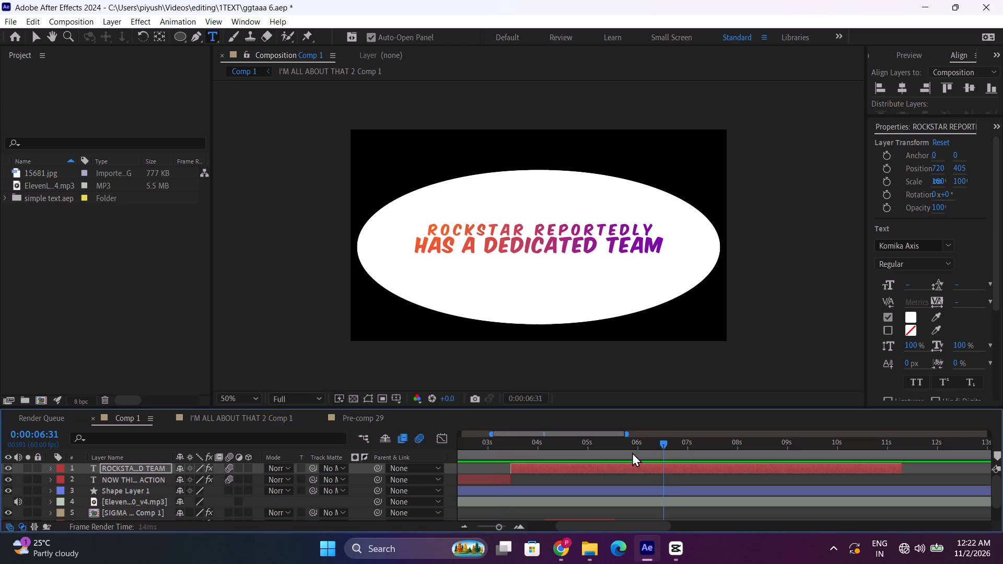
{"action": "key", "text": "space"}
{"action": "key", "text": "space"}
{"action": "left_click", "coordinate": [614, 457]}
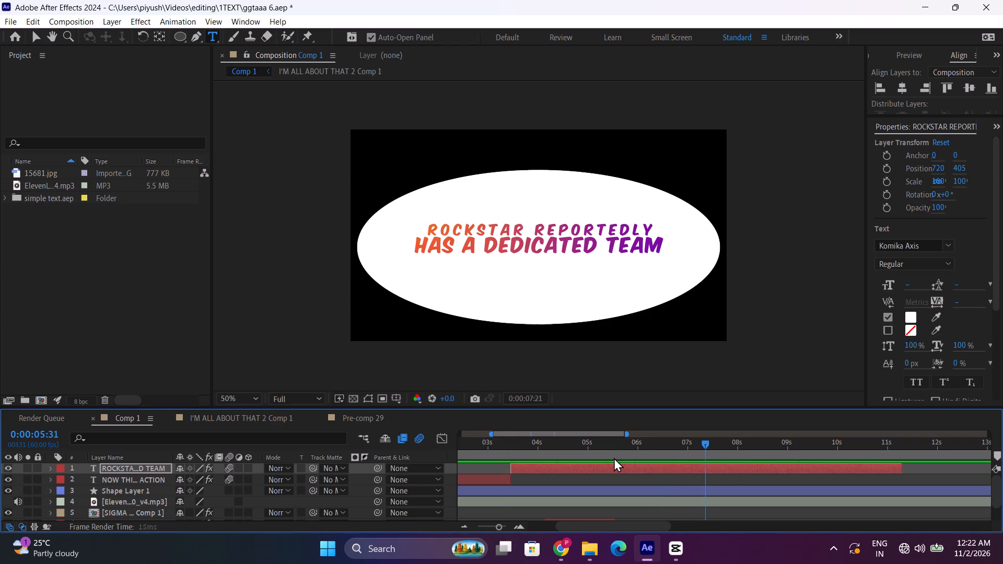
{"action": "key", "text": "space"}
{"action": "key", "text": "space"}
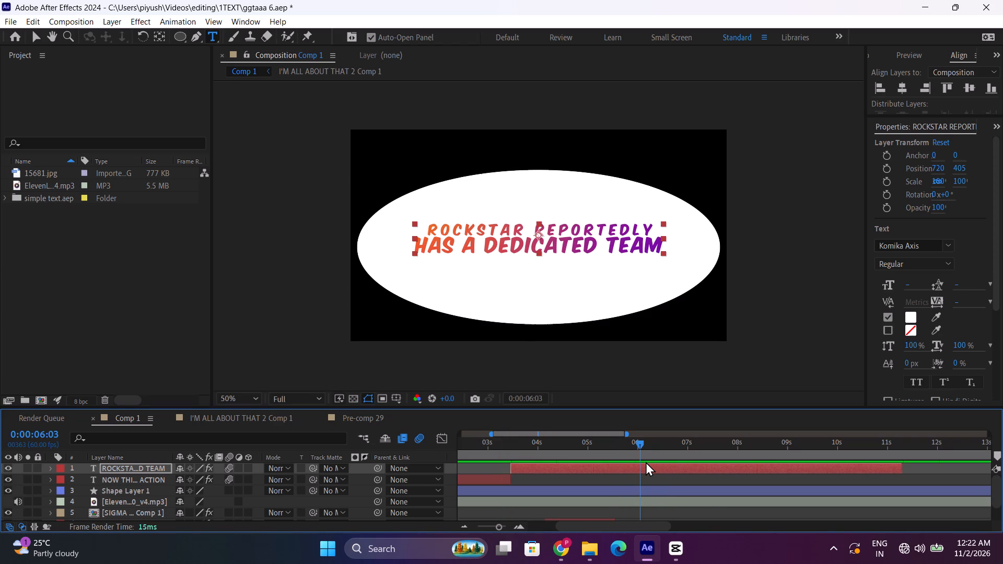
{"action": "left_click_drag", "start_coordinate": [636, 449], "coordinate": [642, 446]}
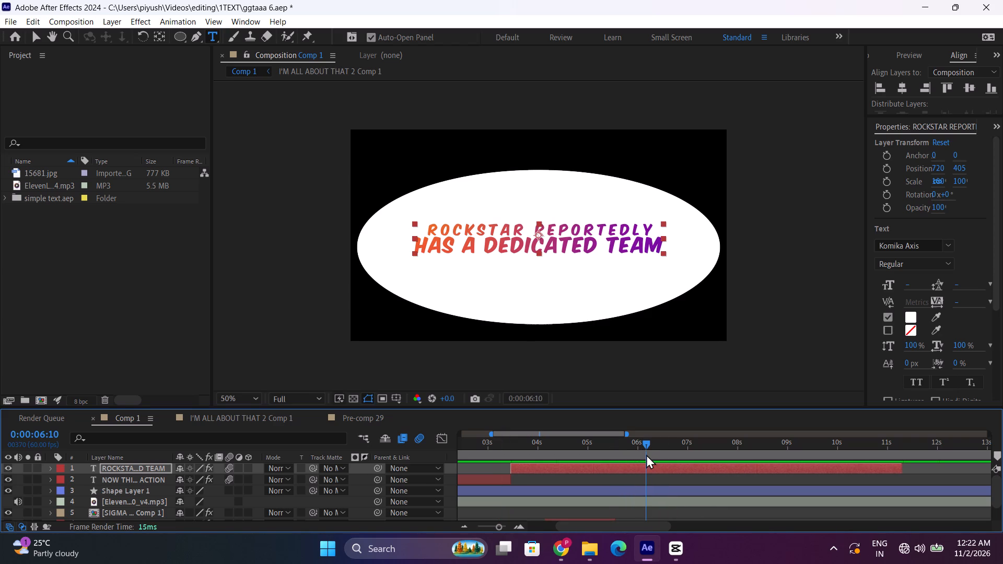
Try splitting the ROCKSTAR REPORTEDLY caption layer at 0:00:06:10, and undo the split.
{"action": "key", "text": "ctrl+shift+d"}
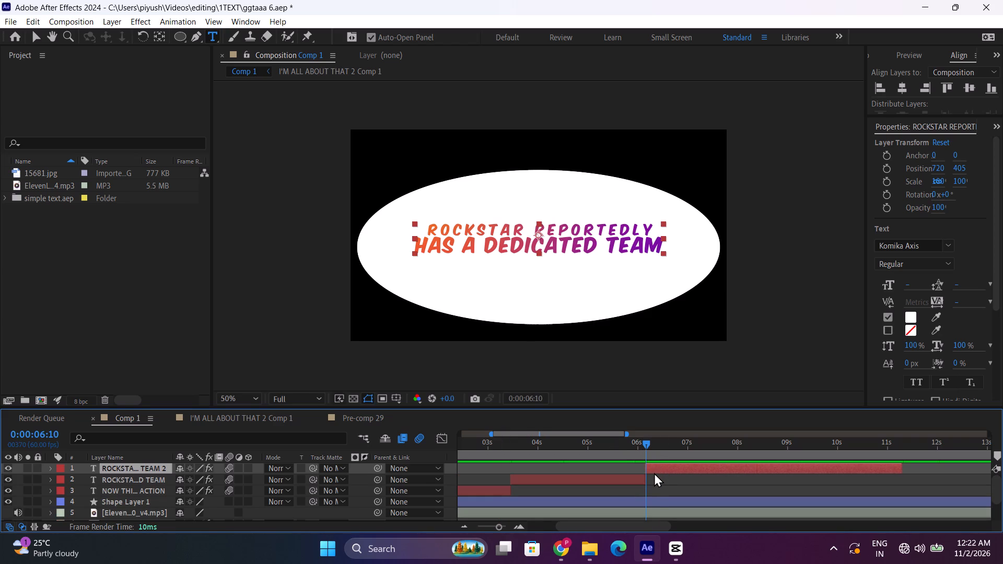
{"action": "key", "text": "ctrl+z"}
Copy and paste the ROCKSTAR REPORTEDLY caption layer and move the copy to start at 0:00:06:10.
{"action": "key", "text": "ctrl+c"}
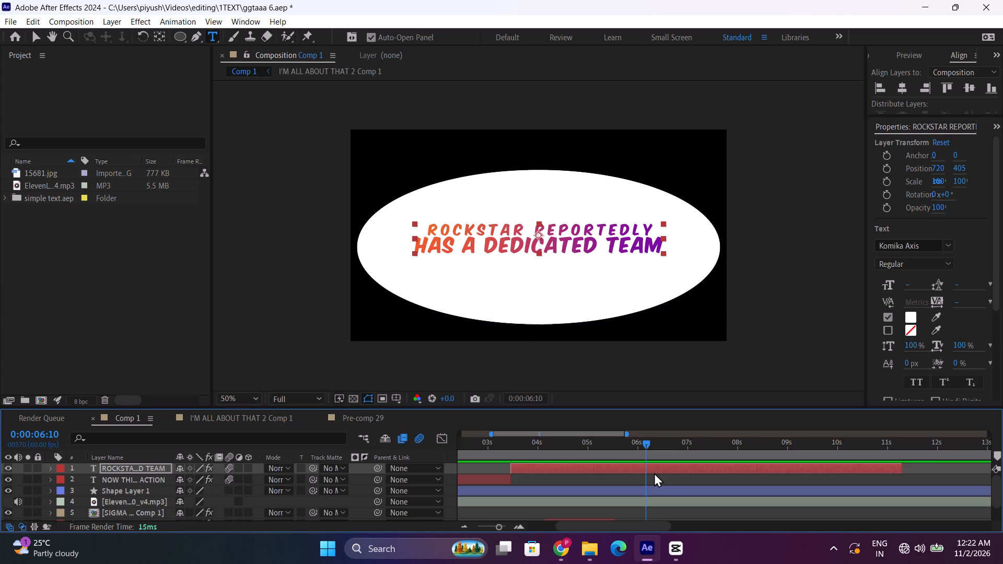
{"action": "key", "text": "ctrl+v"}
{"action": "key", "text": "ctrl+v"}
{"action": "key", "text": "ctrl+v"}
{"action": "scroll", "coordinate": [617, 467], "scroll_direction": "up", "scroll_amount": 3}
{"action": "key", "text": "ctrl+c"}
{"action": "key", "text": "ctrl+v"}
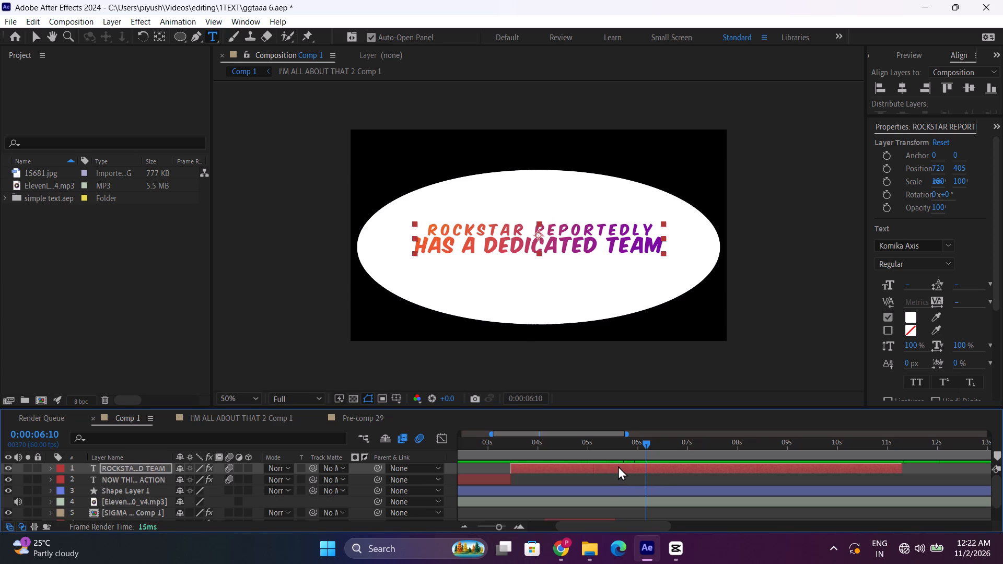
{"action": "left_click", "coordinate": [620, 468]}
{"action": "left_click", "coordinate": [603, 481]}
{"action": "left_click", "coordinate": [607, 471]}
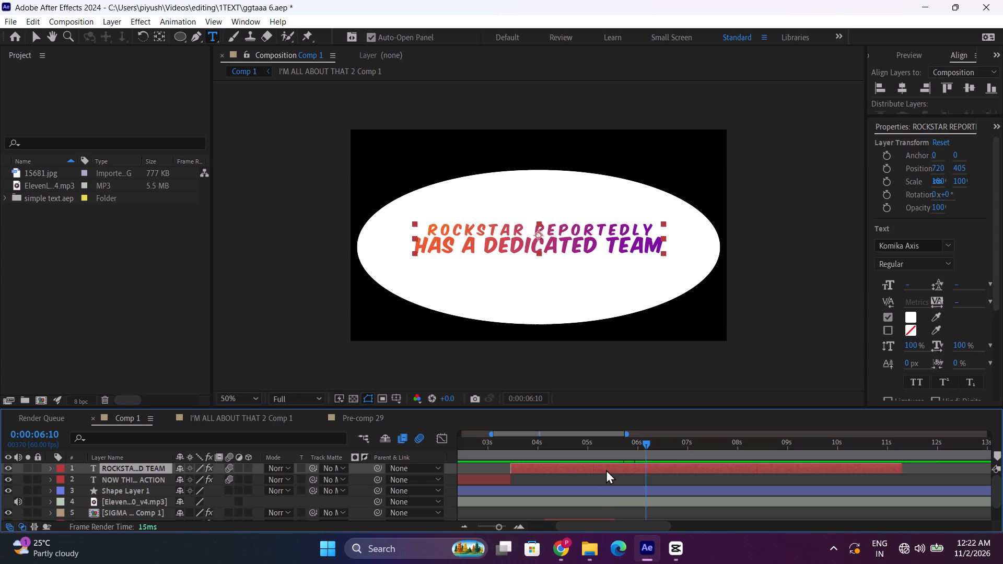
{"action": "key", "text": "ctrl+c"}
{"action": "key", "text": "ctrl+v"}
{"action": "left_click_drag", "start_coordinate": [577, 463], "coordinate": [719, 461]}
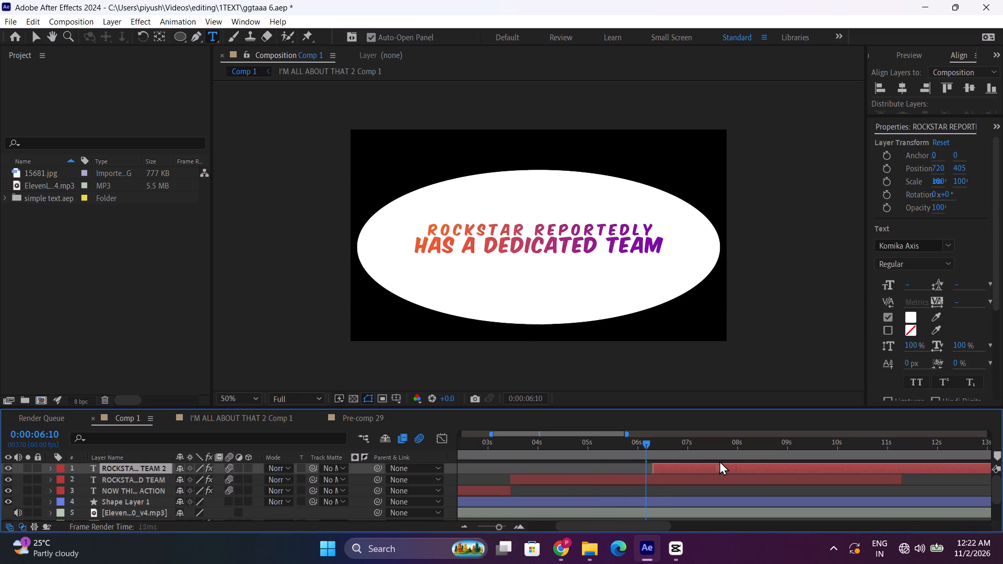
{"action": "left_click_drag", "start_coordinate": [719, 461], "coordinate": [713, 465]}
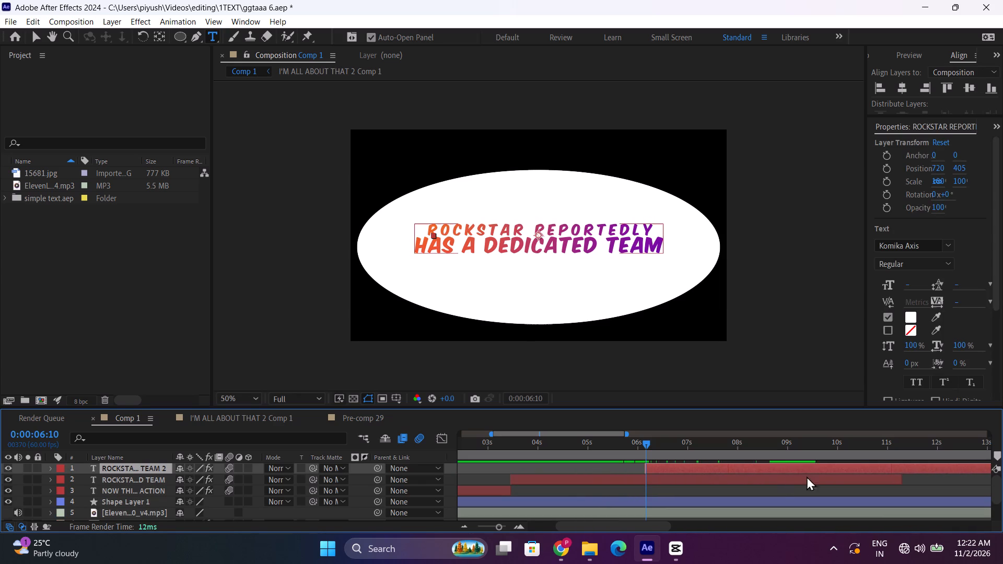
Trim the original ROCKSTAR REPORTEDLY caption layer to end at about 6.4 seconds.
{"action": "left_click_drag", "start_coordinate": [903, 483], "coordinate": [650, 510]}
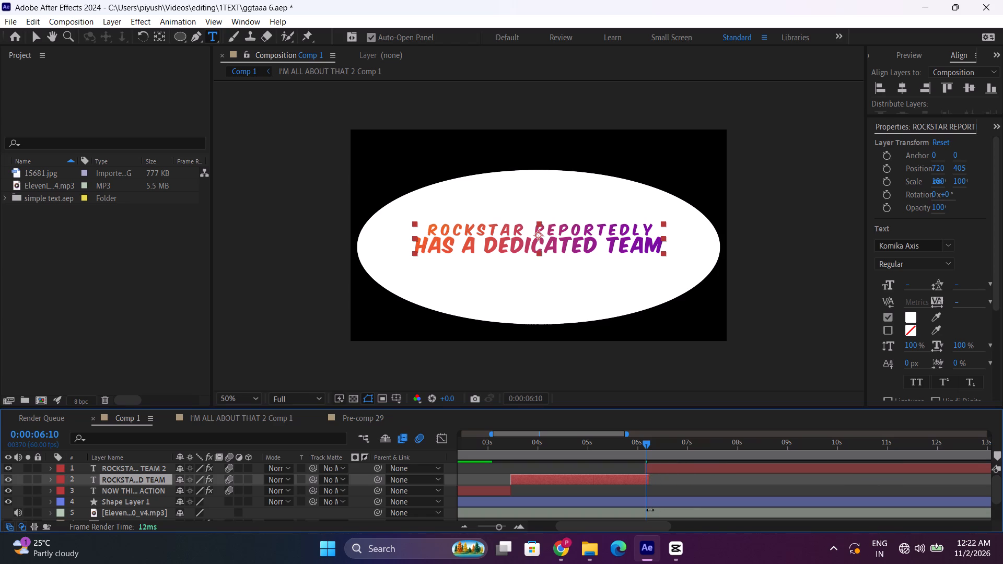
{"action": "left_click_drag", "start_coordinate": [650, 510], "coordinate": [660, 509]}
Preview the copied ROCKSTAR REPORTEDLY caption from 0:00:06:10 and scrub forward to 0:00:07:54.
{"action": "key", "text": "space"}
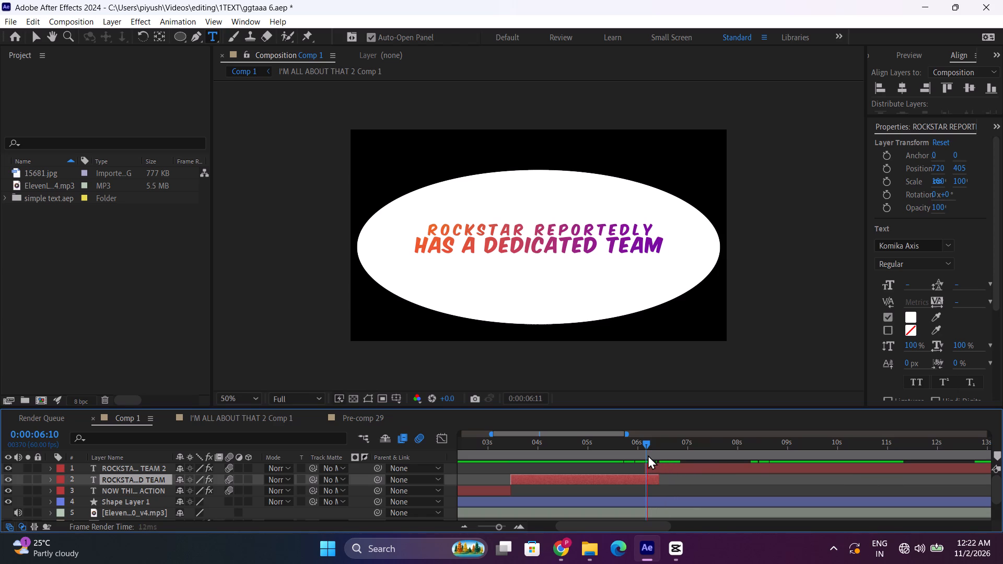
{"action": "left_click_drag", "start_coordinate": [651, 450], "coordinate": [701, 446]}
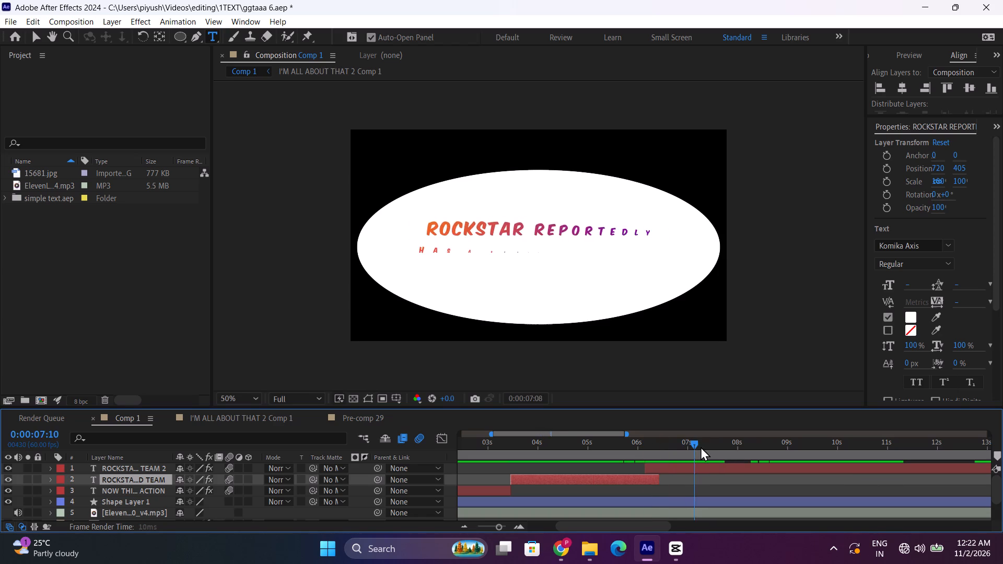
{"action": "left_click_drag", "start_coordinate": [701, 446], "coordinate": [733, 444]}
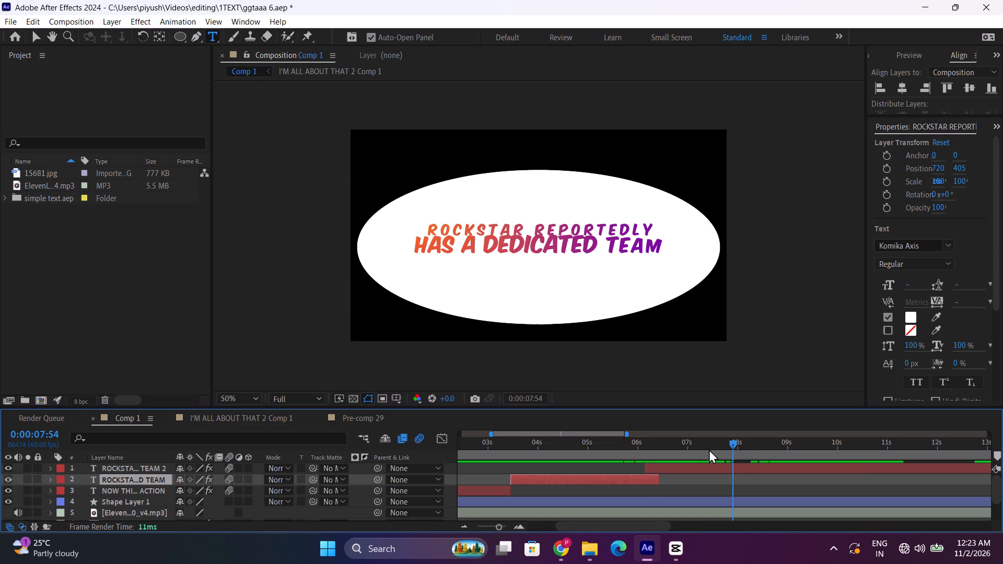
Switch to CapCut and replay the voiceover between about 00:01:32 and 00:01:35 for the next caption's wording, then return to After Effects.
{"action": "left_click", "coordinate": [681, 554]}
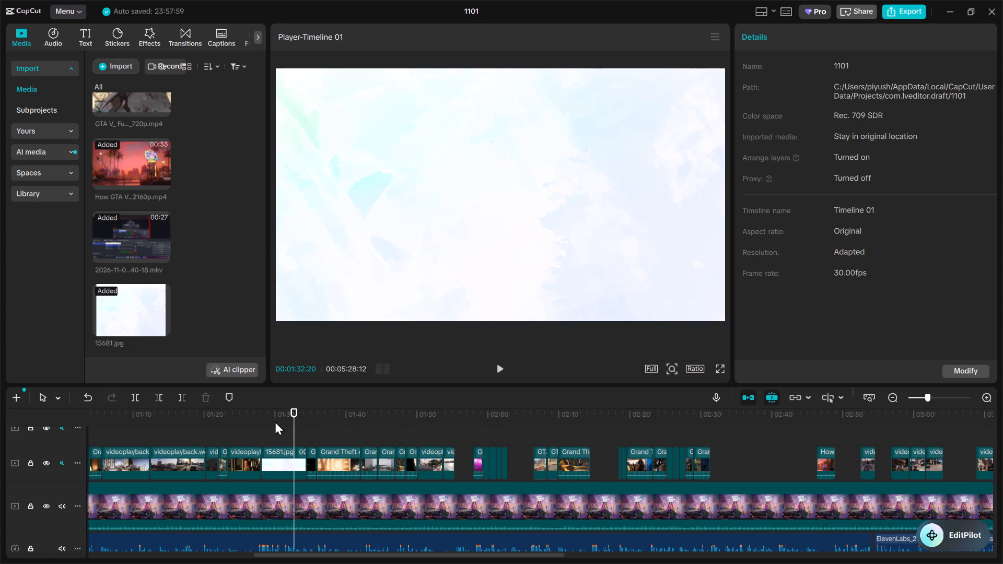
{"action": "left_click", "coordinate": [286, 421]}
{"action": "left_click", "coordinate": [297, 420]}
{"action": "key", "text": "space"}
{"action": "key", "text": "space"}
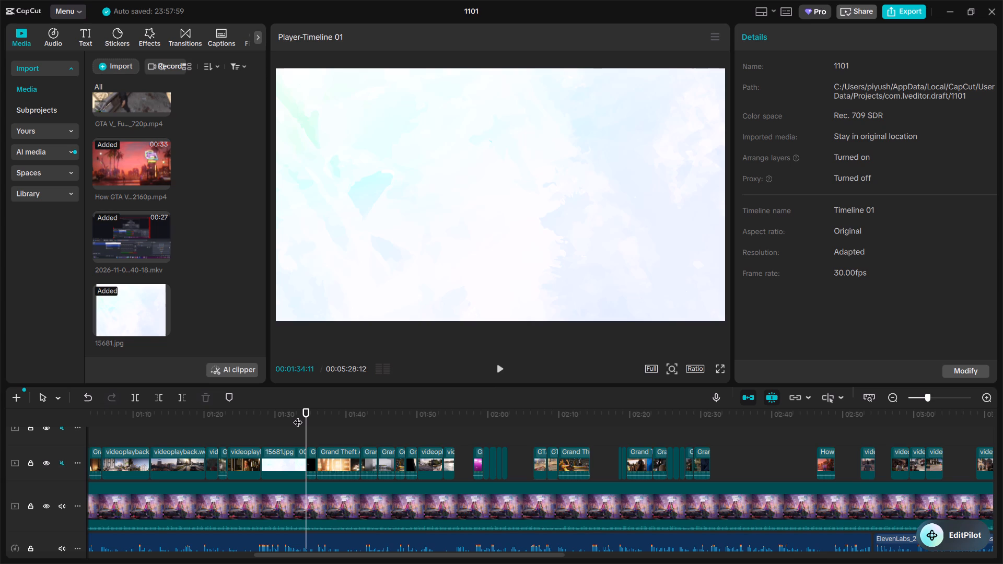
{"action": "left_click", "coordinate": [291, 419]}
{"action": "left_click", "coordinate": [499, 369]}
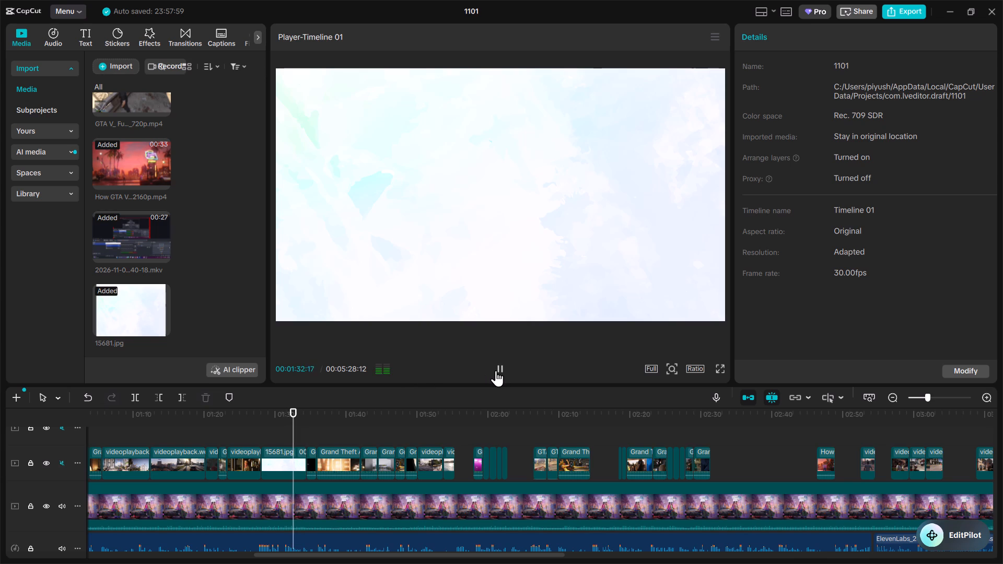
{"action": "left_click", "coordinate": [496, 370]}
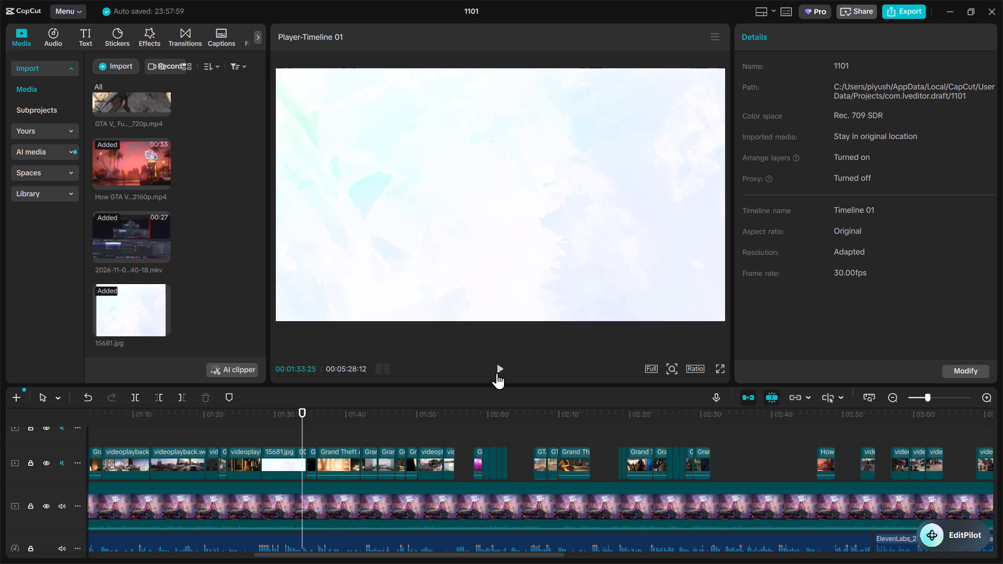
{"action": "left_click", "coordinate": [498, 372]}
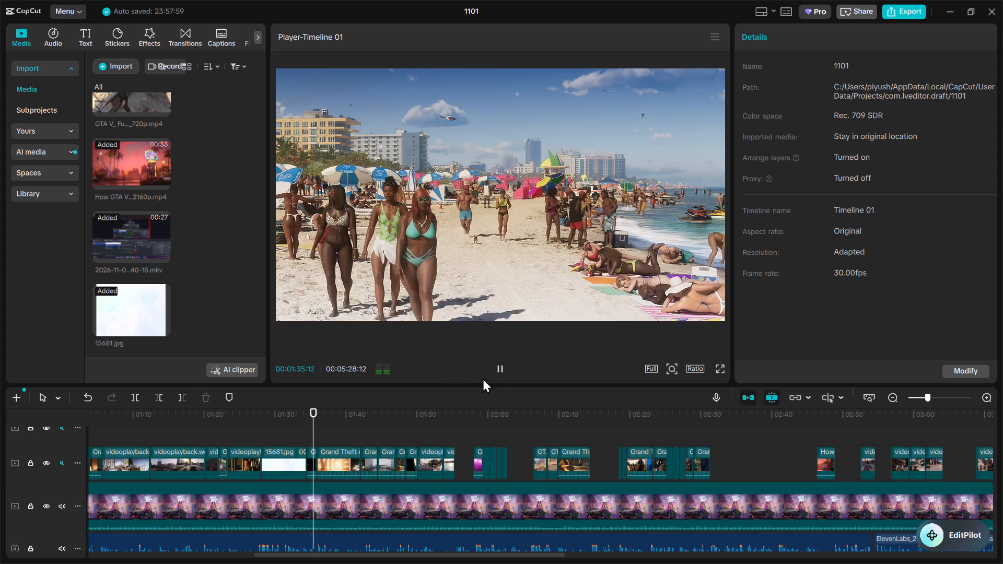
{"action": "left_click", "coordinate": [300, 427]}
{"action": "left_click", "coordinate": [498, 370]}
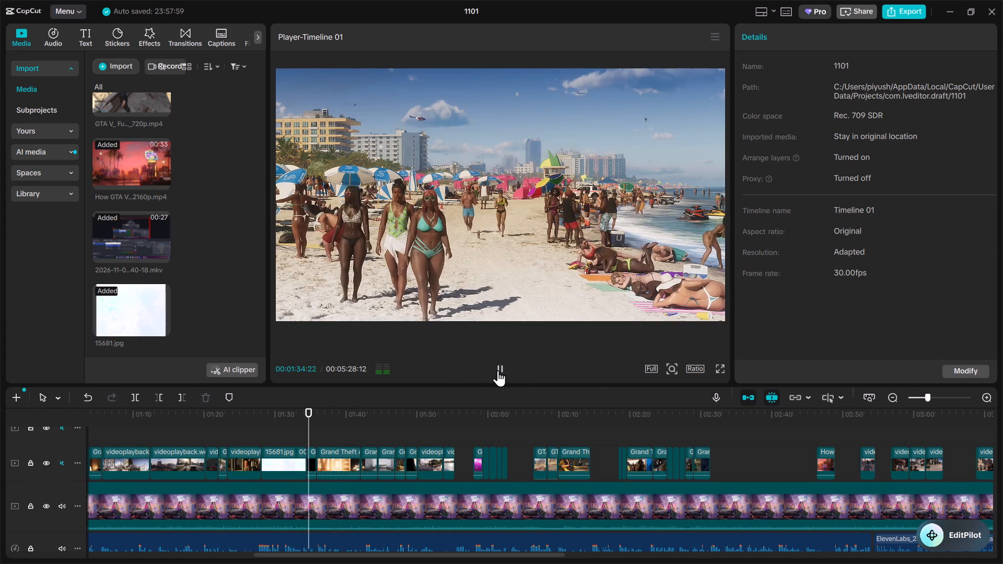
{"action": "left_click", "coordinate": [498, 370]}
{"action": "left_click", "coordinate": [298, 421]}
{"action": "left_click", "coordinate": [508, 368]}
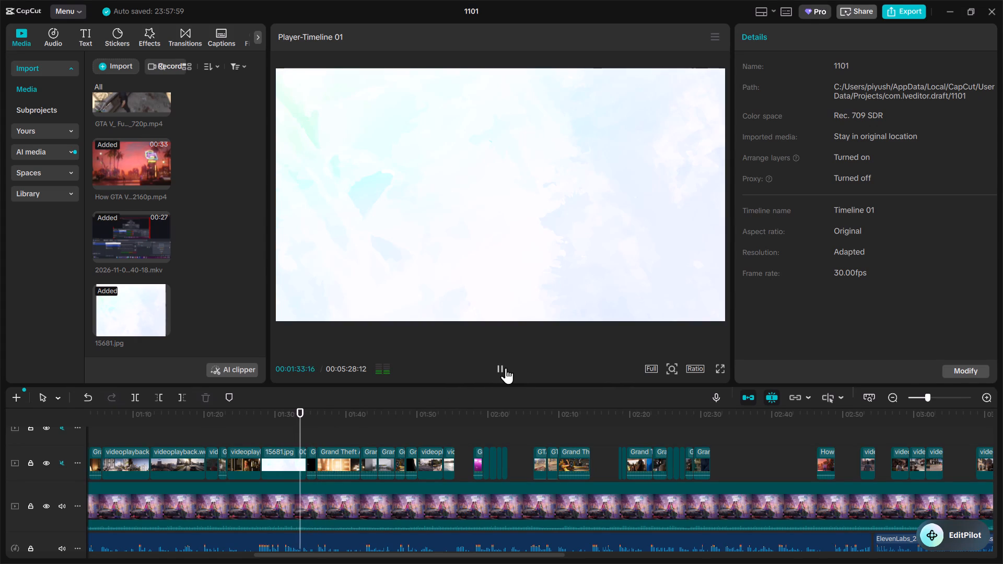
{"action": "left_click", "coordinate": [506, 368]}
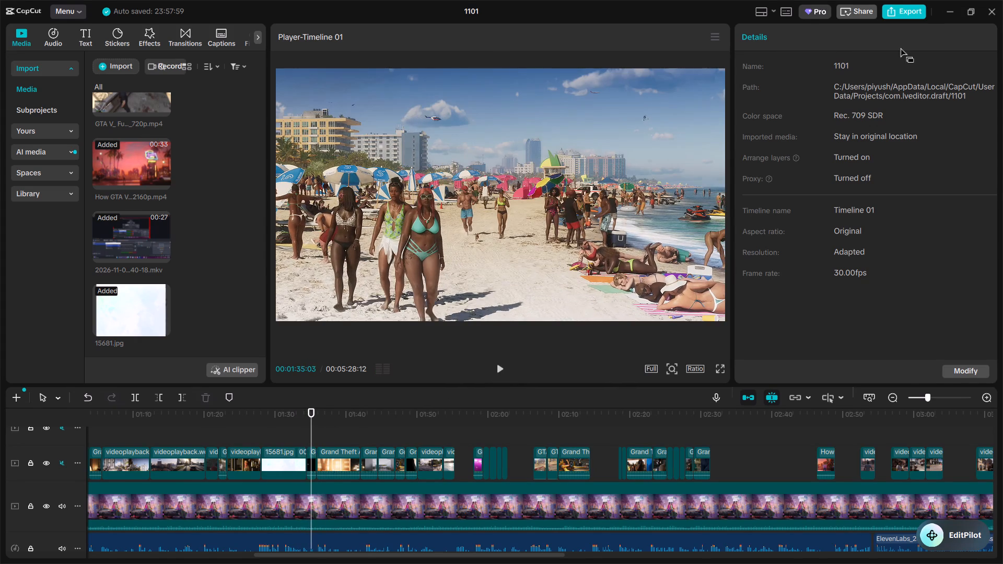
{"action": "left_click", "coordinate": [942, 10]}
Replace the text of the copied ROCKSTAR REPORTEDLY caption layer with "NPC DEVELOPMENT".
{"action": "key", "text": "space"}
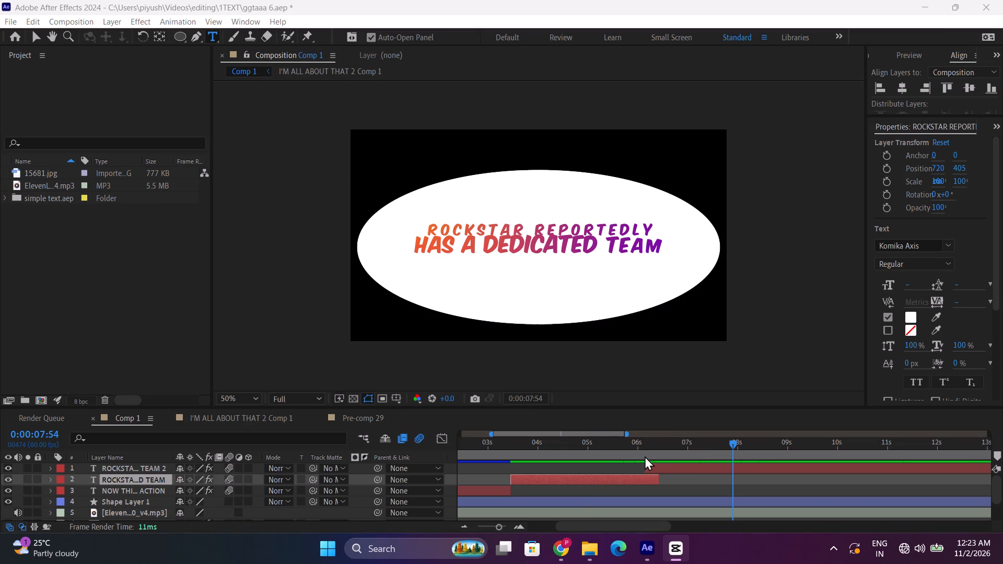
{"action": "left_click", "coordinate": [654, 470]}
{"action": "left_click_drag", "start_coordinate": [659, 449], "coordinate": [721, 449]}
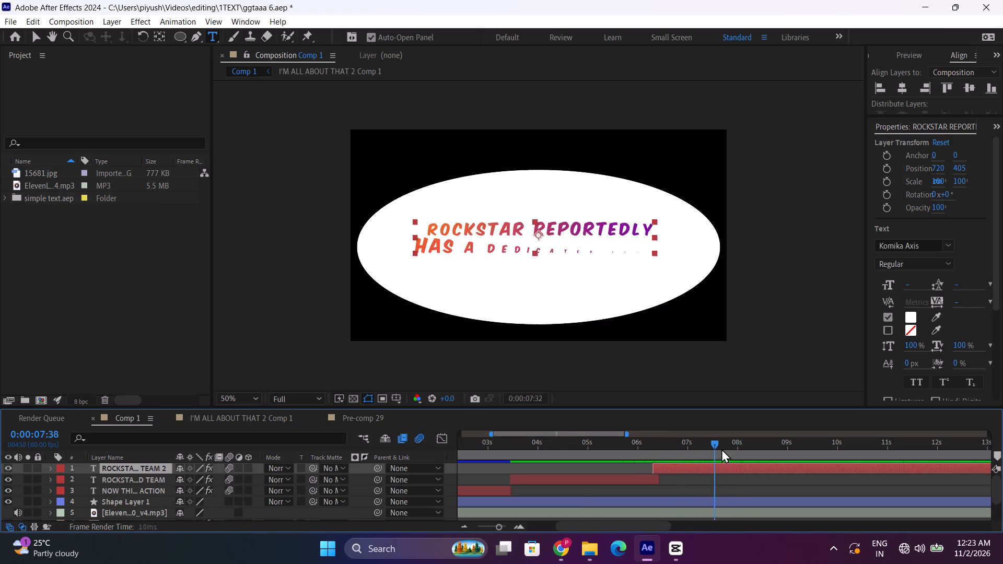
{"action": "left_click_drag", "start_coordinate": [721, 449], "coordinate": [762, 448]}
{"action": "left_click_drag", "start_coordinate": [663, 249], "coordinate": [412, 228]}
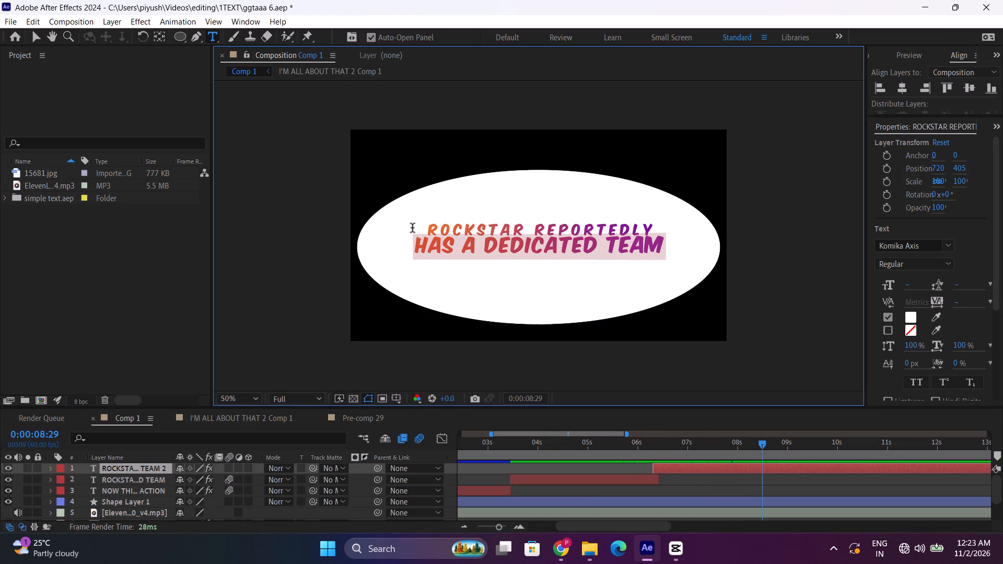
{"action": "left_click_drag", "start_coordinate": [412, 228], "coordinate": [430, 221]}
{"action": "type", "text": "NPC DEVE"}
{"action": "type", "text": "LOP"}
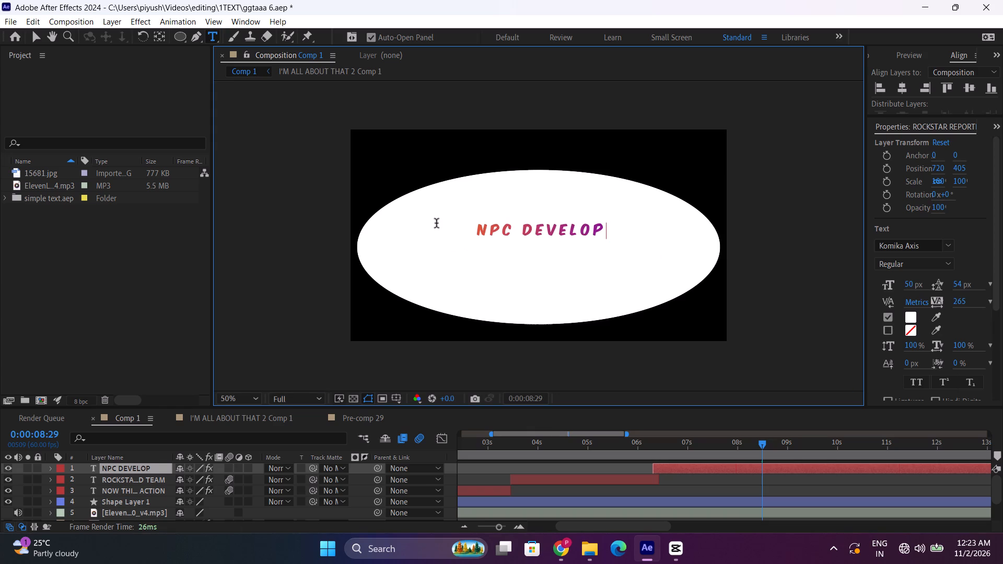
{"action": "type", "text": "MENT"}
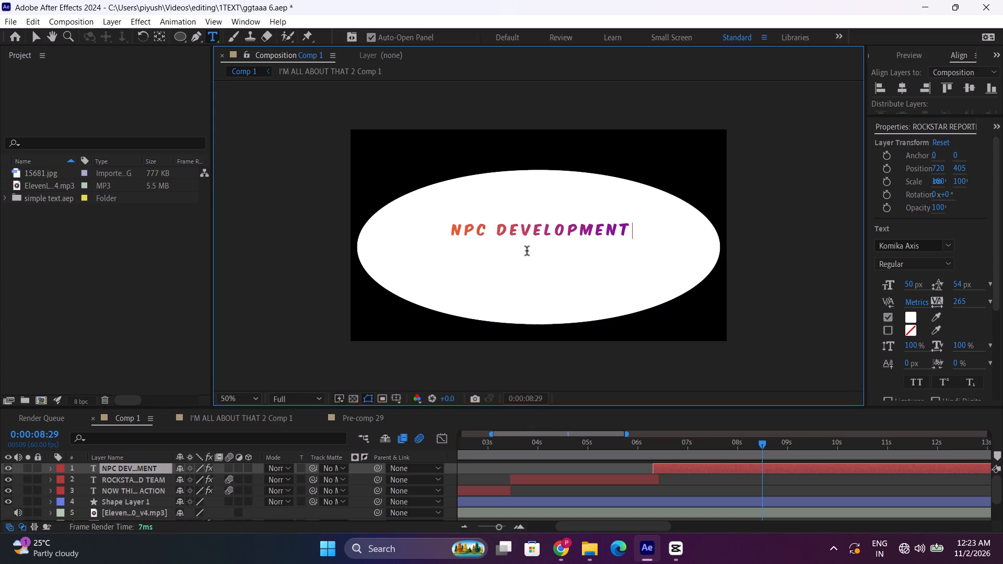
Shift the NPC DEVELOPMENT layer to start at 0:00:06:26, where the ROCKSTAR REPORTEDLY layer ends, and preview the transition.
{"action": "left_click", "coordinate": [660, 446]}
{"action": "left_click_drag", "start_coordinate": [663, 469], "coordinate": [669, 468]}
{"action": "key", "text": "space"}
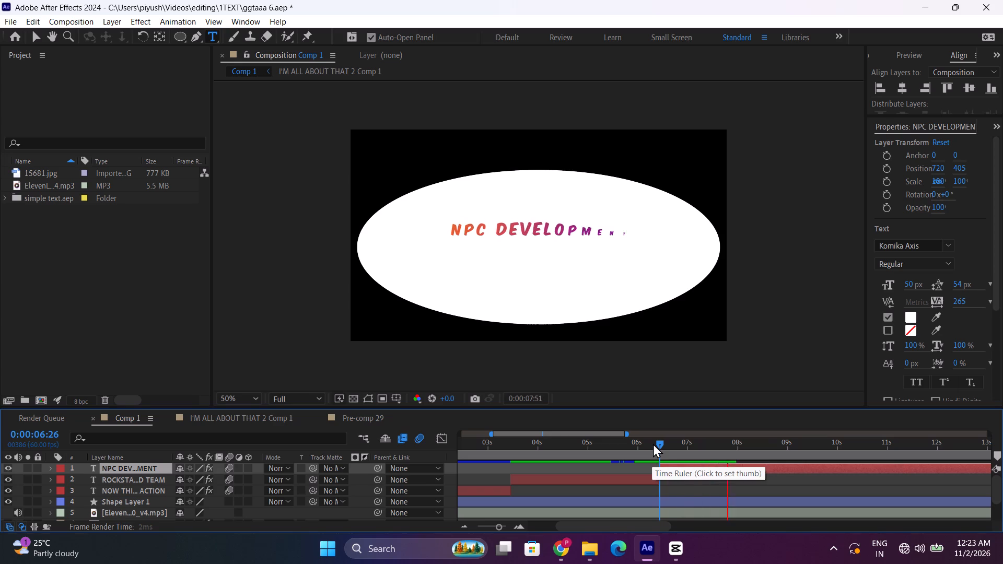
{"action": "left_click", "coordinate": [653, 443]}
{"action": "left_click_drag", "start_coordinate": [653, 443], "coordinate": [669, 462]}
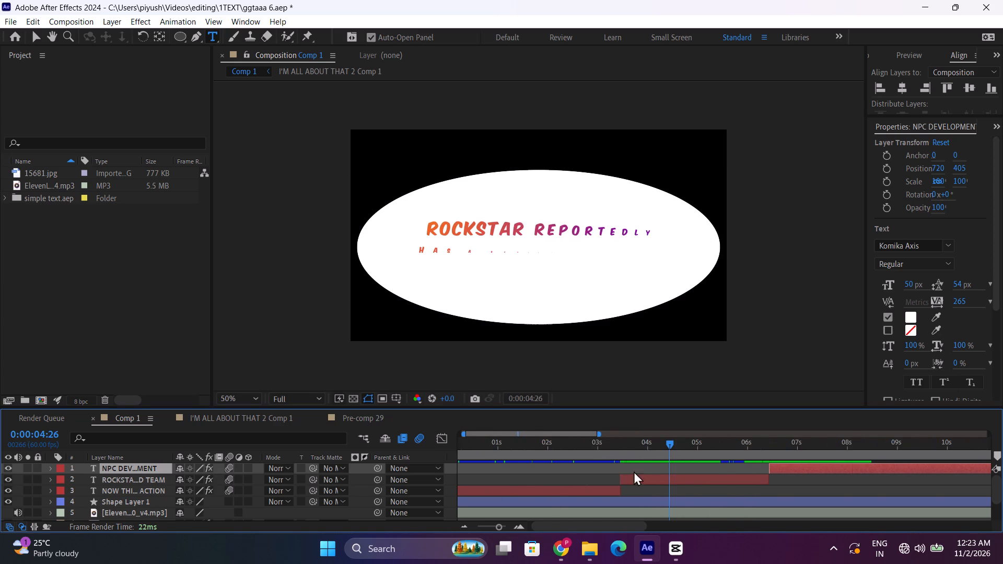
Add 15681.jpg to Comp 1 as a background layer beneath the three captions and above Shape Layer 1.
{"action": "left_click_drag", "start_coordinate": [46, 173], "coordinate": [463, 483]}
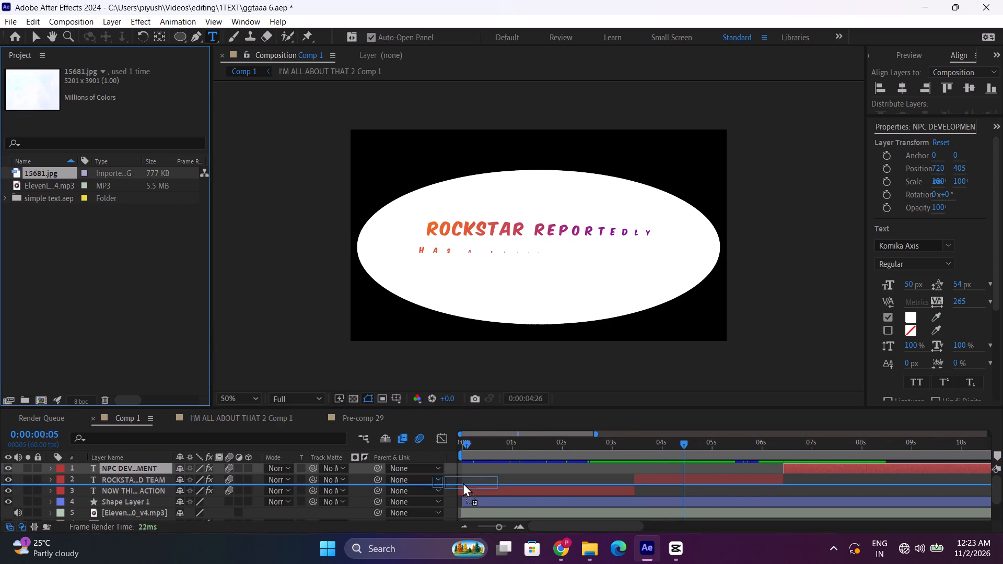
{"action": "left_click_drag", "start_coordinate": [463, 483], "coordinate": [454, 496]}
Preview the captions over the new background from 0:00:05:19 and park the playhead at 0:00:06:28.
{"action": "left_click_drag", "start_coordinate": [488, 450], "coordinate": [494, 450]}
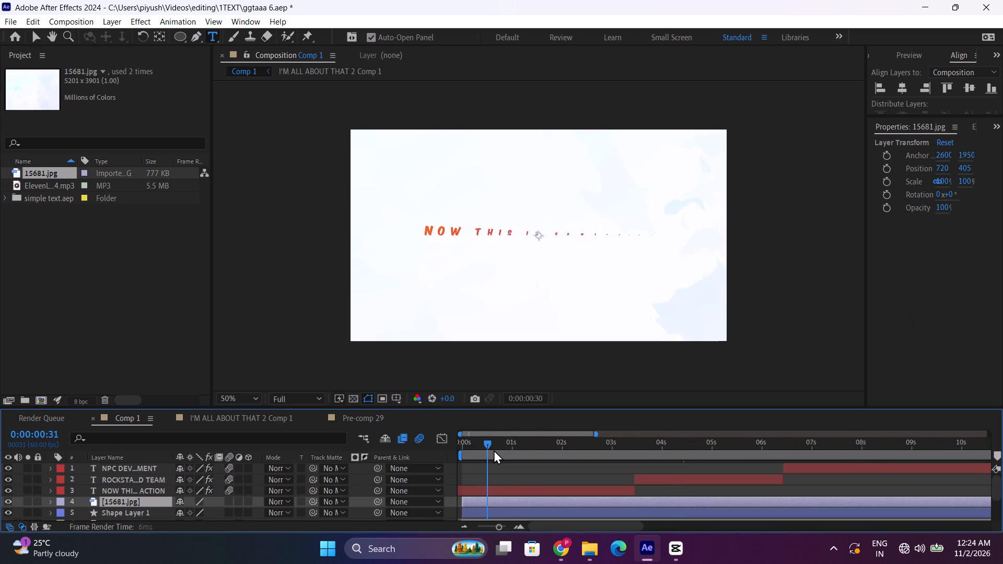
{"action": "left_click_drag", "start_coordinate": [494, 450], "coordinate": [726, 452]}
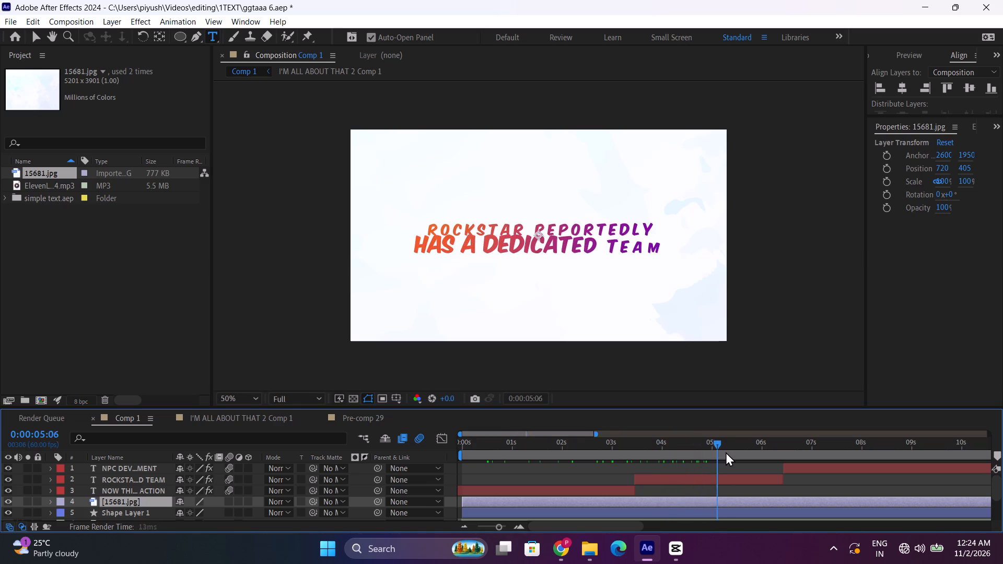
{"action": "left_click_drag", "start_coordinate": [726, 452], "coordinate": [728, 451]}
{"action": "key", "text": "space"}
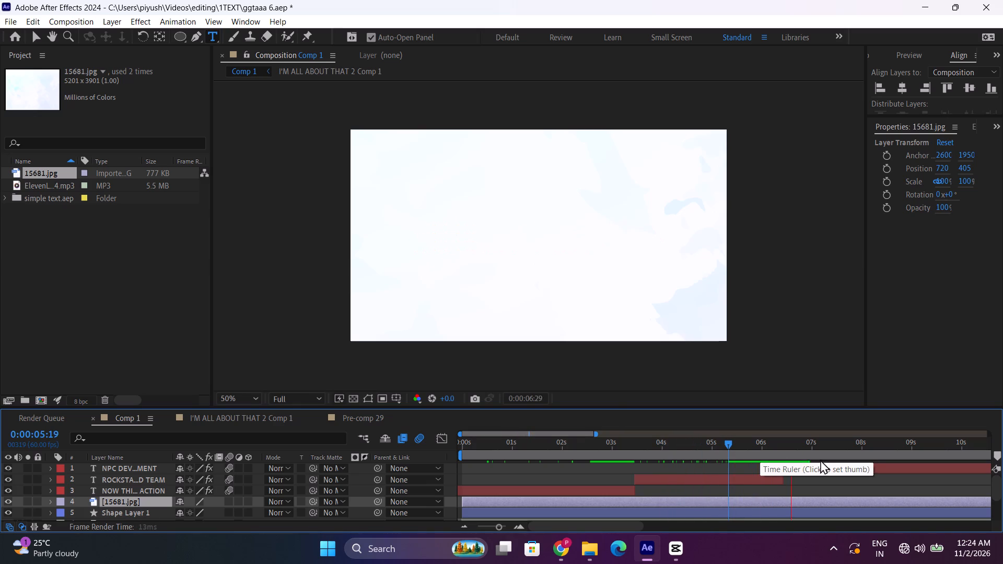
{"action": "key", "text": "space"}
{"action": "left_click", "coordinate": [785, 445]}
{"action": "key", "text": "space"}
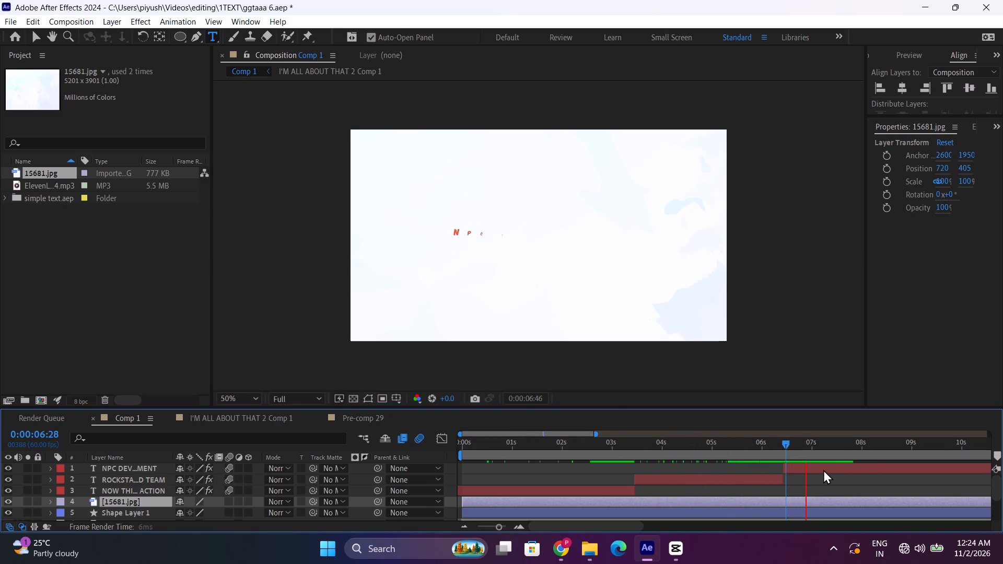
{"action": "left_click", "coordinate": [788, 448]}
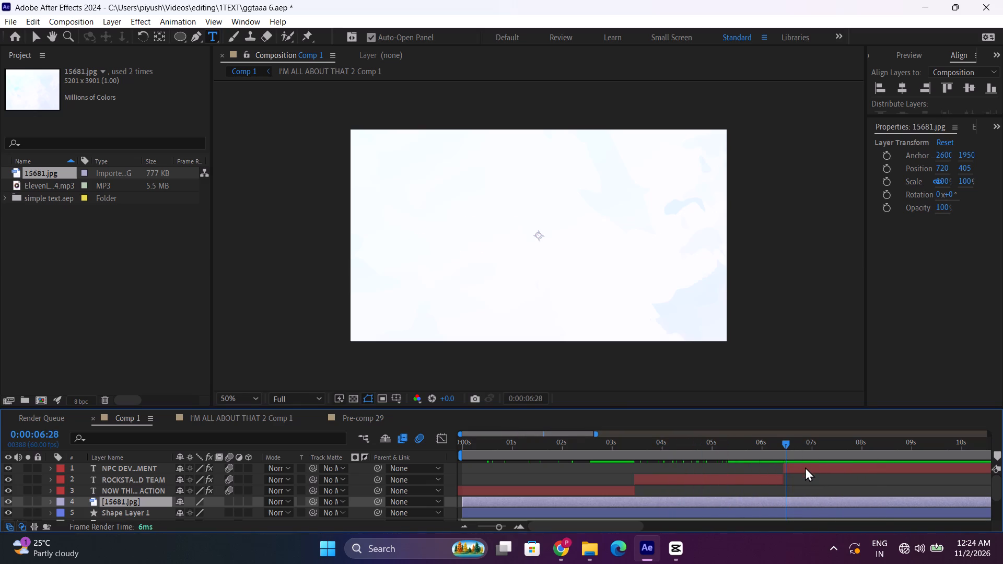
Reveal the NPC DEVELOPMENT layer's Range Selector Offset keyframes and park the playhead at 0:00:08:54.
{"action": "left_click", "coordinate": [806, 467]}
{"action": "key", "text": "u"}
{"action": "left_click_drag", "start_coordinate": [880, 484], "coordinate": [943, 524]}
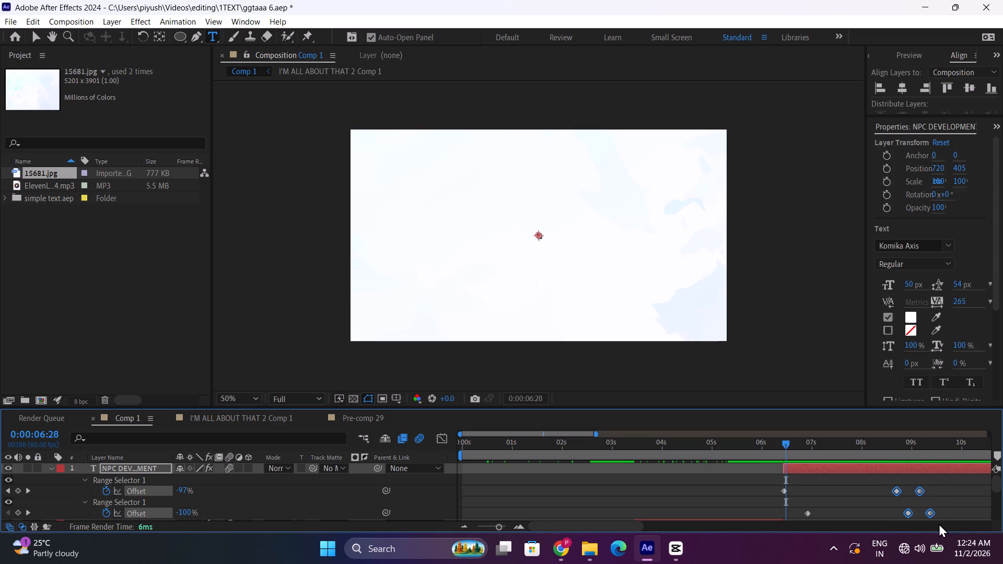
{"action": "left_click", "coordinate": [912, 506]}
{"action": "left_click", "coordinate": [889, 456]}
{"action": "left_click_drag", "start_coordinate": [890, 455], "coordinate": [891, 455]}
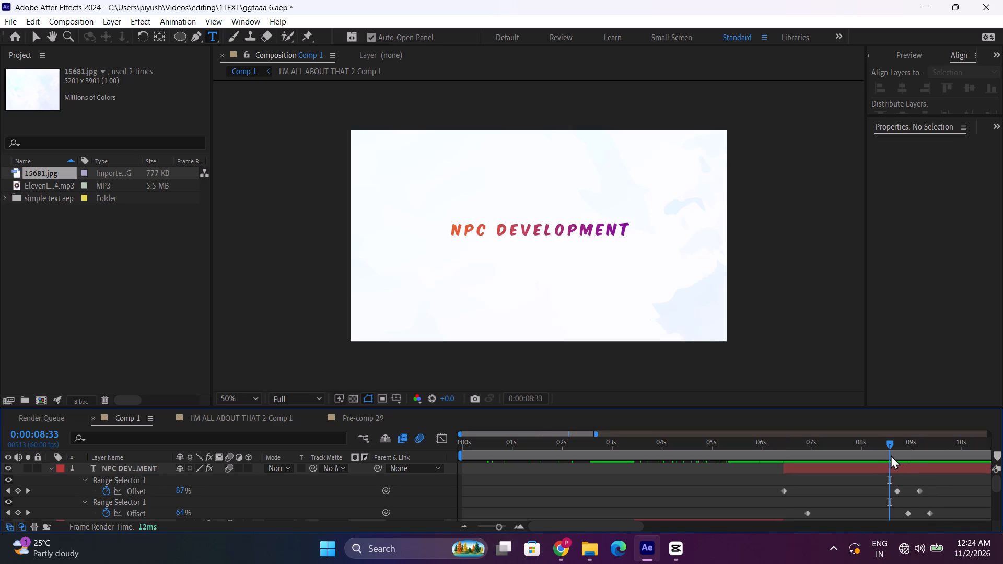
{"action": "left_click_drag", "start_coordinate": [891, 455], "coordinate": [902, 465]}
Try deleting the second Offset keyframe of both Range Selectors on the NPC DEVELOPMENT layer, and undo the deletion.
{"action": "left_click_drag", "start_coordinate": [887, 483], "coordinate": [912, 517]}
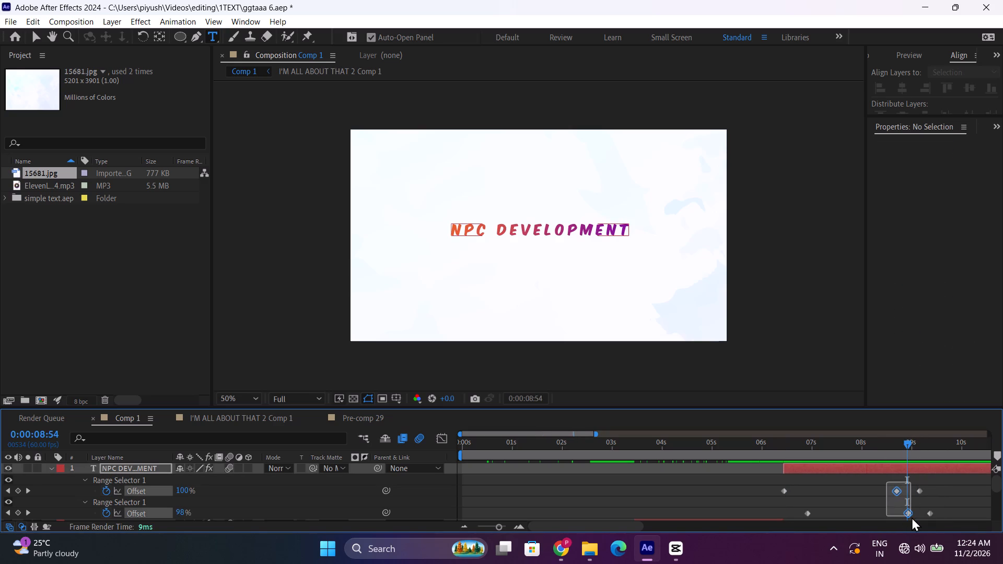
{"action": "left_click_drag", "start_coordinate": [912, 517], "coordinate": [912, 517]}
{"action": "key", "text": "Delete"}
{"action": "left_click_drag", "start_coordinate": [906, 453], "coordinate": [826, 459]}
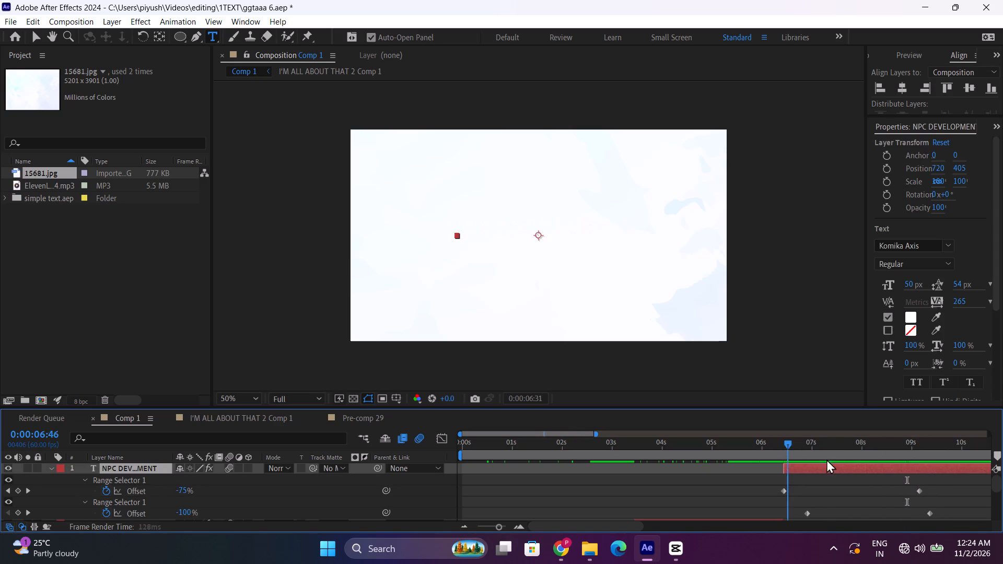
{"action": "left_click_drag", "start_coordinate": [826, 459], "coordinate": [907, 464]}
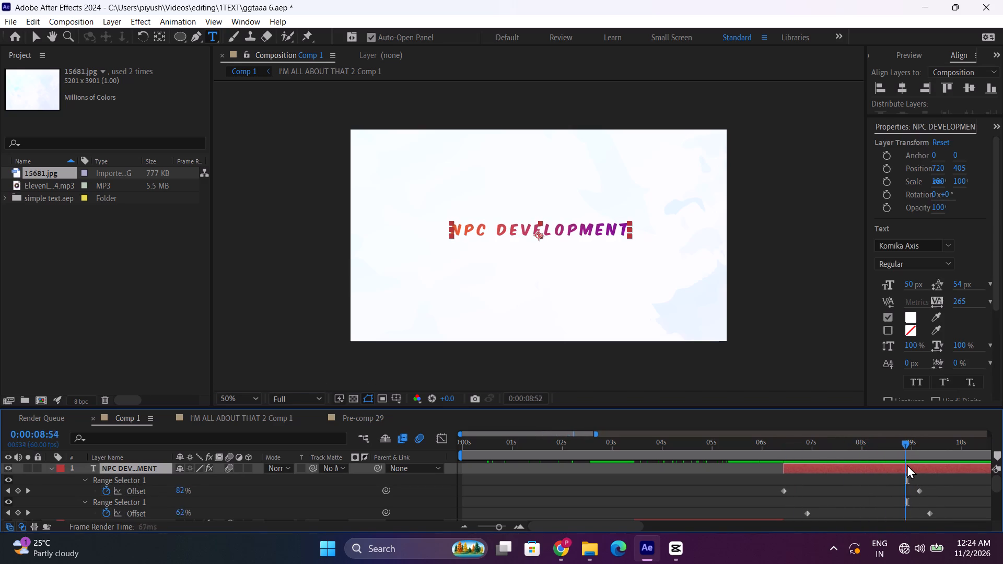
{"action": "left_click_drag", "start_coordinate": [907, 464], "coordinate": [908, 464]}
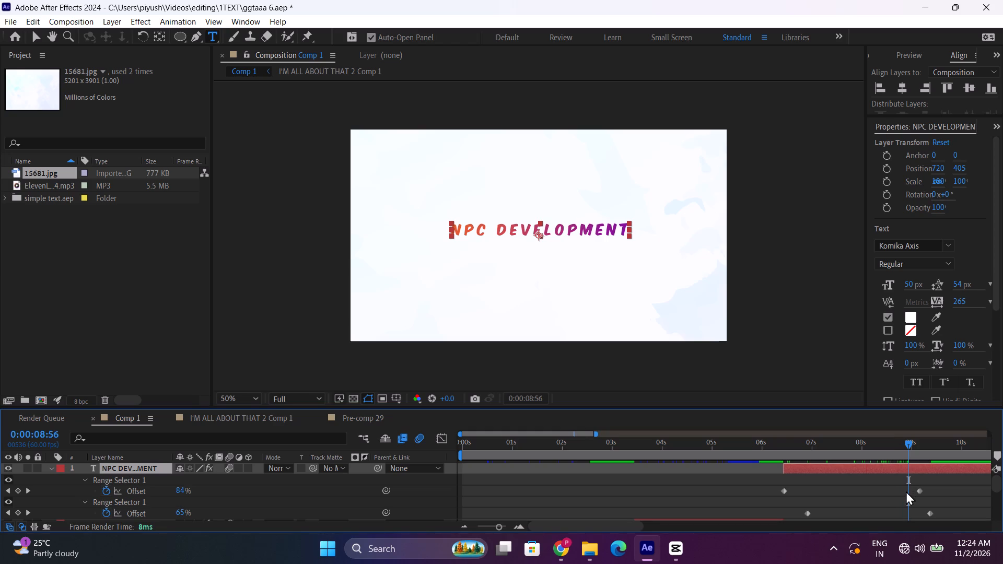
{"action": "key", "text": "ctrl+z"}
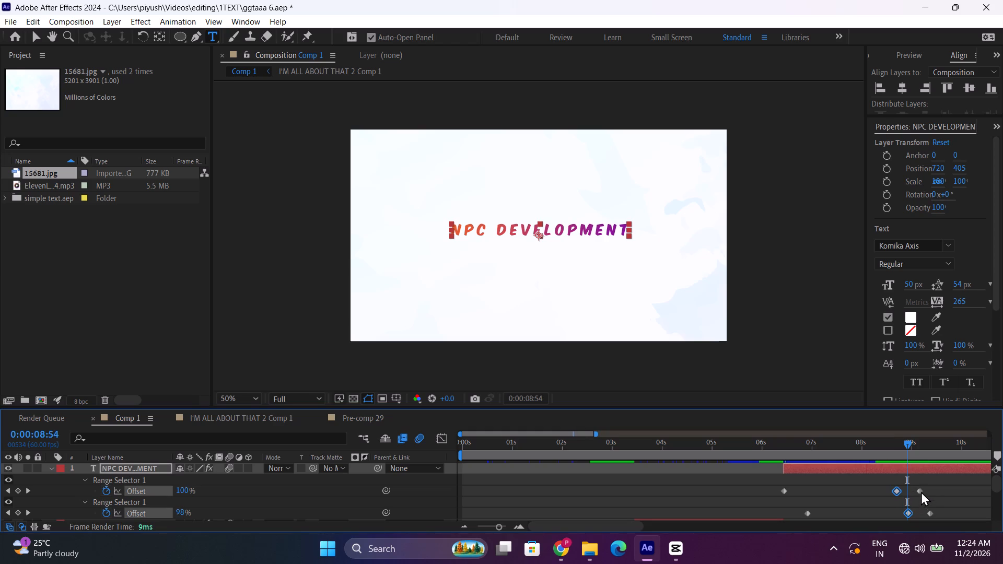
Delete the last Offset keyframe of both Range Selectors on the NPC DEVELOPMENT layer.
{"action": "left_click", "coordinate": [917, 501]}
{"action": "left_click_drag", "start_coordinate": [914, 486], "coordinate": [935, 517]}
{"action": "key", "text": "Delete"}
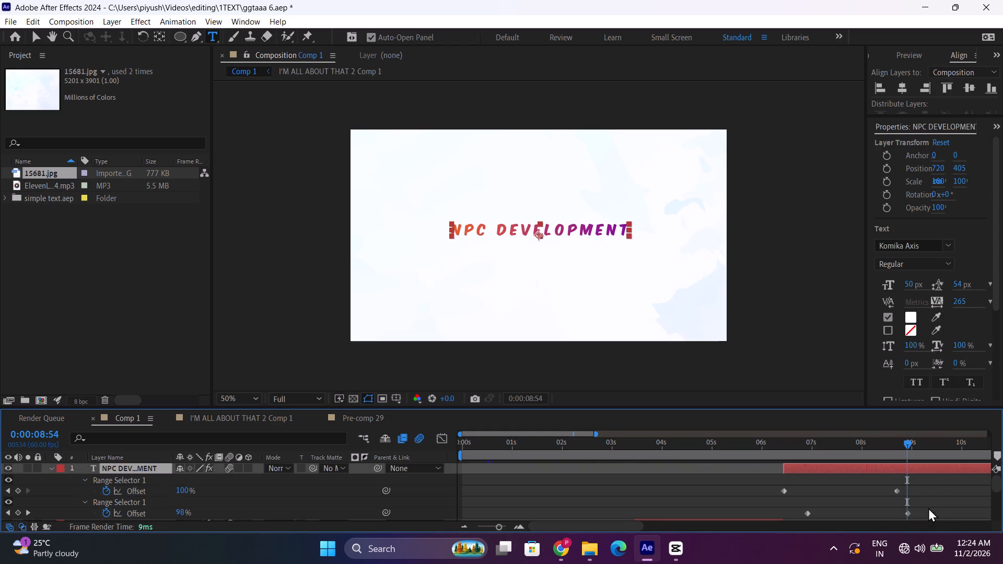
Compress the four remaining NPC DEVELOPMENT Offset keyframes to end at about 7.9 seconds, keeping their start, and scrub through the faster reveal.
{"action": "left_click_drag", "start_coordinate": [920, 491], "coordinate": [775, 515]}
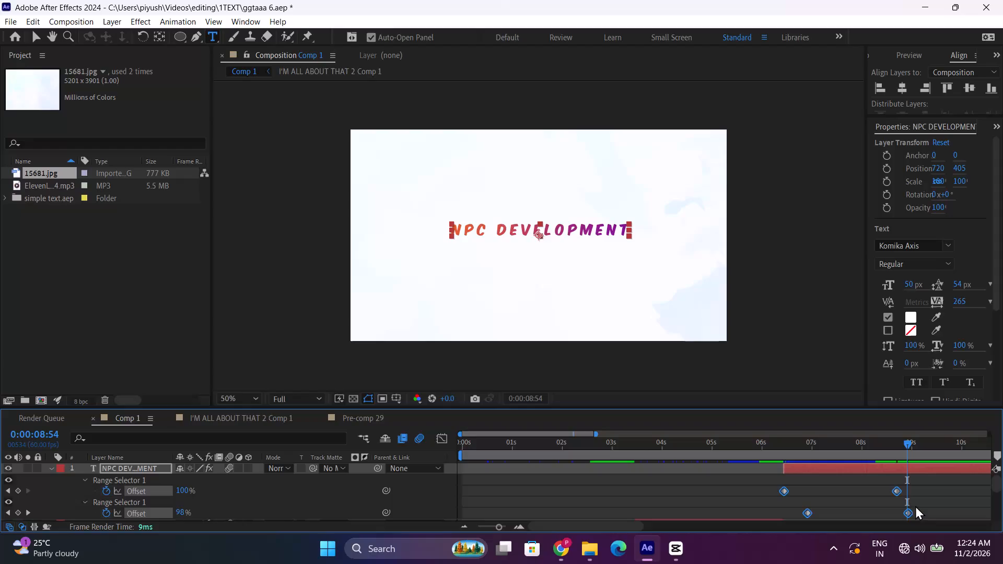
{"action": "left_click_drag", "start_coordinate": [908, 512], "coordinate": [853, 519], "text": "alt"}
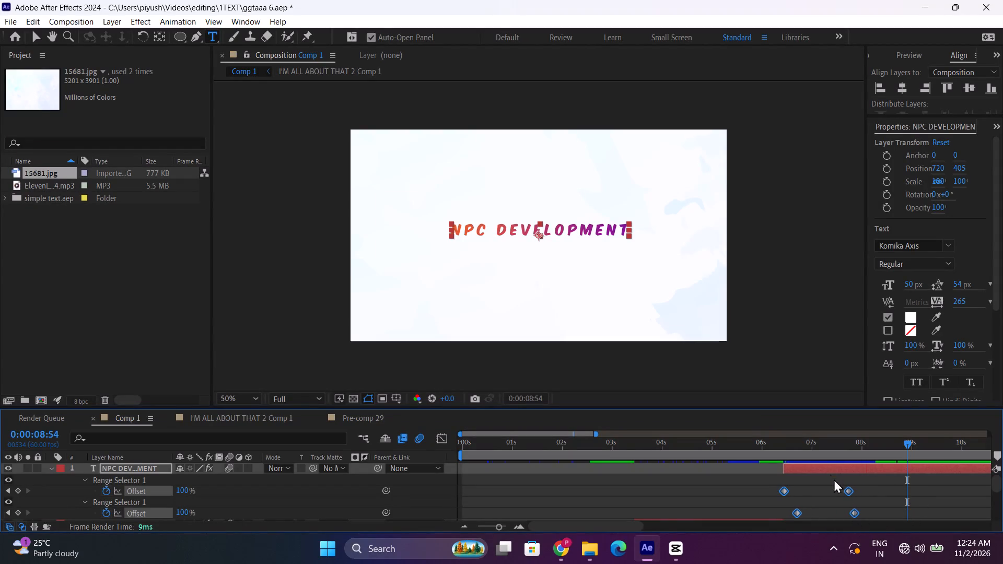
{"action": "left_click", "coordinate": [826, 465]}
{"action": "left_click", "coordinate": [831, 456]}
{"action": "left_click_drag", "start_coordinate": [831, 456], "coordinate": [799, 463]}
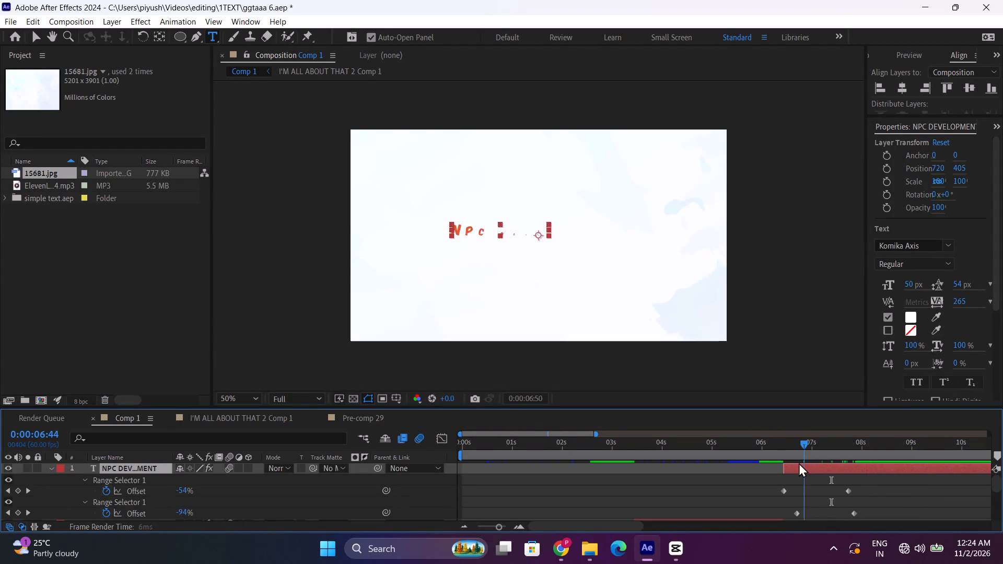
Play back the NPC DEVELOPMENT caption's reveal from about 0:00:06:24 to check its timing, and collapse the layer's properties.
{"action": "left_click_drag", "start_coordinate": [799, 463], "coordinate": [785, 468]}
{"action": "key", "text": "space"}
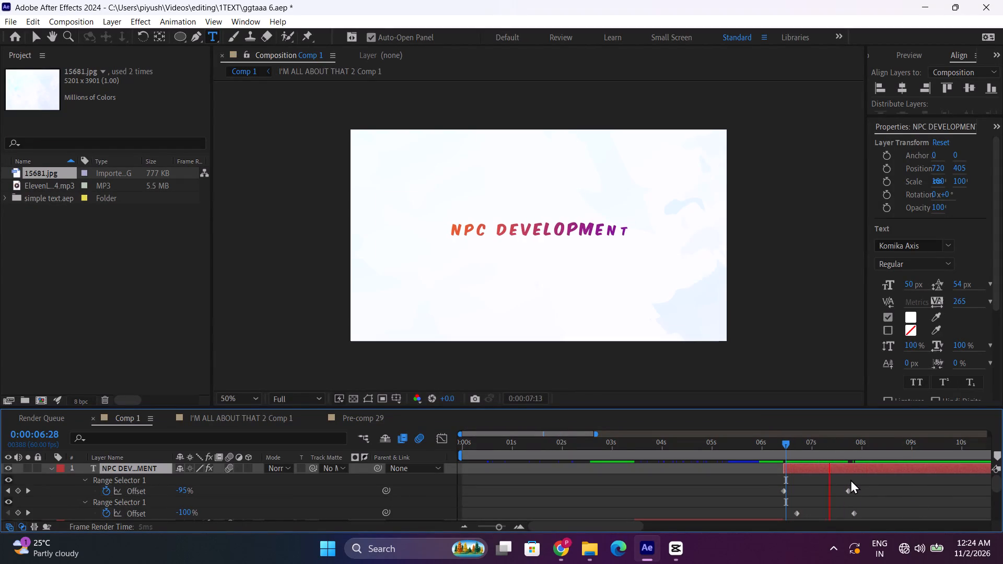
{"action": "key", "text": "space"}
{"action": "left_click", "coordinate": [55, 468]}
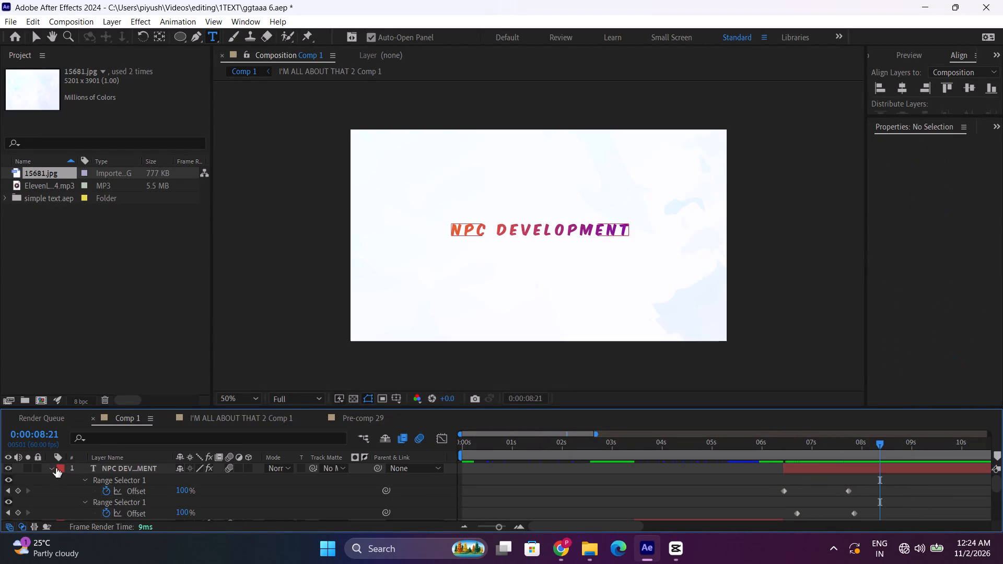
{"action": "left_click", "coordinate": [781, 445]}
{"action": "key", "text": "space"}
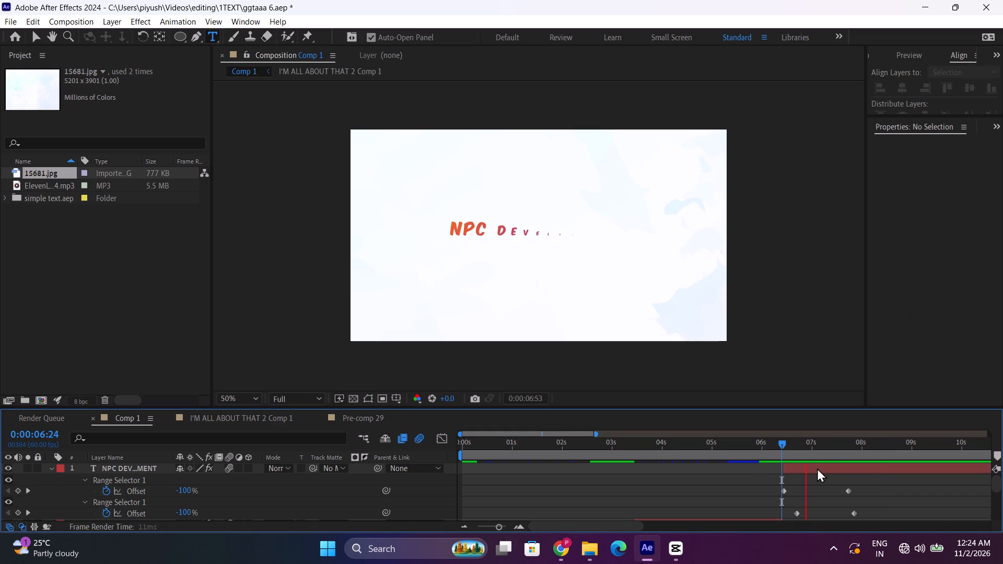
{"action": "key", "text": "space"}
{"action": "left_click", "coordinate": [49, 471]}
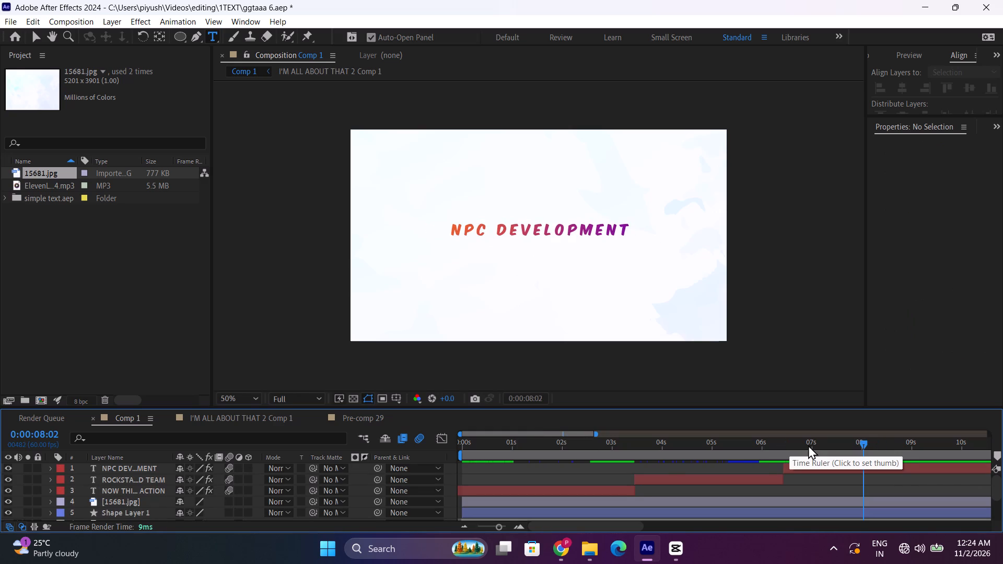
{"action": "key", "text": "space"}
{"action": "key", "text": "space"}
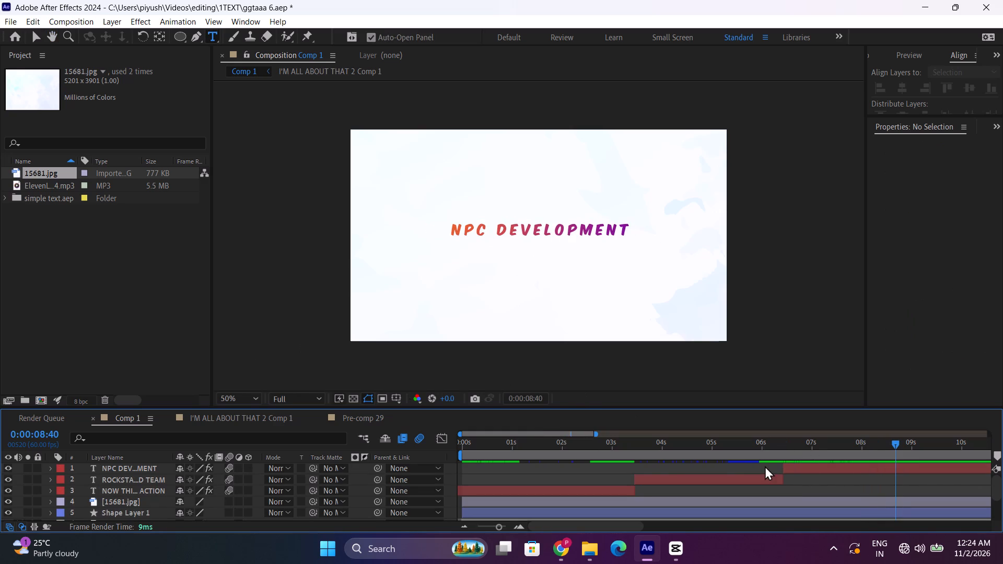
Switch to CapCut and play the timeline from 00:01:35:03, then return to After Effects and preview Comp 1 from its start.
{"action": "left_click", "coordinate": [681, 551]}
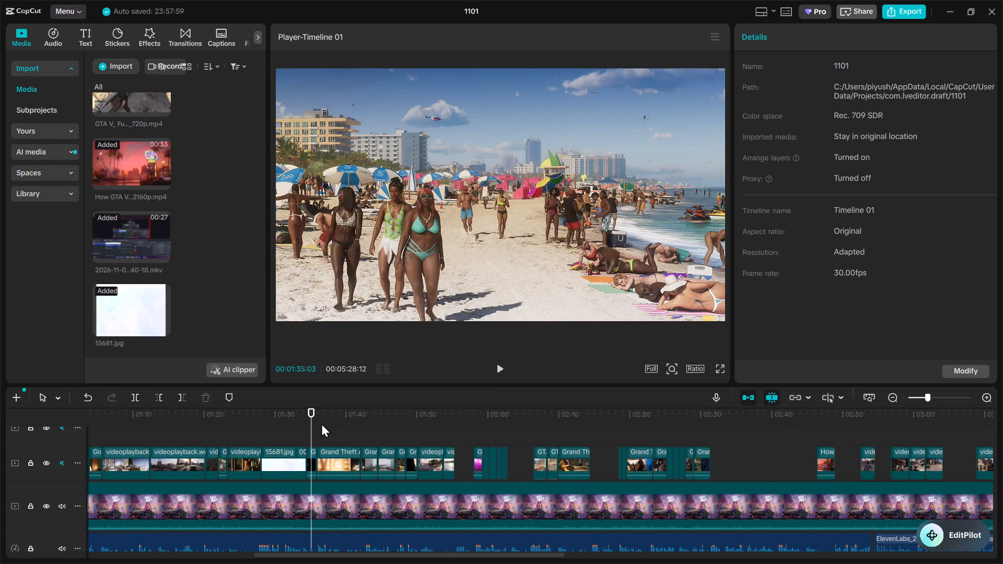
{"action": "key", "text": "space"}
{"action": "key", "text": "space"}
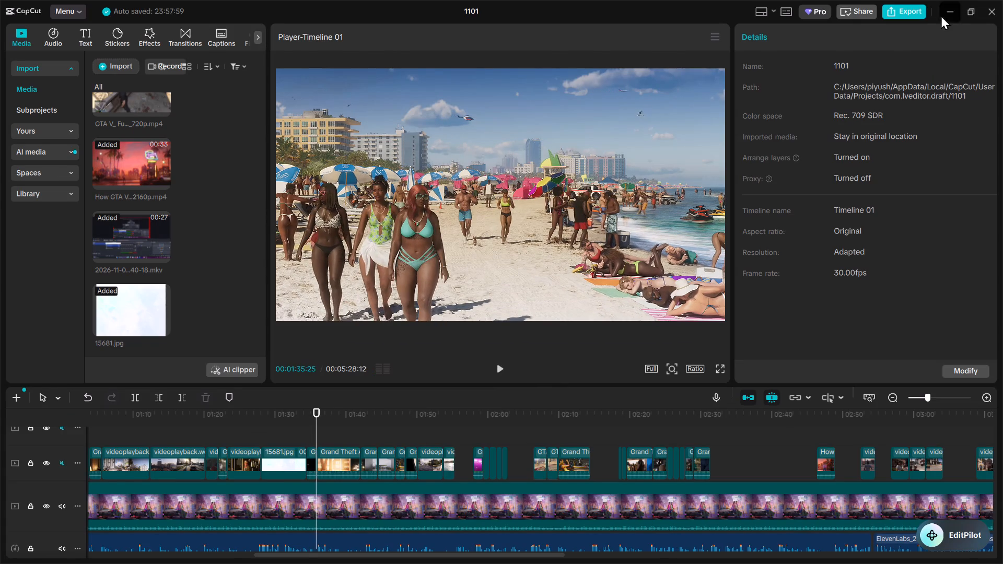
{"action": "left_click", "coordinate": [941, 15]}
{"action": "left_click_drag", "start_coordinate": [589, 442], "coordinate": [416, 456]}
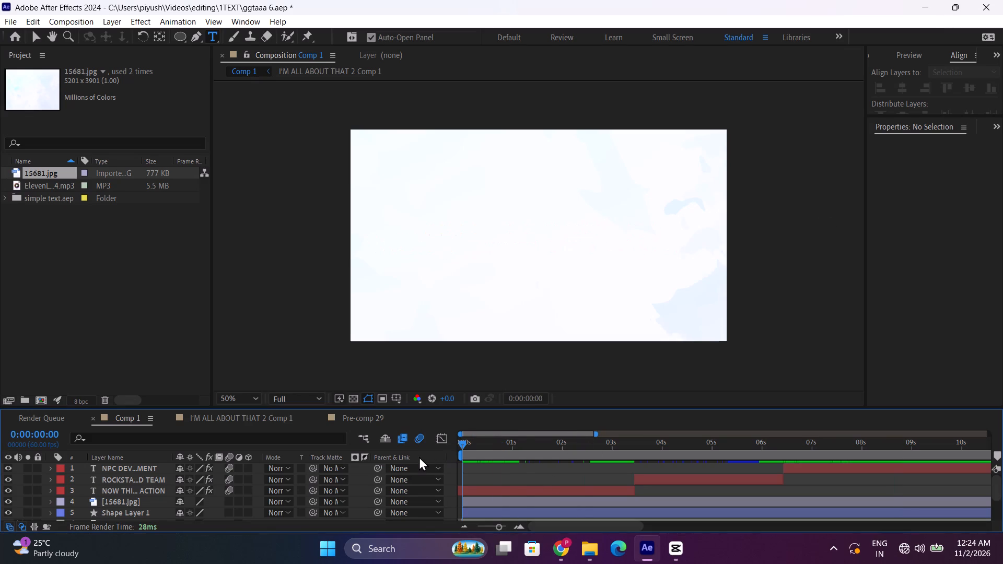
{"action": "key", "text": "space"}
{"action": "left_click_drag", "start_coordinate": [471, 443], "coordinate": [643, 452]}
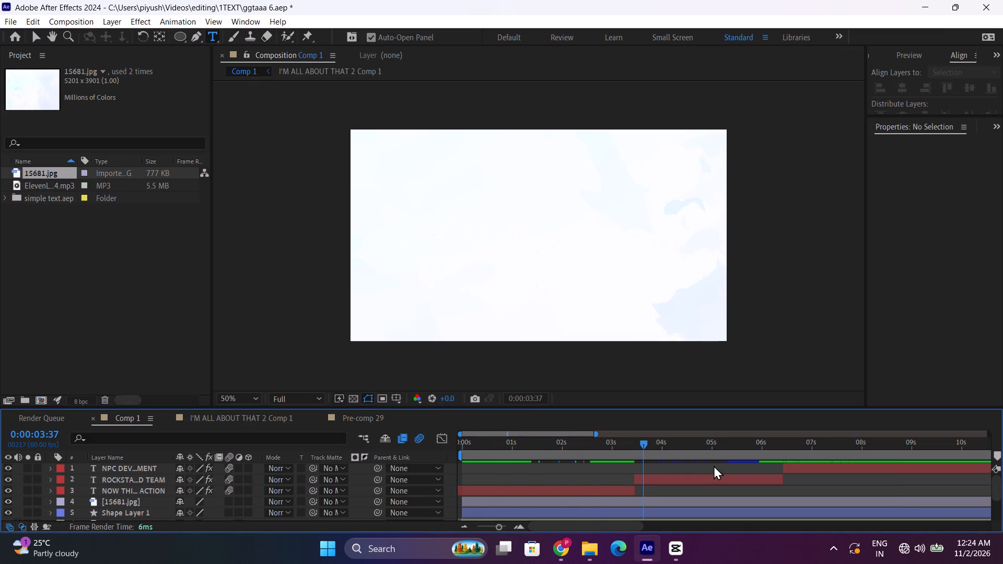
Show the effect controls of the I'M ALL ABOUT THAT 2 Comp 1 layer, with the playhead at 0:00:11:52.
{"action": "triple_click", "coordinate": [465, 528]}
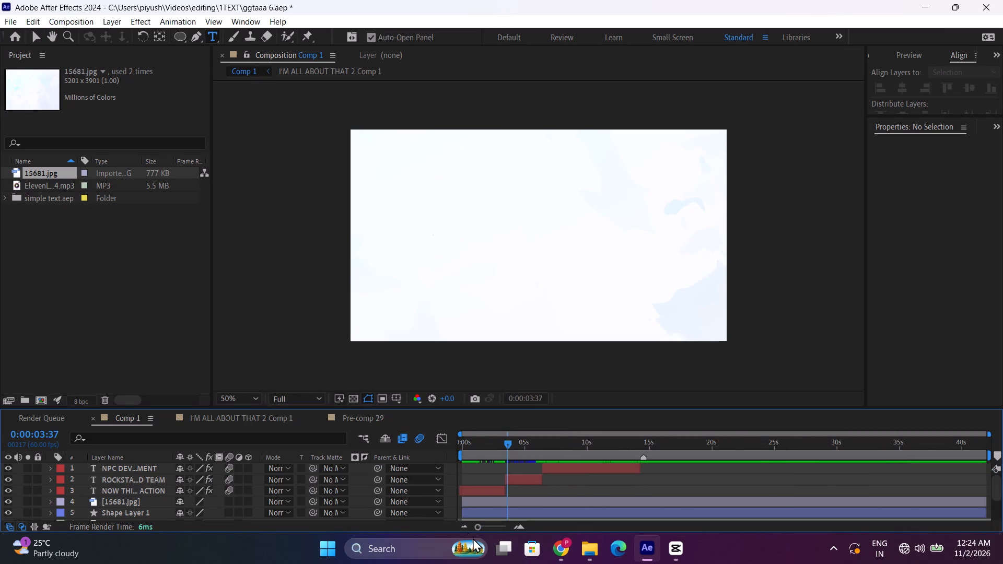
{"action": "triple_click", "coordinate": [462, 526]}
{"action": "scroll", "coordinate": [806, 494], "scroll_direction": "down", "scroll_amount": 3}
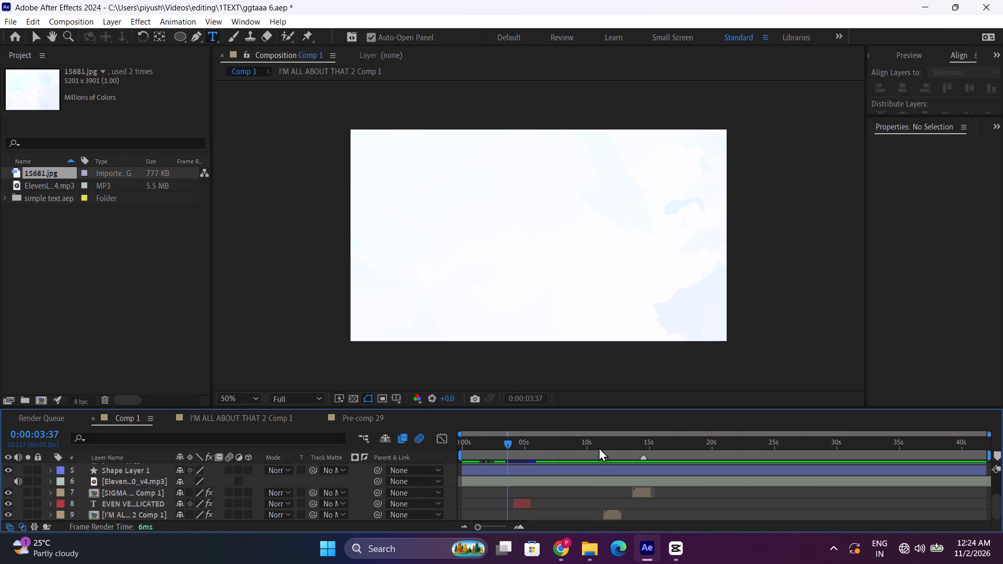
{"action": "left_click", "coordinate": [599, 446]}
{"action": "left_click", "coordinate": [612, 509]}
{"action": "scroll", "coordinate": [608, 499], "scroll_direction": "down", "scroll_amount": 3}
{"action": "left_click", "coordinate": [601, 437]}
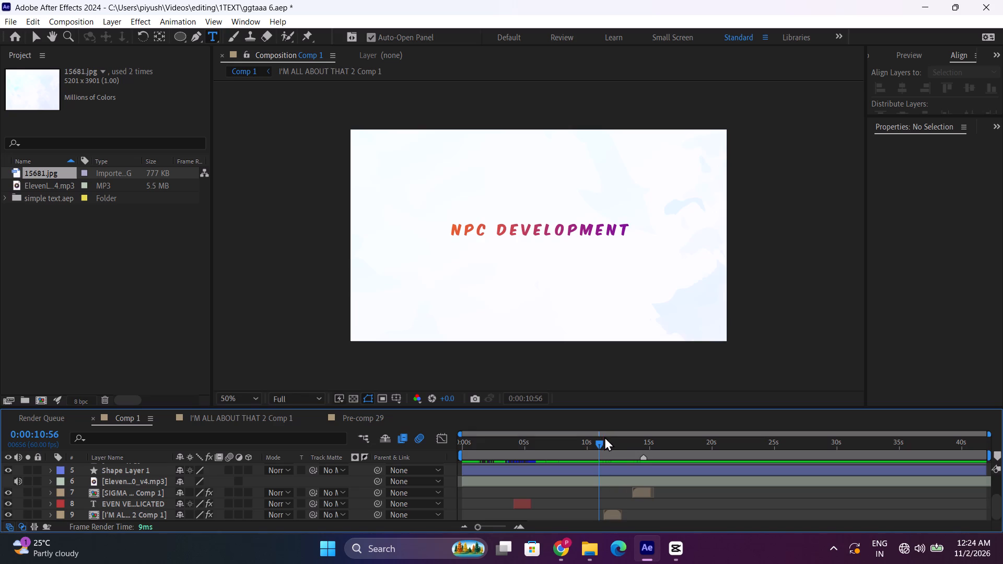
{"action": "left_click_drag", "start_coordinate": [606, 446], "coordinate": [611, 447]}
{"action": "left_click", "coordinate": [616, 519]}
{"action": "key", "text": "F3"}
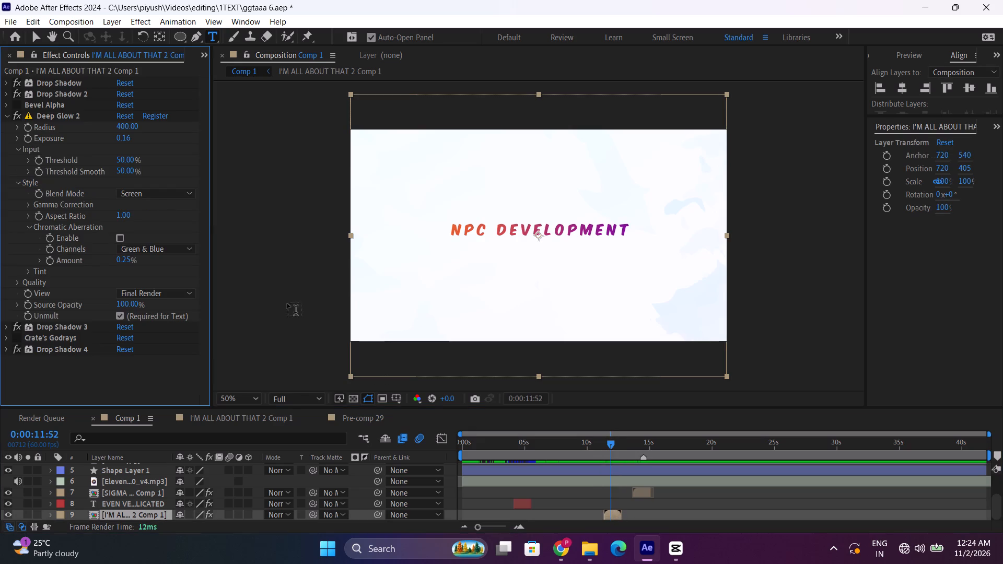
Copy all effects of the I'M ALL ABOUT THAT 2 Comp 1 layer, from Drop Shadow through Drop Shadow 4.
{"action": "left_click", "coordinate": [5, 119]}
{"action": "left_click", "coordinate": [31, 124], "text": "ctrl"}
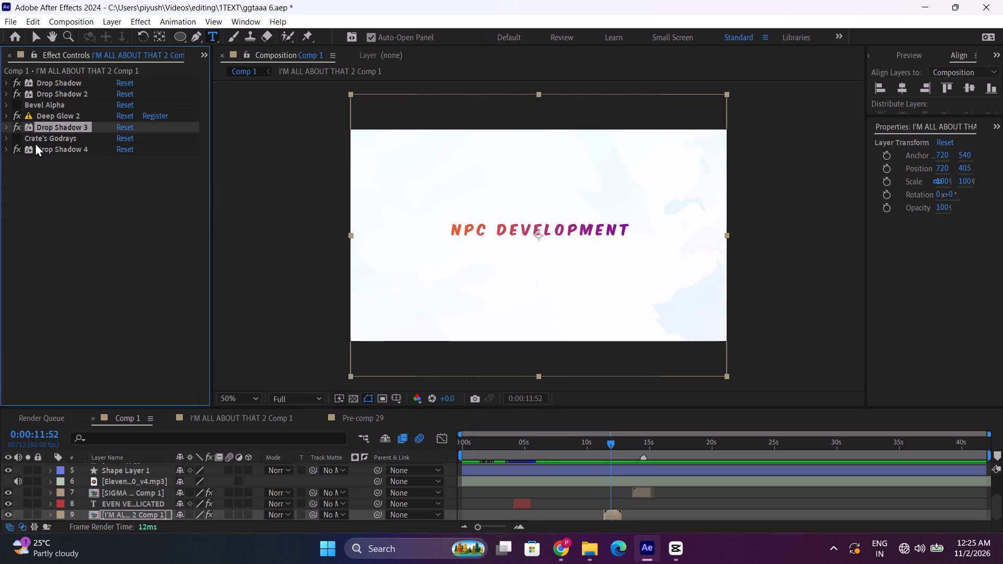
{"action": "left_click", "coordinate": [36, 146], "text": "ctrl"}
{"action": "left_click", "coordinate": [40, 136], "text": "ctrl"}
{"action": "left_click", "coordinate": [44, 112], "text": "ctrl"}
{"action": "left_click", "coordinate": [45, 101], "text": "ctrl"}
{"action": "left_click", "coordinate": [46, 116], "text": "ctrl"}
{"action": "left_click", "coordinate": [48, 95], "text": "ctrl"}
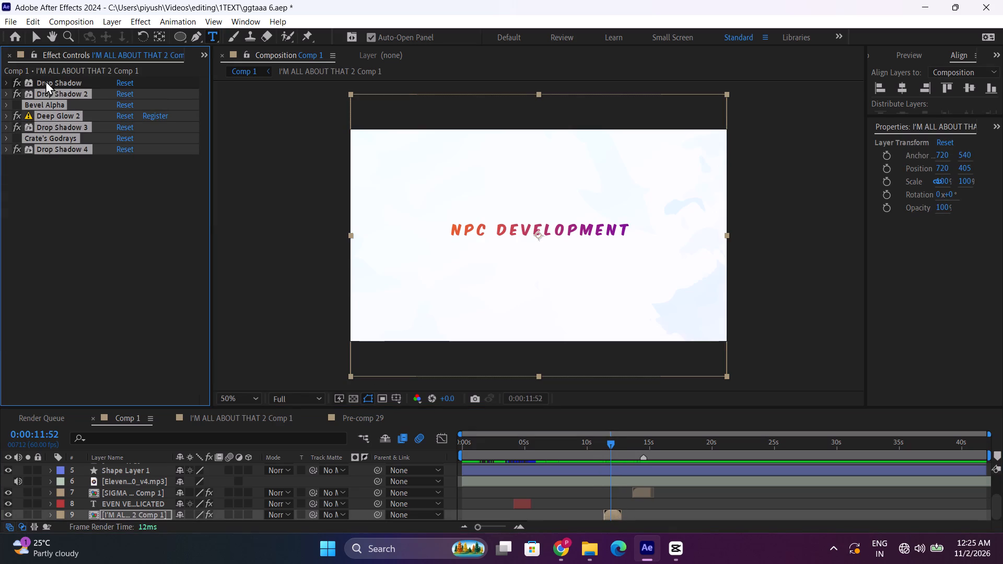
{"action": "left_click", "coordinate": [45, 80], "text": "ctrl"}
{"action": "key", "text": "ctrl+c"}
Paste the copied effects onto the ROCKSTAR REPORTEDLY HAS A DEDICATED TEAM layer, with the playhead at 0:00:05:45.
{"action": "scroll", "coordinate": [560, 474], "scroll_direction": "up", "scroll_amount": 3}
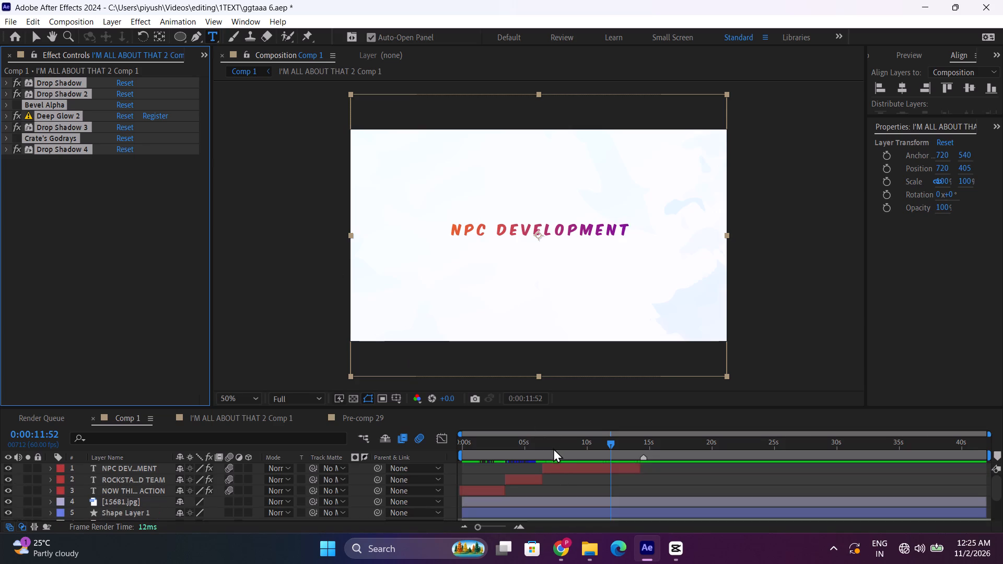
{"action": "left_click", "coordinate": [553, 448]}
{"action": "left_click", "coordinate": [524, 450]}
{"action": "left_click", "coordinate": [520, 475]}
{"action": "left_click_drag", "start_coordinate": [523, 447], "coordinate": [535, 446]}
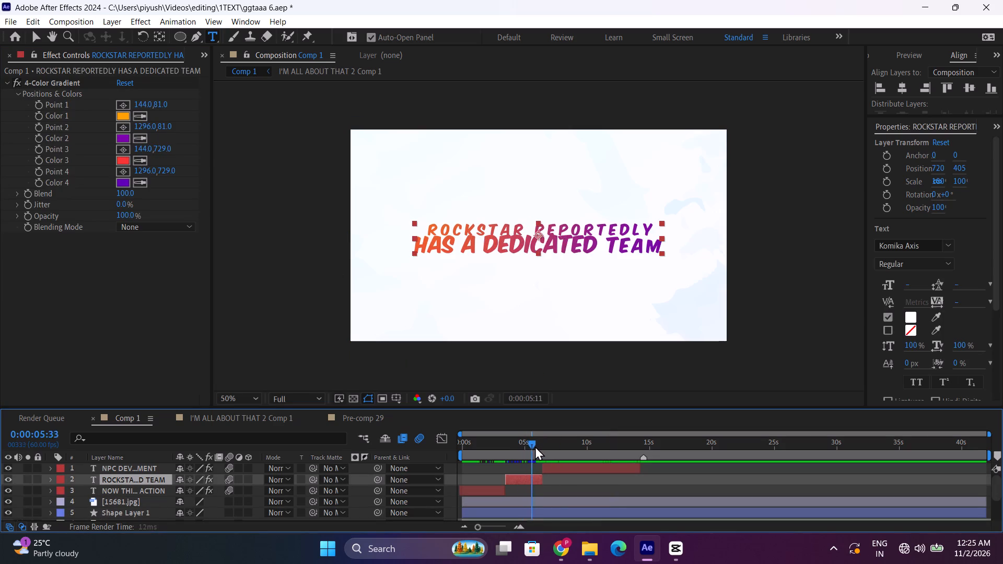
{"action": "left_click_drag", "start_coordinate": [535, 446], "coordinate": [535, 446]}
{"action": "key", "text": "ctrl+v"}
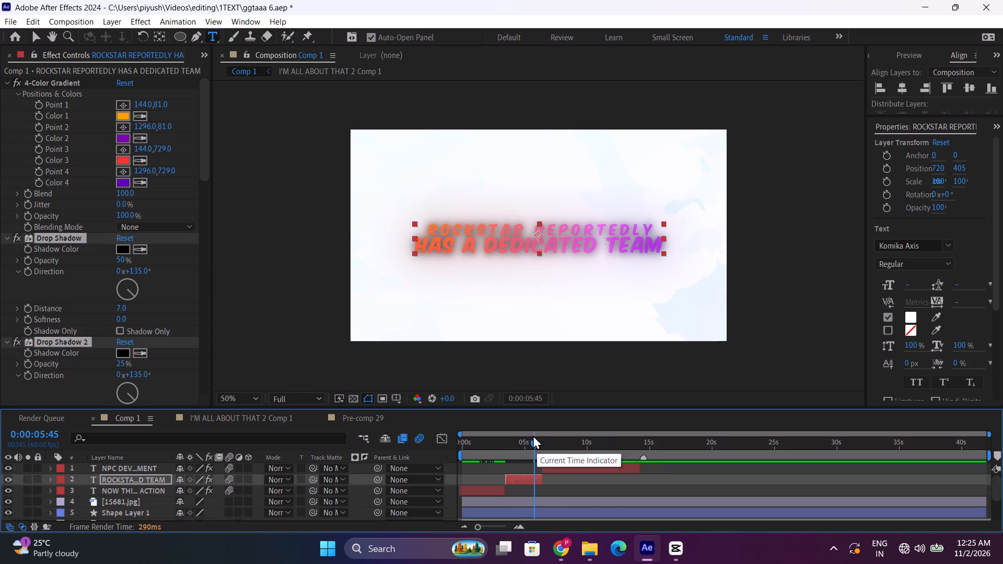
Collapse the ROCKSTAR layer's effects and disable Deep Glow 2, Drop Shadow, Drop Shadow 3 and Drop Shadow 4, keeping Drop Shadow 2 enabled.
{"action": "double_click", "coordinate": [516, 522]}
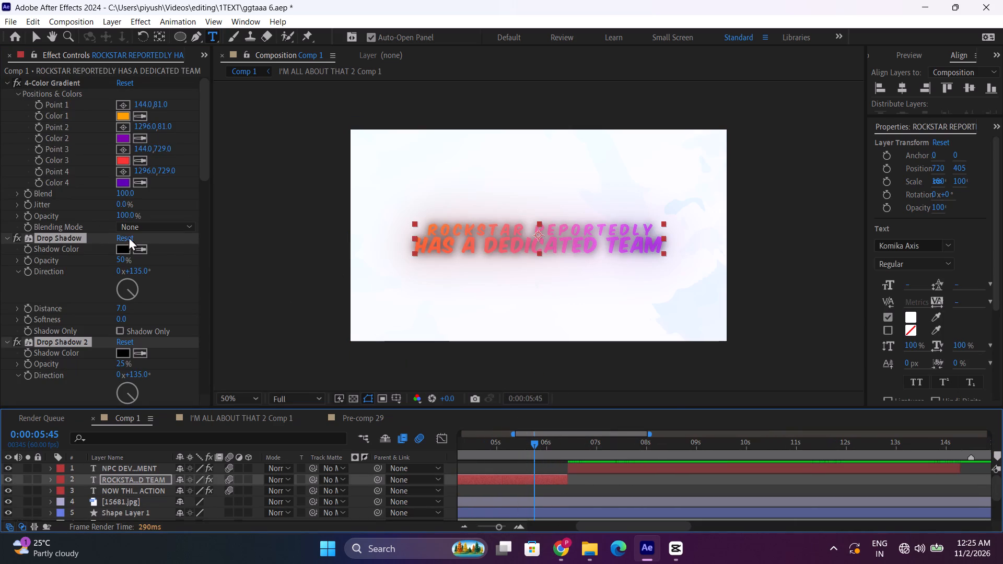
{"action": "left_click", "coordinate": [9, 83]}
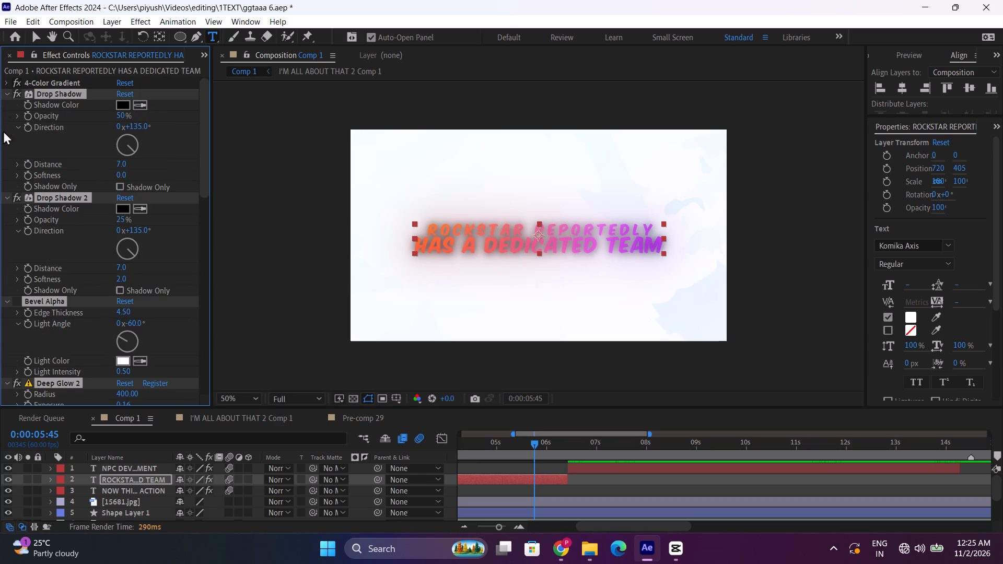
{"action": "left_click", "coordinate": [4, 91]}
{"action": "left_click", "coordinate": [41, 226]}
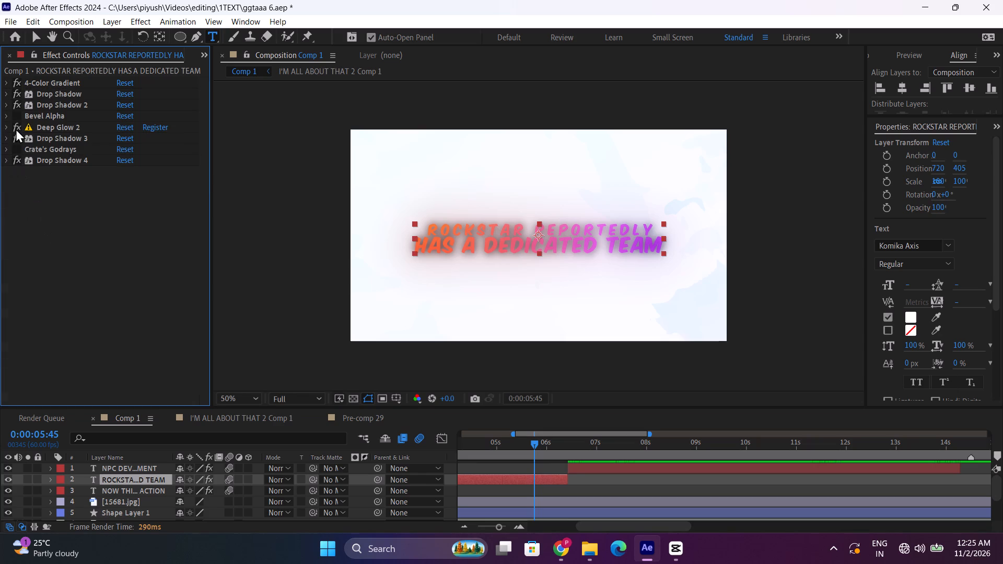
{"action": "left_click", "coordinate": [16, 128]}
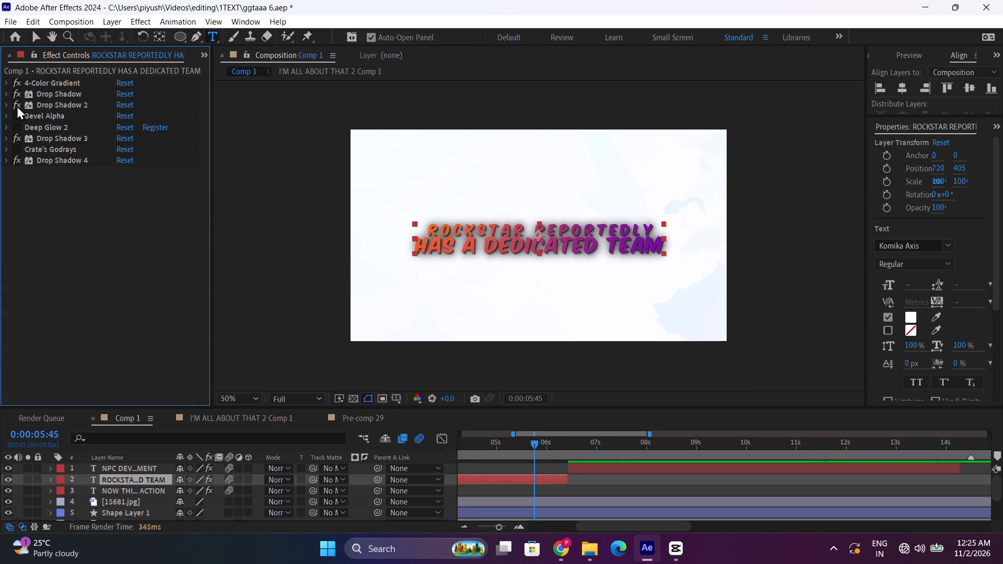
{"action": "left_click", "coordinate": [17, 96]}
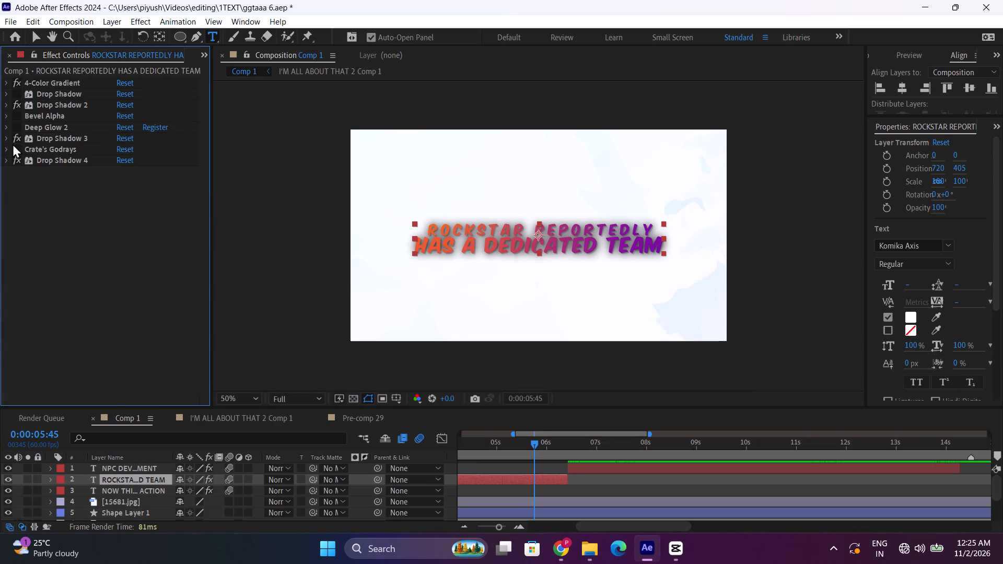
{"action": "left_click", "coordinate": [18, 138]}
{"action": "left_click", "coordinate": [16, 159]}
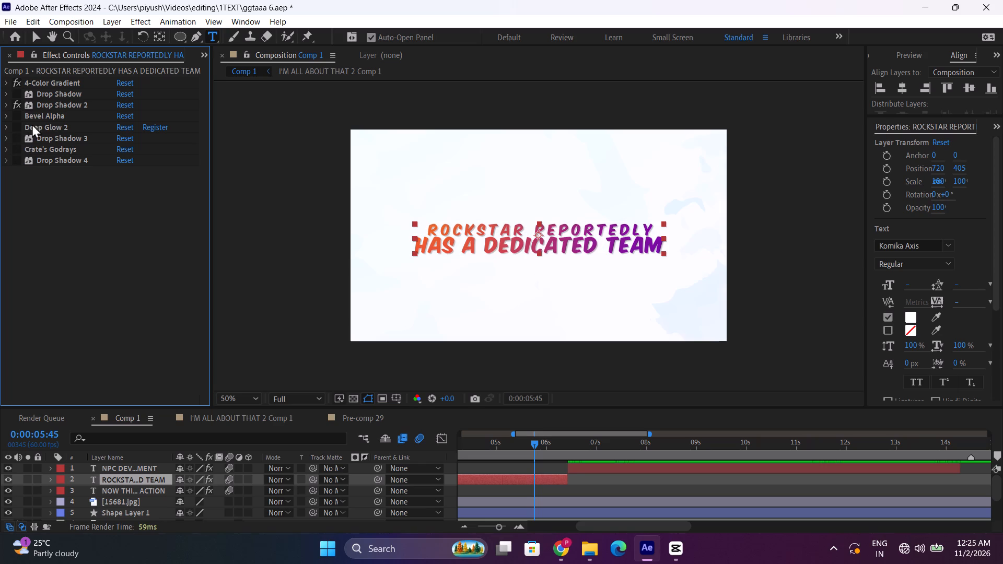
{"action": "left_click", "coordinate": [18, 97]}
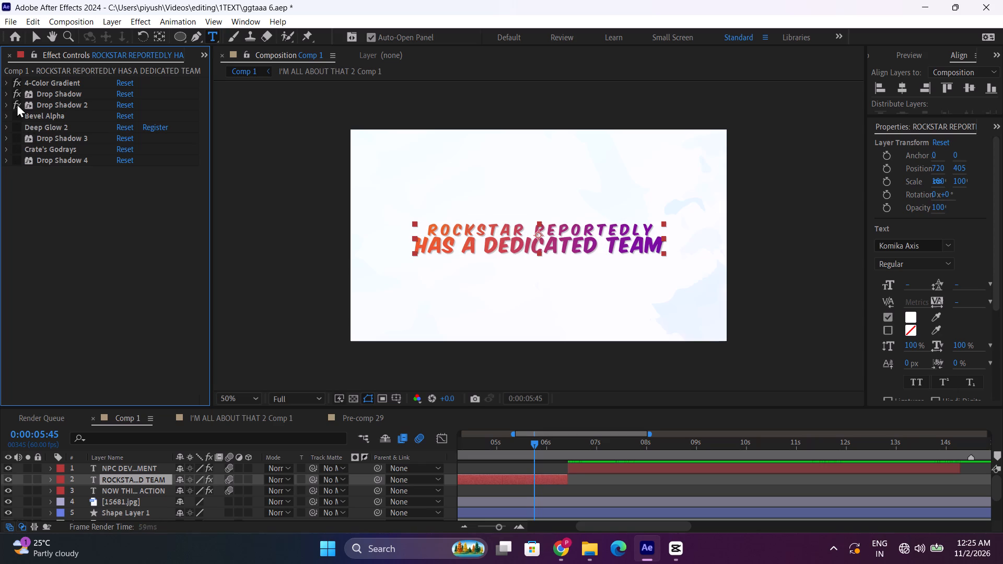
{"action": "left_click", "coordinate": [14, 108]}
{"action": "left_click", "coordinate": [14, 108]}
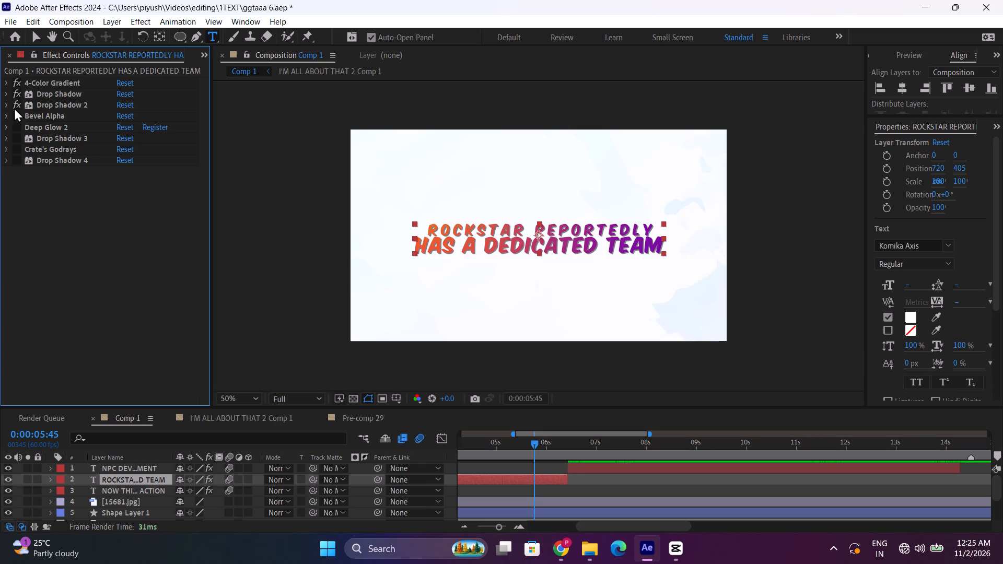
{"action": "left_click", "coordinate": [16, 92]}
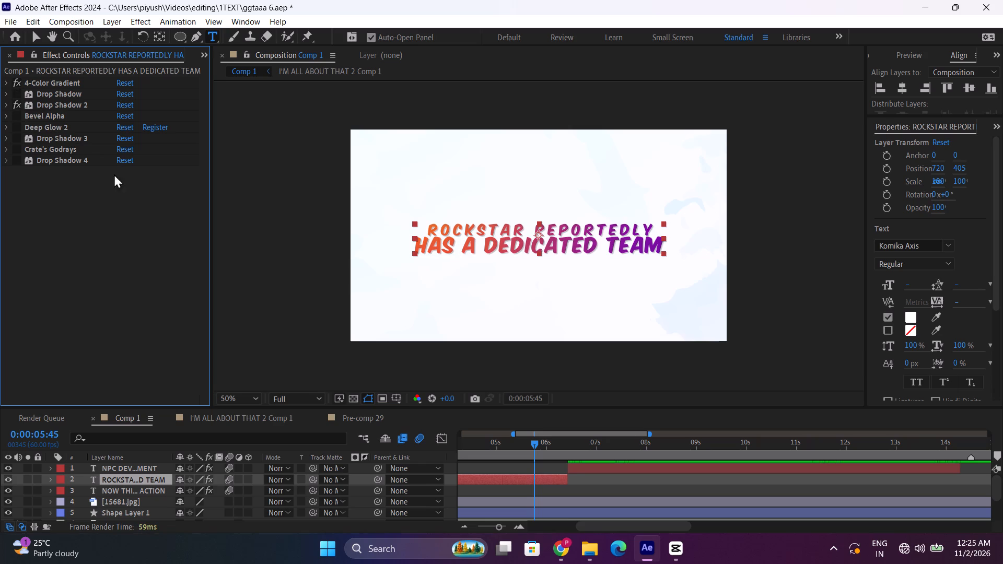
Delete the disabled Drop Shadow 4 and Drop Shadow 3 effects from the ROCKSTAR layer.
{"action": "left_click", "coordinate": [49, 157]}
{"action": "key", "text": "Delete"}
{"action": "left_click", "coordinate": [51, 138]}
{"action": "key", "text": "Delete"}
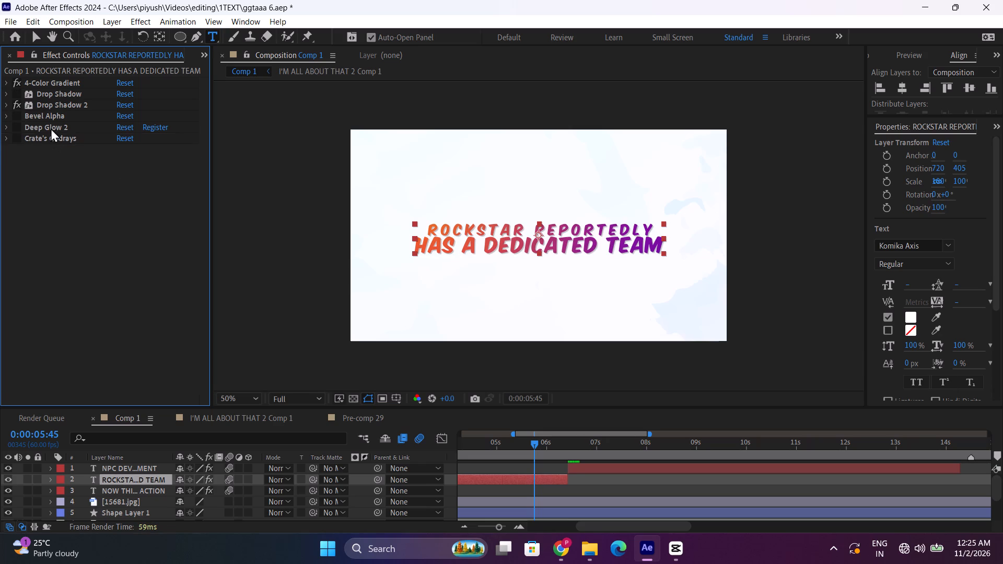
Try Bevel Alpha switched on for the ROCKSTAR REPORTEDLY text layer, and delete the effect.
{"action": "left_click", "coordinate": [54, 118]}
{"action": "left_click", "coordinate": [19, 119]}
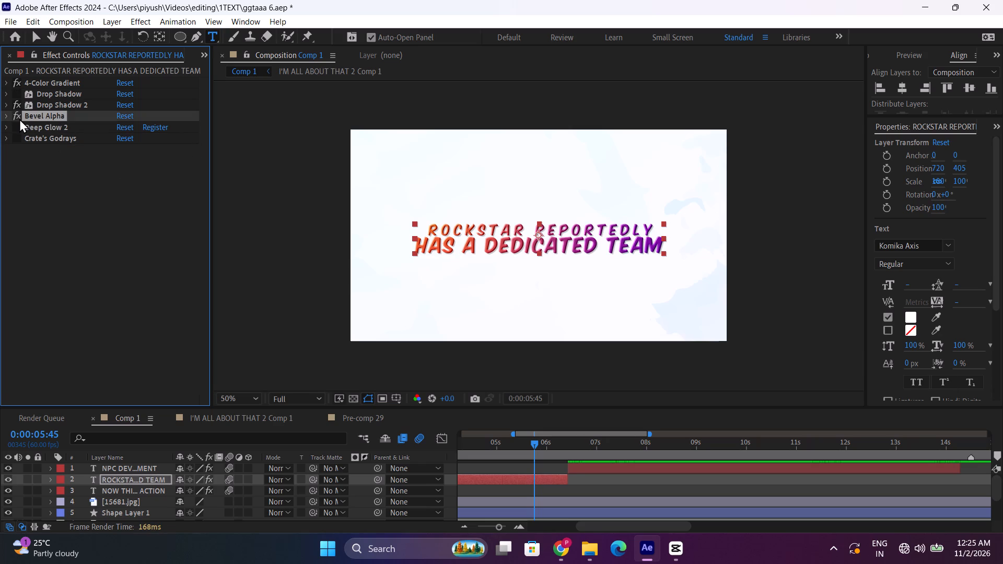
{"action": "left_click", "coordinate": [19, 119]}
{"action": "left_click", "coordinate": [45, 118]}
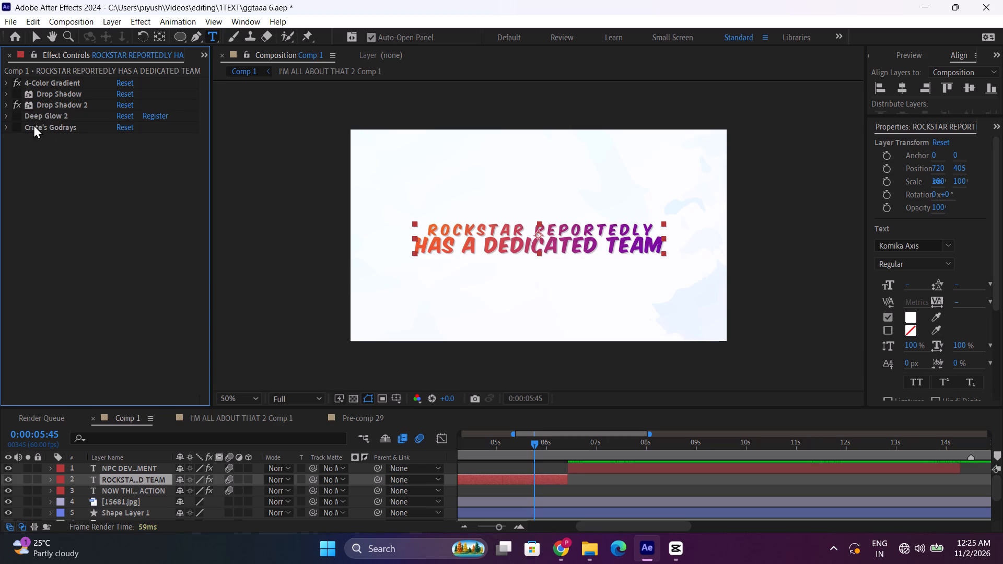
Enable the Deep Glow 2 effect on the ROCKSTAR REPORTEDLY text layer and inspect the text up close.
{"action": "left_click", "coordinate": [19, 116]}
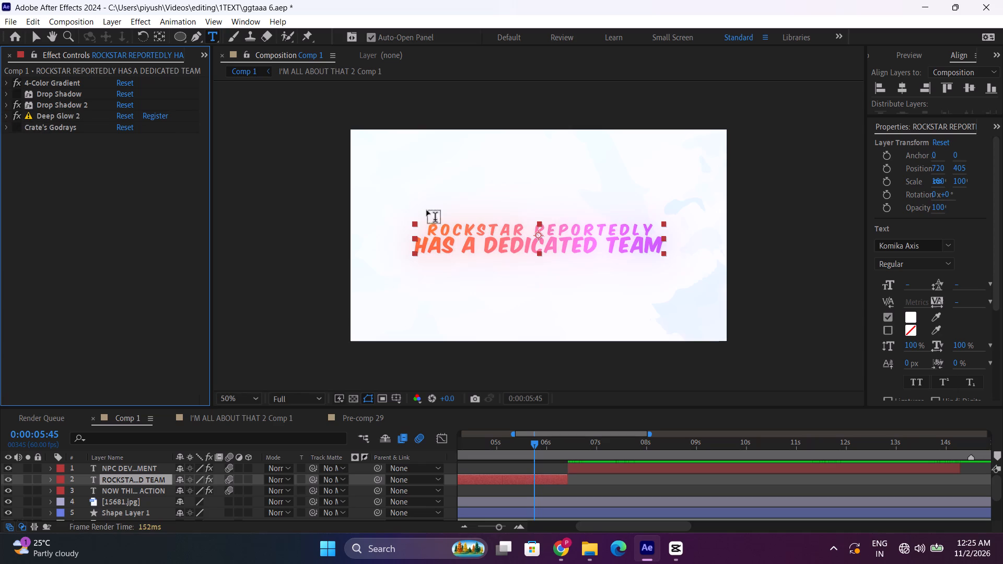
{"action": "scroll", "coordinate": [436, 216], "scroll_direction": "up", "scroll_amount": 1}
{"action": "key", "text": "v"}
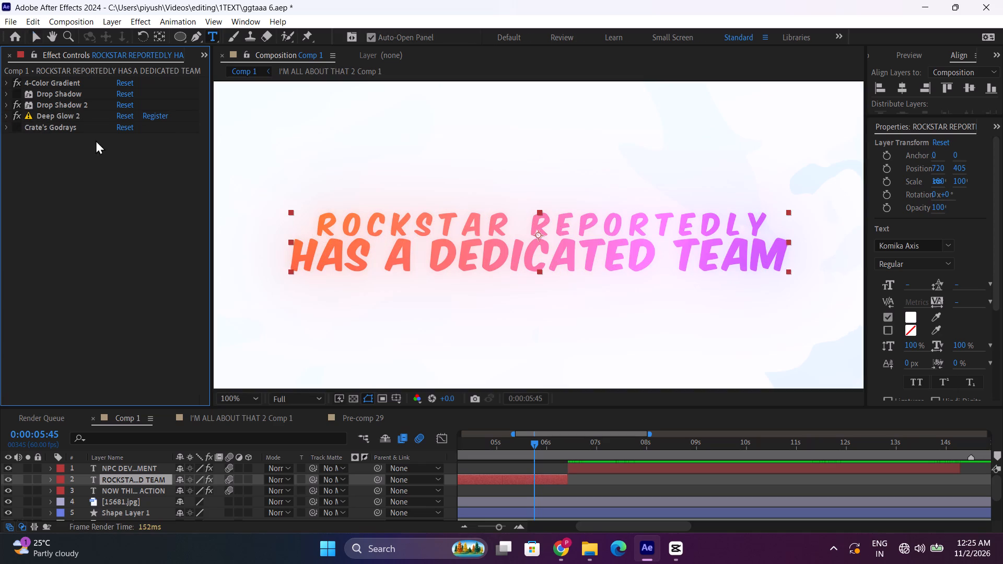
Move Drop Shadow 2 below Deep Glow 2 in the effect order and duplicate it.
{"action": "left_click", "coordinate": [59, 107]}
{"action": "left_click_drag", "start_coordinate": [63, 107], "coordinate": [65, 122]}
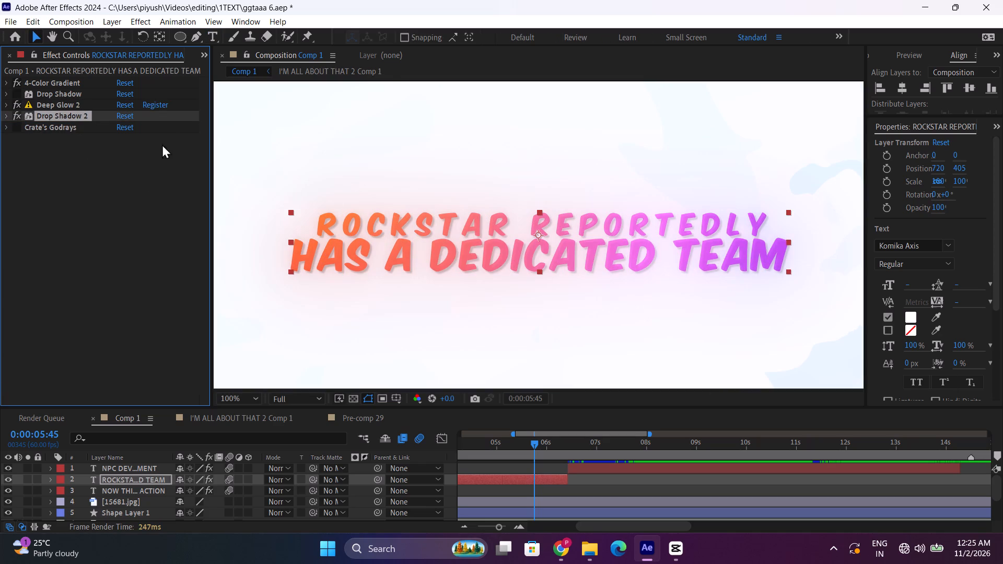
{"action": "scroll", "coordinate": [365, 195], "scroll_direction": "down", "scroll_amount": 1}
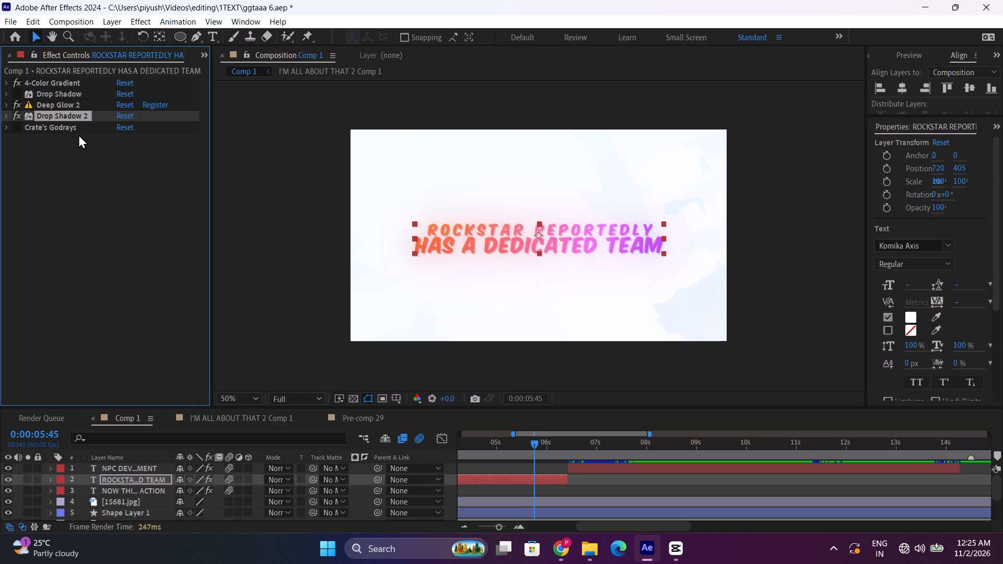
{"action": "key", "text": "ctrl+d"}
Undo the recent effect edits back to before Bevel Alpha and Drop Shadow 3 were deleted from the text layer.
{"action": "key", "text": "ctrl+z"}
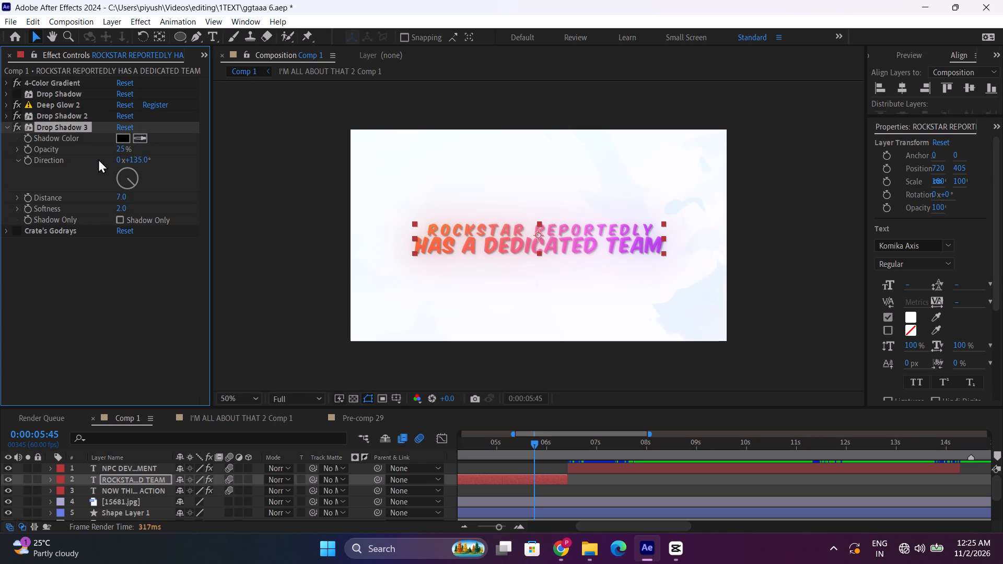
{"action": "key", "text": "ctrl+z"}
{"action": "key", "text": "ctrl+z"}
{"action": "key", "text": "ctrl+z"}
{"action": "key", "text": "ctrl+z"}
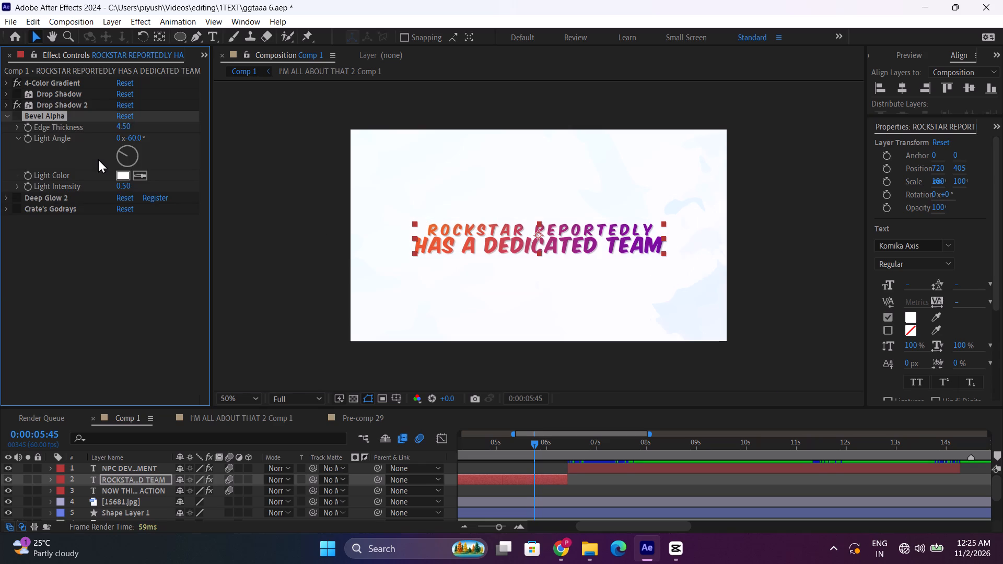
{"action": "key", "text": "ctrl+z"}
{"action": "key", "text": "ctrl+z"}
Collapse the settings of Drop Shadow 2, Bevel Alpha and Drop Shadow 3.
{"action": "left_click", "coordinate": [3, 110]}
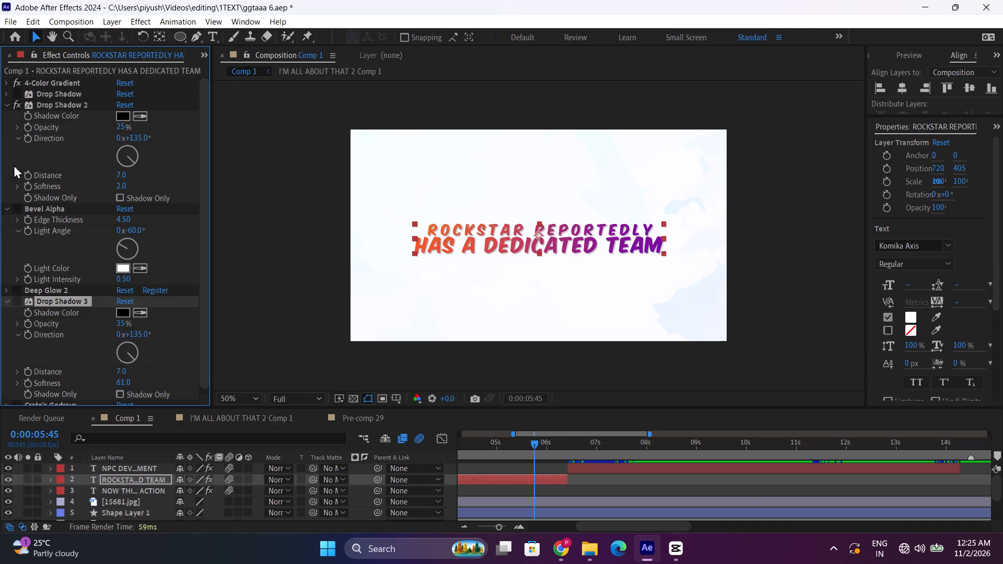
{"action": "left_click", "coordinate": [7, 103]}
{"action": "left_click", "coordinate": [7, 115]}
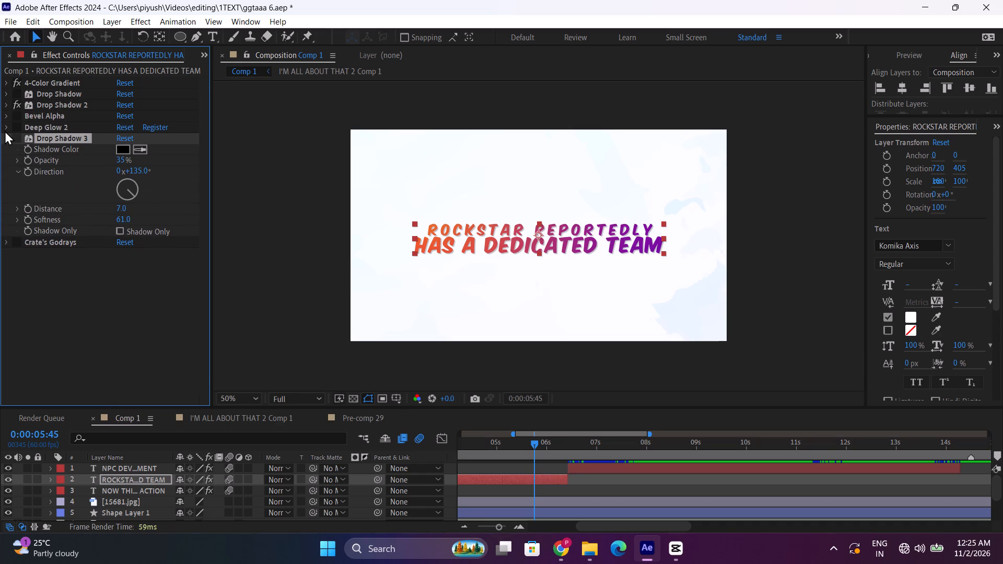
{"action": "left_click", "coordinate": [5, 139]}
{"action": "left_click_drag", "start_coordinate": [24, 175], "coordinate": [24, 168]}
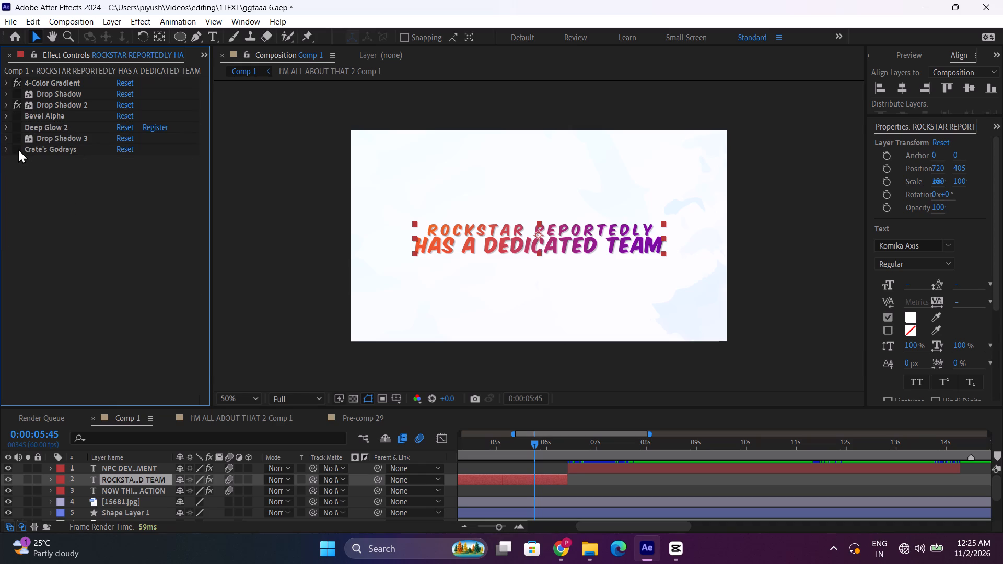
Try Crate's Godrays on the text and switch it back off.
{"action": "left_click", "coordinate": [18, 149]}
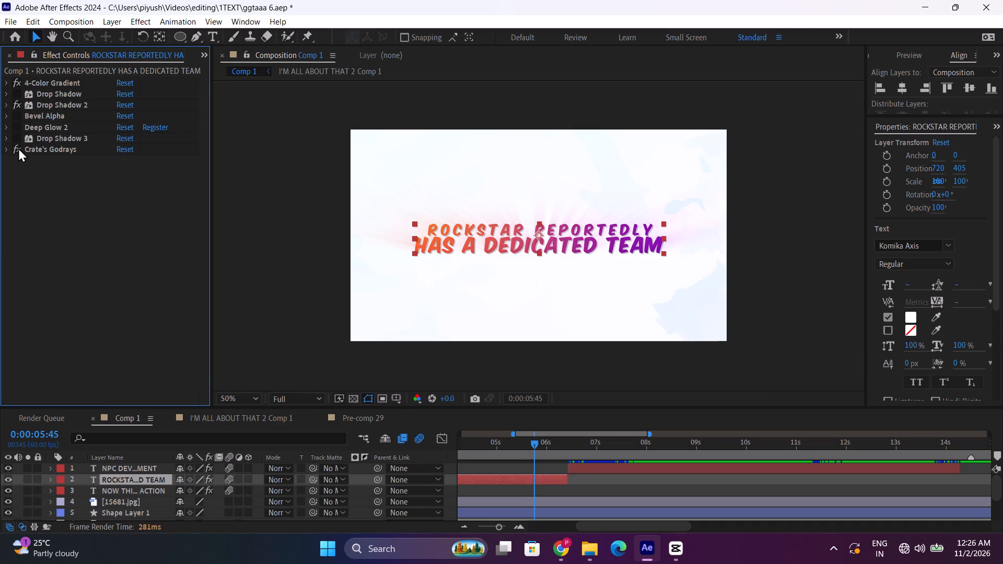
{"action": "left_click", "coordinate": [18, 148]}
Enable the Drop Shadow 3 and Drop Shadow effects on the text layer.
{"action": "left_click", "coordinate": [18, 139]}
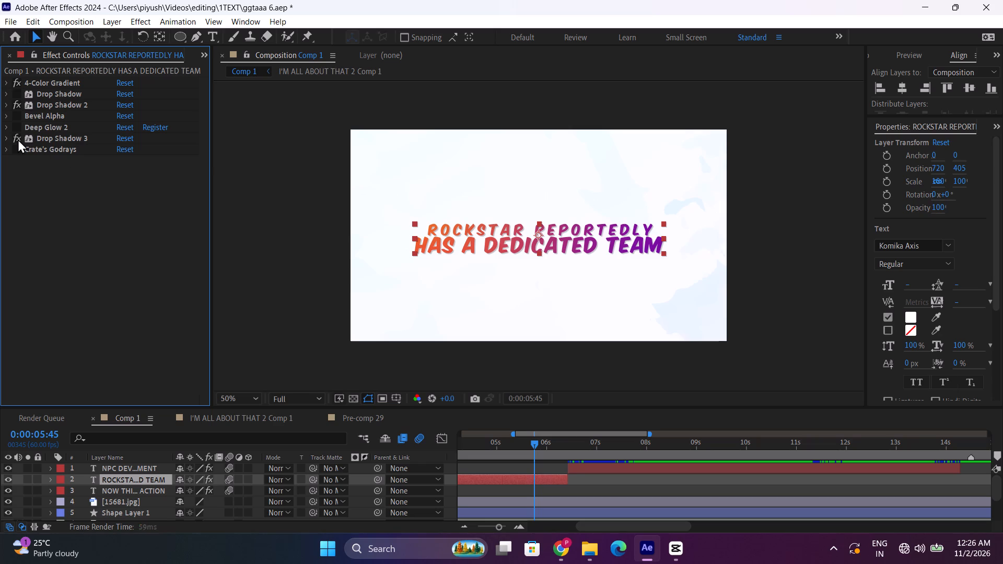
{"action": "left_click", "coordinate": [13, 92]}
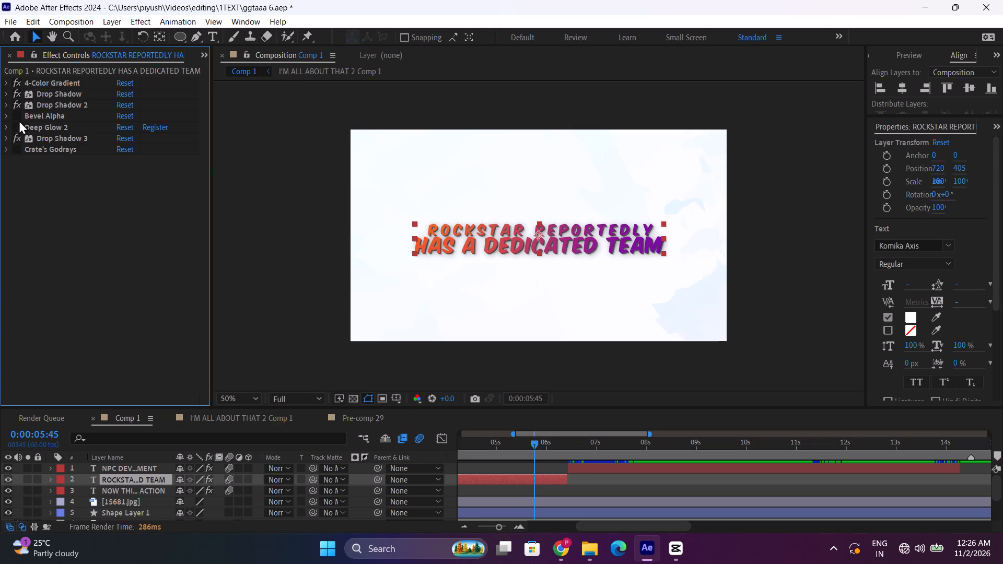
Enable Deep Glow 2, move it directly below 4-Color Gradient, and check the text at 0:00:05:24.
{"action": "left_click", "coordinate": [15, 126]}
{"action": "left_click_drag", "start_coordinate": [37, 127], "coordinate": [41, 89]}
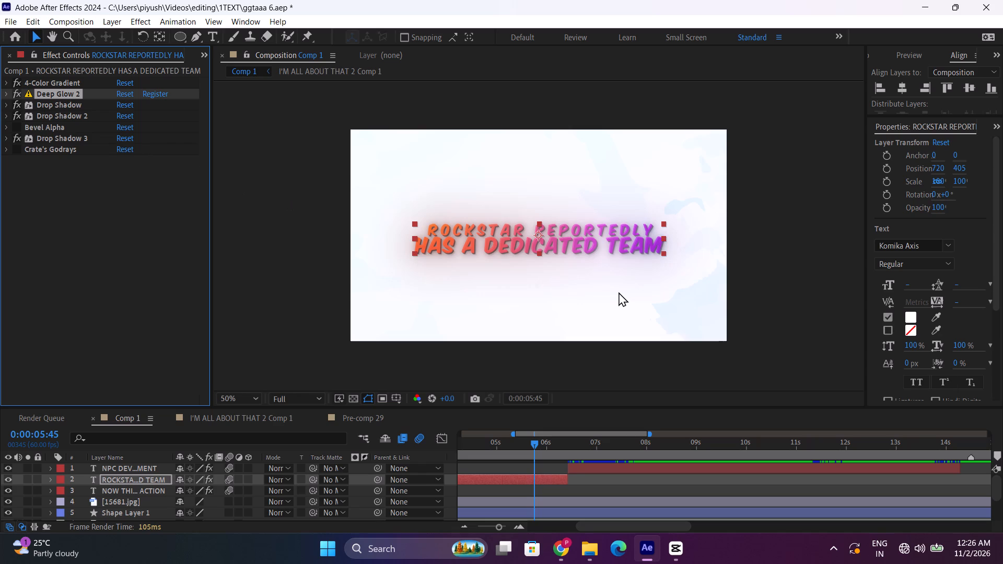
{"action": "scroll", "coordinate": [619, 292], "scroll_direction": "up", "scroll_amount": 1}
{"action": "left_click_drag", "start_coordinate": [539, 446], "coordinate": [517, 450]}
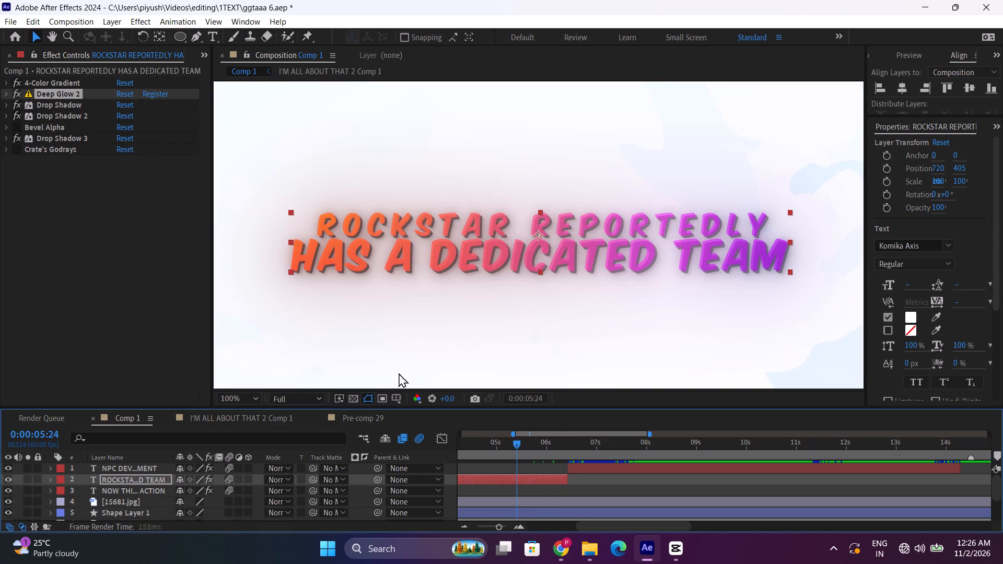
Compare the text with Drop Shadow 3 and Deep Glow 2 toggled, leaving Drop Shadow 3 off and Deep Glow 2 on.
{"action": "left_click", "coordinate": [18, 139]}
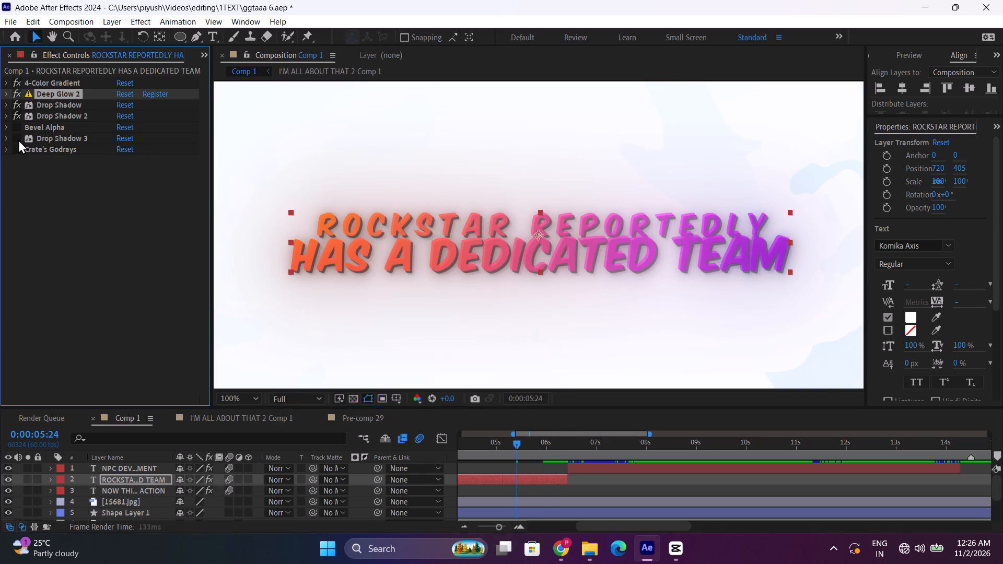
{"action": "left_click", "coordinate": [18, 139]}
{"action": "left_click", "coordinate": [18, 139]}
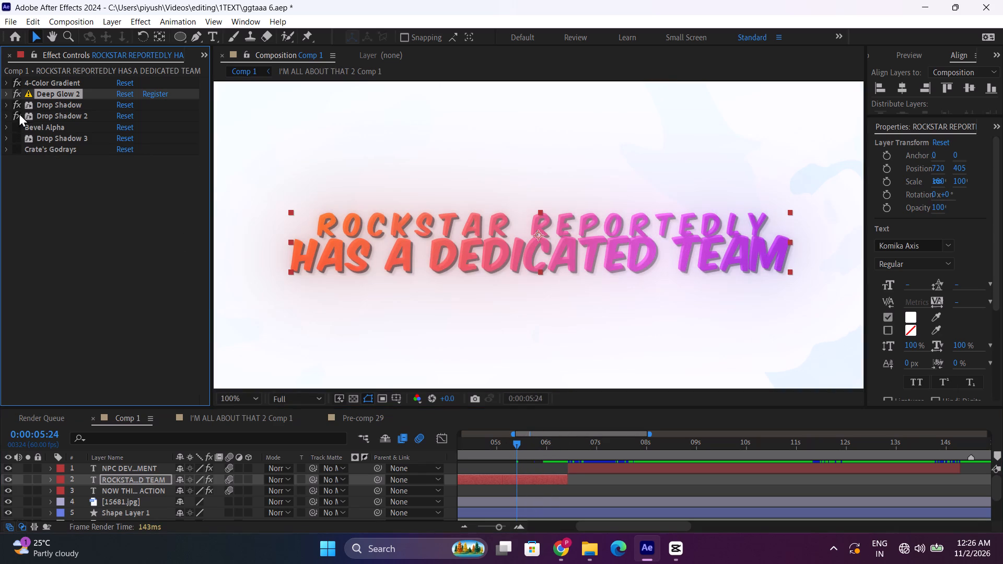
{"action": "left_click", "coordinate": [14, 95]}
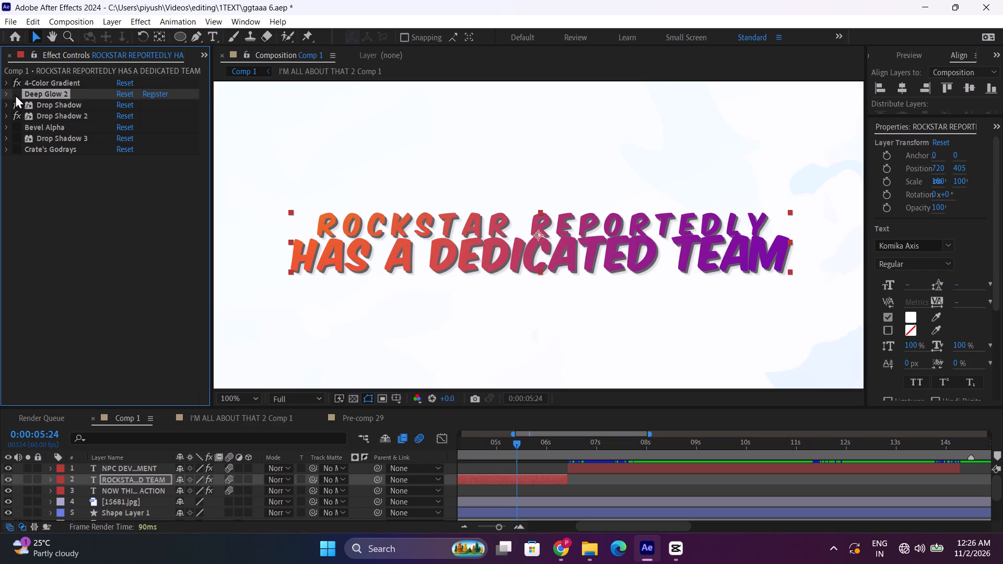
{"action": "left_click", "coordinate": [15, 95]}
Try different glow strengths in Deep Glow 2, settling on Radius 393 and Exposure 0.54.
{"action": "left_click", "coordinate": [3, 93]}
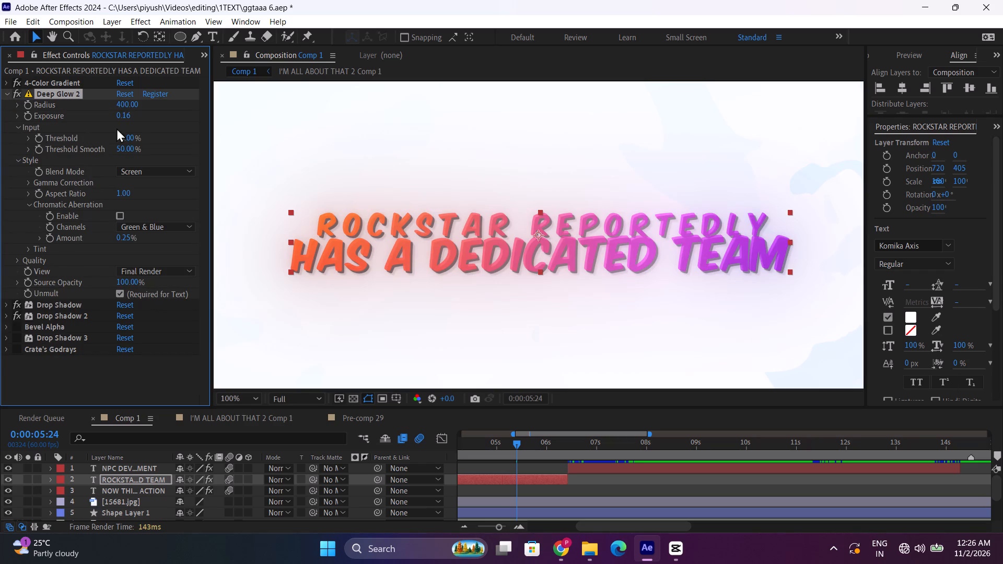
{"action": "left_click_drag", "start_coordinate": [123, 117], "coordinate": [137, 121]}
{"action": "left_click_drag", "start_coordinate": [137, 121], "coordinate": [160, 119]}
{"action": "left_click_drag", "start_coordinate": [127, 116], "coordinate": [191, 116]}
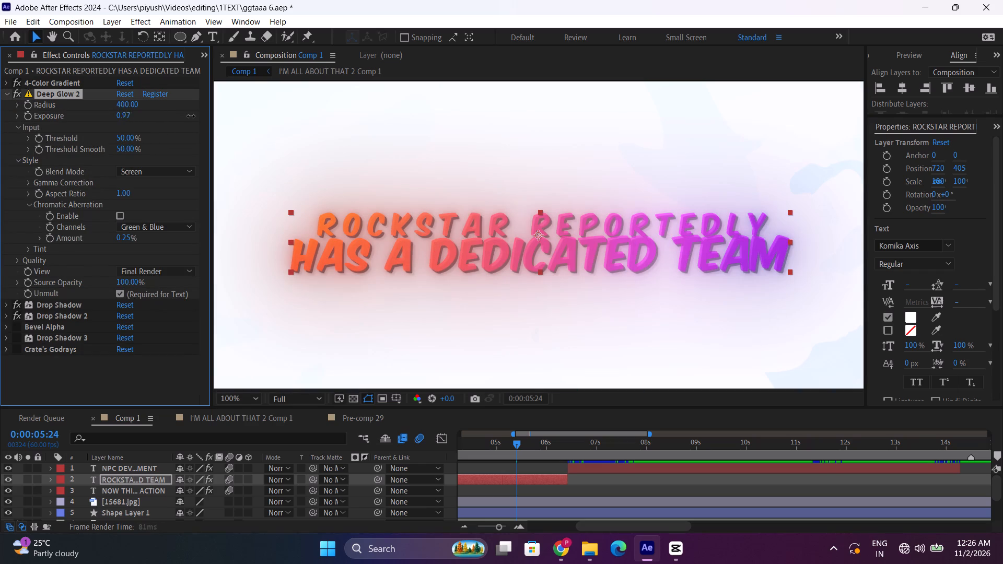
{"action": "left_click_drag", "start_coordinate": [191, 116], "coordinate": [191, 116]}
{"action": "key", "text": "ctrl+z"}
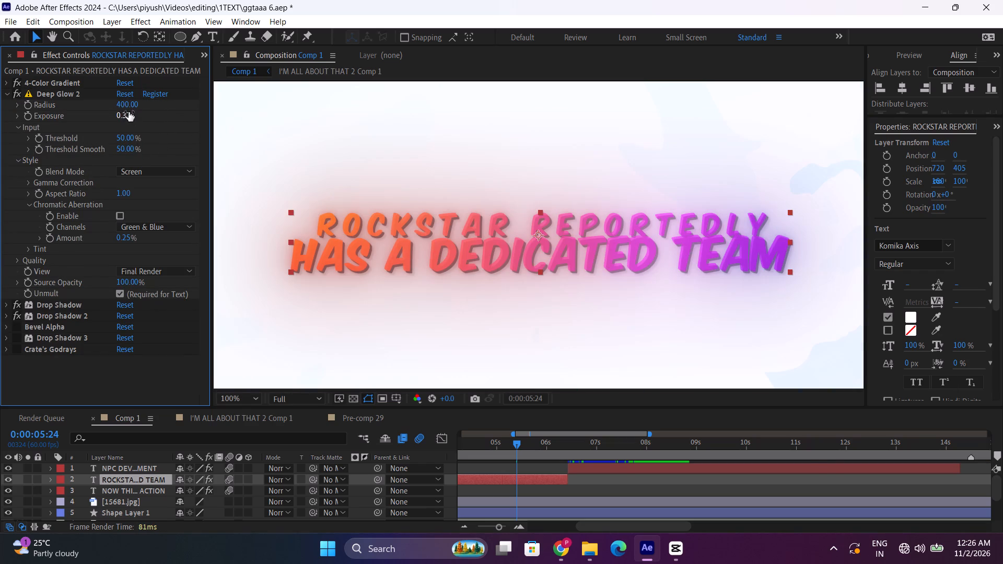
{"action": "left_click", "coordinate": [126, 108]}
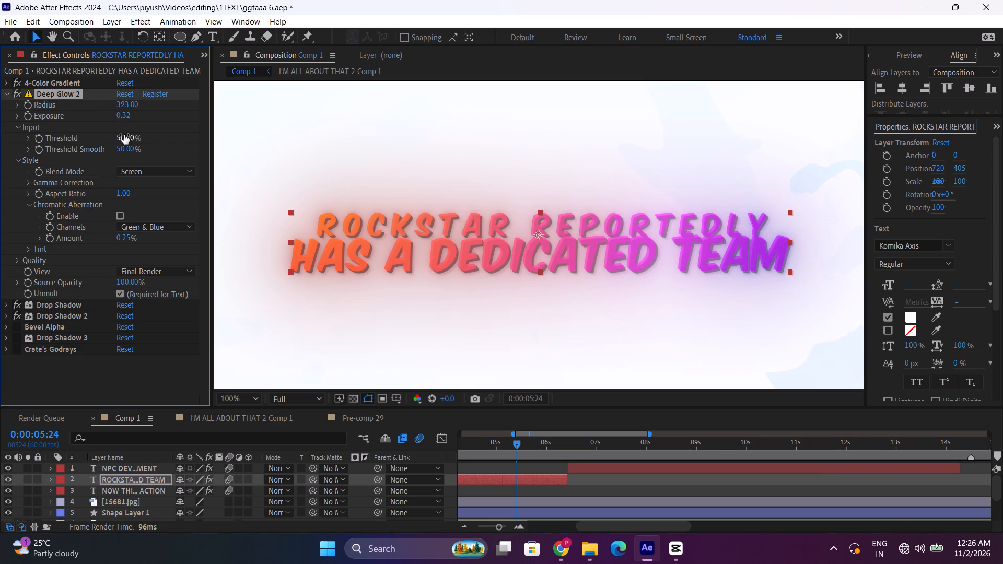
{"action": "left_click_drag", "start_coordinate": [126, 112], "coordinate": [138, 110]}
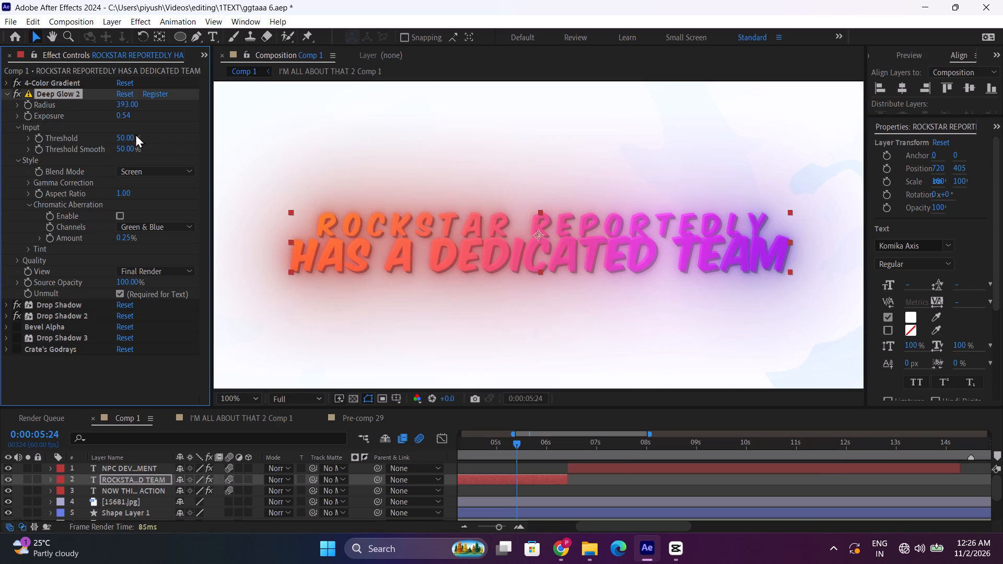
Set Deep Glow 2's Threshold Smooth to 29% and collapse the effect's settings.
{"action": "left_click_drag", "start_coordinate": [126, 149], "coordinate": [124, 153]}
{"action": "left_click_drag", "start_coordinate": [124, 153], "coordinate": [124, 154]}
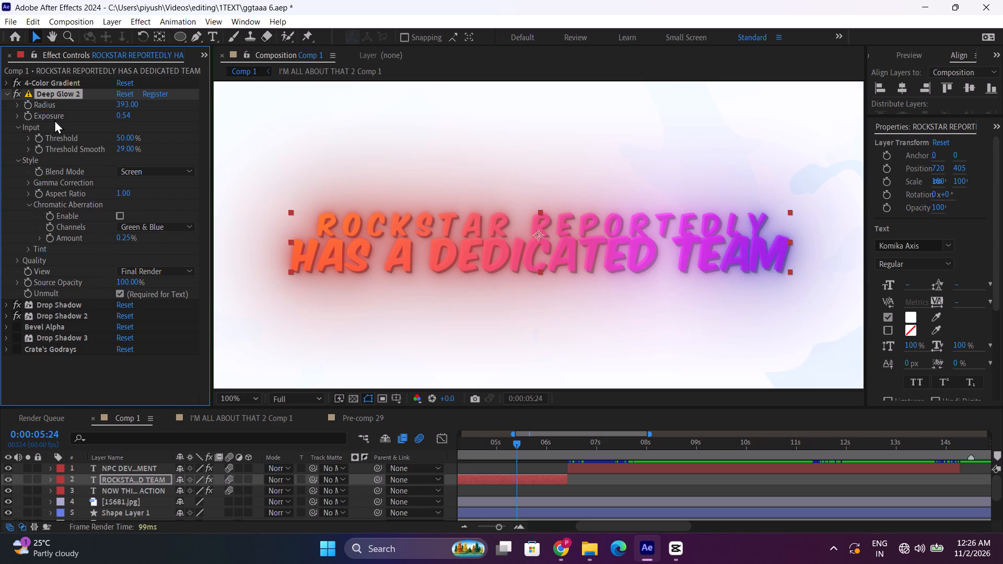
{"action": "left_click", "coordinate": [11, 93]}
{"action": "left_click", "coordinate": [8, 95]}
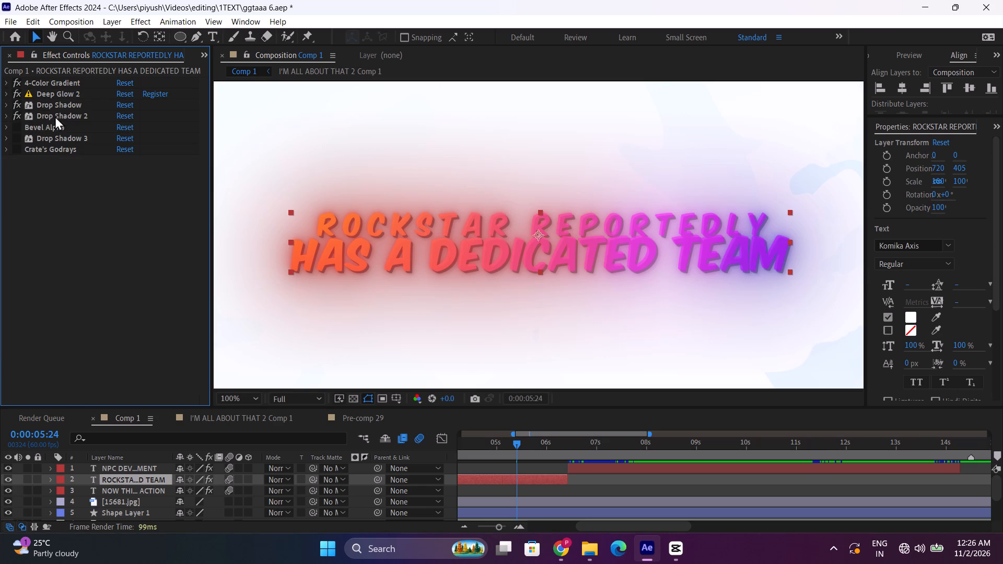
Delete the disabled Bevel Alpha effect from the text layer.
{"action": "left_click", "coordinate": [54, 129]}
{"action": "key", "text": "Delete"}
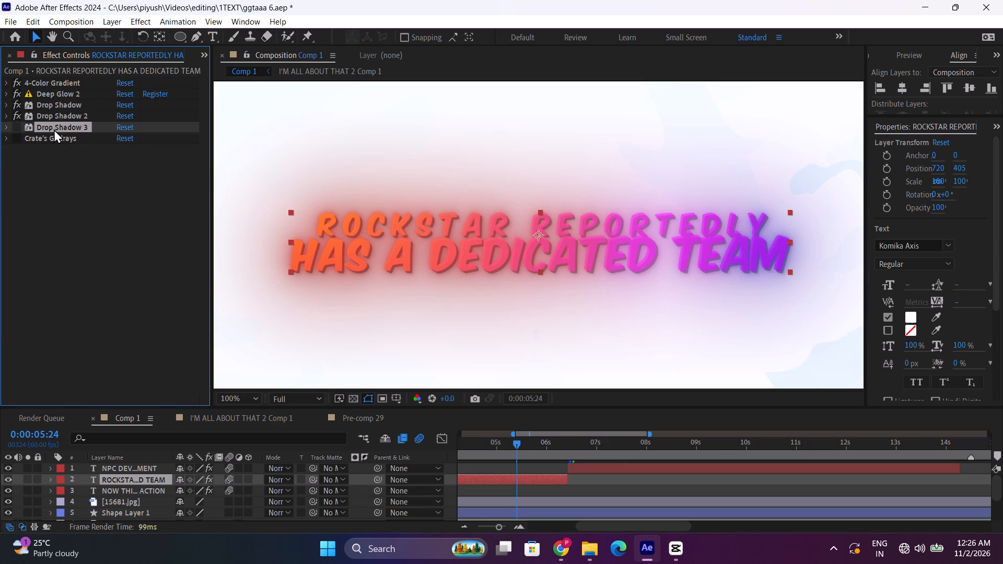
{"action": "left_click", "coordinate": [54, 129]}
Preview the styled text's animation from around 0:00:03:36 through 0:00:05:46.
{"action": "scroll", "coordinate": [414, 228], "scroll_direction": "down", "scroll_amount": 1}
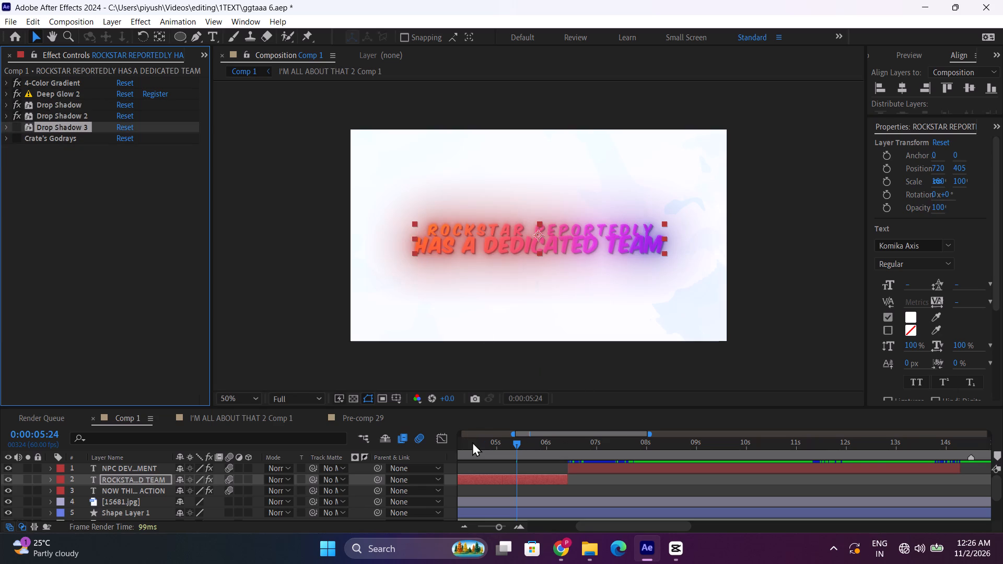
{"action": "left_click_drag", "start_coordinate": [479, 450], "coordinate": [603, 460]}
{"action": "key", "text": "space"}
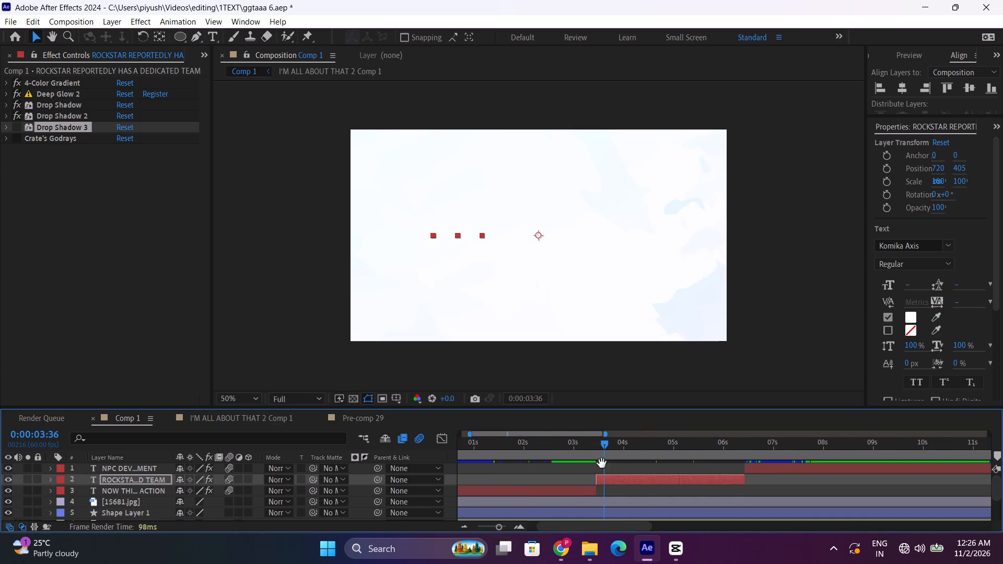
{"action": "left_click_drag", "start_coordinate": [616, 448], "coordinate": [633, 447]}
{"action": "key", "text": "space"}
{"action": "left_click_drag", "start_coordinate": [647, 454], "coordinate": [712, 453]}
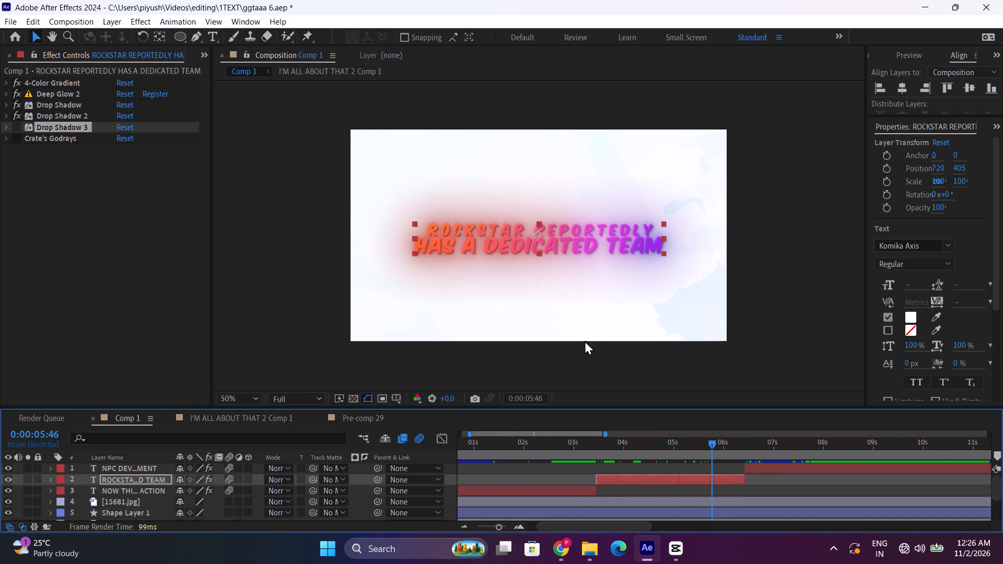
Enable Drop Shadow 3 on the text layer and check the text close up and in the full frame.
{"action": "scroll", "coordinate": [578, 332], "scroll_direction": "up", "scroll_amount": 1}
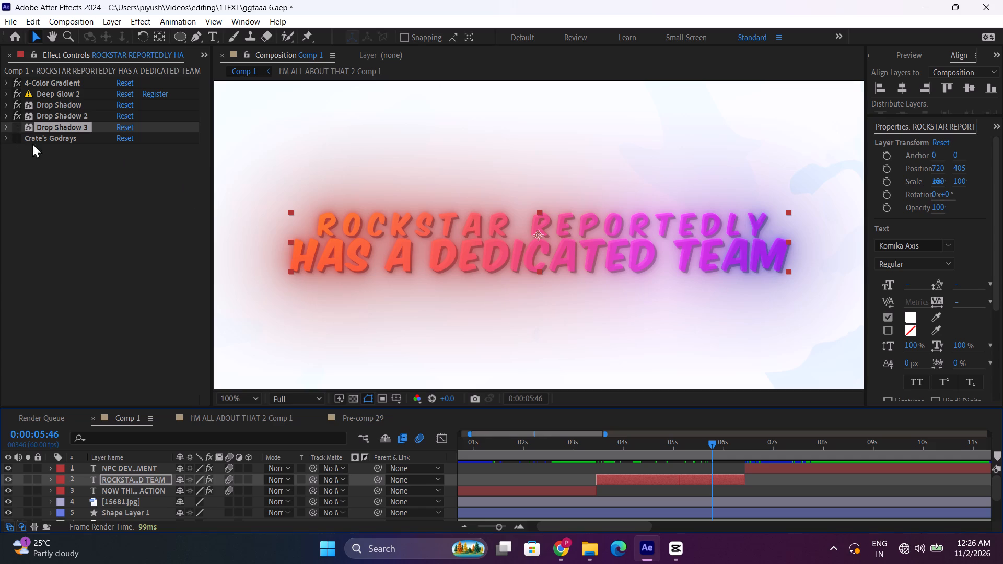
{"action": "left_click", "coordinate": [17, 125]}
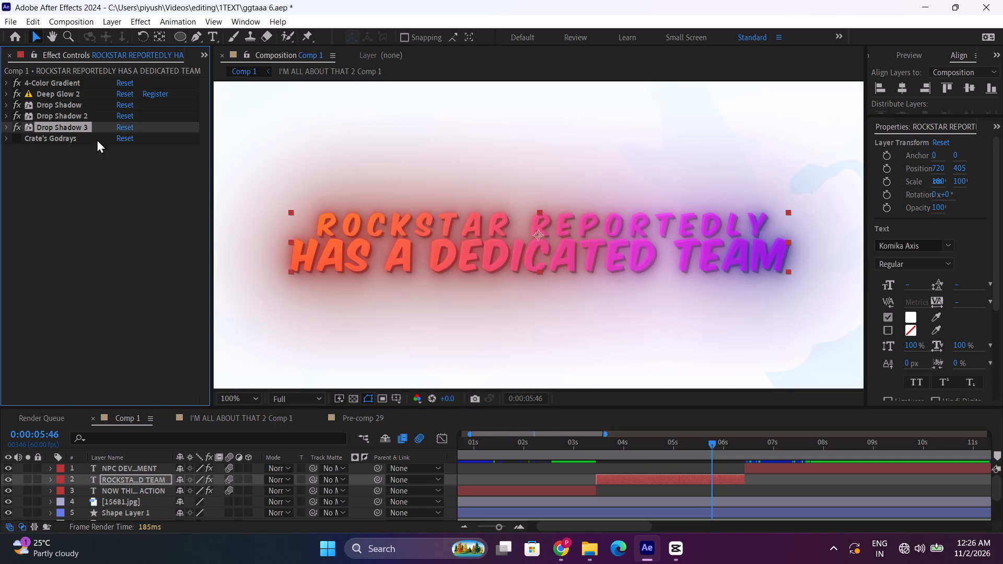
{"action": "scroll", "coordinate": [270, 187], "scroll_direction": "down", "scroll_amount": 2}
{"action": "scroll", "coordinate": [310, 233], "scroll_direction": "up", "scroll_amount": 1}
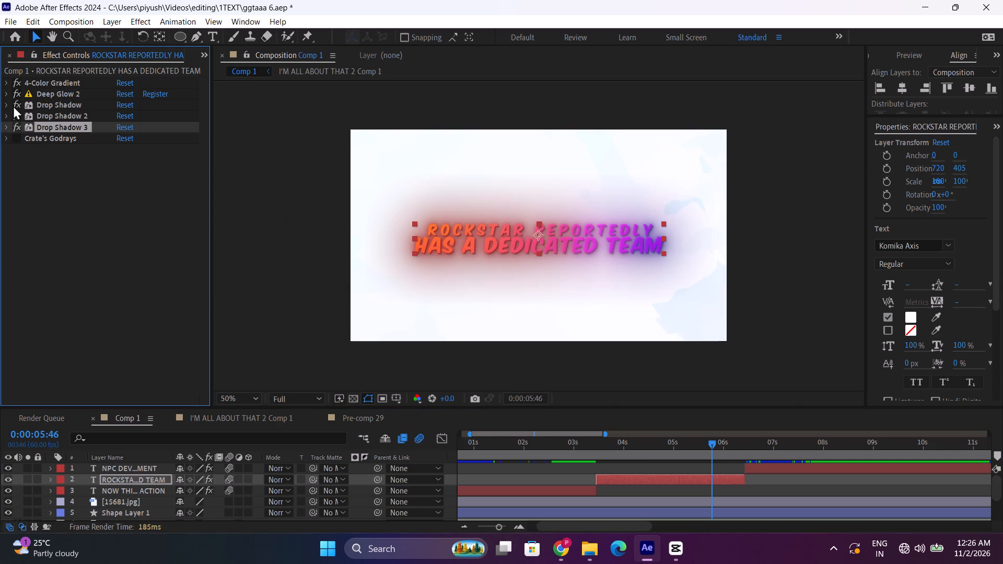
Raise Deep Glow 2's Radius to 525 on the ROCKSTAR REPORTEDLY HAS A DEDICATED TEAM text layer.
{"action": "left_click", "coordinate": [4, 93]}
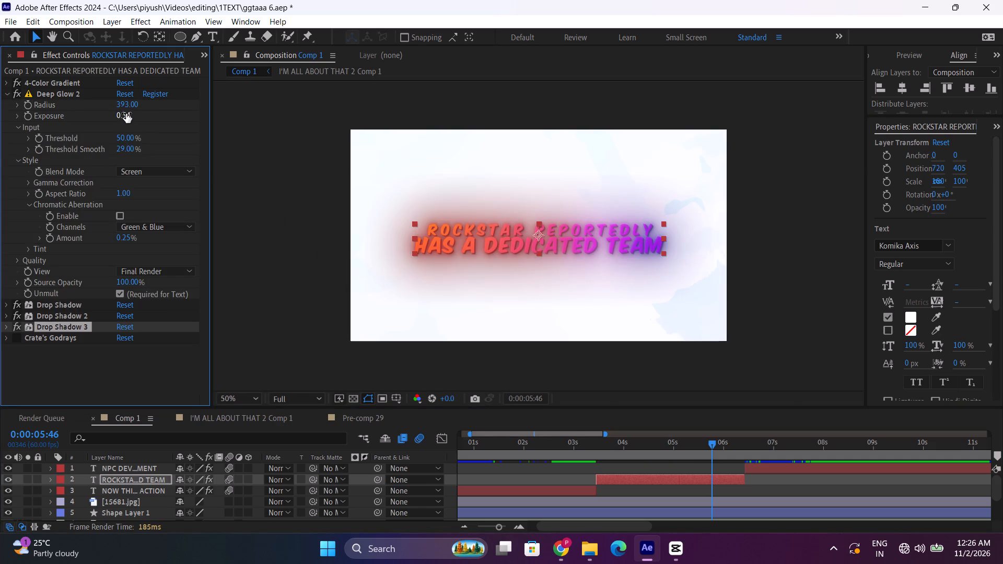
{"action": "left_click_drag", "start_coordinate": [128, 113], "coordinate": [141, 116]}
{"action": "key", "text": "ctrl+z"}
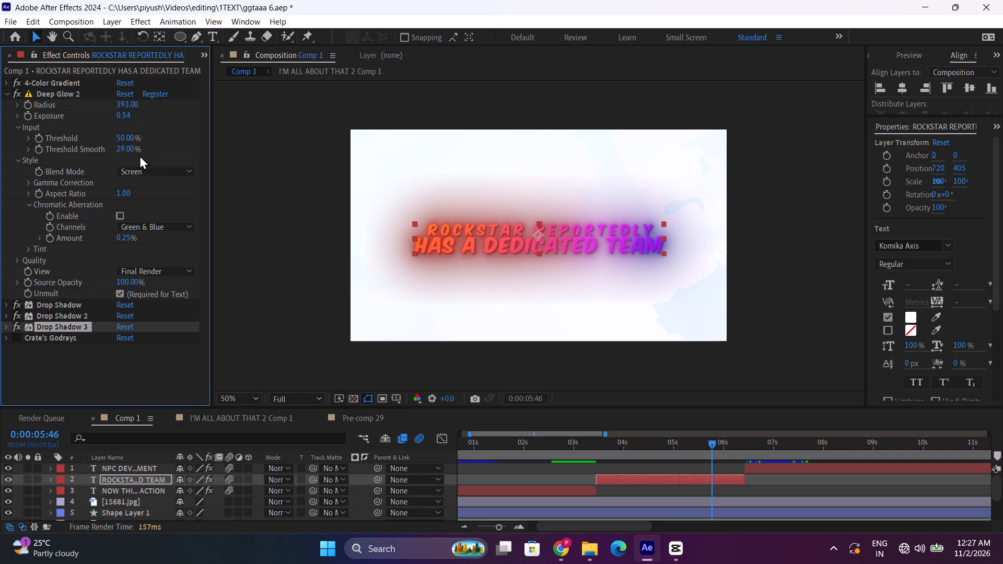
{"action": "left_click_drag", "start_coordinate": [127, 101], "coordinate": [162, 108]}
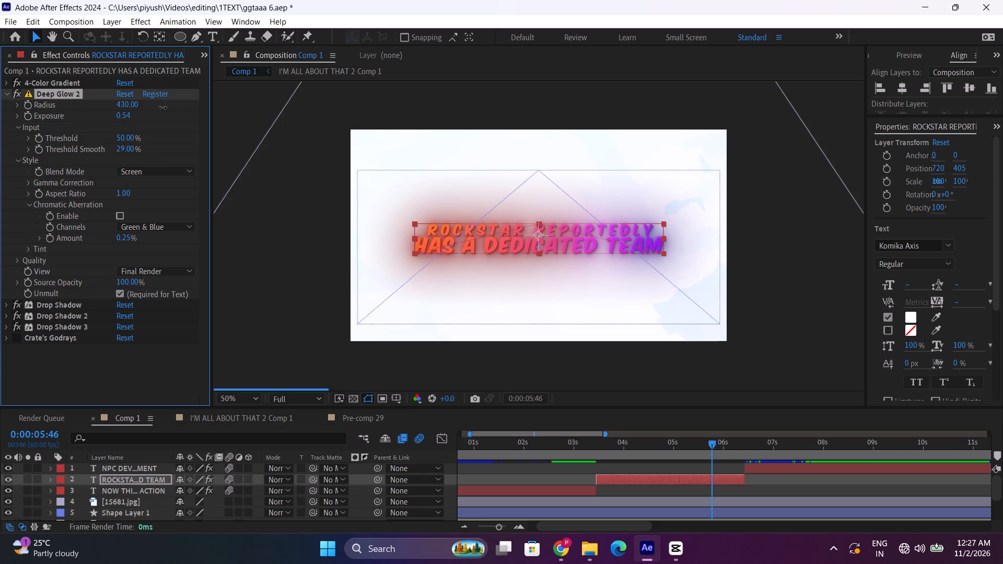
{"action": "left_click_drag", "start_coordinate": [162, 108], "coordinate": [229, 119]}
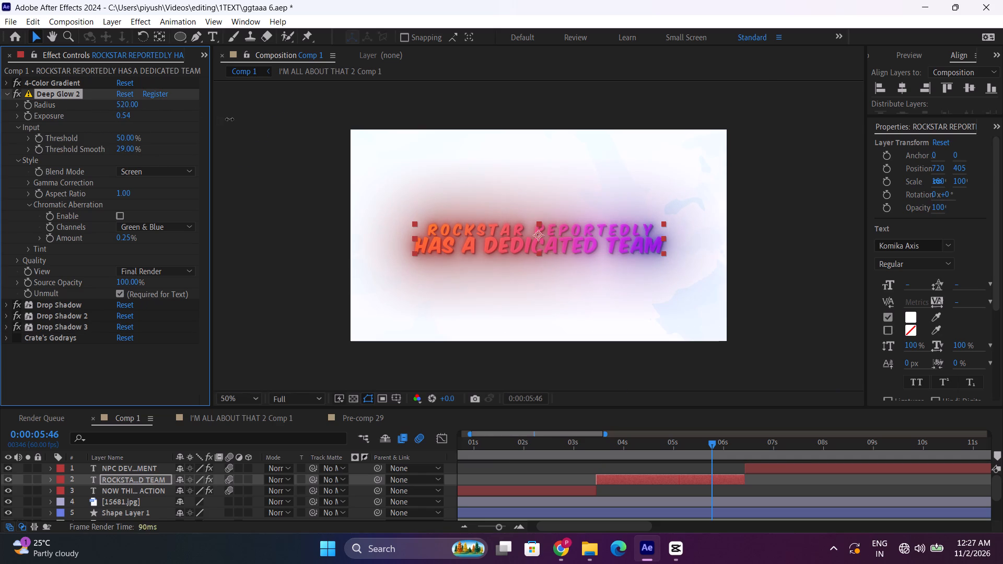
{"action": "left_click_drag", "start_coordinate": [229, 119], "coordinate": [233, 120]}
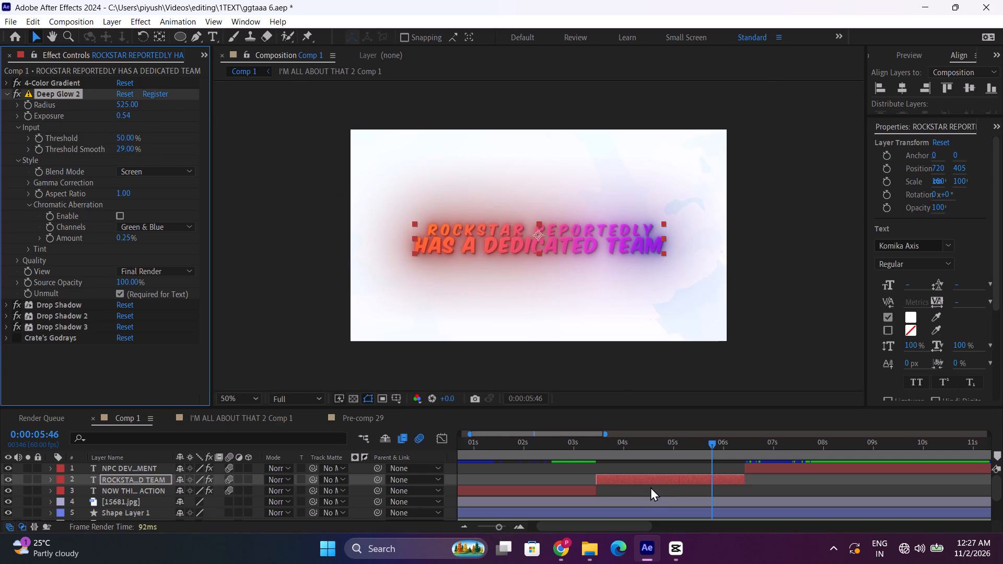
Preview the wider glow on the ROCKSTAR text from 0:00:03:32 through 0:00:05:46, then collapse Deep Glow 2's settings.
{"action": "left_click_drag", "start_coordinate": [602, 434], "coordinate": [595, 434]}
{"action": "left_click", "coordinate": [629, 441]}
{"action": "key", "text": "space"}
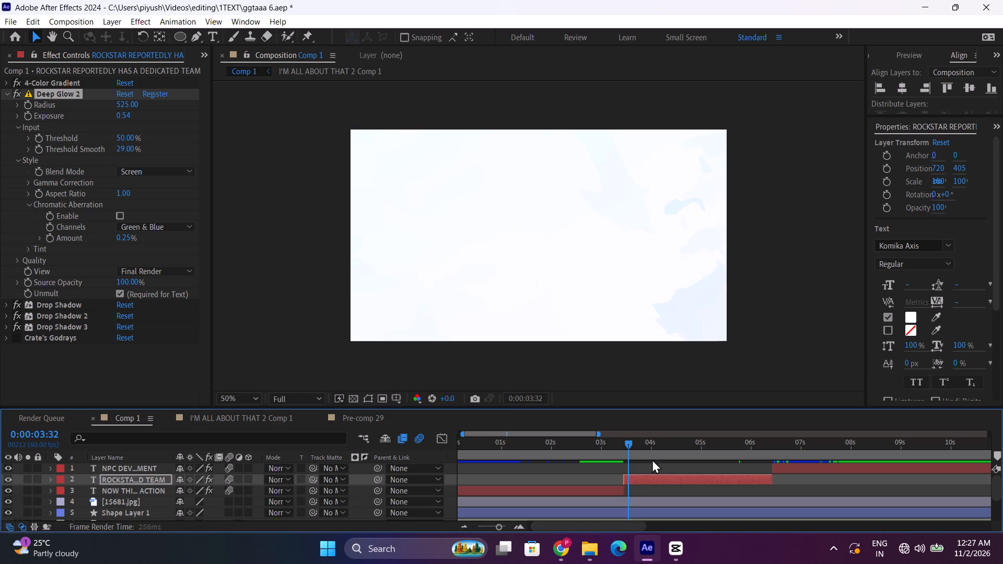
{"action": "left_click_drag", "start_coordinate": [657, 446], "coordinate": [721, 450]}
{"action": "key", "text": "space"}
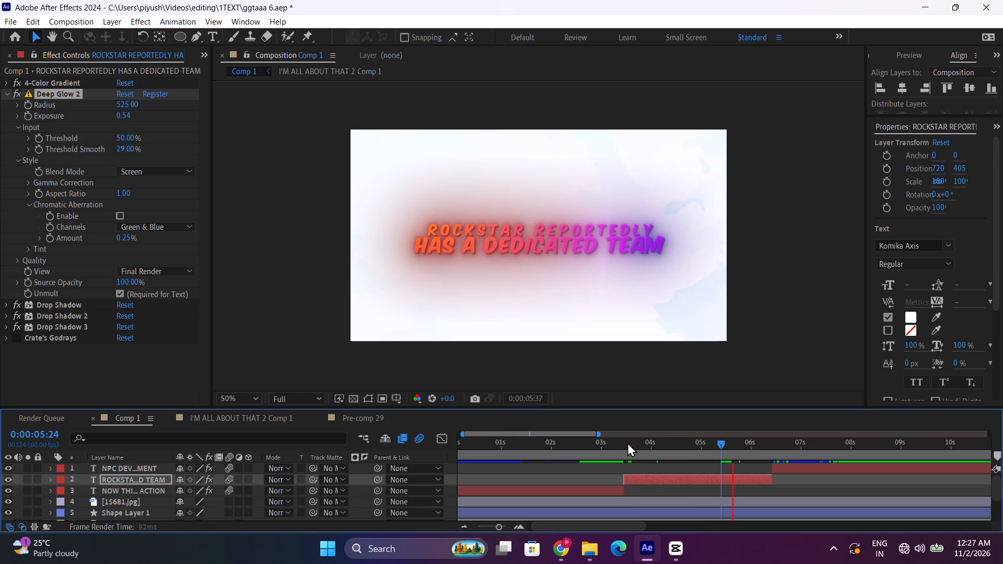
{"action": "key", "text": "space"}
{"action": "left_click", "coordinate": [4, 93]}
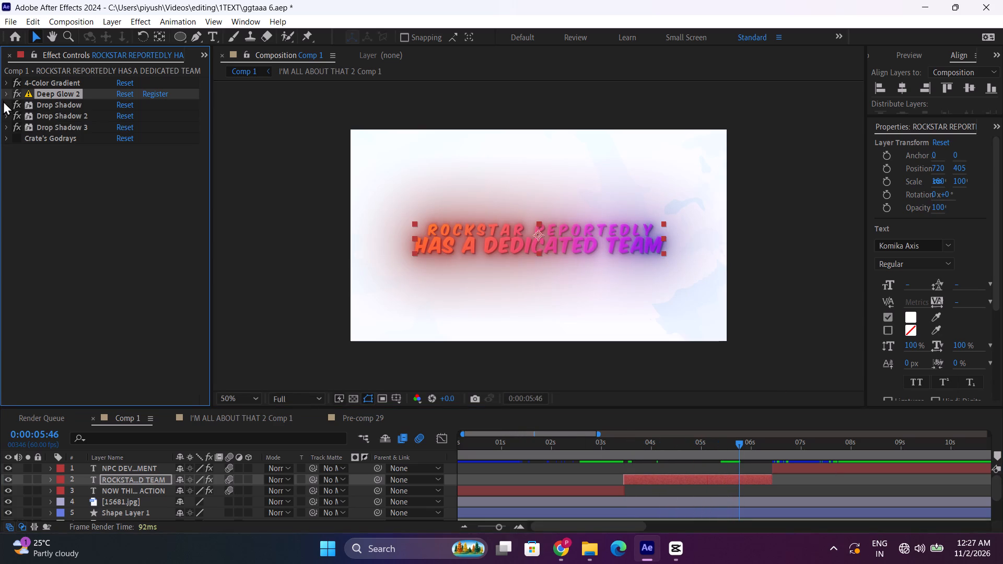
Copy Deep Glow 2, the three Drop Shadows and Crate's Godrays onto the NOW THIS IS SOMETHING text layer and check the styled text.
{"action": "left_click", "coordinate": [49, 96], "text": "ctrl"}
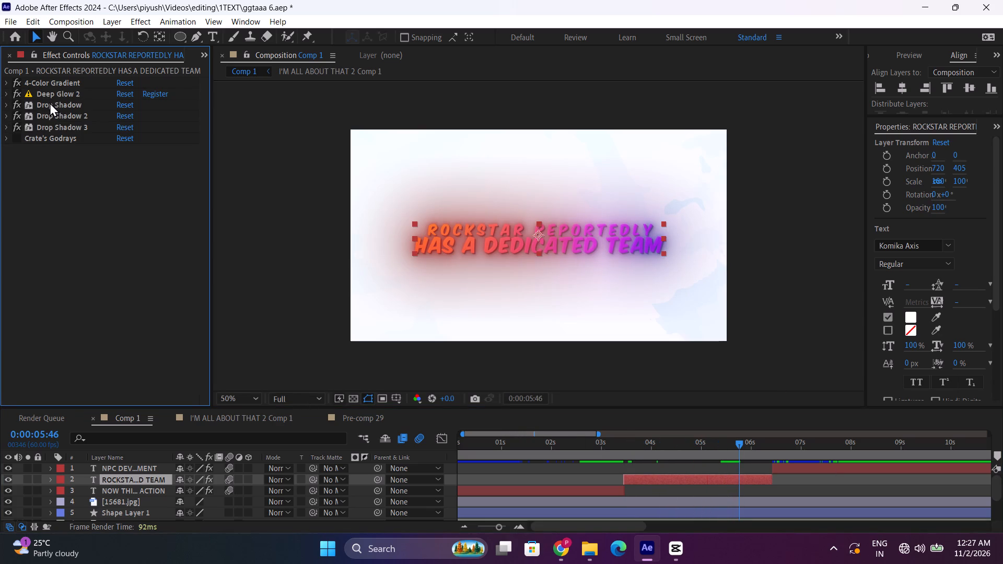
{"action": "left_click", "coordinate": [52, 96], "text": "ctrl"}
{"action": "left_click", "coordinate": [52, 102], "text": "ctrl"}
{"action": "left_click", "coordinate": [53, 114], "text": "ctrl"}
{"action": "left_click", "coordinate": [53, 129], "text": "ctrl"}
{"action": "left_click", "coordinate": [53, 137], "text": "ctrl"}
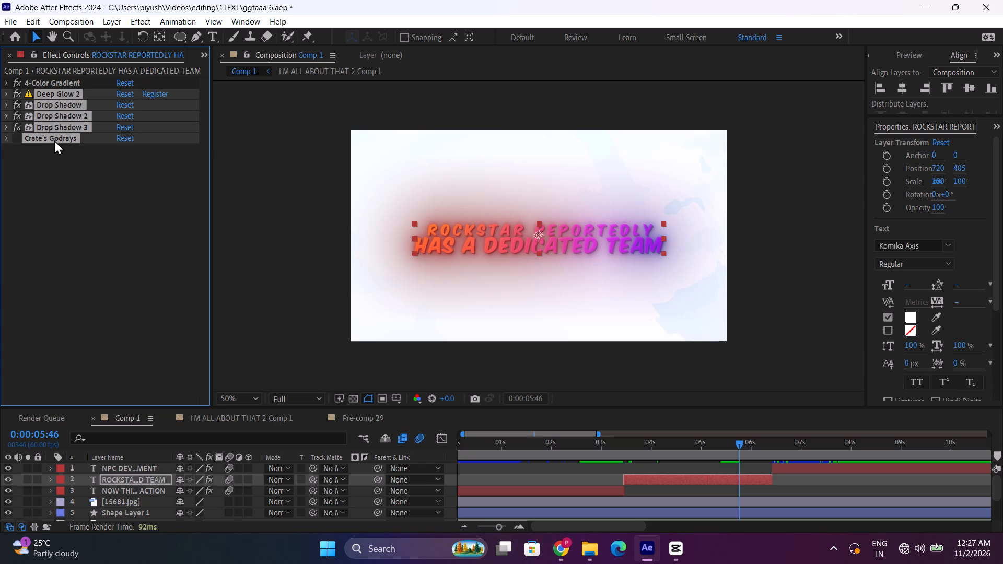
{"action": "key", "text": "ctrl+c"}
{"action": "left_click_drag", "start_coordinate": [597, 452], "coordinate": [513, 468]}
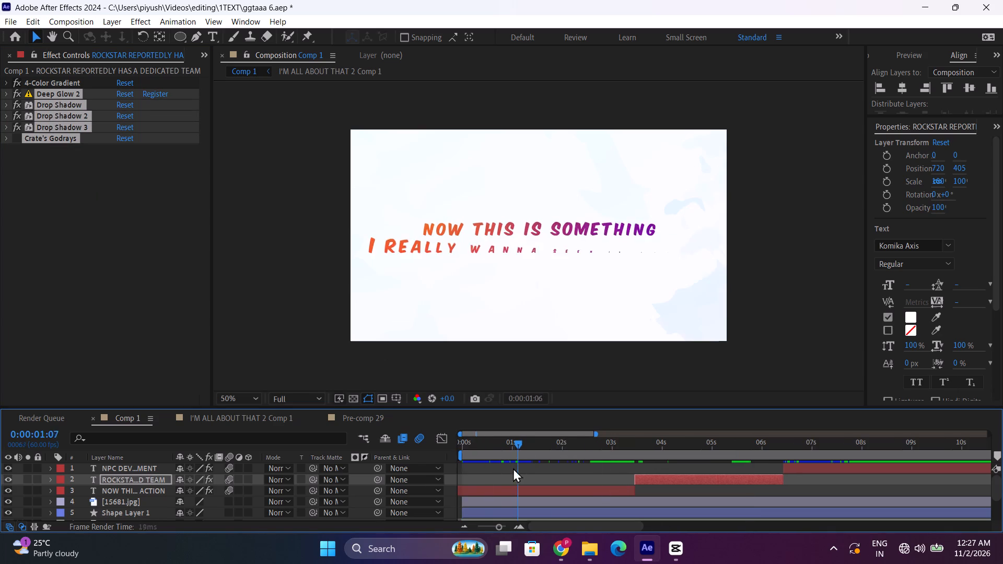
{"action": "left_click_drag", "start_coordinate": [513, 468], "coordinate": [447, 494]}
{"action": "left_click", "coordinate": [486, 491]}
{"action": "key", "text": "ctrl+v"}
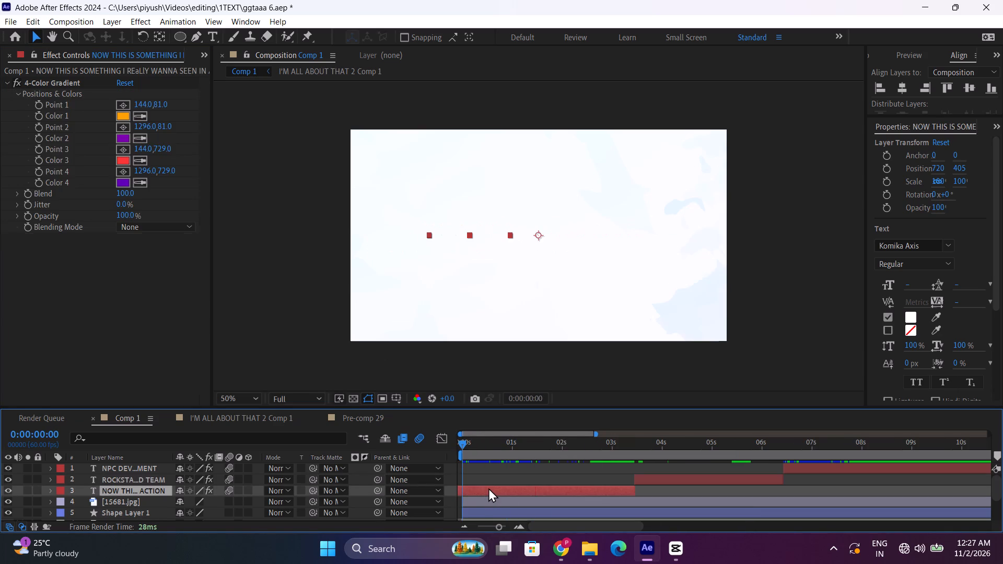
{"action": "left_click_drag", "start_coordinate": [472, 445], "coordinate": [595, 456]}
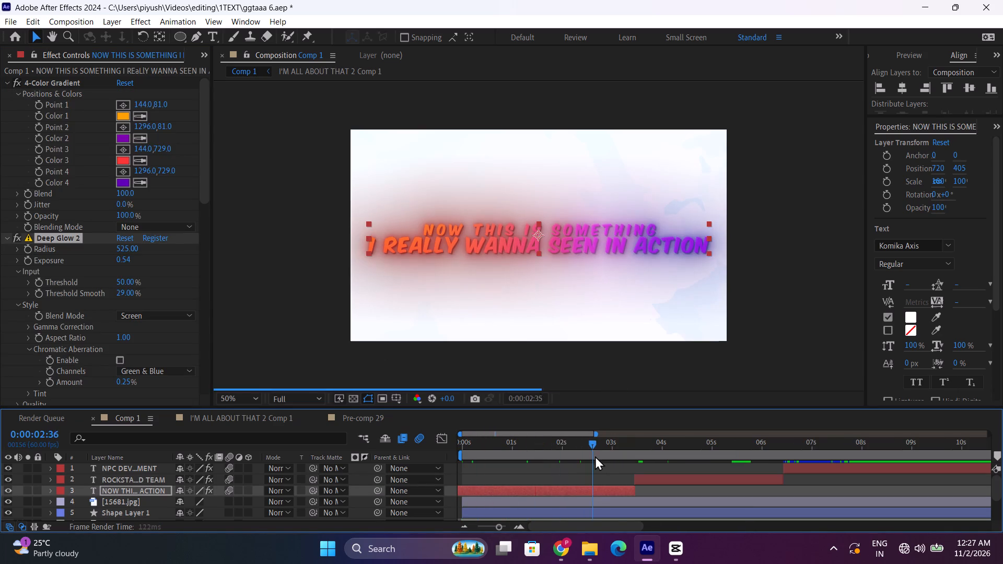
{"action": "left_click_drag", "start_coordinate": [595, 456], "coordinate": [765, 476]}
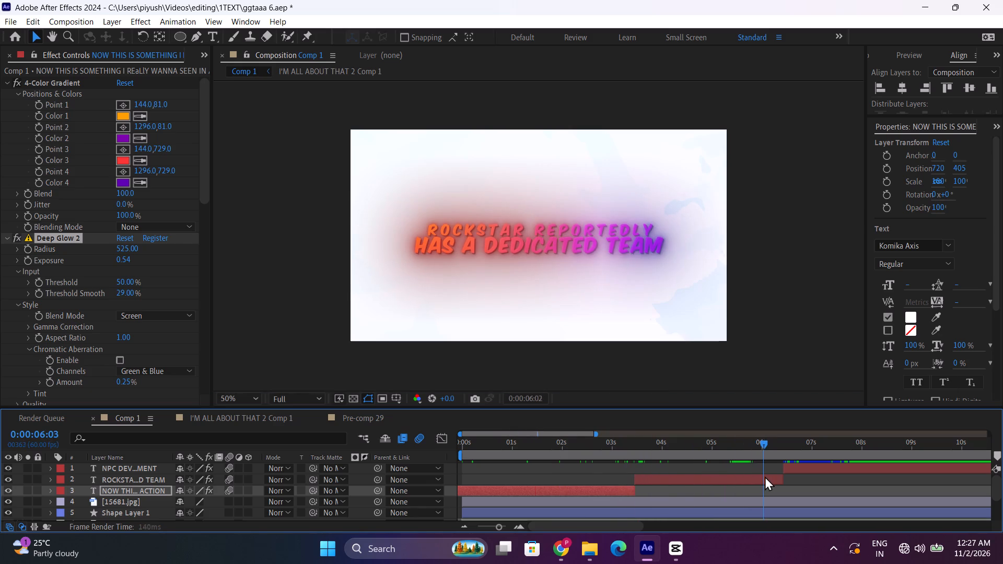
{"action": "left_click_drag", "start_coordinate": [765, 476], "coordinate": [767, 476]}
Shift the NPC DEVELOPMENT text layer so it starts just after the seven-second mark.
{"action": "left_click_drag", "start_coordinate": [800, 469], "coordinate": [841, 467]}
End Comp 1's work area at 0:00:06:25 and return the playhead to the start.
{"action": "left_click", "coordinate": [781, 449]}
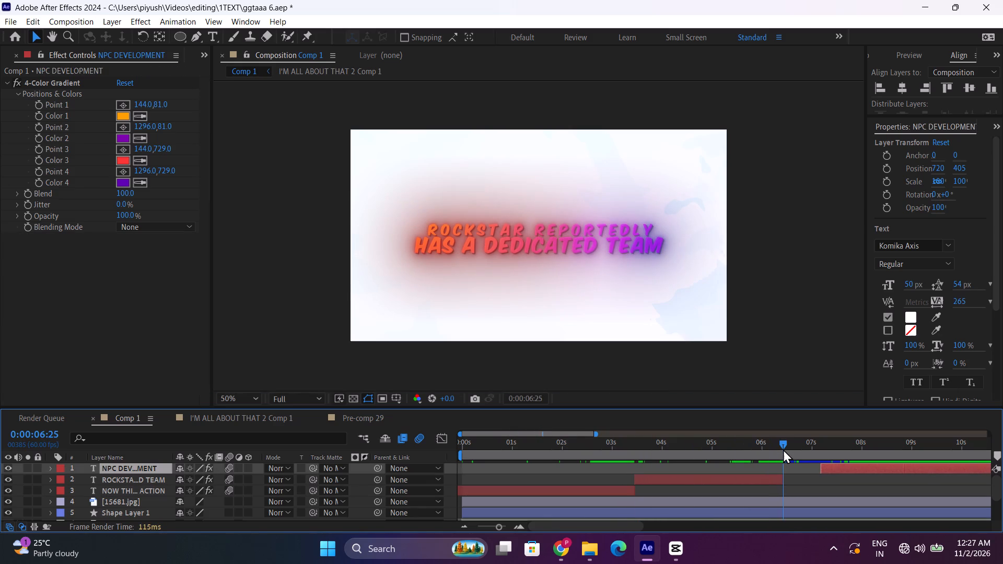
{"action": "key", "text": "n"}
{"action": "left_click_drag", "start_coordinate": [771, 445], "coordinate": [532, 444]}
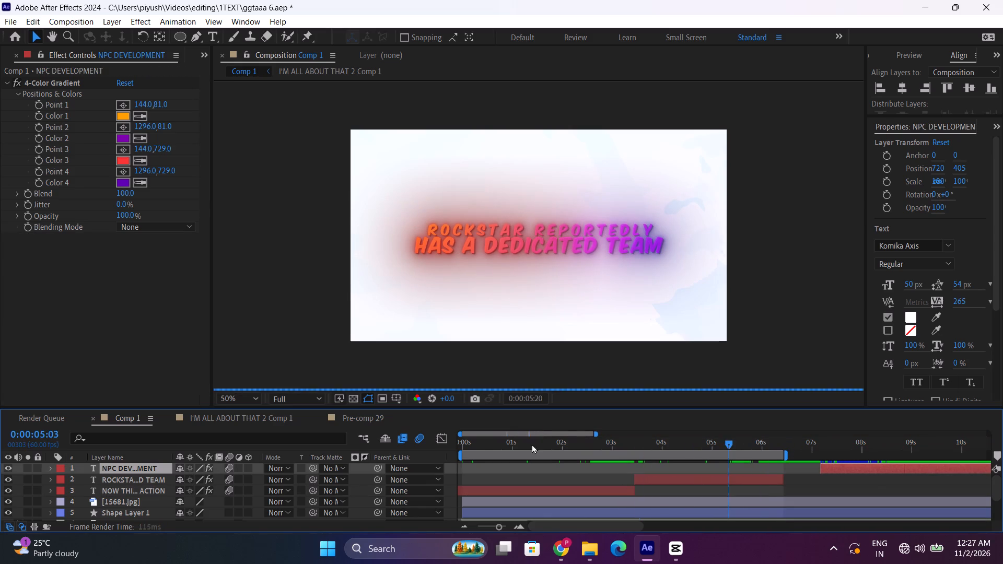
{"action": "left_click_drag", "start_coordinate": [532, 444], "coordinate": [352, 445]}
Add Comp 1 to the Render Queue.
{"action": "left_click", "coordinate": [0, 17]}
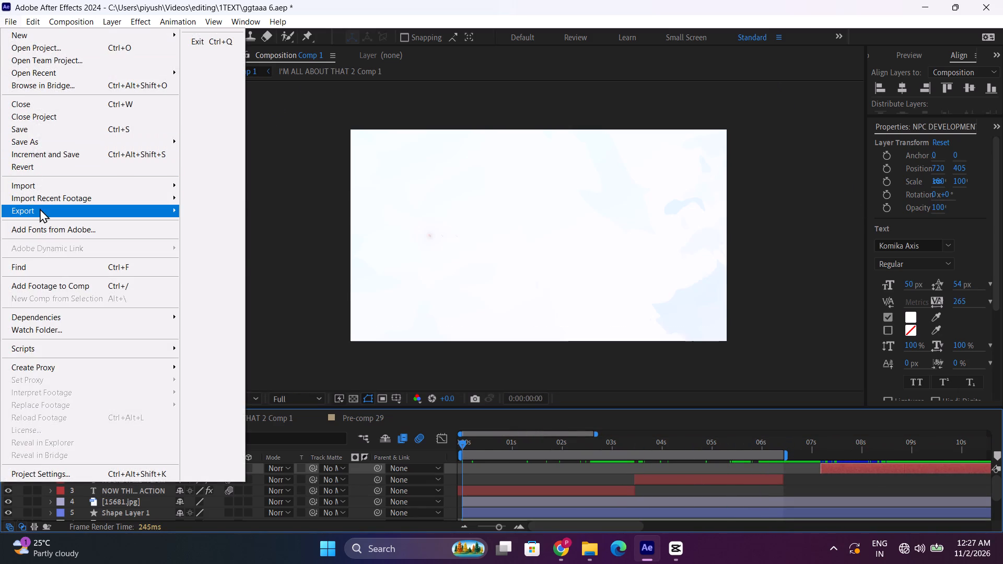
{"action": "left_click", "coordinate": [40, 208]}
{"action": "left_click", "coordinate": [252, 229]}
{"action": "scroll", "coordinate": [341, 510], "scroll_direction": "down", "scroll_amount": 4}
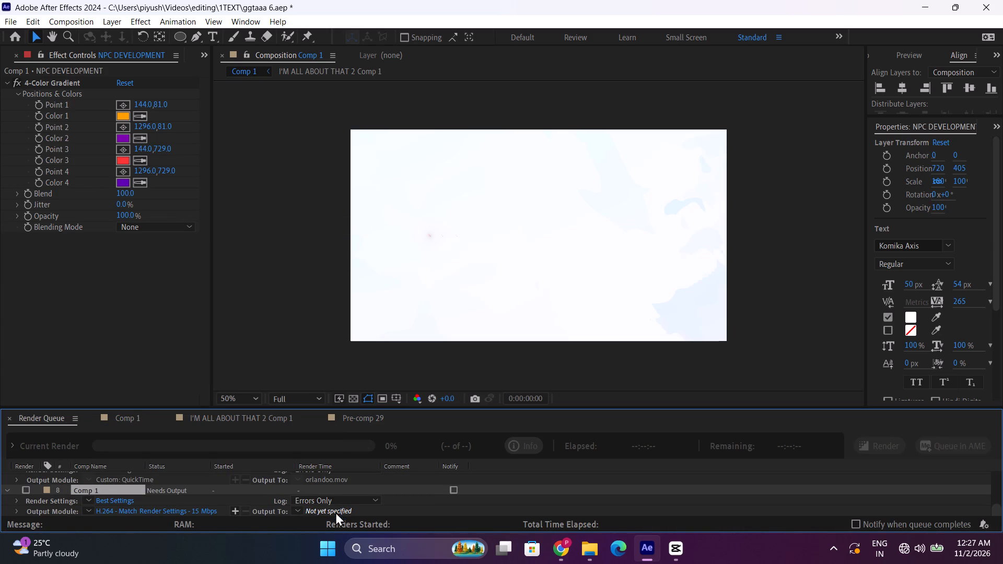
Set the H.264 output's target bitrate to 50 Mbps for the queued Comp 1 render.
{"action": "double_click", "coordinate": [182, 511]}
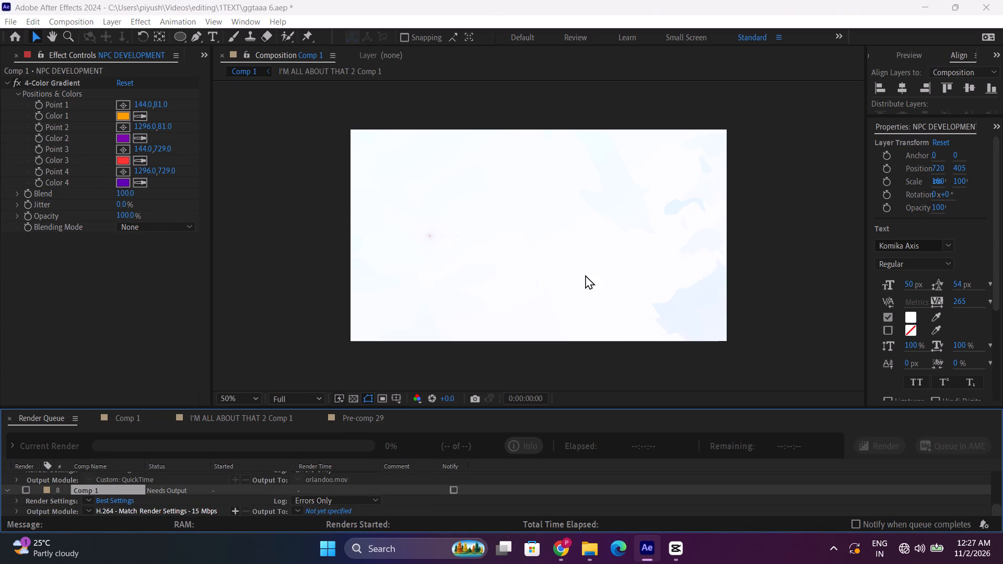
{"action": "left_click", "coordinate": [595, 180]}
{"action": "left_click", "coordinate": [598, 171]}
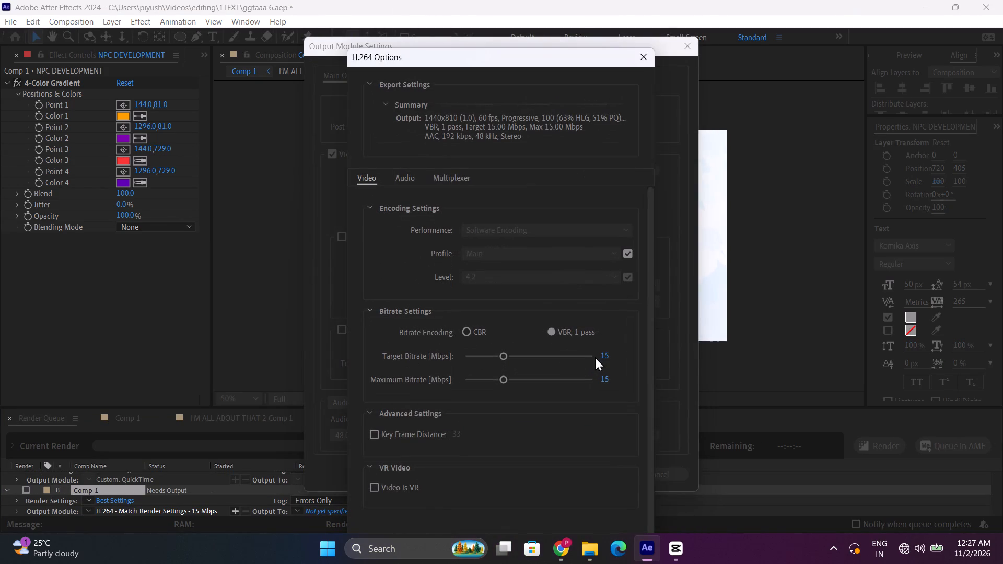
{"action": "left_click", "coordinate": [600, 354]}
{"action": "left_click_drag", "start_coordinate": [576, 357], "coordinate": [603, 356]}
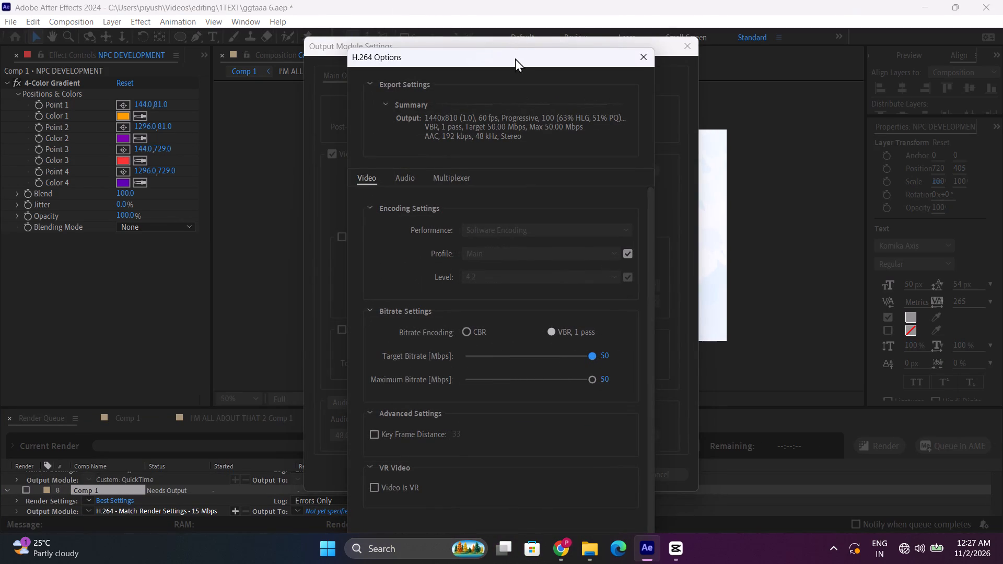
{"action": "left_click", "coordinate": [515, 52]}
{"action": "left_click_drag", "start_coordinate": [516, 50], "coordinate": [517, 209]}
{"action": "left_click_drag", "start_coordinate": [511, 184], "coordinate": [341, 0]}
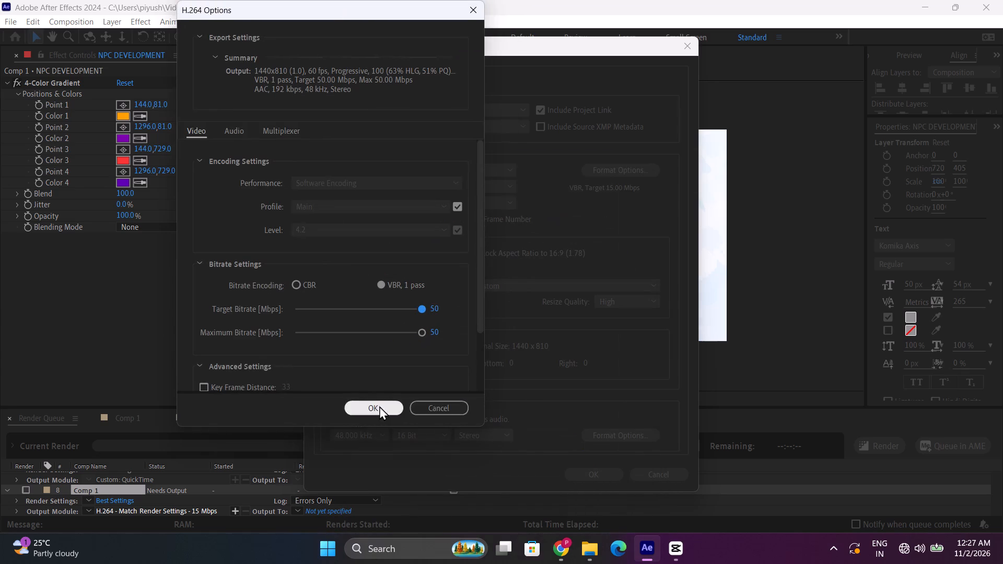
{"action": "left_click", "coordinate": [379, 406]}
{"action": "left_click", "coordinate": [582, 473]}
Set the render's output file to "rock star devlopment" as H.264 in the Videos folder.
{"action": "left_click", "coordinate": [334, 507]}
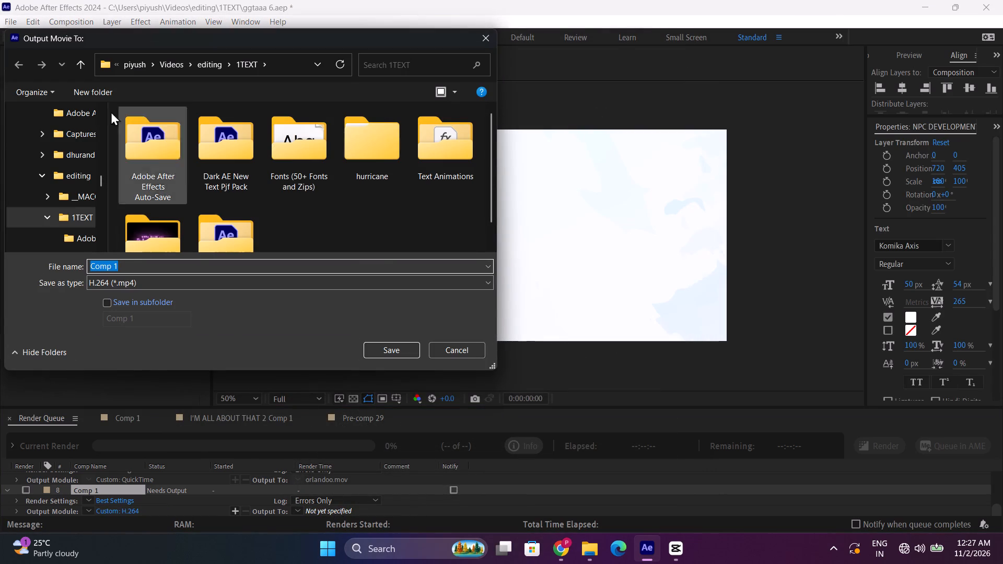
{"action": "scroll", "coordinate": [36, 149], "scroll_direction": "down", "scroll_amount": 3}
{"action": "scroll", "coordinate": [59, 186], "scroll_direction": "down", "scroll_amount": 13}
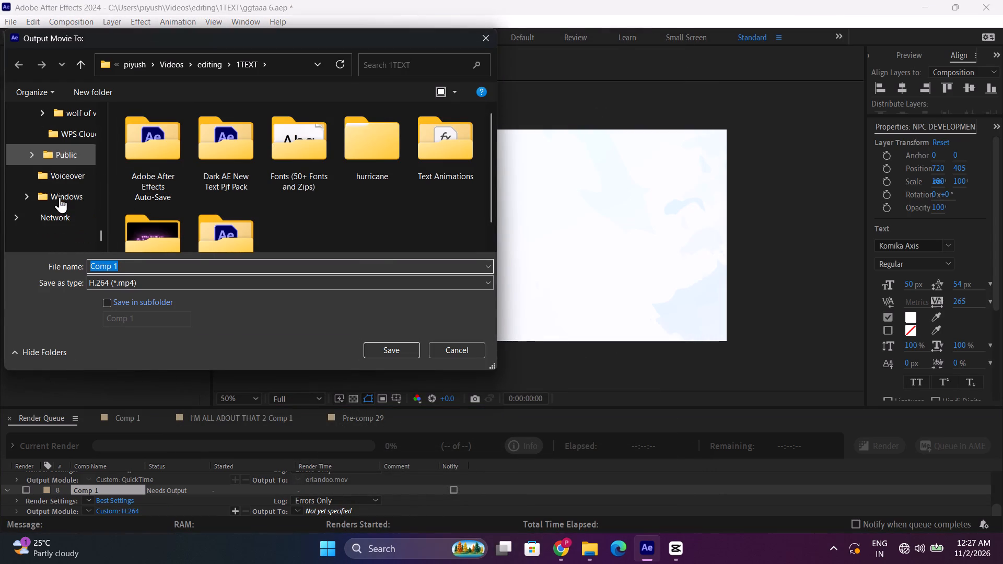
{"action": "scroll", "coordinate": [60, 197], "scroll_direction": "down", "scroll_amount": 1}
{"action": "scroll", "coordinate": [60, 197], "scroll_direction": "up", "scroll_amount": 20}
{"action": "scroll", "coordinate": [60, 197], "scroll_direction": "up", "scroll_amount": 3}
{"action": "scroll", "coordinate": [60, 167], "scroll_direction": "down", "scroll_amount": 4}
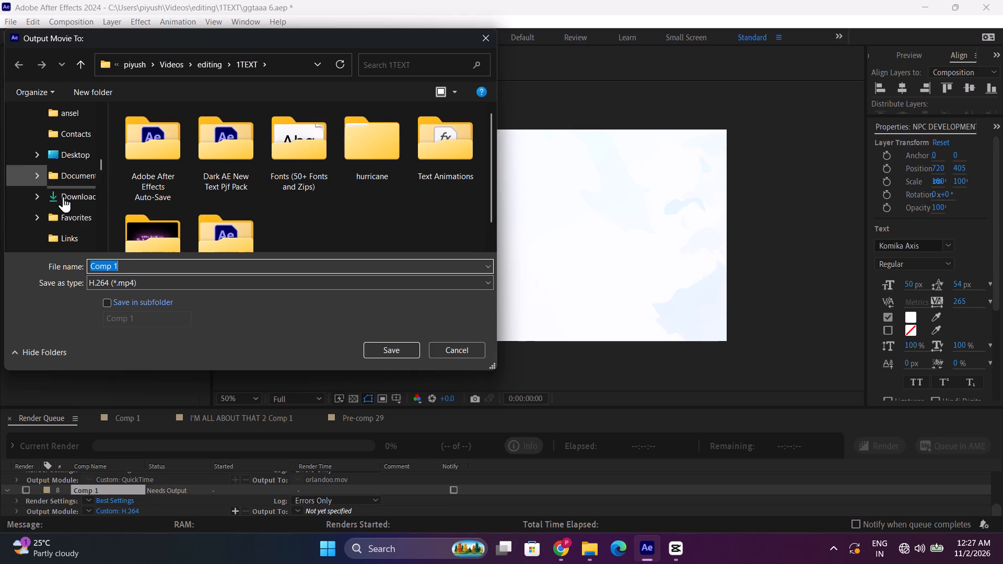
{"action": "scroll", "coordinate": [65, 218], "scroll_direction": "down", "scroll_amount": 2}
{"action": "left_click", "coordinate": [63, 228]}
{"action": "scroll", "coordinate": [254, 258], "scroll_direction": "down", "scroll_amount": 3}
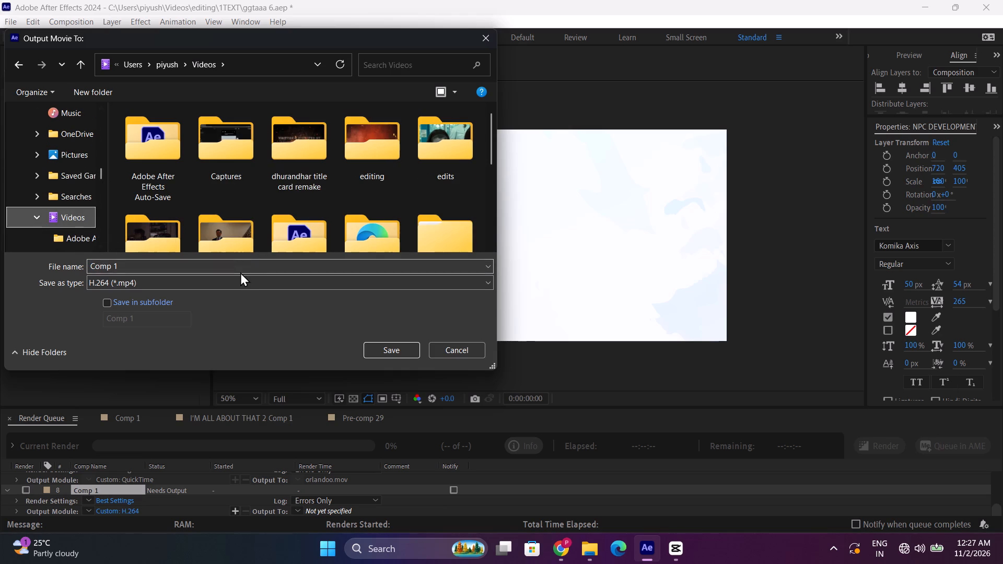
{"action": "left_click", "coordinate": [240, 272]}
{"action": "type", "text": "rock star devlopmenr"}
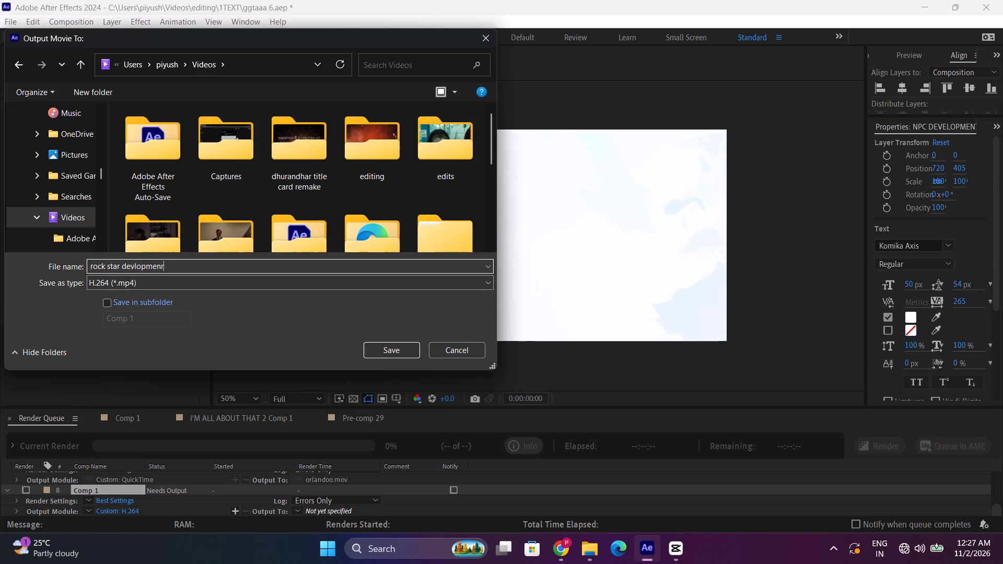
{"action": "key", "text": "BackSpace"}
{"action": "key", "text": "t"}
{"action": "key", "text": "Return"}
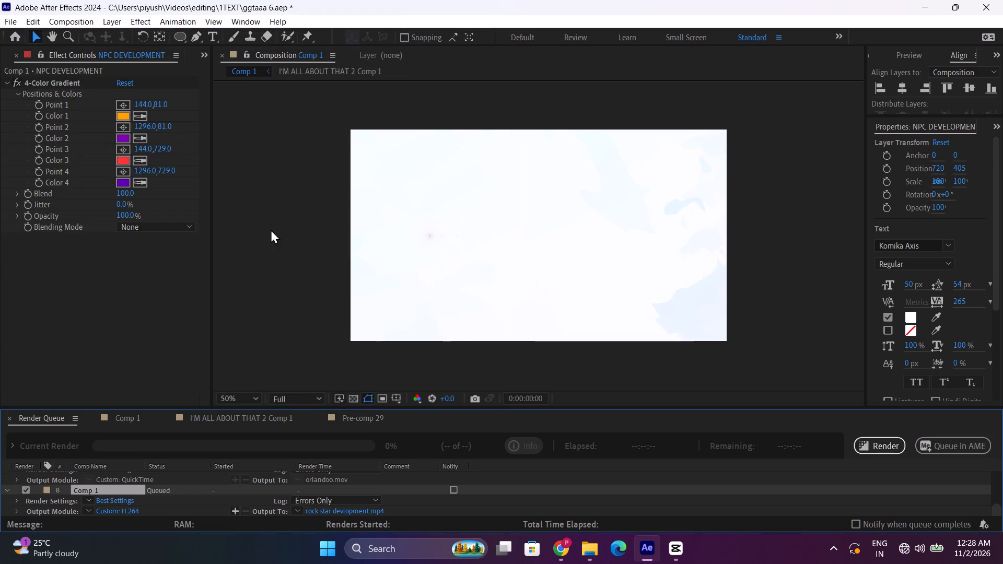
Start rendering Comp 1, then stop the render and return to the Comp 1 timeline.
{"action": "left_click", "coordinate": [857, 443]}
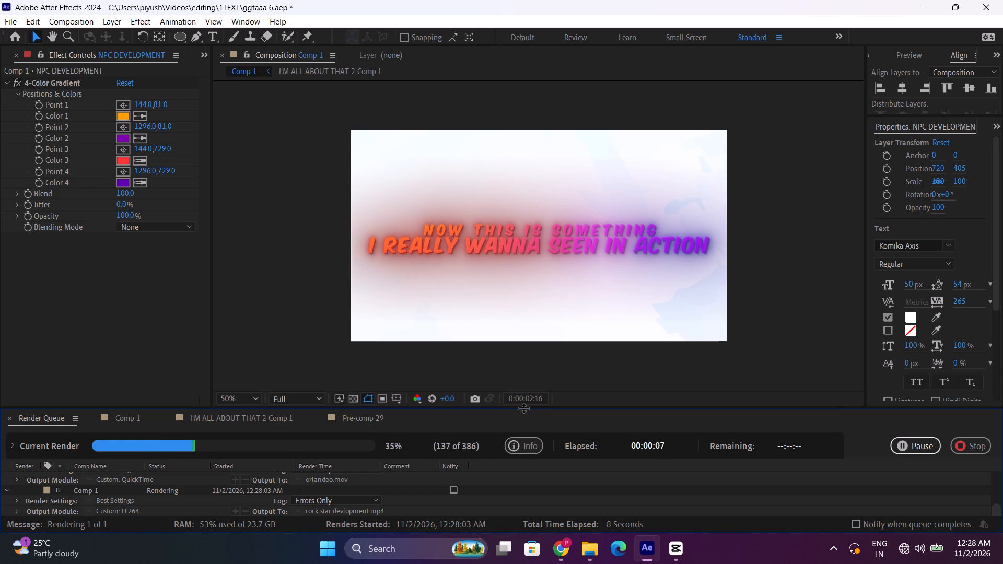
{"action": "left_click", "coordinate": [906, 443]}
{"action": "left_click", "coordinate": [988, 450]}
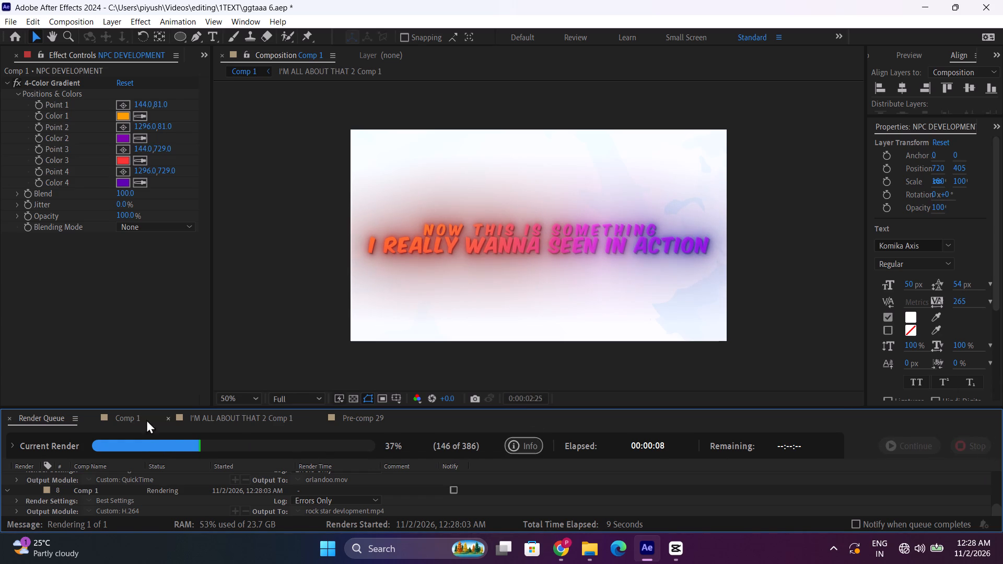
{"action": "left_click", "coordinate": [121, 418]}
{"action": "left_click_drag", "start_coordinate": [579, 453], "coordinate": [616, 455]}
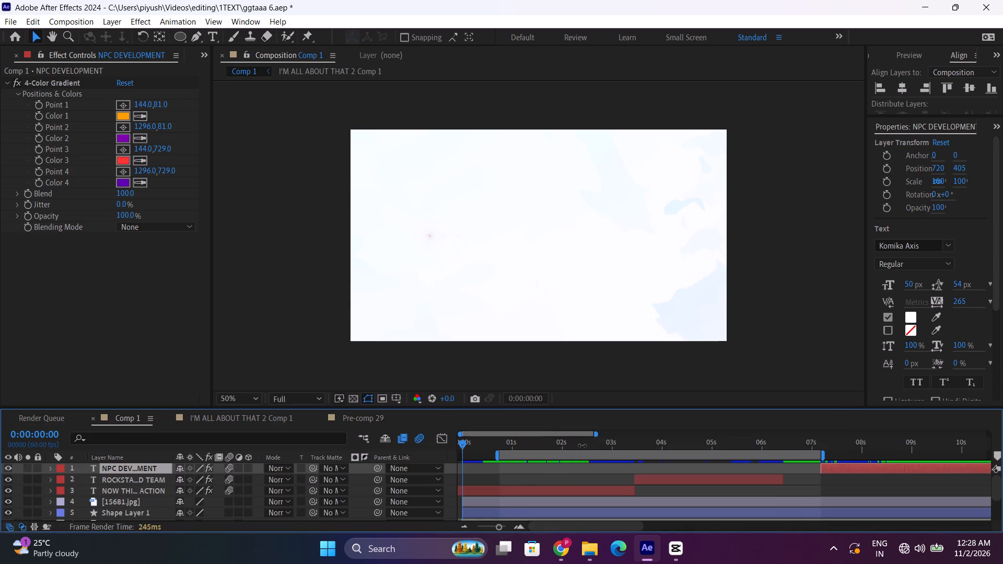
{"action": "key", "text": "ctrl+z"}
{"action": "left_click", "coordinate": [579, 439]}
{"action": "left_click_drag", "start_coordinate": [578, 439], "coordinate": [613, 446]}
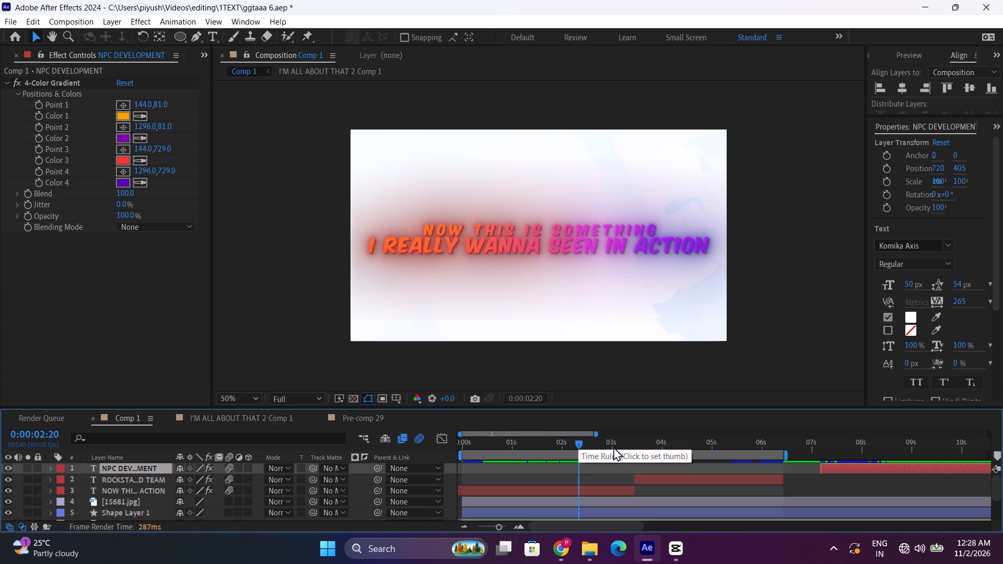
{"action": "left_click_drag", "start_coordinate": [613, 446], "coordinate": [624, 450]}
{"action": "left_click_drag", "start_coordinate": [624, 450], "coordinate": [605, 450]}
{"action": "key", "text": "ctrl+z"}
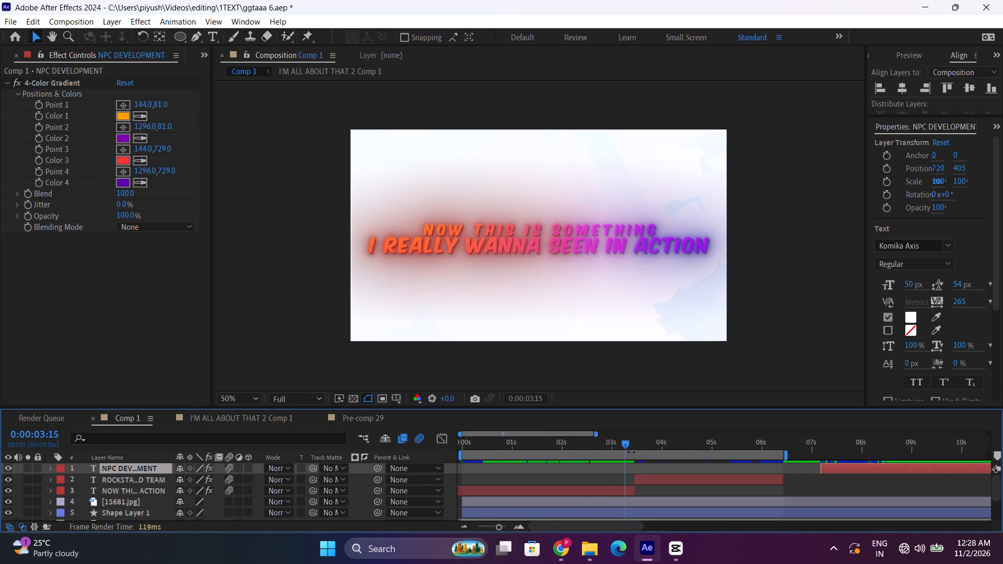
Fade the "NOW THIS IS SOMETHING" text layer from 100% opacity at 0:00:03:11 to 1% at 0:00:03:39, extending the layer's end to fit.
{"action": "left_click_drag", "start_coordinate": [628, 443], "coordinate": [623, 451]}
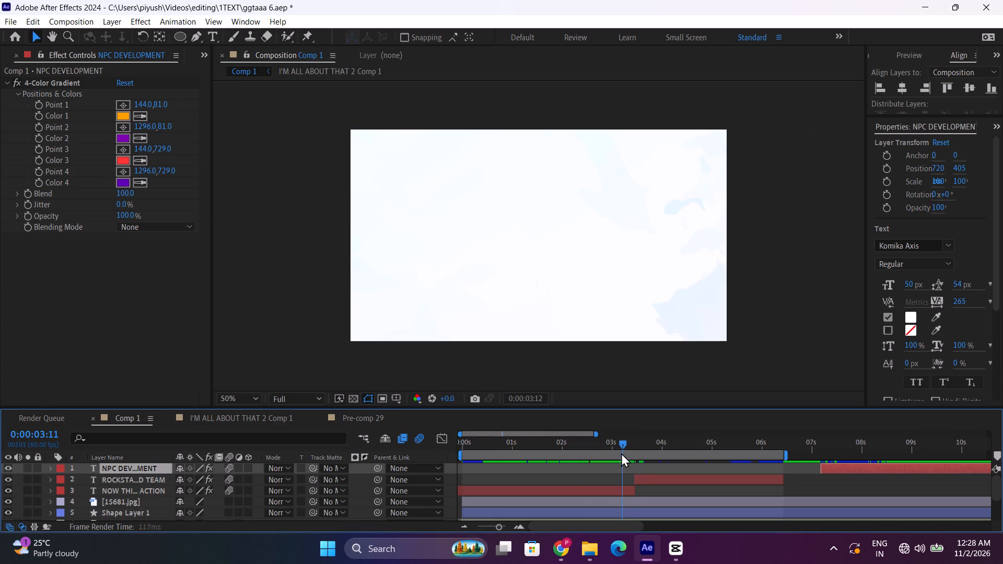
{"action": "left_click", "coordinate": [610, 490]}
{"action": "key", "text": "t"}
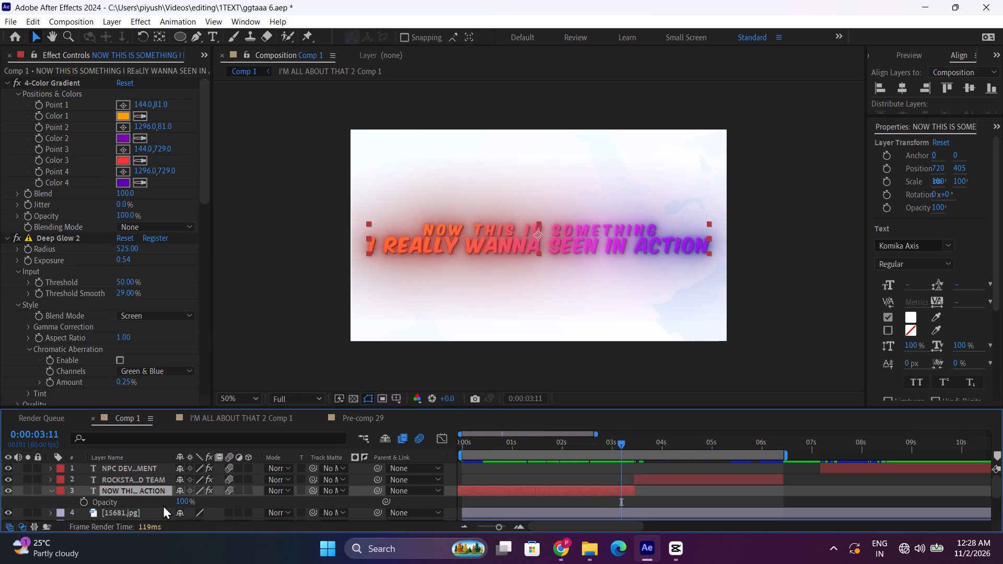
{"action": "left_click", "coordinate": [80, 500]}
{"action": "left_click_drag", "start_coordinate": [638, 492], "coordinate": [639, 492]}
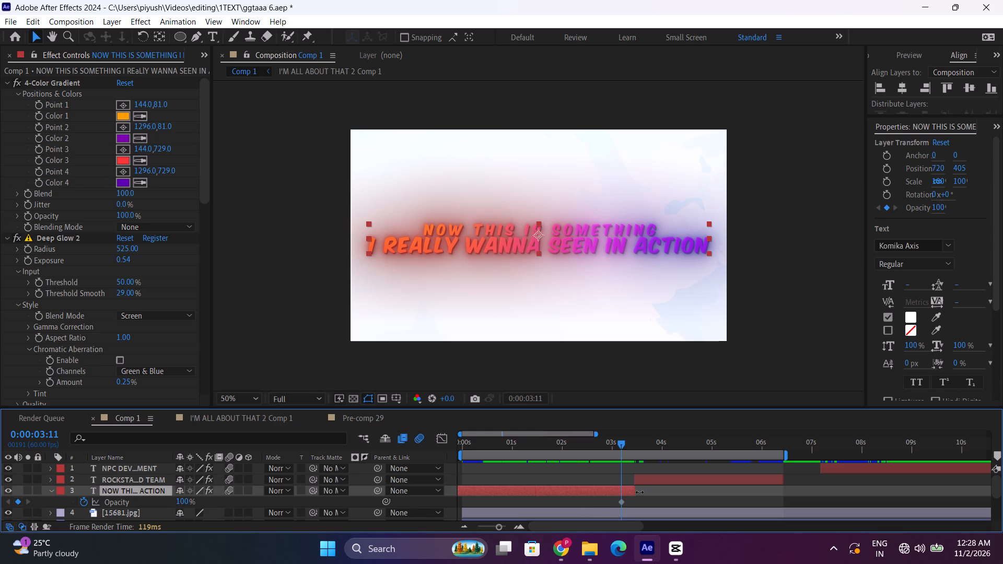
{"action": "left_click_drag", "start_coordinate": [639, 492], "coordinate": [655, 491]}
{"action": "left_click_drag", "start_coordinate": [622, 442], "coordinate": [636, 446]}
{"action": "left_click_drag", "start_coordinate": [633, 446], "coordinate": [636, 446]}
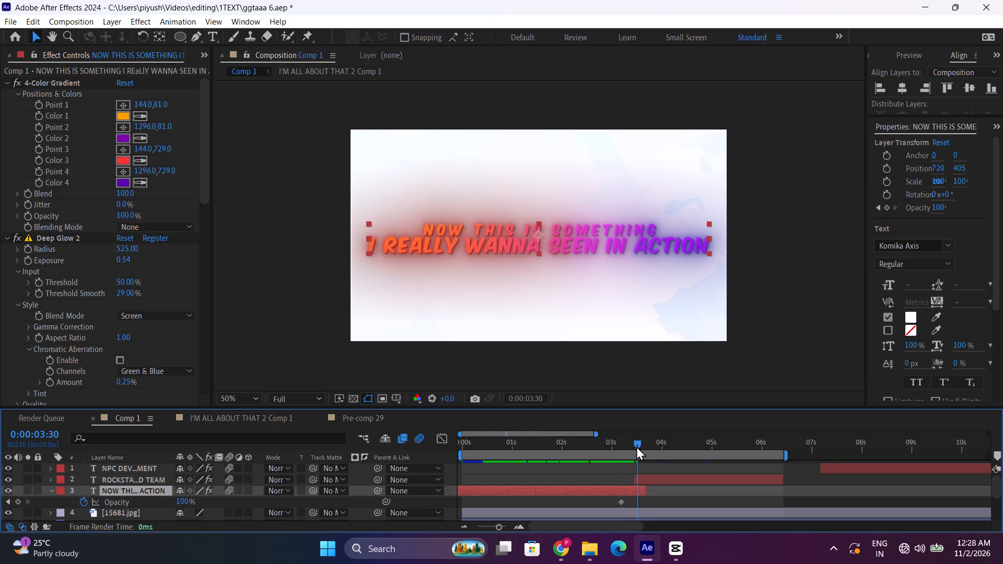
{"action": "left_click_drag", "start_coordinate": [636, 446], "coordinate": [642, 445]}
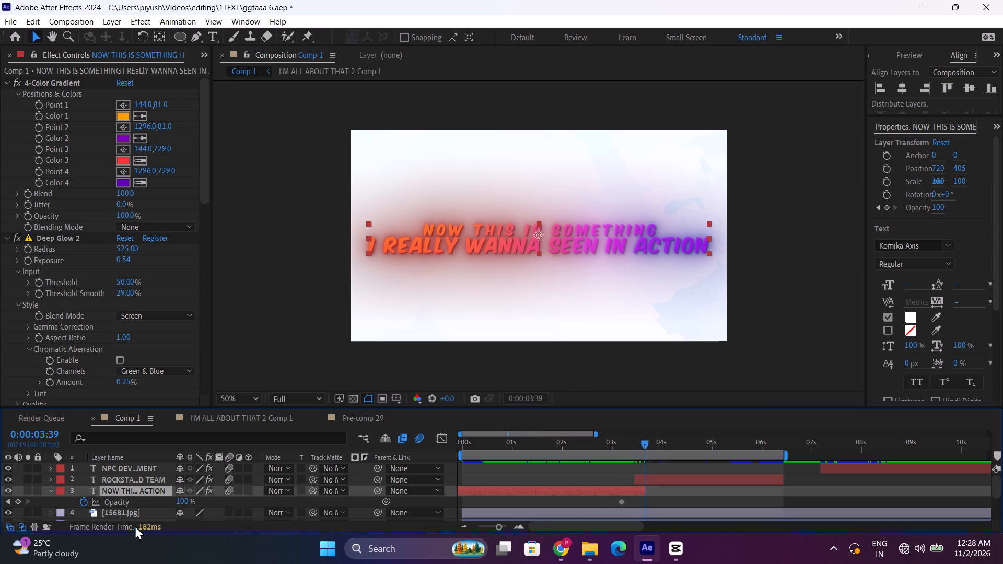
{"action": "left_click_drag", "start_coordinate": [187, 502], "coordinate": [0, 501]}
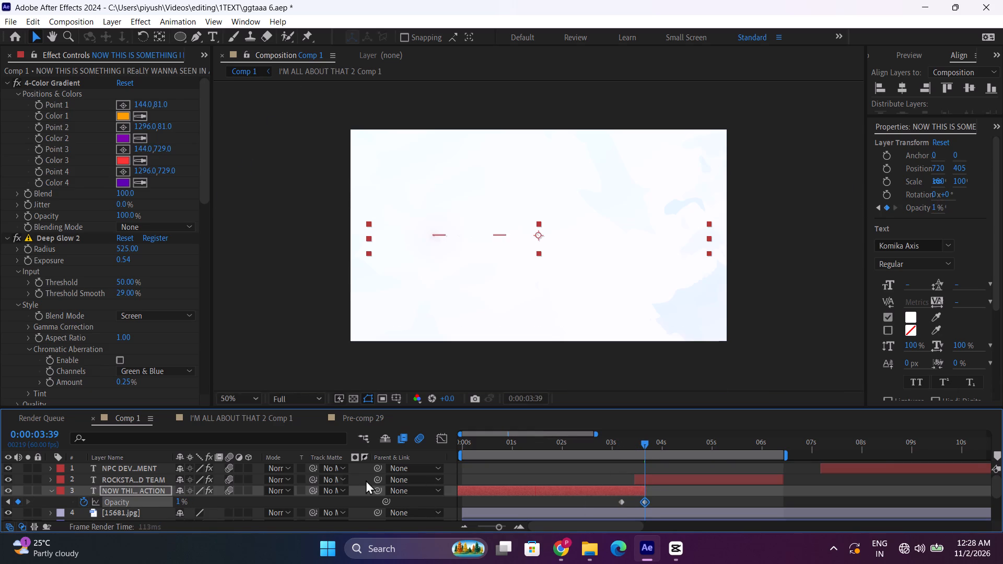
Extend the "NOW THIS IS SOMETHING" layer's end to about 4 seconds and move its 1% opacity keyframe to the new end.
{"action": "left_click_drag", "start_coordinate": [640, 450], "coordinate": [650, 449]}
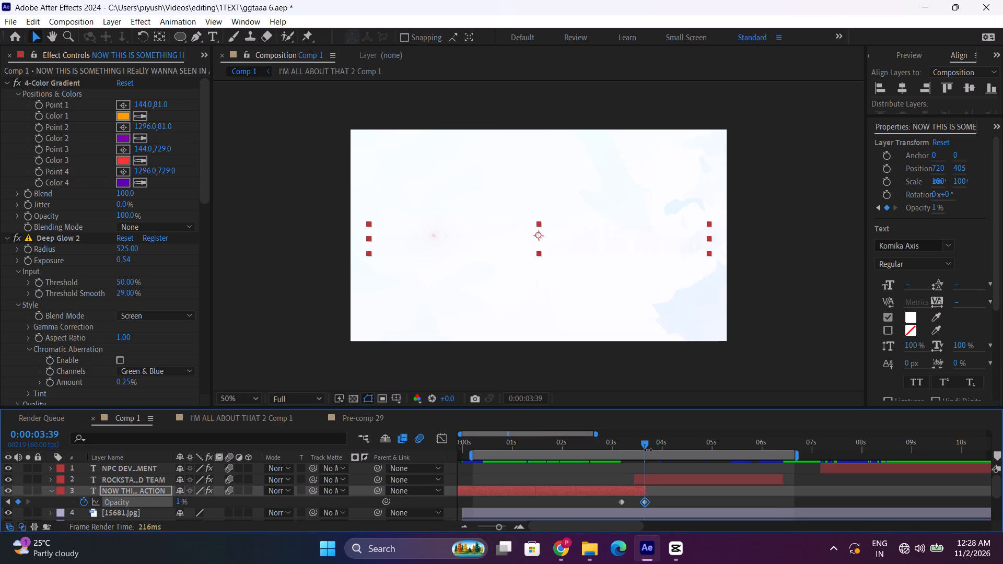
{"action": "key", "text": "ctrl+z"}
{"action": "left_click_drag", "start_coordinate": [651, 444], "coordinate": [663, 445]}
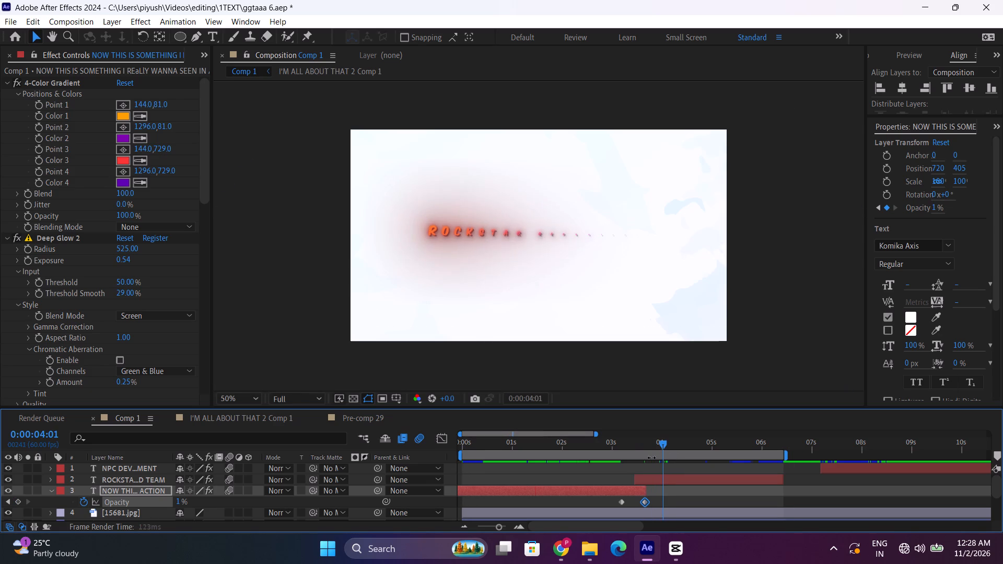
{"action": "left_click_drag", "start_coordinate": [649, 492], "coordinate": [664, 491]}
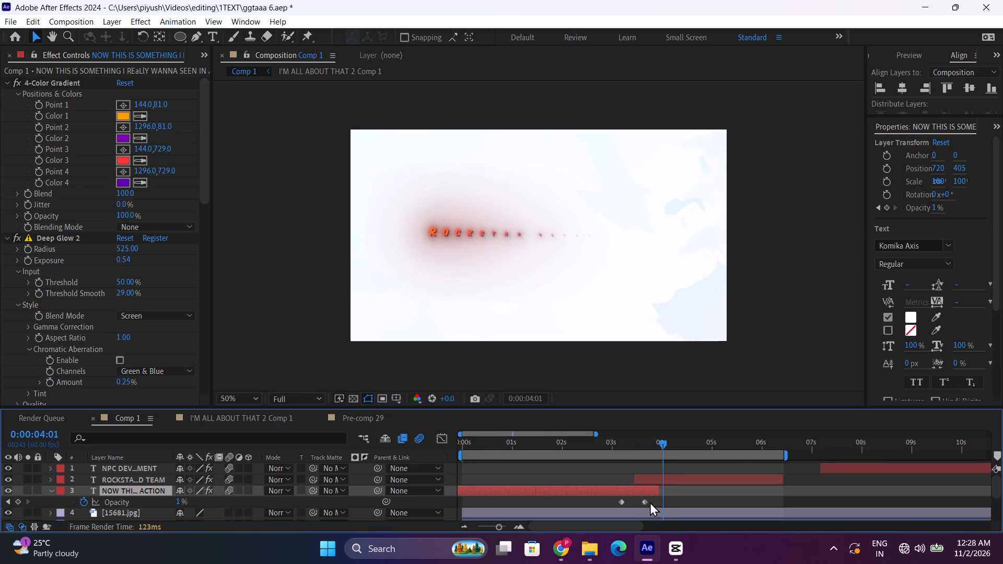
{"action": "left_click_drag", "start_coordinate": [646, 502], "coordinate": [658, 501]}
Set the preview resolution to Quarter and play back the transition between the first two text layers.
{"action": "left_click", "coordinate": [612, 448]}
{"action": "key", "text": "space"}
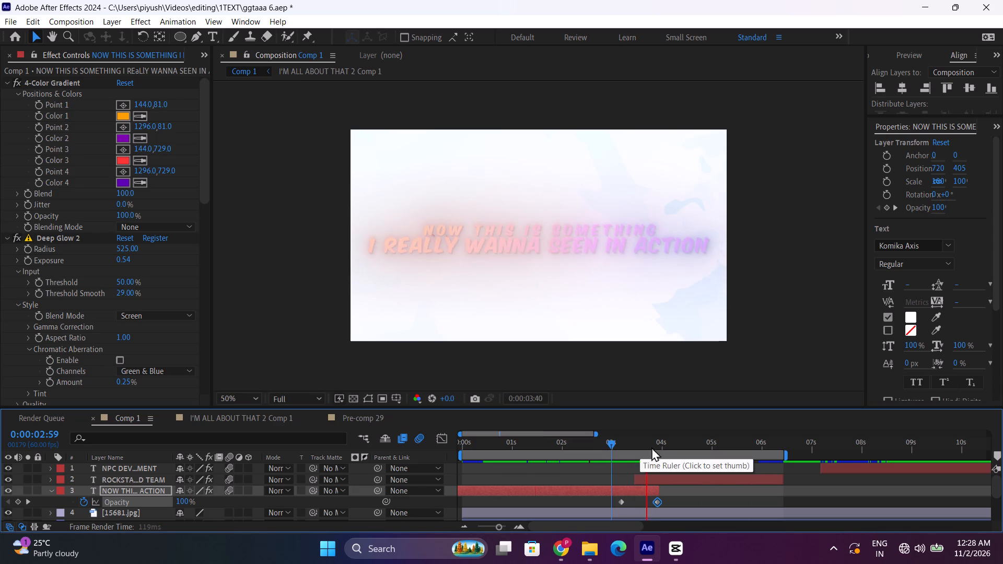
{"action": "left_click", "coordinate": [640, 449]}
{"action": "left_click_drag", "start_coordinate": [636, 444], "coordinate": [631, 444]}
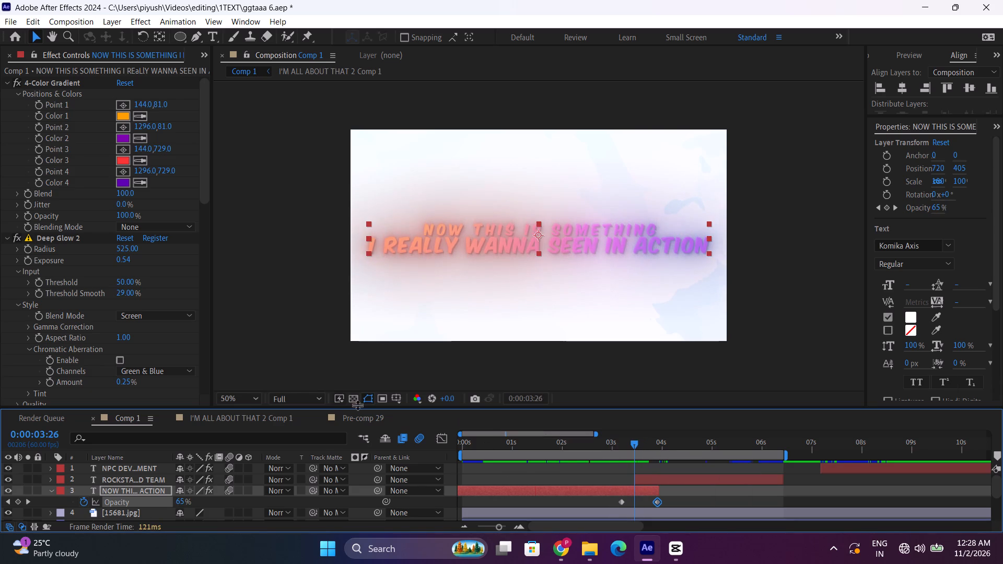
{"action": "left_click", "coordinate": [290, 400]}
{"action": "left_click", "coordinate": [288, 471]}
{"action": "key", "text": "space"}
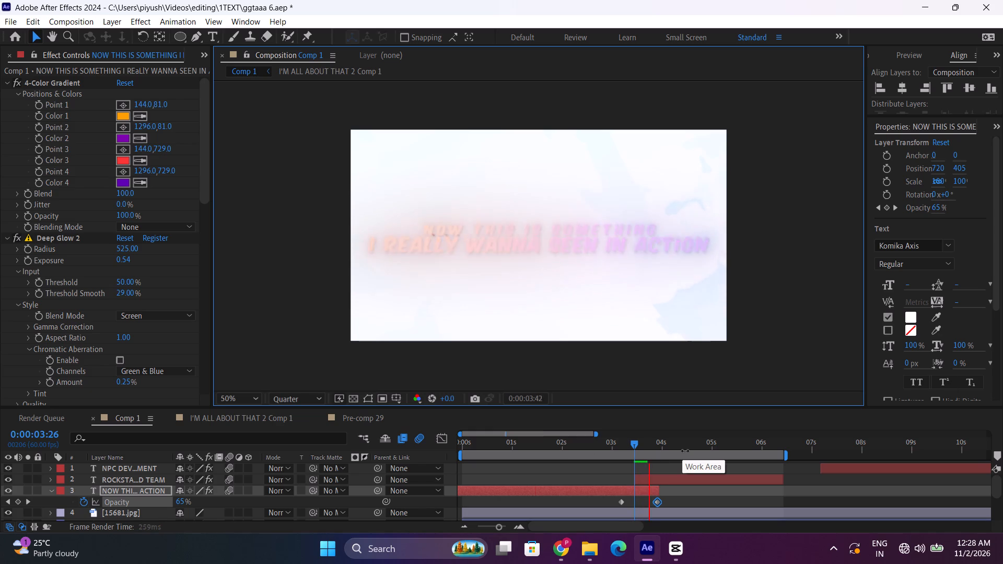
{"action": "left_click", "coordinate": [634, 444]}
{"action": "key", "text": "space"}
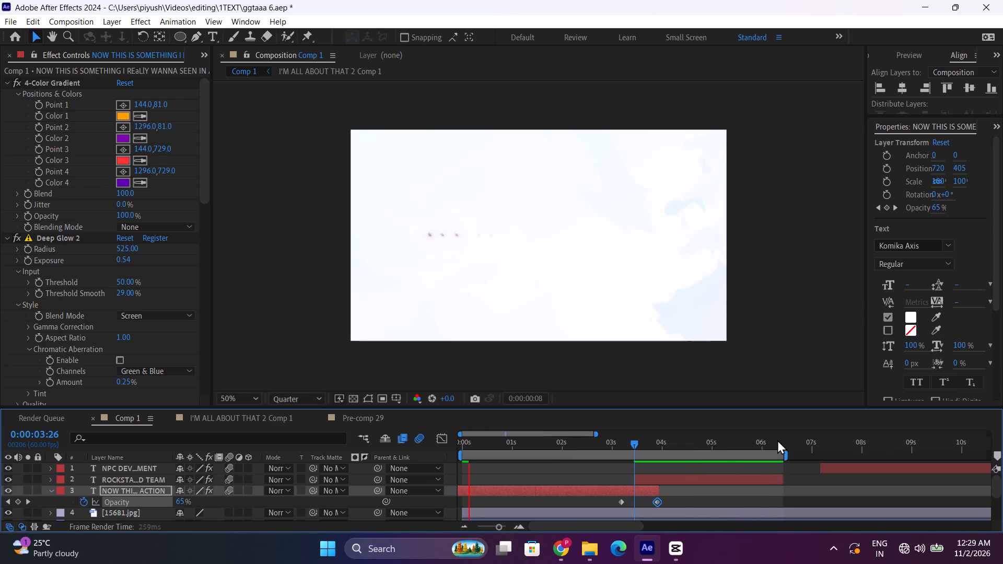
{"action": "key", "text": "space"}
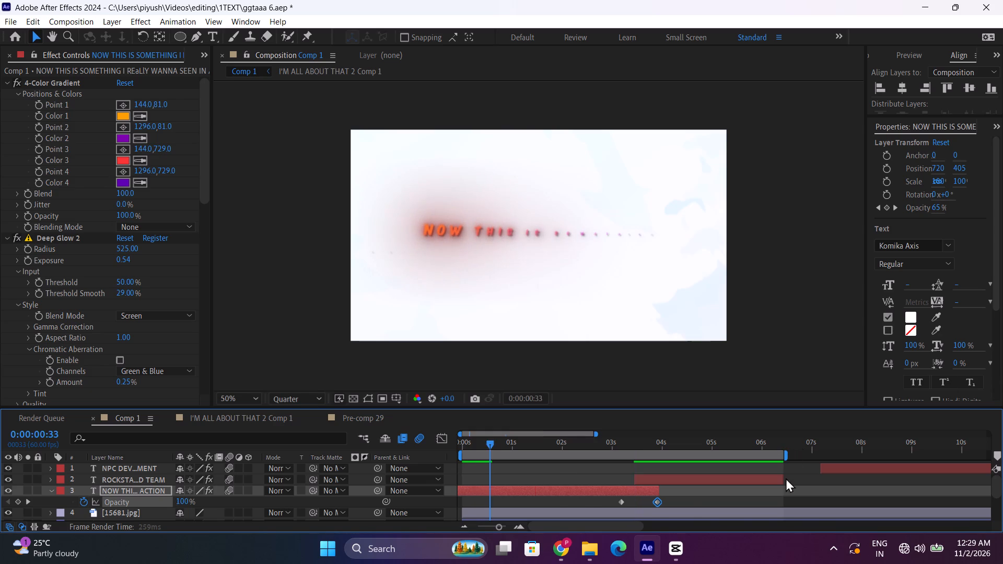
Switch to CapCut and play the timeline over the white 15681.jpg clip to check its timing against the voiceover.
{"action": "left_click", "coordinate": [671, 533]}
{"action": "key", "text": "space"}
{"action": "left_click", "coordinate": [277, 420]}
{"action": "key", "text": "space"}
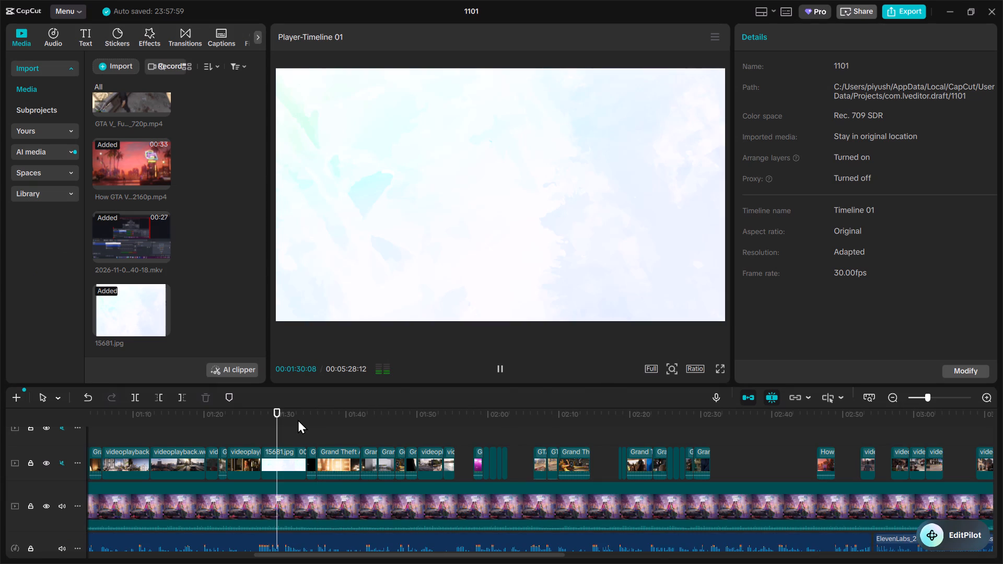
{"action": "key", "text": "space"}
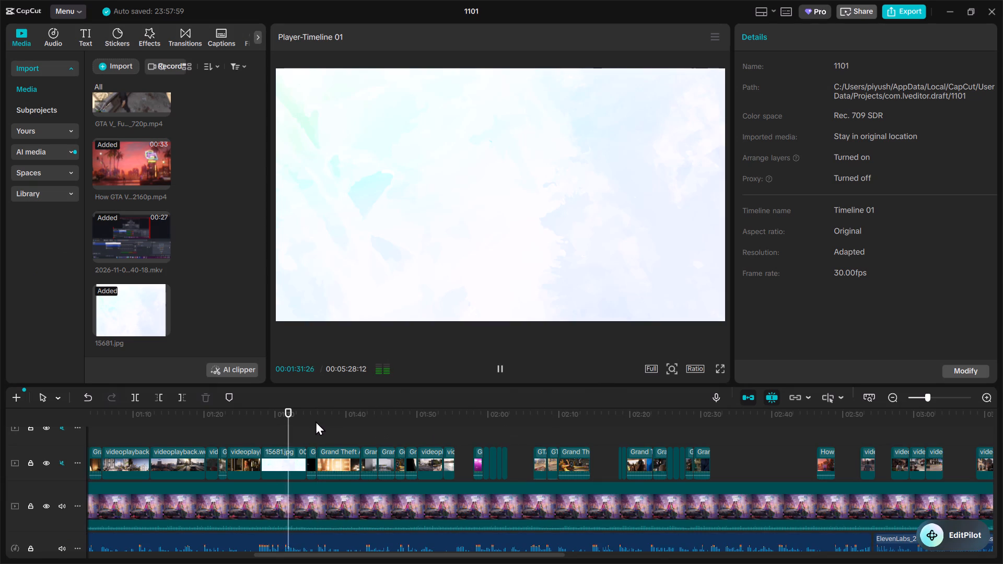
{"action": "key", "text": "space"}
{"action": "key", "text": "space"}
{"action": "key", "text": "space"}
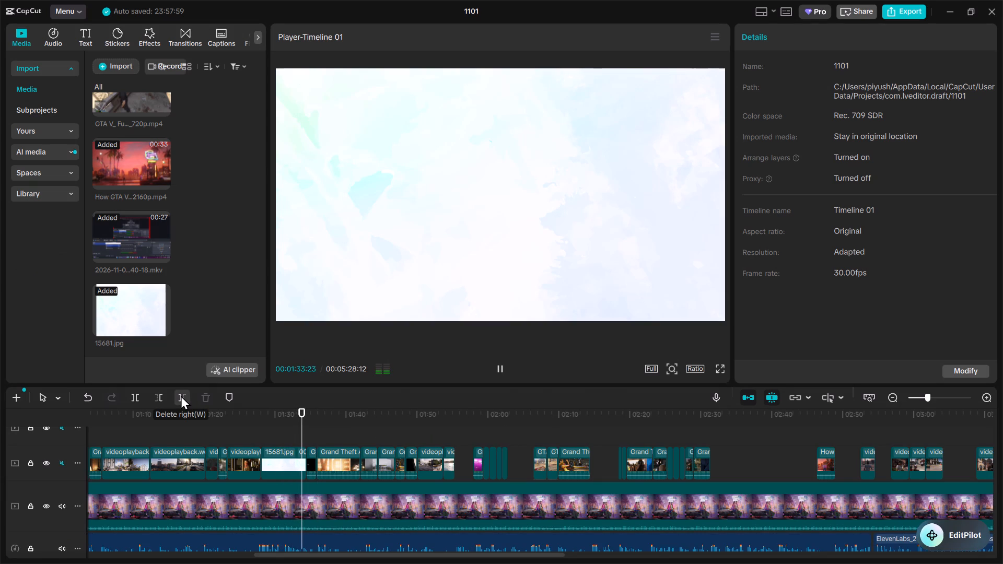
Trim the end of the 15681.jpg clip at 00:01:33:23.
{"action": "left_click", "coordinate": [181, 395]}
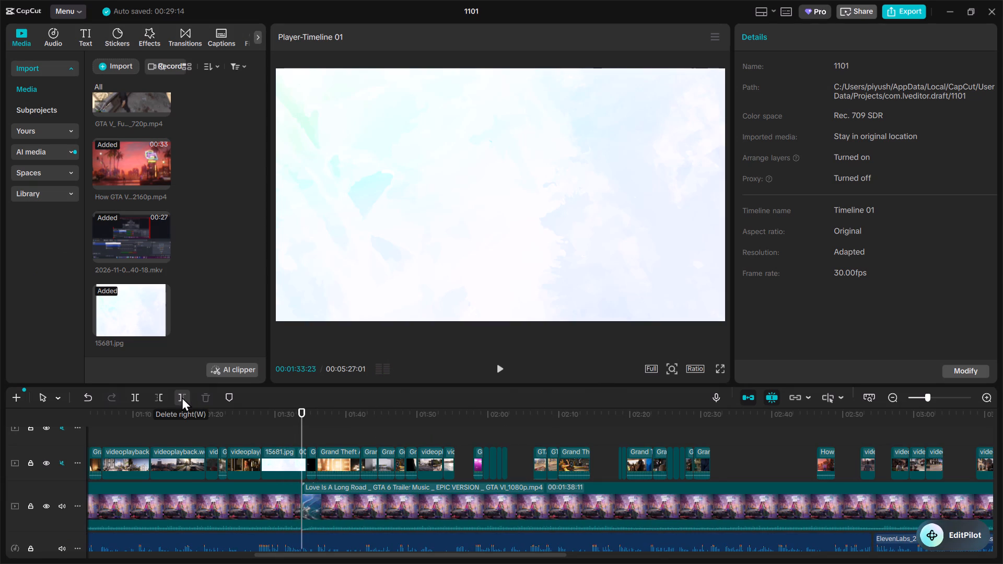
{"action": "key", "text": "ctrl+z"}
{"action": "triple_click", "coordinate": [987, 393]}
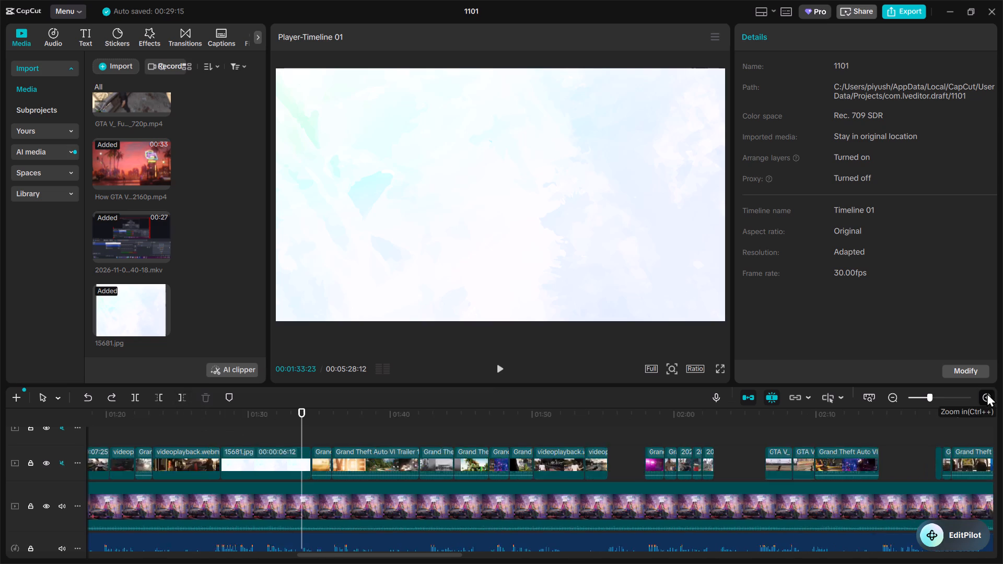
{"action": "left_click", "coordinate": [314, 467]}
{"action": "left_click", "coordinate": [186, 397]}
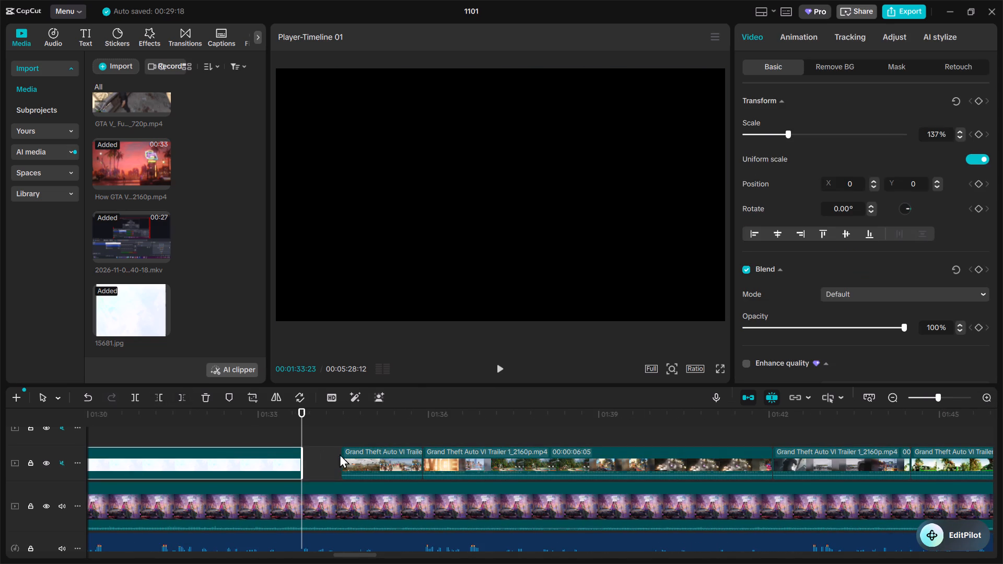
Extend the start of the following Grand Theft Auto VI Trailer 1 clip back to the 15681.jpg clip's end, and play back the cut.
{"action": "left_click", "coordinate": [359, 455]}
{"action": "left_click_drag", "start_coordinate": [340, 455], "coordinate": [284, 457]}
{"action": "key", "text": "space"}
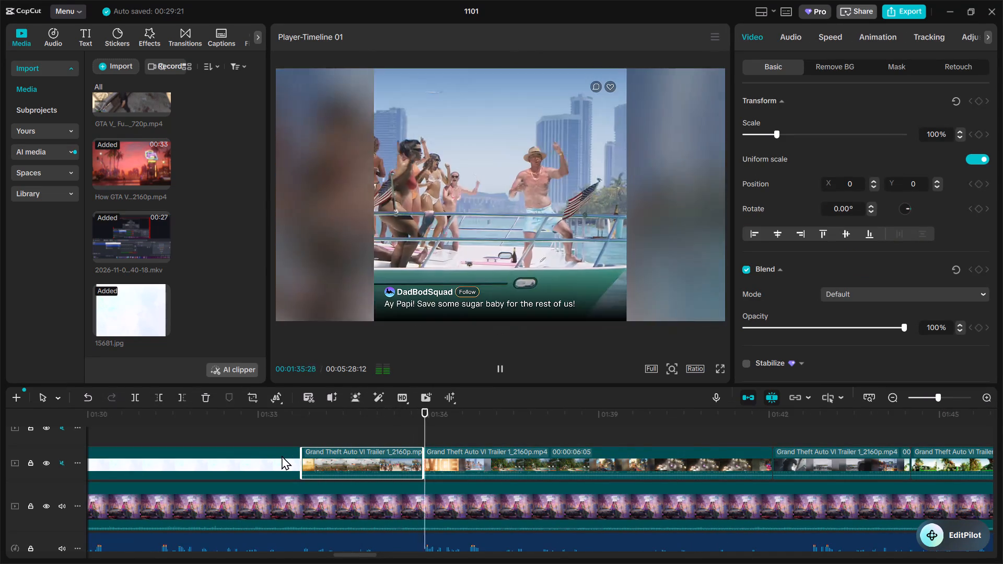
{"action": "left_click", "coordinate": [262, 421]}
{"action": "key", "text": "space"}
{"action": "key", "text": "space"}
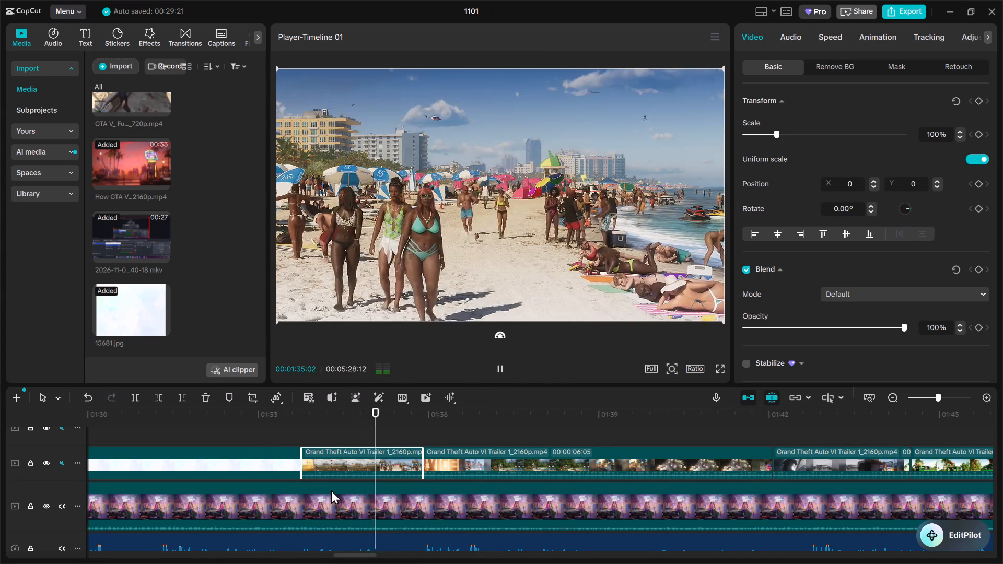
{"action": "key", "text": "space"}
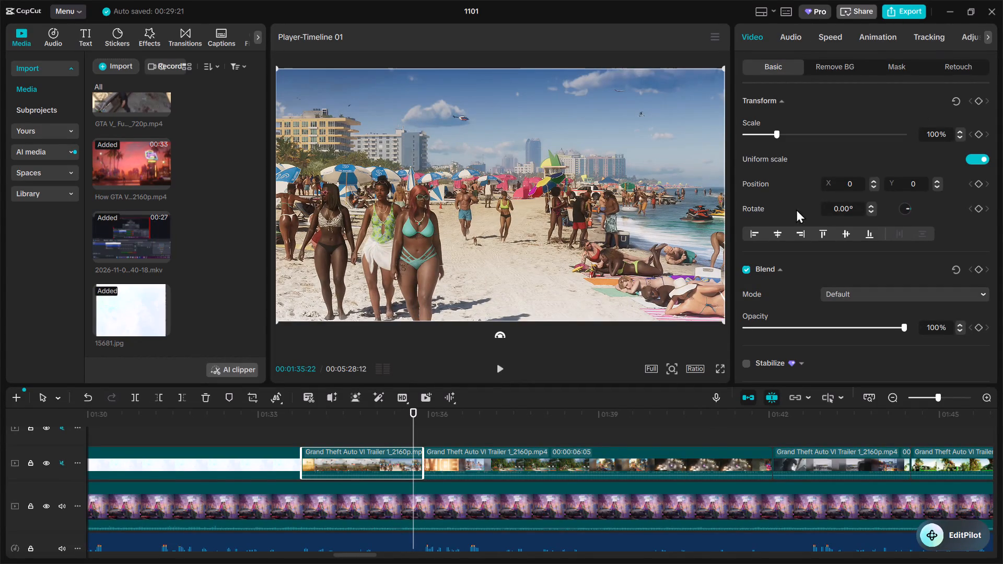
Return to After Effects and preview Comp 1's text animation from 0:00:02:06.
{"action": "left_click", "coordinate": [951, 5]}
{"action": "key", "text": "space"}
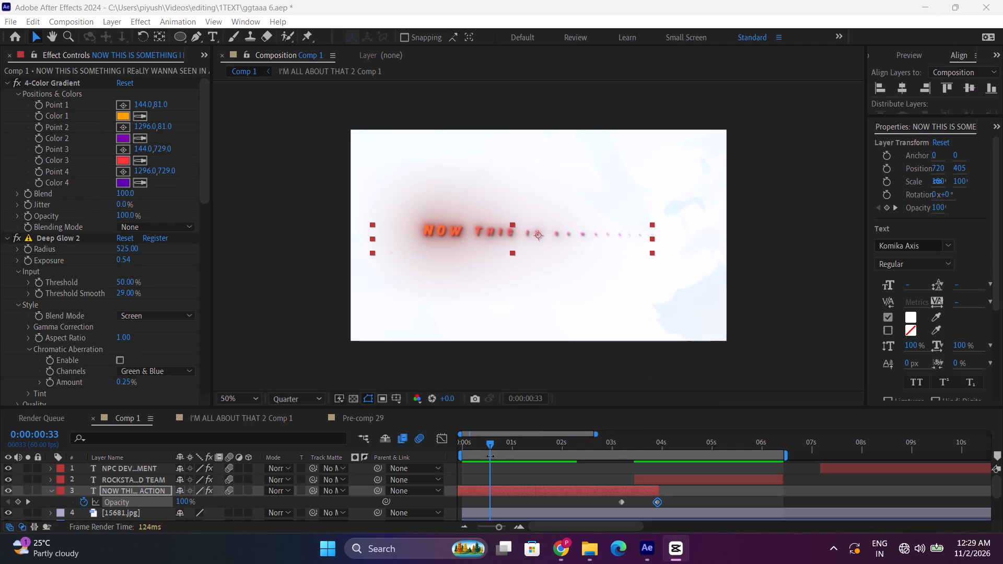
{"action": "key", "text": "space"}
{"action": "left_click_drag", "start_coordinate": [541, 448], "coordinate": [567, 448]}
{"action": "key", "text": "space"}
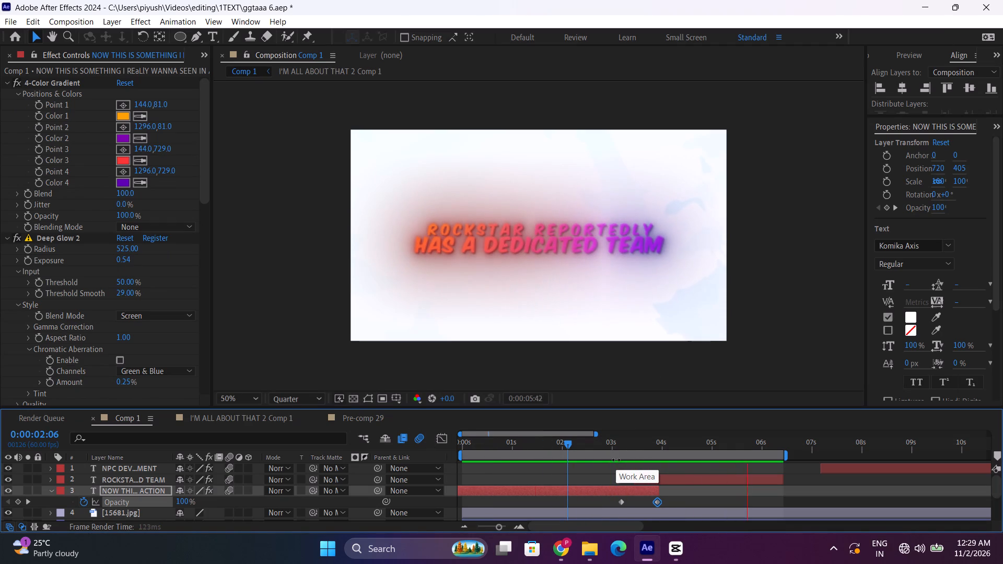
Extend the work area's end and the "ROCKSTAR REPORTEDLY HAS A DEDICATED TEAM" layer's end to about 7 seconds, and preview from the start.
{"action": "left_click_drag", "start_coordinate": [785, 453], "coordinate": [815, 453]}
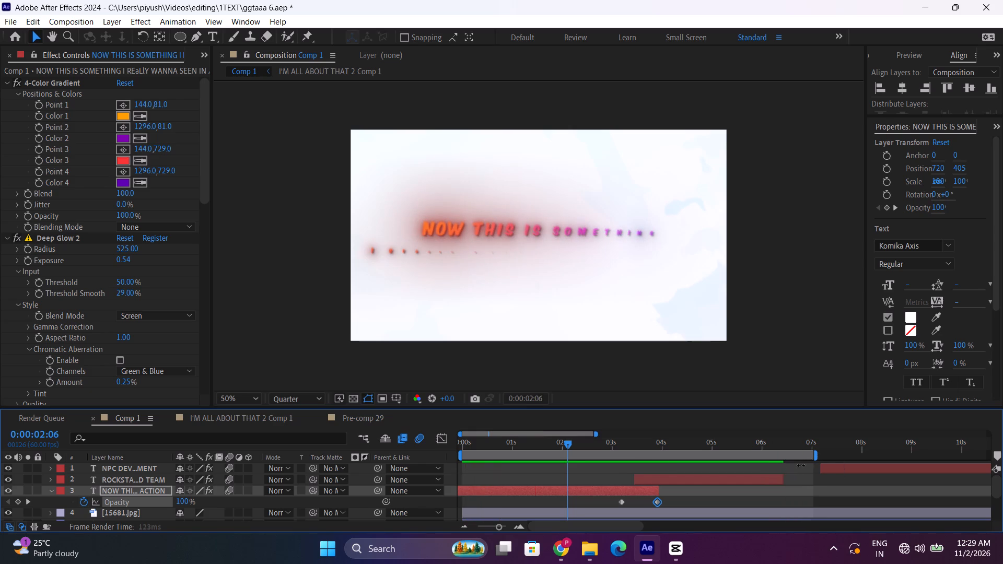
{"action": "left_click_drag", "start_coordinate": [786, 479], "coordinate": [811, 478]}
{"action": "left_click_drag", "start_coordinate": [812, 478], "coordinate": [818, 477]}
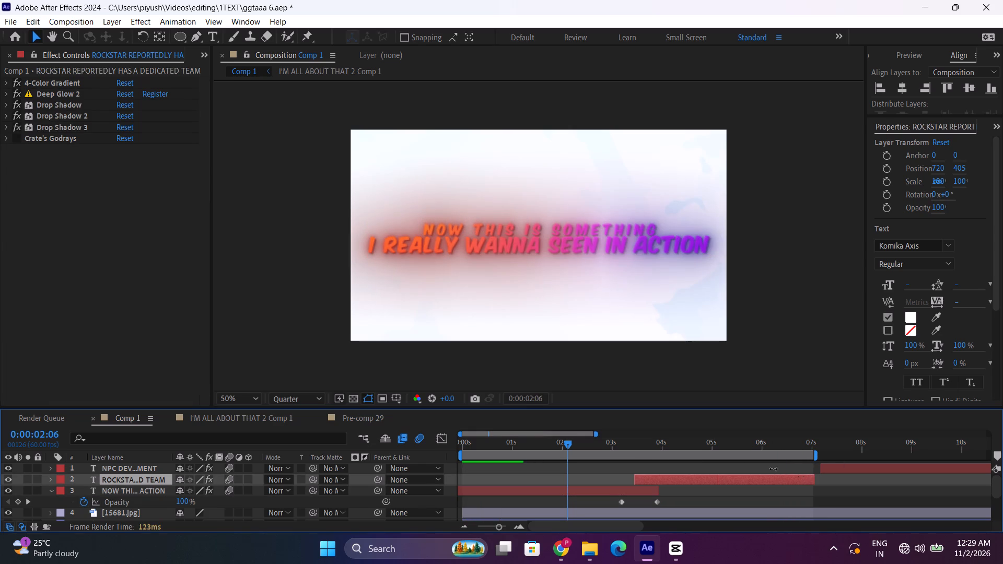
{"action": "left_click_drag", "start_coordinate": [506, 448], "coordinate": [431, 448]}
{"action": "key", "text": "space"}
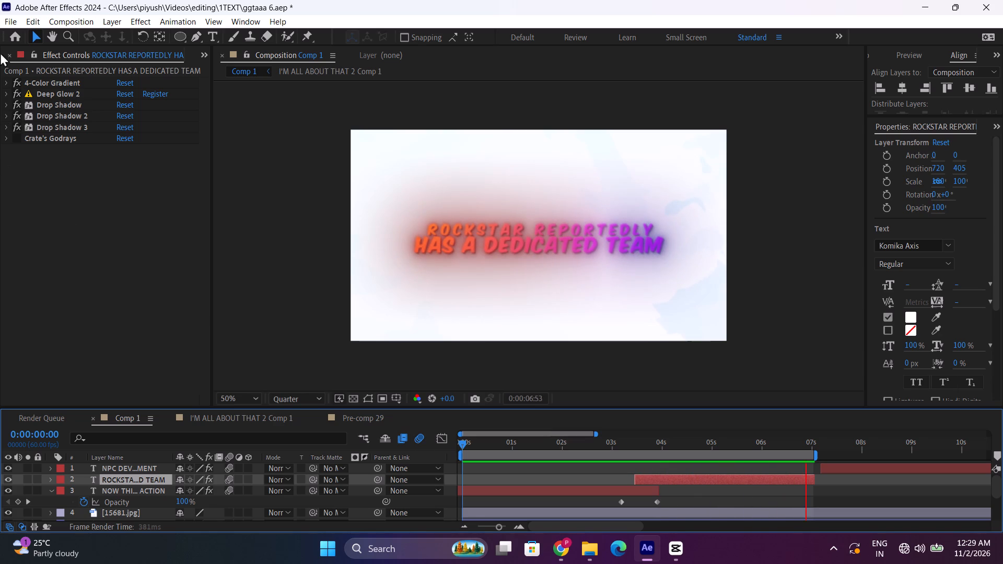
Add the revised Comp 1 to the Render Queue.
{"action": "left_click", "coordinate": [17, 23]}
{"action": "left_click", "coordinate": [22, 207]}
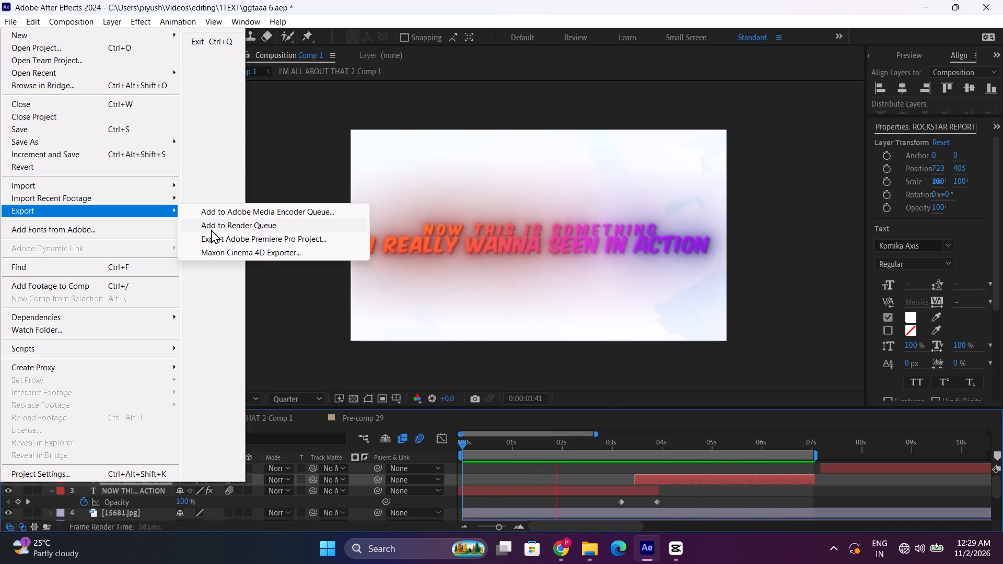
{"action": "left_click", "coordinate": [212, 229]}
Set the new Comp 1 render's output file to "rockstar devlopment npc" as H.264 in the Videos folder.
{"action": "scroll", "coordinate": [398, 481], "scroll_direction": "down", "scroll_amount": 3}
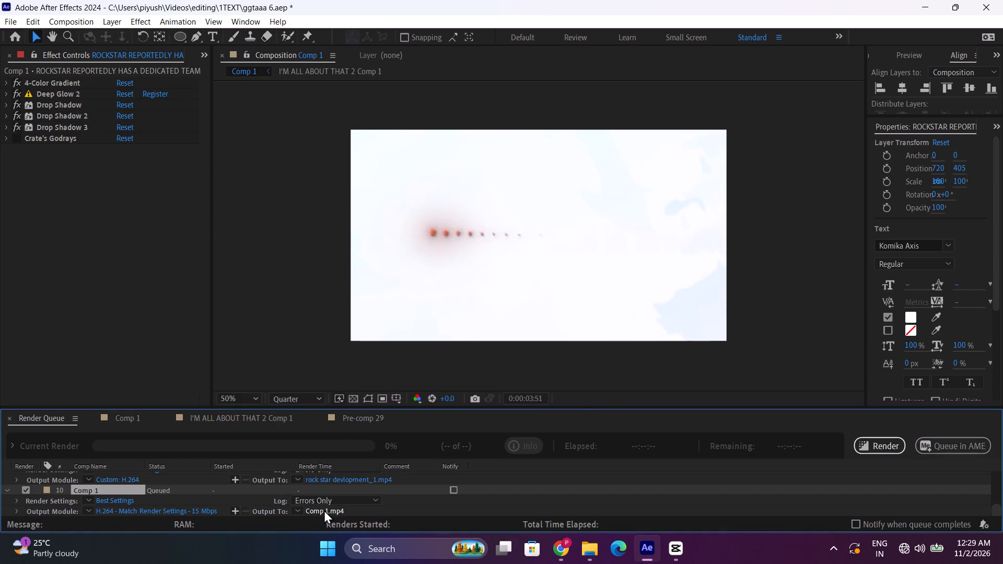
{"action": "double_click", "coordinate": [324, 510]}
{"action": "type", "text": "rockstar devlopment npc"}
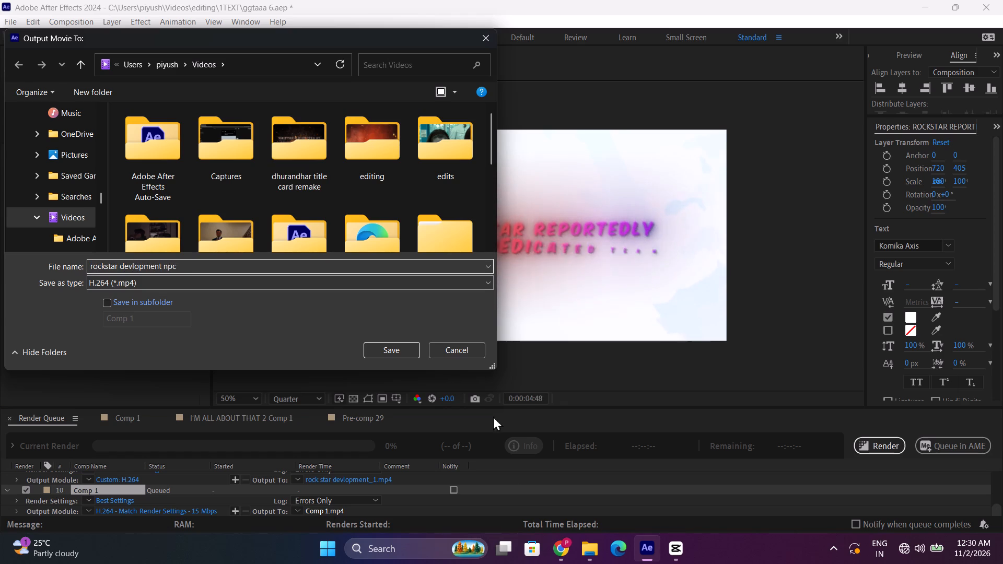
{"action": "left_click", "coordinate": [390, 355]}
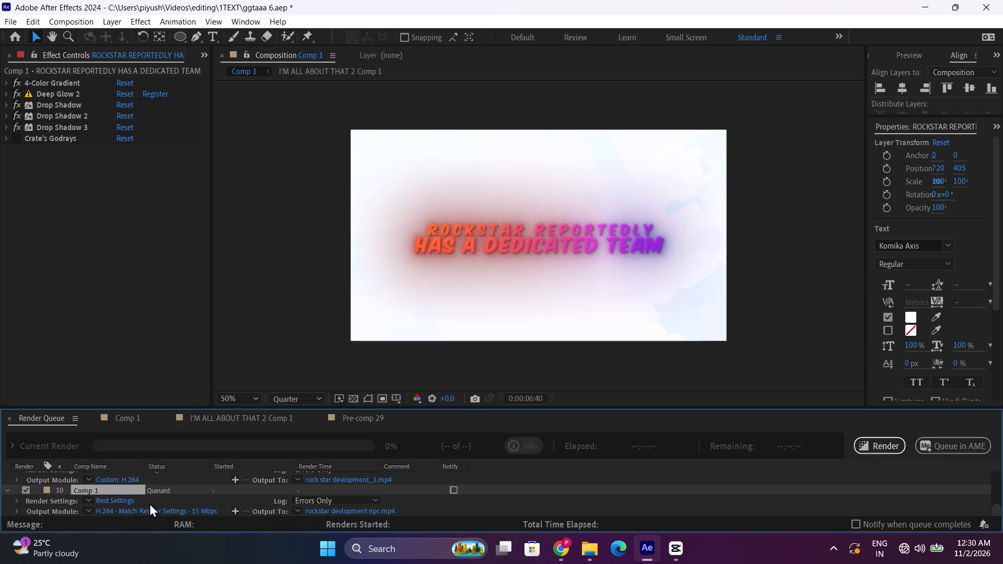
Set the H.264 target bitrate to 50 Mbps in the output module of the "rockstar devlopment npc" render.
{"action": "double_click", "coordinate": [149, 504]}
{"action": "left_click", "coordinate": [145, 512]}
{"action": "left_click_drag", "start_coordinate": [597, 155], "coordinate": [595, 169]}
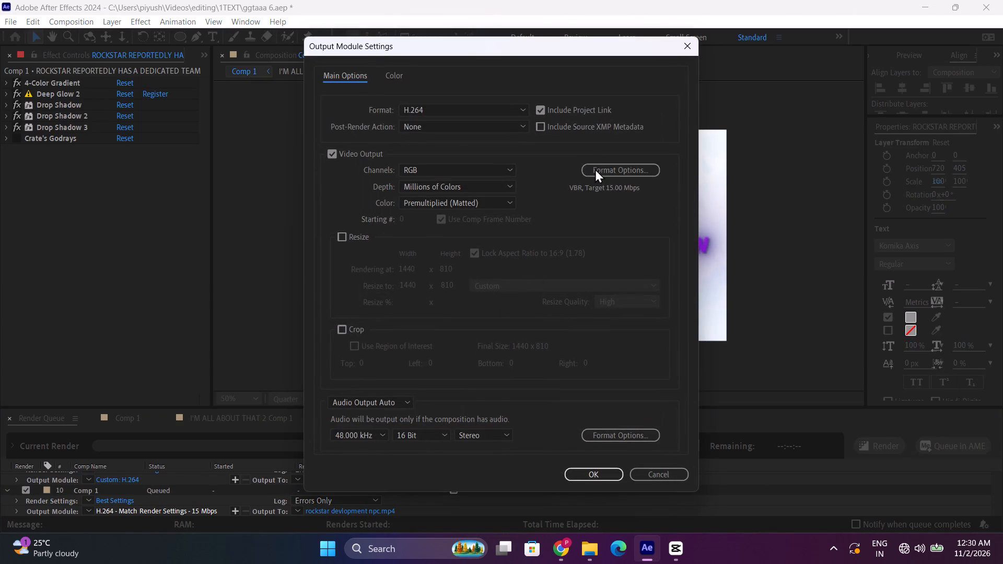
{"action": "left_click_drag", "start_coordinate": [595, 169], "coordinate": [597, 161]}
{"action": "left_click", "coordinate": [595, 169]}
{"action": "left_click_drag", "start_coordinate": [382, 303], "coordinate": [467, 317]}
{"action": "left_click_drag", "start_coordinate": [404, 306], "coordinate": [464, 313]}
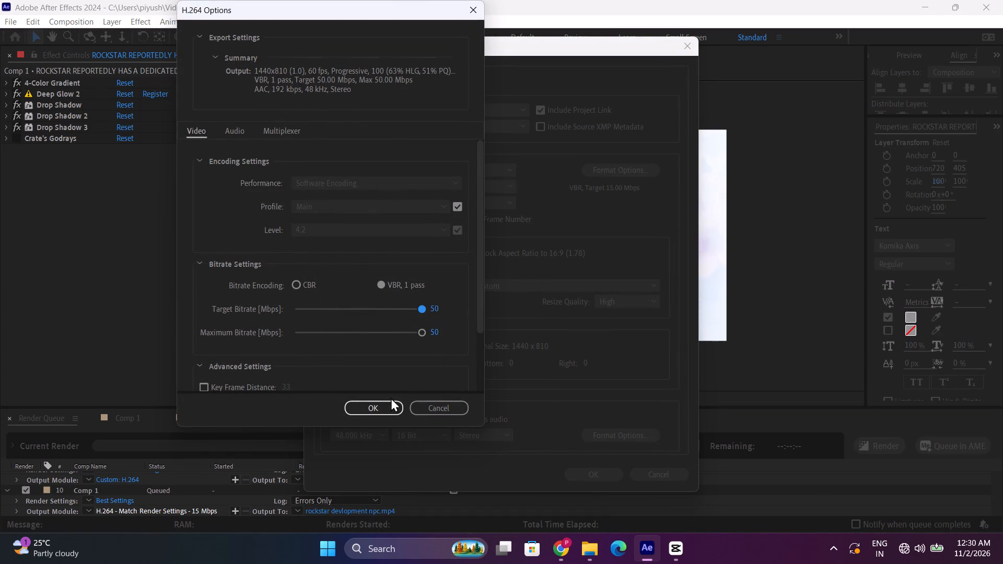
{"action": "left_click", "coordinate": [385, 406]}
{"action": "left_click", "coordinate": [579, 462]}
{"action": "left_click", "coordinate": [586, 471]}
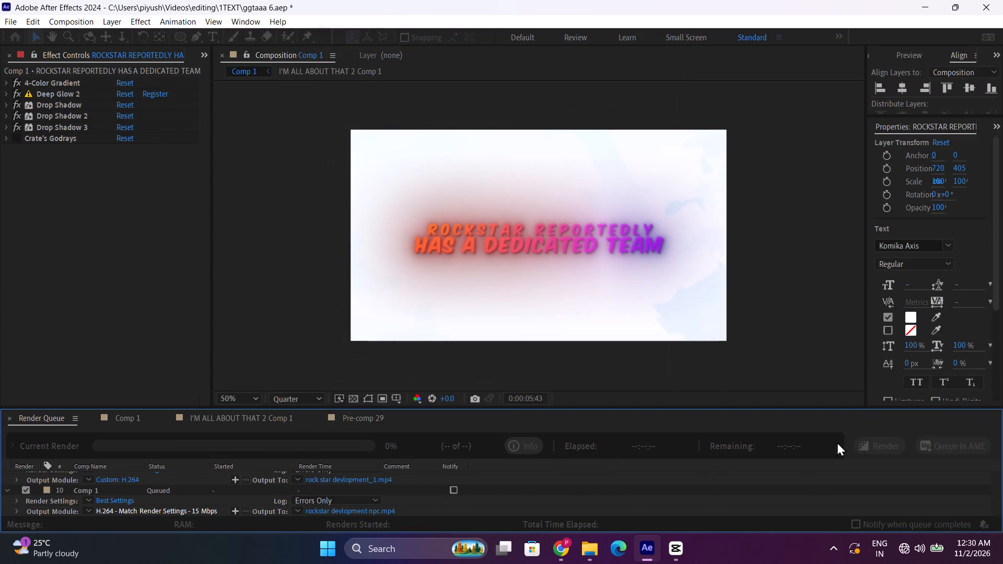
Render the queued Comp 1 to "rockstar devlopment npc.mp4".
{"action": "left_click", "coordinate": [866, 438]}
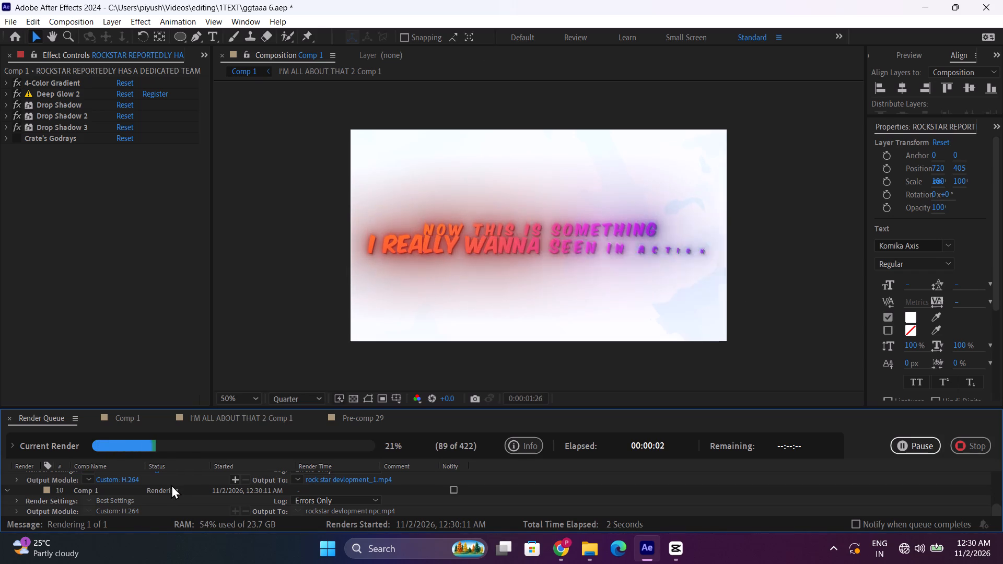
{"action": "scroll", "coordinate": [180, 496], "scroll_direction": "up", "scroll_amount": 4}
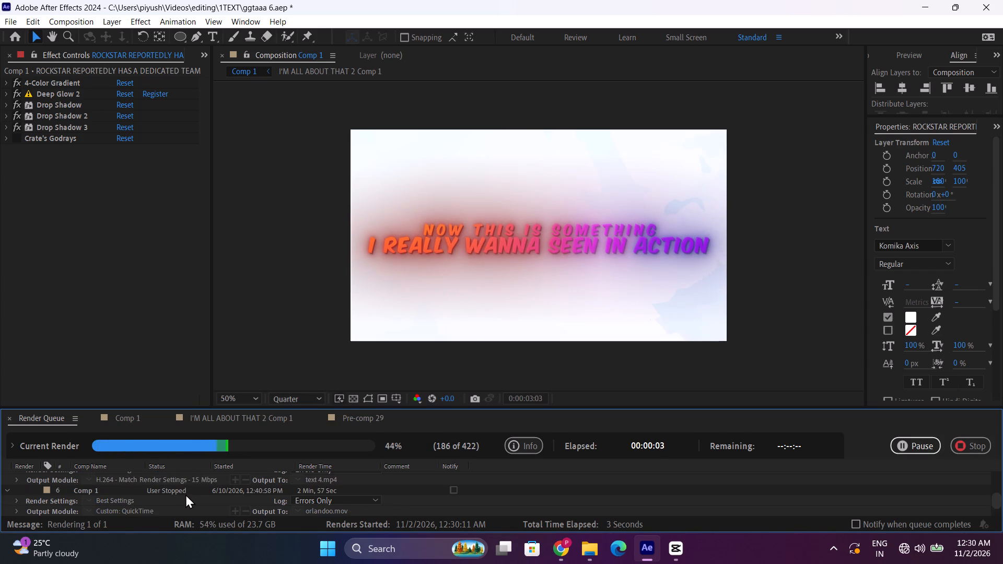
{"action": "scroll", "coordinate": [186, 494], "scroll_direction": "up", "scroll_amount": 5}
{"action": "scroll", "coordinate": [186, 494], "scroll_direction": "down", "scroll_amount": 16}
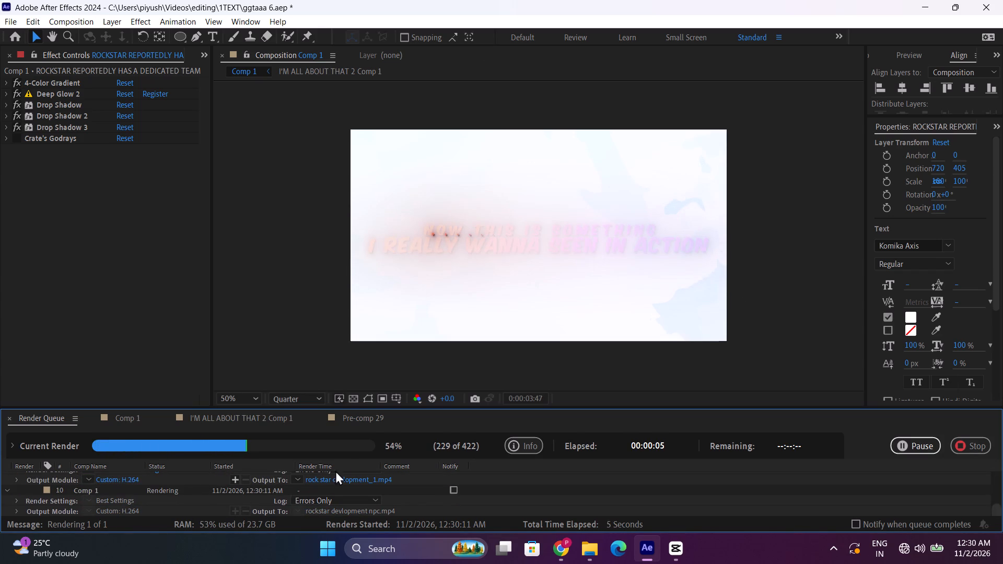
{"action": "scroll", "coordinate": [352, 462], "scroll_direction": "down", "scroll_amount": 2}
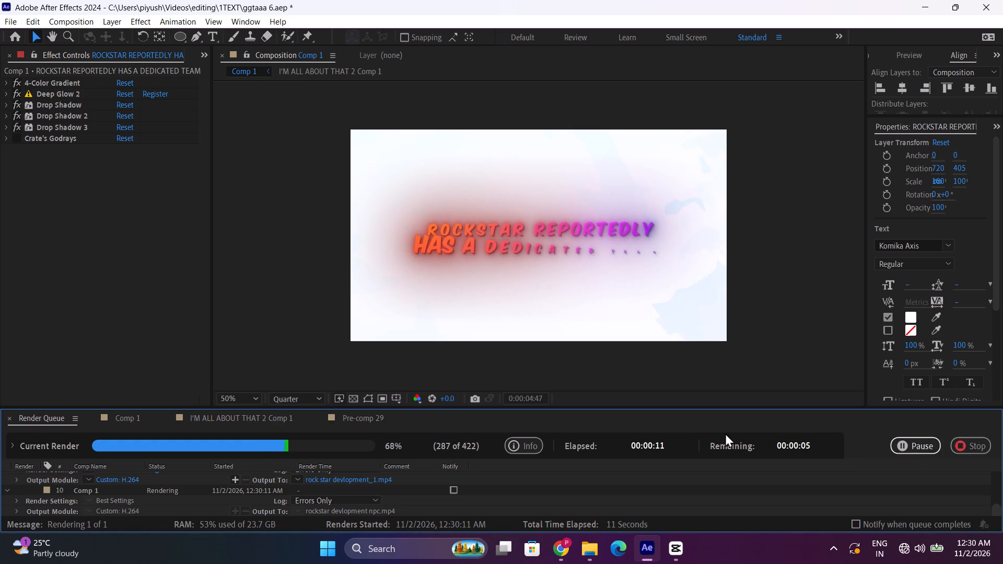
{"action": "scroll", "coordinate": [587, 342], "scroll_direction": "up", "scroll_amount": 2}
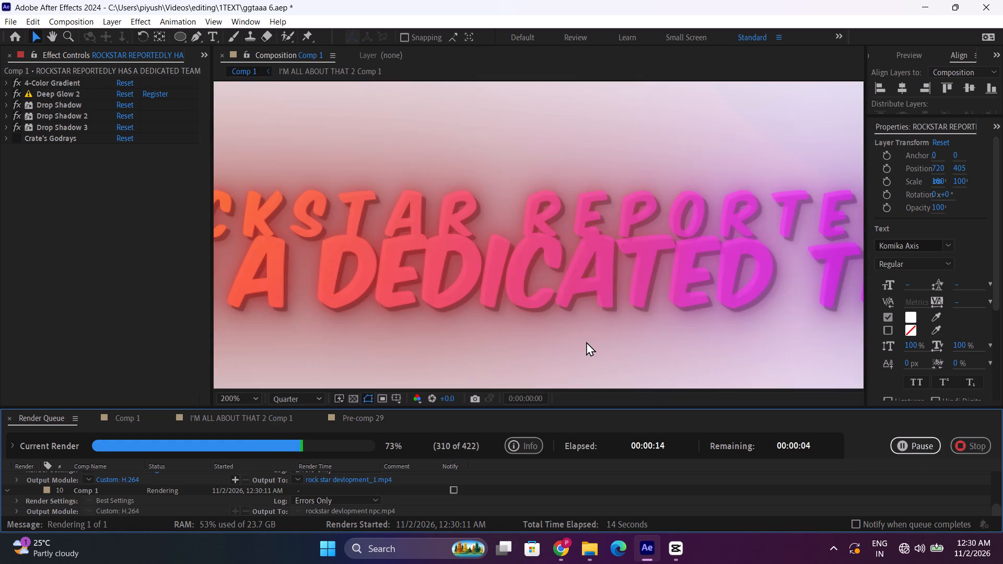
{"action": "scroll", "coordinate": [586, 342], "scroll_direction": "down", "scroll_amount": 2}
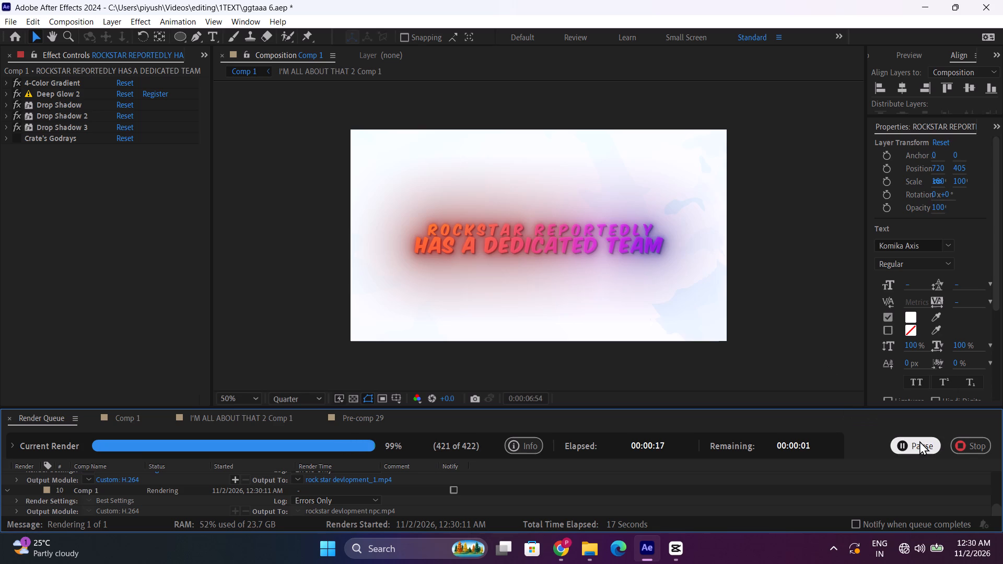
Switch to CapCut and import "rock star devlopment.mp4" from the Videos folder into the media list.
{"action": "left_click", "coordinate": [664, 546]}
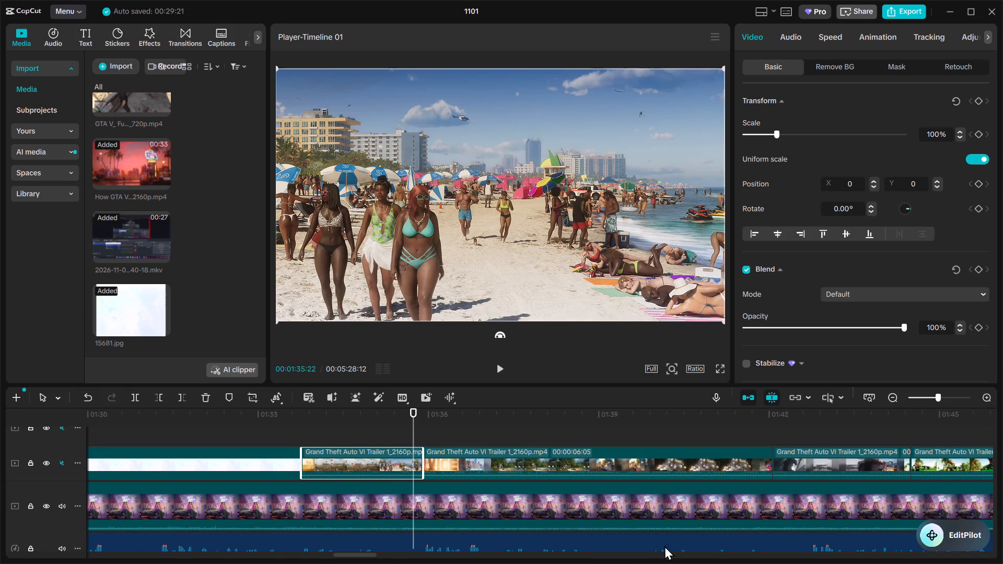
{"action": "left_click", "coordinate": [115, 67]}
{"action": "scroll", "coordinate": [51, 230], "scroll_direction": "down", "scroll_amount": 3}
{"action": "left_click", "coordinate": [45, 169]}
{"action": "scroll", "coordinate": [245, 193], "scroll_direction": "down", "scroll_amount": 3}
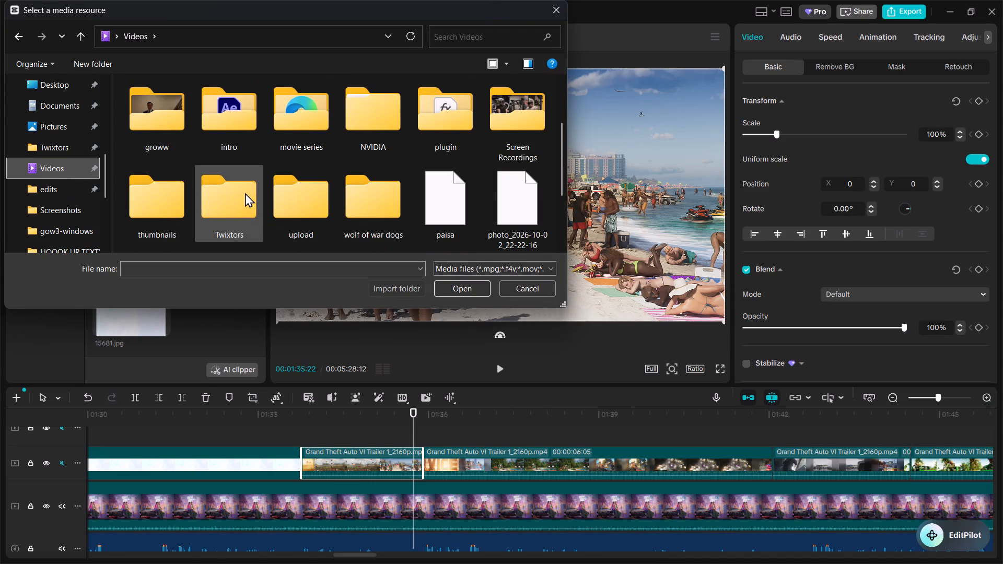
{"action": "double_click", "coordinate": [132, 189]}
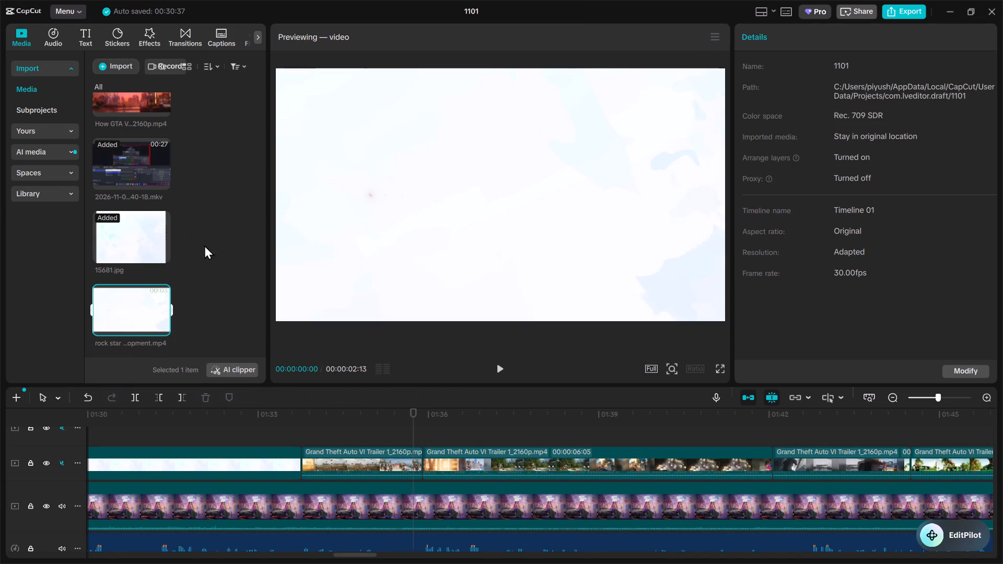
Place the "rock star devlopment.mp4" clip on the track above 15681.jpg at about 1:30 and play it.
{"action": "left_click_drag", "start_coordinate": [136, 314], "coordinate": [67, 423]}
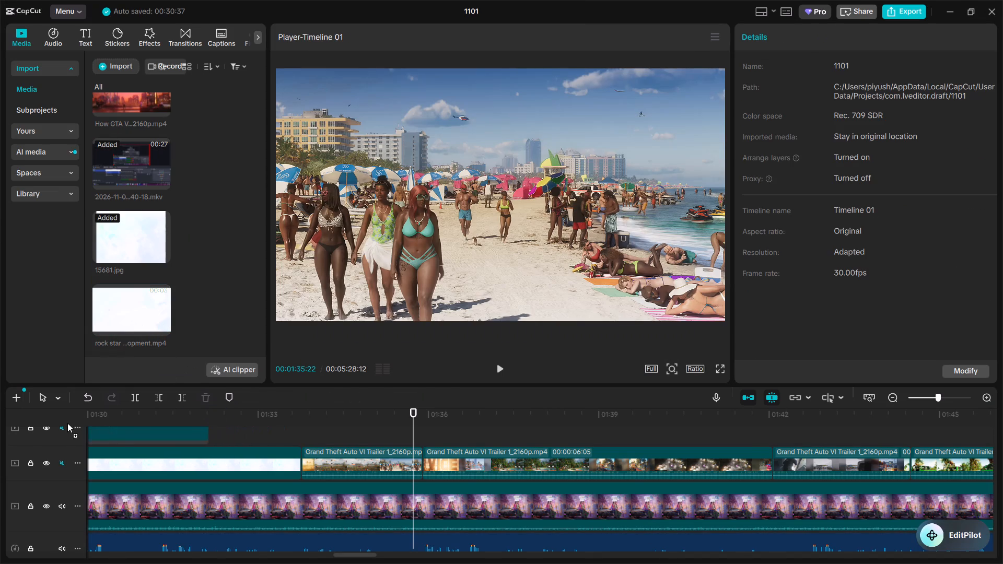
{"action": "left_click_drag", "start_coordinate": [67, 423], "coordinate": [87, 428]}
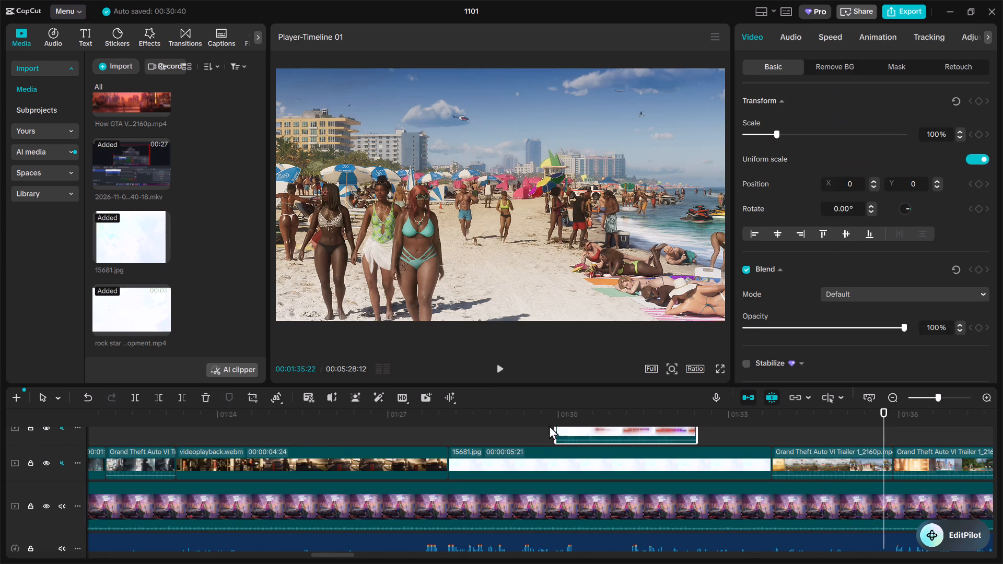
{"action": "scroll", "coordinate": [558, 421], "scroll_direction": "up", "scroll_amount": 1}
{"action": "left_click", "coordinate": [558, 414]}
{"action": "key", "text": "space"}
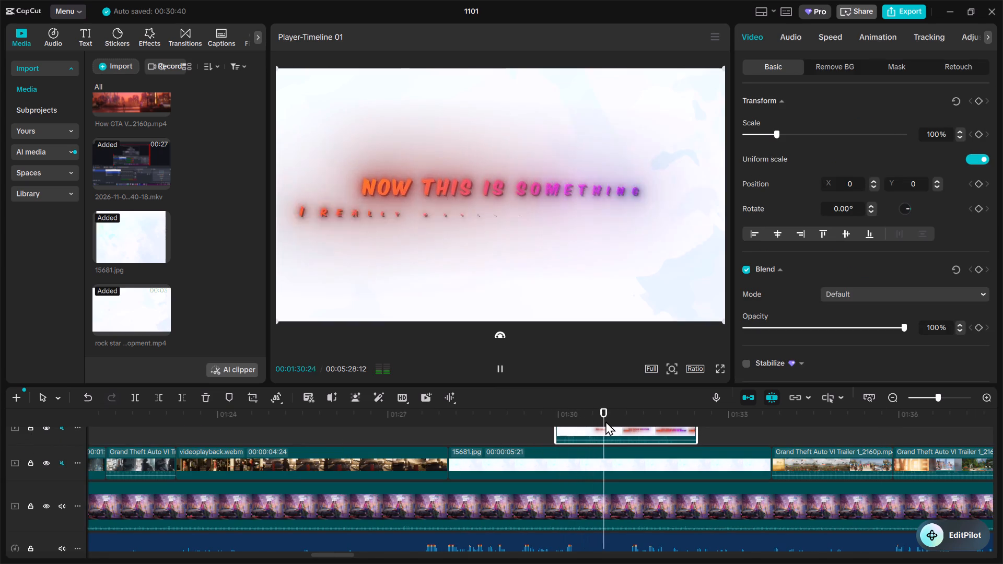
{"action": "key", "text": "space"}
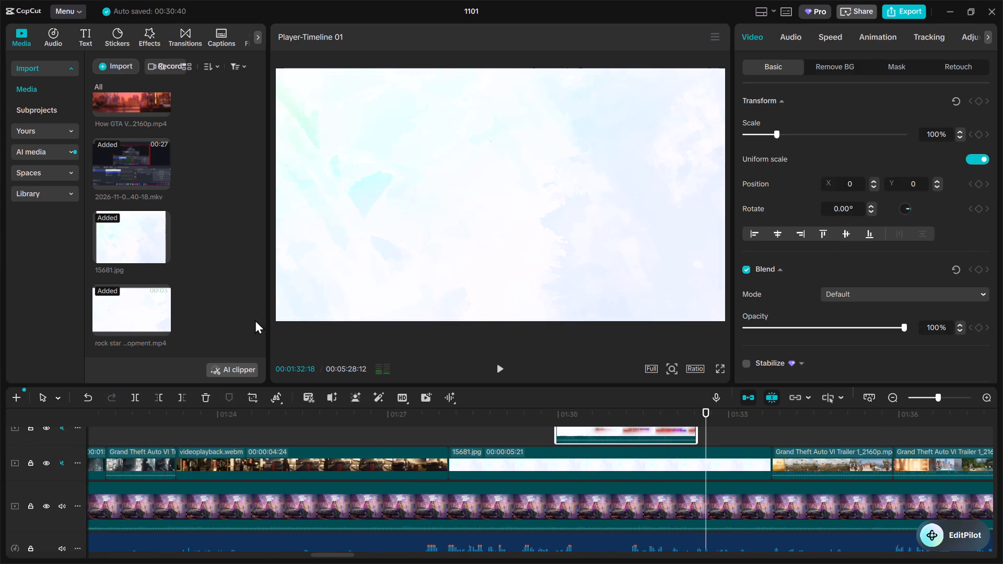
Import "rockstar devlopment npc.mp4" from the Videos folder and place it above 15681.jpg, aligned with that clip's start.
{"action": "left_click", "coordinate": [113, 63]}
{"action": "scroll", "coordinate": [223, 268], "scroll_direction": "down", "scroll_amount": 8}
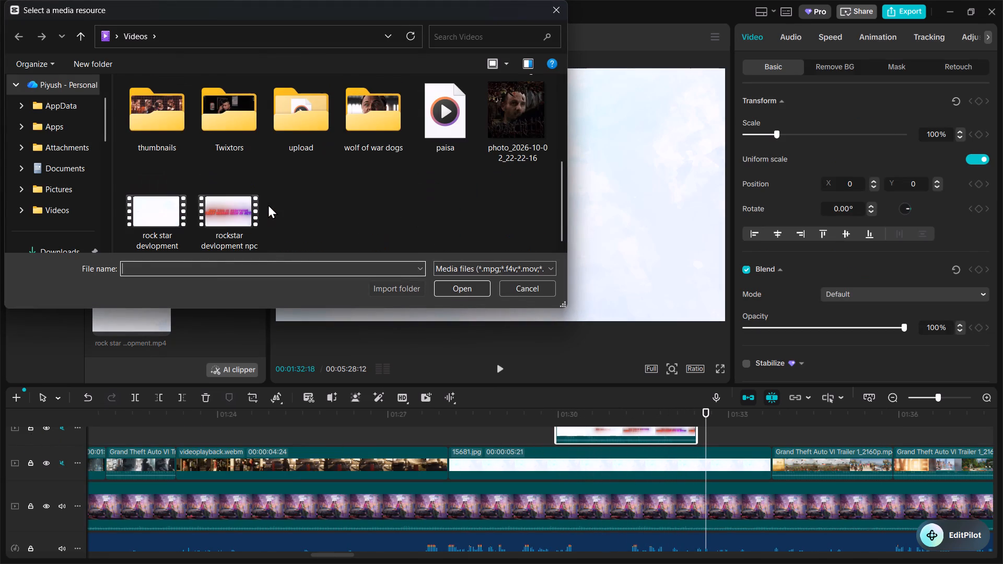
{"action": "scroll", "coordinate": [268, 204], "scroll_direction": "down", "scroll_amount": 2}
{"action": "double_click", "coordinate": [224, 203]}
{"action": "left_click_drag", "start_coordinate": [131, 296], "coordinate": [435, 420]}
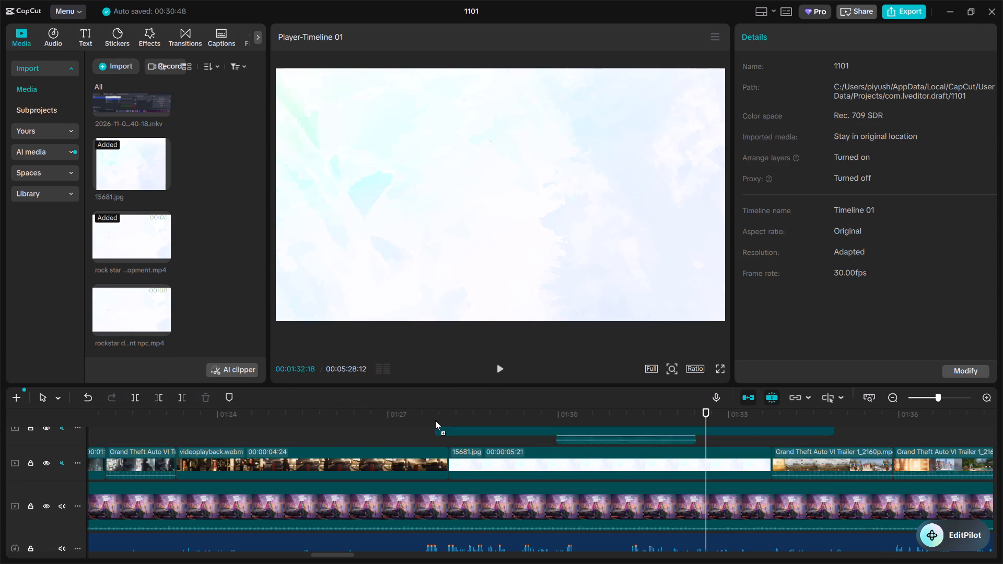
{"action": "left_click_drag", "start_coordinate": [435, 420], "coordinate": [447, 429]}
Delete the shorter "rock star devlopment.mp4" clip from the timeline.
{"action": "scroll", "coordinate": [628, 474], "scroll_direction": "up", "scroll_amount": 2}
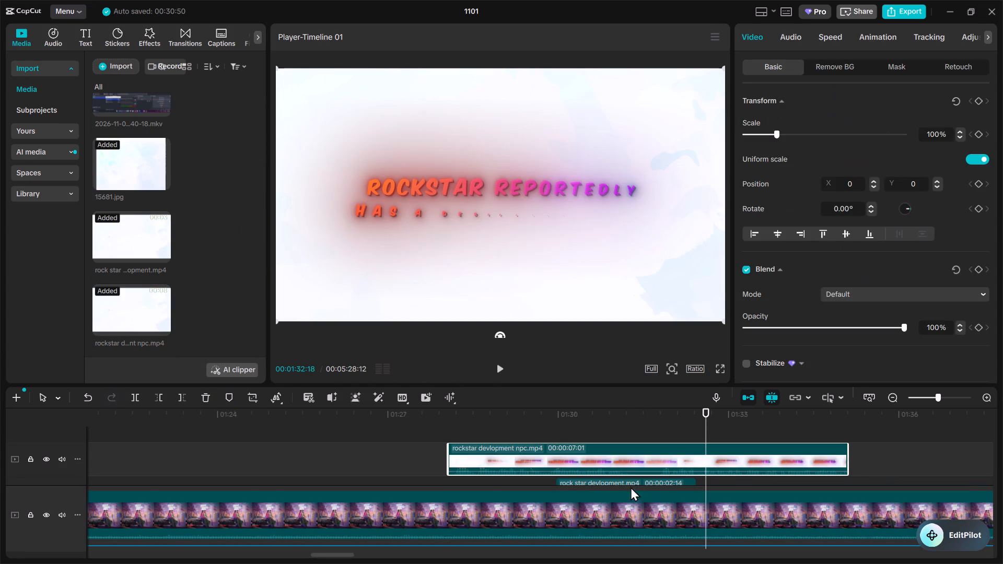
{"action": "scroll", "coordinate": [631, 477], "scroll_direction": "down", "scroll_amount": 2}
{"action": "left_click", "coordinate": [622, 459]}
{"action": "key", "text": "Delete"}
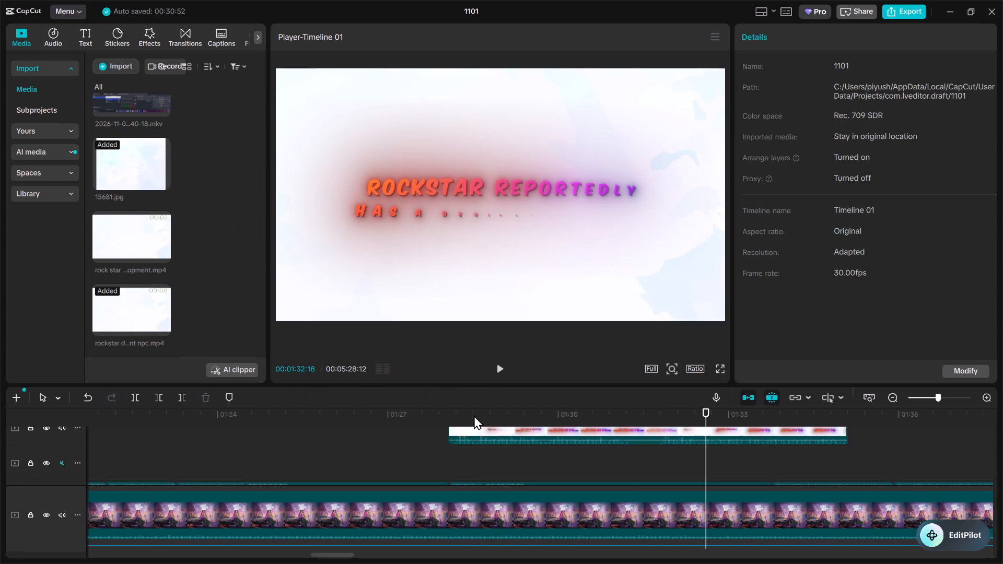
Move the "rockstar devlopment npc.mp4" clip down to the freed track, with its start aligned to the start of 15681.jpg.
{"action": "left_click", "coordinate": [445, 410]}
{"action": "scroll", "coordinate": [465, 429], "scroll_direction": "down", "scroll_amount": 2}
{"action": "scroll", "coordinate": [482, 429], "scroll_direction": "up", "scroll_amount": 2}
{"action": "left_click_drag", "start_coordinate": [487, 434], "coordinate": [484, 461]}
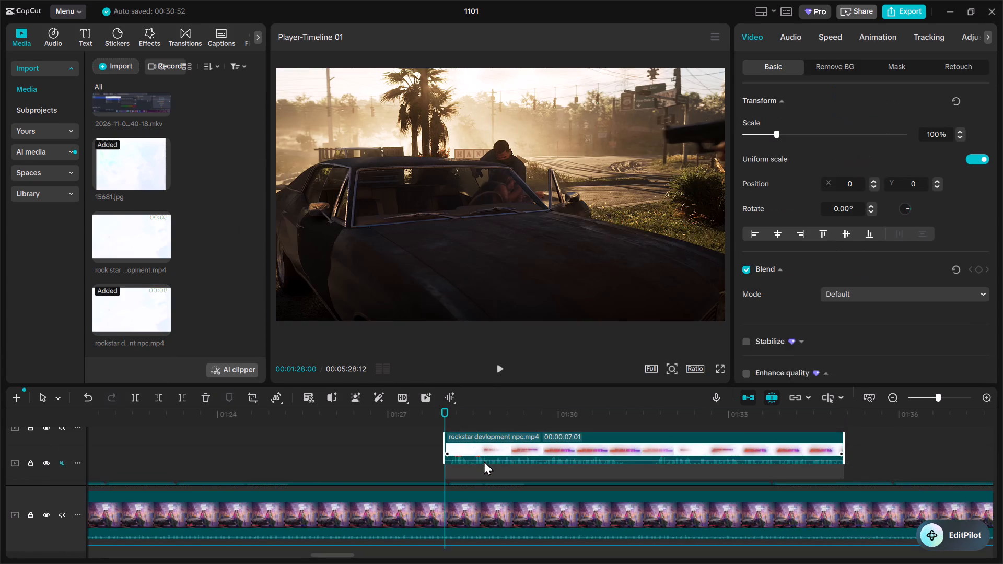
{"action": "left_click_drag", "start_coordinate": [484, 461], "coordinate": [484, 466]}
{"action": "key", "text": "space"}
{"action": "key", "text": "space"}
{"action": "left_click", "coordinate": [439, 414]}
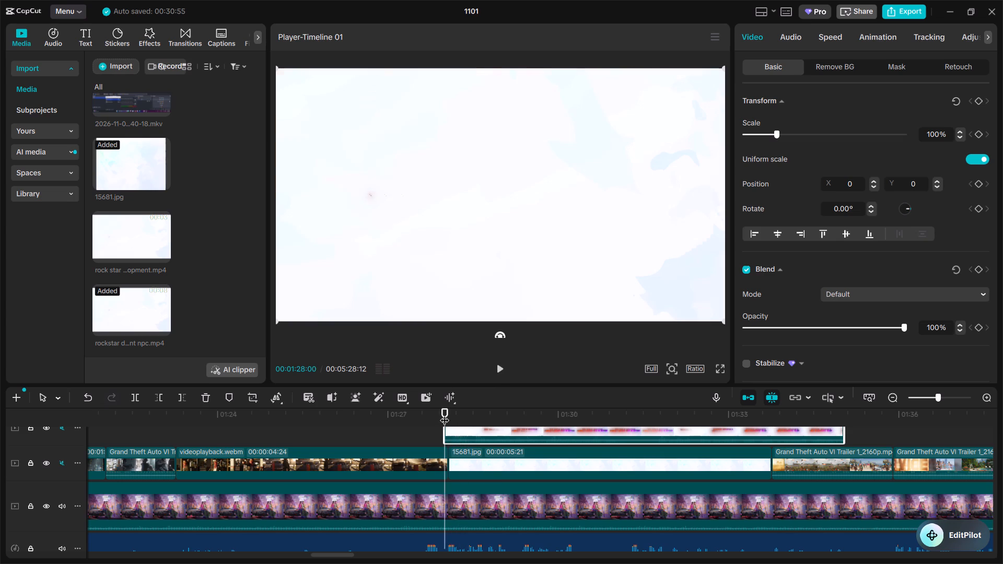
{"action": "left_click_drag", "start_coordinate": [445, 414], "coordinate": [451, 414]}
{"action": "key", "text": "space"}
{"action": "key", "text": "space"}
{"action": "left_click_drag", "start_coordinate": [468, 434], "coordinate": [474, 434]}
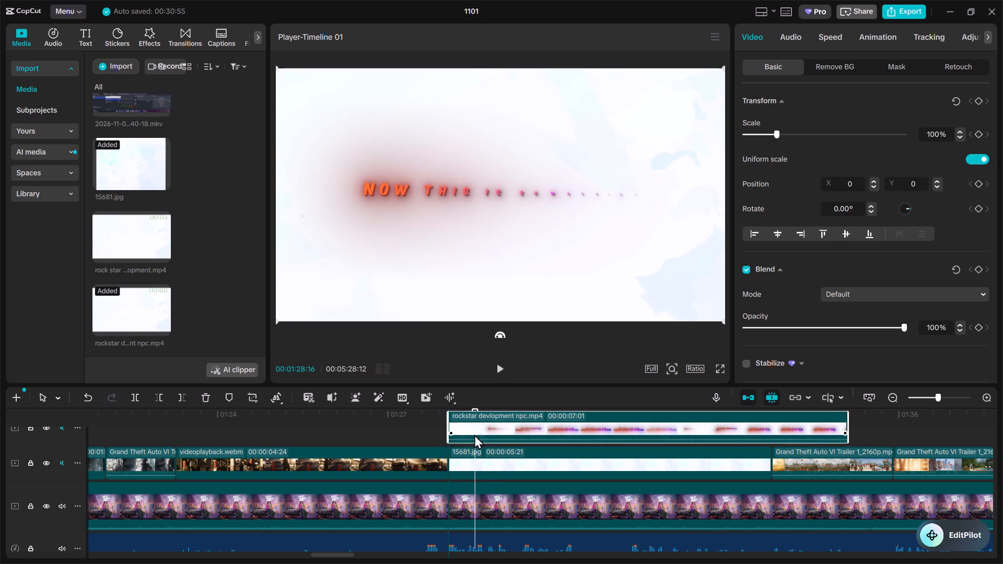
{"action": "left_click_drag", "start_coordinate": [474, 434], "coordinate": [475, 436]}
Play the lead-in to the text clip and trim the end of the videoplayback.webm clip at 1:27:20.
{"action": "left_click", "coordinate": [427, 428]}
{"action": "key", "text": "space"}
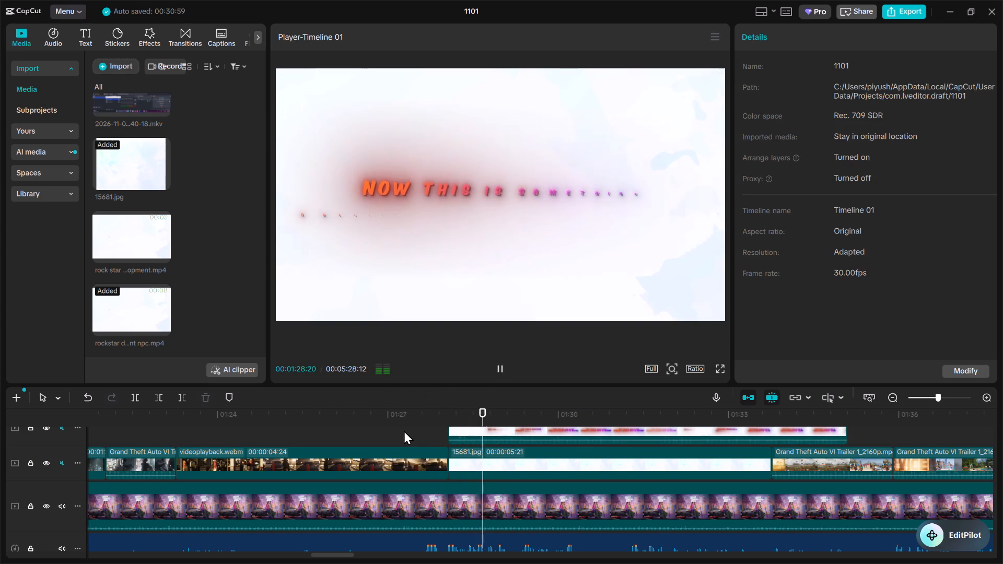
{"action": "left_click", "coordinate": [404, 430]}
{"action": "key", "text": "space"}
{"action": "key", "text": "space"}
{"action": "key", "text": "space"}
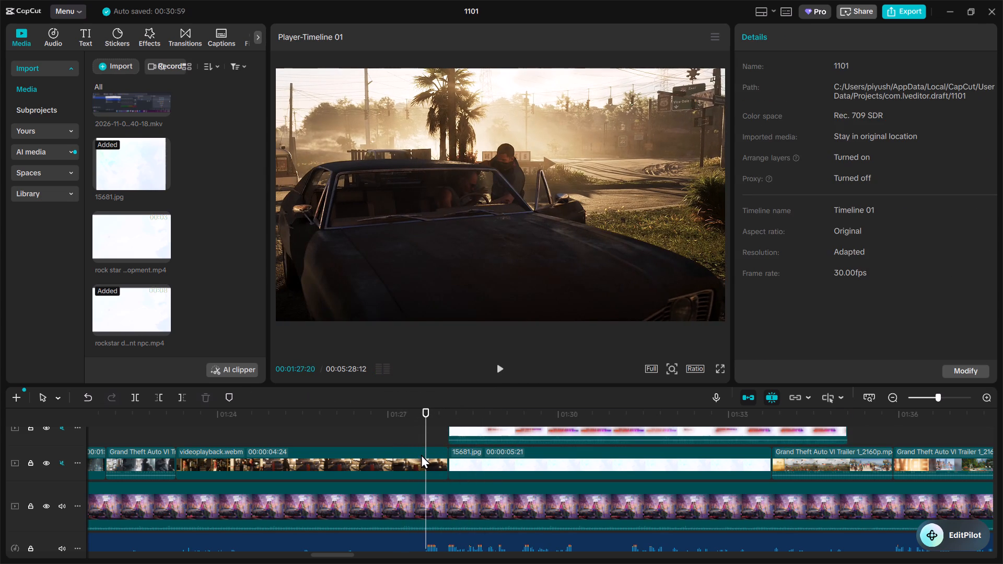
{"action": "left_click", "coordinate": [422, 454]}
{"action": "left_click", "coordinate": [185, 393]}
Move the "rockstar devlopment npc.mp4" clip earlier so it starts at the trimmed end of videoplayback.webm, at 1:27:20.
{"action": "left_click_drag", "start_coordinate": [470, 429], "coordinate": [444, 435]}
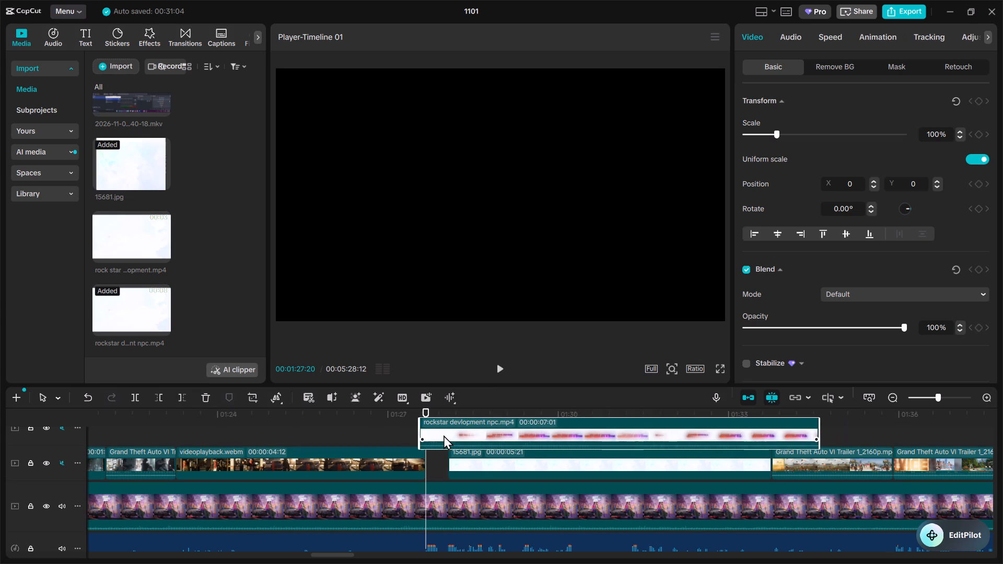
{"action": "left_click_drag", "start_coordinate": [444, 435], "coordinate": [446, 435]}
Play through the text clip and trim its end at 1:33:23, where 15681.jpg ends.
{"action": "key", "text": "space"}
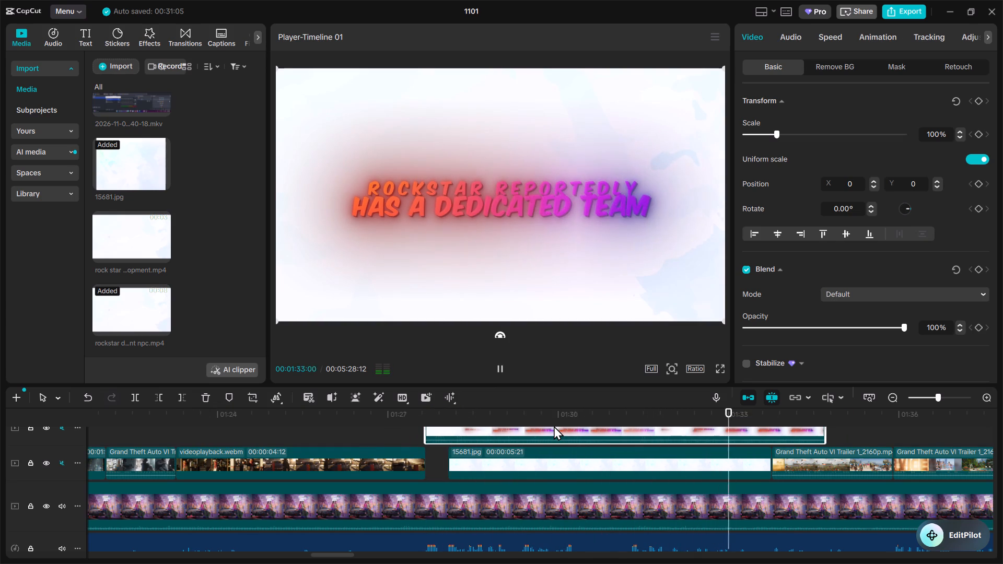
{"action": "key", "text": "space"}
{"action": "left_click", "coordinate": [180, 396]}
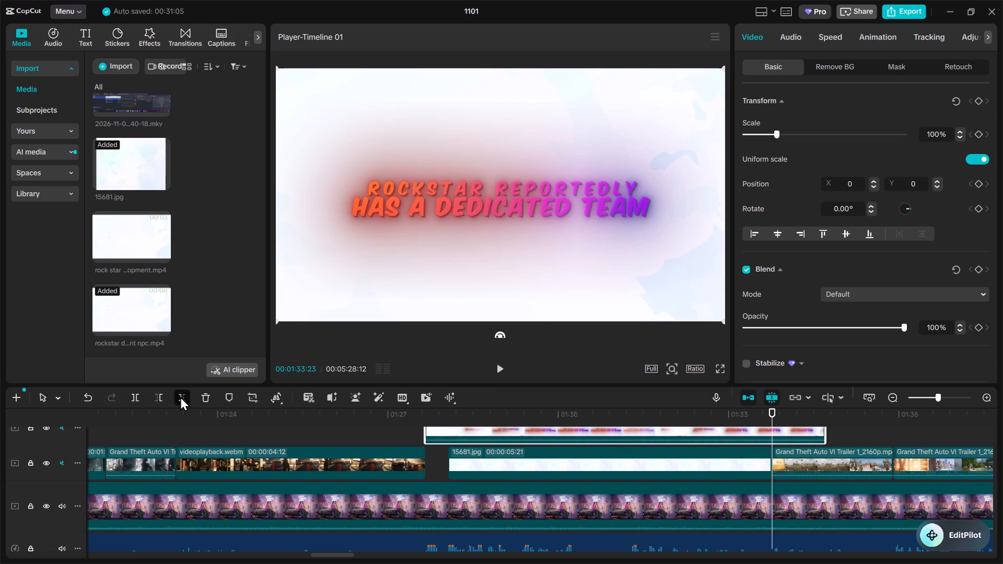
Play back the trimmed text clip to check its timing, including the transition between the two text lines.
{"action": "scroll", "coordinate": [699, 434], "scroll_direction": "up", "scroll_amount": 1}
{"action": "left_click", "coordinate": [405, 412]}
{"action": "key", "text": "space"}
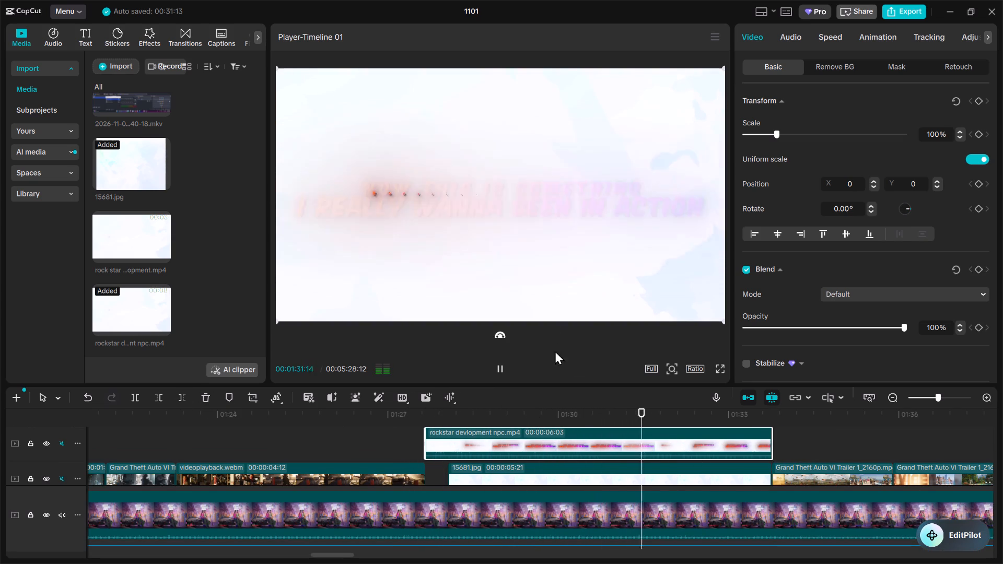
{"action": "left_click", "coordinate": [440, 418]}
{"action": "key", "text": "space"}
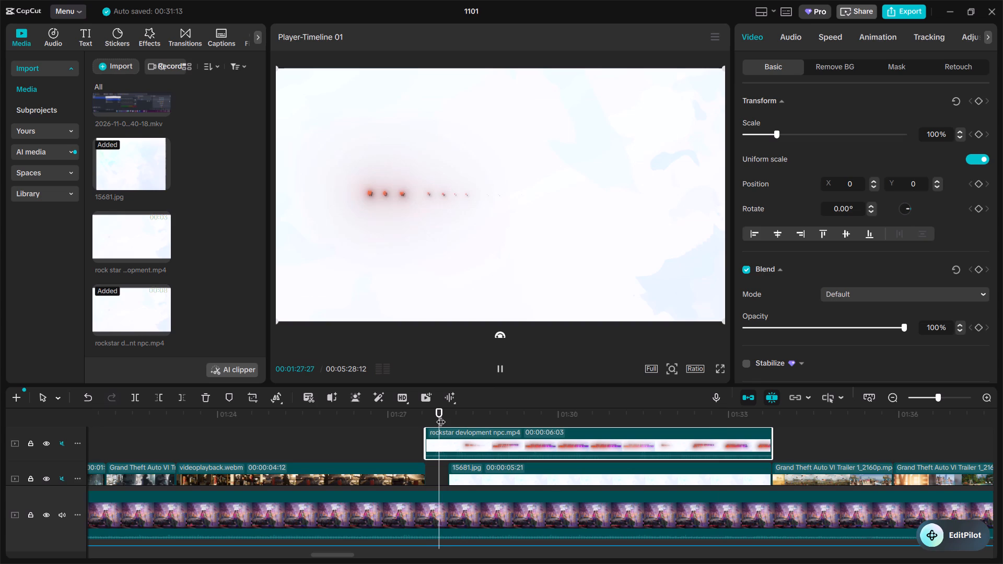
{"action": "key", "text": "space"}
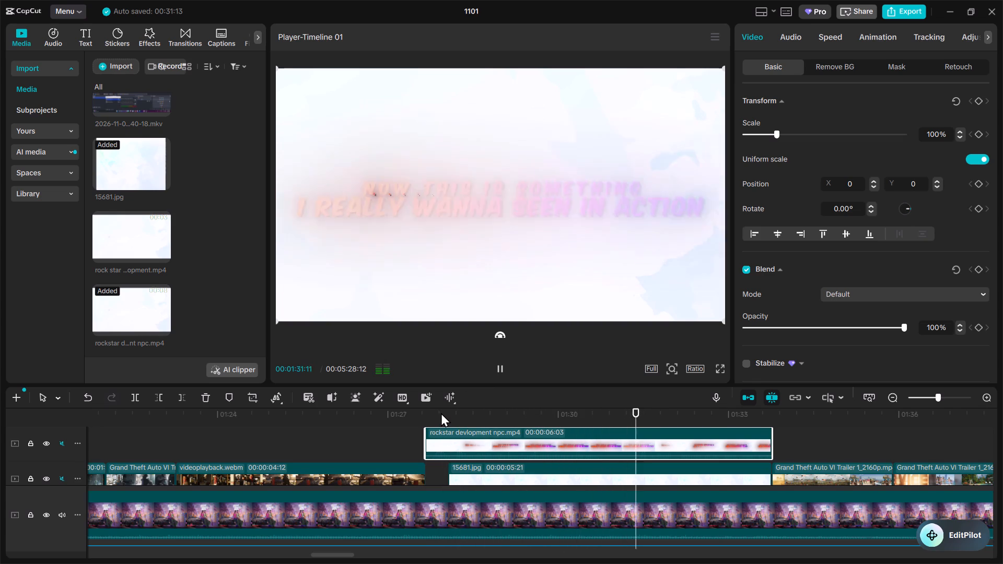
{"action": "left_click", "coordinate": [645, 413]}
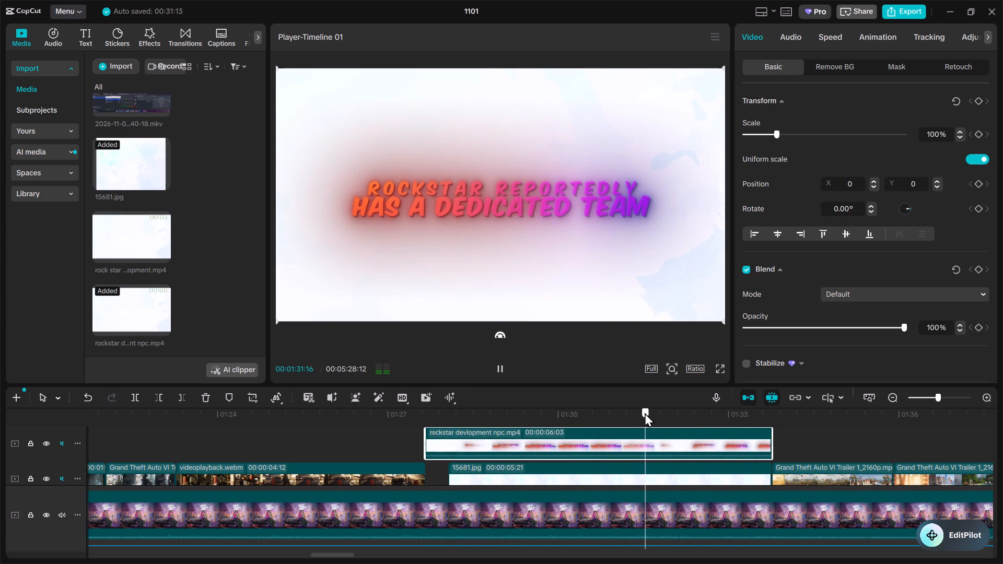
{"action": "left_click", "coordinate": [501, 365]}
{"action": "left_click", "coordinate": [501, 365]}
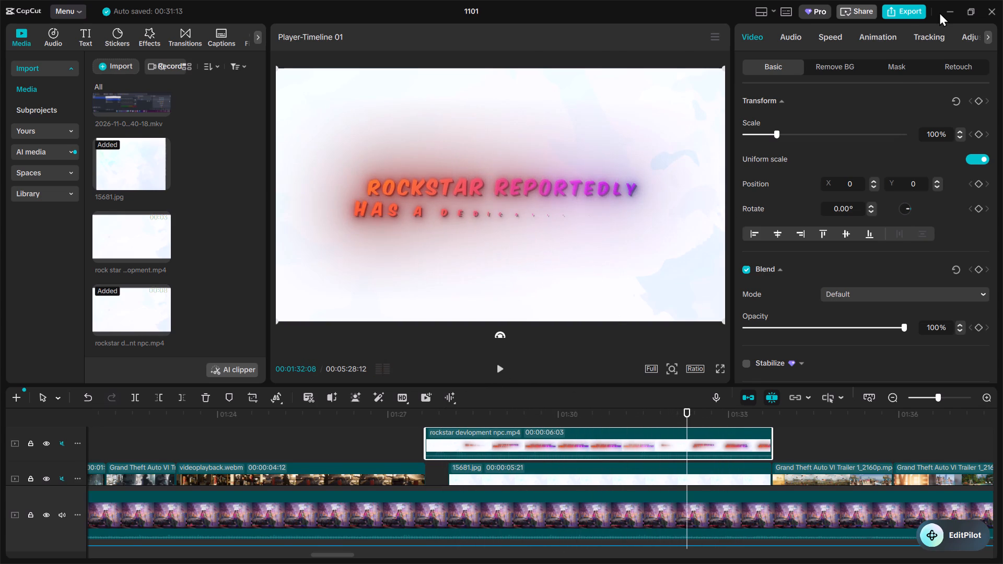
Play from 1:32:08 past the end of the text clip to check the cut into the beach trailer footage.
{"action": "left_click", "coordinate": [940, 11]}
{"action": "left_click", "coordinate": [564, 543]}
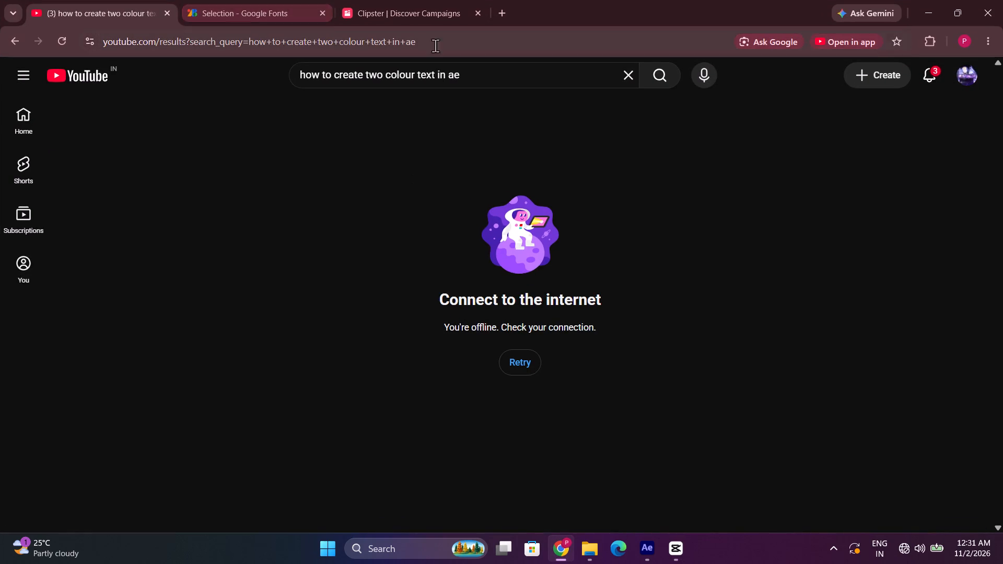
{"action": "left_click", "coordinate": [679, 542]}
{"action": "key", "text": "space"}
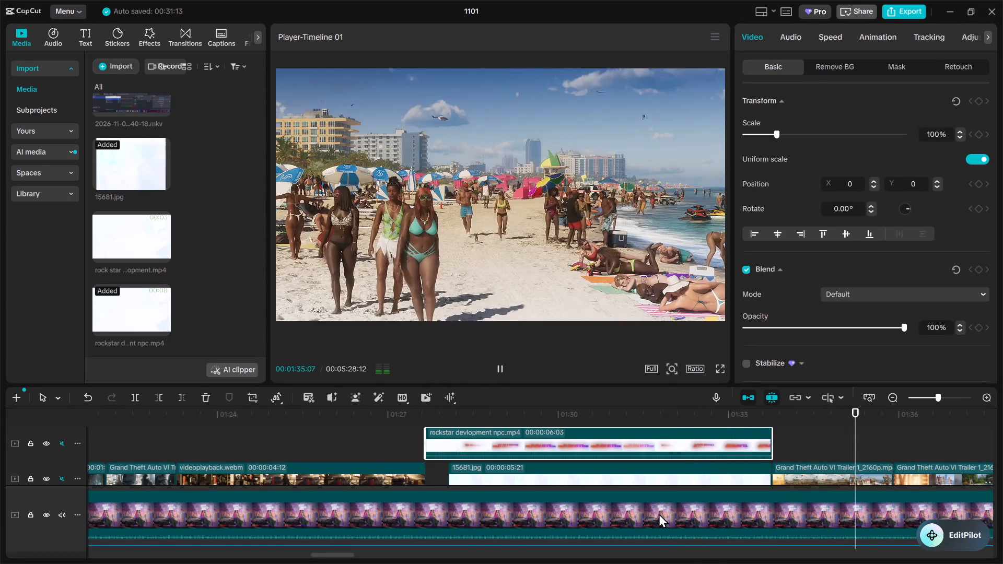
{"action": "key", "text": "space"}
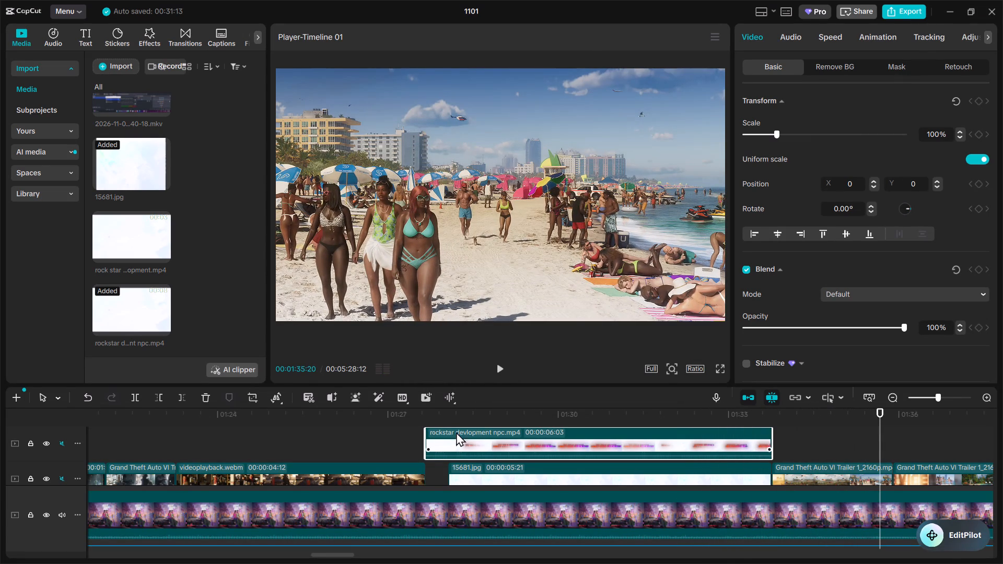
Switch to After Effects, return to Comp 1's timeline, extend the work area over the NPC DEVELOPMENT layer, and preview it around 8:47.
{"action": "left_click", "coordinate": [942, 9]}
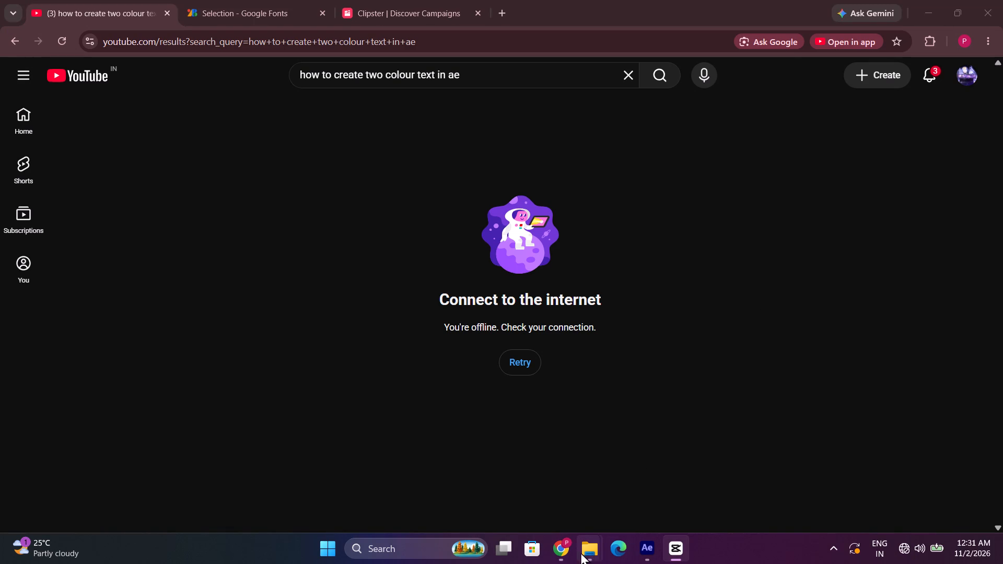
{"action": "left_click", "coordinate": [557, 552]}
{"action": "left_click", "coordinate": [652, 553]}
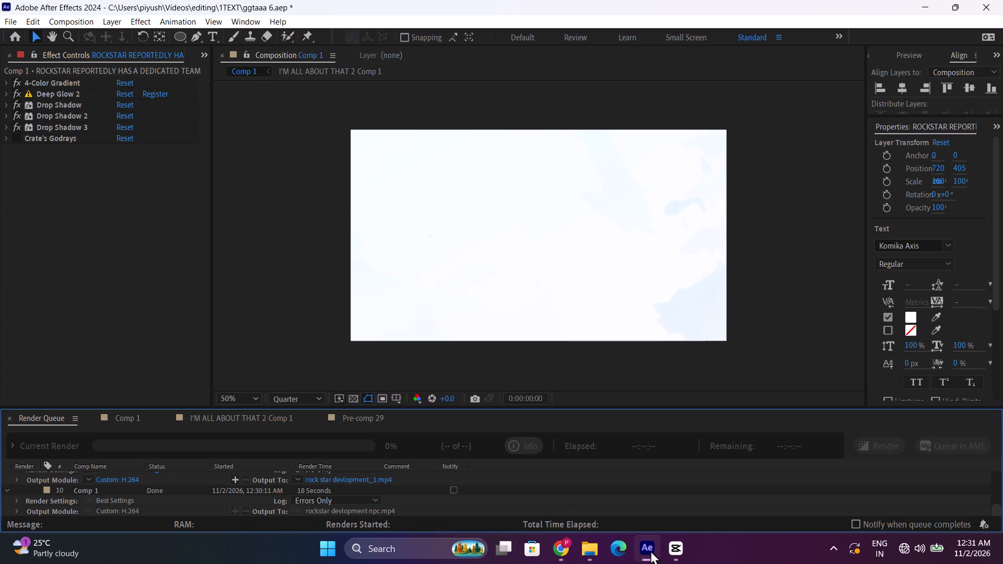
{"action": "left_click", "coordinate": [133, 414]}
{"action": "left_click", "coordinate": [608, 452]}
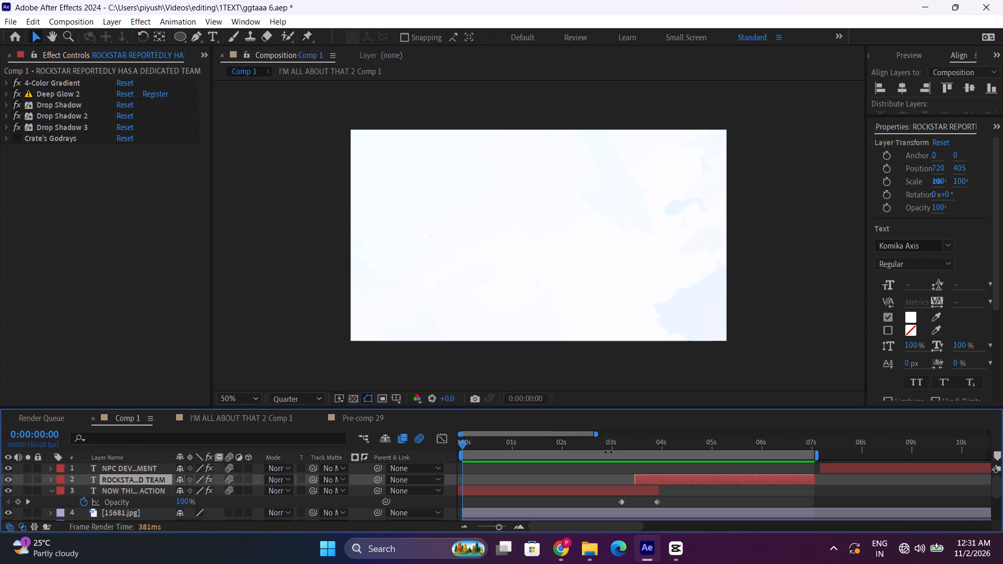
{"action": "left_click", "coordinate": [611, 446]}
{"action": "left_click_drag", "start_coordinate": [622, 439], "coordinate": [742, 445]}
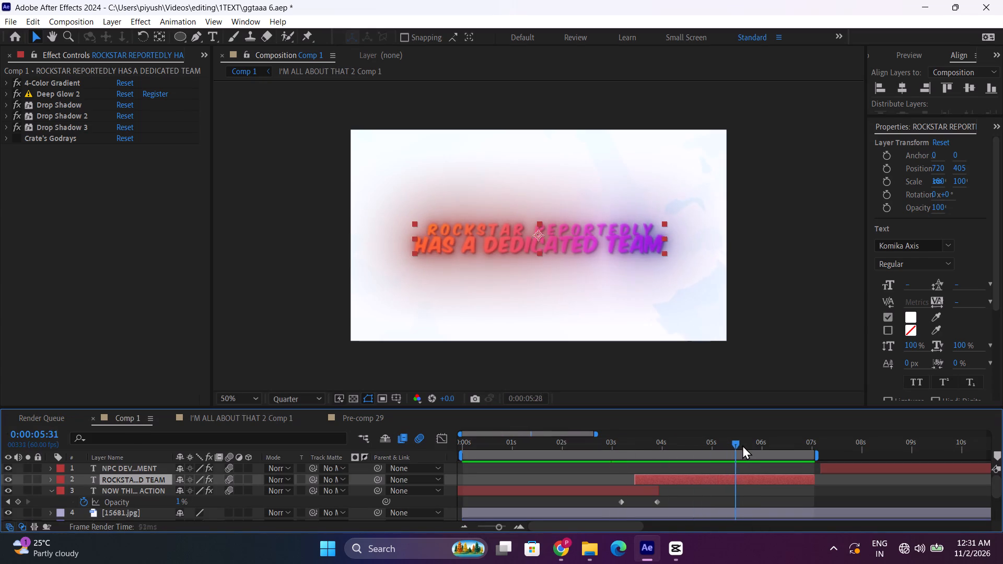
{"action": "left_click_drag", "start_coordinate": [742, 445], "coordinate": [783, 442]}
{"action": "left_click_drag", "start_coordinate": [816, 455], "coordinate": [929, 455]}
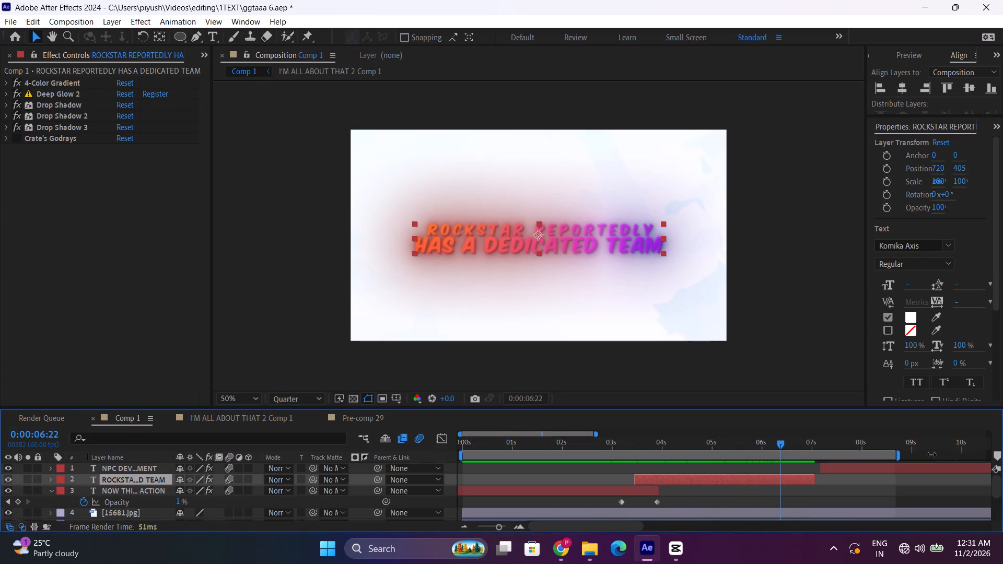
{"action": "left_click_drag", "start_coordinate": [929, 455], "coordinate": [995, 460]}
{"action": "left_click", "coordinate": [569, 445]}
{"action": "left_click_drag", "start_coordinate": [569, 445], "coordinate": [627, 450]}
Switch to CapCut and replay the trailer clips that follow the text clip to review the section after 1:33:23.
{"action": "left_click", "coordinate": [686, 551]}
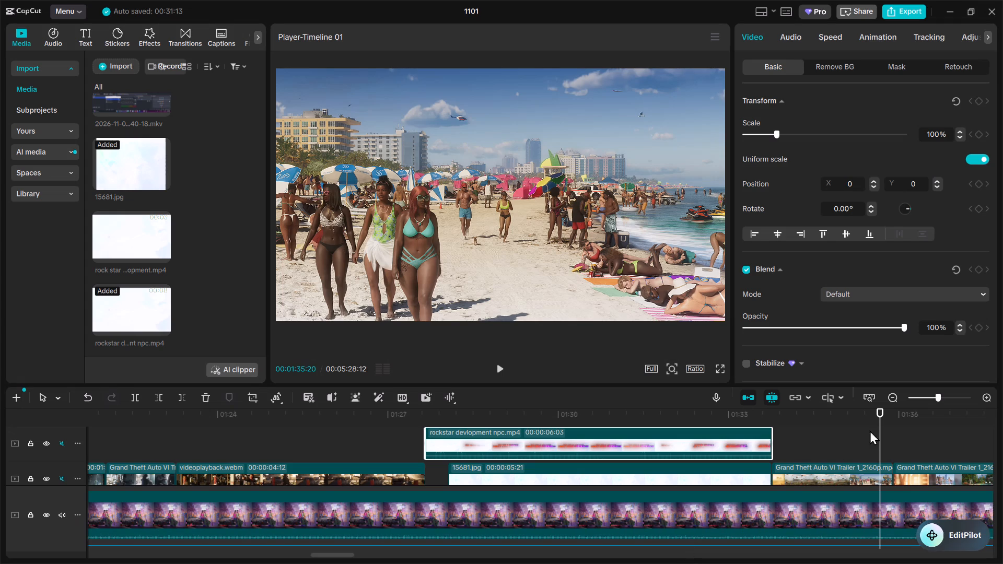
{"action": "left_click", "coordinate": [759, 413]}
{"action": "left_click", "coordinate": [772, 411]}
{"action": "key", "text": "space"}
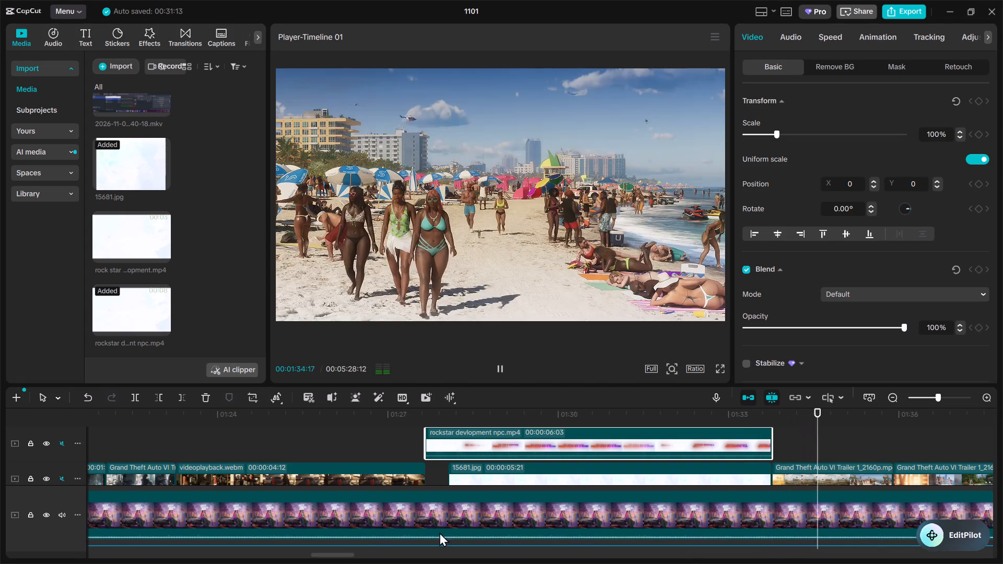
{"action": "left_click", "coordinate": [342, 558]}
{"action": "left_click_drag", "start_coordinate": [343, 555], "coordinate": [368, 555]}
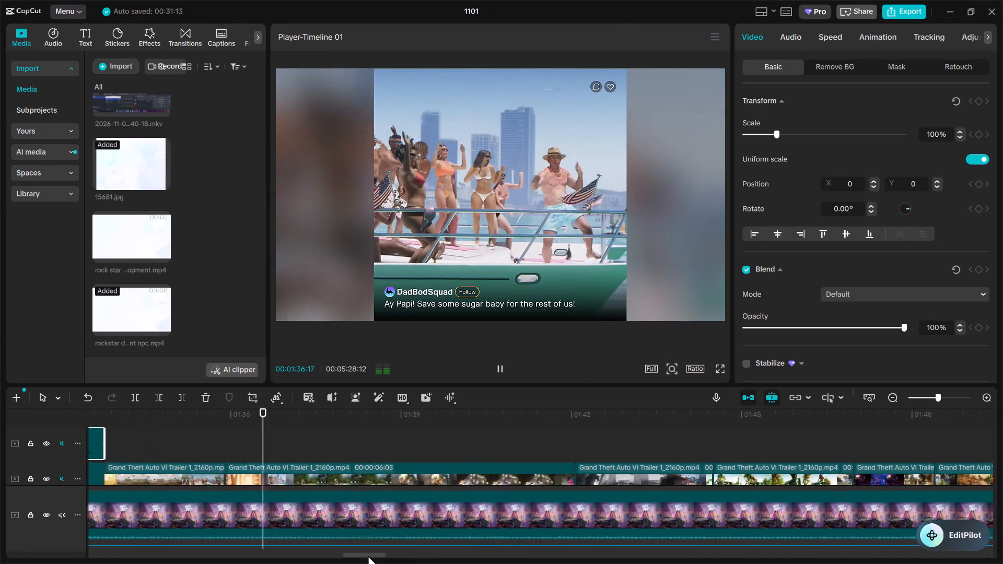
{"action": "left_click_drag", "start_coordinate": [368, 555], "coordinate": [366, 555]}
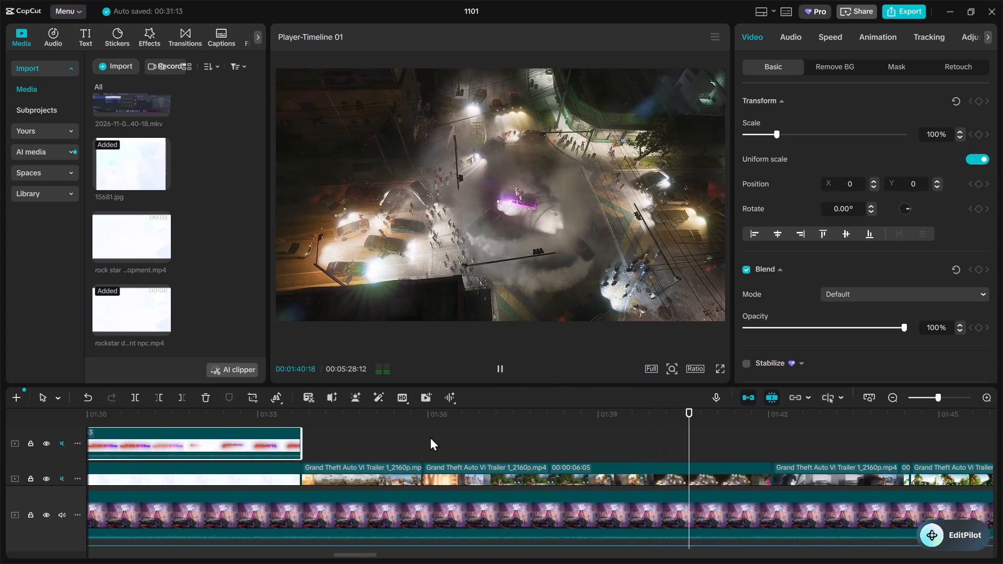
{"action": "left_click", "coordinate": [407, 418]}
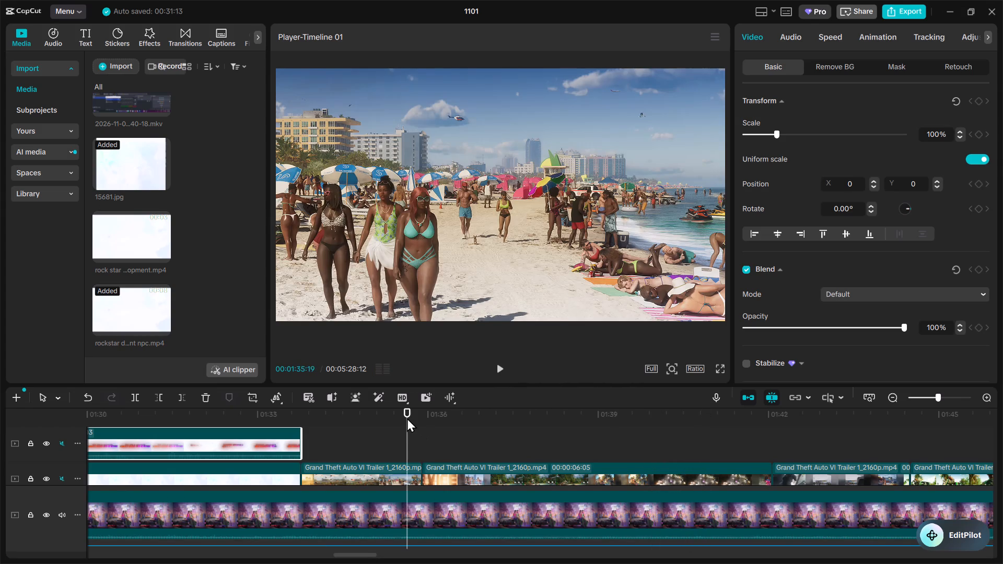
{"action": "left_click", "coordinate": [496, 373]}
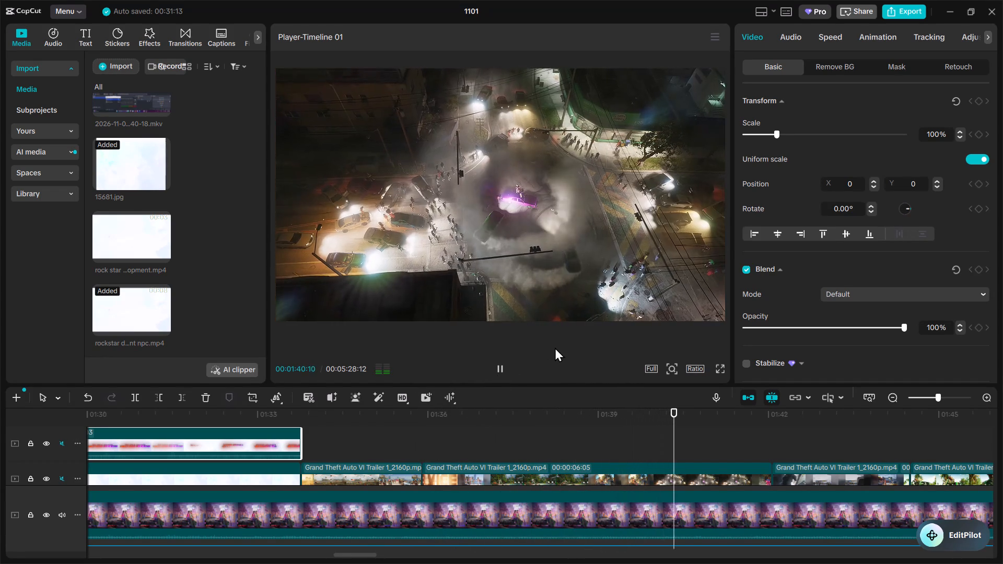
{"action": "key", "text": "space"}
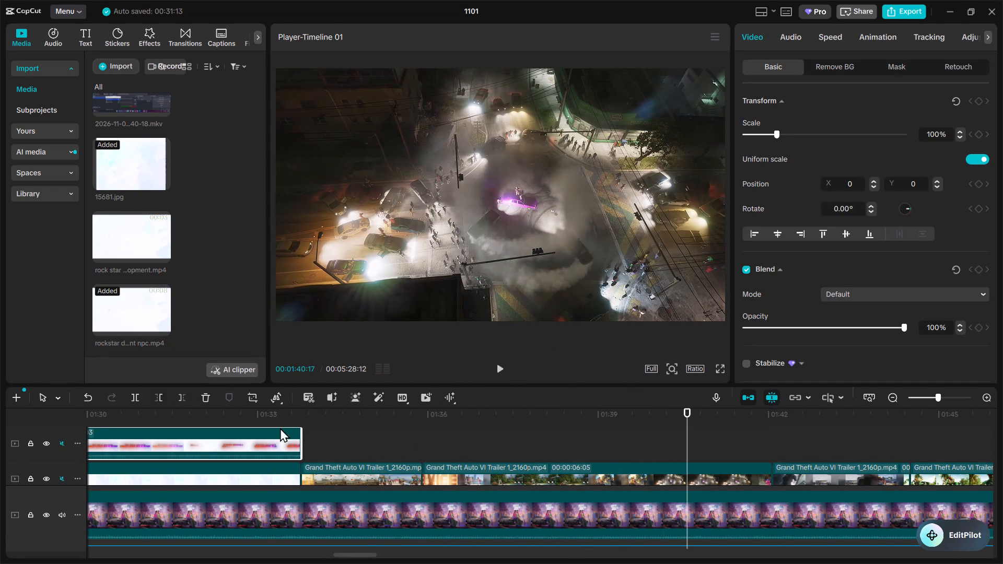
{"action": "left_click", "coordinate": [313, 421]}
{"action": "key", "text": "space"}
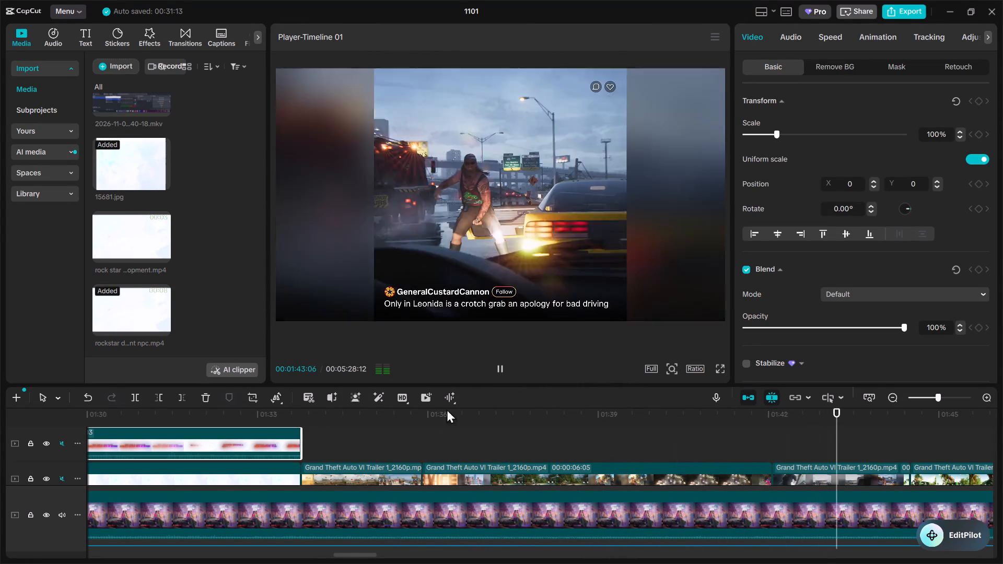
Play the timeline from about 1:54 across the empty gap between clips to review it up to about 1:59.
{"action": "double_click", "coordinate": [898, 394]}
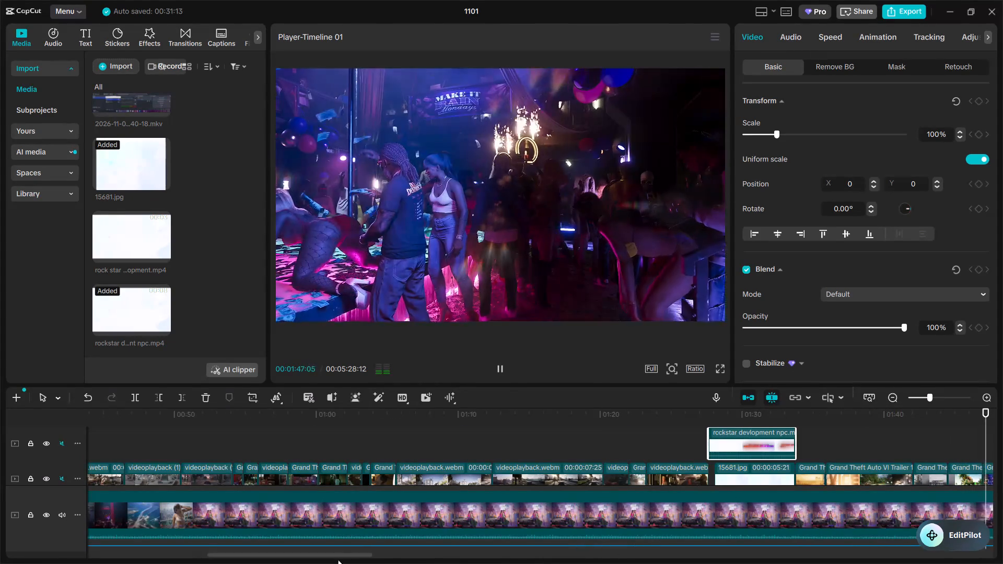
{"action": "left_click_drag", "start_coordinate": [337, 555], "coordinate": [445, 544]}
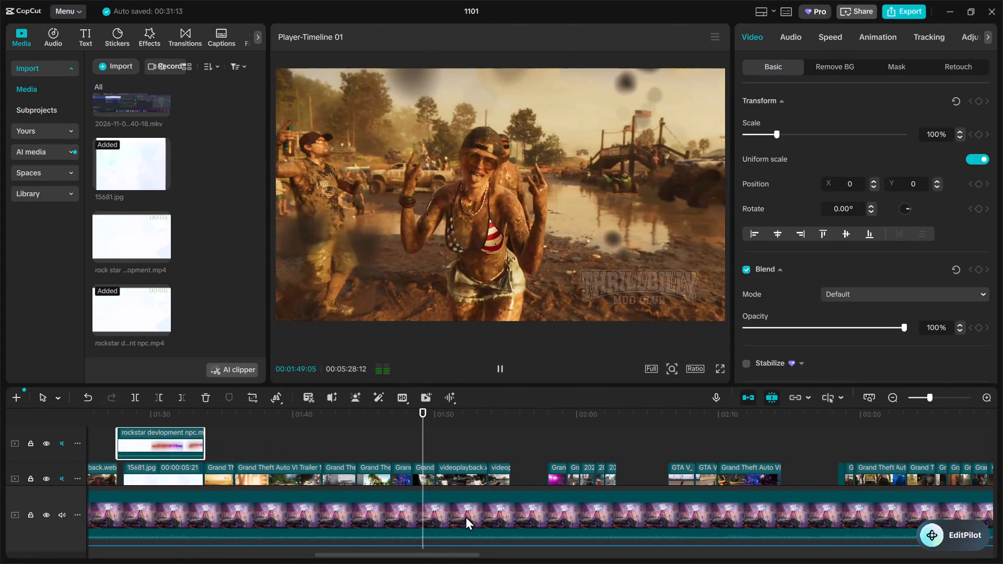
{"action": "left_click", "coordinate": [505, 422]}
{"action": "key", "text": "space"}
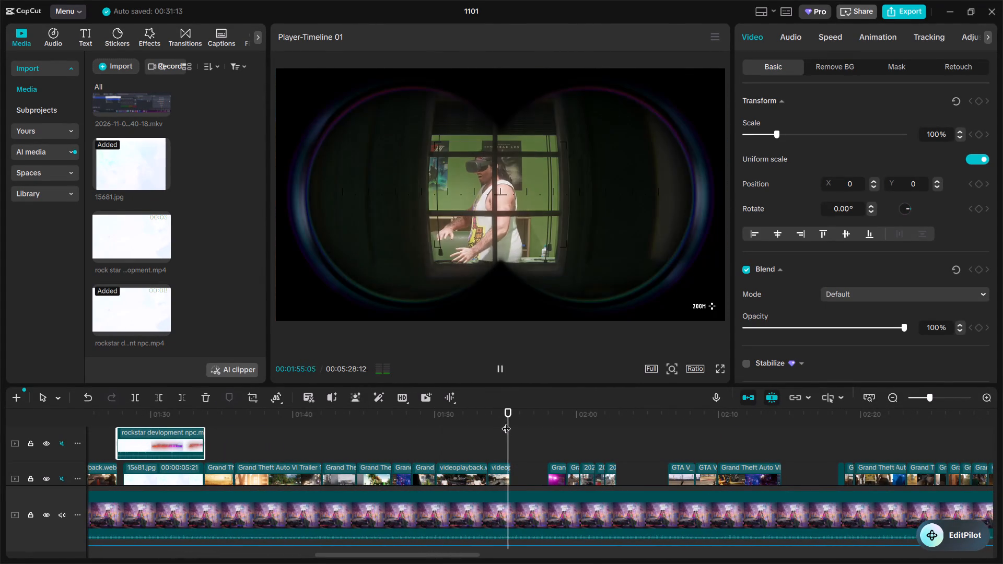
{"action": "scroll", "coordinate": [514, 423], "scroll_direction": "down", "scroll_amount": 2}
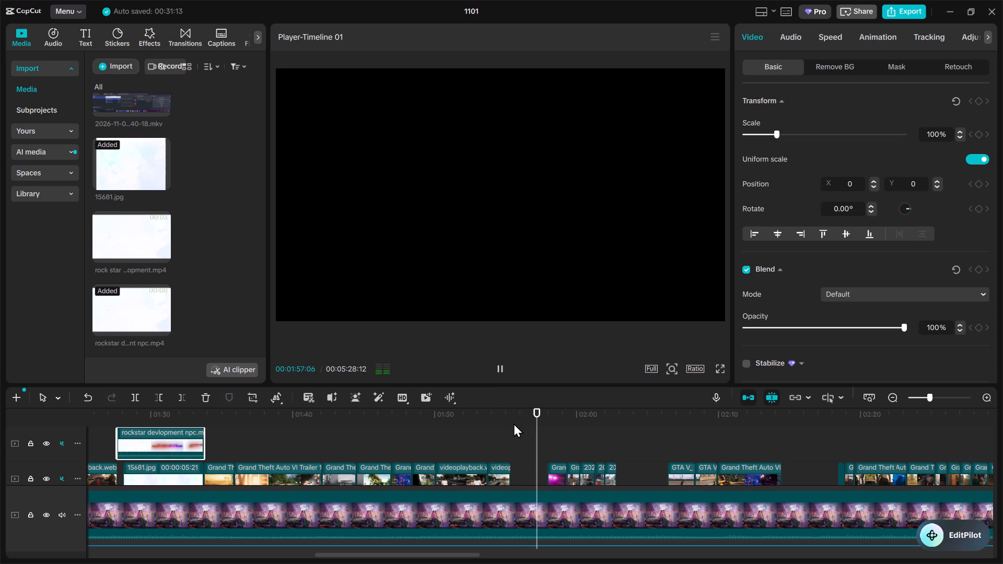
{"action": "key", "text": "space"}
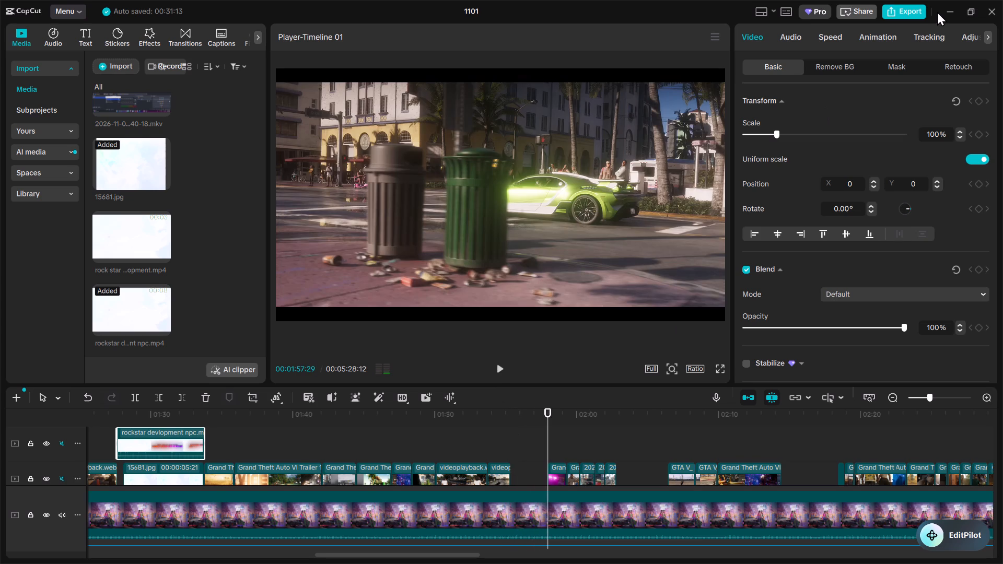
{"action": "left_click", "coordinate": [937, 11]}
{"action": "key", "text": "space"}
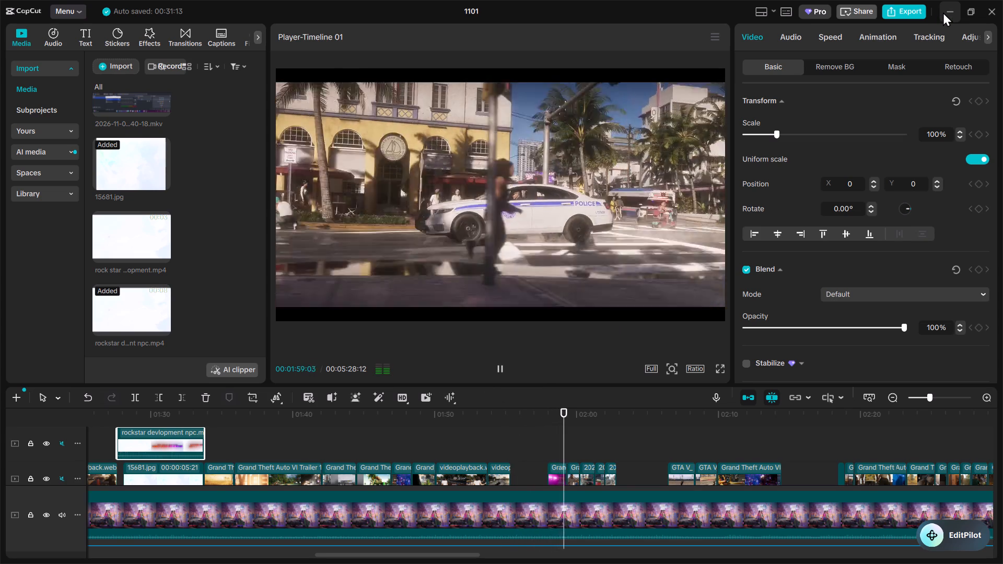
{"action": "key", "text": "space"}
Switch to After Effects and scrub Comp 1 back through the ROCKSTAR REPORTEDLY text to the start of the composition.
{"action": "left_click", "coordinate": [943, 12]}
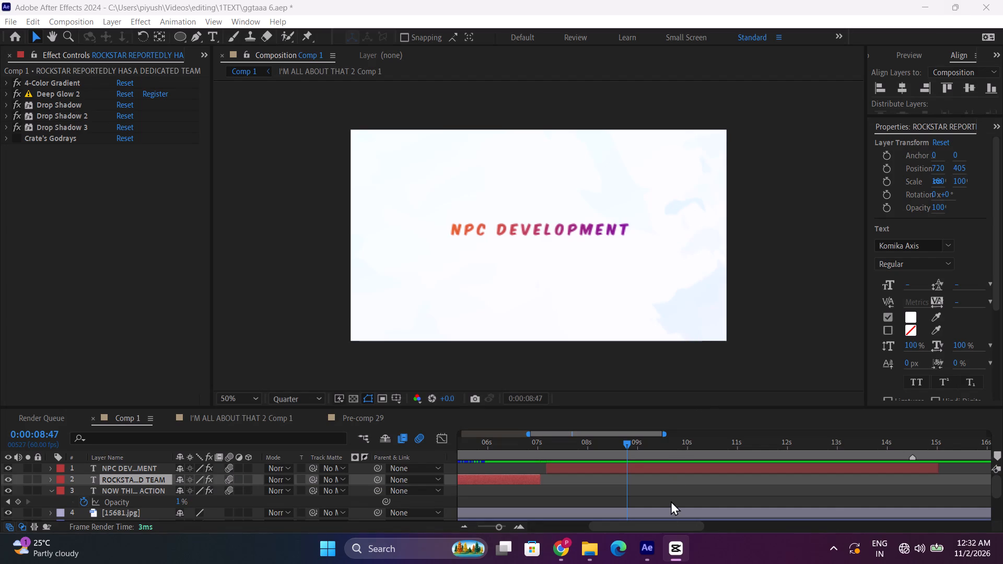
{"action": "left_click", "coordinate": [640, 552]}
{"action": "left_click_drag", "start_coordinate": [537, 450], "coordinate": [512, 452]}
{"action": "left_click_drag", "start_coordinate": [509, 449], "coordinate": [504, 449]}
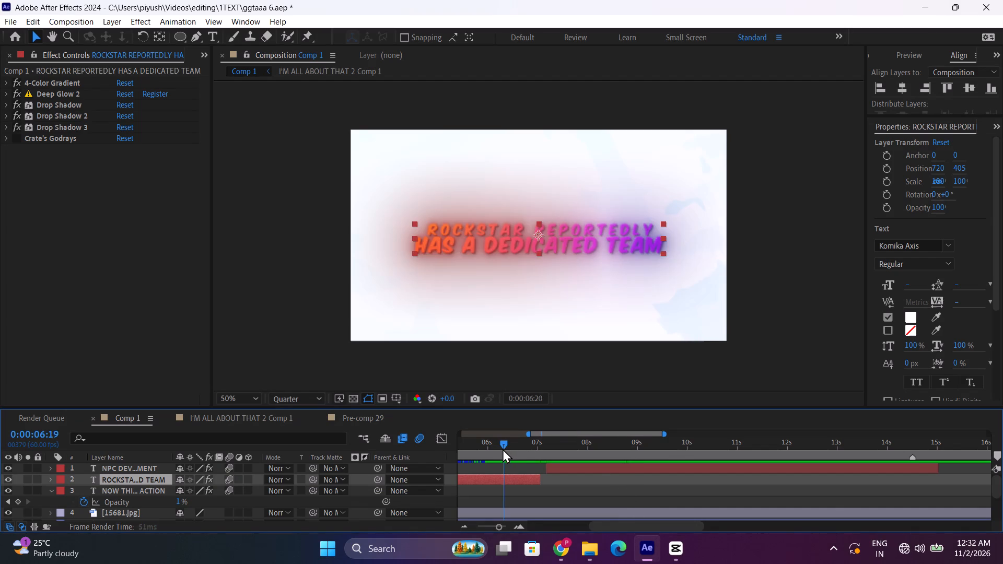
{"action": "left_click_drag", "start_coordinate": [503, 447], "coordinate": [380, 457]}
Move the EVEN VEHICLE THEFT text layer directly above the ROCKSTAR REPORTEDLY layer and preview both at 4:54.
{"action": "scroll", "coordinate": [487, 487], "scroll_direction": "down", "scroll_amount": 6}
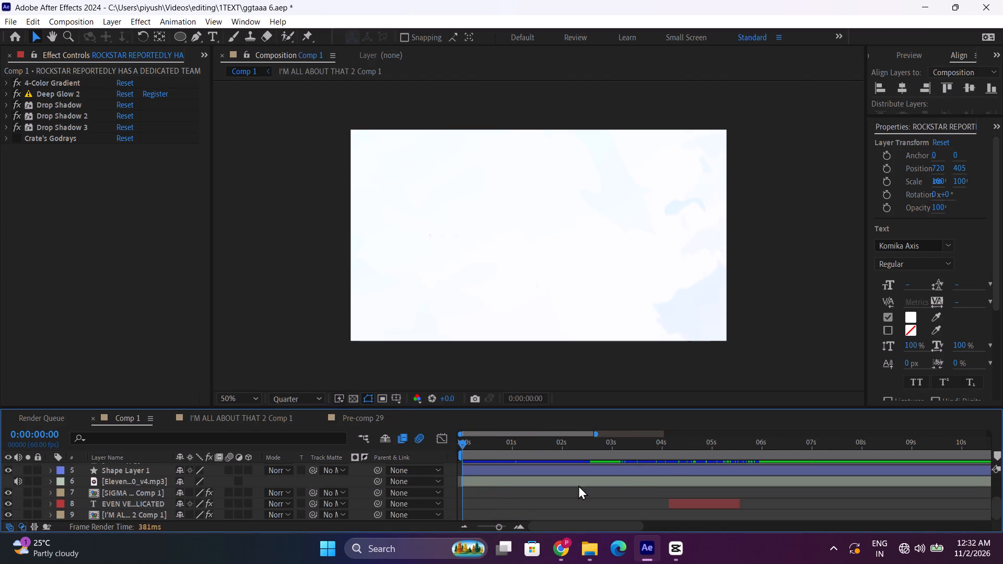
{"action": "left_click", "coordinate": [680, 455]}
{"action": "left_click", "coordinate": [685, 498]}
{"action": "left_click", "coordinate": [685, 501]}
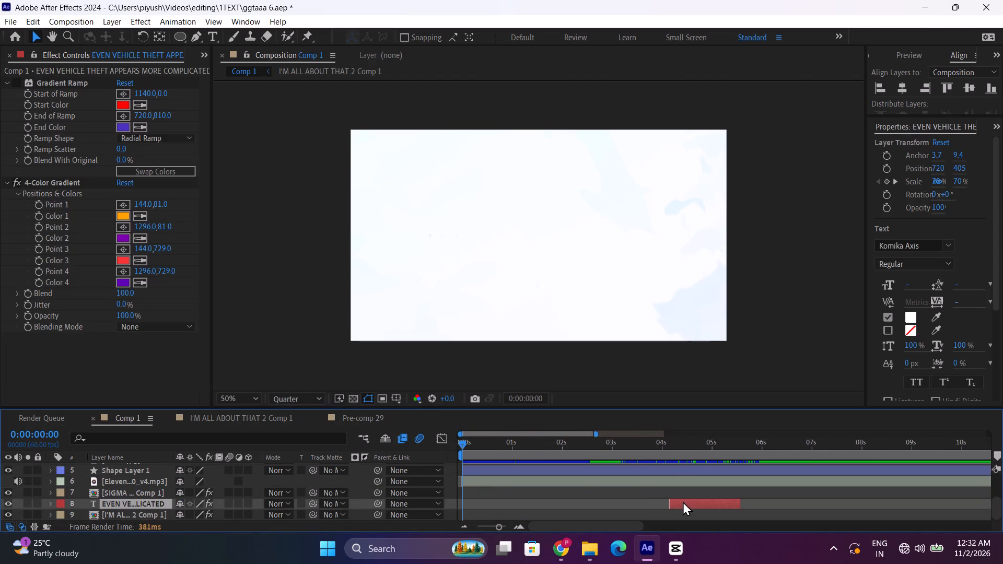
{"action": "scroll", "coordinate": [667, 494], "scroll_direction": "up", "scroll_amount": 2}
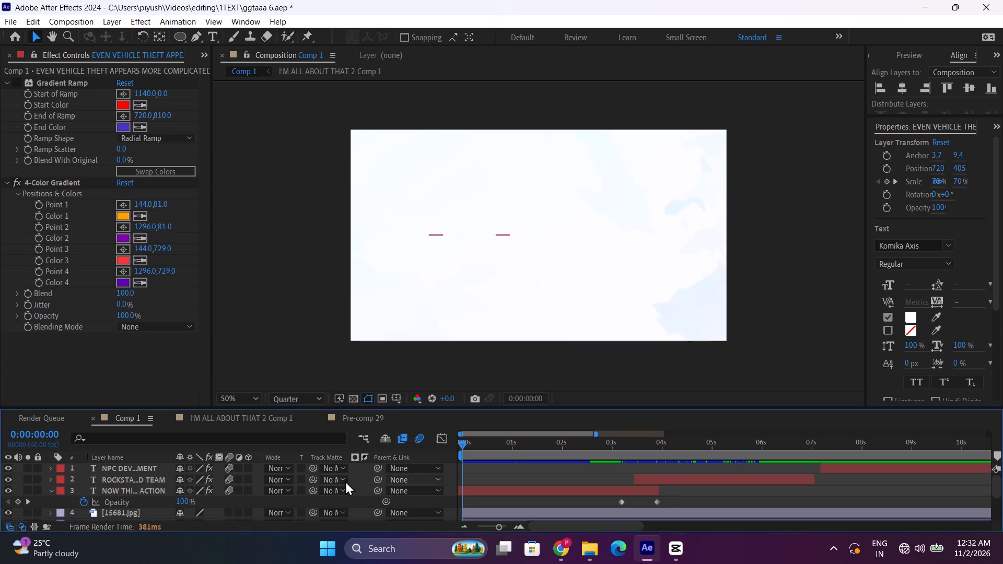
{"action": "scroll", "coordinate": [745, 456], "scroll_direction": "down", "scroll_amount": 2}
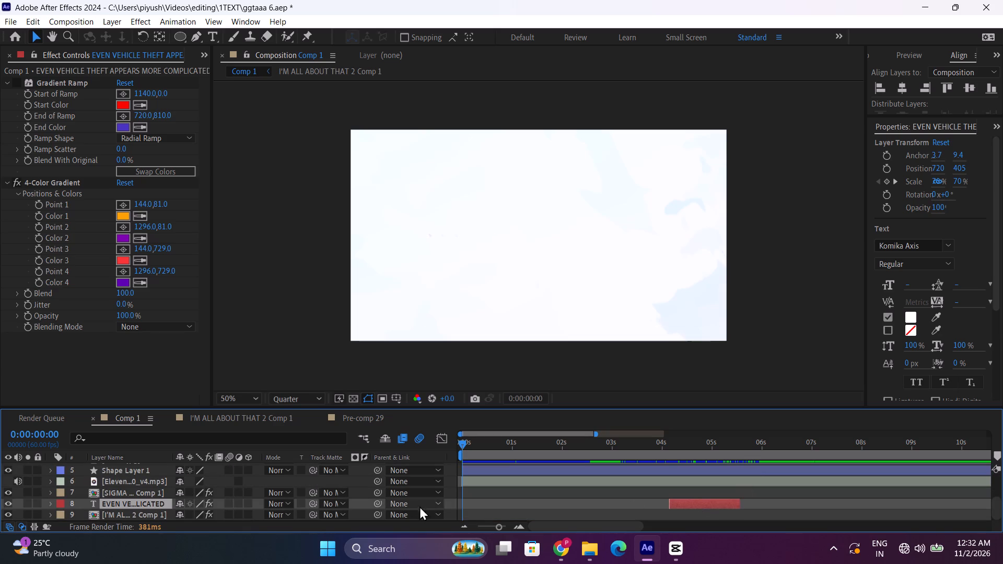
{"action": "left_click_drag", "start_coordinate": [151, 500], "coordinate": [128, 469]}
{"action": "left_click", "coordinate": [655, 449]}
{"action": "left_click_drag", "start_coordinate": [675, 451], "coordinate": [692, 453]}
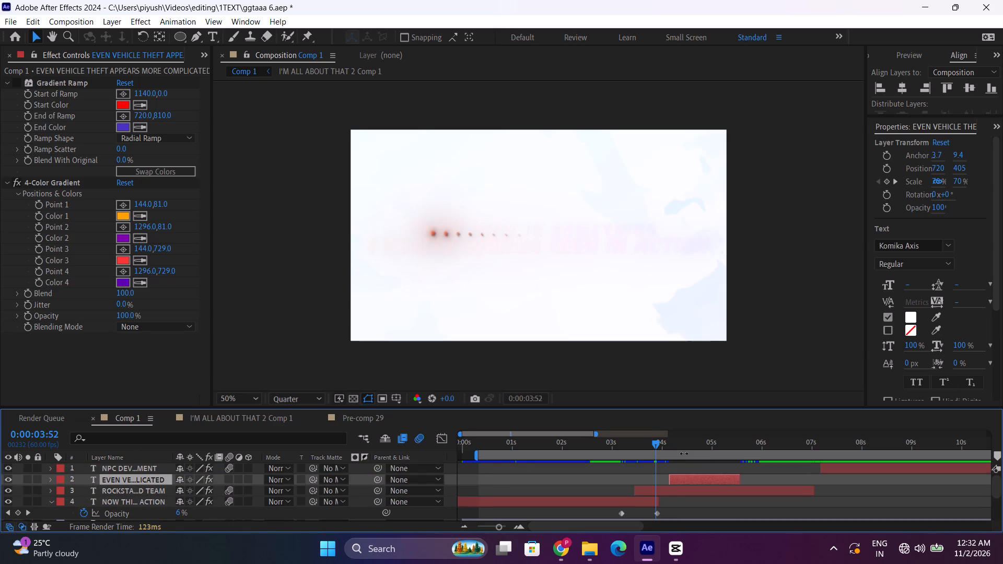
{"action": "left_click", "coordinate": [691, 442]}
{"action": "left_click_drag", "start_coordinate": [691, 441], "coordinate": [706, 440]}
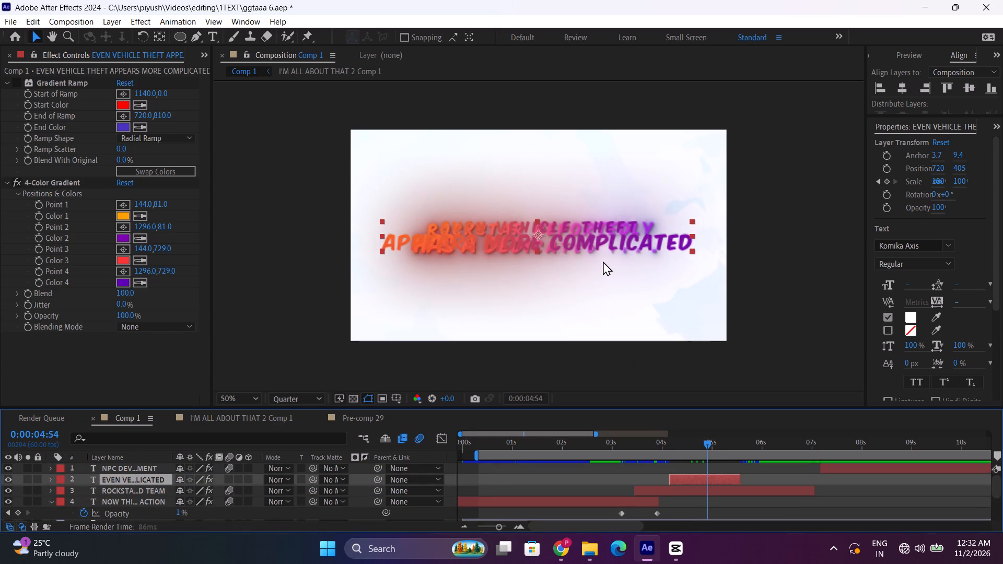
Copy the EVEN VEHICLE THEFT APPEARS MORE COMPLICATED text, clear it from its layer, and delete the emptied layer.
{"action": "double_click", "coordinate": [674, 236]}
{"action": "key", "text": "ctrl+c"}
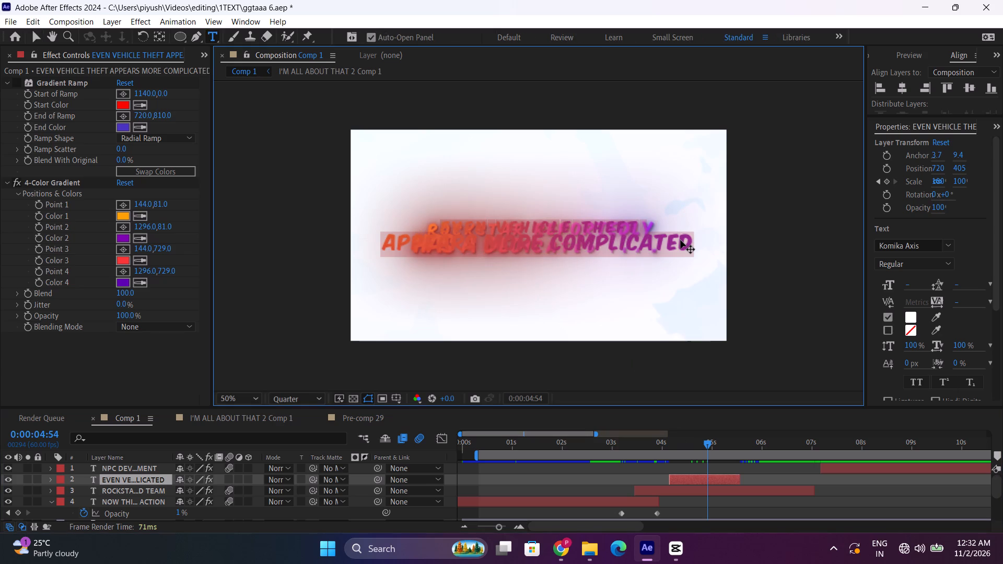
{"action": "key", "text": "Delete"}
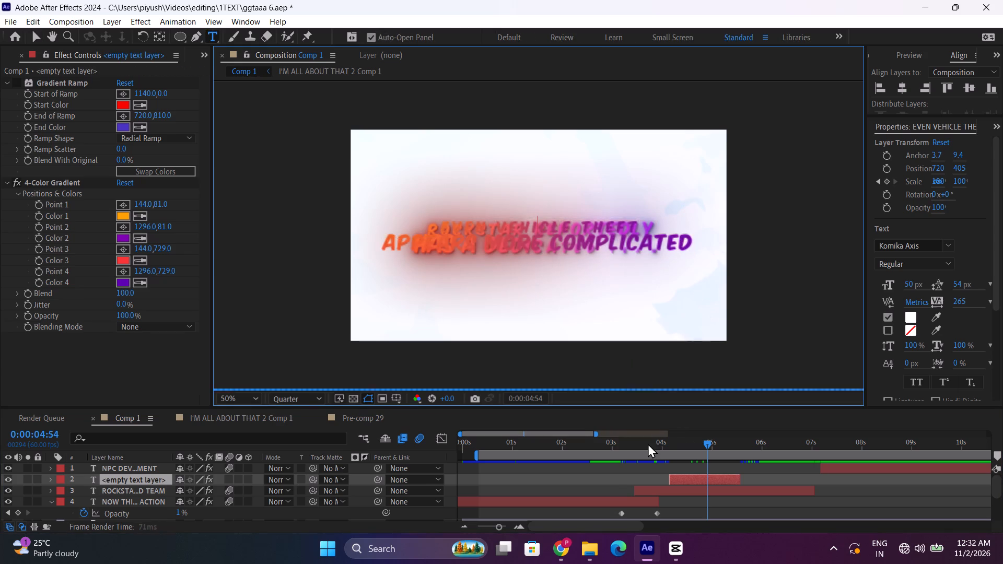
{"action": "left_click", "coordinate": [693, 477]}
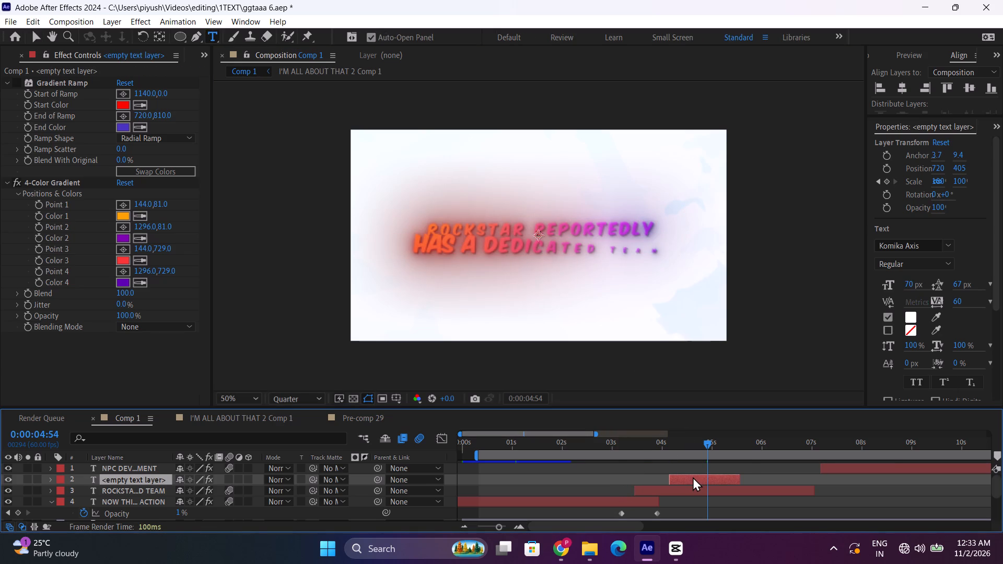
{"action": "key", "text": "Delete"}
Replace the text in the NOW THIS IS SOMETHING layer with the copied EVEN VEHICLE THEFT APPEARS MORE COMPLICATED text.
{"action": "left_click", "coordinate": [493, 488]}
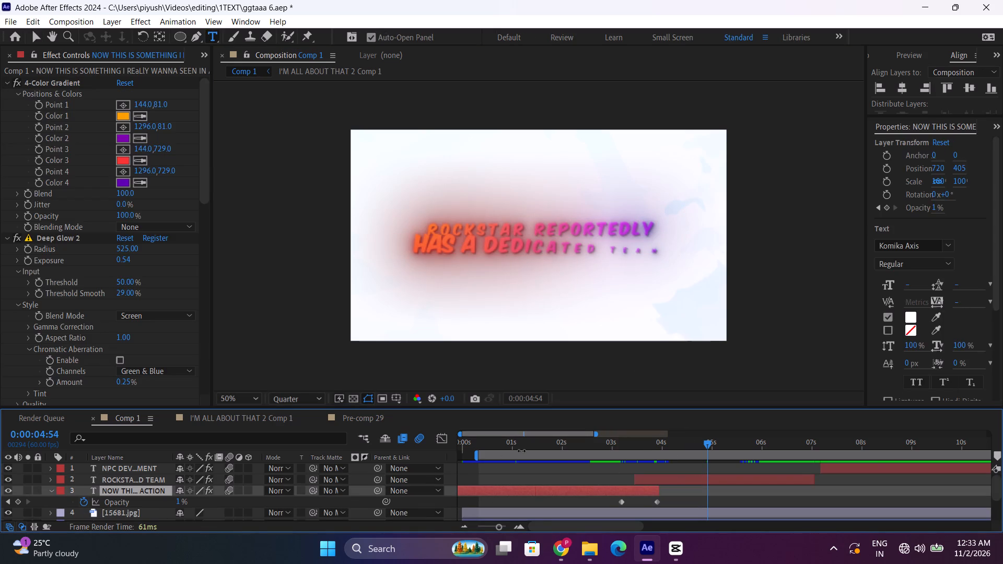
{"action": "left_click", "coordinate": [519, 451]}
{"action": "left_click_drag", "start_coordinate": [516, 454], "coordinate": [480, 456]}
{"action": "left_click_drag", "start_coordinate": [473, 440], "coordinate": [468, 444]}
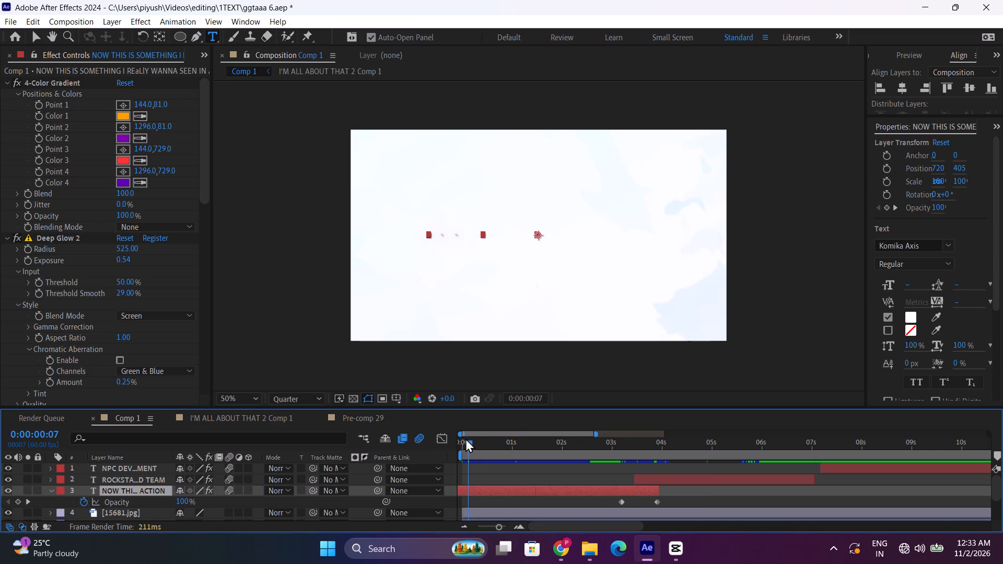
{"action": "left_click_drag", "start_coordinate": [470, 437], "coordinate": [475, 440]}
{"action": "left_click_drag", "start_coordinate": [474, 434], "coordinate": [451, 440]}
{"action": "left_click_drag", "start_coordinate": [485, 445], "coordinate": [510, 445]}
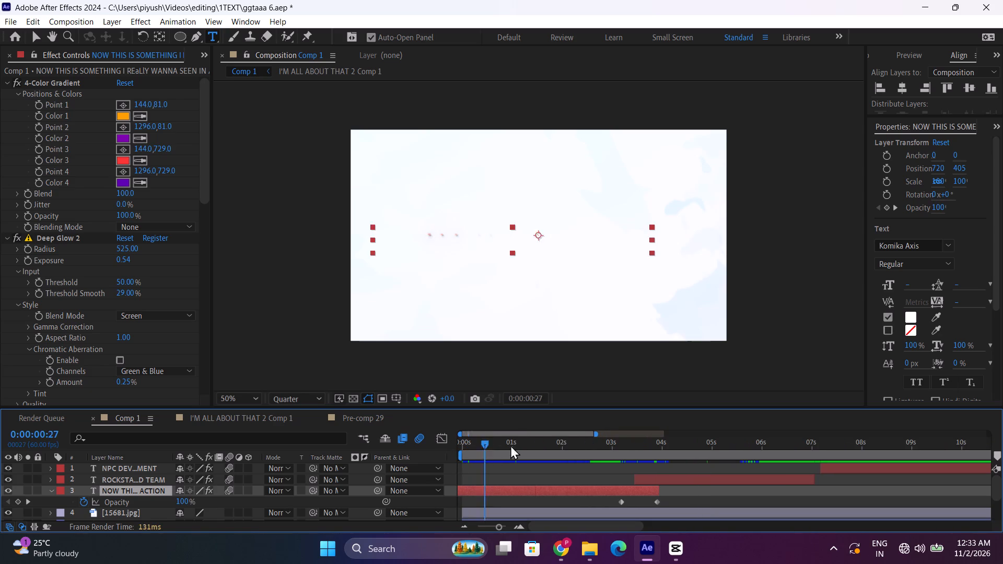
{"action": "left_click_drag", "start_coordinate": [510, 445], "coordinate": [557, 453]}
{"action": "left_click", "coordinate": [556, 495]}
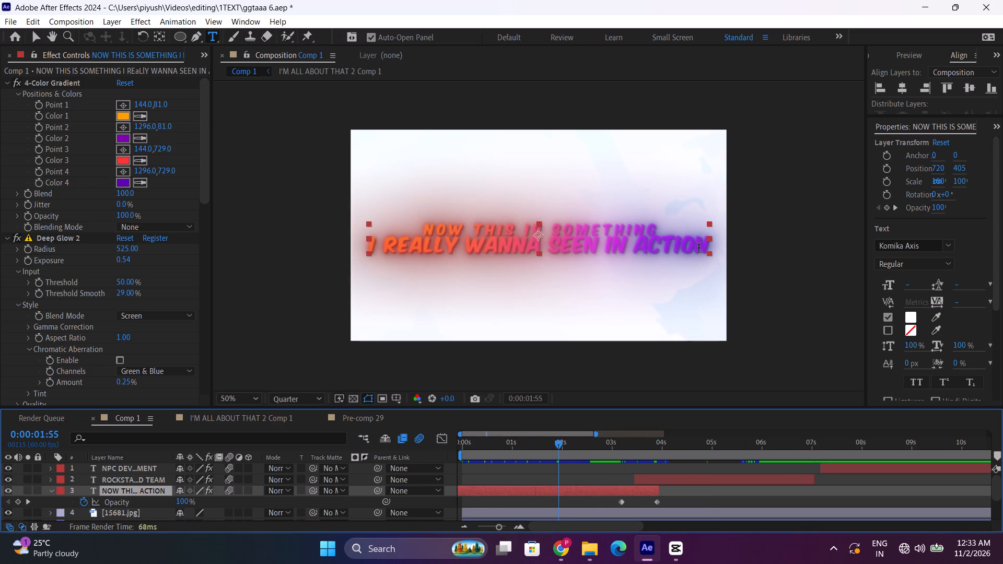
{"action": "left_click_drag", "start_coordinate": [703, 249], "coordinate": [353, 185]}
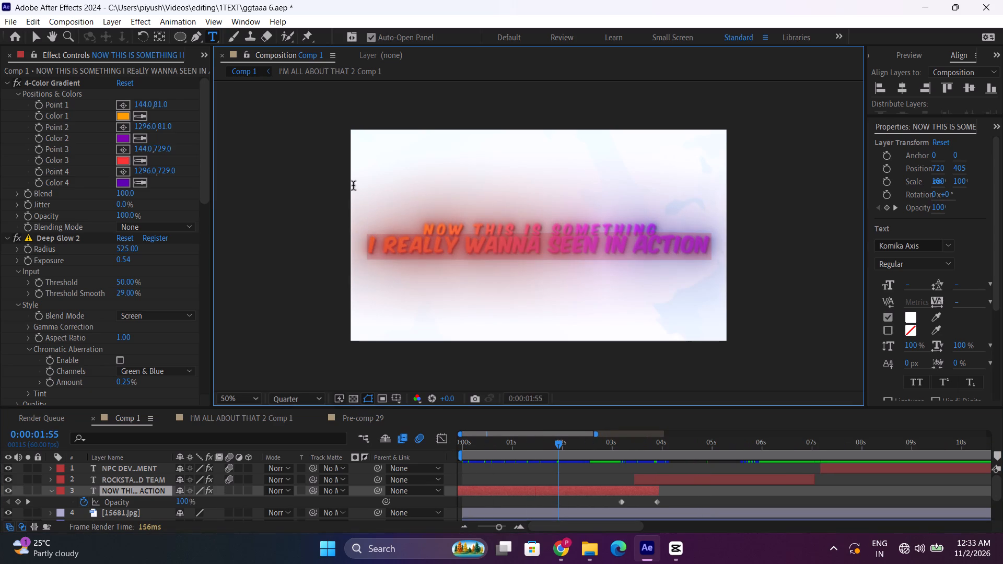
{"action": "left_click_drag", "start_coordinate": [353, 185], "coordinate": [393, 130]}
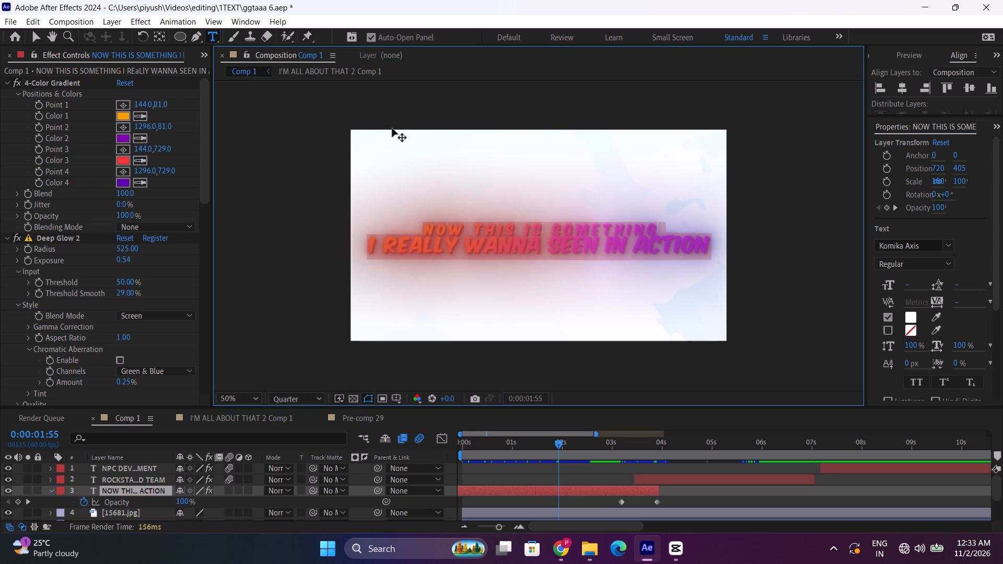
{"action": "key", "text": "ctrl+v"}
Play Comp 1 from its start to preview the EVEN VEHICLE THEFT text animation.
{"action": "left_click_drag", "start_coordinate": [477, 443], "coordinate": [451, 444]}
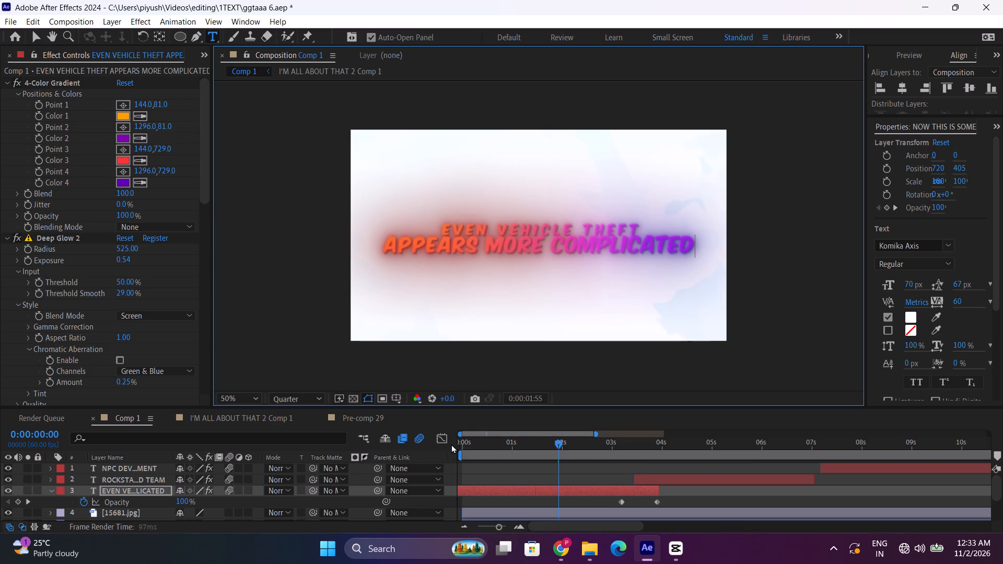
{"action": "left_click_drag", "start_coordinate": [451, 444], "coordinate": [450, 444]}
{"action": "key", "text": "space"}
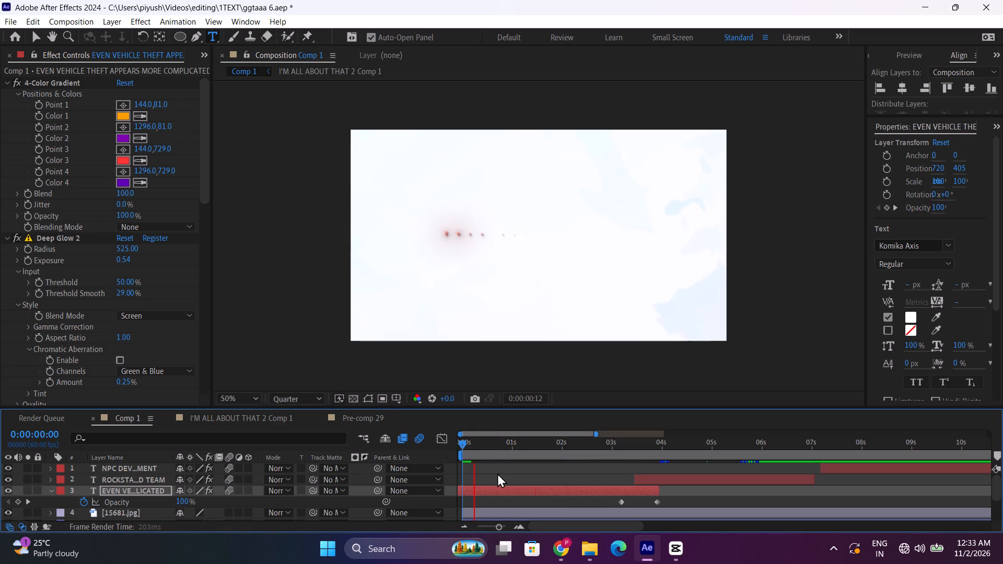
{"action": "left_click_drag", "start_coordinate": [466, 441], "coordinate": [434, 441]}
{"action": "key", "text": "space"}
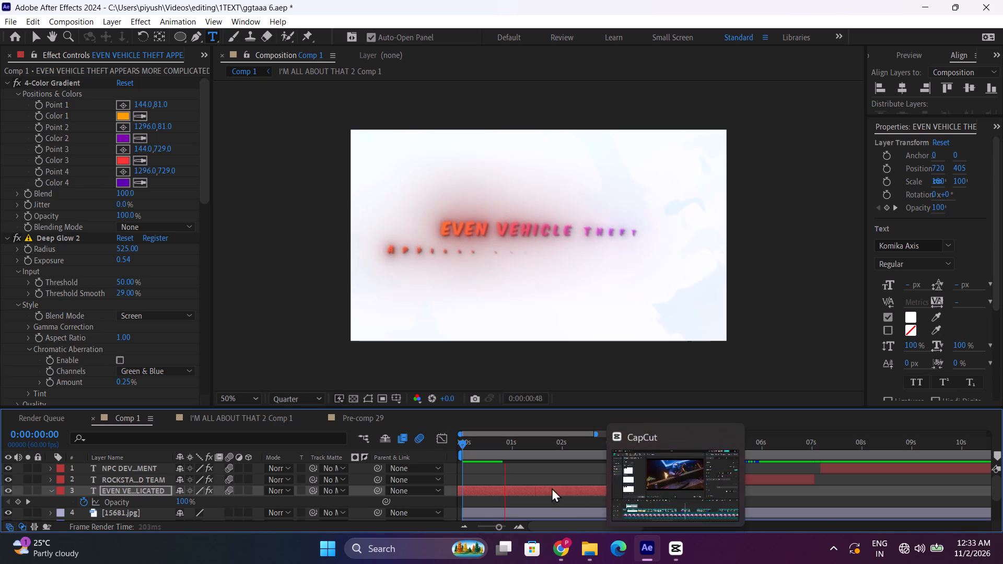
{"action": "left_click_drag", "start_coordinate": [474, 443], "coordinate": [439, 446]}
{"action": "key", "text": "space"}
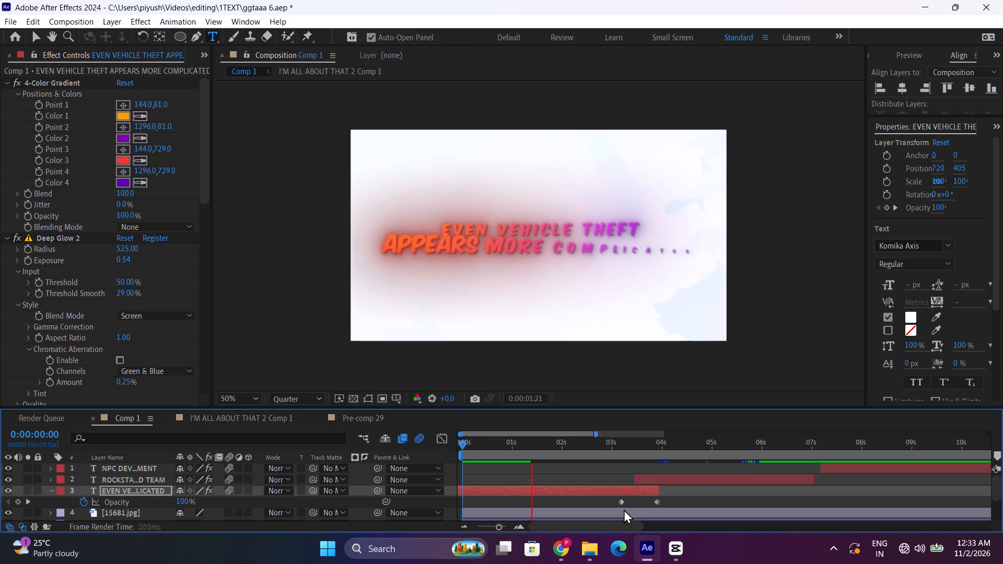
{"action": "key", "text": "space"}
Switch to CapCut and replay the empty gap between clips from about 1:55 to 1:58.
{"action": "left_click", "coordinate": [663, 548]}
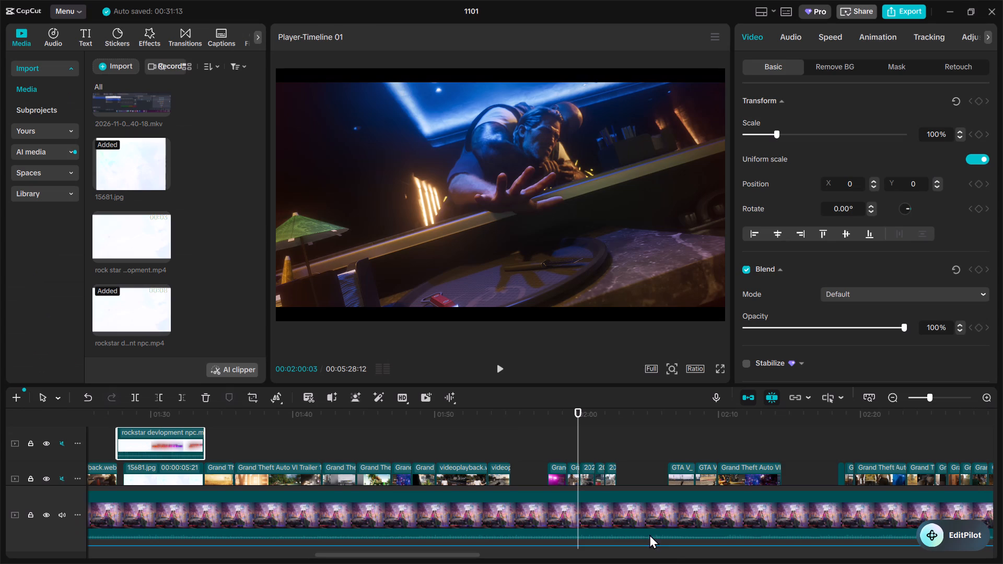
{"action": "left_click_drag", "start_coordinate": [510, 412], "coordinate": [504, 412]}
{"action": "key", "text": "space"}
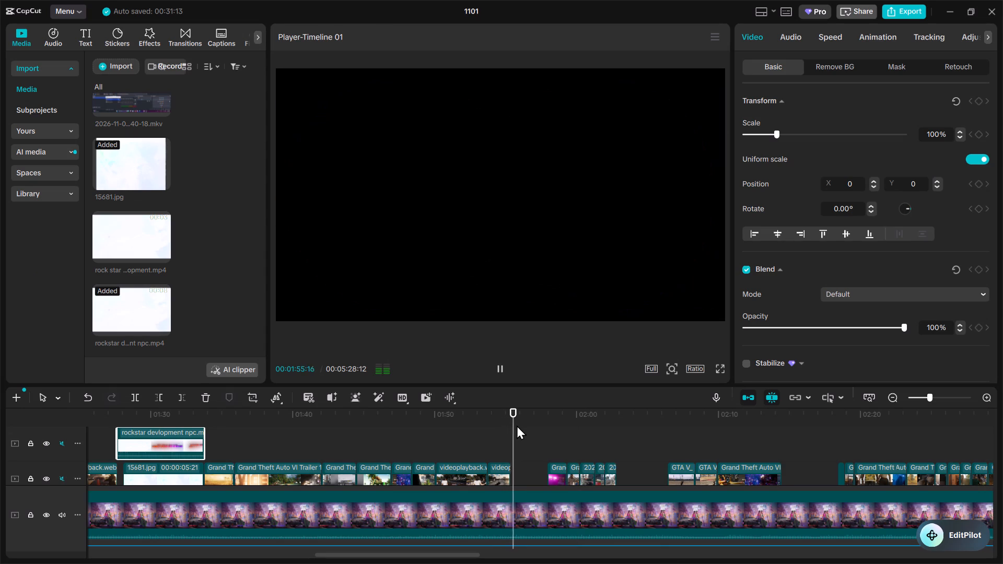
{"action": "key", "text": "space"}
{"action": "left_click", "coordinate": [513, 417]}
{"action": "key", "text": "space"}
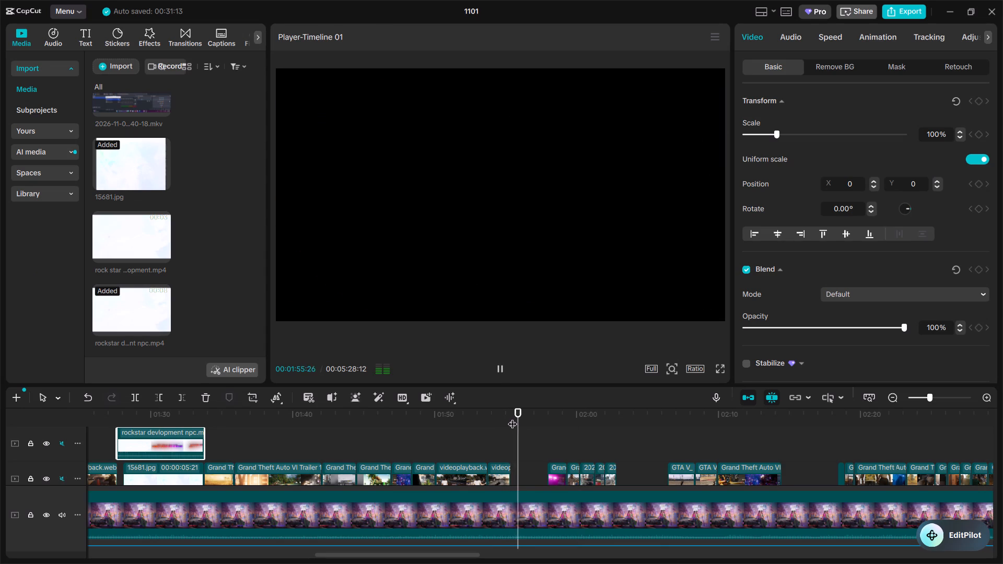
{"action": "key", "text": "space"}
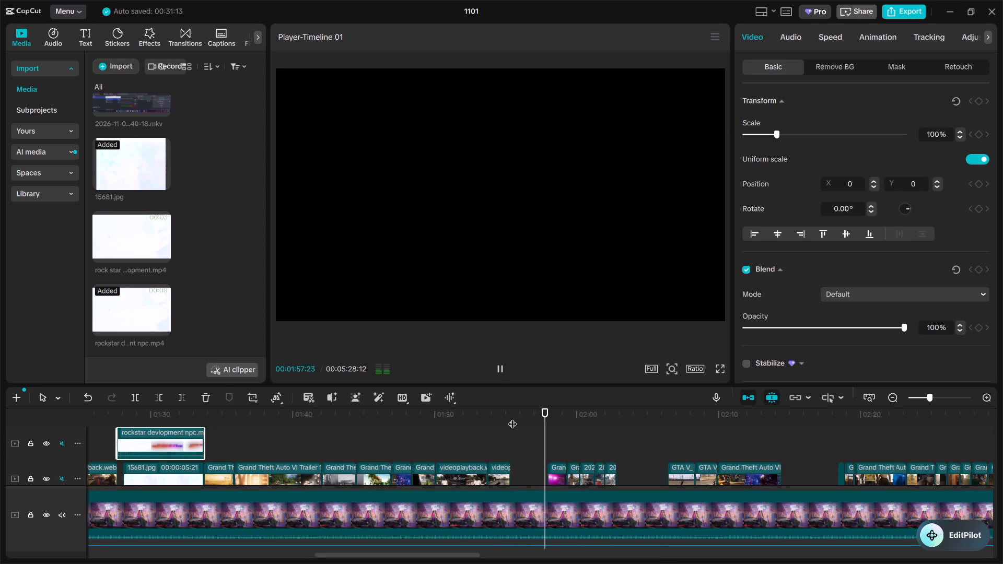
{"action": "key", "text": "space"}
{"action": "key", "text": "space"}
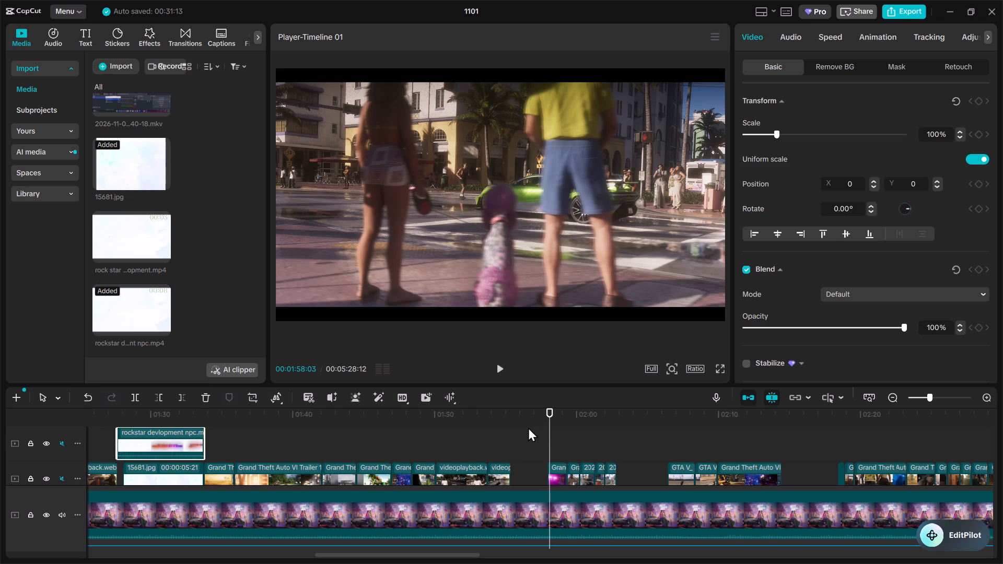
{"action": "left_click", "coordinate": [515, 418]}
{"action": "key", "text": "space"}
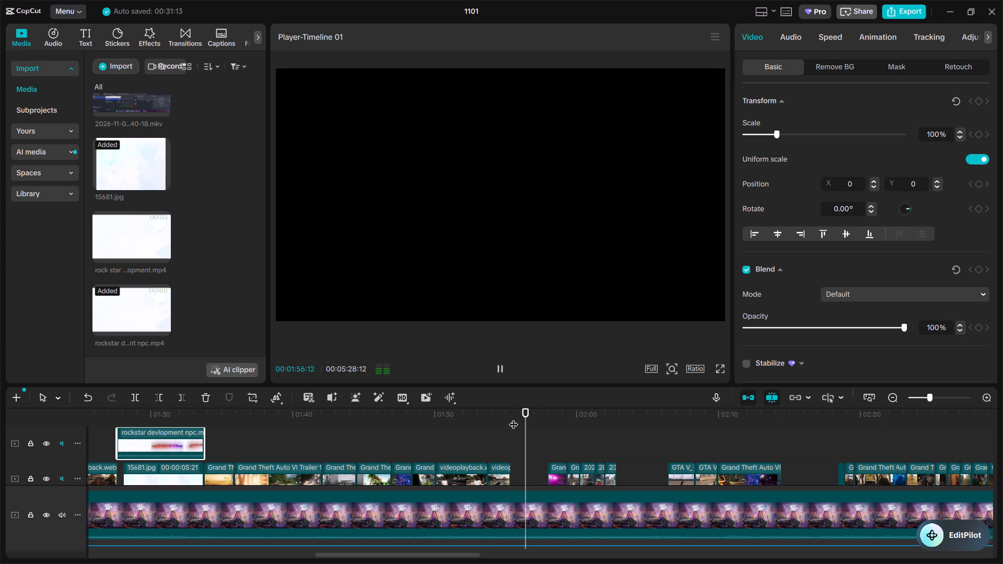
{"action": "left_click", "coordinate": [501, 359]}
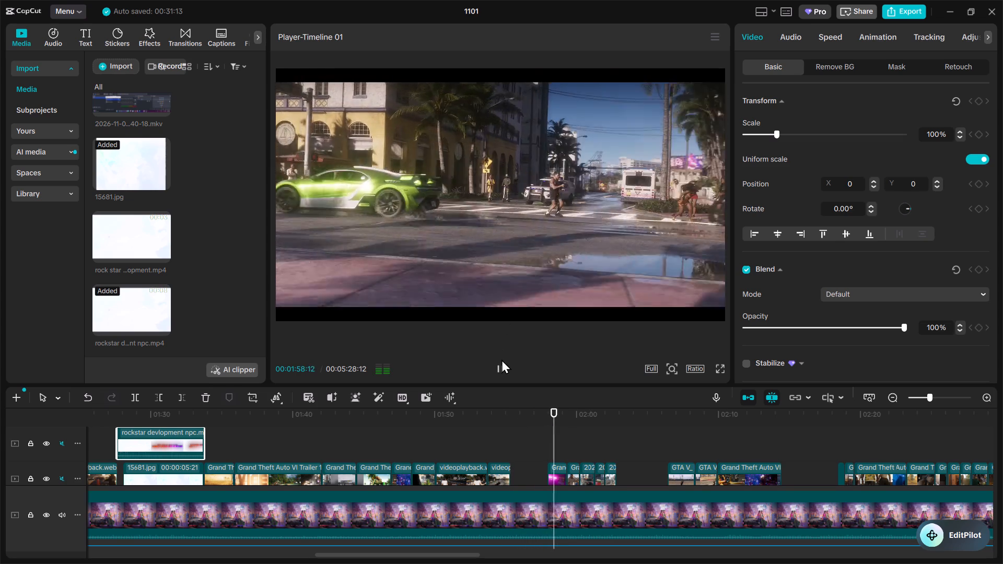
{"action": "key", "text": "space"}
Return to After Effects, scrub the EVEN VEHICLE THEFT text to about 3:10, and replay it from the start.
{"action": "left_click", "coordinate": [940, 10]}
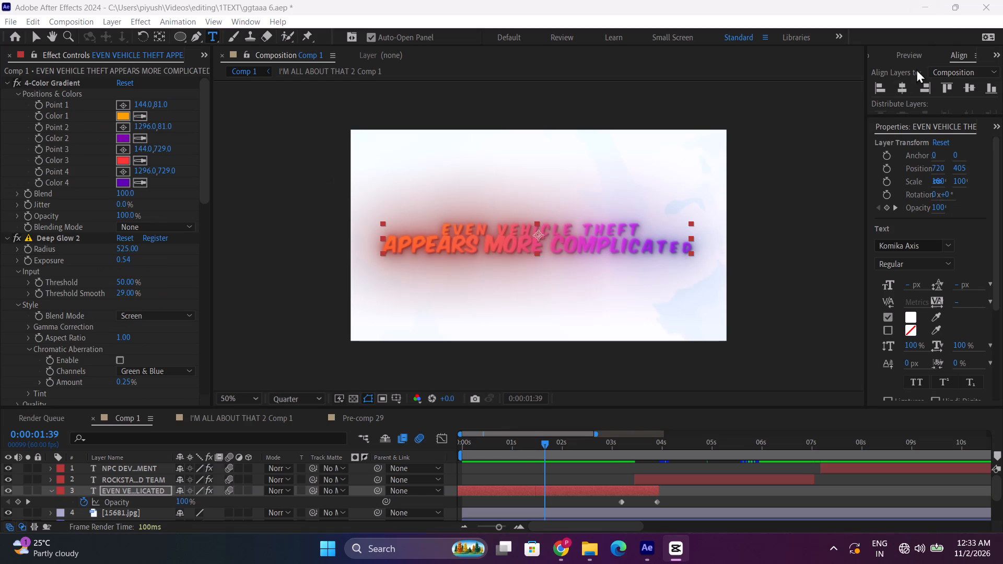
{"action": "left_click_drag", "start_coordinate": [554, 441], "coordinate": [588, 444]}
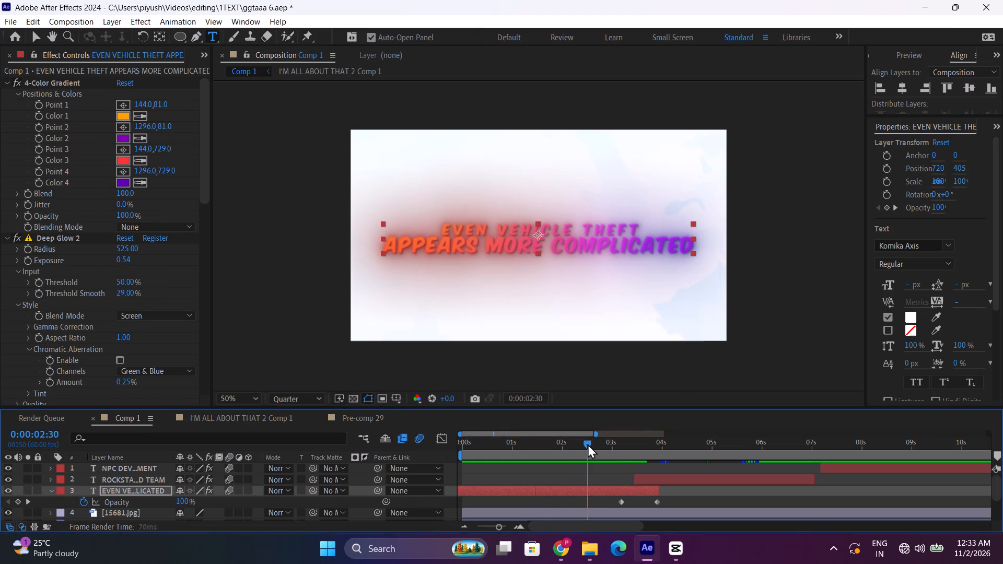
{"action": "left_click_drag", "start_coordinate": [588, 444], "coordinate": [602, 449]}
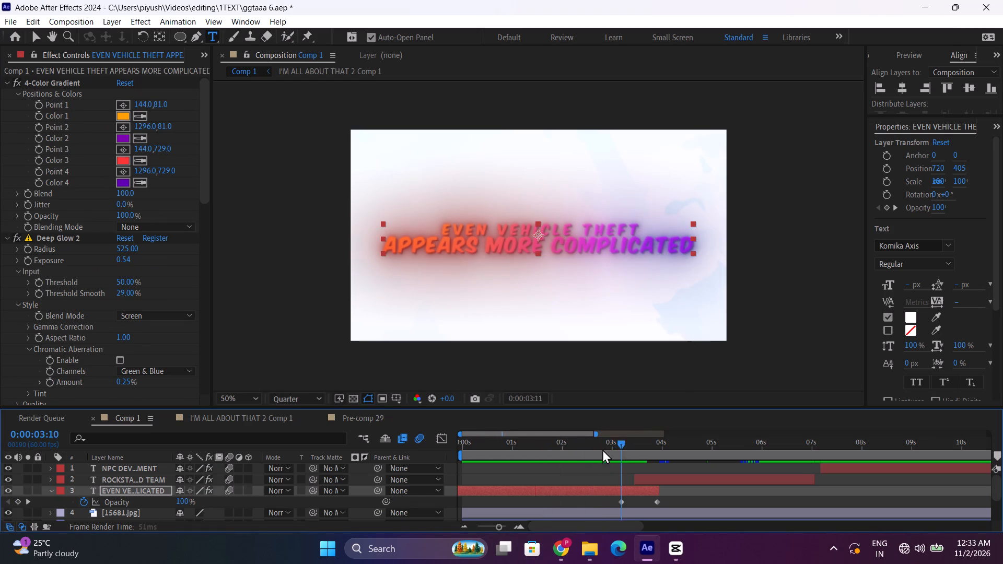
{"action": "left_click_drag", "start_coordinate": [602, 449], "coordinate": [408, 462]}
{"action": "key", "text": "space"}
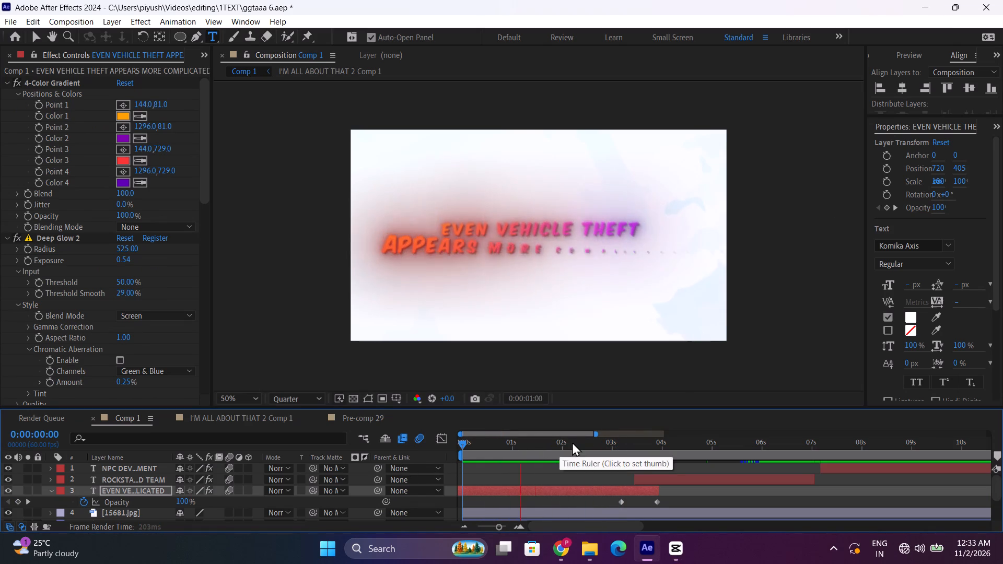
{"action": "key", "text": "space"}
Move the EVEN VEHICLE THEFT layer's last two Range Selector Offset keyframes later, to about 2.8 s and 3 s.
{"action": "key", "text": "u"}
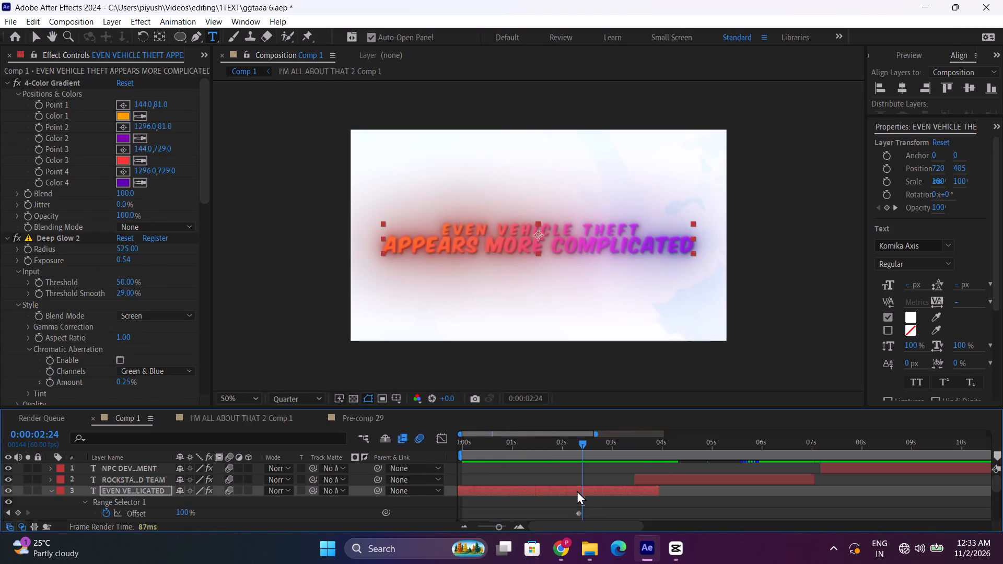
{"action": "scroll", "coordinate": [588, 502], "scroll_direction": "down", "scroll_amount": 2}
{"action": "scroll", "coordinate": [575, 482], "scroll_direction": "up", "scroll_amount": 1}
{"action": "left_click_drag", "start_coordinate": [568, 471], "coordinate": [603, 501]}
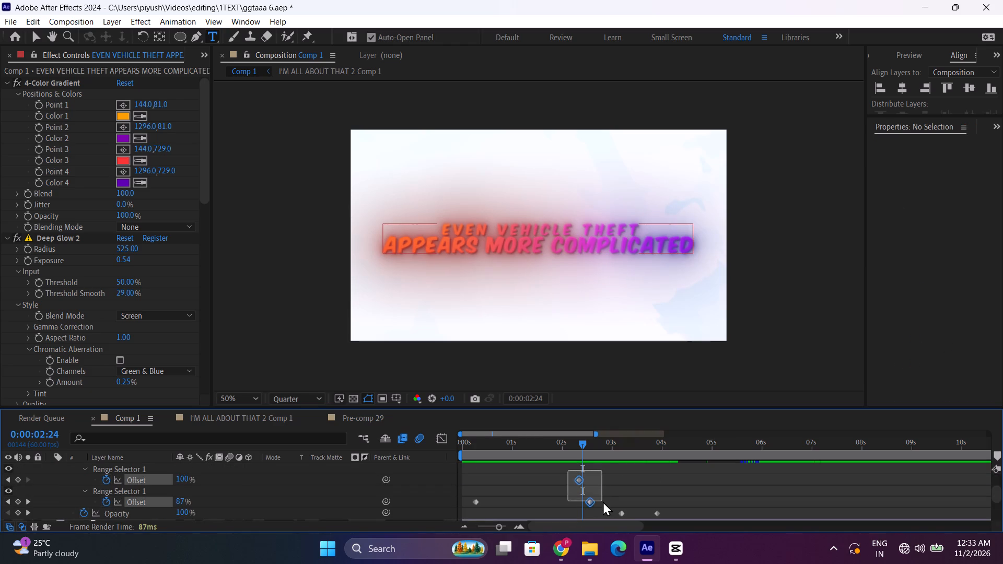
{"action": "left_click_drag", "start_coordinate": [603, 501], "coordinate": [603, 502]}
{"action": "left_click_drag", "start_coordinate": [577, 480], "coordinate": [608, 480]}
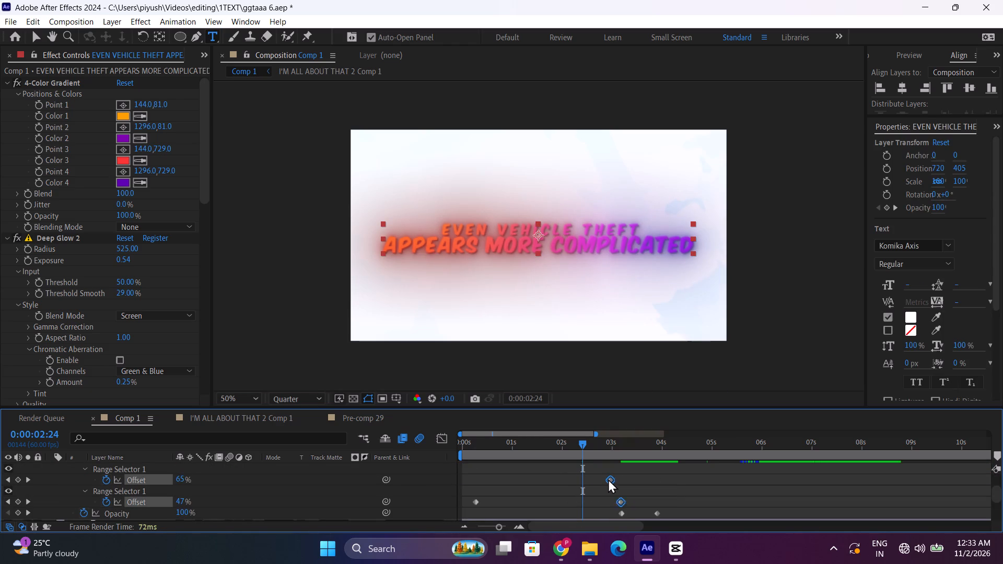
{"action": "left_click", "coordinate": [608, 479]}
{"action": "key", "text": "space"}
{"action": "scroll", "coordinate": [71, 457], "scroll_direction": "up", "scroll_amount": 1}
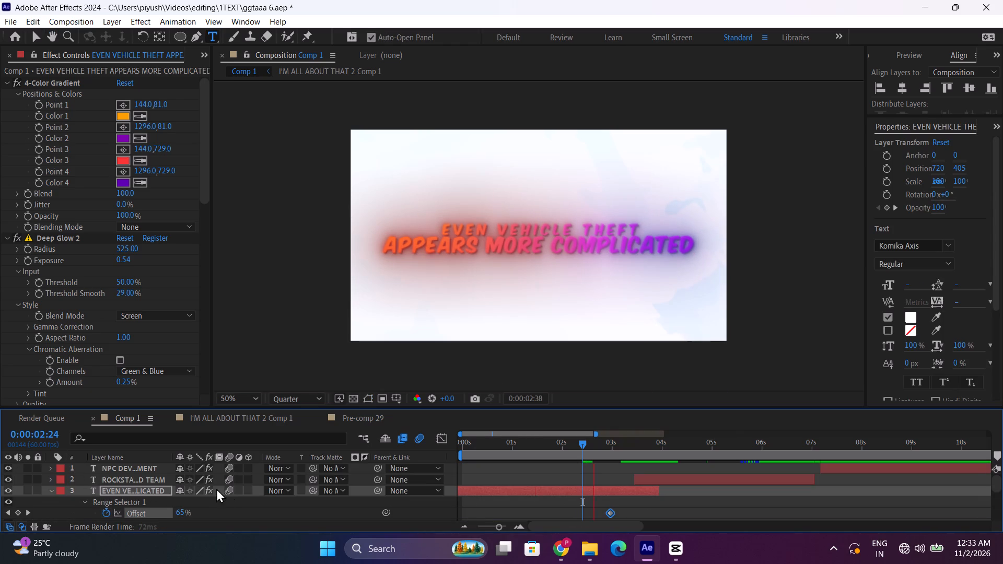
{"action": "scroll", "coordinate": [577, 481], "scroll_direction": "down", "scroll_amount": 1}
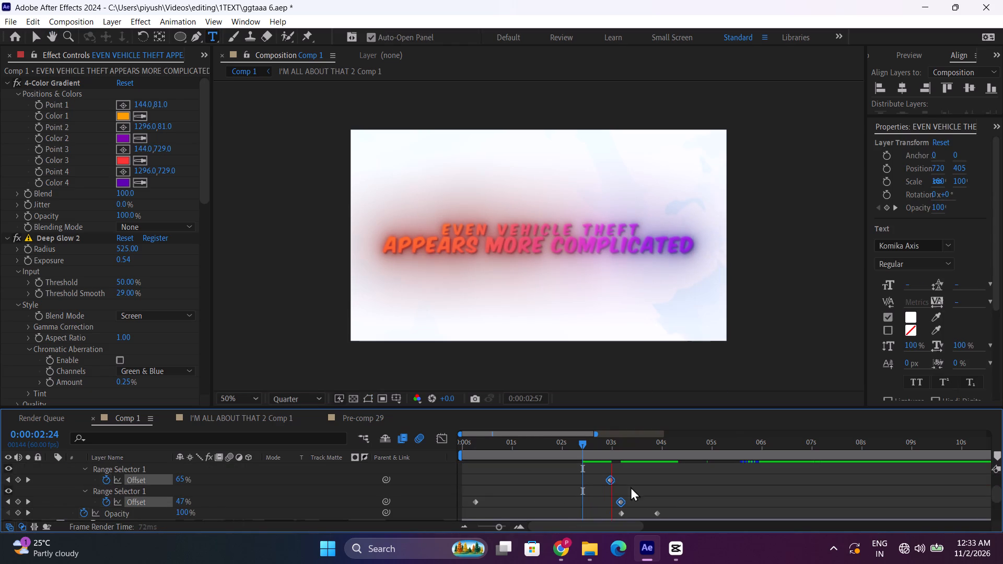
{"action": "left_click_drag", "start_coordinate": [611, 479], "coordinate": [601, 478]}
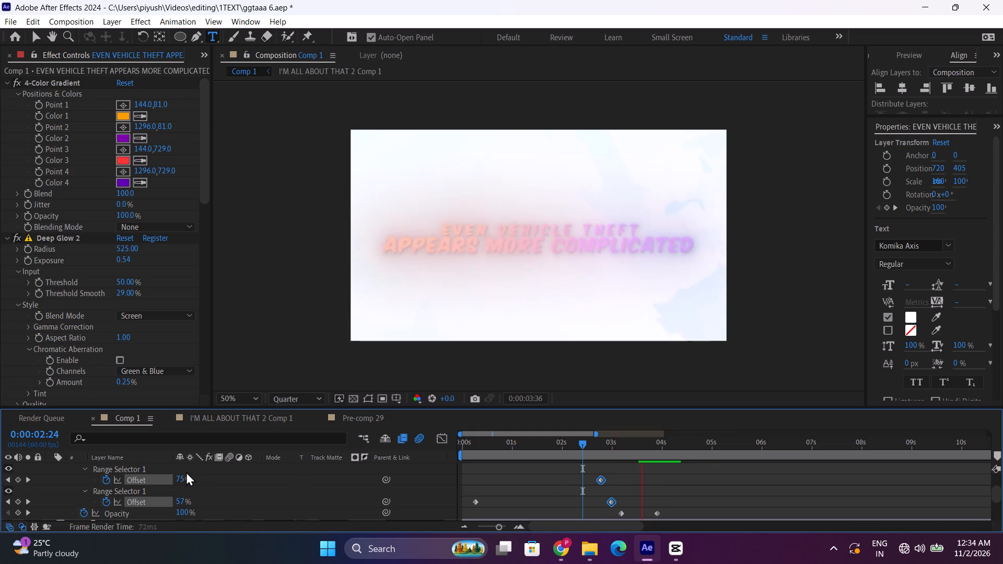
{"action": "scroll", "coordinate": [67, 467], "scroll_direction": "up", "scroll_amount": 1}
{"action": "left_click", "coordinate": [53, 490]}
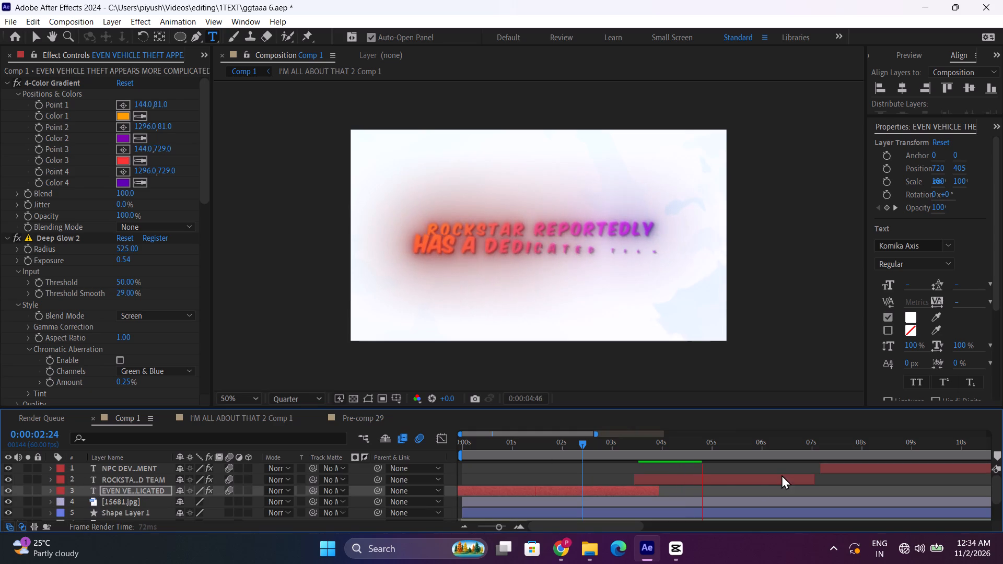
Shift the ROCKSTAR REPORTEDLY layer later in the timeline so it starts at about 4.7 s.
{"action": "left_click", "coordinate": [689, 477]}
{"action": "left_click_drag", "start_coordinate": [670, 476], "coordinate": [733, 477]}
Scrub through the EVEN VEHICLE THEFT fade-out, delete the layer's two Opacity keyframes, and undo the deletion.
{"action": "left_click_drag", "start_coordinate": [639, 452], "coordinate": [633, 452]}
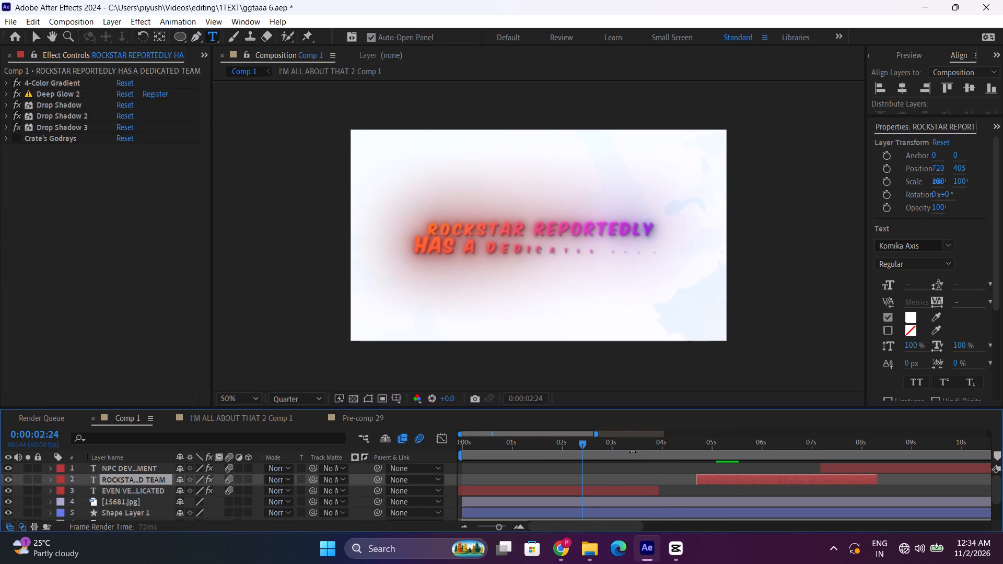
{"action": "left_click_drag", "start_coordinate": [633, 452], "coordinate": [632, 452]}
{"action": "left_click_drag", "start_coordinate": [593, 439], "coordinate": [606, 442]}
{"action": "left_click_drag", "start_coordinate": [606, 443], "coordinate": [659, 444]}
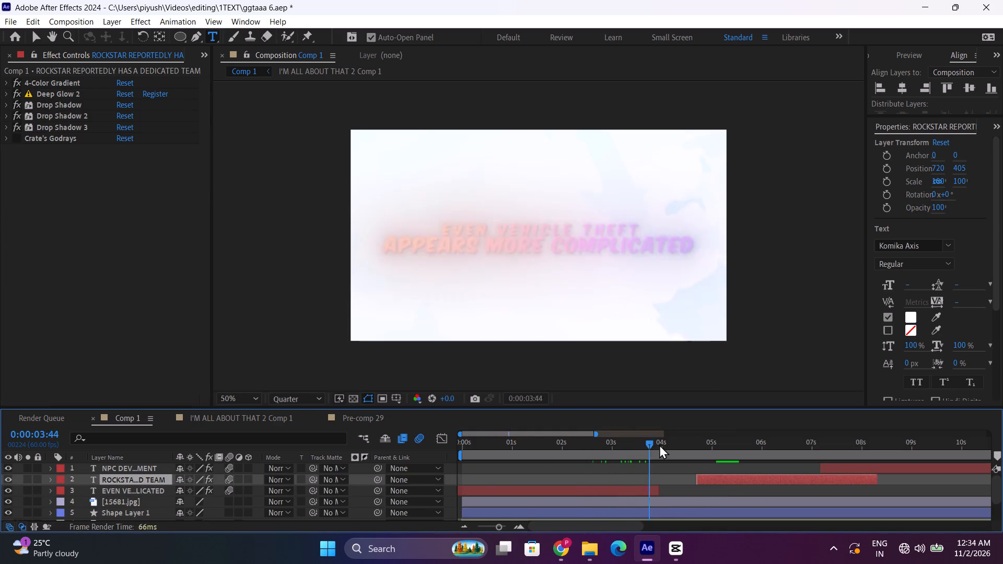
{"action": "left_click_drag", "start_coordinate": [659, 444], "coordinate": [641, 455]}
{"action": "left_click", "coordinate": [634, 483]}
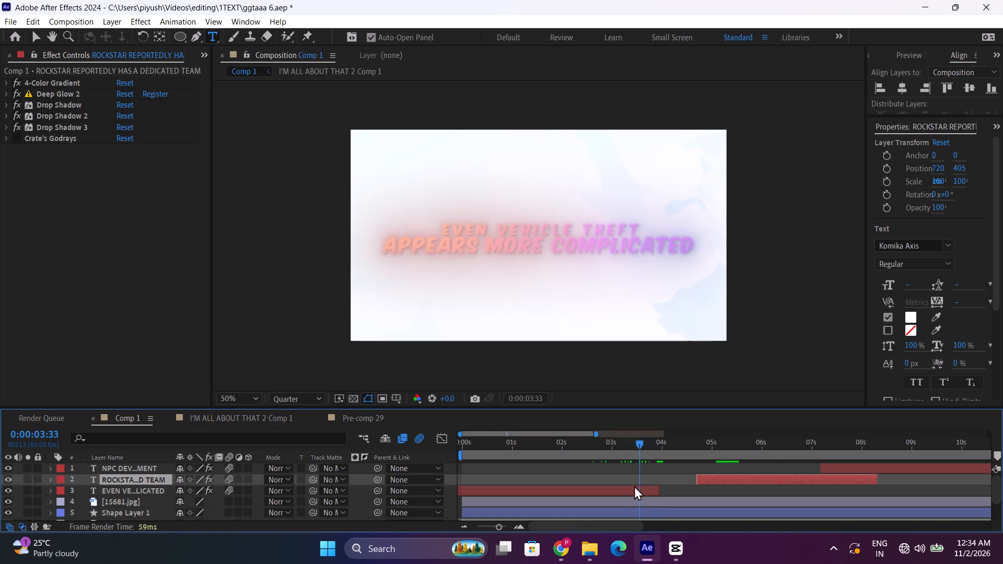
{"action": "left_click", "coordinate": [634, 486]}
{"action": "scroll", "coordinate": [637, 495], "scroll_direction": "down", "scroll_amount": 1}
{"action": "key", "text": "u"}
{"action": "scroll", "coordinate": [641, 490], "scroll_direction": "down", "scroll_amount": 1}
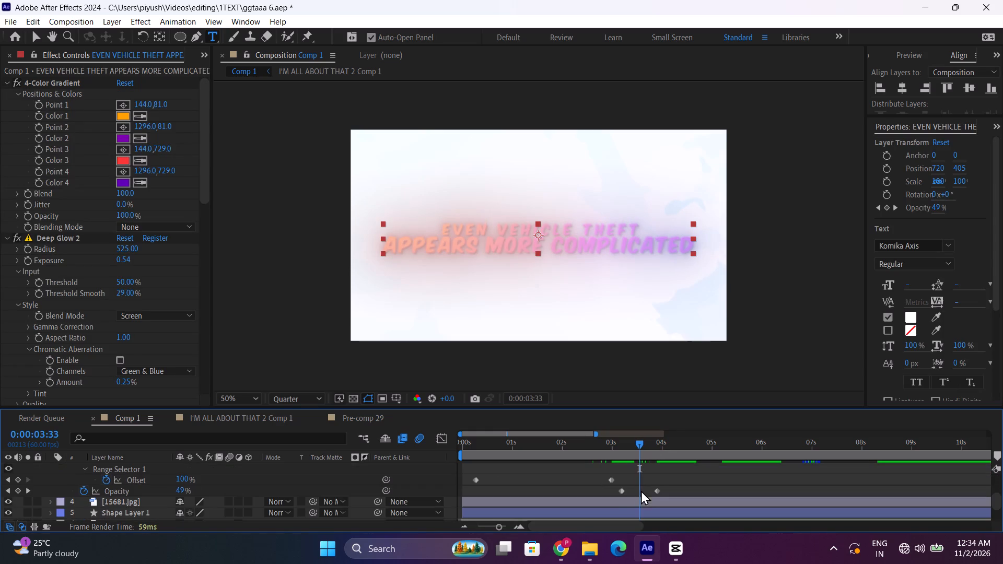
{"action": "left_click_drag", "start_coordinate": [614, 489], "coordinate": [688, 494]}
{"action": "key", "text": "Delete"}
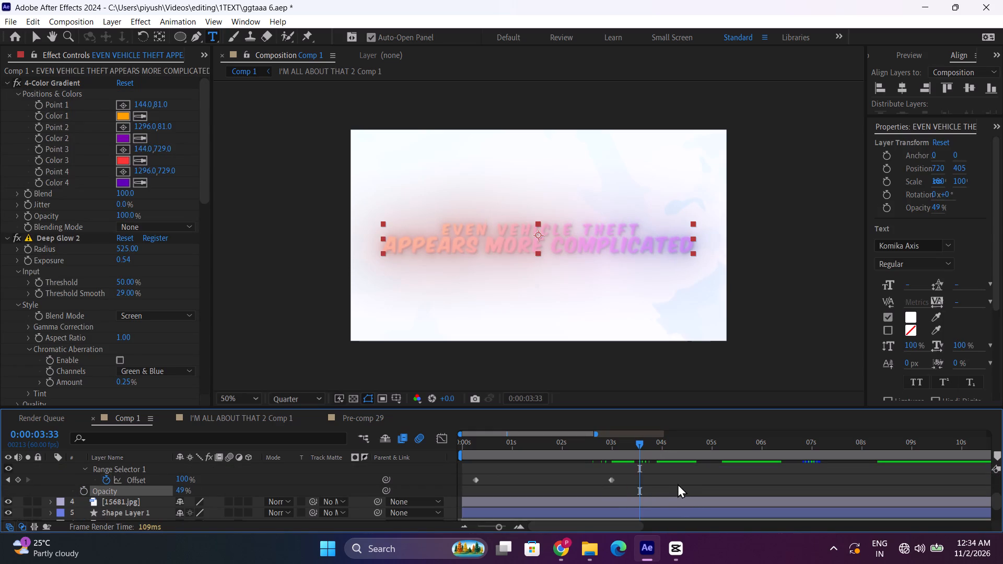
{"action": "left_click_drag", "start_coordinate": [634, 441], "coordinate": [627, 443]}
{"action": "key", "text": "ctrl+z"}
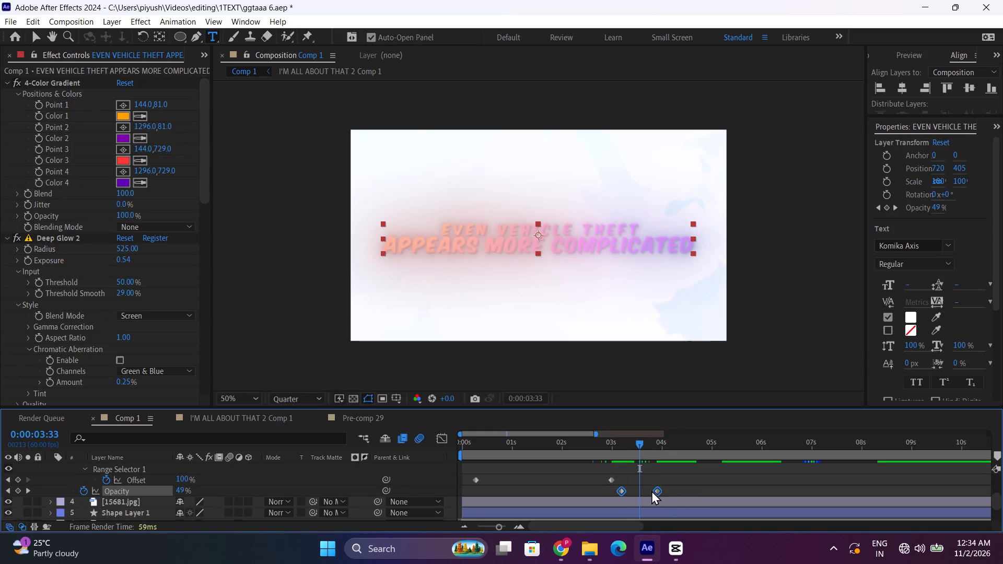
Delete the last Opacity keyframe, at about 3.9 s, on the EVEN VEHICLE THEFT layer.
{"action": "left_click_drag", "start_coordinate": [626, 453], "coordinate": [613, 452]}
{"action": "left_click_drag", "start_coordinate": [613, 445], "coordinate": [603, 448]}
{"action": "left_click", "coordinate": [658, 501]}
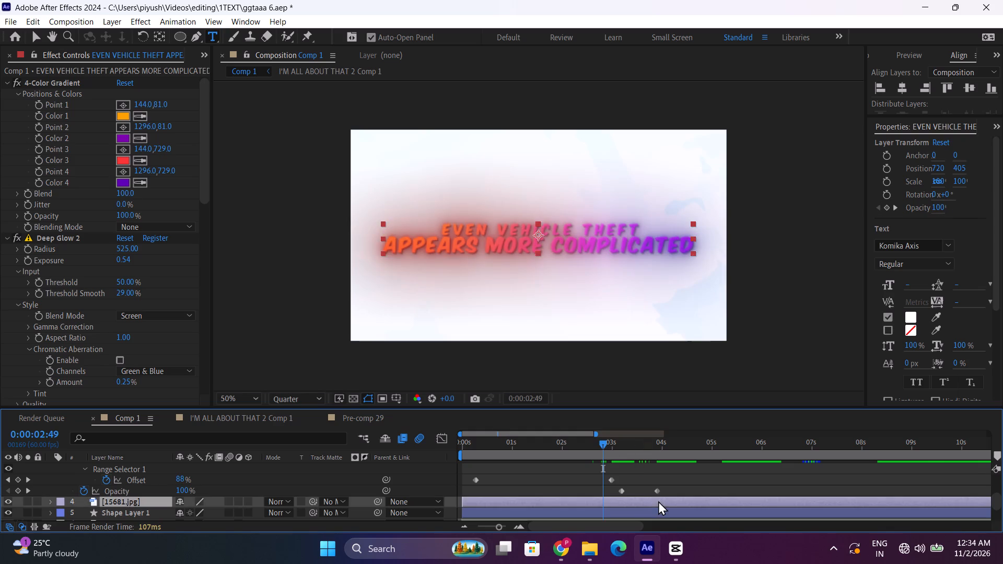
{"action": "left_click", "coordinate": [655, 494]}
{"action": "key", "text": "Delete"}
Extend the end of the EVEN VEHICLE THEFT layer to about 4.5 s.
{"action": "scroll", "coordinate": [636, 480], "scroll_direction": "up", "scroll_amount": 1}
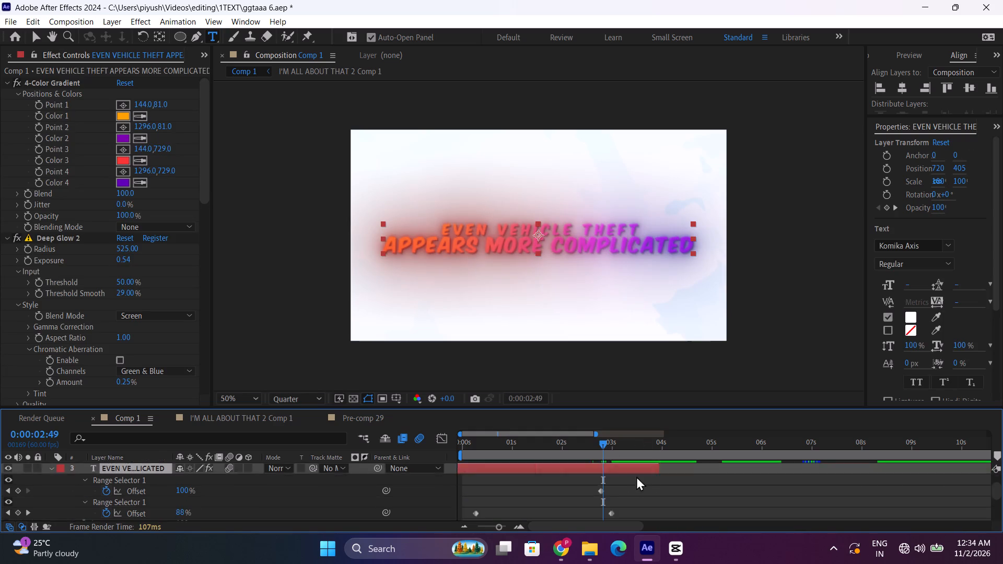
{"action": "scroll", "coordinate": [636, 476], "scroll_direction": "up", "scroll_amount": 1}
{"action": "left_click_drag", "start_coordinate": [658, 487], "coordinate": [684, 485]}
End the work area at 0:00:04:27, where the EVEN VEHICLE THEFT layer ends, and scrub through the text animation.
{"action": "left_click", "coordinate": [659, 440]}
{"action": "left_click", "coordinate": [657, 456]}
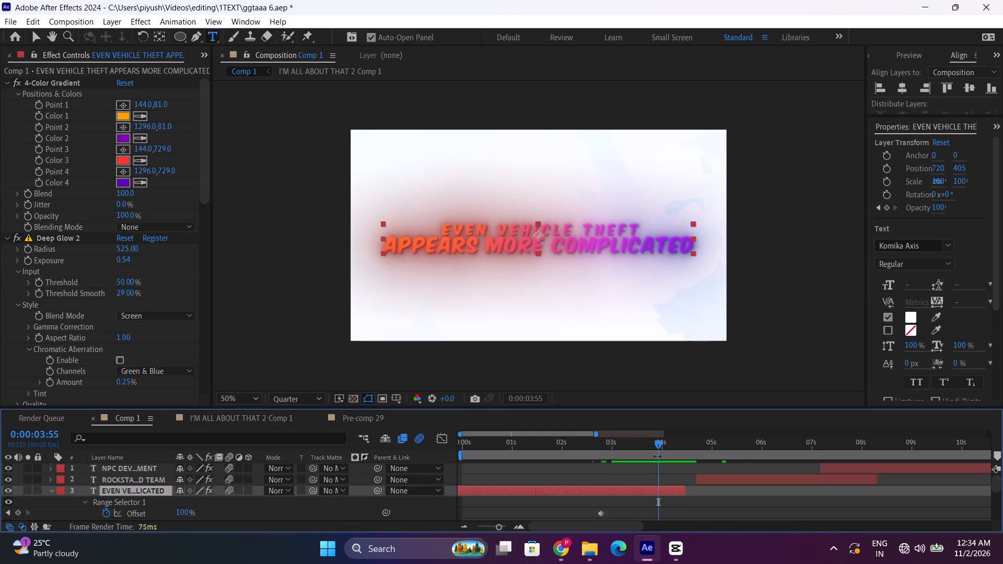
{"action": "left_click", "coordinate": [662, 445]}
{"action": "left_click_drag", "start_coordinate": [666, 443], "coordinate": [689, 444]}
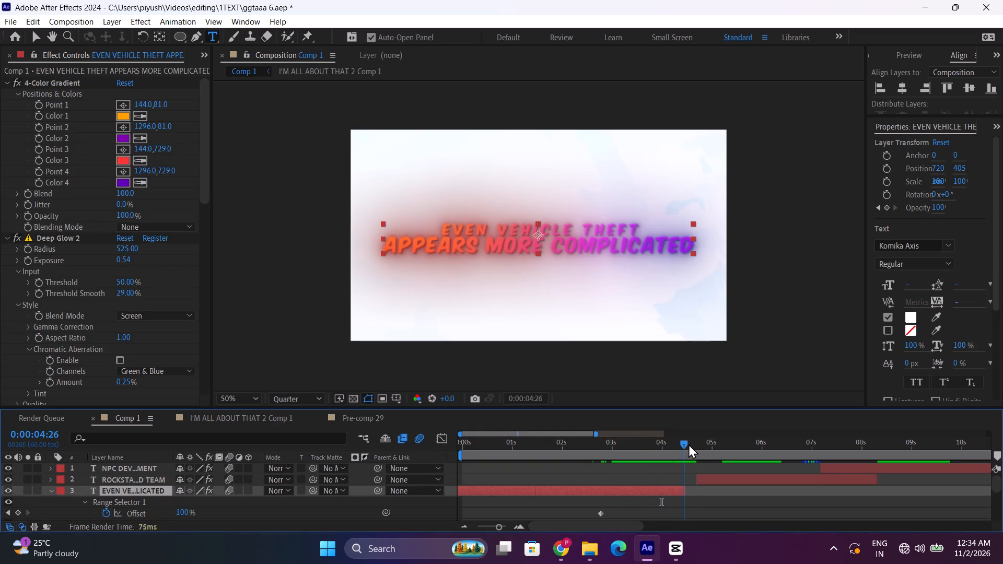
{"action": "left_click_drag", "start_coordinate": [689, 444], "coordinate": [689, 446]}
{"action": "key", "text": "n"}
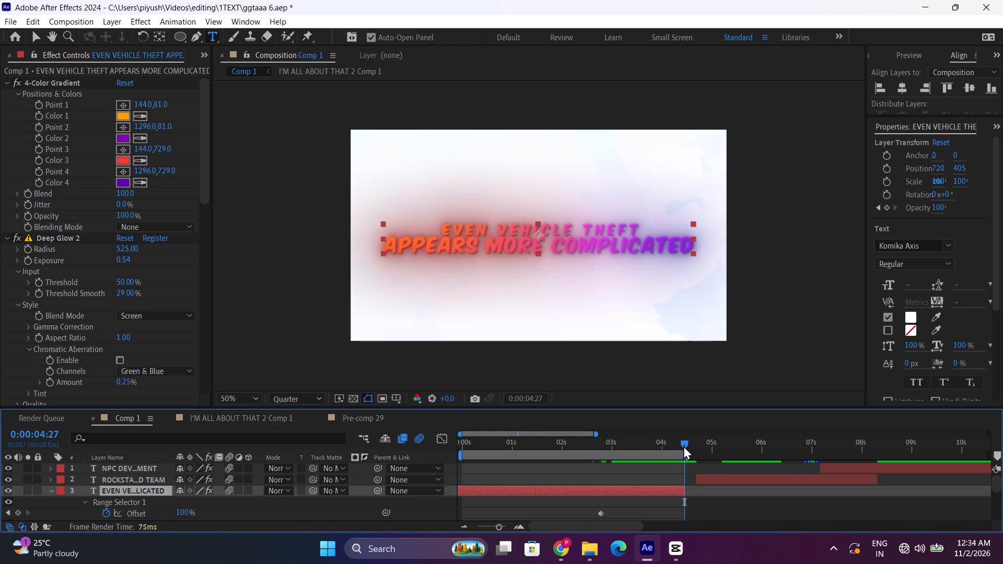
{"action": "left_click_drag", "start_coordinate": [682, 445], "coordinate": [576, 453]}
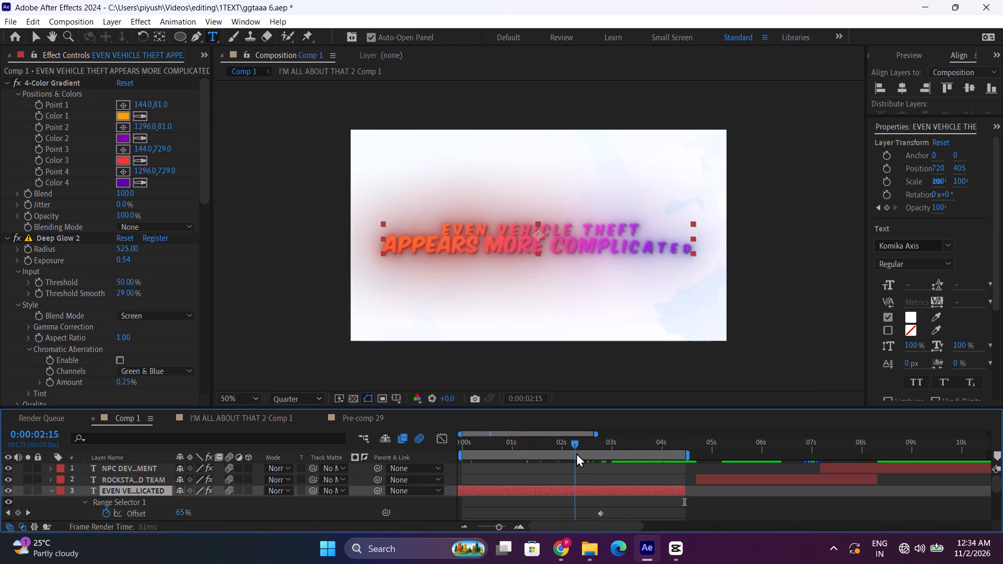
{"action": "left_click_drag", "start_coordinate": [576, 453], "coordinate": [608, 450]}
Add Comp 1 to the Render Queue and set its H.264 video target bitrate to 50 Mbps.
{"action": "left_click", "coordinate": [7, 17]}
{"action": "left_click", "coordinate": [35, 216]}
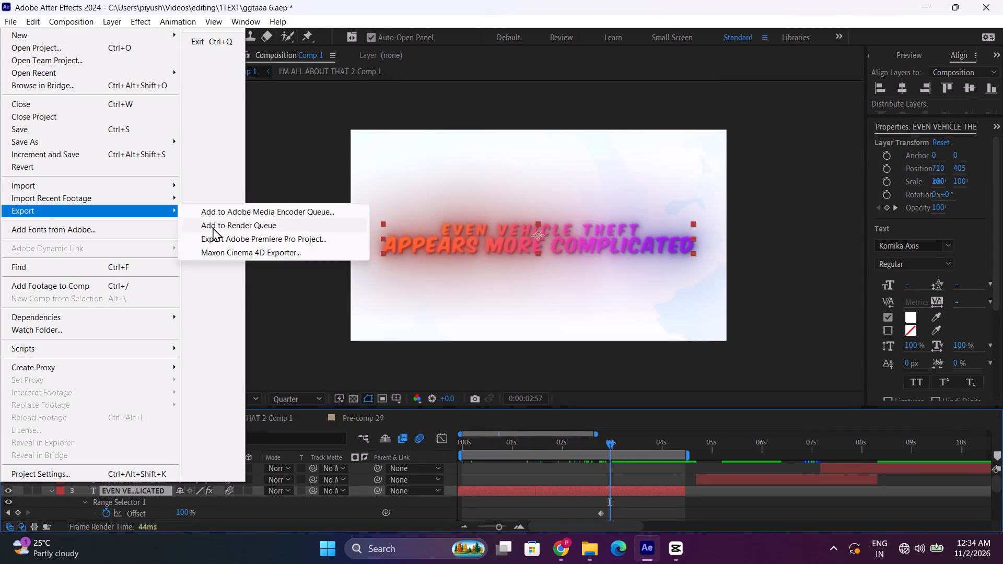
{"action": "left_click", "coordinate": [218, 223]}
{"action": "scroll", "coordinate": [315, 503], "scroll_direction": "down", "scroll_amount": 3}
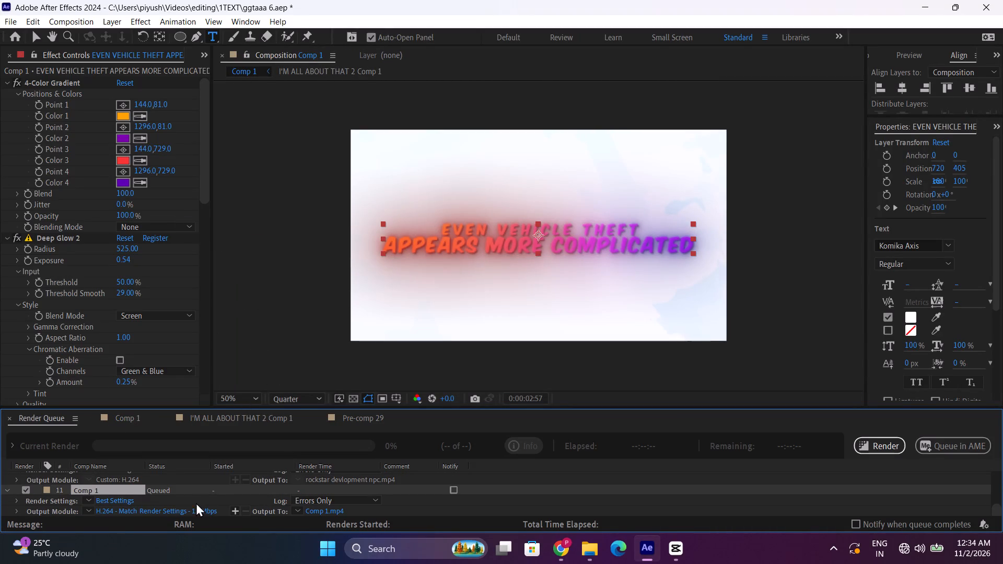
{"action": "scroll", "coordinate": [109, 497], "scroll_direction": "up", "scroll_amount": 1}
{"action": "scroll", "coordinate": [125, 495], "scroll_direction": "down", "scroll_amount": 3}
{"action": "triple_click", "coordinate": [146, 507]}
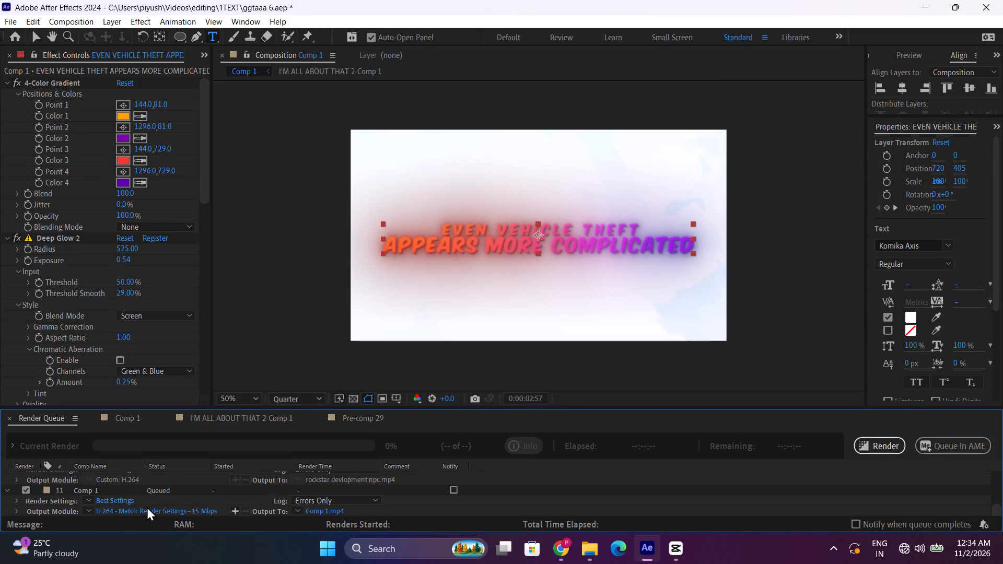
{"action": "double_click", "coordinate": [597, 171]}
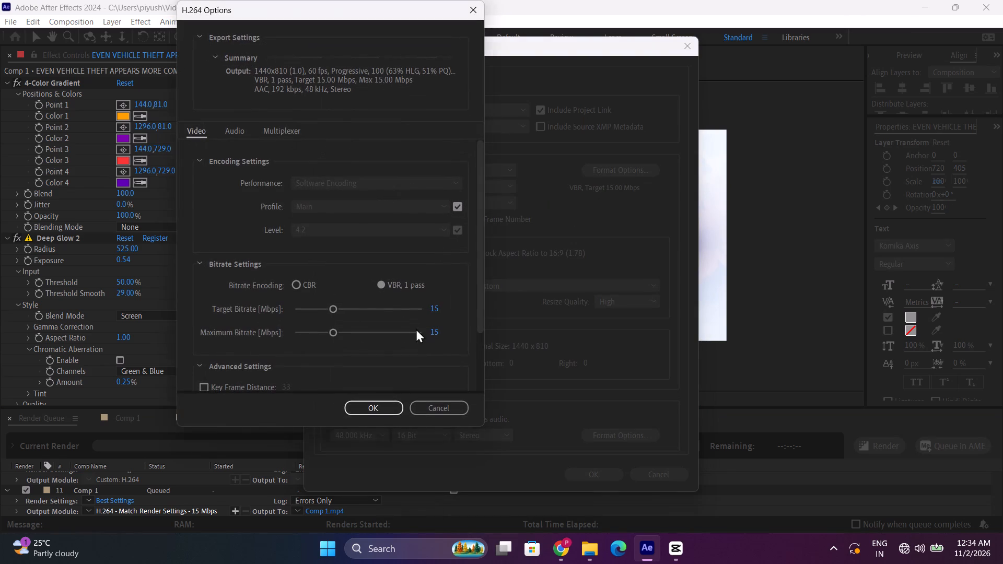
{"action": "left_click_drag", "start_coordinate": [392, 309], "coordinate": [494, 326]}
{"action": "left_click", "coordinate": [365, 416]}
{"action": "left_click", "coordinate": [397, 402]}
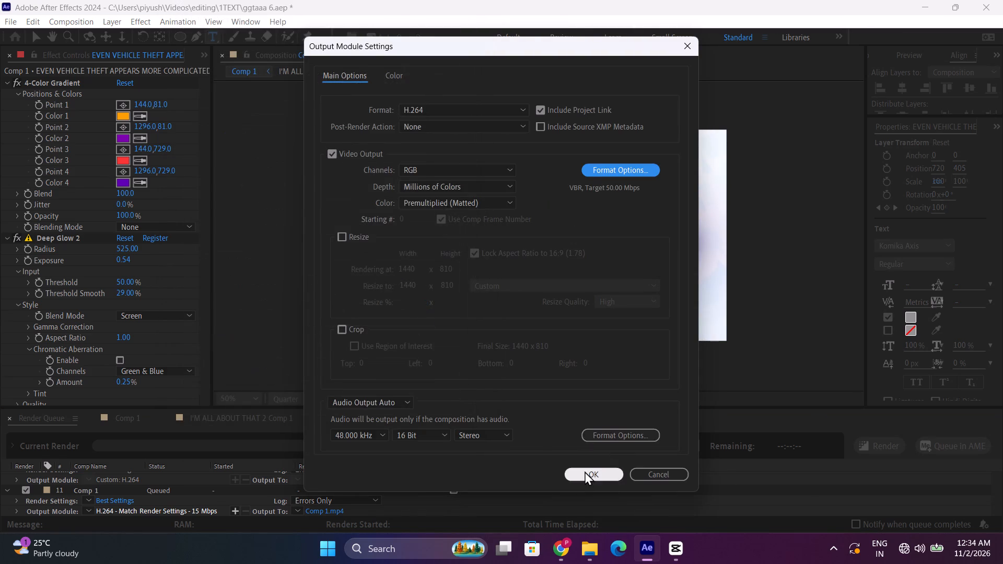
{"action": "left_click", "coordinate": [585, 471]}
Name the output movie "complicated" in the Videos folder and render it.
{"action": "double_click", "coordinate": [341, 512]}
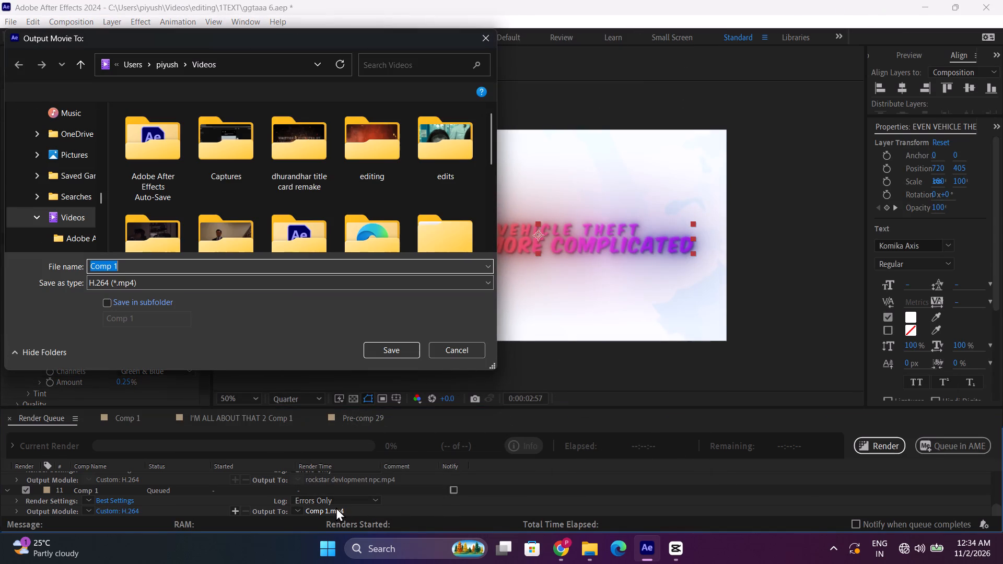
{"action": "type", "text": "complicated"}
{"action": "key", "text": "Return"}
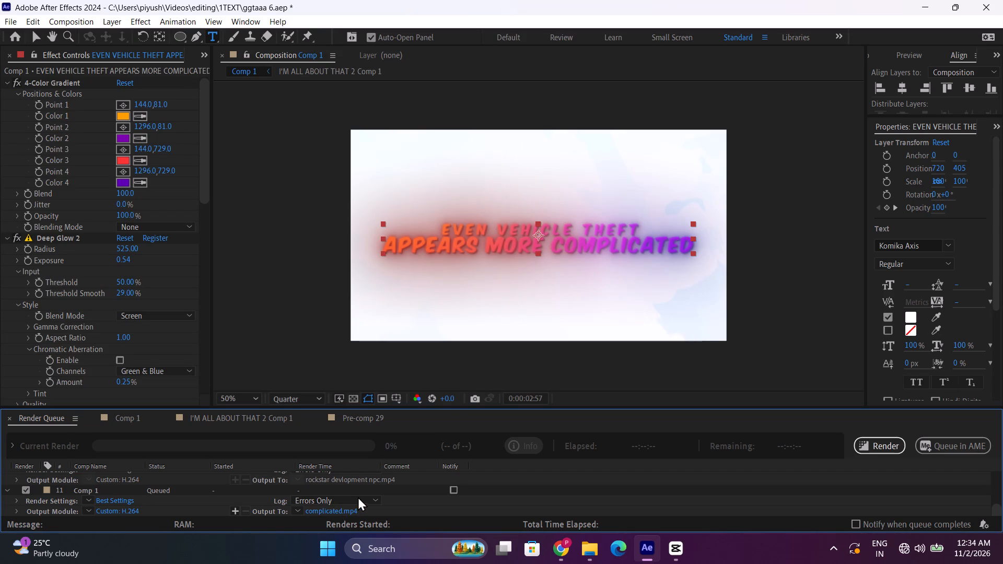
{"action": "left_click", "coordinate": [891, 440]}
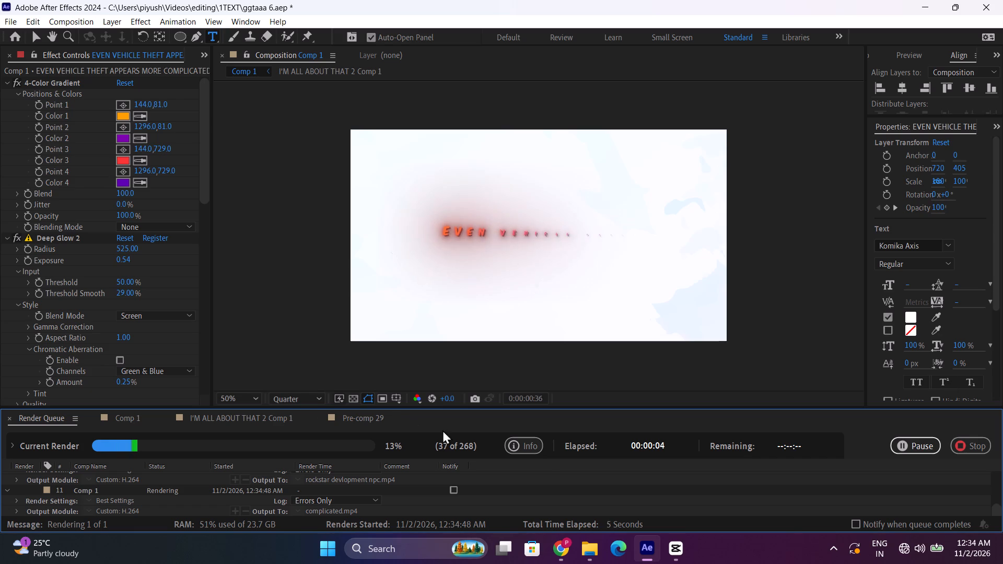
Switch to CapCut and play the edit from about 1:55 to 2:12, examining the clips and empty gaps.
{"action": "left_click", "coordinate": [668, 549]}
{"action": "left_click", "coordinate": [515, 426]}
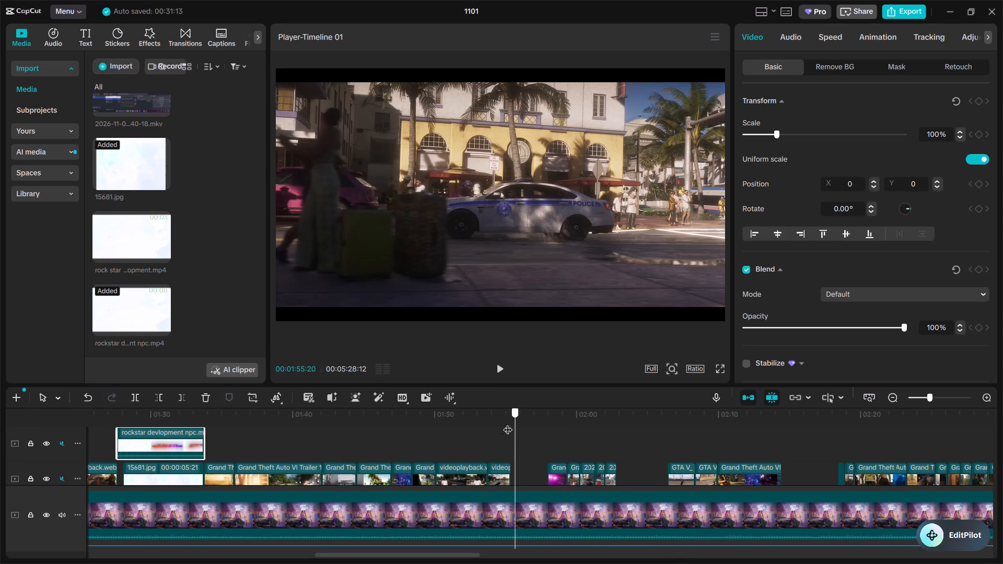
{"action": "key", "text": "space"}
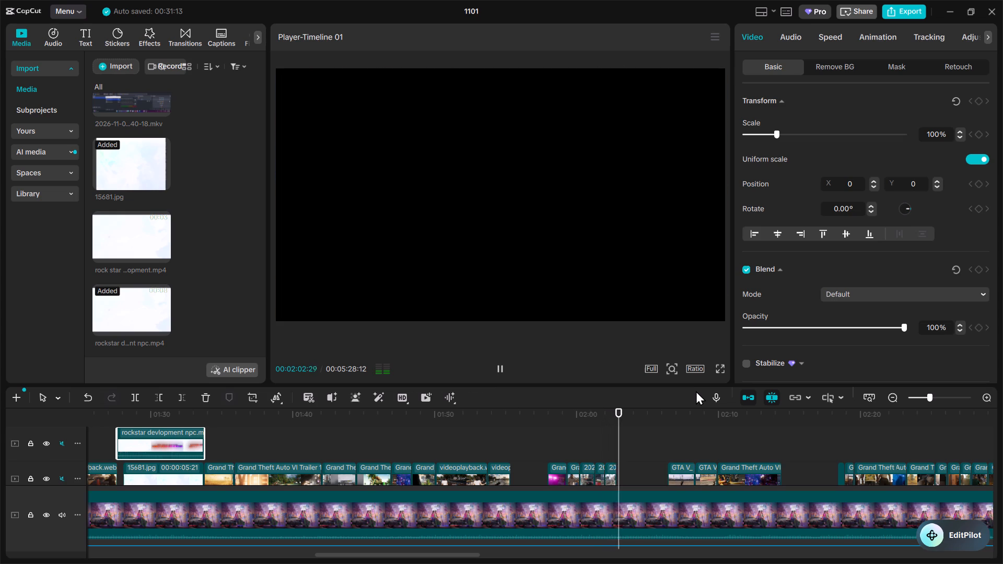
{"action": "double_click", "coordinate": [890, 393]}
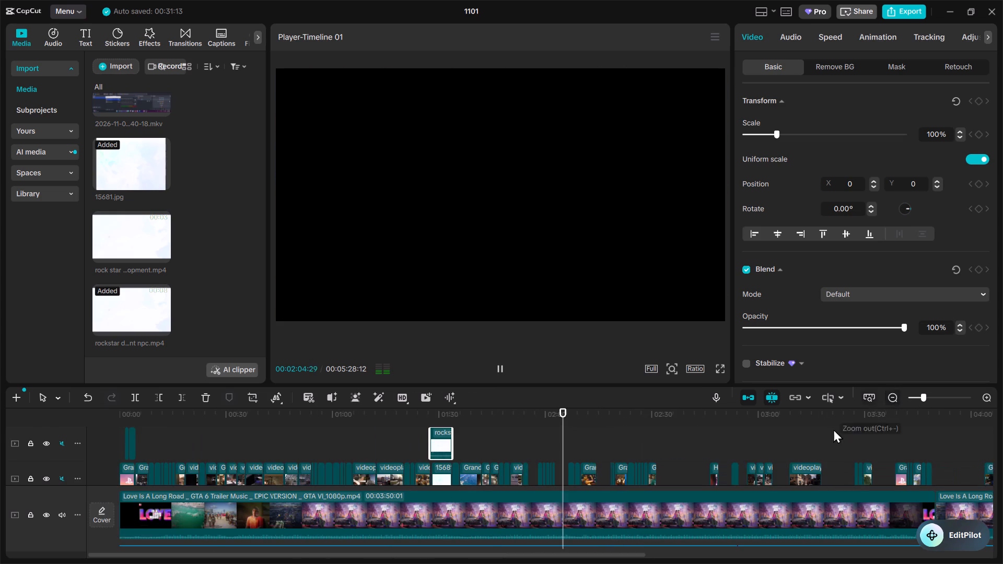
{"action": "scroll", "coordinate": [791, 431], "scroll_direction": "down", "scroll_amount": 1}
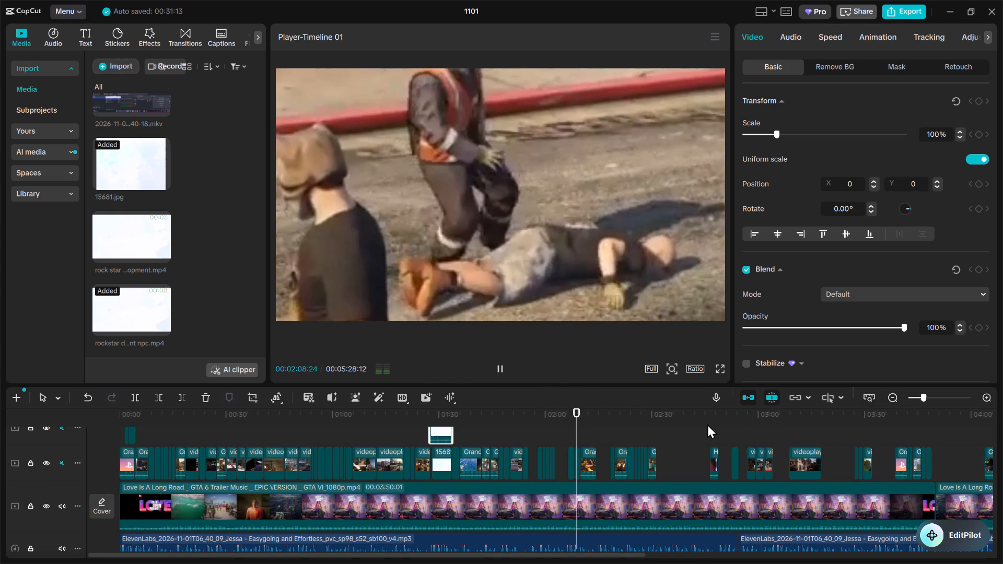
{"action": "left_click", "coordinate": [499, 365]}
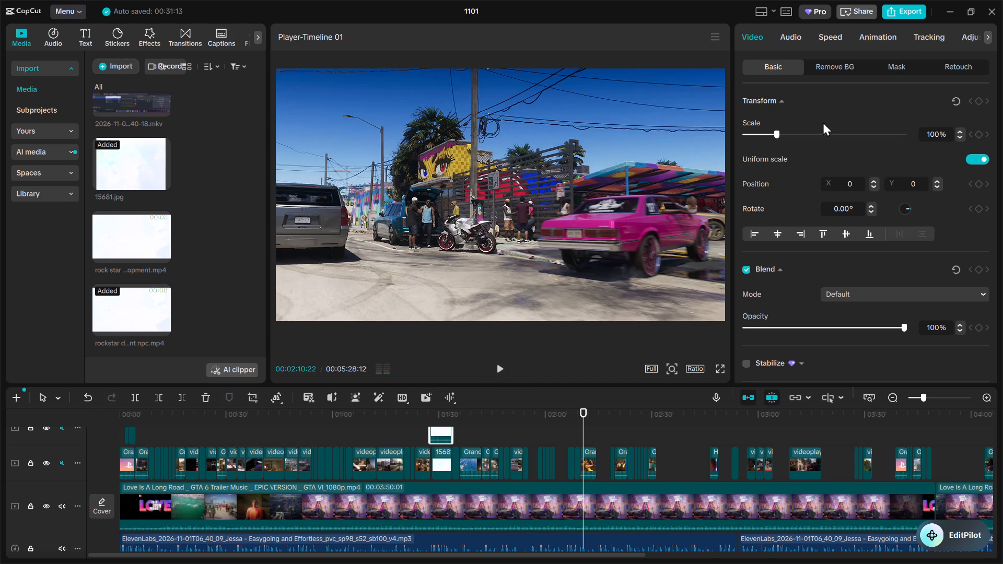
{"action": "left_click", "coordinate": [946, 14]}
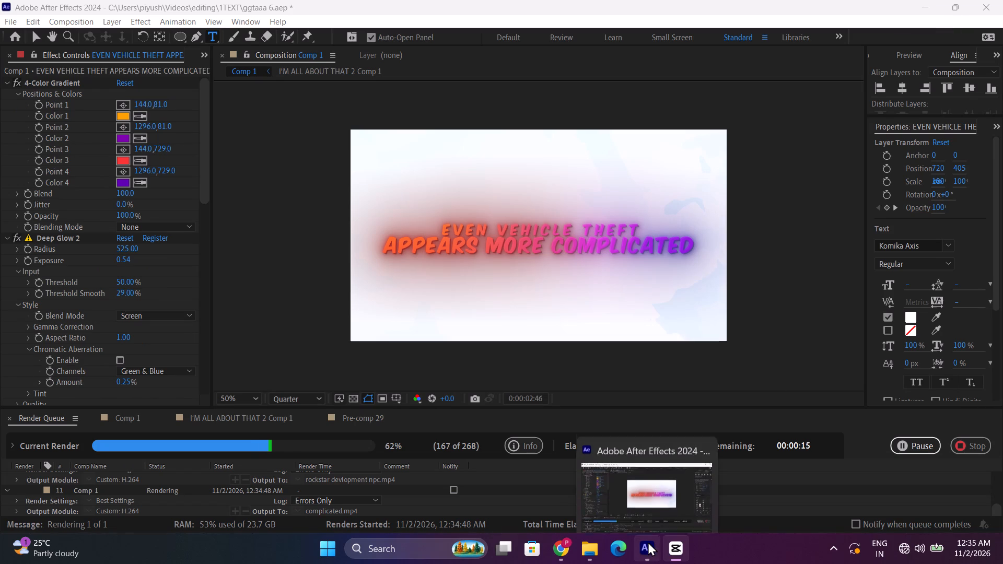
{"action": "left_click", "coordinate": [676, 546]}
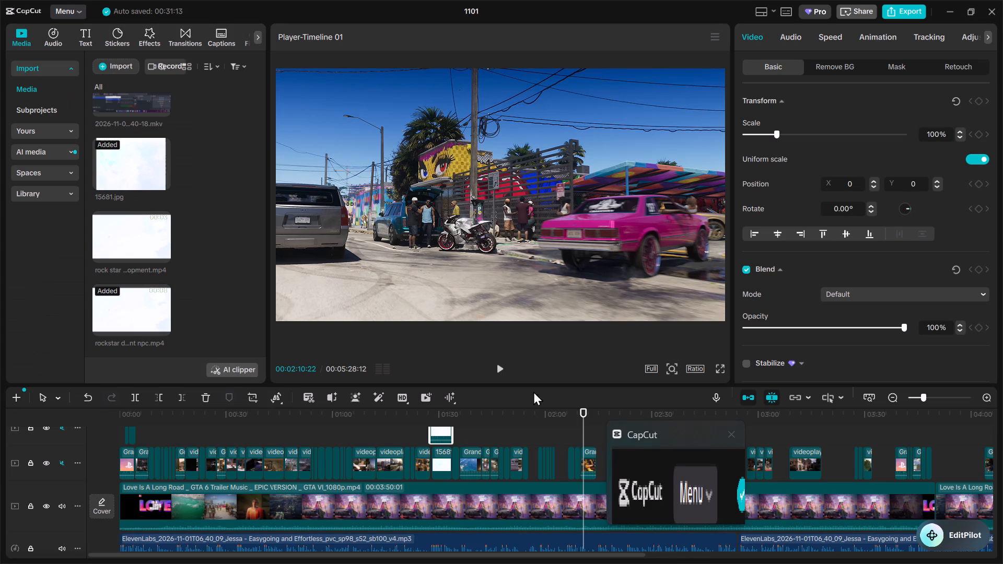
{"action": "left_click", "coordinate": [501, 368]}
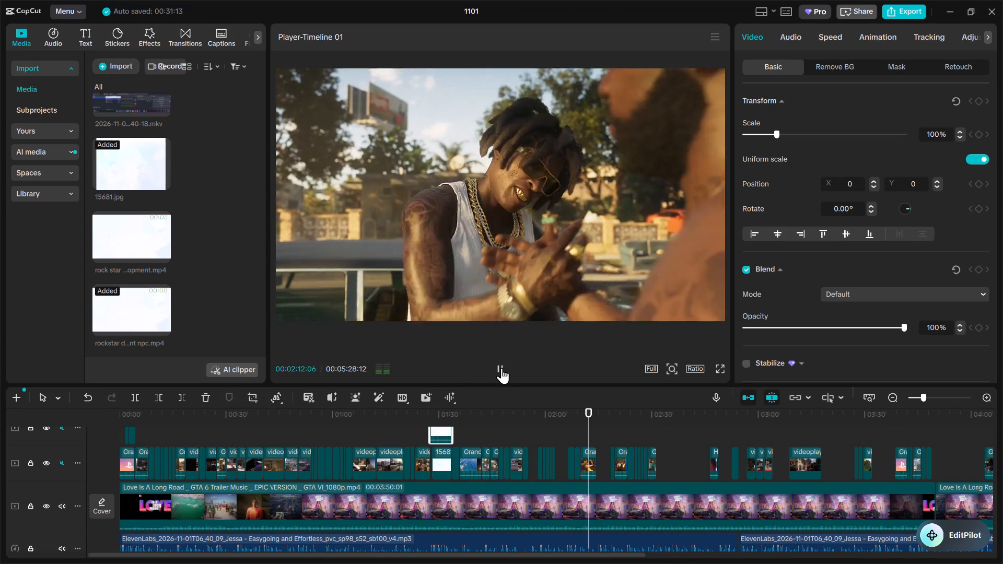
{"action": "left_click", "coordinate": [593, 415]}
{"action": "left_click", "coordinate": [588, 415]}
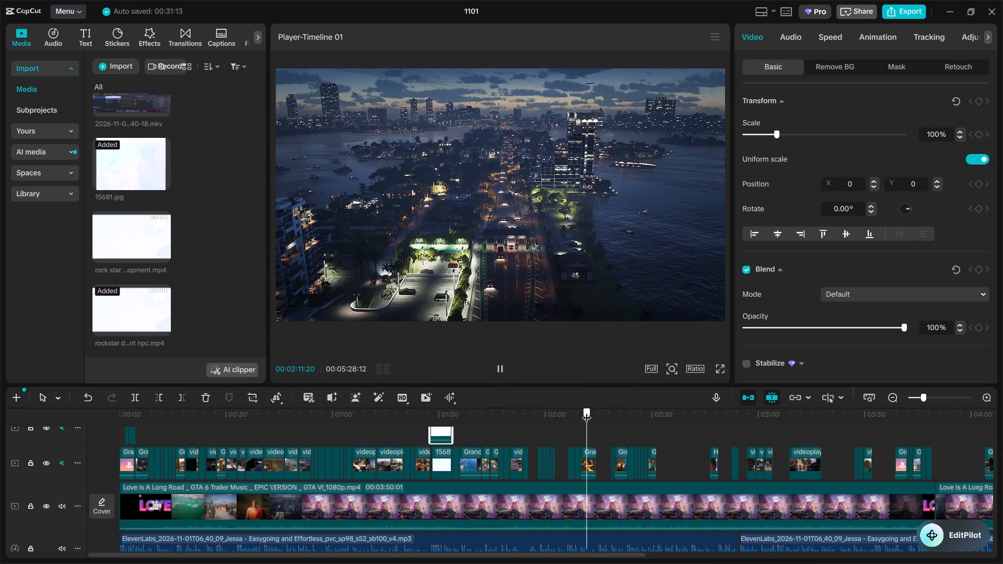
{"action": "left_click", "coordinate": [949, 15]}
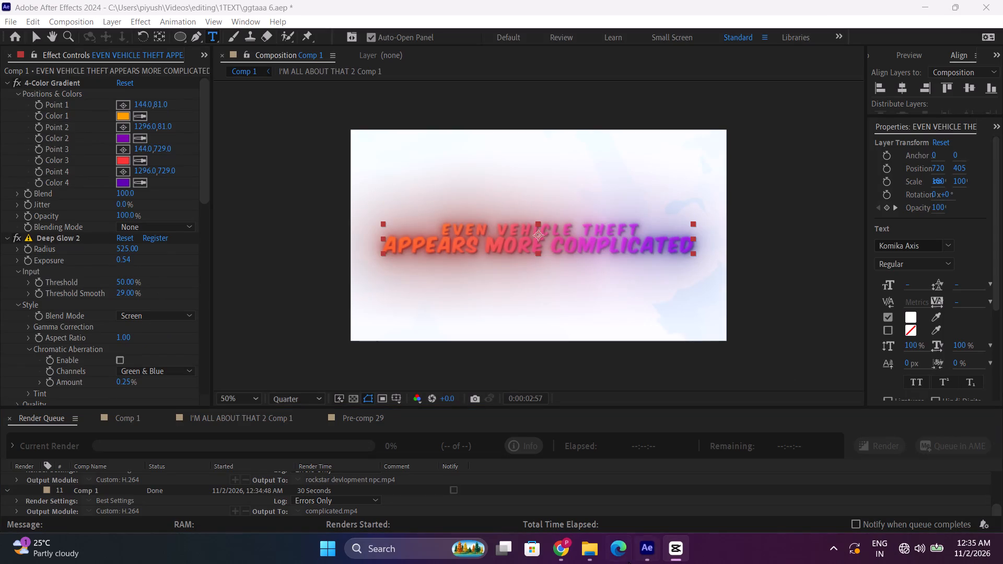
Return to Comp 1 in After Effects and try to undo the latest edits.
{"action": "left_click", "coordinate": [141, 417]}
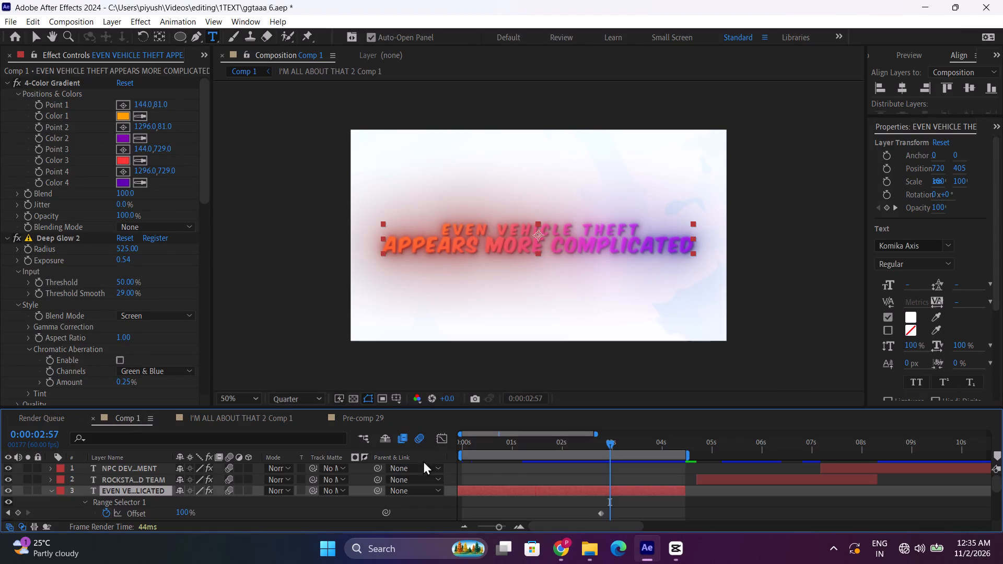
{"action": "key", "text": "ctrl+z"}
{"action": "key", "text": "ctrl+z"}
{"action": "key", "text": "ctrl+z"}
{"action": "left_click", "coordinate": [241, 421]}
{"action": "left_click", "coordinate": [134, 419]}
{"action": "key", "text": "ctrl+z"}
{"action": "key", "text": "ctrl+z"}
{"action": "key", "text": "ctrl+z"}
Keyframe the EVEN VEHICLE THEFT layer's Opacity to 0% at 0:00:03:48 and scrub through the fade-out.
{"action": "scroll", "coordinate": [651, 475], "scroll_direction": "down", "scroll_amount": 2, "text": "ctrl"}
{"action": "scroll", "coordinate": [646, 474], "scroll_direction": "up", "scroll_amount": 1}
{"action": "left_click_drag", "start_coordinate": [598, 452], "coordinate": [590, 452]}
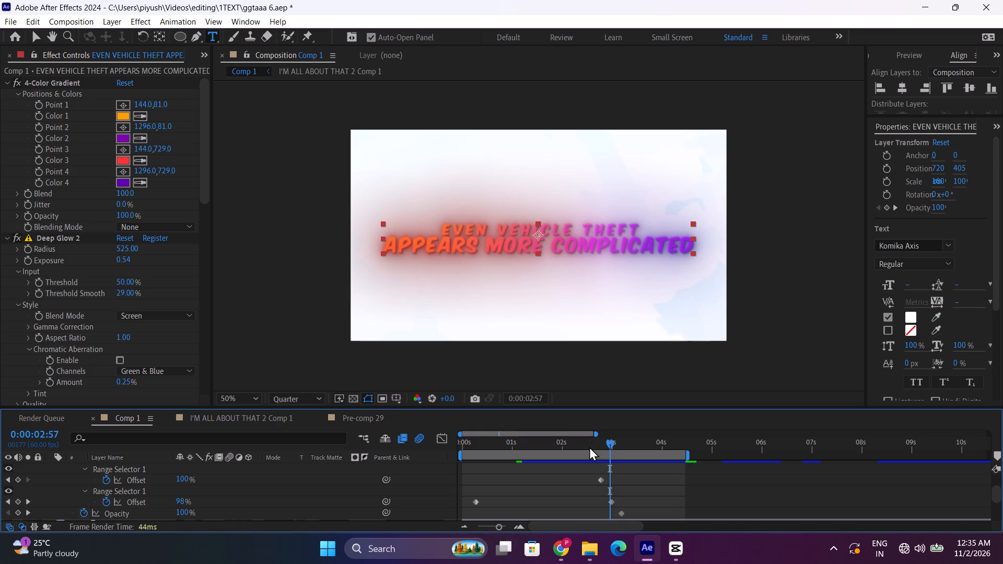
{"action": "left_click_drag", "start_coordinate": [596, 446], "coordinate": [648, 448]}
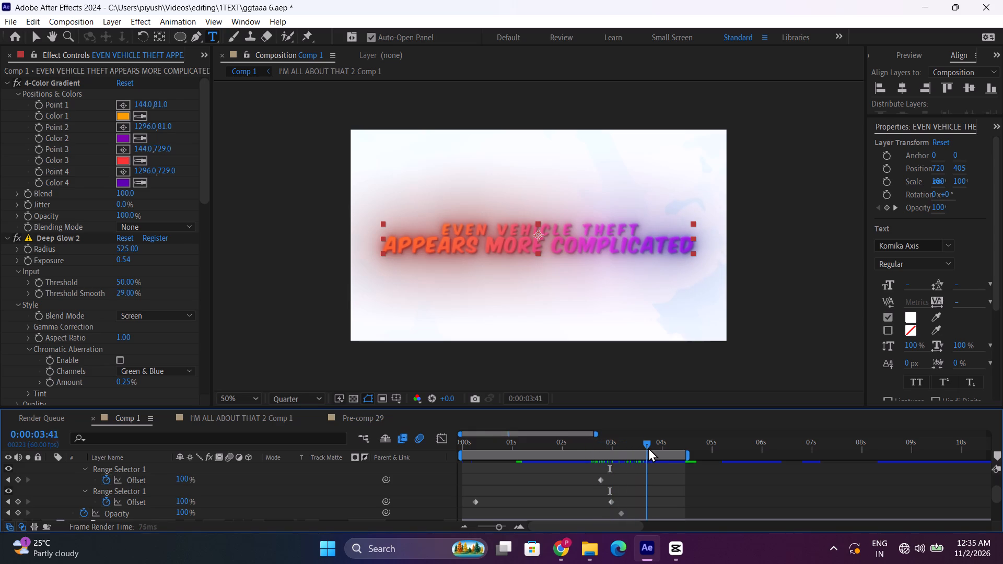
{"action": "left_click_drag", "start_coordinate": [648, 448], "coordinate": [652, 449]}
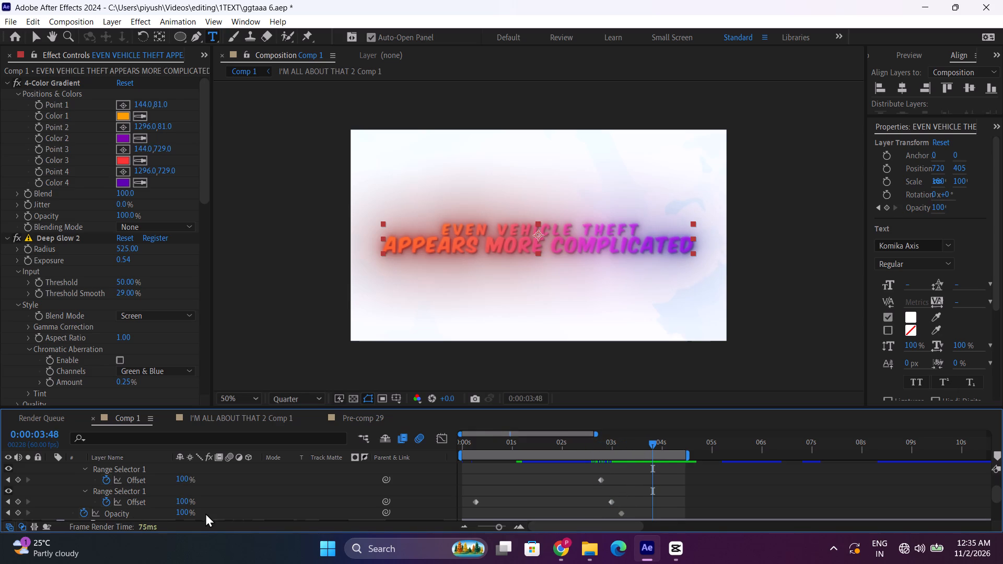
{"action": "left_click_drag", "start_coordinate": [180, 514], "coordinate": [0, 508]}
{"action": "left_click_drag", "start_coordinate": [588, 451], "coordinate": [568, 451]}
{"action": "left_click_drag", "start_coordinate": [579, 440], "coordinate": [569, 443]}
{"action": "left_click_drag", "start_coordinate": [572, 444], "coordinate": [625, 448]}
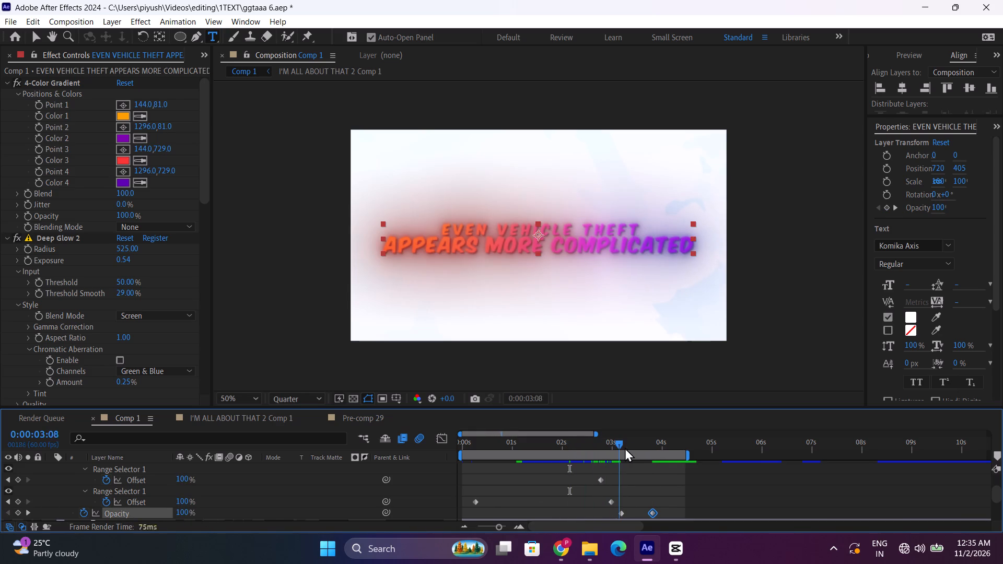
{"action": "left_click_drag", "start_coordinate": [625, 448], "coordinate": [681, 451]}
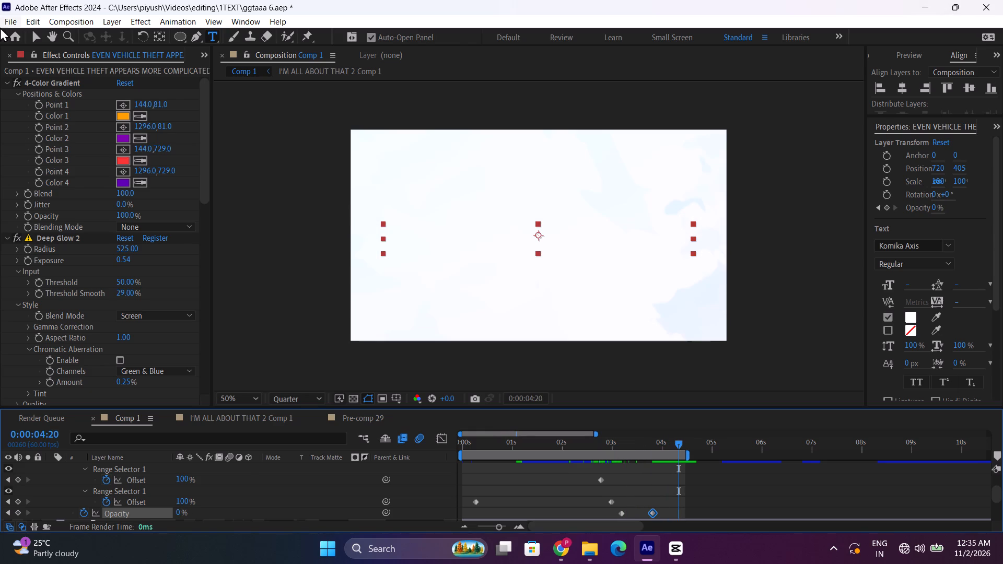
Save the After Effects project.
{"action": "left_click", "coordinate": [6, 20]}
{"action": "left_click", "coordinate": [24, 133]}
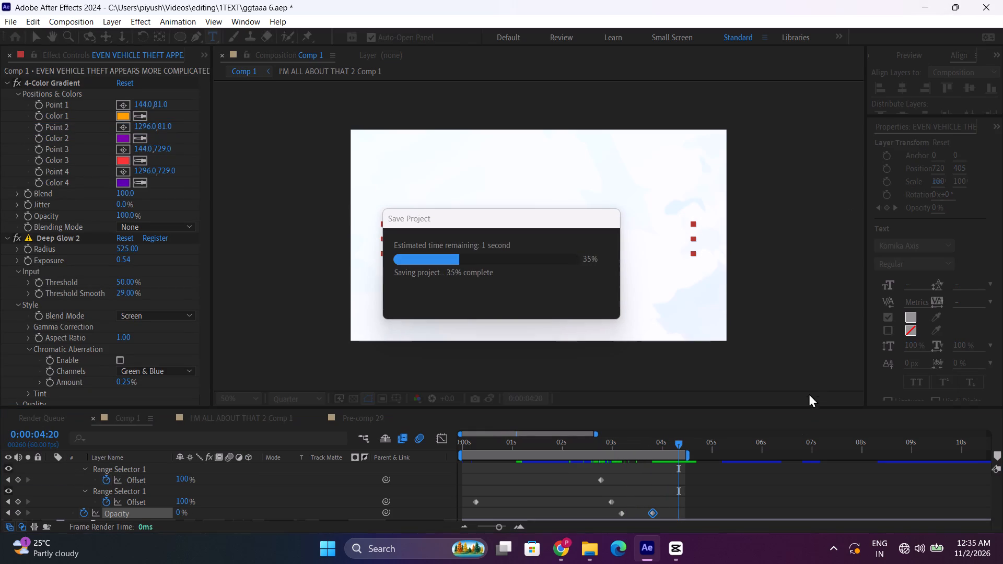
Switch to CapCut and import the rendered complicated.mp4 into the project media.
{"action": "left_click", "coordinate": [663, 545]}
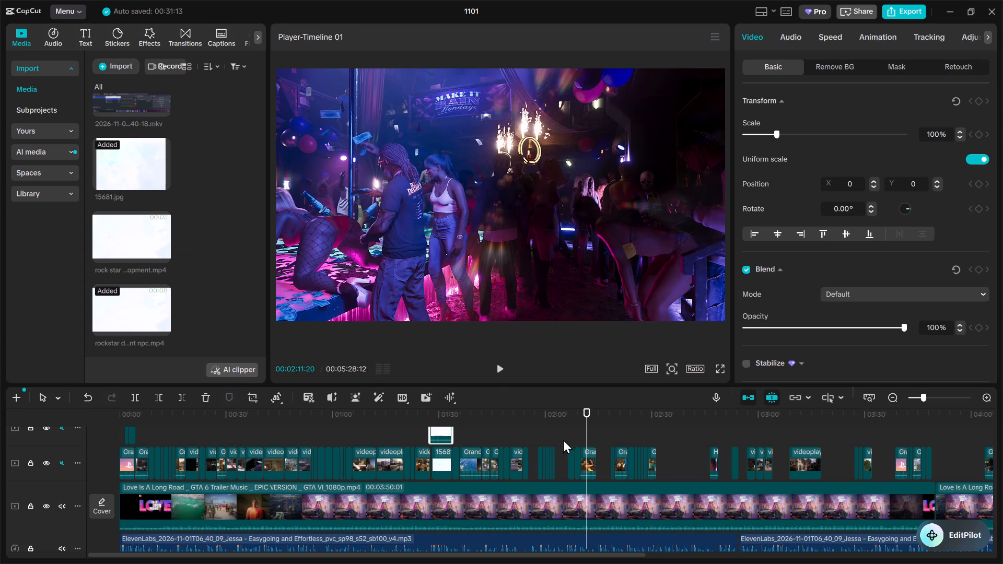
{"action": "left_click", "coordinate": [104, 68]}
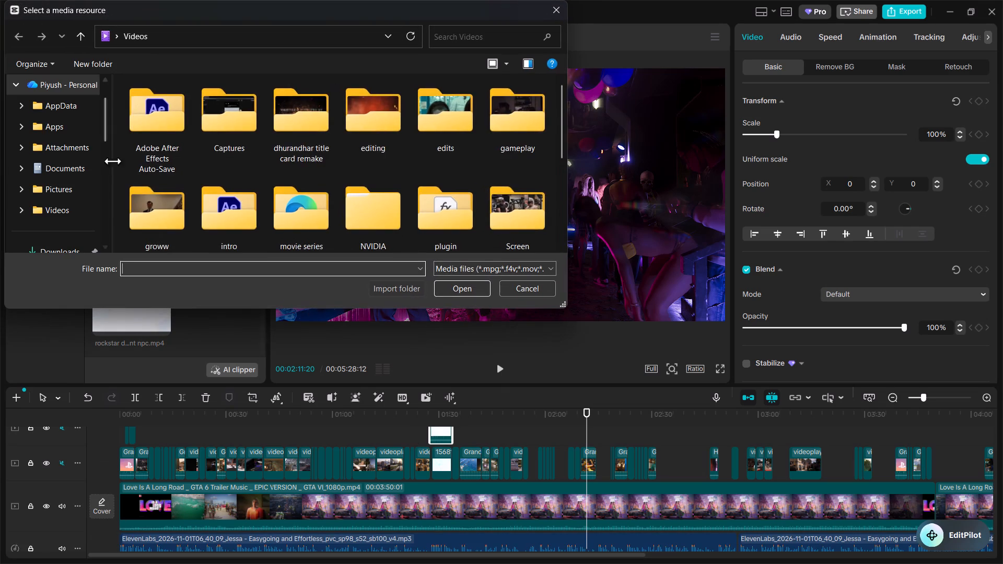
{"action": "scroll", "coordinate": [120, 248], "scroll_direction": "down", "scroll_amount": 3}
{"action": "double_click", "coordinate": [423, 154]}
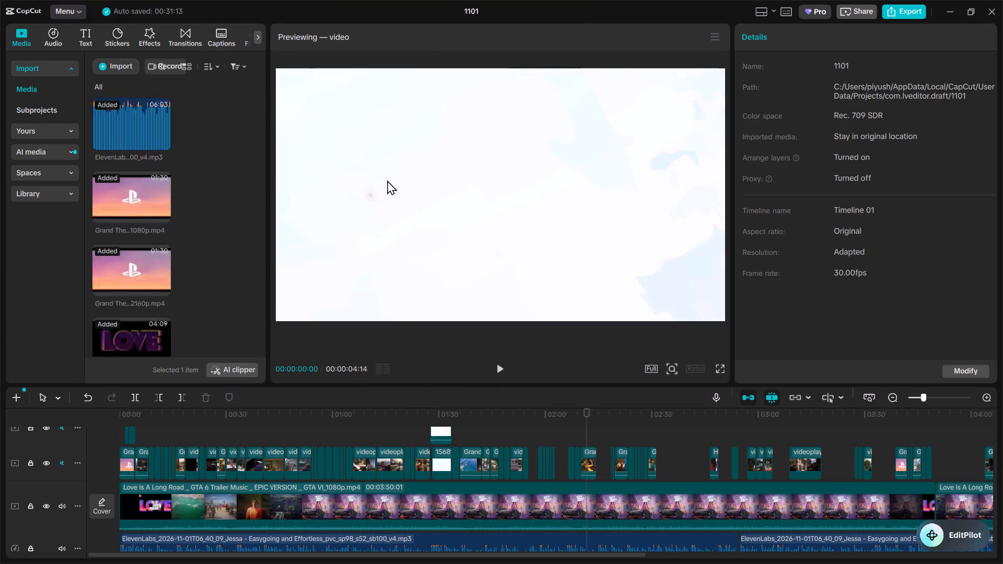
{"action": "left_click", "coordinate": [270, 159]}
{"action": "left_click_drag", "start_coordinate": [264, 159], "coordinate": [275, 160]}
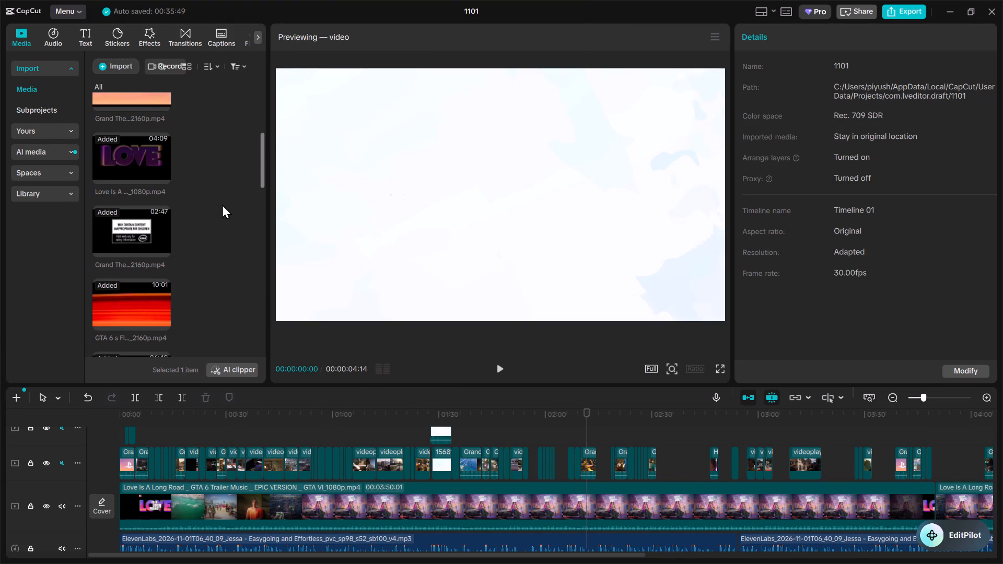
Place complicated.mp4 on the track above the clips, starting where the empty gap begins at about 1:55.
{"action": "scroll", "coordinate": [139, 254], "scroll_direction": "down", "scroll_amount": 19}
{"action": "left_click_drag", "start_coordinate": [127, 313], "coordinate": [414, 402]}
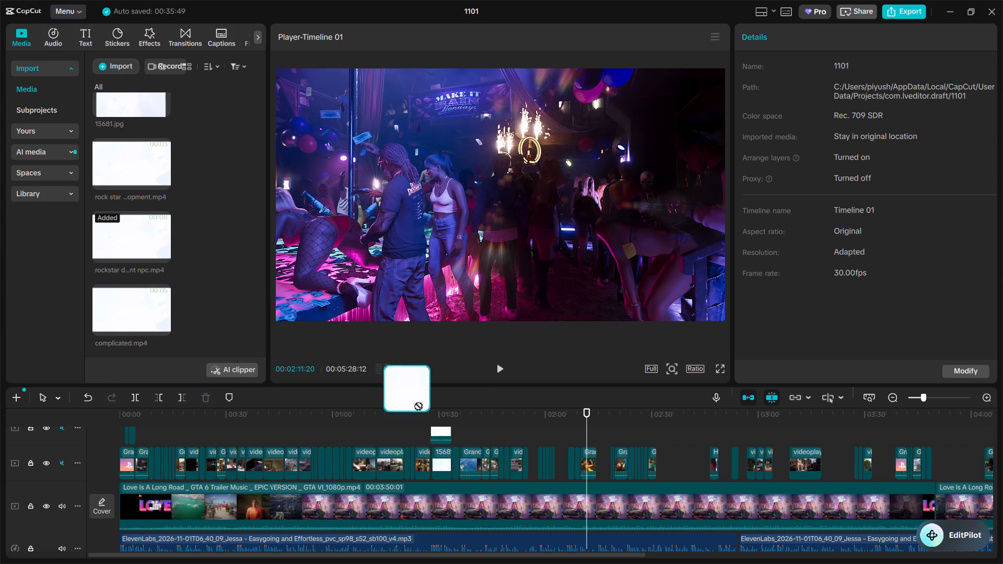
{"action": "left_click_drag", "start_coordinate": [414, 402], "coordinate": [528, 437]}
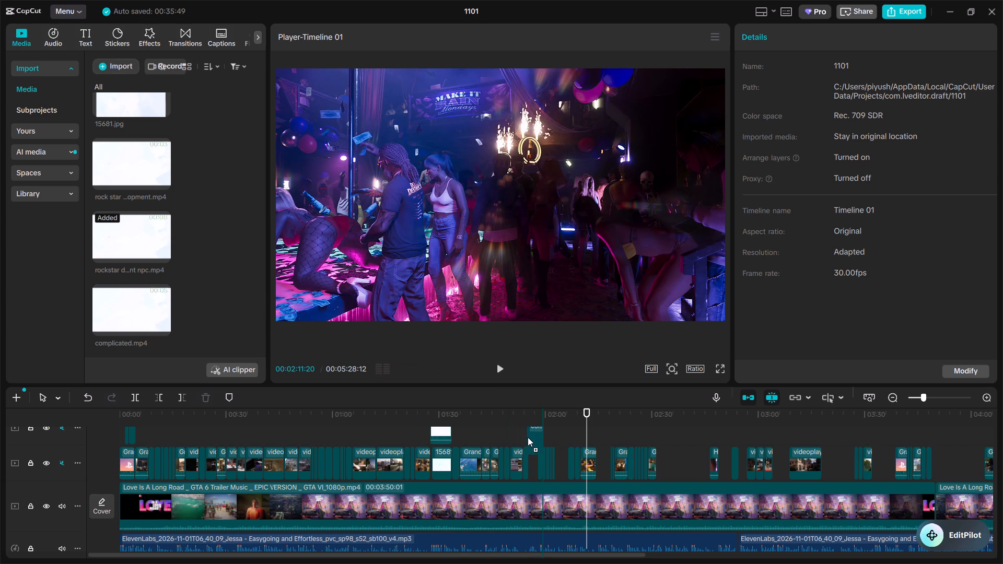
{"action": "left_click_drag", "start_coordinate": [528, 437], "coordinate": [528, 426]}
{"action": "scroll", "coordinate": [531, 436], "scroll_direction": "up", "scroll_amount": 2}
{"action": "left_click", "coordinate": [526, 419]}
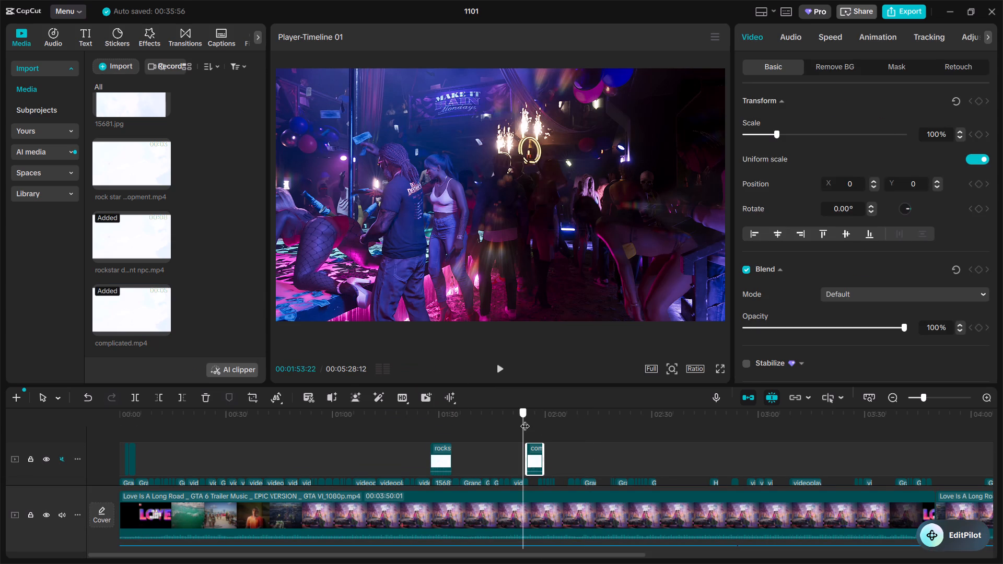
{"action": "left_click_drag", "start_coordinate": [527, 418], "coordinate": [533, 413]}
{"action": "key", "text": "space"}
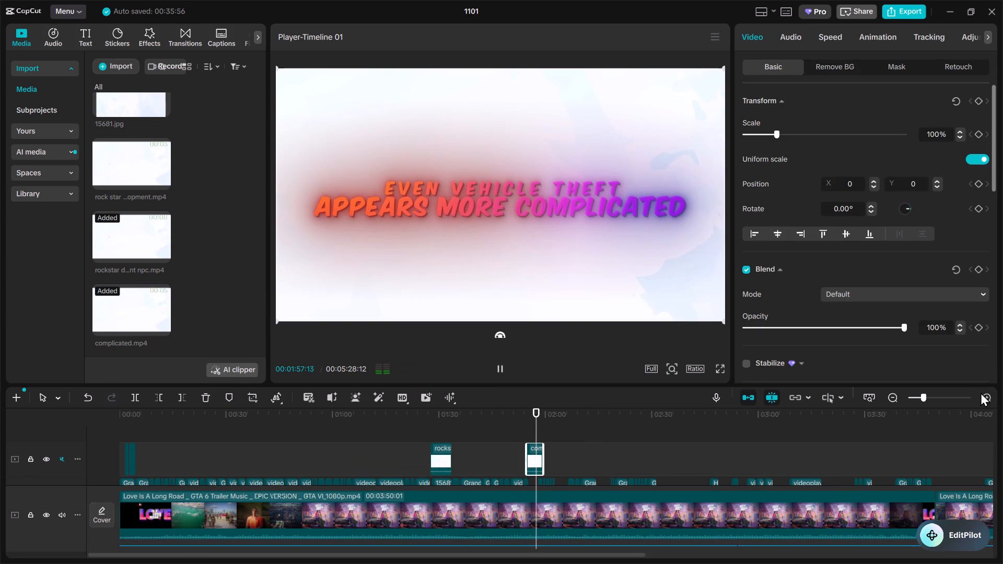
{"action": "double_click", "coordinate": [981, 392]}
{"action": "double_click", "coordinate": [984, 394]}
{"action": "scroll", "coordinate": [387, 430], "scroll_direction": "down", "scroll_amount": 1}
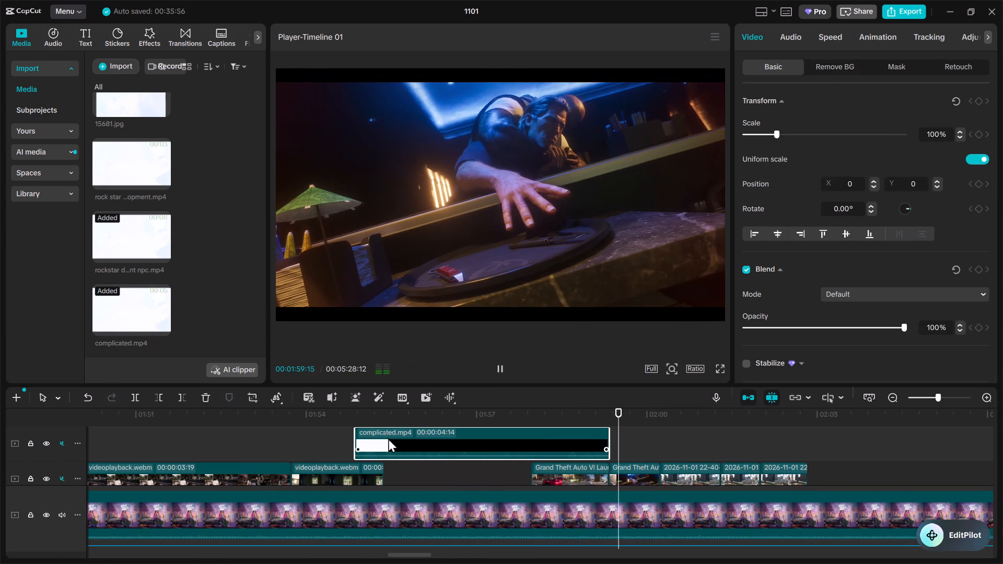
{"action": "left_click_drag", "start_coordinate": [391, 439], "coordinate": [416, 442]}
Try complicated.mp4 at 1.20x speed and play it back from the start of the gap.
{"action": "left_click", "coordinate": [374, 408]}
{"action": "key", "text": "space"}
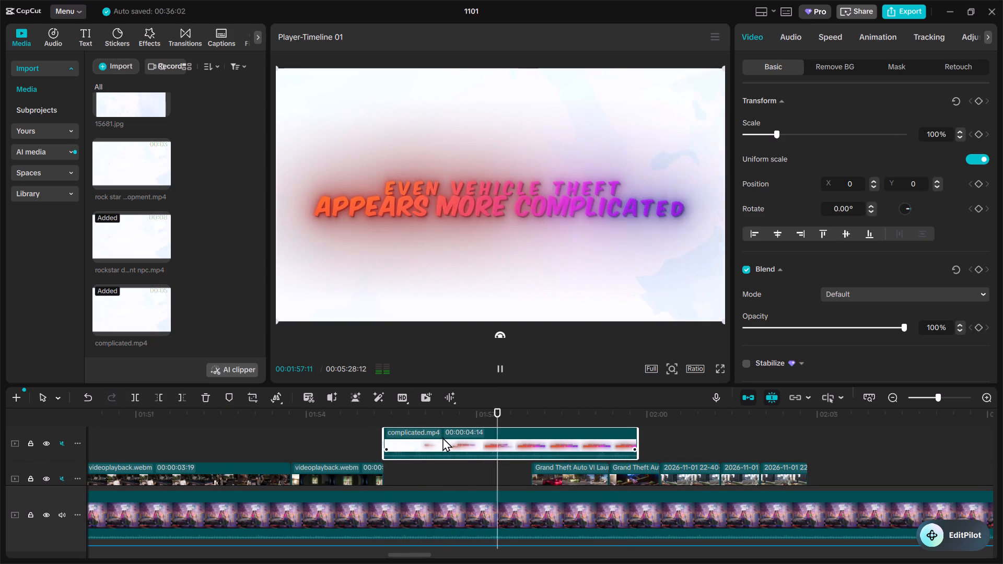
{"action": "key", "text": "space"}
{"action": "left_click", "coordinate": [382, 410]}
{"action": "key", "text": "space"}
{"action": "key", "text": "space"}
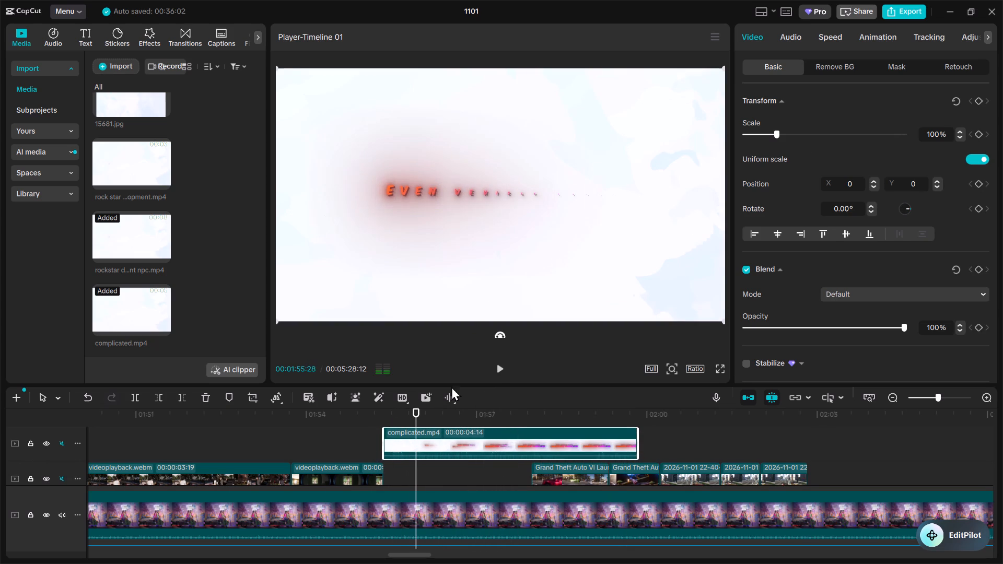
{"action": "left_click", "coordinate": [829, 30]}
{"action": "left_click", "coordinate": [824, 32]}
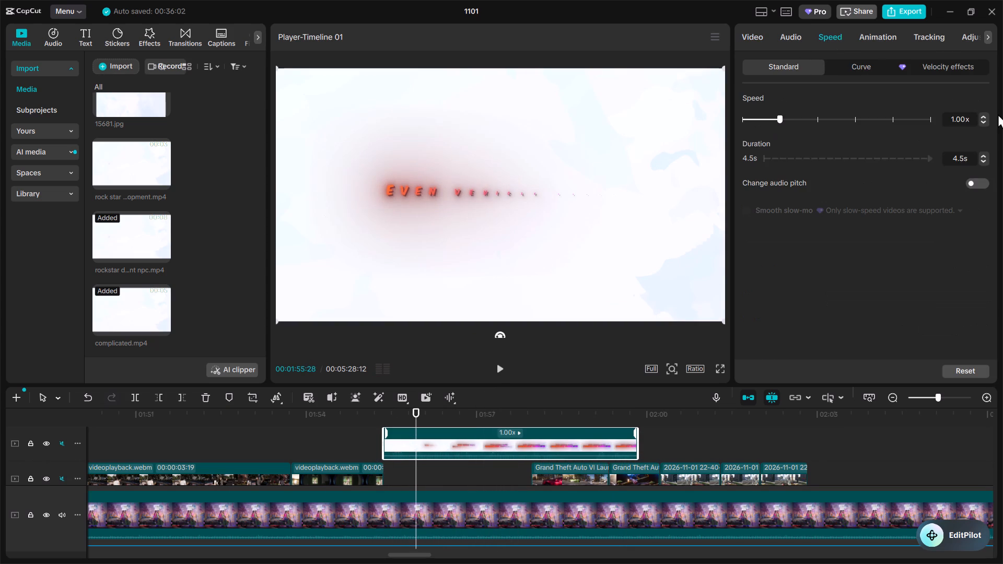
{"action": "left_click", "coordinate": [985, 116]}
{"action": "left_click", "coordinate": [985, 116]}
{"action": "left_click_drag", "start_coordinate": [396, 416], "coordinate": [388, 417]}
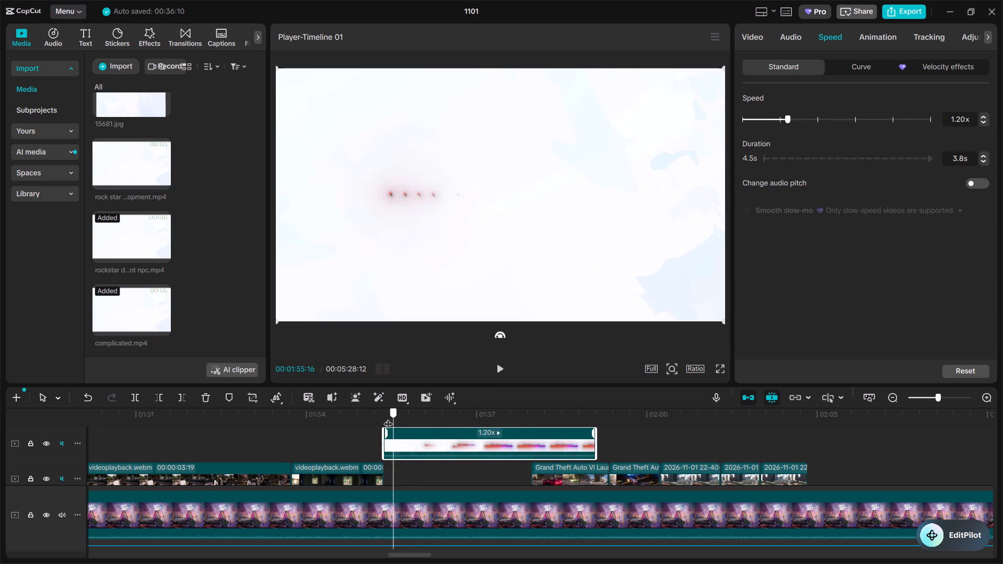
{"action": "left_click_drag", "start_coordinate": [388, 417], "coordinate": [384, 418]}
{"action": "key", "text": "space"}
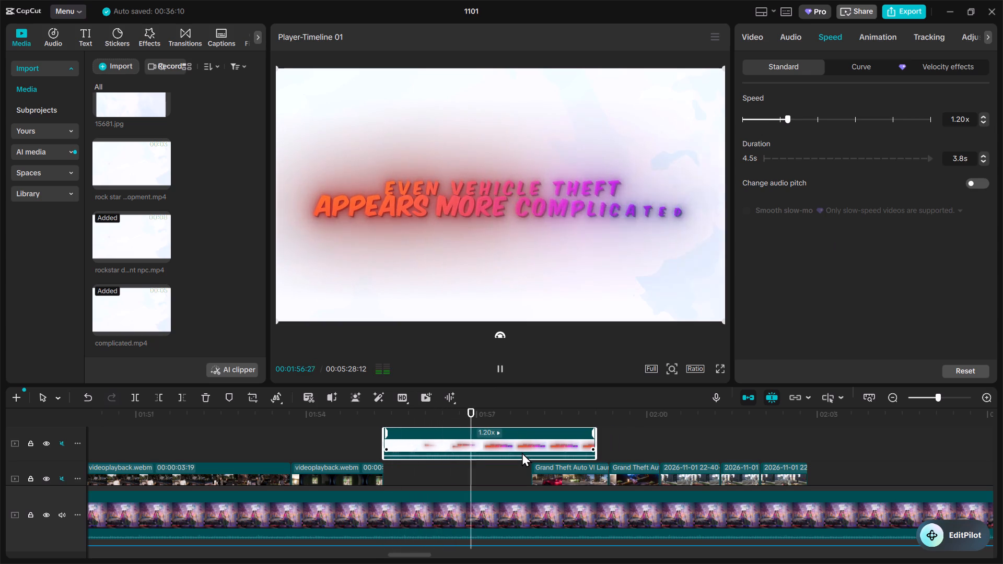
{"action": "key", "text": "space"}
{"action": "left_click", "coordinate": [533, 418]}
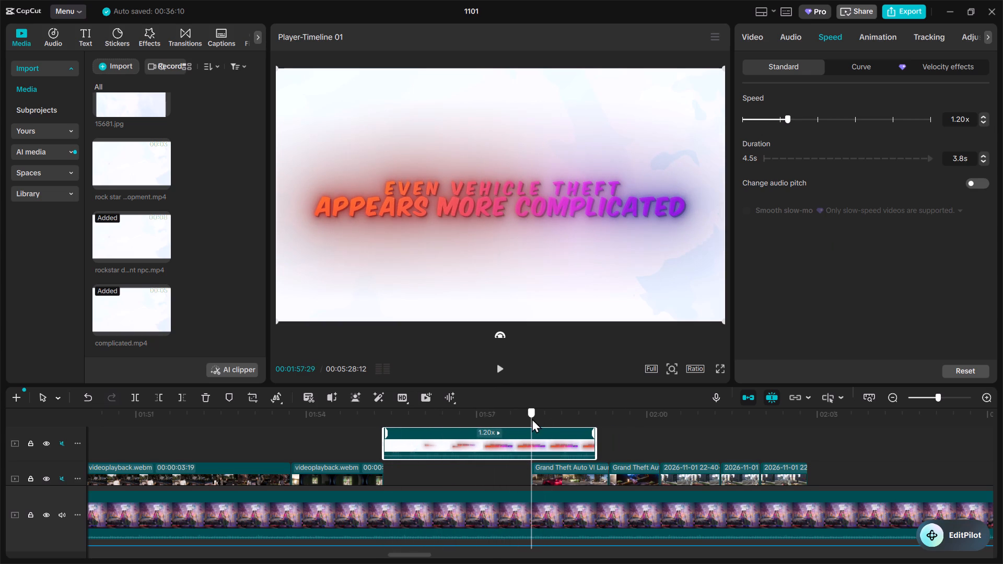
Set the speed of complicated.mp4 to 1.30x and play it back from its start.
{"action": "left_click", "coordinate": [977, 118]}
{"action": "left_click", "coordinate": [985, 114]}
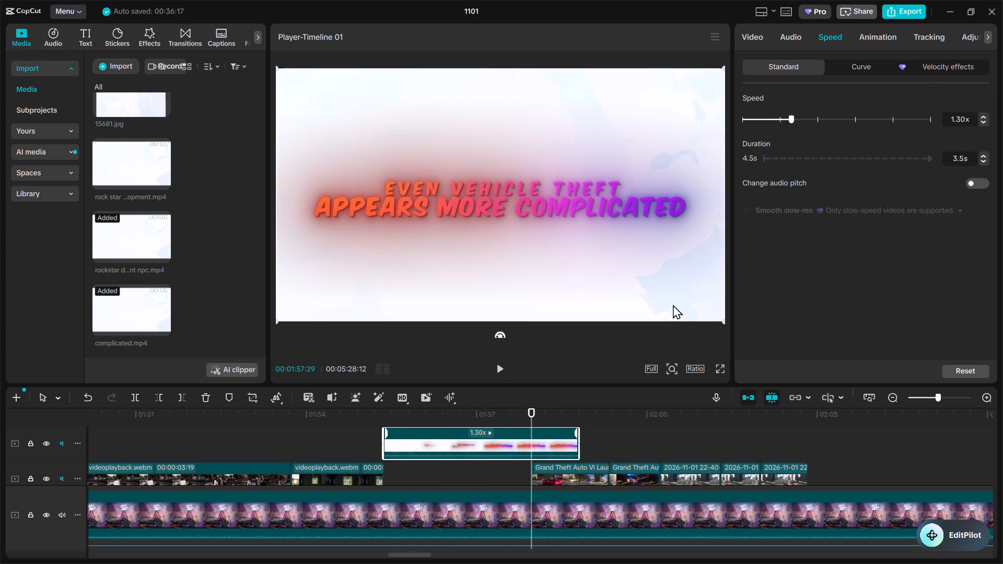
{"action": "left_click", "coordinate": [384, 407]}
{"action": "key", "text": "space"}
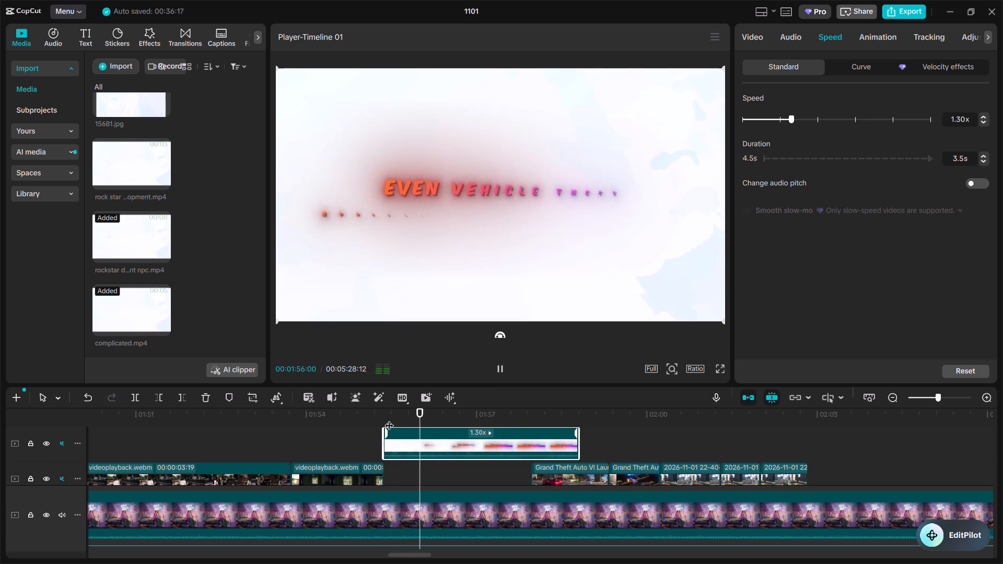
{"action": "key", "text": "space"}
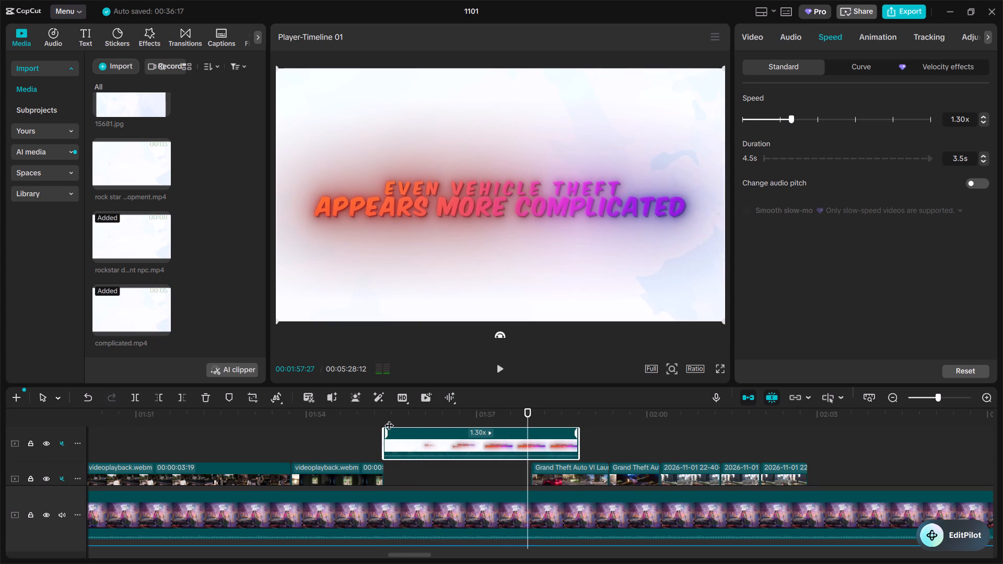
{"action": "key", "text": "space"}
{"action": "key", "text": "space"}
Trim off the end of complicated.mp4 at 00:01:57:29, where the following Grand Theft Auto VI clip starts.
{"action": "left_click_drag", "start_coordinate": [539, 417], "coordinate": [533, 417]}
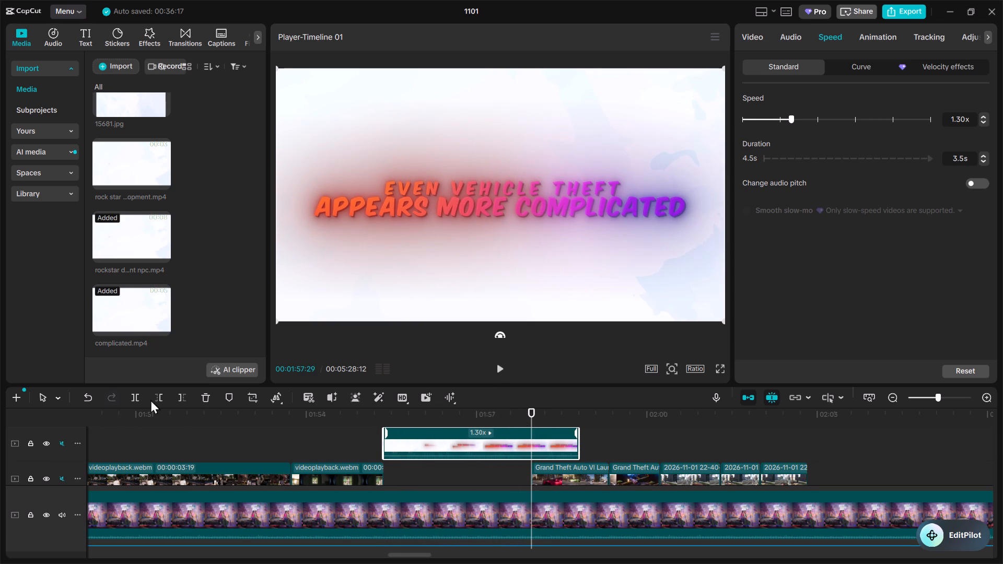
{"action": "left_click", "coordinate": [183, 397]}
Move the trimmed complicated.mp4 down into the gap between the clips and play through that section.
{"action": "left_click_drag", "start_coordinate": [451, 443], "coordinate": [448, 480]}
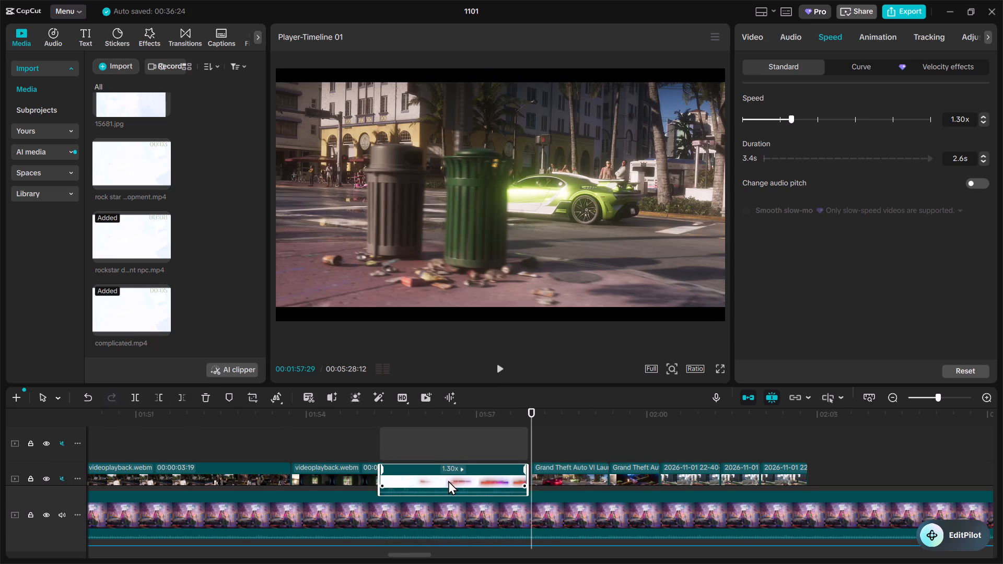
{"action": "left_click_drag", "start_coordinate": [448, 480], "coordinate": [450, 481]}
{"action": "left_click", "coordinate": [371, 420]}
{"action": "key", "text": "space"}
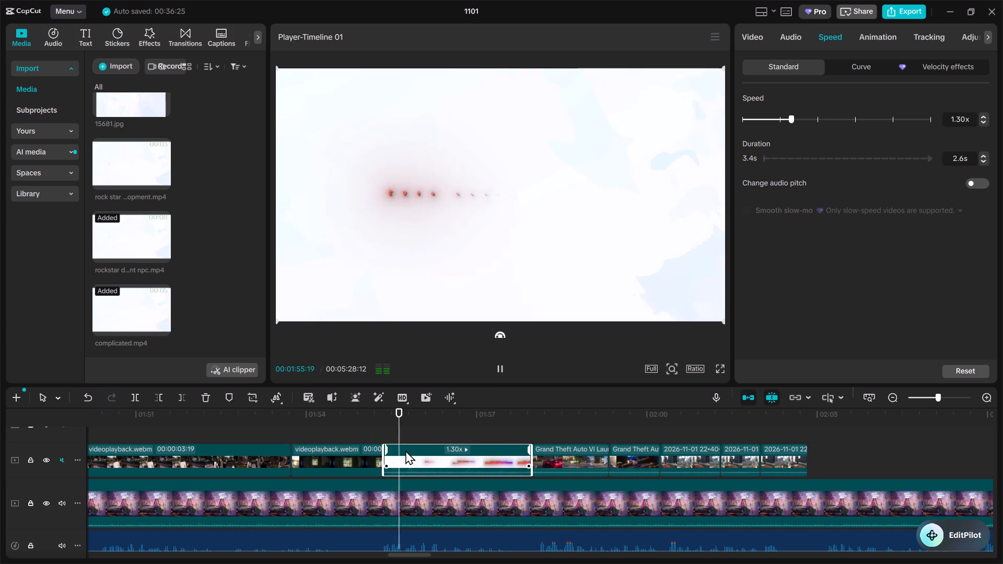
{"action": "key", "text": "space"}
{"action": "left_click", "coordinate": [361, 422]}
{"action": "key", "text": "space"}
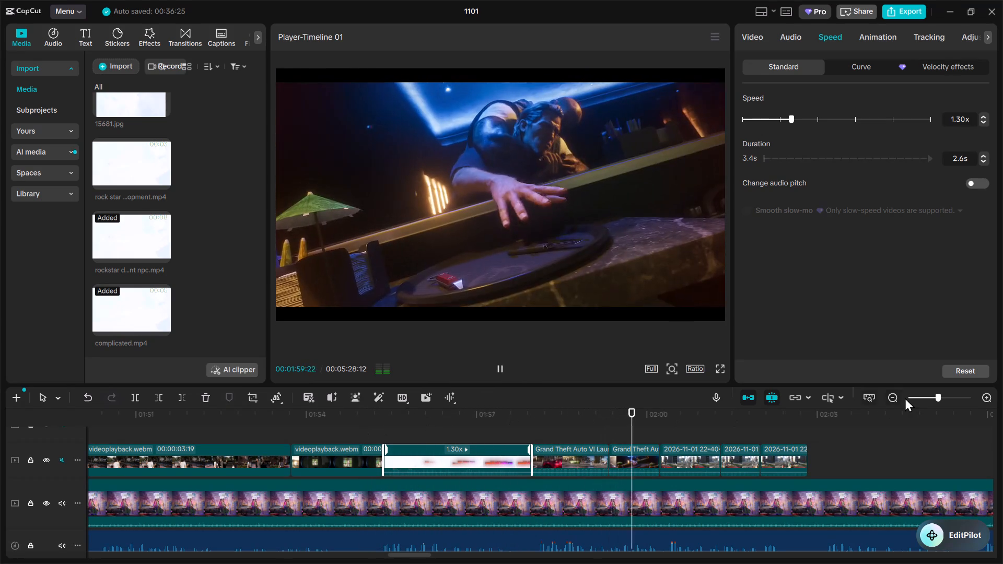
Delete the 15681.jpg background clip beneath the rockstar devlopment npc clip.
{"action": "double_click", "coordinate": [894, 393]}
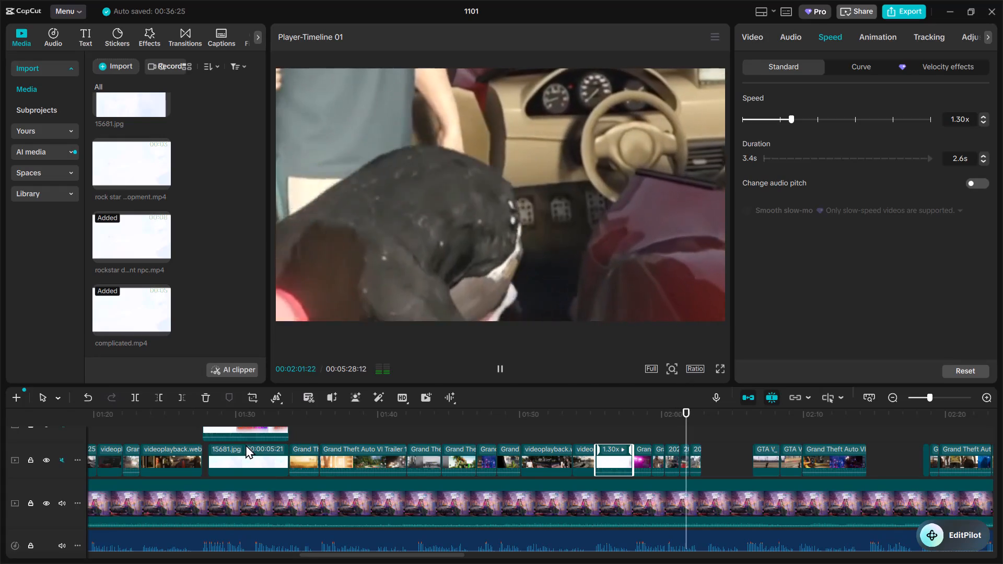
{"action": "left_click", "coordinate": [244, 457]}
{"action": "left_click", "coordinate": [210, 394]}
Move the rockstar devlopment npc clip down into the freed gap and play through to the flamingo shot.
{"action": "left_click_drag", "start_coordinate": [233, 427], "coordinate": [231, 454]}
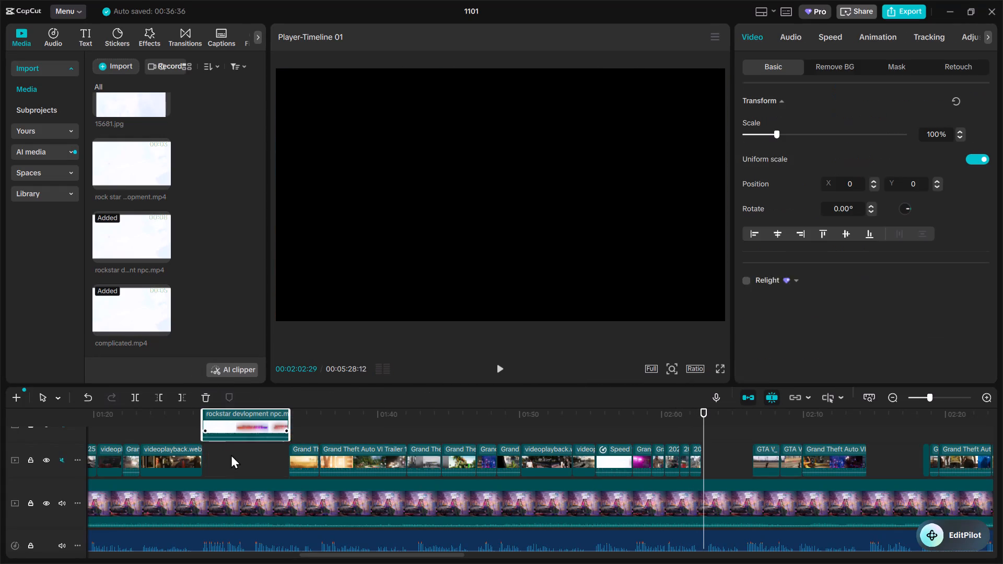
{"action": "left_click_drag", "start_coordinate": [231, 454], "coordinate": [231, 464]}
{"action": "left_click", "coordinate": [202, 428]}
{"action": "key", "text": "space"}
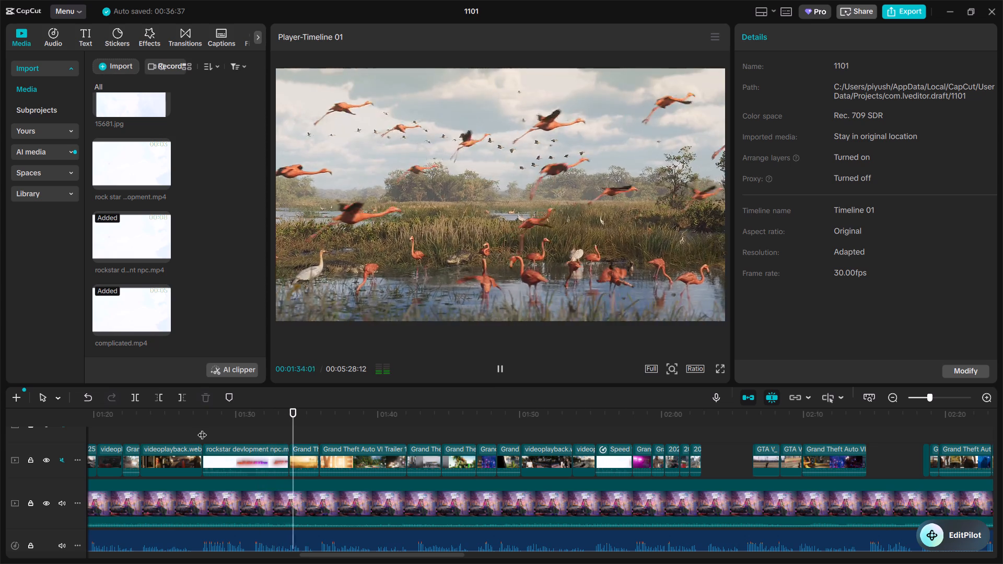
{"action": "left_click", "coordinate": [278, 431]}
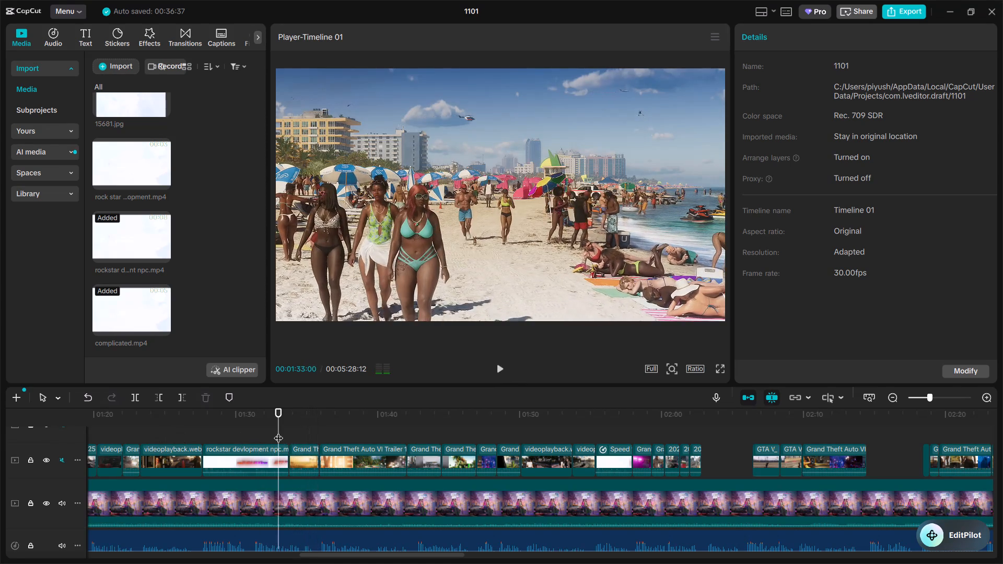
{"action": "key", "text": "space"}
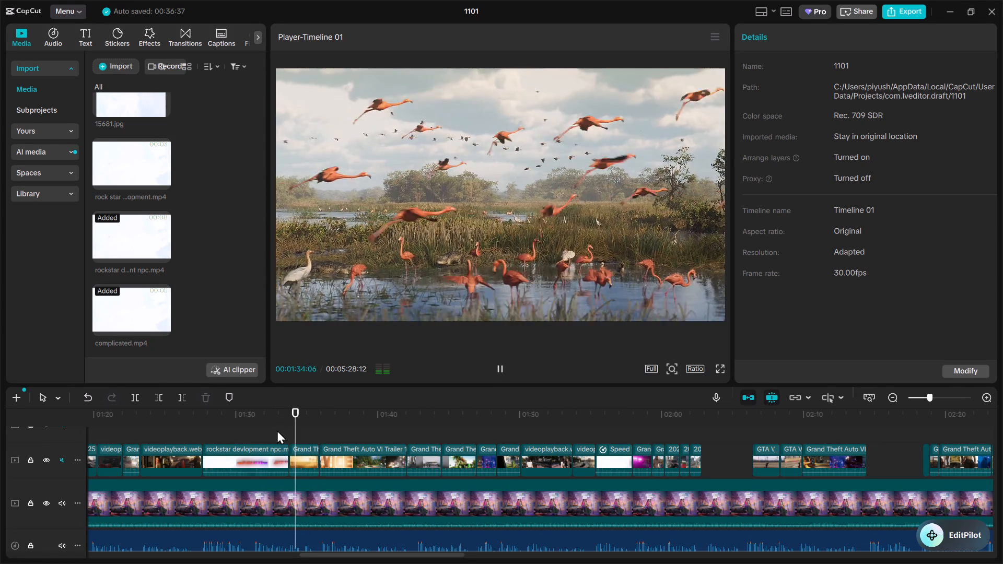
{"action": "key", "text": "space"}
Minimize CapCut and close After Effects along with its open ggtaaa 6 project.
{"action": "left_click", "coordinate": [946, 10]}
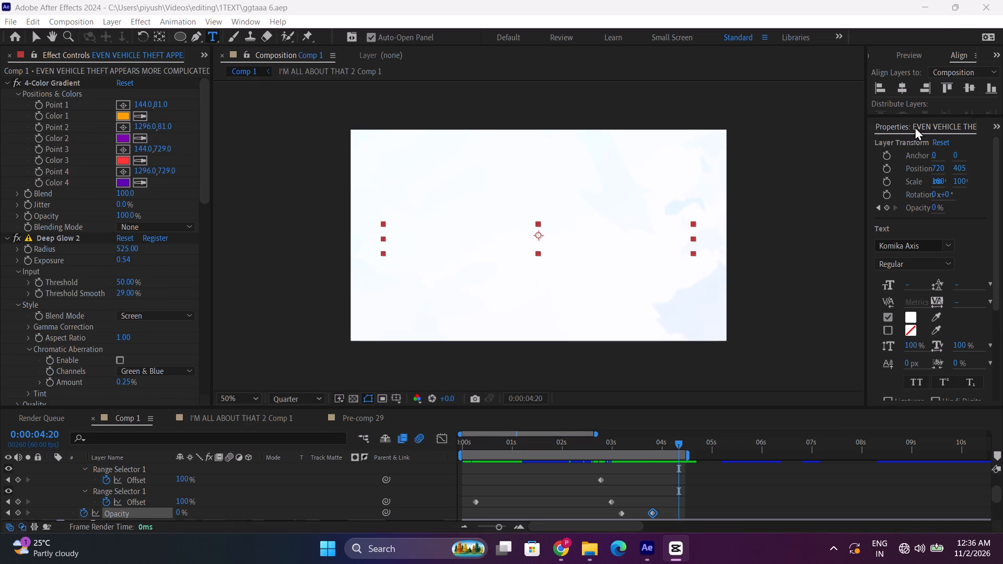
{"action": "left_click", "coordinate": [0, 20]}
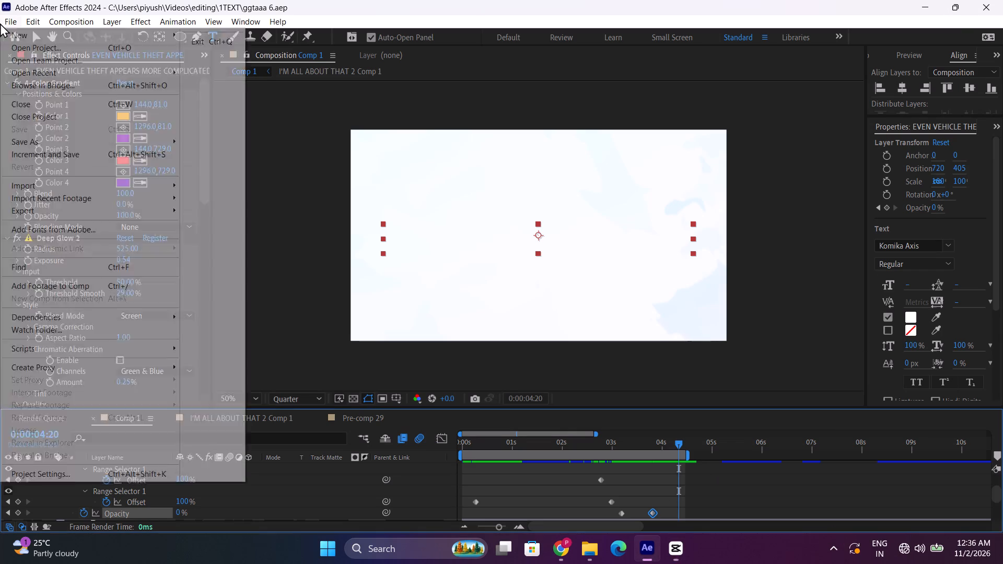
{"action": "left_click", "coordinate": [1002, 0]}
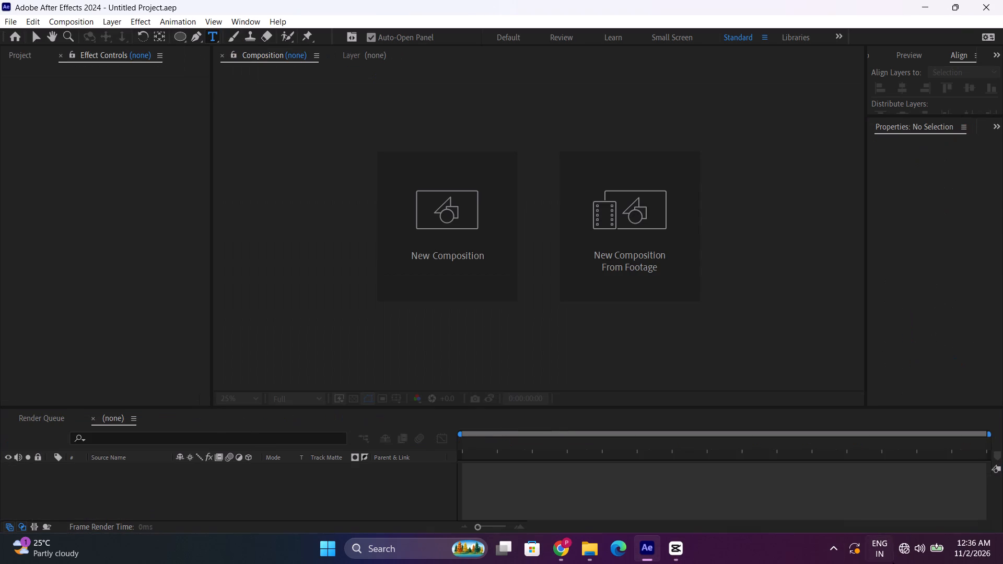
Turn on the computer's Wi-Fi and connect to the available secured Airtel network.
{"action": "left_click", "coordinate": [894, 561]}
{"action": "left_click", "coordinate": [790, 294]}
{"action": "left_click", "coordinate": [818, 302]}
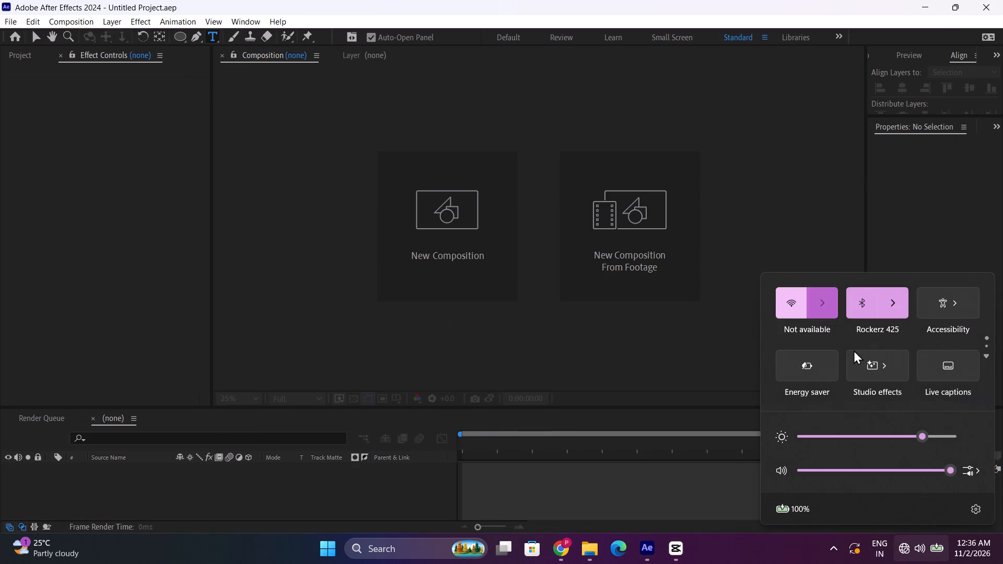
{"action": "left_click", "coordinate": [868, 320]}
{"action": "left_click", "coordinate": [900, 357]}
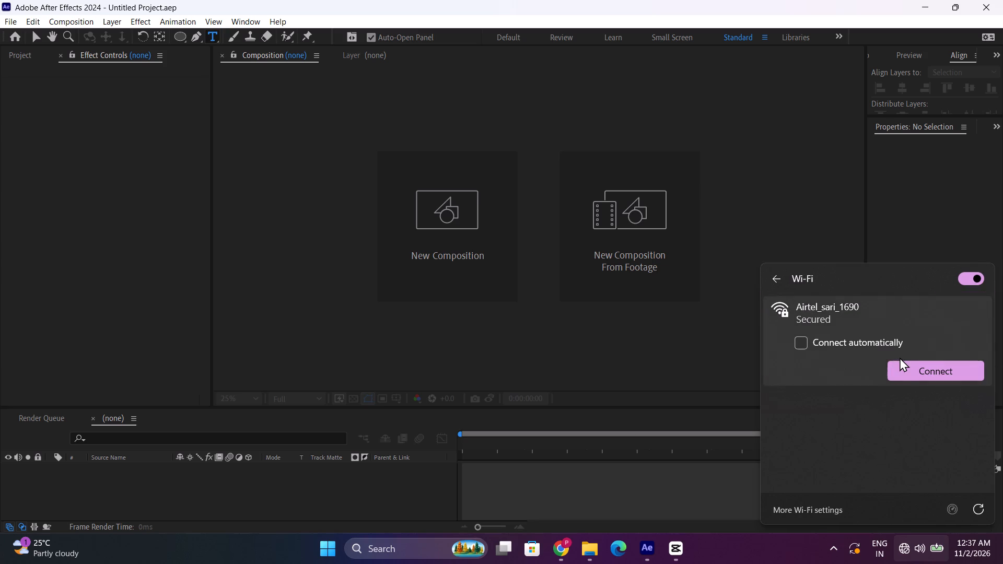
{"action": "left_click", "coordinate": [904, 369]}
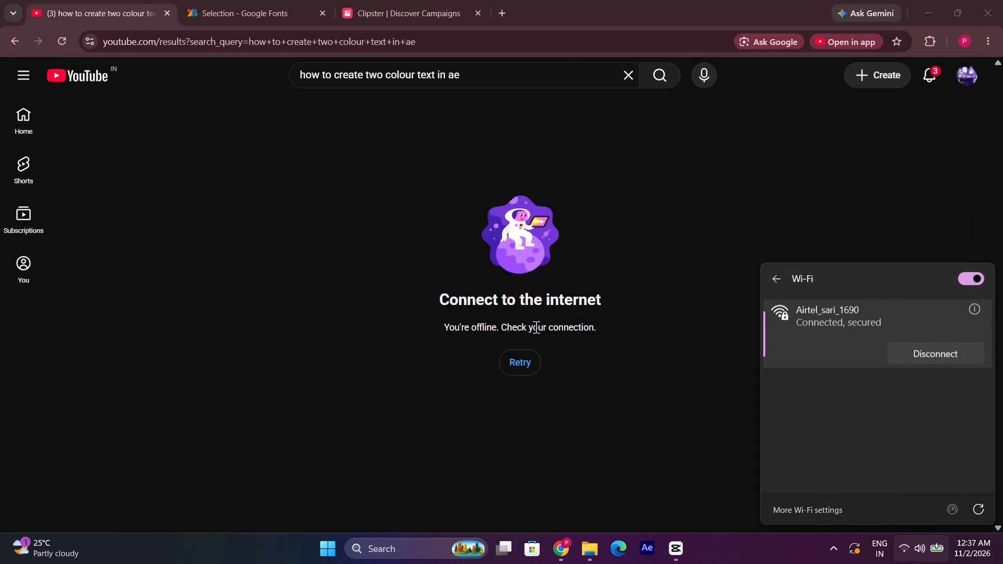
In Chrome, close the YouTube tab holding the two-colour text search.
{"action": "left_click_drag", "start_coordinate": [562, 73], "coordinate": [149, 73]}
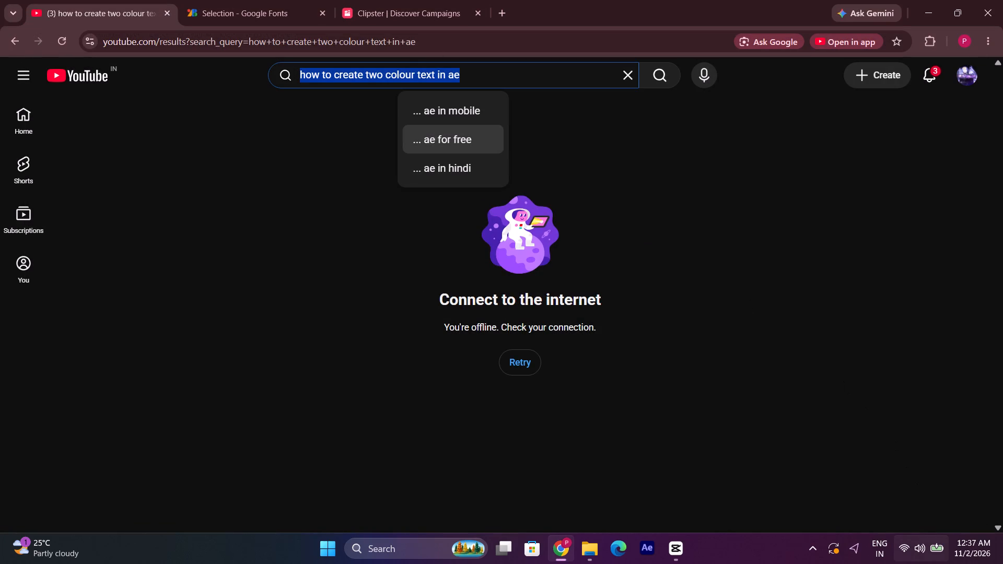
{"action": "left_click", "coordinate": [171, 13]}
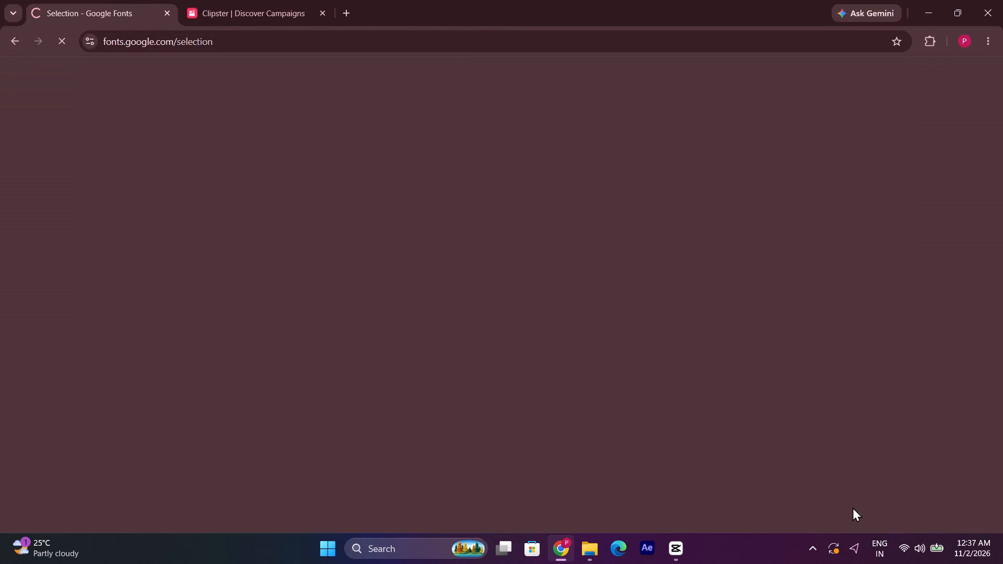
In a new browser tab, search Google for "a team working on pc screen shot" and show the image results.
{"action": "left_click", "coordinate": [338, 7]}
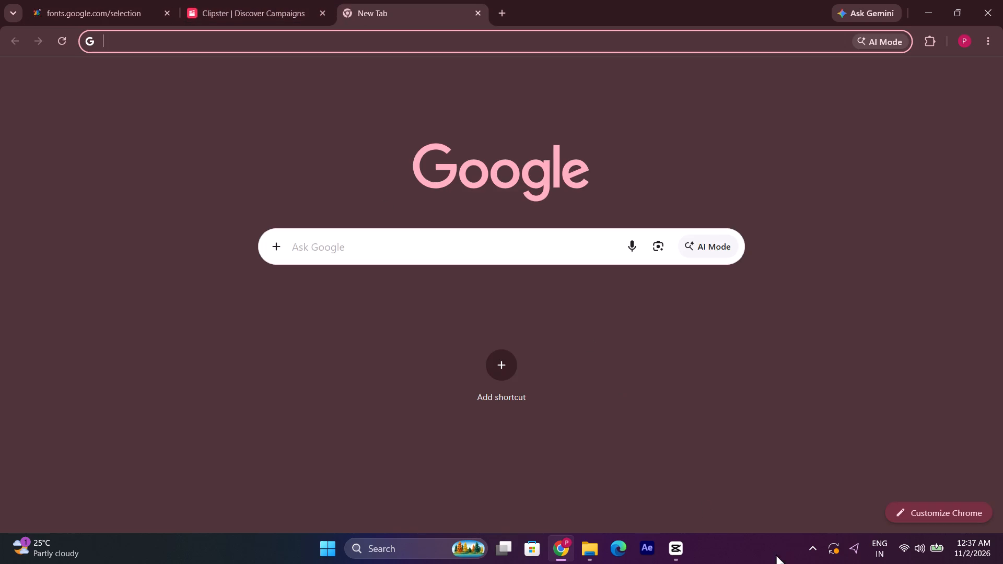
{"action": "left_click", "coordinate": [932, 563]}
{"action": "left_click", "coordinate": [527, 258]}
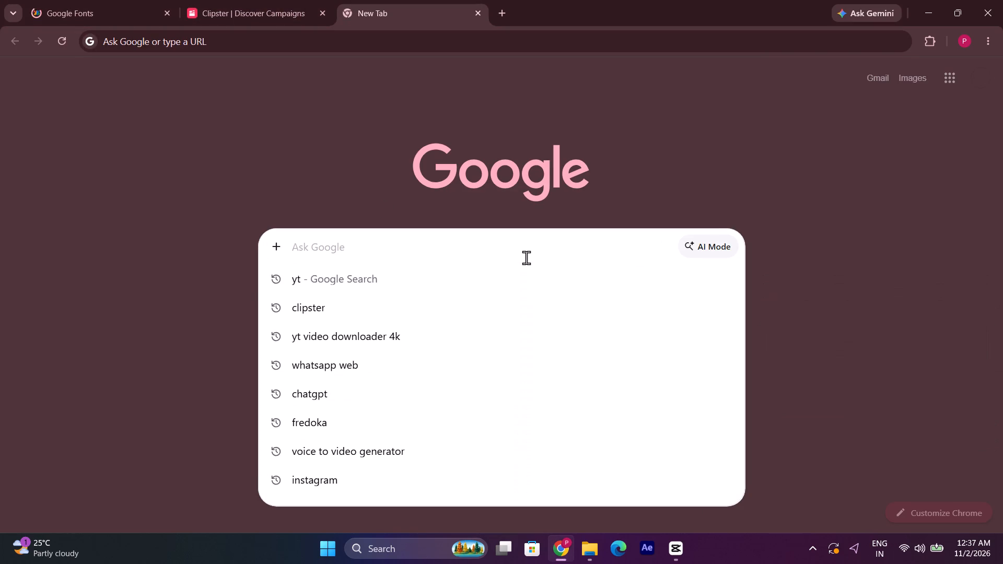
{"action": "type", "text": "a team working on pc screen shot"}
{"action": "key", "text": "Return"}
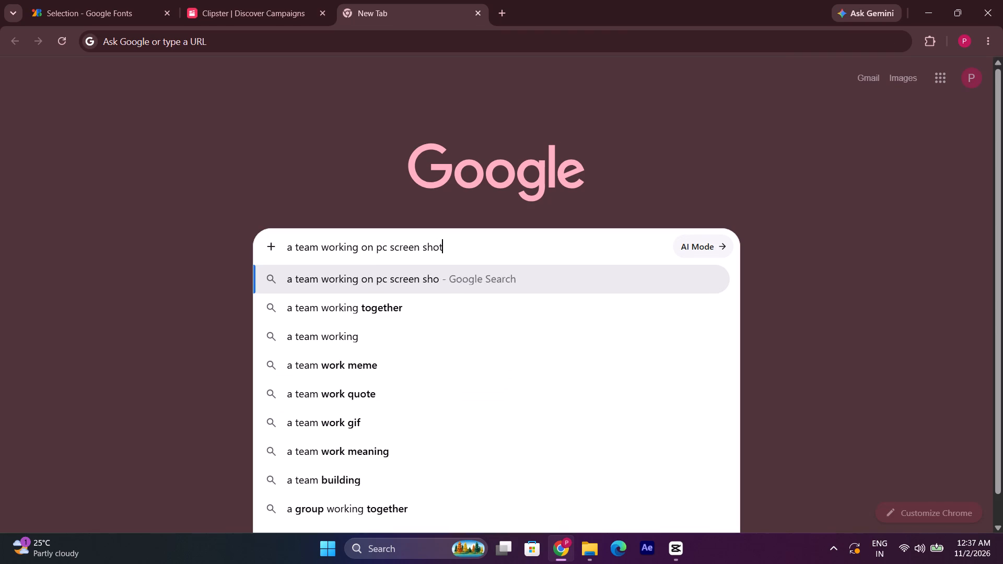
{"action": "left_click", "coordinate": [216, 135]}
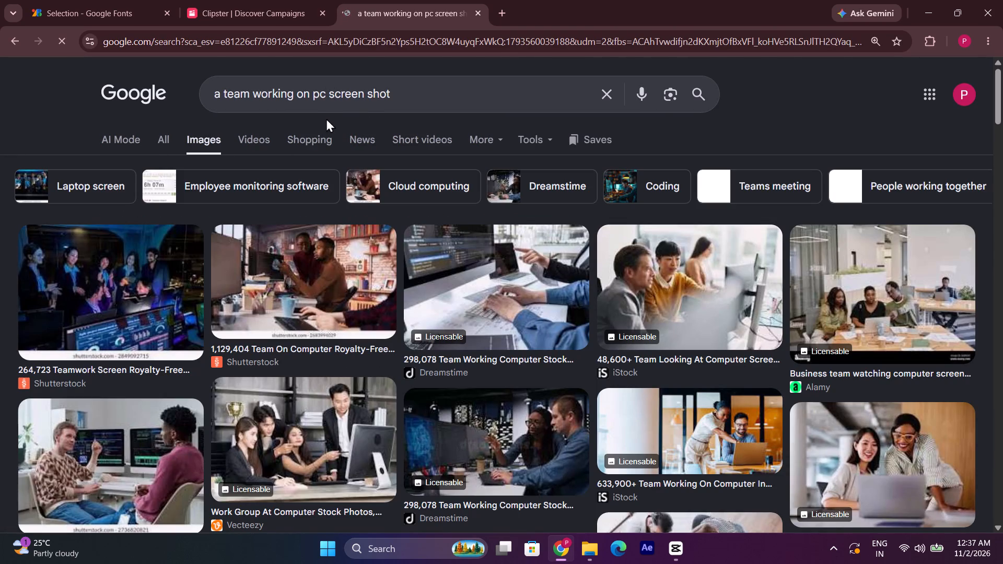
Refine the image search to "a team working on pc screen shot animated".
{"action": "left_click", "coordinate": [436, 99]}
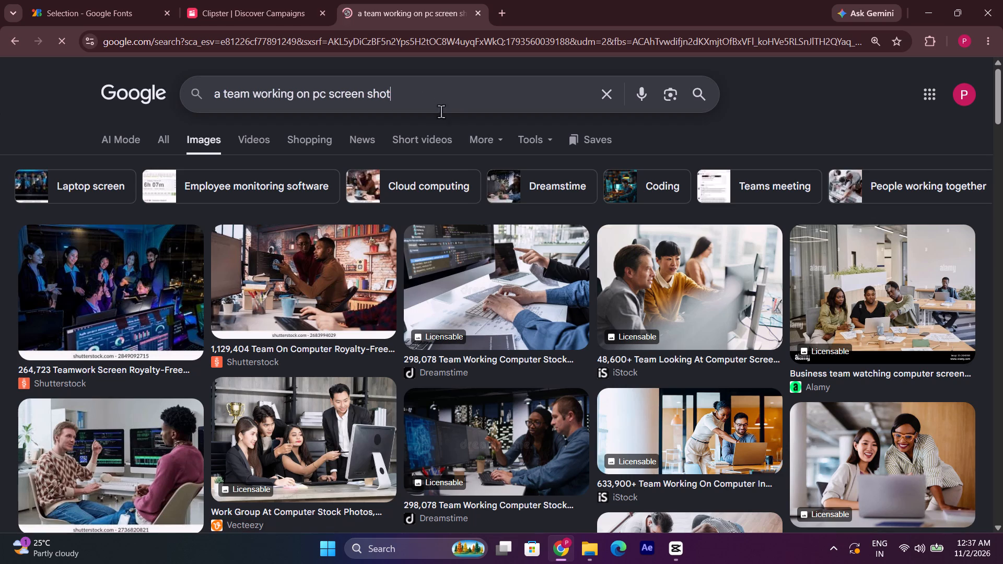
{"action": "left_click", "coordinate": [450, 97]}
{"action": "key", "text": "space"}
{"action": "type", "text": "animated"}
{"action": "key", "text": "Return"}
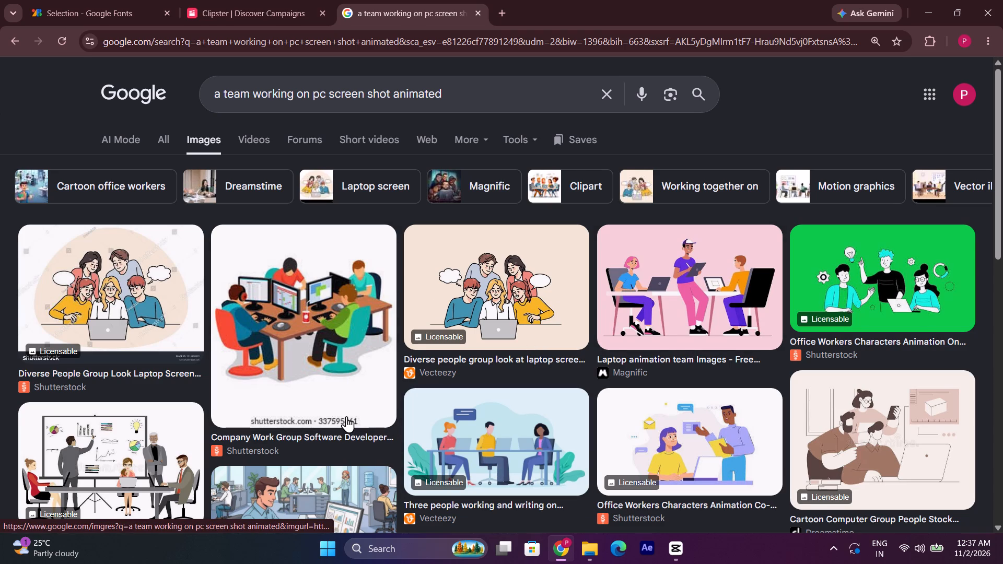
Browse the animated team images and open the preview of the office workers on a green background.
{"action": "scroll", "coordinate": [346, 416], "scroll_direction": "down", "scroll_amount": 1}
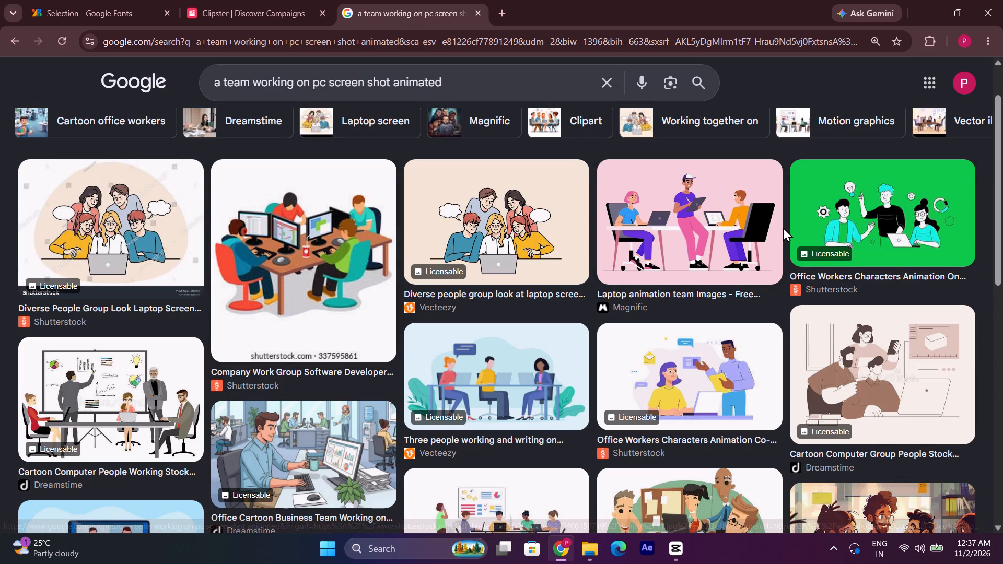
{"action": "scroll", "coordinate": [683, 289], "scroll_direction": "down", "scroll_amount": 2}
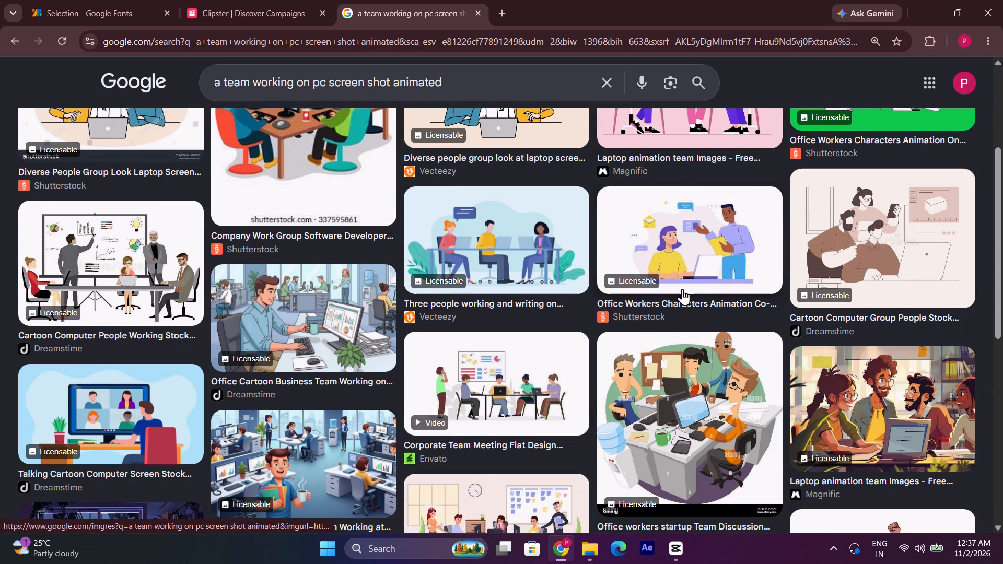
{"action": "scroll", "coordinate": [682, 289], "scroll_direction": "up", "scroll_amount": 3}
{"action": "left_click", "coordinate": [831, 283]}
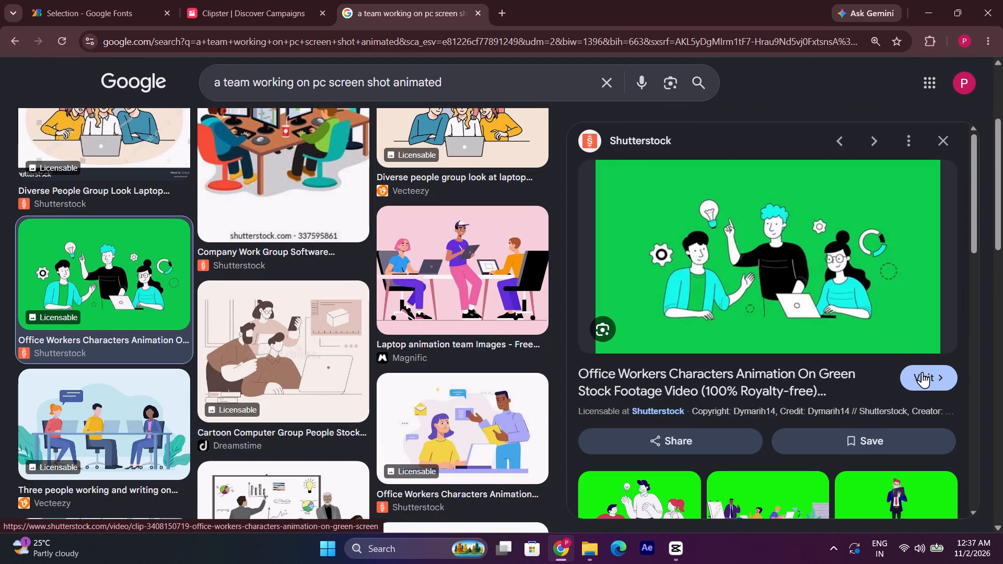
{"action": "left_click", "coordinate": [933, 144]}
{"action": "left_click", "coordinate": [701, 300]}
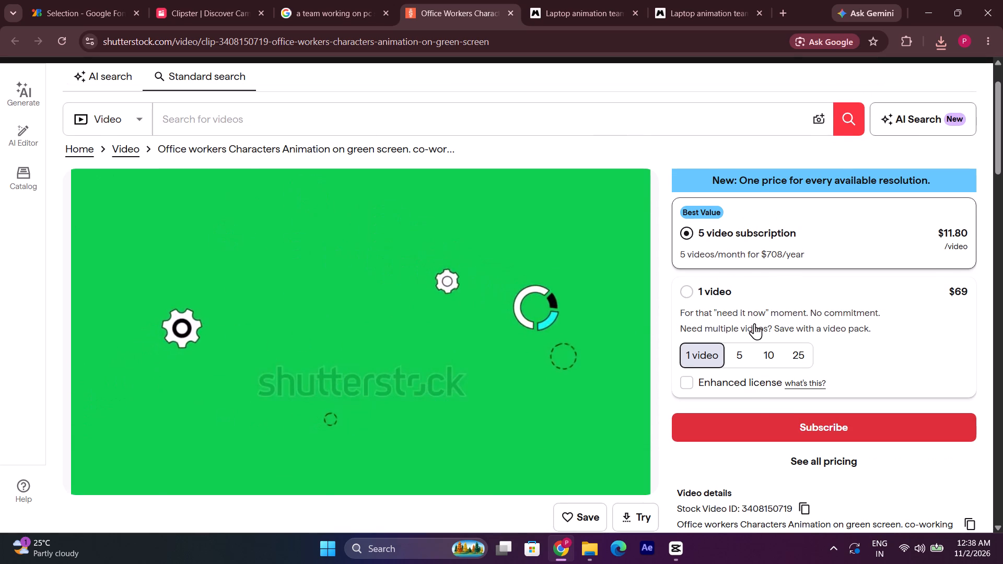
{"action": "scroll", "coordinate": [751, 418], "scroll_direction": "down", "scroll_amount": 3}
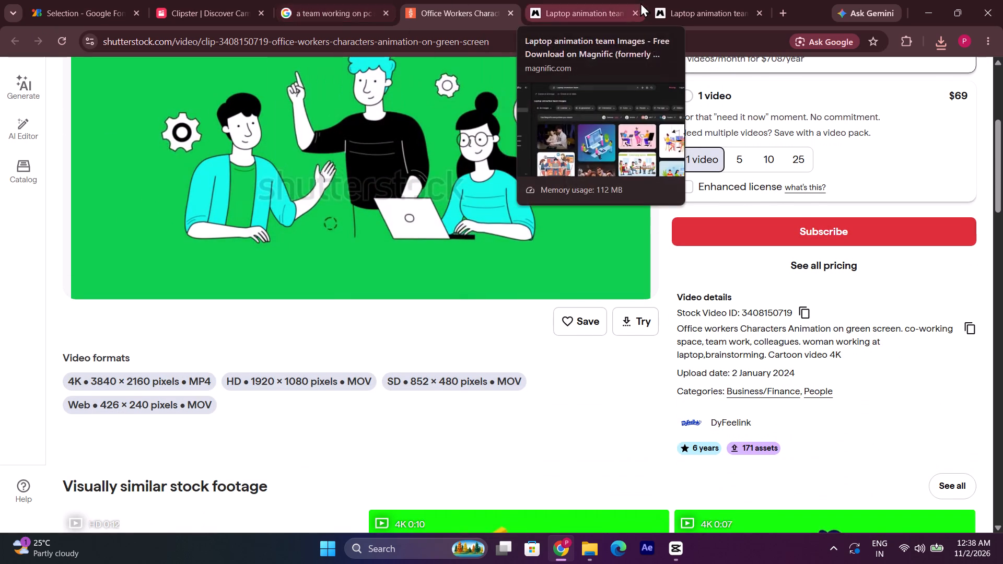
Go back to the Google image results and look through the remaining animated team pictures.
{"action": "left_click", "coordinate": [368, 0]}
{"action": "scroll", "coordinate": [375, 220], "scroll_direction": "down", "scroll_amount": 5}
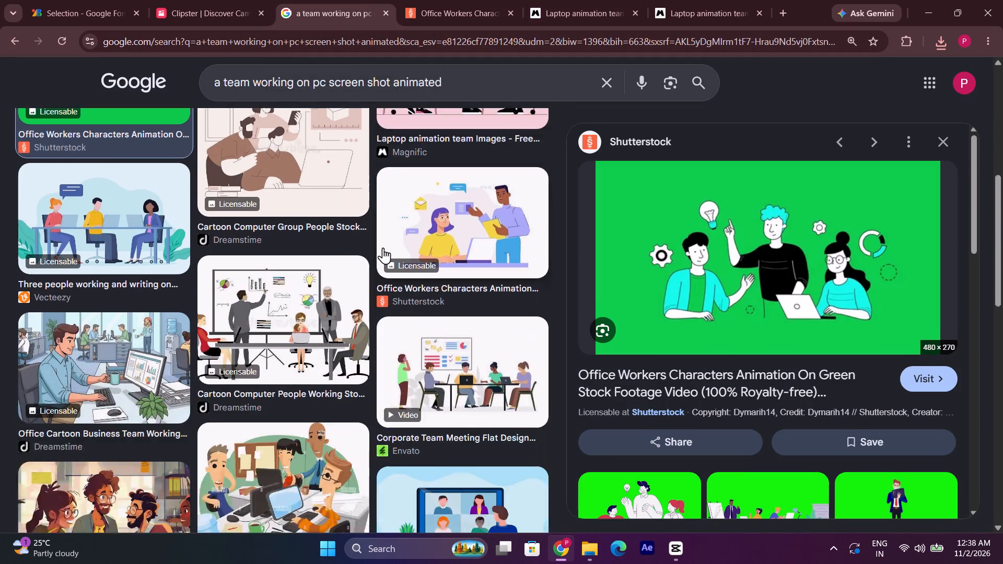
{"action": "scroll", "coordinate": [383, 248], "scroll_direction": "down", "scroll_amount": 4}
{"action": "left_click", "coordinate": [950, 142]}
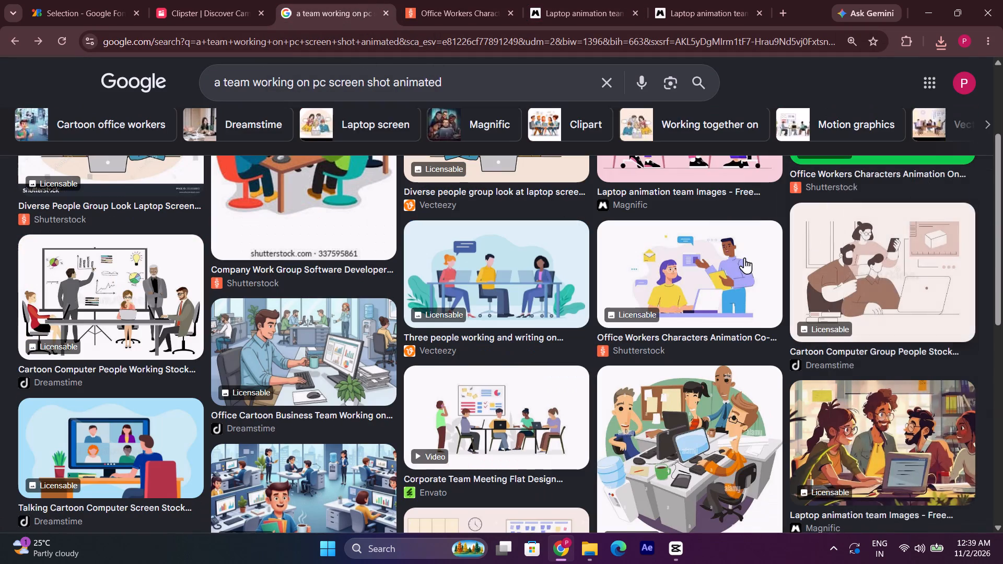
{"action": "scroll", "coordinate": [699, 289], "scroll_direction": "down", "scroll_amount": 9}
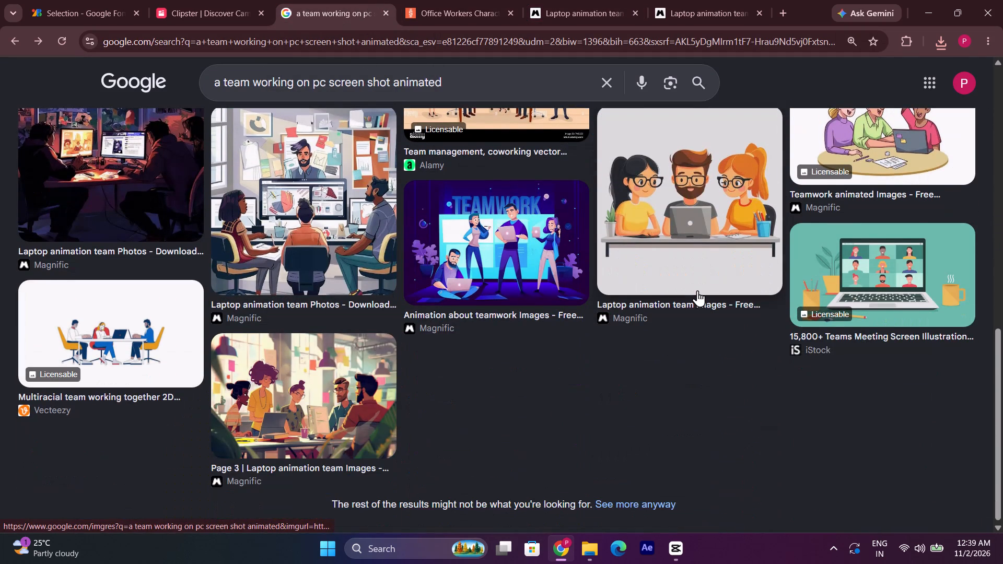
{"action": "scroll", "coordinate": [698, 289], "scroll_direction": "up", "scroll_amount": 2}
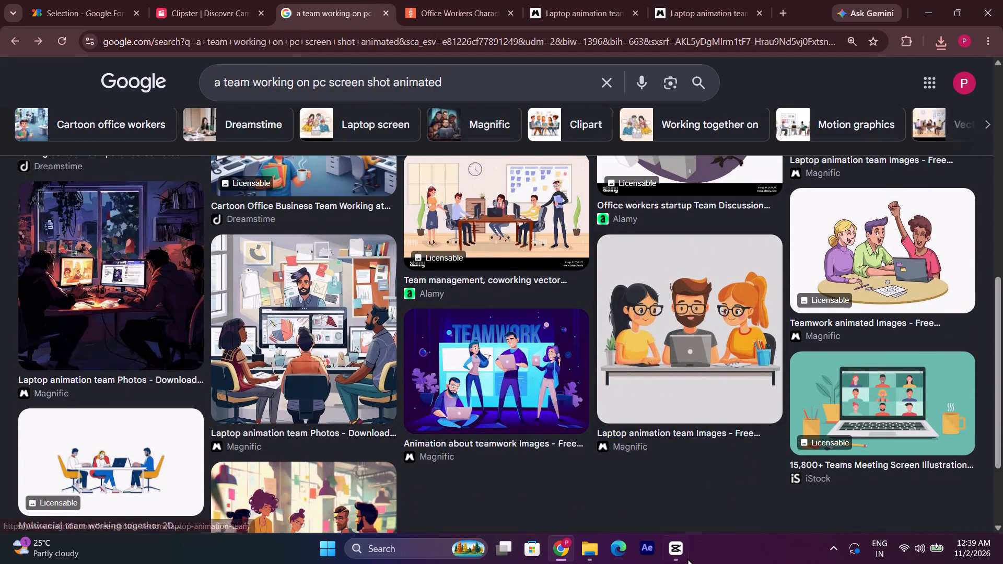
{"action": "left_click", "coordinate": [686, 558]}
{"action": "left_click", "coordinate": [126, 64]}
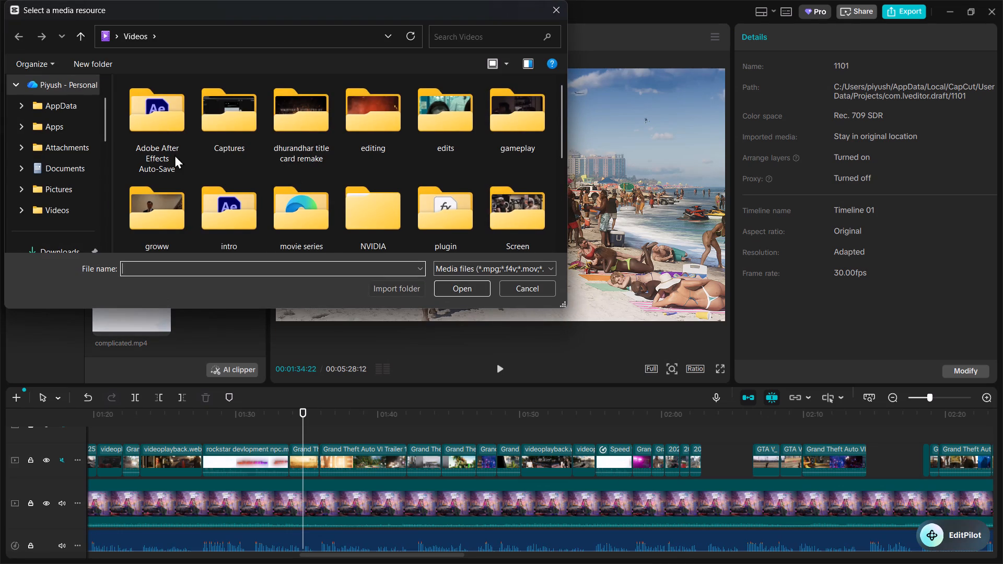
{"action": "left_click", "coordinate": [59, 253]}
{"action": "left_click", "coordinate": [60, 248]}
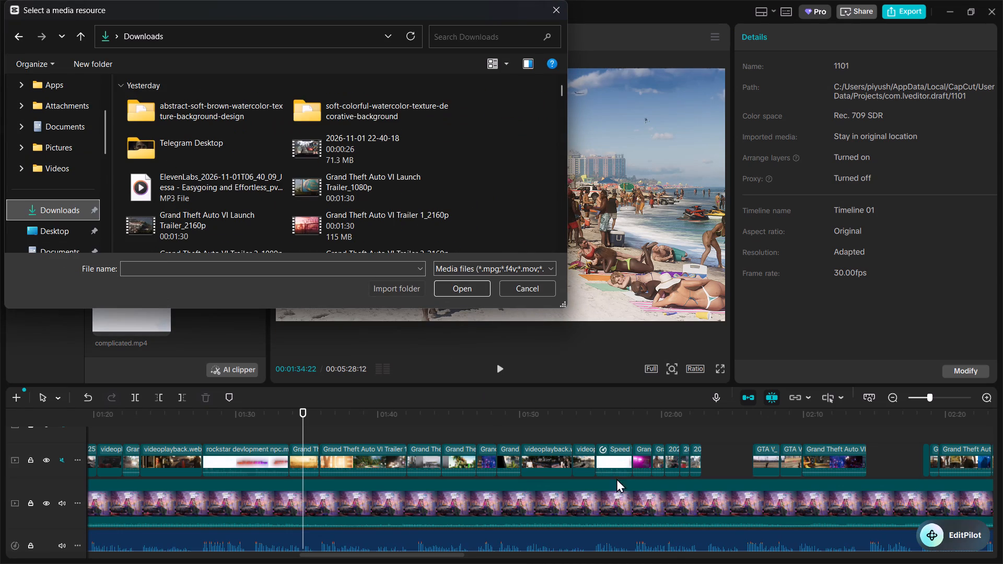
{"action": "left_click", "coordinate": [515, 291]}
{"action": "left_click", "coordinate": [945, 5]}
In File Explorer, move the designer-collection-concept zip from Downloads to the Pictures folder.
{"action": "left_click", "coordinate": [594, 553]}
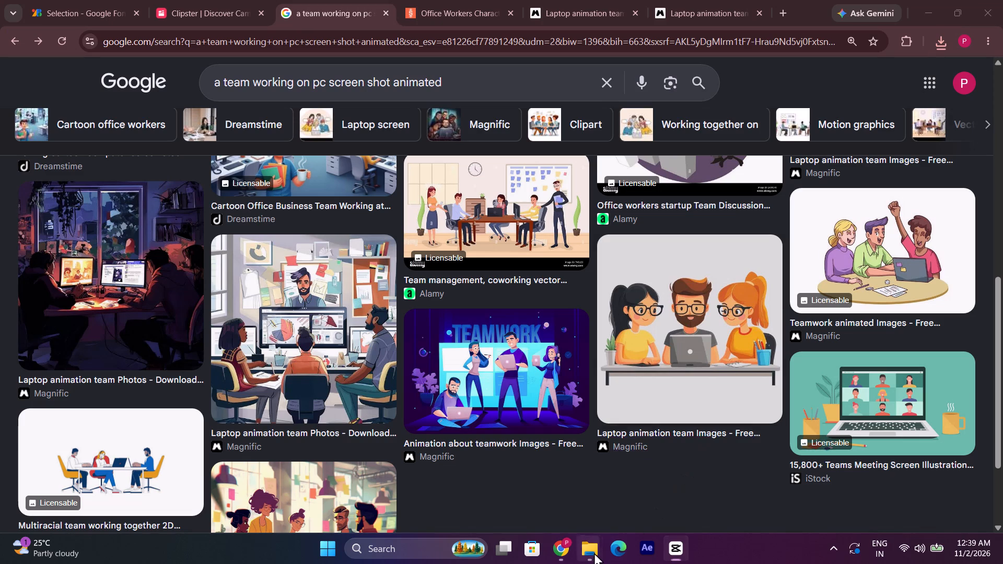
{"action": "left_click", "coordinate": [469, 436]}
{"action": "left_click", "coordinate": [100, 315]}
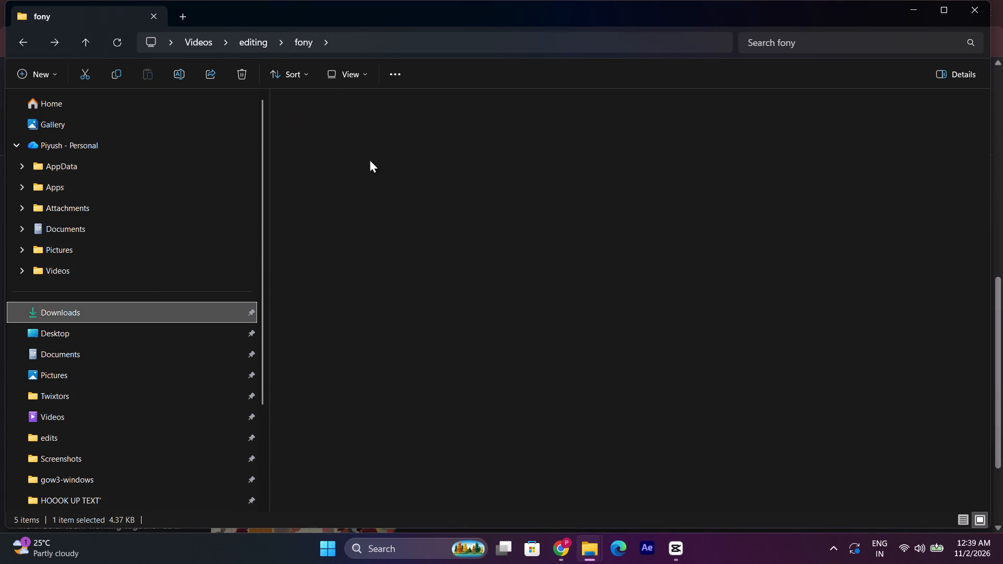
{"action": "left_click", "coordinate": [335, 142]}
{"action": "left_click", "coordinate": [90, 75]}
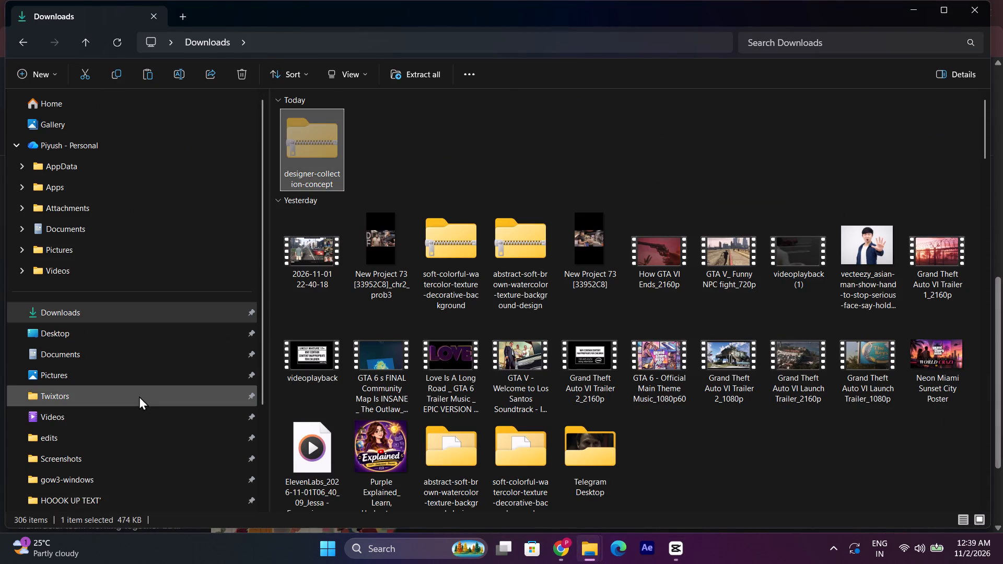
{"action": "left_click", "coordinate": [135, 377]}
{"action": "left_click", "coordinate": [453, 320]}
{"action": "left_click", "coordinate": [733, 378]}
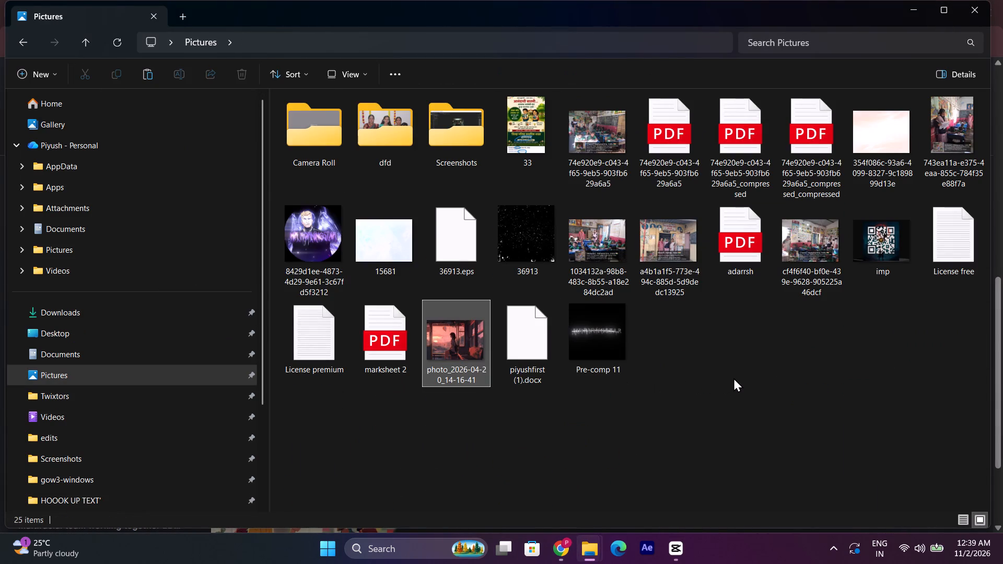
{"action": "key", "text": "ctrl+v"}
Extract the designer-collection-concept zip into a designer-collection-concept folder inside Pictures.
{"action": "left_click", "coordinate": [702, 348]}
{"action": "right_click", "coordinate": [690, 347]}
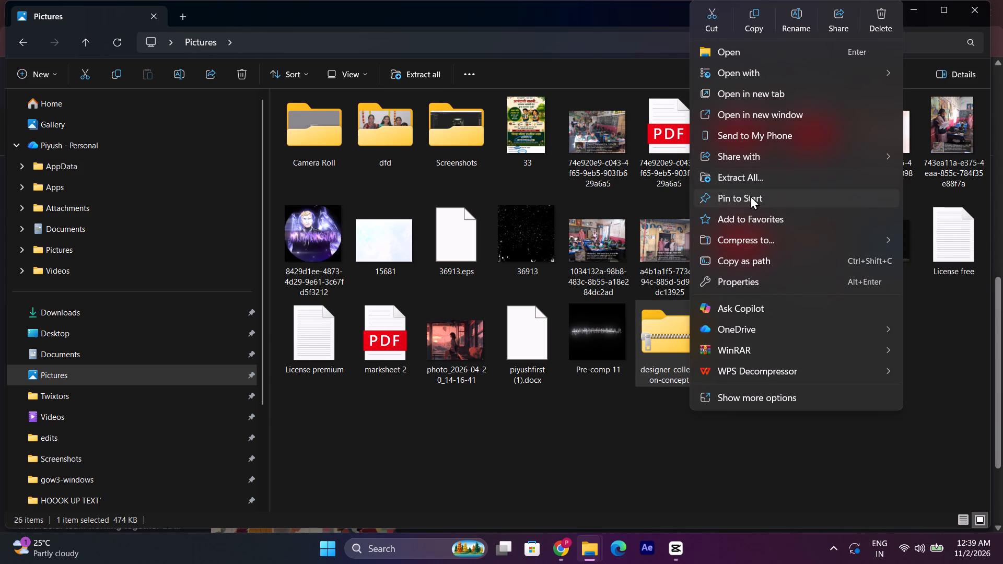
{"action": "left_click", "coordinate": [755, 176]}
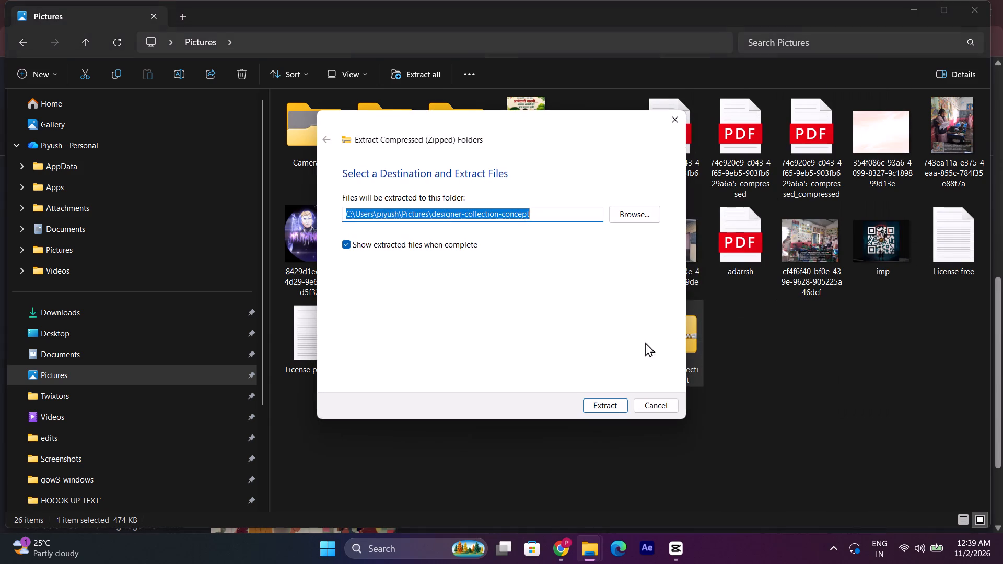
{"action": "left_click", "coordinate": [610, 402]}
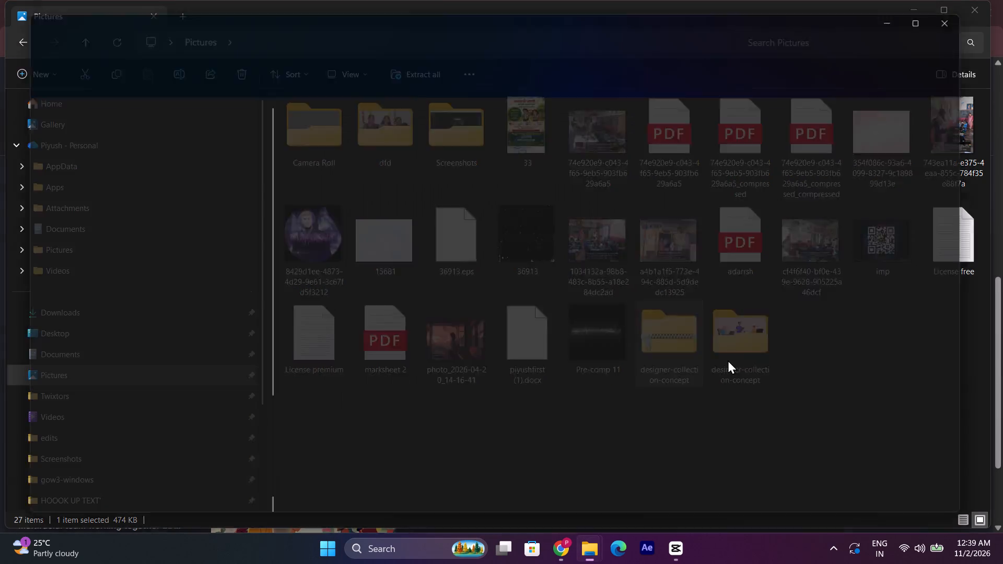
Switch to CapCut and import 3777797.jpg from the designer-collection-concept folder in Pictures into the project media.
{"action": "left_click", "coordinate": [728, 360]}
{"action": "left_click", "coordinate": [679, 558]}
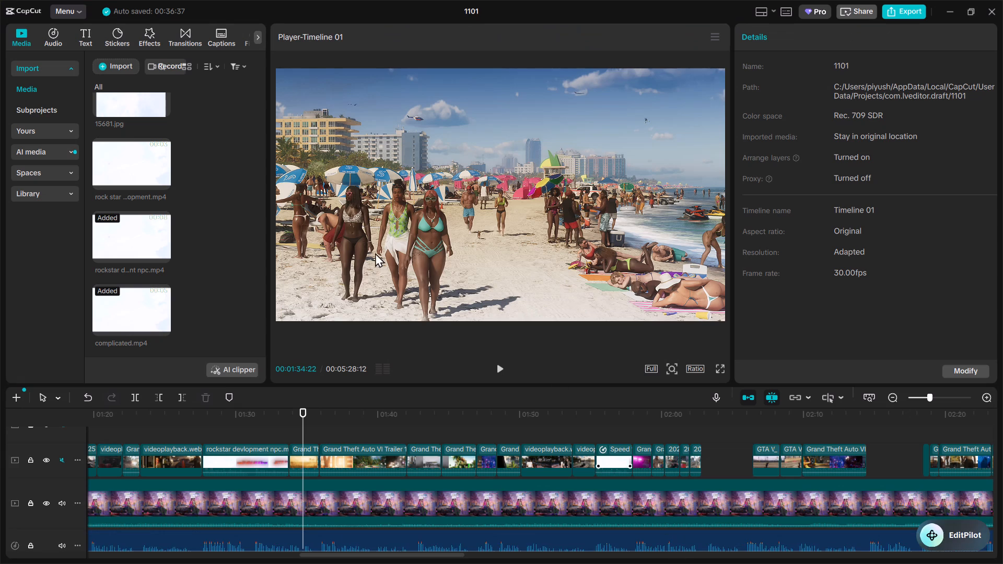
{"action": "left_click", "coordinate": [126, 68]}
{"action": "scroll", "coordinate": [331, 177], "scroll_direction": "down", "scroll_amount": 3}
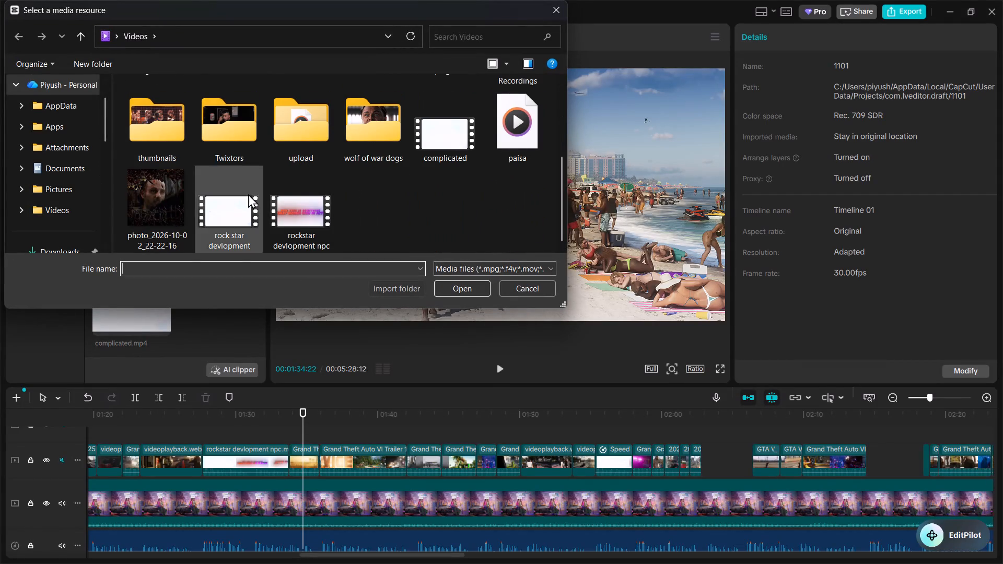
{"action": "scroll", "coordinate": [56, 227], "scroll_direction": "down", "scroll_amount": 1}
{"action": "left_click", "coordinate": [51, 243]}
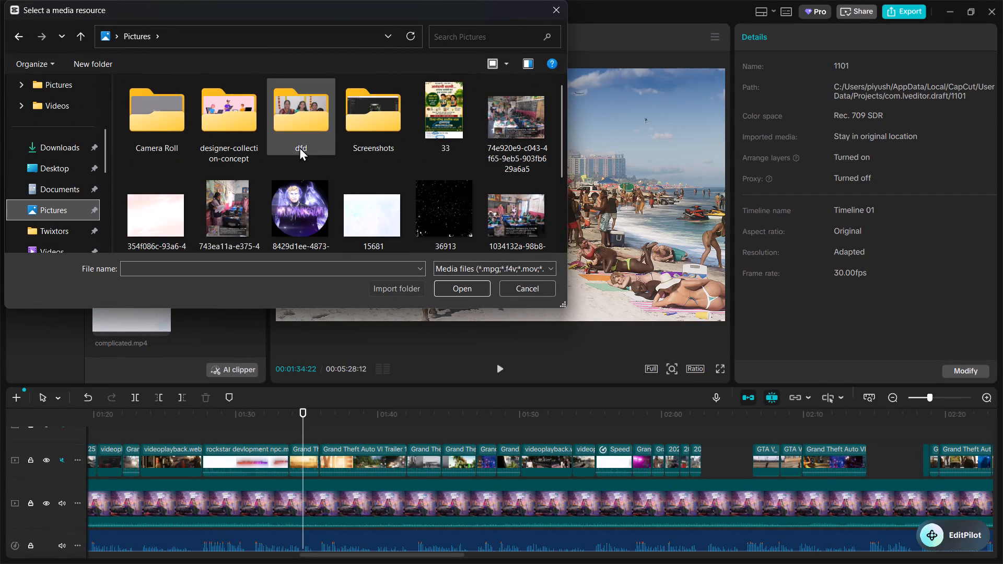
{"action": "scroll", "coordinate": [286, 189], "scroll_direction": "down", "scroll_amount": 2}
{"action": "scroll", "coordinate": [390, 198], "scroll_direction": "down", "scroll_amount": 1}
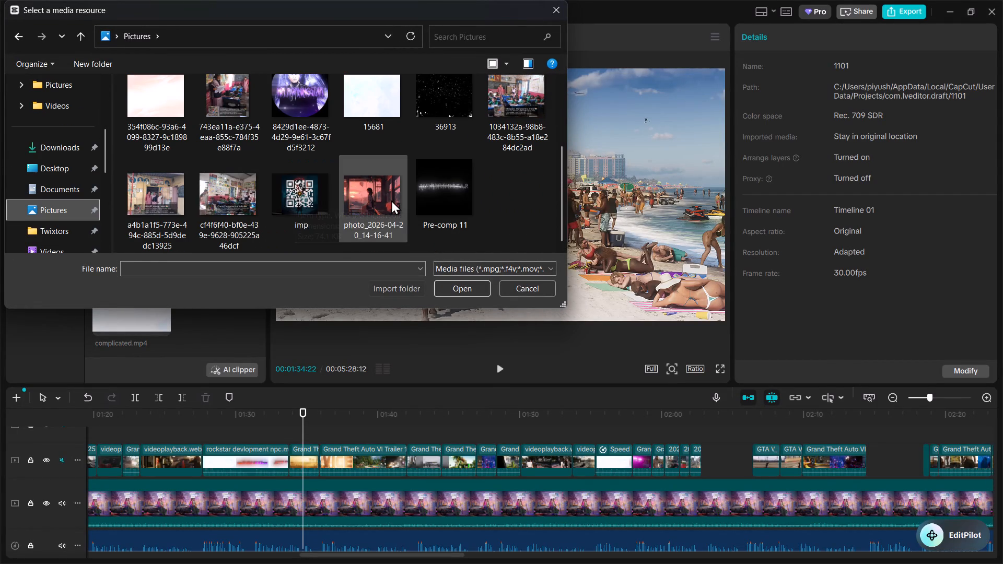
{"action": "scroll", "coordinate": [391, 200], "scroll_direction": "up", "scroll_amount": 2}
{"action": "double_click", "coordinate": [255, 134]}
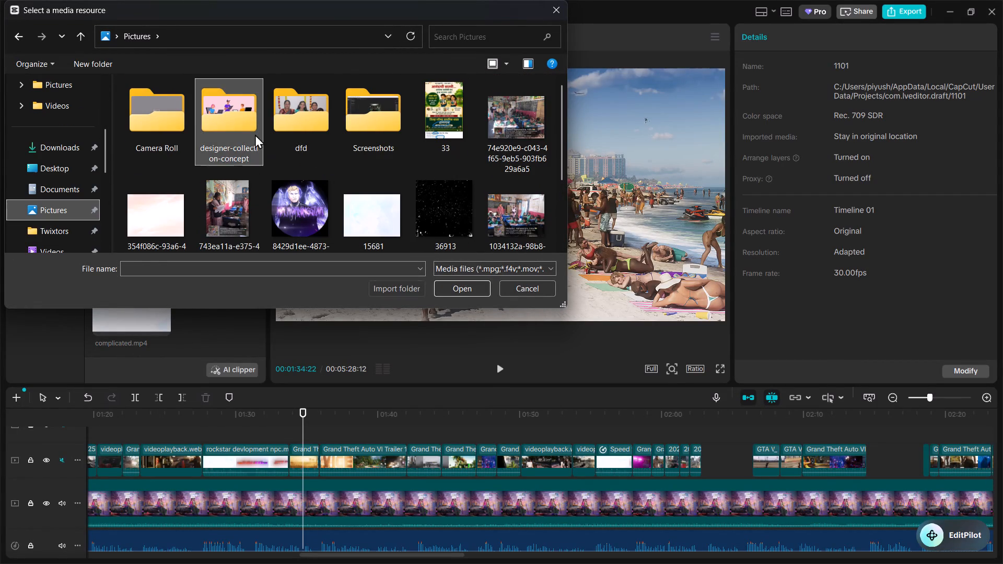
{"action": "double_click", "coordinate": [186, 131]}
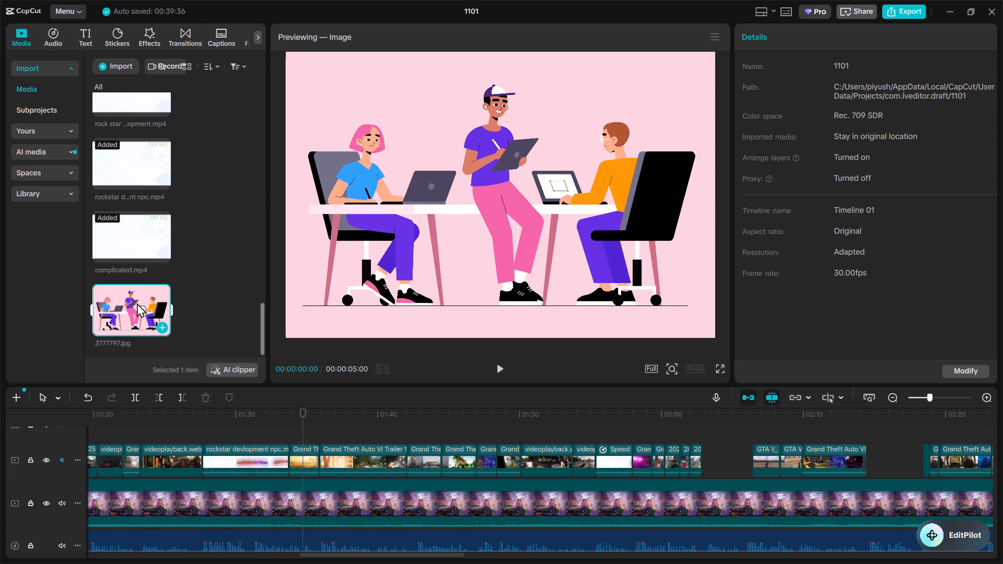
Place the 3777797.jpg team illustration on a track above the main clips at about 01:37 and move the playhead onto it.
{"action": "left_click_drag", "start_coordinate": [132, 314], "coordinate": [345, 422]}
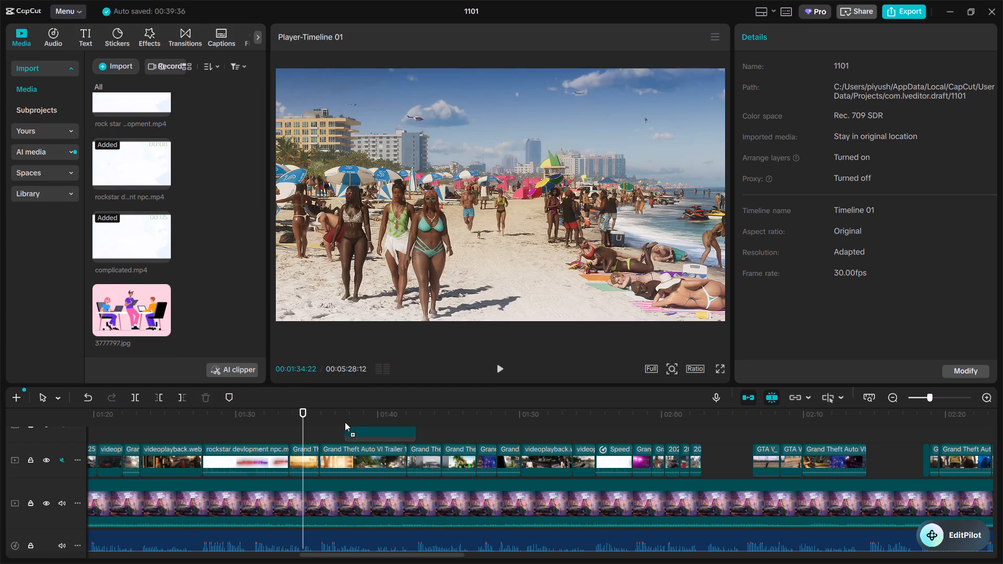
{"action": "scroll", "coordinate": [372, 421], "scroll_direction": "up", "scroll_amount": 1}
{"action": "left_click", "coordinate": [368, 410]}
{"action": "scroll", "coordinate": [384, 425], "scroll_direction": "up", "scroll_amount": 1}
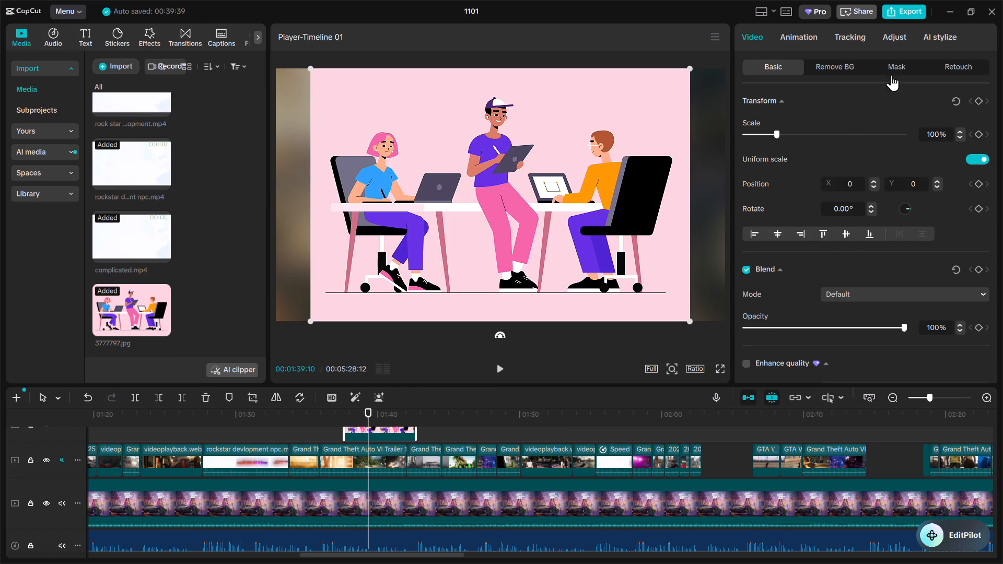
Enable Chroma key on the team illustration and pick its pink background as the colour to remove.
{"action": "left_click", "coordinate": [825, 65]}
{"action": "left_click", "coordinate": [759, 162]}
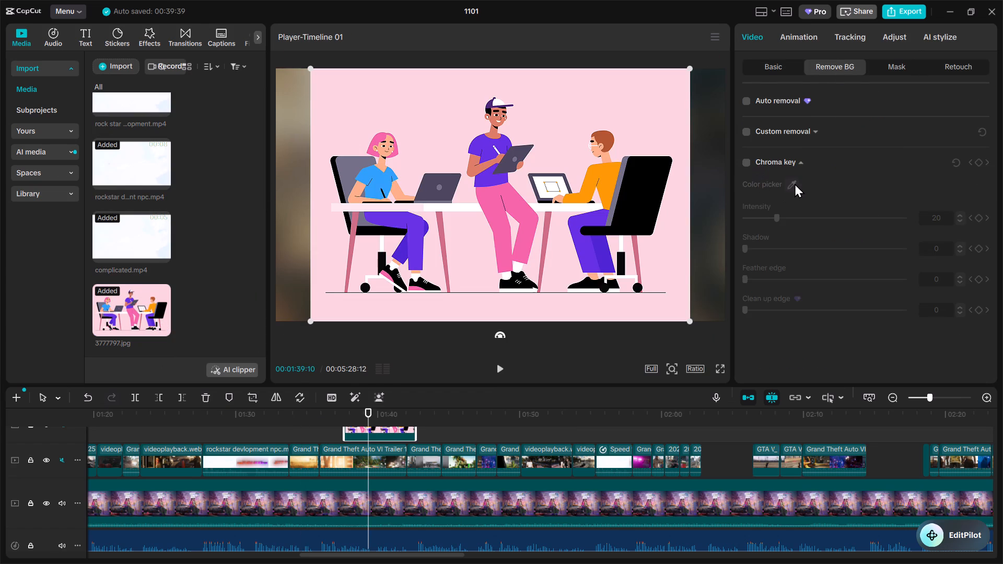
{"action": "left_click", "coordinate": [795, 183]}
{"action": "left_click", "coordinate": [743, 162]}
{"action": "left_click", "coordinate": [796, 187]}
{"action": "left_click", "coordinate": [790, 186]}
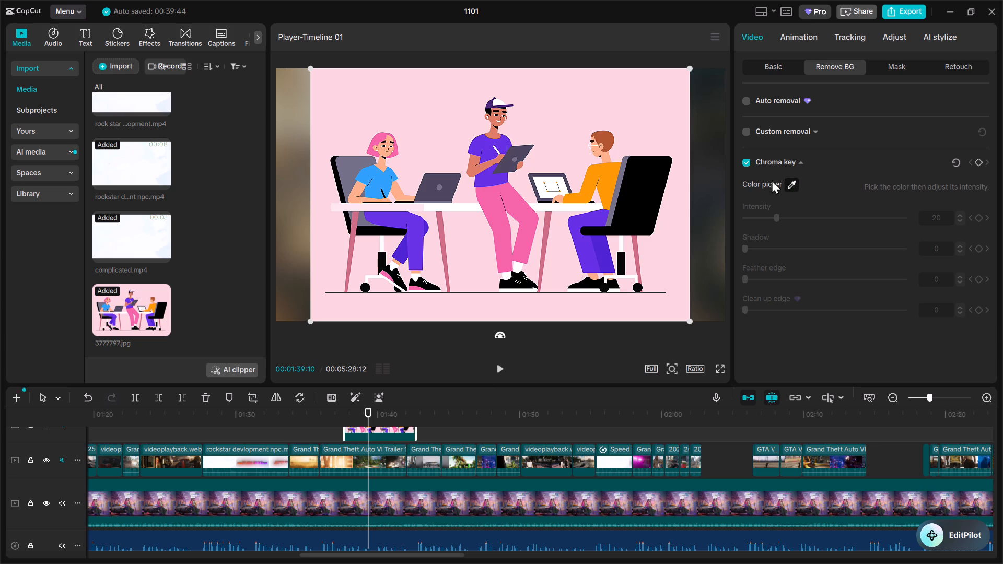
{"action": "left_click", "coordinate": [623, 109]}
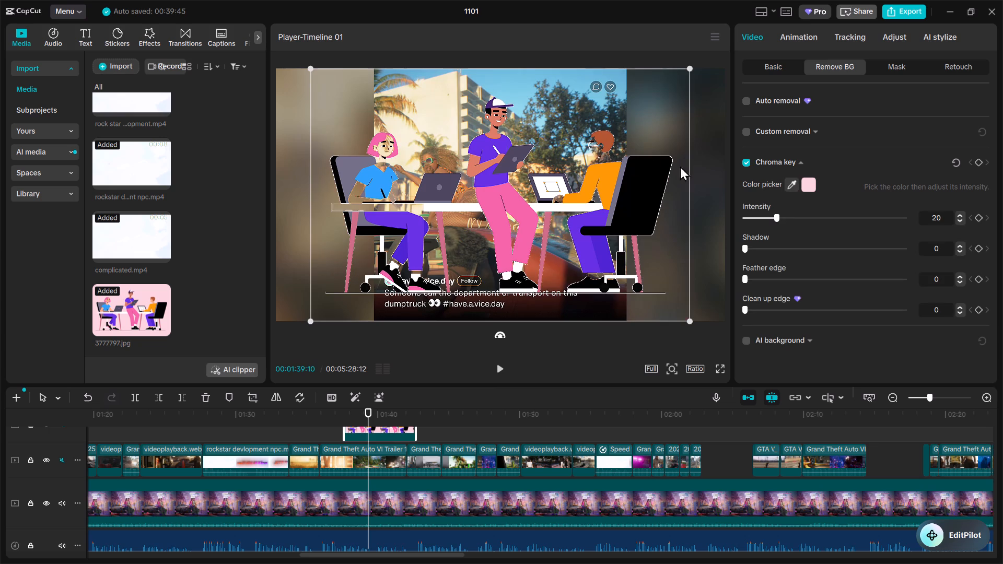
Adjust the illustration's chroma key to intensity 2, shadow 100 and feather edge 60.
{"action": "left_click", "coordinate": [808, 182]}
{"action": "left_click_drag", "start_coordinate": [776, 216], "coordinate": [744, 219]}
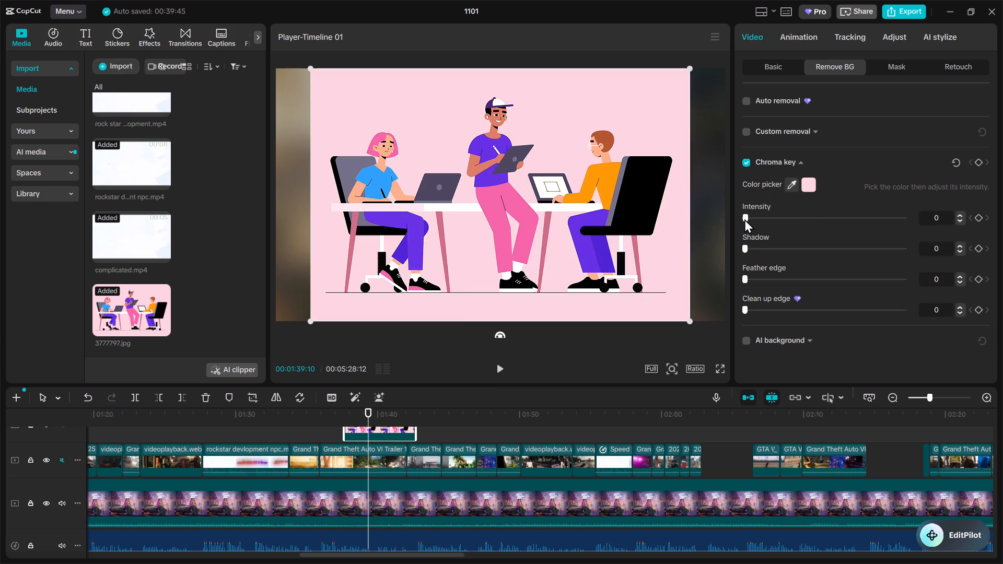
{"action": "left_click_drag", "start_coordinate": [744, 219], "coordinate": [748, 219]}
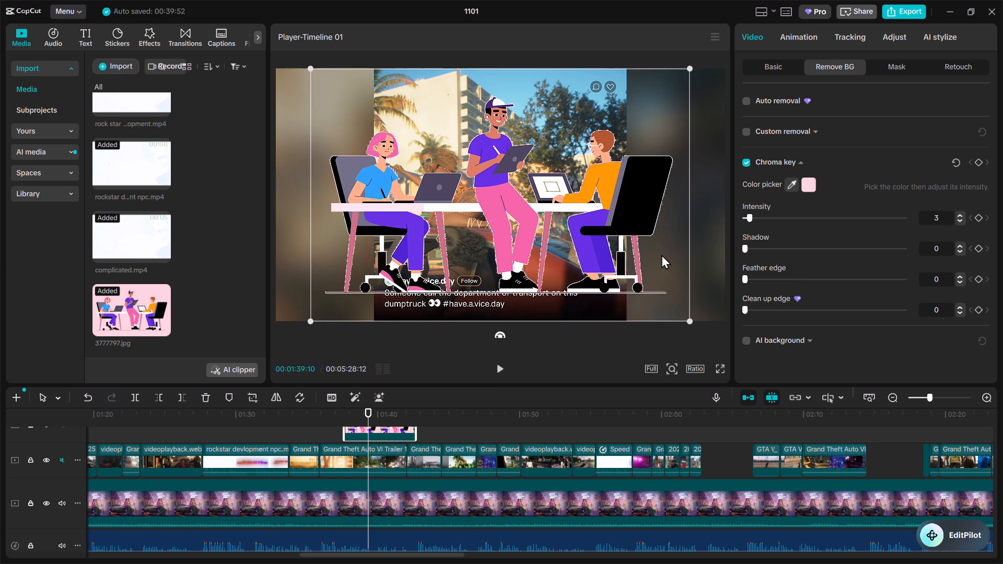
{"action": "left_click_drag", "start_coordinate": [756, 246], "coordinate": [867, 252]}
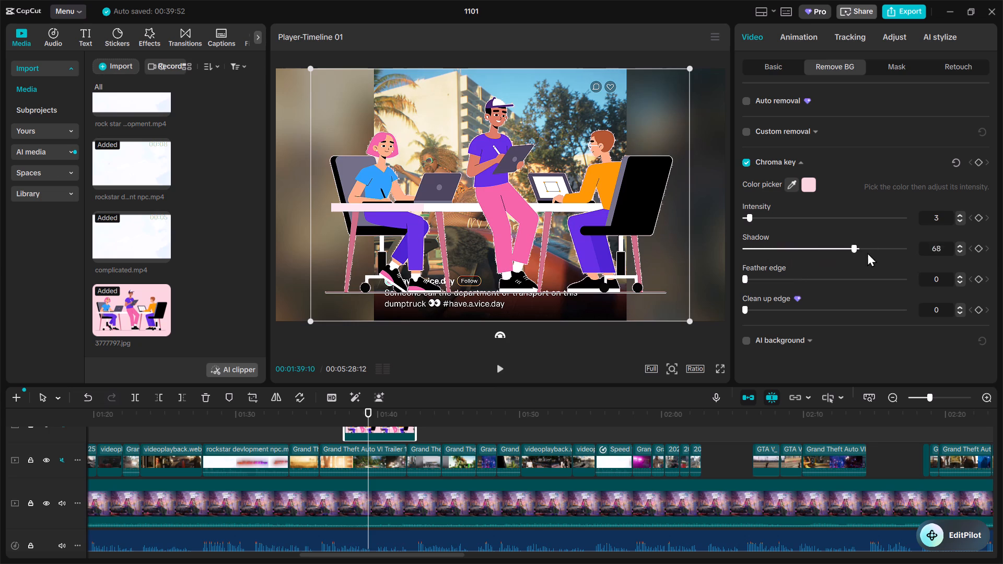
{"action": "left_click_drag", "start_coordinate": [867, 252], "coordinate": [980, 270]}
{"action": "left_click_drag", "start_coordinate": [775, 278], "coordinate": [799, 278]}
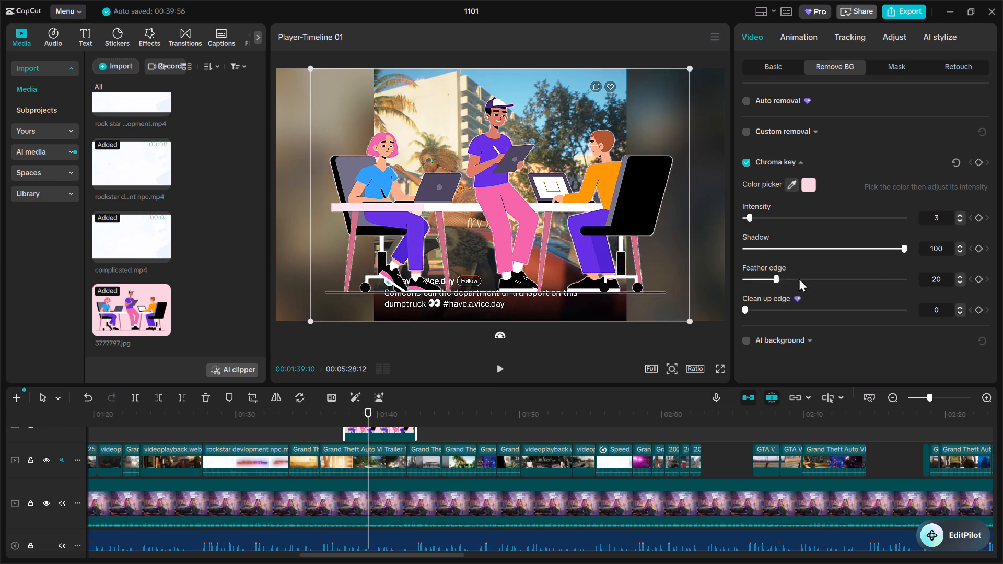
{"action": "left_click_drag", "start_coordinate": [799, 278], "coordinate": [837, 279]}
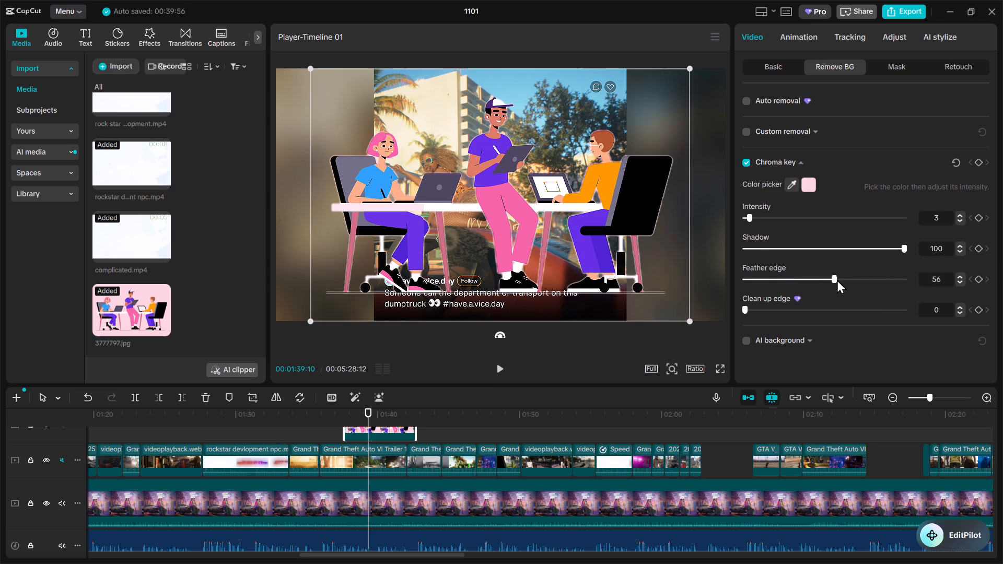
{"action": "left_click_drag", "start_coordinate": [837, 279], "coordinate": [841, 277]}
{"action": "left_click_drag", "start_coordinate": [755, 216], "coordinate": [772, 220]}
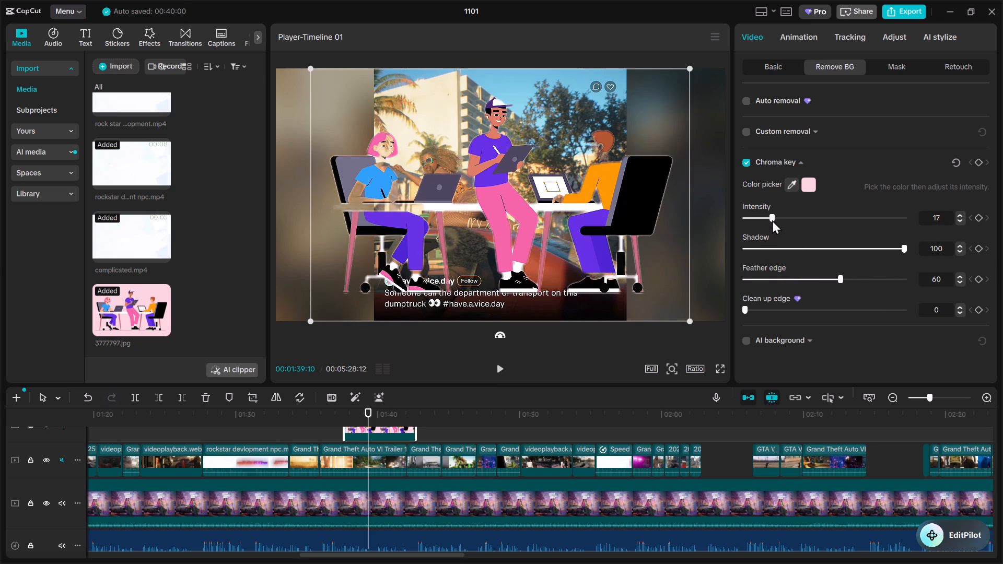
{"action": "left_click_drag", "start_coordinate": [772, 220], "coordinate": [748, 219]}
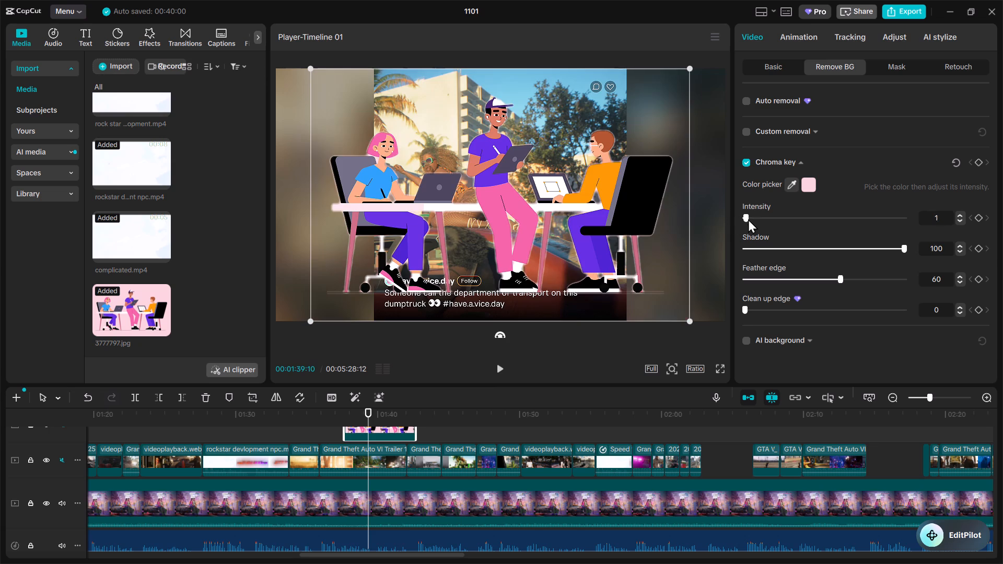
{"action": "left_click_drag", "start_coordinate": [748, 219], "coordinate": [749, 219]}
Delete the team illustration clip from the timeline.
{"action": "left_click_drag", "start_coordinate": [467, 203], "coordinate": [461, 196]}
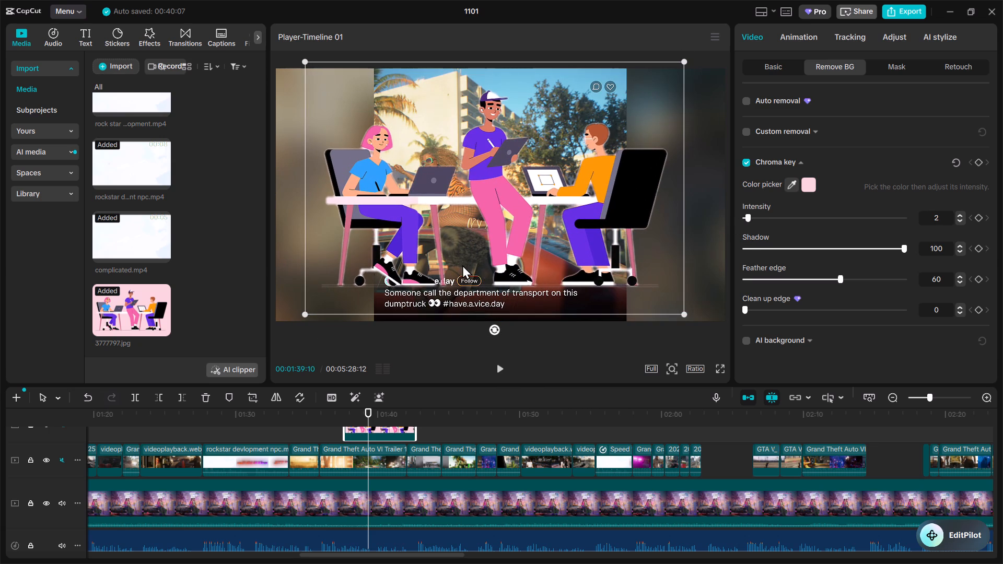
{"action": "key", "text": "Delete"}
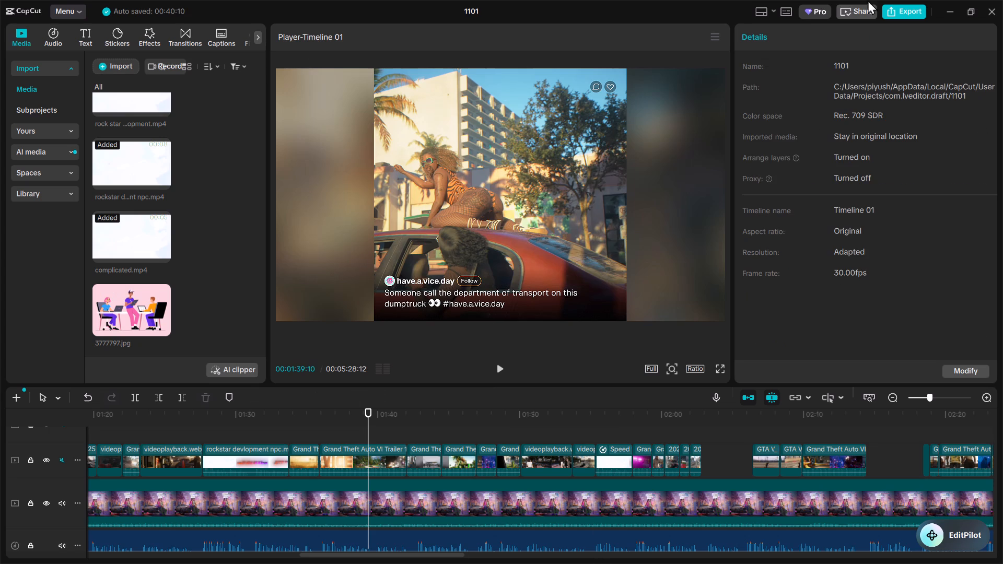
Switch to File Explorer and delete the two New Project 73 [33952C8] videos, including the chr2_prob3 version, from Downloads.
{"action": "left_click", "coordinate": [937, 8]}
{"action": "left_click", "coordinate": [952, 10]}
{"action": "left_click", "coordinate": [589, 542]}
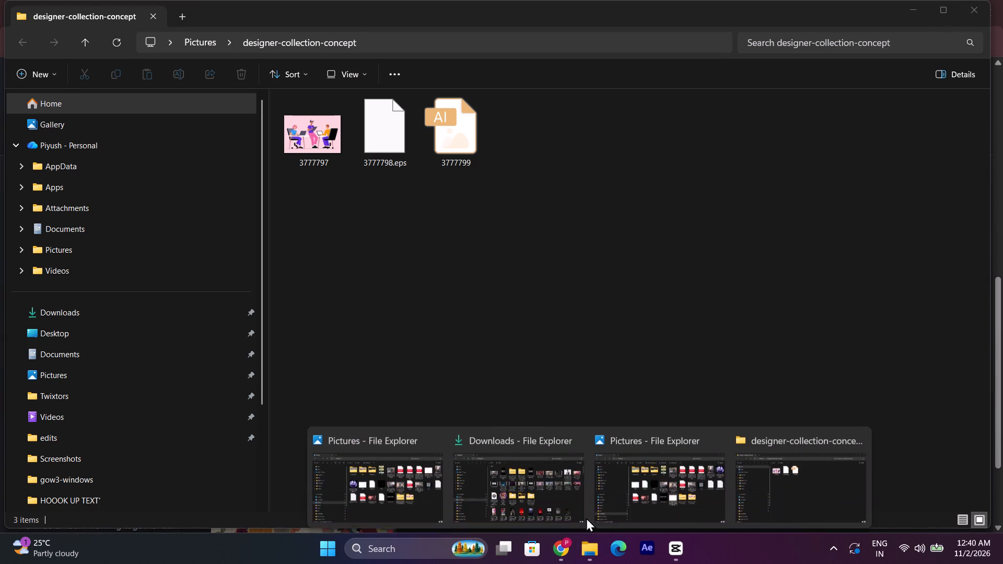
{"action": "left_click", "coordinate": [398, 479]}
{"action": "left_click", "coordinate": [170, 318]}
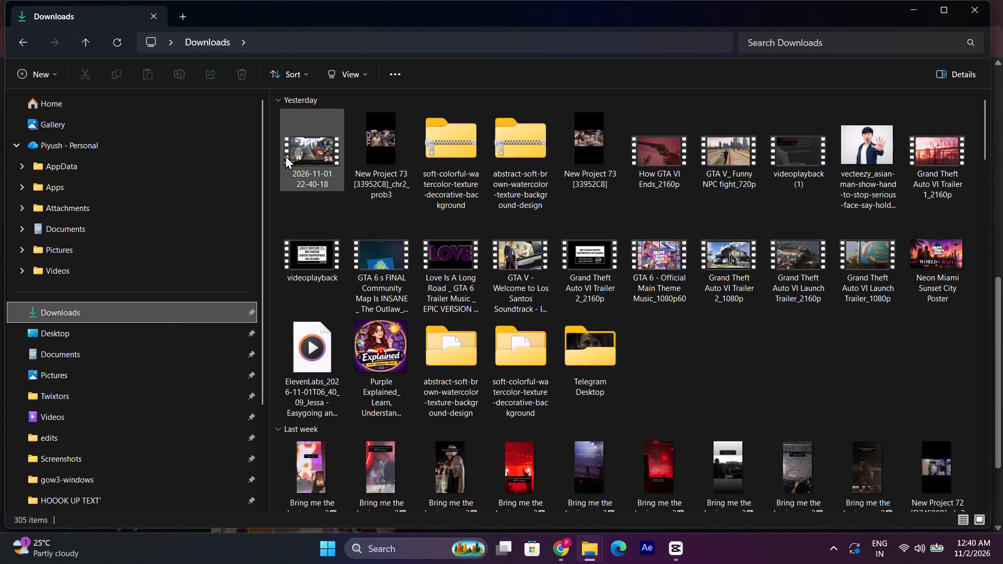
{"action": "left_click", "coordinate": [357, 141]}
{"action": "key", "text": "Delete"}
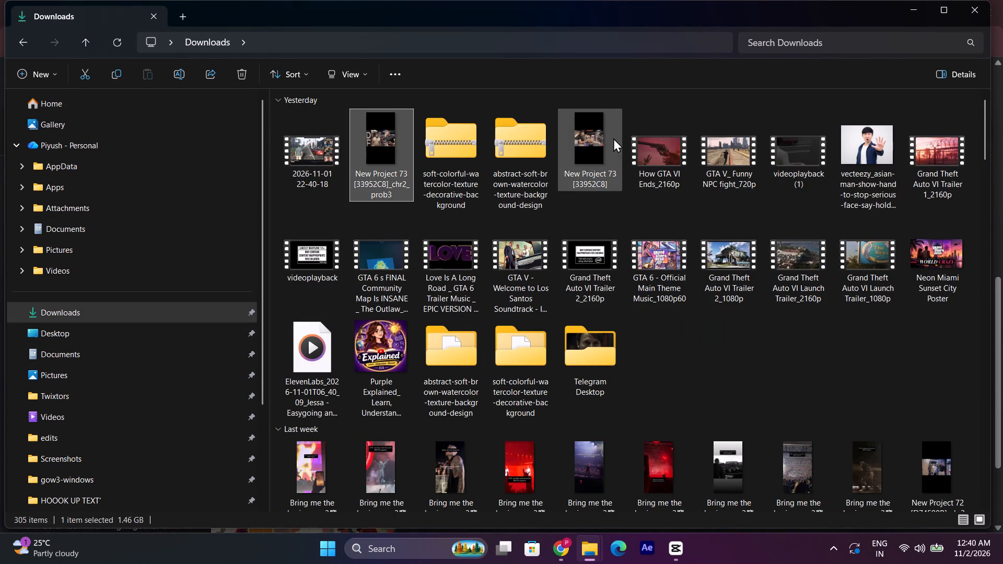
{"action": "left_click", "coordinate": [561, 140]}
{"action": "left_click", "coordinate": [537, 147]}
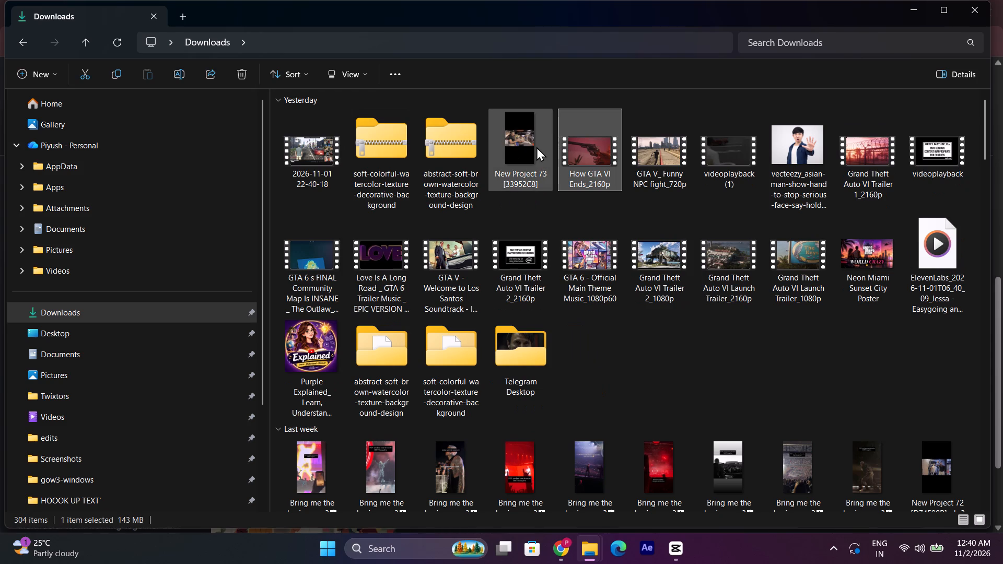
{"action": "key", "text": "Delete"}
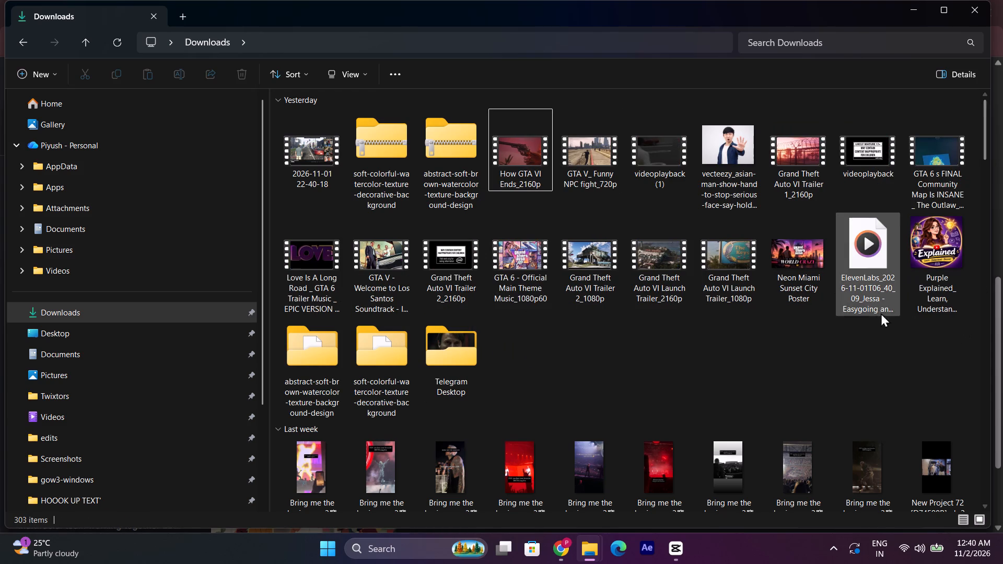
Create a new folder named "gta video" inside the Videos folder.
{"action": "left_click_drag", "start_coordinate": [274, 144], "coordinate": [998, 302]}
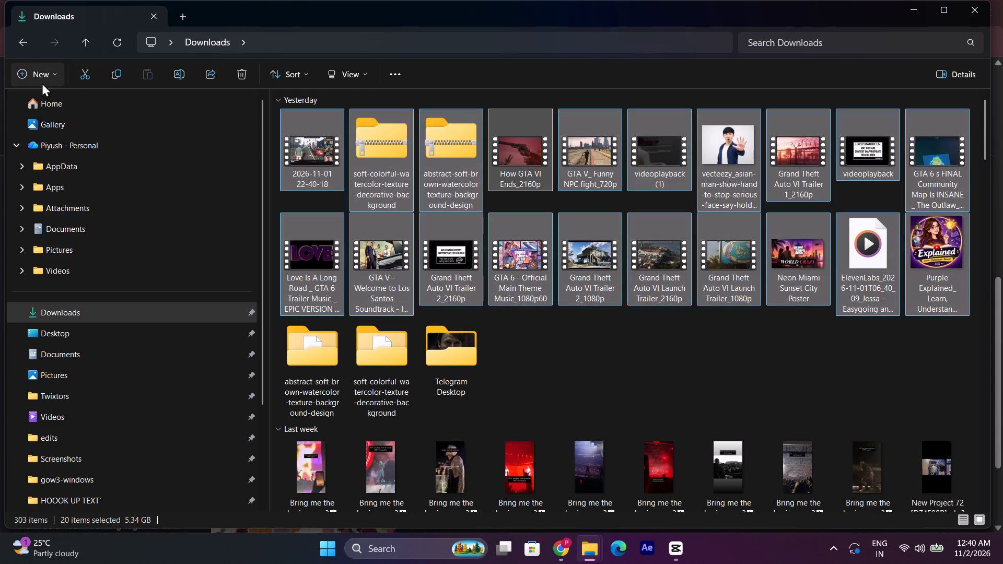
{"action": "left_click", "coordinate": [92, 418]}
{"action": "left_click", "coordinate": [33, 72]}
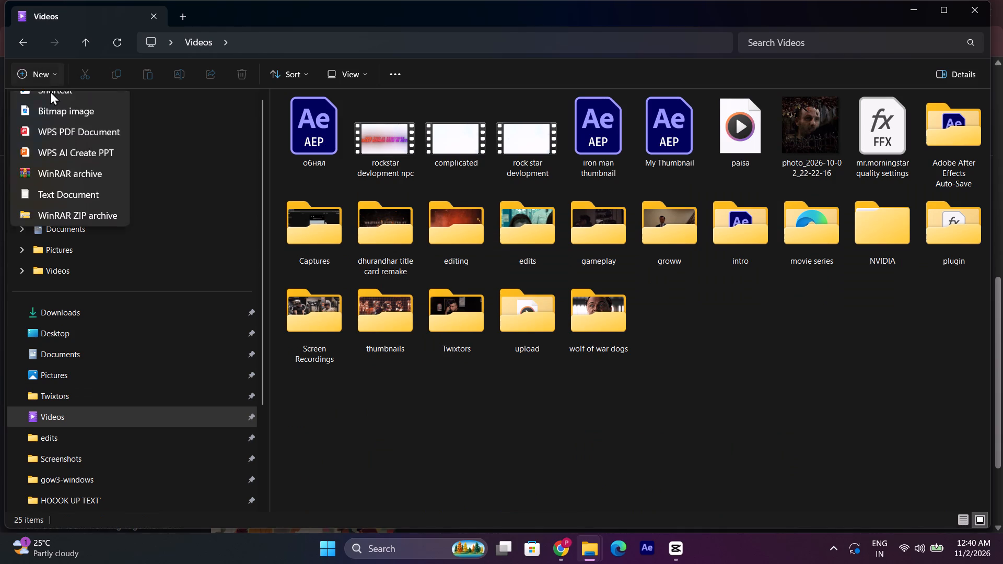
{"action": "left_click", "coordinate": [79, 111]}
{"action": "type", "text": "gta"}
{"action": "key", "text": "space"}
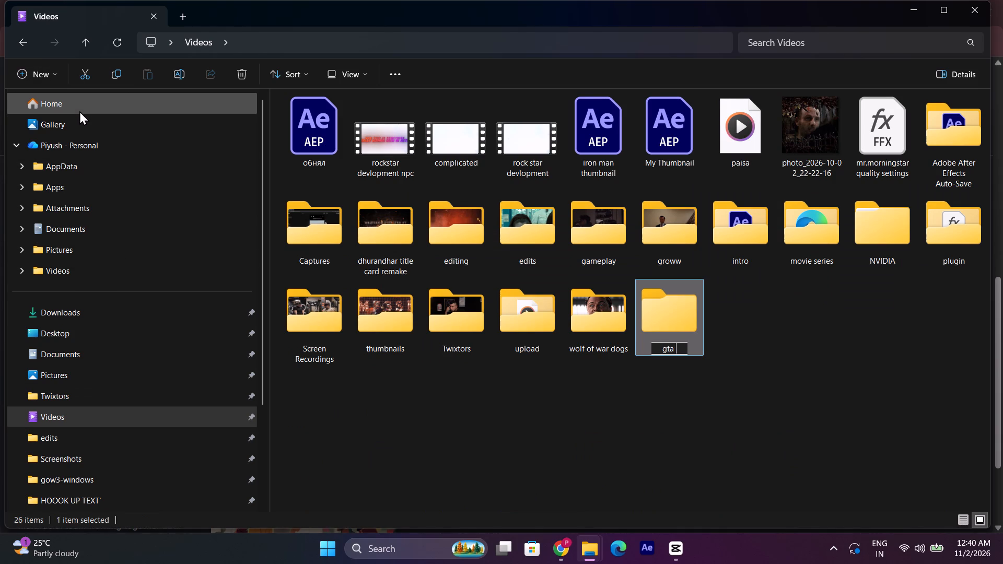
{"action": "type", "text": "vido"}
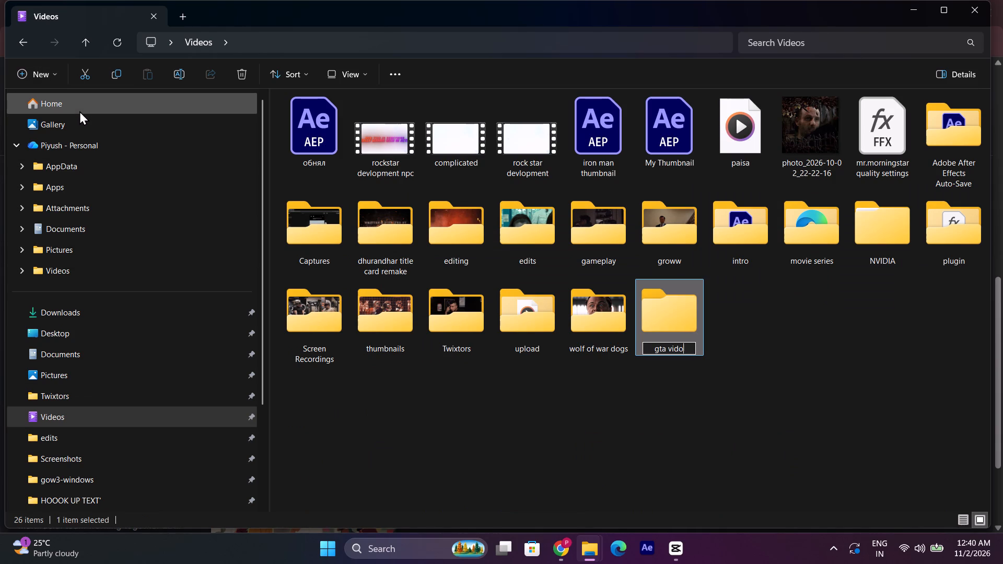
{"action": "key", "text": "BackSpace"}
{"action": "type", "text": "eis"}
{"action": "key", "text": "BackSpace"}
{"action": "key", "text": "BackSpace"}
{"action": "key", "text": "o"}
{"action": "key", "text": "Return"}
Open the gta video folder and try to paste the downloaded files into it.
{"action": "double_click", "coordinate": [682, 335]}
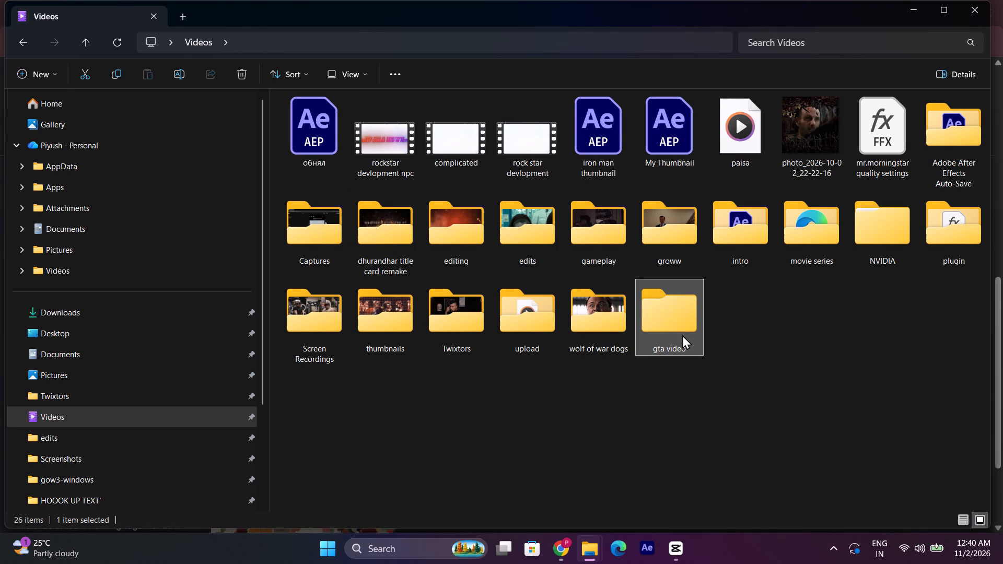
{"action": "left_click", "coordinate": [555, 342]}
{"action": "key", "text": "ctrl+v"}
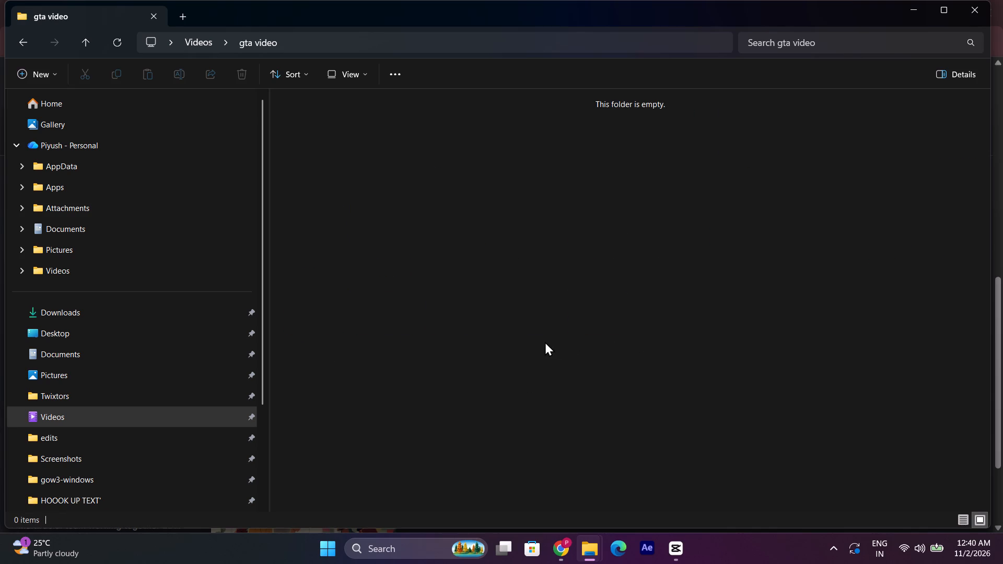
{"action": "left_click", "coordinate": [85, 314]}
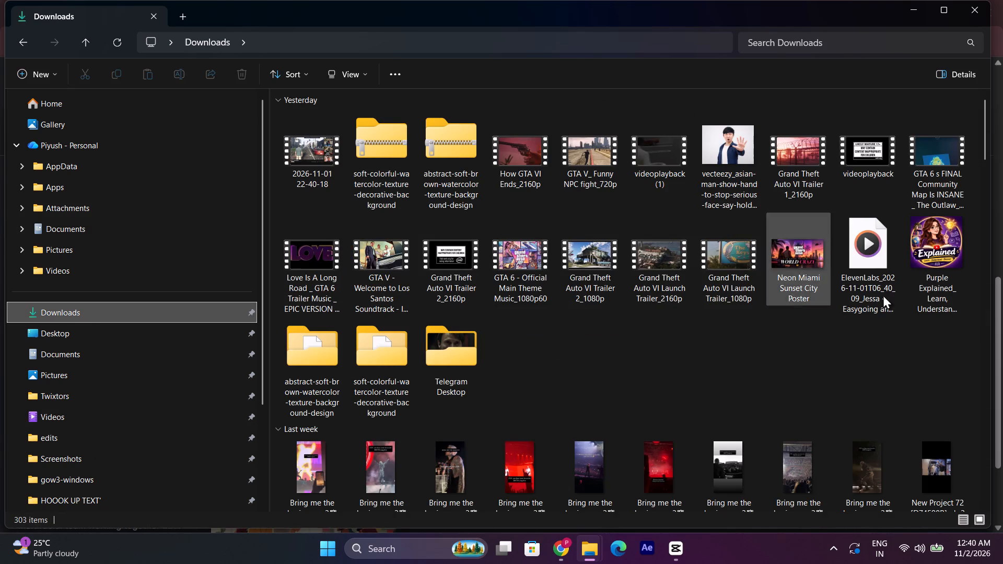
{"action": "left_click_drag", "start_coordinate": [268, 142], "coordinate": [710, 253]}
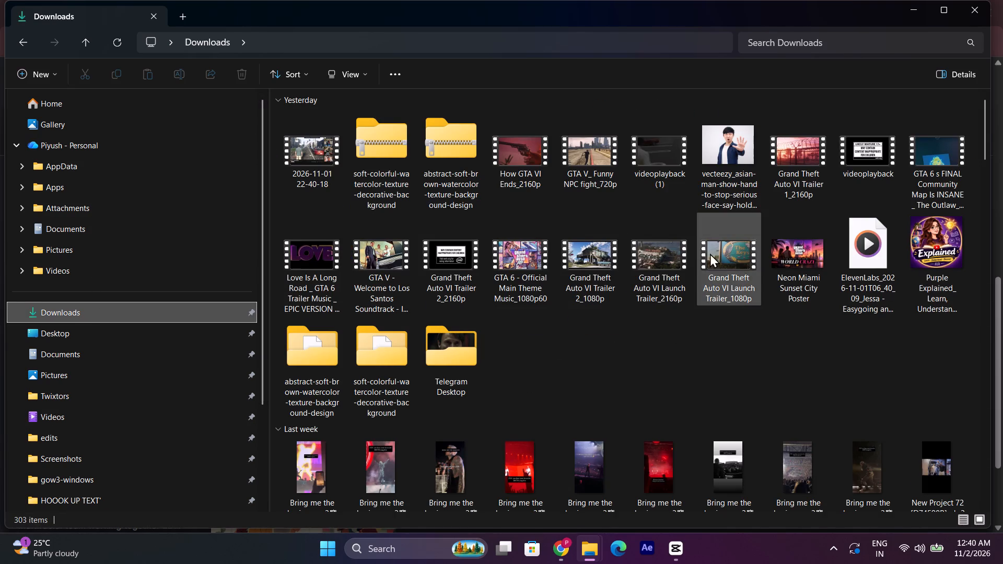
{"action": "left_click_drag", "start_coordinate": [710, 253], "coordinate": [699, 253]}
{"action": "left_click_drag", "start_coordinate": [276, 144], "coordinate": [922, 283]}
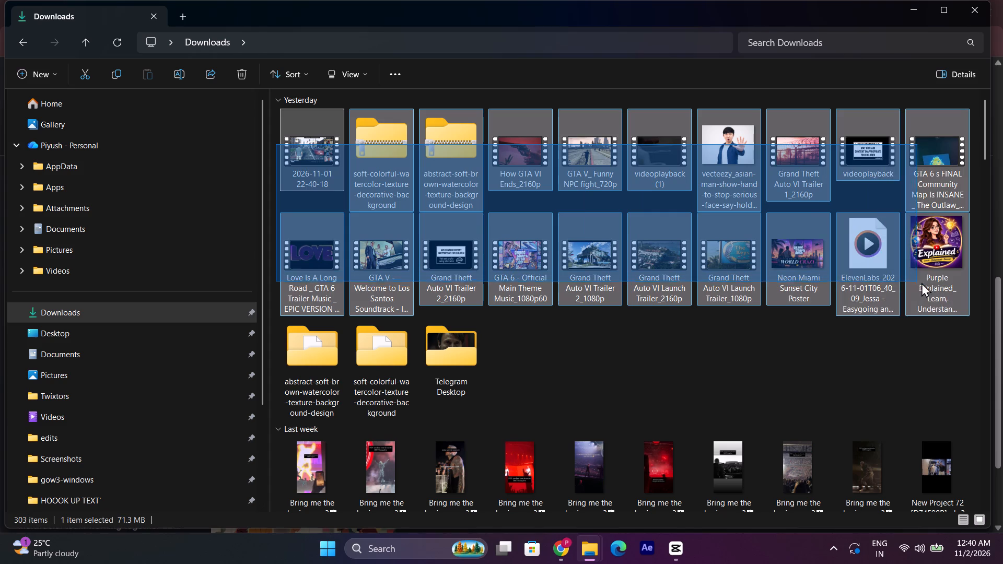
{"action": "left_click_drag", "start_coordinate": [922, 283], "coordinate": [939, 292]}
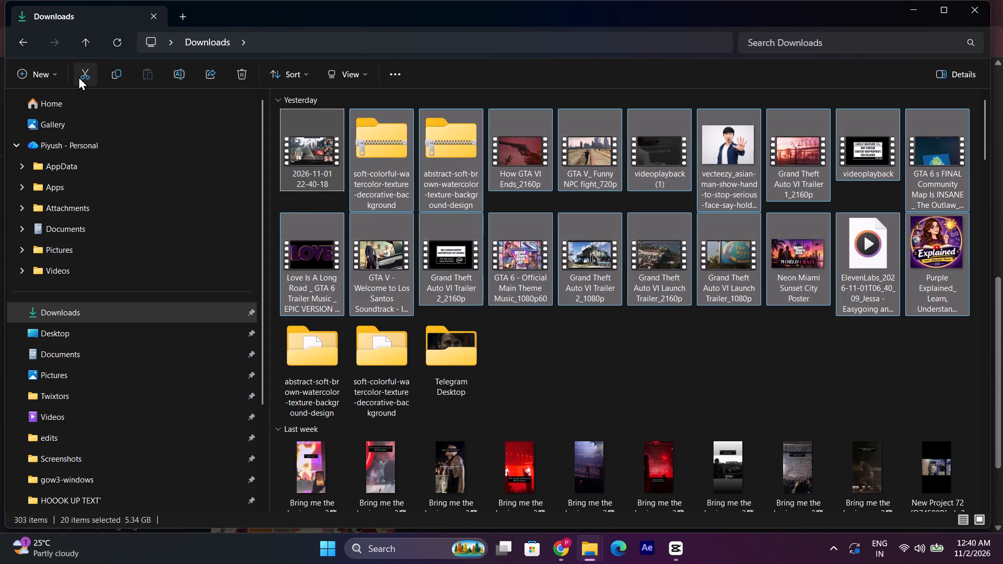
{"action": "left_click", "coordinate": [78, 76]}
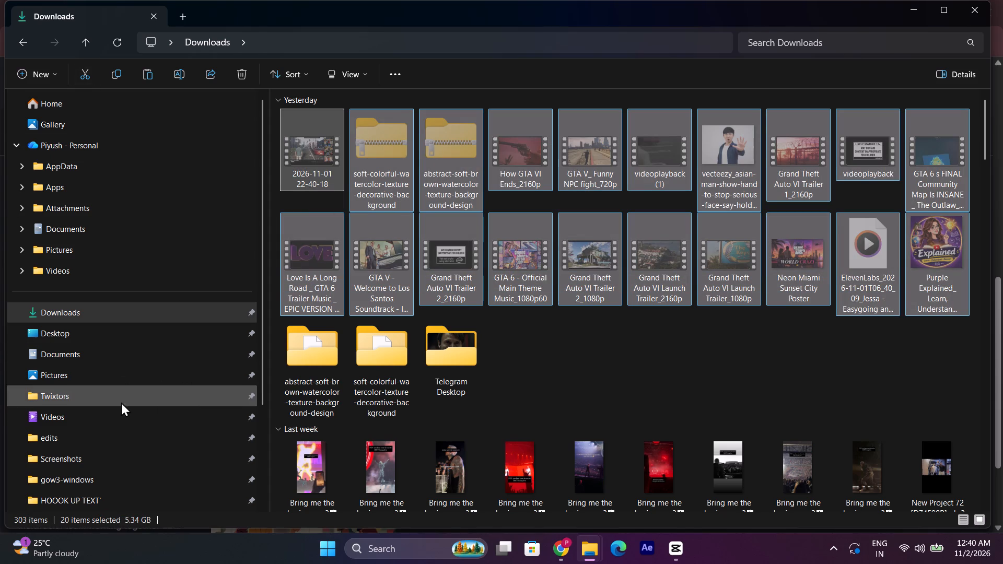
{"action": "left_click", "coordinate": [101, 424]}
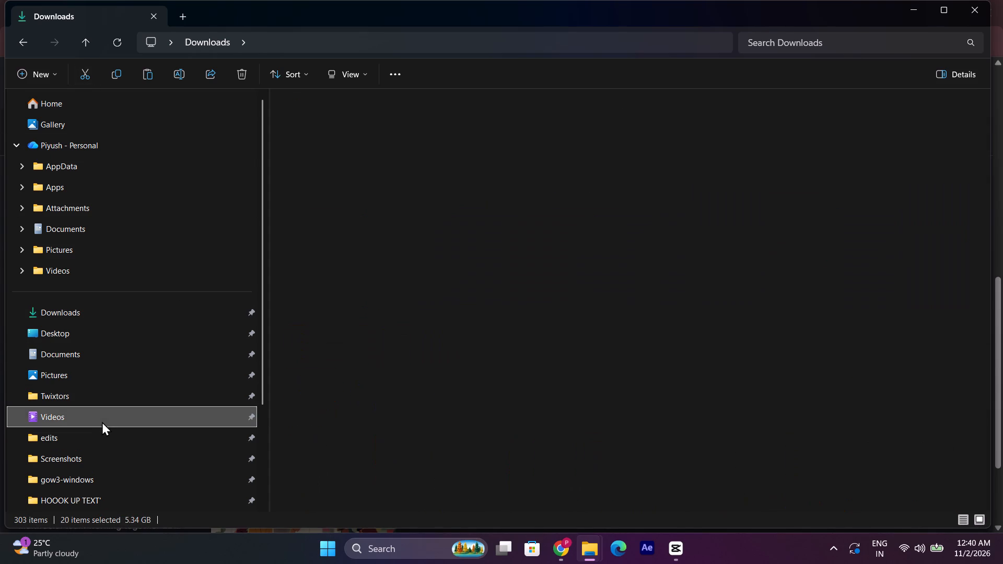
{"action": "left_click", "coordinate": [650, 334]}
{"action": "left_click", "coordinate": [599, 340]}
{"action": "left_click", "coordinate": [403, 309]}
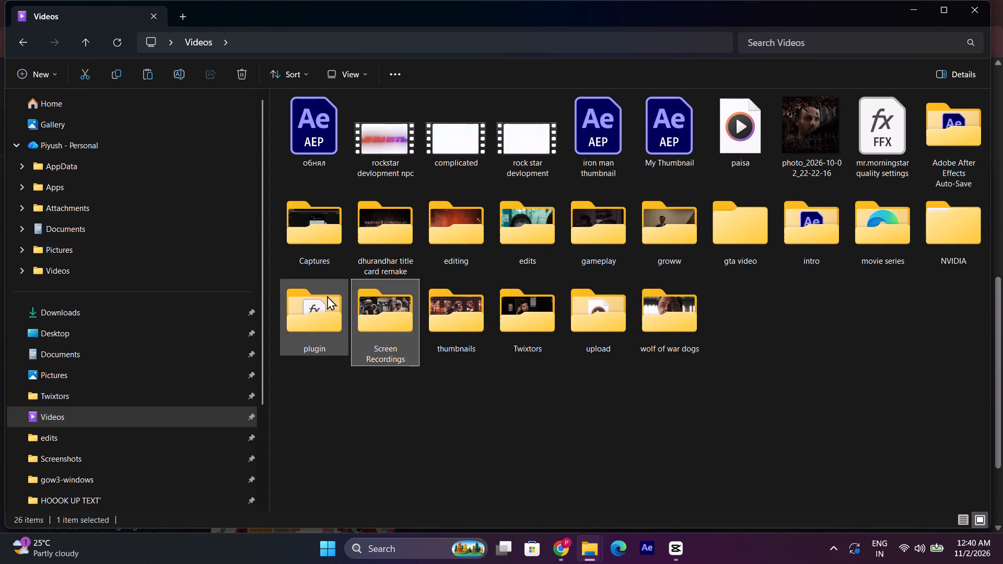
{"action": "left_click", "coordinate": [327, 296]}
{"action": "double_click", "coordinate": [737, 239]}
{"action": "left_click", "coordinate": [615, 307]}
{"action": "key", "text": "ctrl+v"}
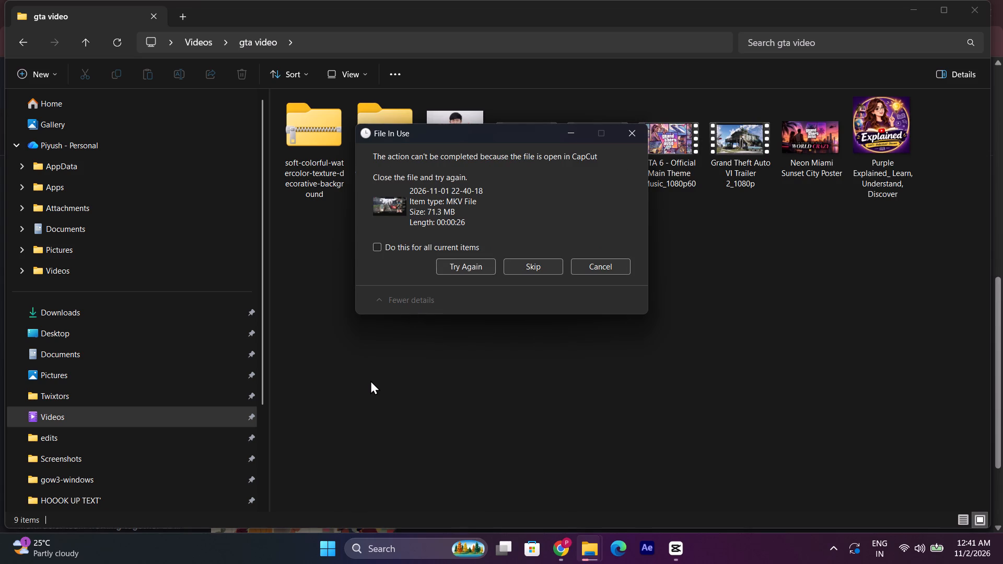
{"action": "key", "text": "space"}
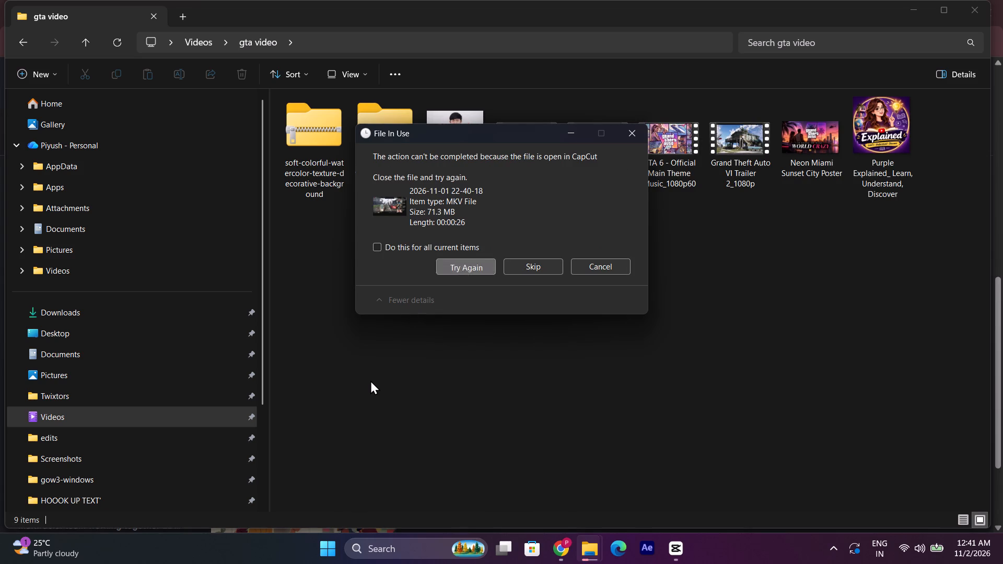
{"action": "left_click", "coordinate": [669, 559]}
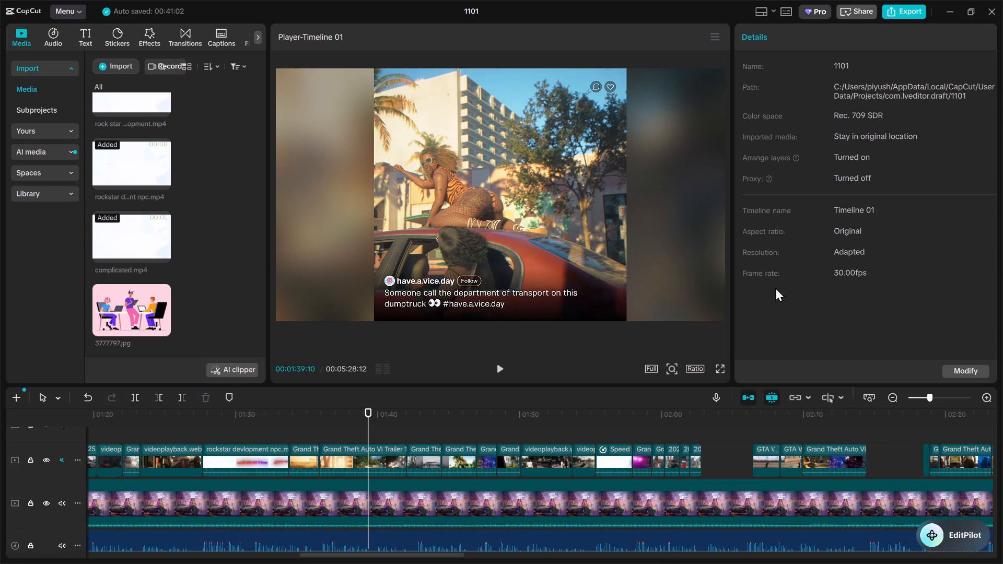
{"action": "left_click", "coordinate": [990, 14]}
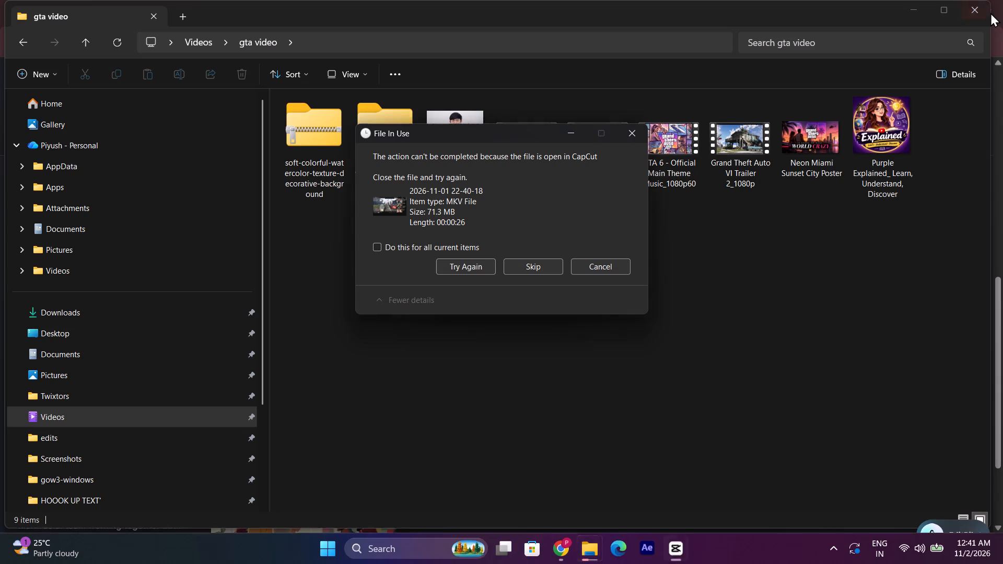
{"action": "left_click", "coordinate": [985, 16]}
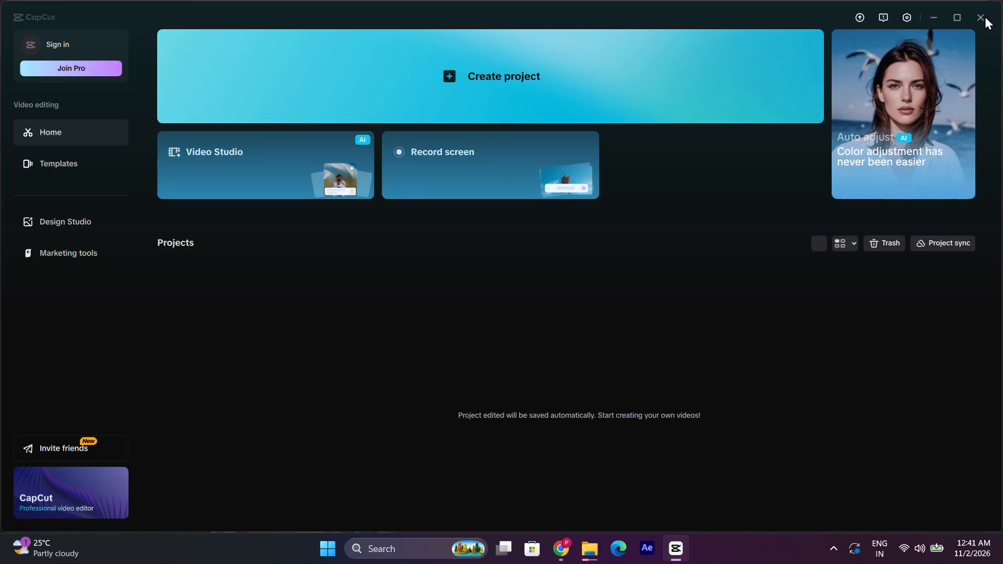
{"action": "left_click_drag", "start_coordinate": [982, 15], "coordinate": [761, 410]}
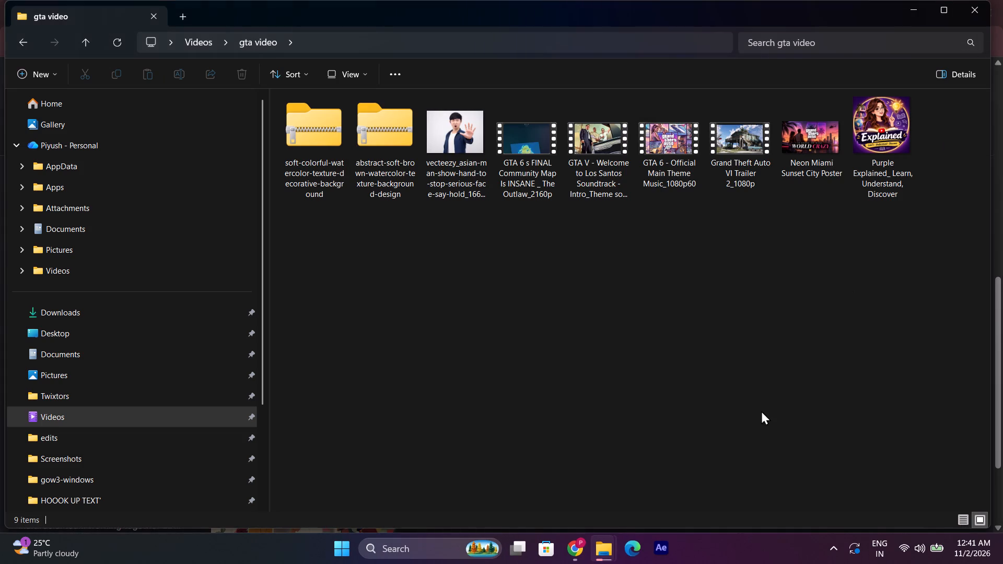
{"action": "left_click_drag", "start_coordinate": [761, 410], "coordinate": [650, 517]}
{"action": "left_click", "coordinate": [608, 551]}
{"action": "left_click", "coordinate": [874, 467]}
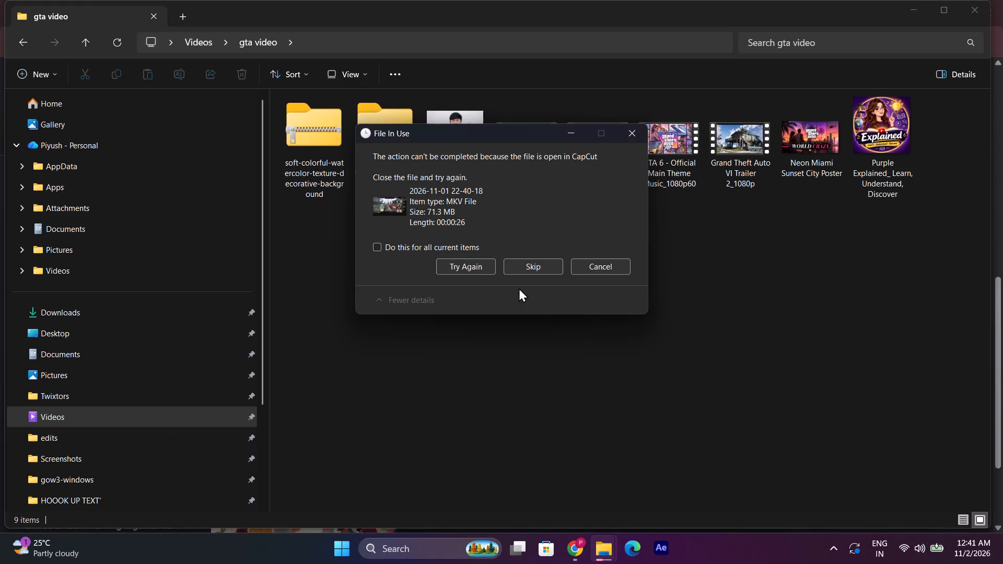
{"action": "left_click", "coordinate": [474, 271]}
{"action": "left_click", "coordinate": [507, 393]}
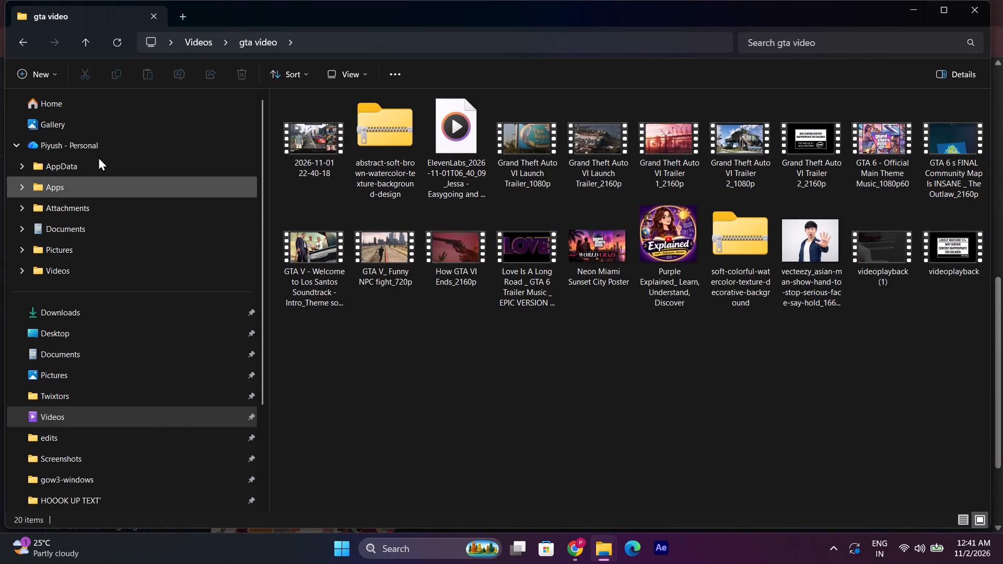
Move the abstract-soft-brown and soft-colorful watercolor background folders from Downloads into the gta video folder.
{"action": "left_click", "coordinate": [77, 307]}
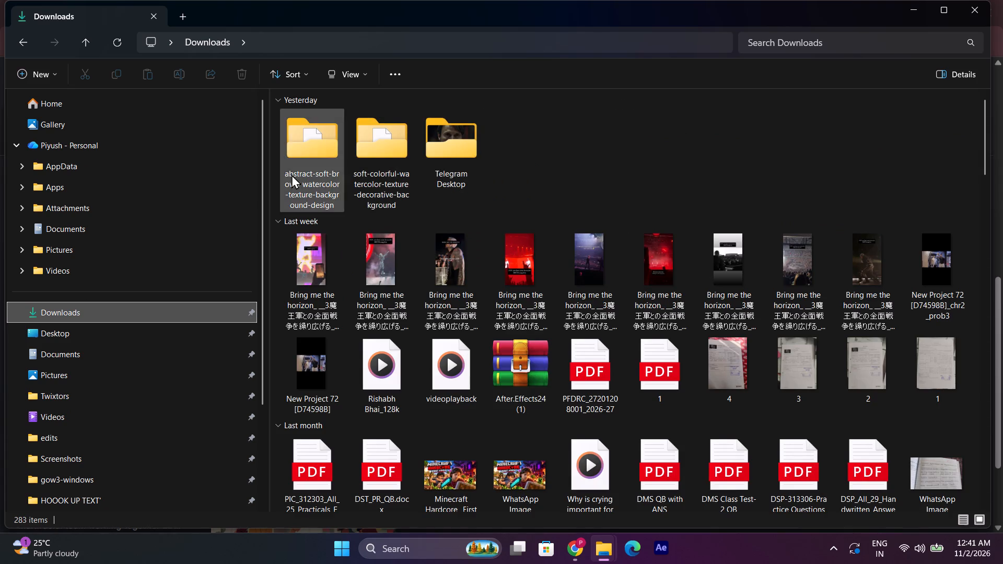
{"action": "left_click_drag", "start_coordinate": [270, 161], "coordinate": [309, 163]}
{"action": "left_click_drag", "start_coordinate": [316, 156], "coordinate": [412, 178]}
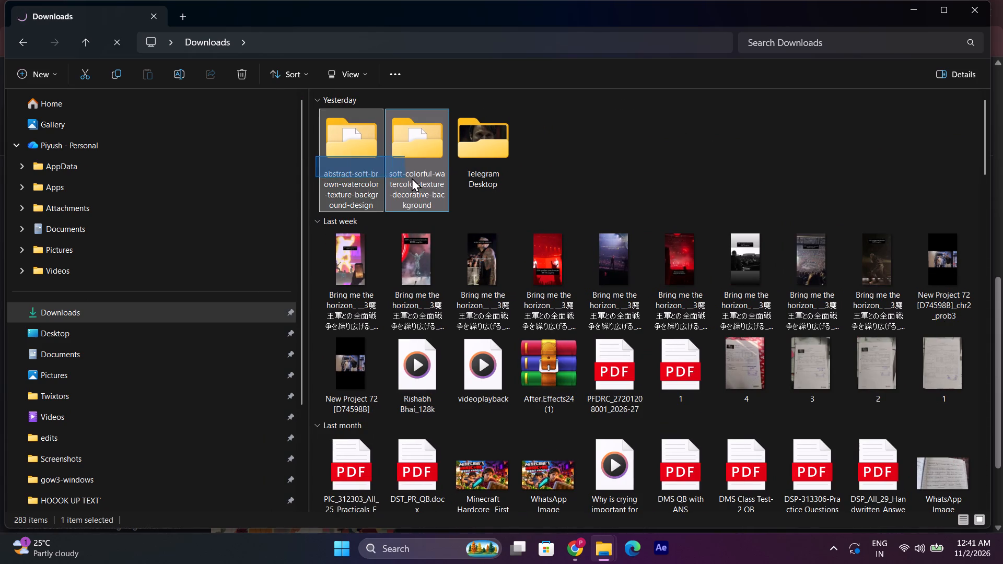
{"action": "left_click_drag", "start_coordinate": [412, 178], "coordinate": [418, 180]}
{"action": "left_click", "coordinate": [93, 77]}
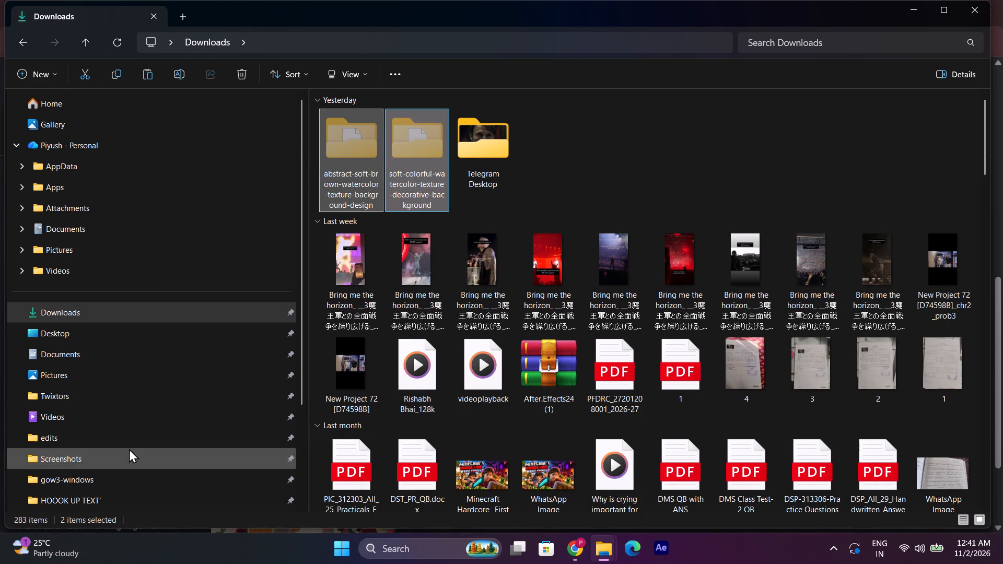
{"action": "scroll", "coordinate": [120, 481], "scroll_direction": "down", "scroll_amount": 1}
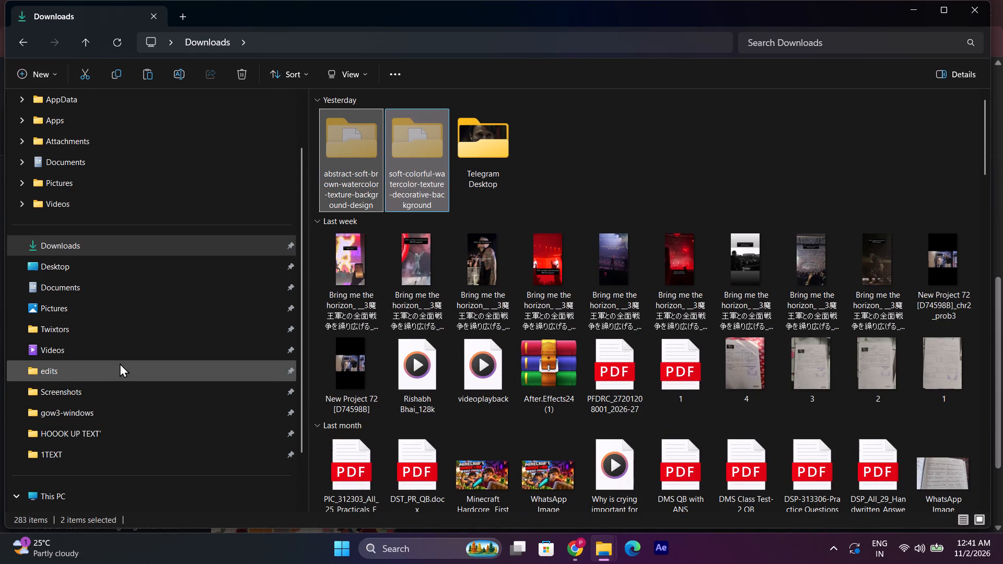
{"action": "left_click", "coordinate": [120, 357]}
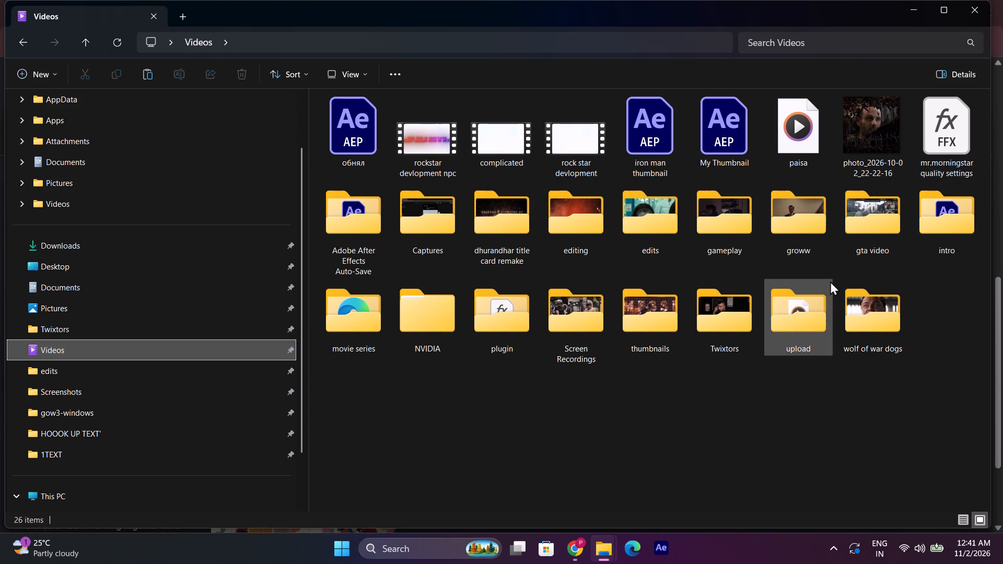
{"action": "left_click", "coordinate": [854, 212]}
{"action": "left_click", "coordinate": [852, 220]}
{"action": "double_click", "coordinate": [865, 221]}
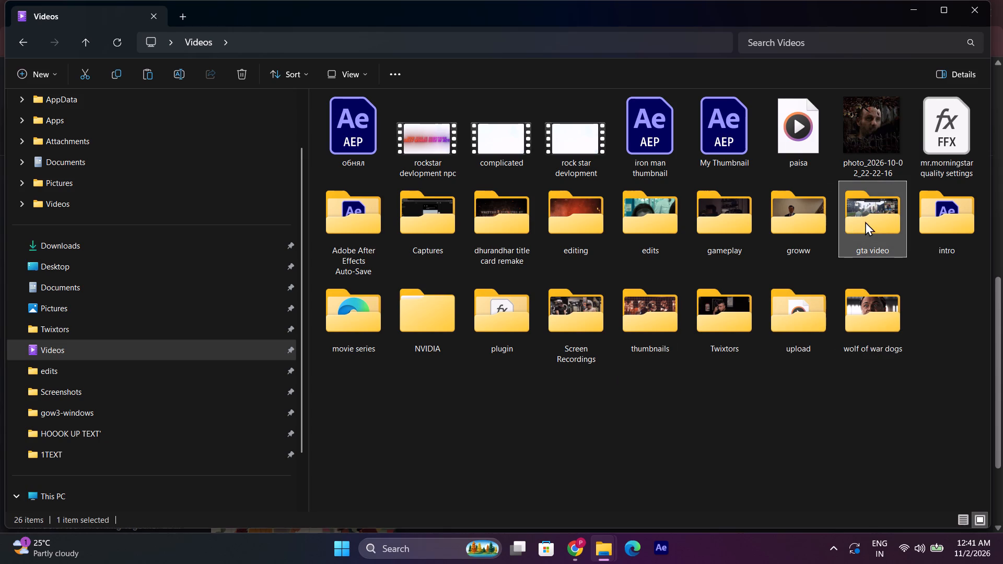
{"action": "left_click", "coordinate": [643, 383]}
{"action": "key", "text": "ctrl+v"}
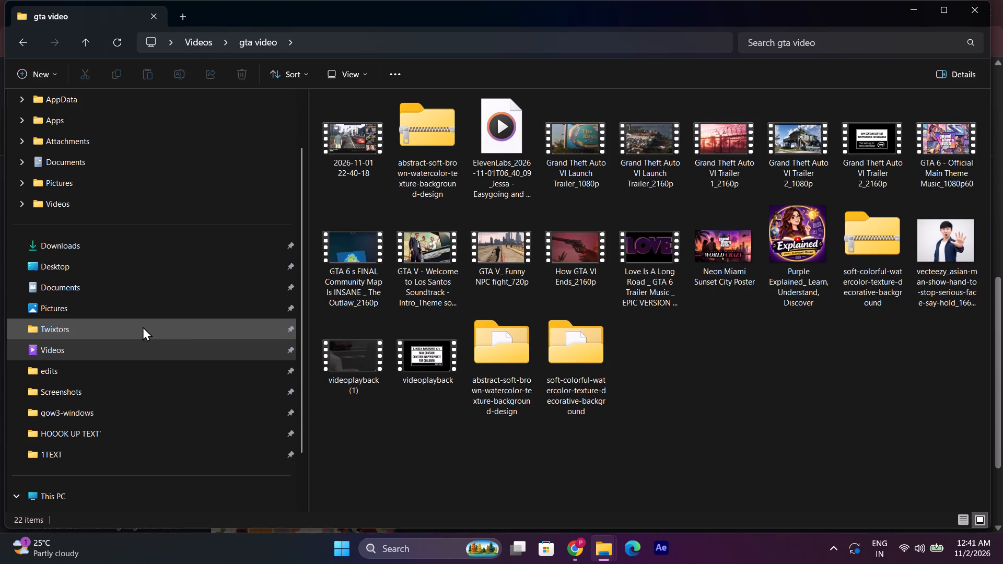
Move the designer-collection-concept folder, the 354f086c background image and the 15681 image from Pictures into the gta video folder.
{"action": "left_click", "coordinate": [124, 306]}
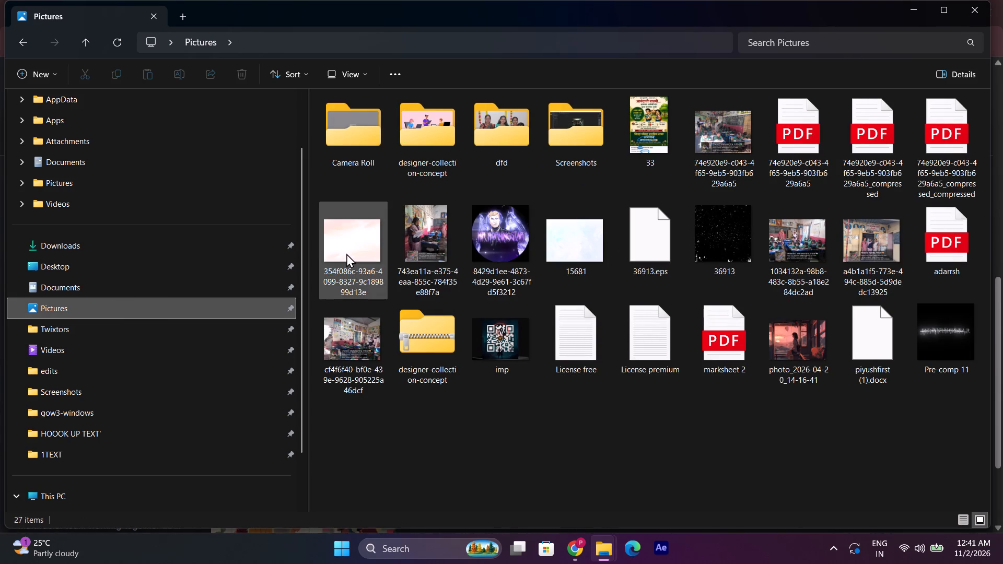
{"action": "left_click", "coordinate": [346, 251], "text": "ctrl"}
{"action": "left_click", "coordinate": [577, 248], "text": "ctrl"}
{"action": "left_click", "coordinate": [436, 138], "text": "ctrl"}
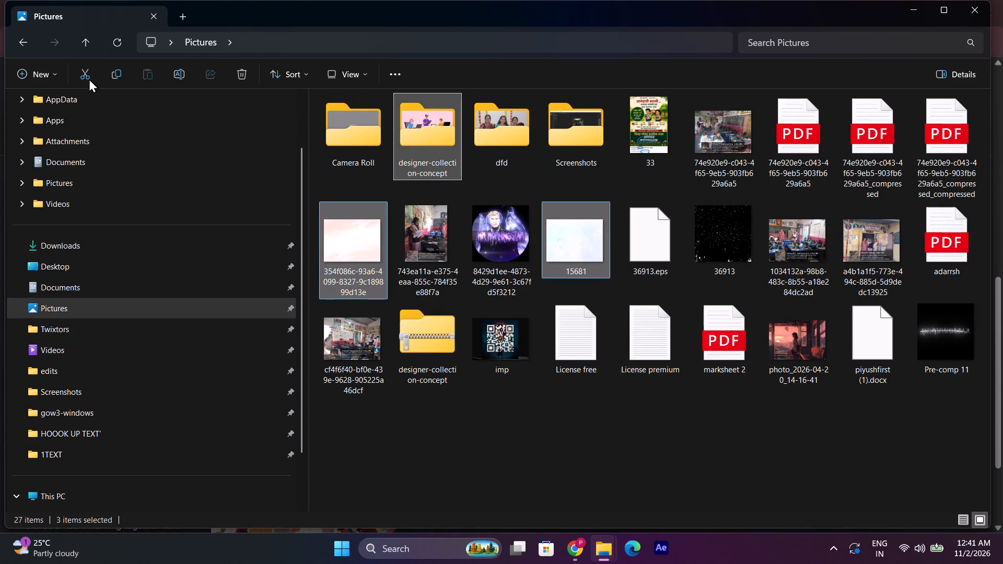
{"action": "left_click", "coordinate": [87, 76], "text": "ctrl"}
{"action": "left_click", "coordinate": [98, 346]}
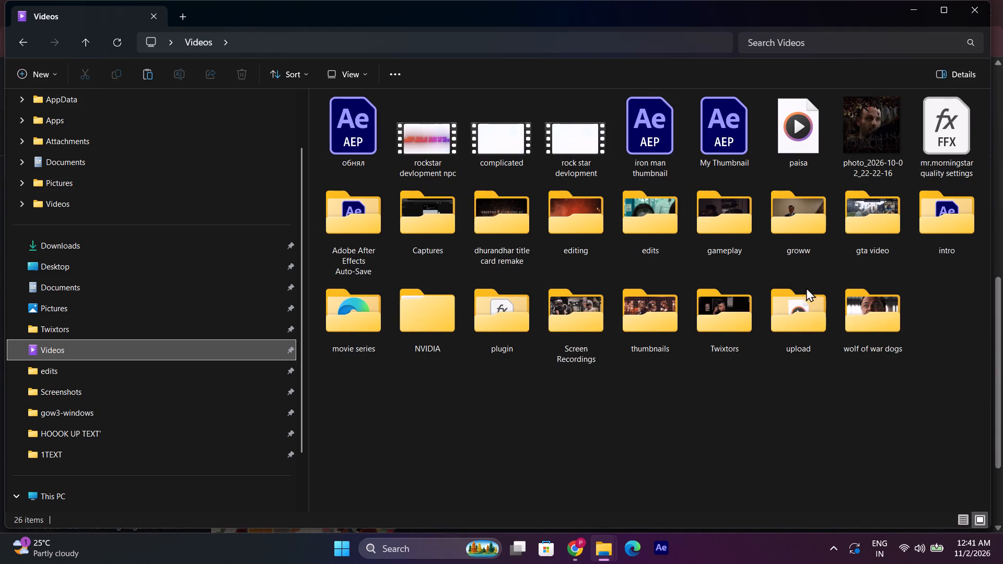
{"action": "double_click", "coordinate": [867, 237]}
{"action": "left_click", "coordinate": [610, 388]}
{"action": "key", "text": "ctrl+v"}
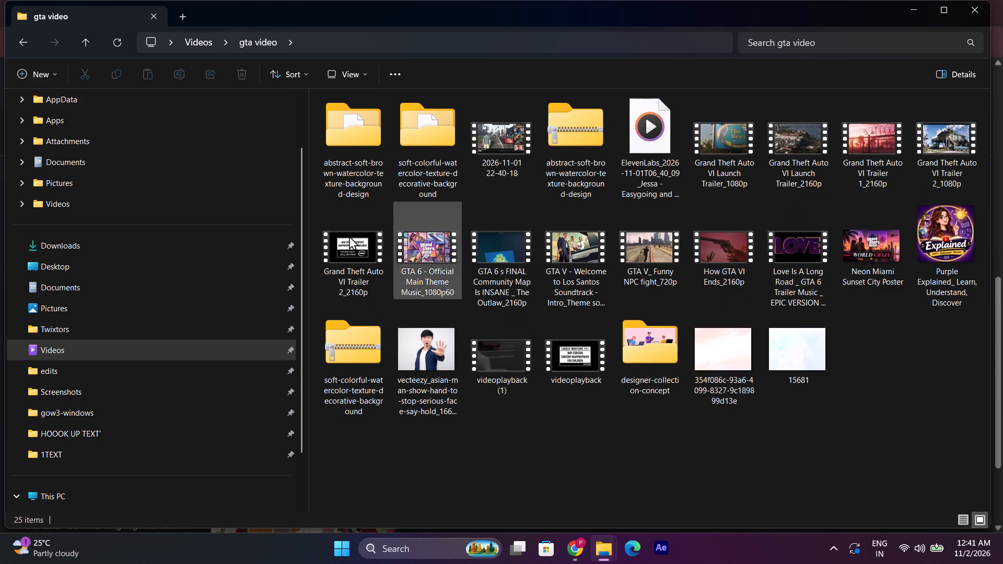
Pin the gta video folder from Videos to Quick access, check that its shortcut opens it, and return to Videos.
{"action": "left_click", "coordinate": [71, 355]}
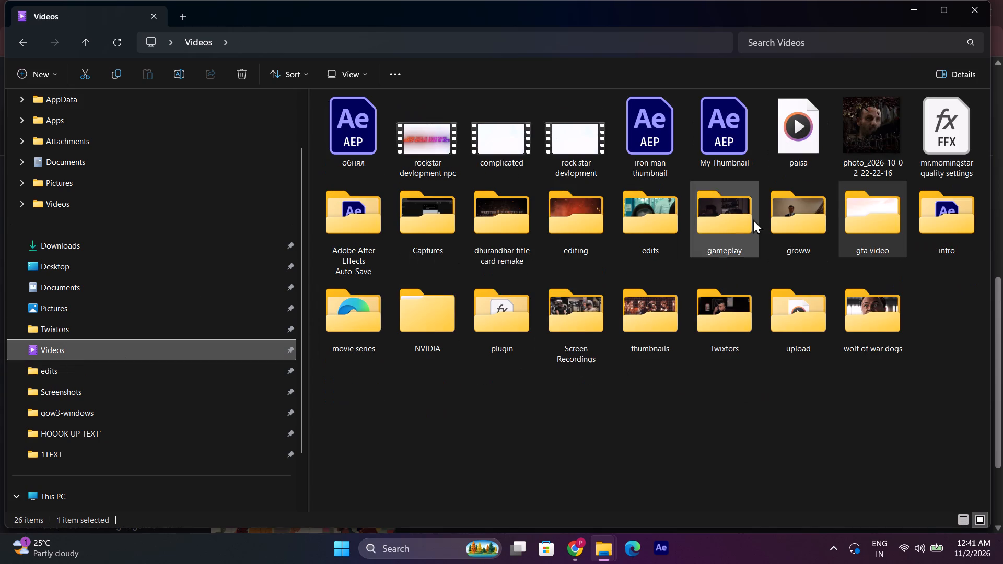
{"action": "right_click", "coordinate": [838, 211]}
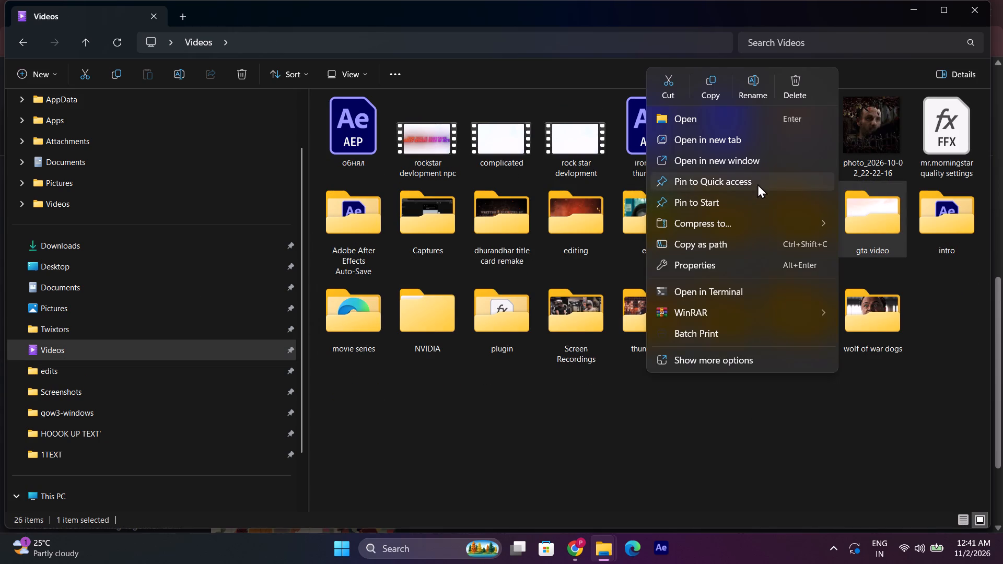
{"action": "left_click", "coordinate": [757, 184]}
{"action": "left_click", "coordinate": [143, 393]}
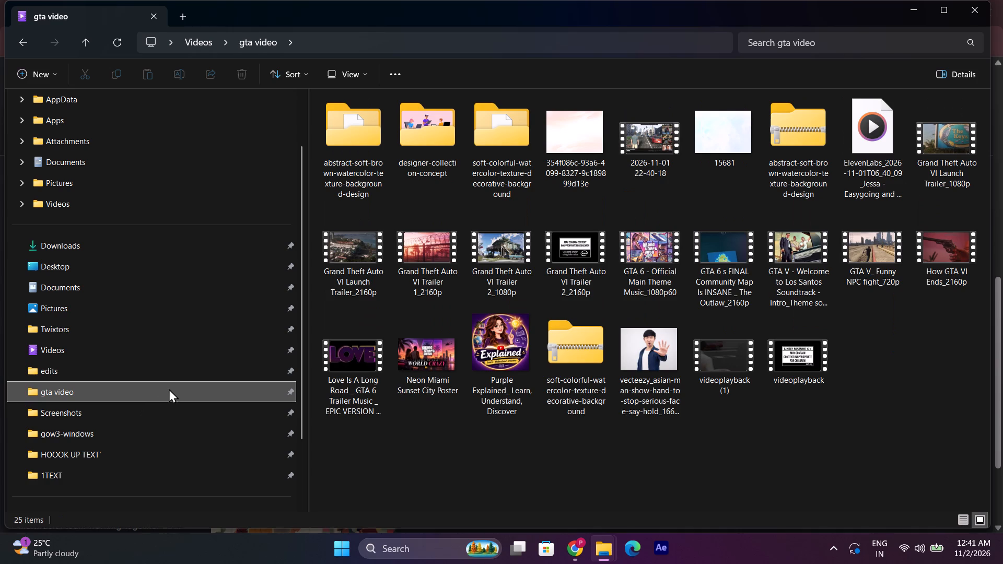
{"action": "left_click", "coordinate": [140, 365]}
{"action": "left_click", "coordinate": [140, 357]}
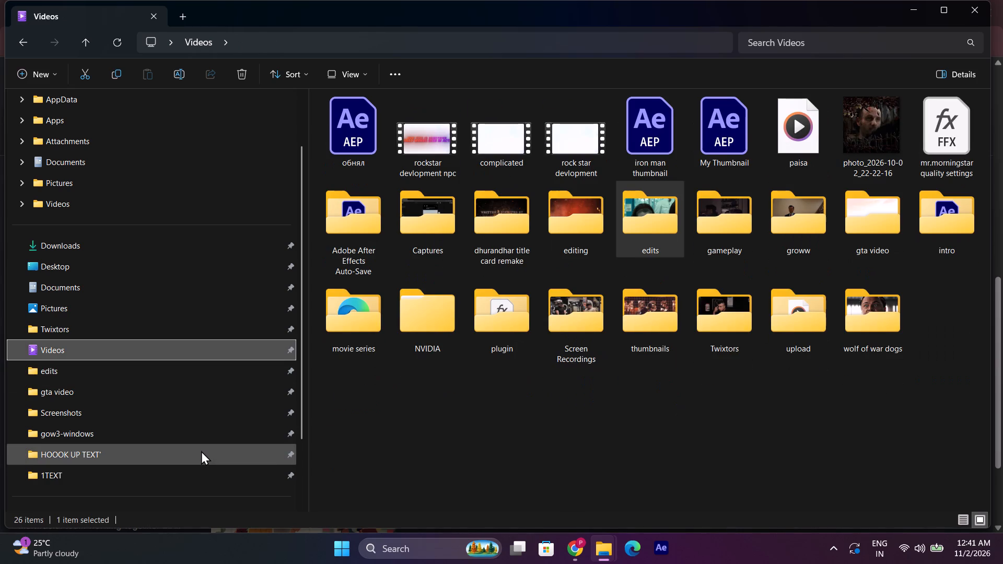
Remove the HOOOK UP TEXT' folder from Quick access.
{"action": "right_click", "coordinate": [201, 451]}
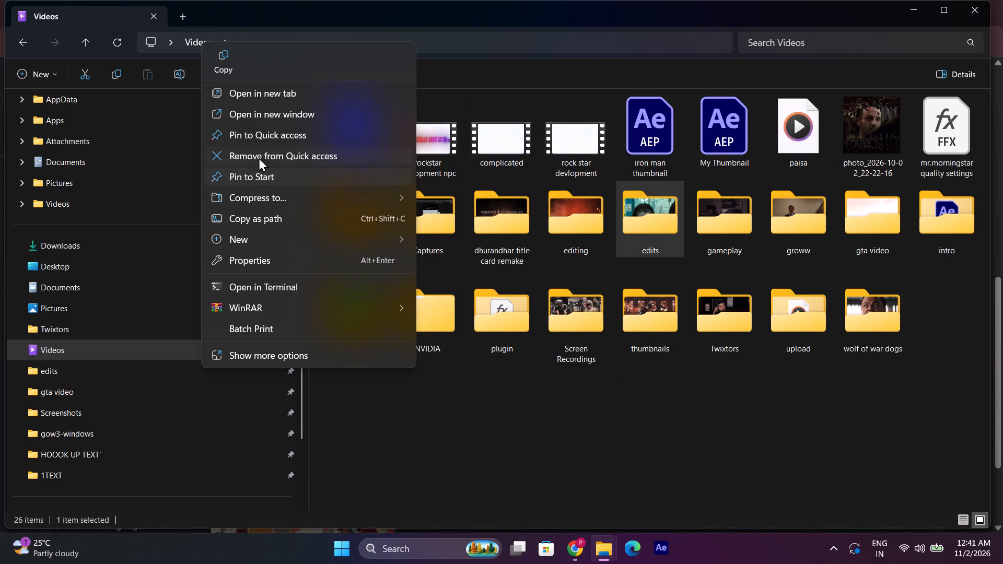
{"action": "left_click", "coordinate": [264, 156]}
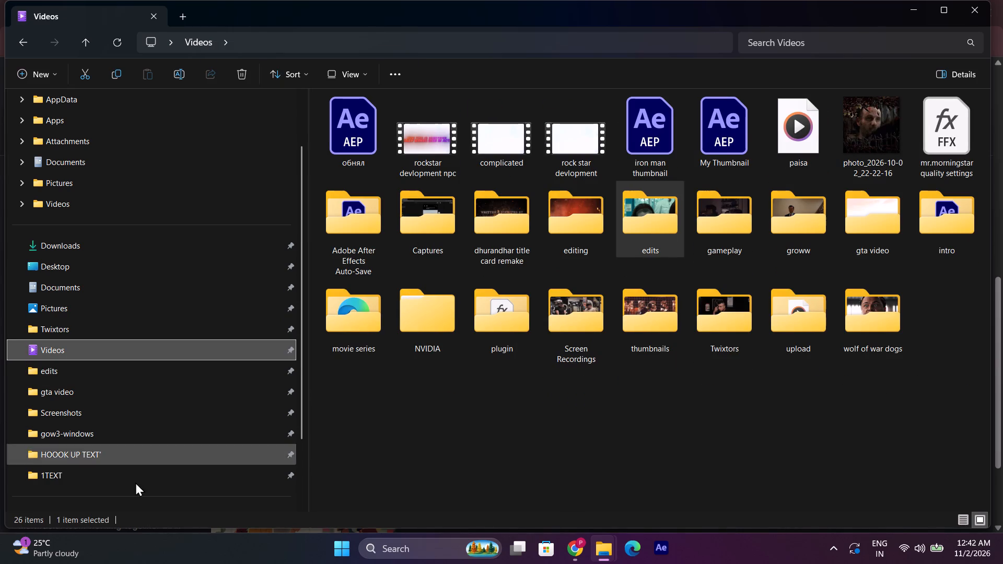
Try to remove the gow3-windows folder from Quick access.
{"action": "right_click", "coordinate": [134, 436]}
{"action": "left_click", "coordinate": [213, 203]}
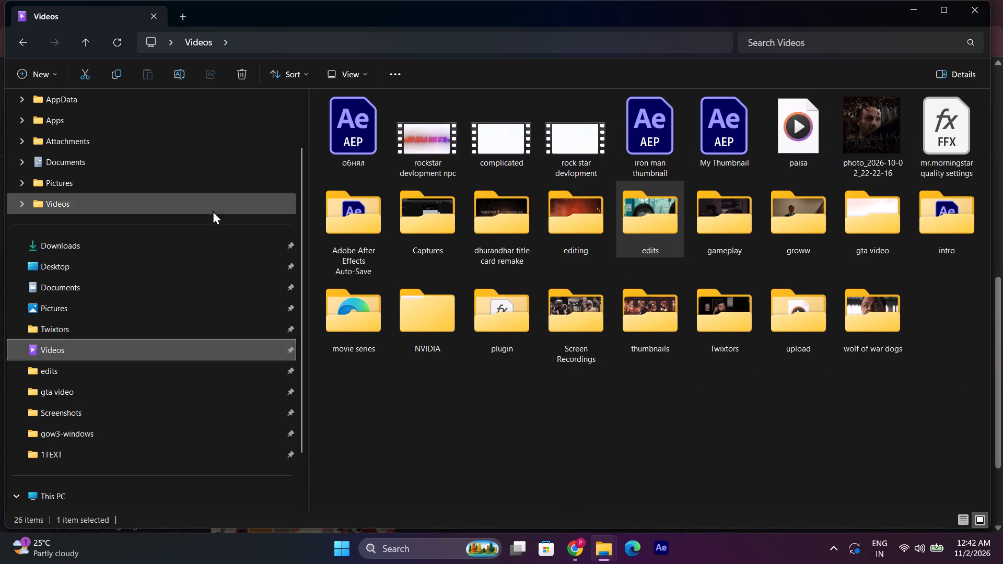
Remove the 1TEXT folder from Quick access.
{"action": "right_click", "coordinate": [137, 486]}
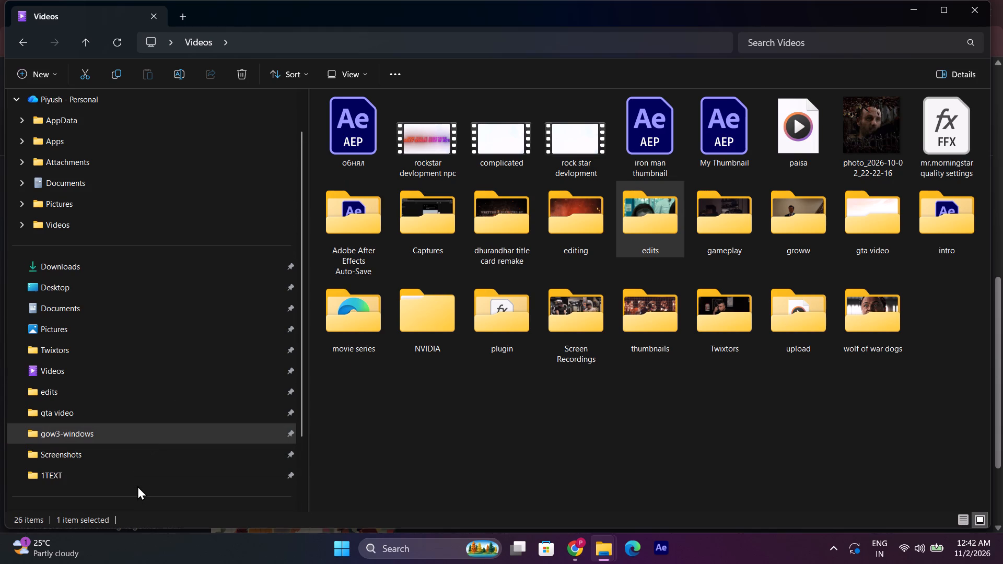
{"action": "left_click", "coordinate": [103, 480]}
{"action": "right_click", "coordinate": [103, 480]}
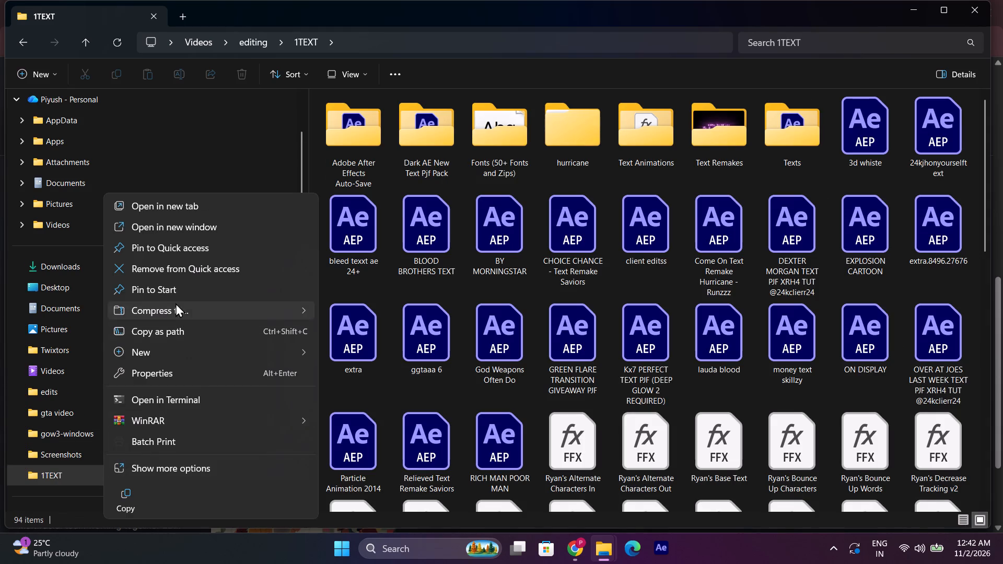
{"action": "left_click", "coordinate": [174, 269]}
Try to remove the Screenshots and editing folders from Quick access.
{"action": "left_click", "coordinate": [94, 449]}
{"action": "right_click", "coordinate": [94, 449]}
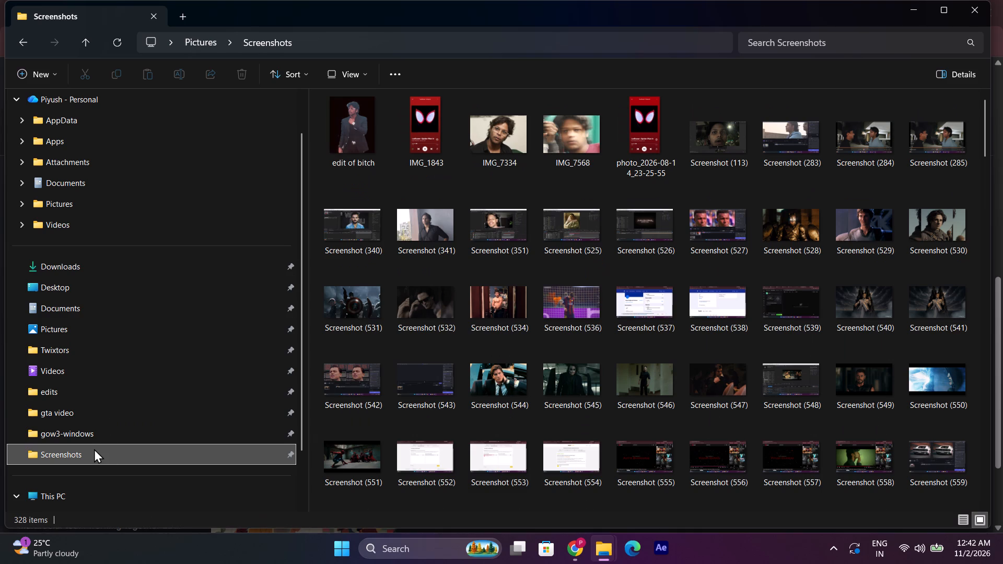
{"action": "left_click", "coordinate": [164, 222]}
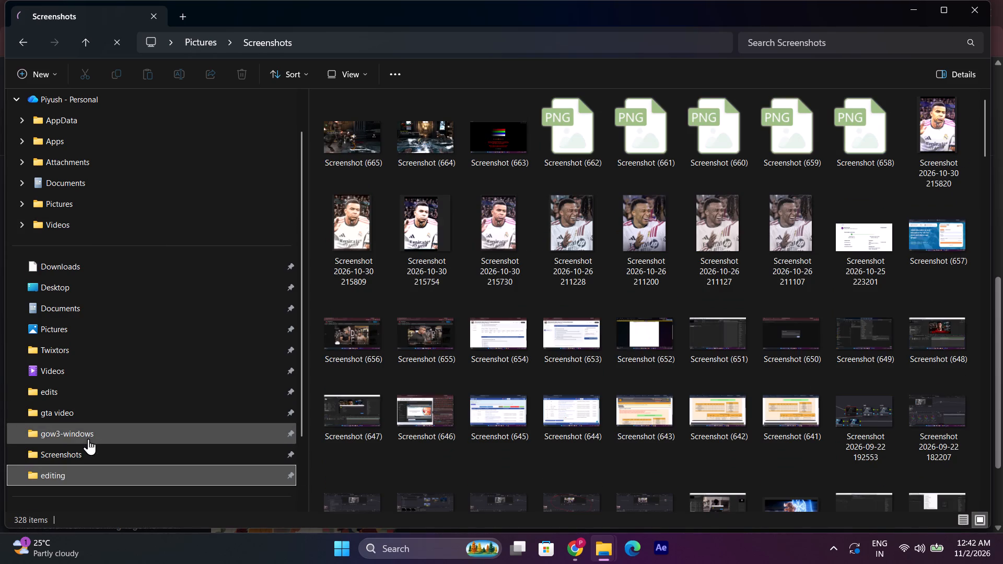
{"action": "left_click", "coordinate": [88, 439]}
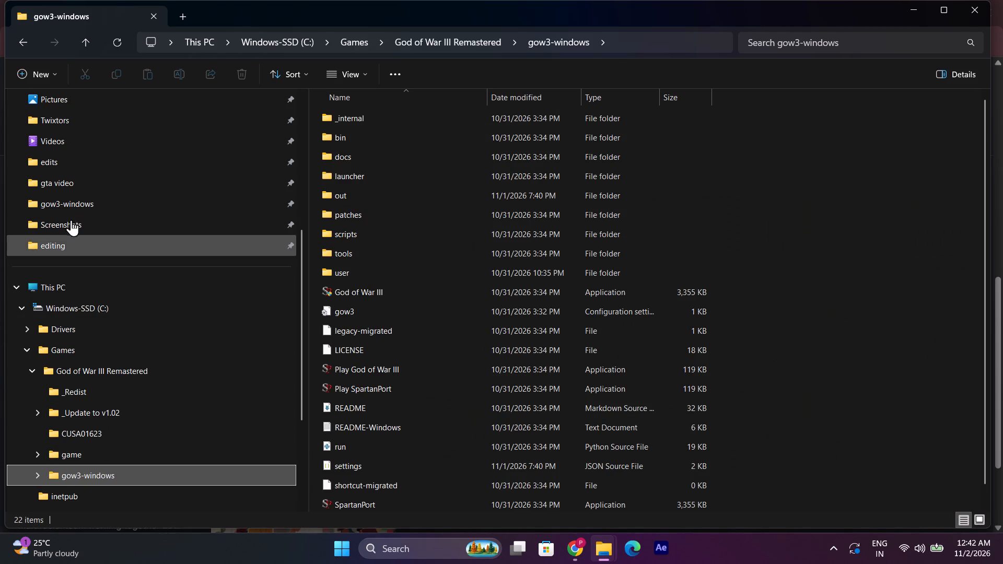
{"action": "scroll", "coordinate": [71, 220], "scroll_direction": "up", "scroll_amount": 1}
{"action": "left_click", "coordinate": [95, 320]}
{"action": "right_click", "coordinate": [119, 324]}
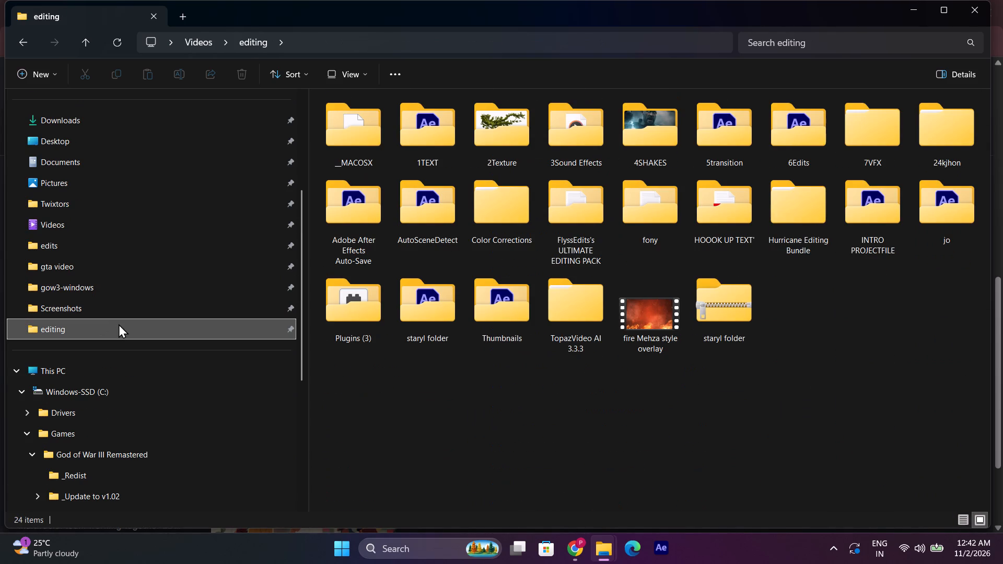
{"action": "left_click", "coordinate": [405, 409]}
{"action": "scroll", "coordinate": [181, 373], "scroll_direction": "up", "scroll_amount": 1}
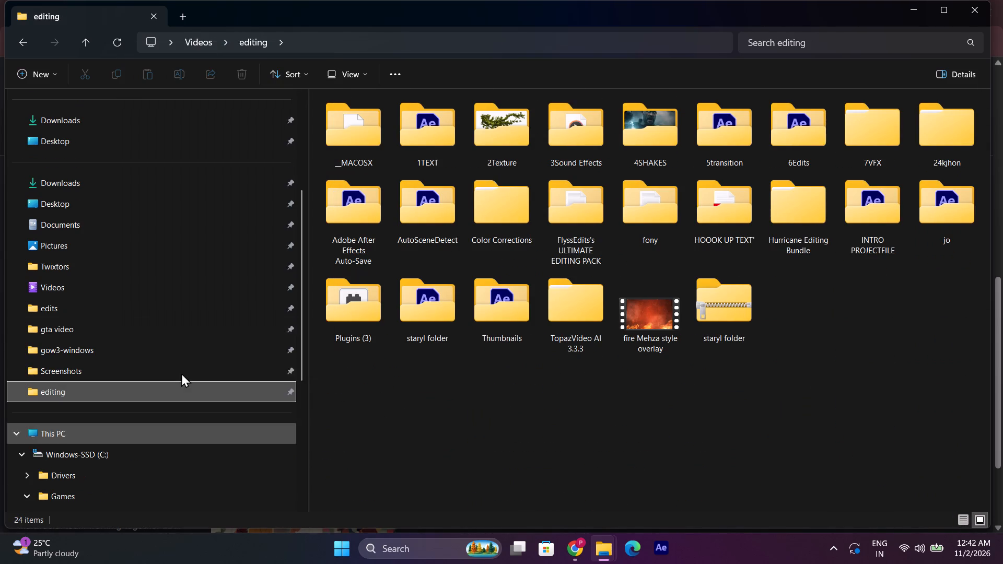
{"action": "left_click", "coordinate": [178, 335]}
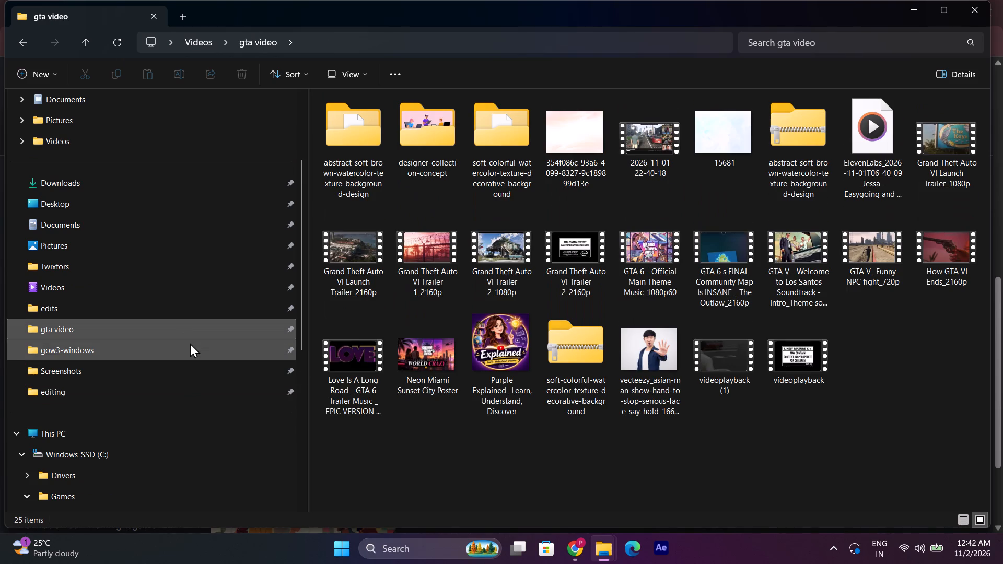
Unpin the gow3-windows folder from Quick access.
{"action": "left_click", "coordinate": [170, 346]}
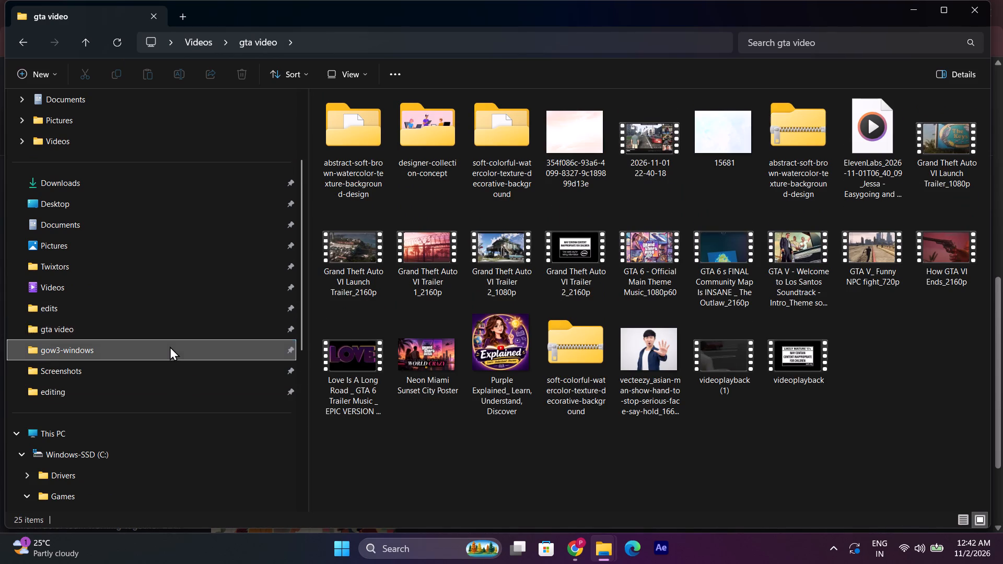
{"action": "right_click", "coordinate": [170, 346]}
{"action": "left_click", "coordinate": [101, 207]}
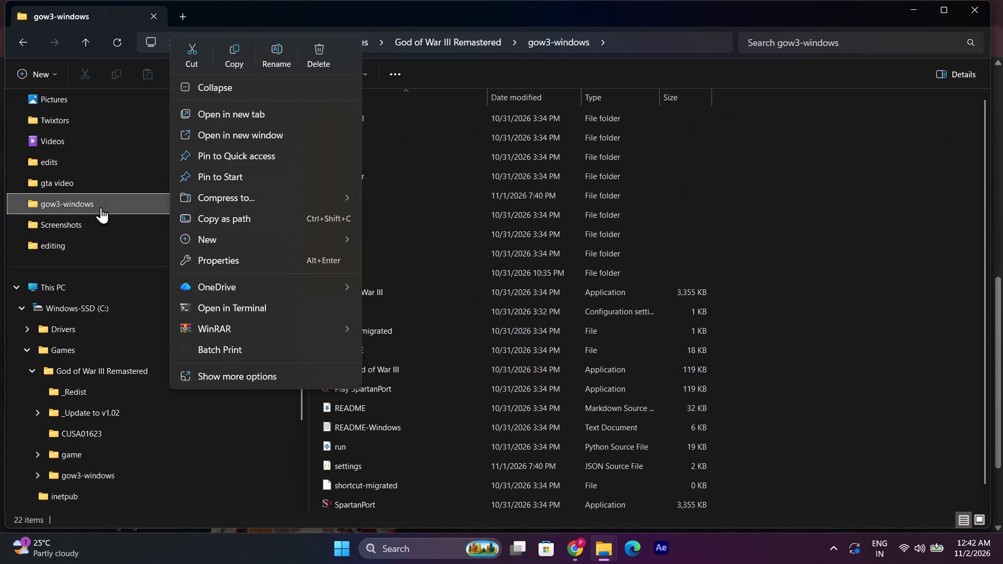
{"action": "right_click", "coordinate": [101, 207]}
{"action": "left_click", "coordinate": [160, 213]}
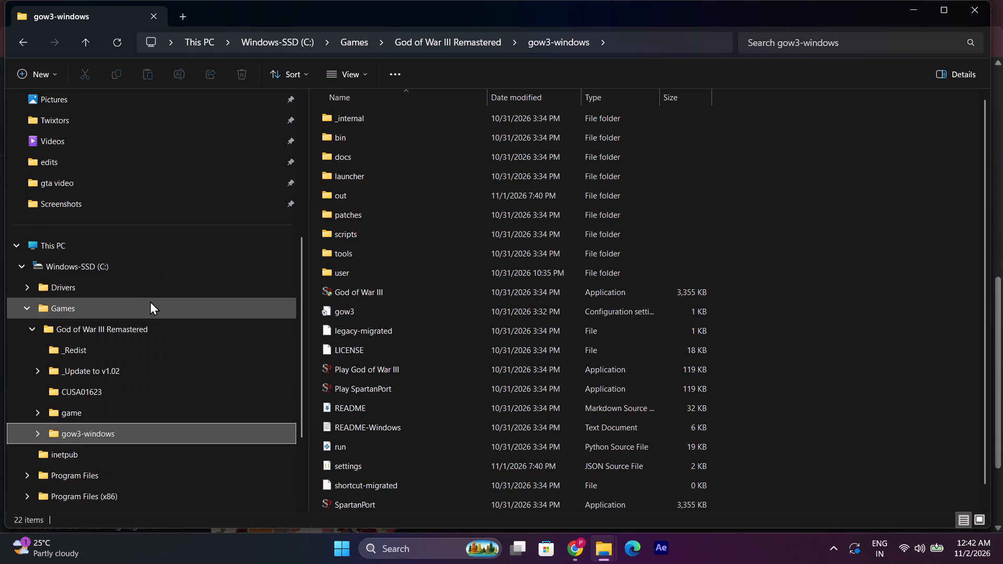
Unpin the Screenshots folder from Quick access.
{"action": "scroll", "coordinate": [150, 301], "scroll_direction": "up", "scroll_amount": 2}
{"action": "left_click", "coordinate": [151, 350]}
{"action": "right_click", "coordinate": [151, 350]}
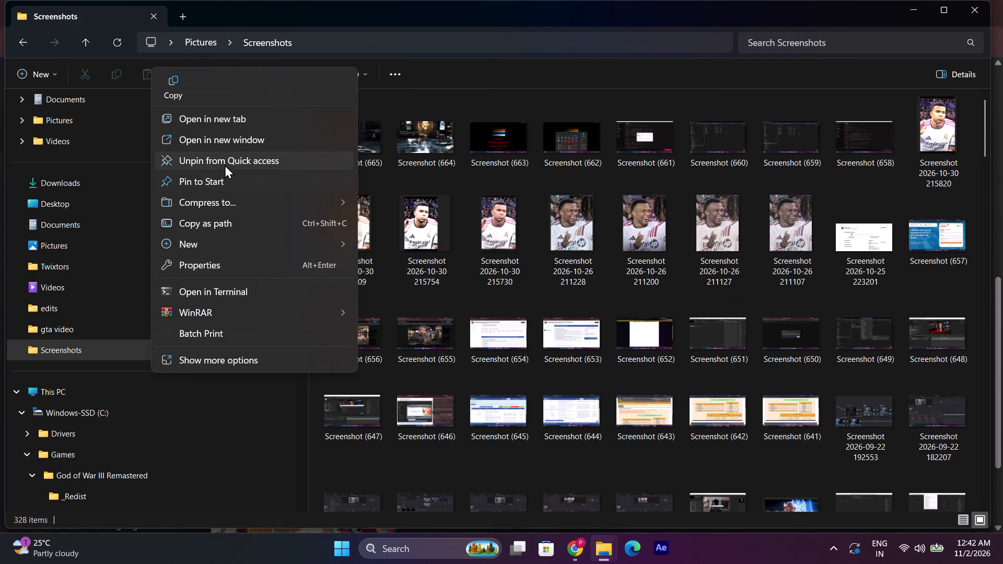
{"action": "left_click", "coordinate": [225, 164]}
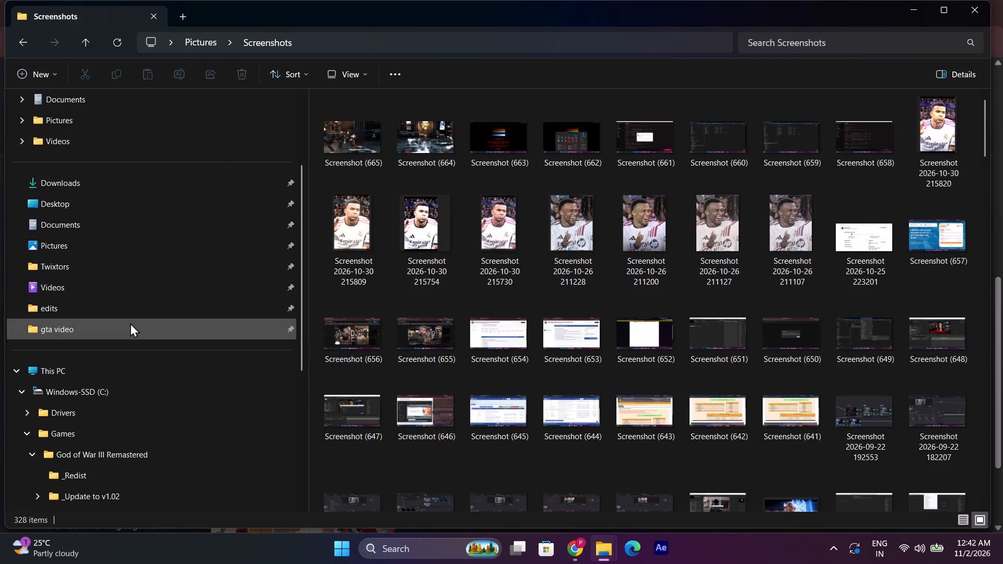
Move the rockstar devlopment npc, complicated and rock star devlopment clips from Videos into the gta video folder.
{"action": "left_click", "coordinate": [133, 313]}
{"action": "left_click", "coordinate": [129, 331]}
{"action": "left_click", "coordinate": [152, 280]}
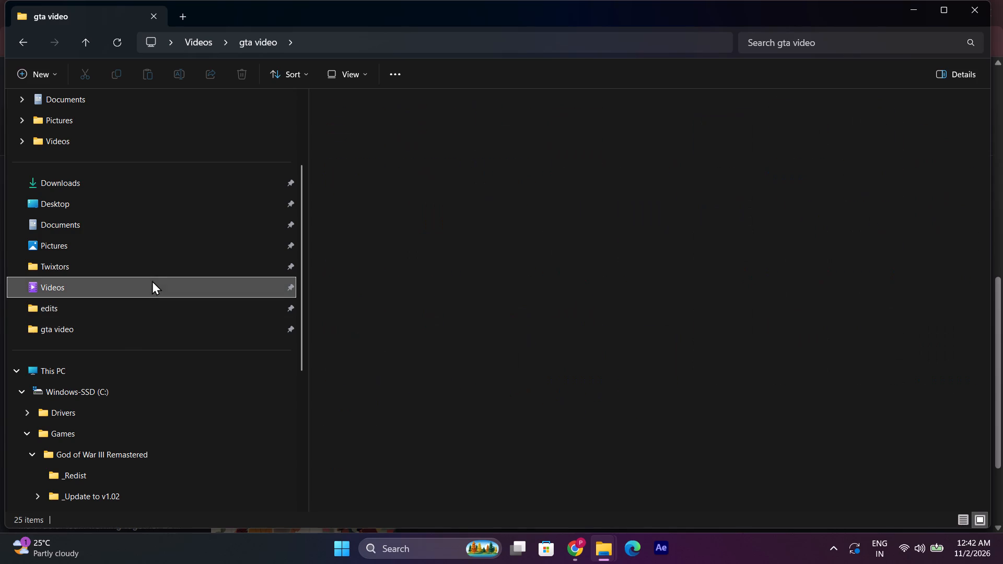
{"action": "left_click_drag", "start_coordinate": [389, 154], "coordinate": [427, 153]}
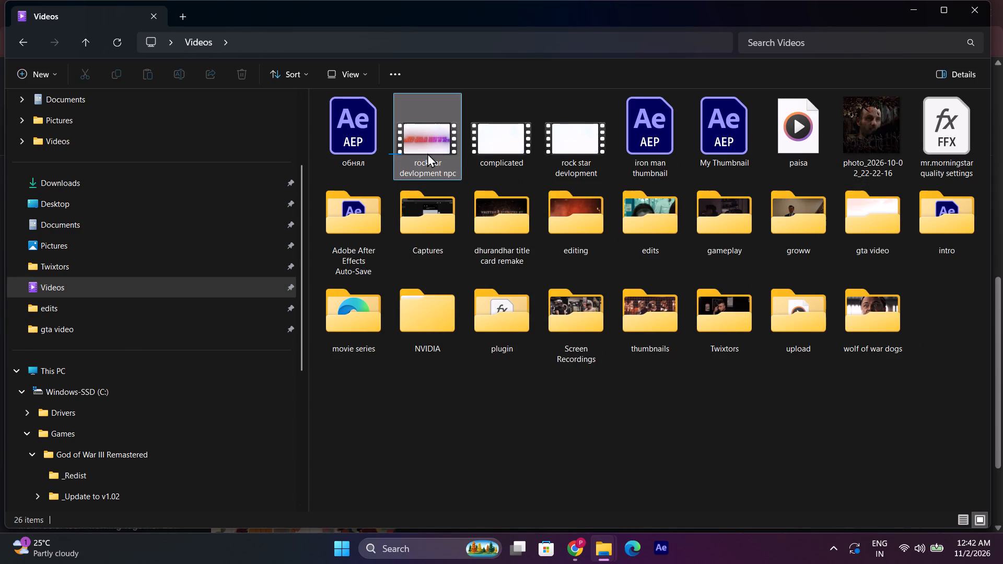
{"action": "left_click_drag", "start_coordinate": [427, 153], "coordinate": [568, 154]}
{"action": "left_click", "coordinate": [79, 73]}
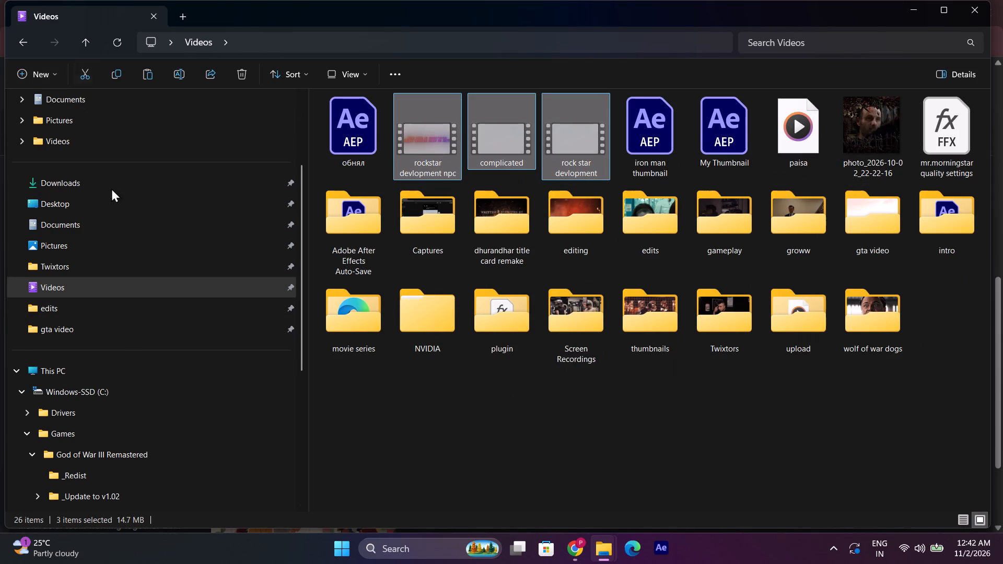
{"action": "left_click", "coordinate": [124, 325]}
{"action": "left_click", "coordinate": [638, 478]}
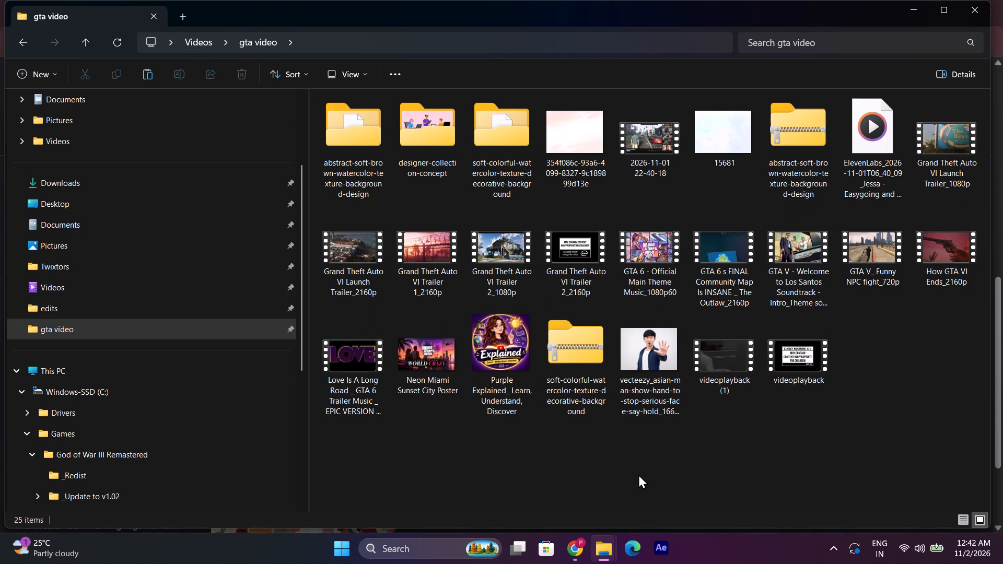
{"action": "key", "text": "ctrl+v"}
Minimise the open File Explorer and Chrome windows and launch CapCut from the desktop.
{"action": "left_click", "coordinate": [903, 9]}
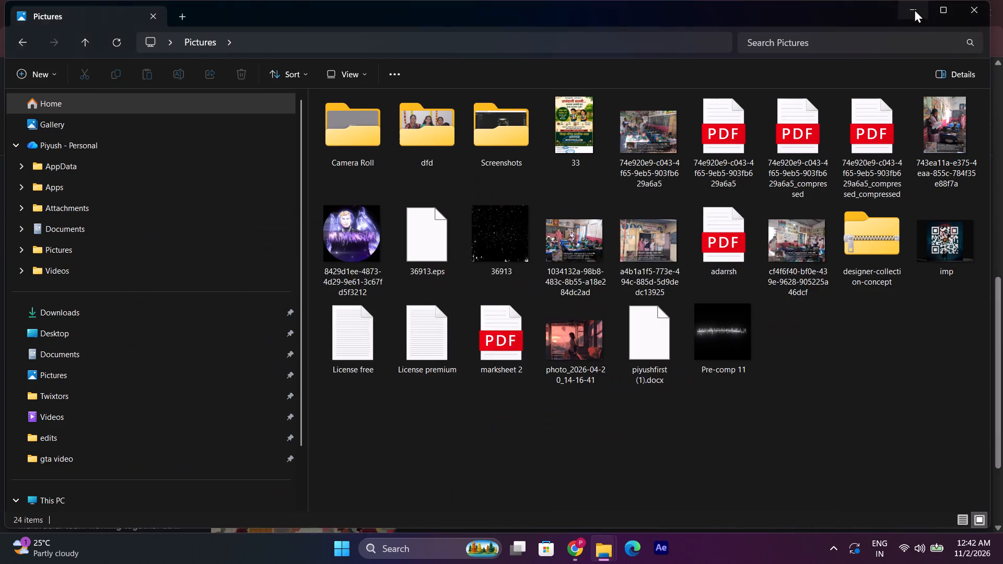
{"action": "left_click", "coordinate": [914, 9]}
{"action": "left_click", "coordinate": [914, 9]}
{"action": "left_click", "coordinate": [913, 11]}
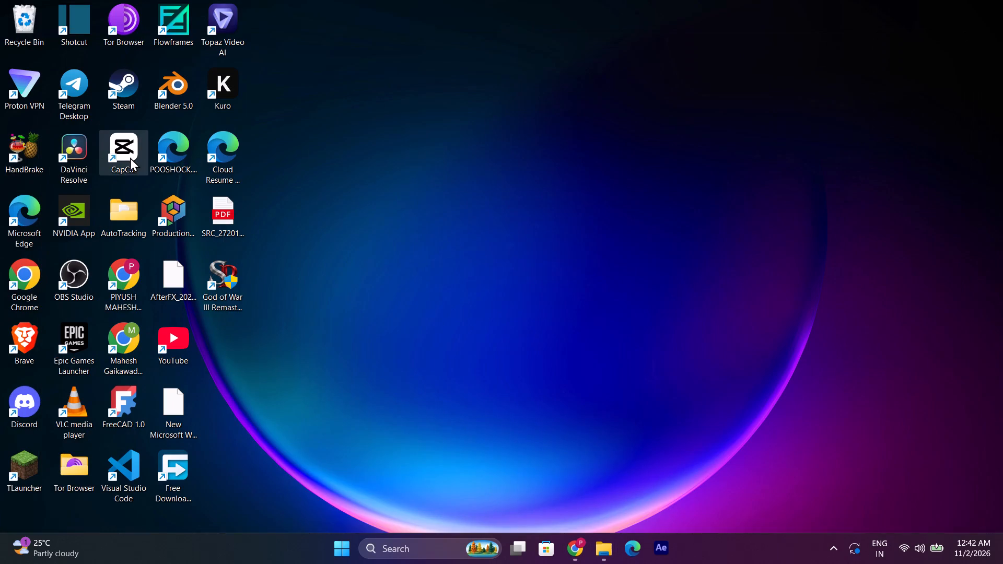
{"action": "triple_click", "coordinate": [131, 156]}
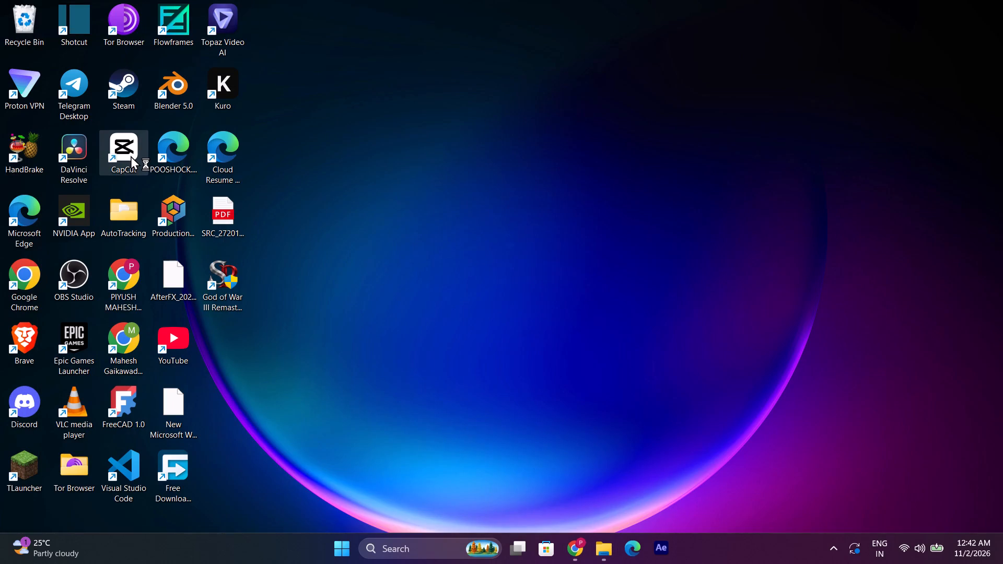
{"action": "triple_click", "coordinate": [131, 156]}
{"action": "left_click", "coordinate": [131, 156]}
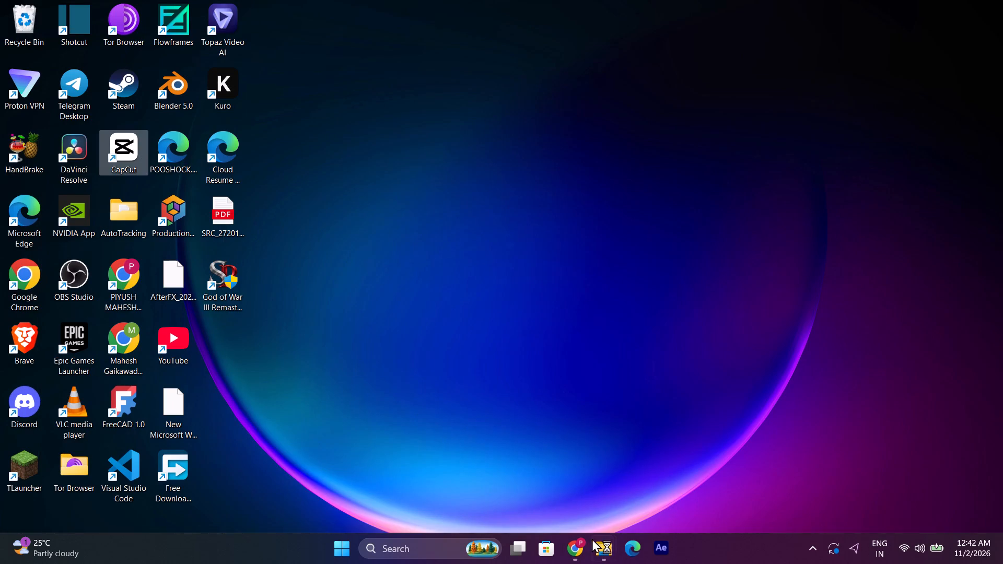
{"action": "left_click", "coordinate": [561, 545]}
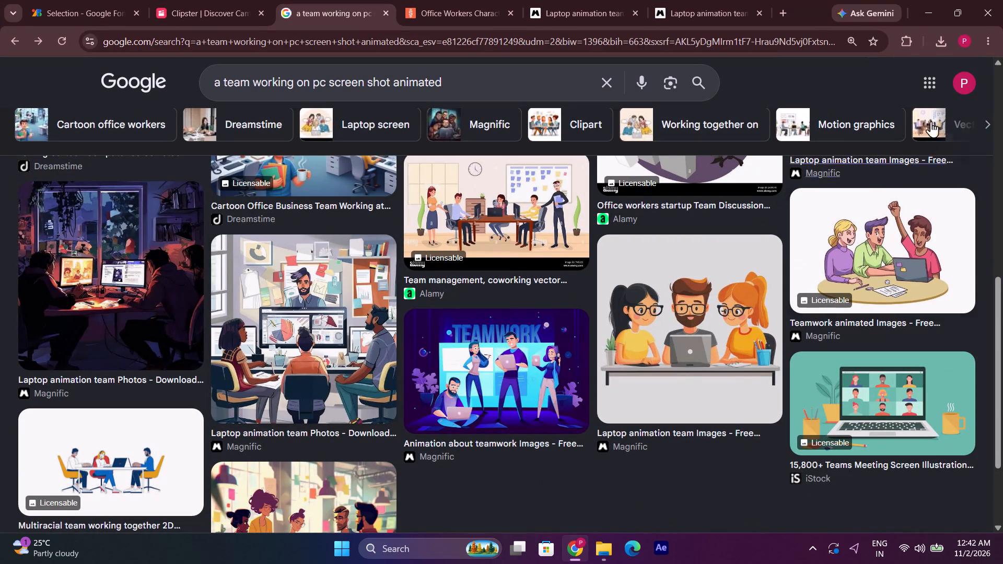
{"action": "left_click", "coordinate": [916, 0]}
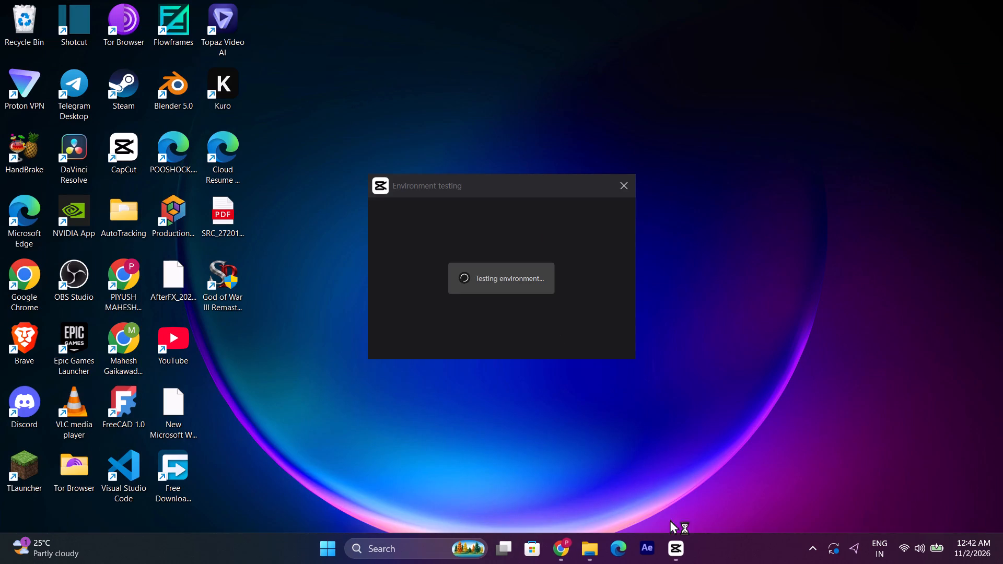
Look through the Downloads folder in File Explorer while CapCut starts.
{"action": "left_click_drag", "start_coordinate": [567, 561], "coordinate": [561, 546]}
{"action": "left_click", "coordinate": [576, 550]}
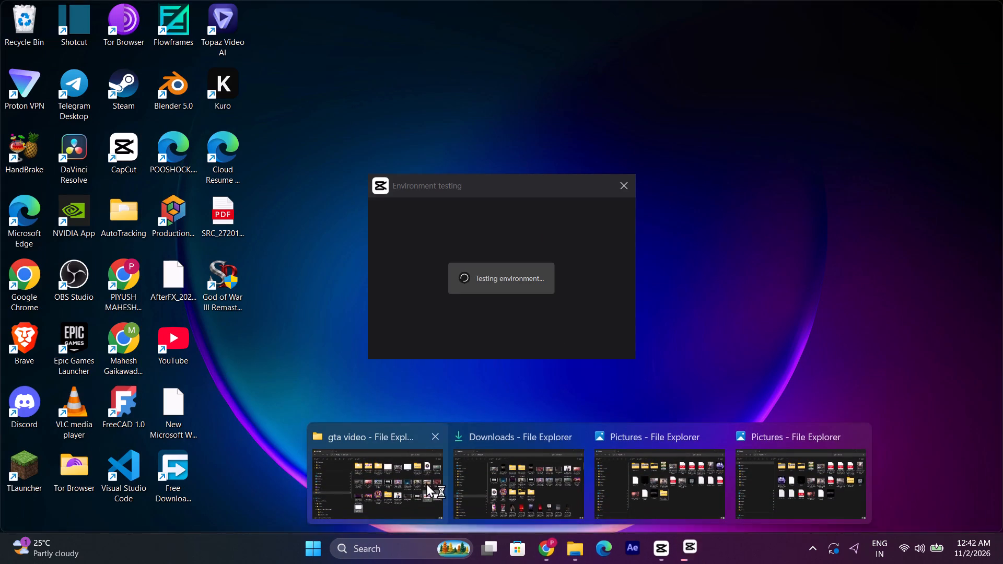
{"action": "left_click", "coordinate": [428, 441]}
{"action": "left_click", "coordinate": [504, 434]}
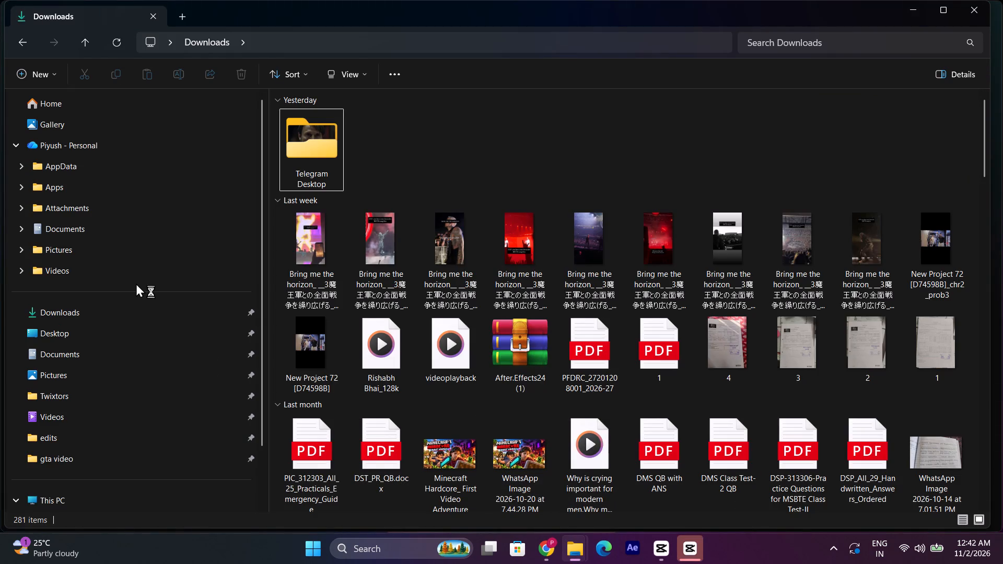
{"action": "scroll", "coordinate": [188, 410], "scroll_direction": "down", "scroll_amount": 3}
{"action": "left_click", "coordinate": [172, 425]}
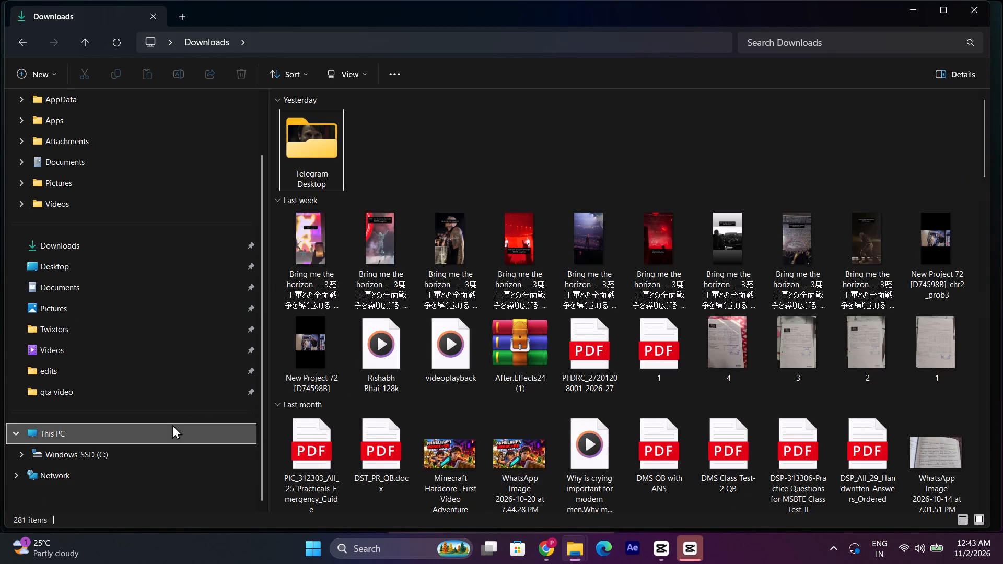
{"action": "scroll", "coordinate": [145, 368], "scroll_direction": "up", "scroll_amount": 2}
{"action": "left_click", "coordinate": [120, 315]}
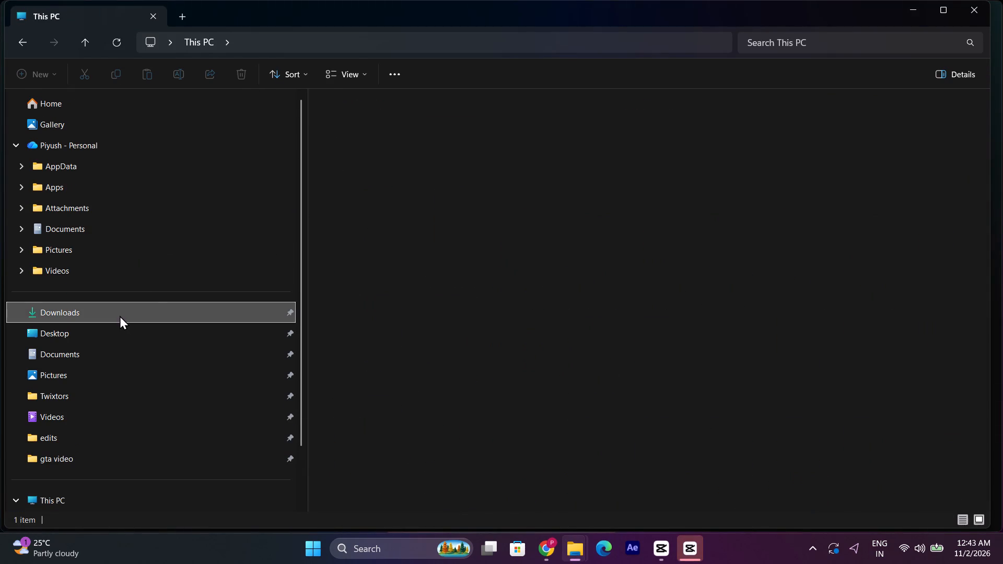
{"action": "scroll", "coordinate": [500, 369], "scroll_direction": "down", "scroll_amount": 2}
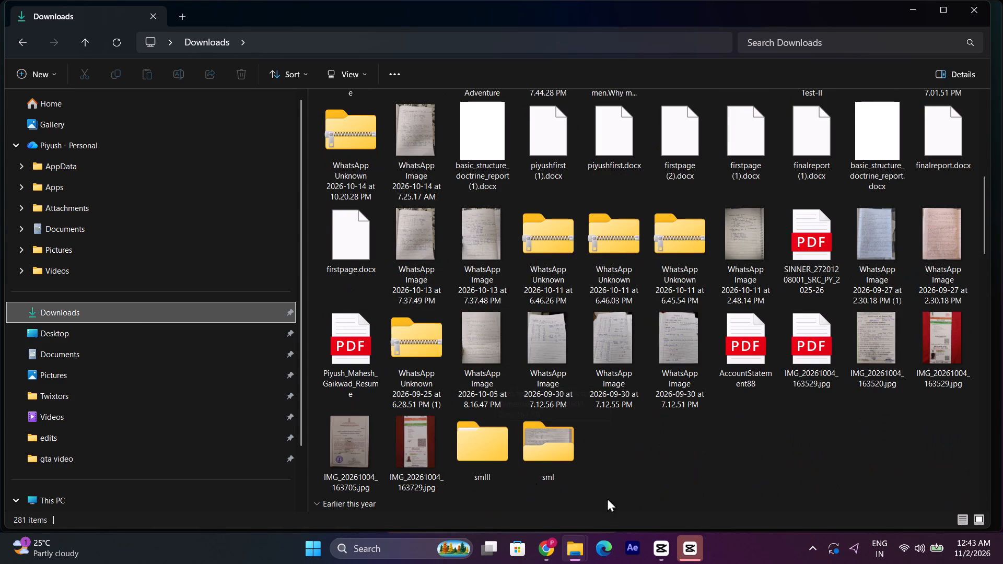
Switch to CapCut and open the 1101 project.
{"action": "left_click", "coordinate": [681, 549]}
{"action": "left_click", "coordinate": [174, 289]}
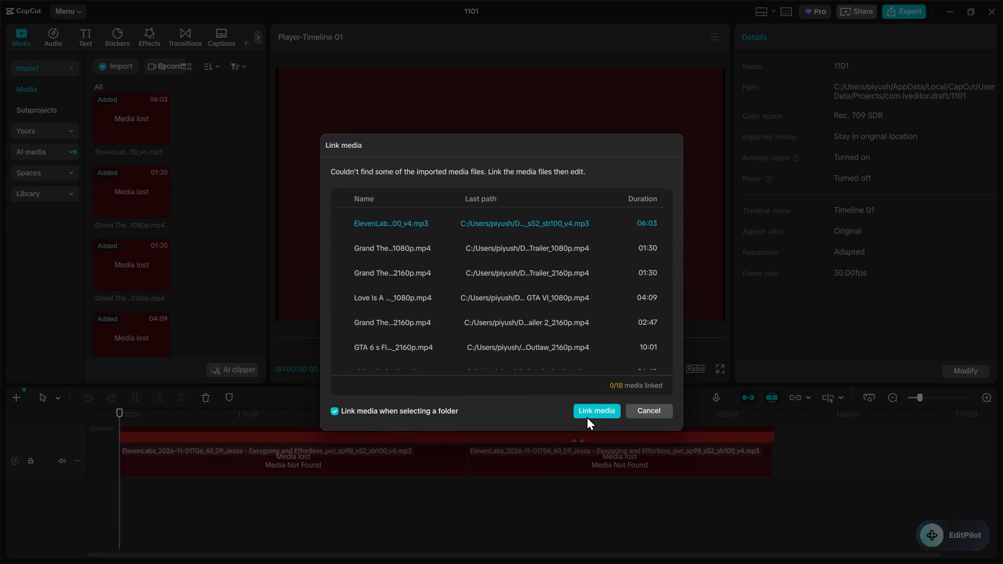
Relink the project's lost media by locating the ElevenLabs Jessa voiceover mp3 in the gta video folder.
{"action": "left_click", "coordinate": [587, 416]}
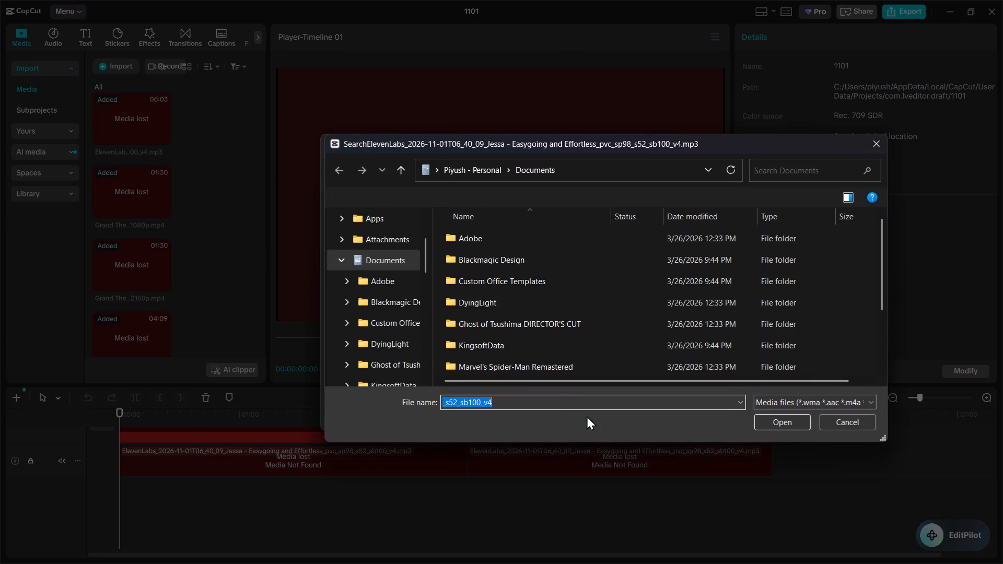
{"action": "scroll", "coordinate": [383, 324], "scroll_direction": "down", "scroll_amount": 5}
{"action": "left_click", "coordinate": [378, 348]}
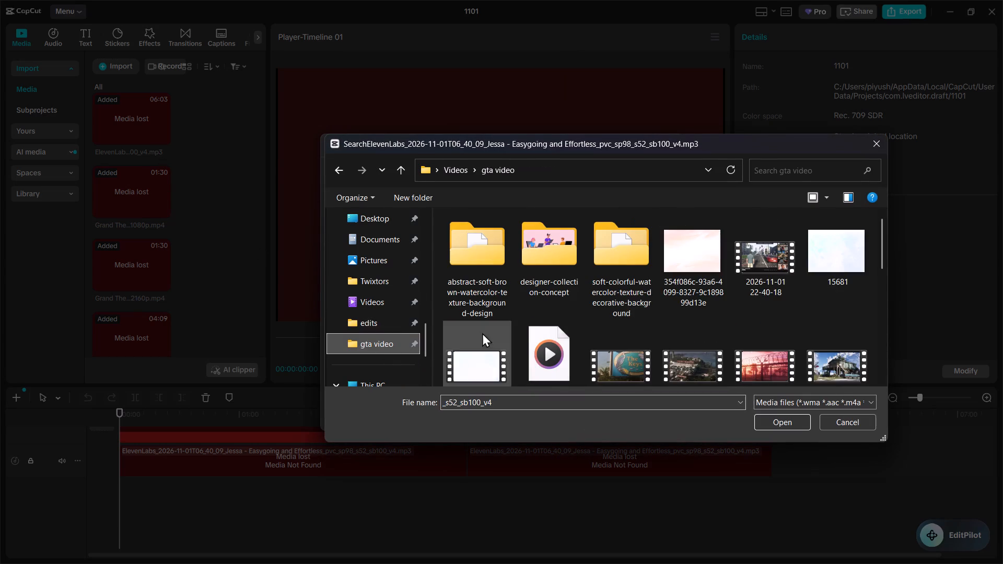
{"action": "scroll", "coordinate": [552, 340], "scroll_direction": "down", "scroll_amount": 1}
{"action": "double_click", "coordinate": [551, 331]}
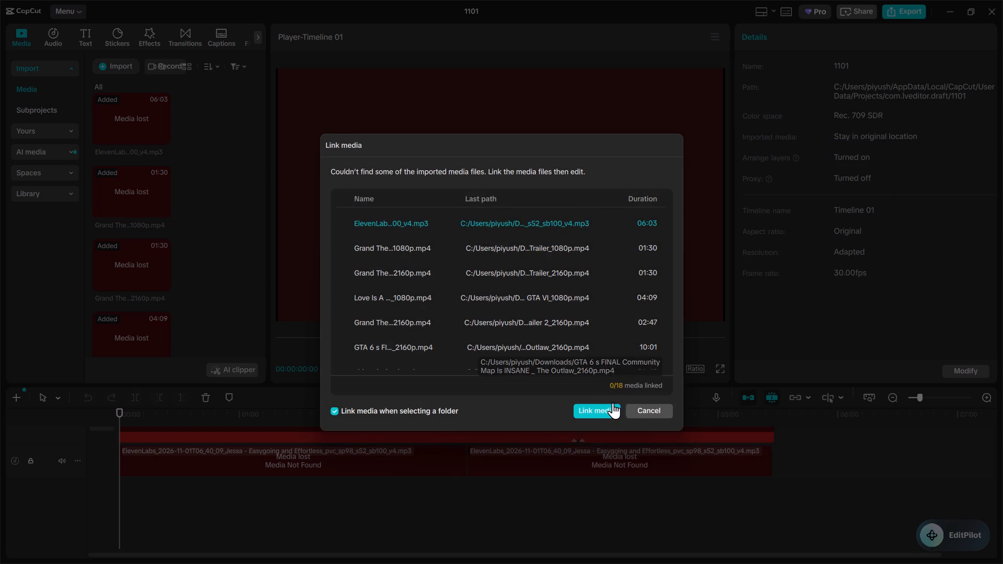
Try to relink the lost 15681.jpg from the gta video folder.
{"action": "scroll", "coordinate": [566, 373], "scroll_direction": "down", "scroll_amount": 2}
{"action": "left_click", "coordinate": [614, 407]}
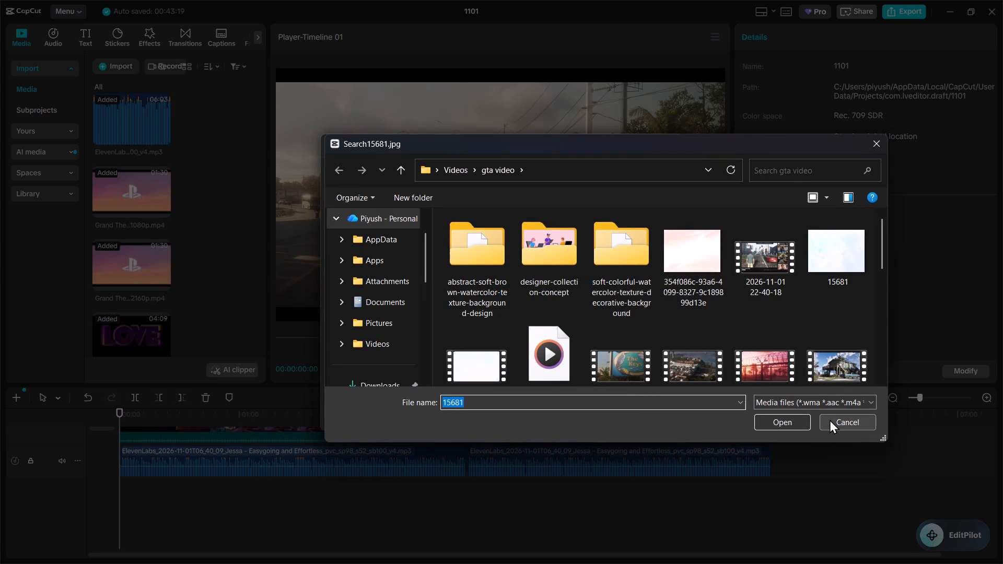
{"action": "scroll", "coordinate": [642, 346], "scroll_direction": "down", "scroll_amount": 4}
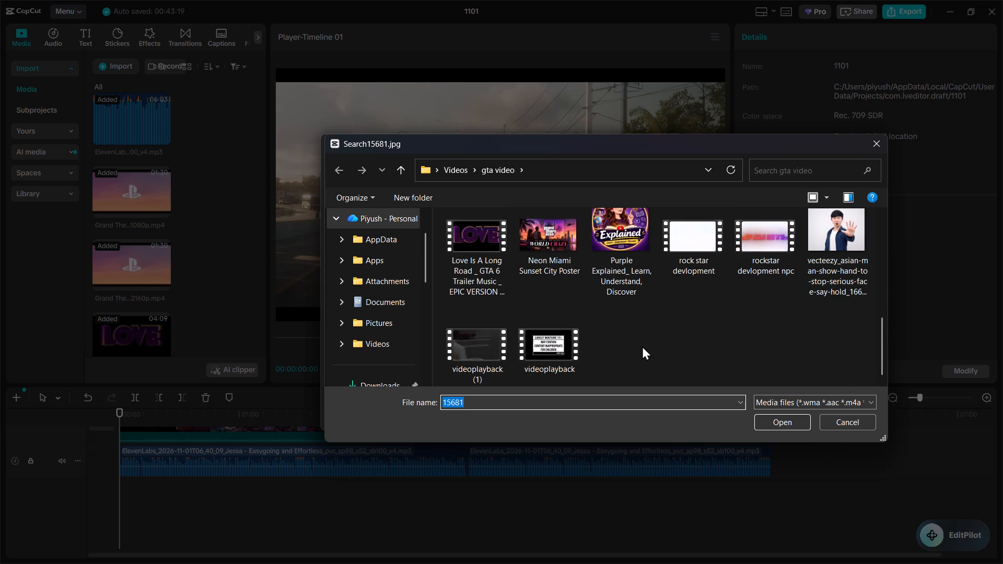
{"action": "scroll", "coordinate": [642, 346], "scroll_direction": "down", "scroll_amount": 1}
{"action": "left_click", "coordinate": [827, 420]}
Check the last path of the unlinked 15681.jpg, look through the Pictures folder in File Explorer for it, and return to CapCut.
{"action": "scroll", "coordinate": [526, 333], "scroll_direction": "down", "scroll_amount": 3}
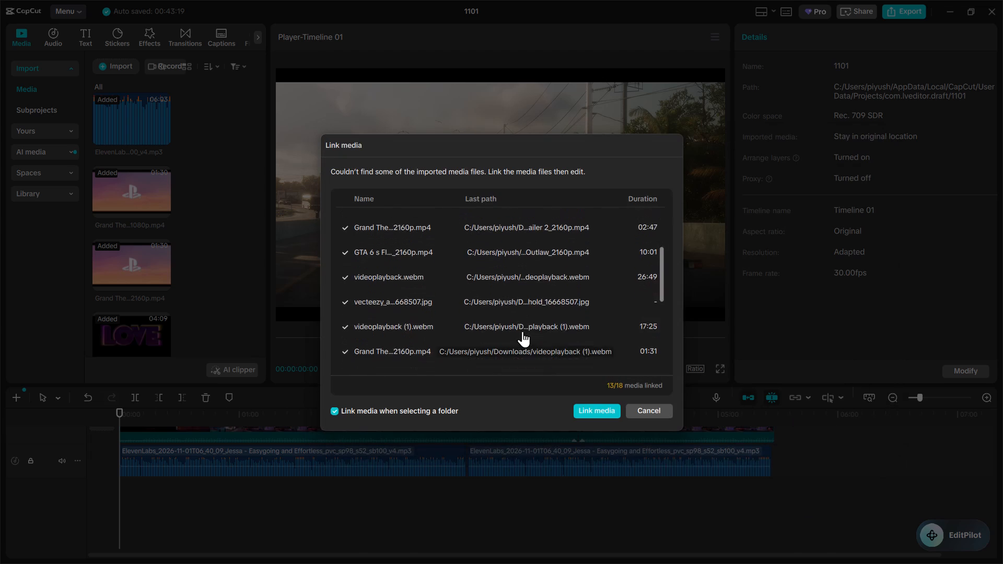
{"action": "scroll", "coordinate": [456, 319], "scroll_direction": "down", "scroll_amount": 6}
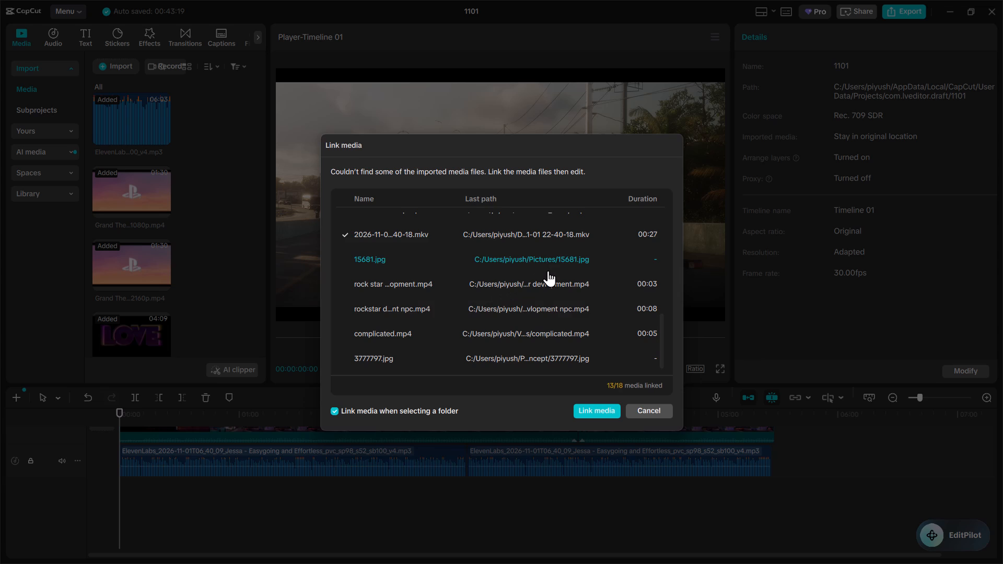
{"action": "left_click", "coordinate": [550, 264]}
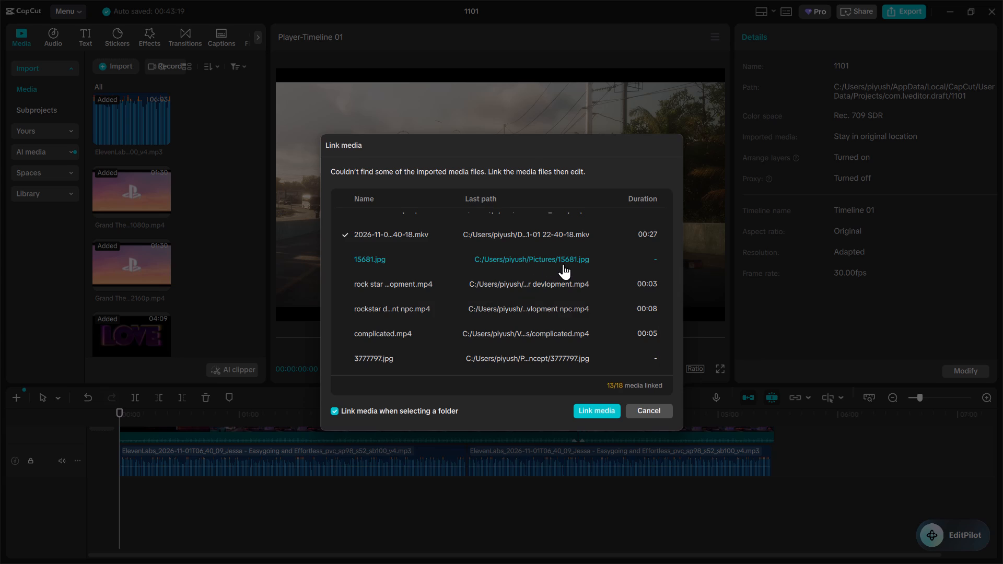
{"action": "left_click", "coordinate": [566, 264]}
{"action": "left_click", "coordinate": [585, 554]}
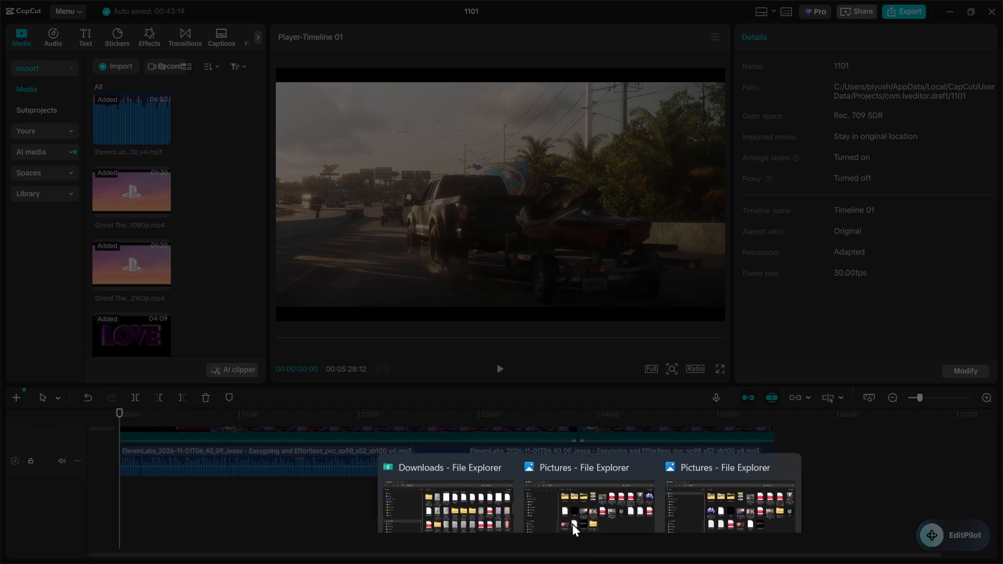
{"action": "left_click", "coordinate": [475, 462]}
{"action": "left_click", "coordinate": [140, 335]}
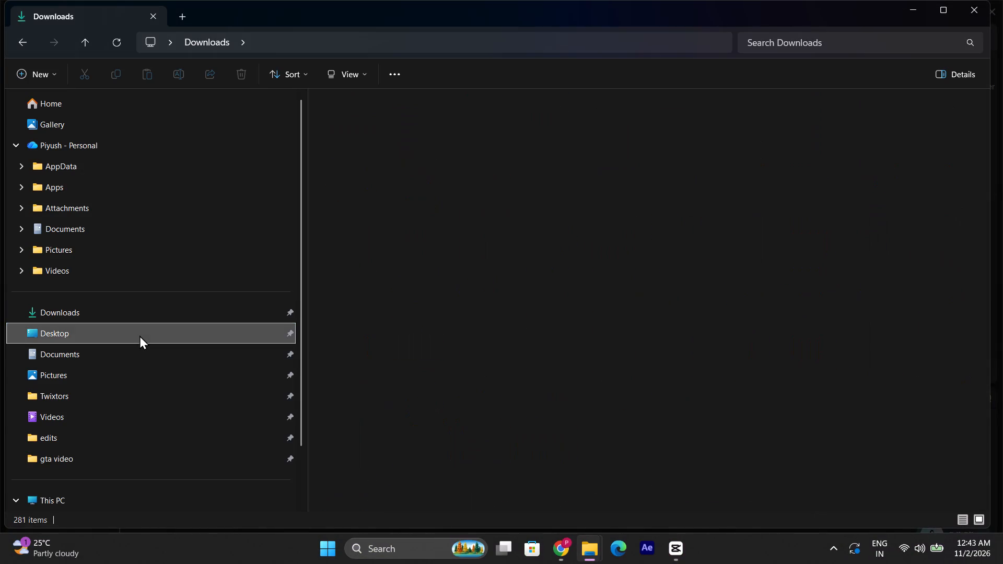
{"action": "left_click", "coordinate": [134, 370]}
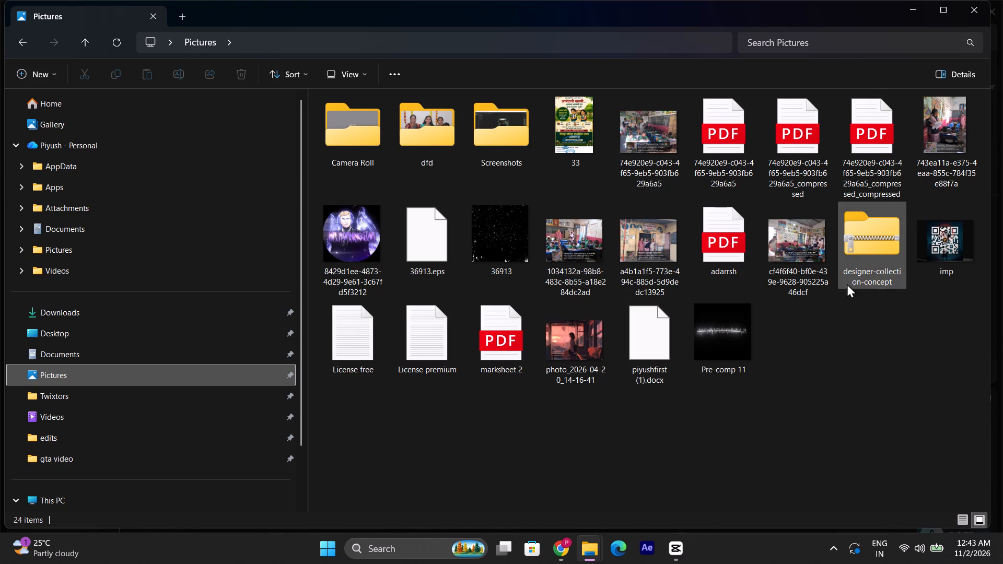
{"action": "left_click", "coordinate": [668, 549]}
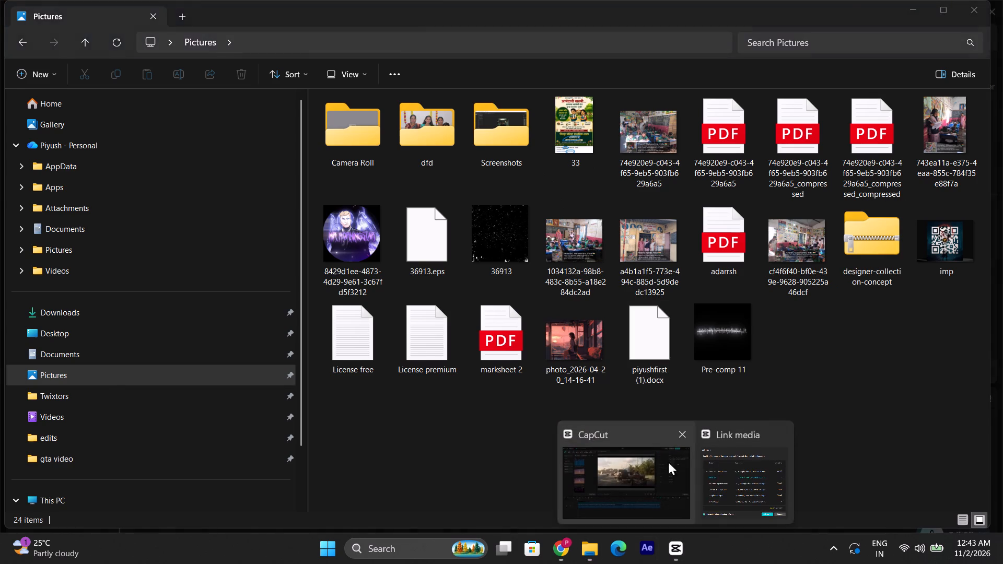
{"action": "left_click", "coordinate": [665, 477]}
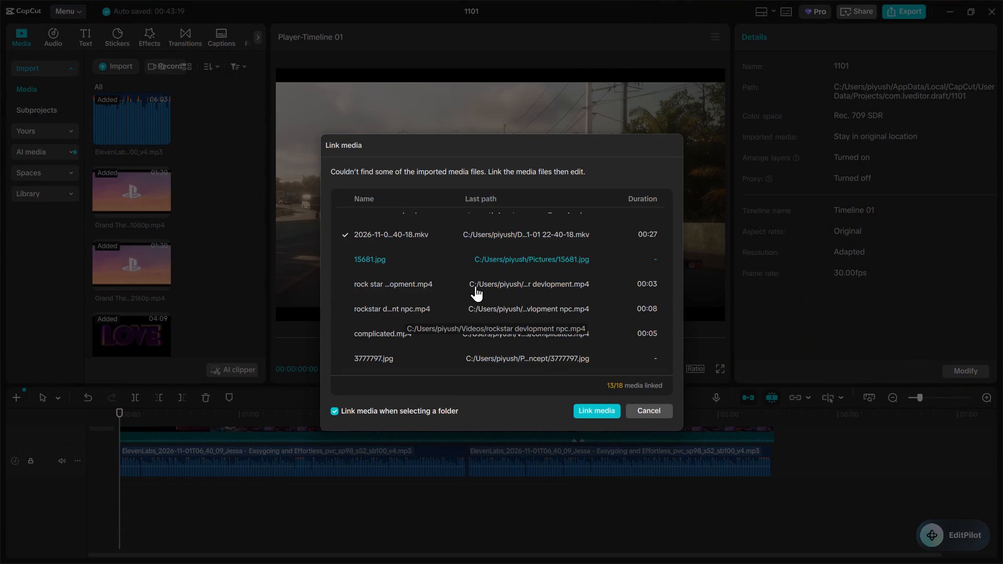
Relink the lost rockstar devlopment npc.mp4 to the matching file in the gta video folder.
{"action": "scroll", "coordinate": [478, 314], "scroll_direction": "down", "scroll_amount": 3}
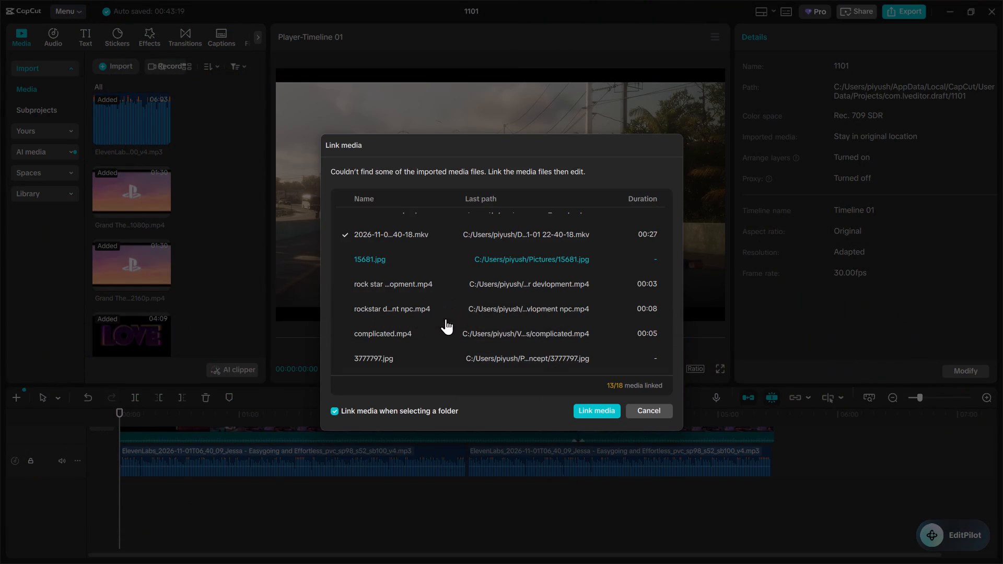
{"action": "left_click", "coordinate": [446, 319]}
{"action": "scroll", "coordinate": [448, 345], "scroll_direction": "down", "scroll_amount": 2}
{"action": "left_click", "coordinate": [416, 257]}
{"action": "left_click", "coordinate": [425, 304]}
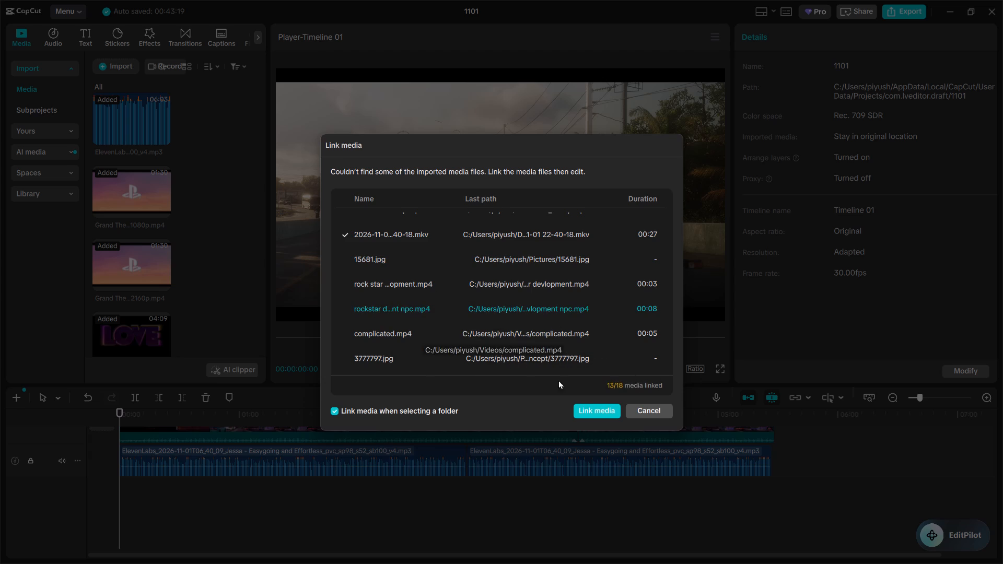
{"action": "left_click", "coordinate": [592, 410]}
{"action": "scroll", "coordinate": [504, 333], "scroll_direction": "down", "scroll_amount": 2}
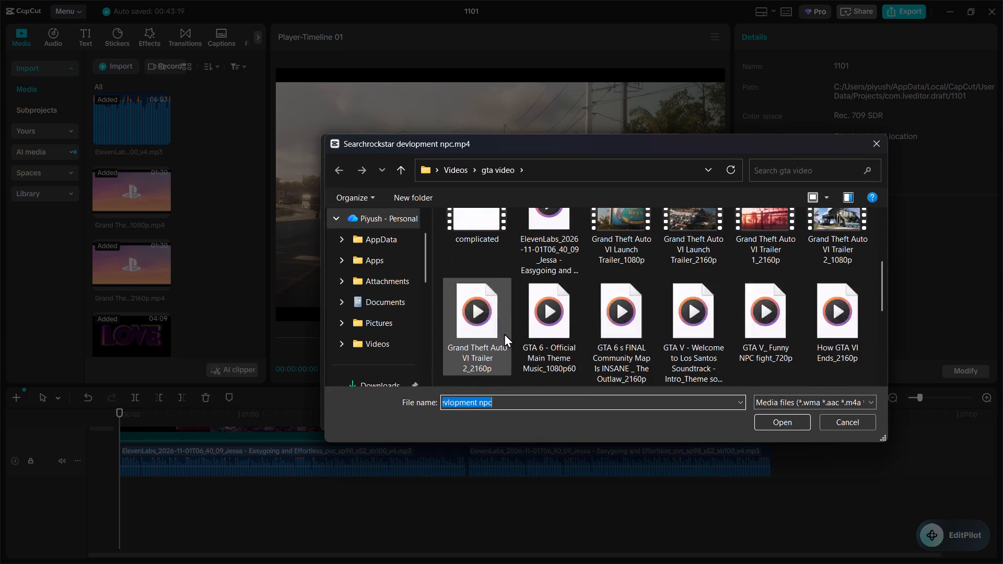
{"action": "scroll", "coordinate": [623, 346], "scroll_direction": "down", "scroll_amount": 2}
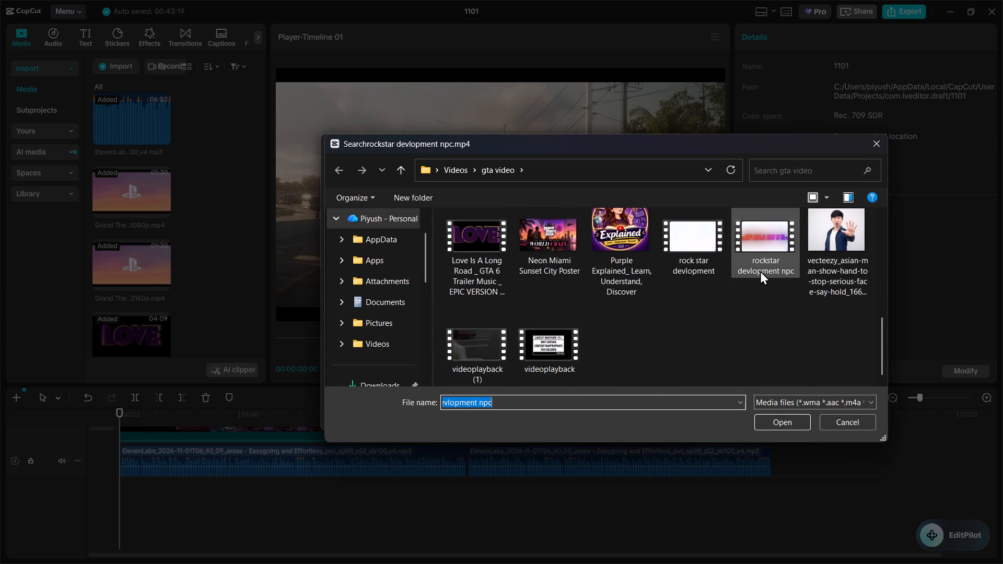
{"action": "left_click", "coordinate": [760, 271]}
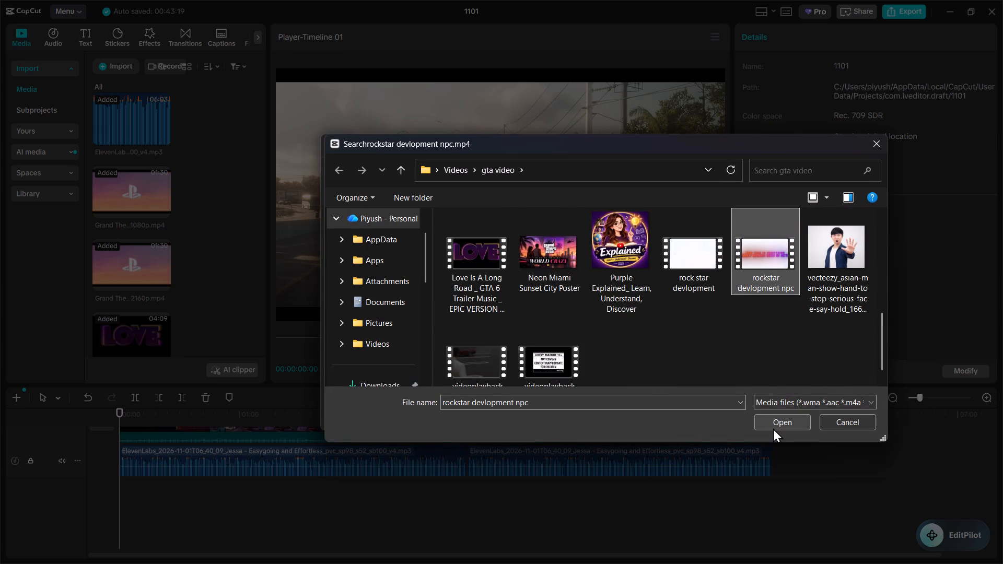
{"action": "left_click", "coordinate": [773, 428]}
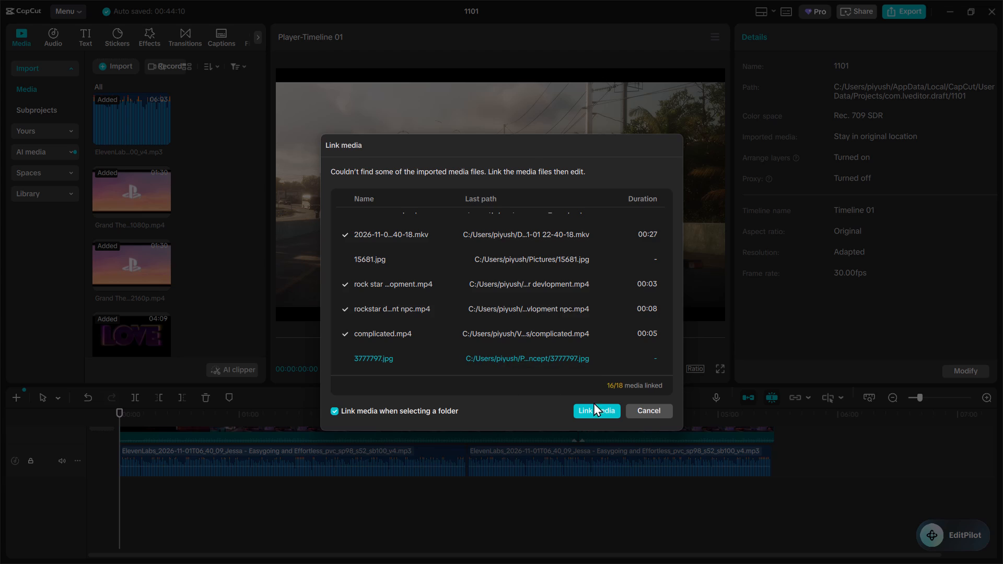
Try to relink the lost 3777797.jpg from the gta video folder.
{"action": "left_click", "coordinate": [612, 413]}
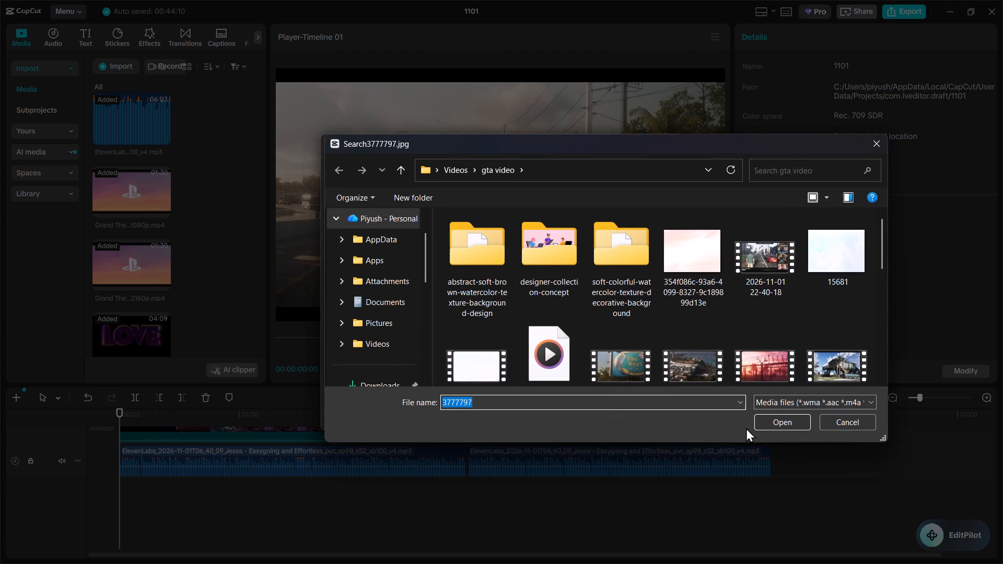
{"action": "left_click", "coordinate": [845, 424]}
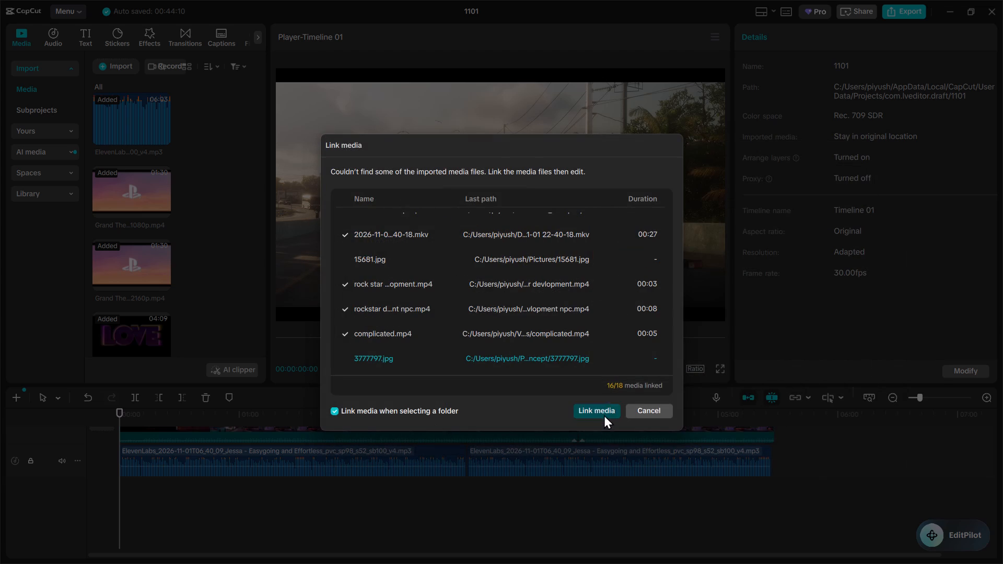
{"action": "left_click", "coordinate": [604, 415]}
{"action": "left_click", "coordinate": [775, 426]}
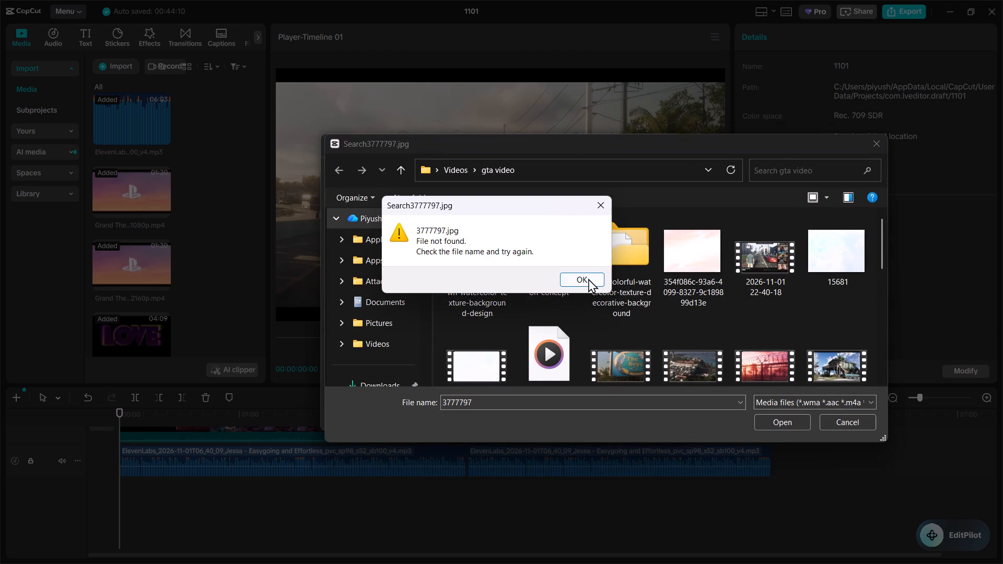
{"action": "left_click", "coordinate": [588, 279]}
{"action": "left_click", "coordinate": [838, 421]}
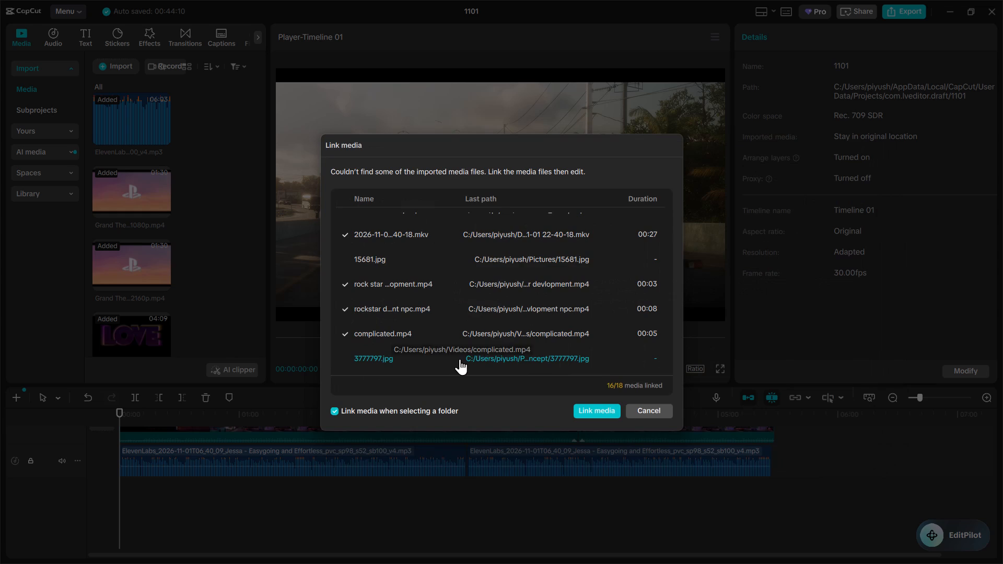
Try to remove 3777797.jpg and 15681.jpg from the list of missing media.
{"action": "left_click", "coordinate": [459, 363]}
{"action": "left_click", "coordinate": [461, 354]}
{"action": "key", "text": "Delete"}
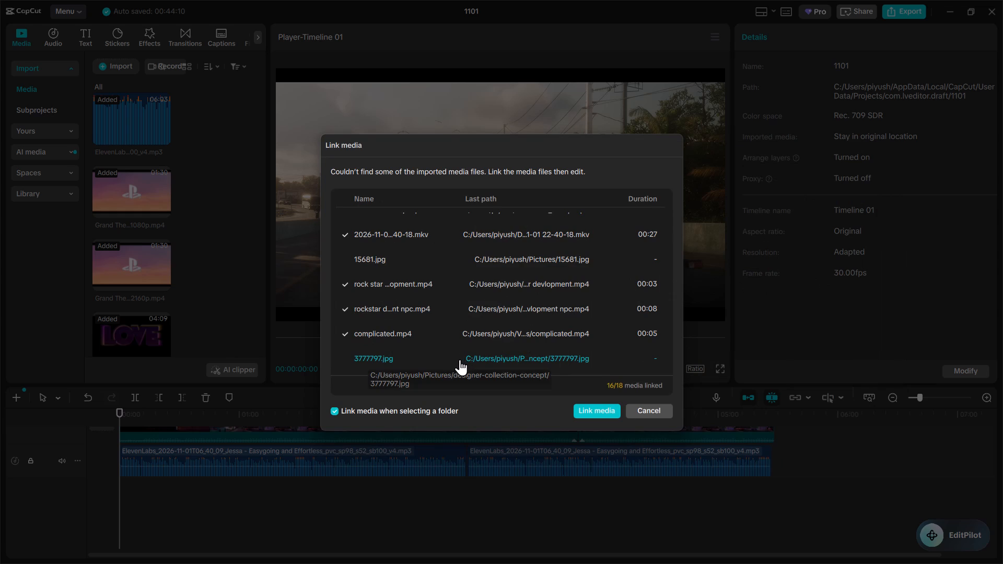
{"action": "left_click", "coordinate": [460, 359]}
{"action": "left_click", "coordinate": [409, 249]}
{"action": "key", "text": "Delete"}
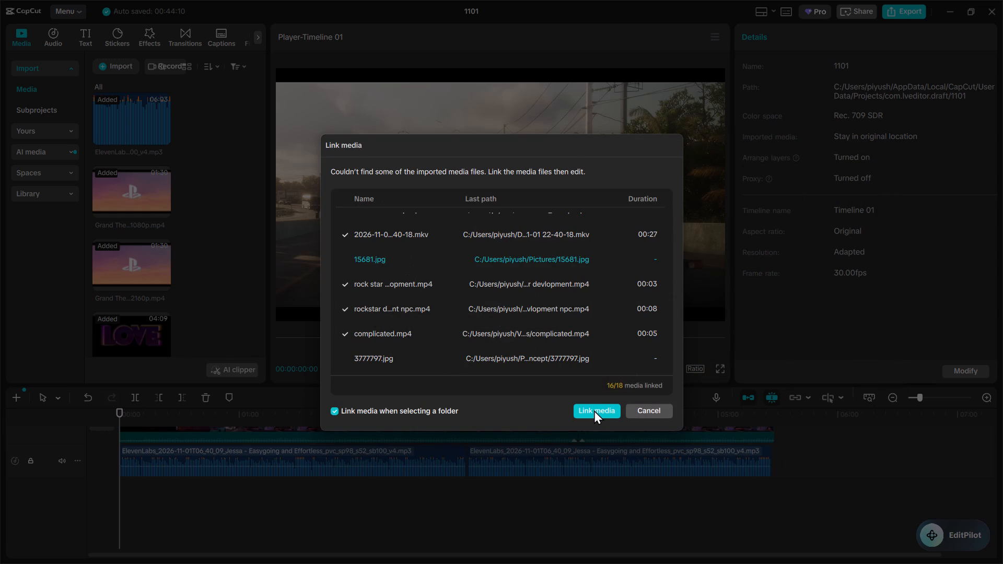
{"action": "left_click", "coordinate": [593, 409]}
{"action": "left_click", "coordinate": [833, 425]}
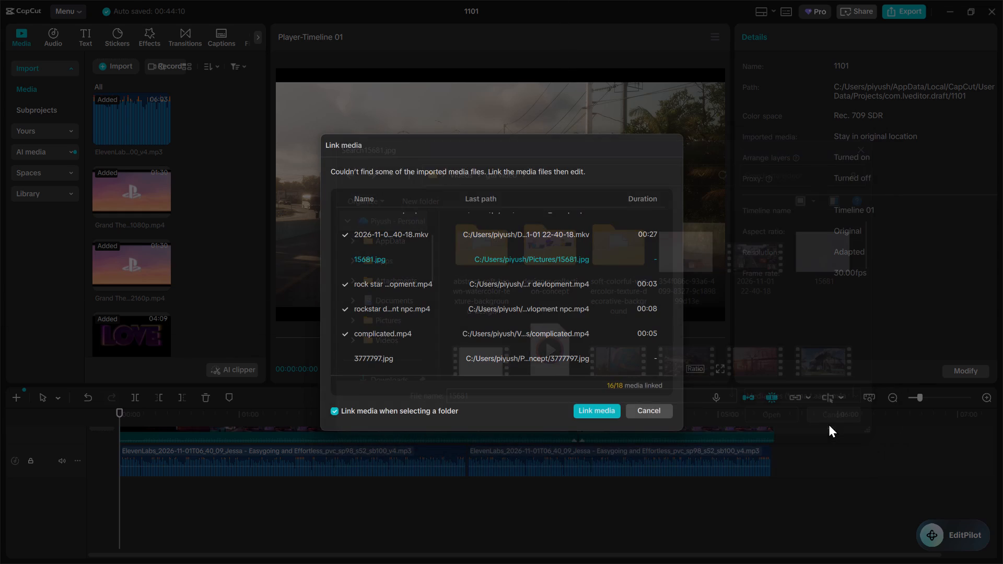
Close the media linking dialog, leaving 15681.jpg and 3777797.jpg unlinked.
{"action": "left_click", "coordinate": [552, 362]}
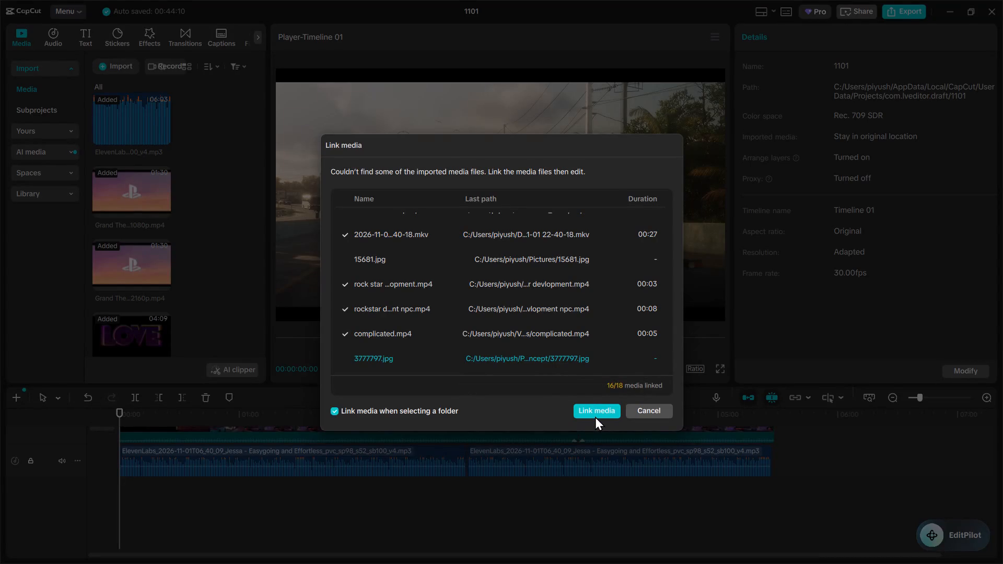
{"action": "left_click", "coordinate": [652, 412]}
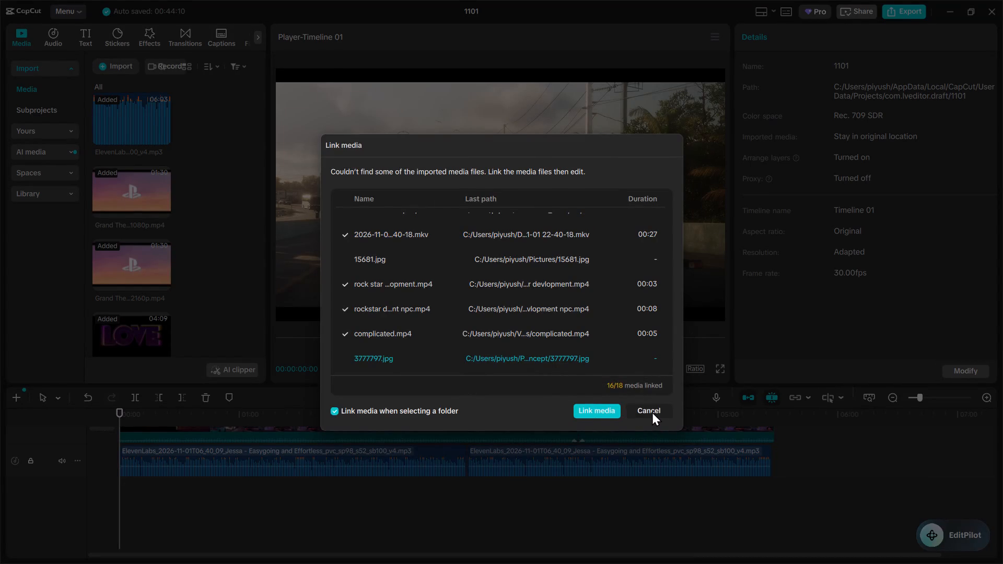
Look through the project's media bin for items still marked as lost, and dismiss the shortcut conflict notification.
{"action": "scroll", "coordinate": [482, 447], "scroll_direction": "up", "scroll_amount": 2}
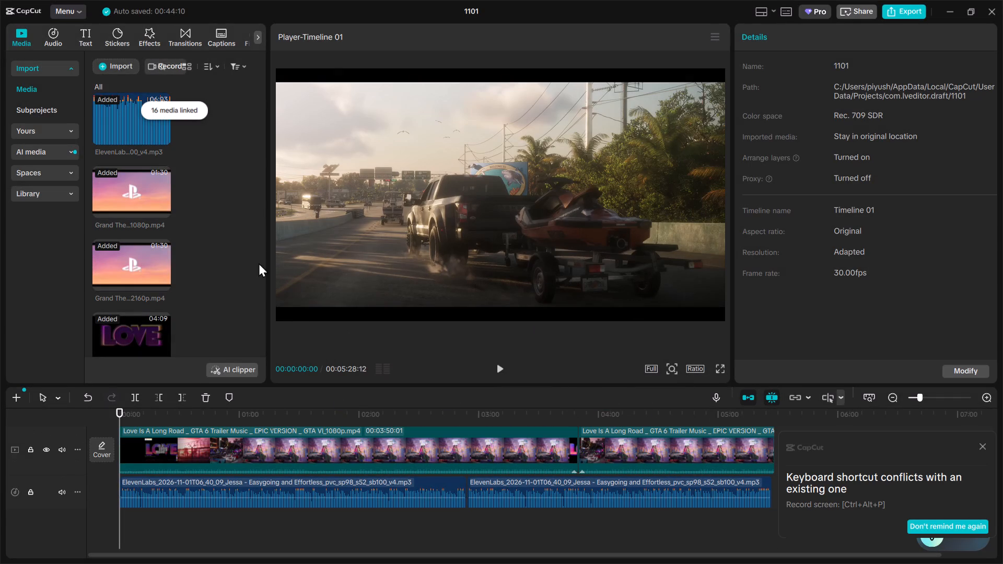
{"action": "scroll", "coordinate": [184, 245], "scroll_direction": "down", "scroll_amount": 5}
{"action": "scroll", "coordinate": [133, 260], "scroll_direction": "down", "scroll_amount": 9}
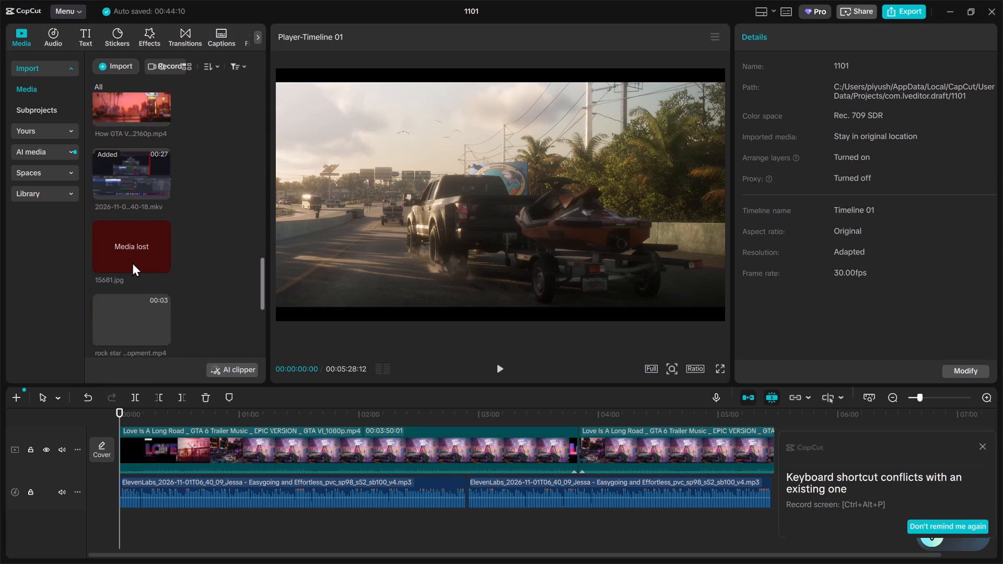
{"action": "left_click", "coordinate": [132, 255]}
{"action": "scroll", "coordinate": [132, 251], "scroll_direction": "down", "scroll_amount": 2}
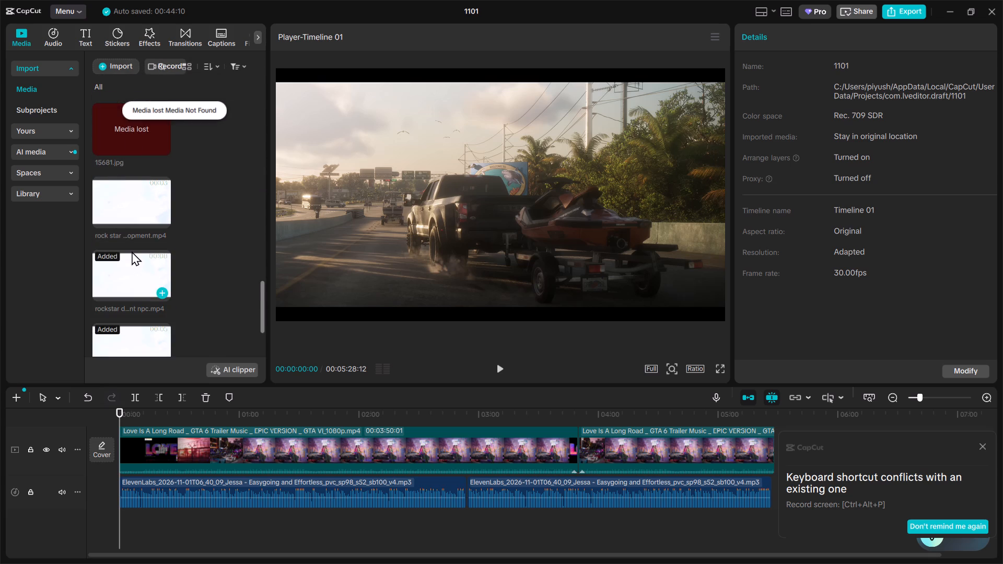
{"action": "scroll", "coordinate": [132, 251], "scroll_direction": "down", "scroll_amount": 2}
{"action": "left_click", "coordinate": [136, 303]}
{"action": "scroll", "coordinate": [355, 422], "scroll_direction": "up", "scroll_amount": 2}
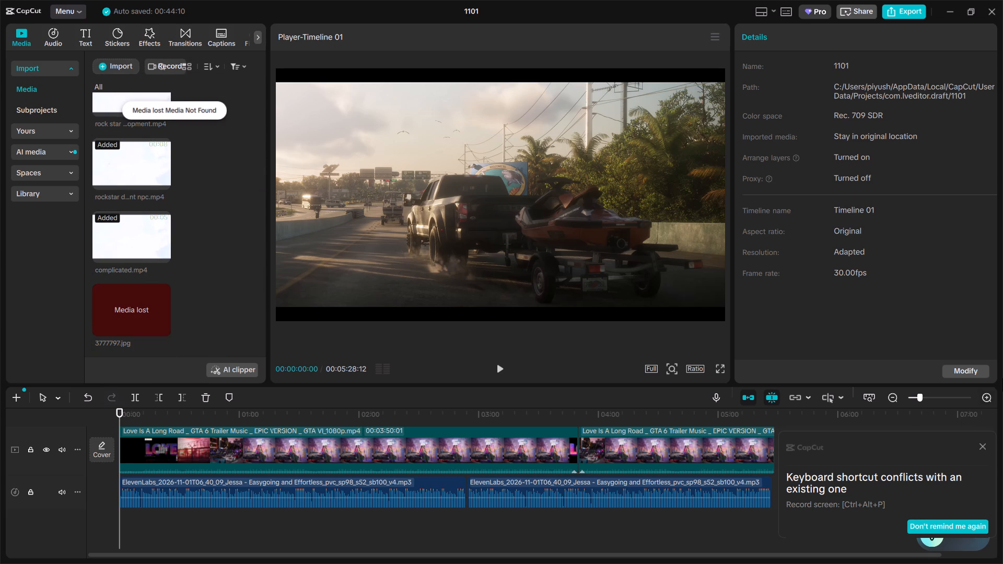
{"action": "left_click", "coordinate": [983, 448]}
Preview the start of the timeline and inspect the short overlay clips above the Love Is A Long Road clip.
{"action": "scroll", "coordinate": [611, 487], "scroll_direction": "up", "scroll_amount": 3}
{"action": "scroll", "coordinate": [367, 451], "scroll_direction": "up", "scroll_amount": 4}
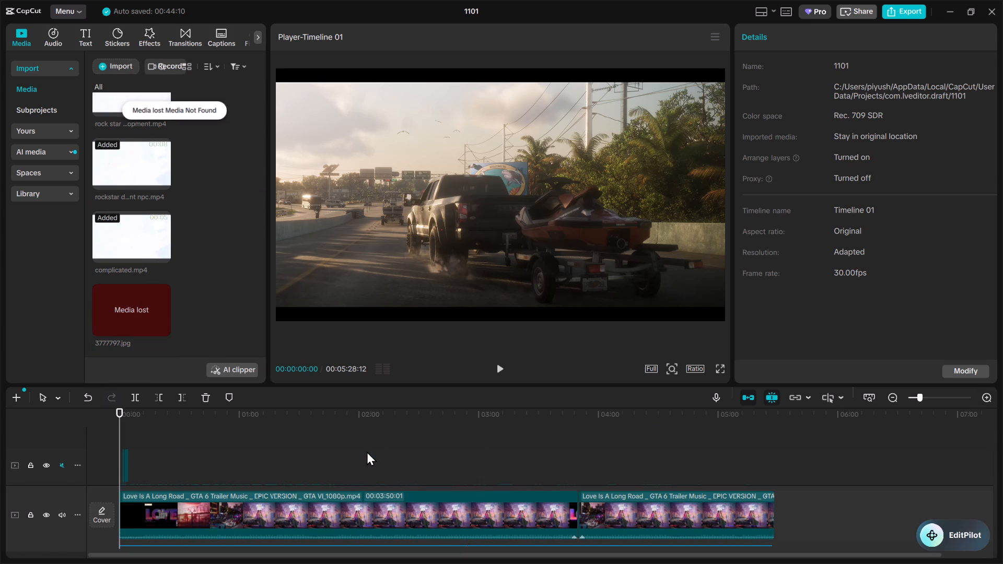
{"action": "scroll", "coordinate": [367, 451], "scroll_direction": "up", "scroll_amount": 1}
{"action": "scroll", "coordinate": [367, 451], "scroll_direction": "down", "scroll_amount": 4}
{"action": "scroll", "coordinate": [367, 451], "scroll_direction": "up", "scroll_amount": 4}
{"action": "key", "text": "space"}
{"action": "left_click", "coordinate": [120, 418]}
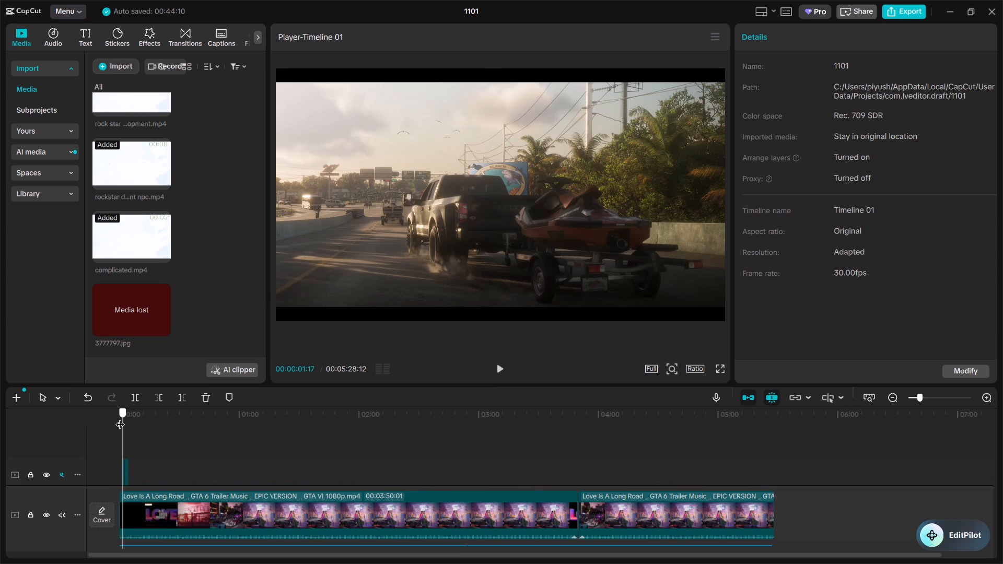
{"action": "left_click", "coordinate": [117, 327]}
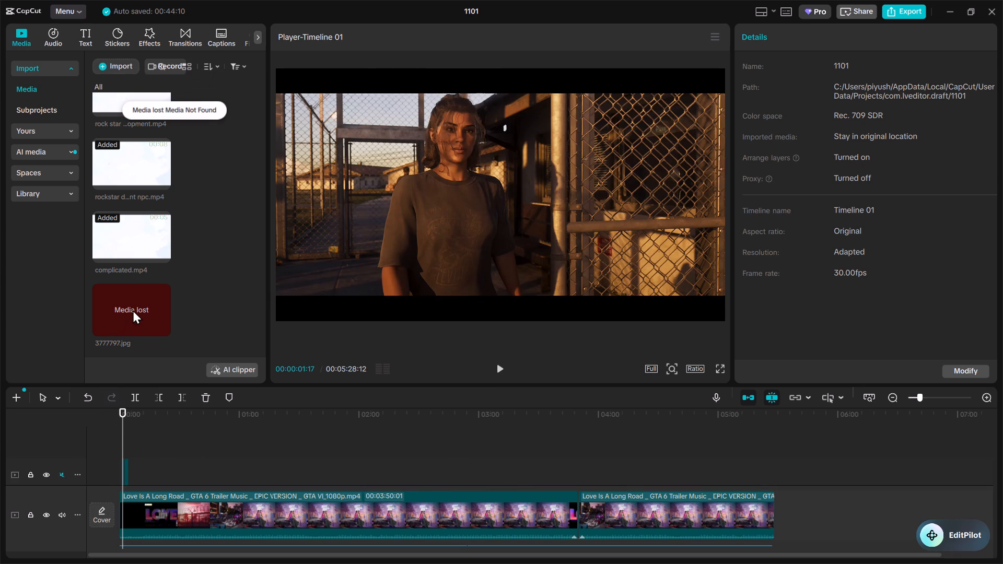
{"action": "left_click", "coordinate": [989, 395]}
{"action": "left_click", "coordinate": [989, 395]}
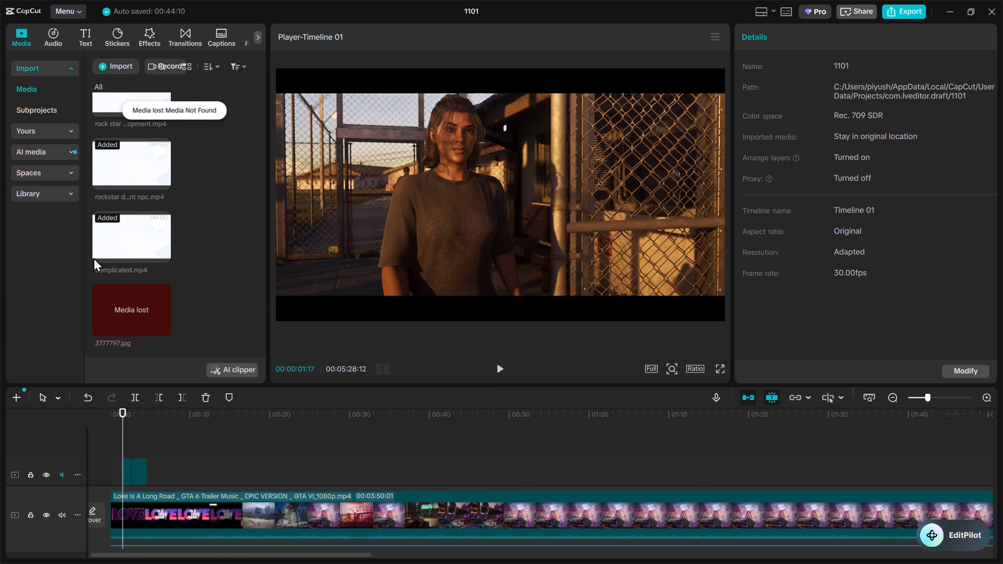
{"action": "scroll", "coordinate": [94, 257], "scroll_direction": "up", "scroll_amount": 2}
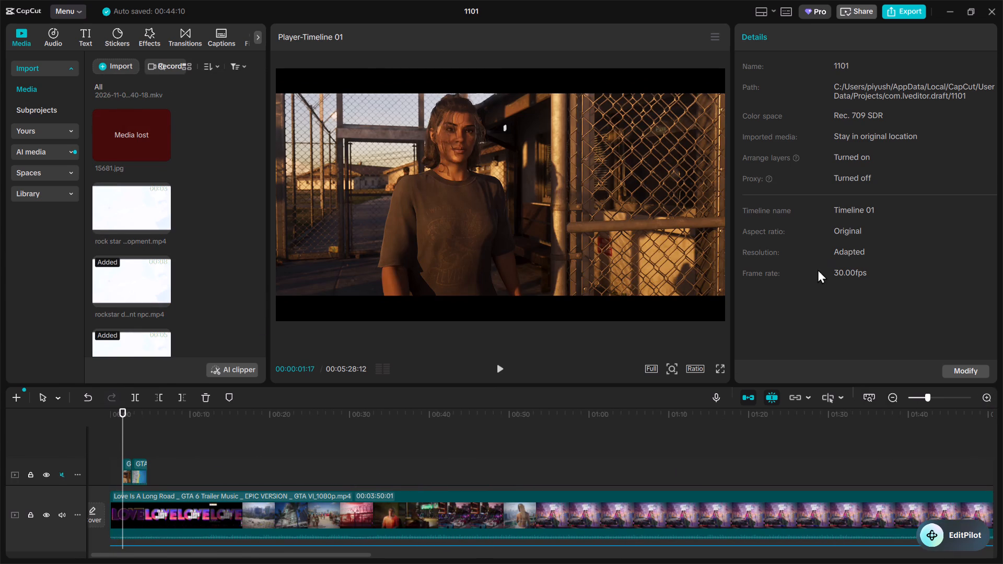
Look through the gta video and Downloads folders in File Explorer for source media, and return to CapCut.
{"action": "left_click", "coordinate": [586, 548]}
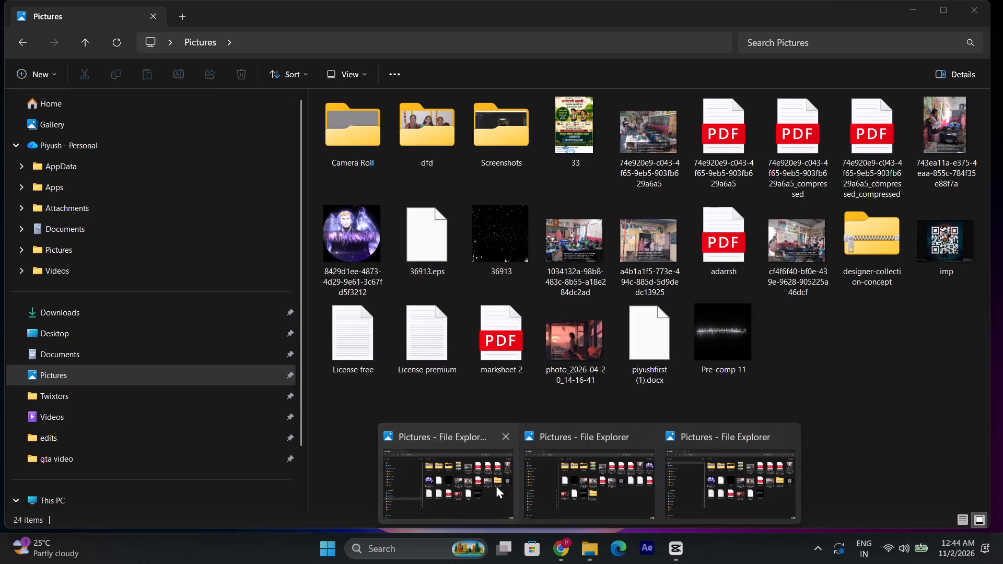
{"action": "left_click", "coordinate": [496, 485]}
{"action": "left_click", "coordinate": [109, 463]}
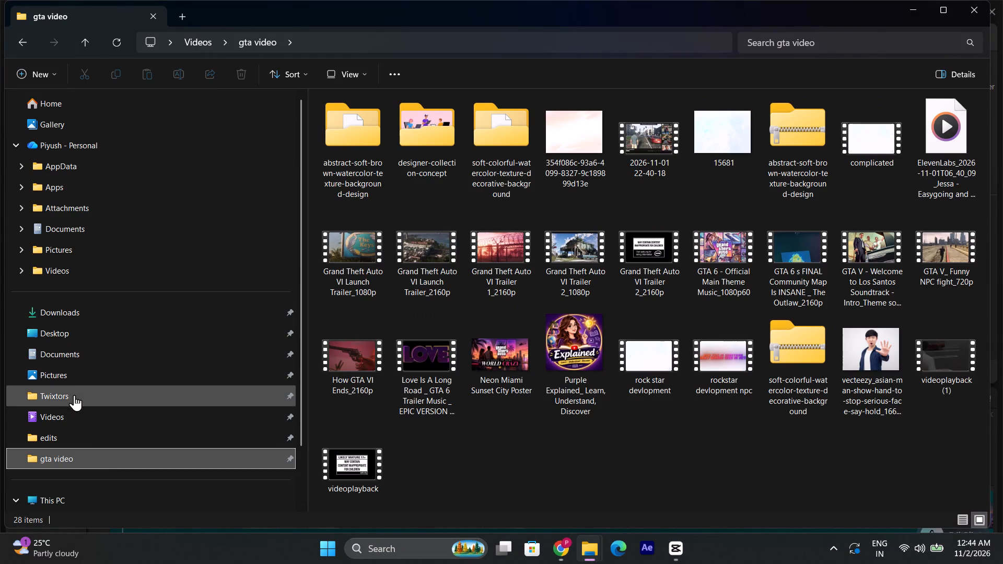
{"action": "left_click", "coordinate": [127, 303]}
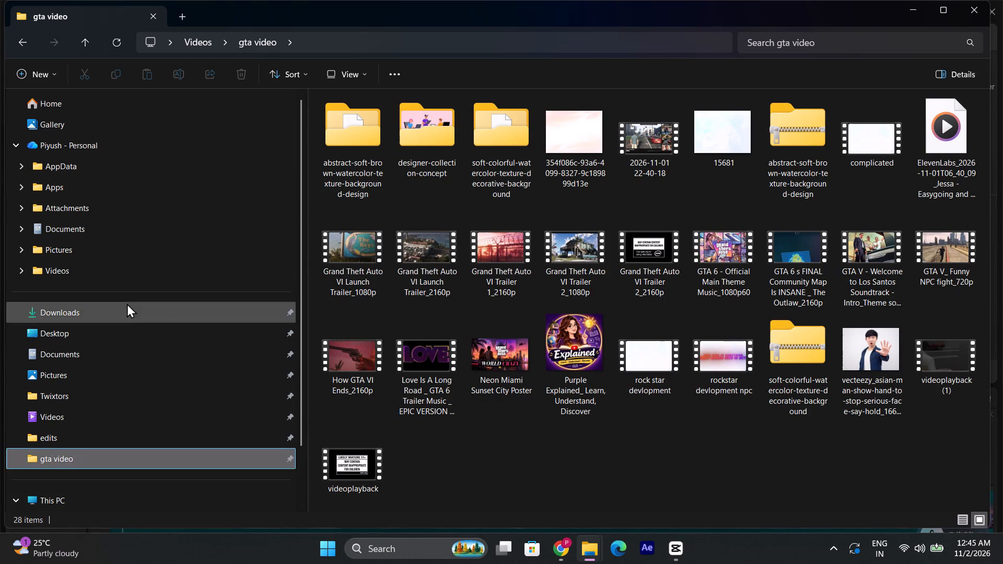
{"action": "left_click", "coordinate": [652, 536]}
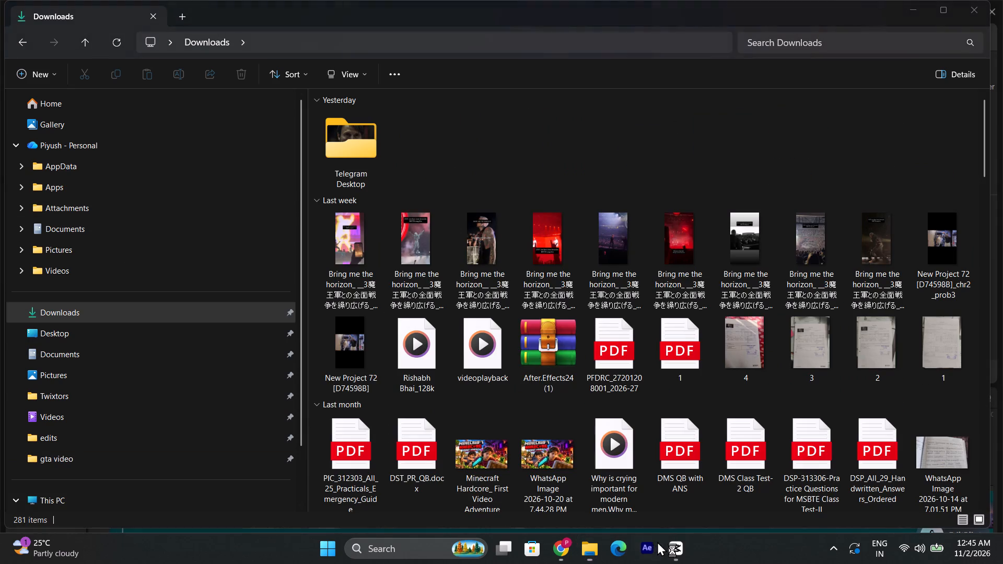
{"action": "left_click", "coordinate": [661, 542]}
{"action": "left_click", "coordinate": [667, 542]}
Review the footage track from the start of the timeline to about 1:27 by playing and scrubbing through its clips.
{"action": "key", "text": "space"}
{"action": "scroll", "coordinate": [281, 438], "scroll_direction": "down", "scroll_amount": 2}
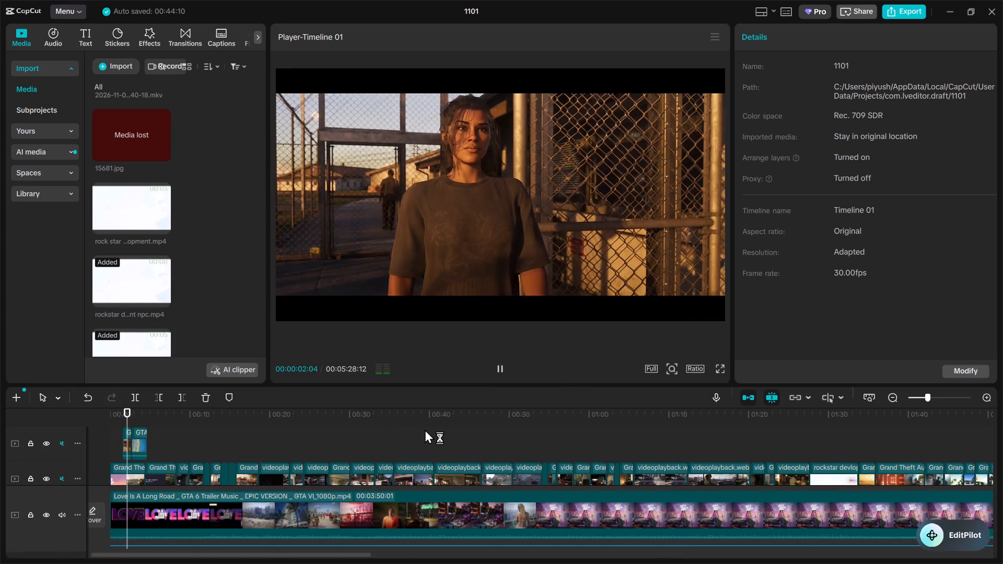
{"action": "scroll", "coordinate": [426, 429], "scroll_direction": "down", "scroll_amount": 1}
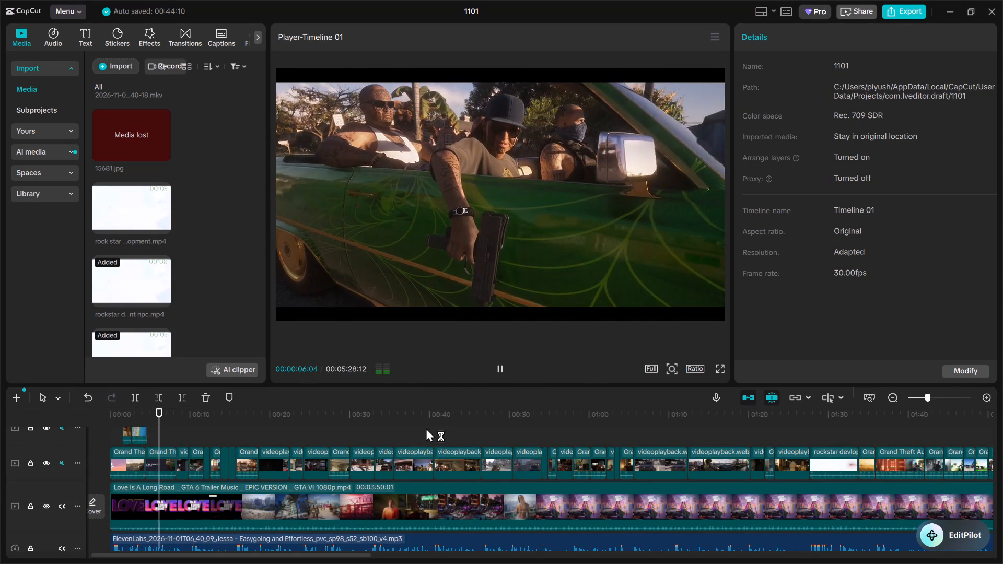
{"action": "left_click", "coordinate": [177, 415]}
{"action": "left_click_drag", "start_coordinate": [177, 415], "coordinate": [258, 420]}
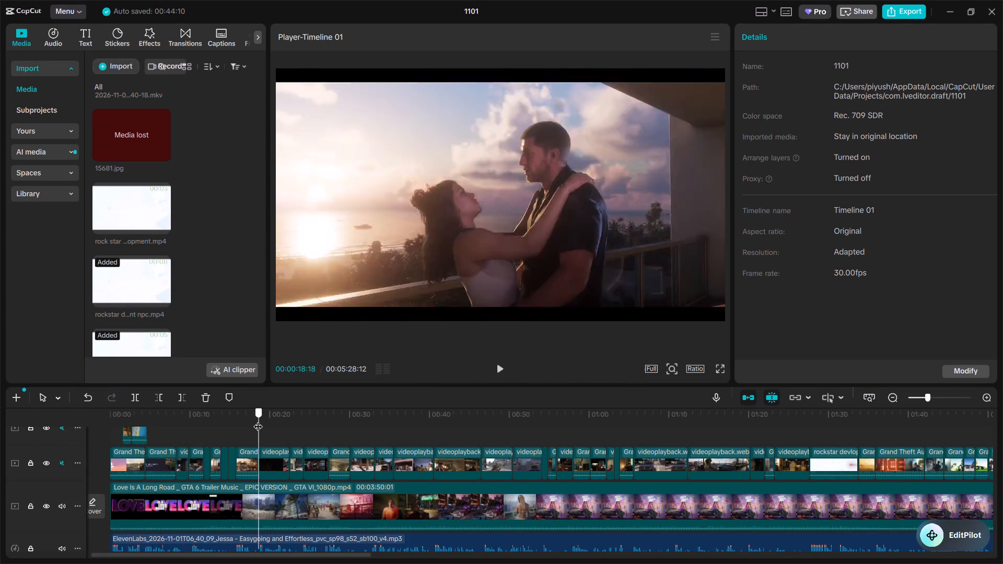
{"action": "left_click_drag", "start_coordinate": [258, 420], "coordinate": [395, 429]}
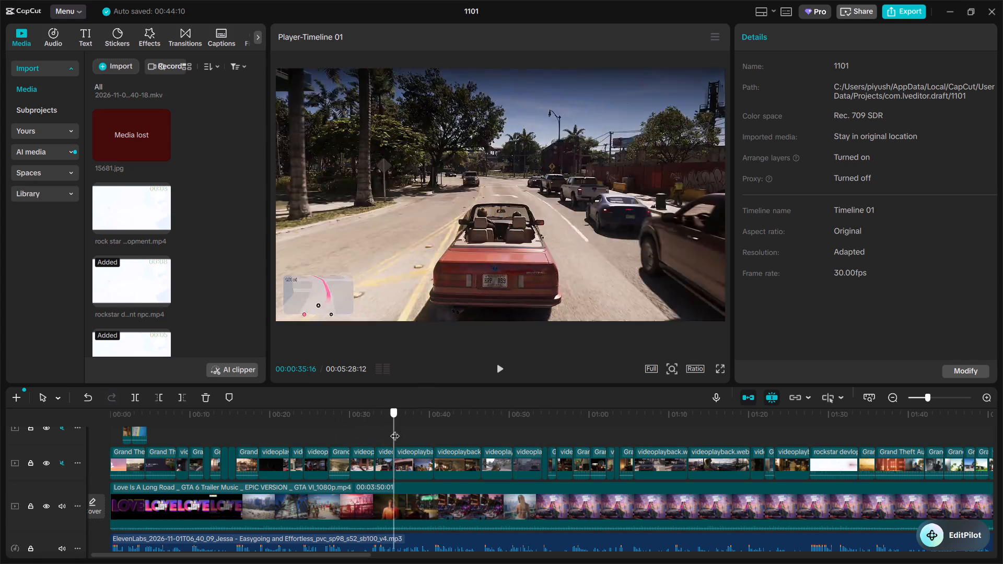
{"action": "left_click_drag", "start_coordinate": [395, 429], "coordinate": [511, 430]}
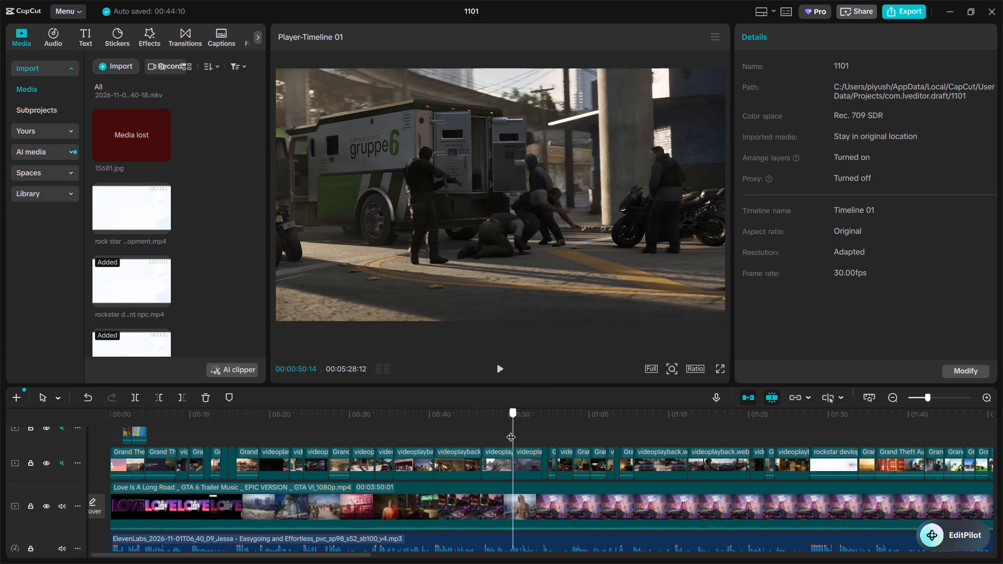
{"action": "left_click_drag", "start_coordinate": [511, 430], "coordinate": [630, 434]}
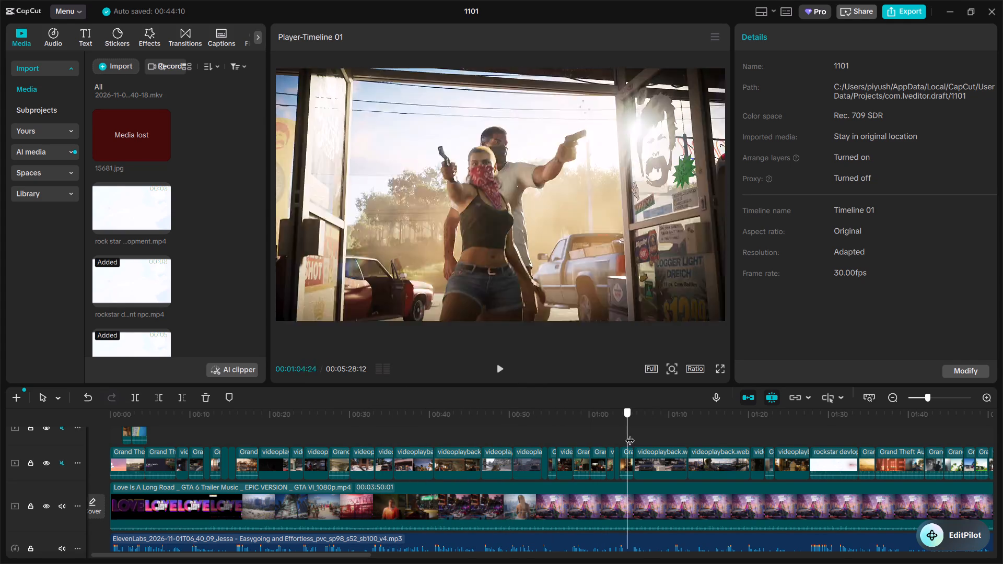
{"action": "left_click_drag", "start_coordinate": [630, 434], "coordinate": [694, 432]}
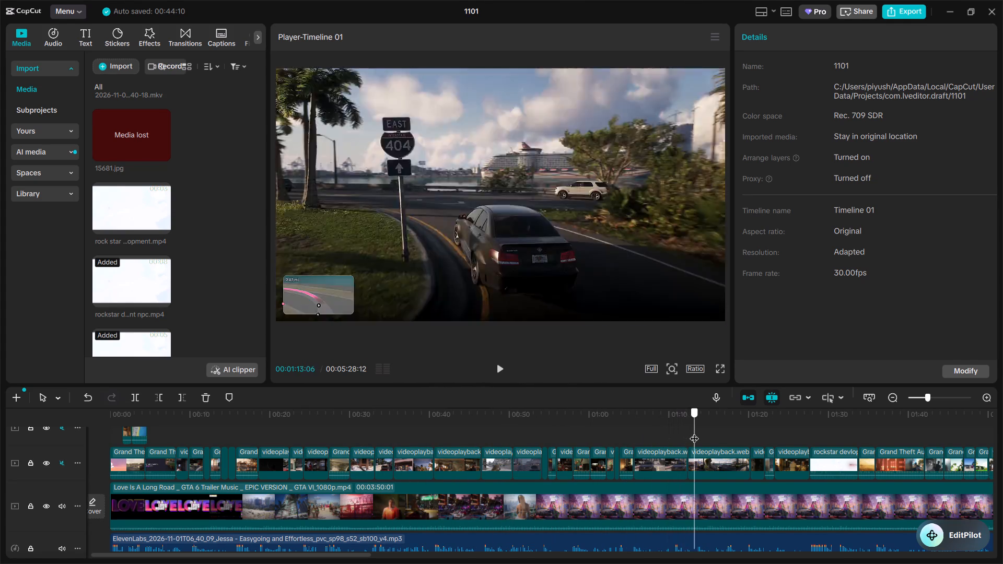
{"action": "left_click_drag", "start_coordinate": [694, 432], "coordinate": [796, 432]}
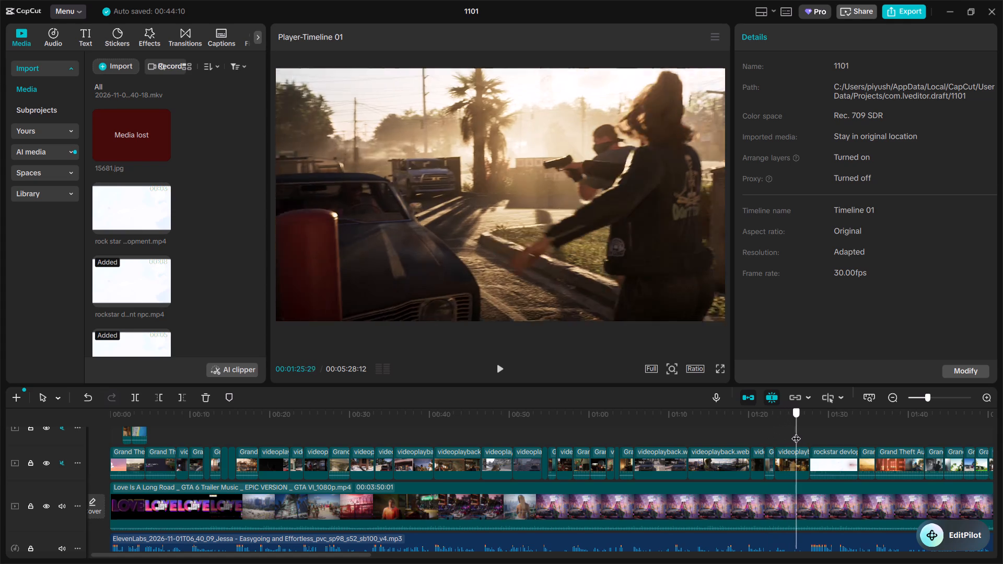
{"action": "left_click_drag", "start_coordinate": [796, 432], "coordinate": [797, 432]}
{"action": "key", "text": "space"}
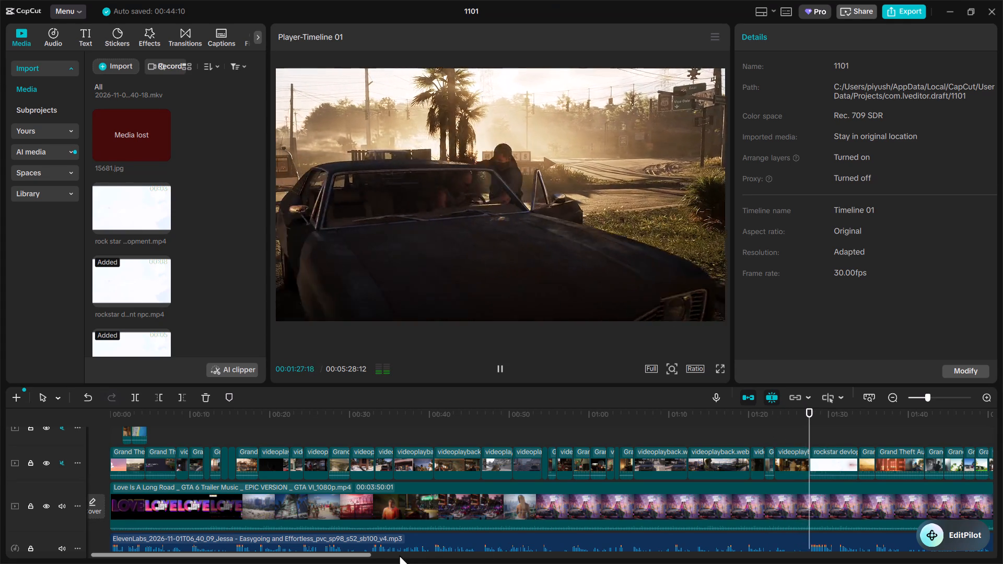
Preview the timeline section from about 1:37 to 1:58, including the clips just before the two-minute mark.
{"action": "left_click_drag", "start_coordinate": [359, 556], "coordinate": [469, 541]}
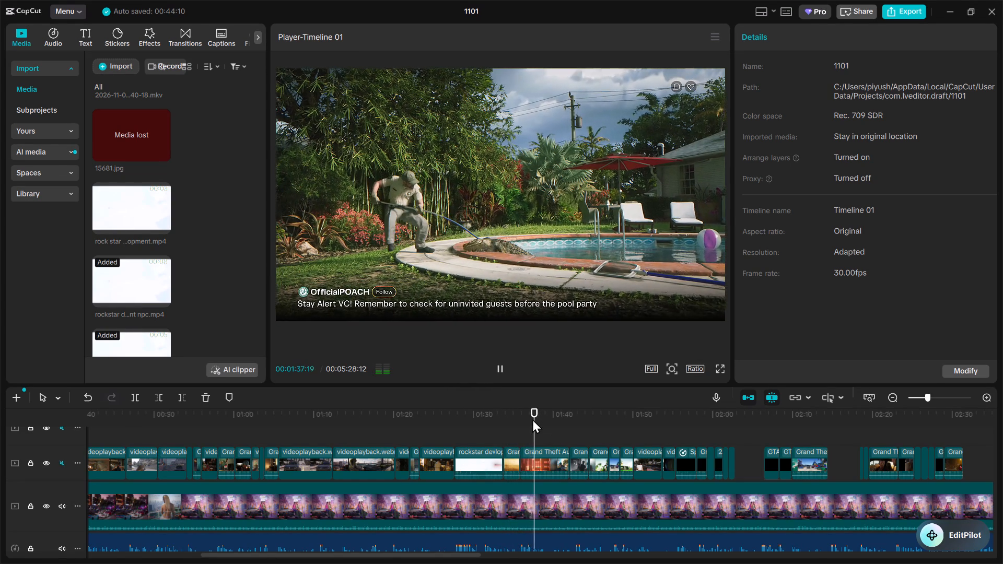
{"action": "left_click", "coordinate": [532, 419]}
{"action": "left_click_drag", "start_coordinate": [532, 419], "coordinate": [682, 416]}
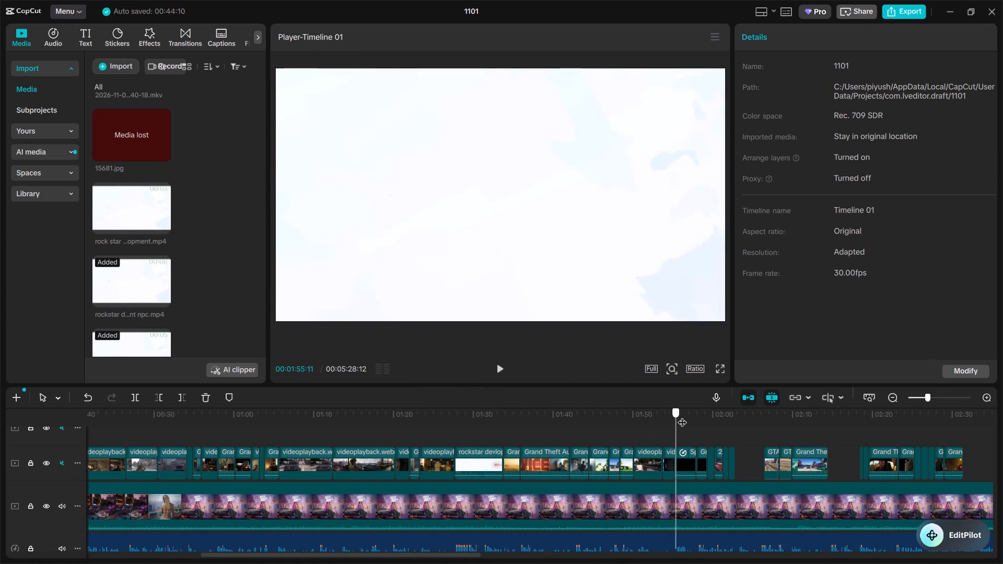
{"action": "left_click_drag", "start_coordinate": [682, 416], "coordinate": [692, 416]}
{"action": "key", "text": "space"}
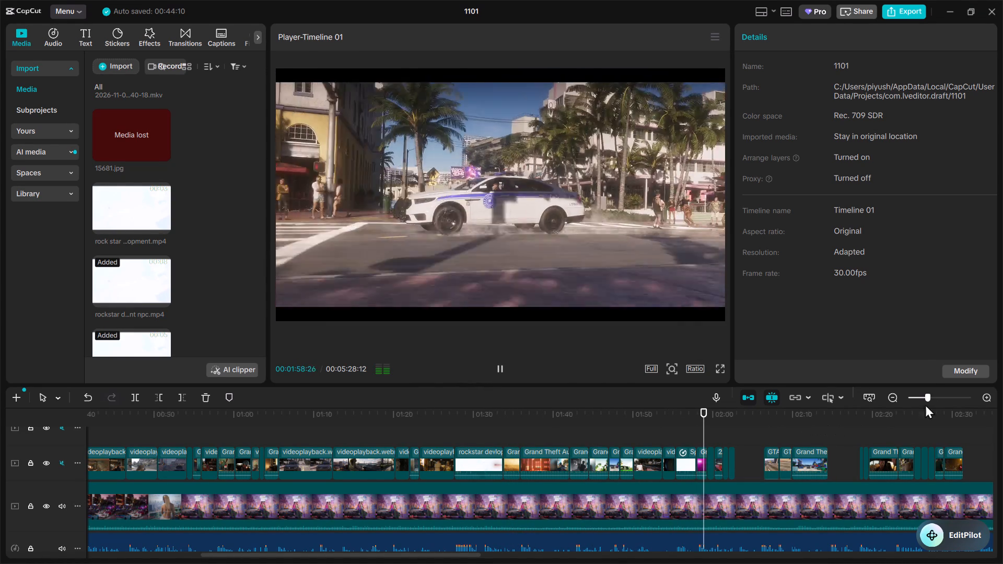
Play the timeline from about two minutes onward and examine the gaps between footage clips above the music and voiceover.
{"action": "left_click_drag", "start_coordinate": [428, 554], "coordinate": [561, 547]}
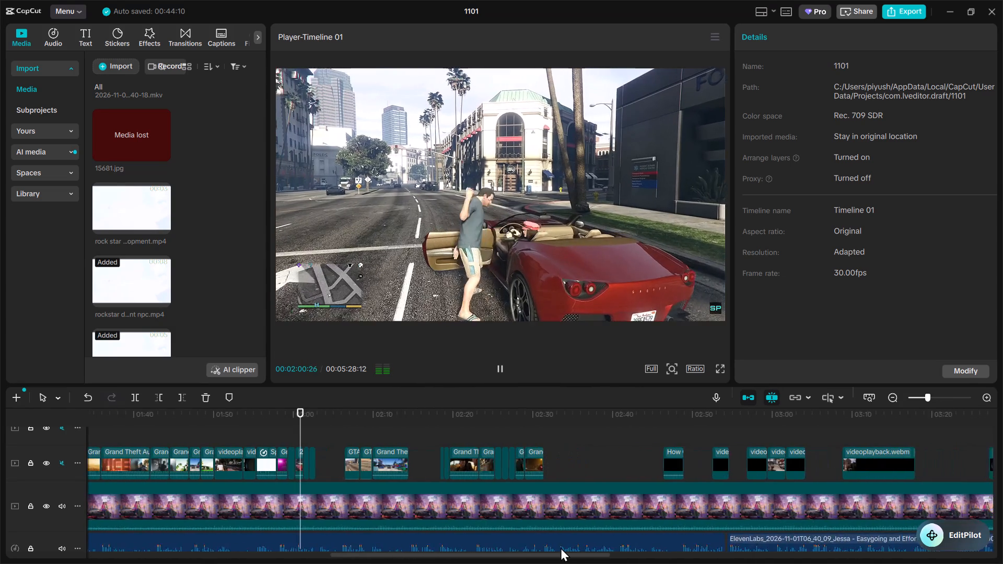
{"action": "left_click_drag", "start_coordinate": [561, 547], "coordinate": [579, 543]}
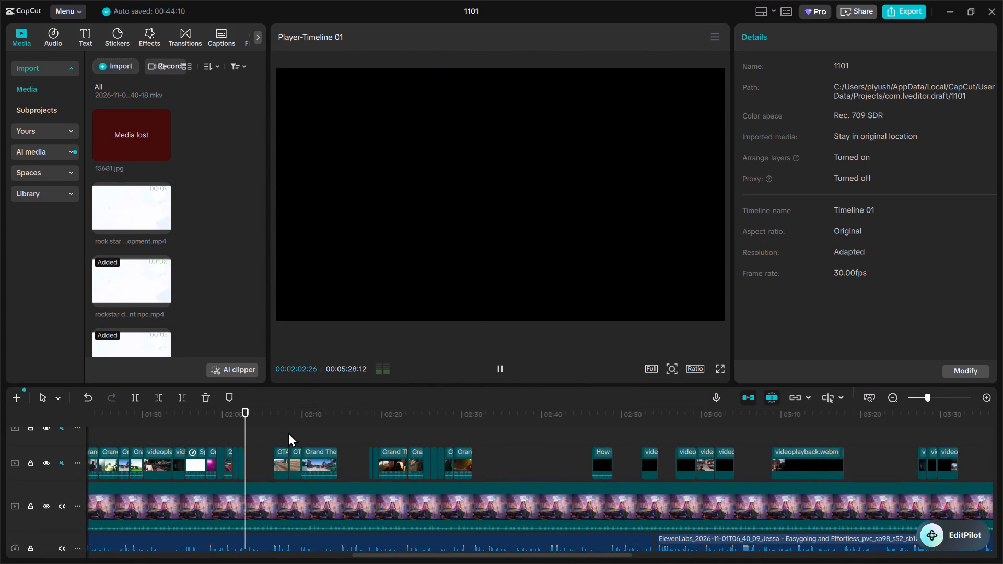
{"action": "left_click", "coordinate": [279, 426]}
{"action": "key", "text": "space"}
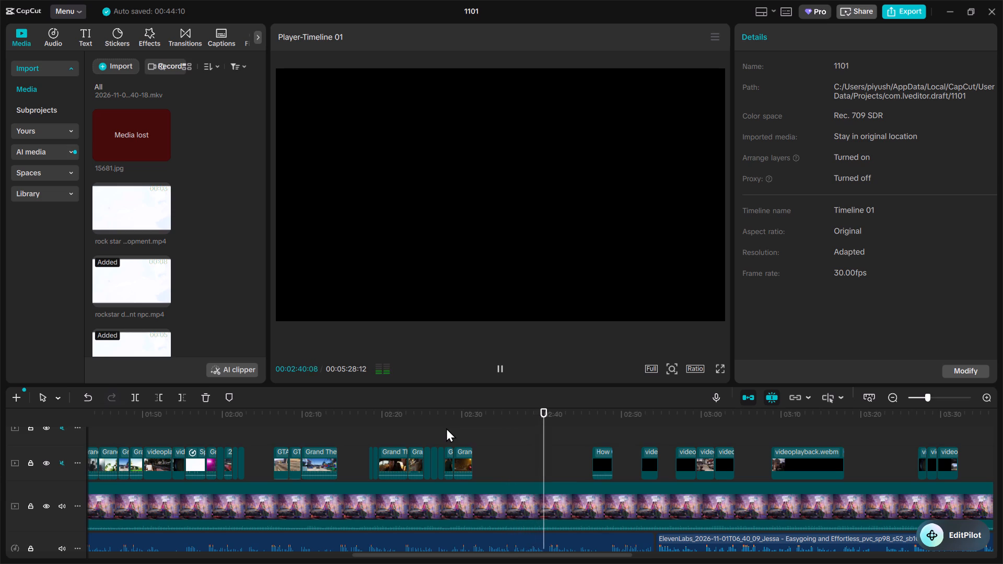
{"action": "scroll", "coordinate": [612, 452], "scroll_direction": "down", "scroll_amount": 2}
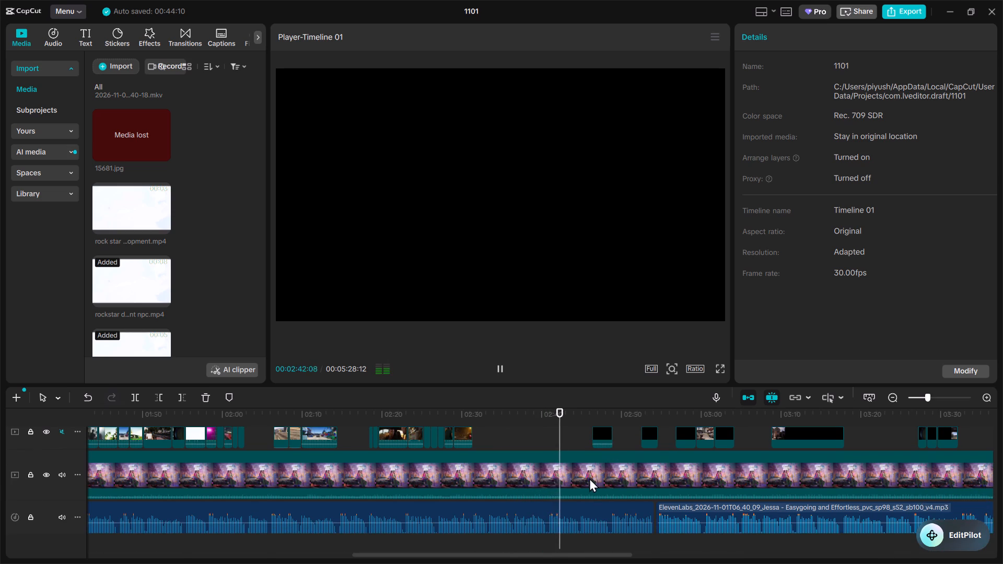
{"action": "left_click", "coordinate": [888, 397]}
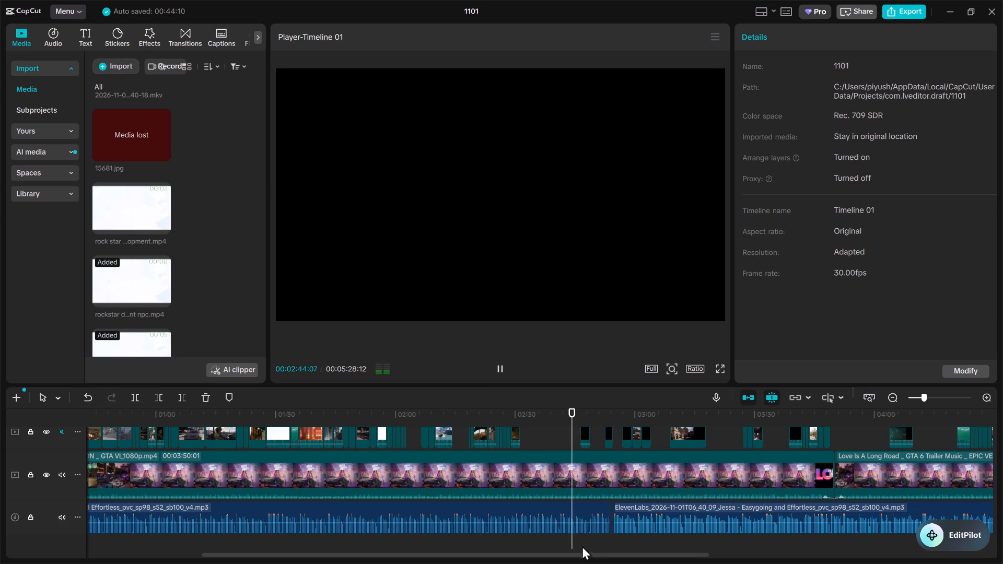
{"action": "left_click_drag", "start_coordinate": [578, 555], "coordinate": [620, 545]}
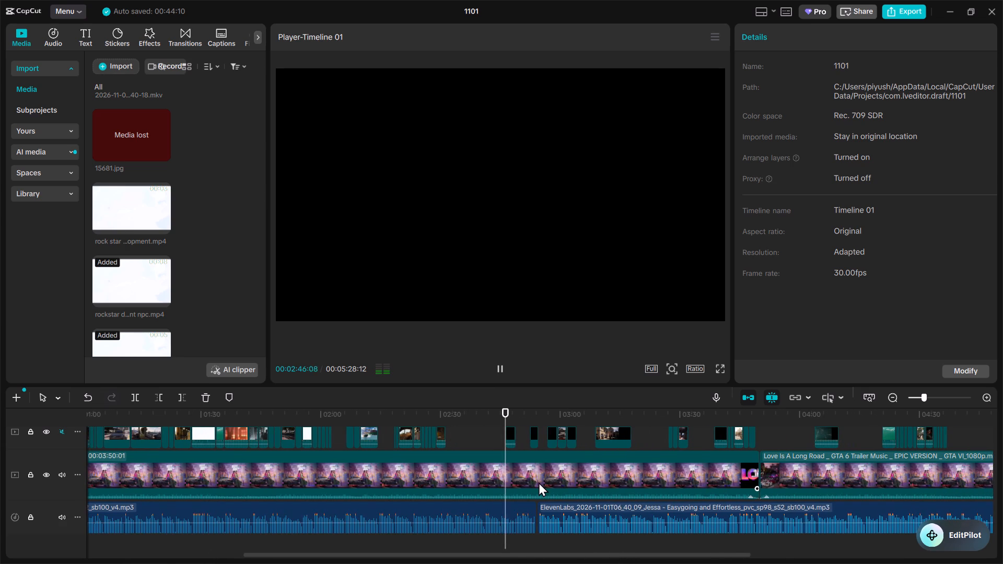
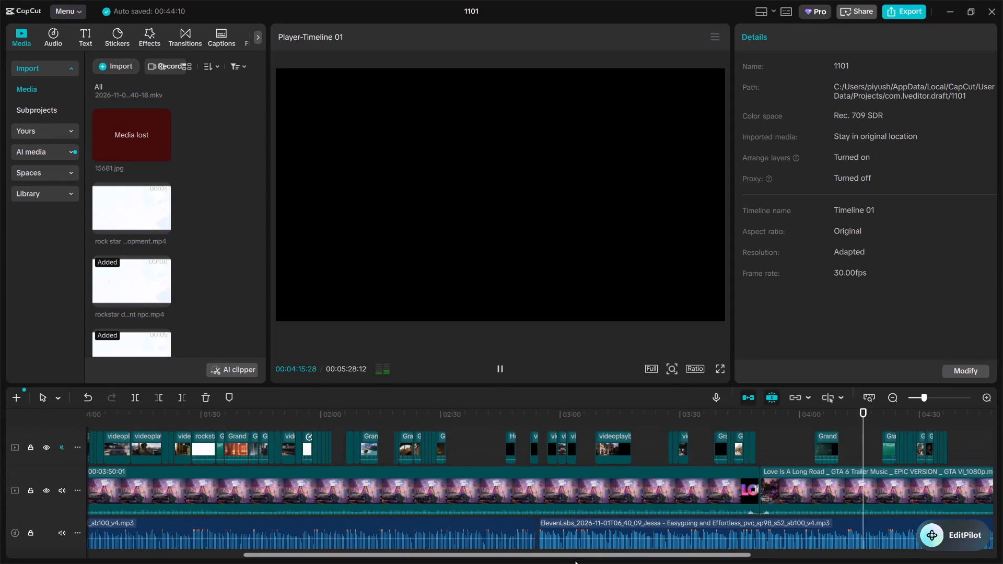
Play and scrub the footage track between about 3:45 and 4:50, examining the clips and the gaps between them.
{"action": "left_click", "coordinate": [575, 560]}
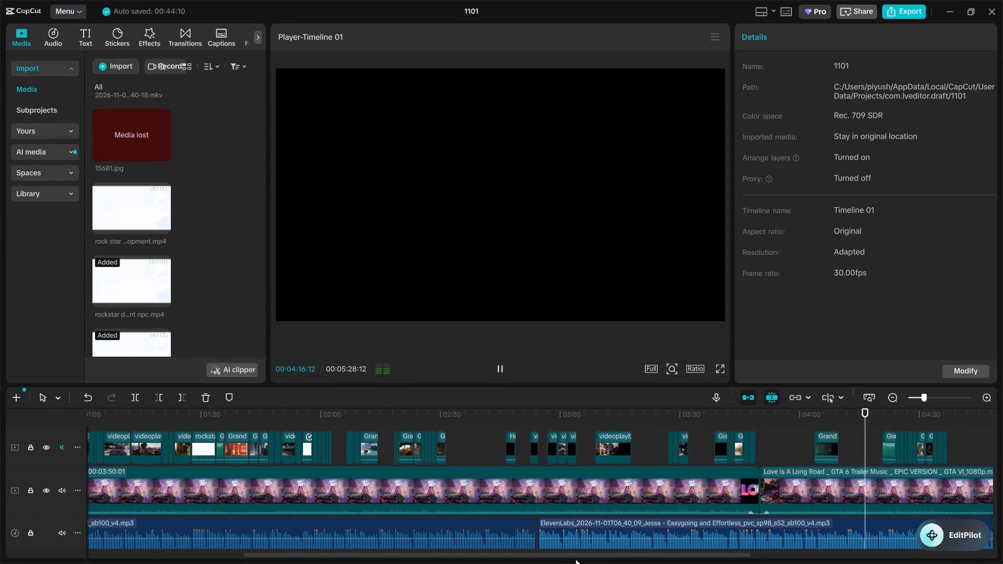
{"action": "left_click_drag", "start_coordinate": [575, 558], "coordinate": [708, 530]}
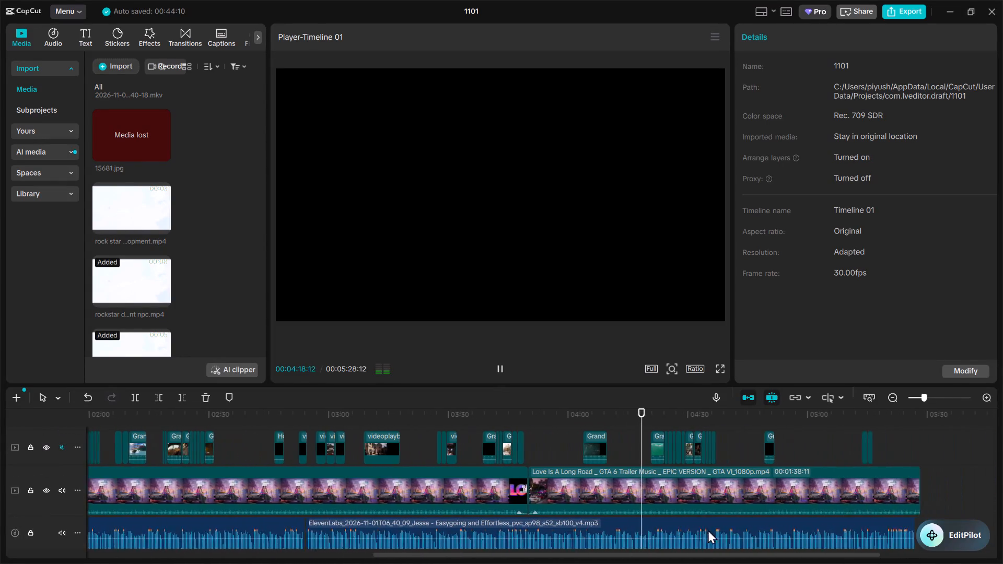
{"action": "left_click_drag", "start_coordinate": [708, 530], "coordinate": [799, 522]}
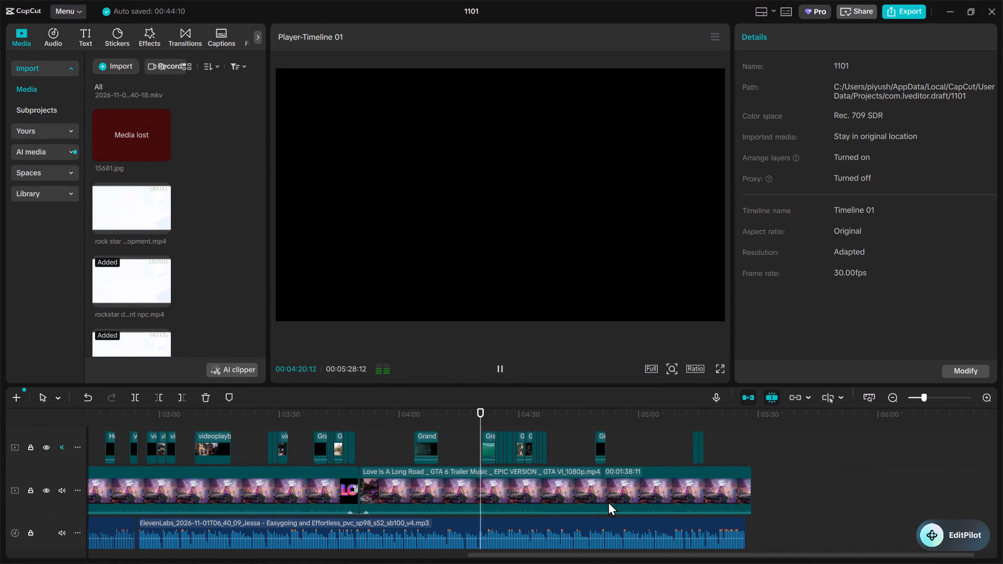
{"action": "left_click", "coordinate": [355, 413]}
{"action": "key", "text": "space"}
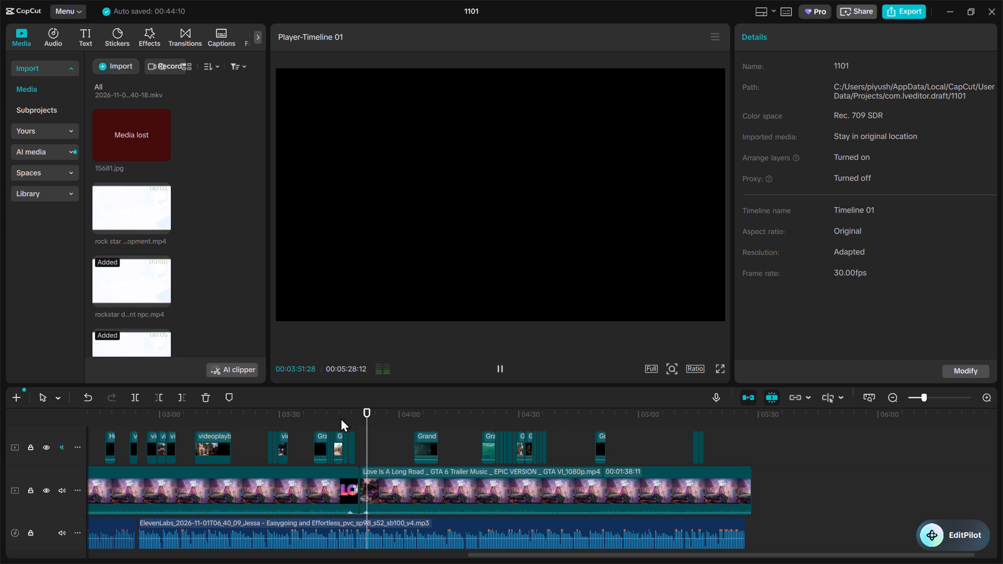
{"action": "left_click", "coordinate": [340, 417]}
{"action": "key", "text": "space"}
{"action": "key", "text": "space"}
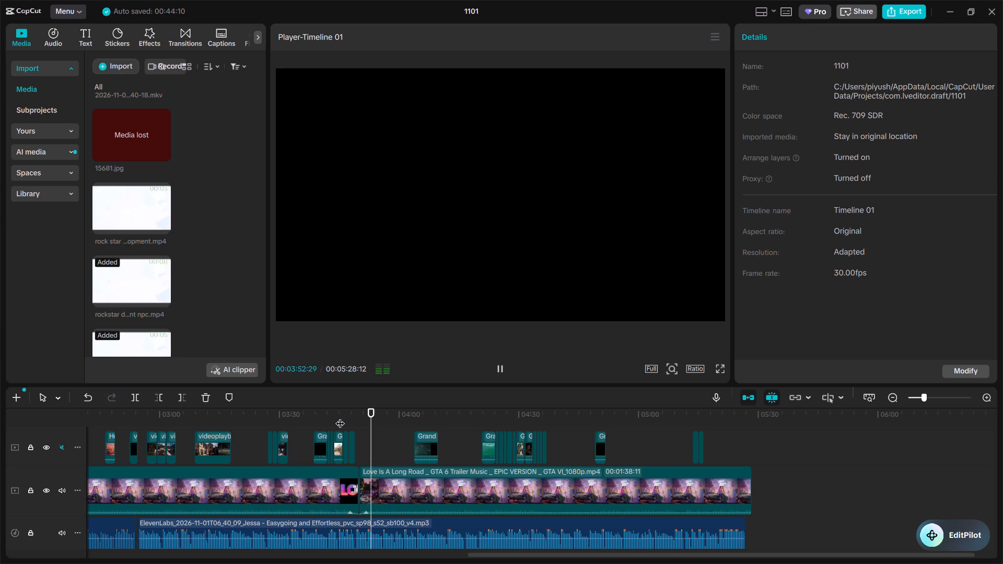
{"action": "left_click", "coordinate": [596, 415]}
{"action": "key", "text": "space"}
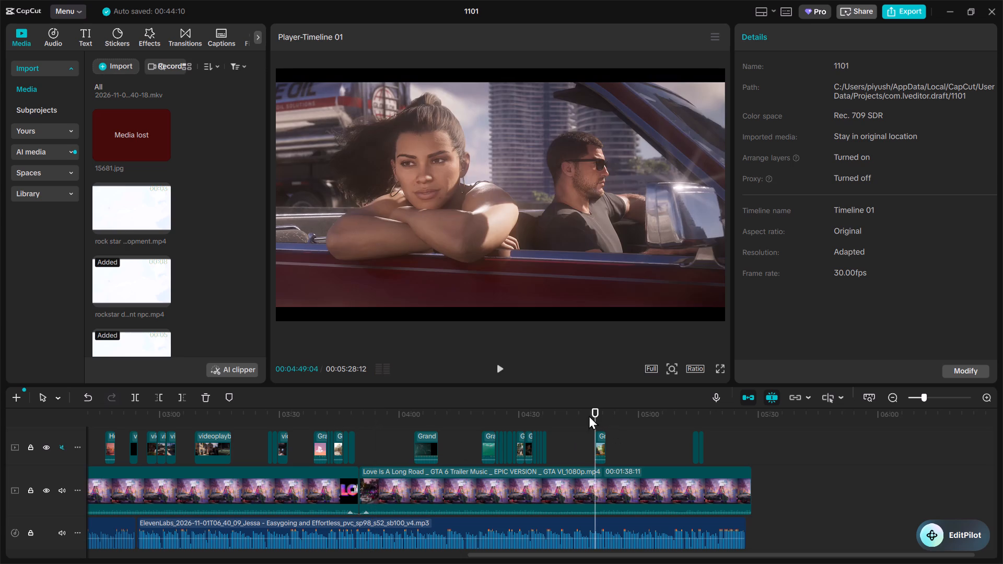
{"action": "key", "text": "space"}
{"action": "left_click", "coordinate": [473, 405]}
{"action": "double_click", "coordinate": [473, 405]}
{"action": "left_click", "coordinate": [472, 416]}
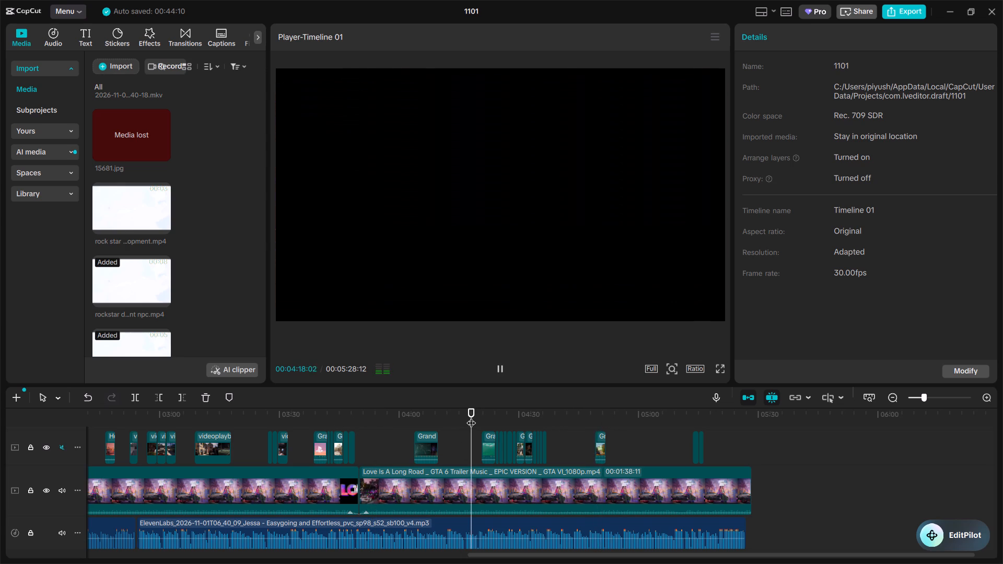
{"action": "key", "text": "space"}
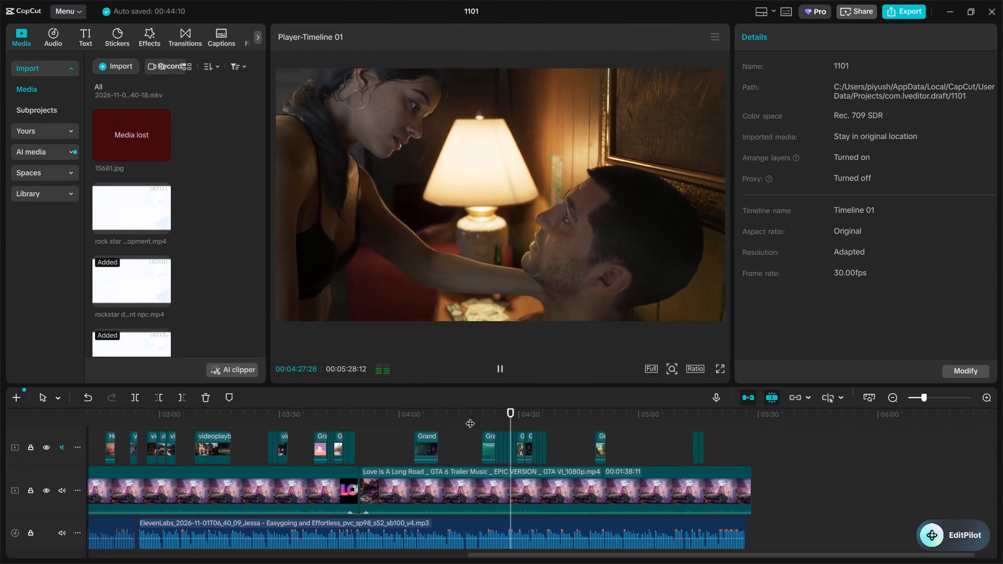
{"action": "left_click", "coordinate": [483, 414]}
{"action": "key", "text": "space"}
{"action": "key", "text": "space"}
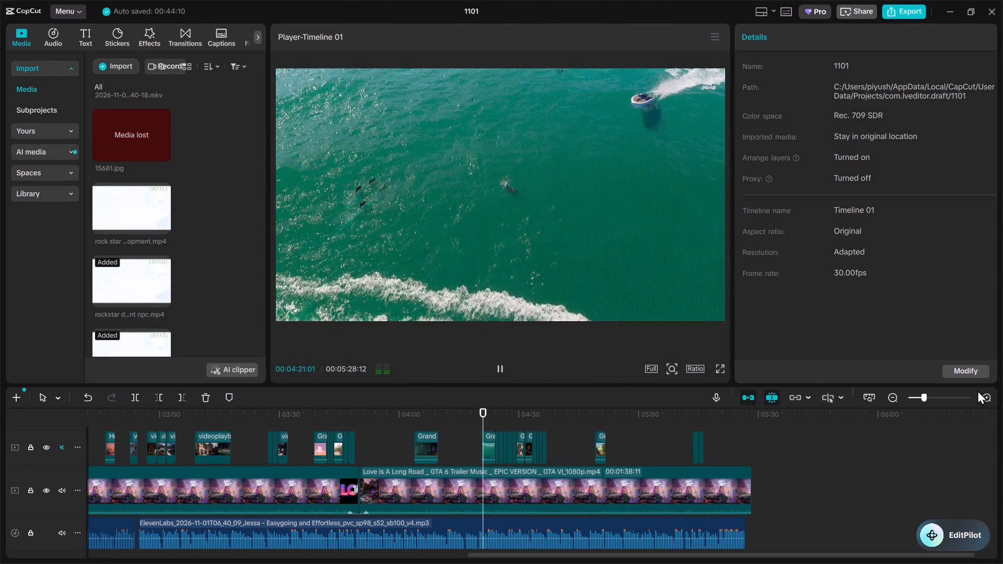
Trim the tail off the Grand Theft Auto VI Trailer 1 beach clip at 4:23:27, just before its title text appears.
{"action": "triple_click", "coordinate": [983, 395]}
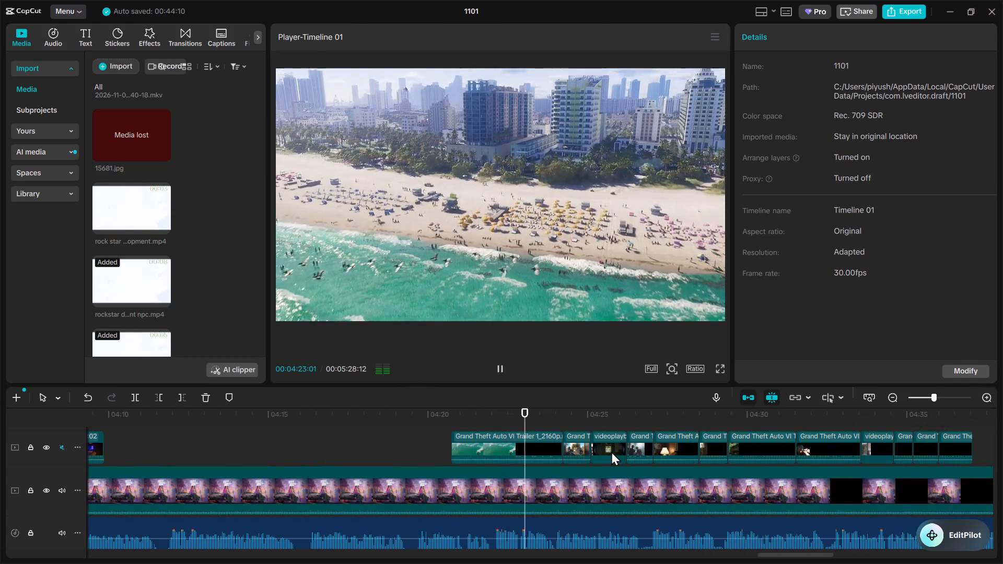
{"action": "key", "text": "space"}
{"action": "left_click", "coordinate": [543, 421]}
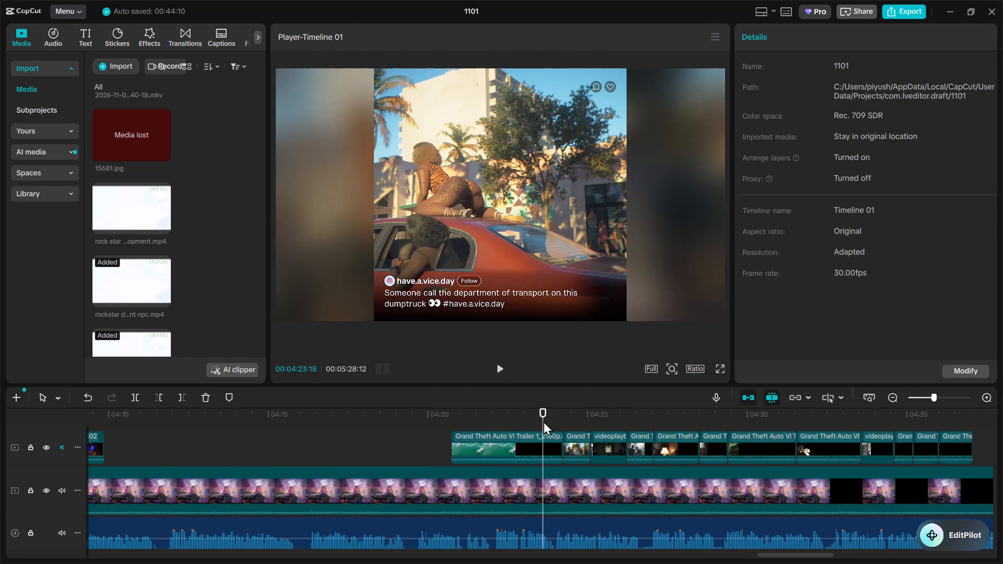
{"action": "key", "text": "space"}
{"action": "left_click", "coordinate": [540, 439]}
{"action": "key", "text": "space"}
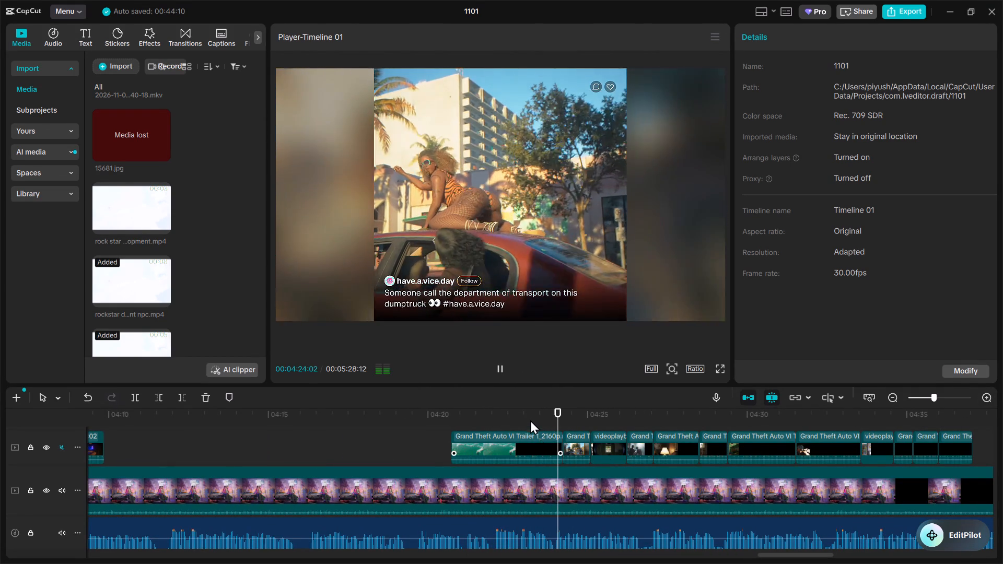
{"action": "left_click", "coordinate": [531, 419]}
{"action": "left_click", "coordinate": [531, 419]}
{"action": "left_click", "coordinate": [531, 419]}
{"action": "left_click_drag", "start_coordinate": [531, 419], "coordinate": [544, 419]}
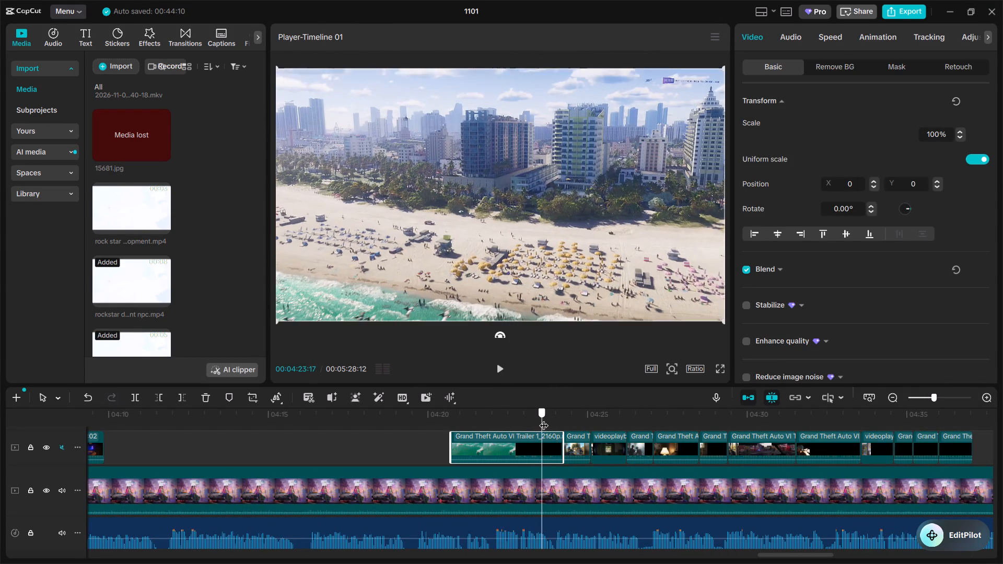
{"action": "left_click_drag", "start_coordinate": [544, 419], "coordinate": [555, 416]}
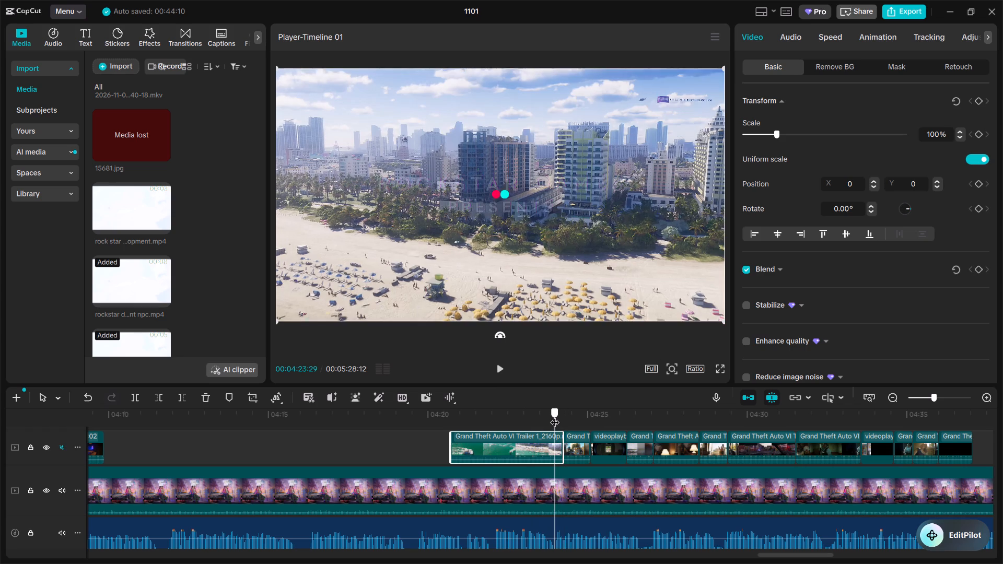
{"action": "left_click", "coordinate": [554, 416]}
{"action": "left_click", "coordinate": [181, 394]}
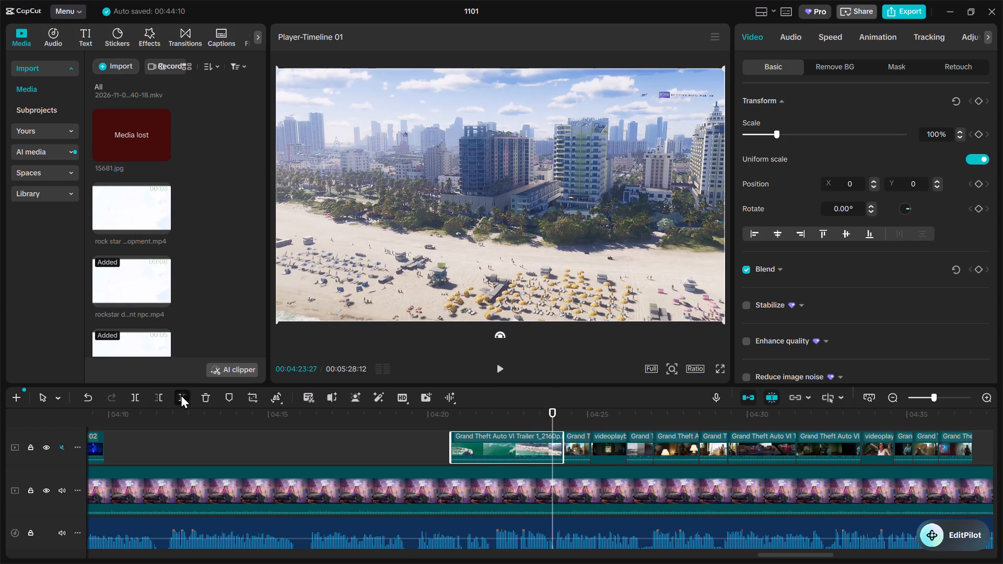
Extend the following clip back to the beach clip, cut its opening at 4:24:02, and move the remainder against the beach clip.
{"action": "left_click", "coordinate": [577, 439]}
{"action": "left_click_drag", "start_coordinate": [566, 441], "coordinate": [548, 444]}
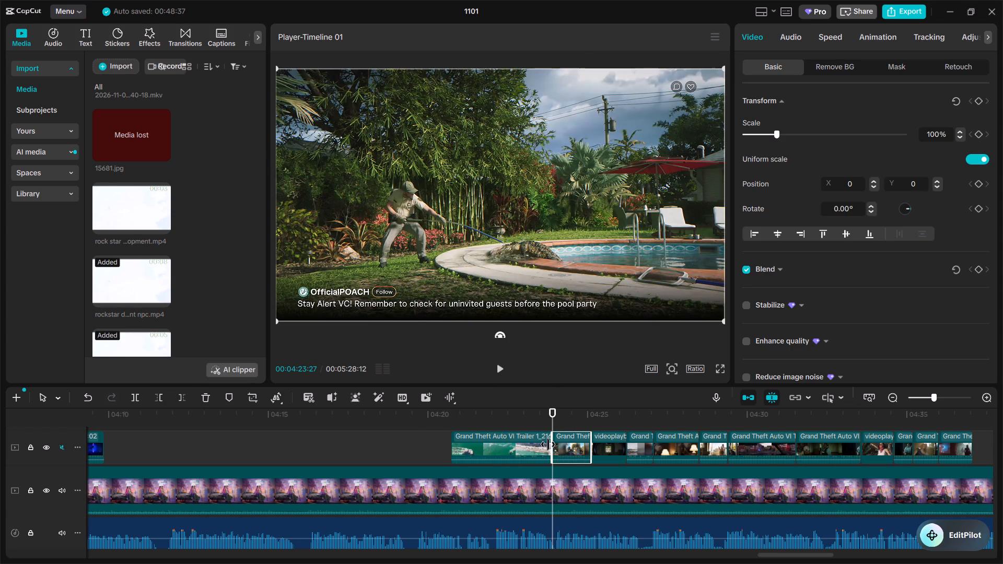
{"action": "key", "text": "space"}
{"action": "key", "text": "space"}
{"action": "left_click", "coordinate": [155, 393]}
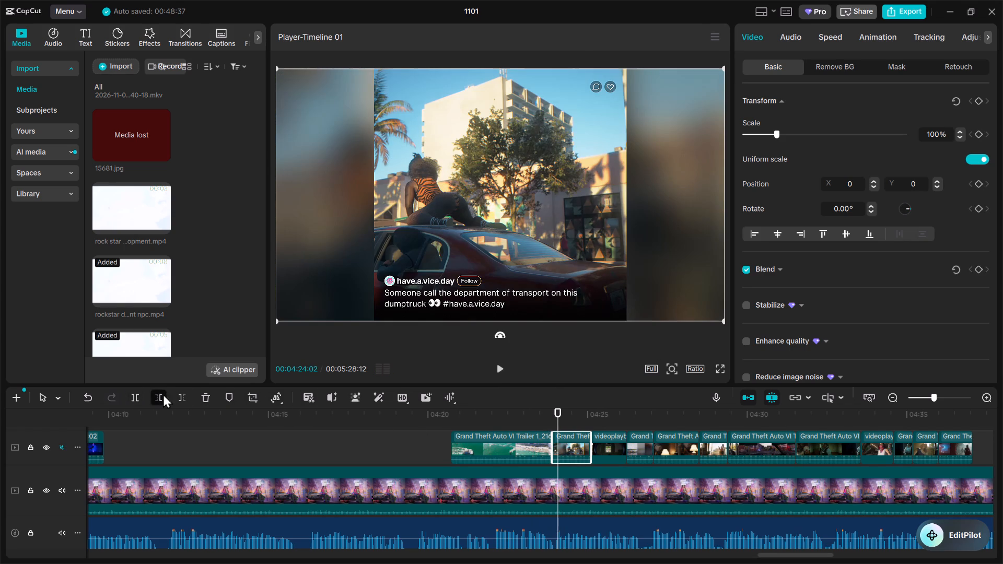
{"action": "left_click_drag", "start_coordinate": [569, 442], "coordinate": [562, 445]}
Extend the start of the binoculars videoplayback clip near 4:25 back to the end of the car-roof clip.
{"action": "key", "text": "space"}
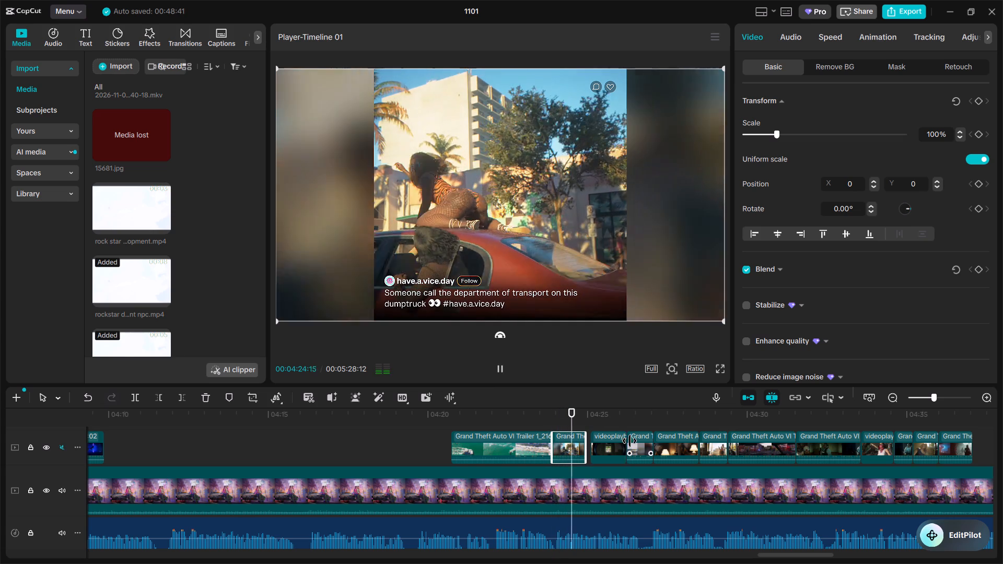
{"action": "key", "text": "space"}
{"action": "key", "text": "space"}
{"action": "key", "text": "space"}
{"action": "key", "text": "space"}
{"action": "key", "text": "space"}
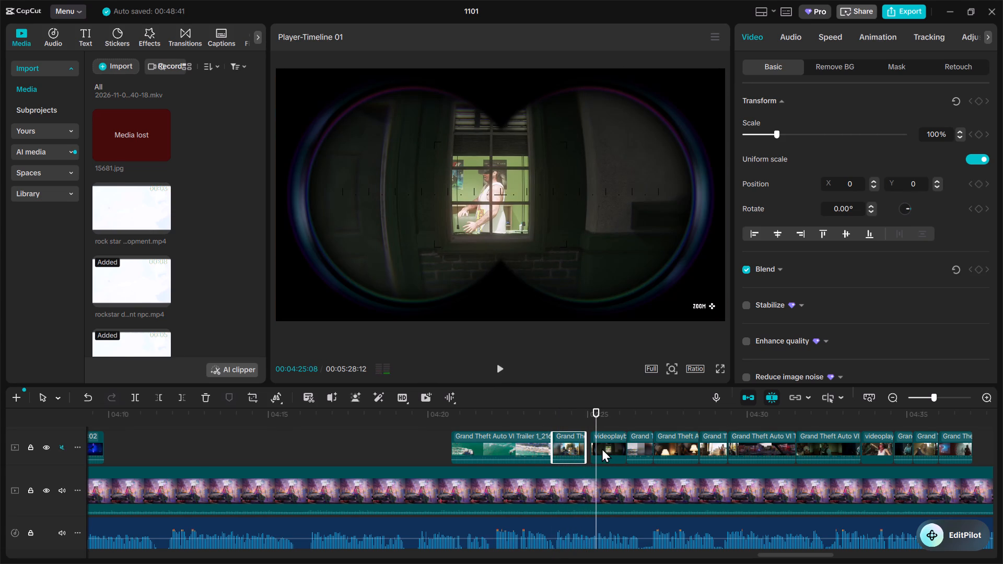
{"action": "left_click", "coordinate": [602, 448]}
{"action": "left_click_drag", "start_coordinate": [588, 442], "coordinate": [568, 440]}
{"action": "left_click_drag", "start_coordinate": [592, 412], "coordinate": [585, 416]}
Trim the gas-station opening from the clip at 4:26:23, move it against the binoculars clip, and extend its end to the bedroom clip.
{"action": "left_click", "coordinate": [635, 445]}
{"action": "key", "text": "space"}
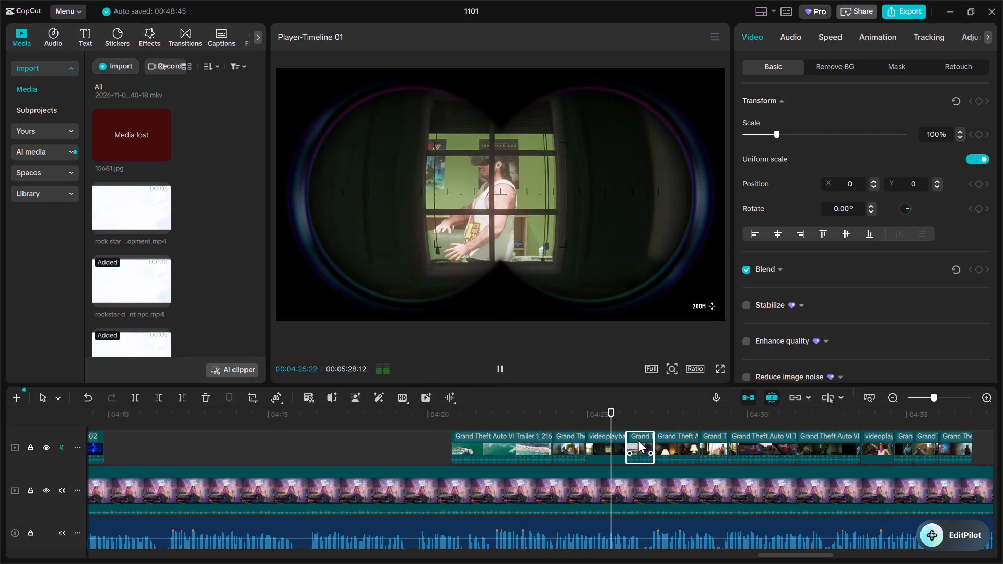
{"action": "key", "text": "space"}
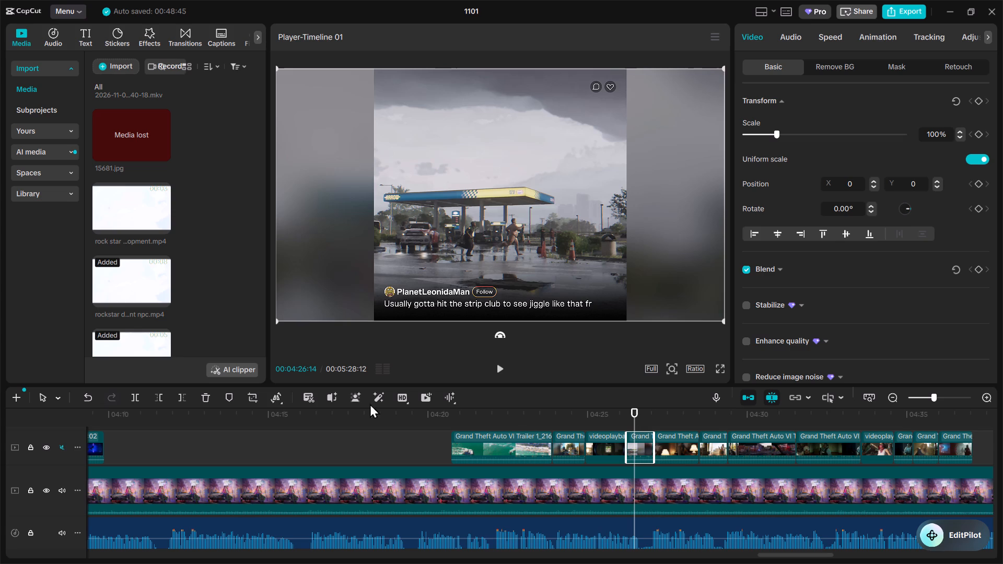
{"action": "left_click", "coordinate": [668, 430]}
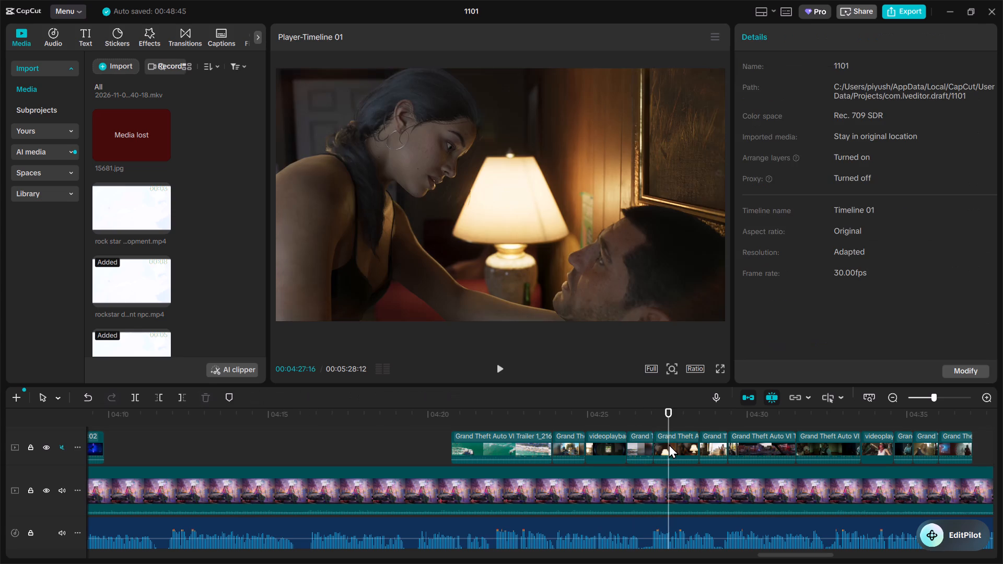
{"action": "left_click", "coordinate": [669, 445]}
{"action": "left_click", "coordinate": [650, 421]}
{"action": "key", "text": "space"}
{"action": "key", "text": "space"}
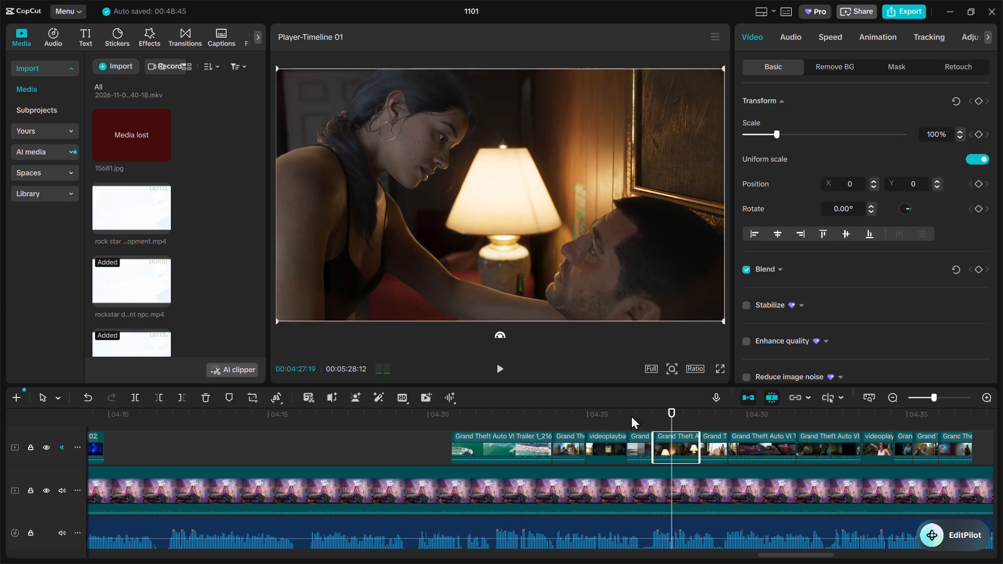
{"action": "left_click", "coordinate": [579, 413]}
{"action": "key", "text": "space"}
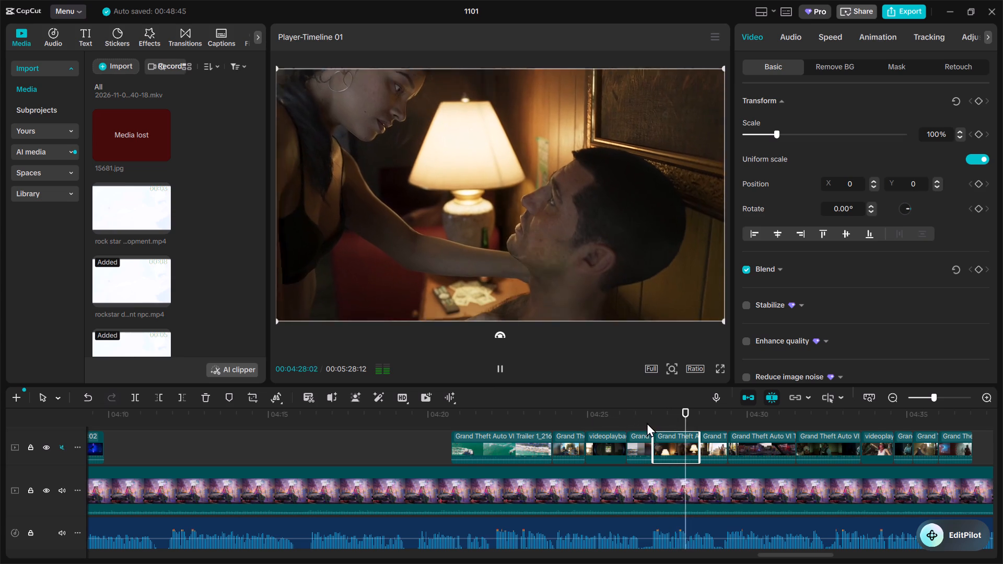
{"action": "left_click", "coordinate": [647, 422]}
{"action": "left_click", "coordinate": [641, 420]}
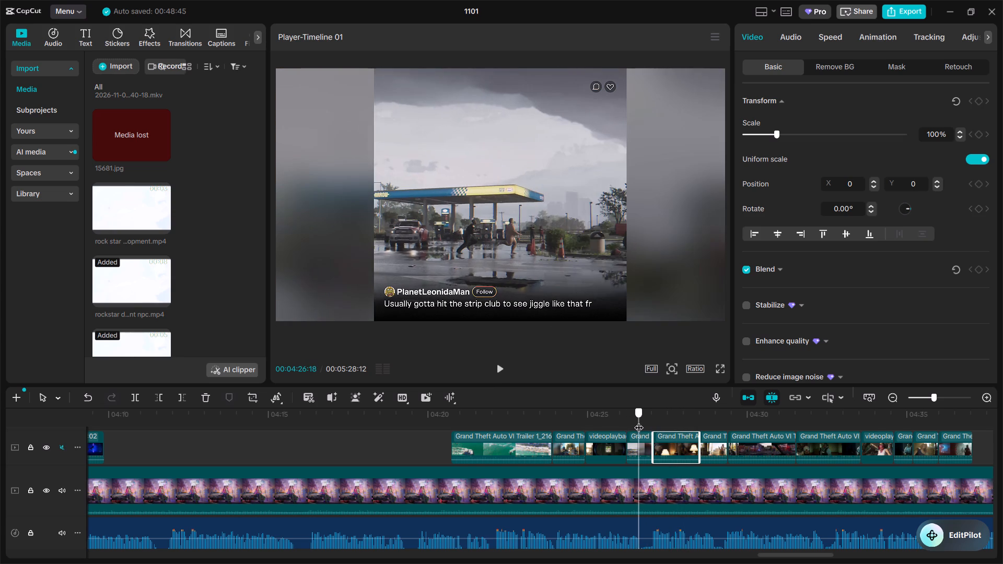
{"action": "key", "text": "space"}
{"action": "key", "text": "space"}
{"action": "left_click", "coordinate": [639, 419]}
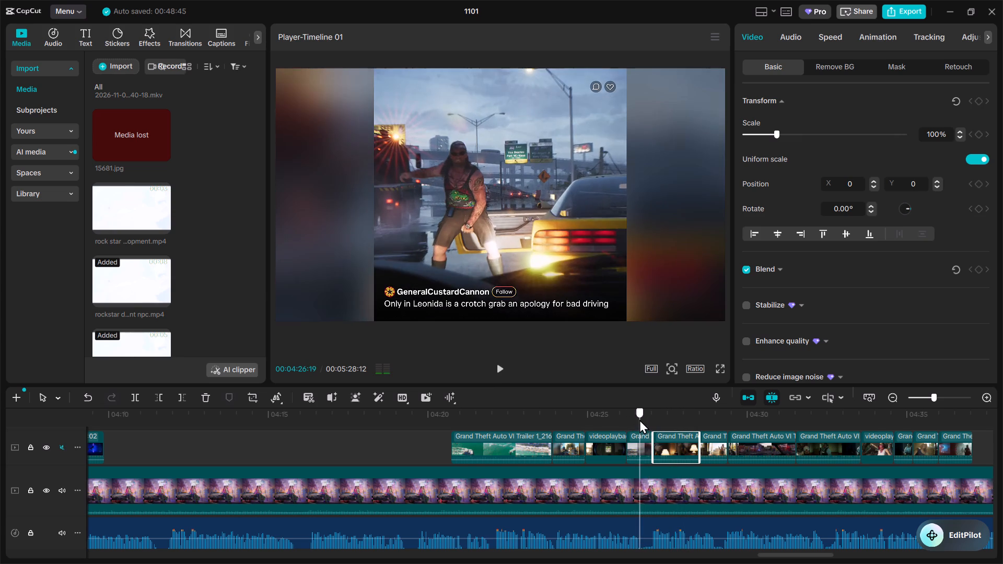
{"action": "left_click_drag", "start_coordinate": [639, 418], "coordinate": [647, 417]}
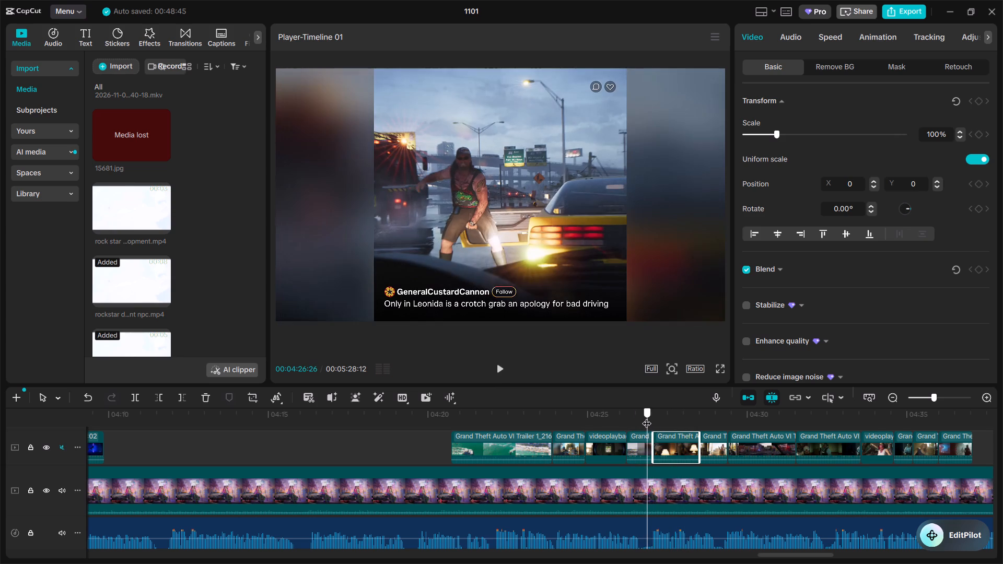
{"action": "left_click_drag", "start_coordinate": [647, 417], "coordinate": [644, 418]}
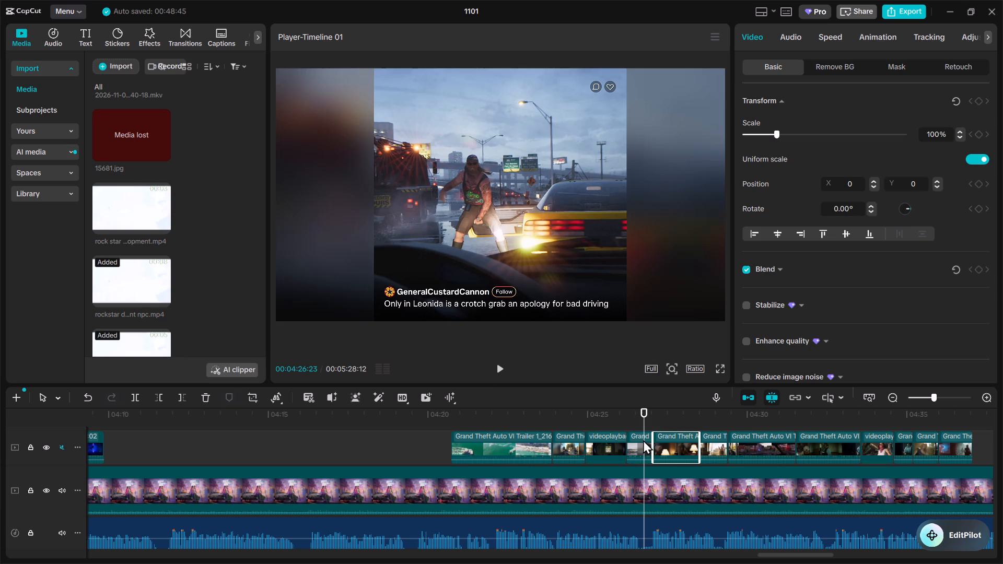
{"action": "left_click", "coordinate": [643, 440]}
{"action": "left_click", "coordinate": [159, 396]}
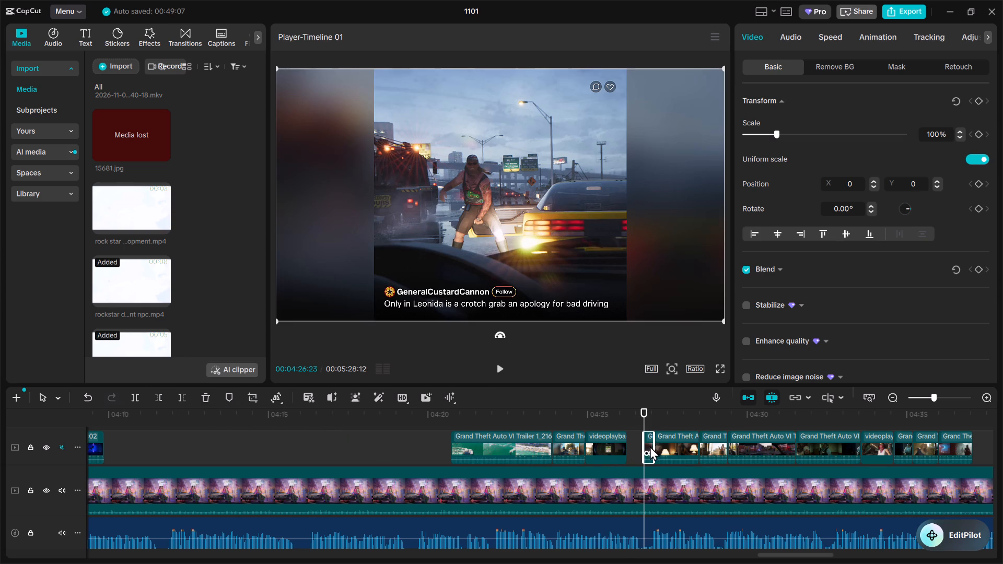
{"action": "left_click_drag", "start_coordinate": [649, 446], "coordinate": [634, 449]}
{"action": "left_click_drag", "start_coordinate": [638, 442], "coordinate": [661, 444]}
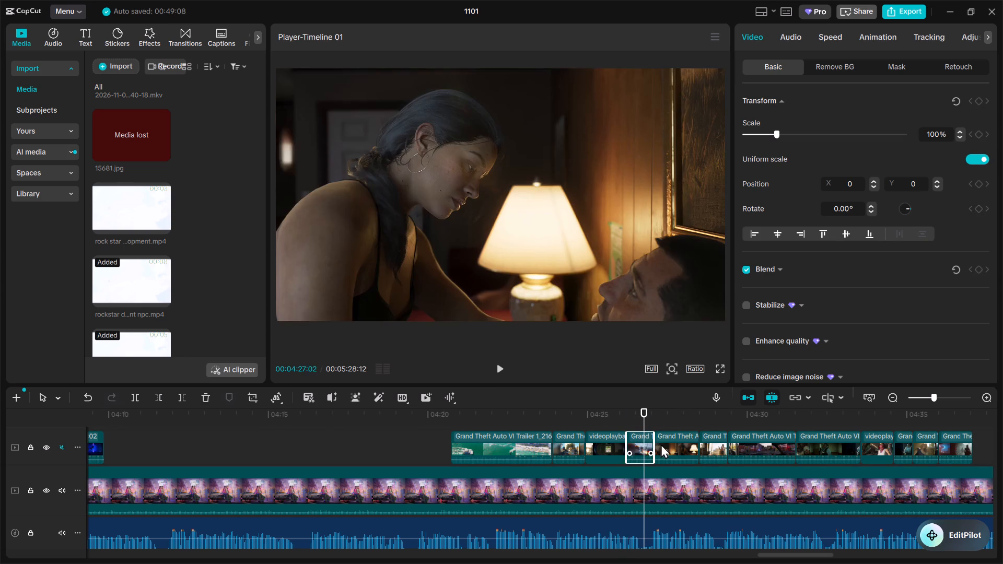
Play the timeline from about 4:25 to 5:20, reviewing the adjusted cuts and the remaining gaps near the end.
{"action": "left_click", "coordinate": [599, 414]}
{"action": "key", "text": "space"}
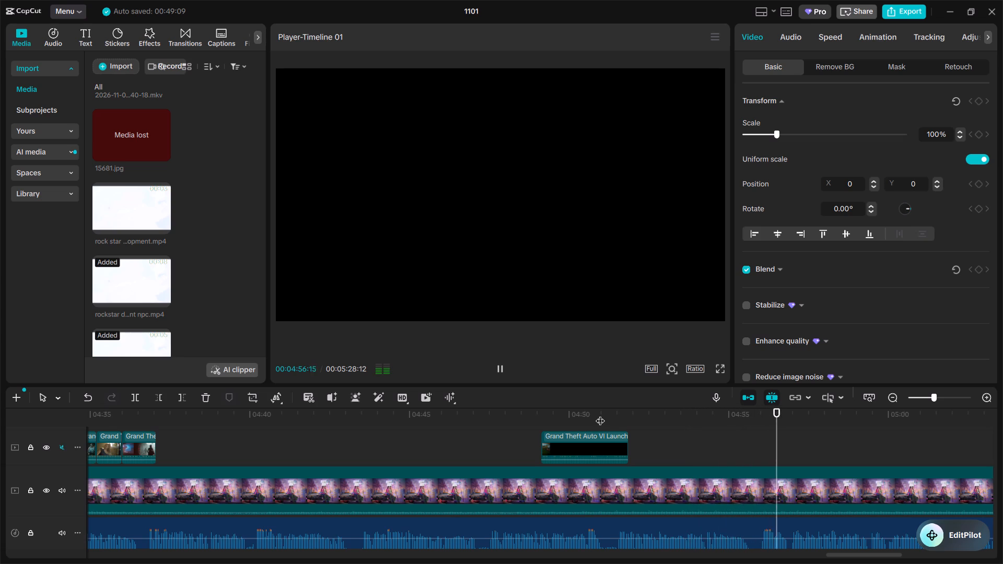
{"action": "double_click", "coordinate": [889, 394]}
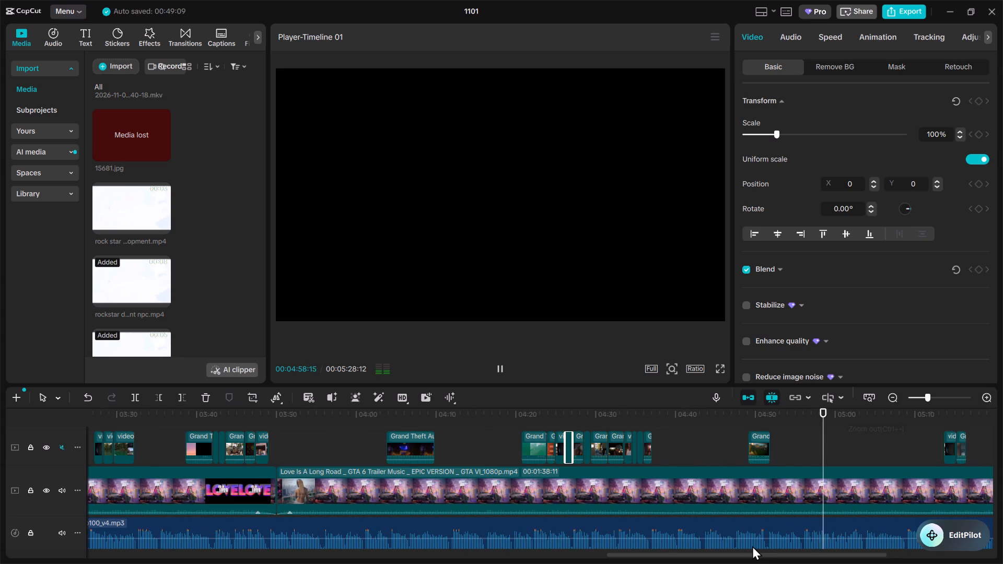
{"action": "left_click_drag", "start_coordinate": [748, 553], "coordinate": [829, 550]}
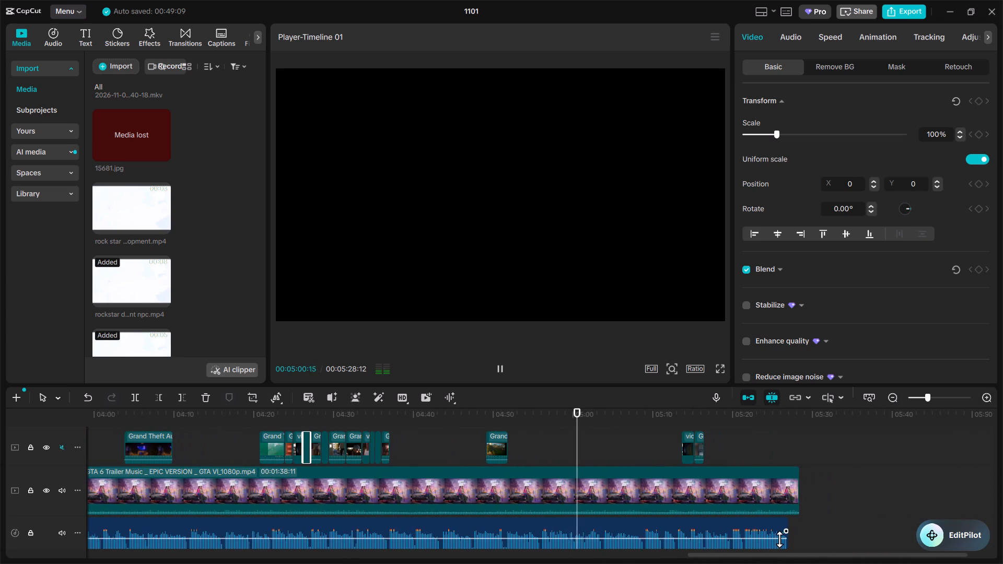
{"action": "scroll", "coordinate": [627, 488], "scroll_direction": "down", "scroll_amount": 1}
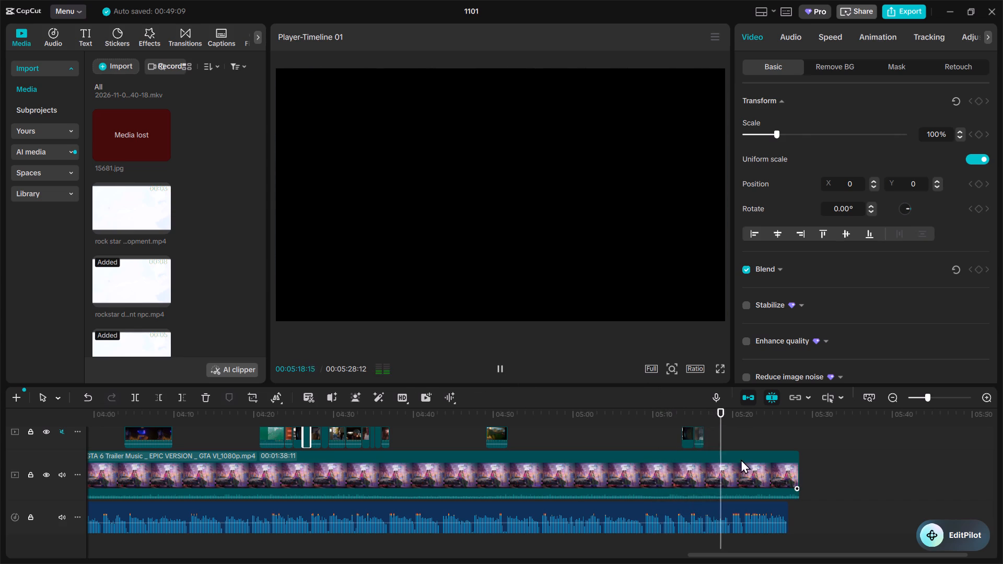
{"action": "scroll", "coordinate": [767, 445], "scroll_direction": "up", "scroll_amount": 1}
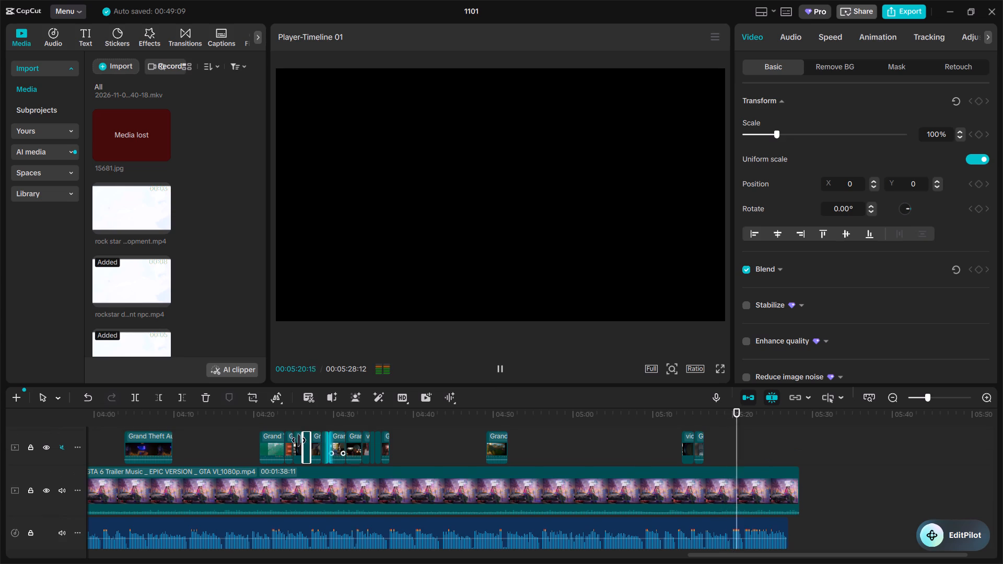
Return to the start of the timeline and play the opening to about 0:30, reviewing its first clips and cuts.
{"action": "double_click", "coordinate": [897, 398]}
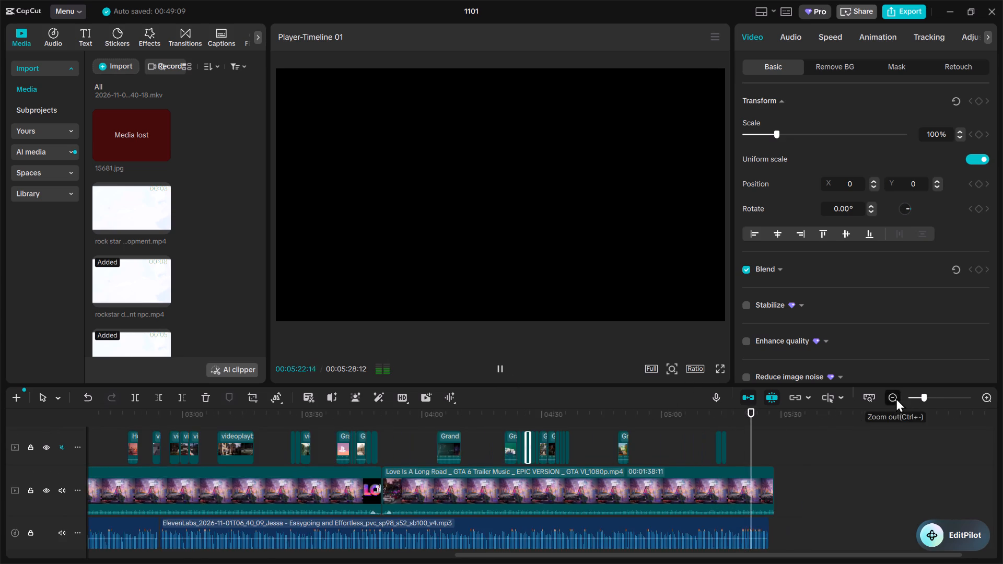
{"action": "scroll", "coordinate": [367, 458], "scroll_direction": "up", "scroll_amount": 1}
{"action": "scroll", "coordinate": [273, 450], "scroll_direction": "up", "scroll_amount": 2}
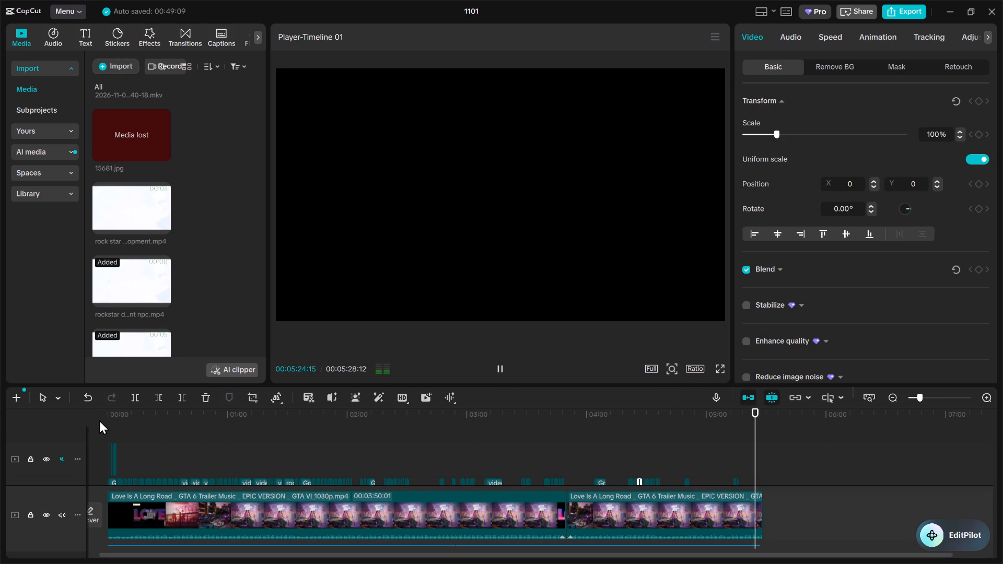
{"action": "left_click", "coordinate": [100, 420]}
{"action": "left_click", "coordinate": [109, 421]}
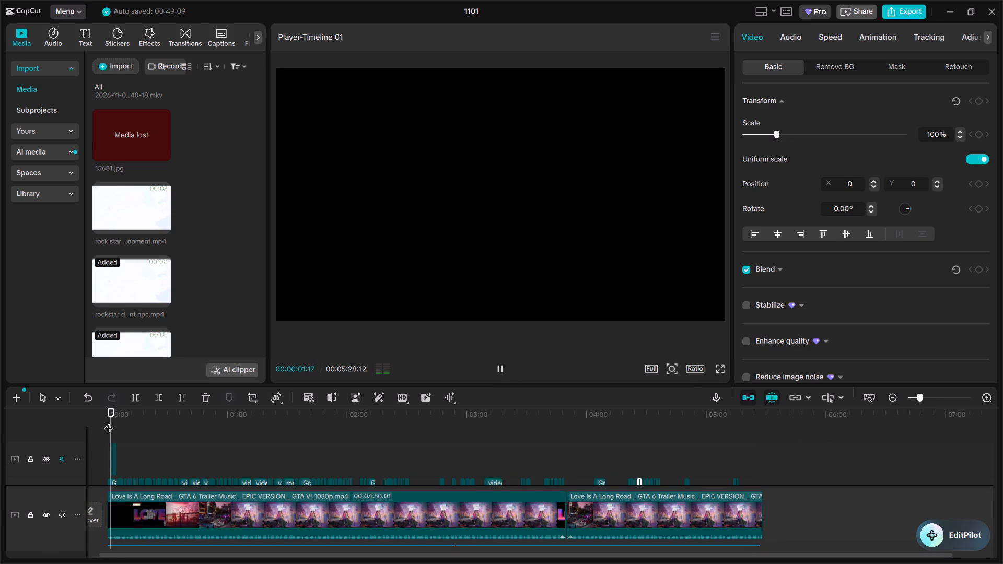
{"action": "left_click_drag", "start_coordinate": [109, 421], "coordinate": [101, 422]}
{"action": "left_click", "coordinate": [499, 361]}
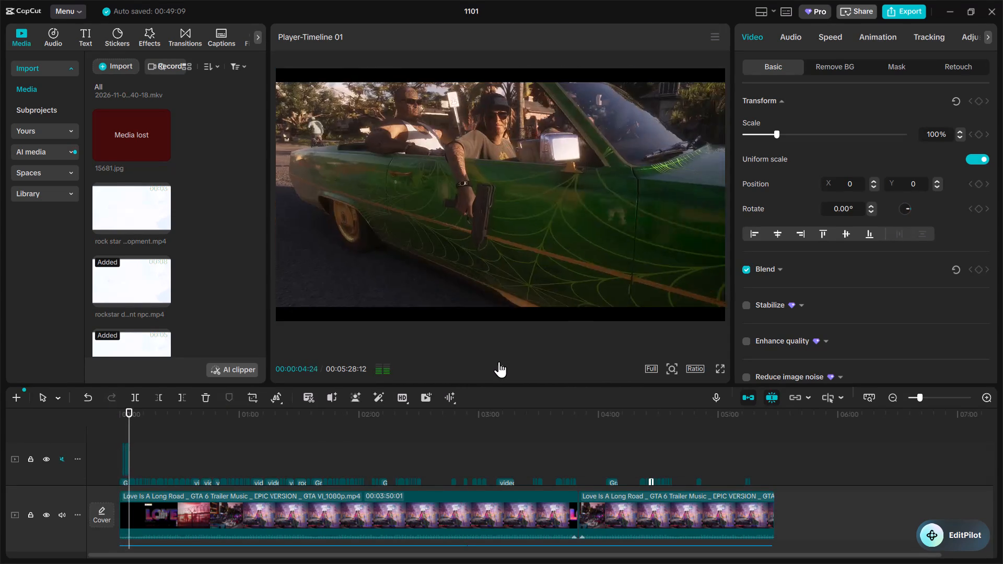
{"action": "left_click", "coordinate": [125, 425]}
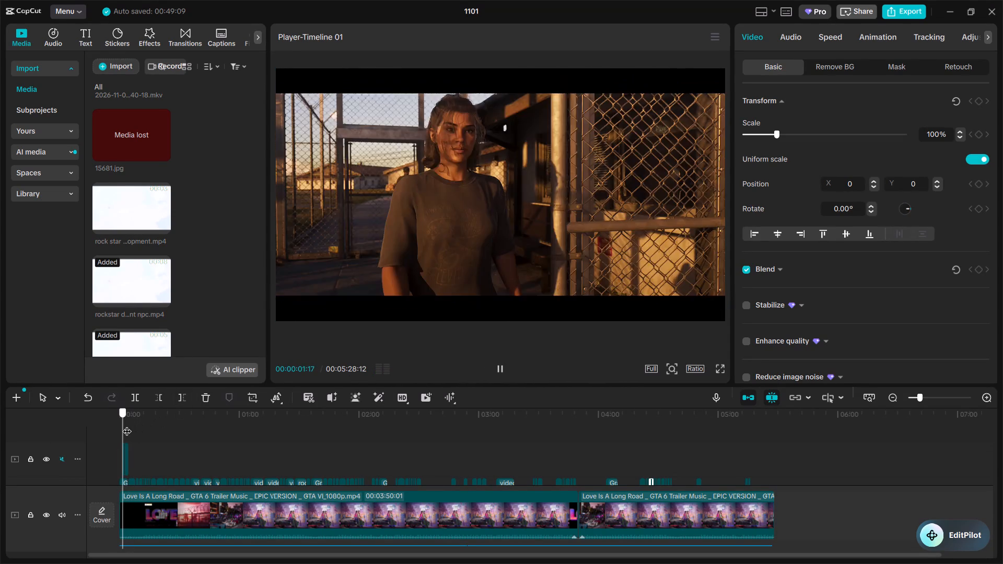
{"action": "left_click", "coordinate": [503, 369]}
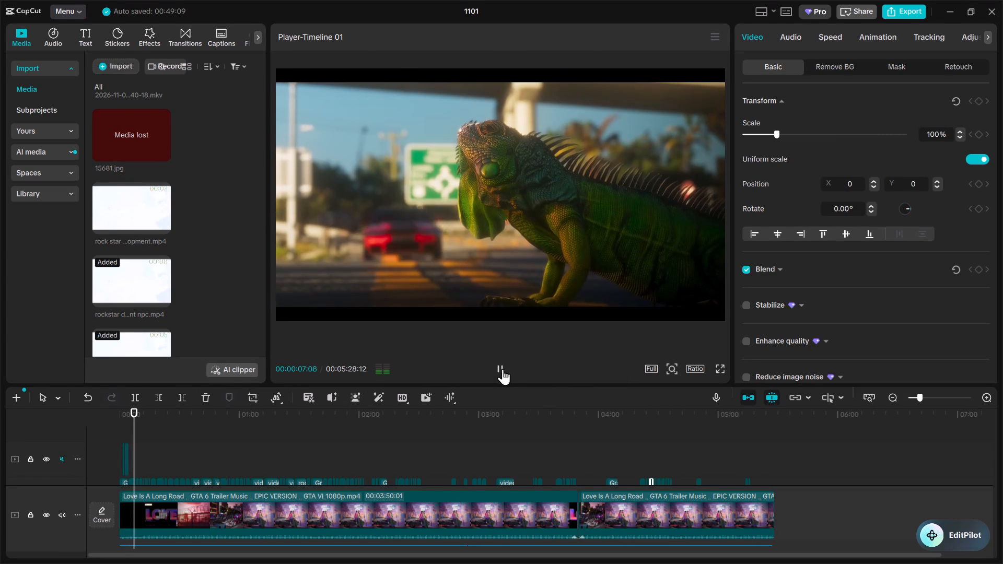
{"action": "left_click", "coordinate": [123, 415]}
{"action": "left_click_drag", "start_coordinate": [124, 415], "coordinate": [130, 414]}
{"action": "left_click", "coordinate": [491, 362]}
{"action": "double_click", "coordinate": [497, 367]}
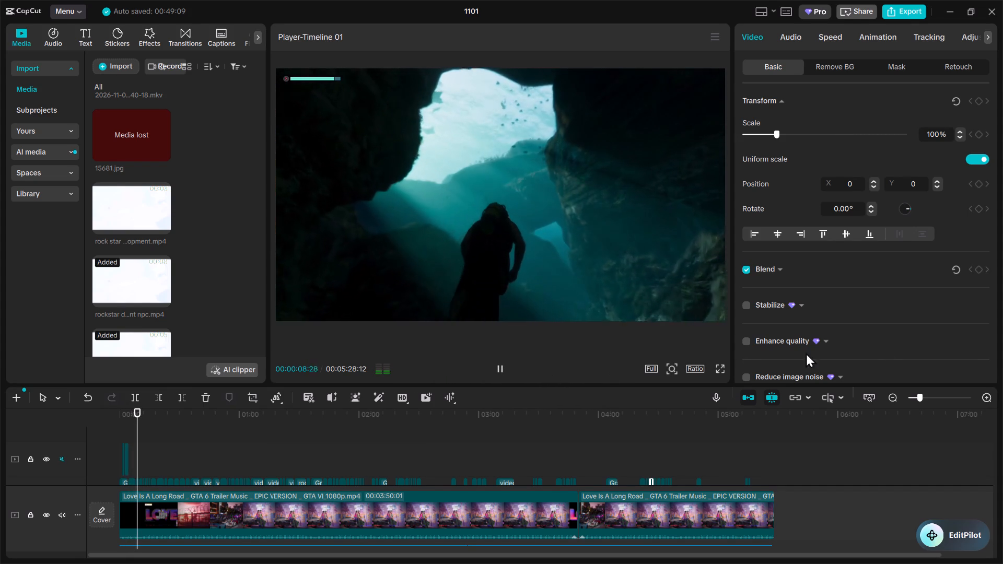
{"action": "double_click", "coordinate": [983, 400]}
{"action": "scroll", "coordinate": [409, 473], "scroll_direction": "down", "scroll_amount": 2}
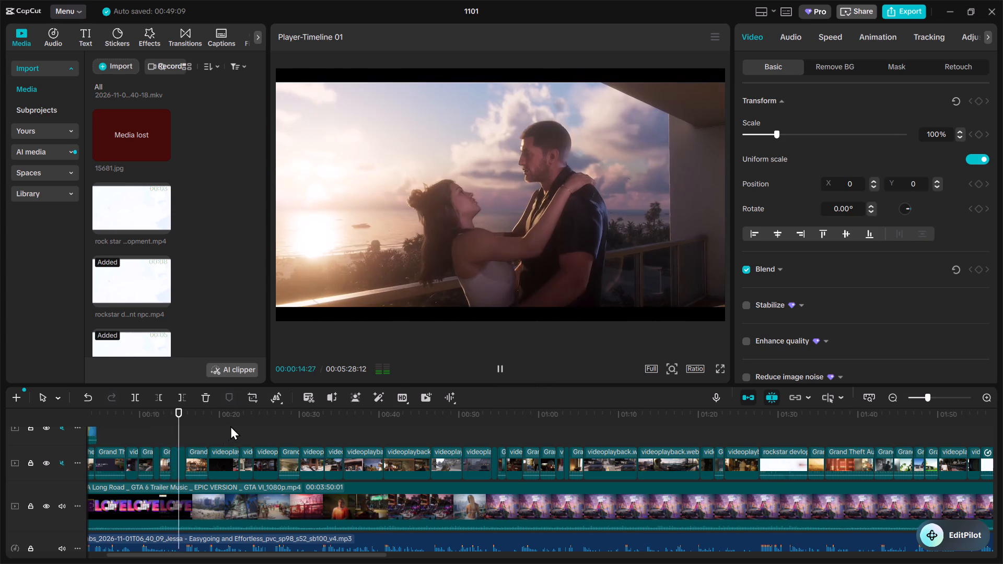
{"action": "left_click", "coordinate": [895, 397]}
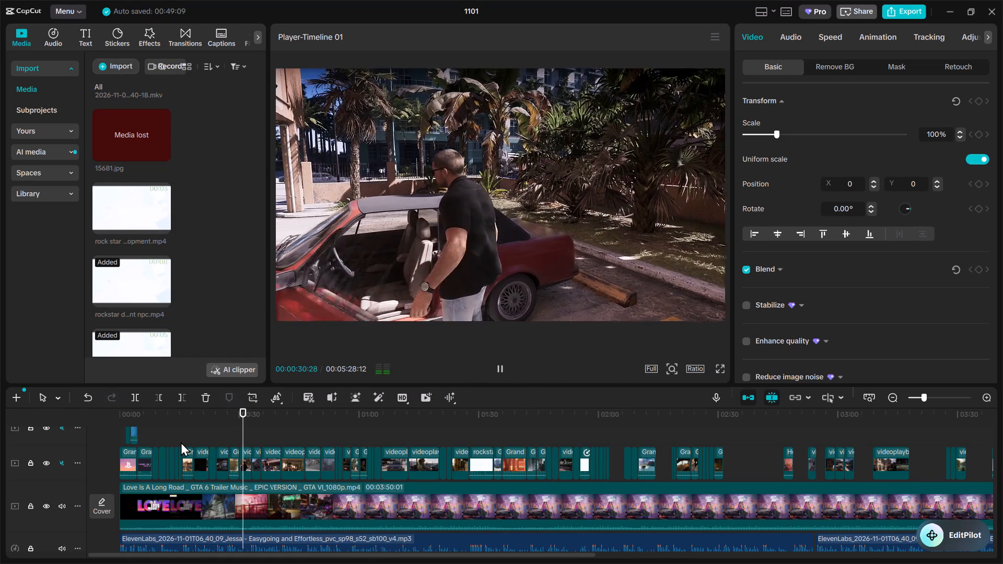
Replay the timeline from about 0:22 to 1:57, checking the clips against the voiceover and captions.
{"action": "left_click", "coordinate": [206, 424]}
{"action": "left_click", "coordinate": [501, 380]}
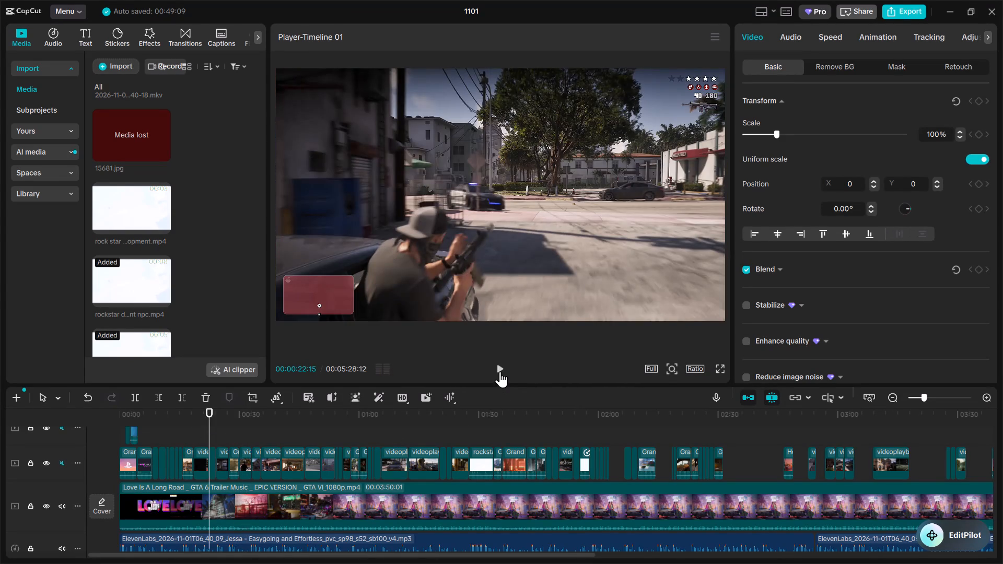
{"action": "left_click", "coordinate": [500, 371]}
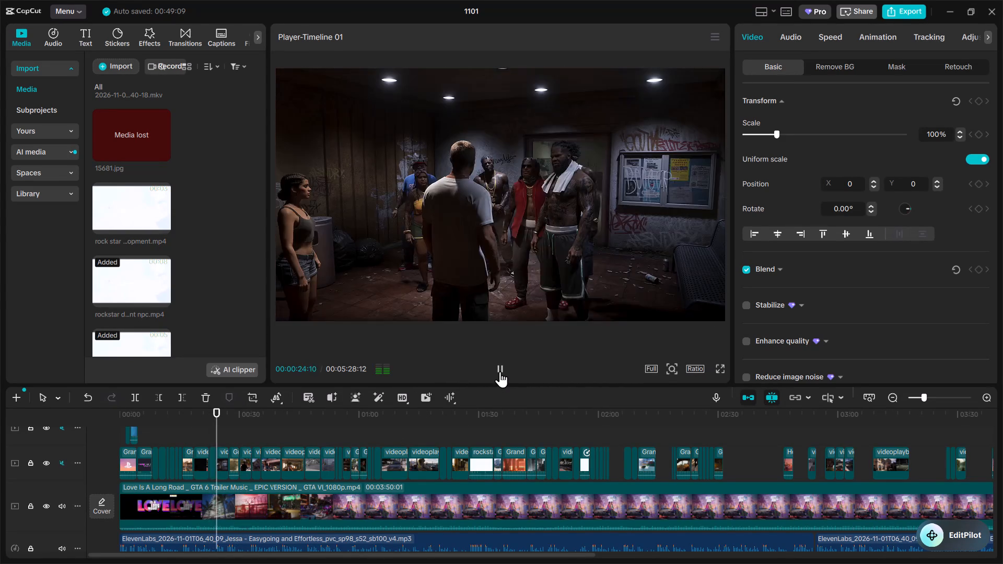
{"action": "left_click", "coordinate": [500, 371]}
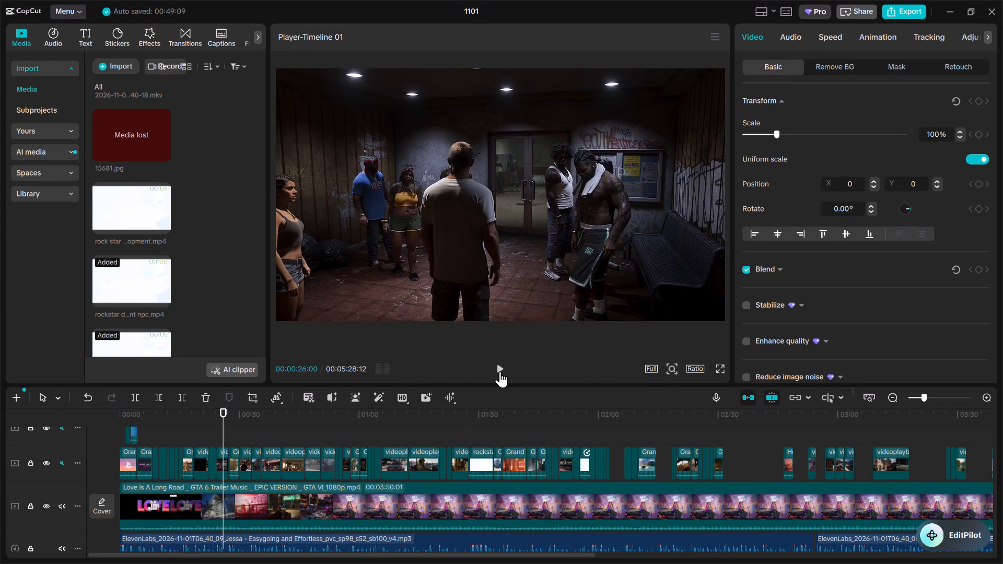
{"action": "left_click", "coordinate": [500, 371]}
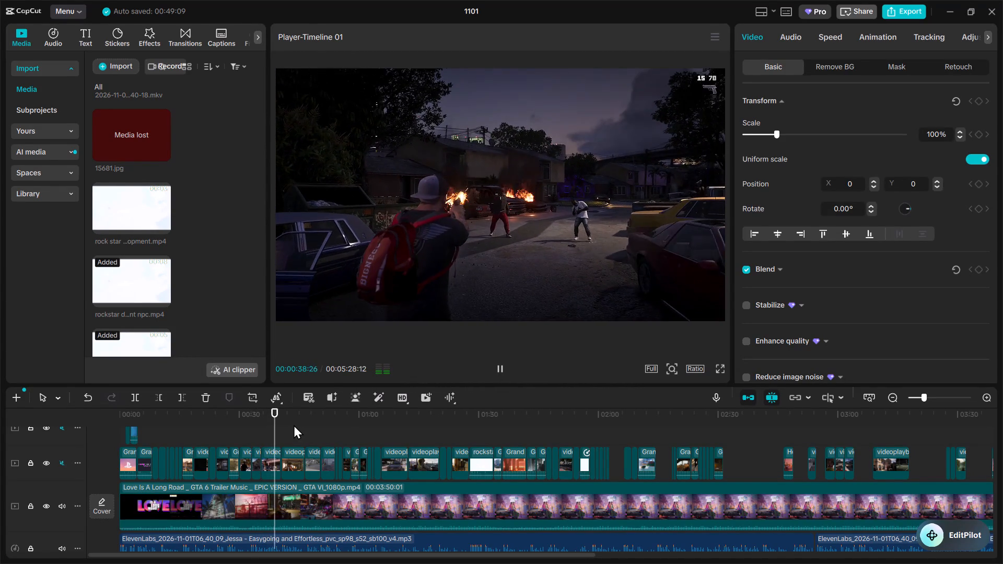
{"action": "left_click", "coordinate": [231, 433]}
{"action": "key", "text": "space"}
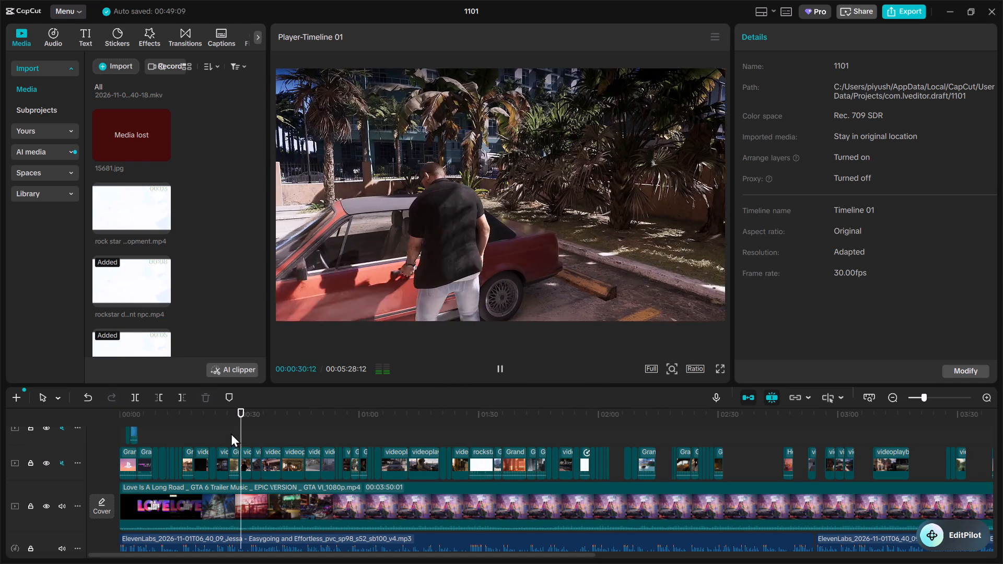
{"action": "key", "text": "space"}
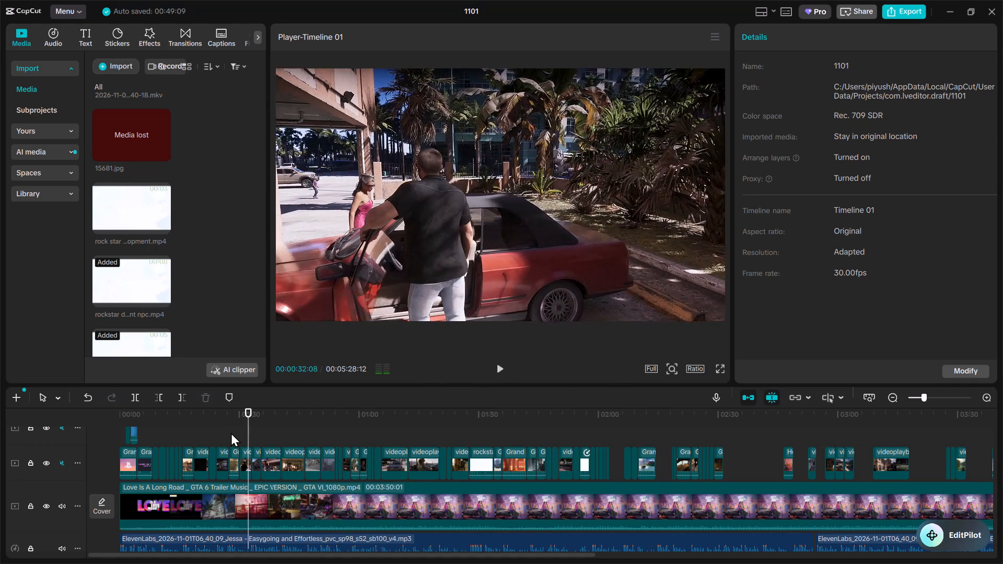
{"action": "key", "text": "space"}
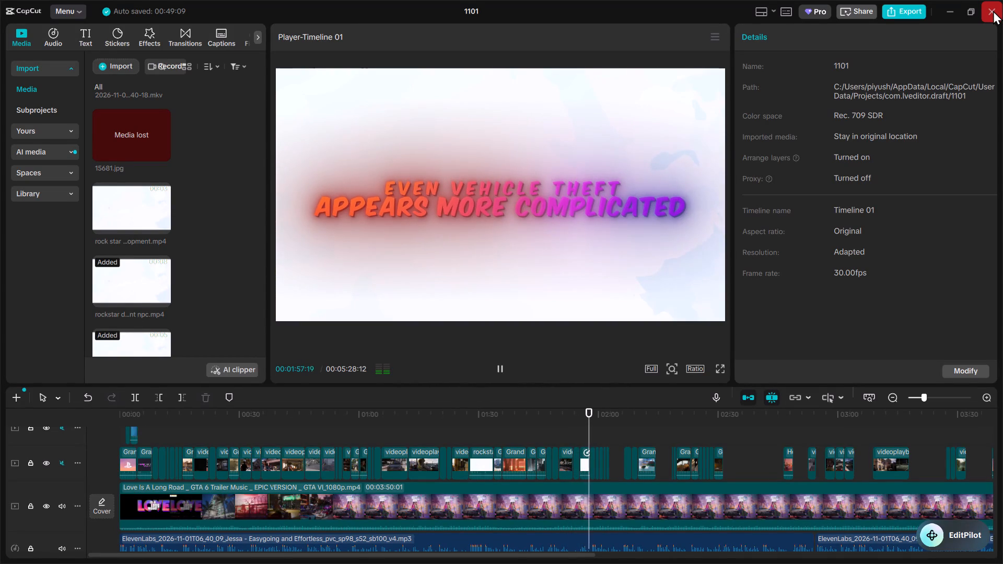
{"action": "key", "text": "space"}
Close the 1101 project window.
{"action": "left_click", "coordinate": [993, 10]}
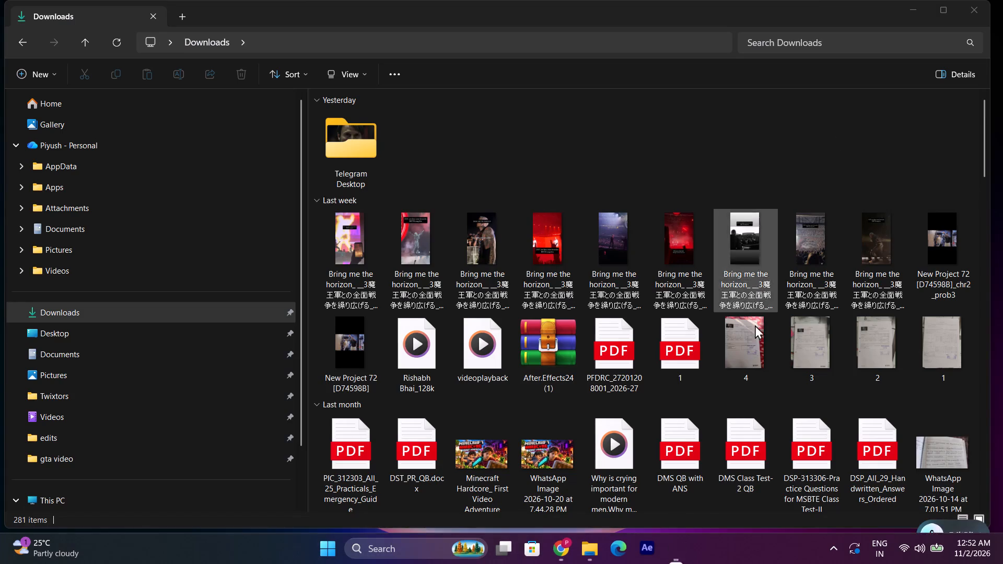